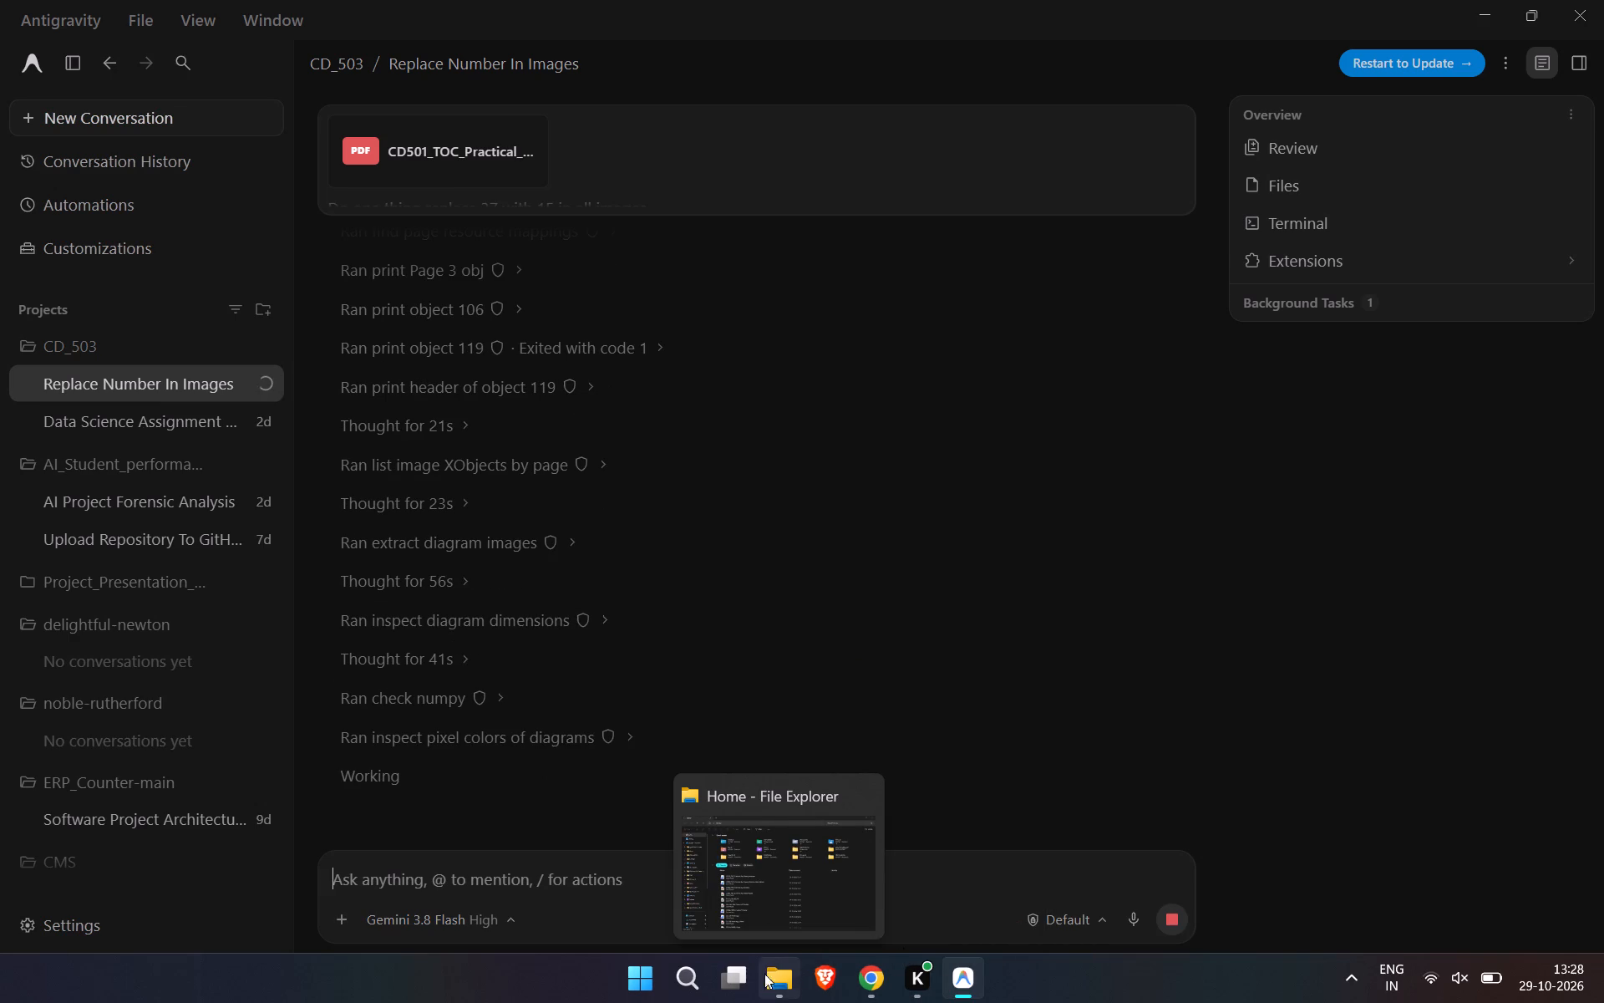
# Launch Word and open the recent CD502 ML Practical File marked updated (1) that is stored in the OneDrive Desktop folder.
pyautogui.click(756, 857)
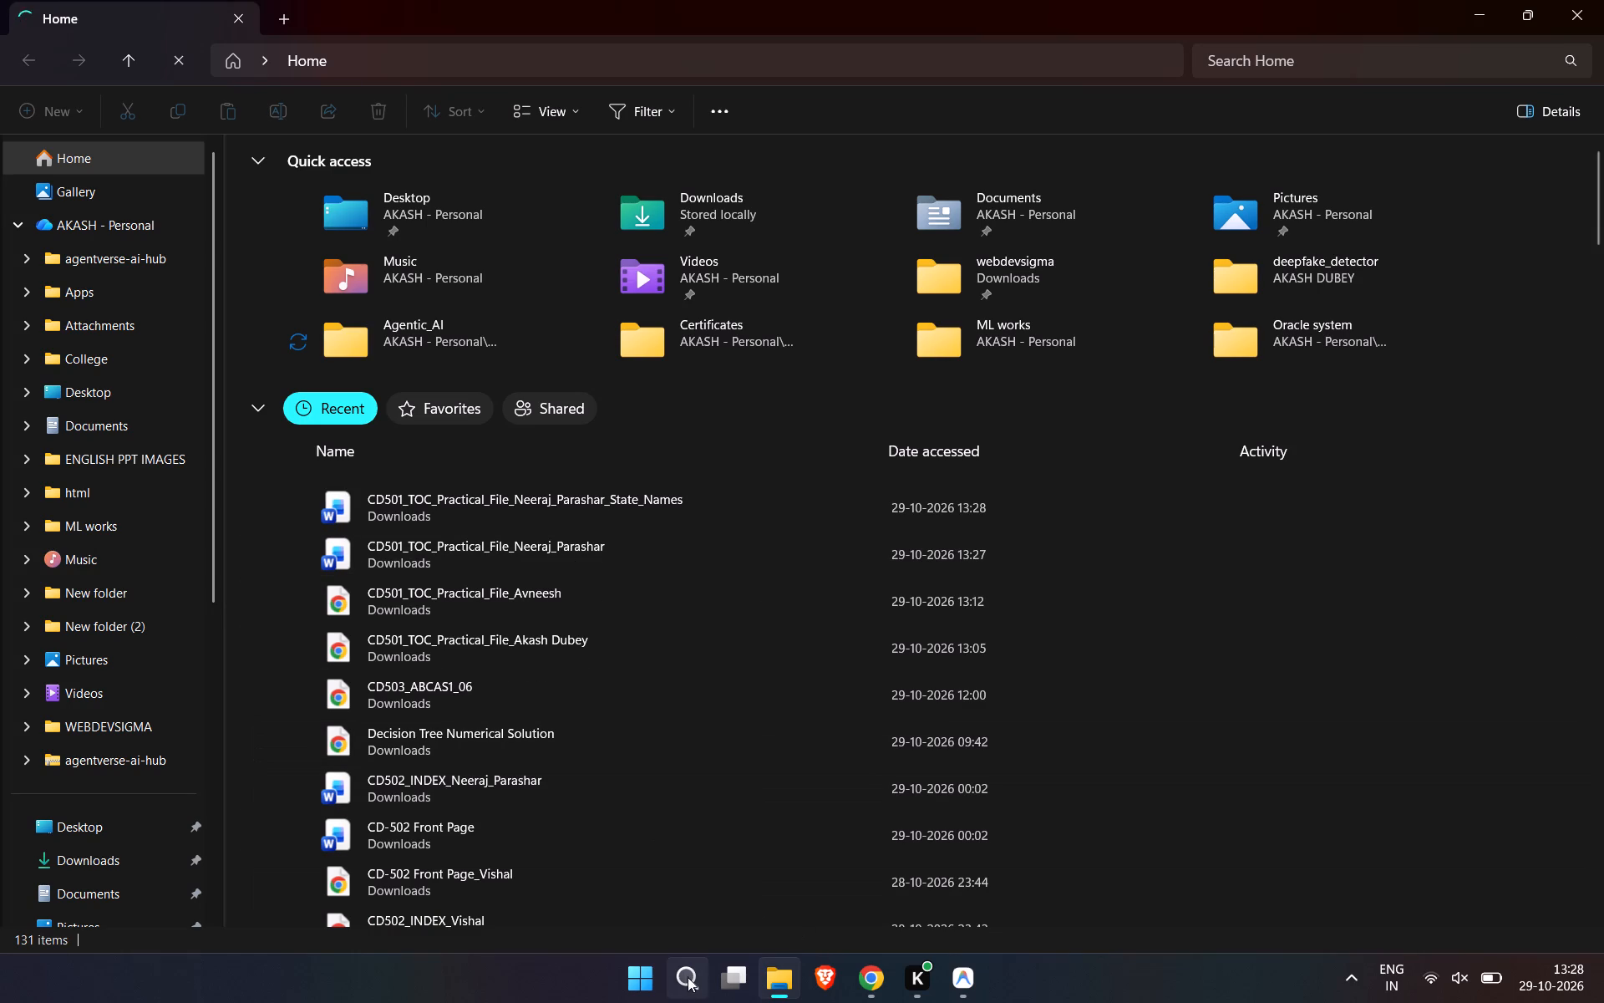
pyautogui.click(647, 978)
pyautogui.write('wor')
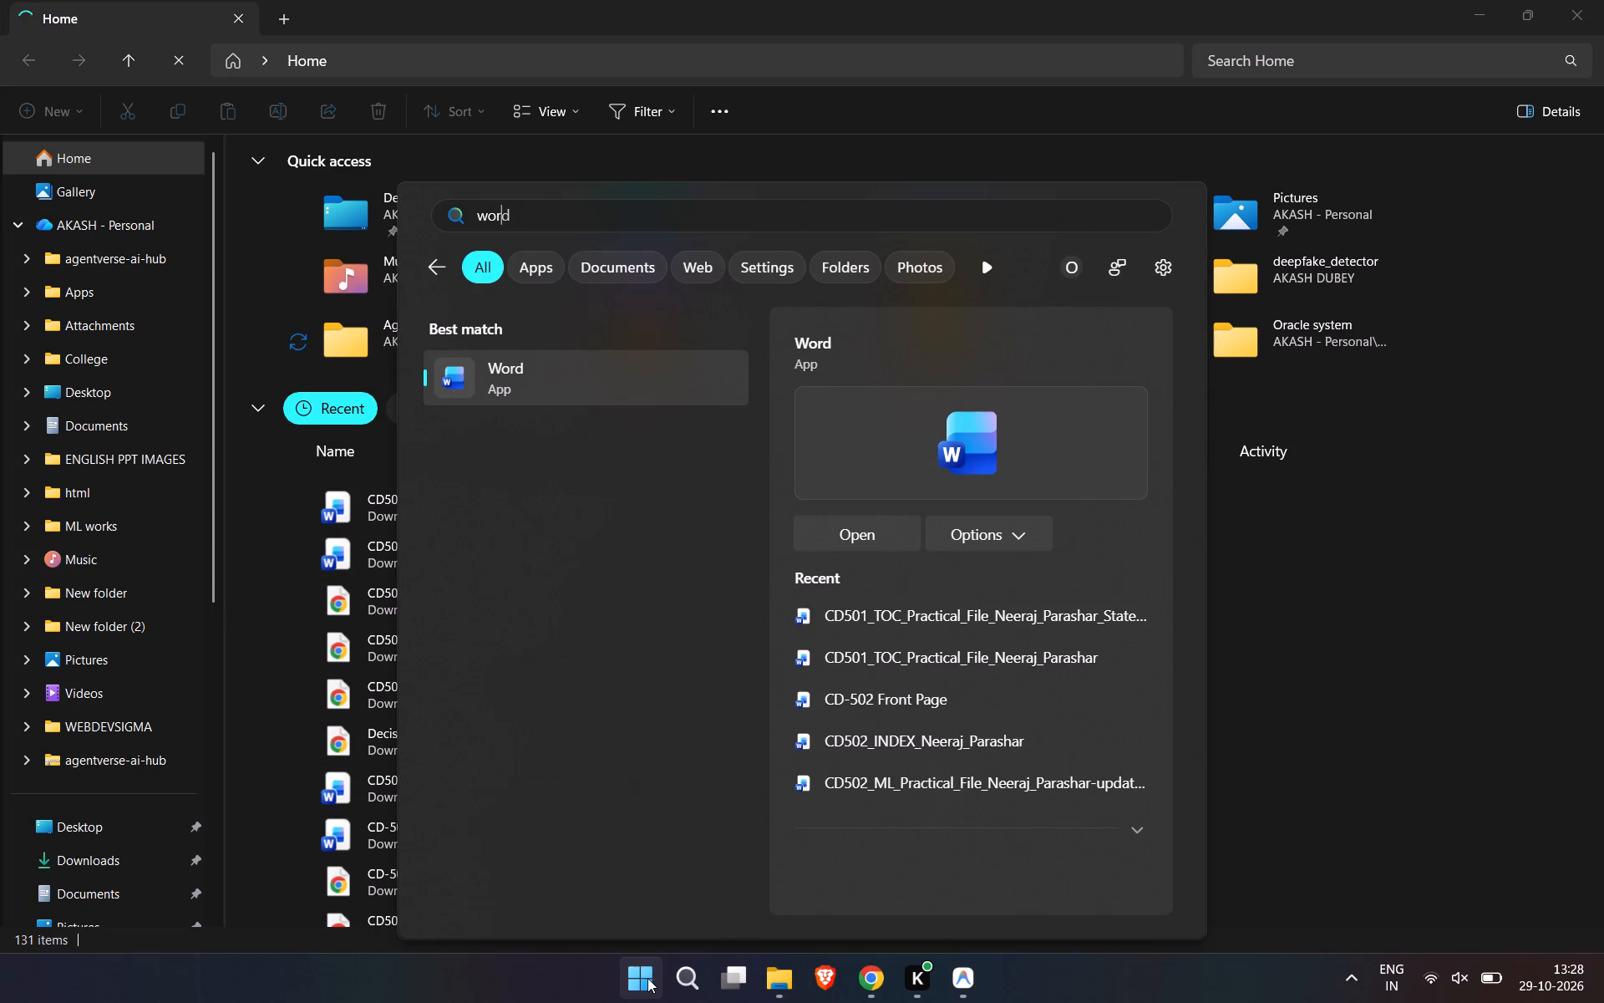
pyautogui.click(596, 395)
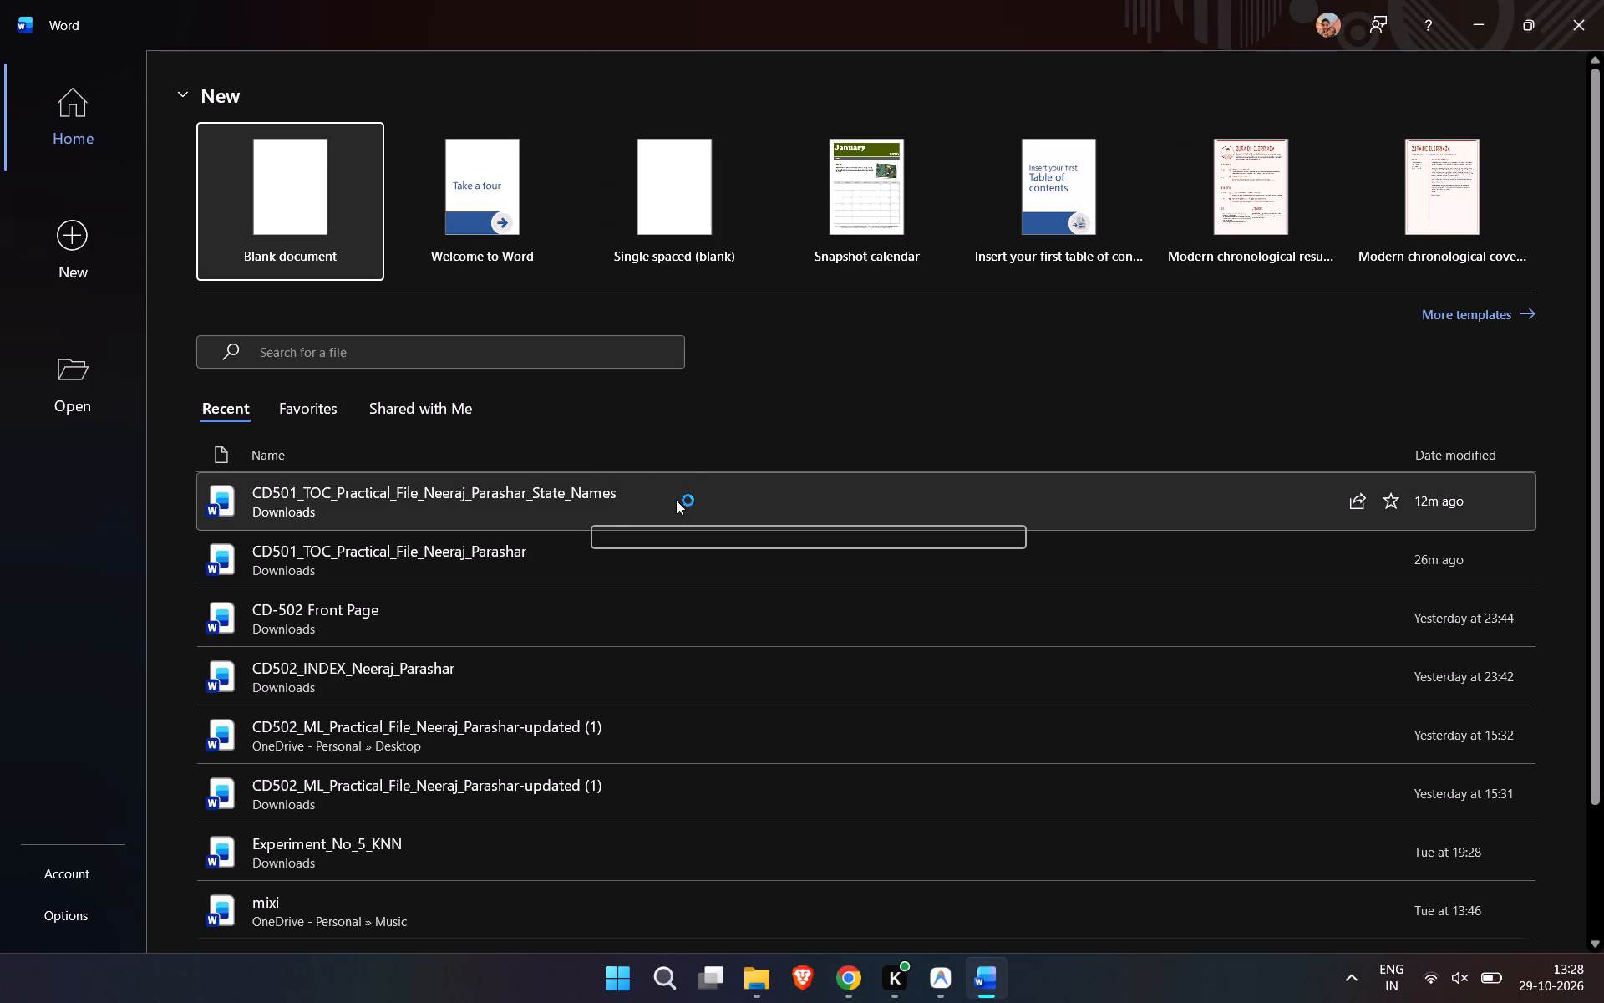
pyautogui.scroll(-1, 612, 636)
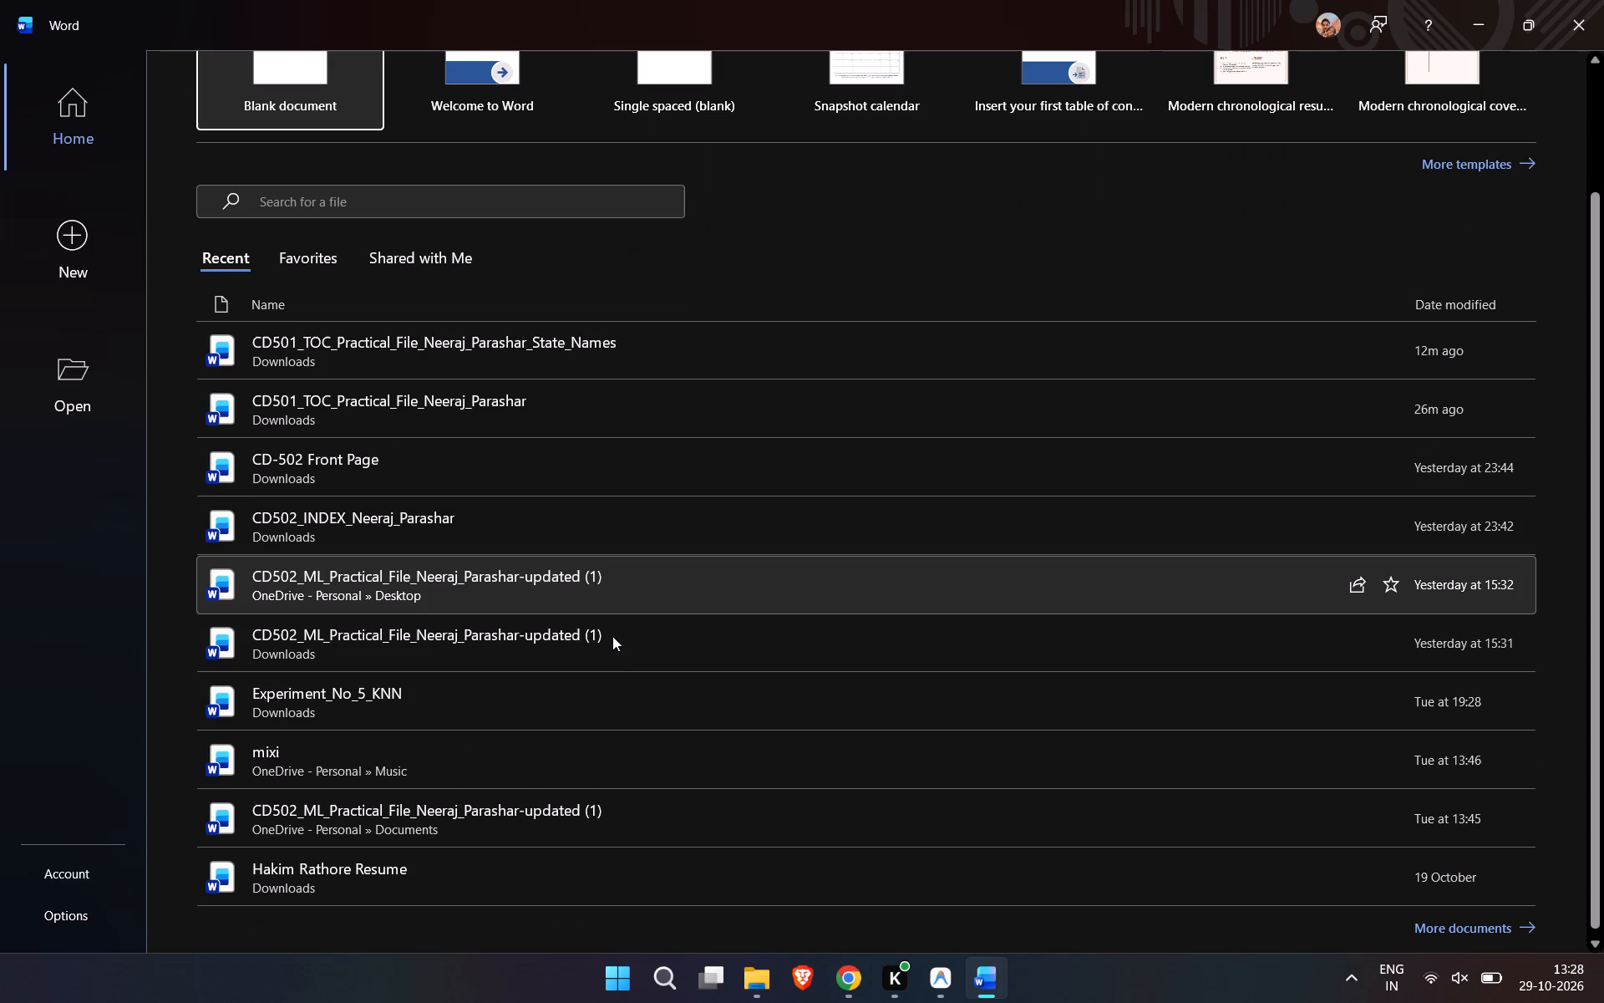
pyautogui.scroll(-1, 612, 636)
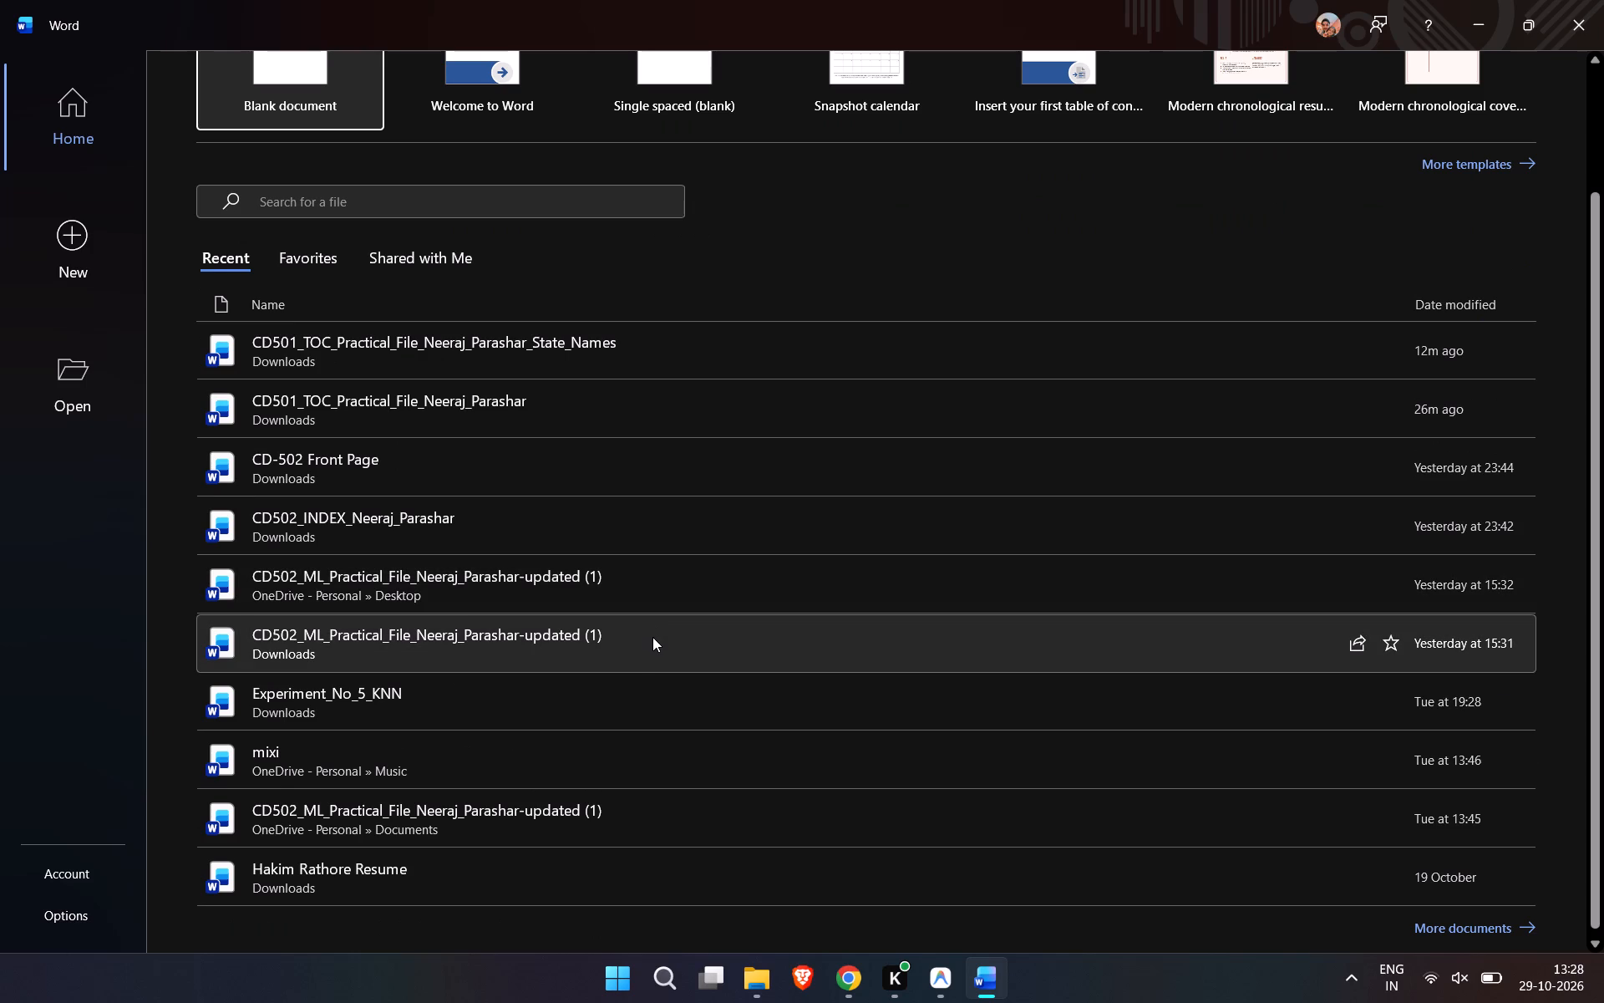
pyautogui.doubleClick(652, 573)
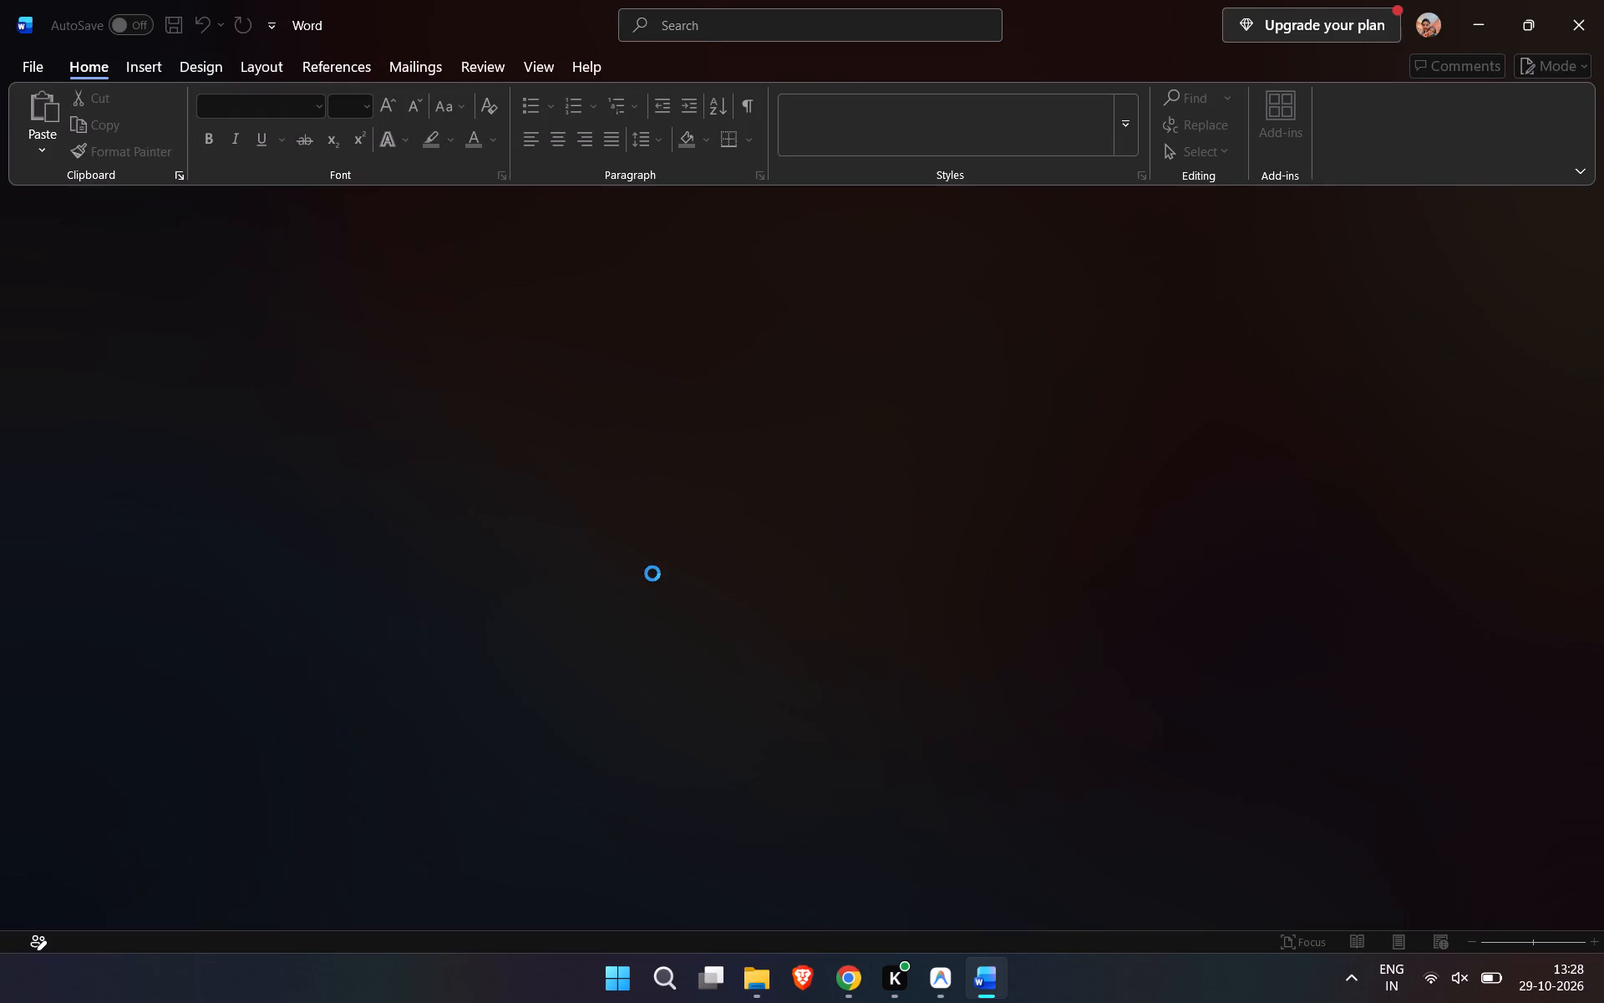
# Look through the practical file down to its last experiment, reviewing Step 3 through Step 5: Split the Dataset.
pyautogui.scroll(-20, 652, 573)
pyautogui.scroll(-20, 652, 573)
pyautogui.scroll(-20, 652, 573)
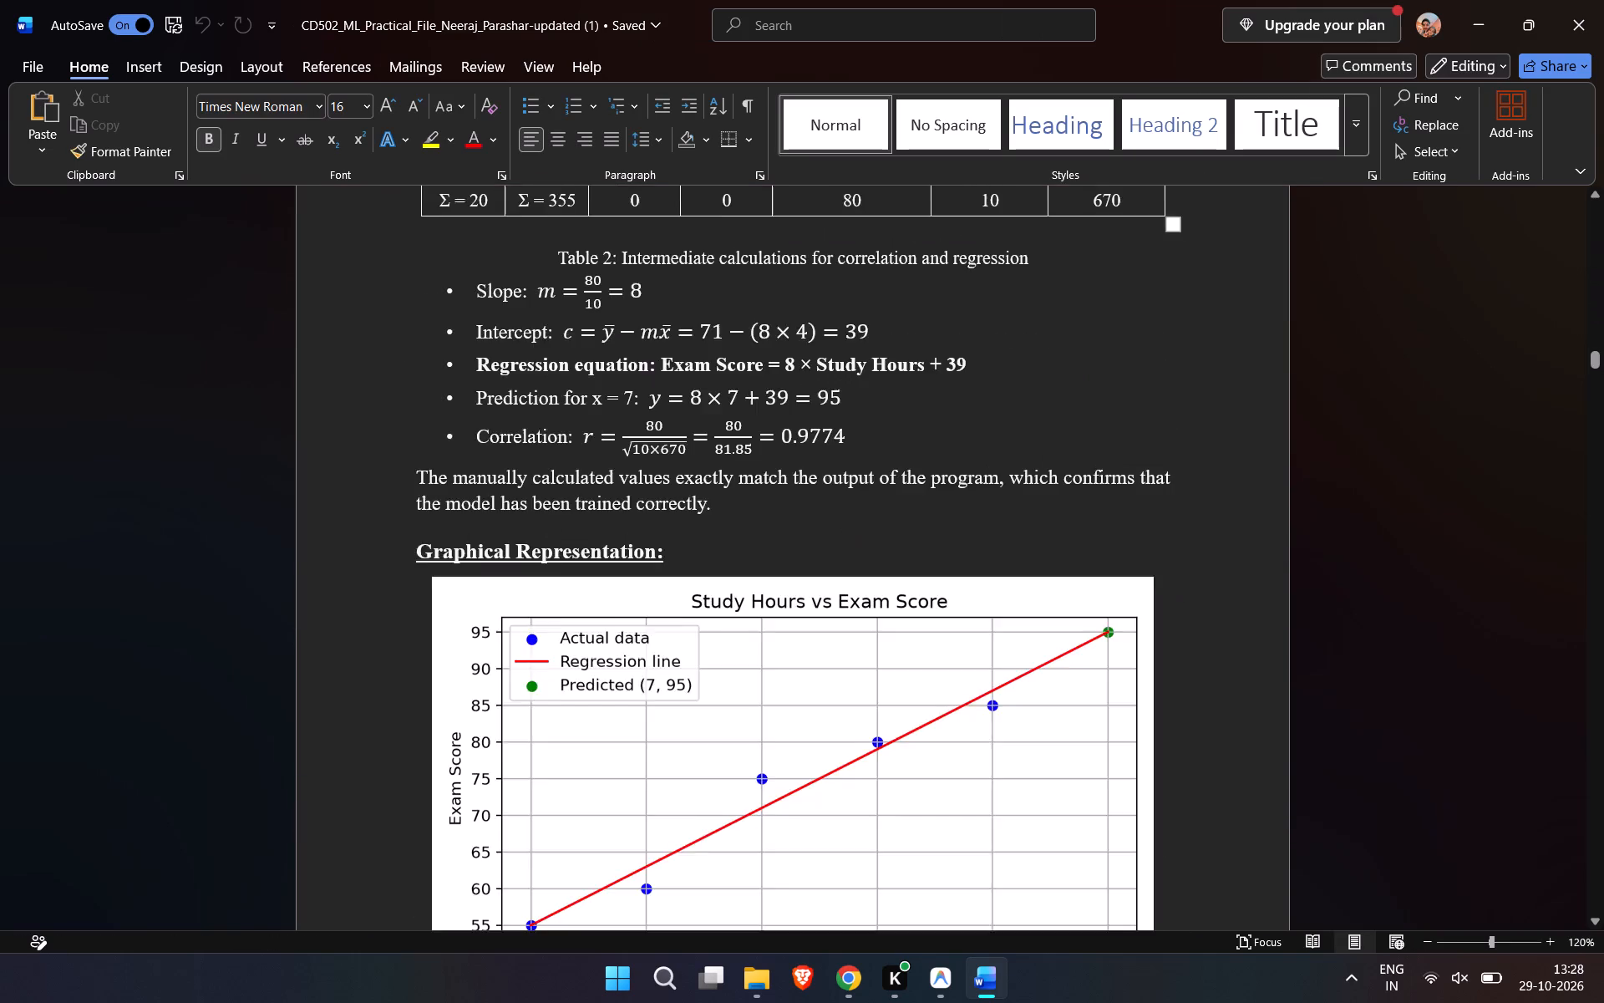
pyautogui.scroll(-20, 652, 573)
pyautogui.scroll(-18, 652, 573)
pyautogui.scroll(20, 652, 573)
pyautogui.scroll(1, 652, 573)
pyautogui.scroll(-20, 652, 573)
pyautogui.scroll(-20, 652, 573)
pyautogui.scroll(-20, 652, 573)
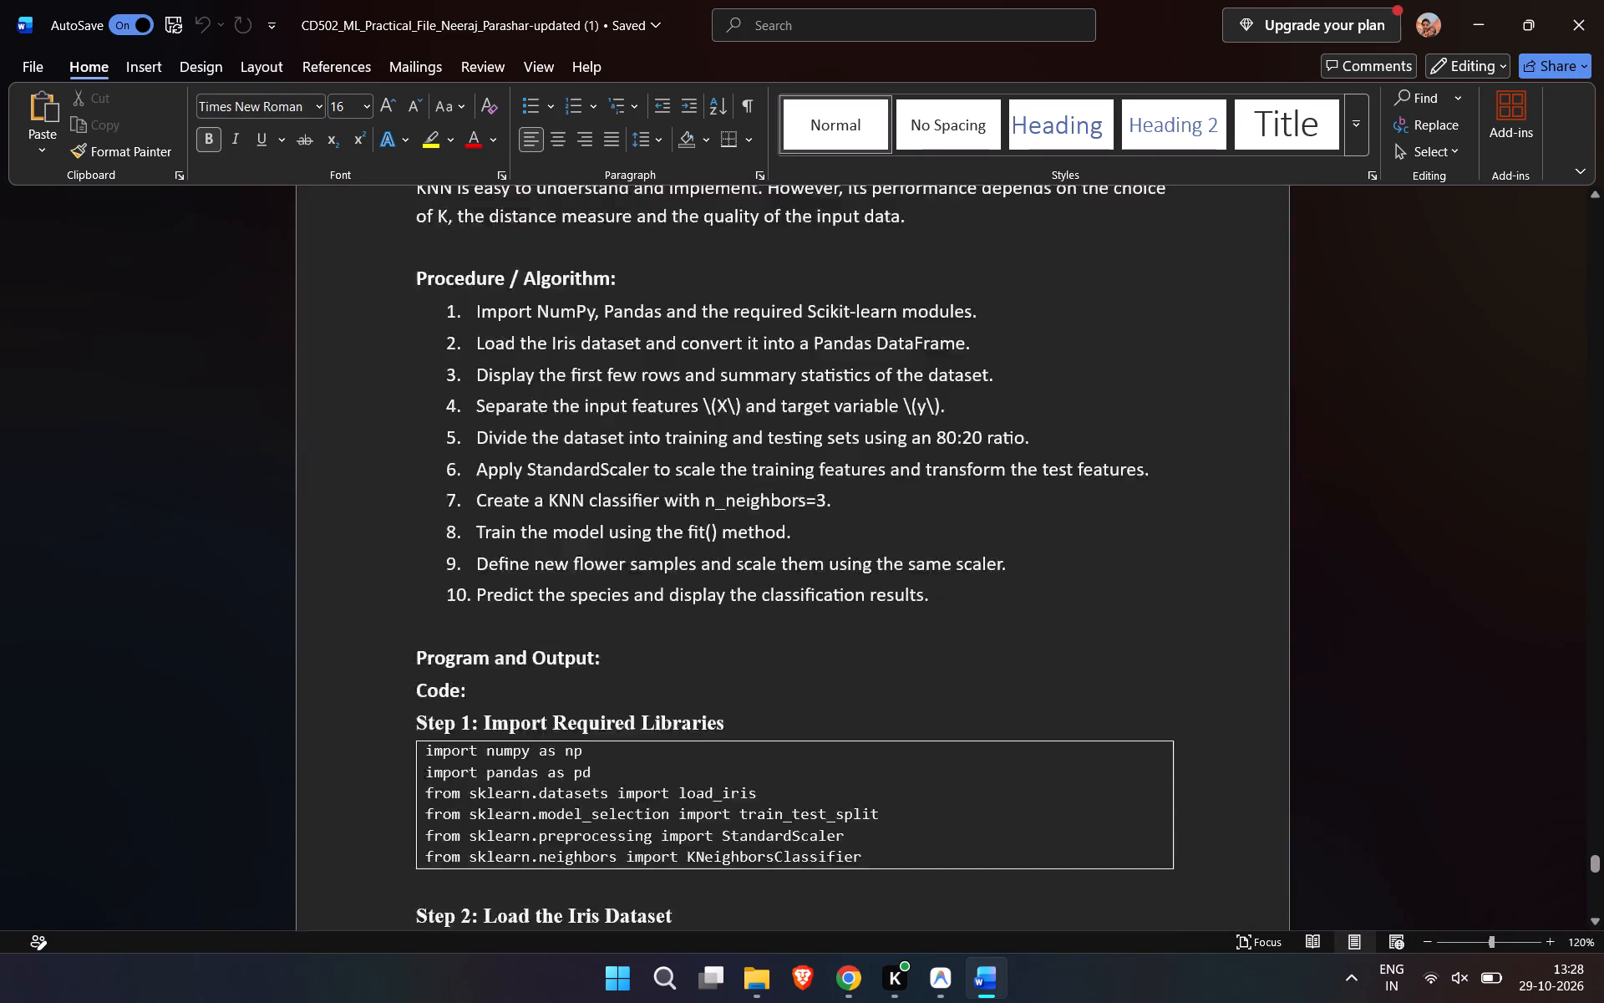
pyautogui.scroll(-20, 652, 573)
pyautogui.scroll(-20, 652, 573)
pyautogui.scroll(-20, 652, 573)
pyautogui.scroll(1, 719, 391)
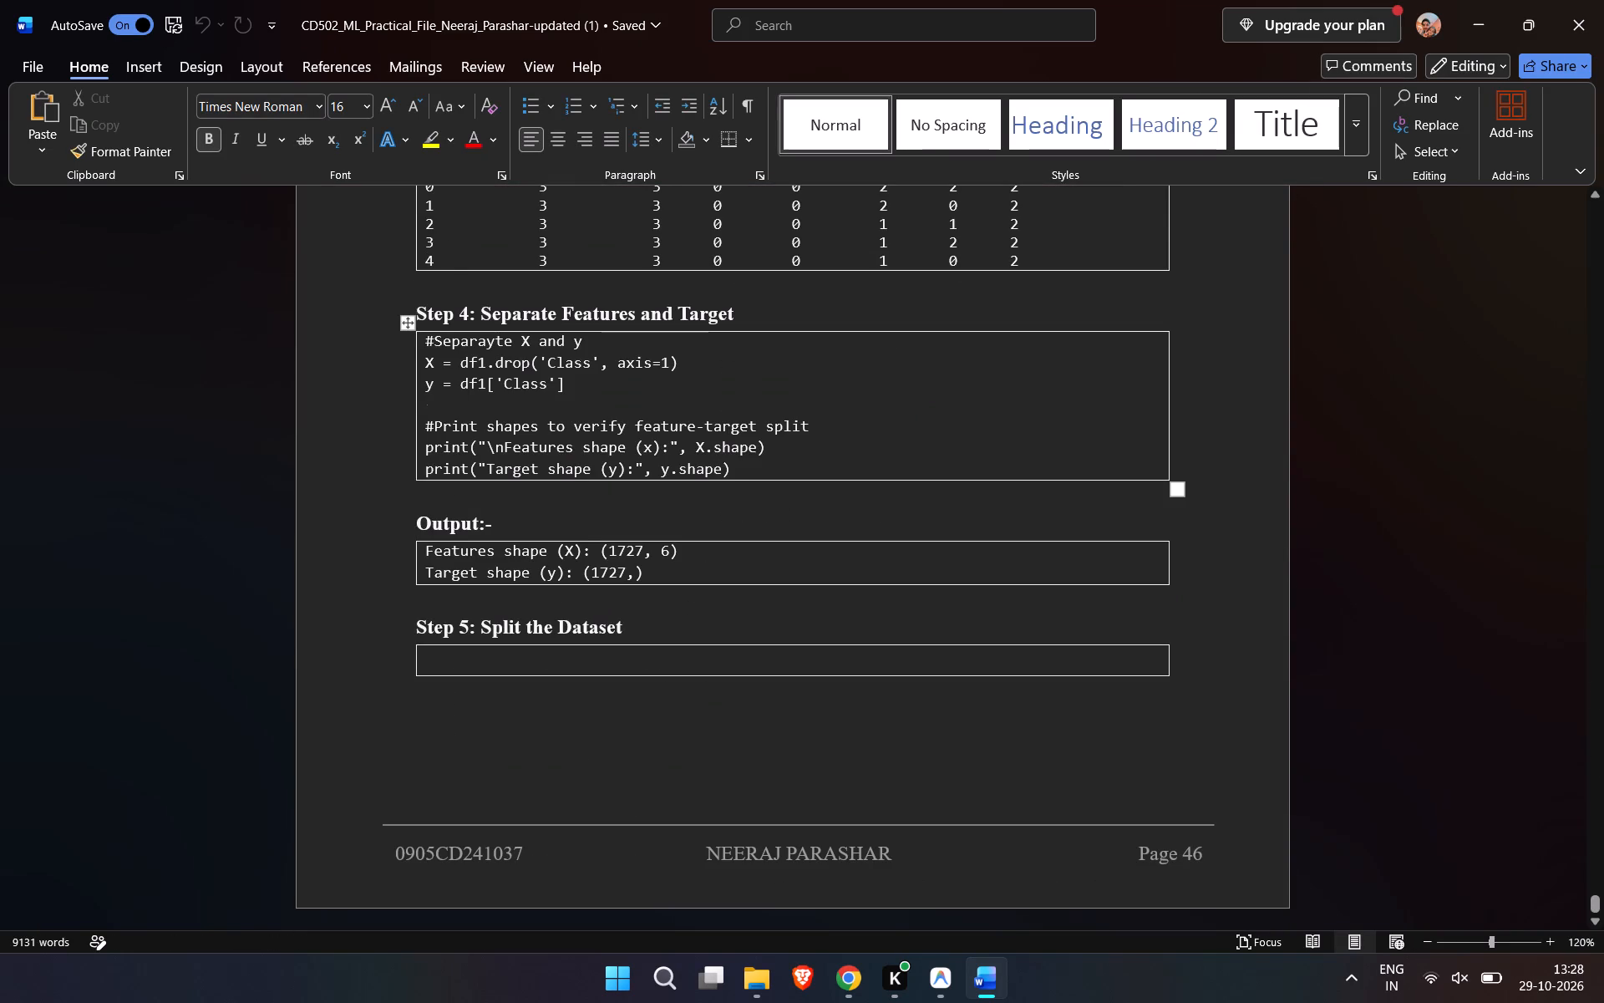
pyautogui.scroll(1, 719, 391)
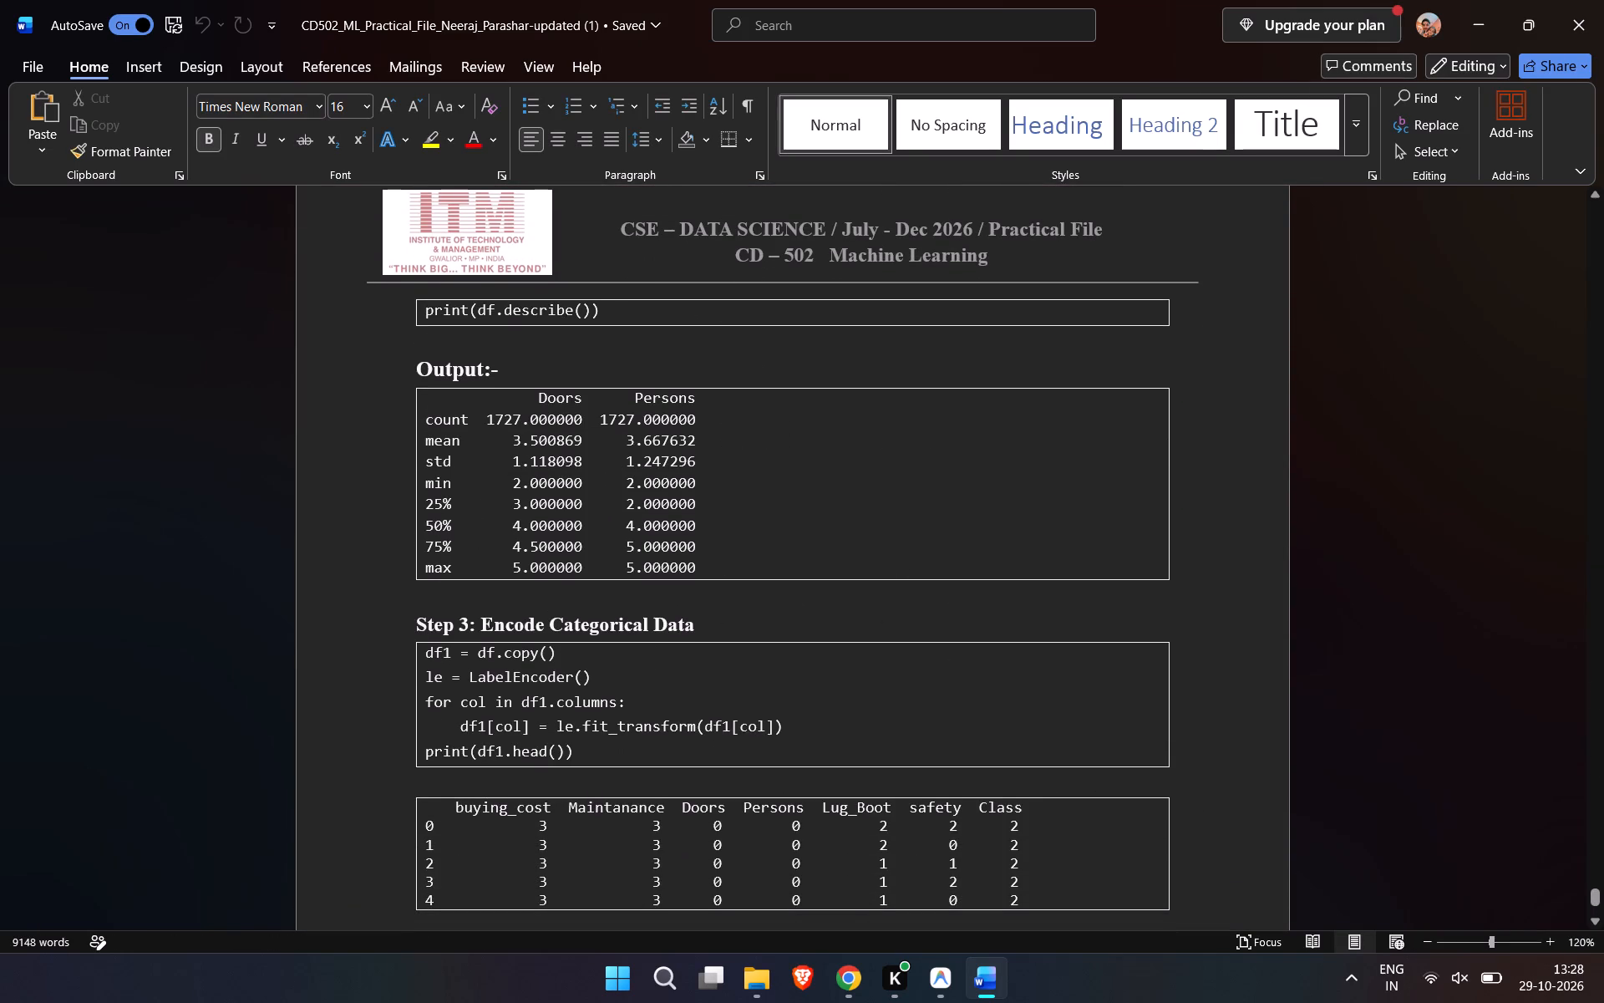
pyautogui.scroll(-1, 727, 461)
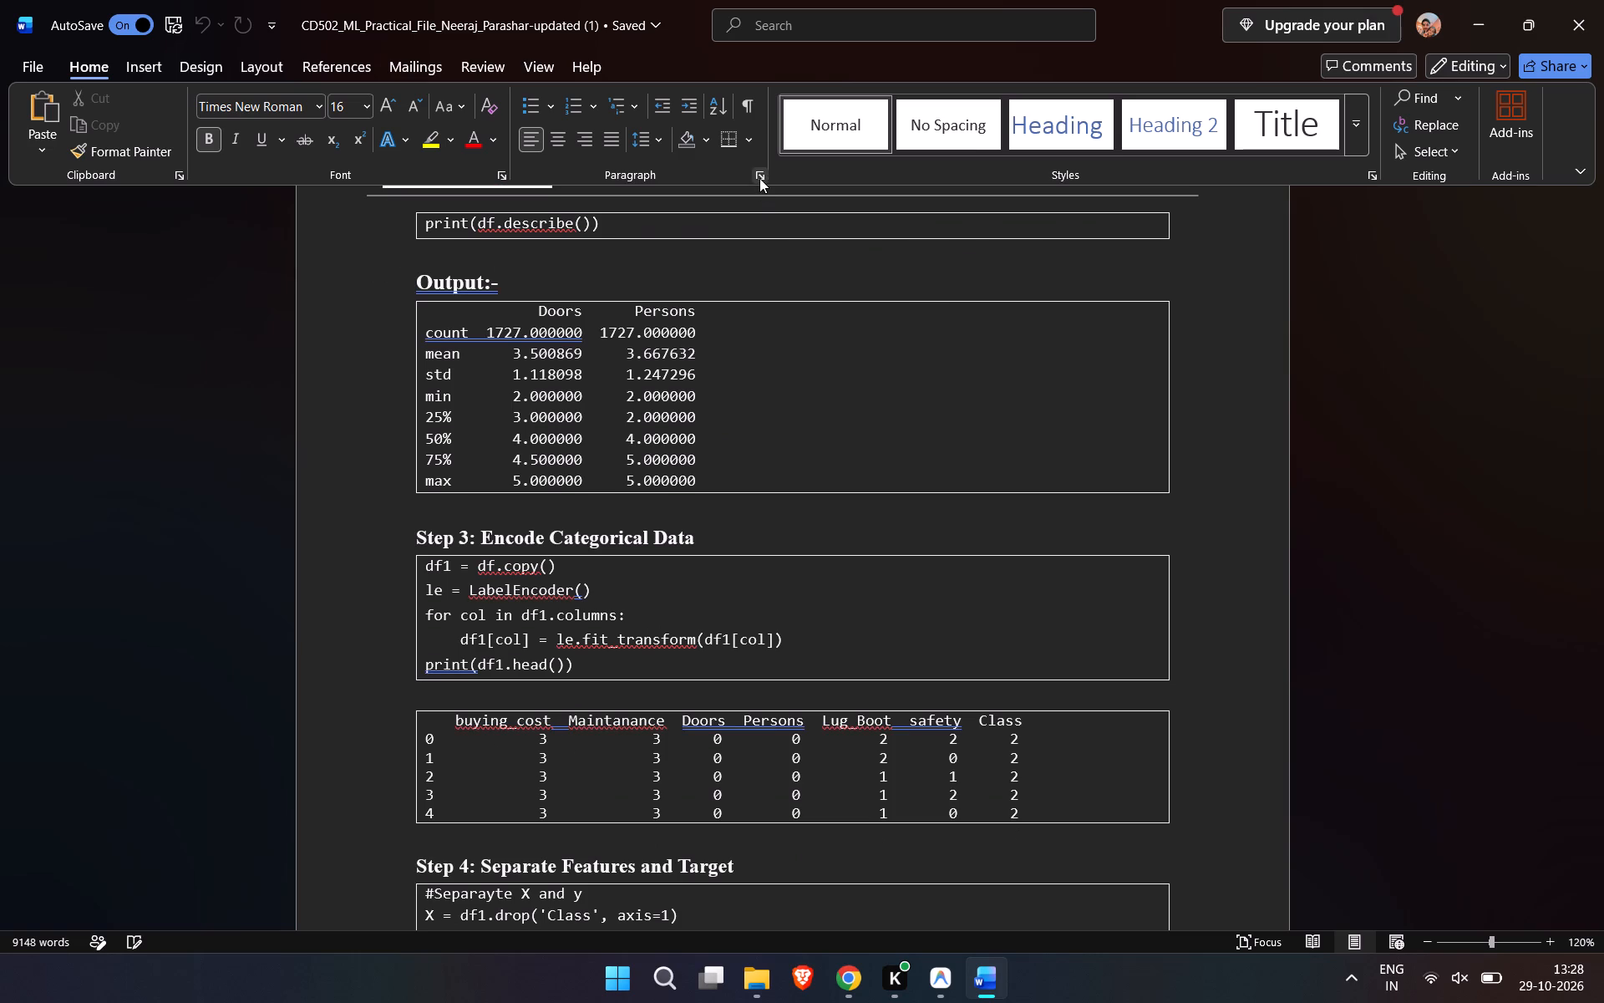
# Set the Experiment No. 01 heading paragraph's spacing after to 1 pt and its line spacing to Multiple at 1.05.
pyautogui.click(759, 179)
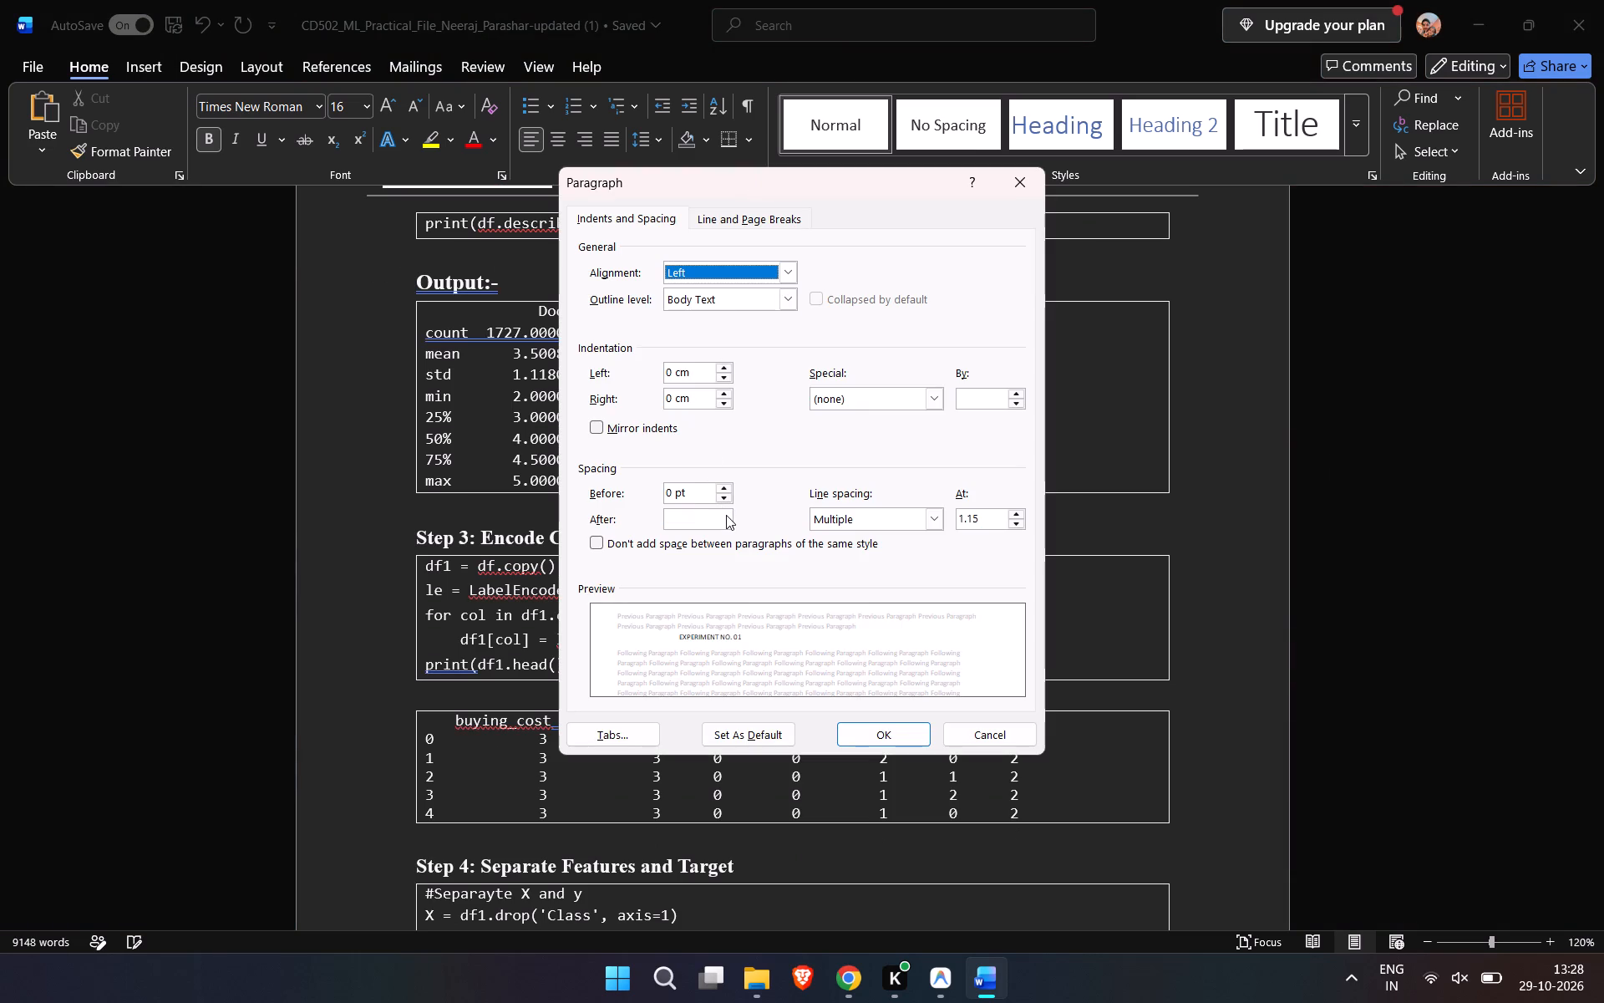
pyautogui.click(726, 515)
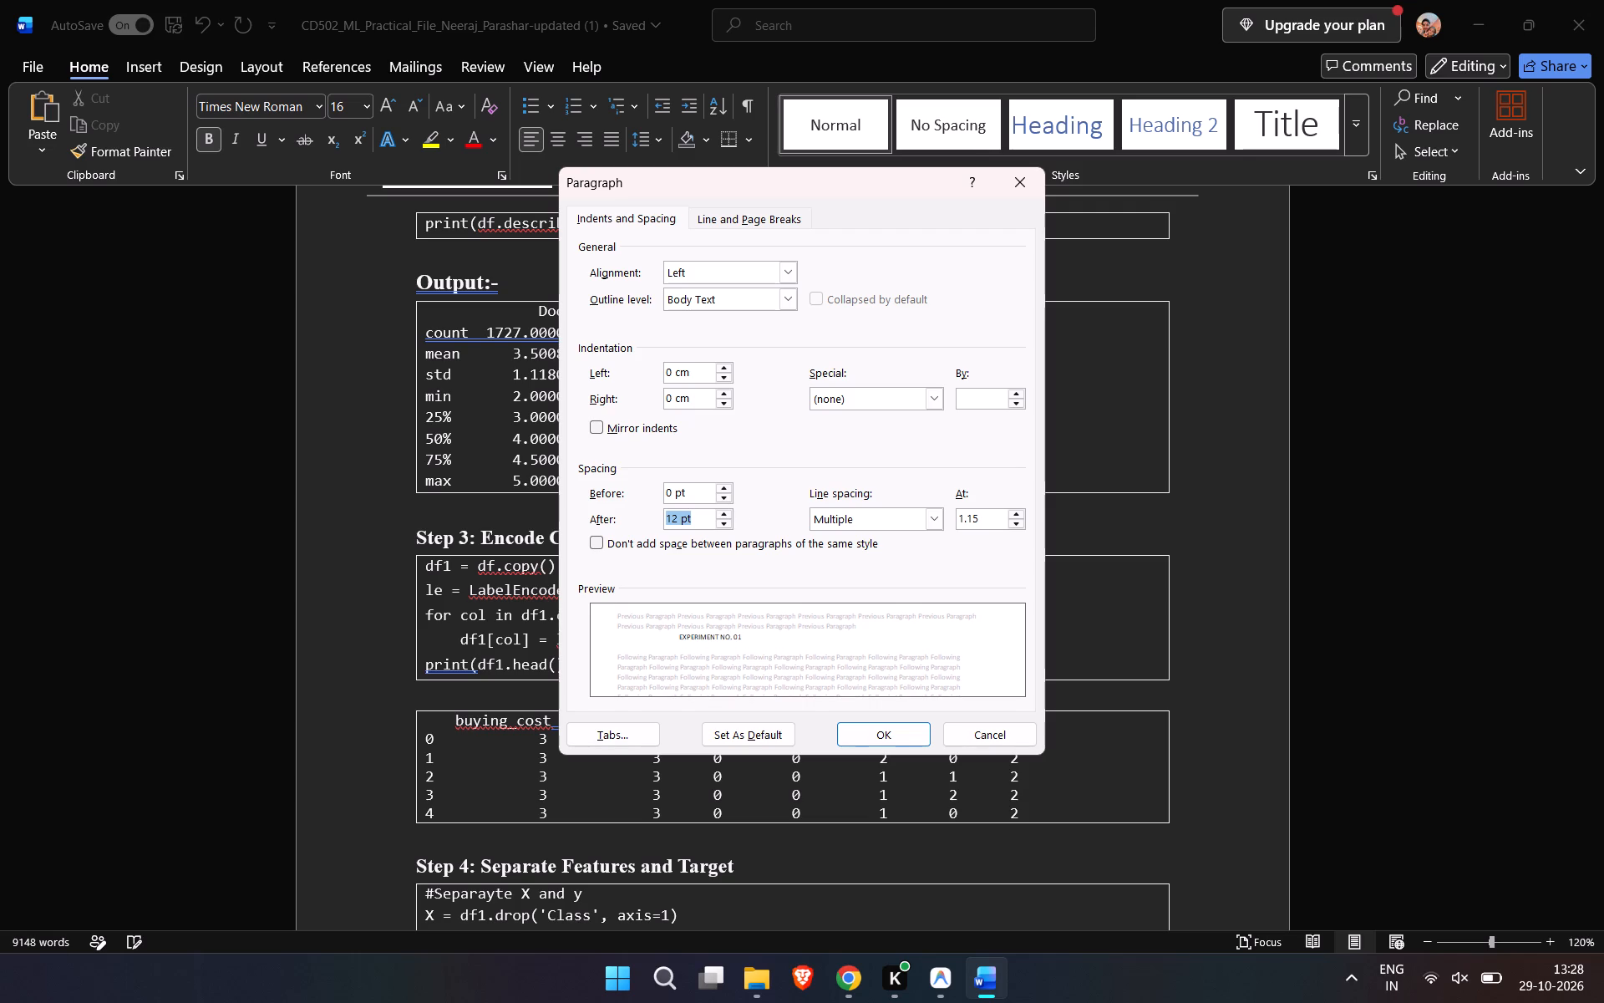
pyautogui.click(678, 519)
pyautogui.press('BackSpace')
pyautogui.press('BackSpace')
pyautogui.press('q')
pyautogui.press('BackSpace')
pyautogui.press('1')
pyautogui.click(970, 519)
pyautogui.press('BackSpace')
pyautogui.press('0')
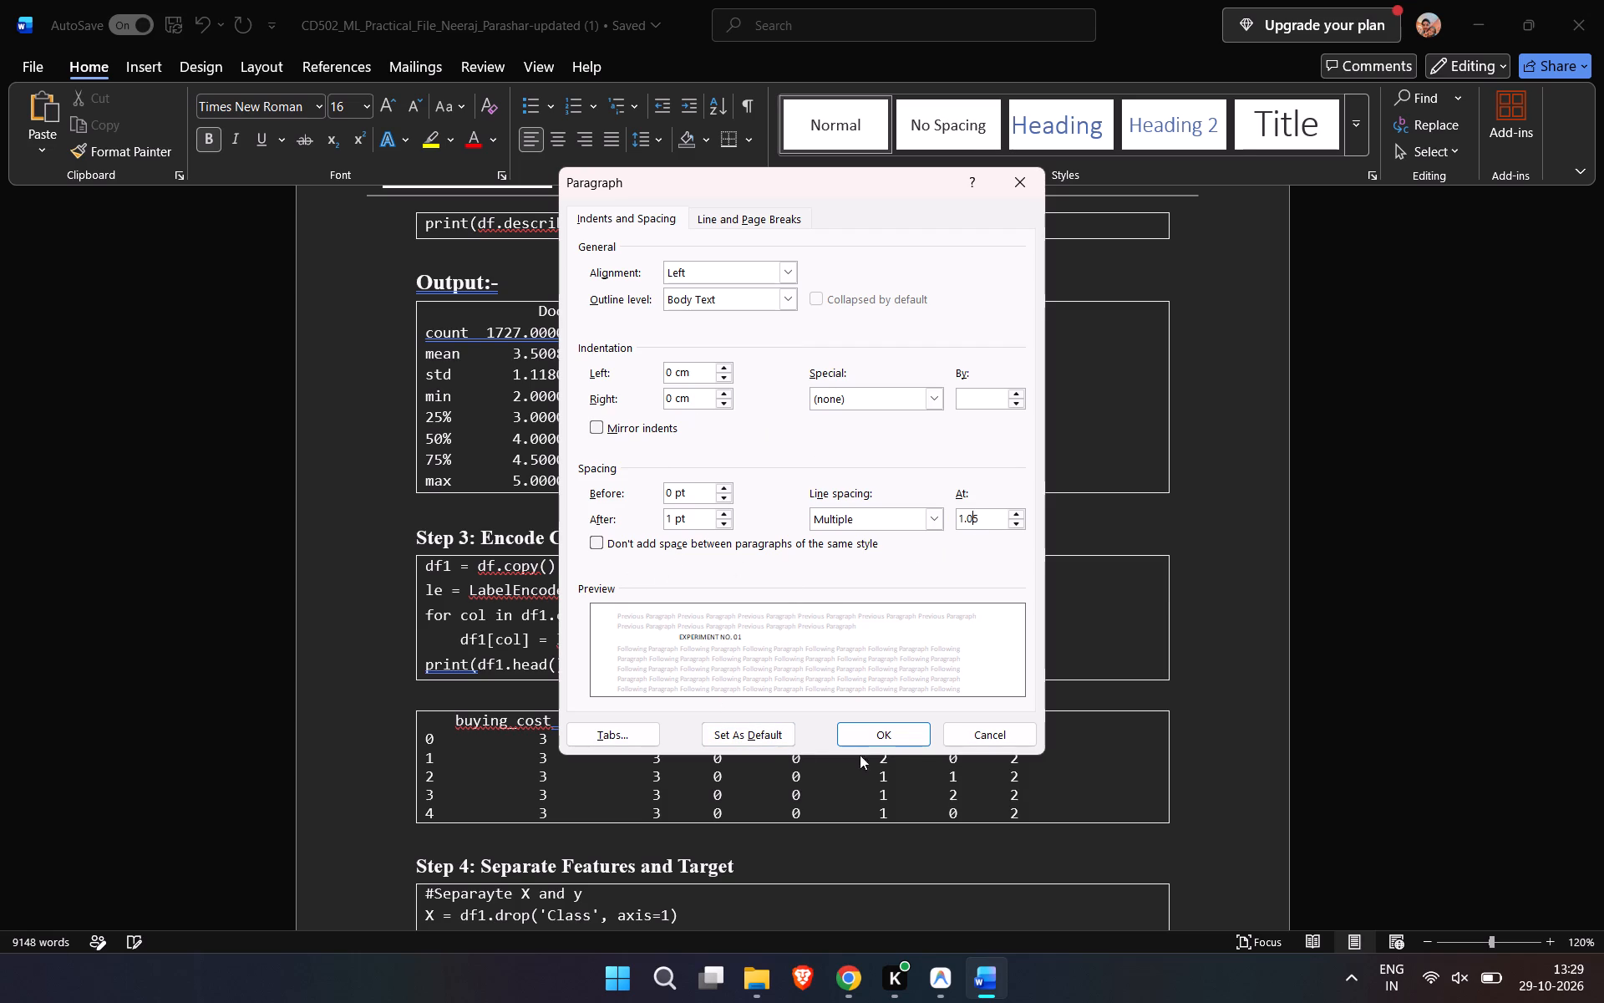
pyautogui.click(886, 736)
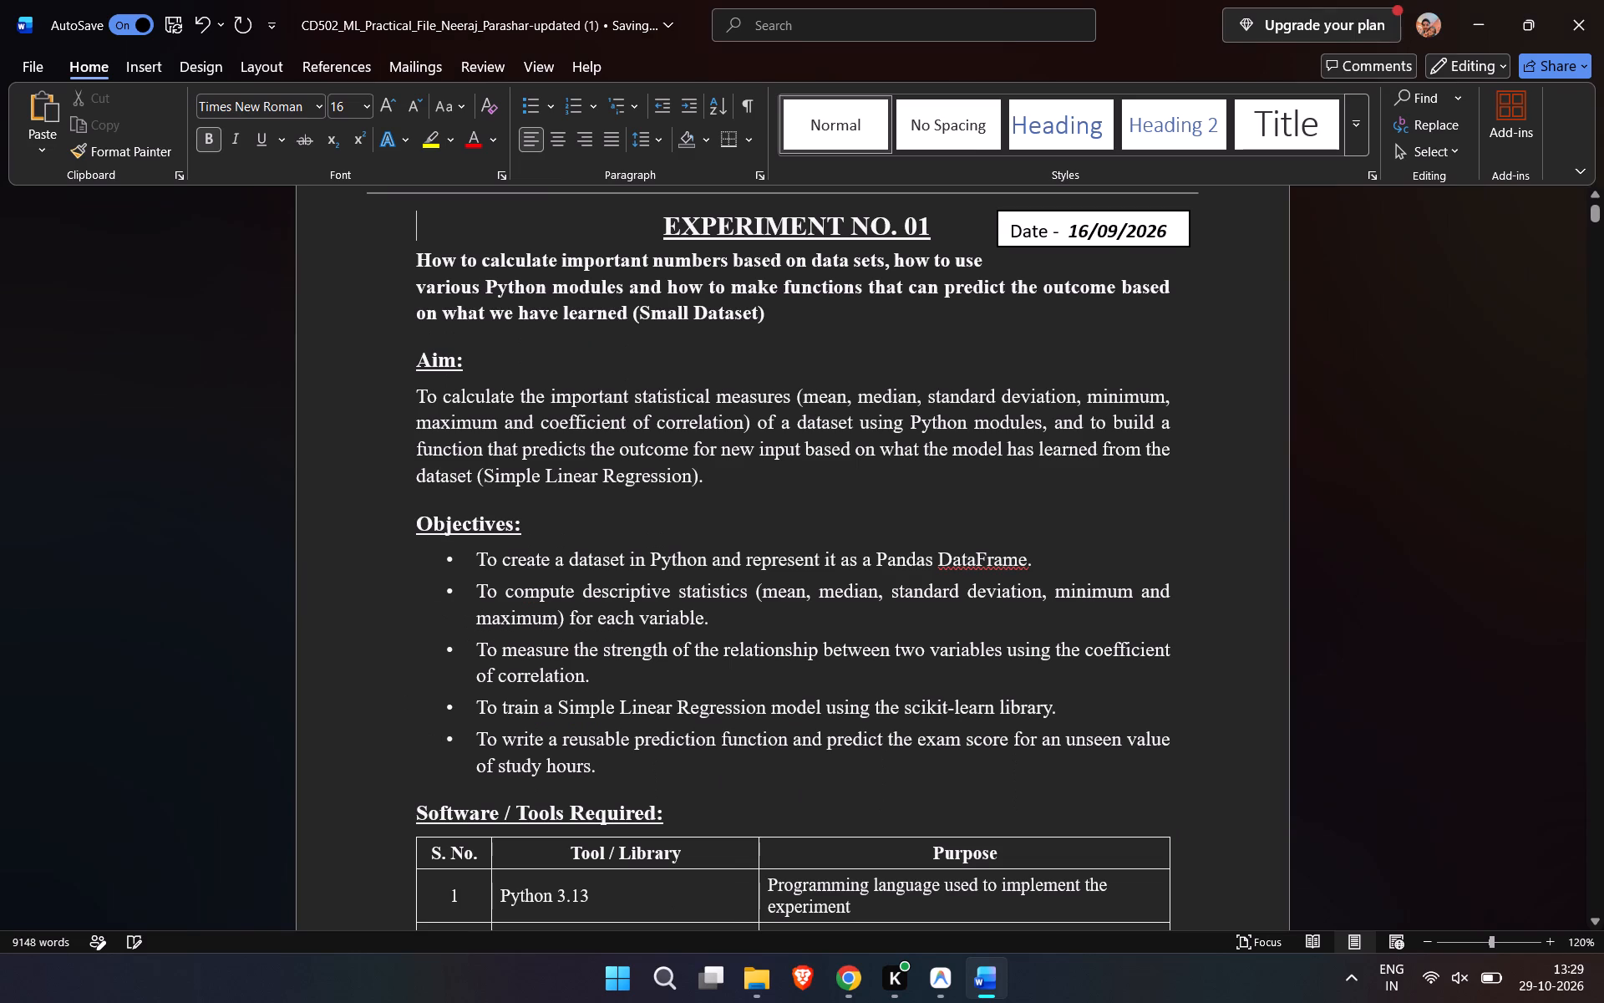
# Select the two output lines giving the features and target shapes under Step 4: Separate Features and Target on page 46.
pyautogui.scroll(-16, 886, 736)
pyautogui.scroll(-5, 886, 736)
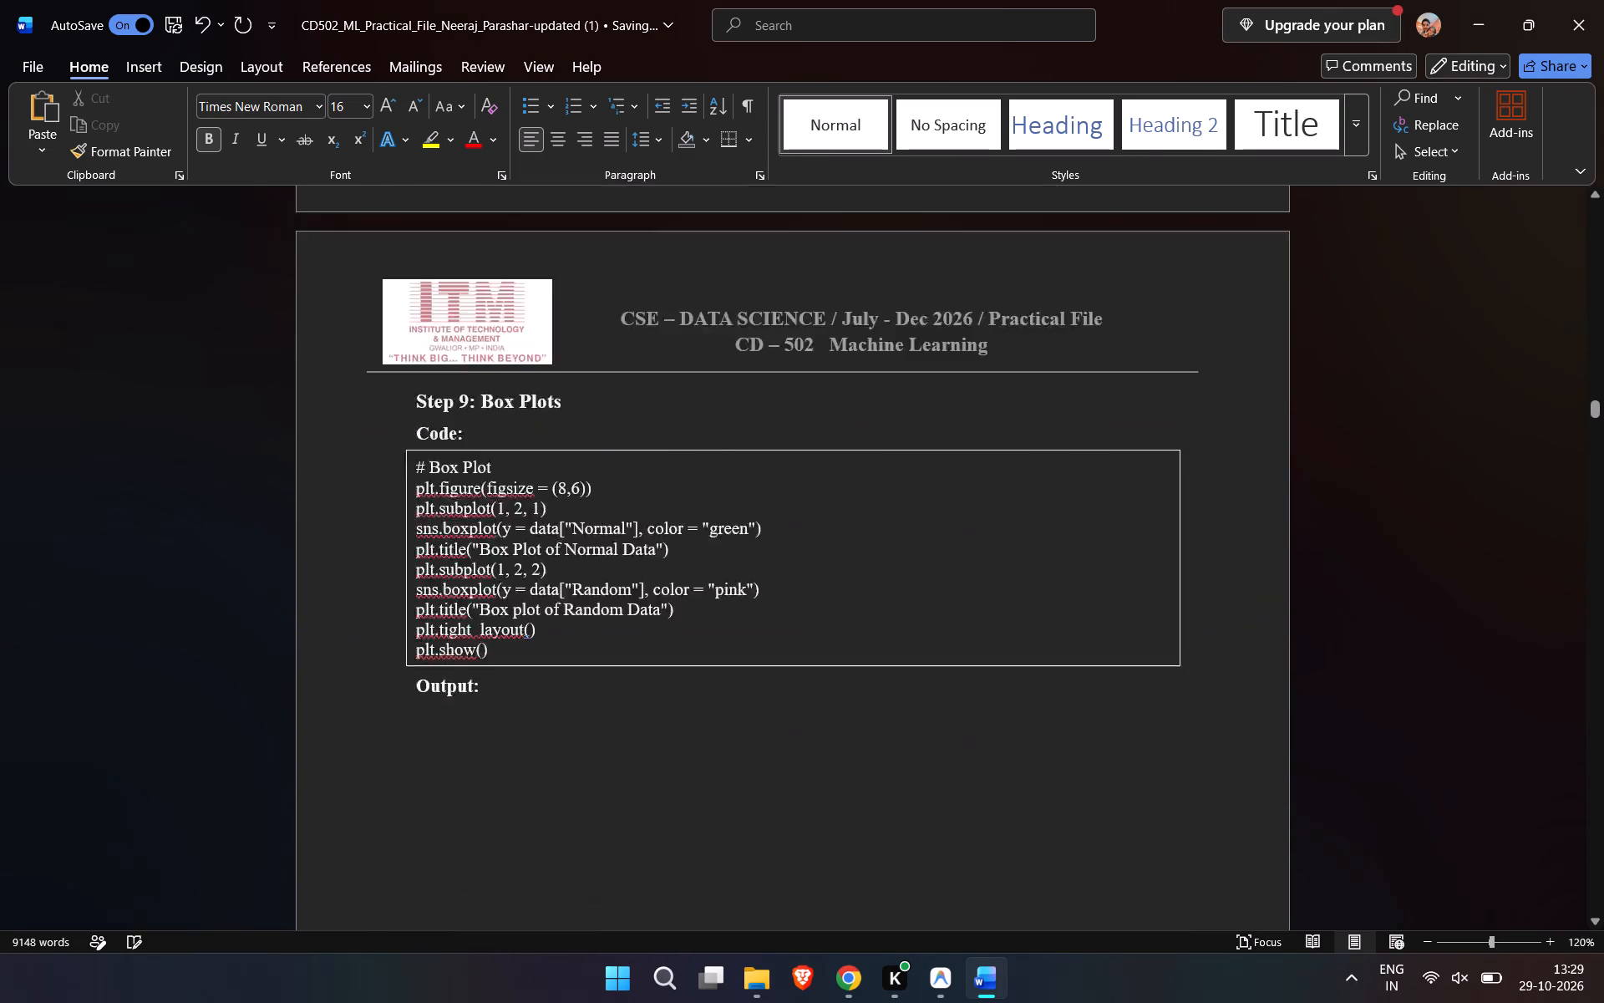
pyautogui.scroll(-2, 886, 736)
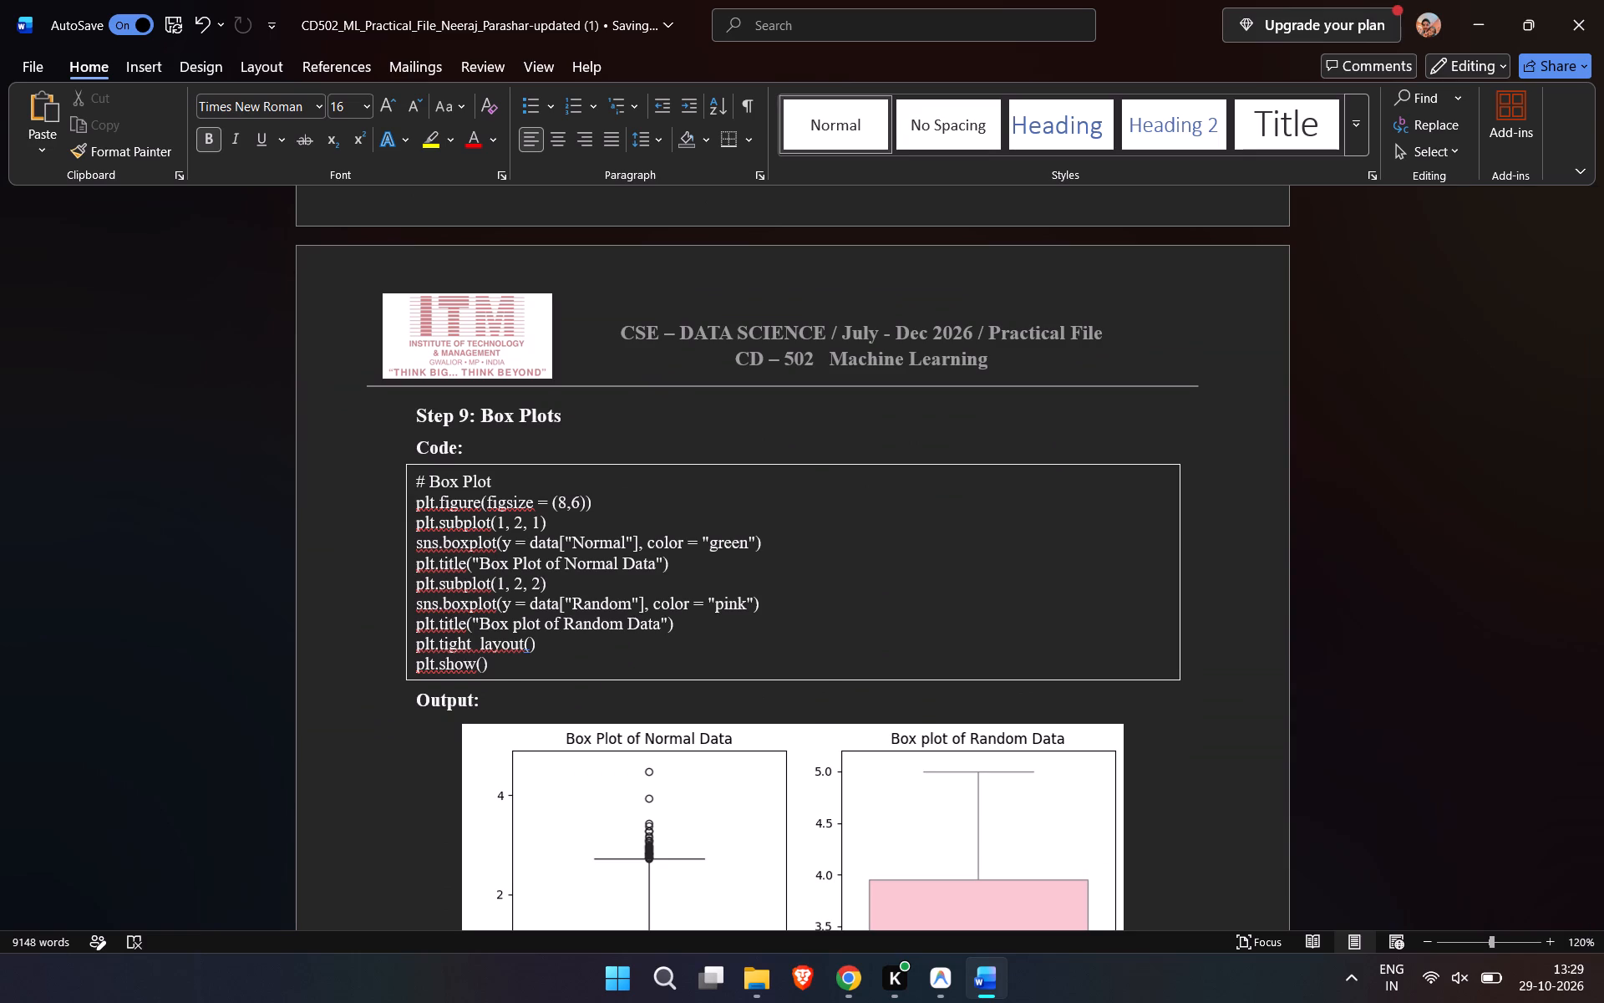
pyautogui.scroll(-18, 886, 736)
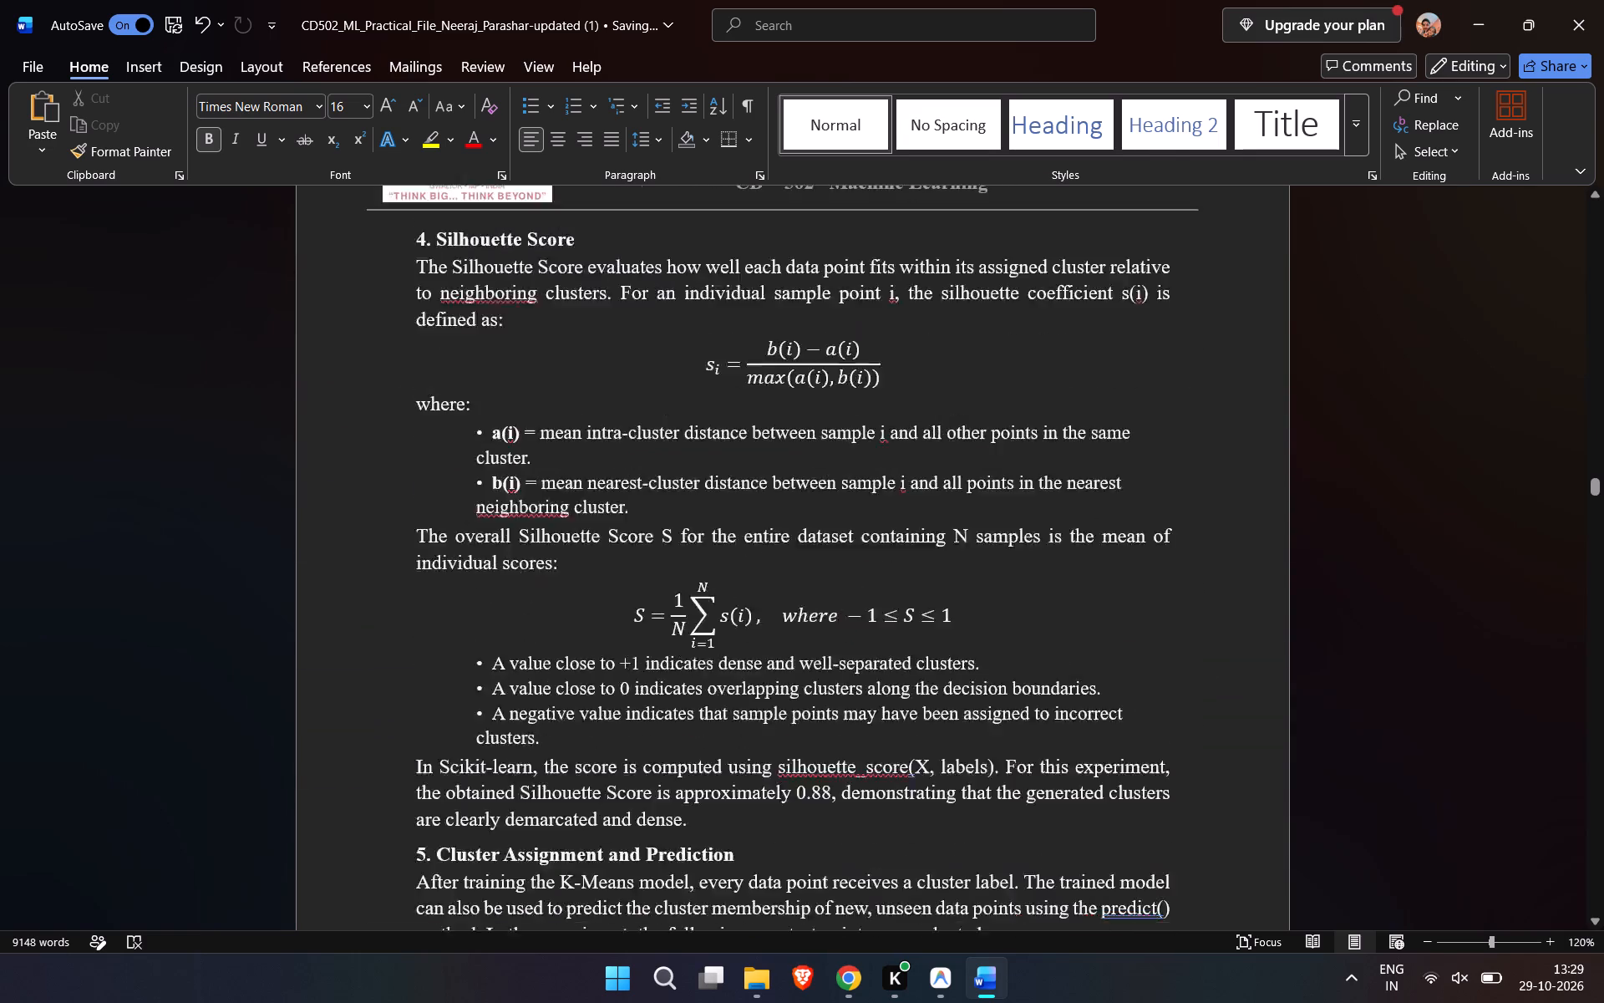
pyautogui.scroll(-8, 886, 736)
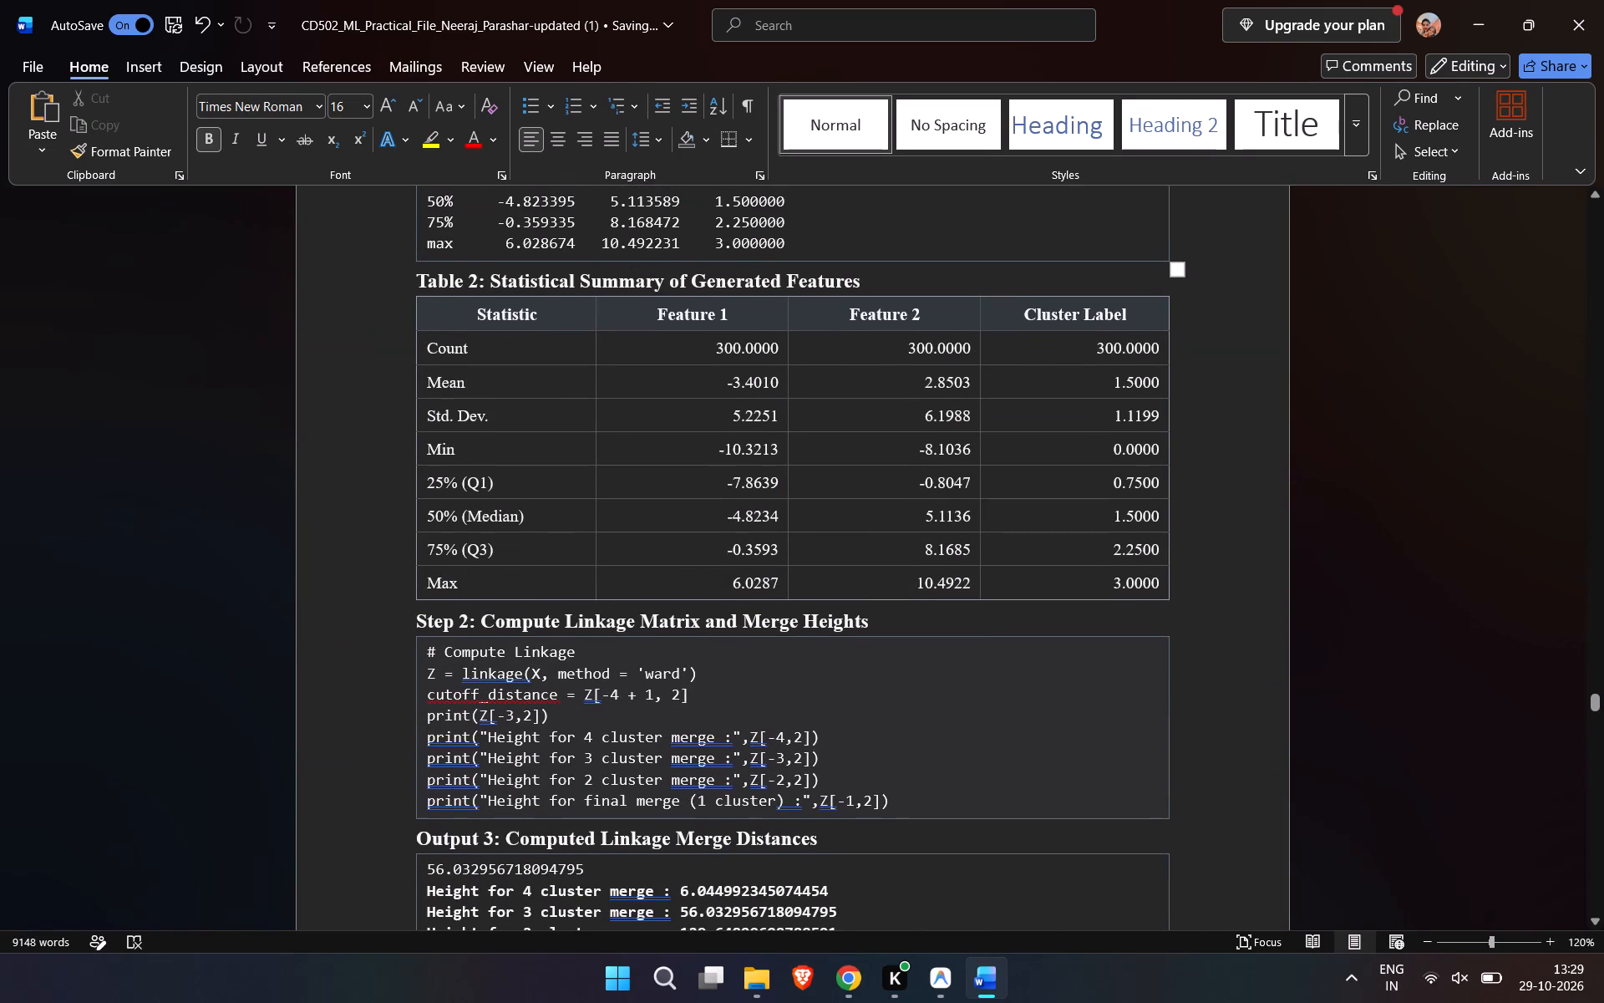
pyautogui.scroll(-16, 886, 736)
pyautogui.scroll(-6, 886, 736)
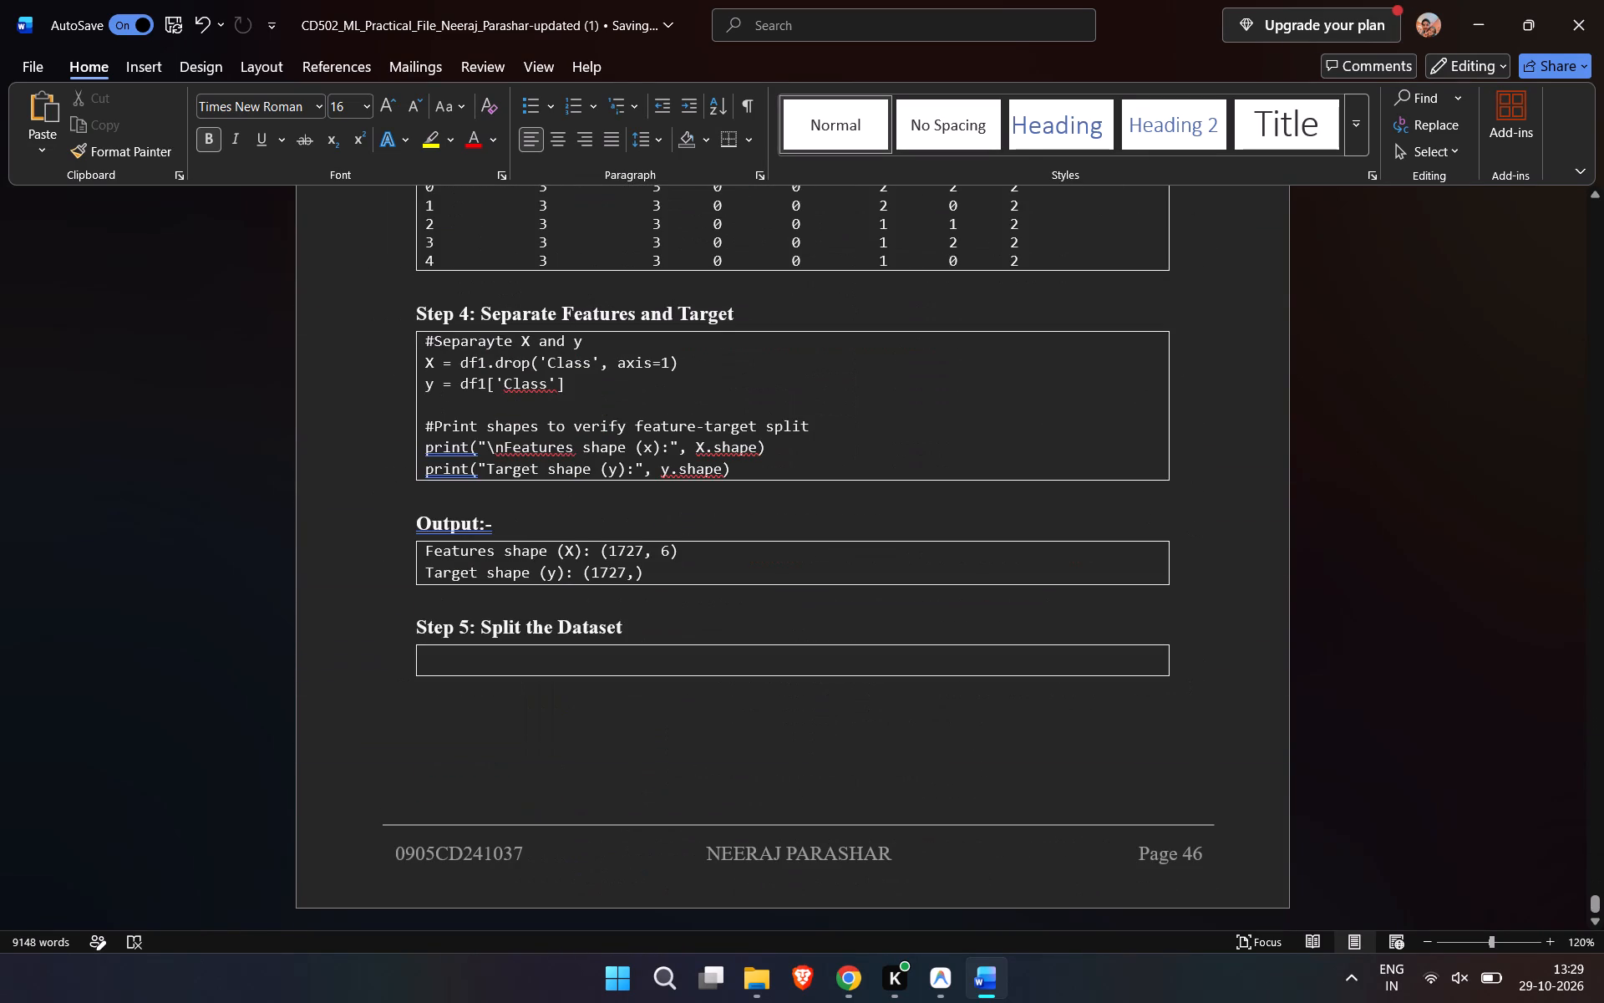
pyautogui.moveTo(652, 572); pyautogui.dragTo(433, 547)
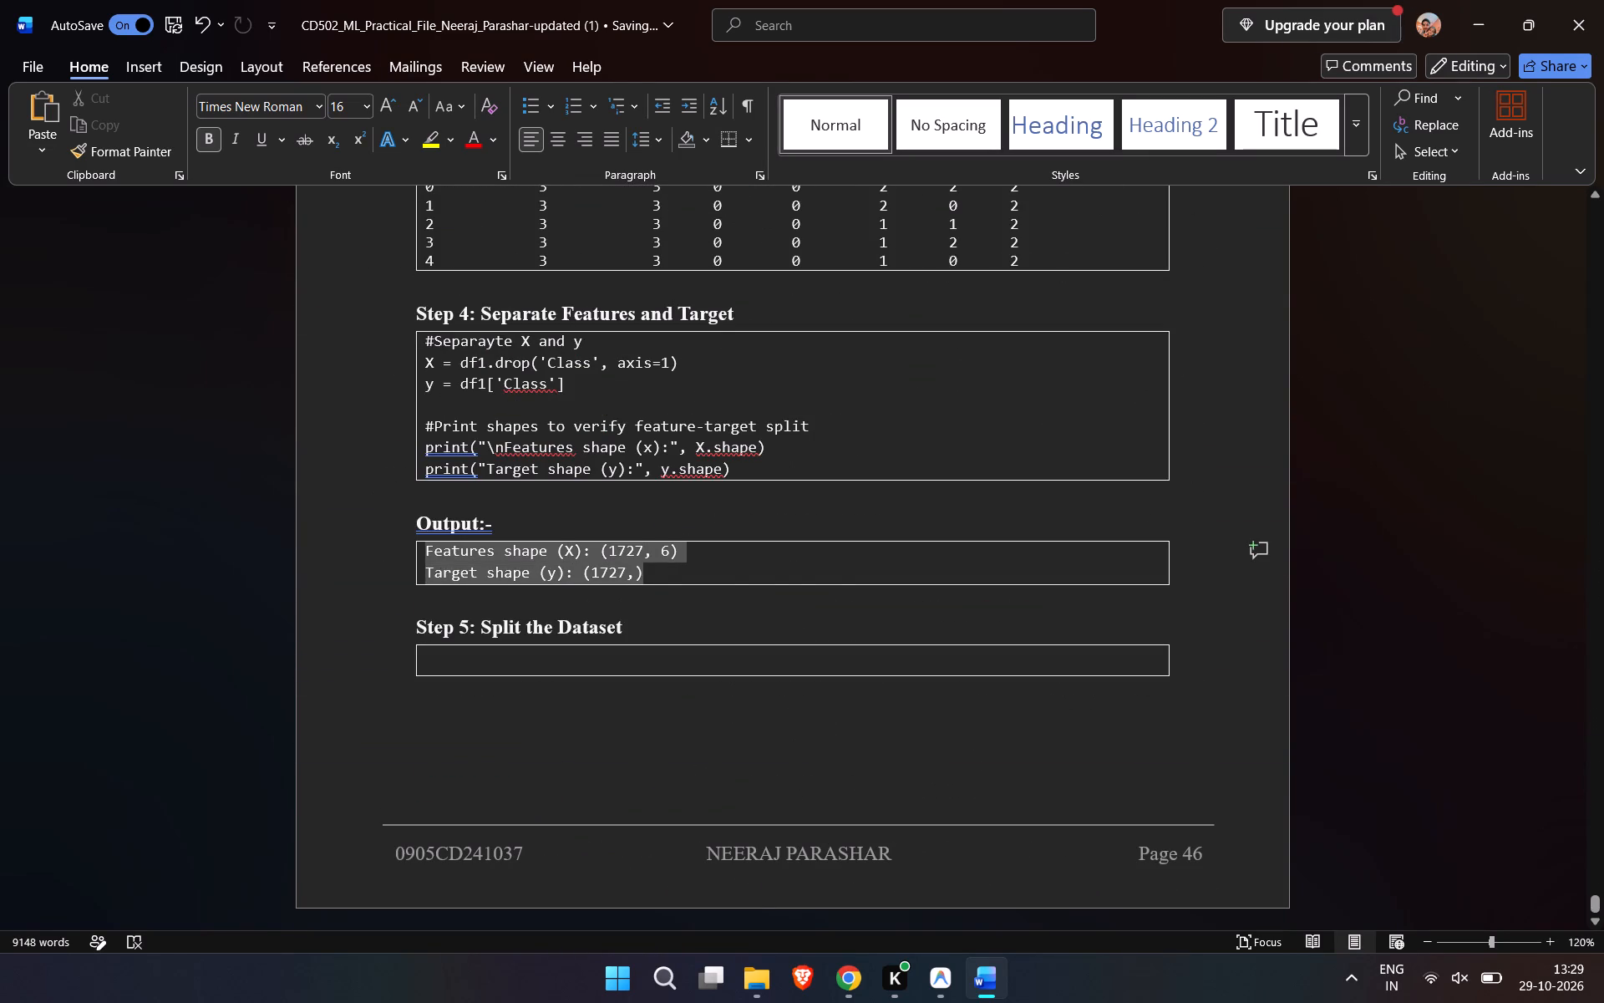
pyautogui.moveTo(433, 547); pyautogui.dragTo(432, 548)
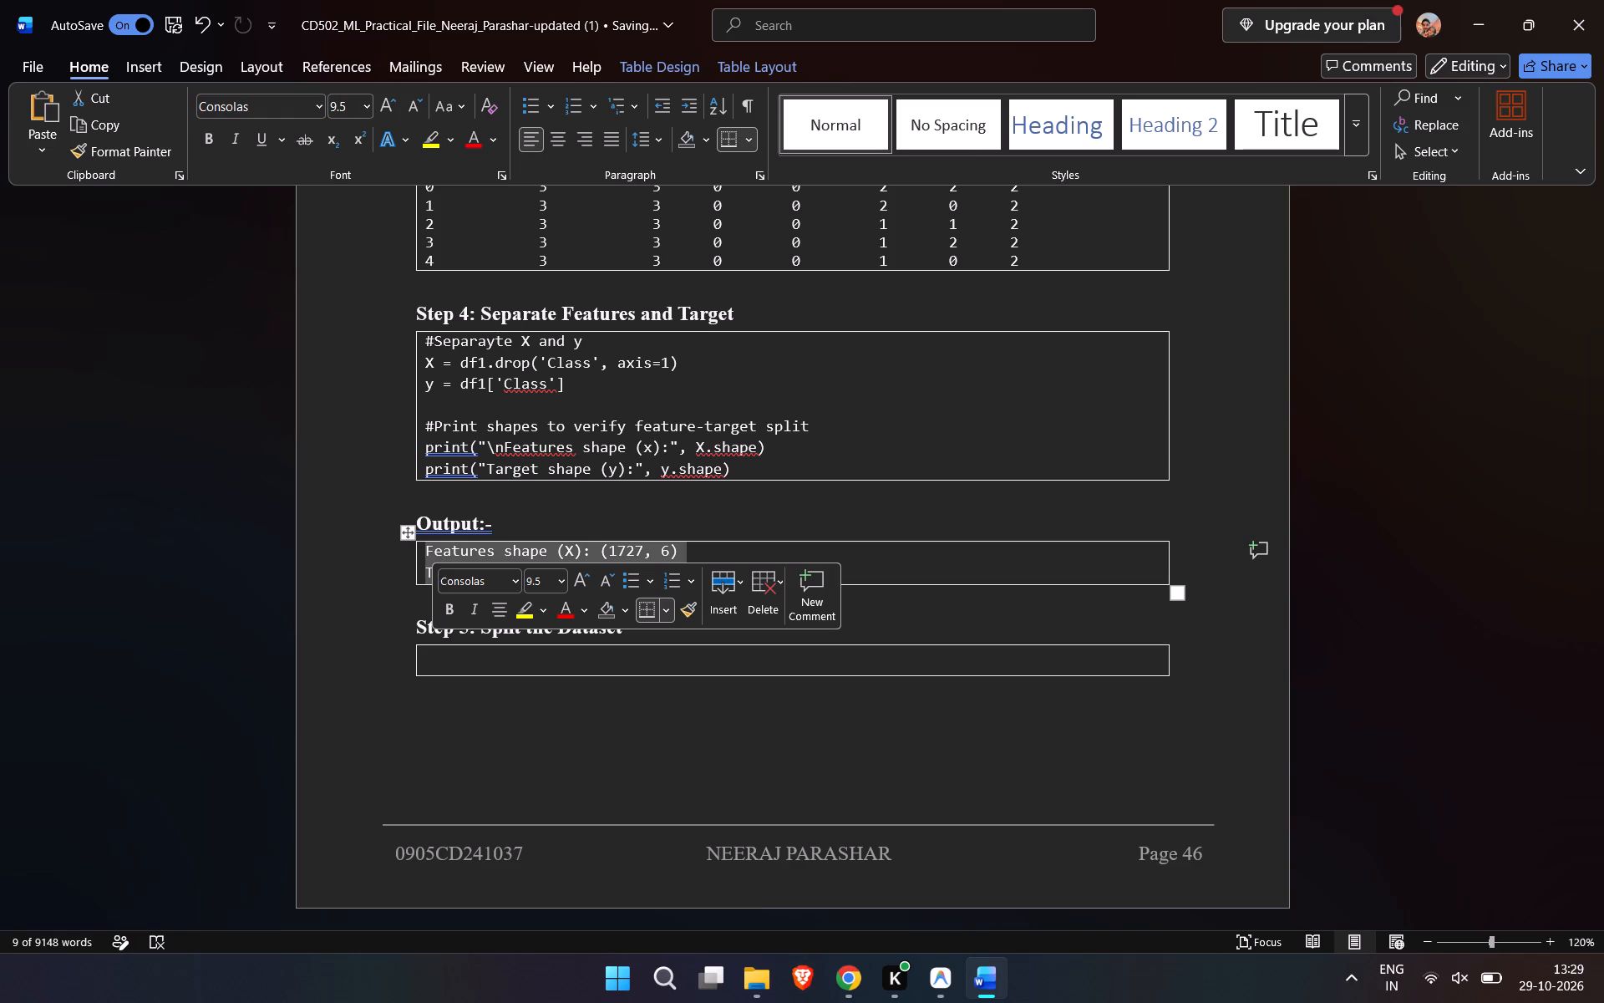
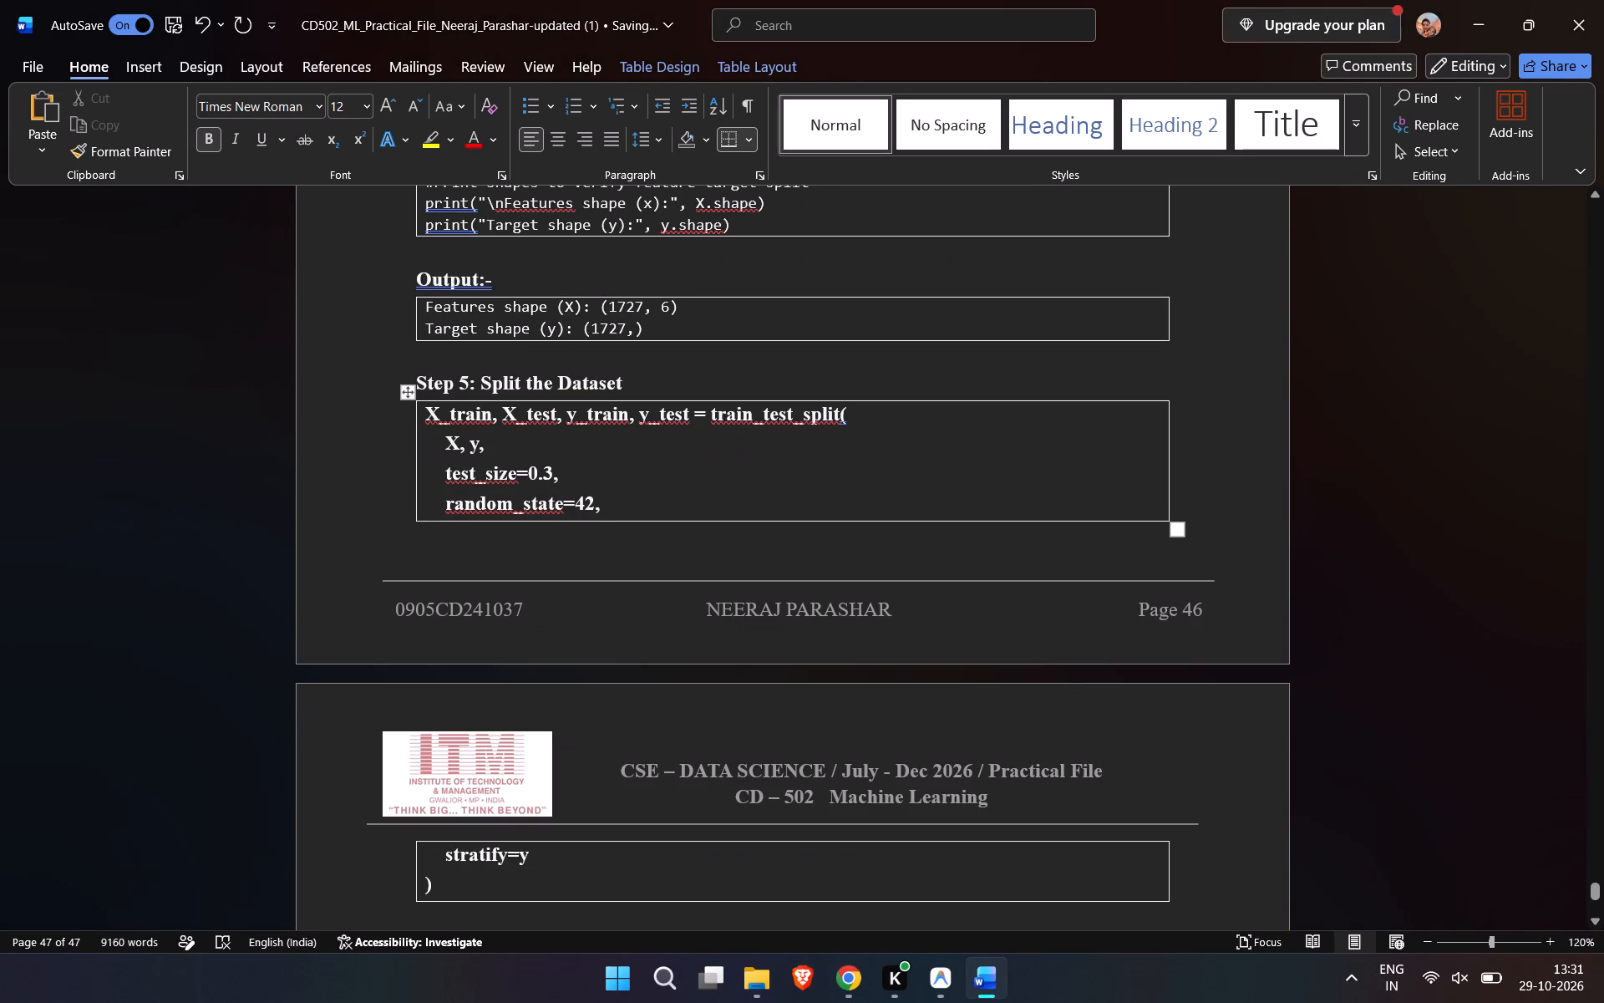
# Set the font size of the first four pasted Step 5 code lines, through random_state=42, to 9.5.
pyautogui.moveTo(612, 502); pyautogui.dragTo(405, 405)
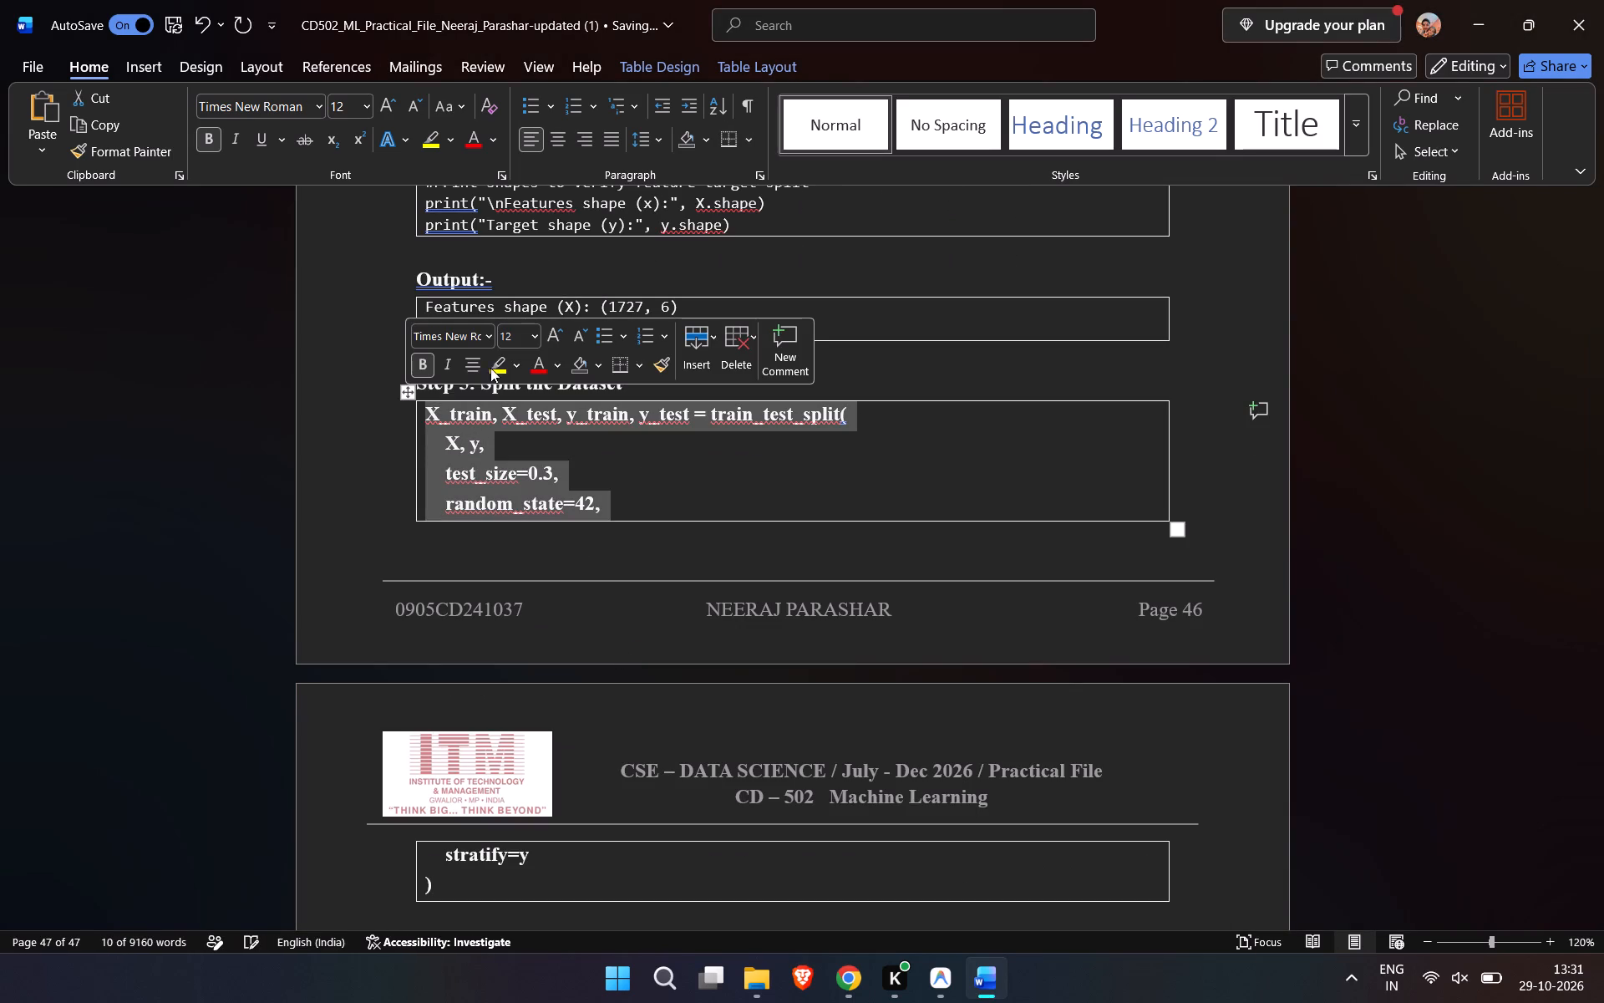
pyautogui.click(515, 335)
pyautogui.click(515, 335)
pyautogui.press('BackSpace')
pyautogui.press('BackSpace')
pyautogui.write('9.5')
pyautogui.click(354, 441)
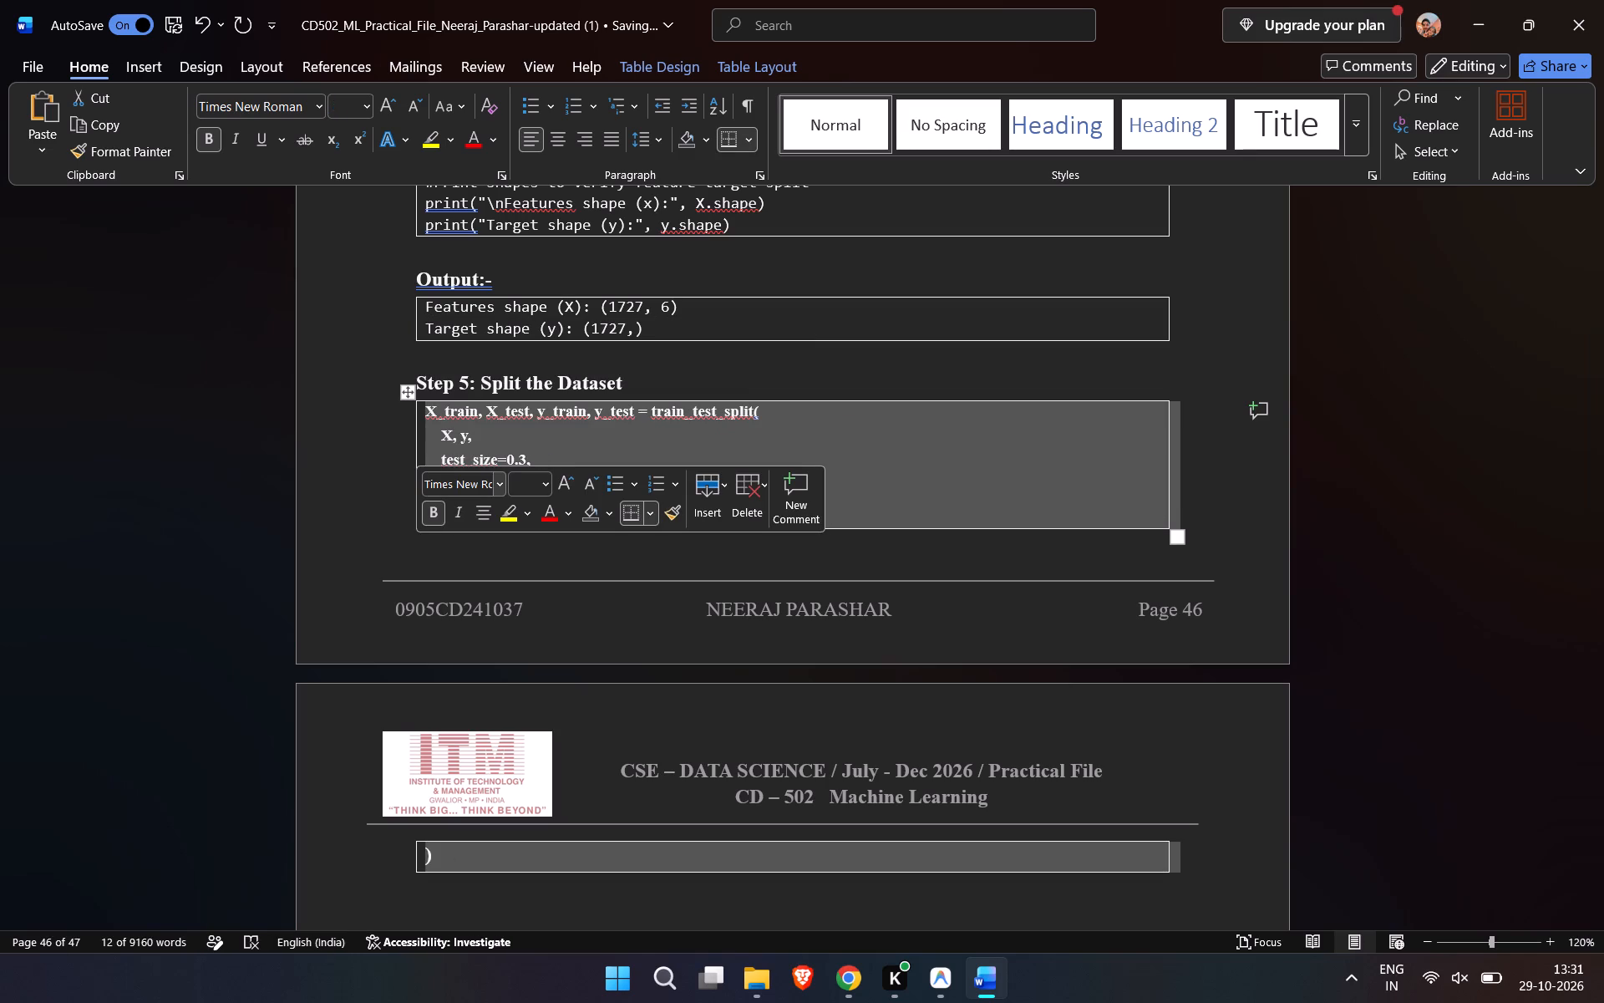
# Change the whole Step 5 code block to the Consolas font and remove its bold formatting.
pyautogui.click(500, 486)
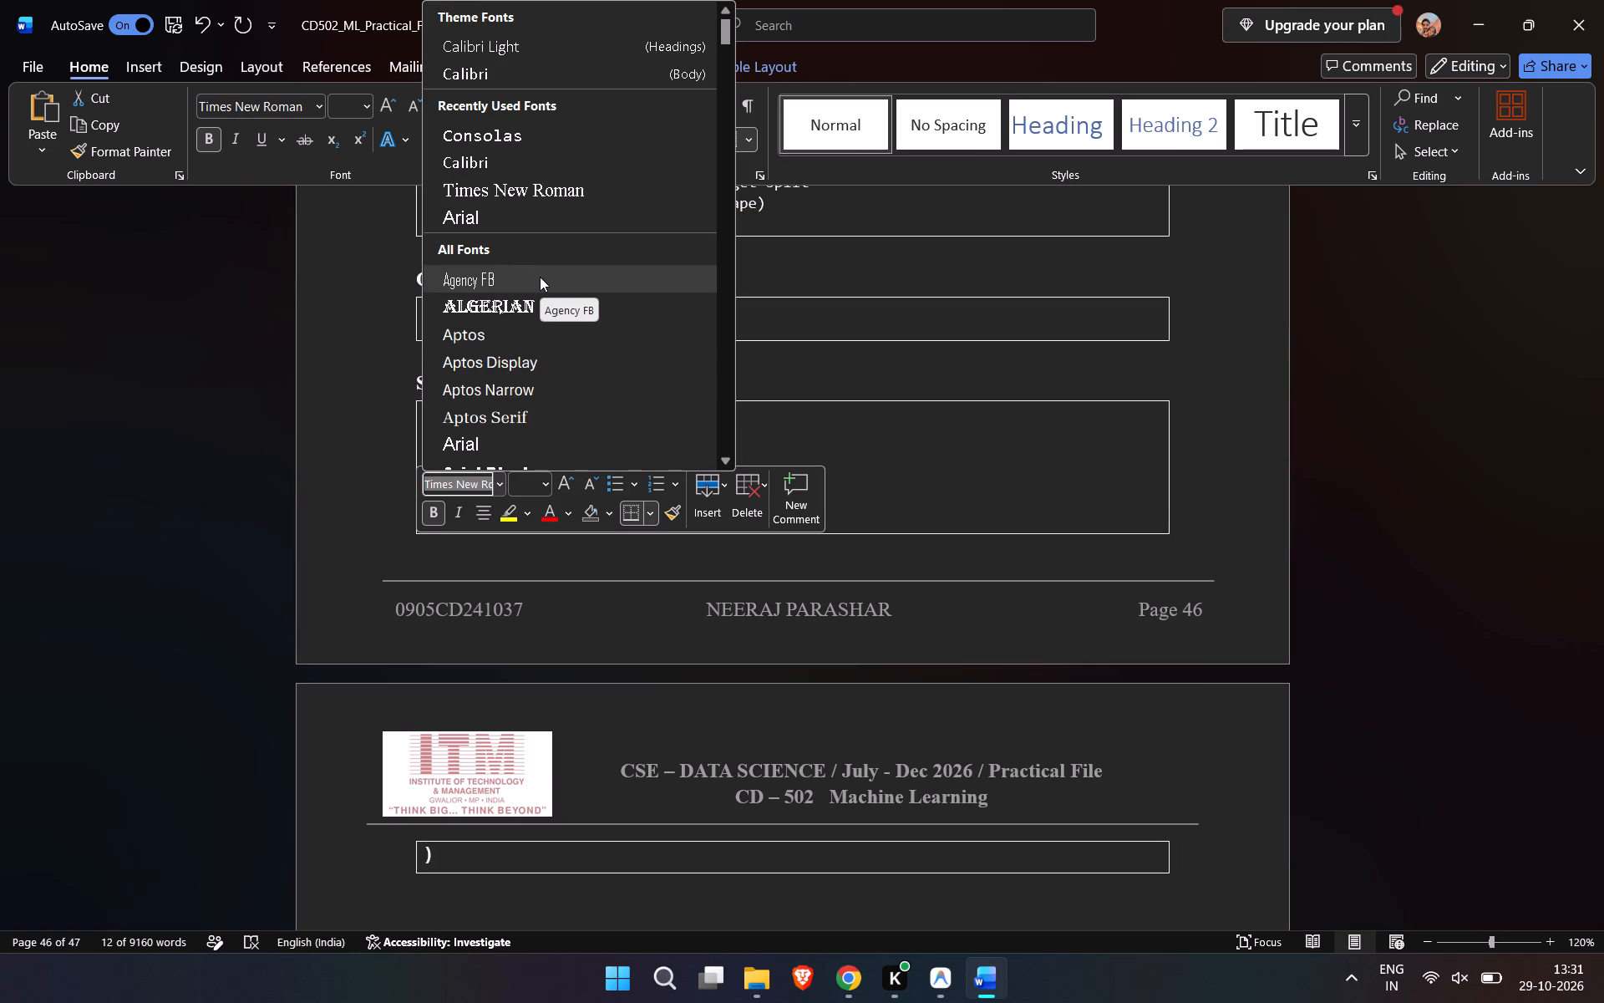
pyautogui.click(537, 128)
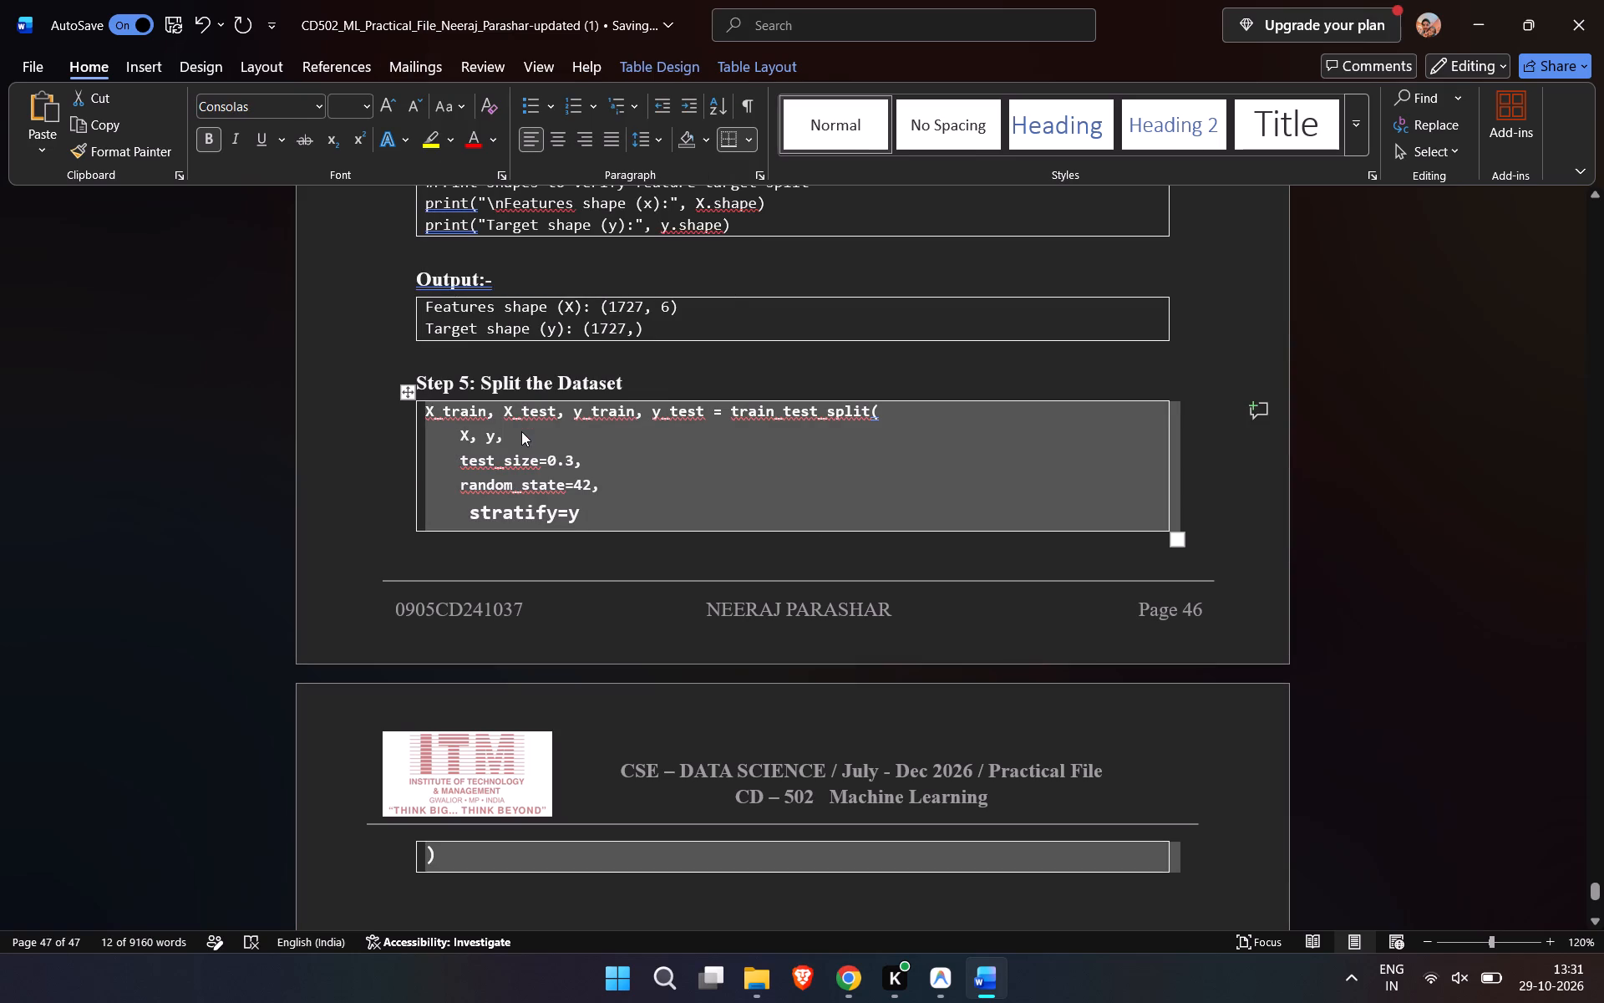
pyautogui.rightClick(521, 436)
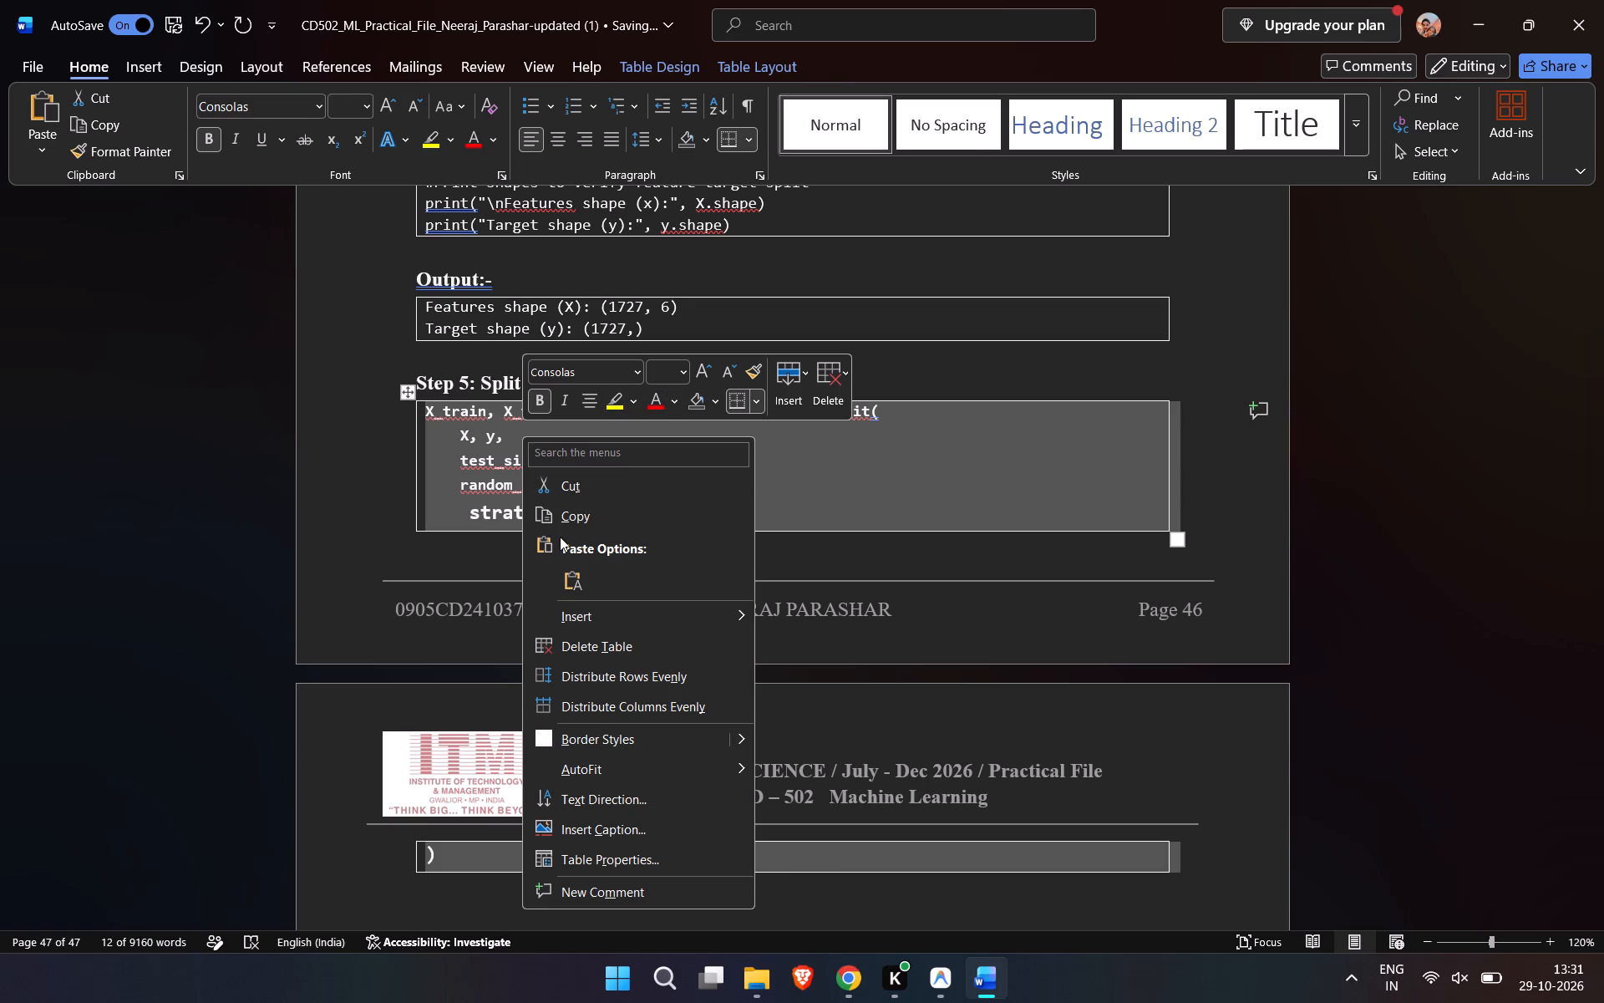
pyautogui.click(537, 398)
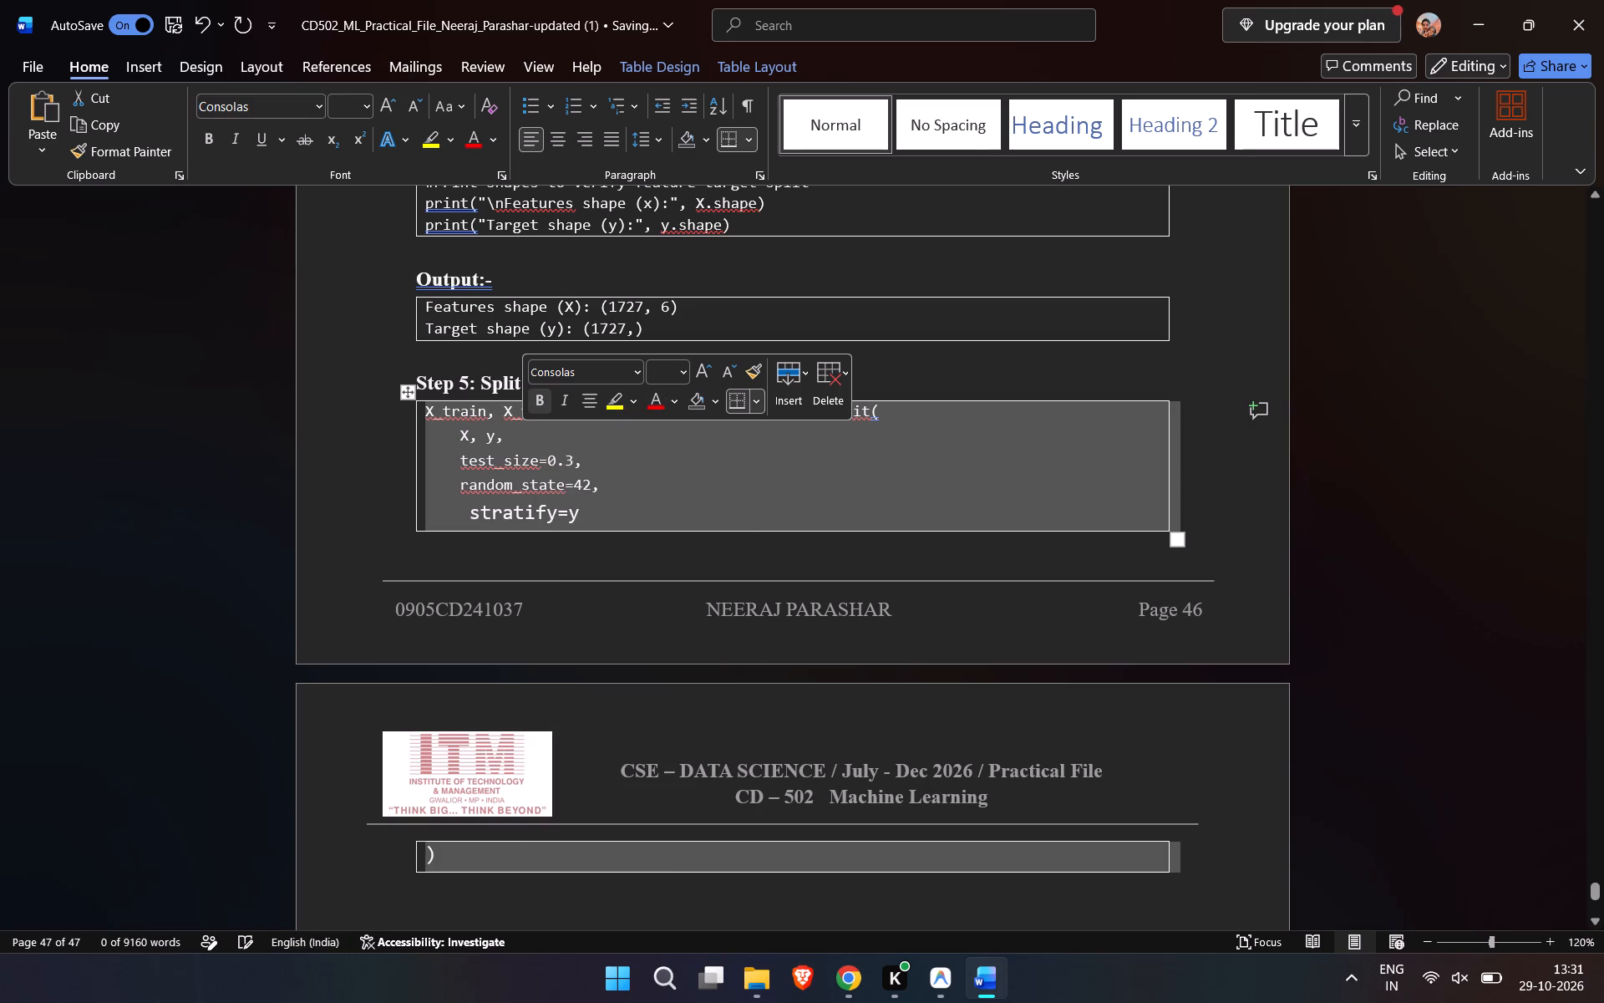
pyautogui.click(349, 459)
pyautogui.click(591, 437)
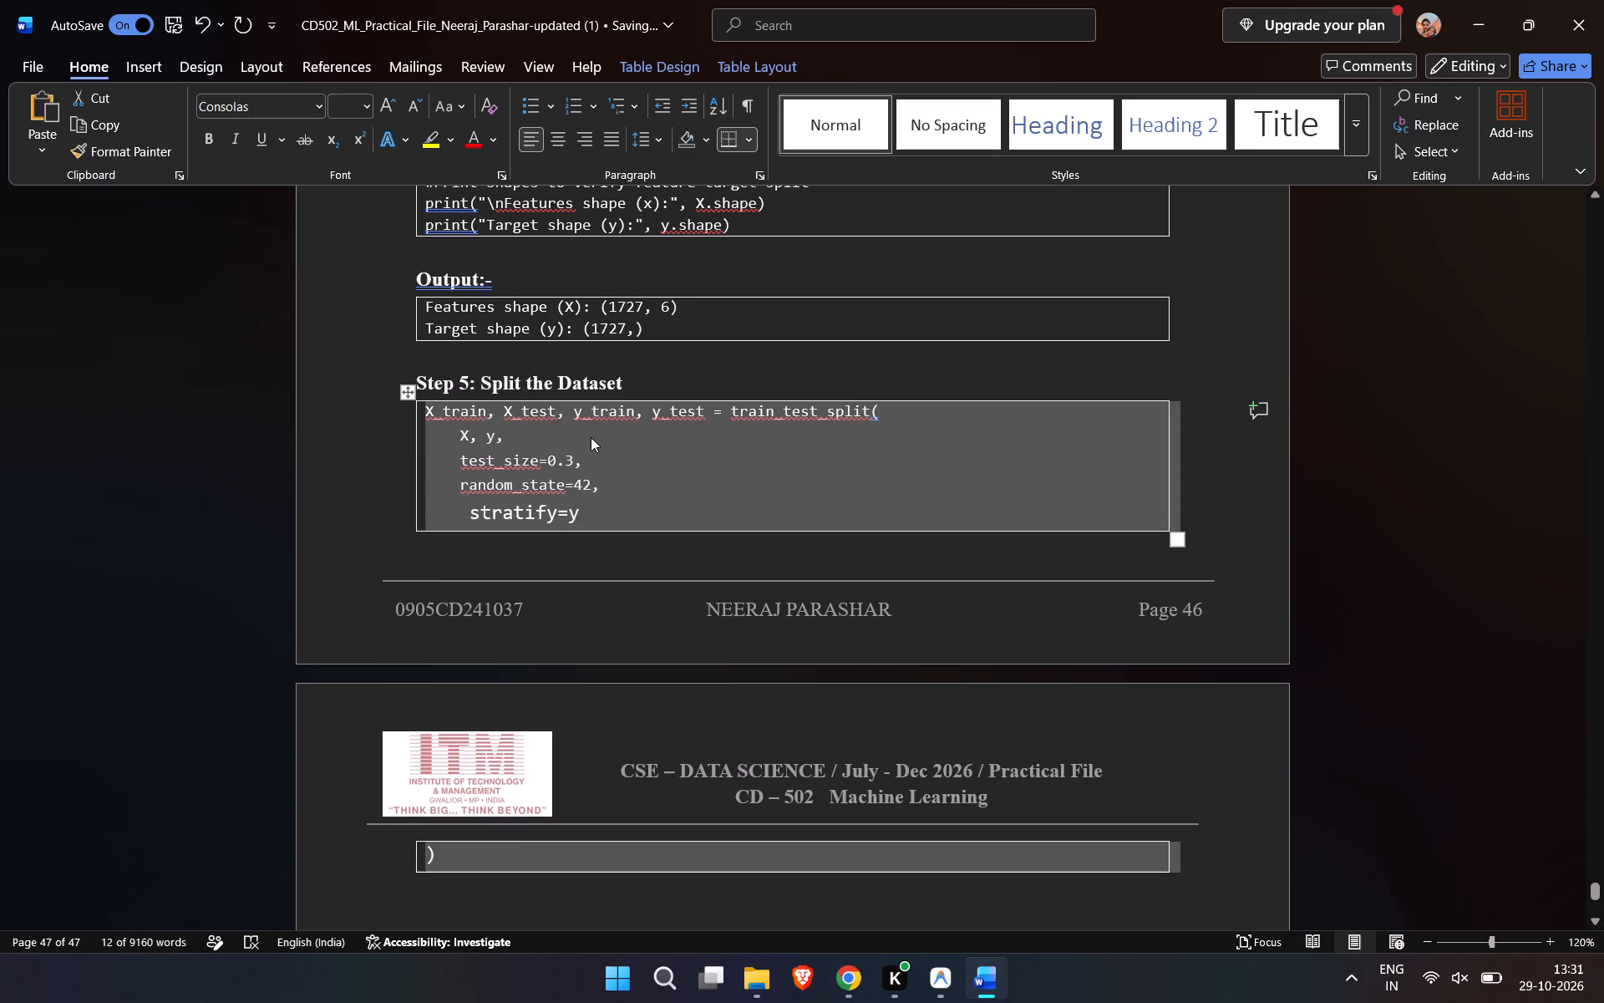
# Set the font size of the entire Step 5 code, from X_train to the closing parenthesis, to 9.5.
pyautogui.scroll(-1, 591, 437)
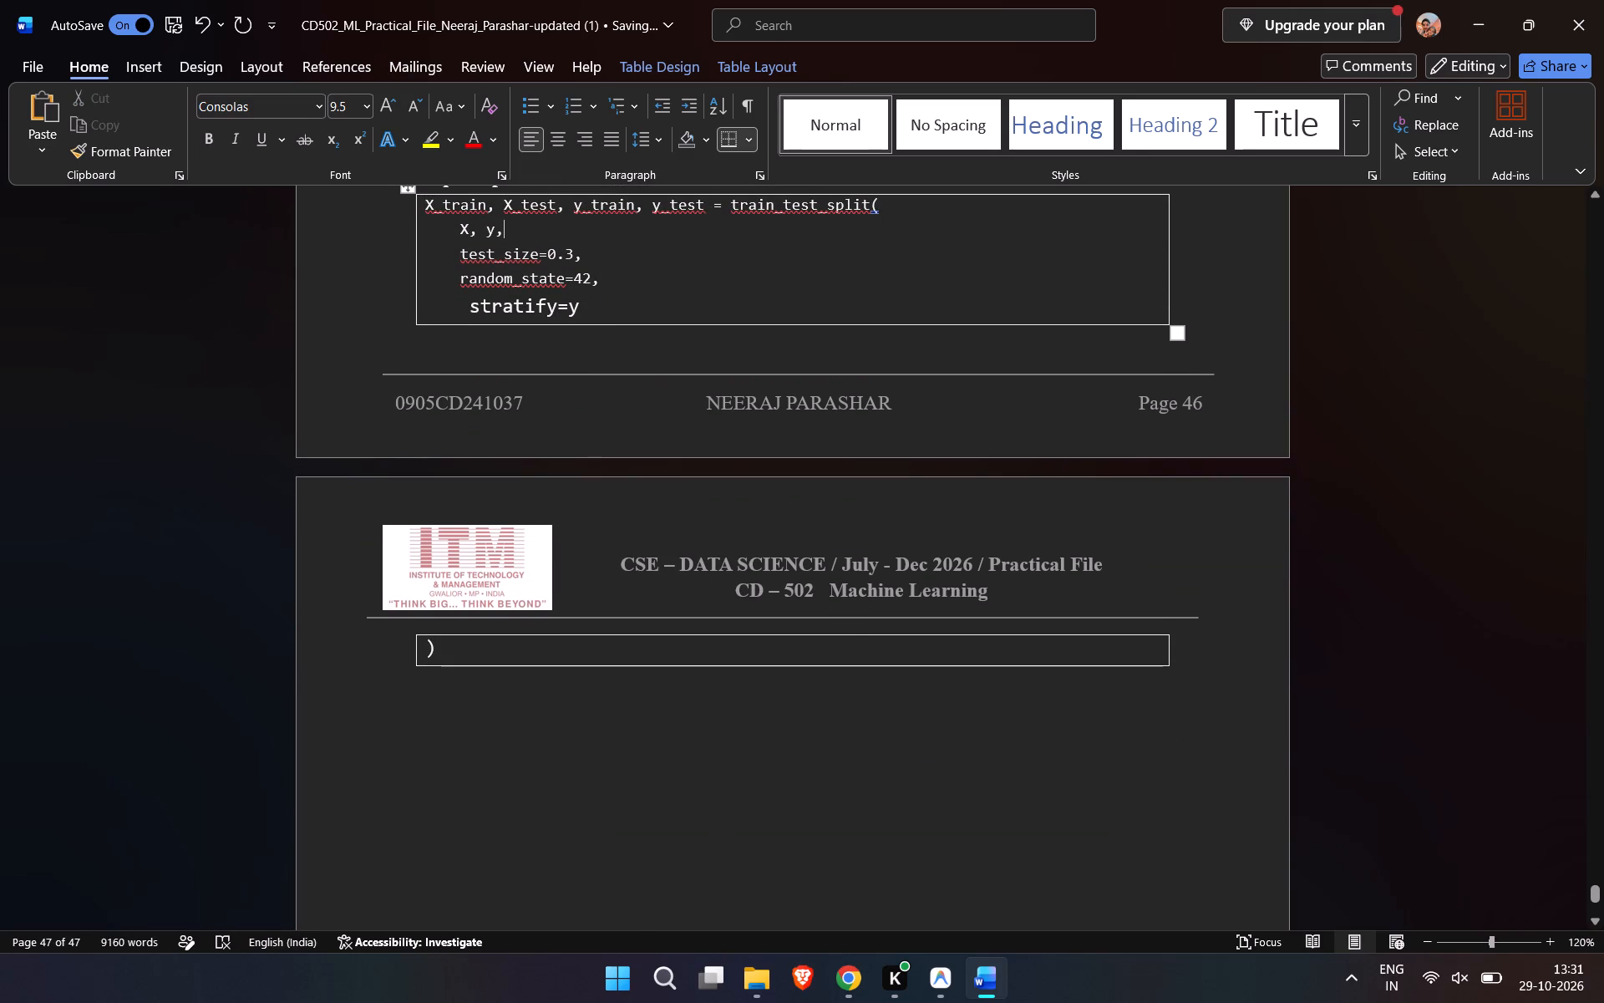
pyautogui.moveTo(449, 649); pyautogui.dragTo(419, 232)
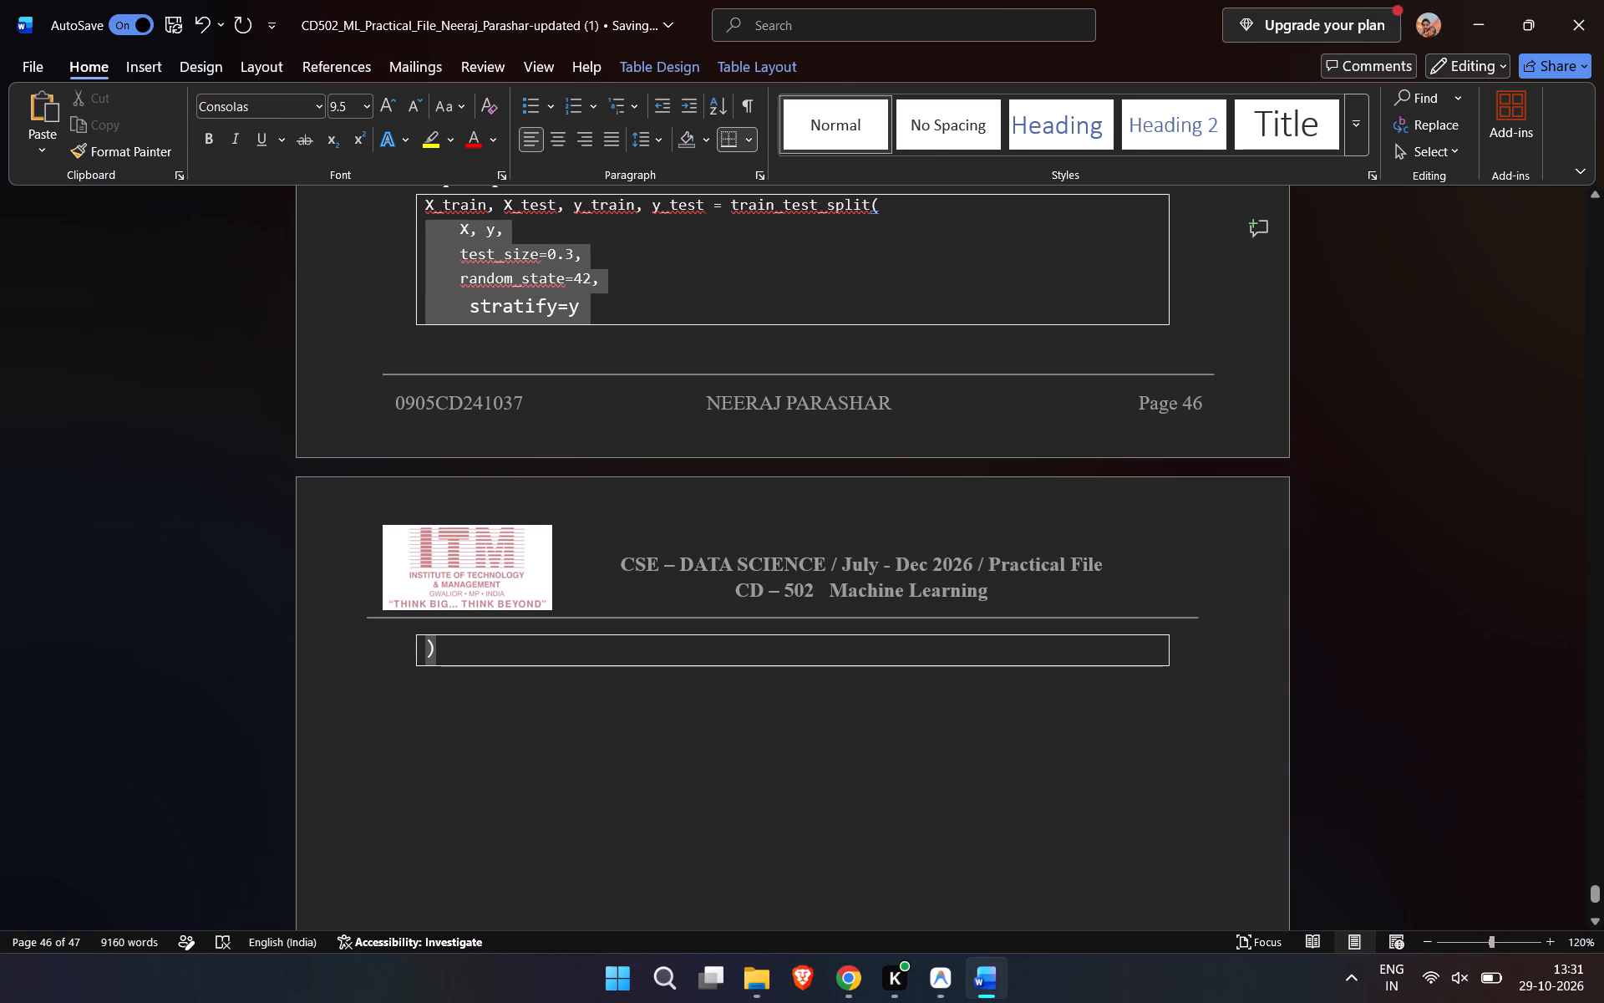
pyautogui.moveTo(419, 232); pyautogui.dragTo(421, 205)
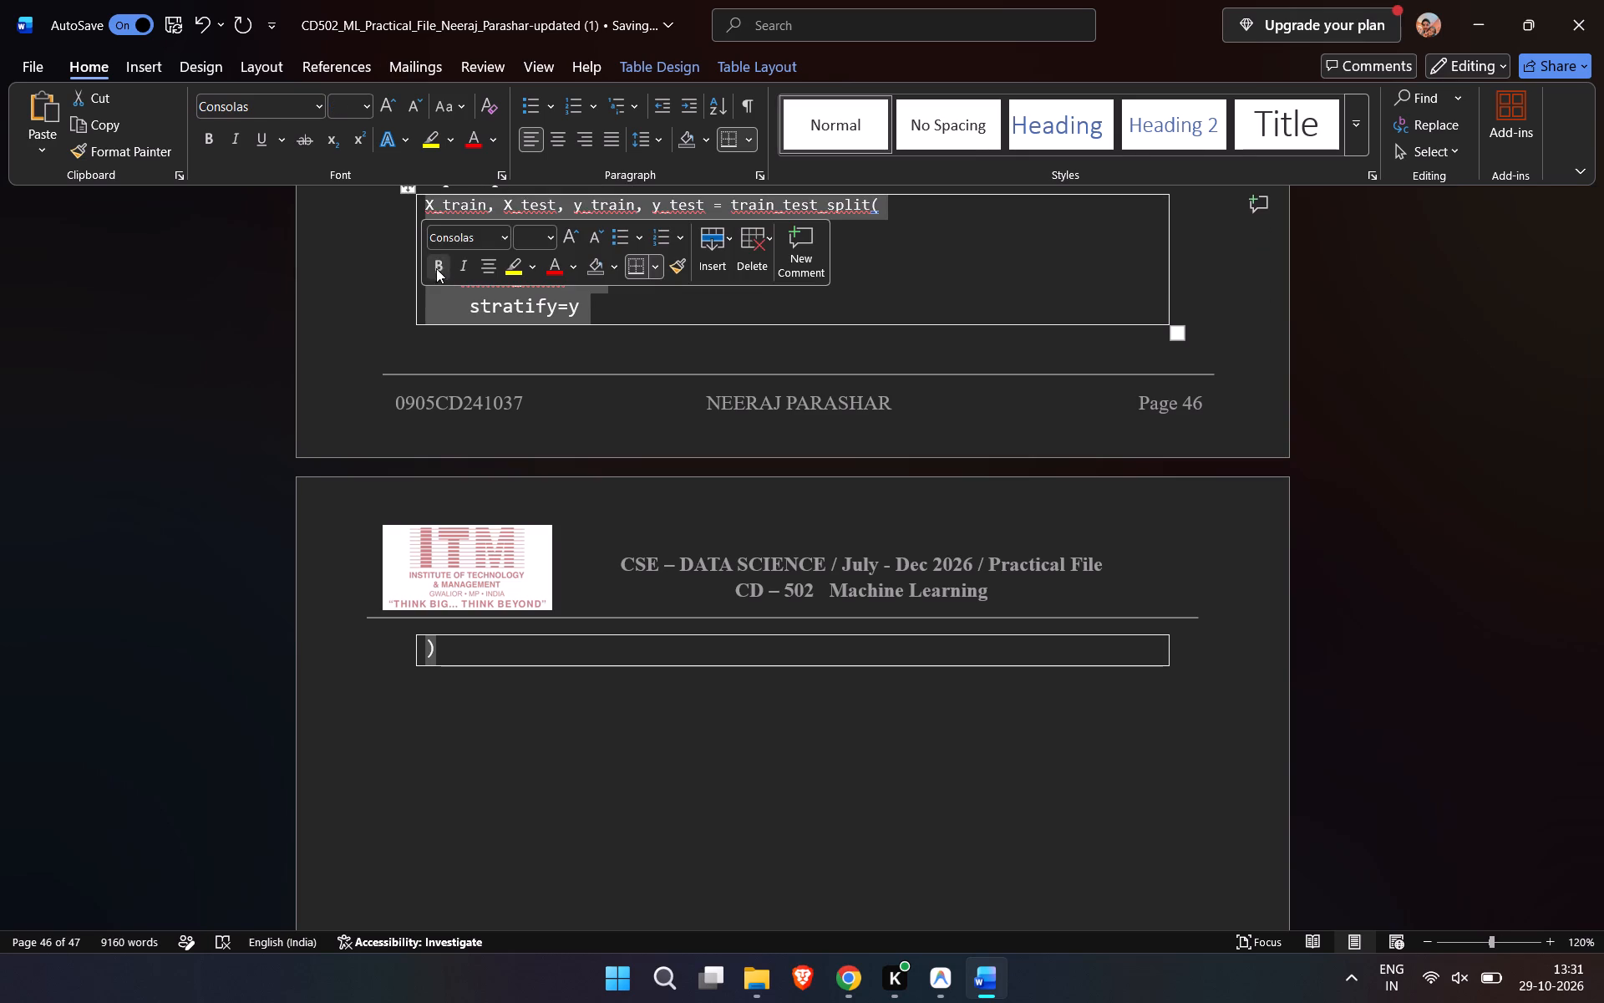
pyautogui.click(436, 267)
pyautogui.click(436, 267)
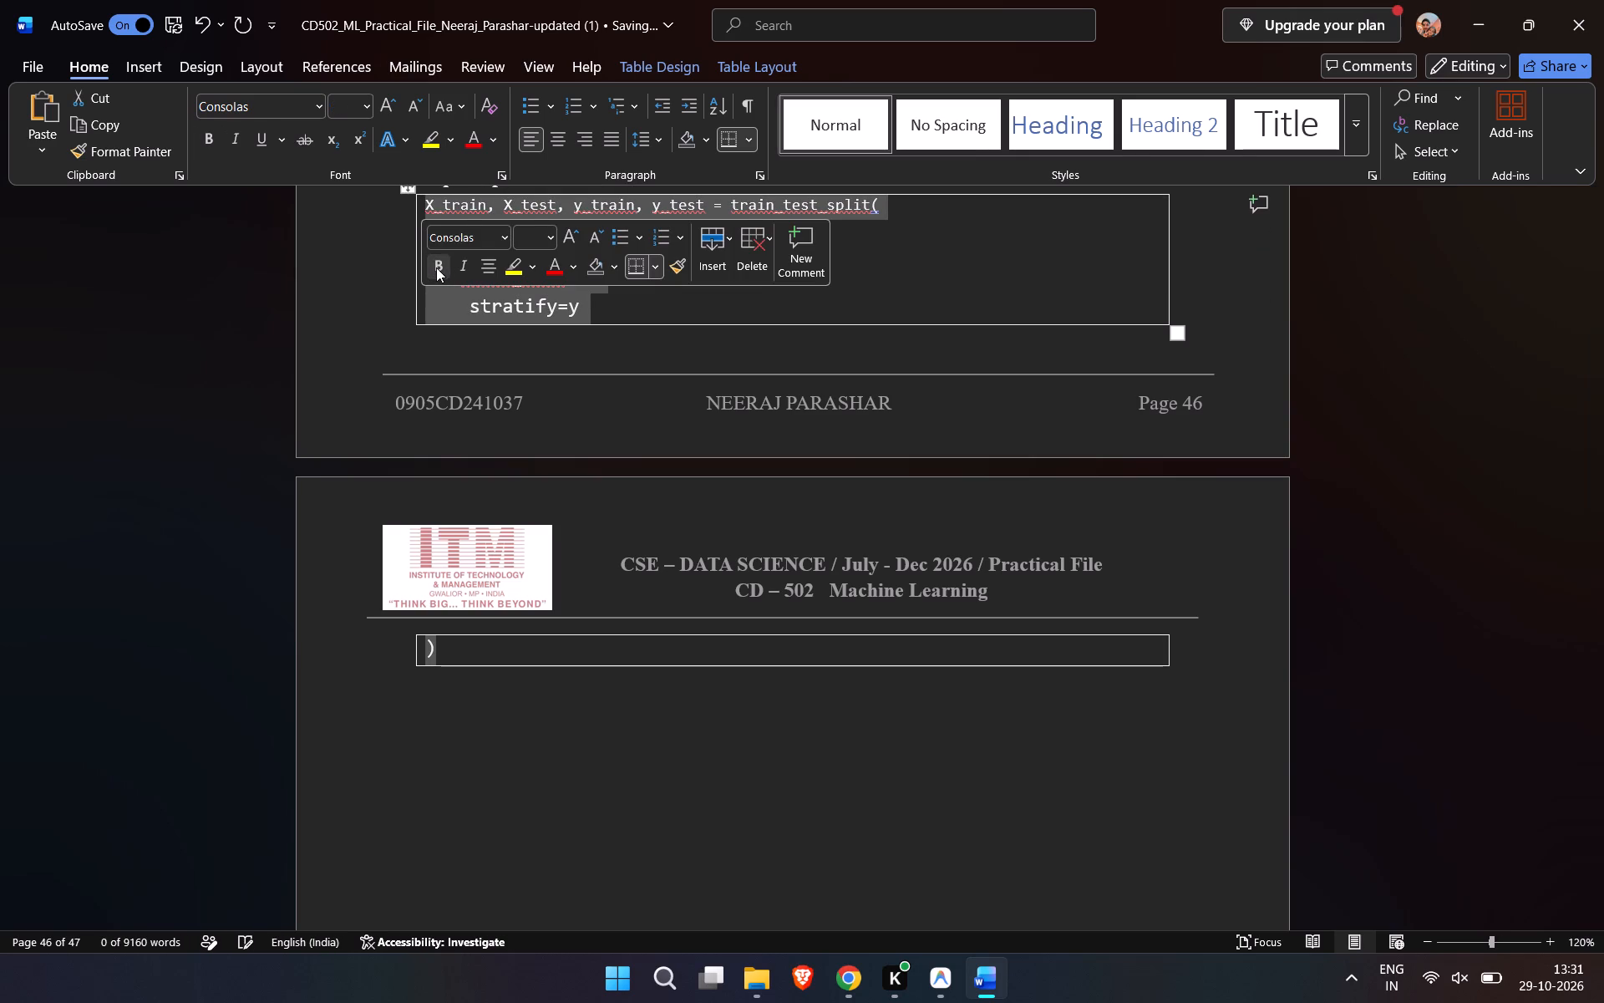
pyautogui.click(546, 236)
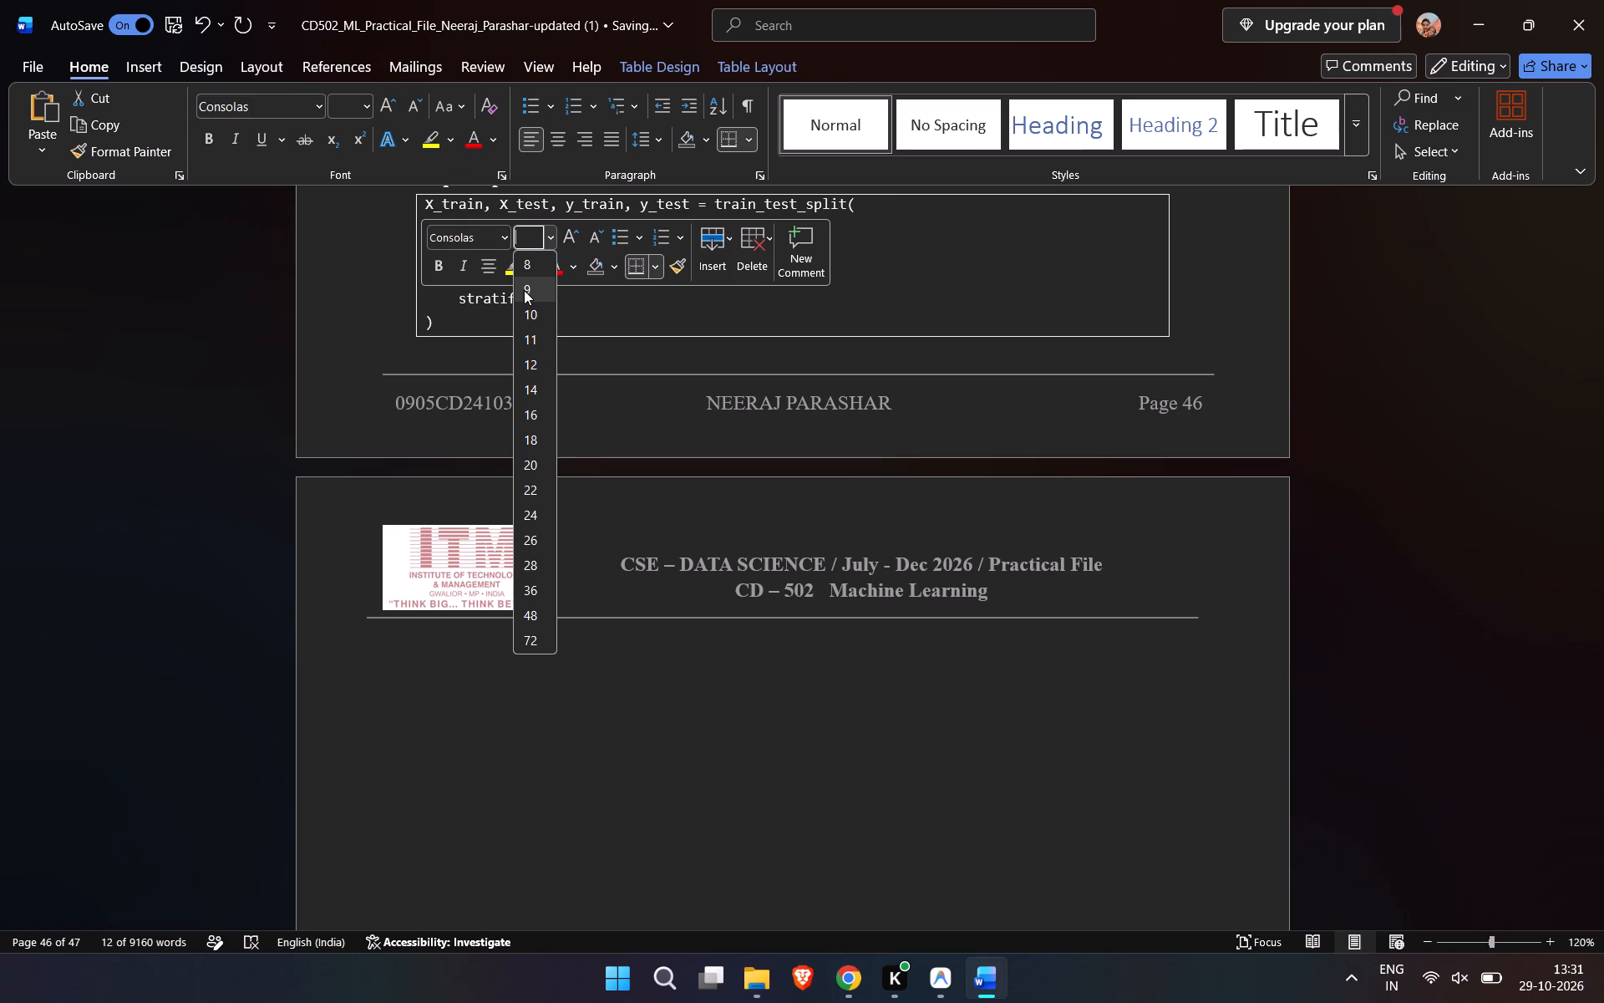
pyautogui.click(524, 293)
pyautogui.click(526, 230)
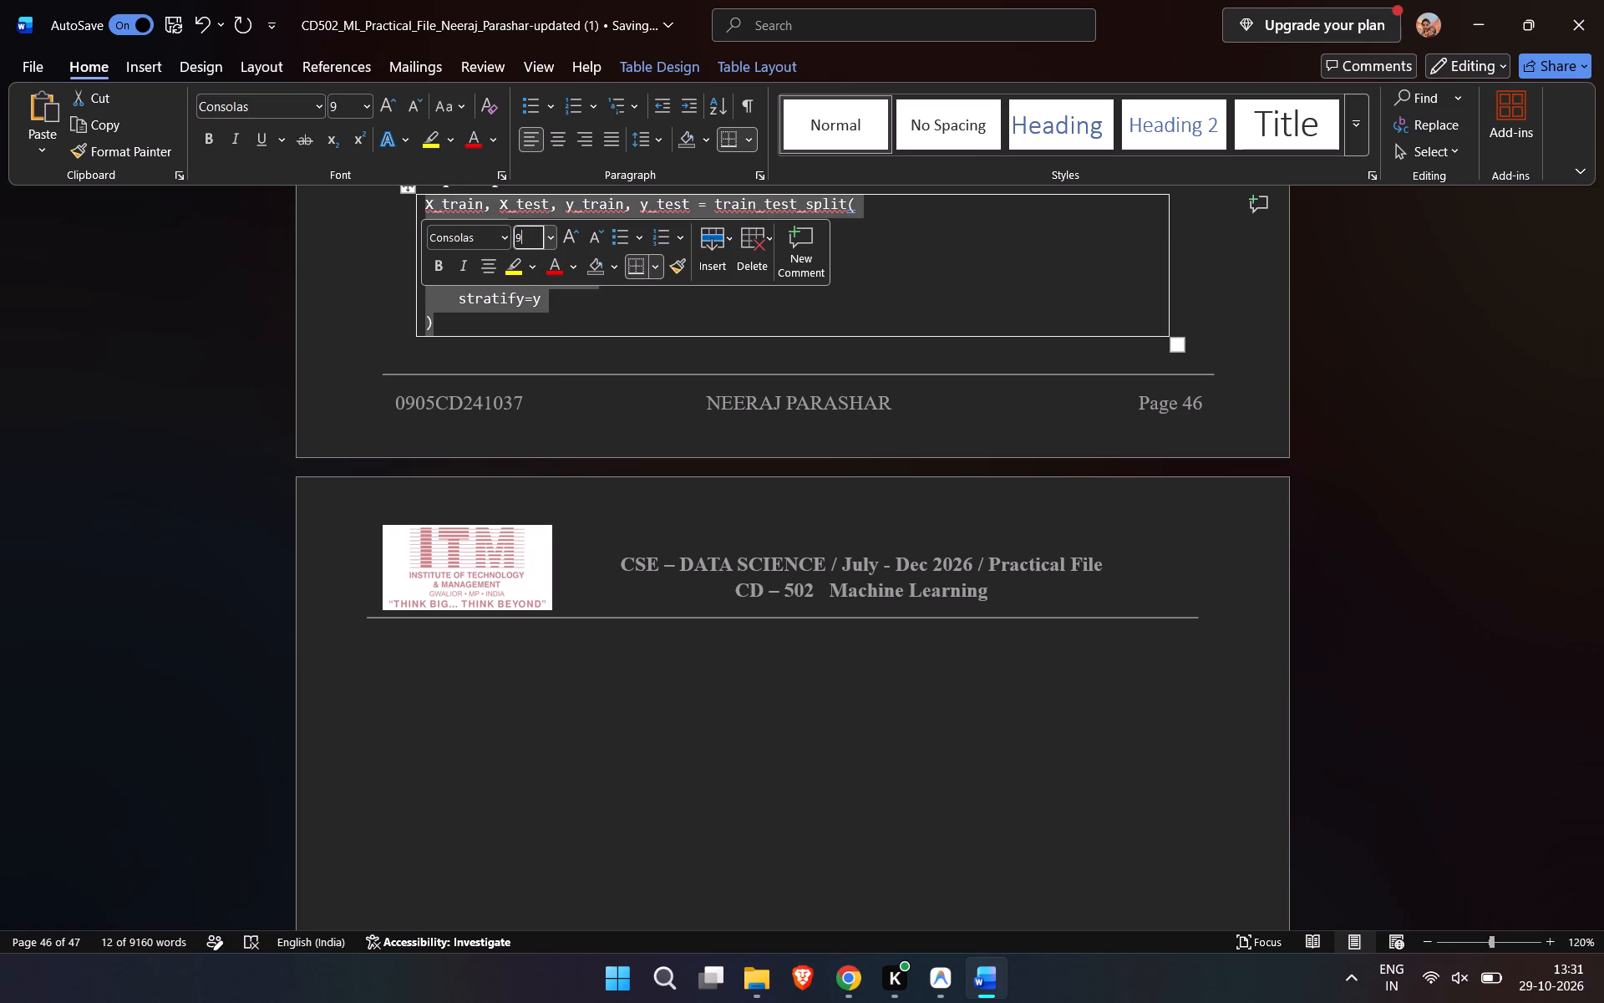
pyautogui.write('.5')
pyautogui.click(360, 298)
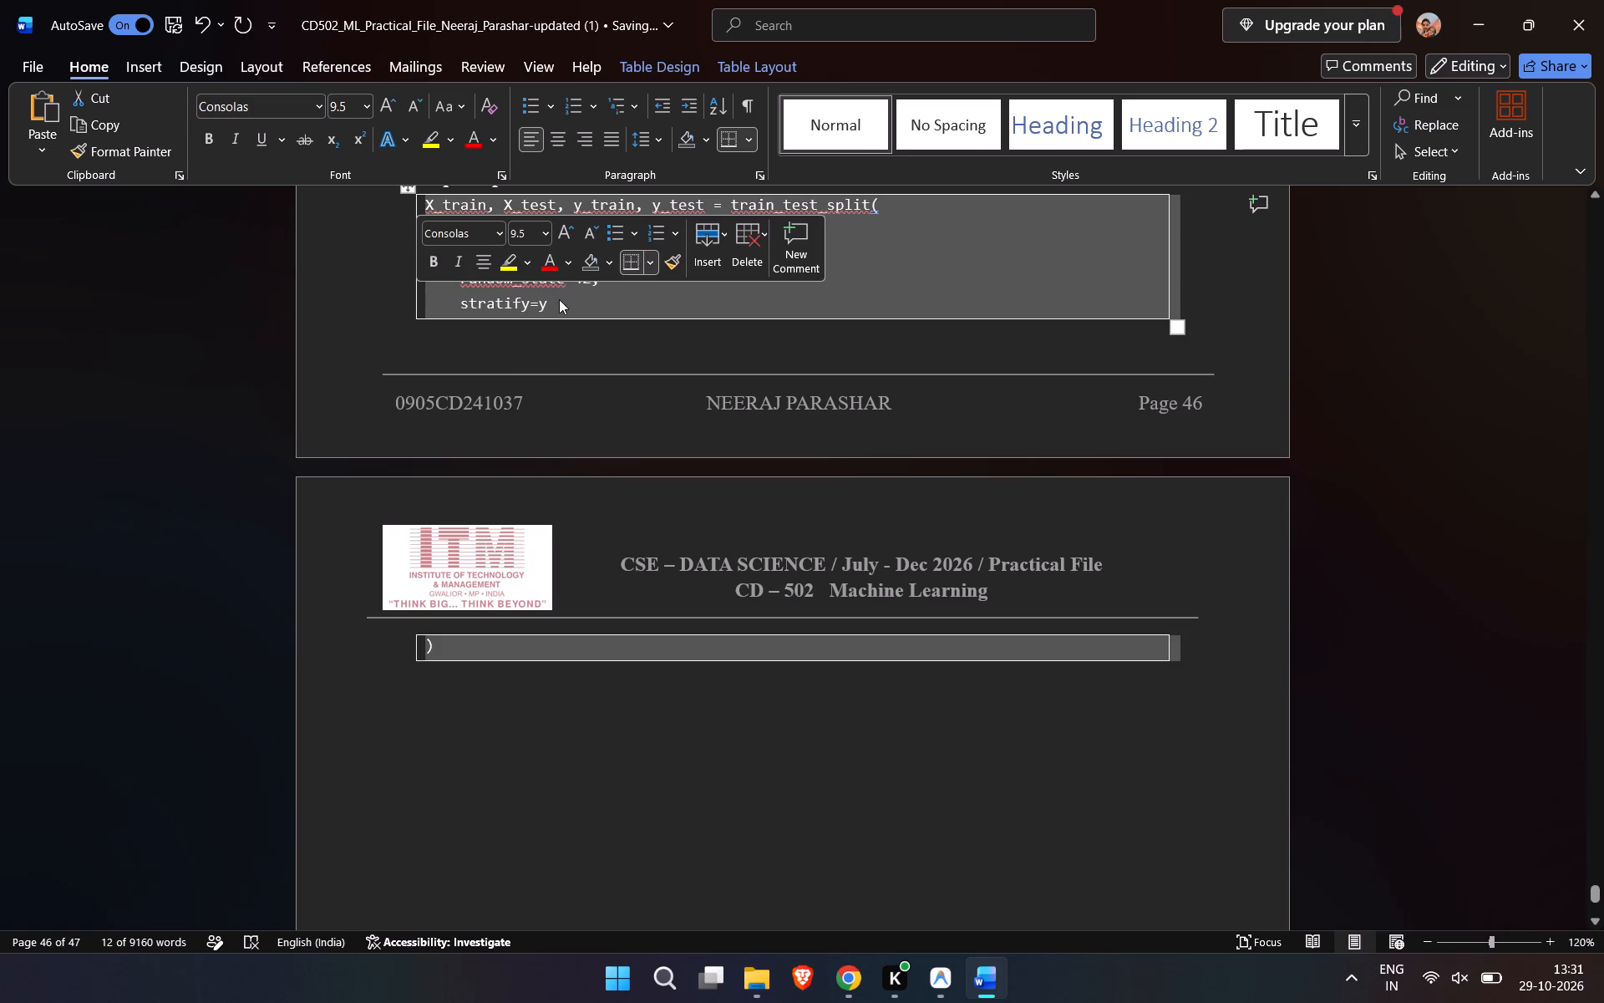
# Set the Step 5 code block's spacing after to 1 pt and its line spacing to Multiple at 1.05.
pyautogui.click(372, 313)
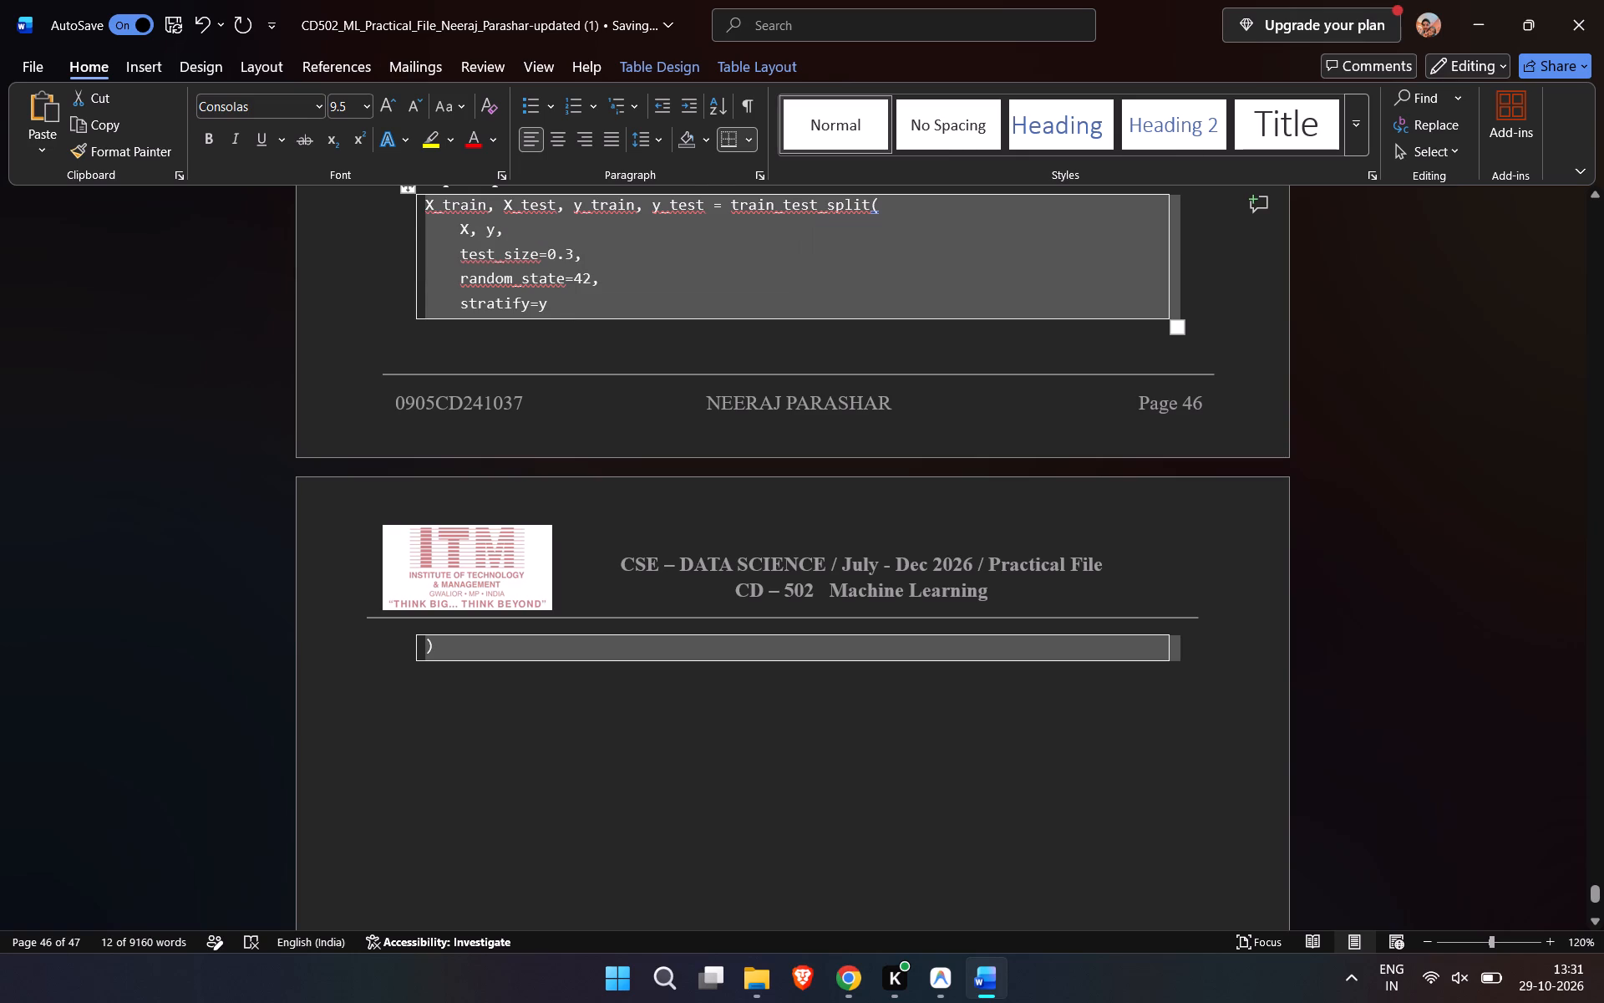
pyautogui.click(759, 173)
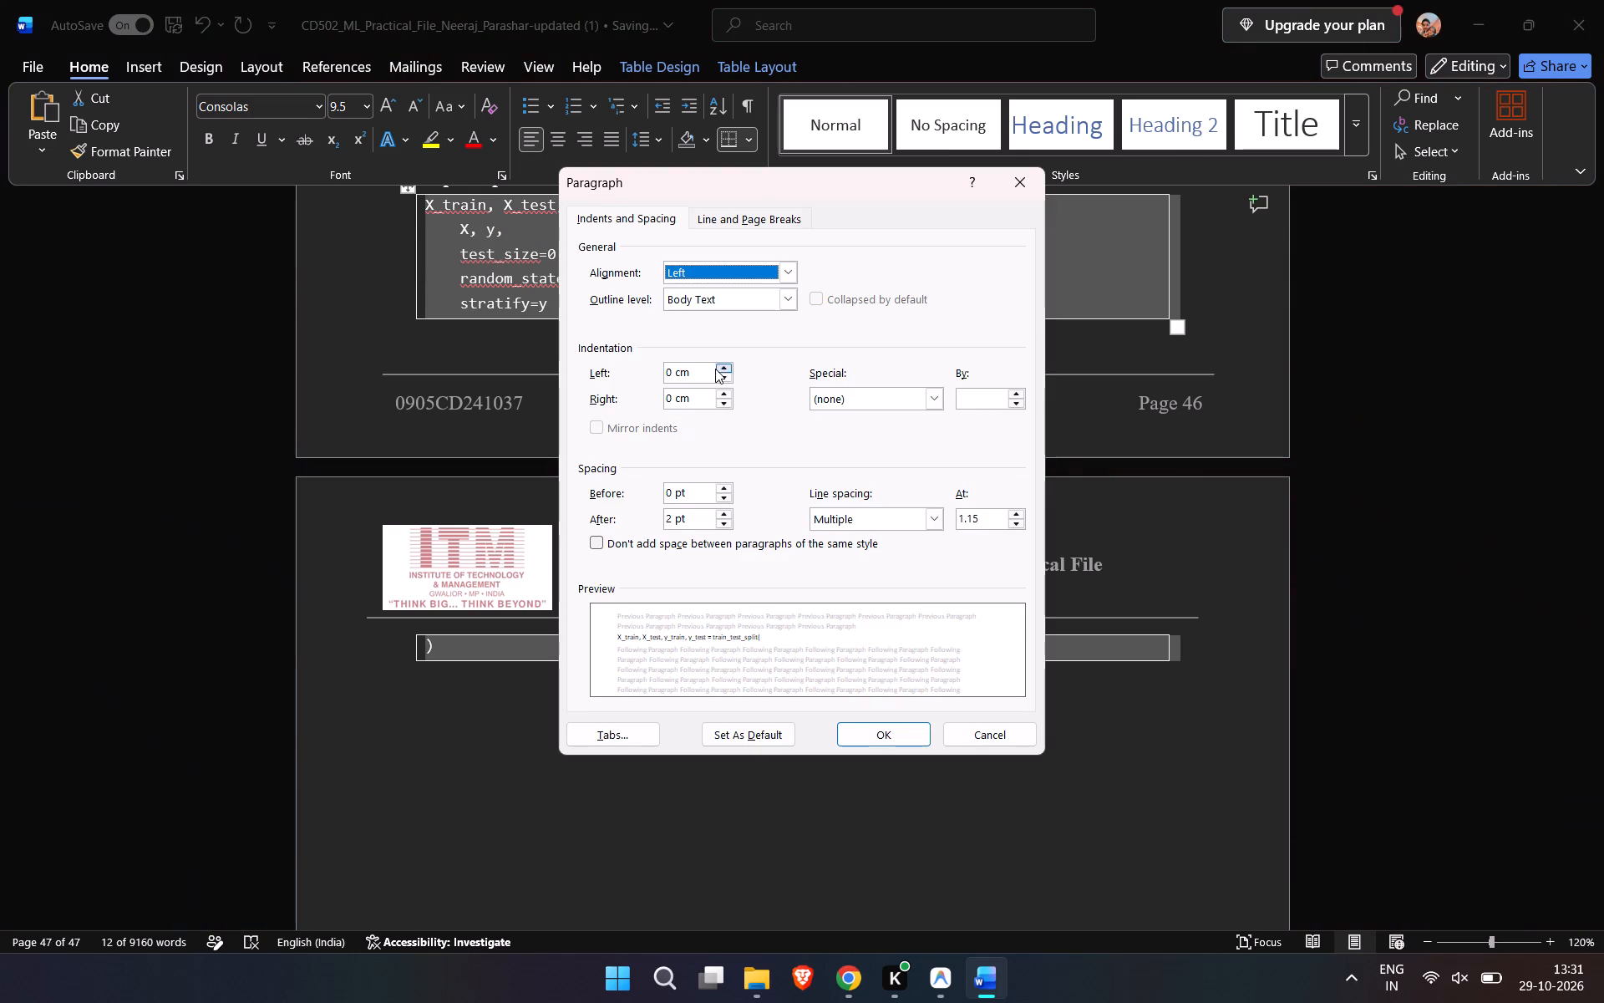
pyautogui.click(673, 521)
pyautogui.press('BackSpace')
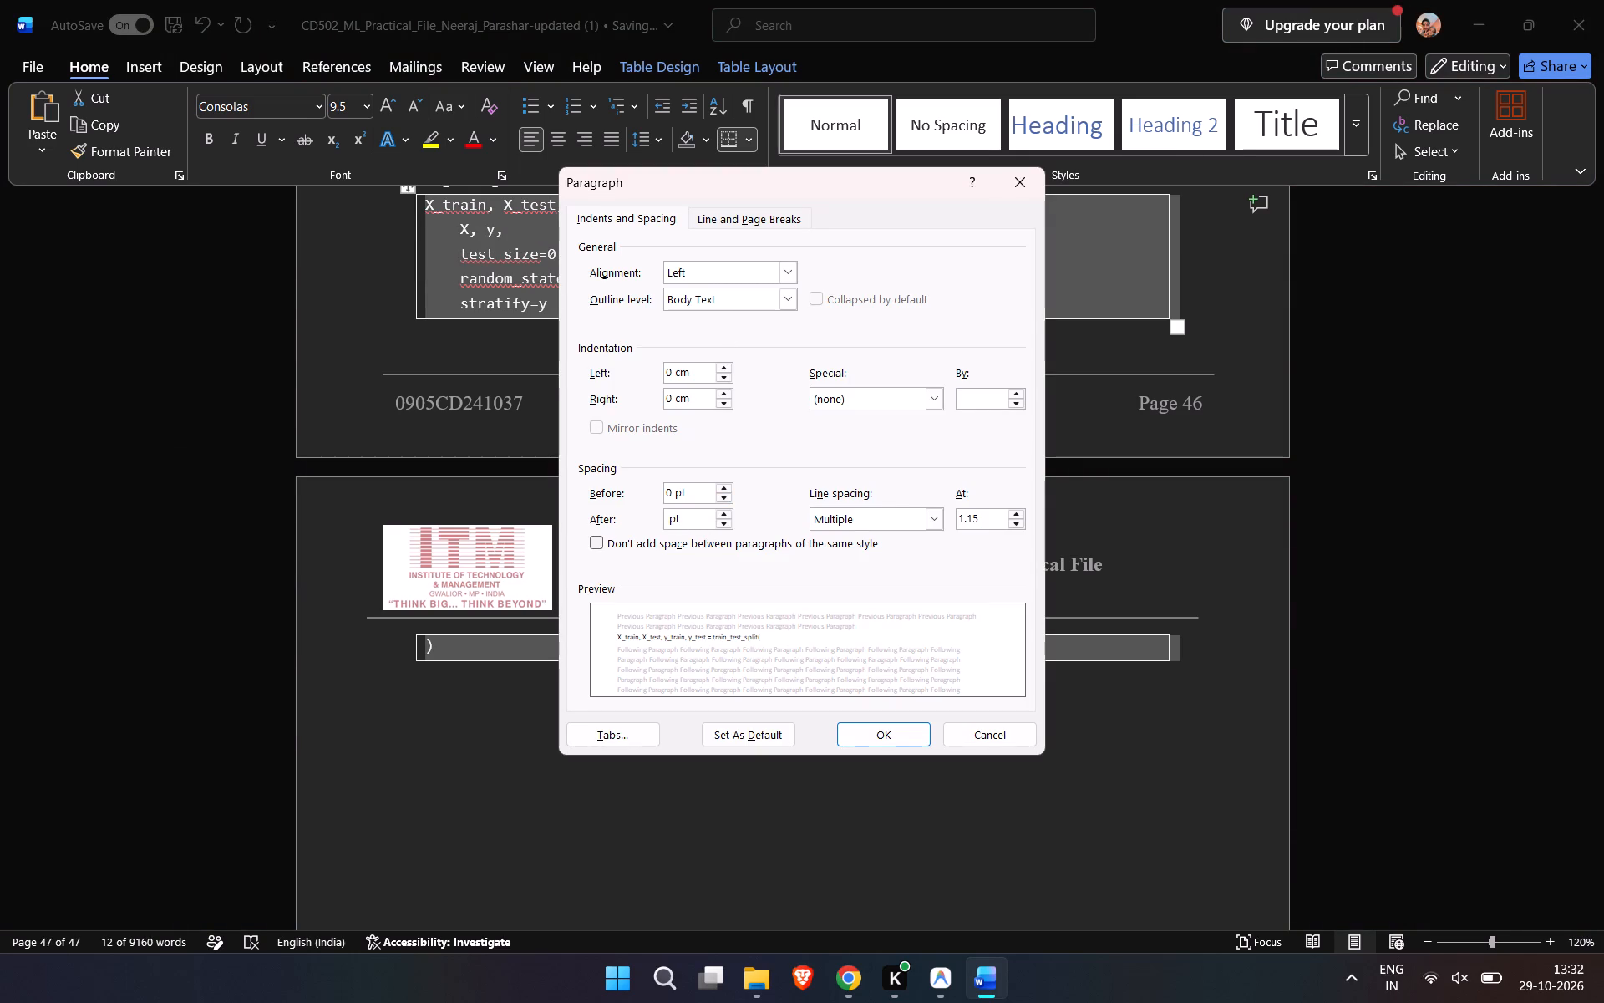
pyautogui.press('1')
pyautogui.click(973, 518)
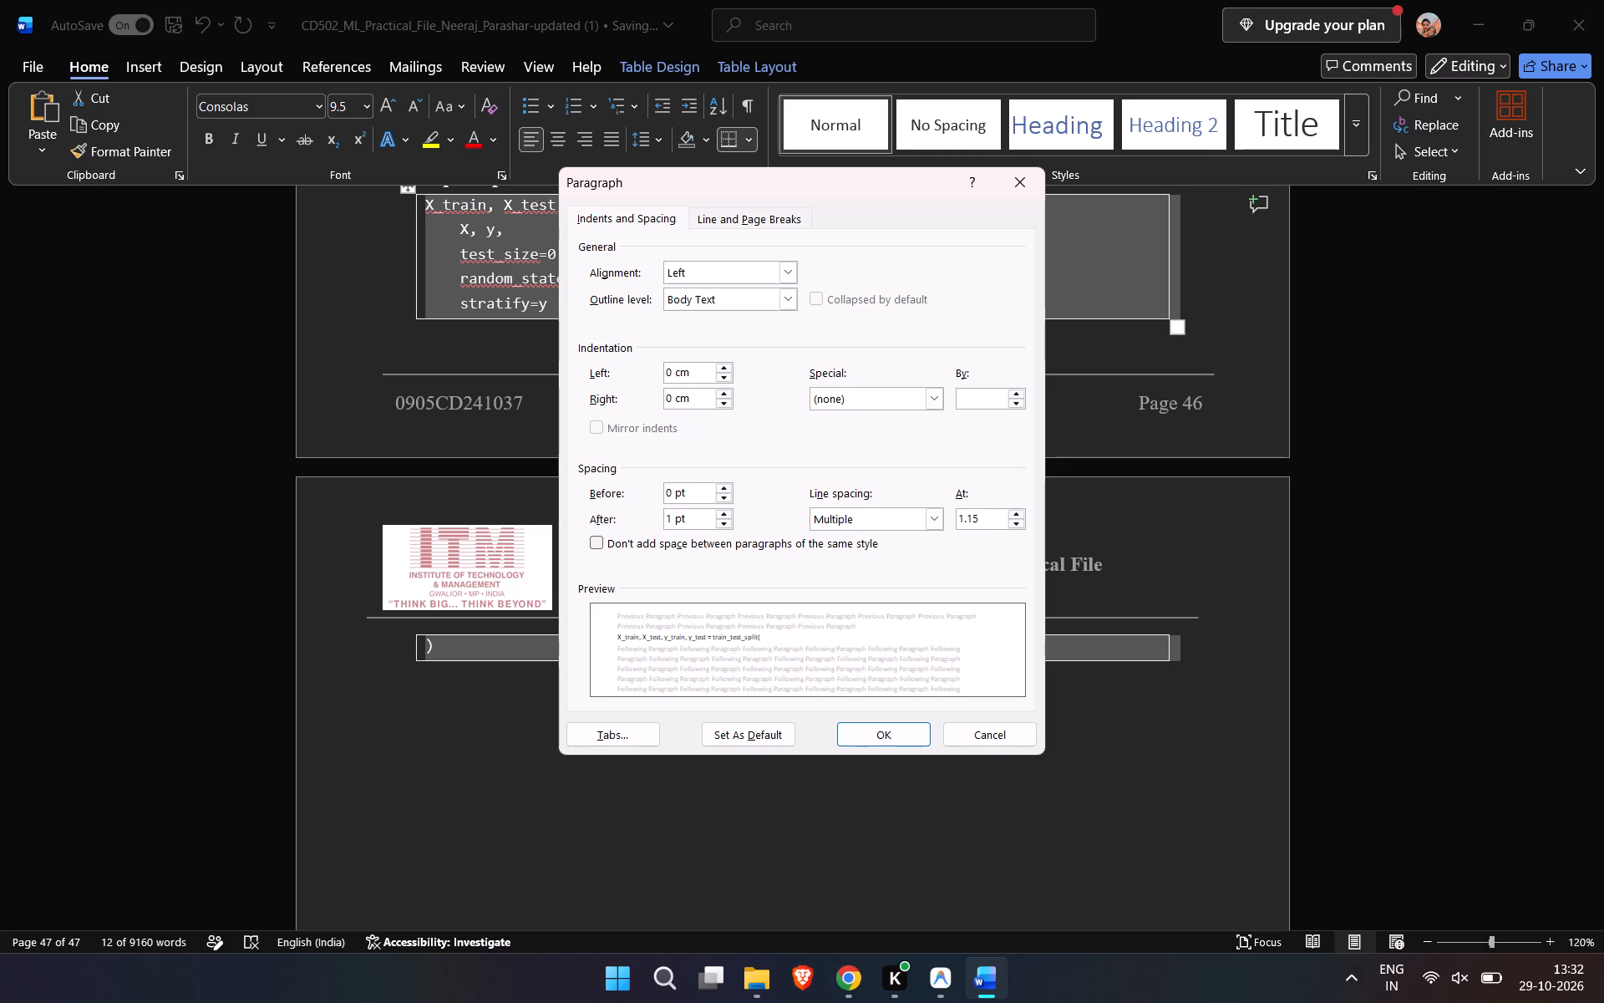
pyautogui.press('BackSpace')
pyautogui.press('0')
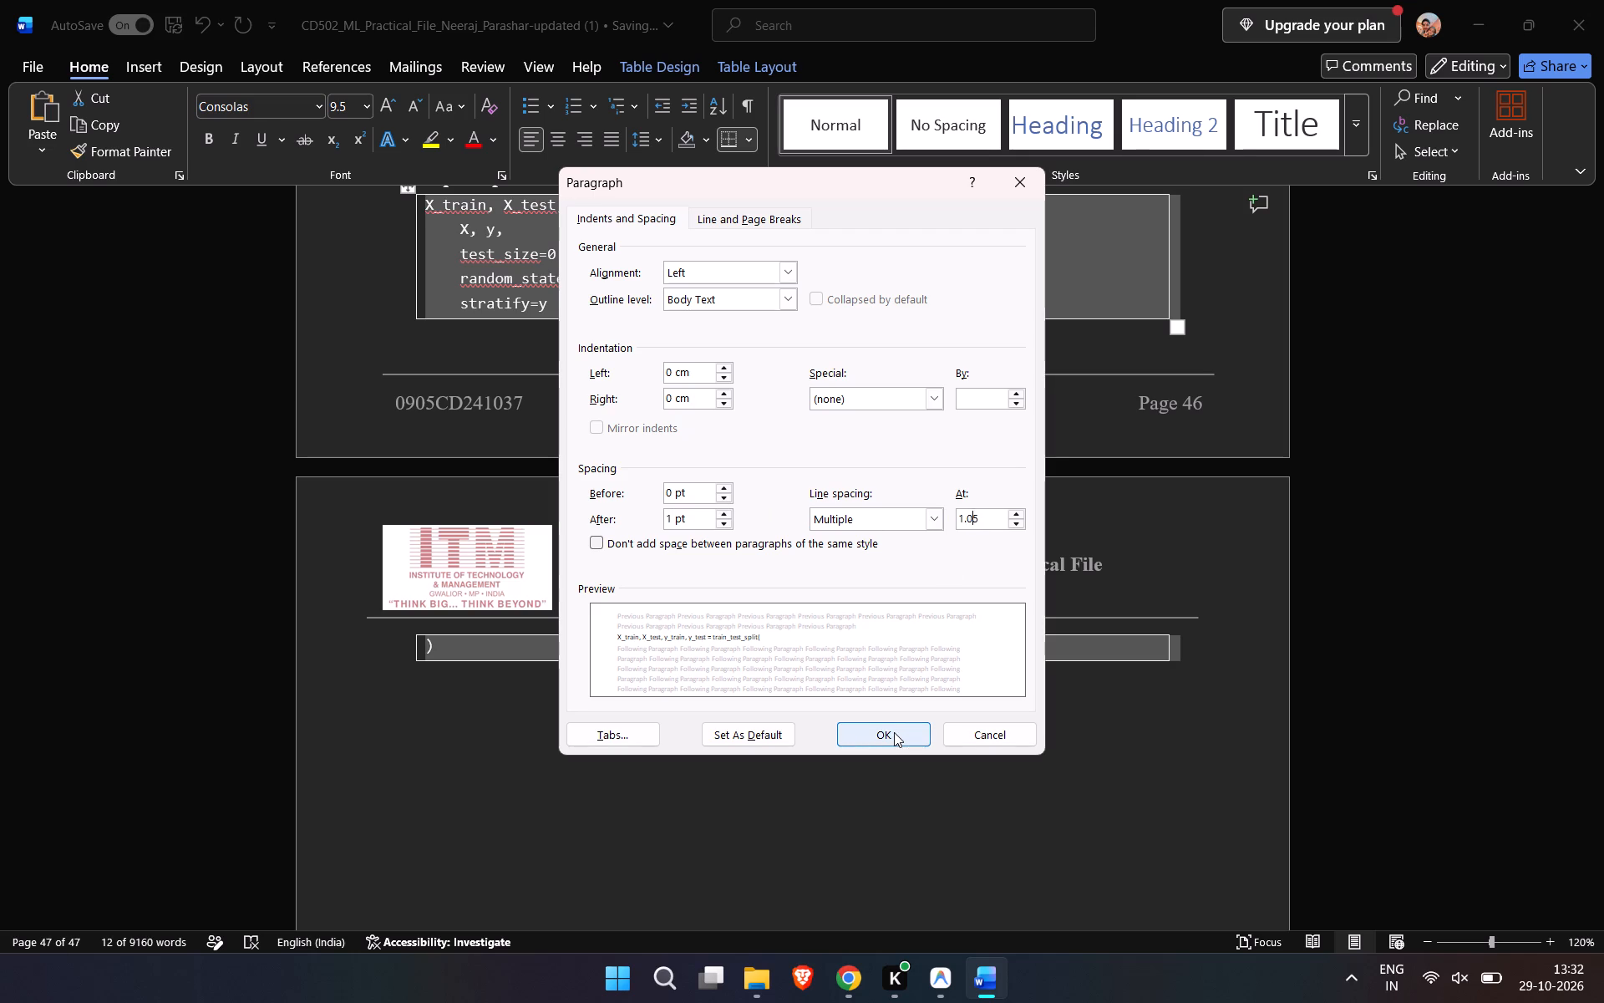
pyautogui.click(894, 732)
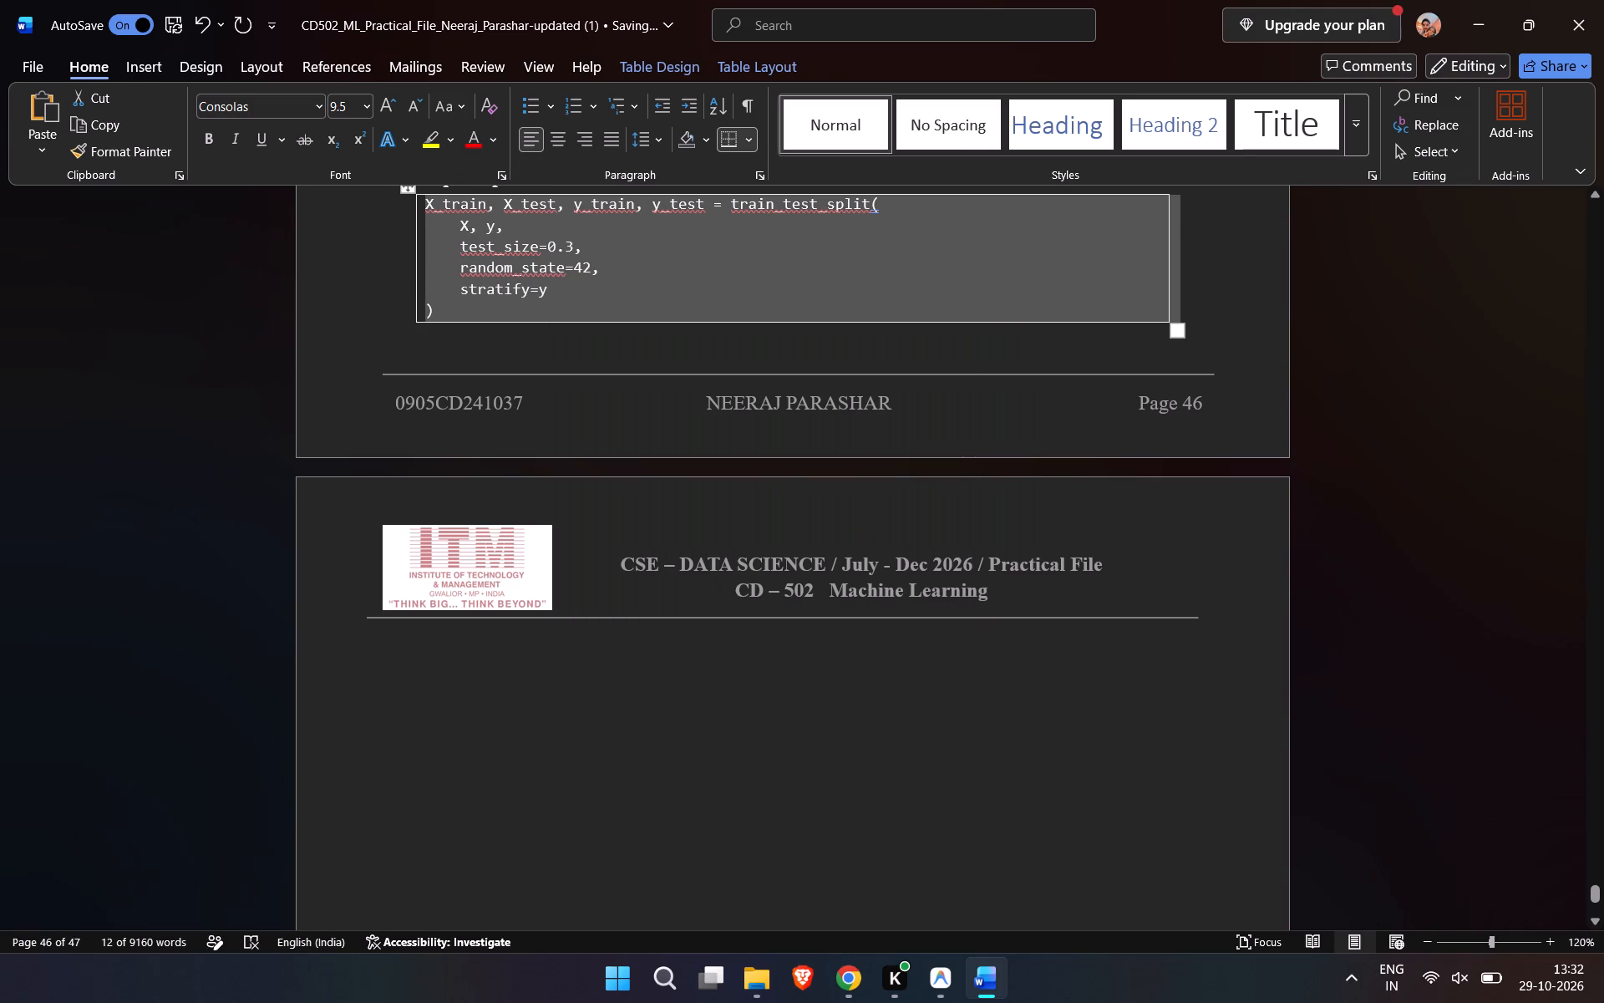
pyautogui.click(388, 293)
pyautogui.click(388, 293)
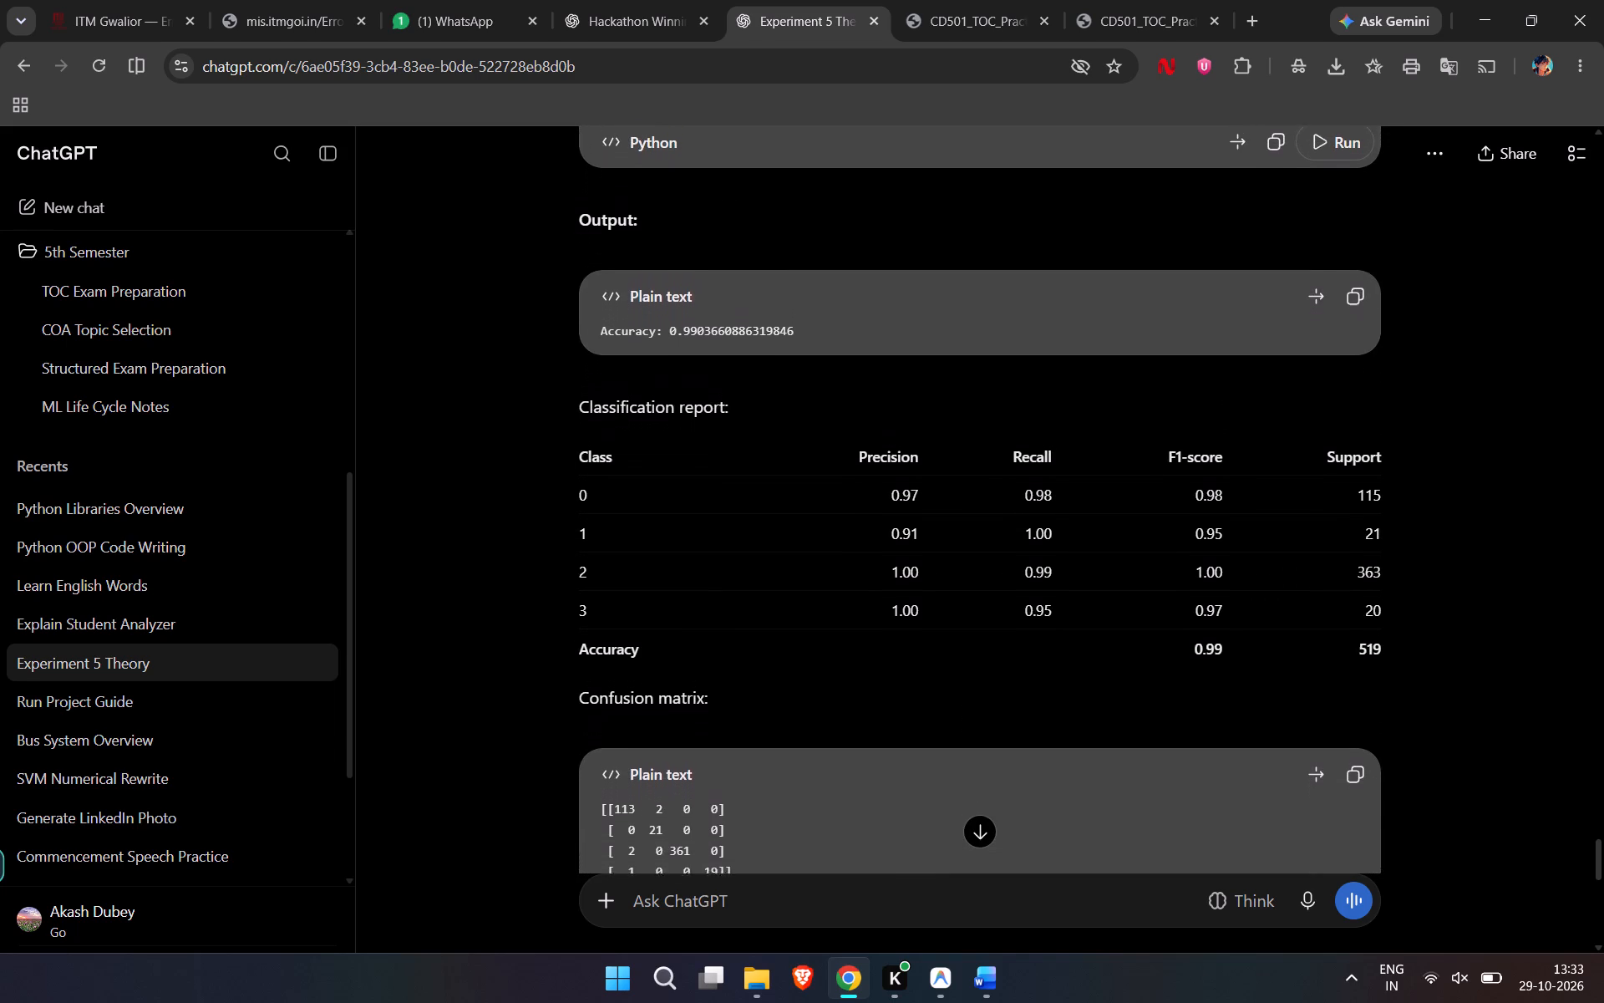
pyautogui.scroll(-1, 653, 510)
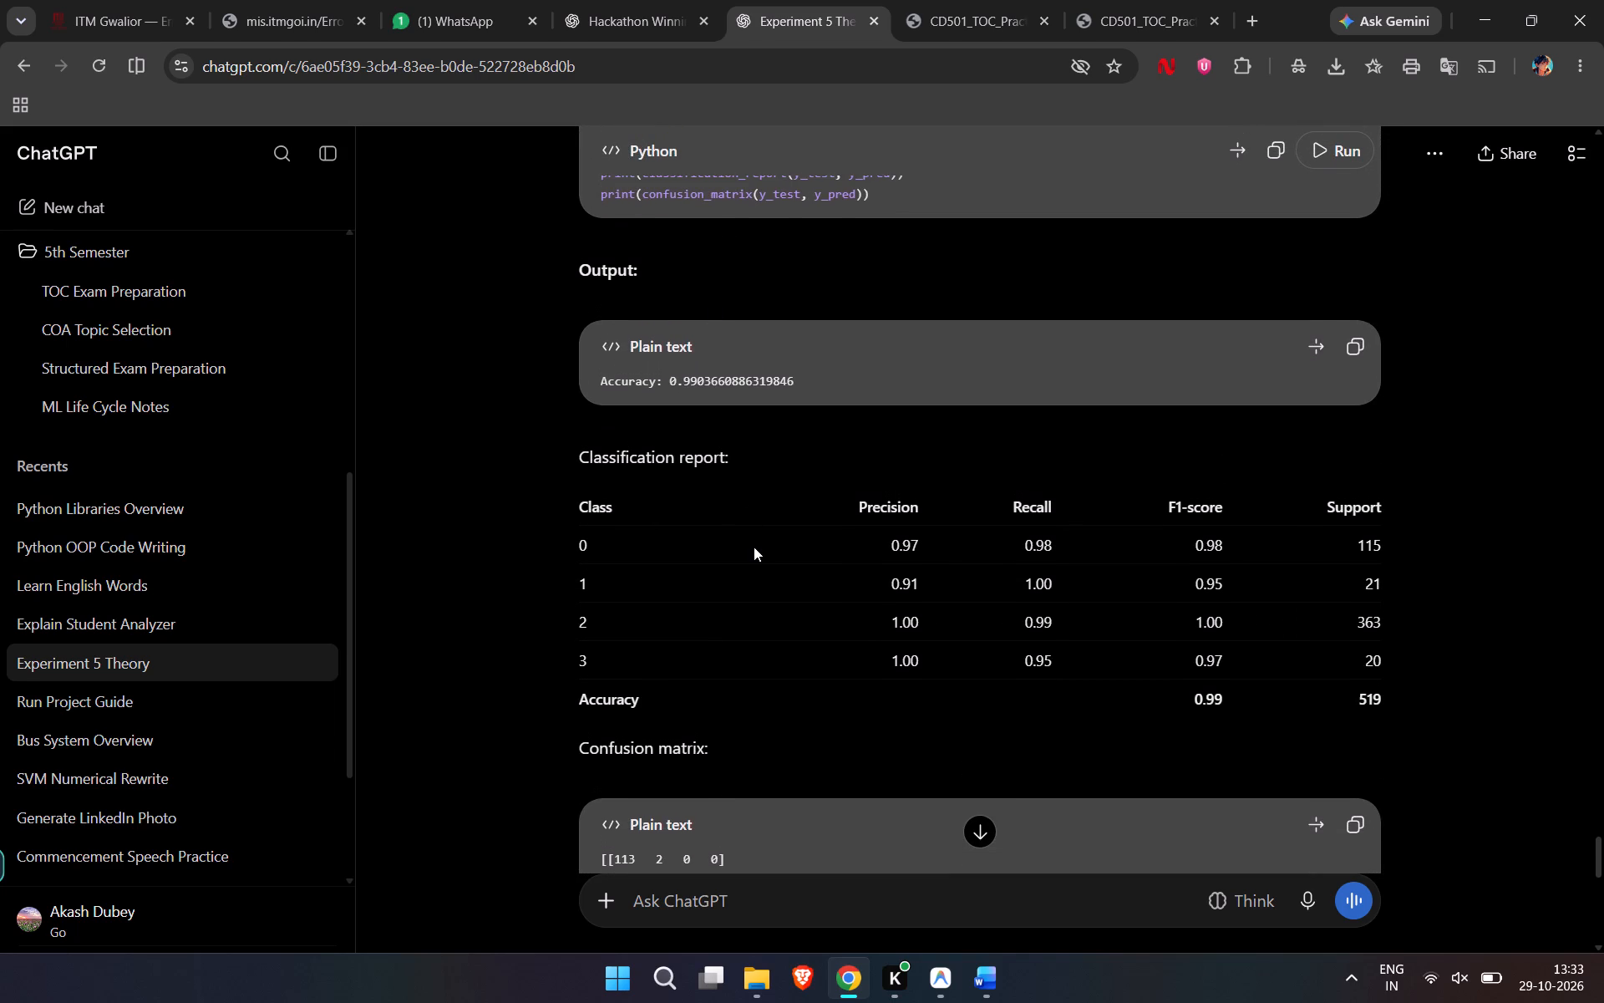
# Search for google colab in a new browser tab and open the Google Colab site.
pyautogui.click(1249, 16)
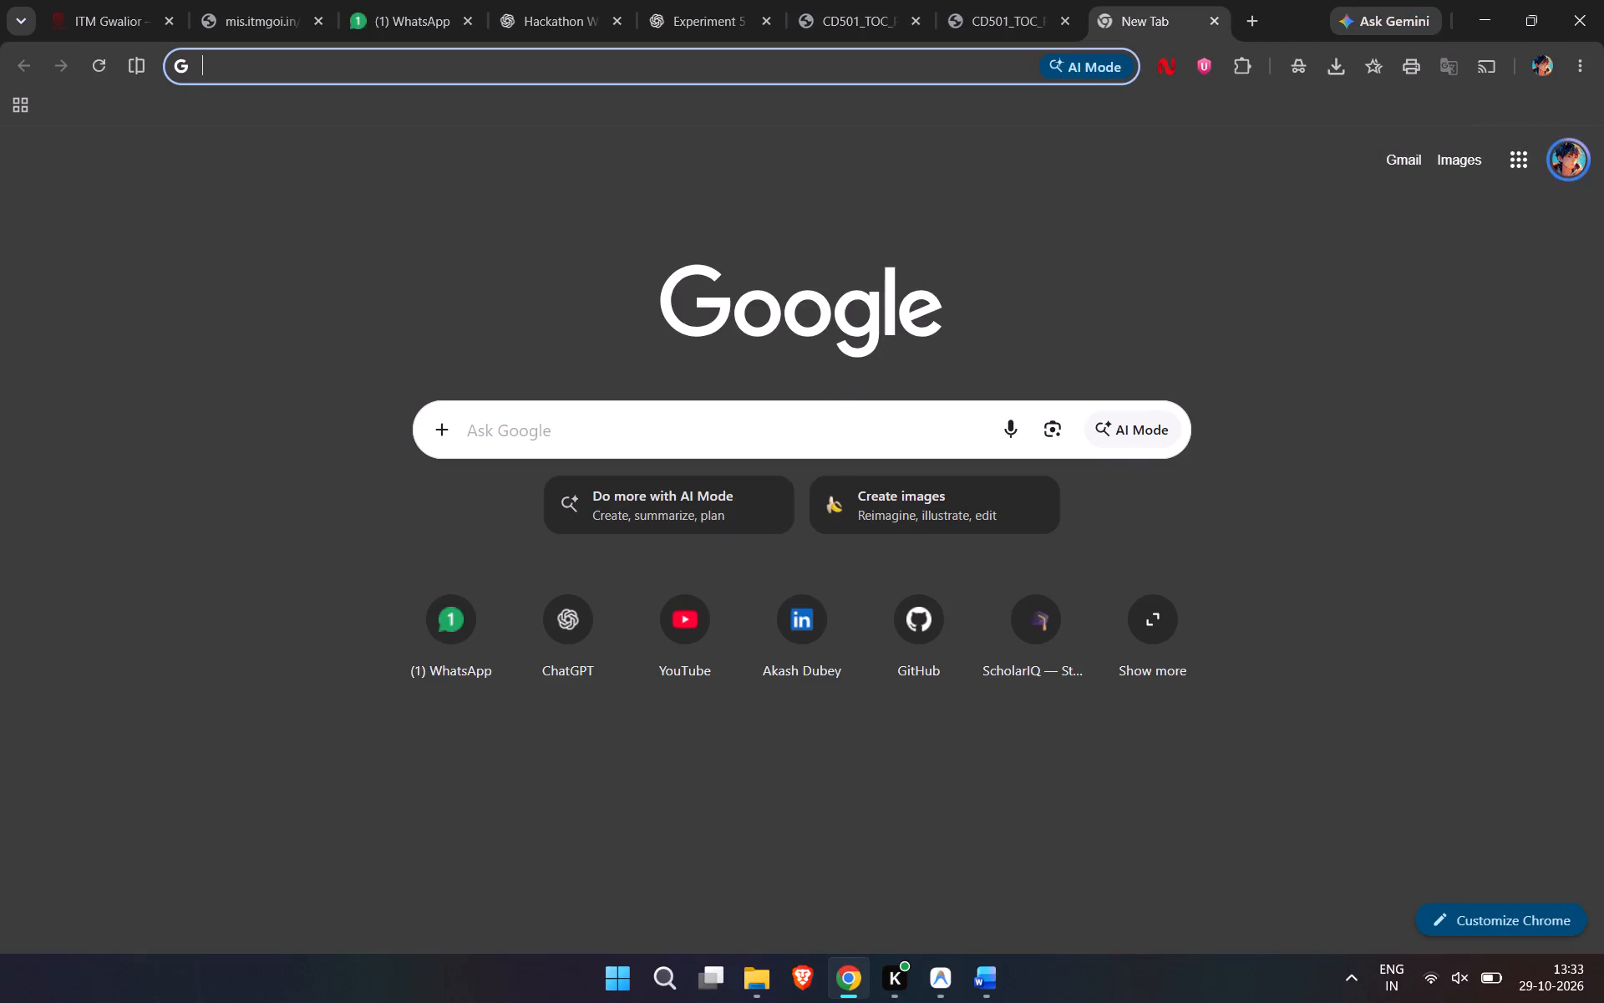
pyautogui.click(767, 432)
pyautogui.write('google')
pyautogui.press('space')
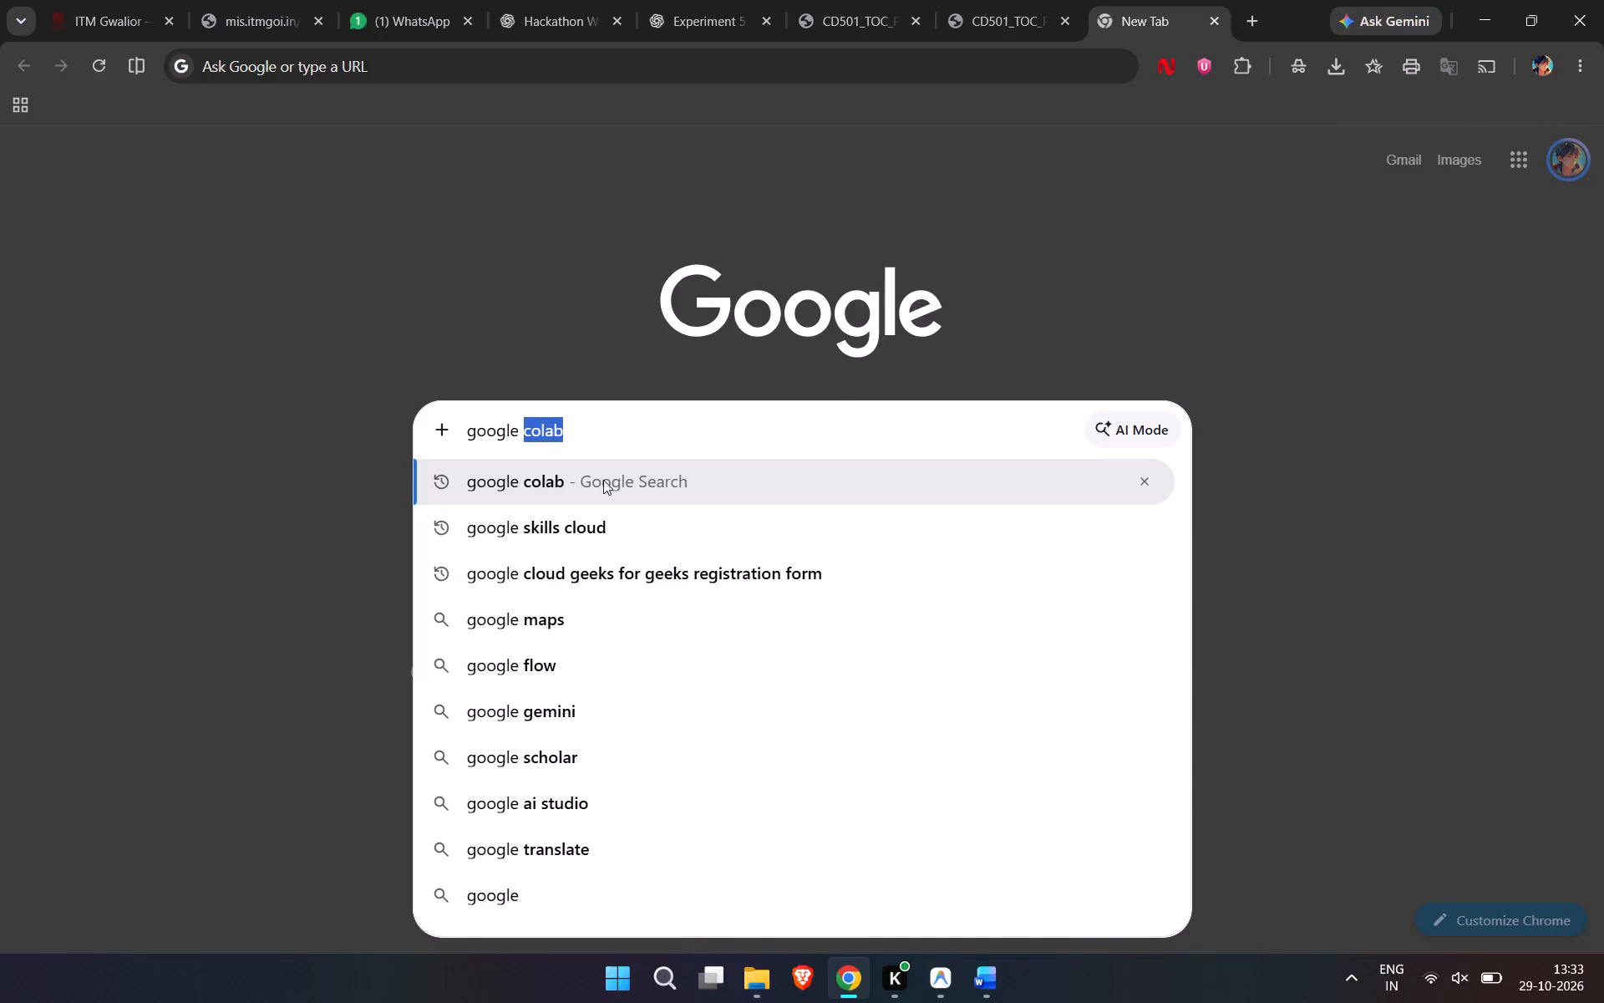
pyautogui.click(603, 480)
pyautogui.click(281, 344)
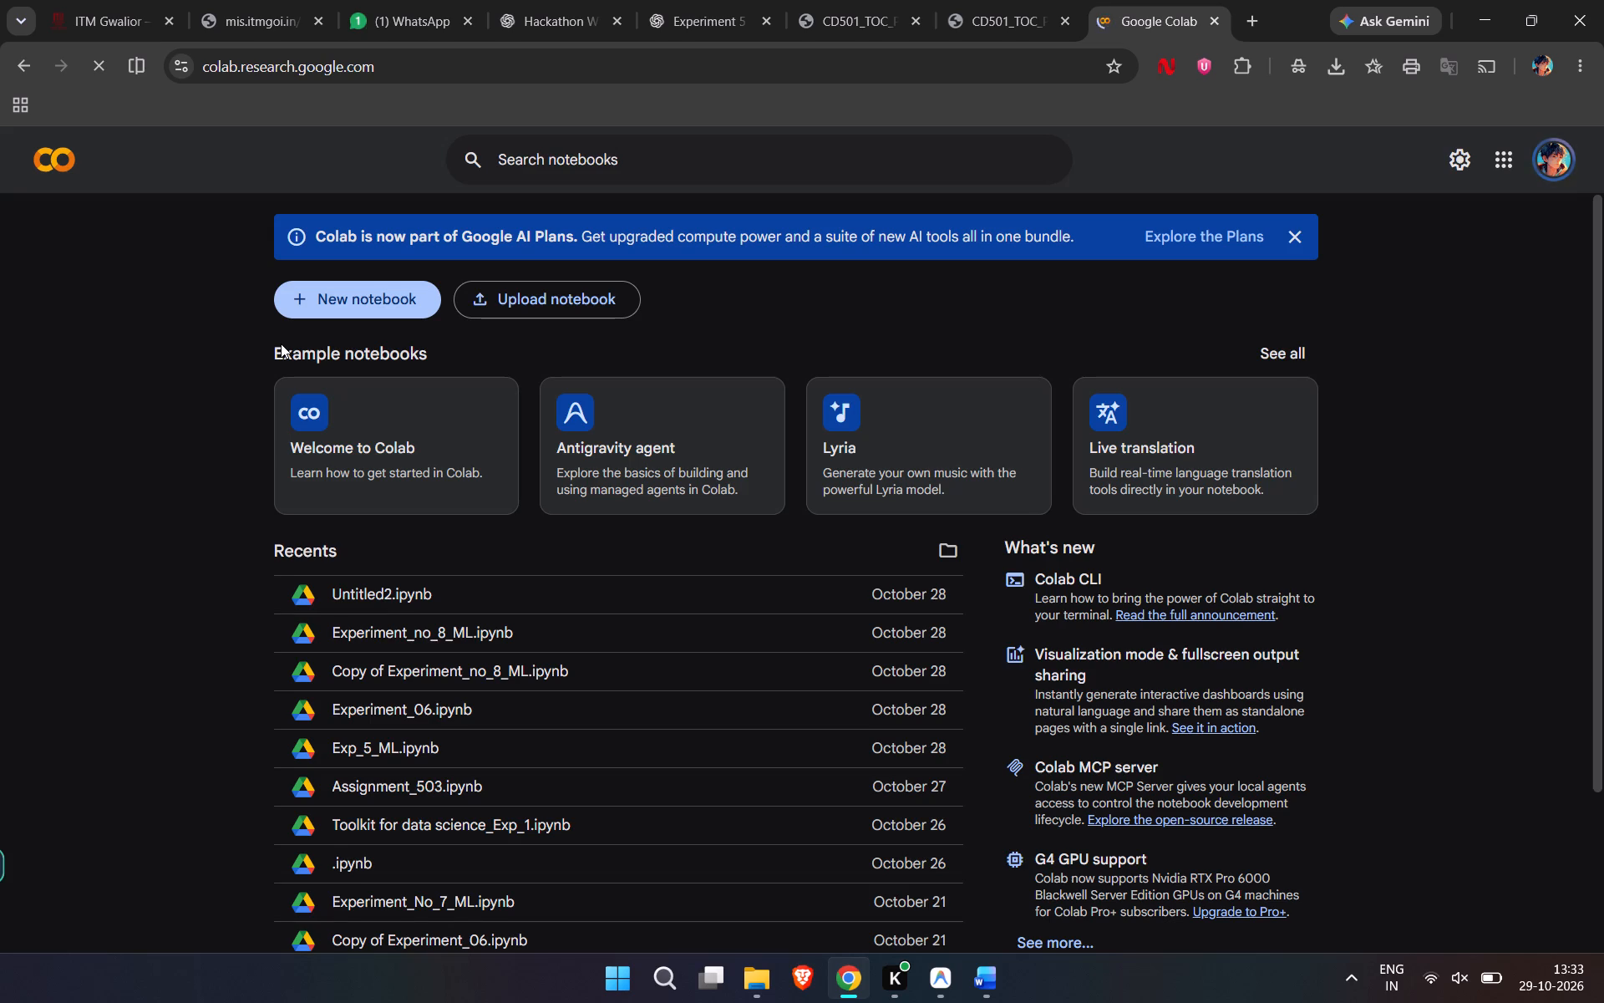
# Open the notebook Copy of Experiment_06.ipynb from the recent Colab notebooks.
pyautogui.scroll(-1, 447, 664)
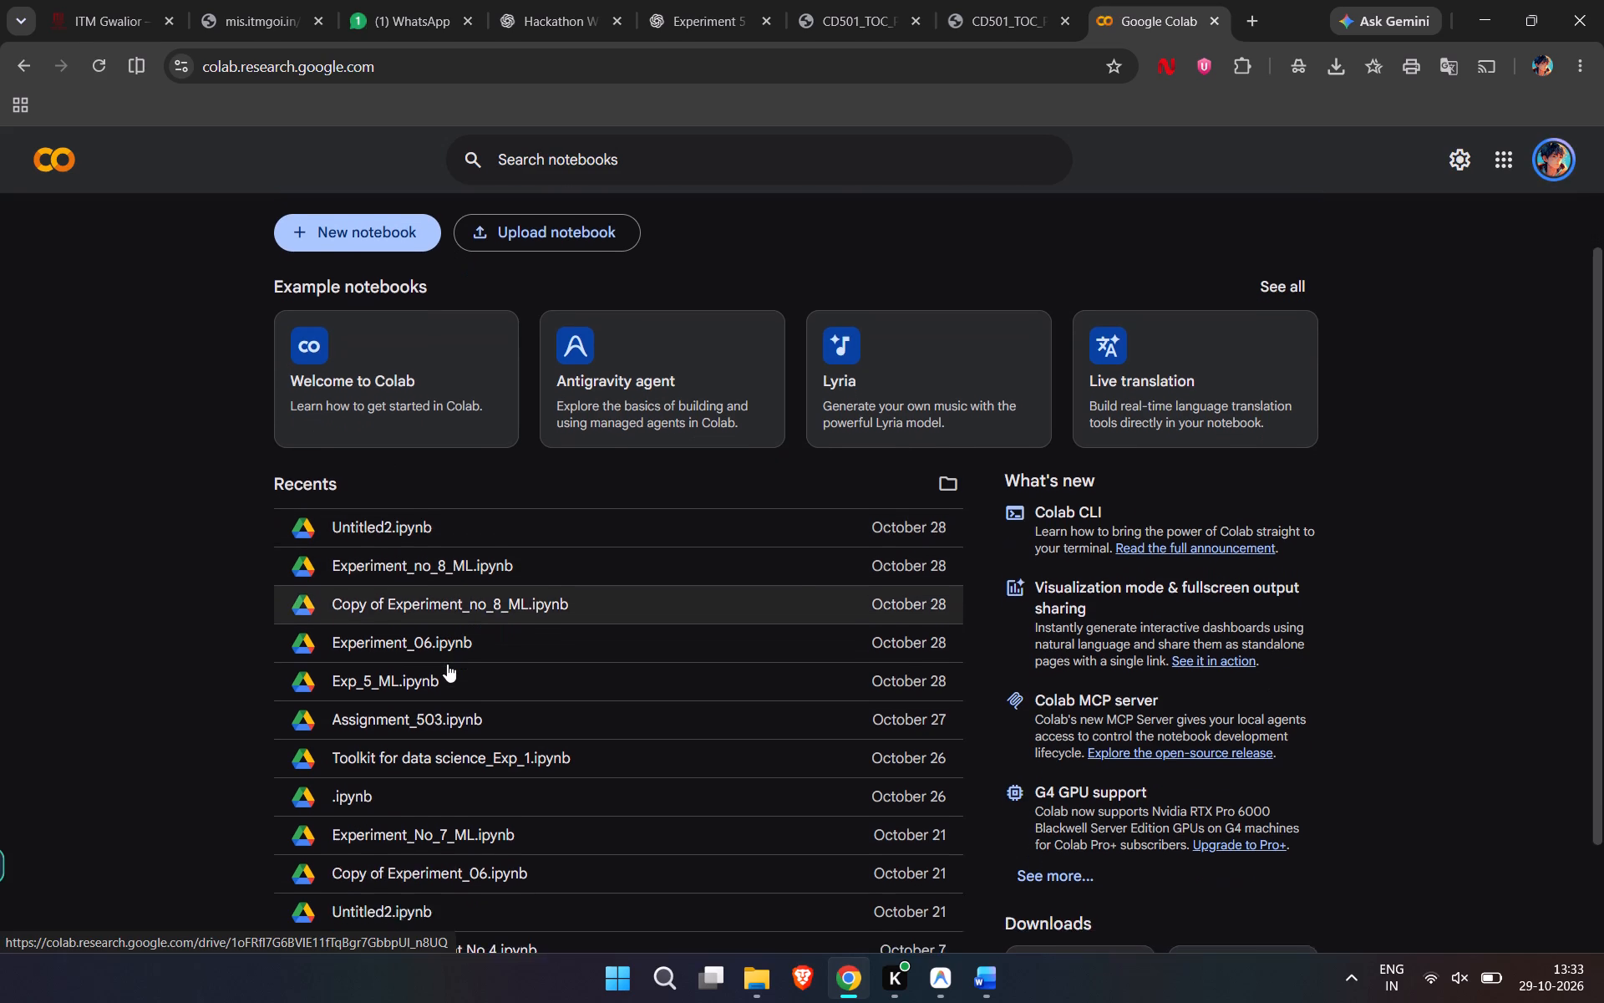
pyautogui.scroll(-2, 447, 664)
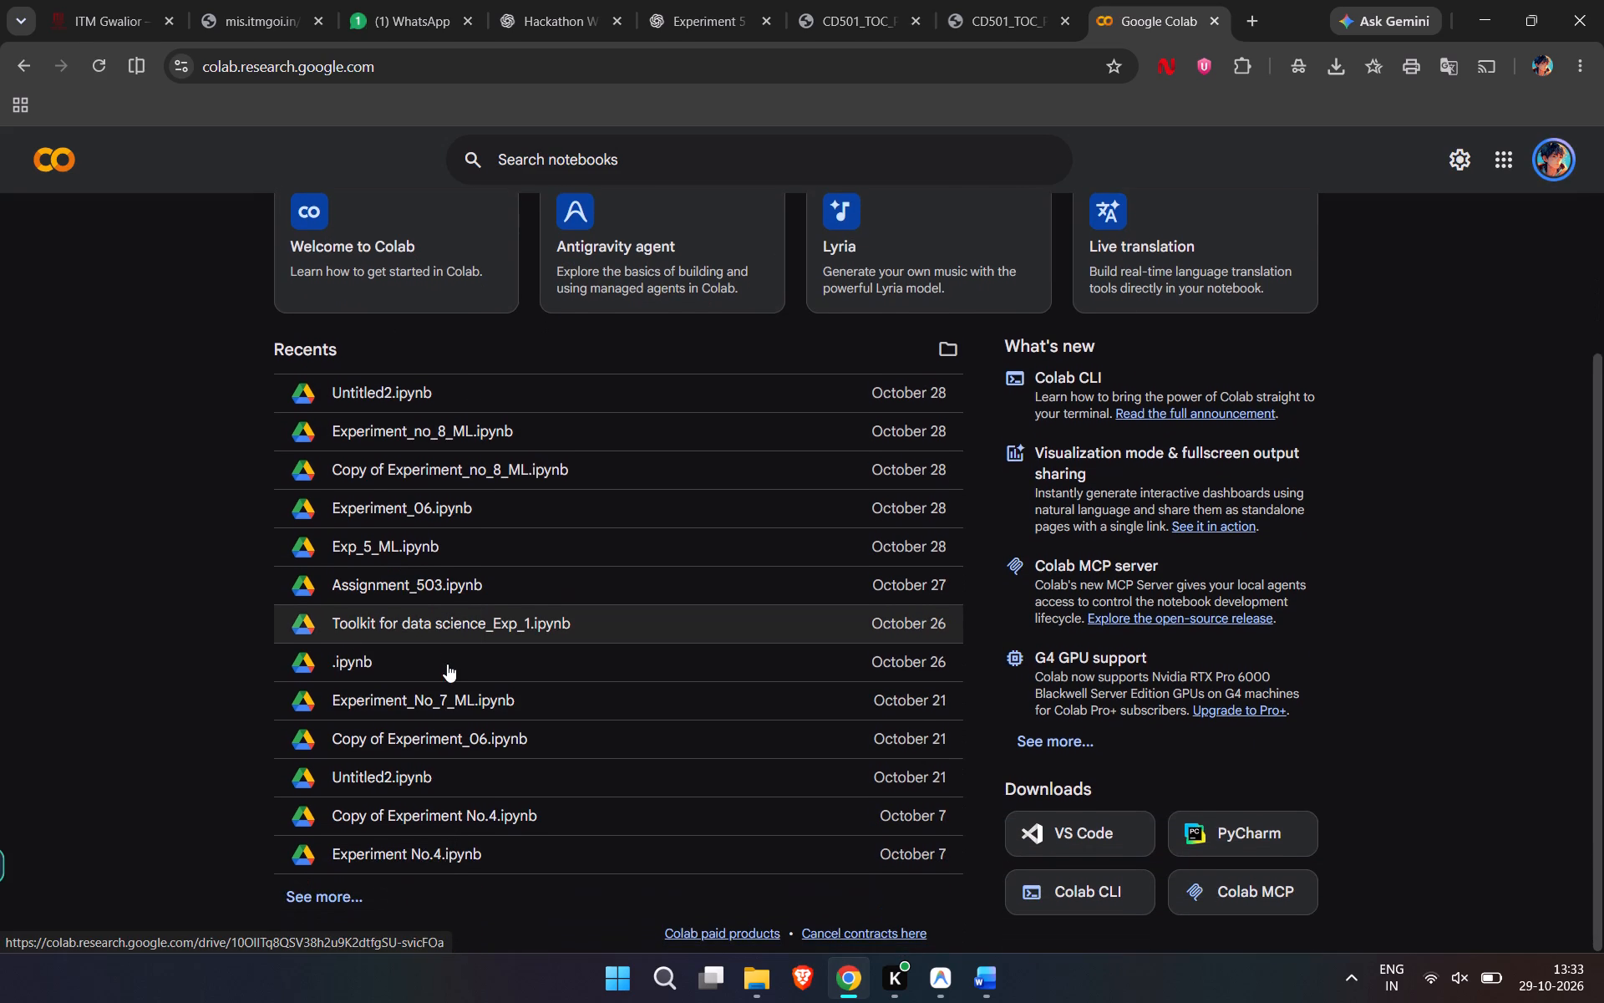
pyautogui.click(537, 736)
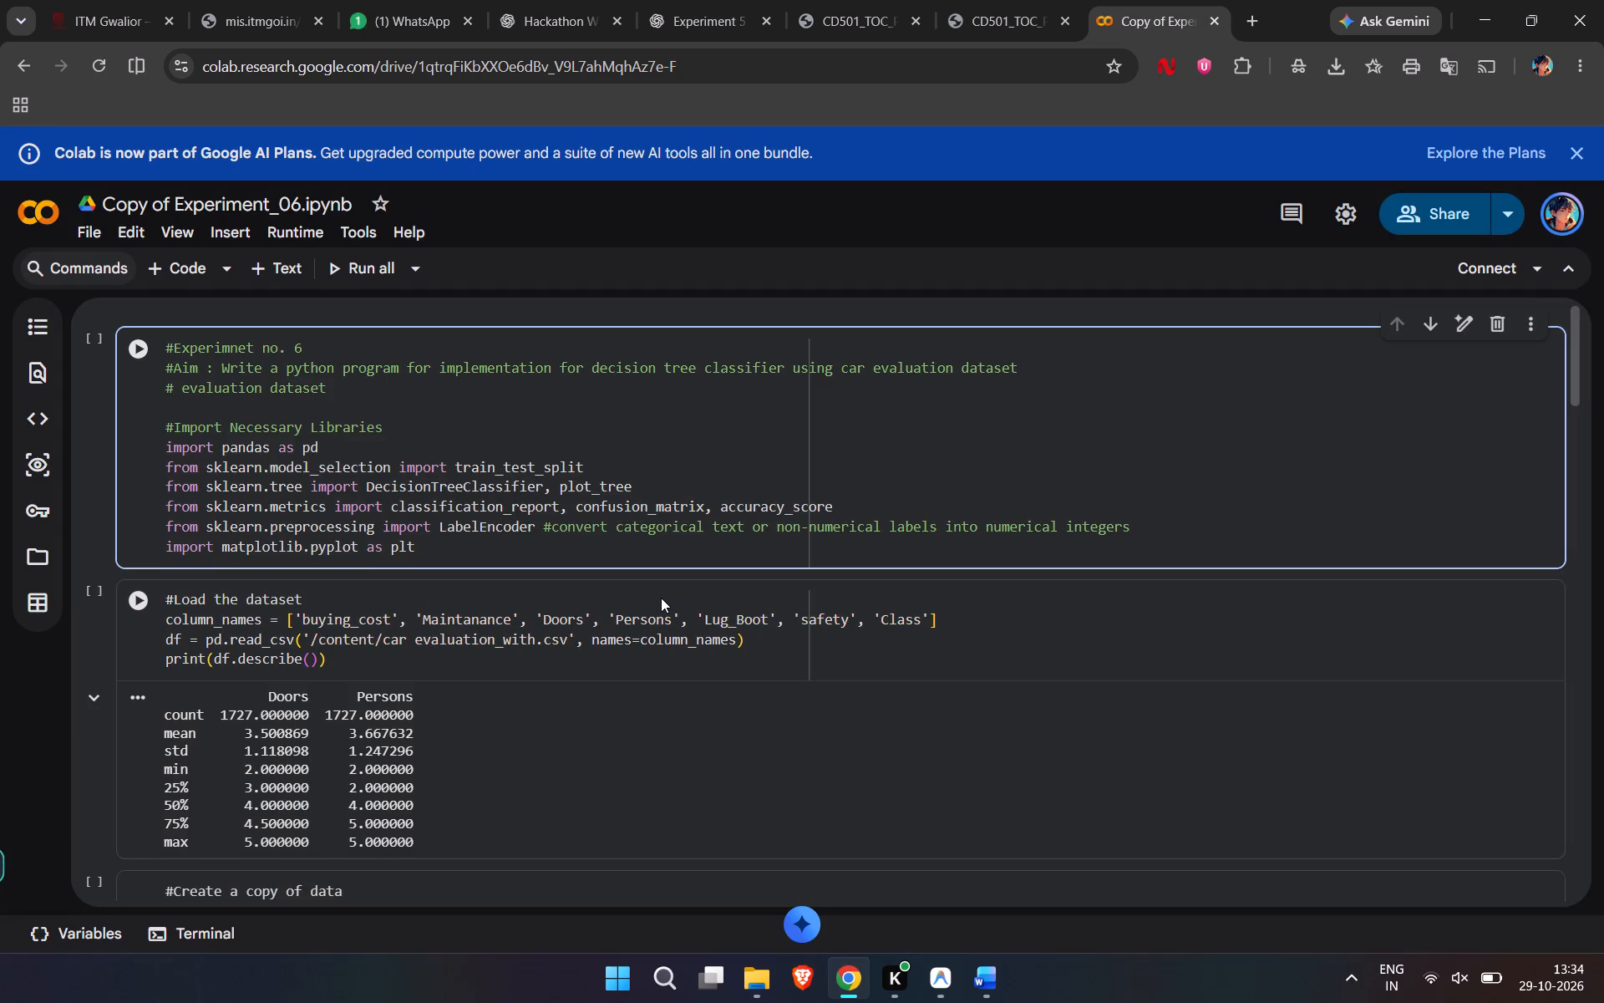
# Compare the Colab notebook's cells, from loading the dataset to evaluating the model, with Steps 3 to 5 in the Word practical file.
pyautogui.scroll(-2, 678, 708)
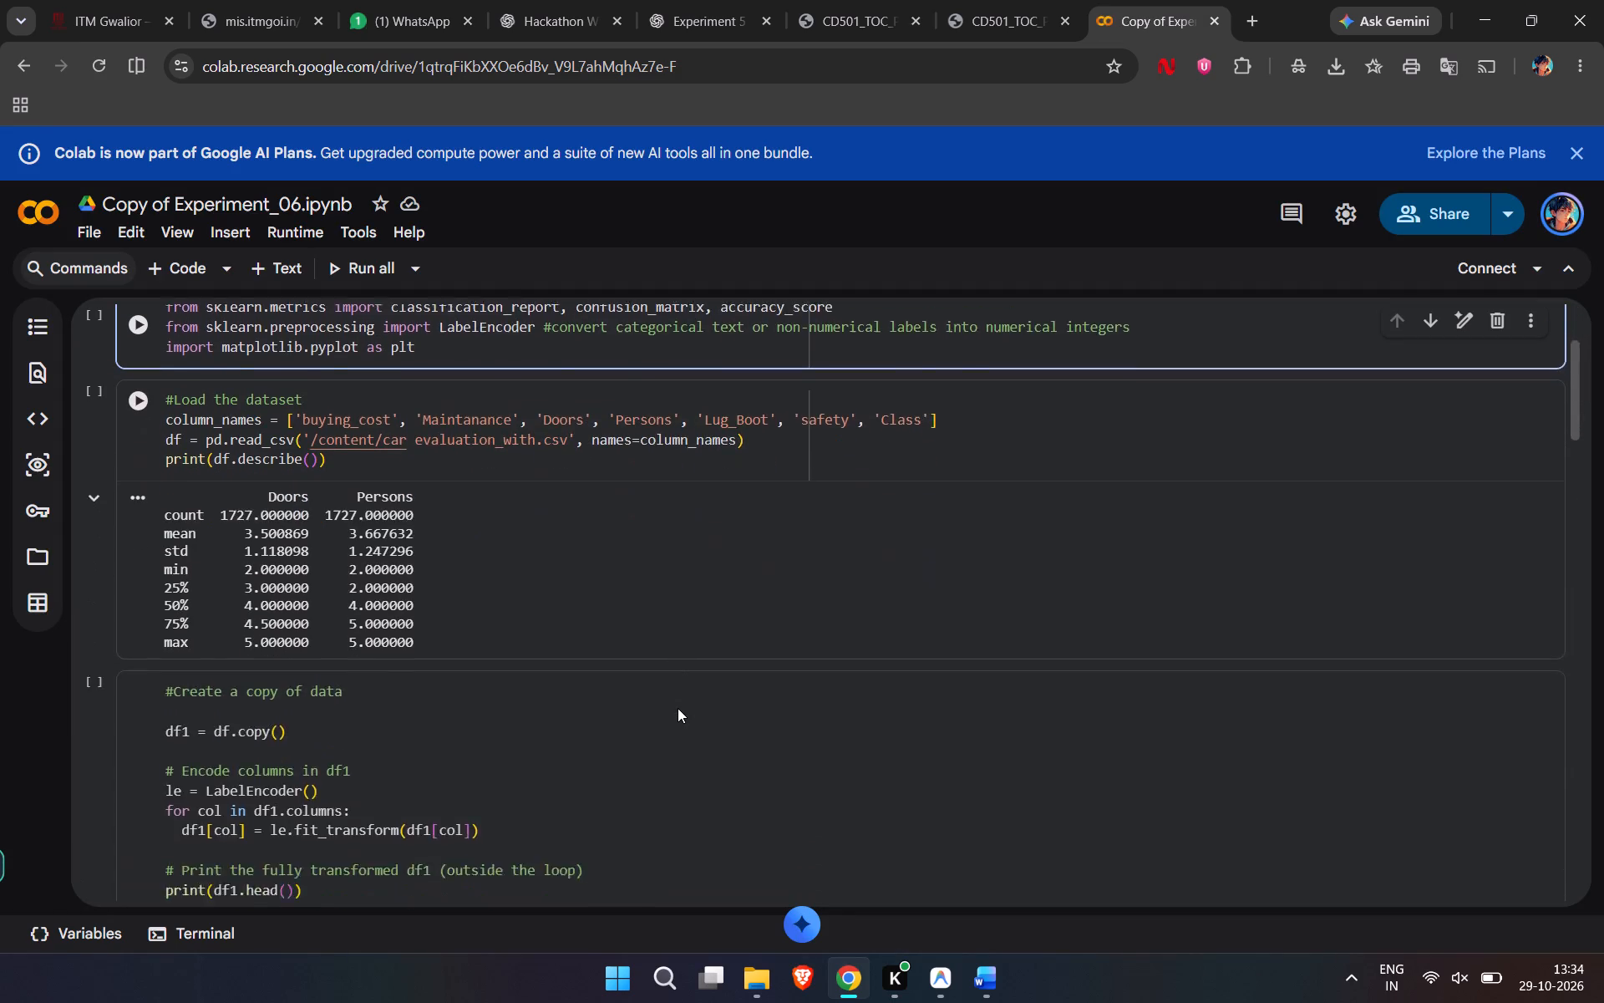
pyautogui.scroll(-6, 678, 708)
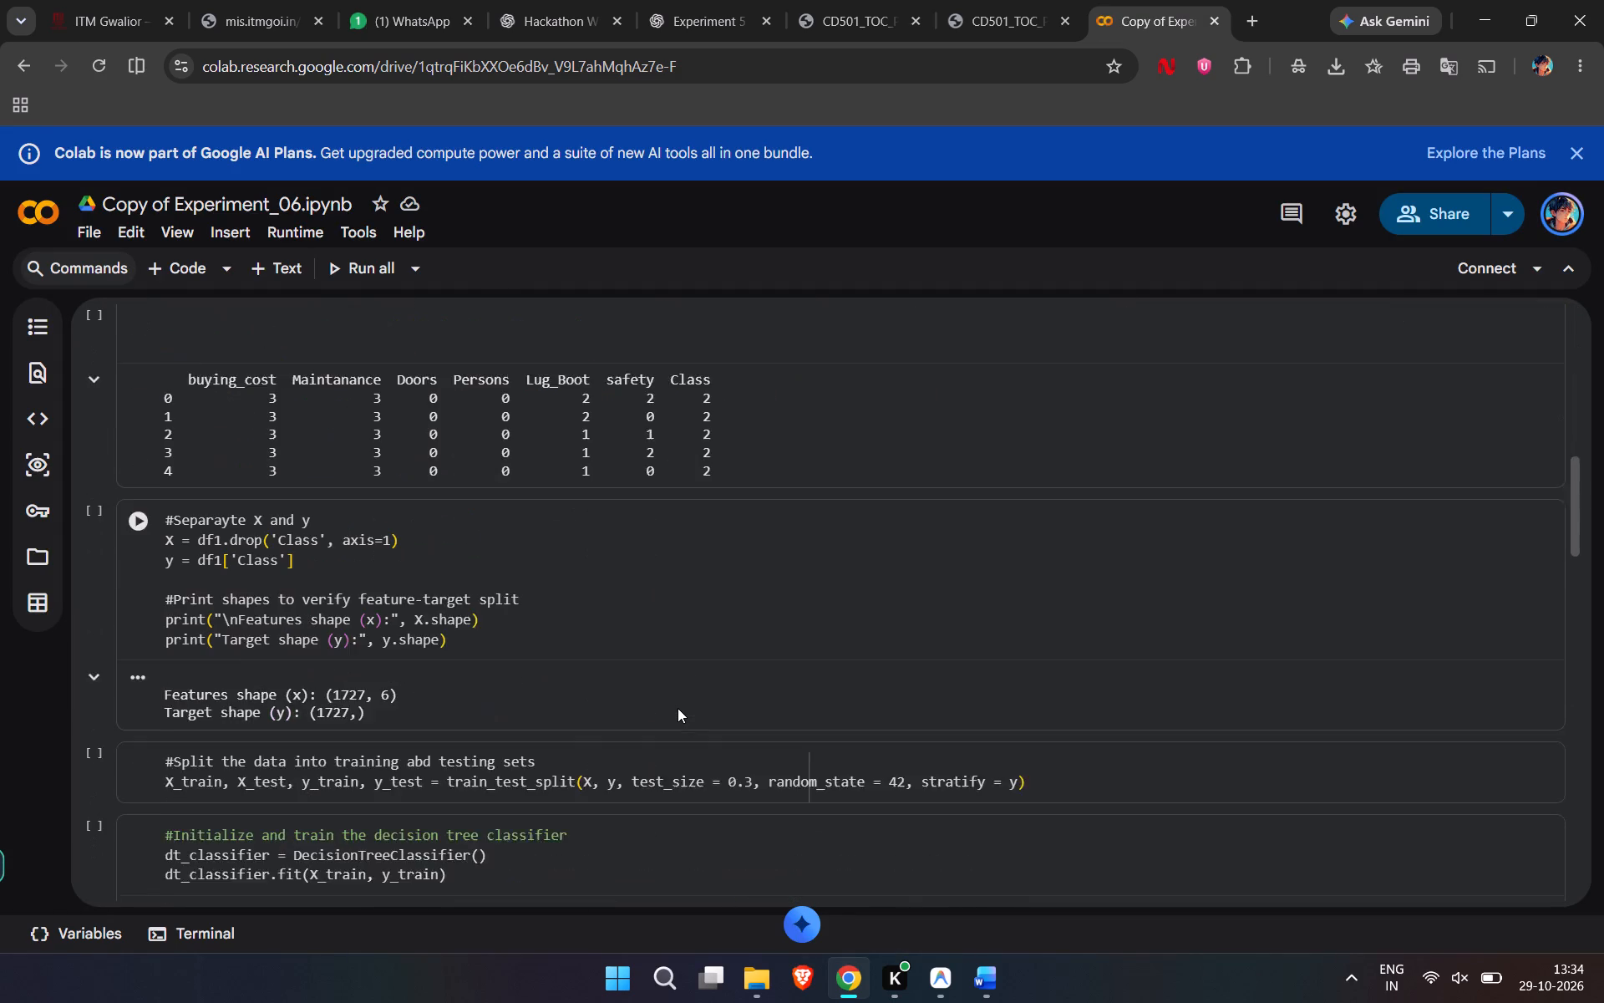
pyautogui.scroll(-2, 678, 708)
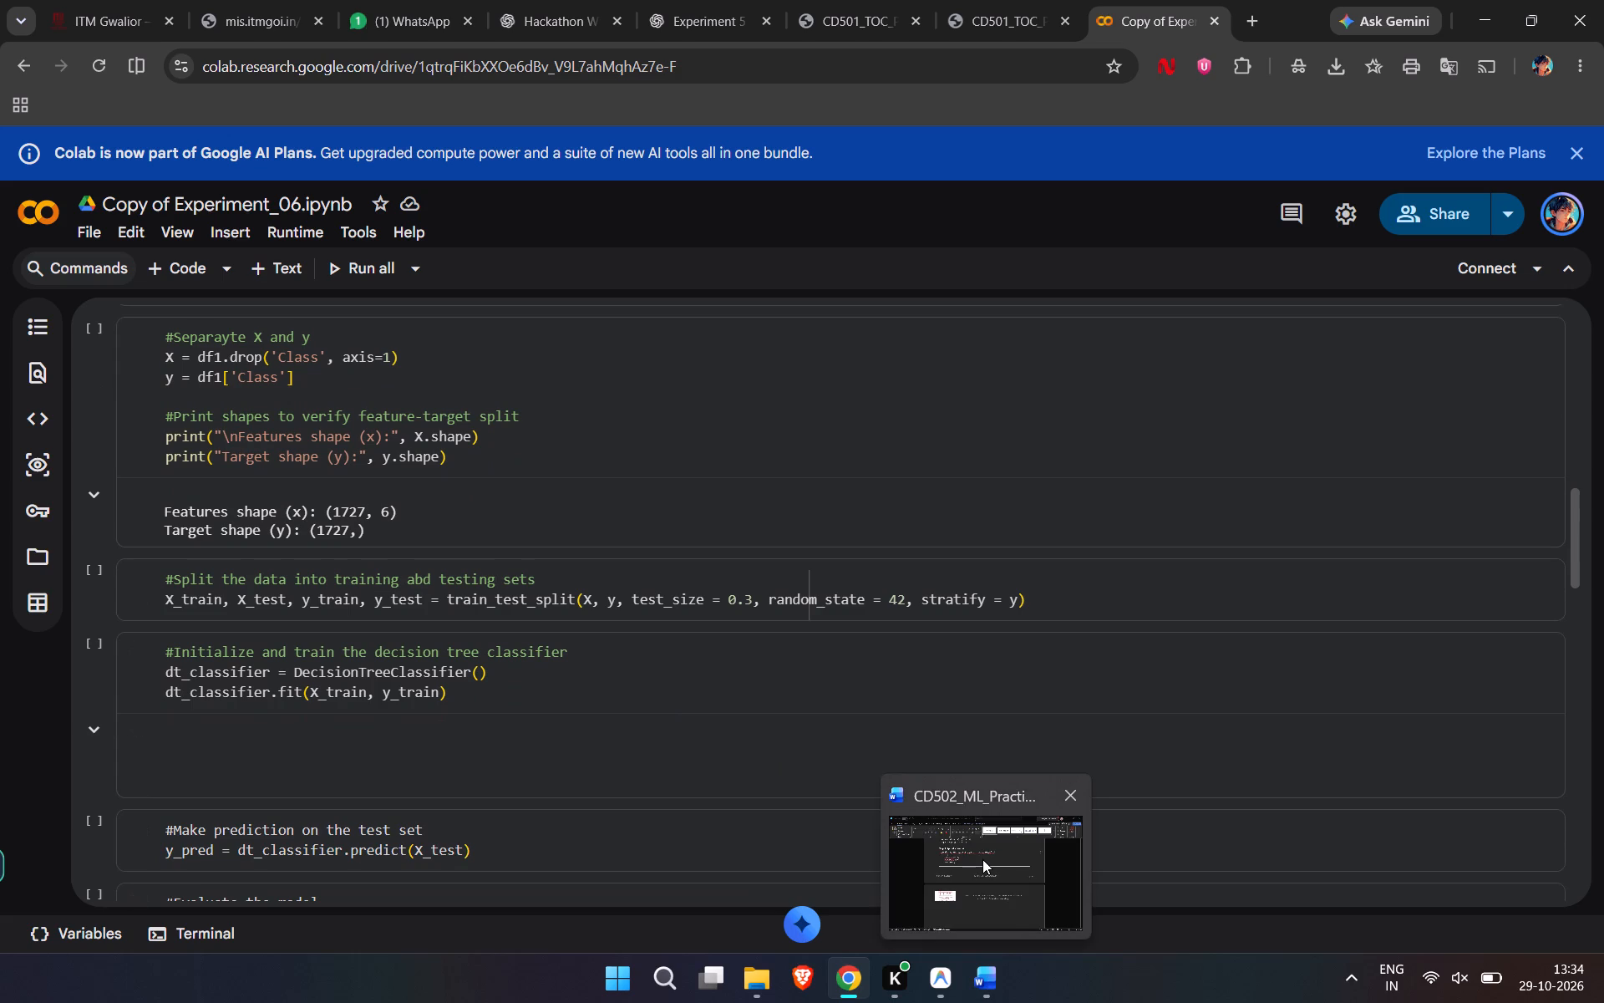
pyautogui.click(982, 859)
pyautogui.scroll(2, 758, 592)
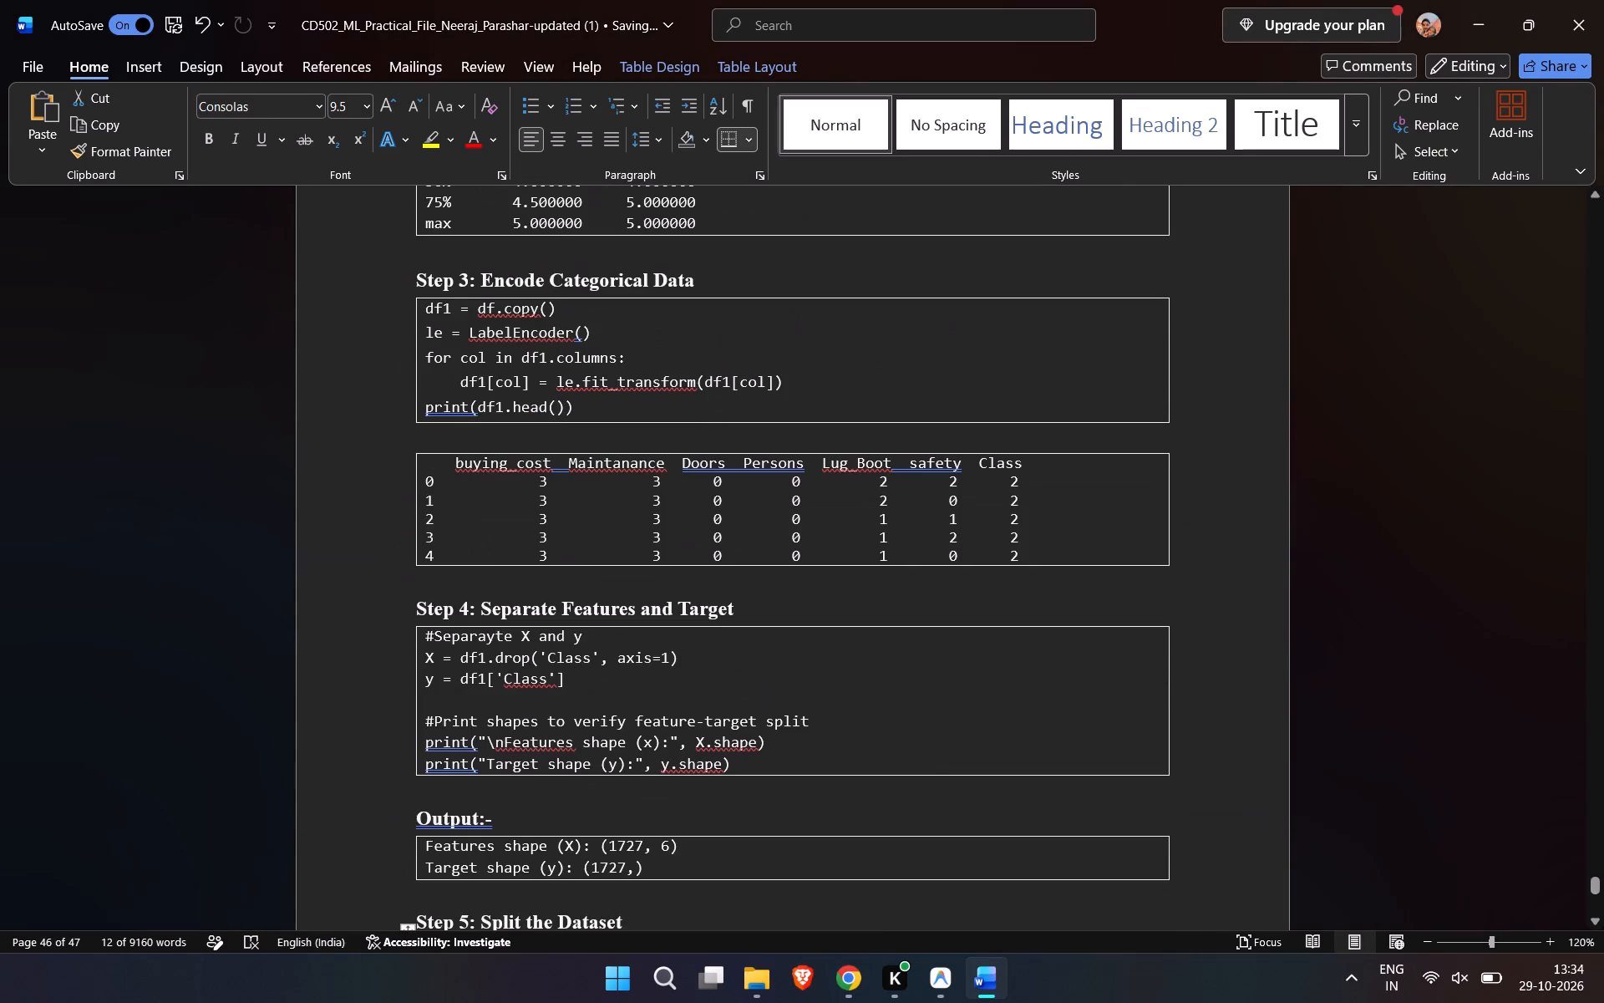
pyautogui.scroll(-2, 758, 592)
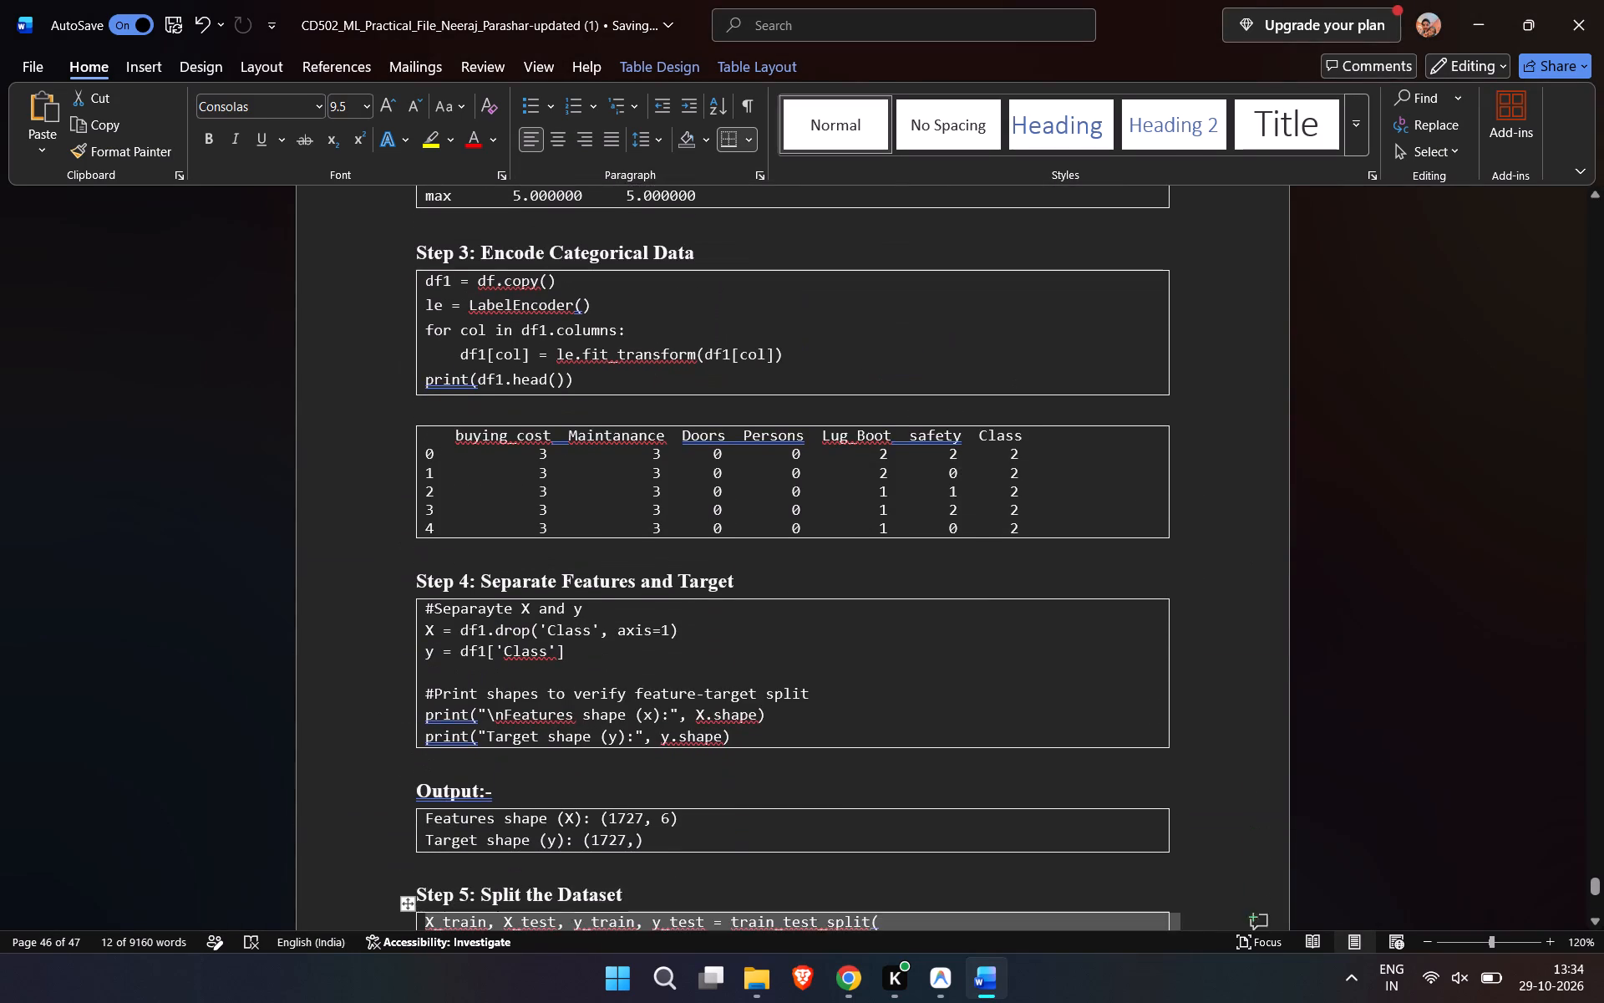
pyautogui.scroll(-2, 758, 592)
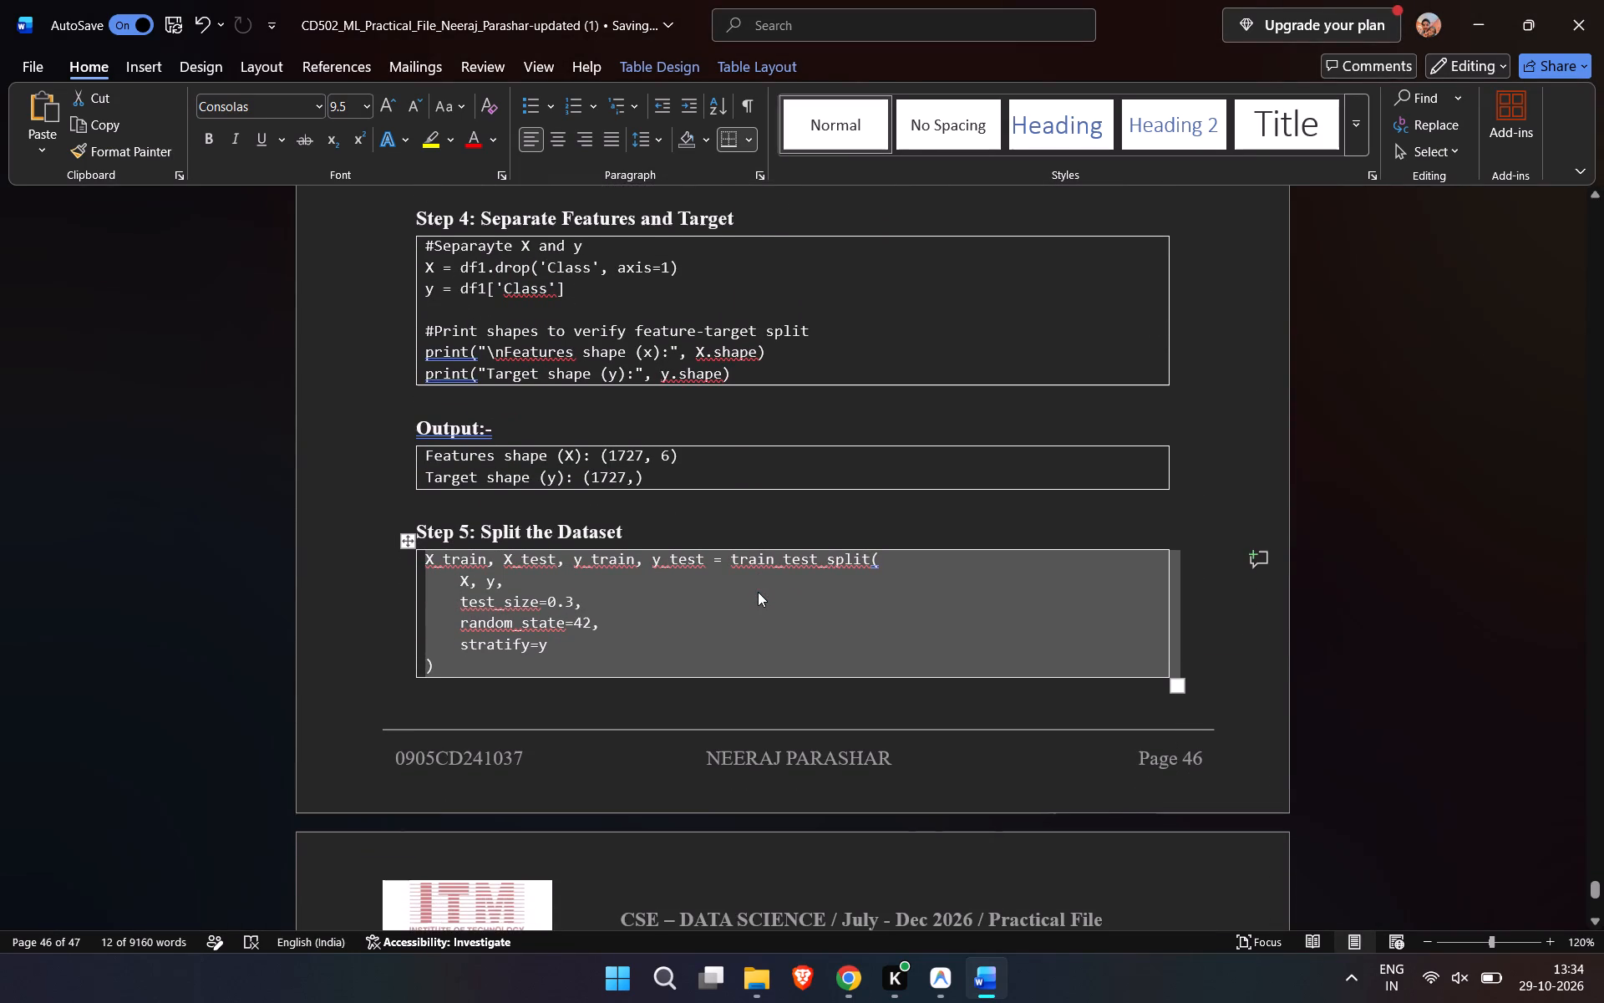
pyautogui.scroll(-1, 758, 592)
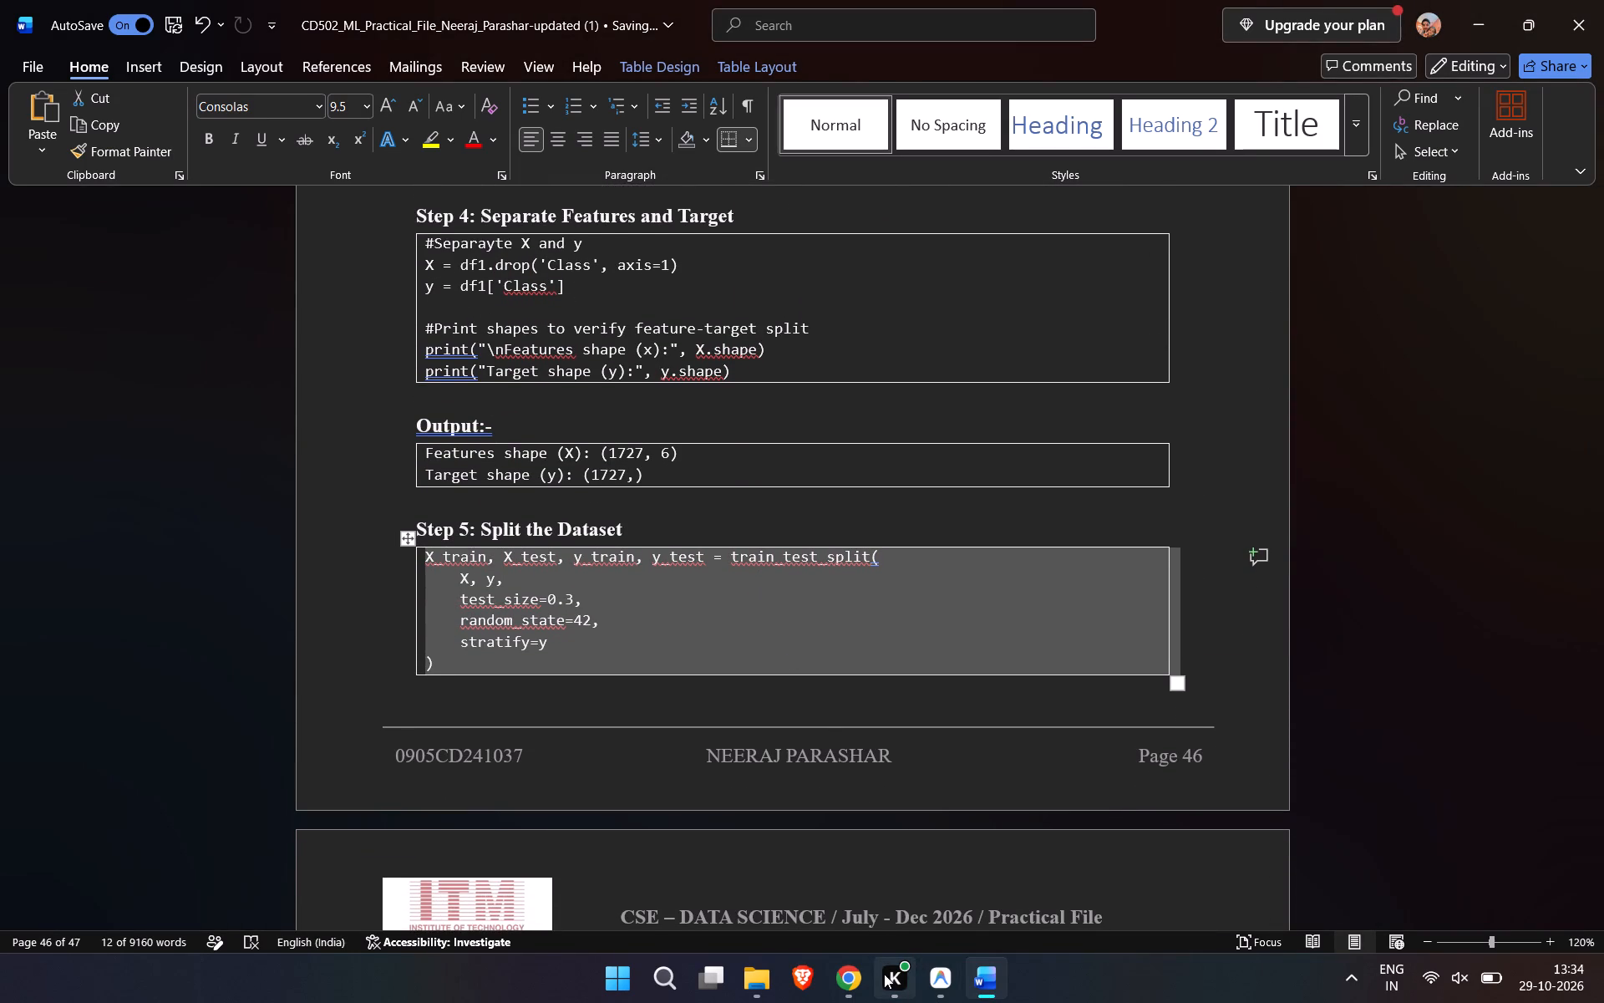
pyautogui.click(812, 883)
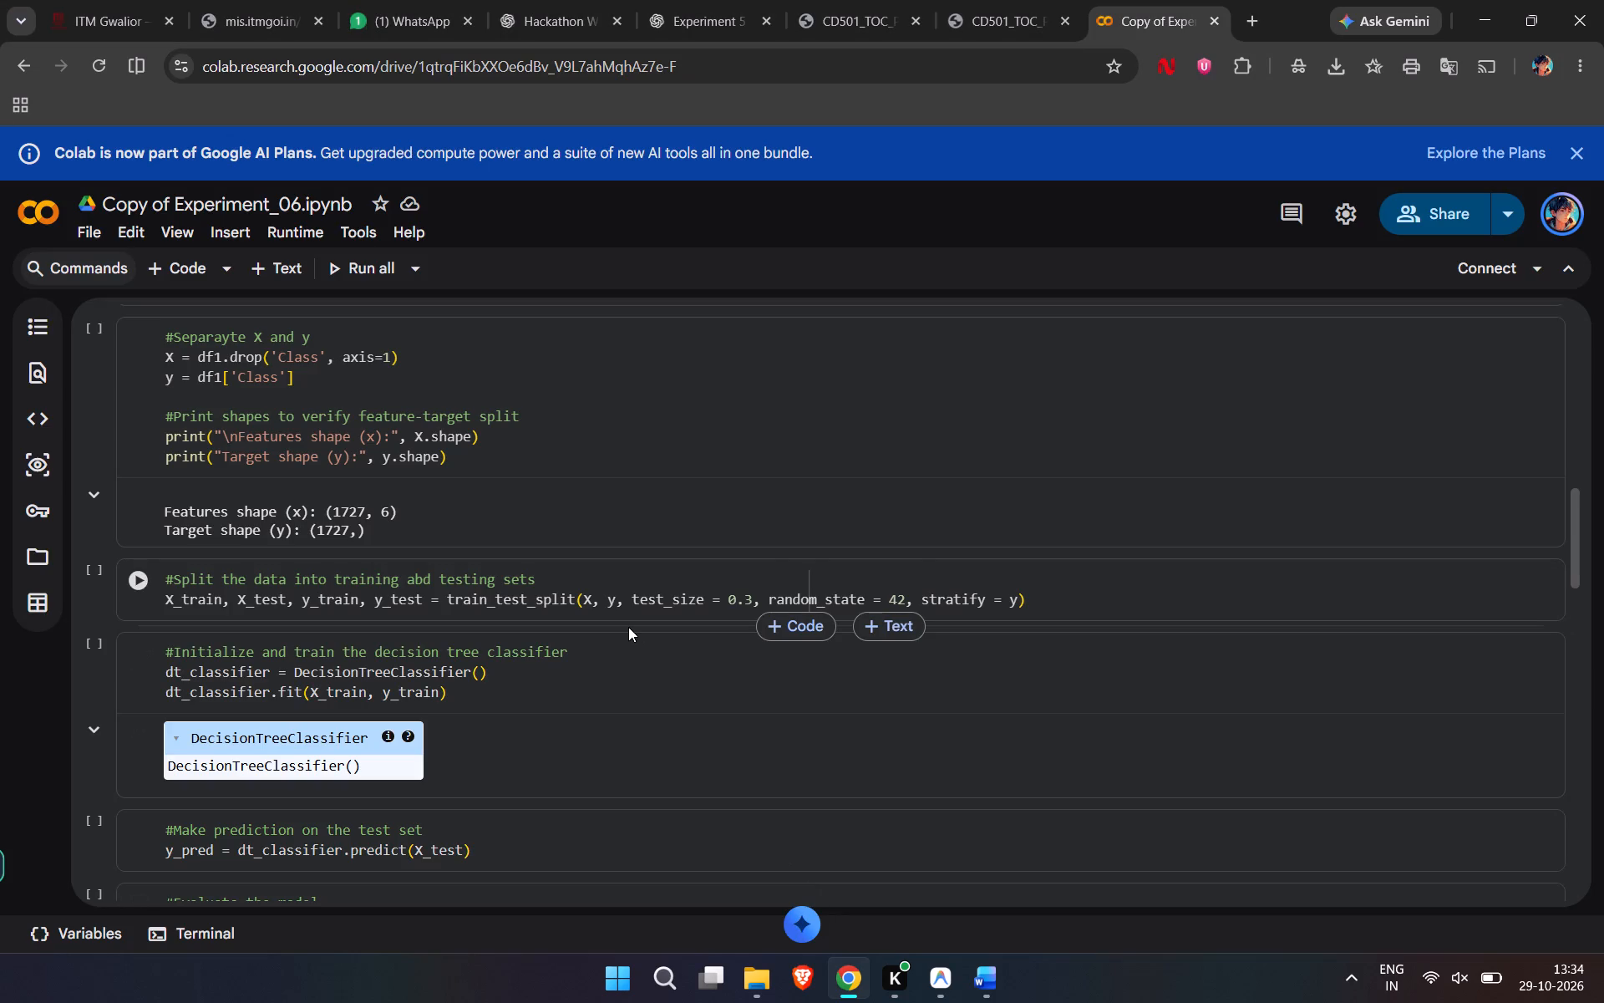
pyautogui.scroll(-2, 569, 518)
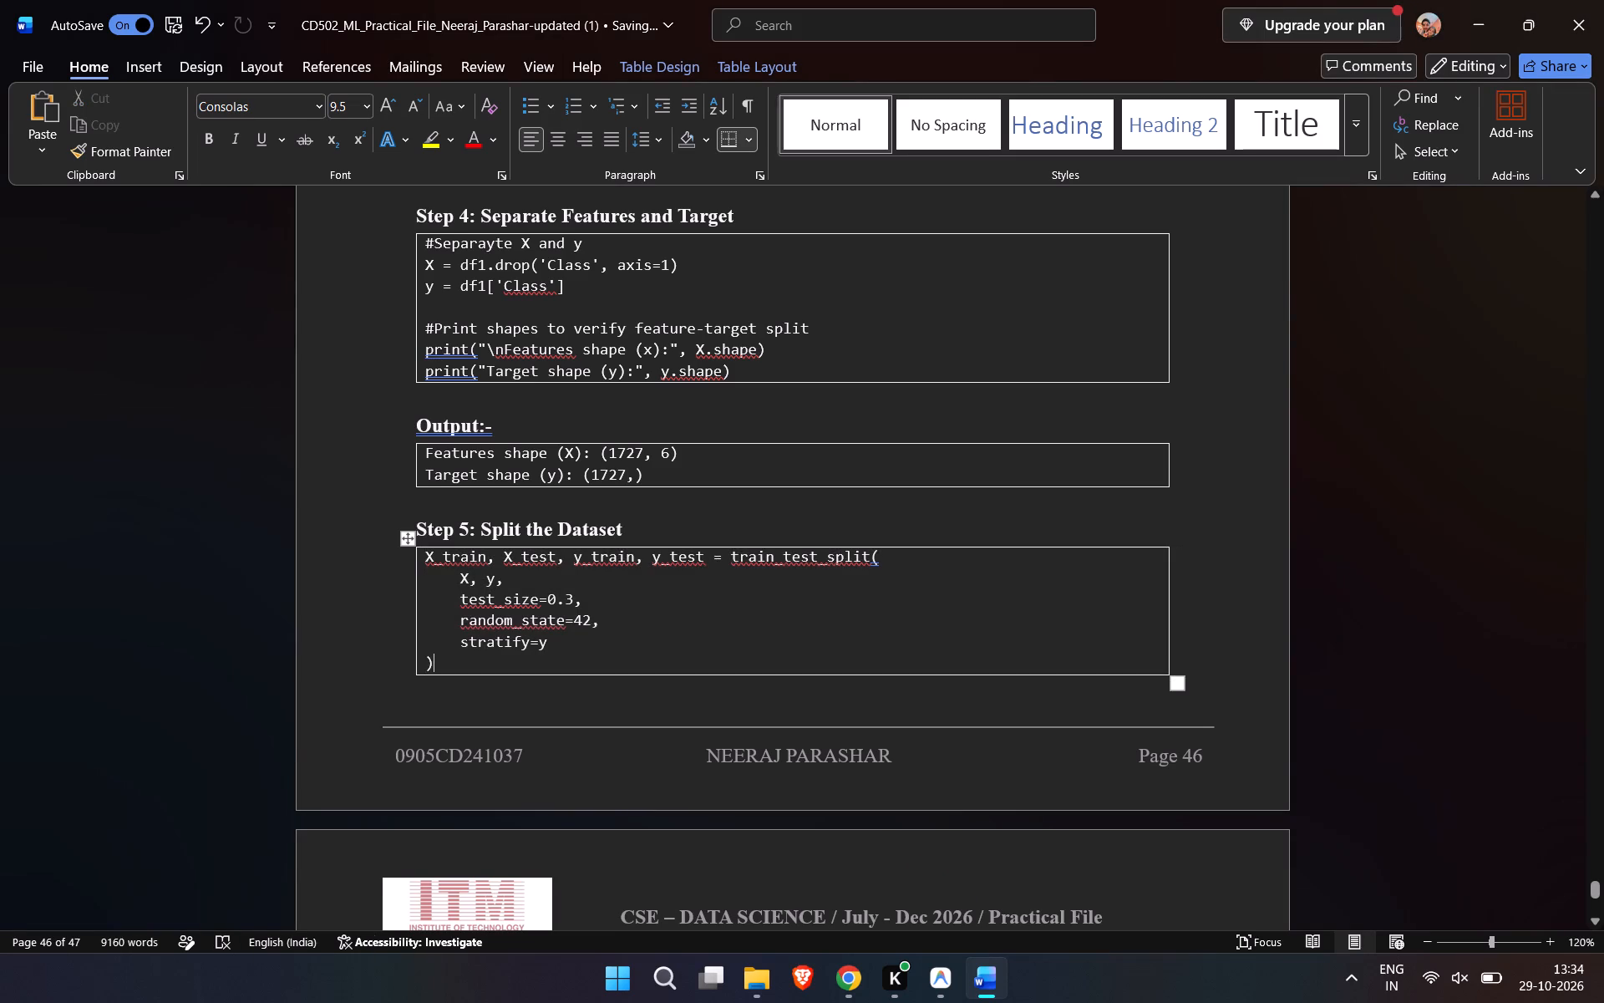
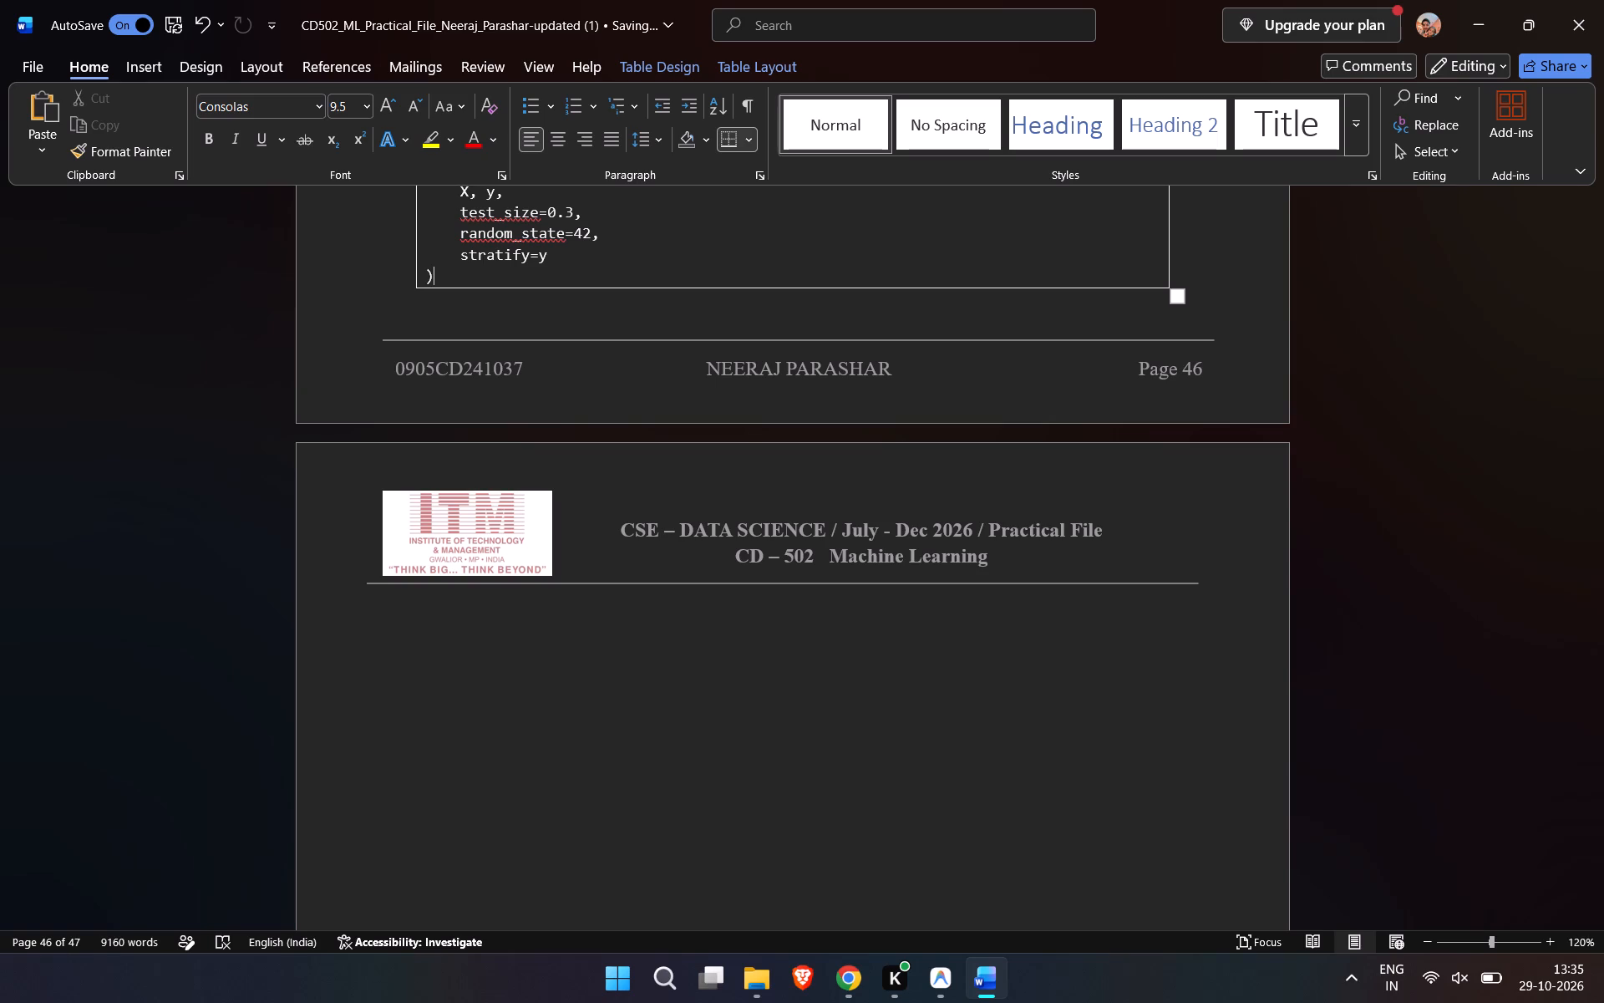
# Place the cursor at the top of page 47 and copy the code that initializes and trains the decision tree classifier from the Colab notebook.
pyautogui.click(617, 633)
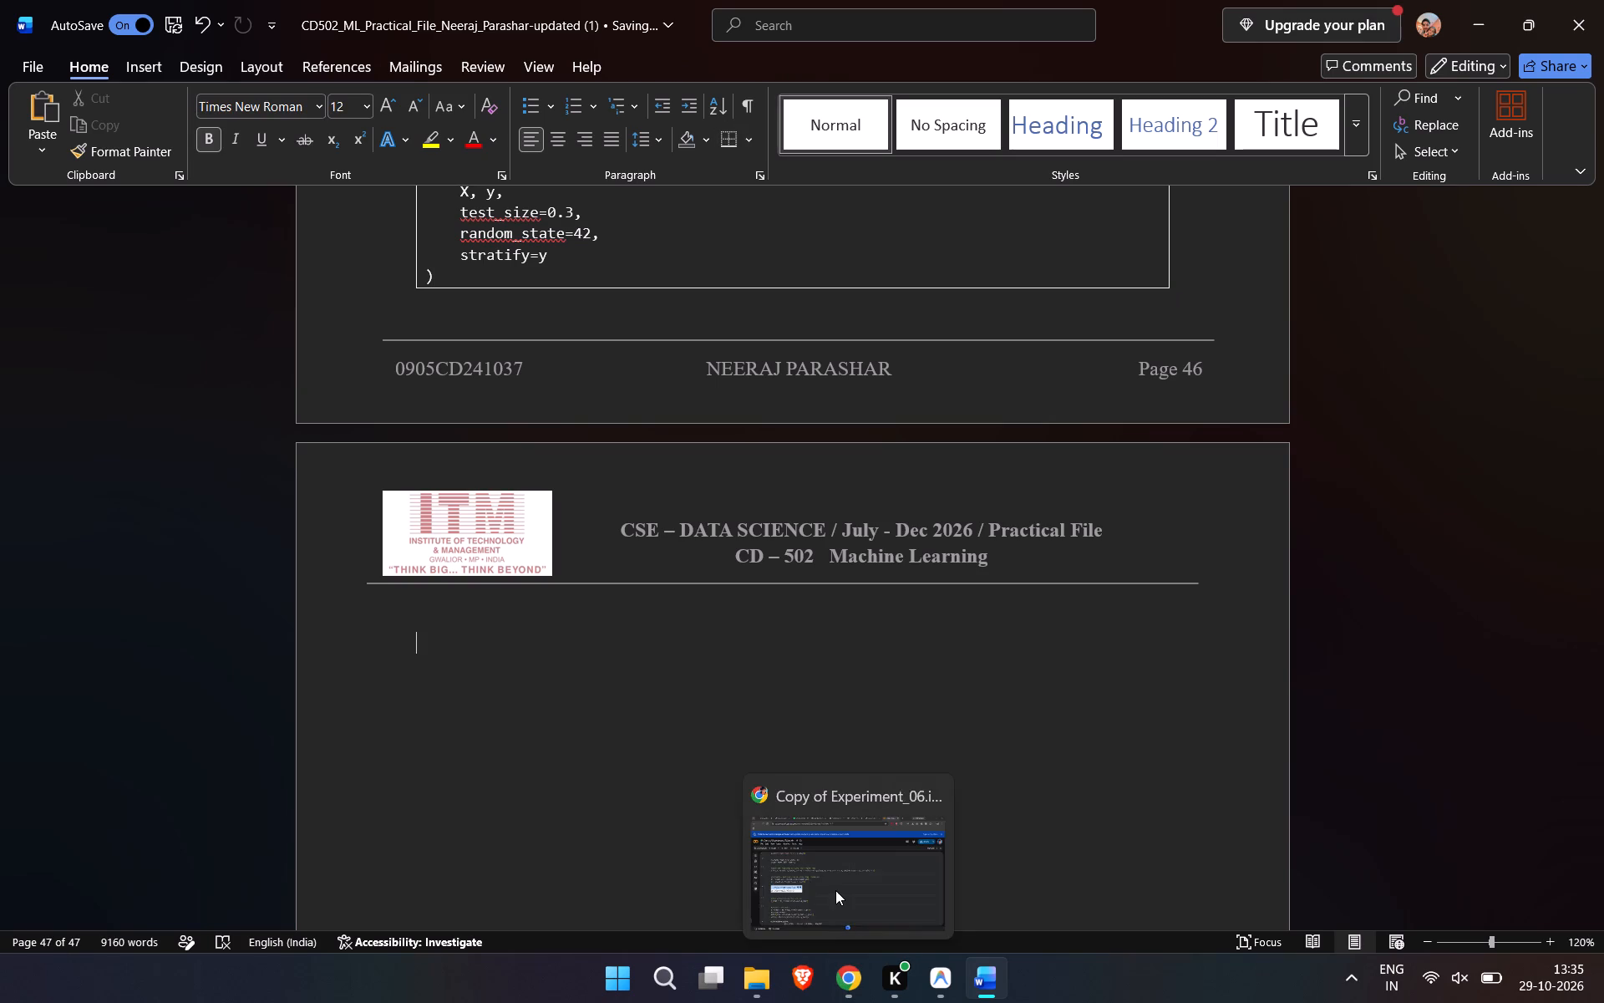
pyautogui.click(835, 890)
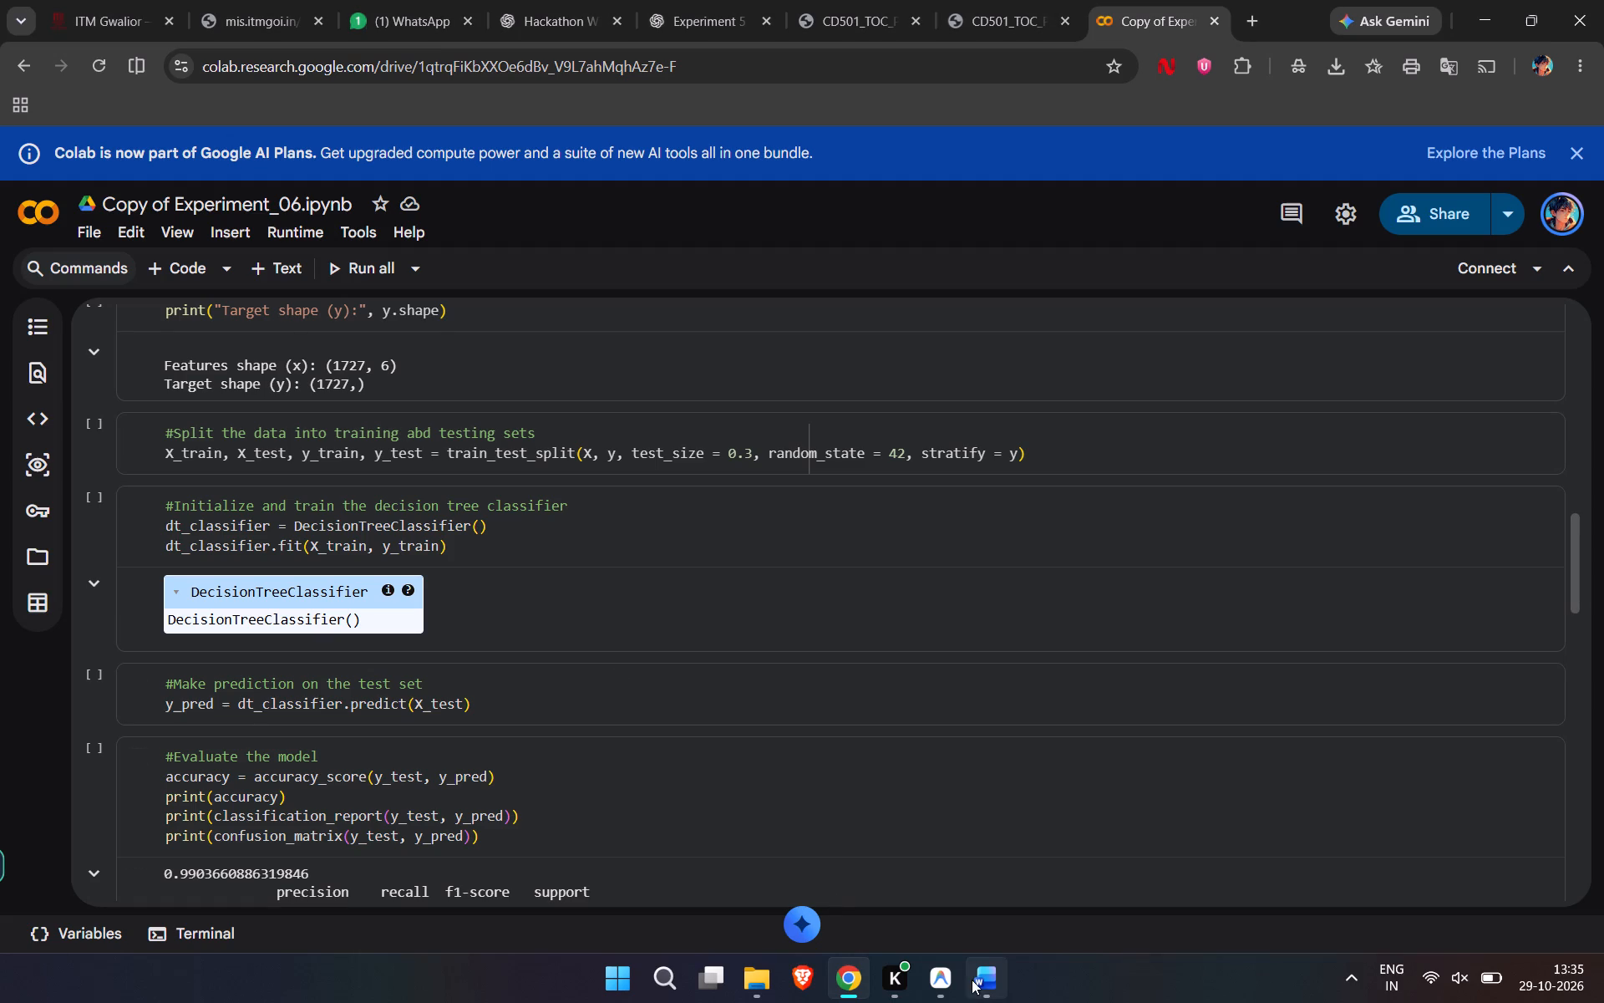
pyautogui.click(978, 883)
pyautogui.scroll(1, 824, 659)
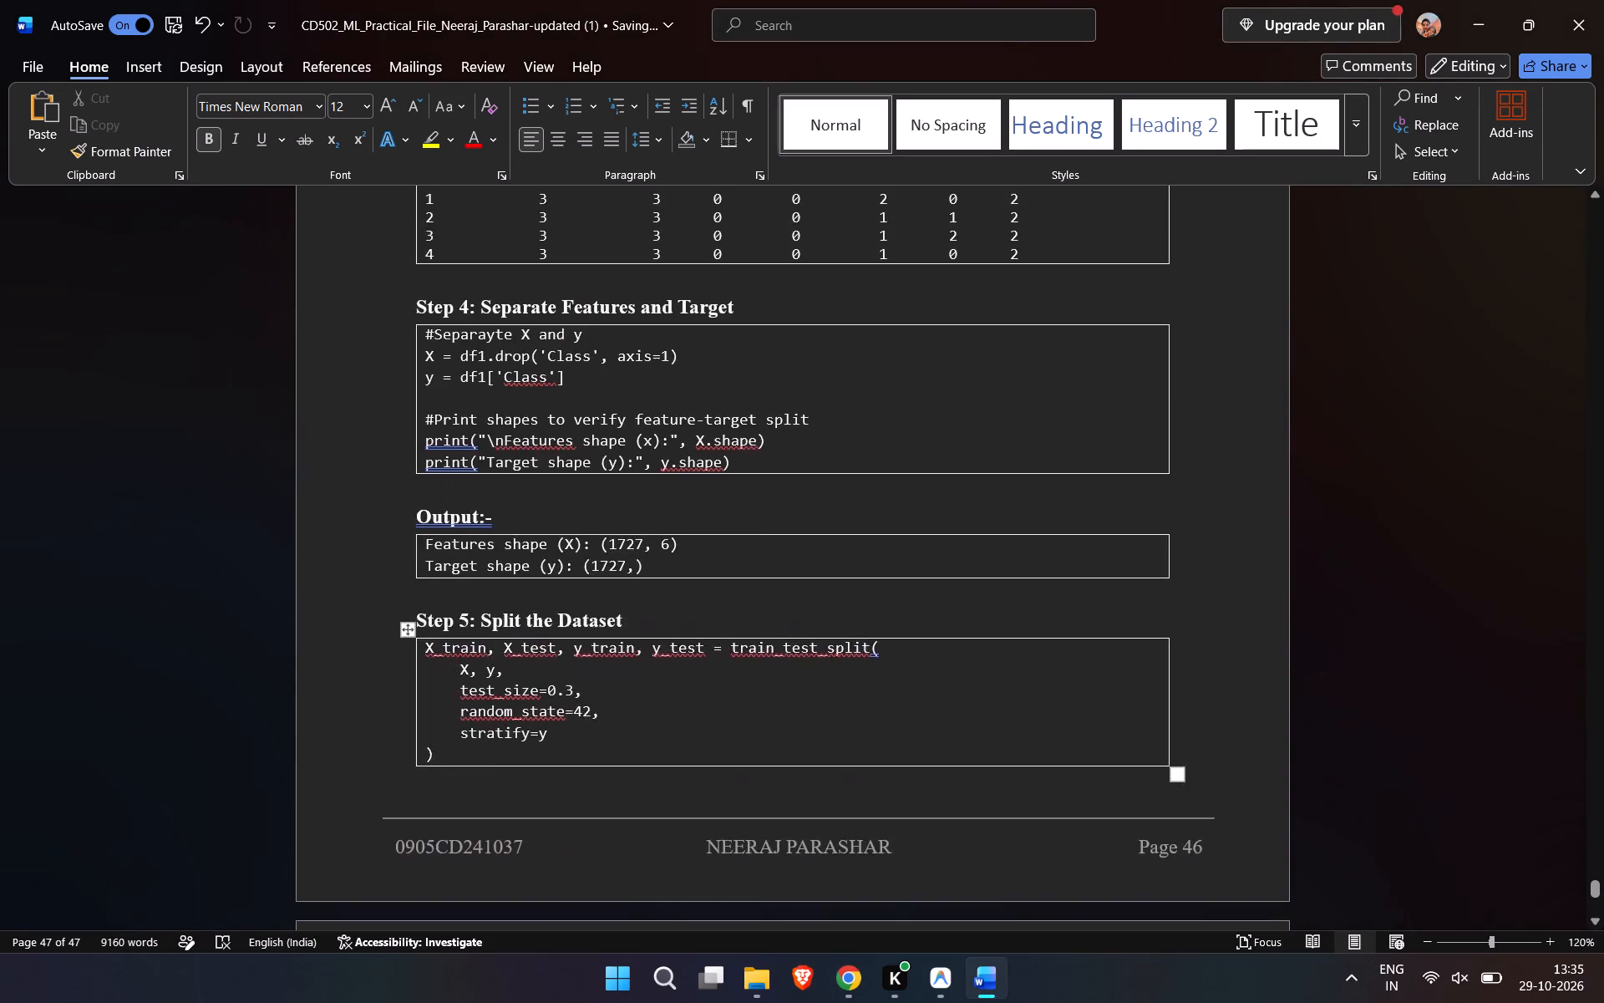
pyautogui.scroll(1, 824, 659)
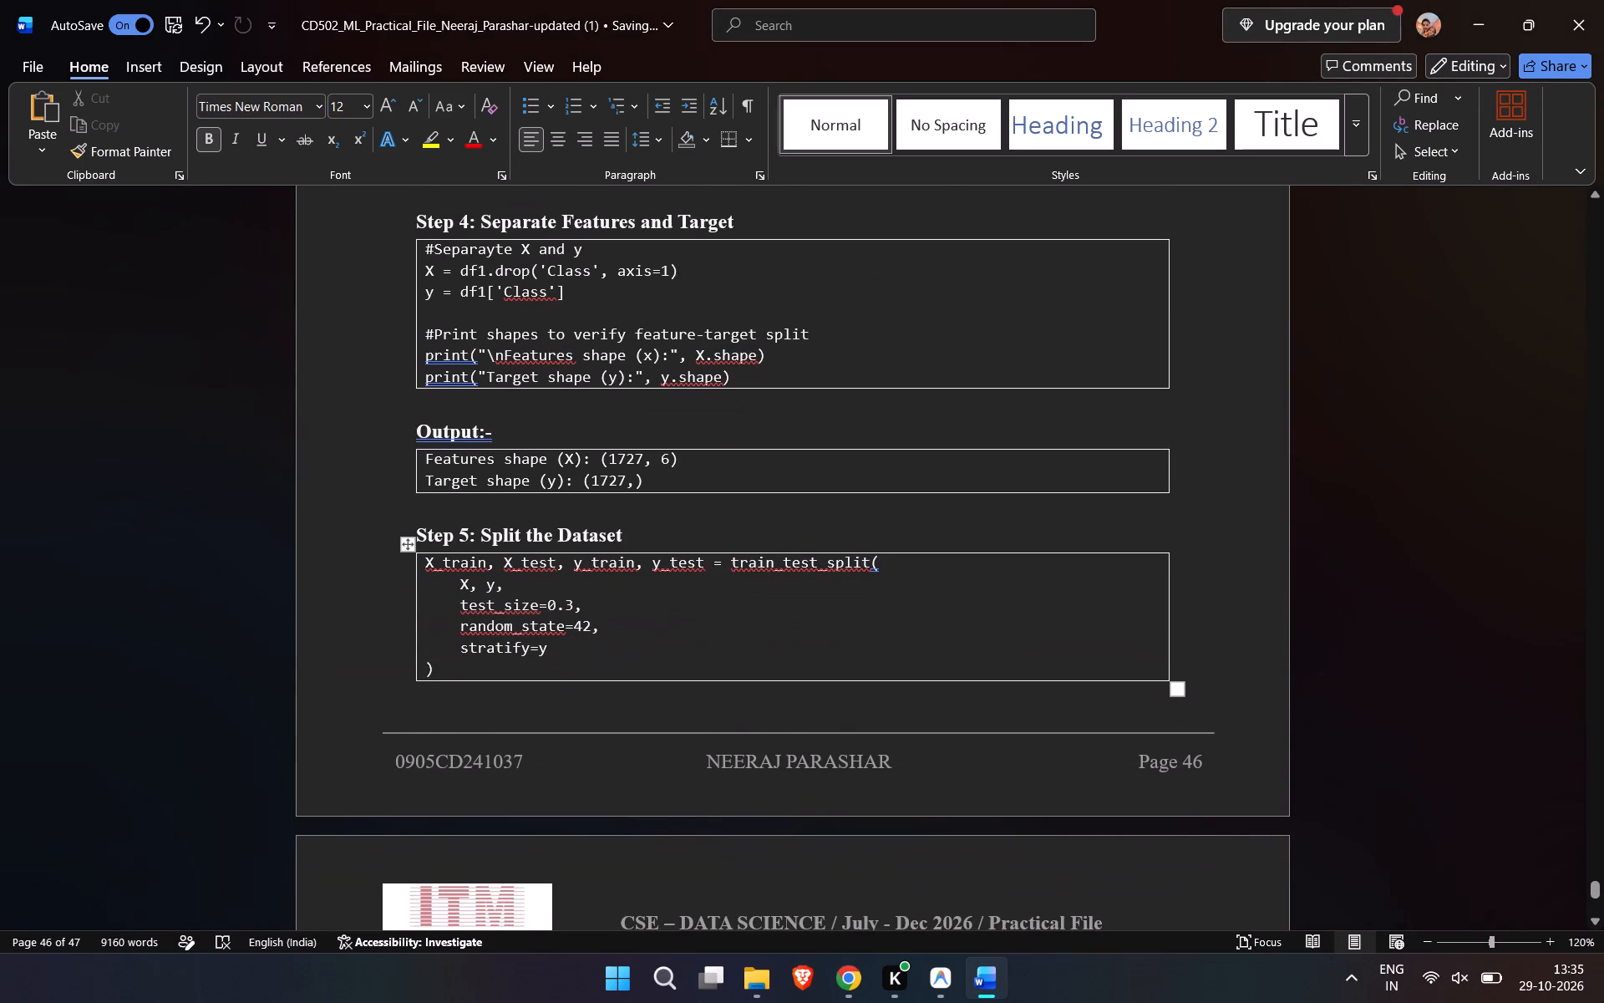
pyautogui.scroll(-1, 824, 659)
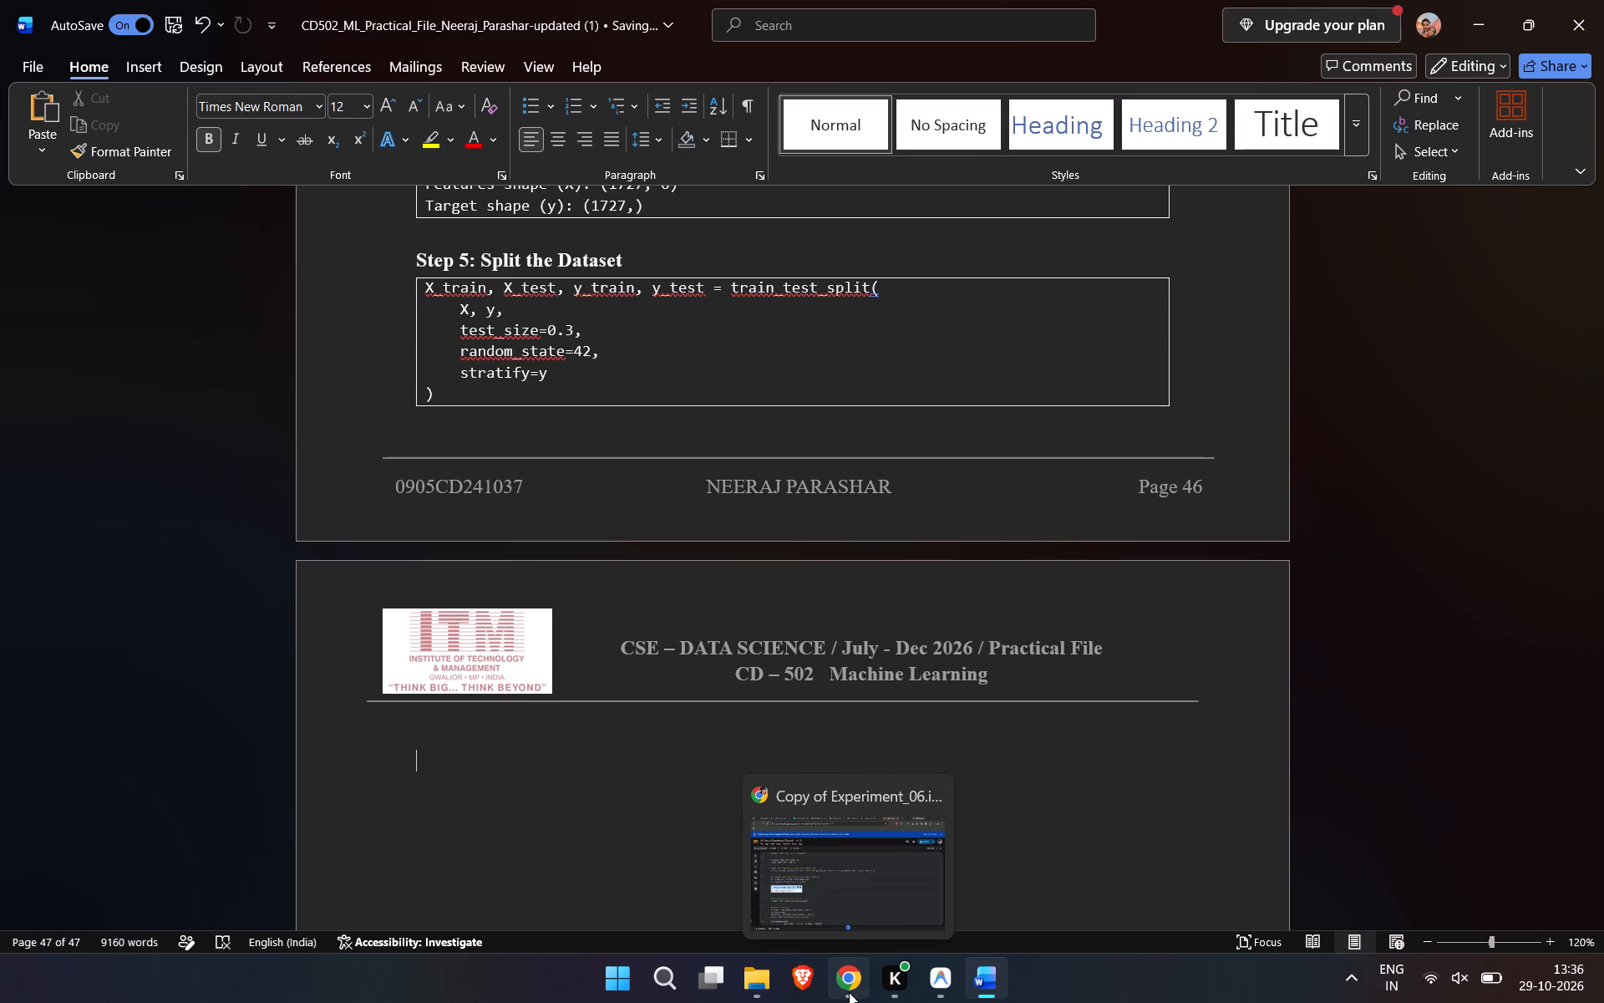
pyautogui.click(825, 874)
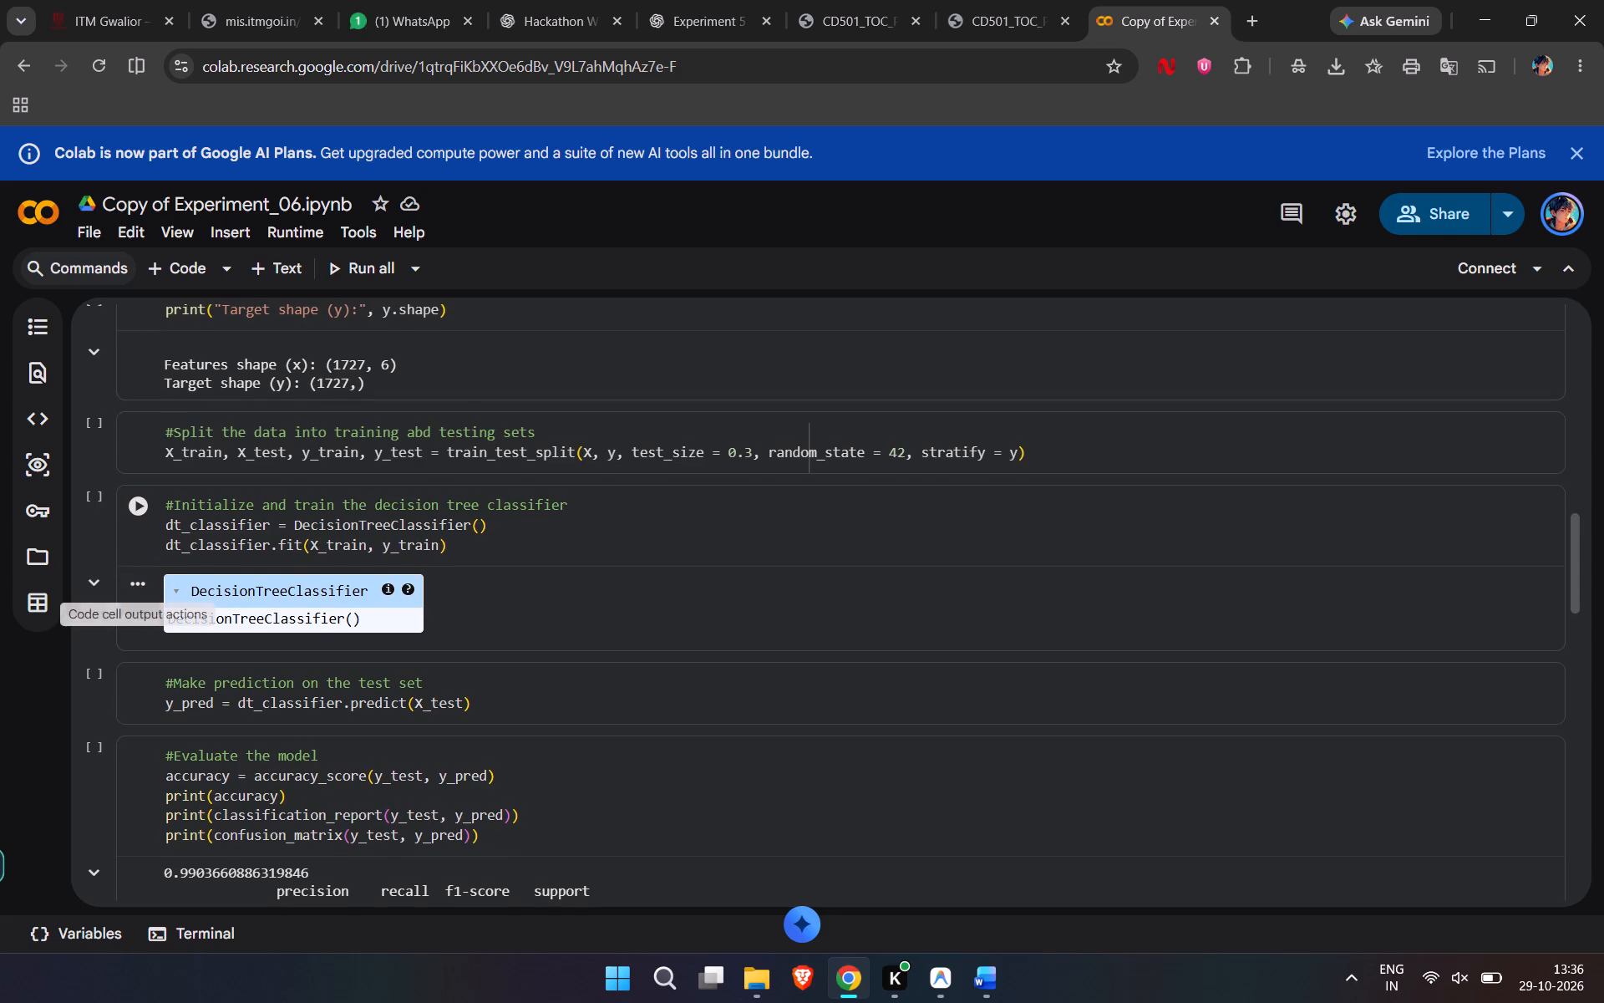
pyautogui.moveTo(164, 502); pyautogui.dragTo(170, 507)
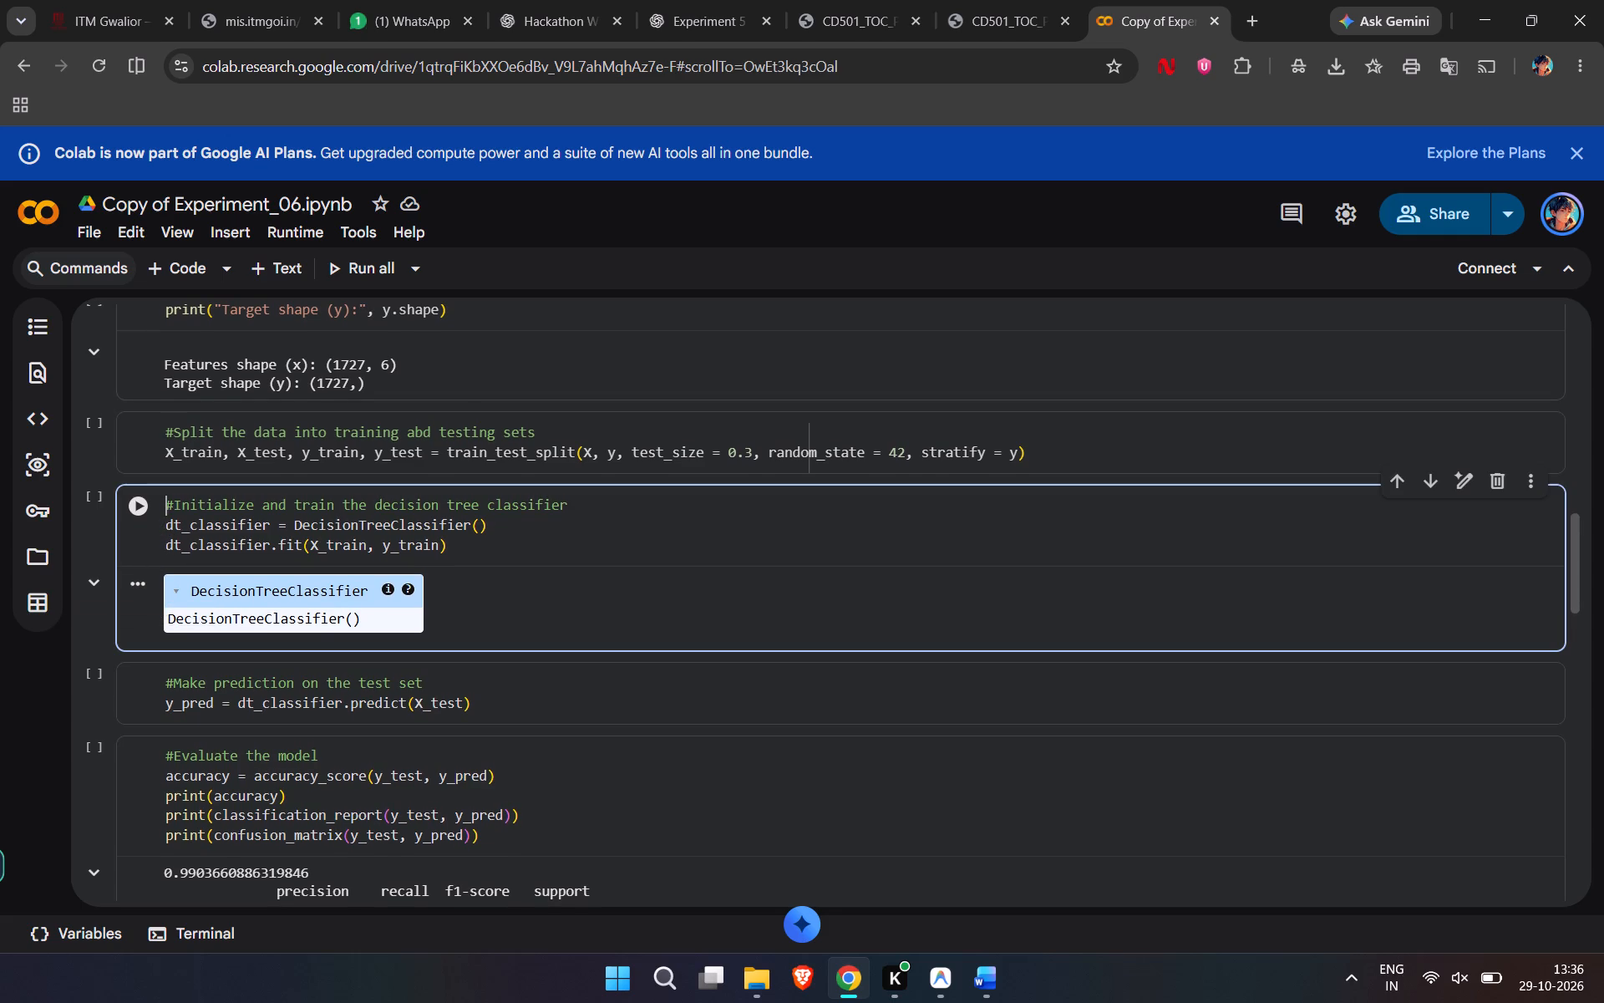
pyautogui.moveTo(170, 507); pyautogui.dragTo(446, 552)
pyautogui.moveTo(446, 552); pyautogui.dragTo(198, 500)
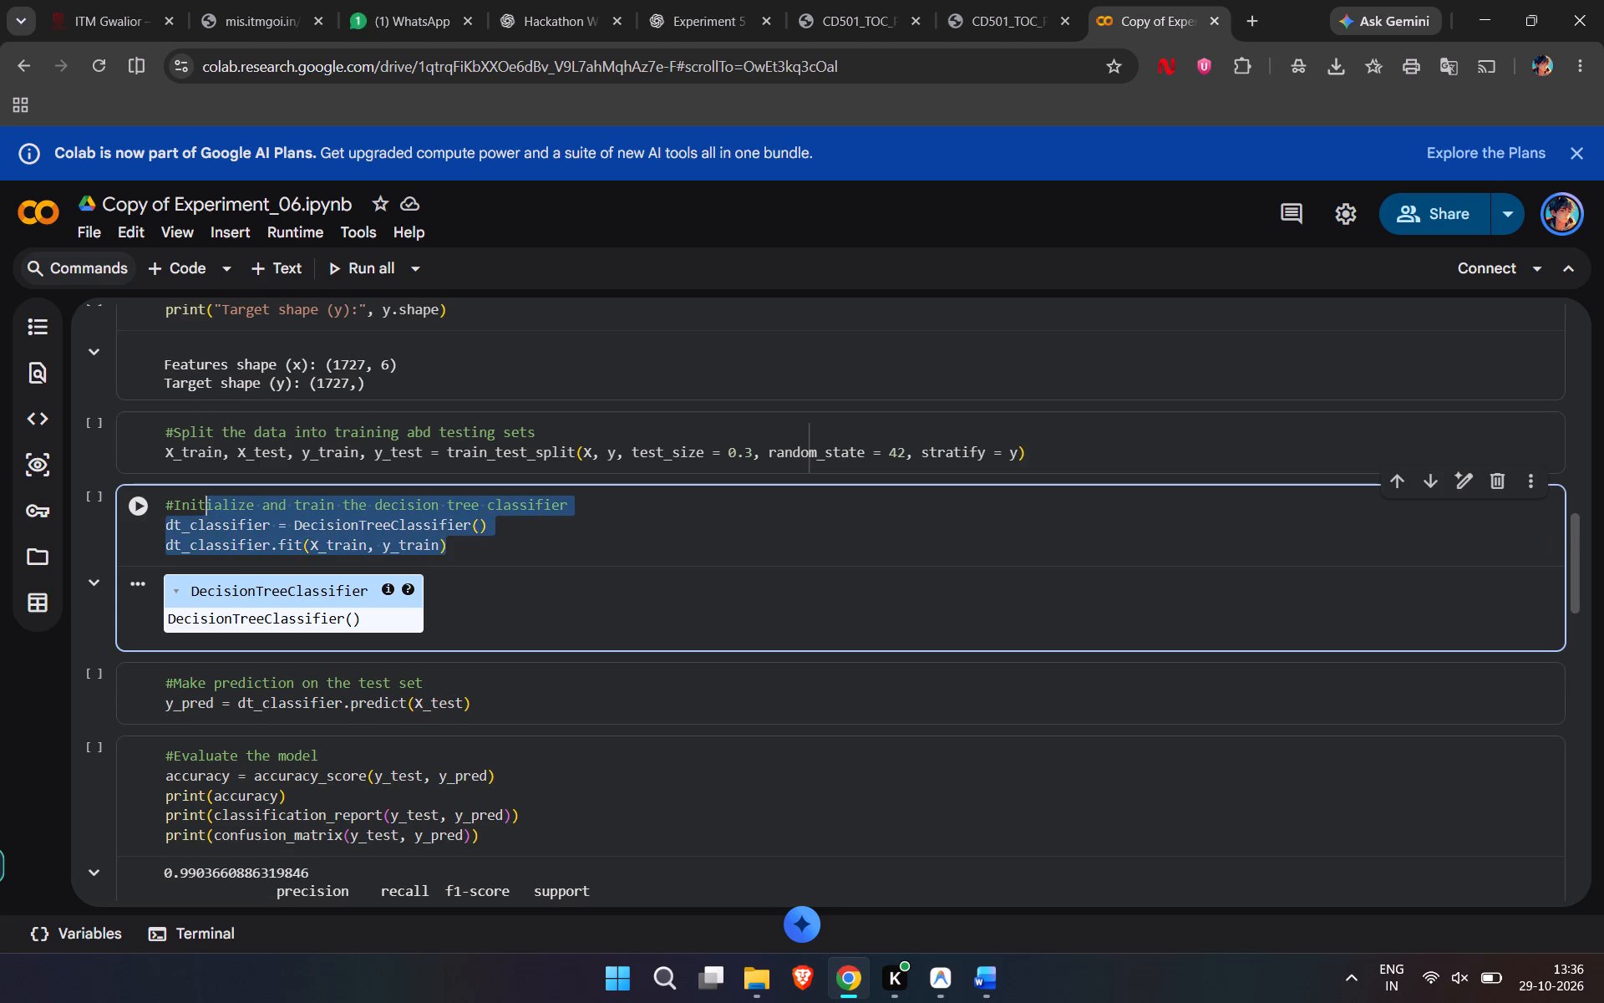
pyautogui.moveTo(198, 500); pyautogui.dragTo(156, 505)
pyautogui.hotkey('ctrl', 'c')
# Insert a single-cell table on page 47 of the Word practical file and paste the classifier code without a trailing empty line.
pyautogui.click(957, 886)
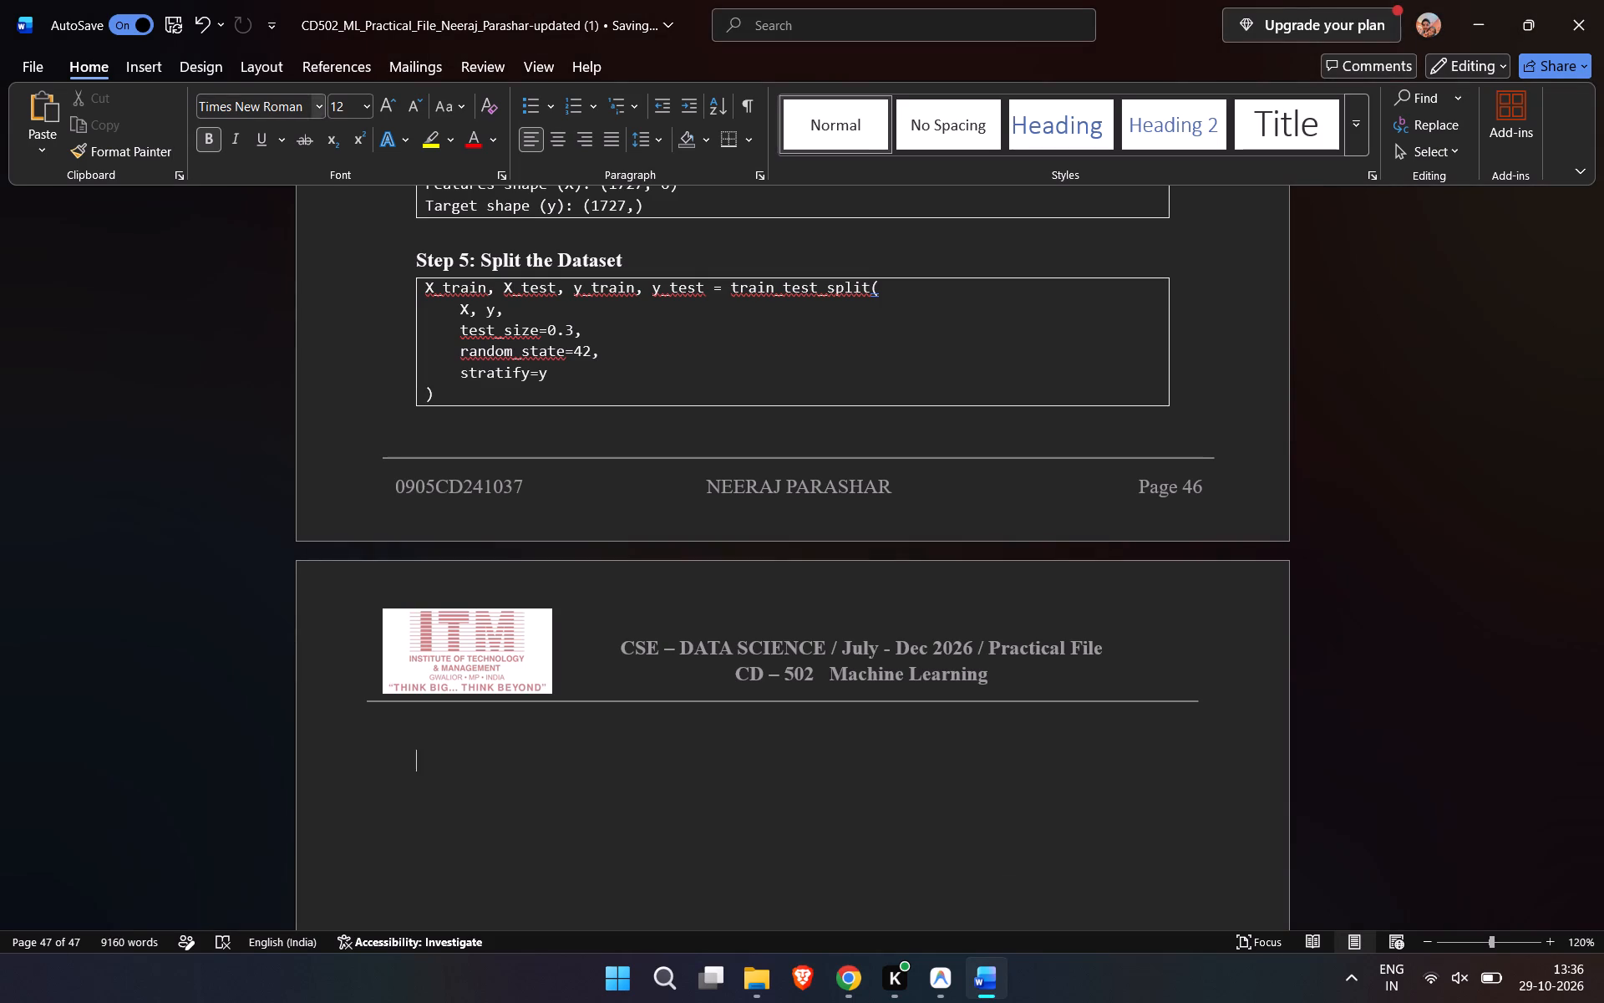
pyautogui.click(129, 66)
pyautogui.click(163, 140)
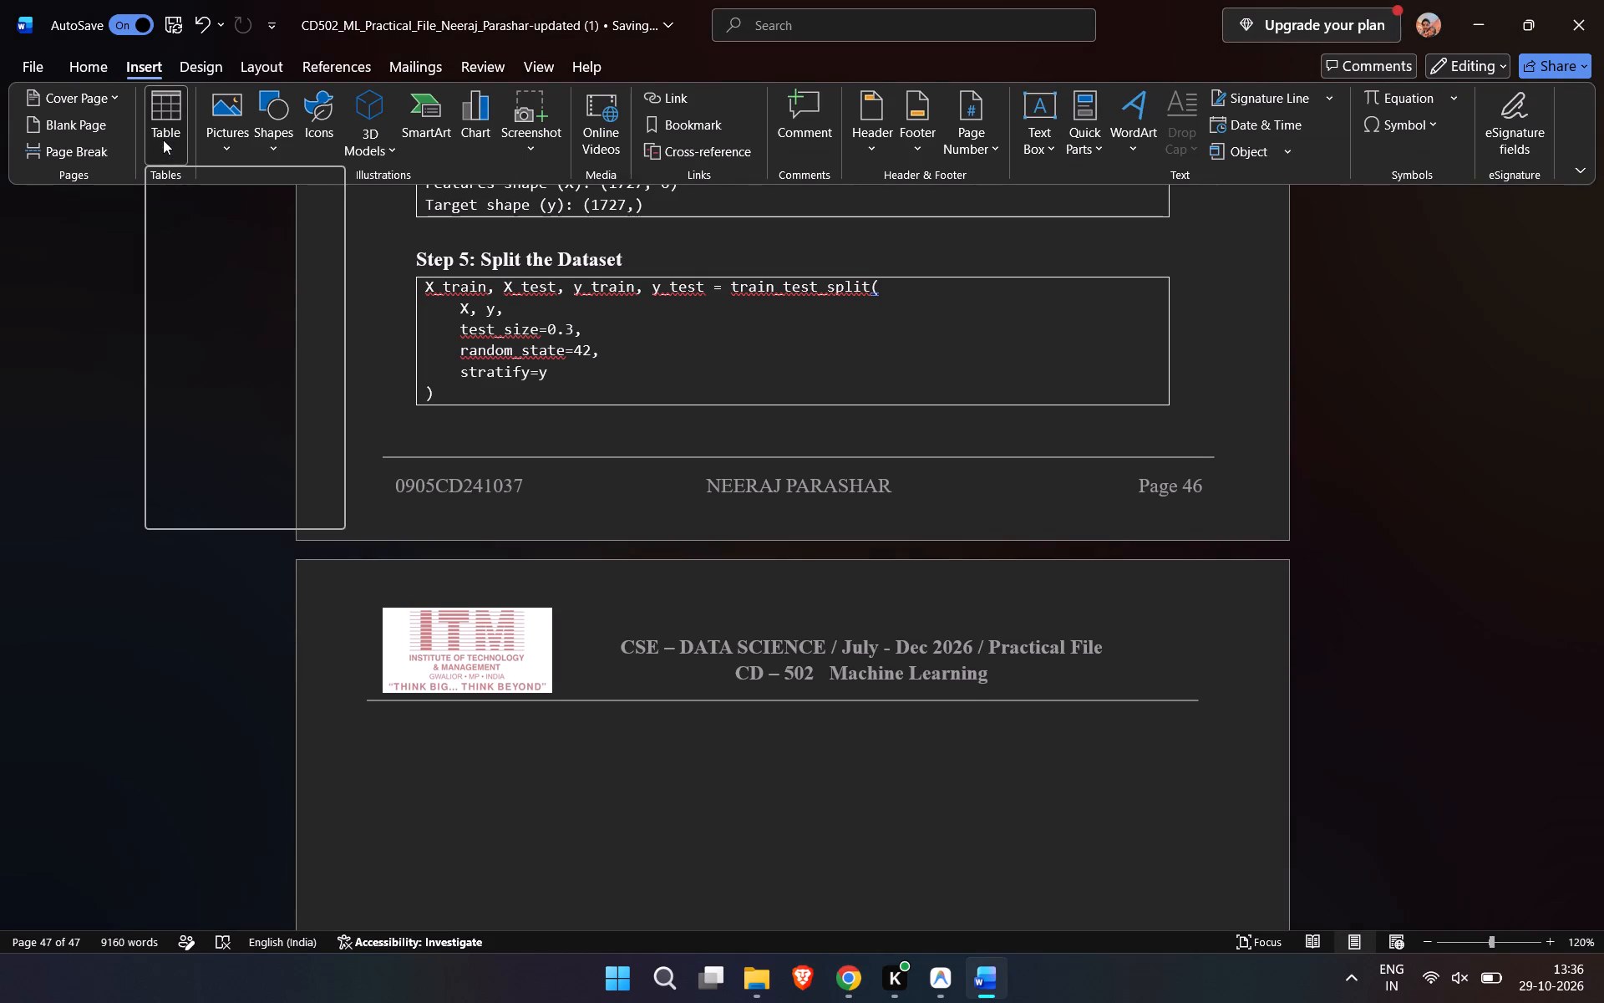
pyautogui.click(152, 206)
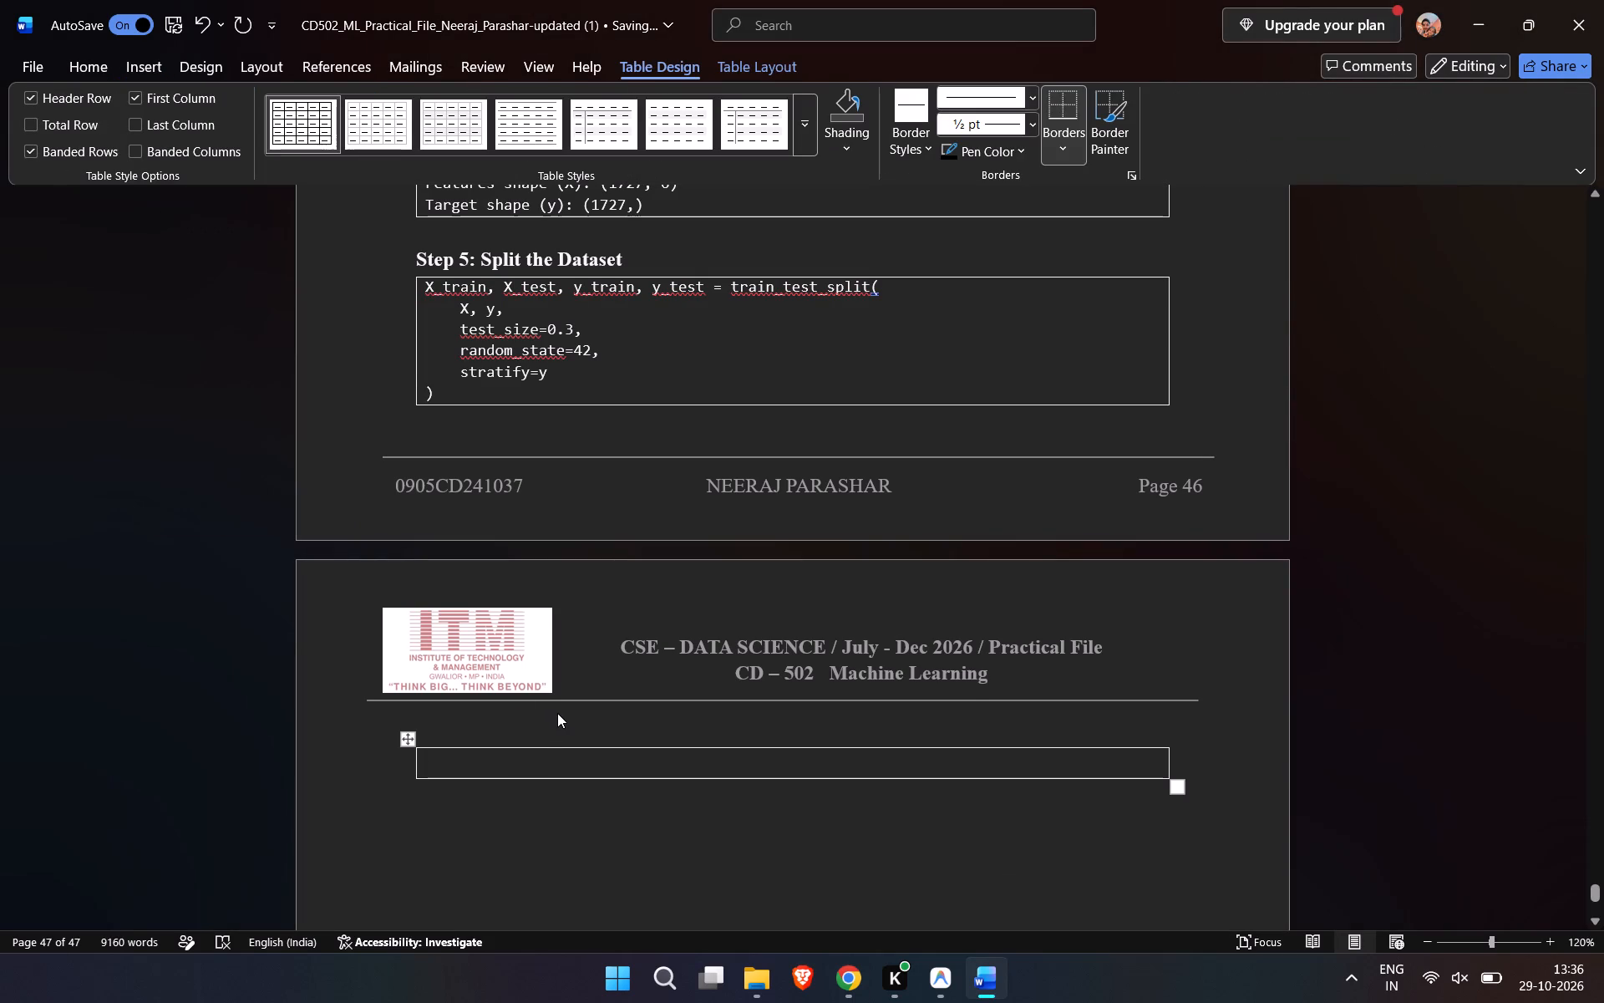
pyautogui.hotkey('ctrl', 'v')
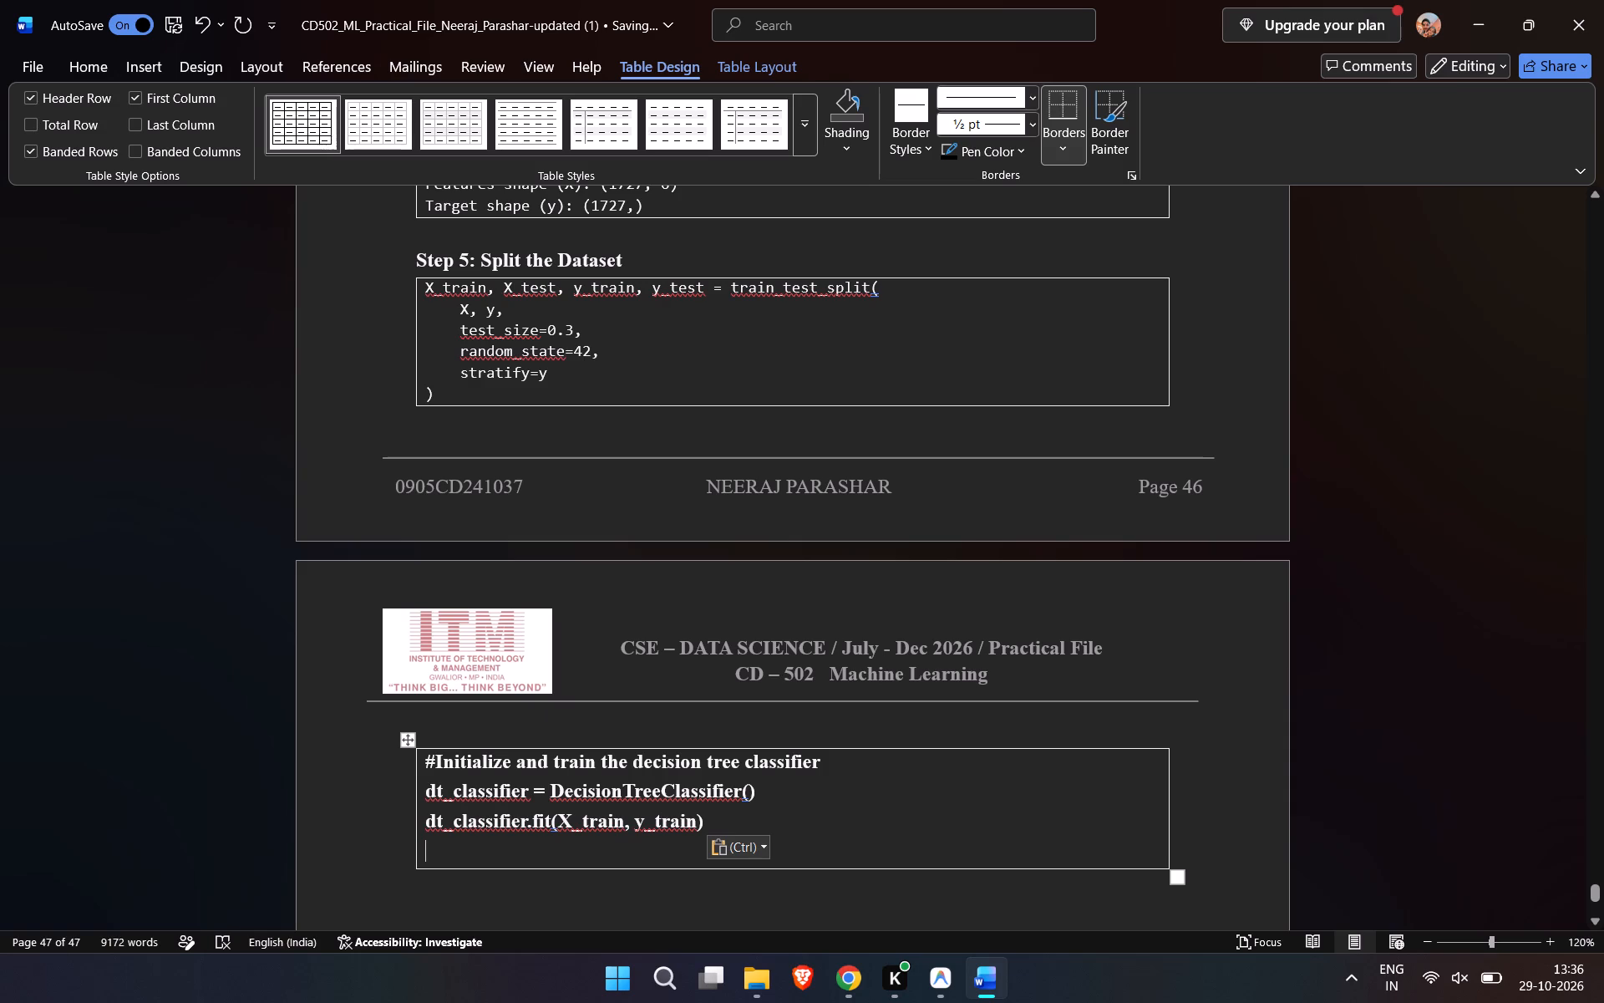
pyautogui.press('BackSpace')
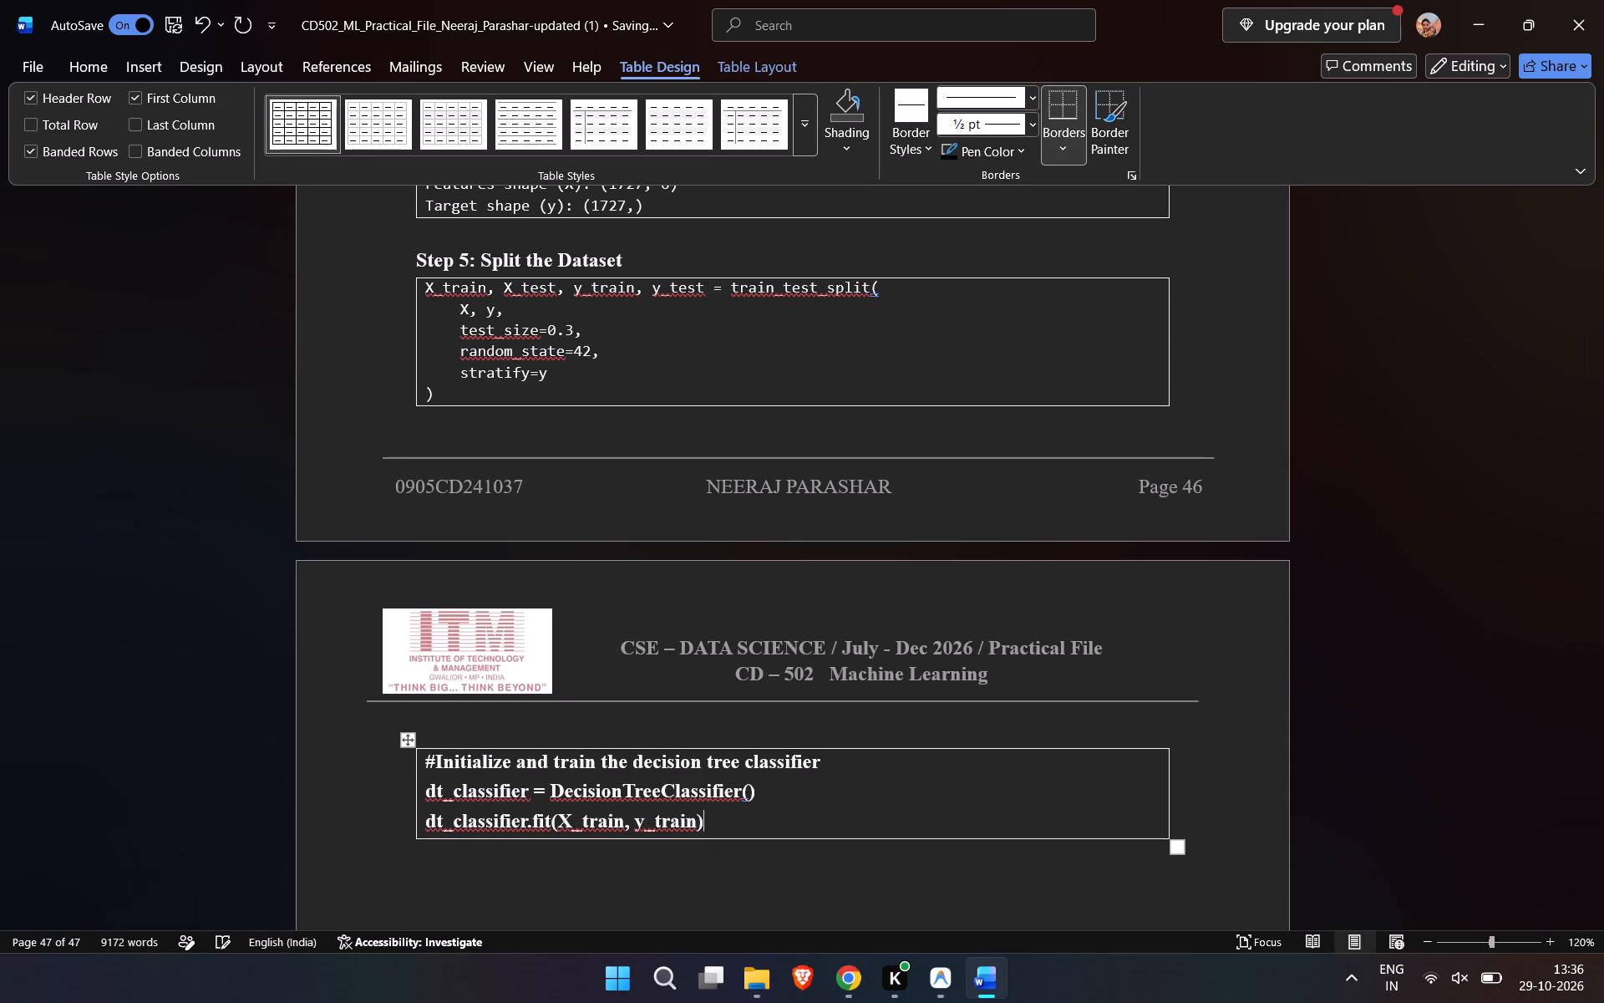
# Format the pasted classifier code as Consolas, size 9.5, without bold.
pyautogui.moveTo(719, 827); pyautogui.dragTo(459, 771)
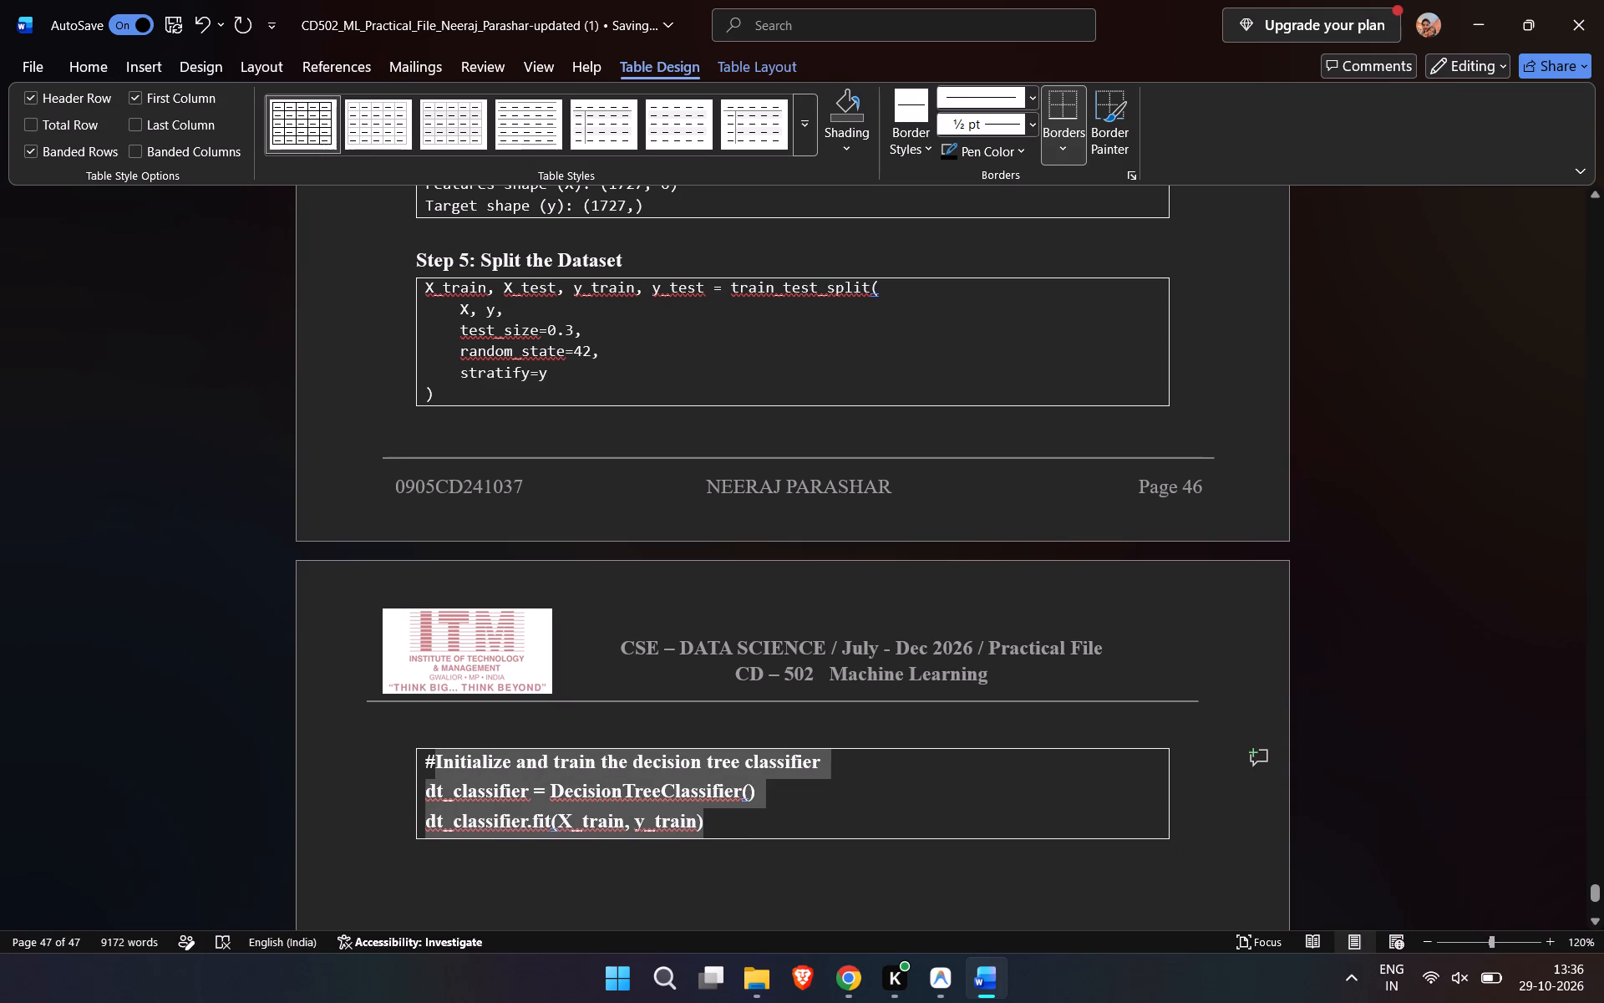
pyautogui.moveTo(459, 771); pyautogui.dragTo(418, 760)
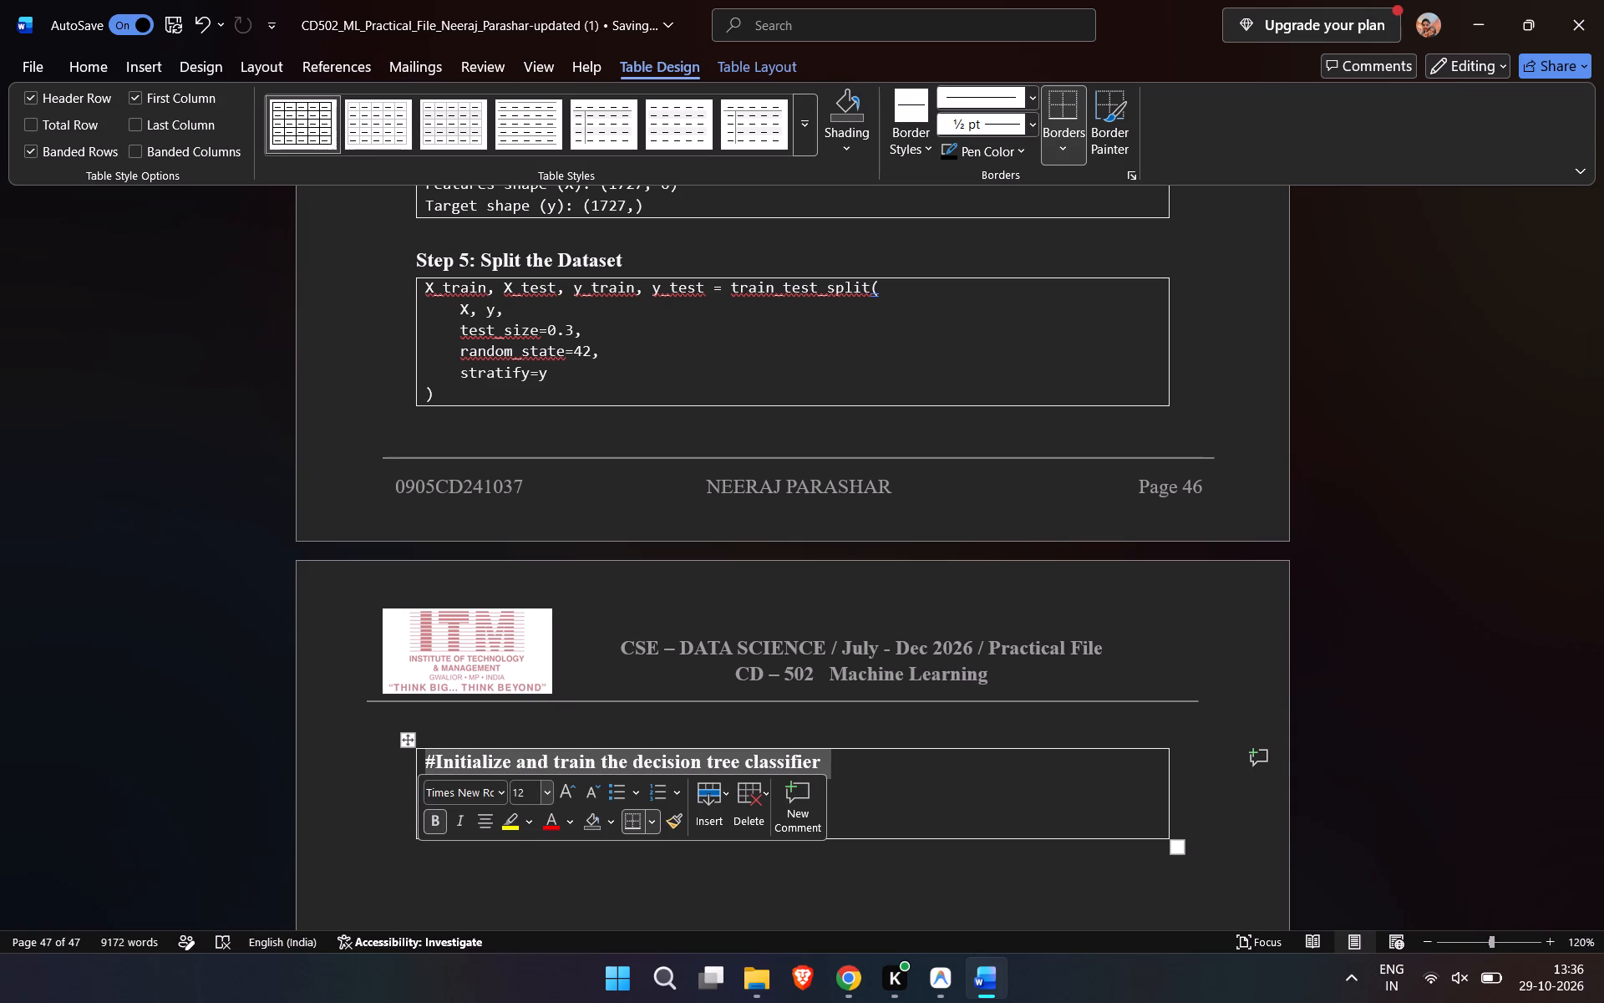
pyautogui.doubleClick(524, 788)
pyautogui.press('BackSpace')
pyautogui.press('BackSpace')
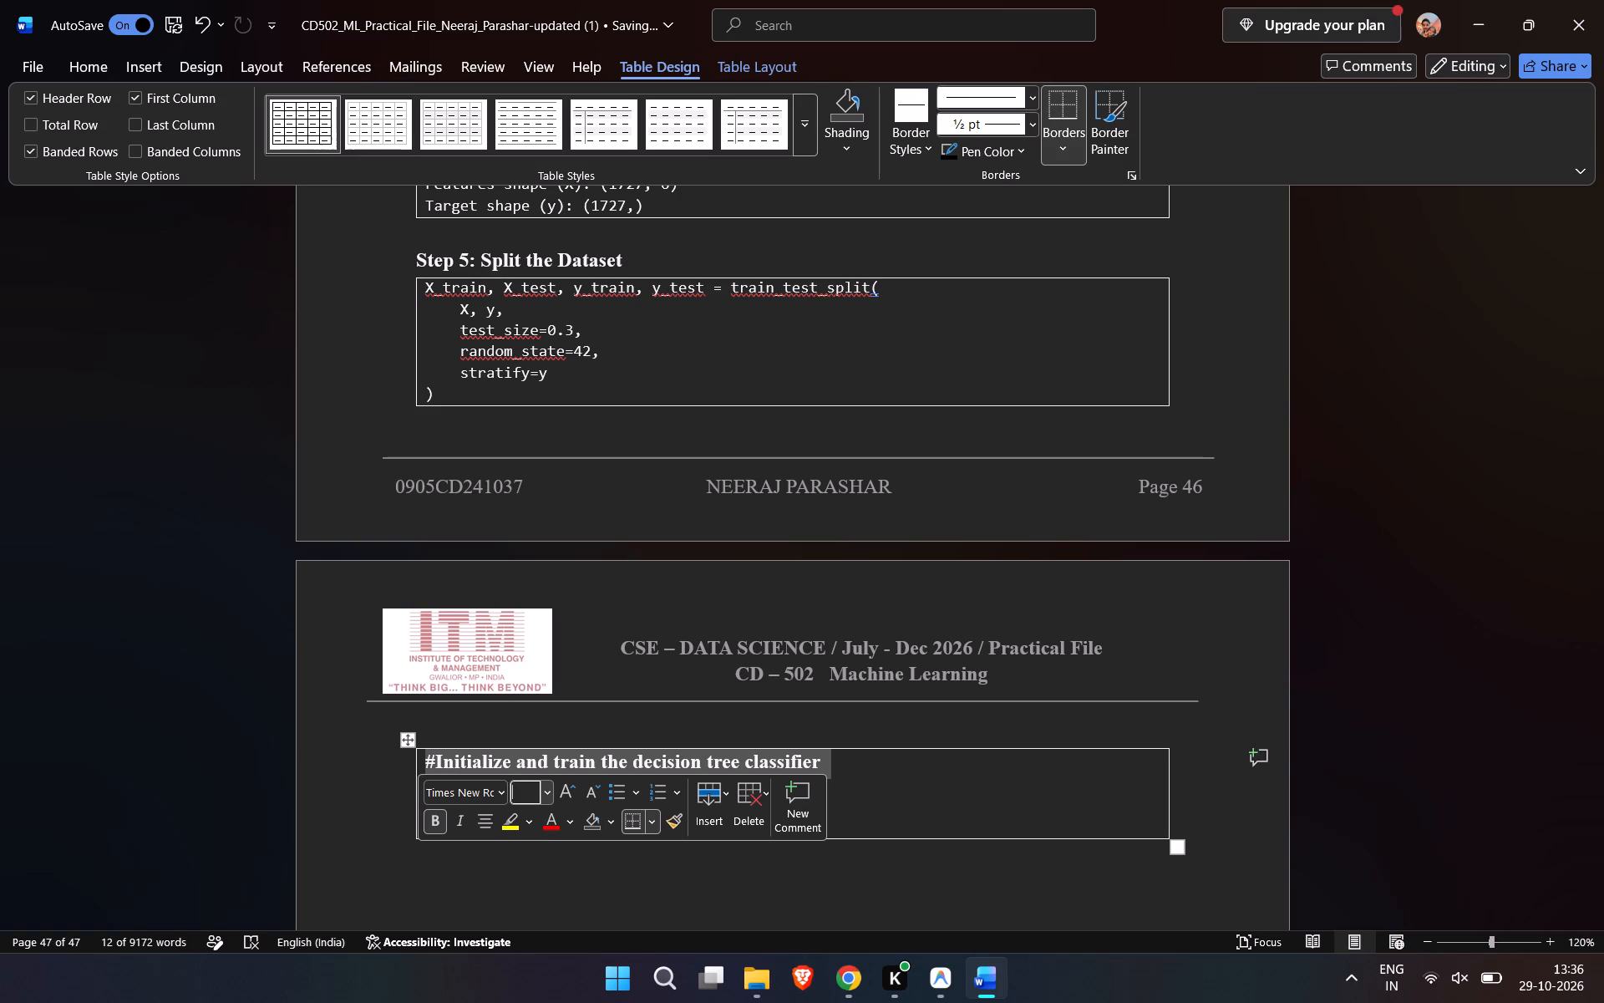
pyautogui.write('9.5')
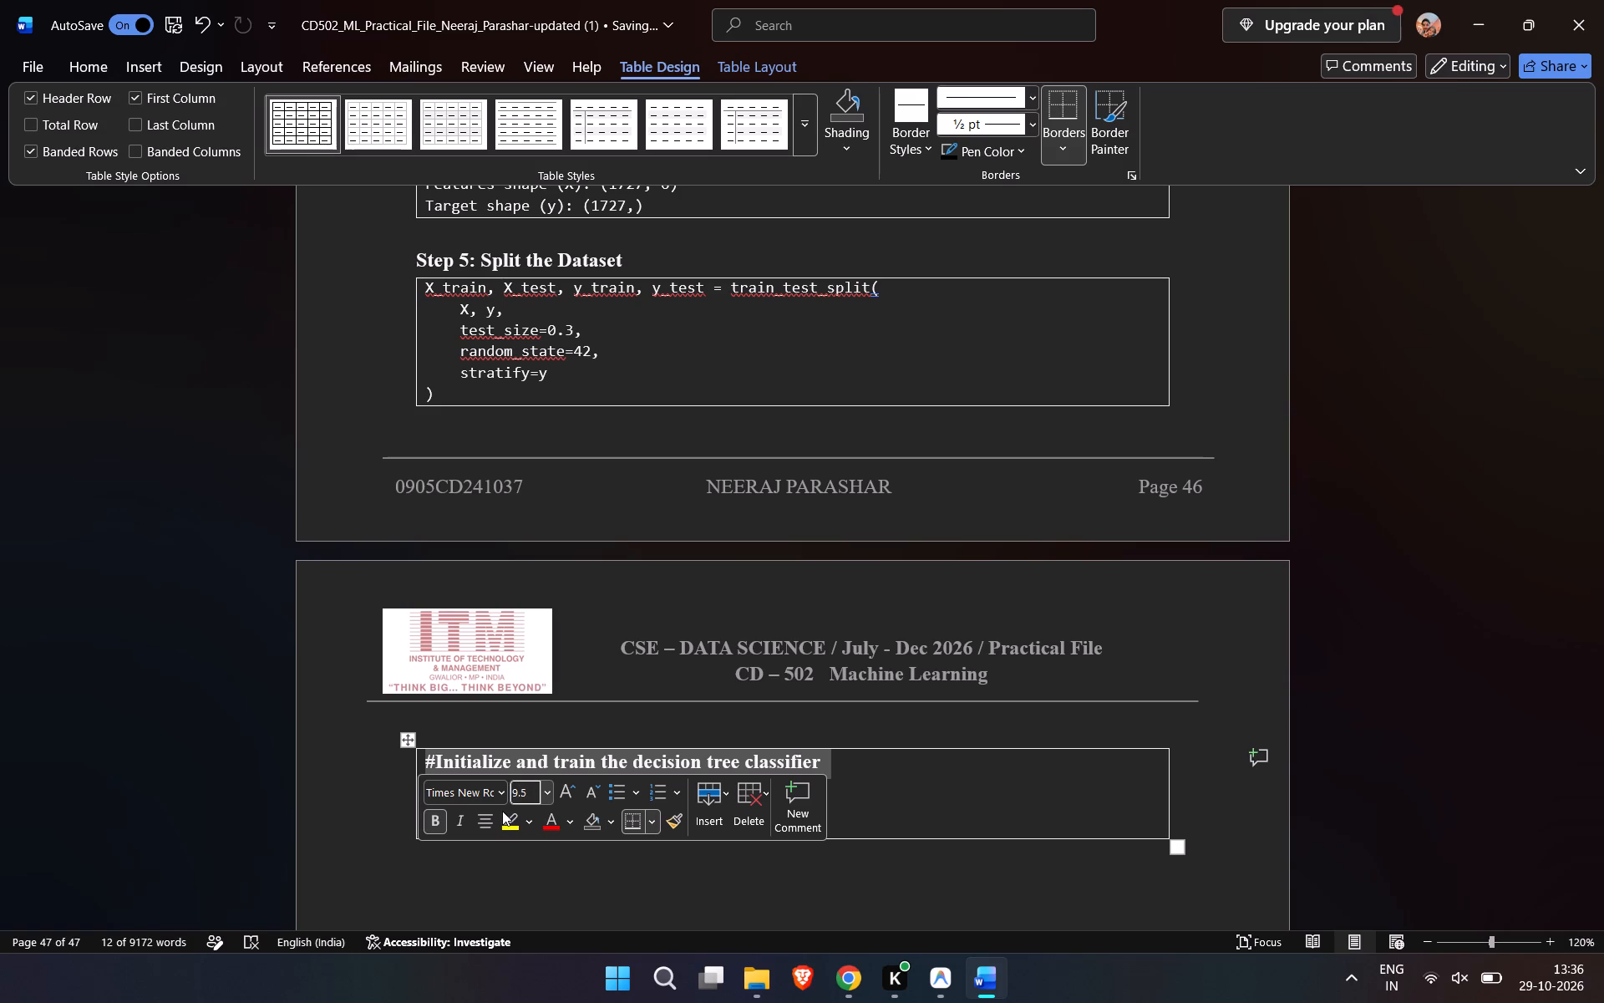
pyautogui.click(500, 792)
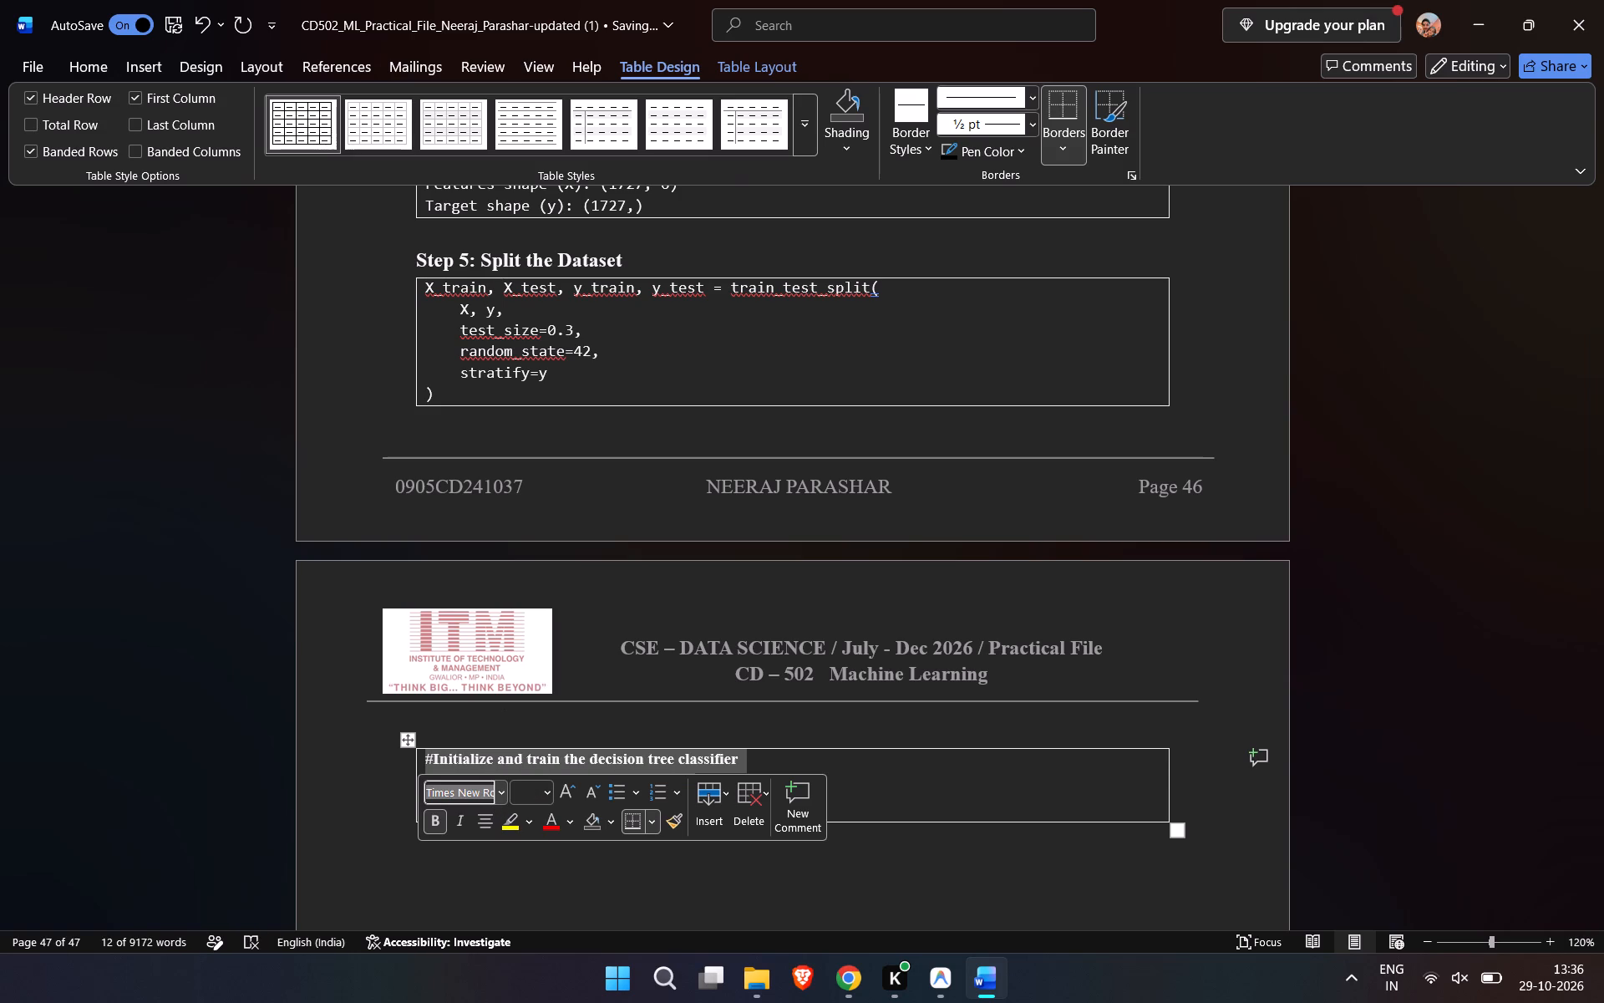
pyautogui.click(501, 787)
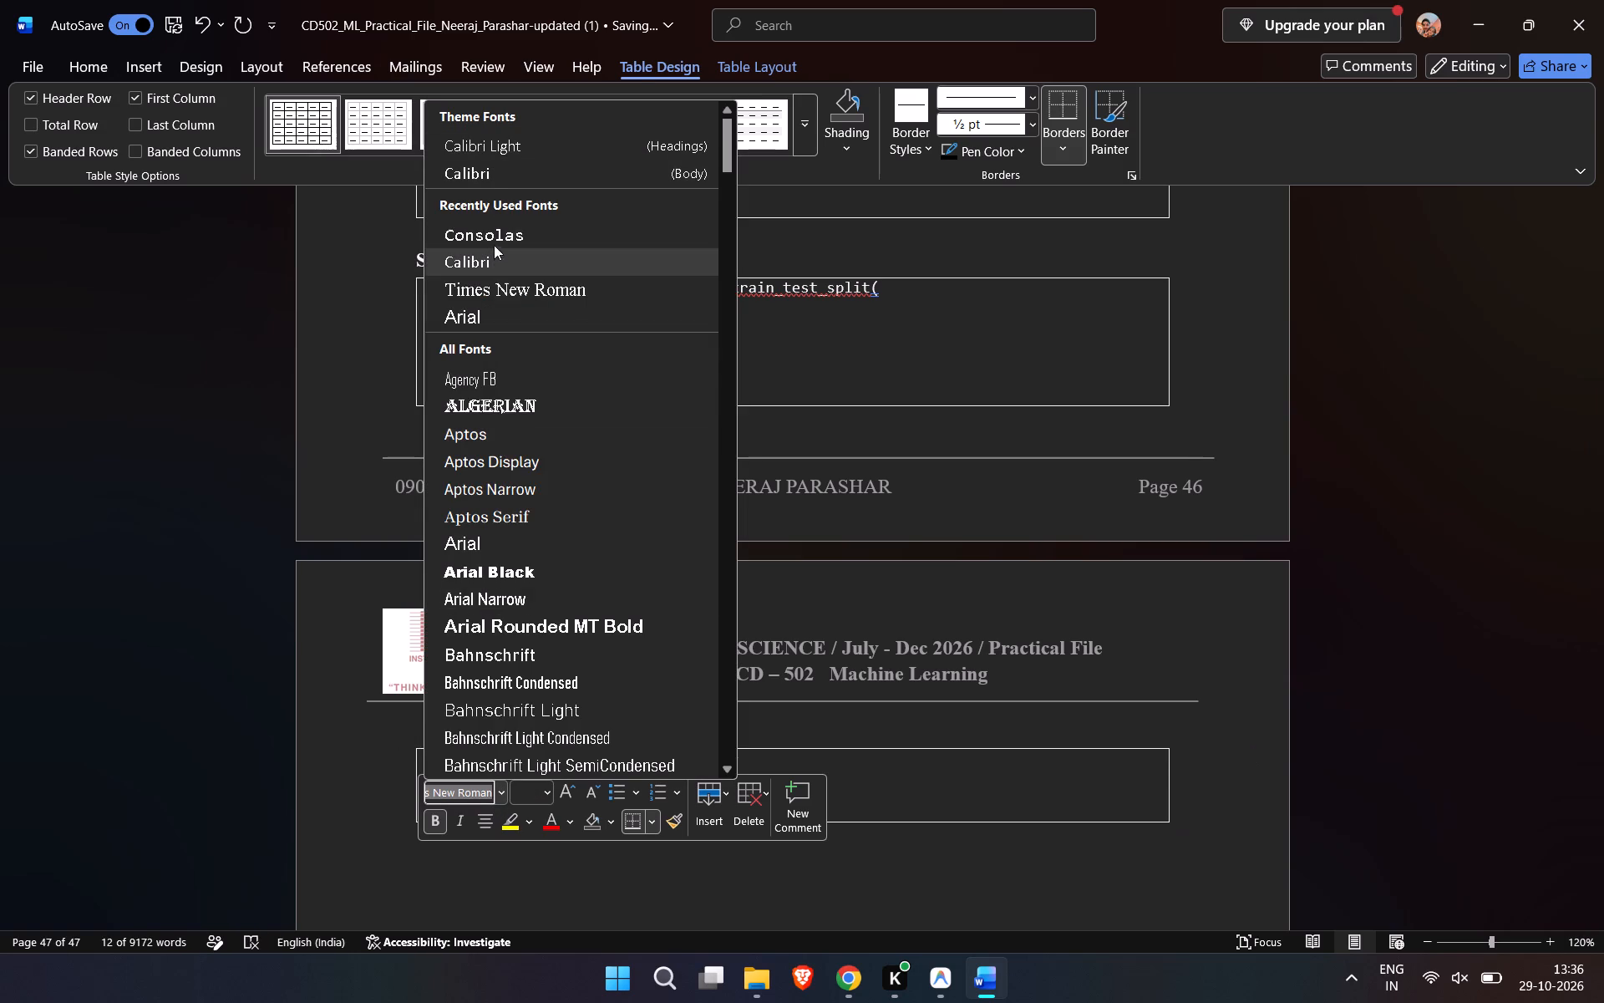
pyautogui.click(492, 235)
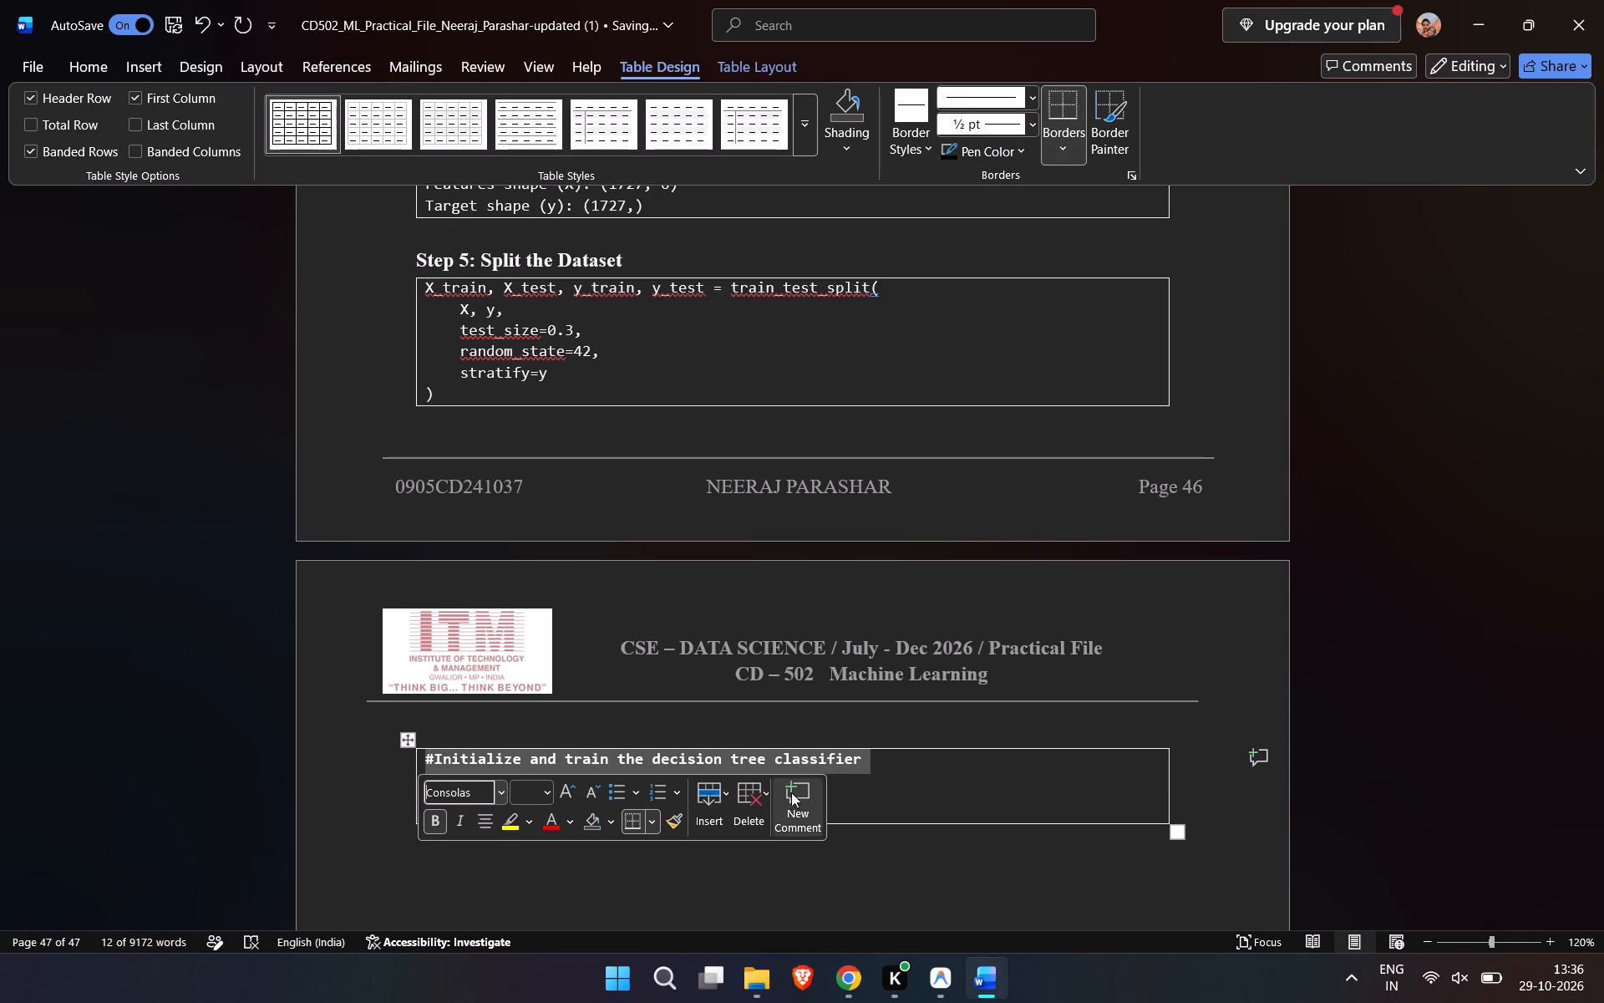
pyautogui.click(433, 819)
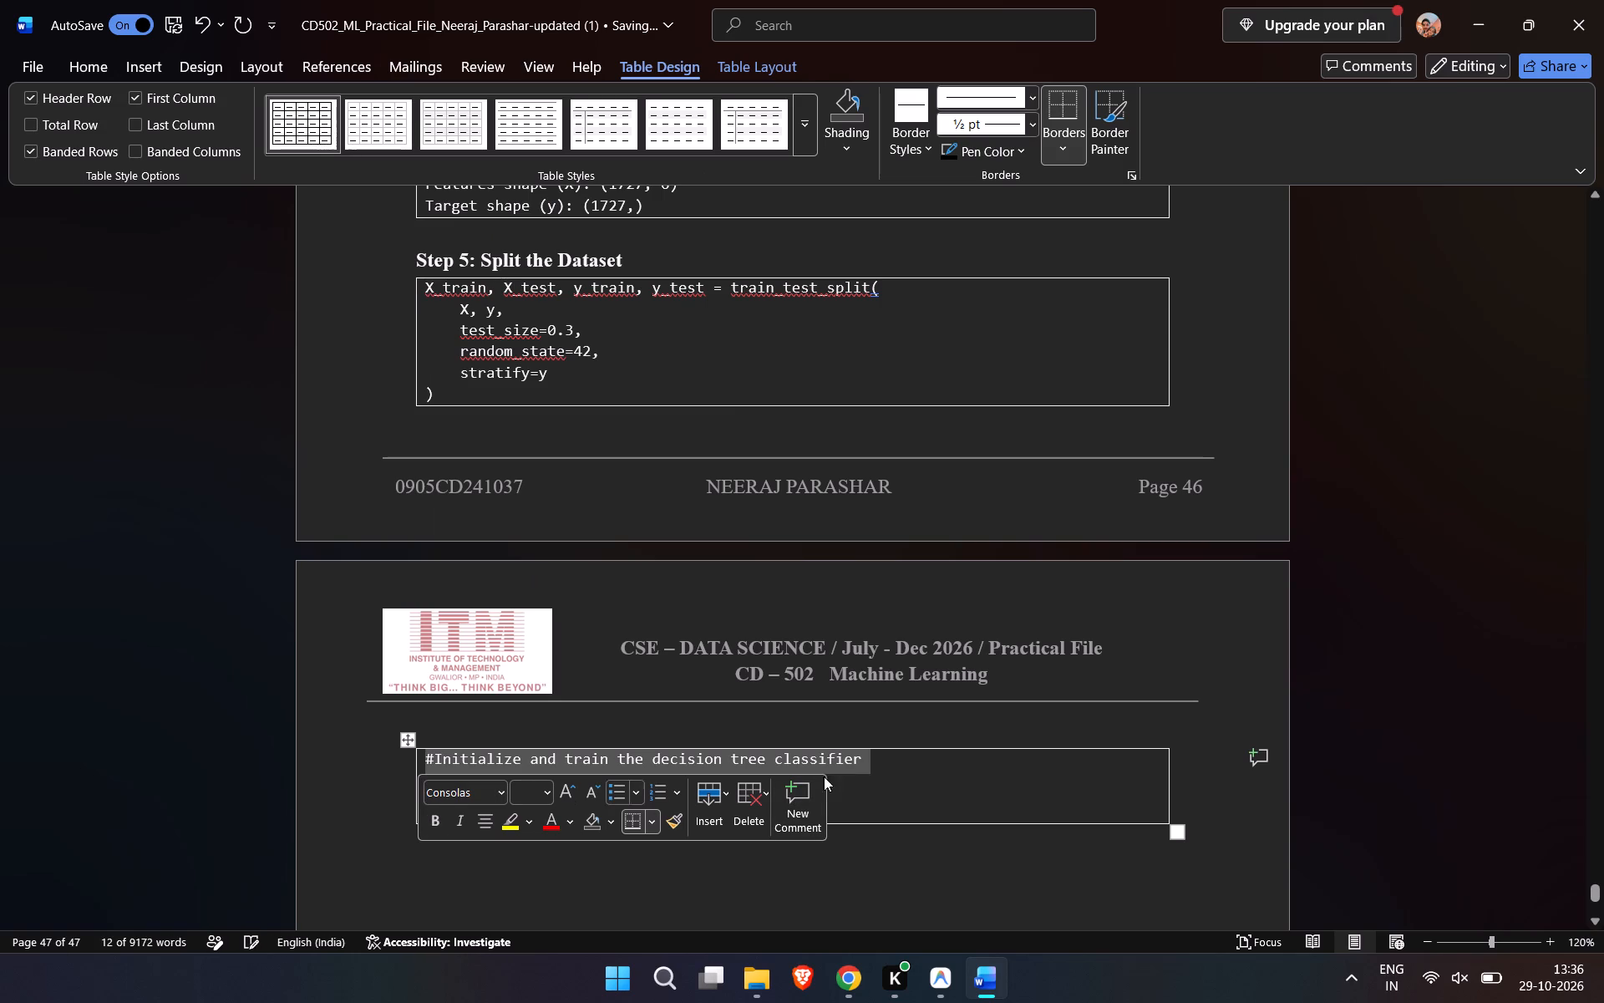
pyautogui.click(921, 768)
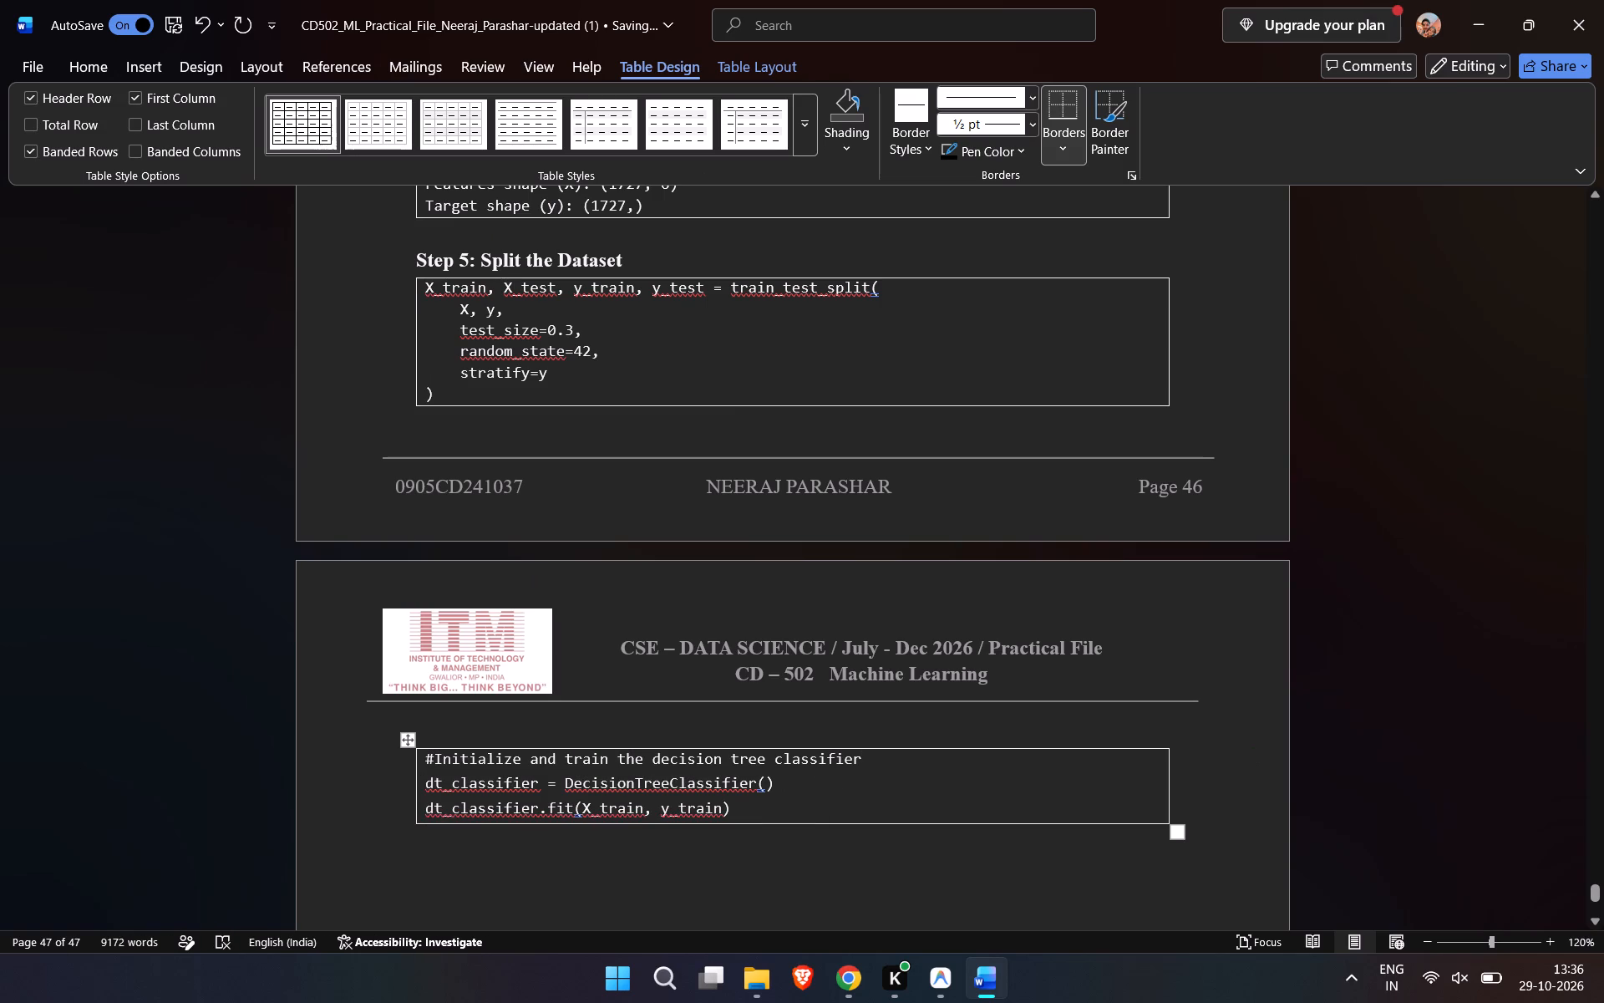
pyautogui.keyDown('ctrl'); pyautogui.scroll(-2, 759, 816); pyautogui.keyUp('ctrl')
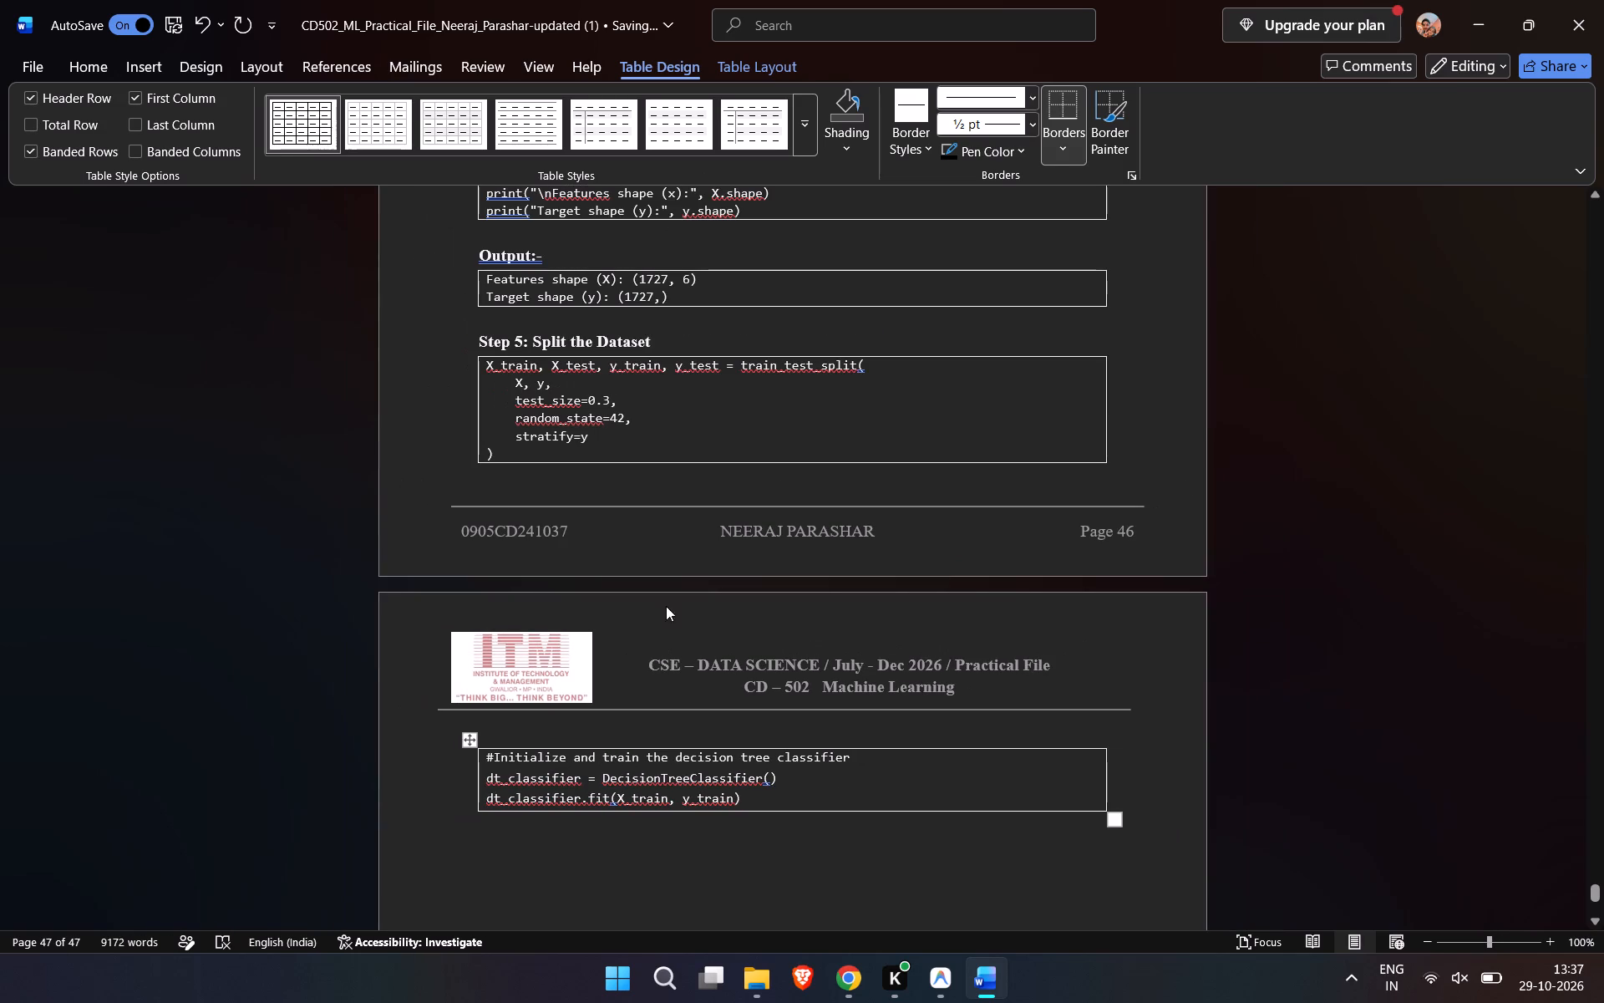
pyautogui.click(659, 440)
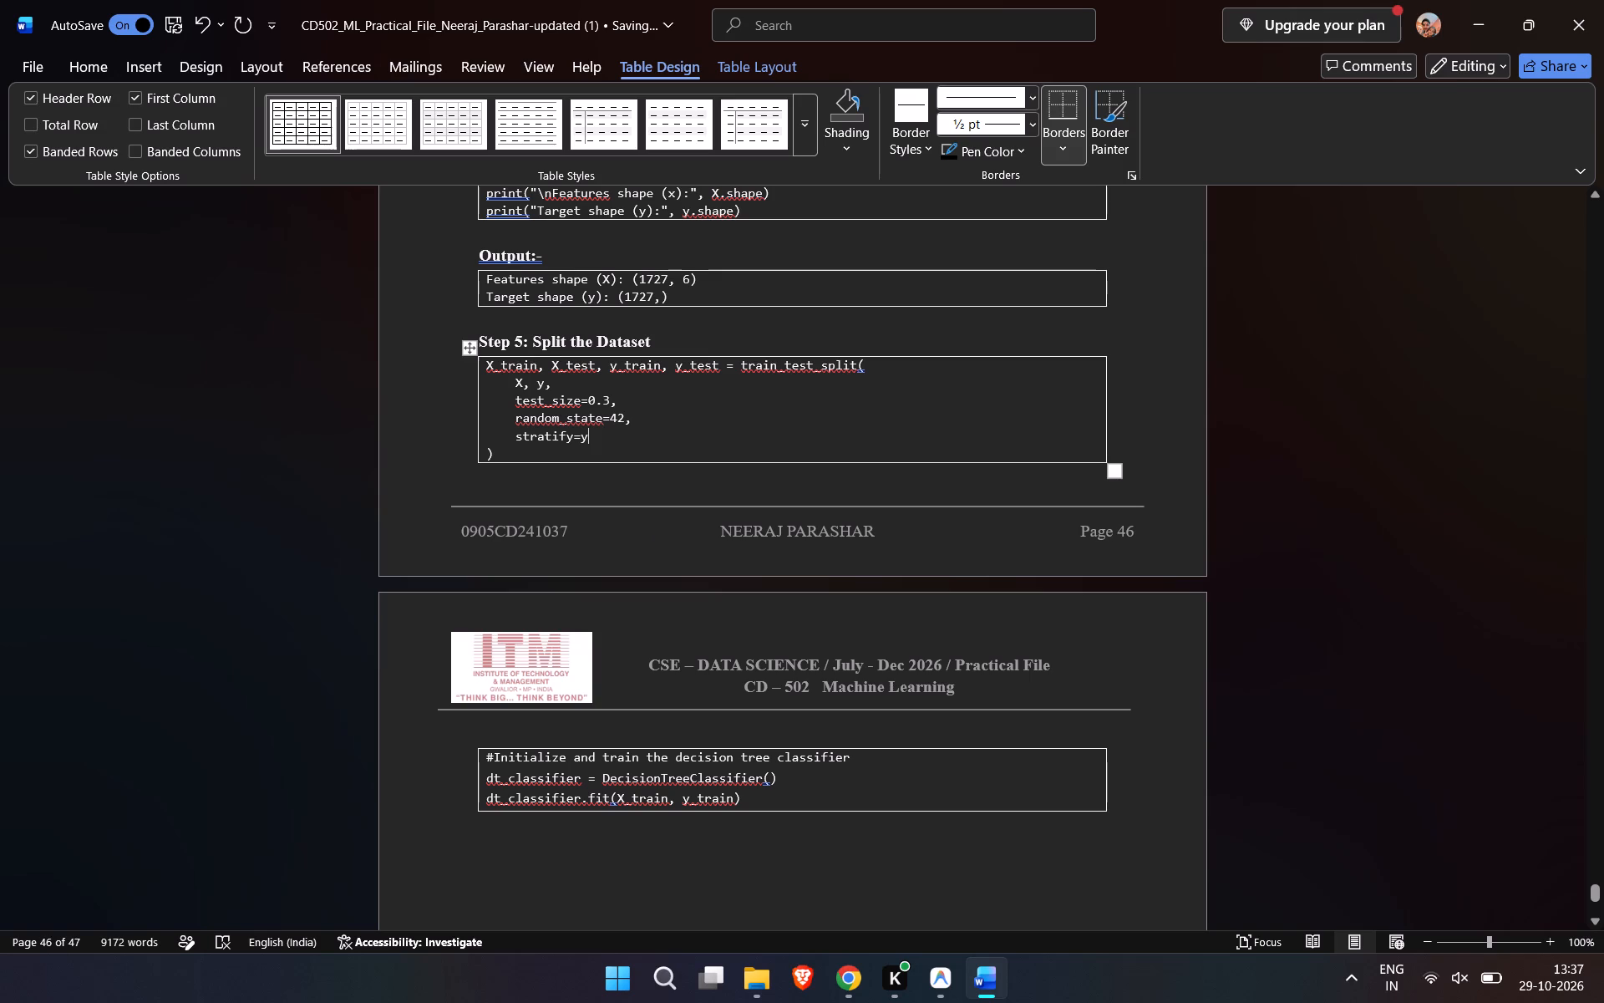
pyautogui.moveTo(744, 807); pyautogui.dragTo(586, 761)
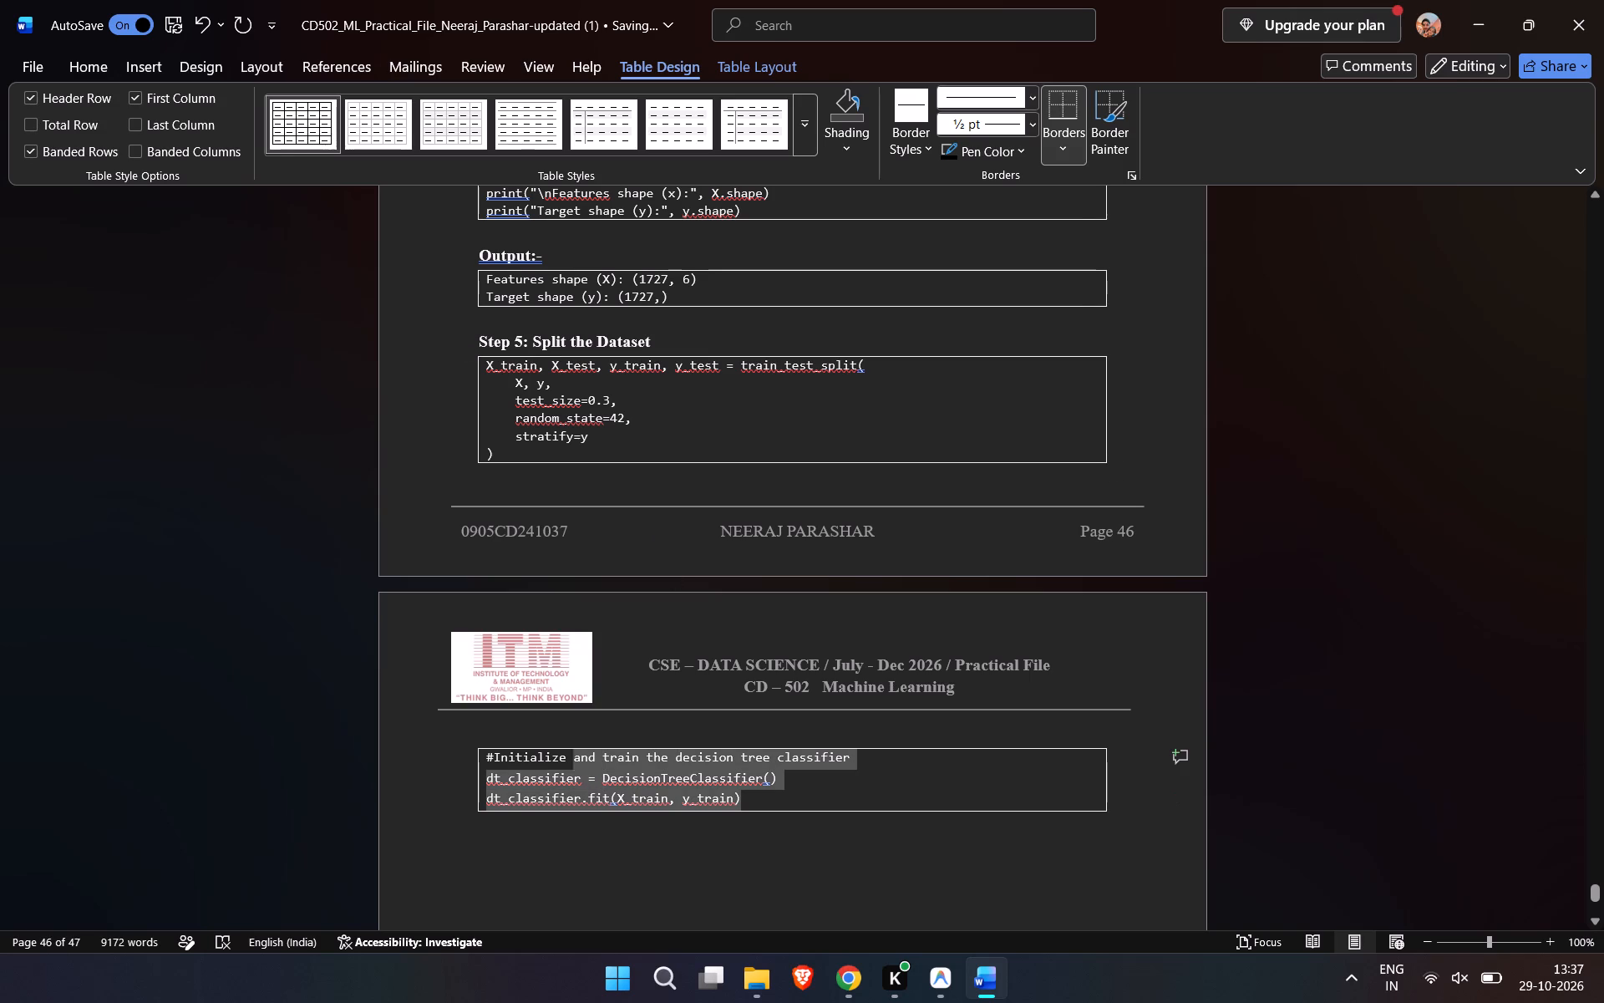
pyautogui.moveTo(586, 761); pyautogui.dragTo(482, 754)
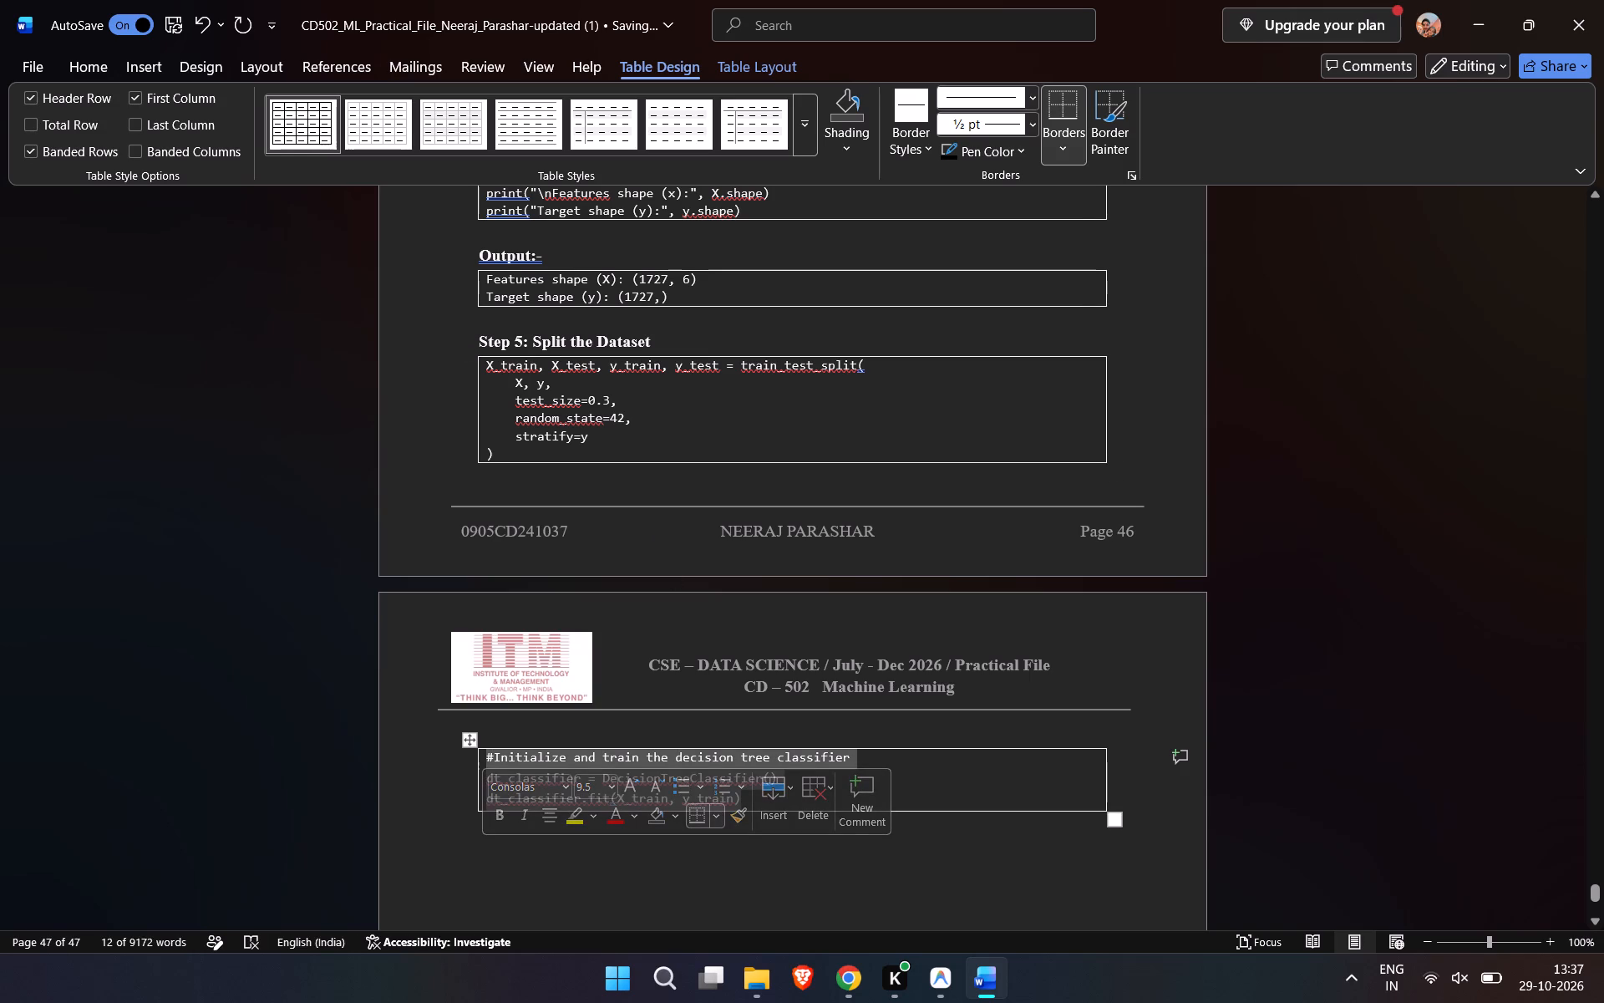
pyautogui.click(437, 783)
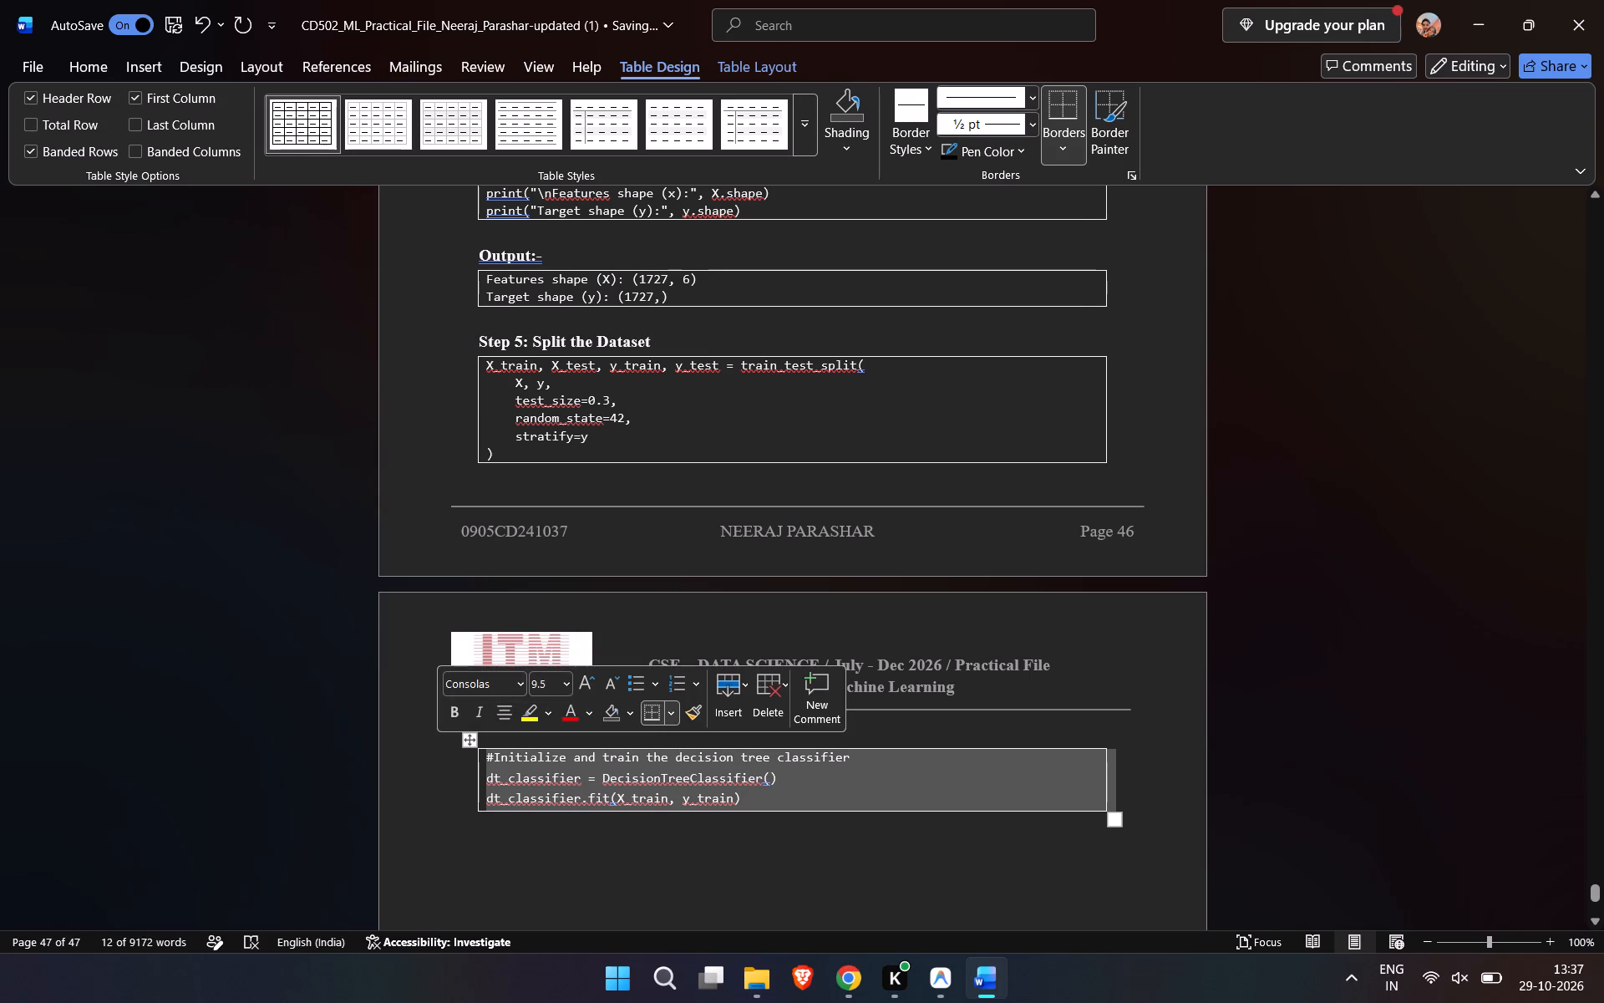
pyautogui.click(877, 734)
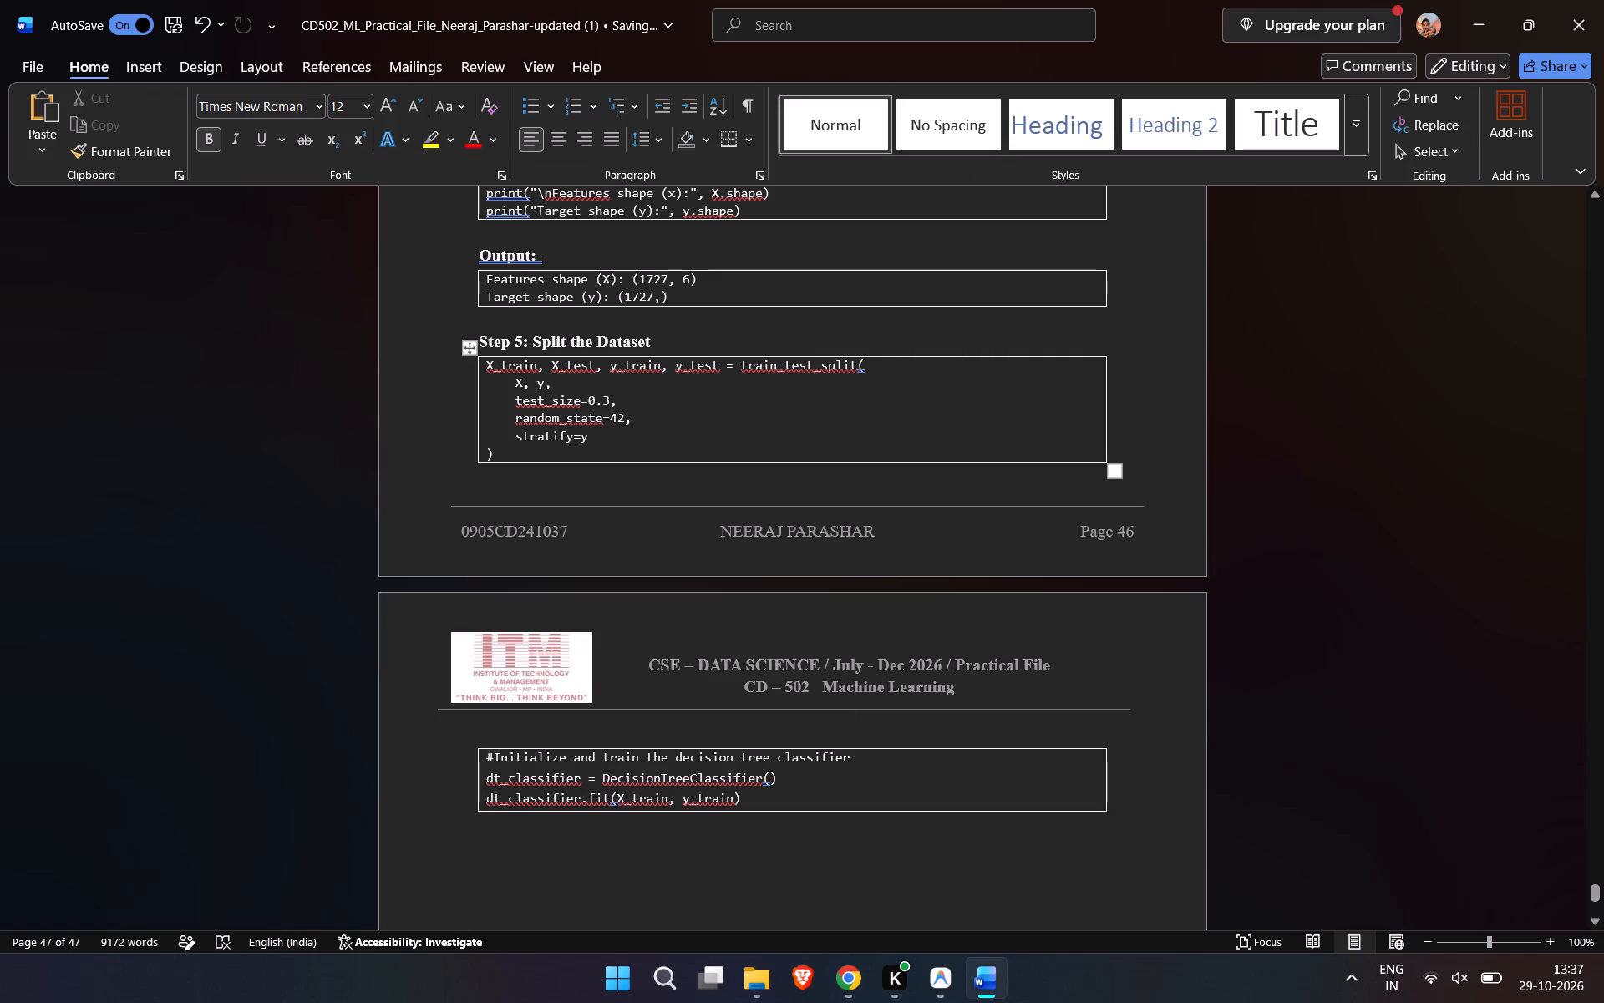
# Copy the heading "Step 5: Split the Dataset" to the line above the classifier code table, without an extra empty line.
pyautogui.moveTo(669, 340); pyautogui.dragTo(477, 333)
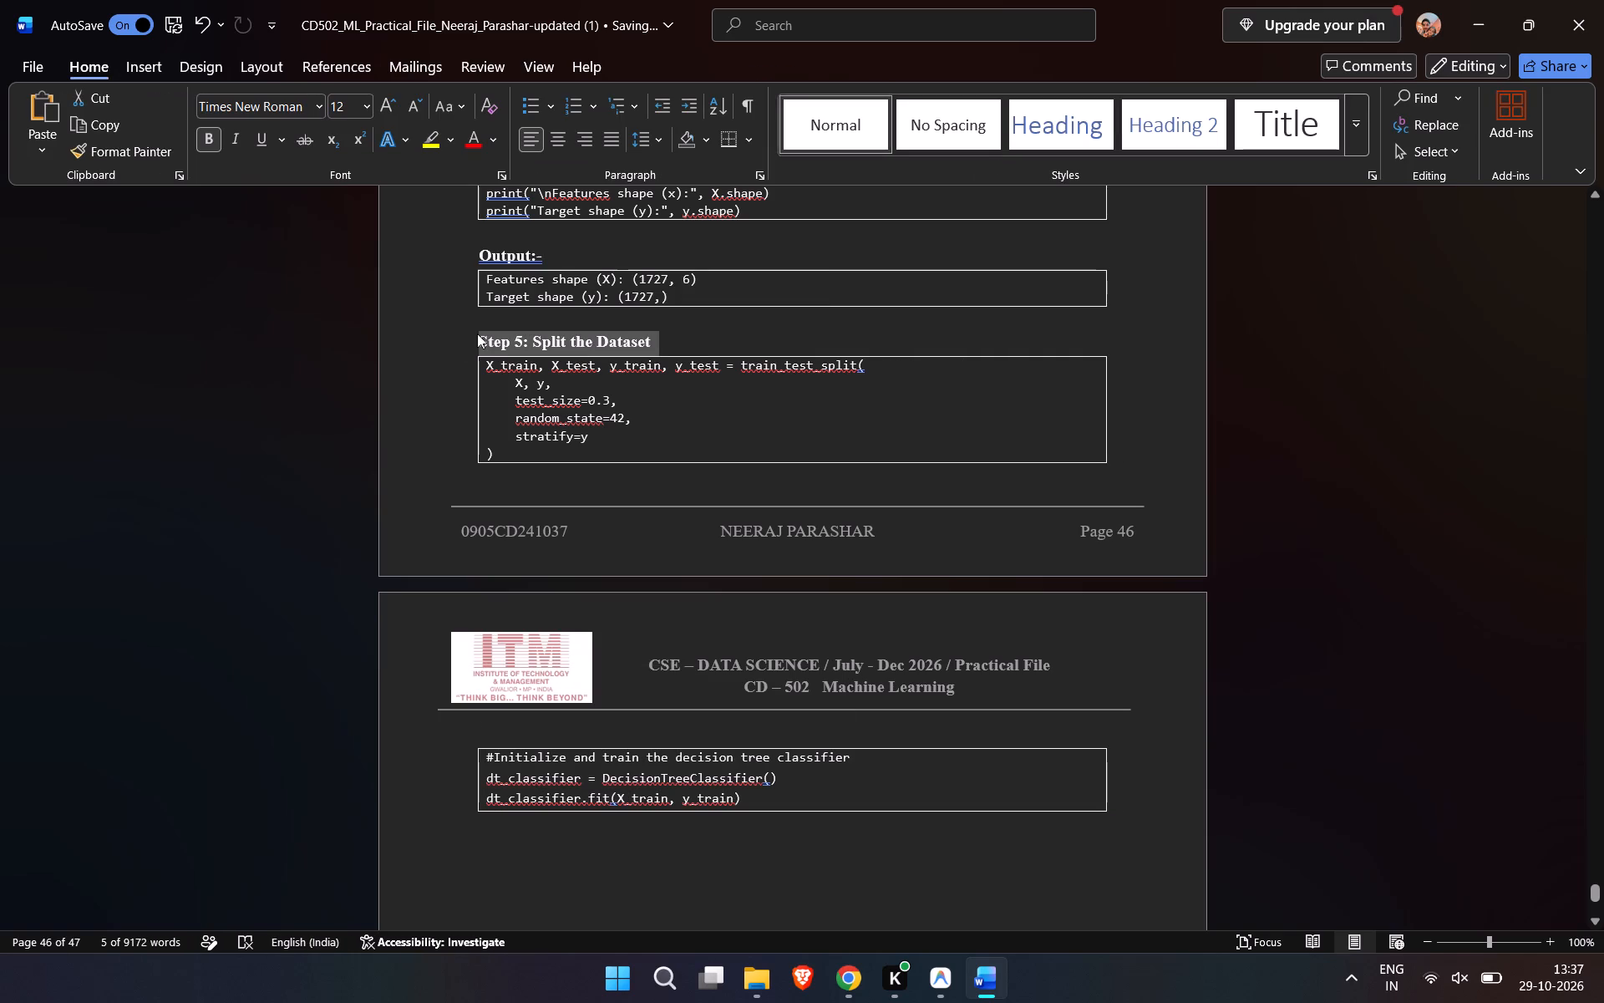
pyautogui.hotkey('ctrl', 'c')
pyautogui.click(617, 733)
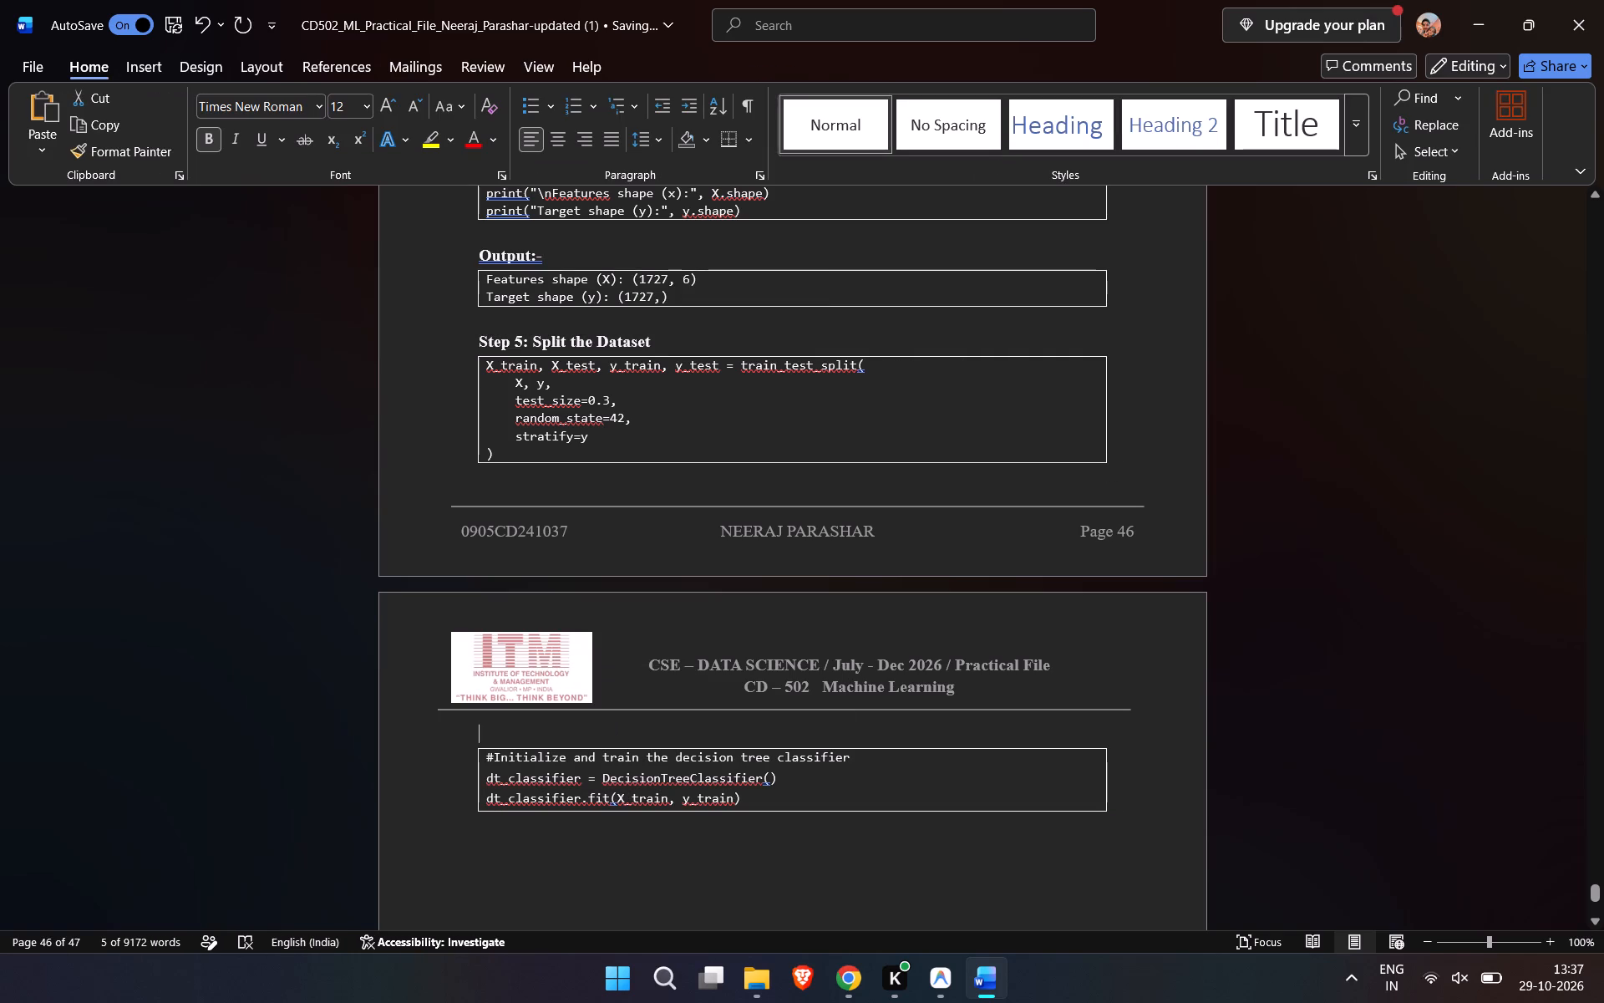
pyautogui.hotkey('ctrl', 'v')
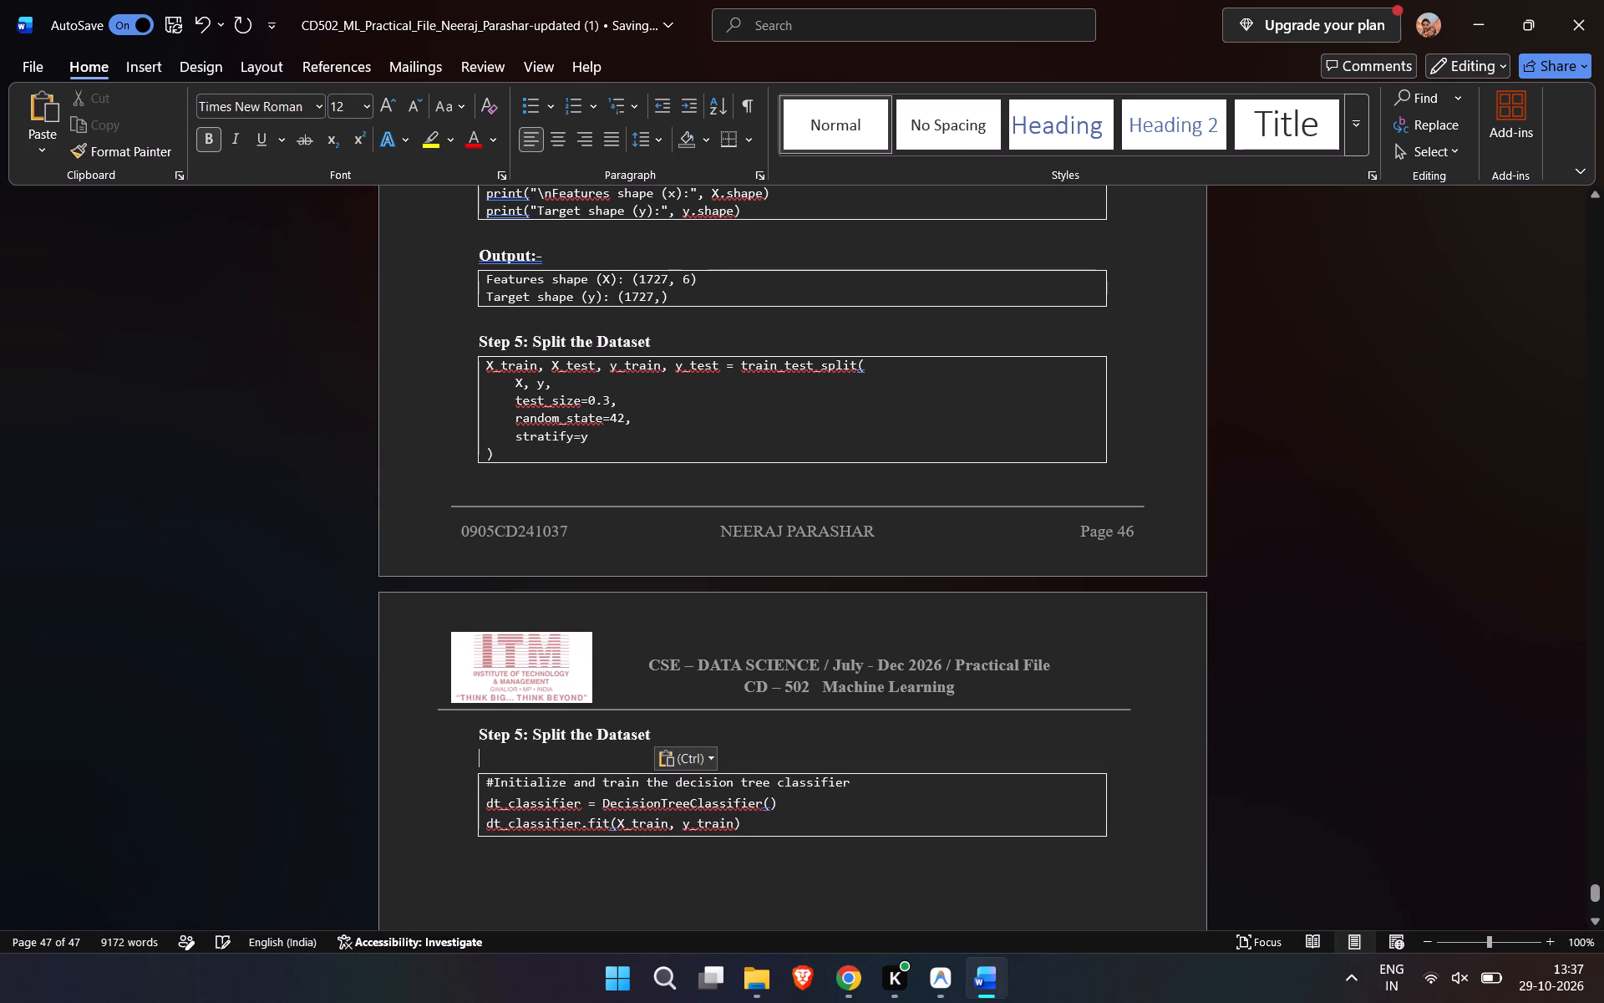
pyautogui.press('BackSpace')
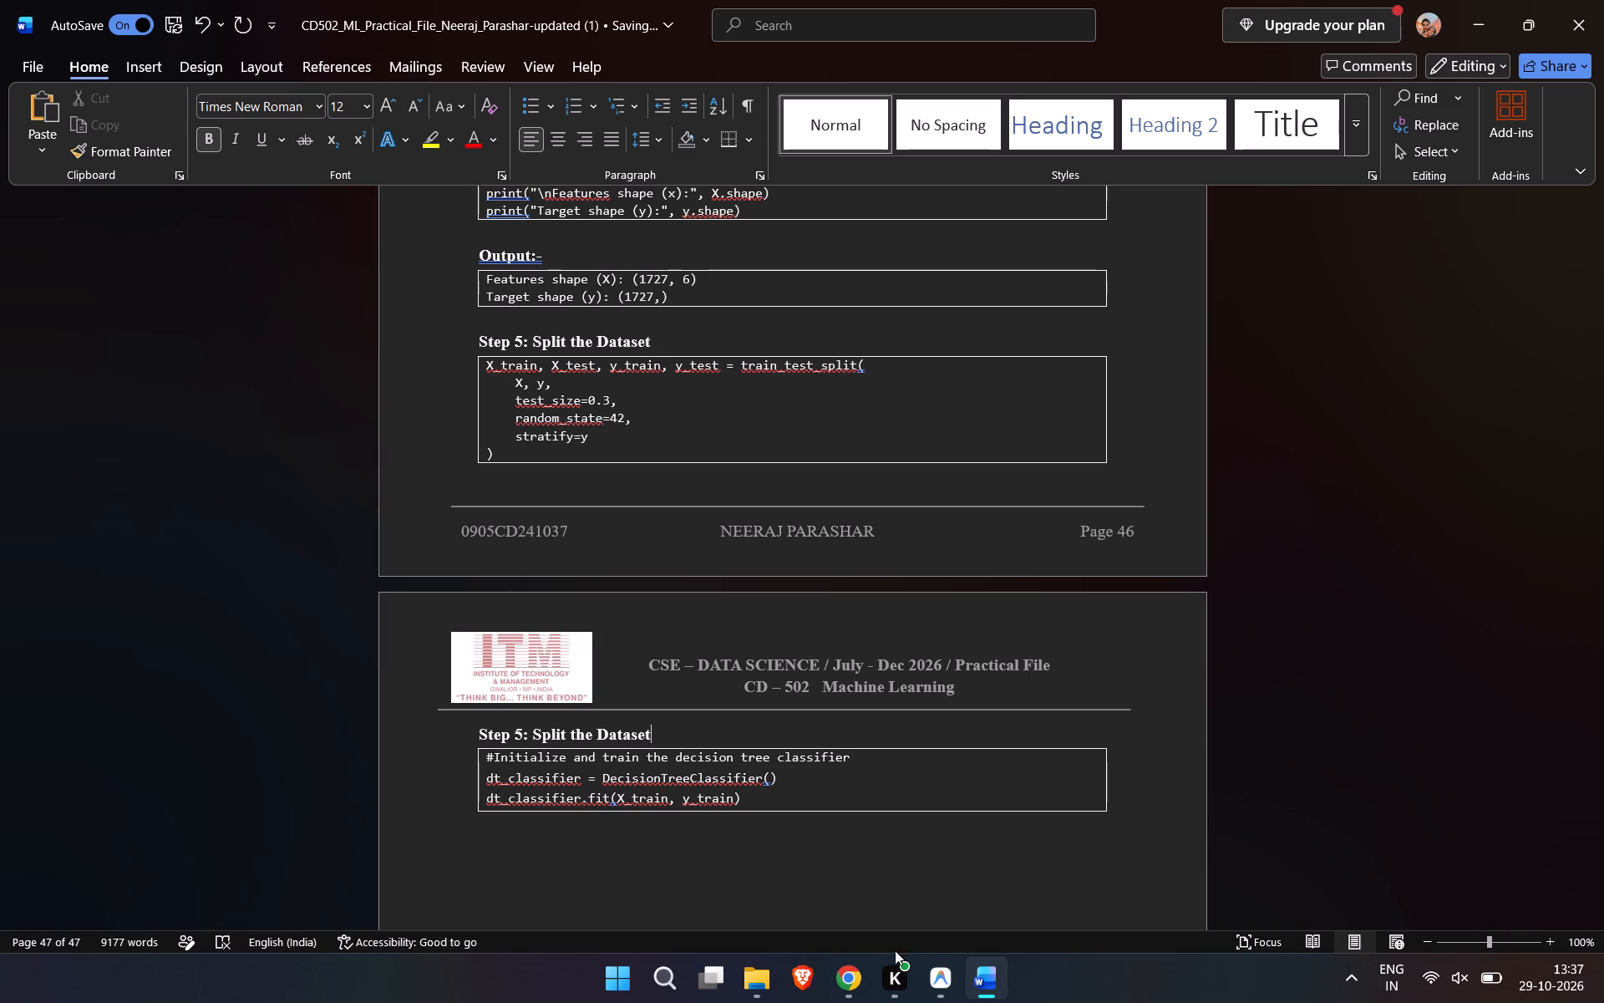
# Copy the heading "Step 6: Train the Decision Tree Classifier" from the Experiment 5 ChatGPT conversation in Chrome.
pyautogui.click(815, 873)
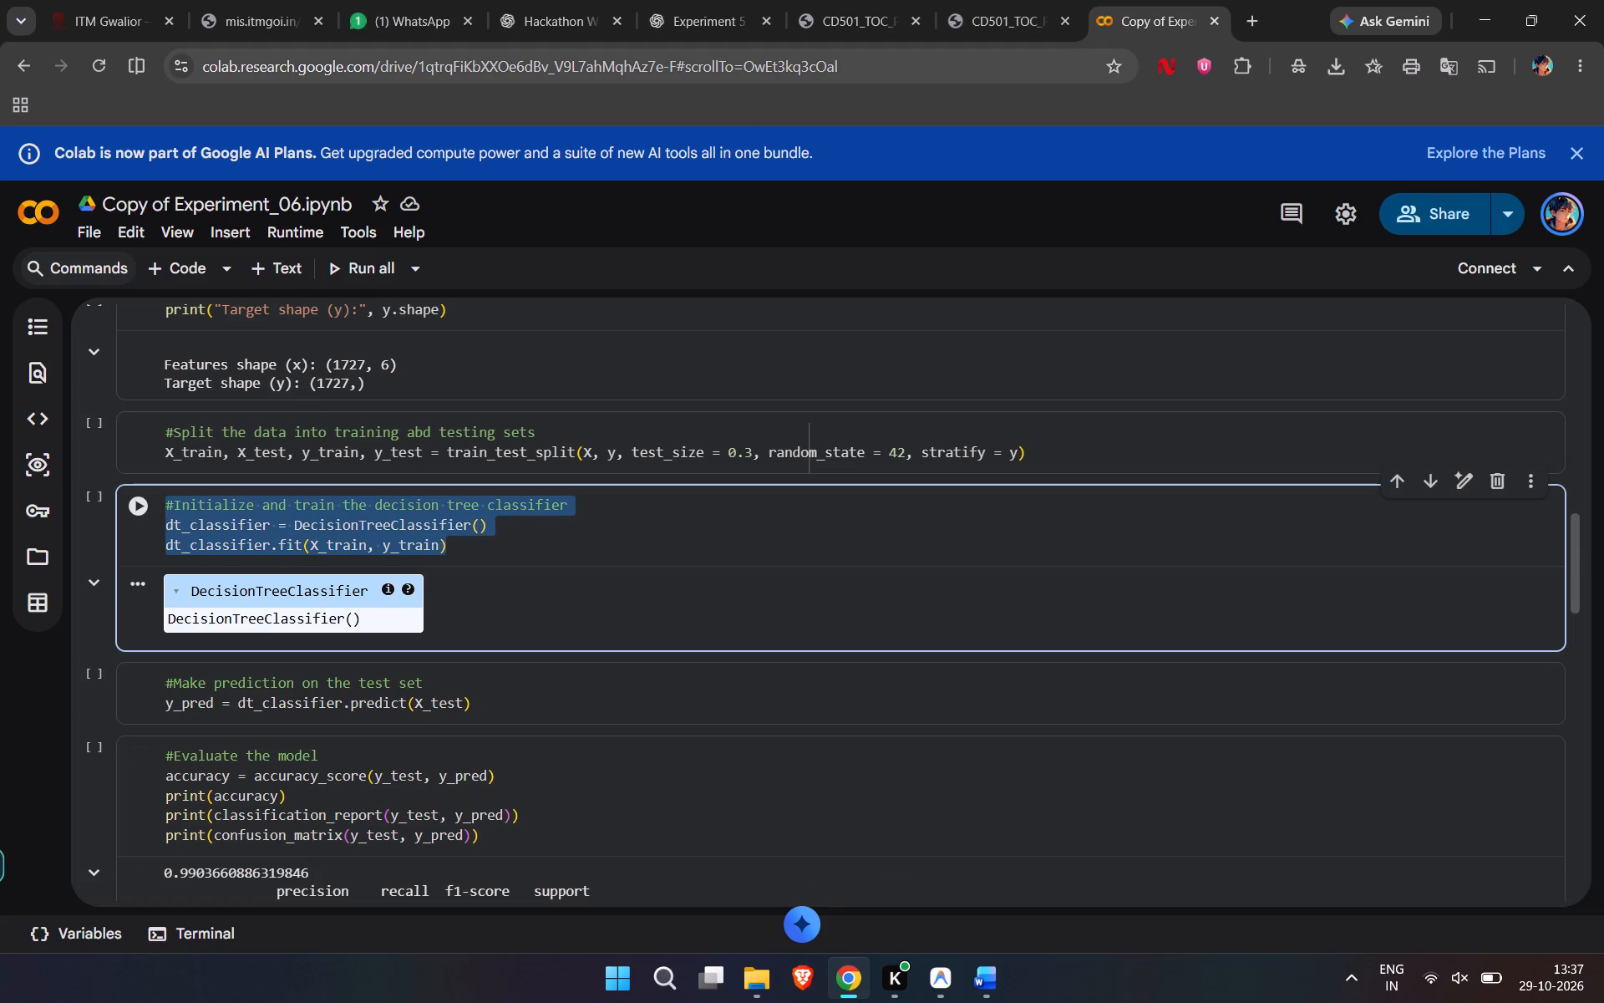
pyautogui.click(718, 0)
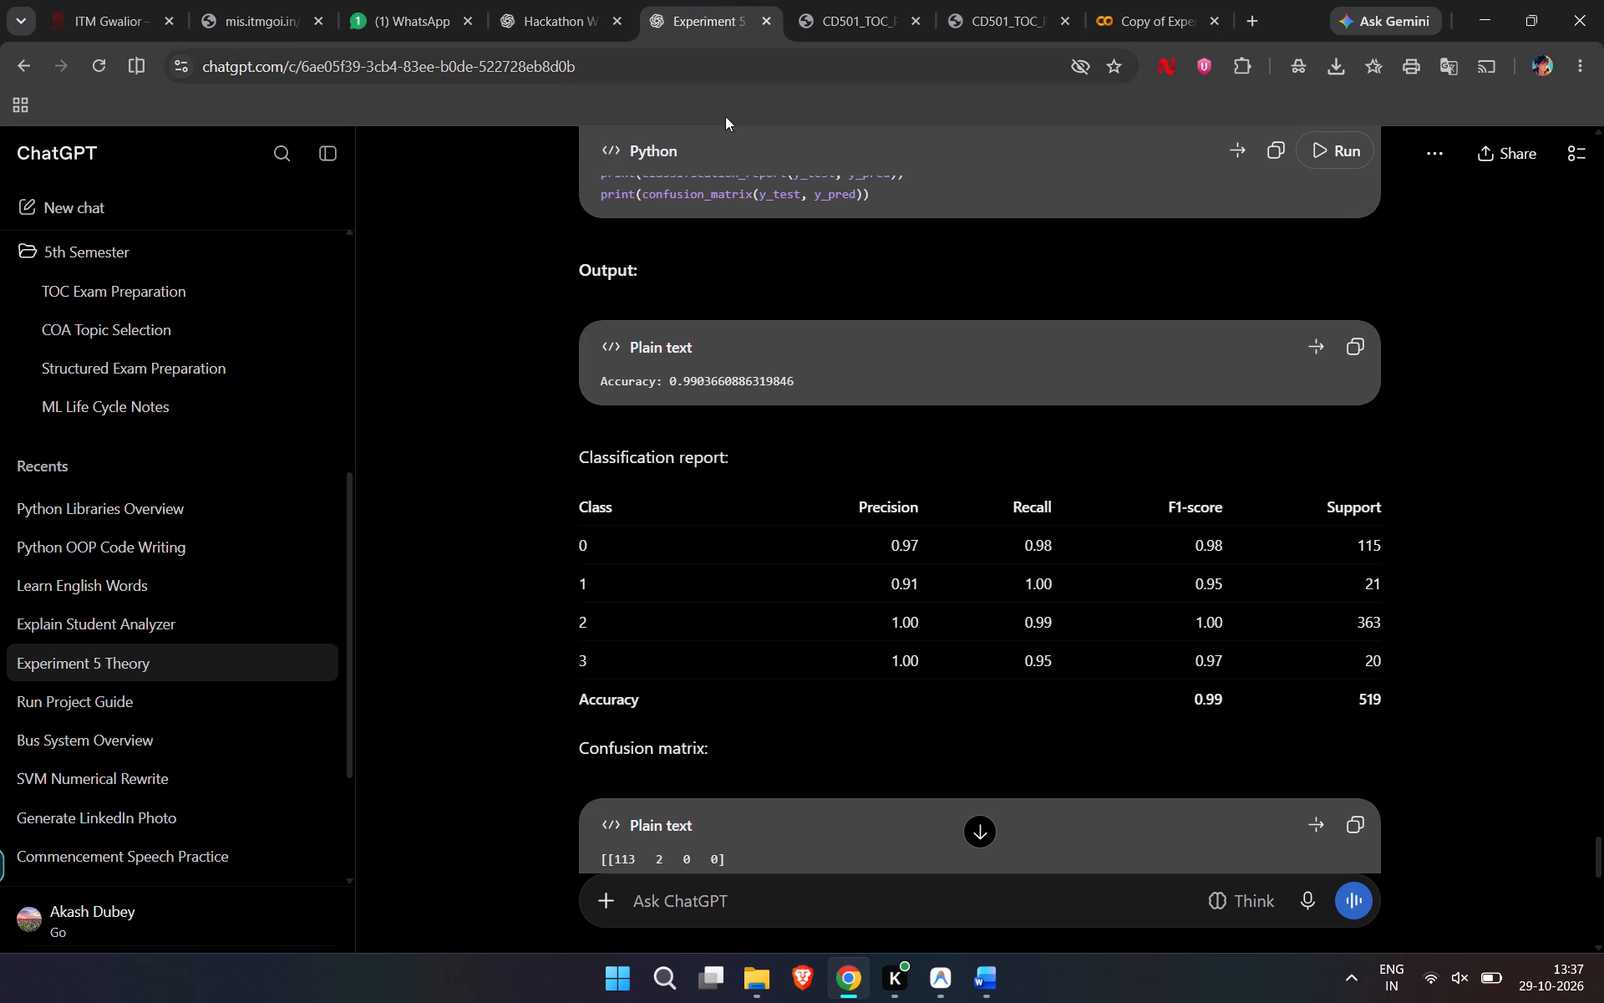
pyautogui.scroll(5, 739, 346)
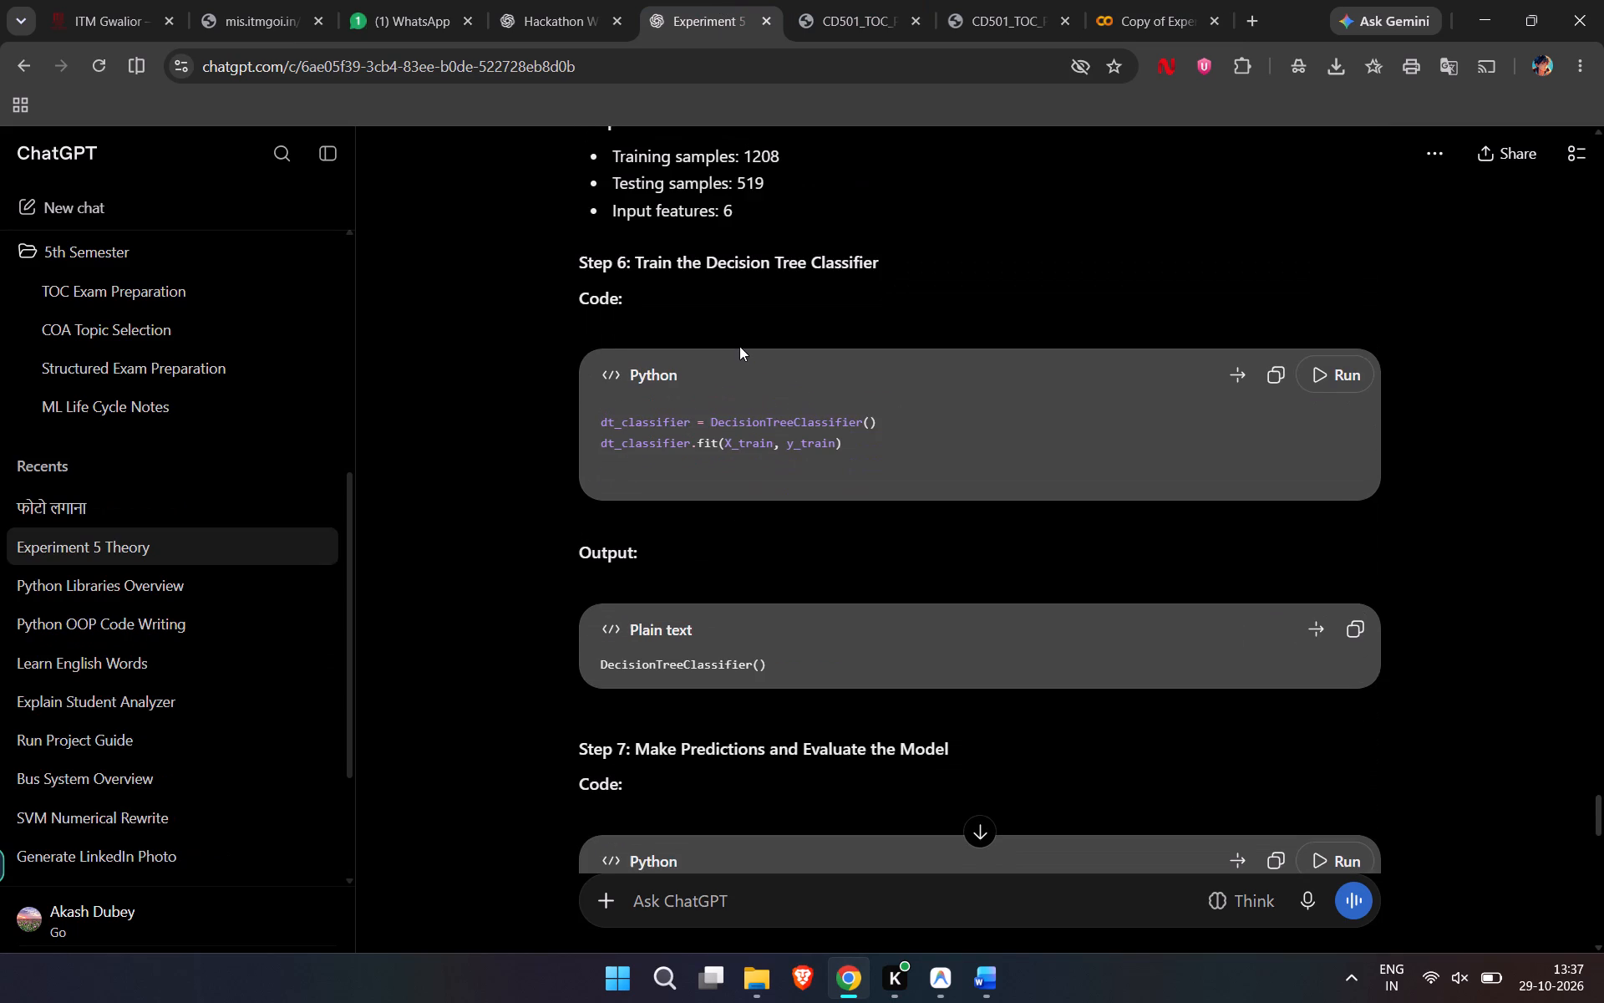
pyautogui.scroll(1, 739, 346)
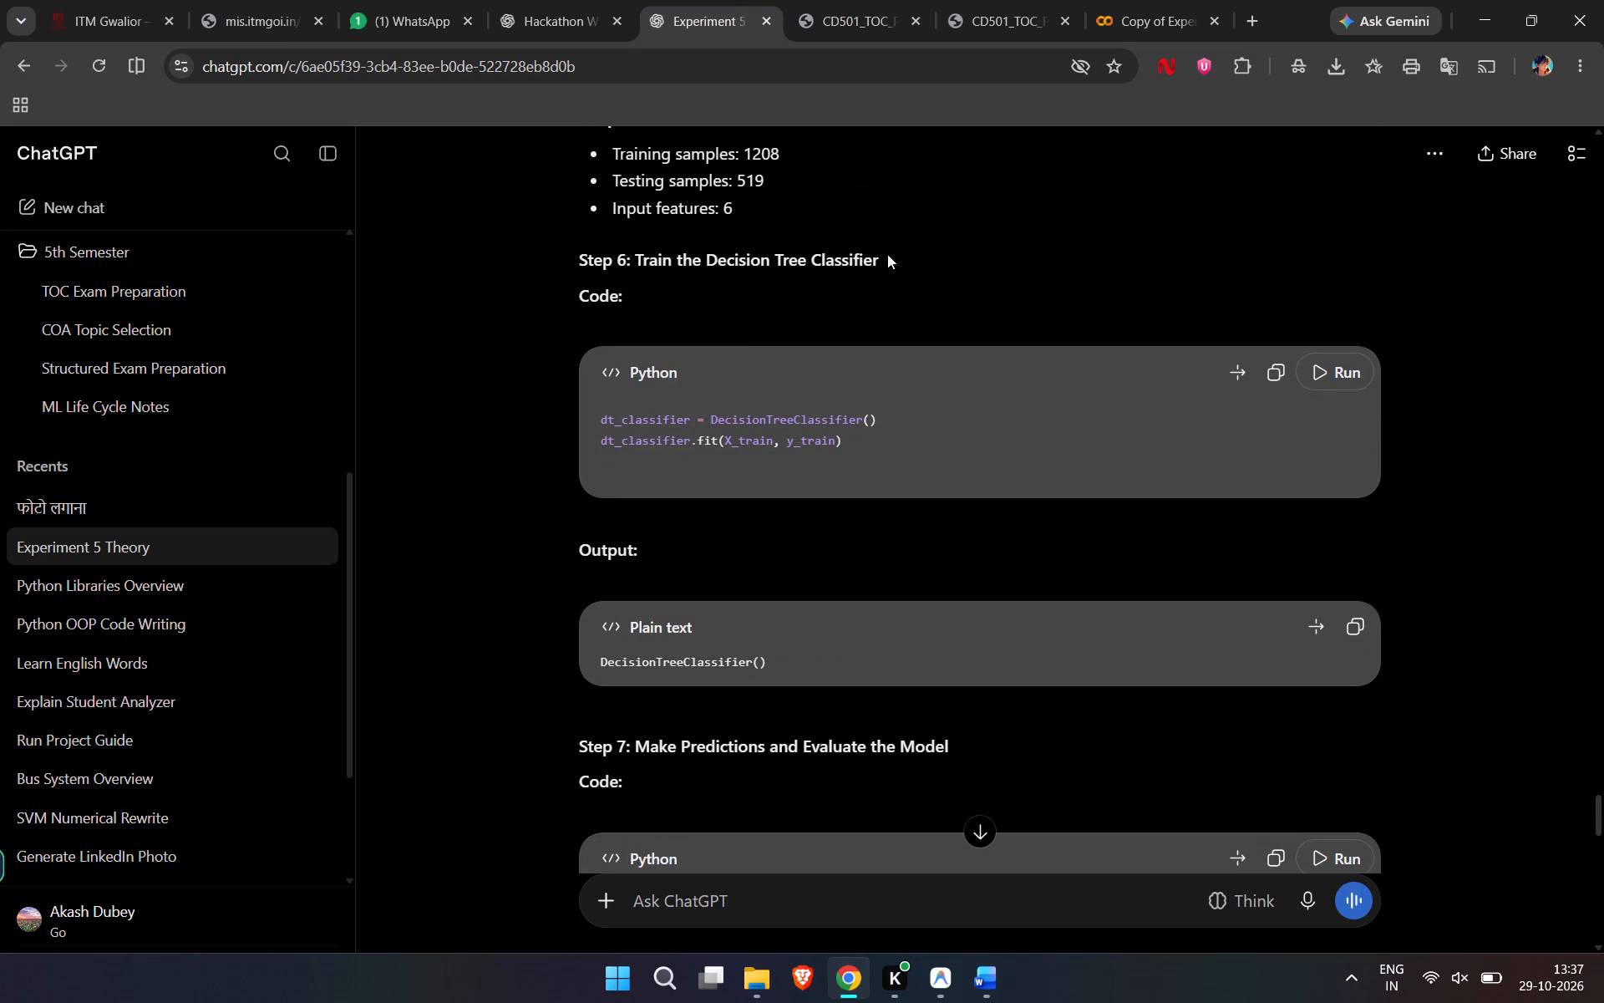
pyautogui.scroll(1, 885, 257)
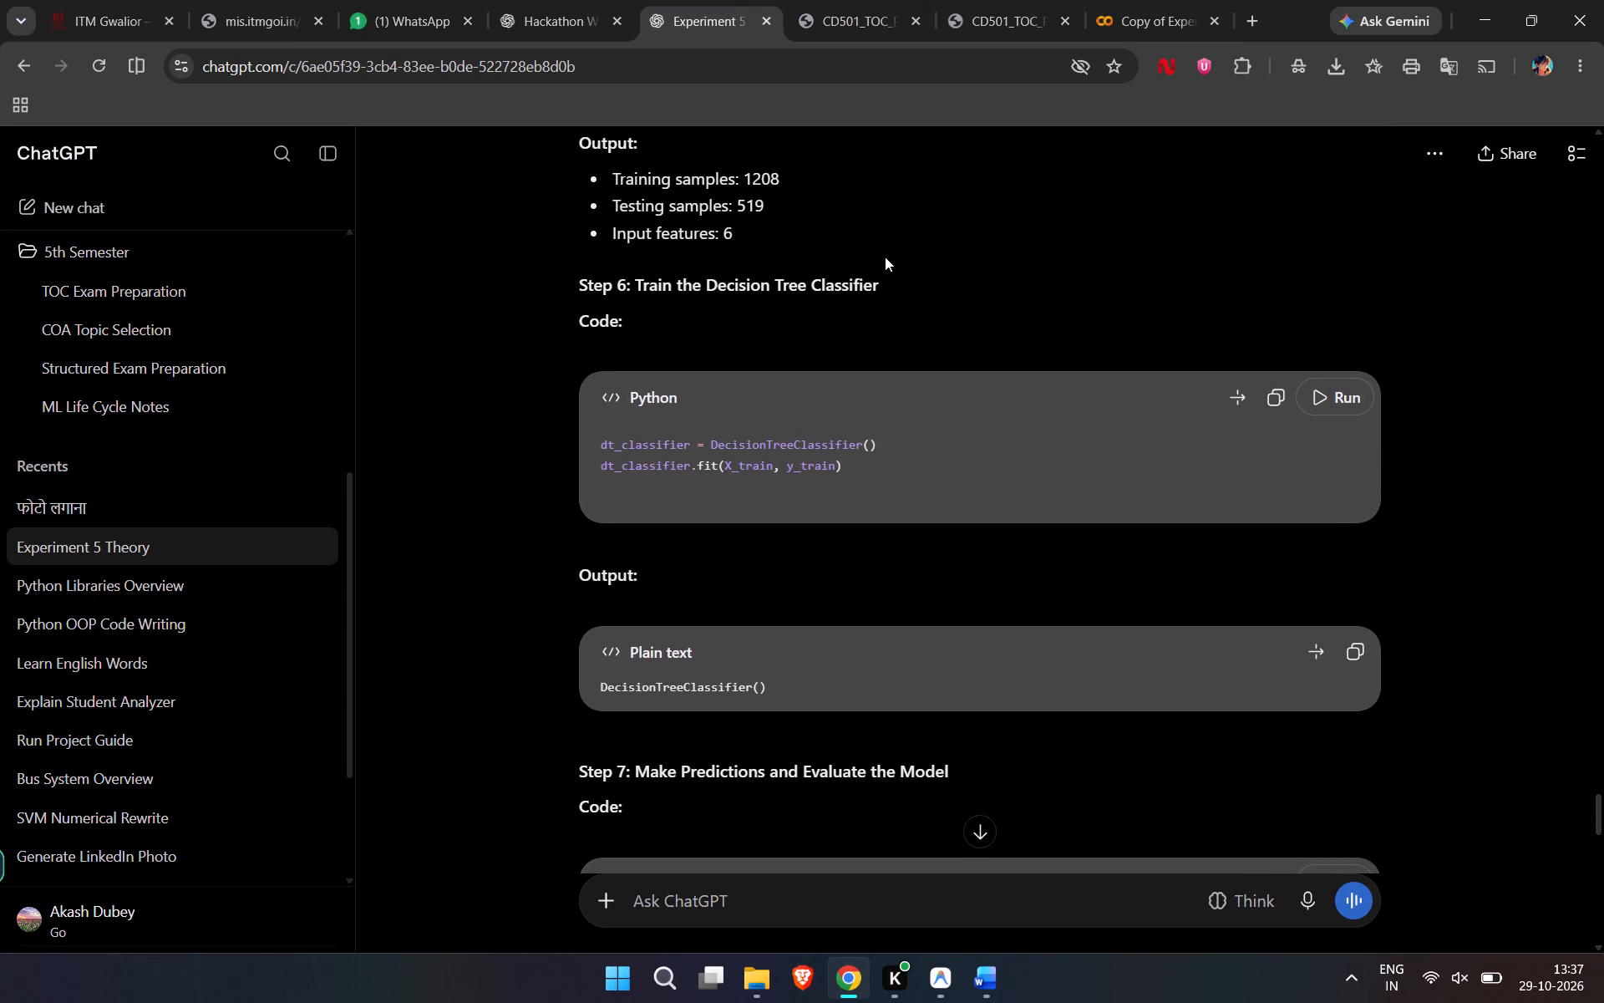
pyautogui.scroll(1, 885, 257)
pyautogui.click(1129, 0)
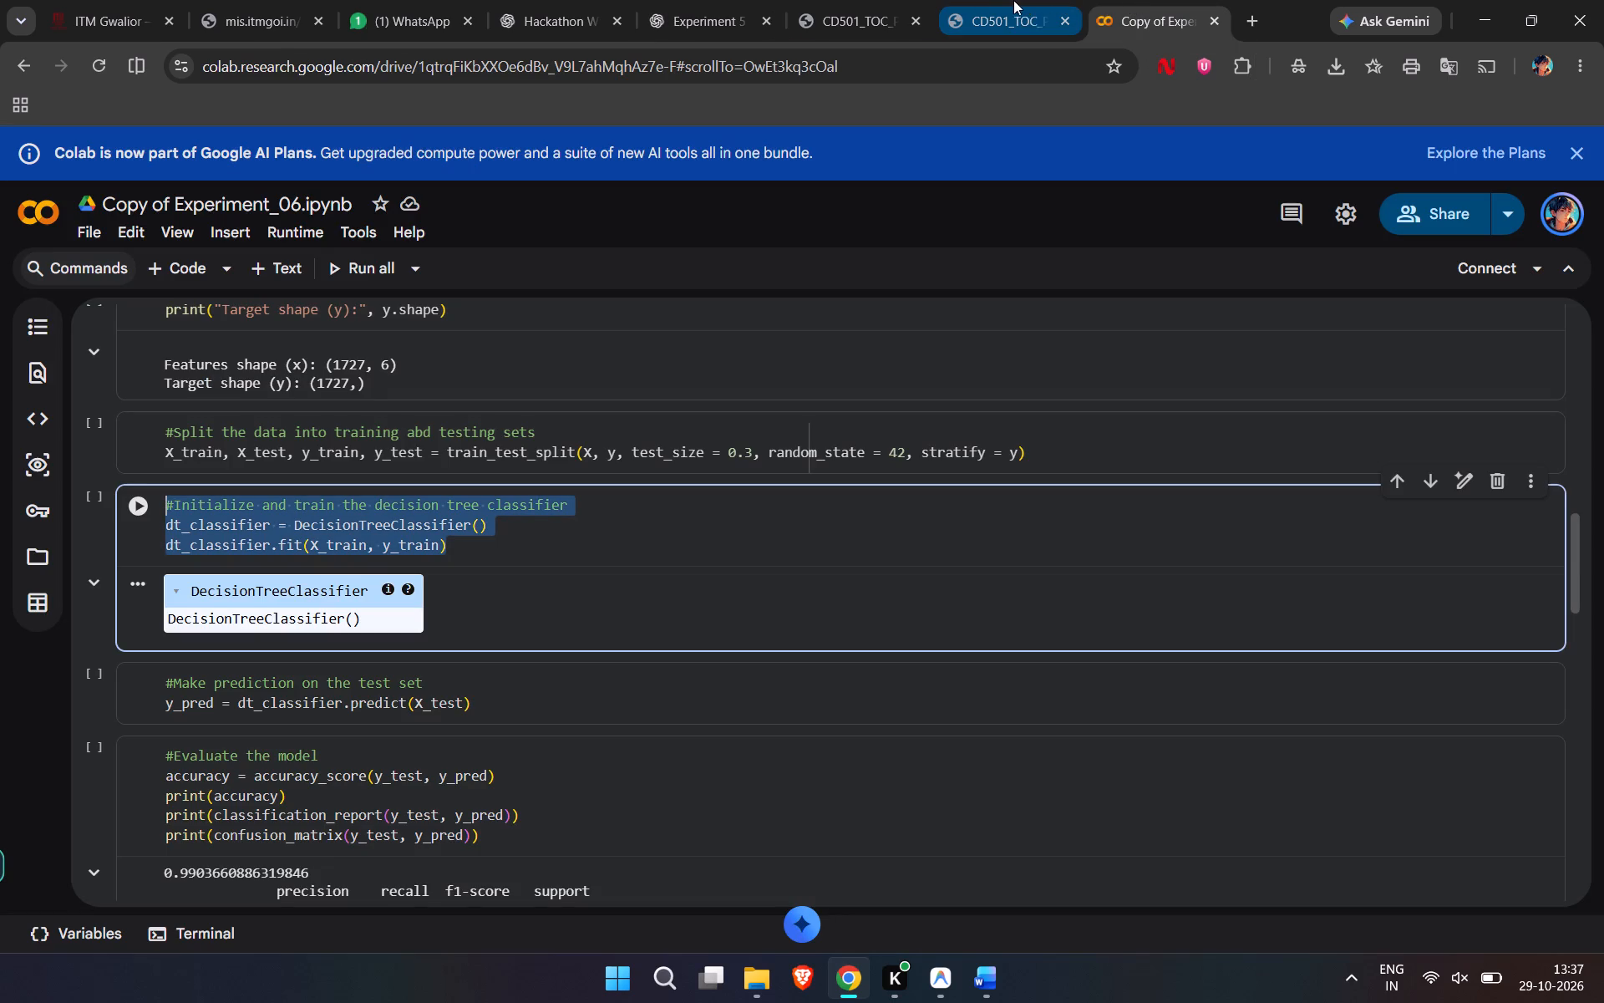
pyautogui.click(693, 0)
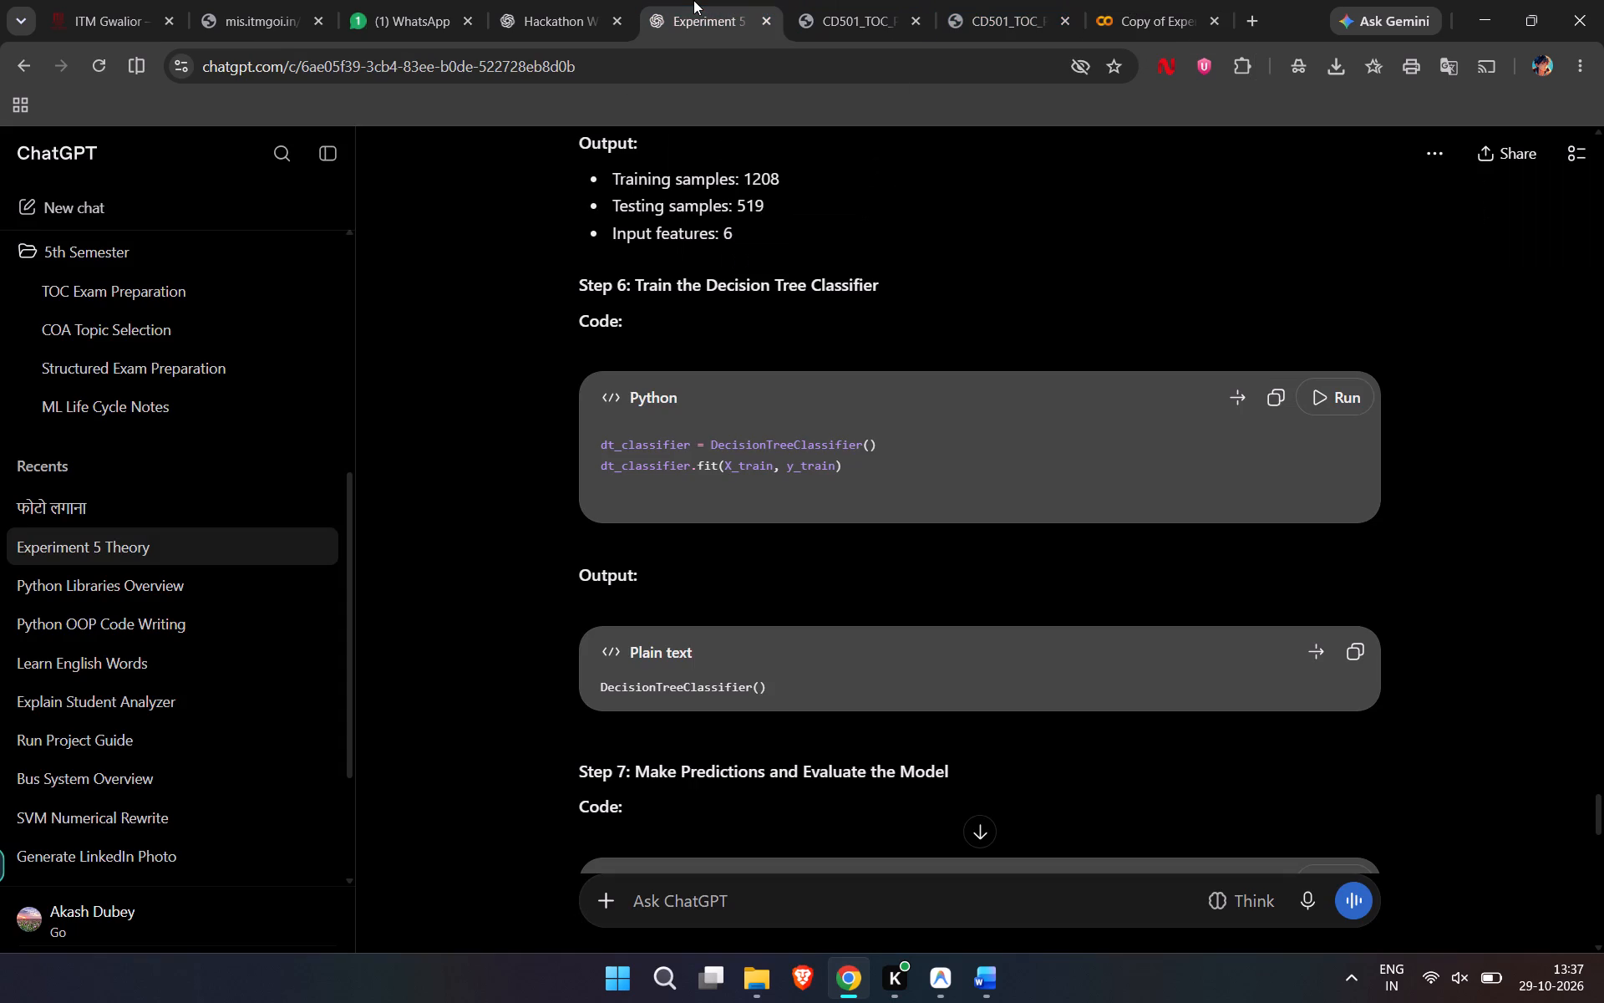
pyautogui.moveTo(889, 278); pyautogui.dragTo(618, 289)
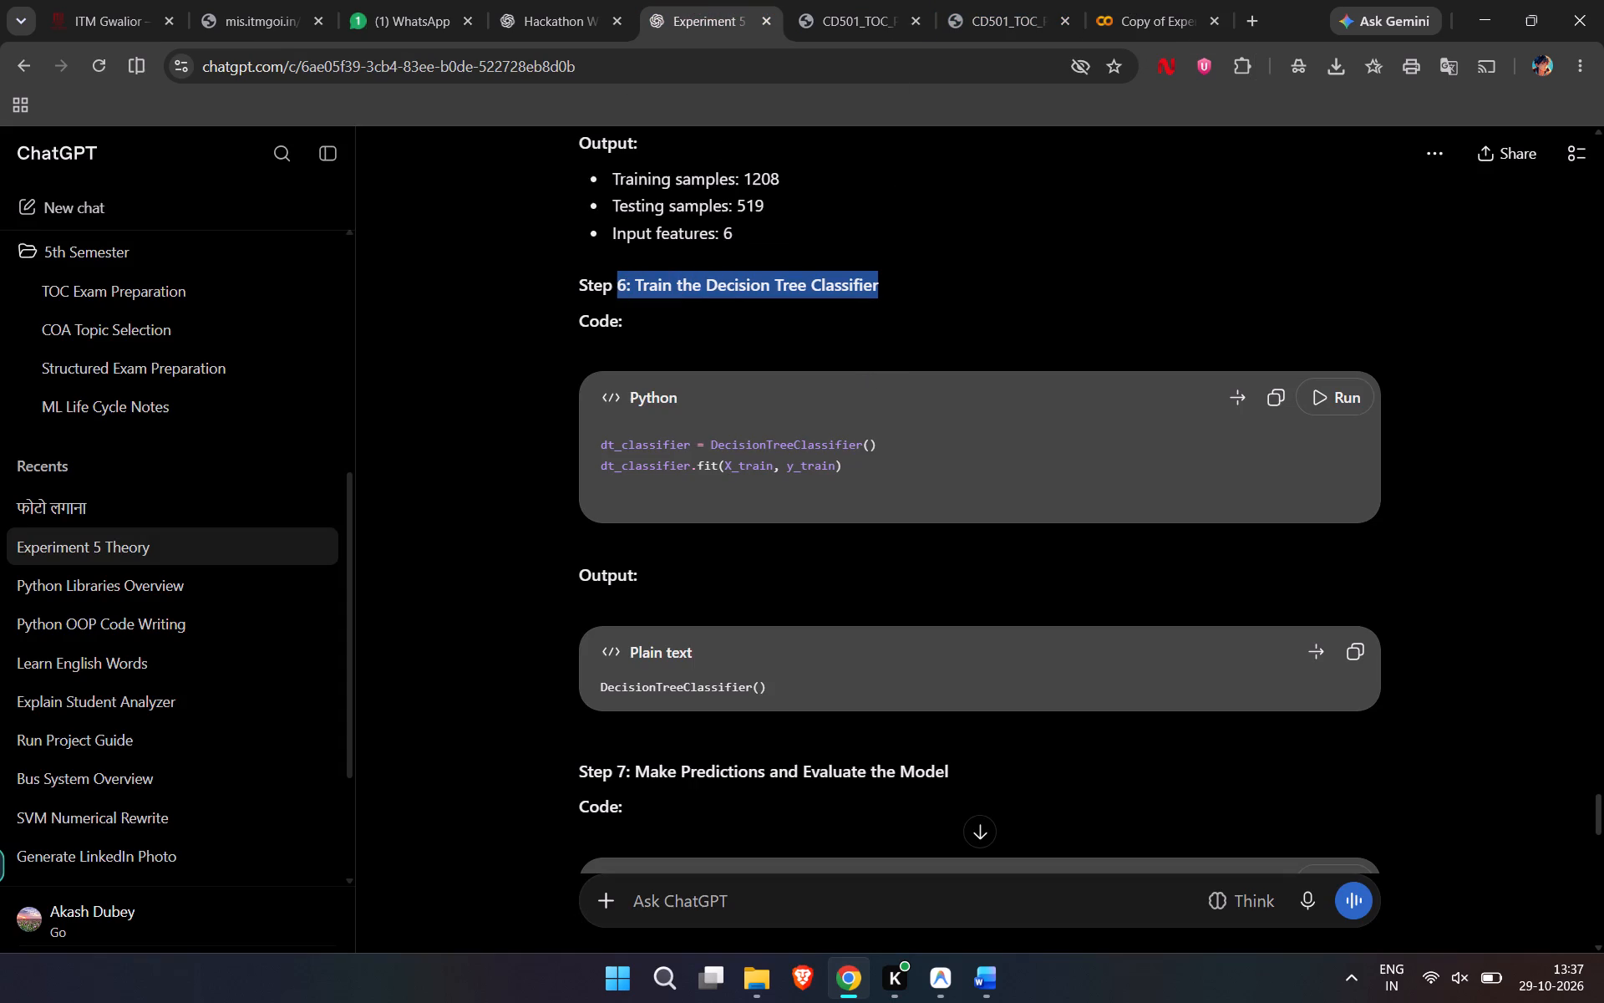
pyautogui.moveTo(618, 289); pyautogui.dragTo(559, 274)
pyautogui.moveTo(559, 274); pyautogui.dragTo(559, 277)
pyautogui.hotkey('ctrl', 'c')
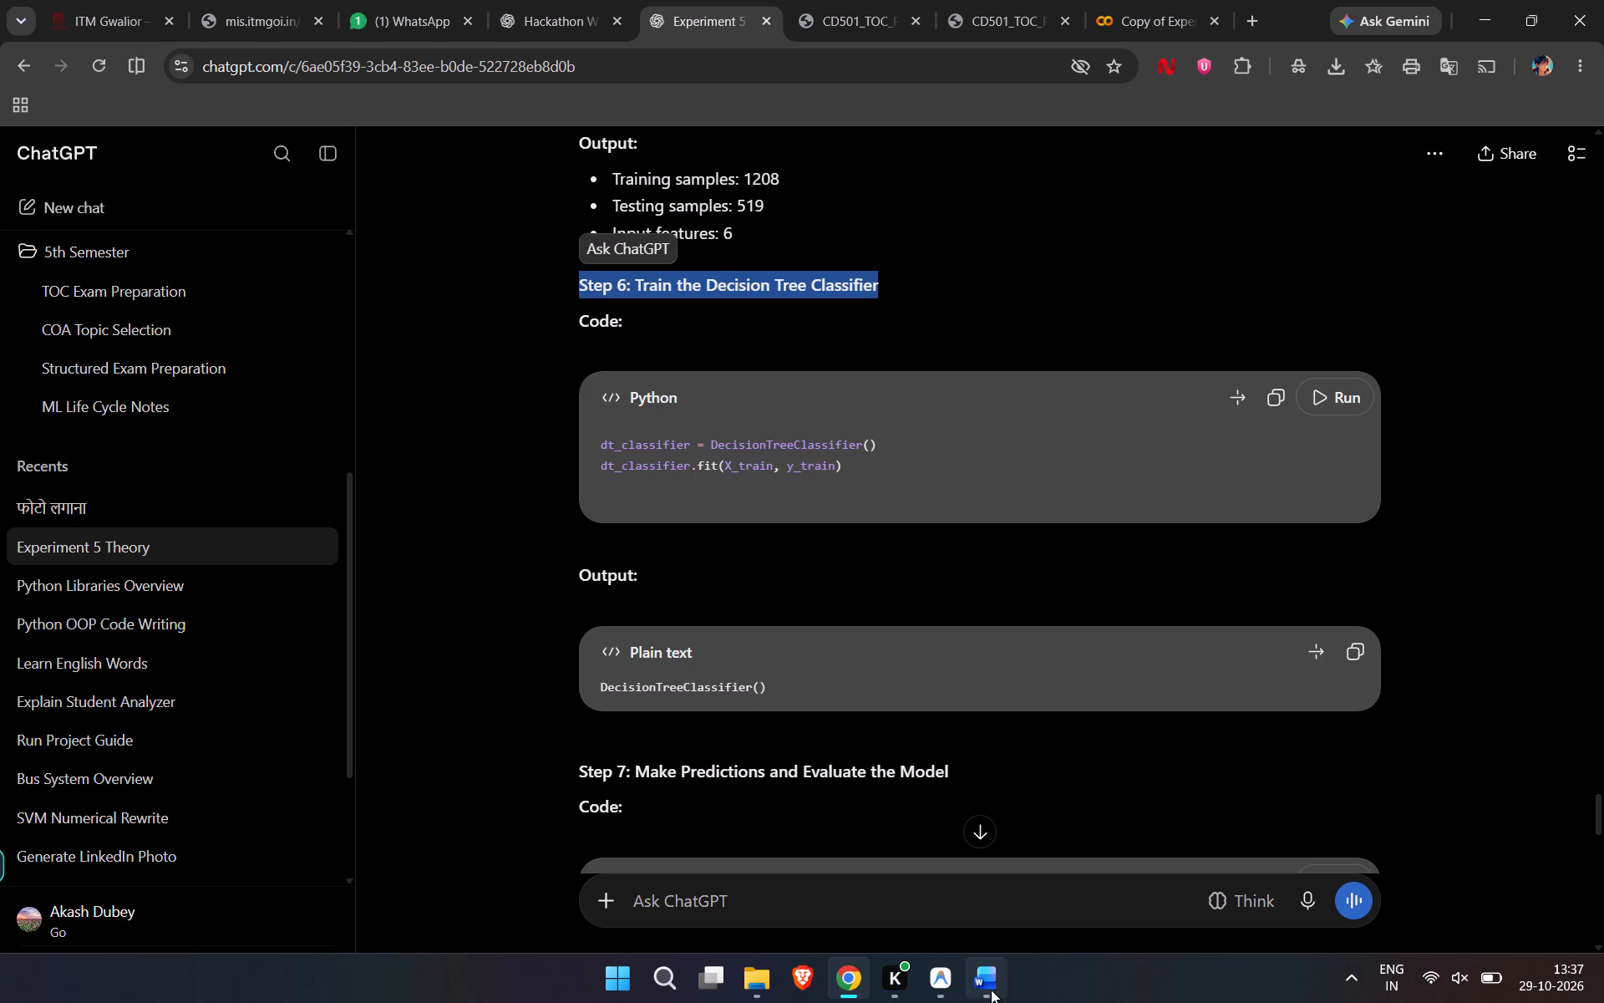
pyautogui.click(934, 883)
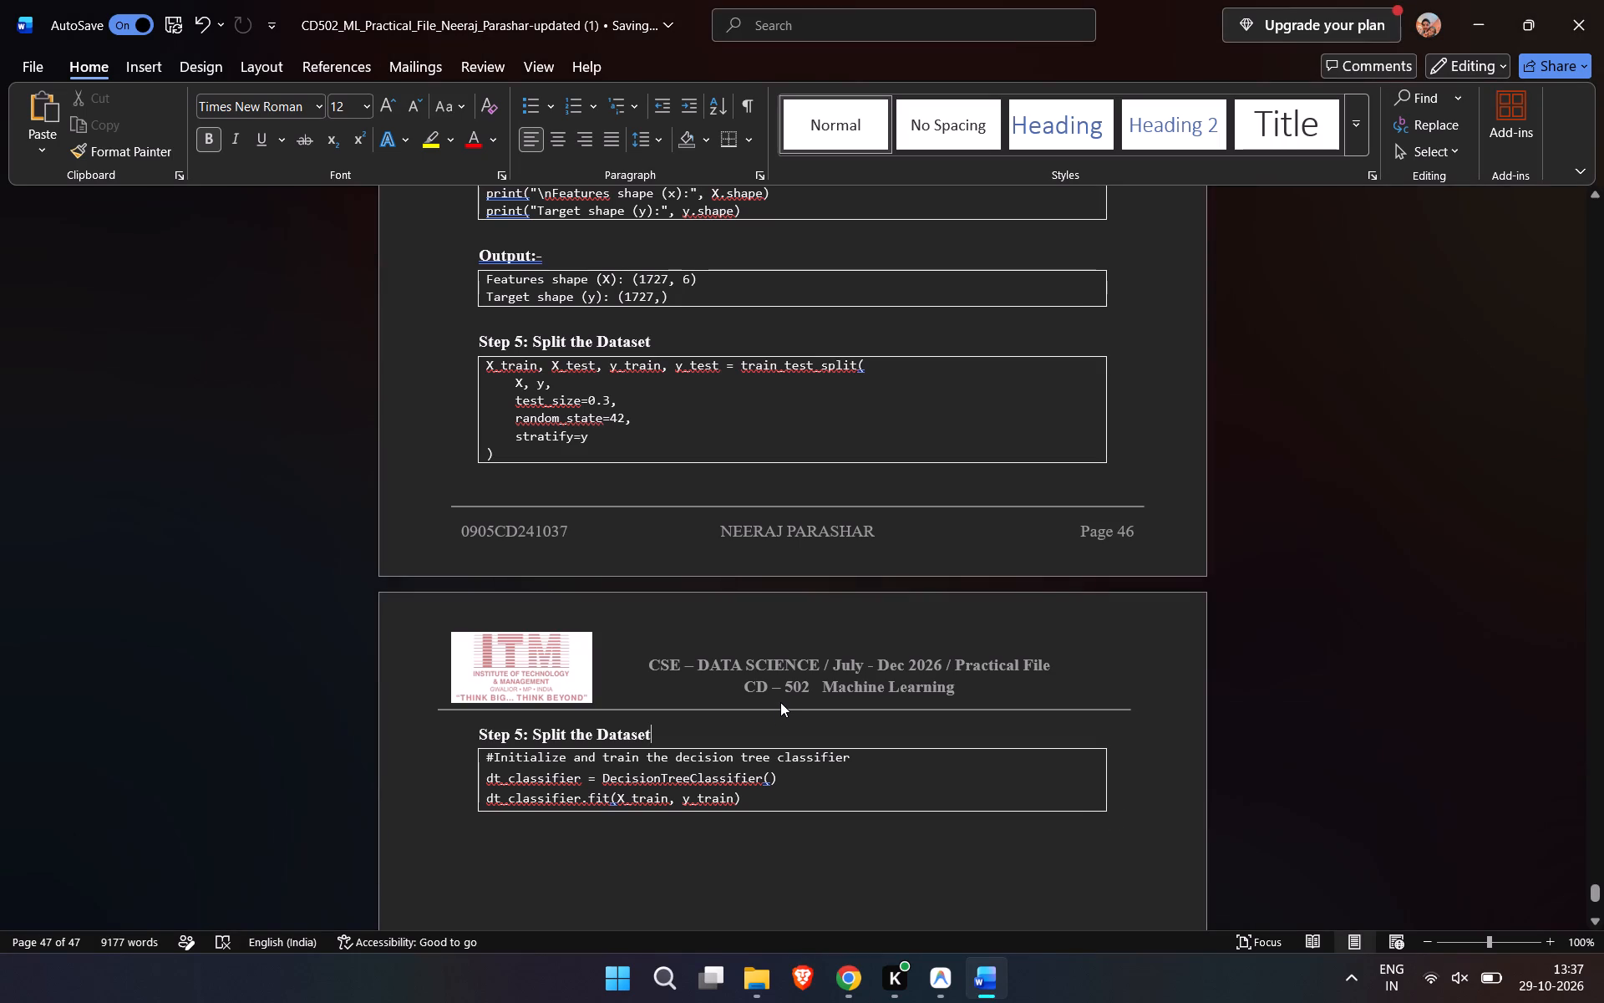
pyautogui.scroll(-2, 739, 856)
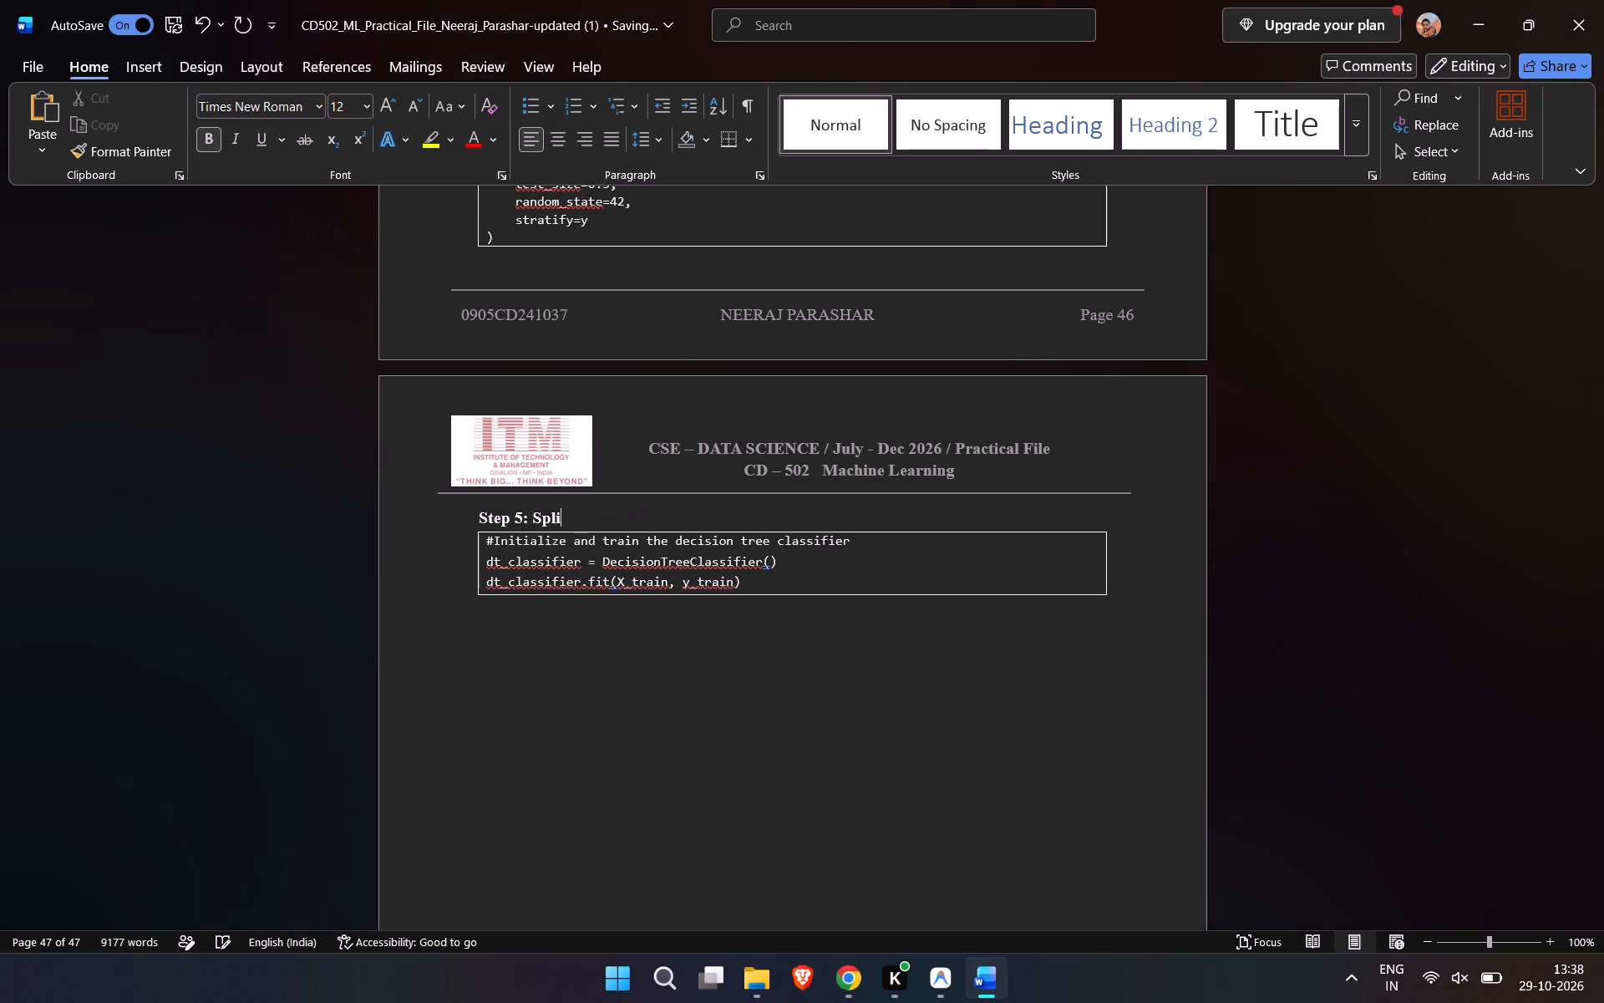
pyautogui.press('BackSpace')
pyautogui.press('BackSpace')
pyautogui.press('BackSpace')
pyautogui.press('BackSpace')
pyautogui.hotkey('ctrl', 'v')
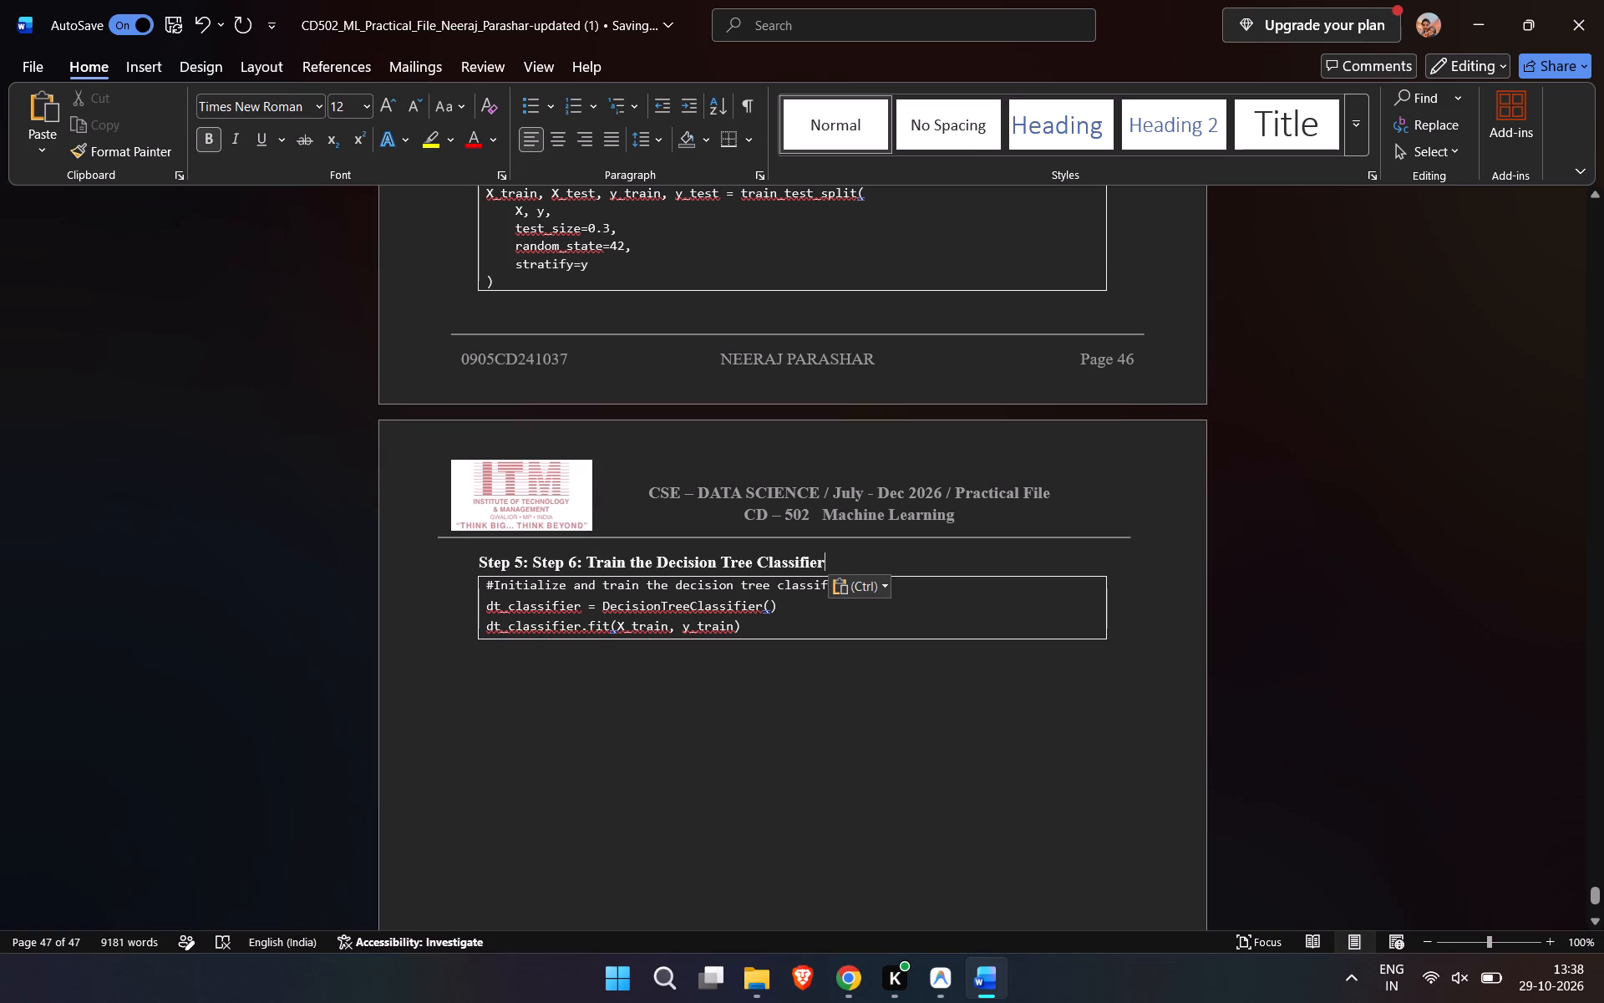
pyautogui.moveTo(530, 562); pyautogui.dragTo(466, 563)
pyautogui.press('BackSpace')
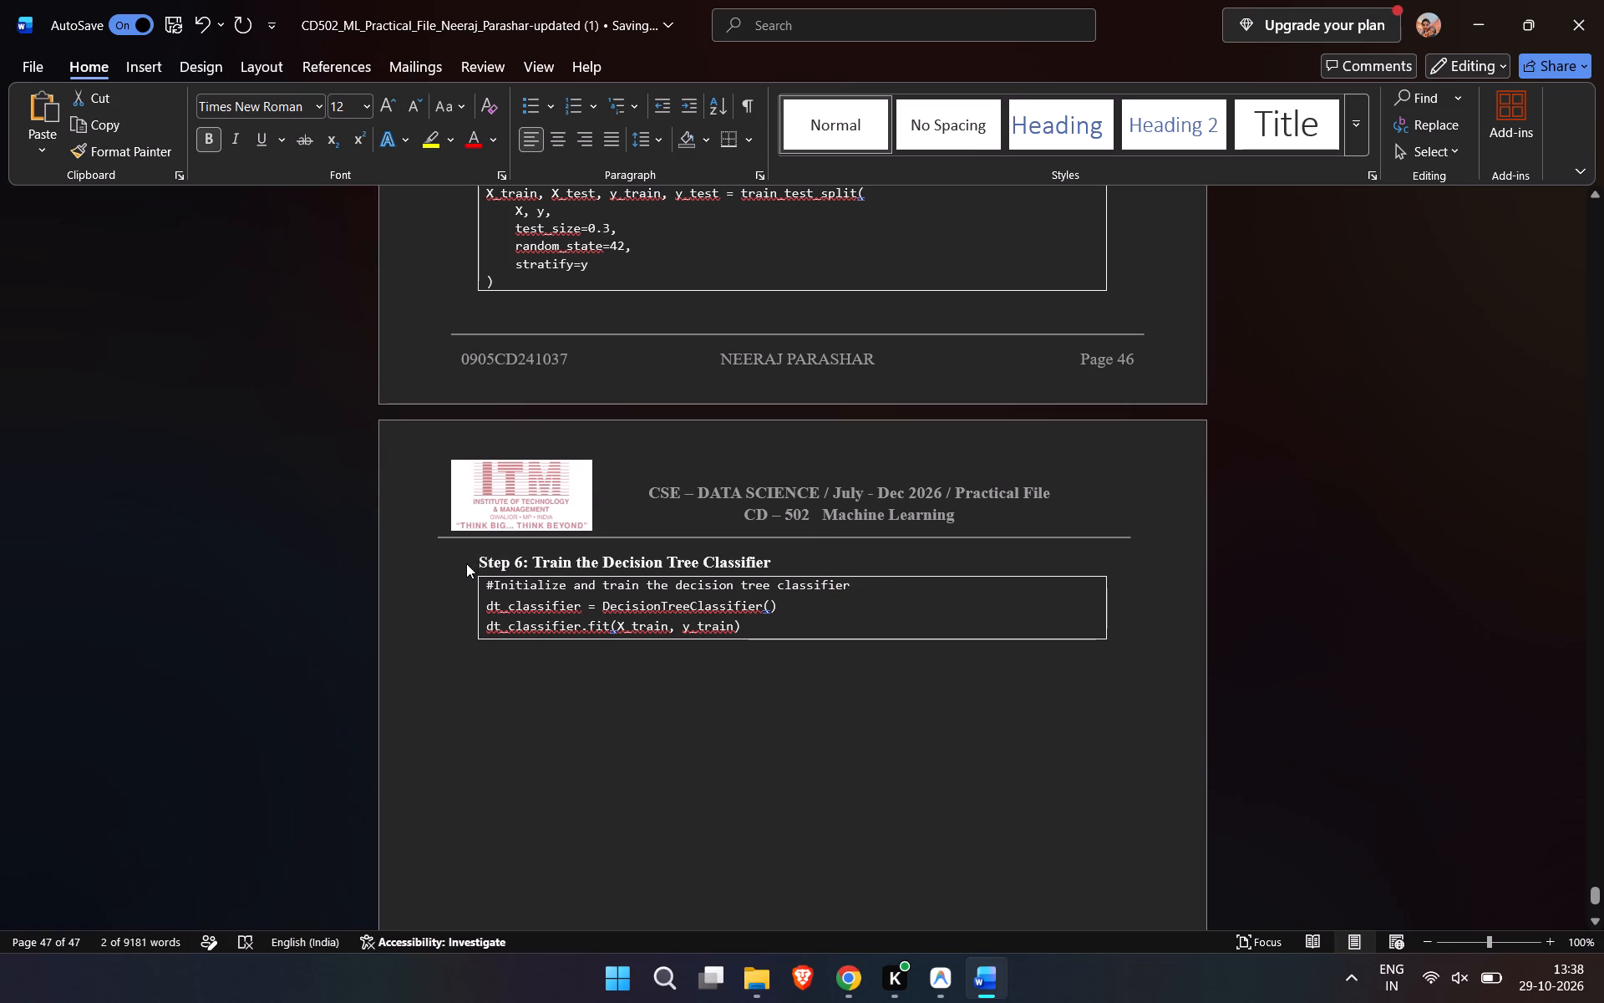
# Add an empty line below the classifier code table on page 47.
pyautogui.click(717, 731)
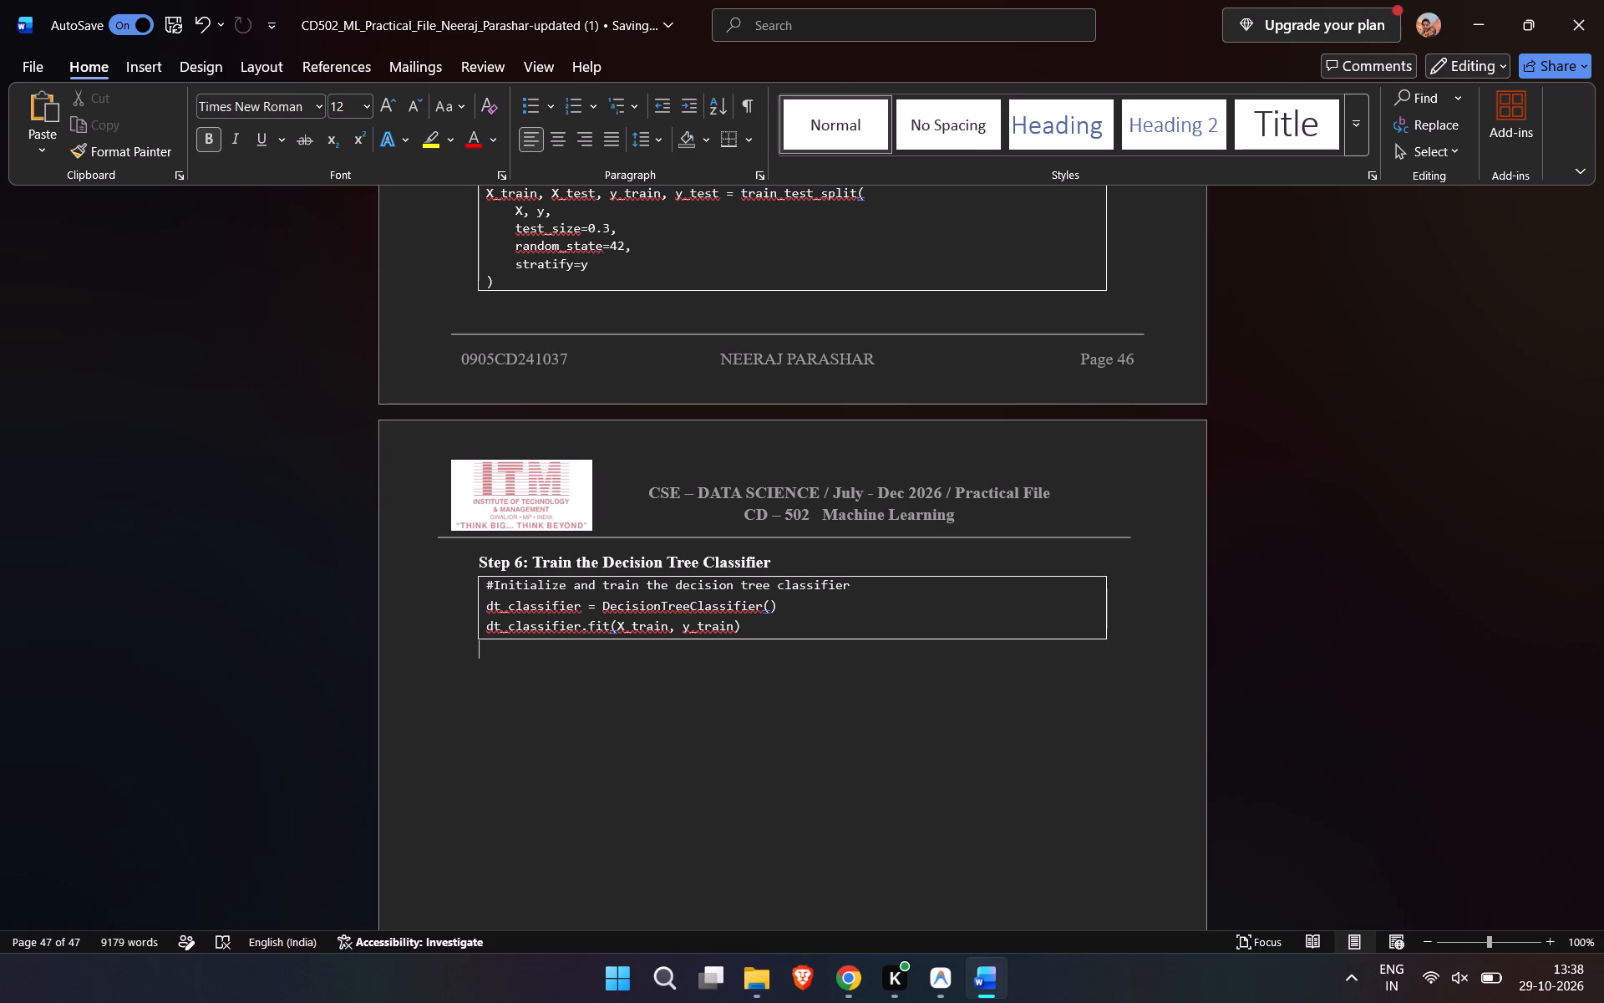
pyautogui.press('Return')
pyautogui.hscroll(-1, 717, 731)
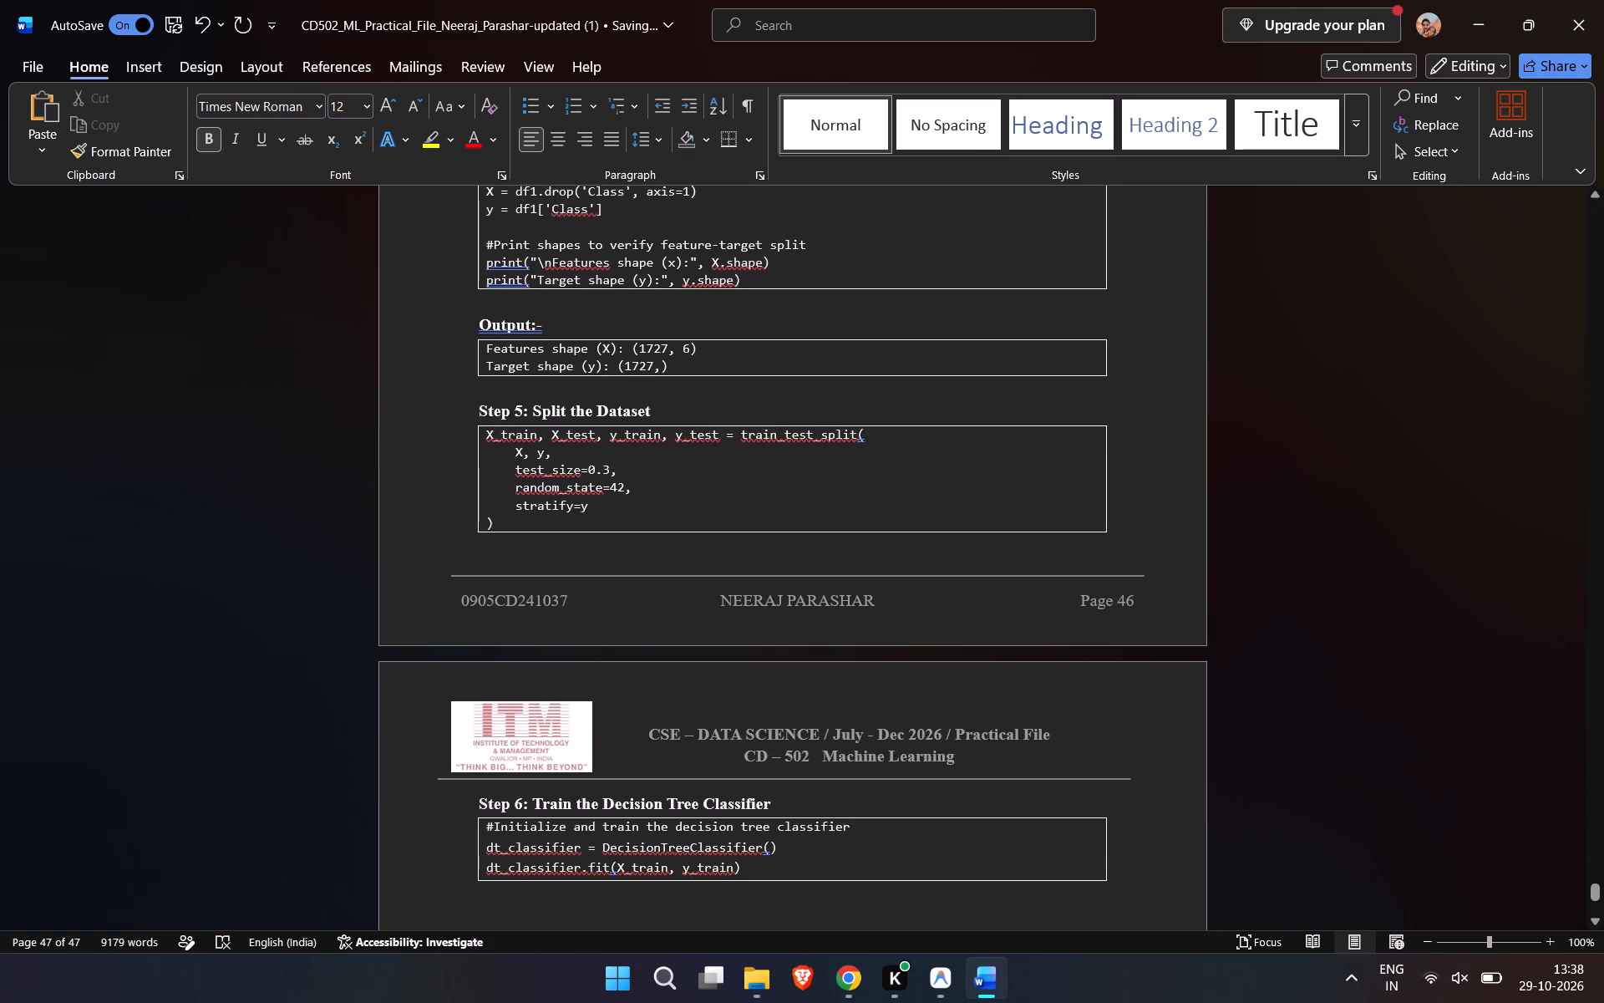
pyautogui.hscroll(-1, 717, 731)
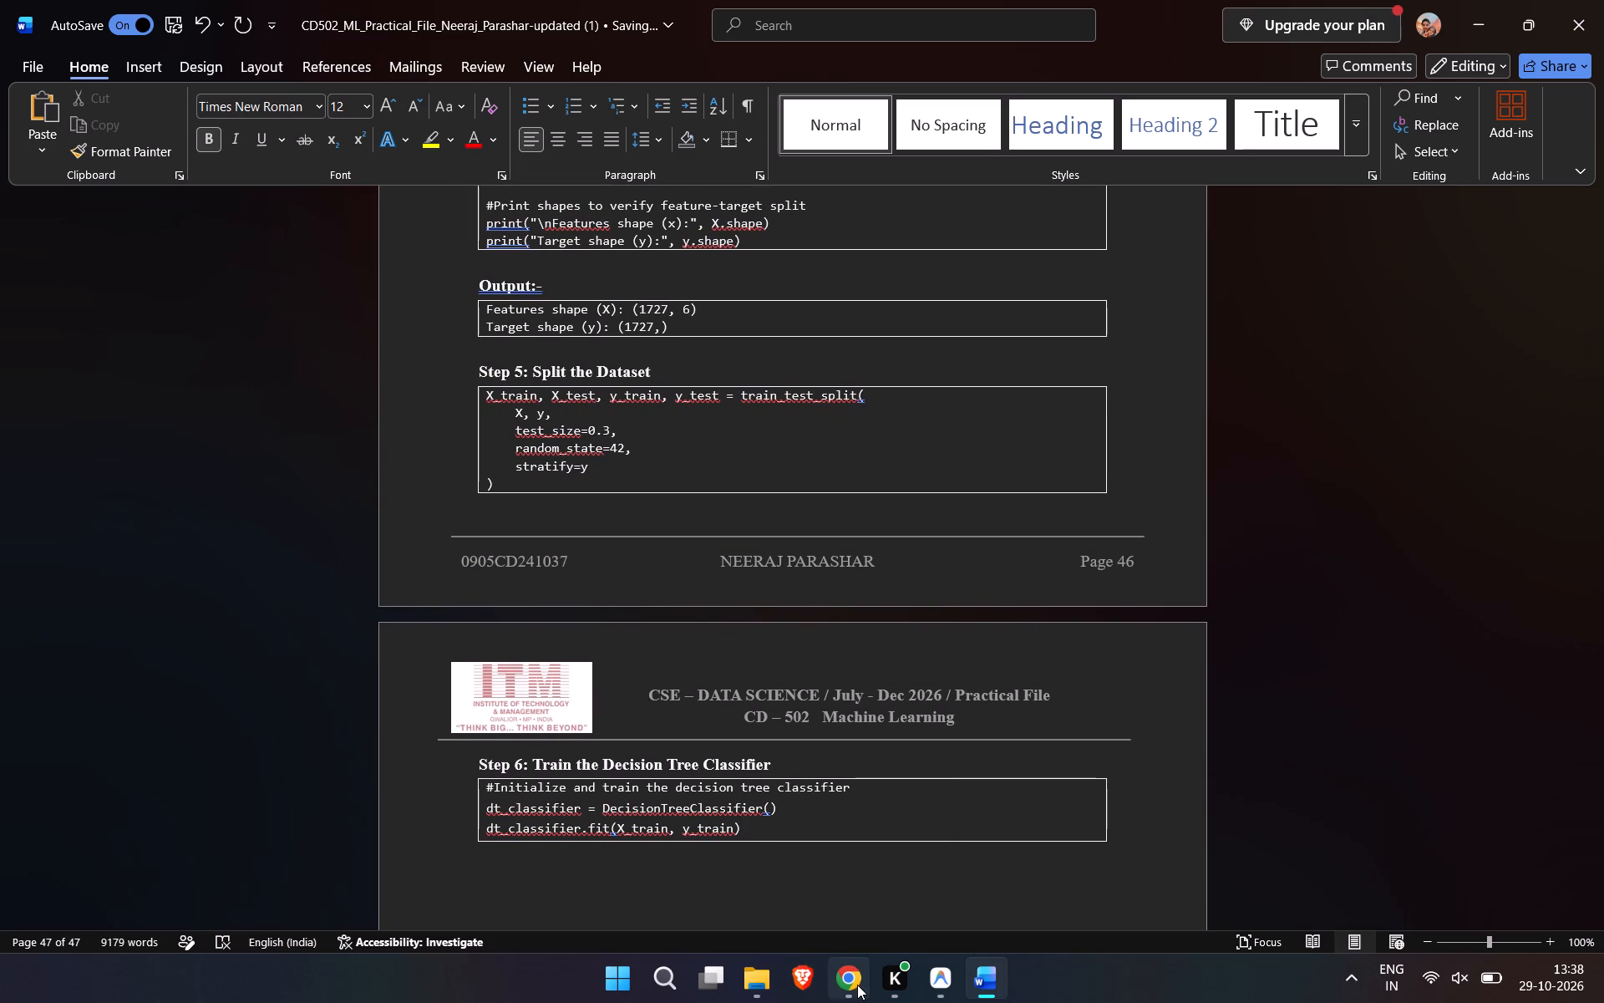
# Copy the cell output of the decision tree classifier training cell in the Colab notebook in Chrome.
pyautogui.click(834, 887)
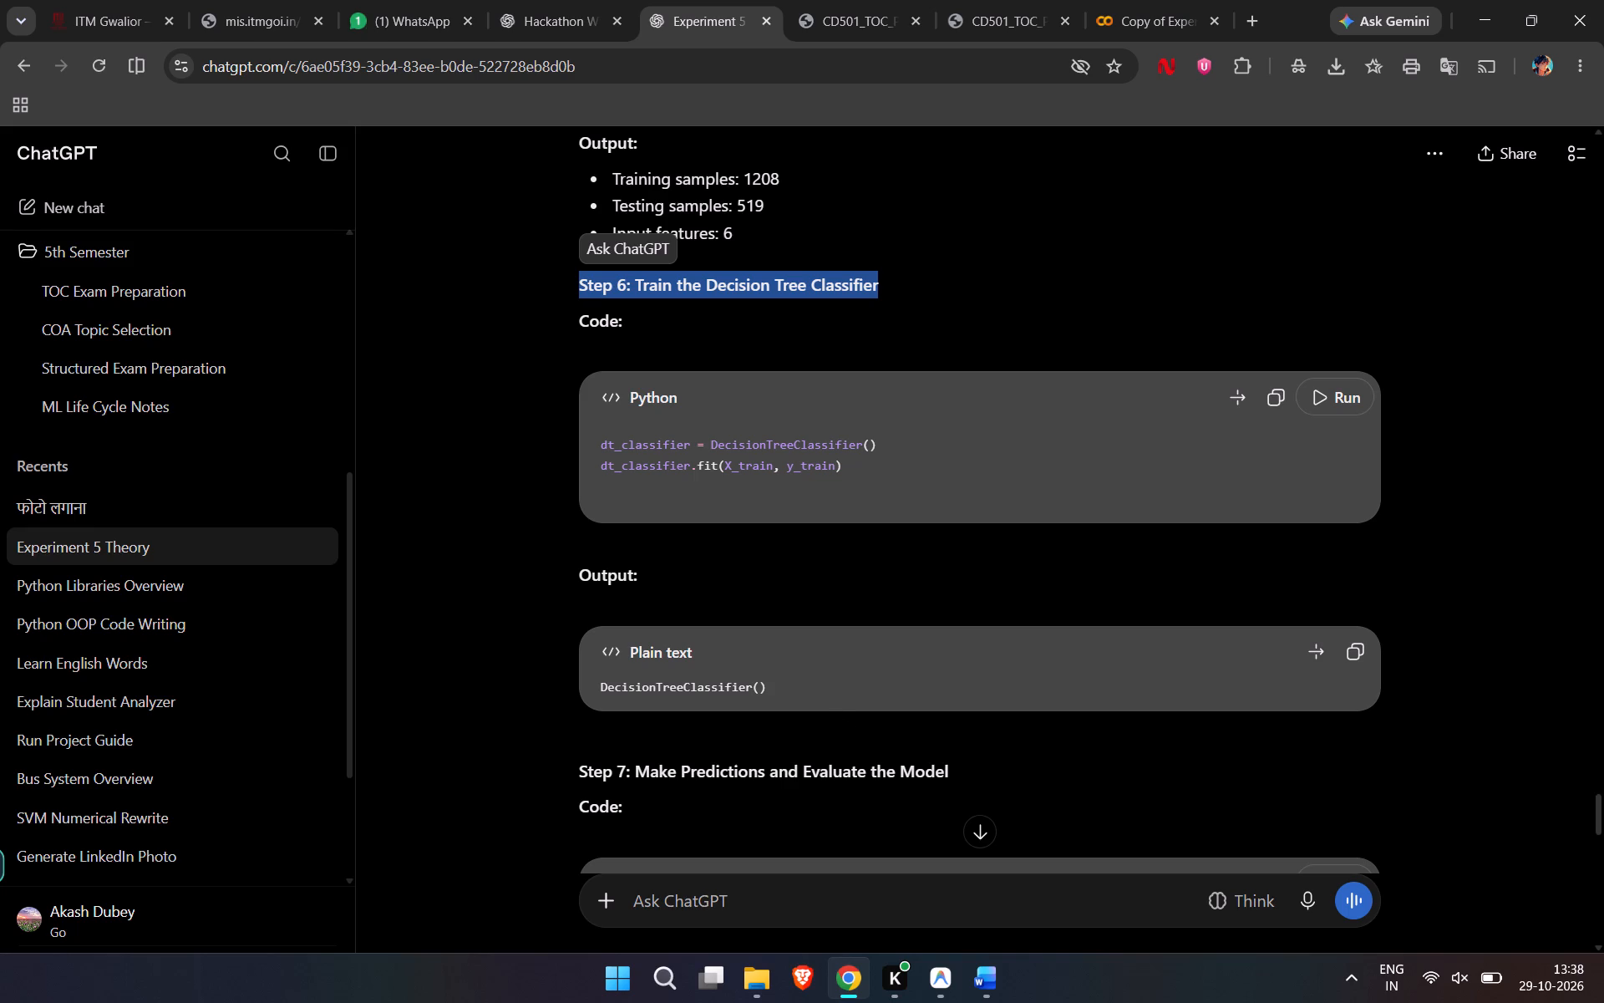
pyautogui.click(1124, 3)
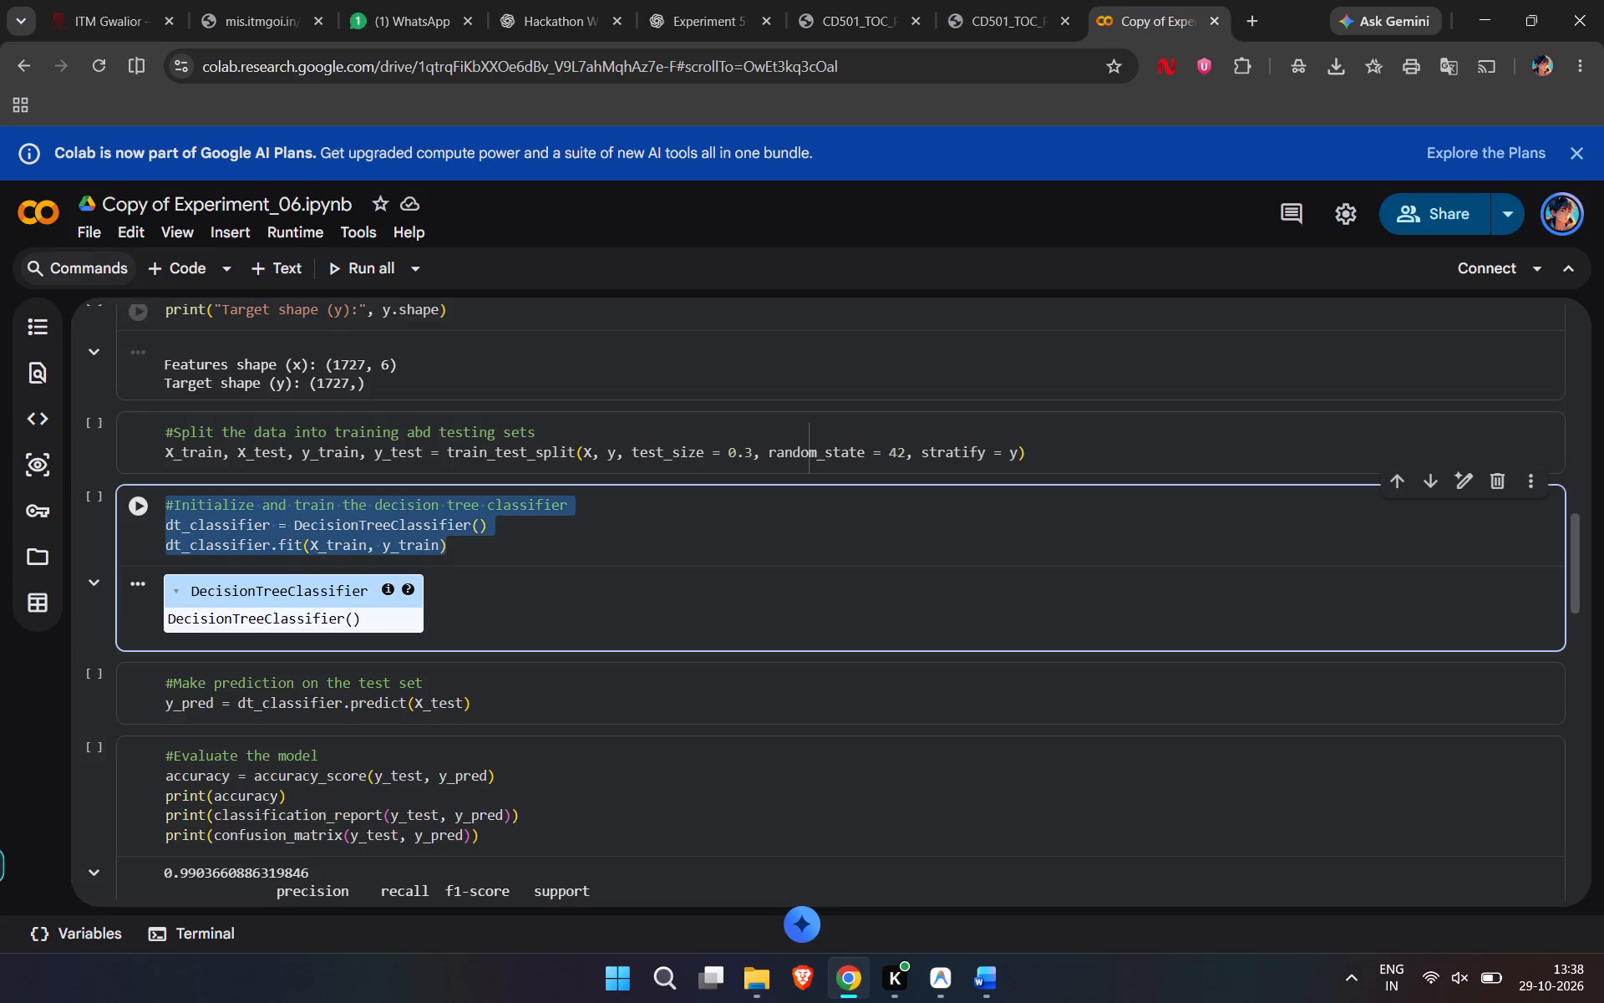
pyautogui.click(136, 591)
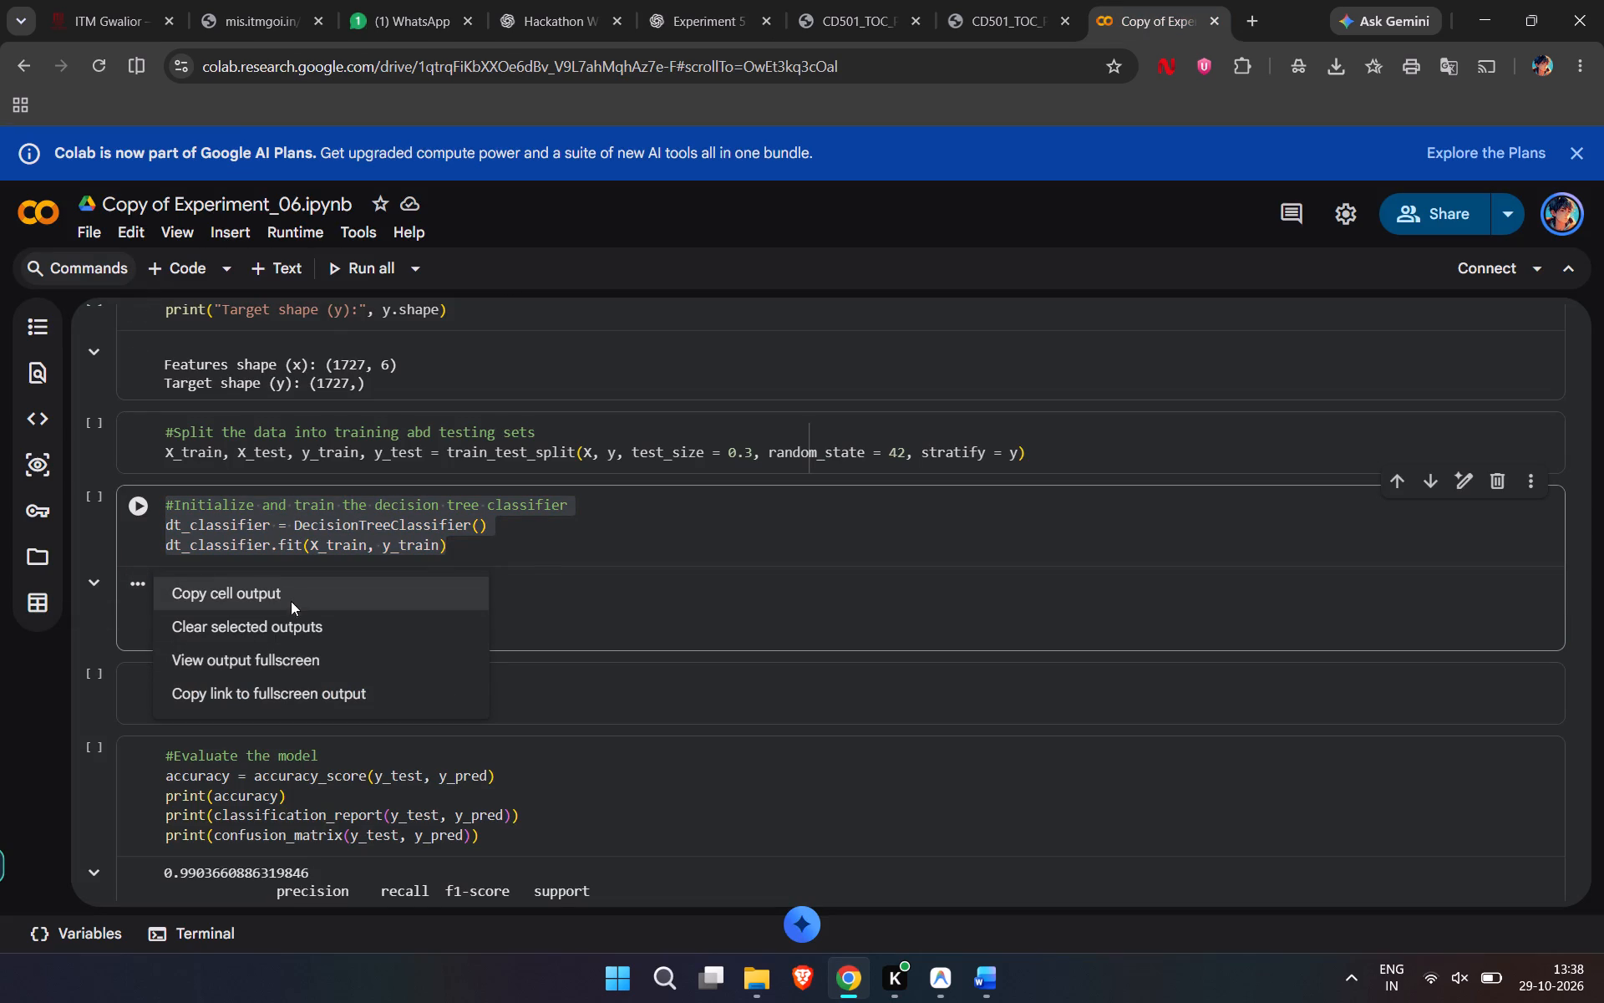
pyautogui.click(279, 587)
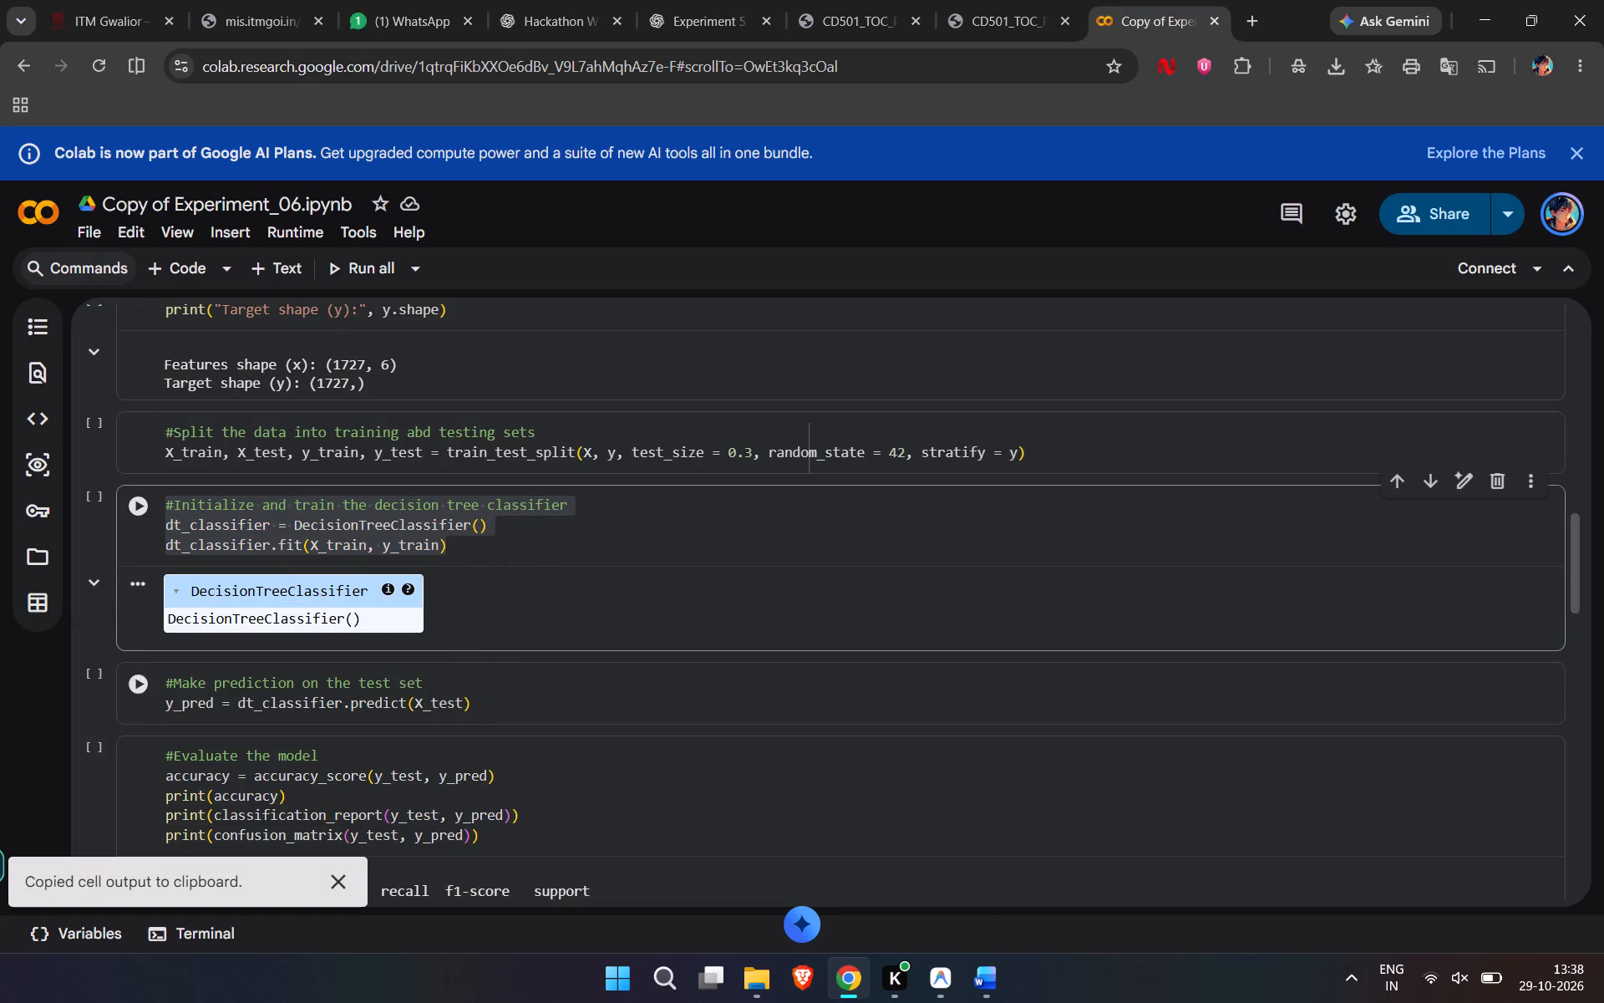
# In the Word practical file, add the label "Output:-" below the classifier code table and start a new line.
pyautogui.click(951, 846)
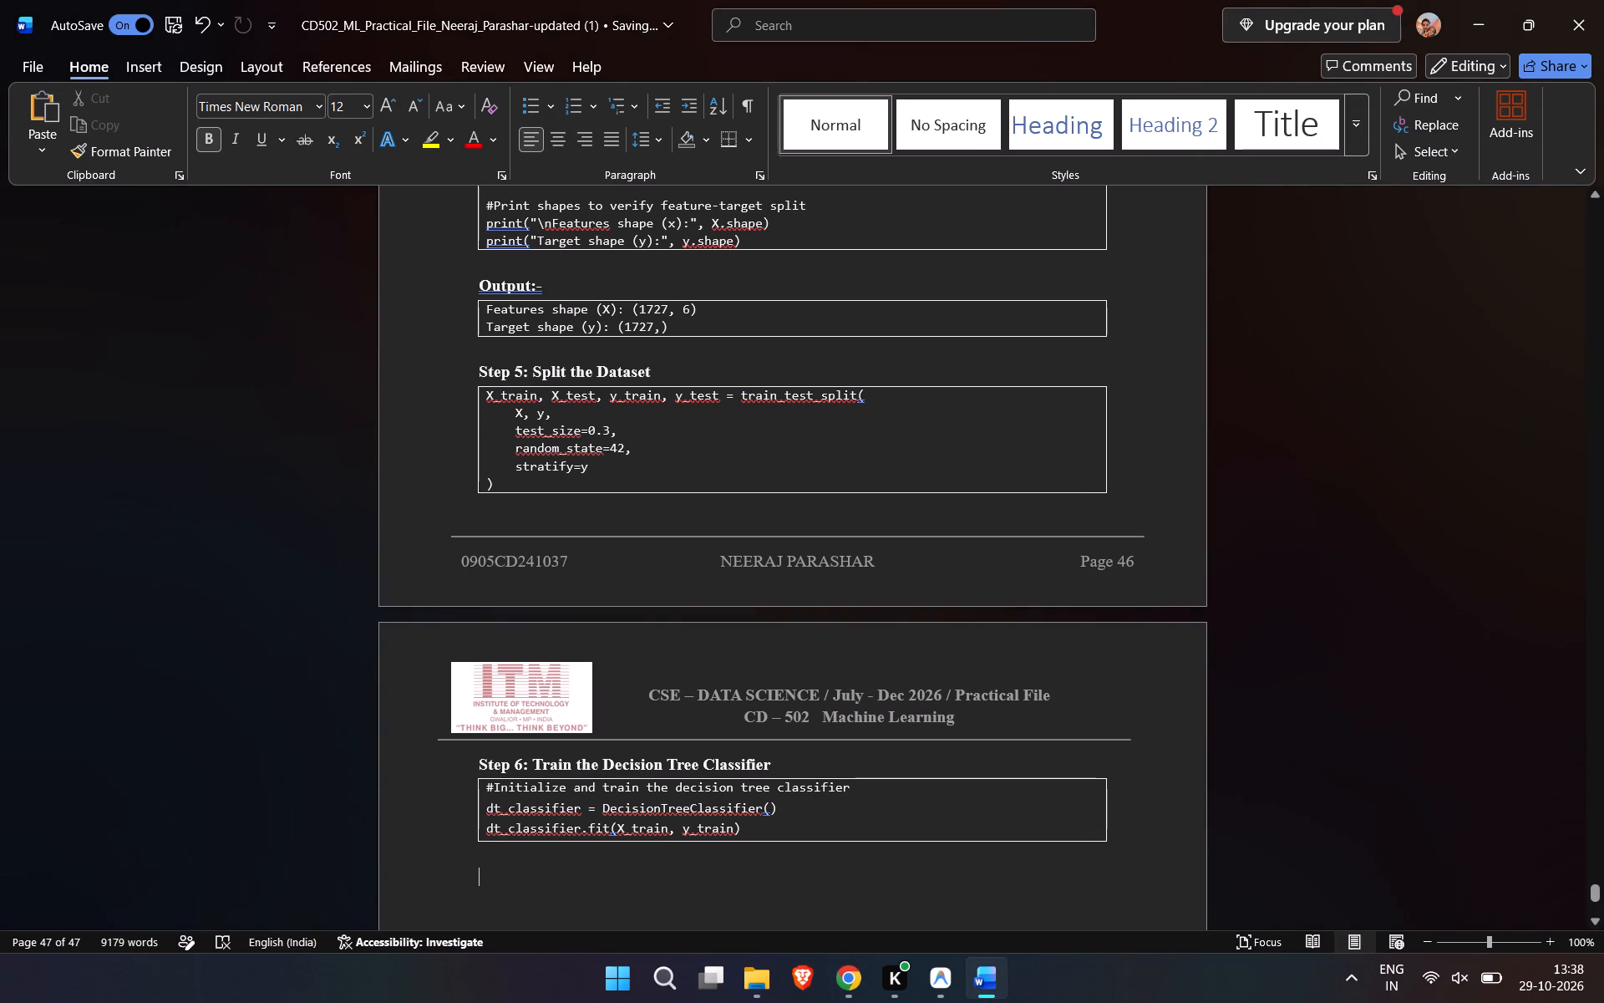
pyautogui.hotkey('shift', 'o')
pyautogui.write('utput')
pyautogui.hotkey('shift', ':')
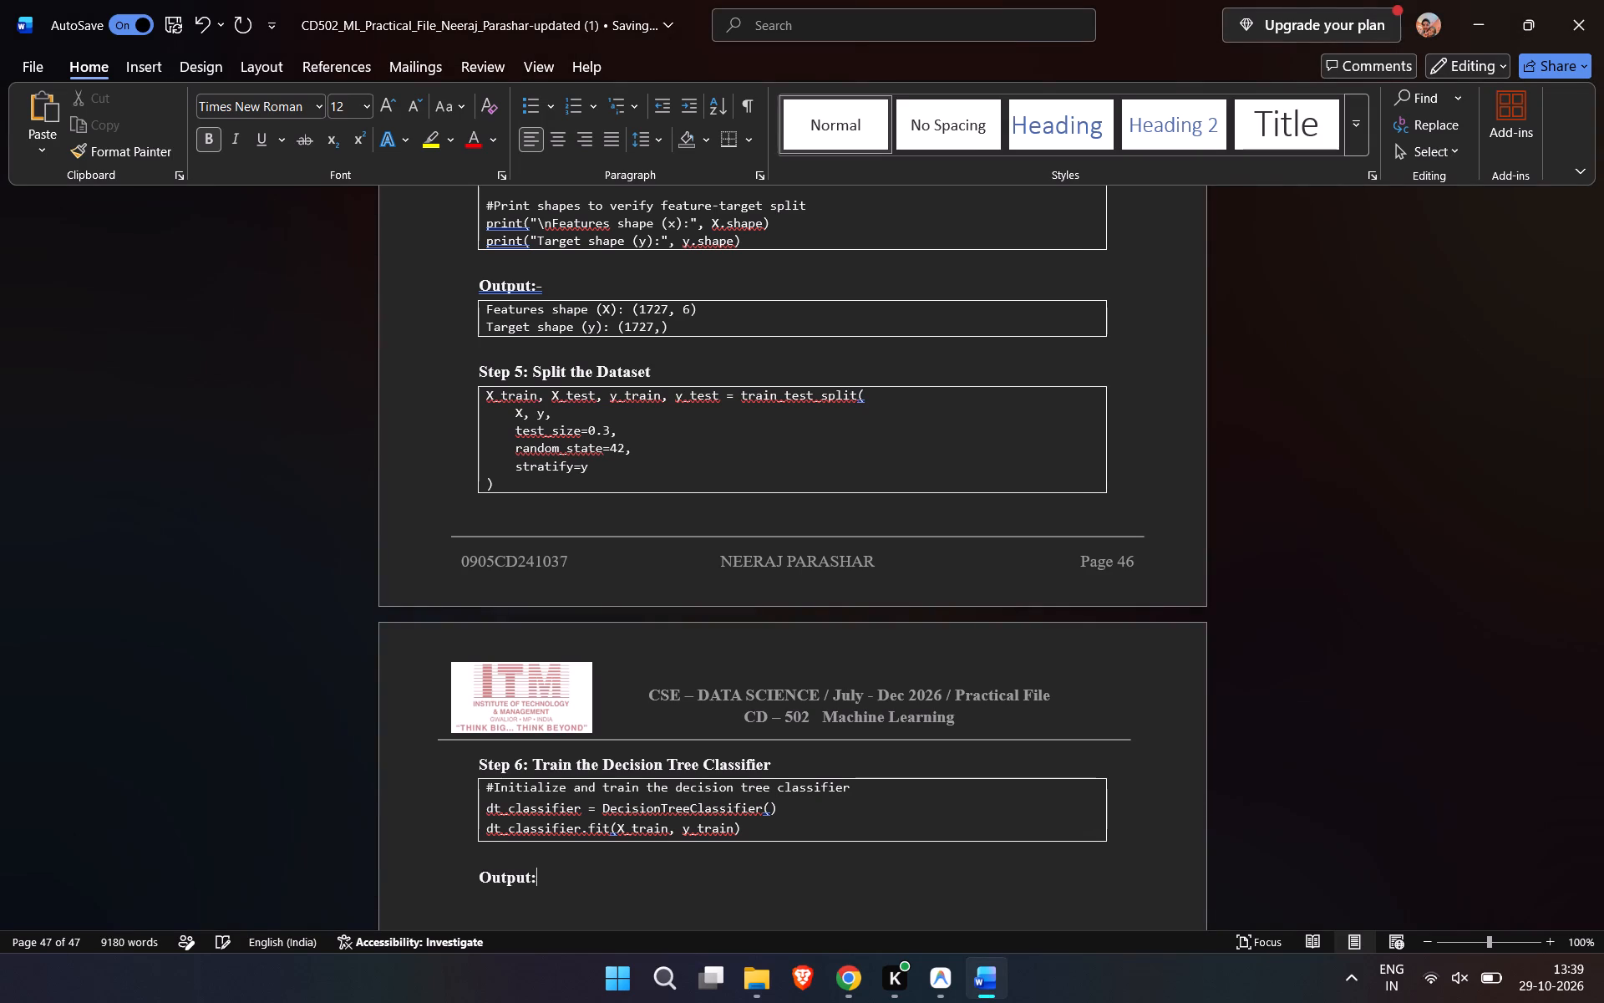
pyautogui.press('-')
pyautogui.press('Return')
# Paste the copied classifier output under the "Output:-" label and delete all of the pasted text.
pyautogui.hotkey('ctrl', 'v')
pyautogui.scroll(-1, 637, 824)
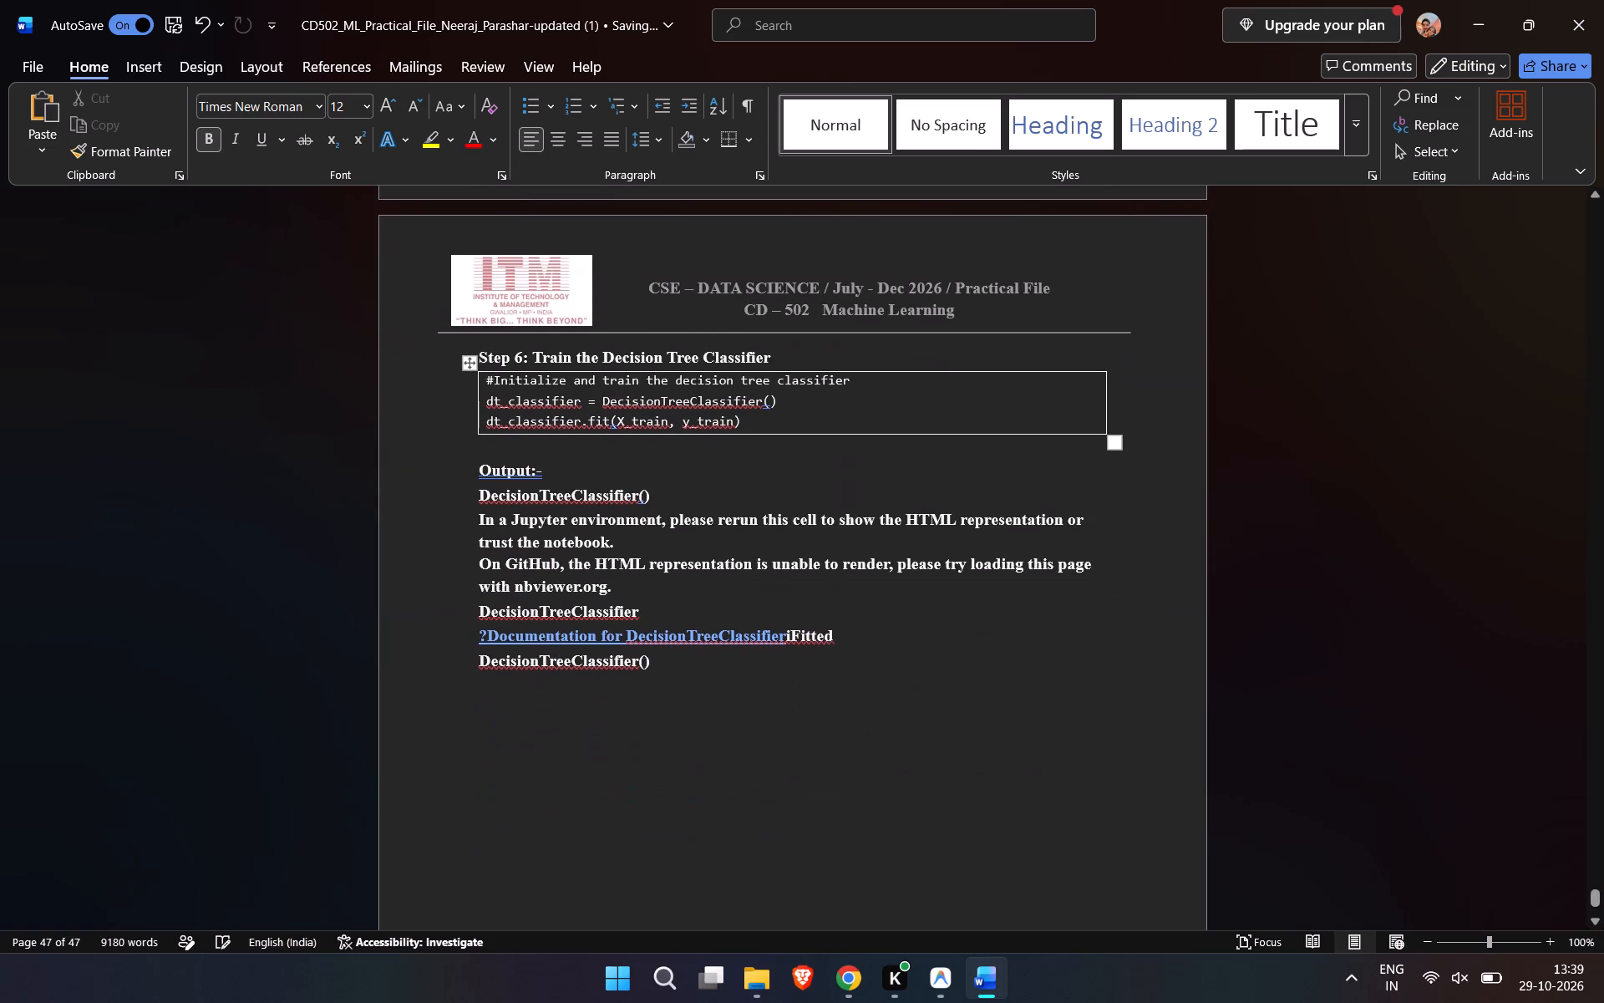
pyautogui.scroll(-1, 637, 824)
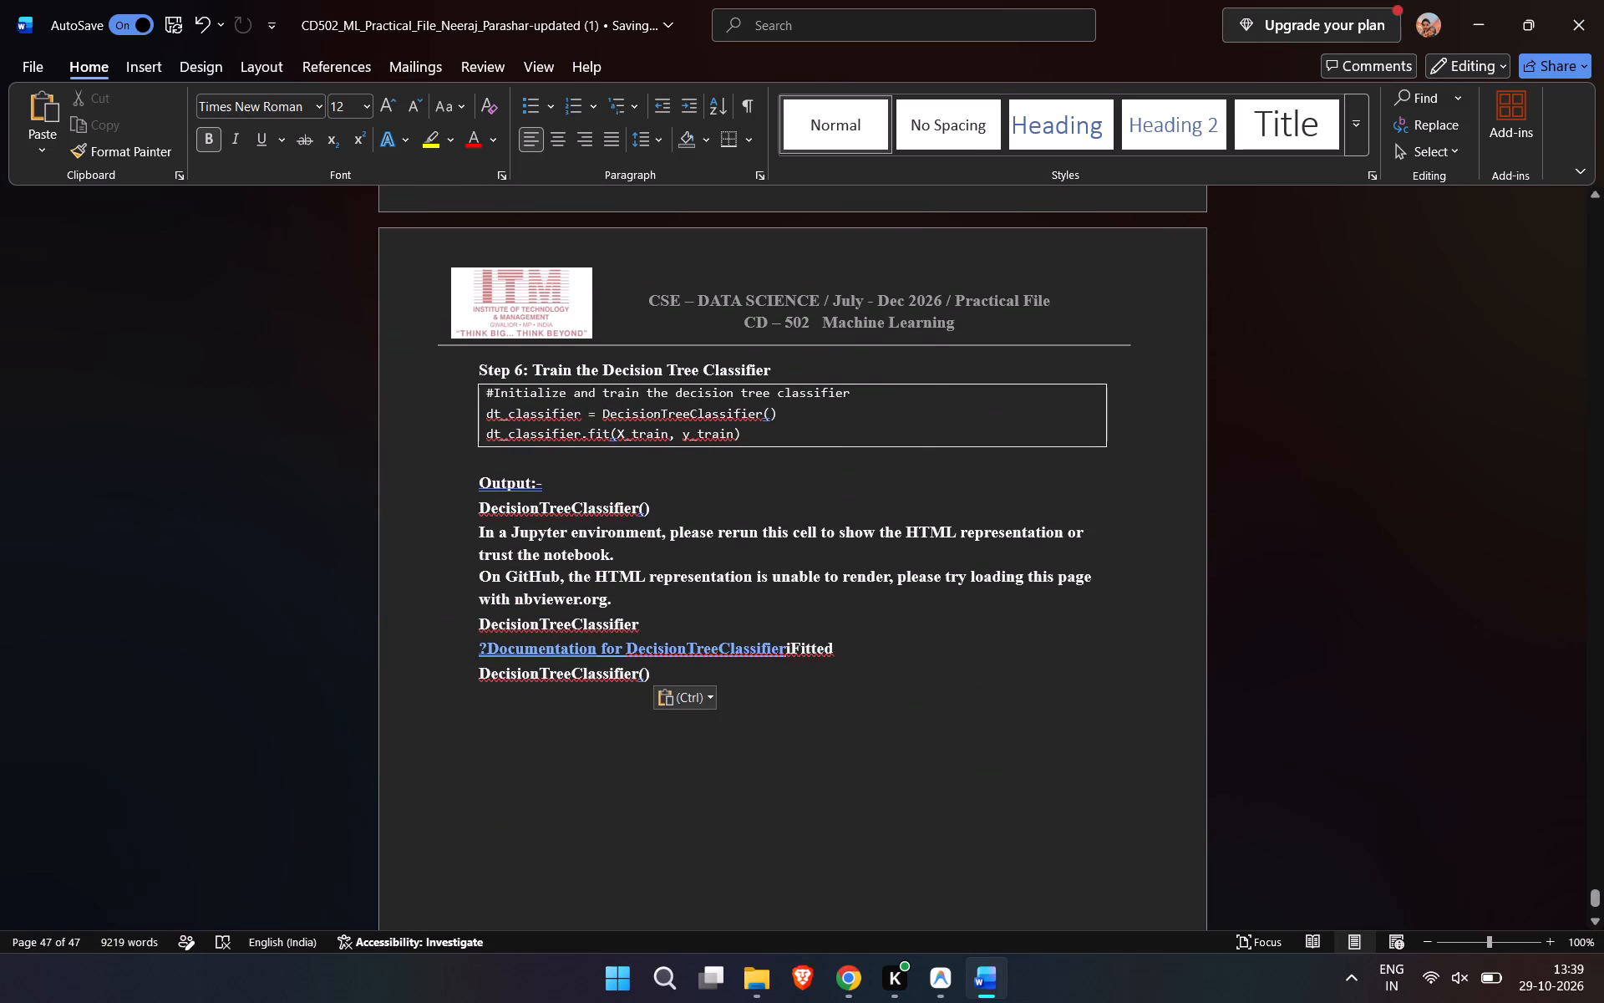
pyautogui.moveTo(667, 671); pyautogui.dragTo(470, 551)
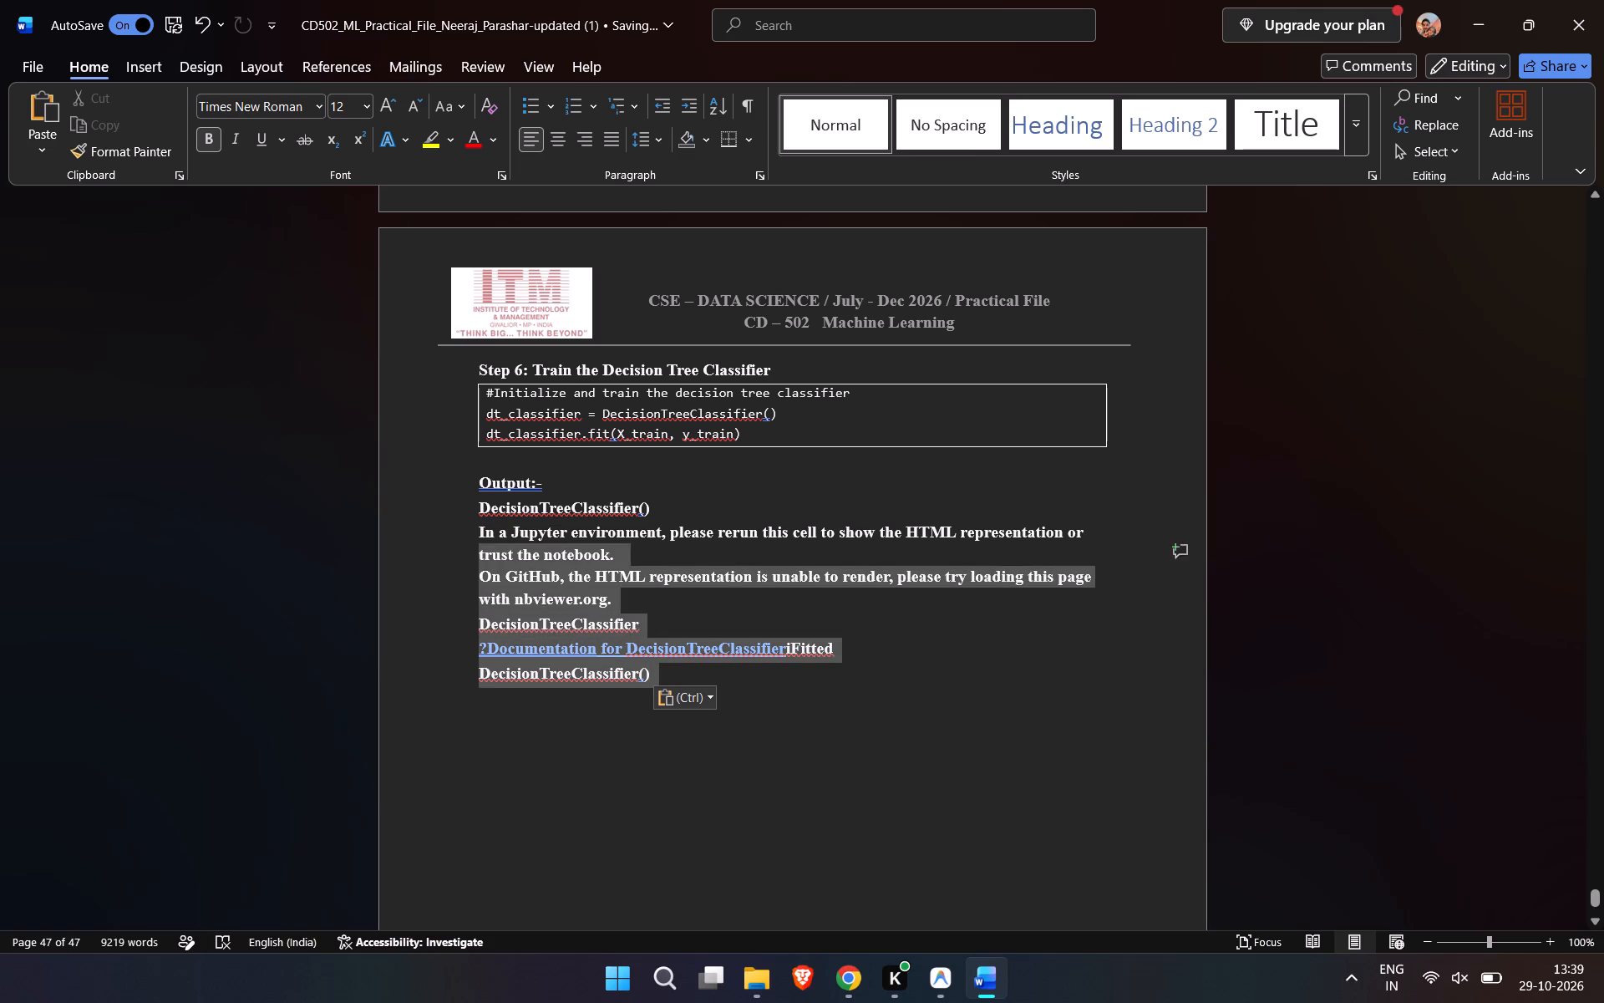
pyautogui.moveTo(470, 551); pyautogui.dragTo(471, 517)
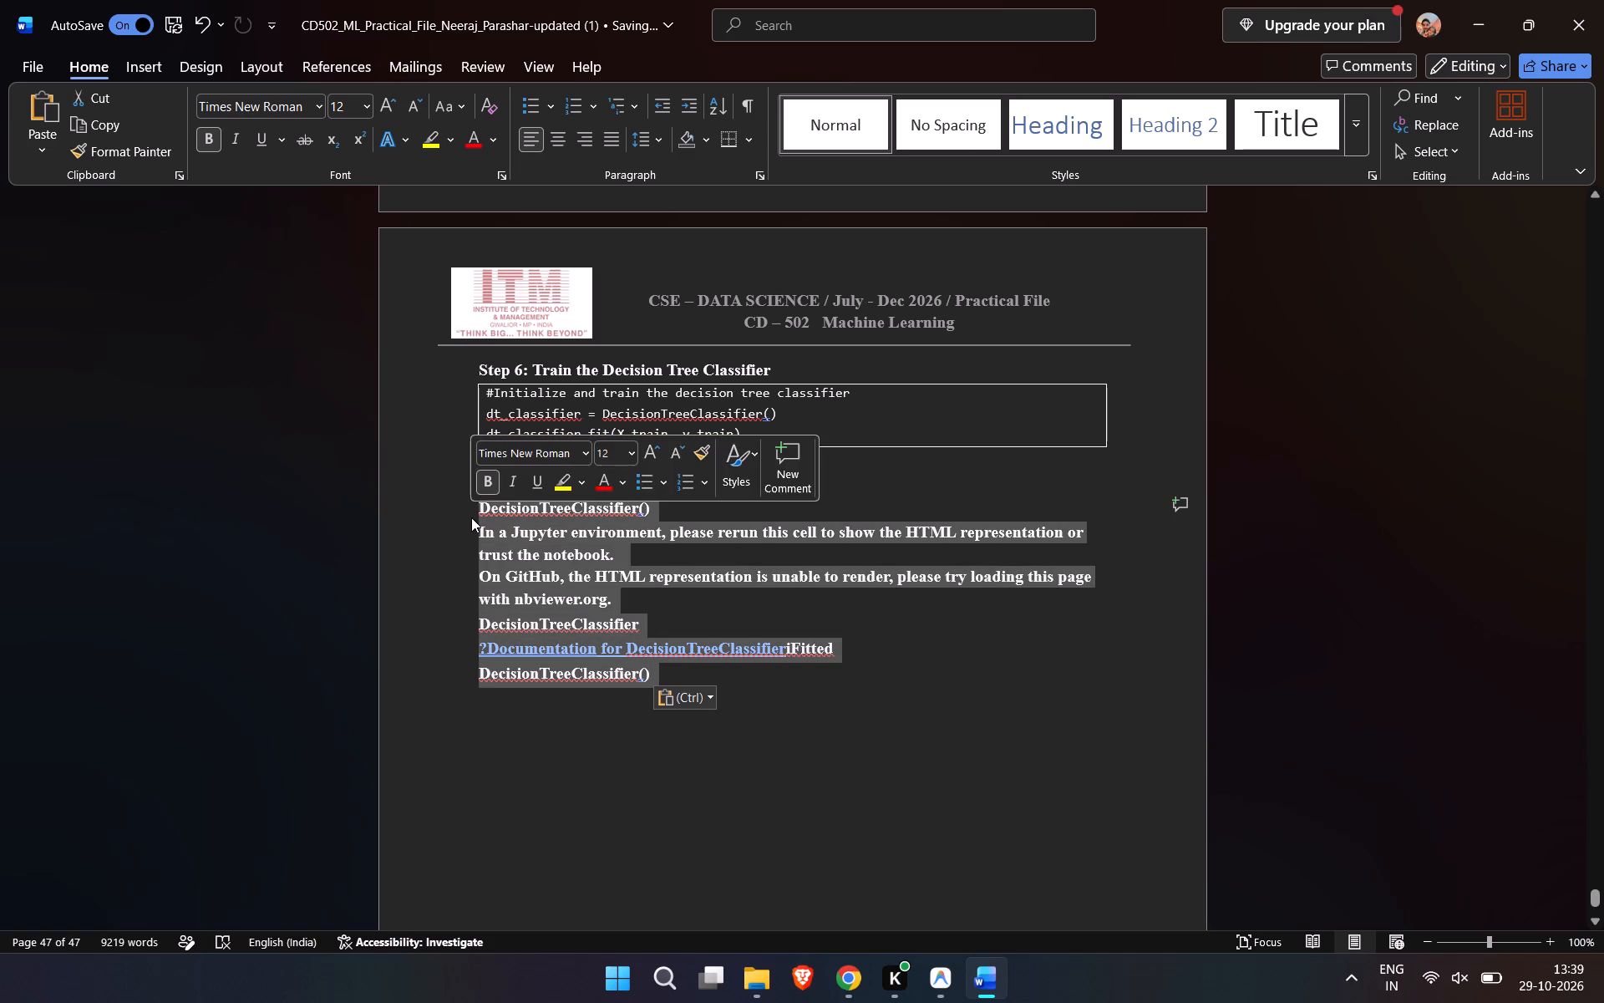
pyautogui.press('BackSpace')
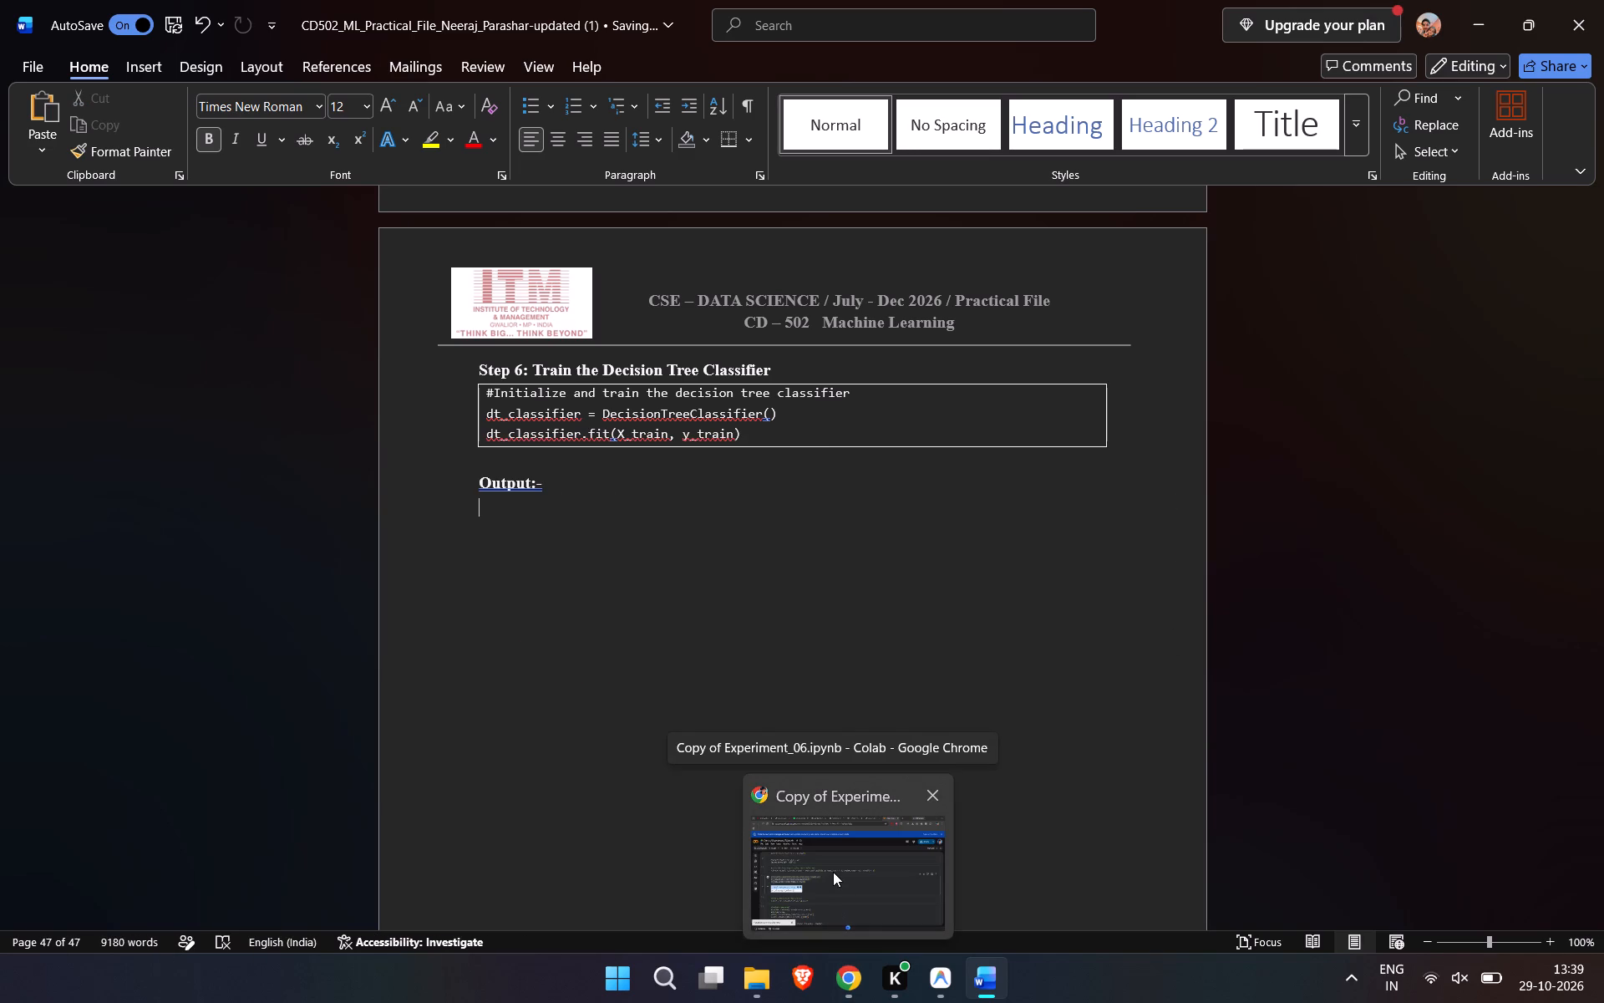
# Capture a screenshot of the DecisionTreeClassifier output box below the classifier training cell in the Colab notebook in Chrome.
pyautogui.click(881, 907)
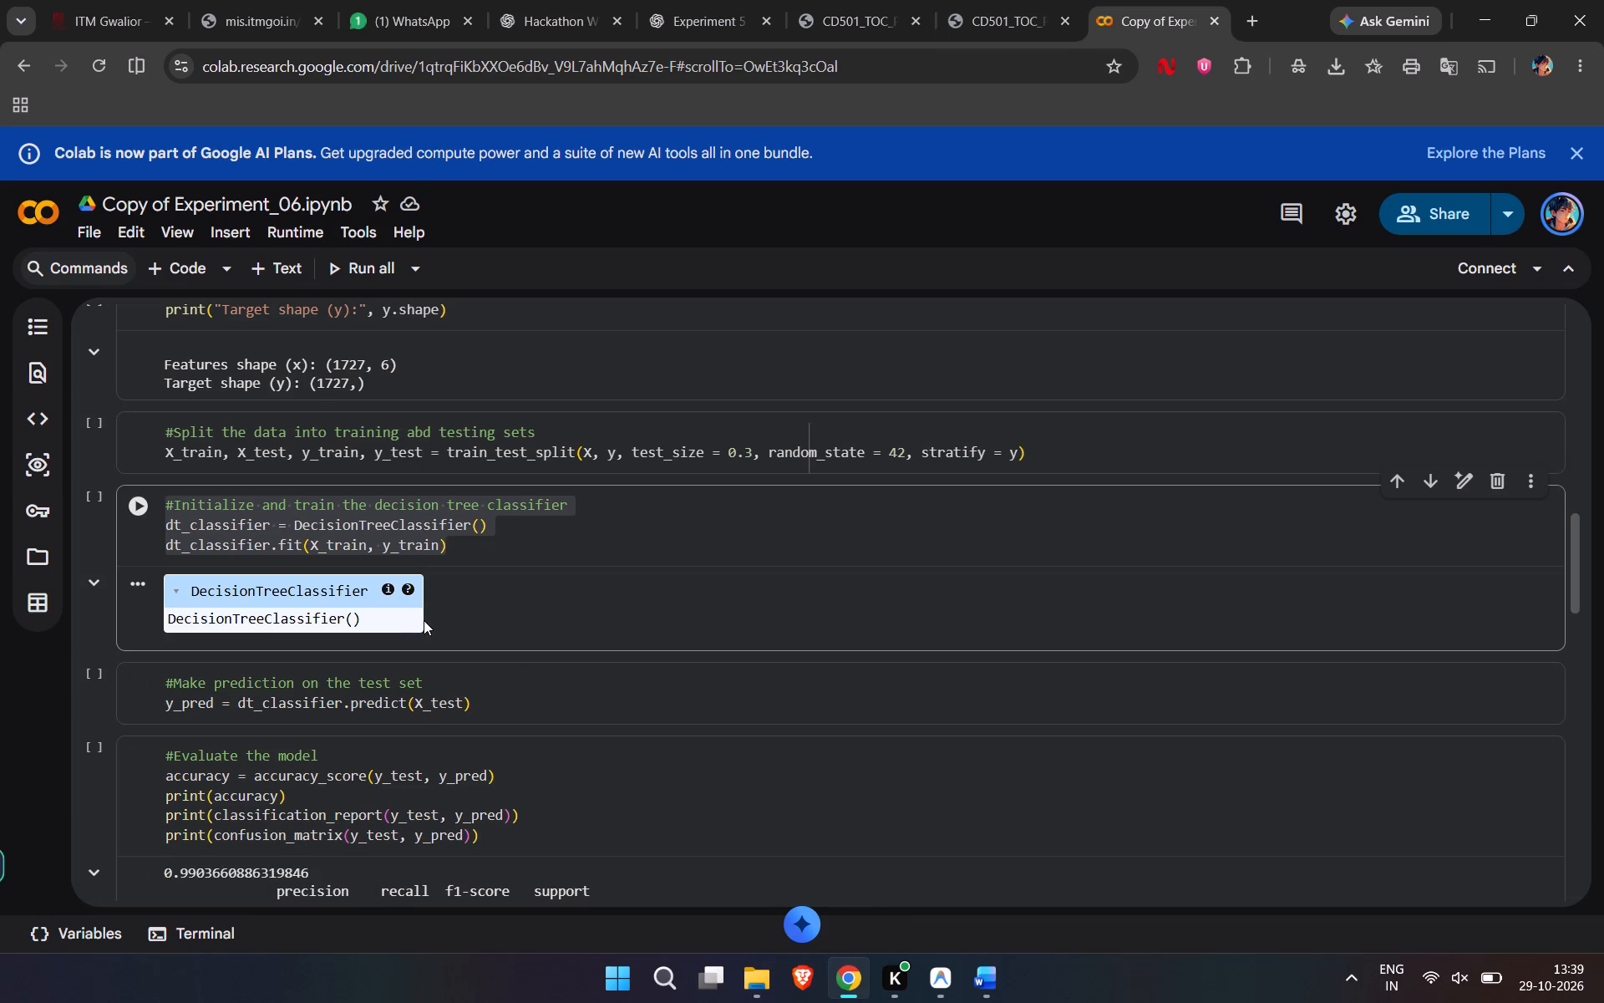
pyautogui.press('shift+super+s')
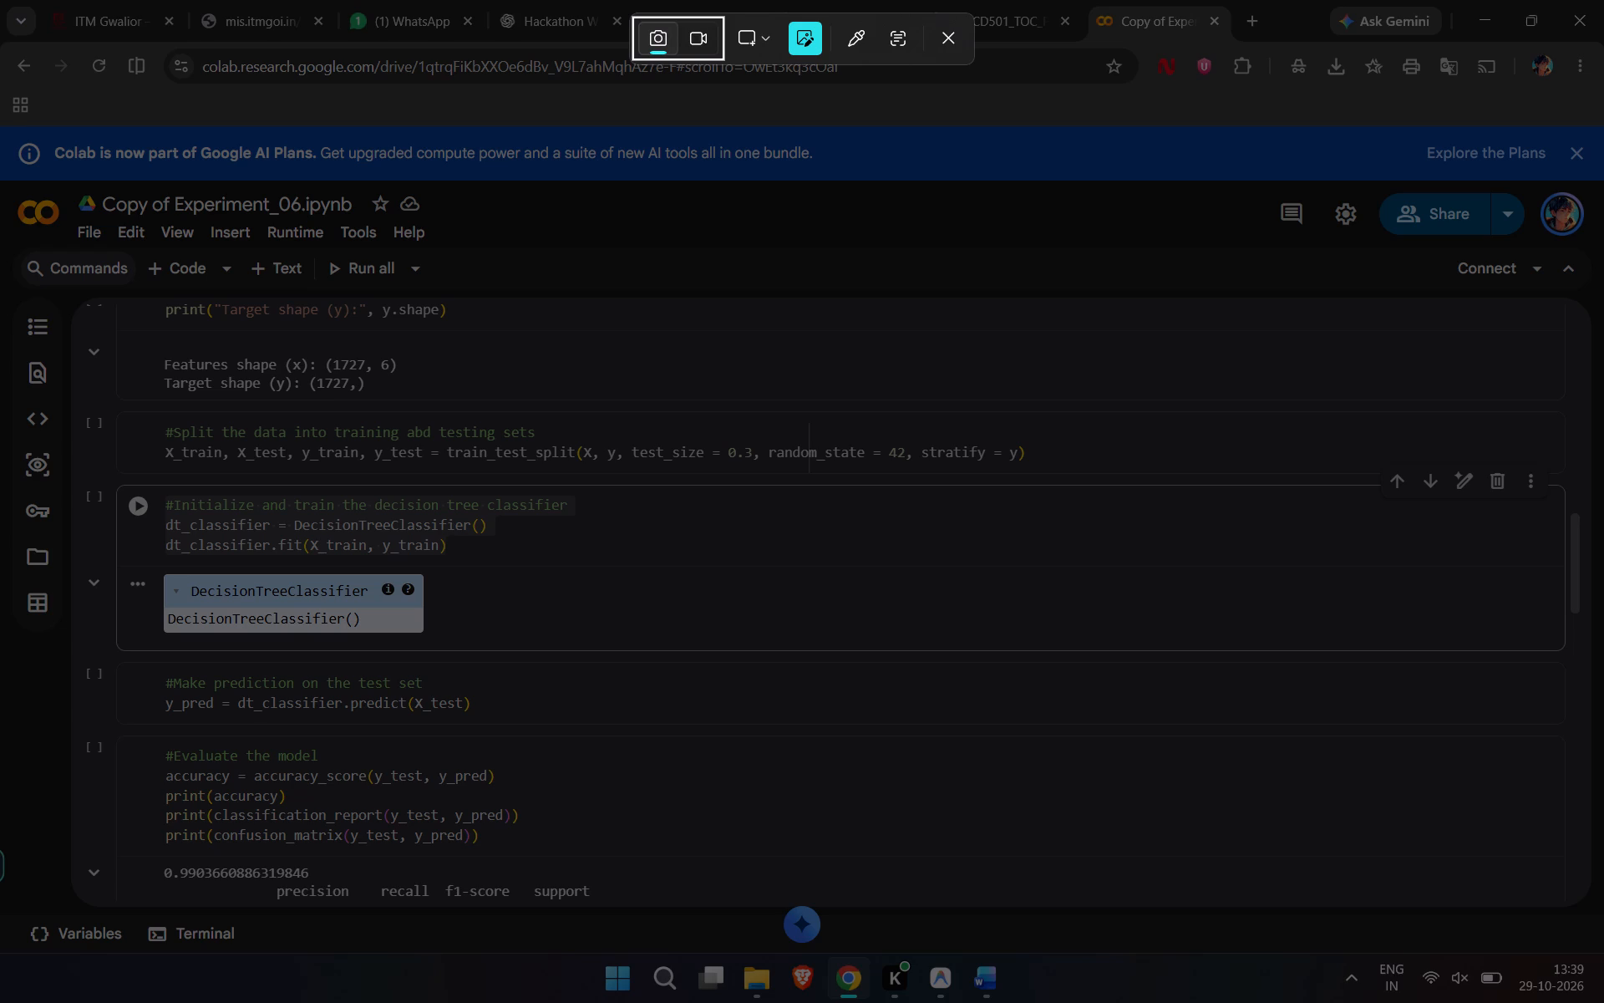
pyautogui.moveTo(165, 576); pyautogui.dragTo(435, 613)
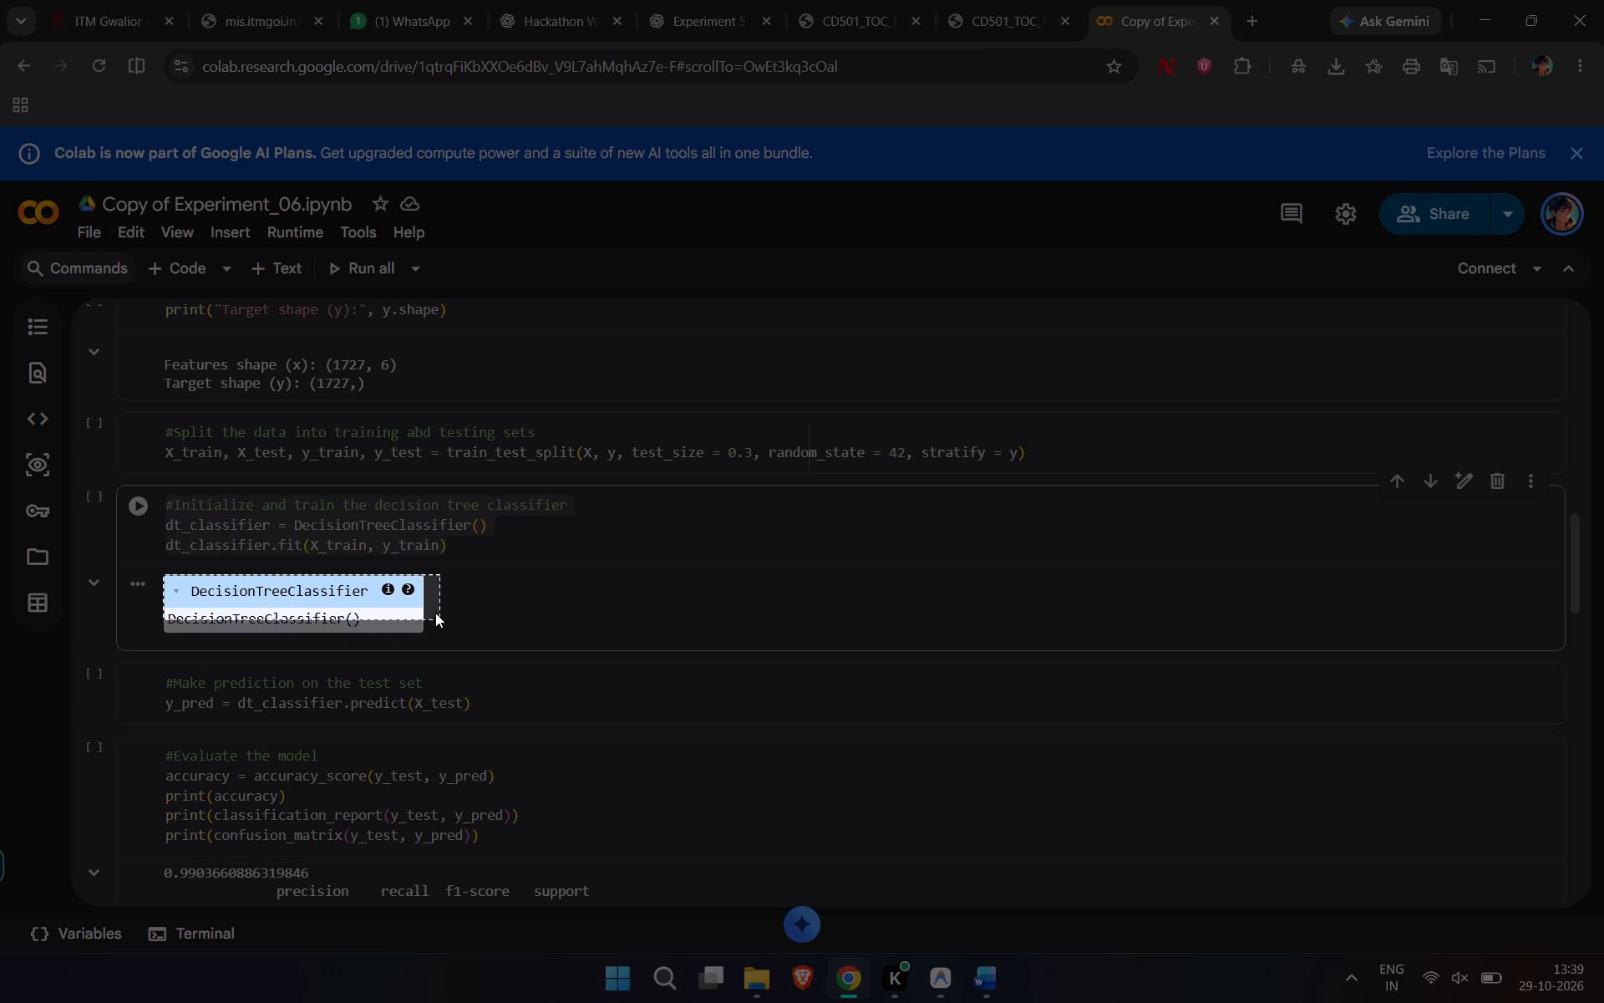
pyautogui.moveTo(435, 613); pyautogui.dragTo(424, 631)
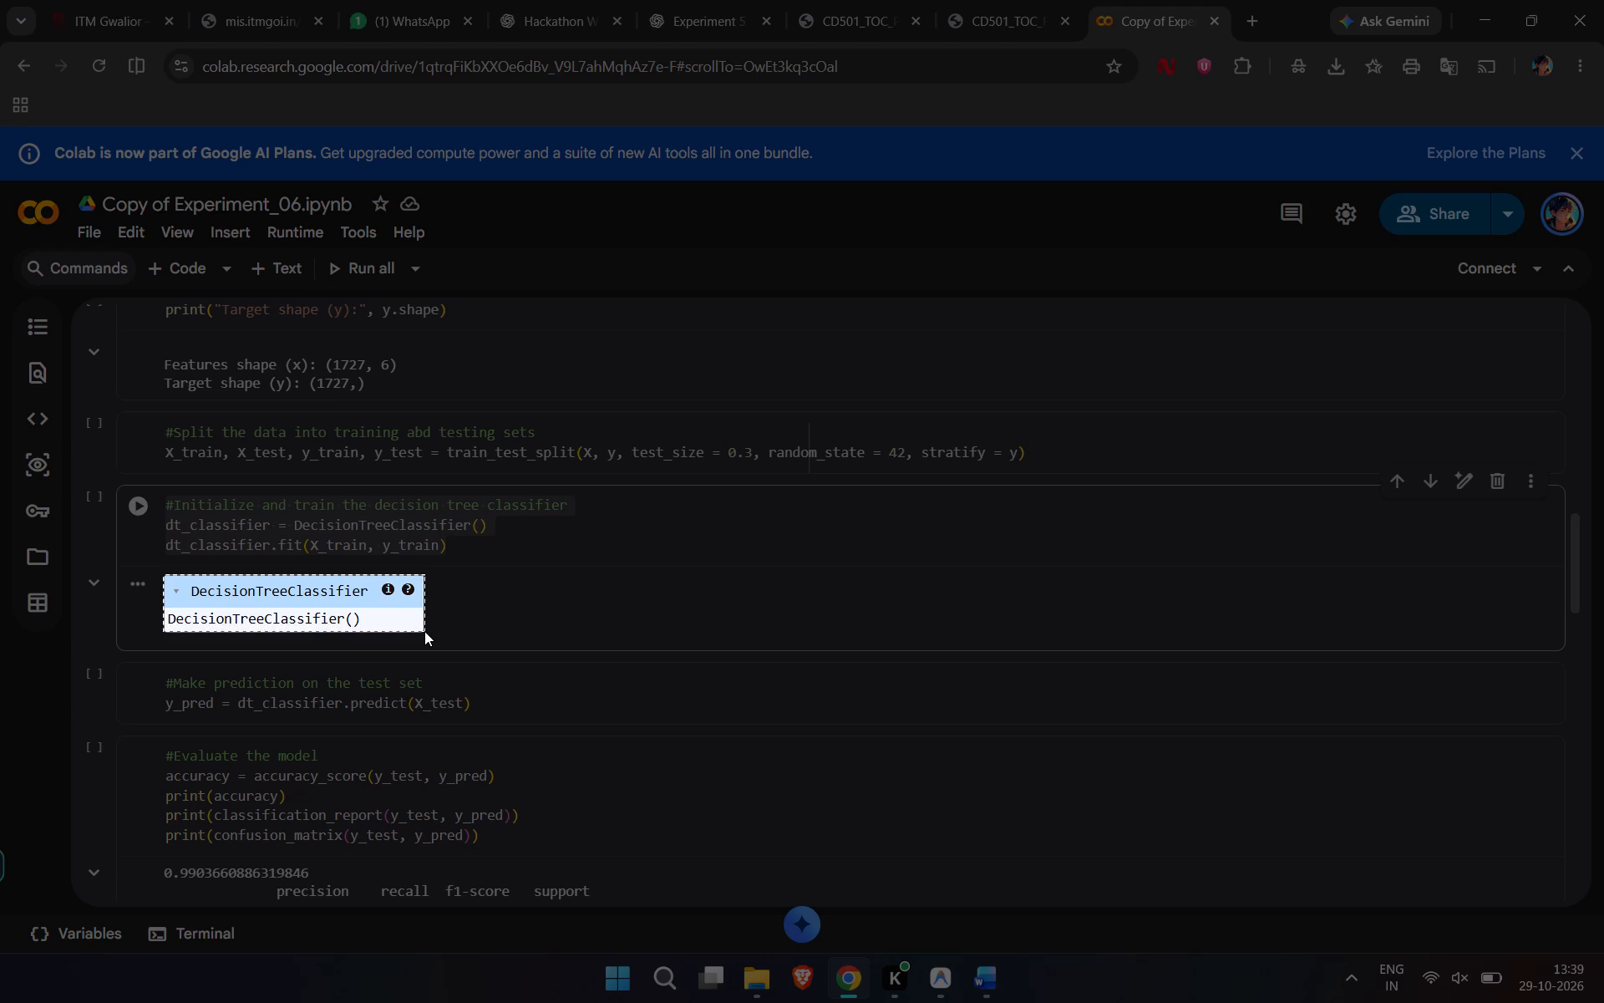
pyautogui.moveTo(424, 631); pyautogui.dragTo(422, 632)
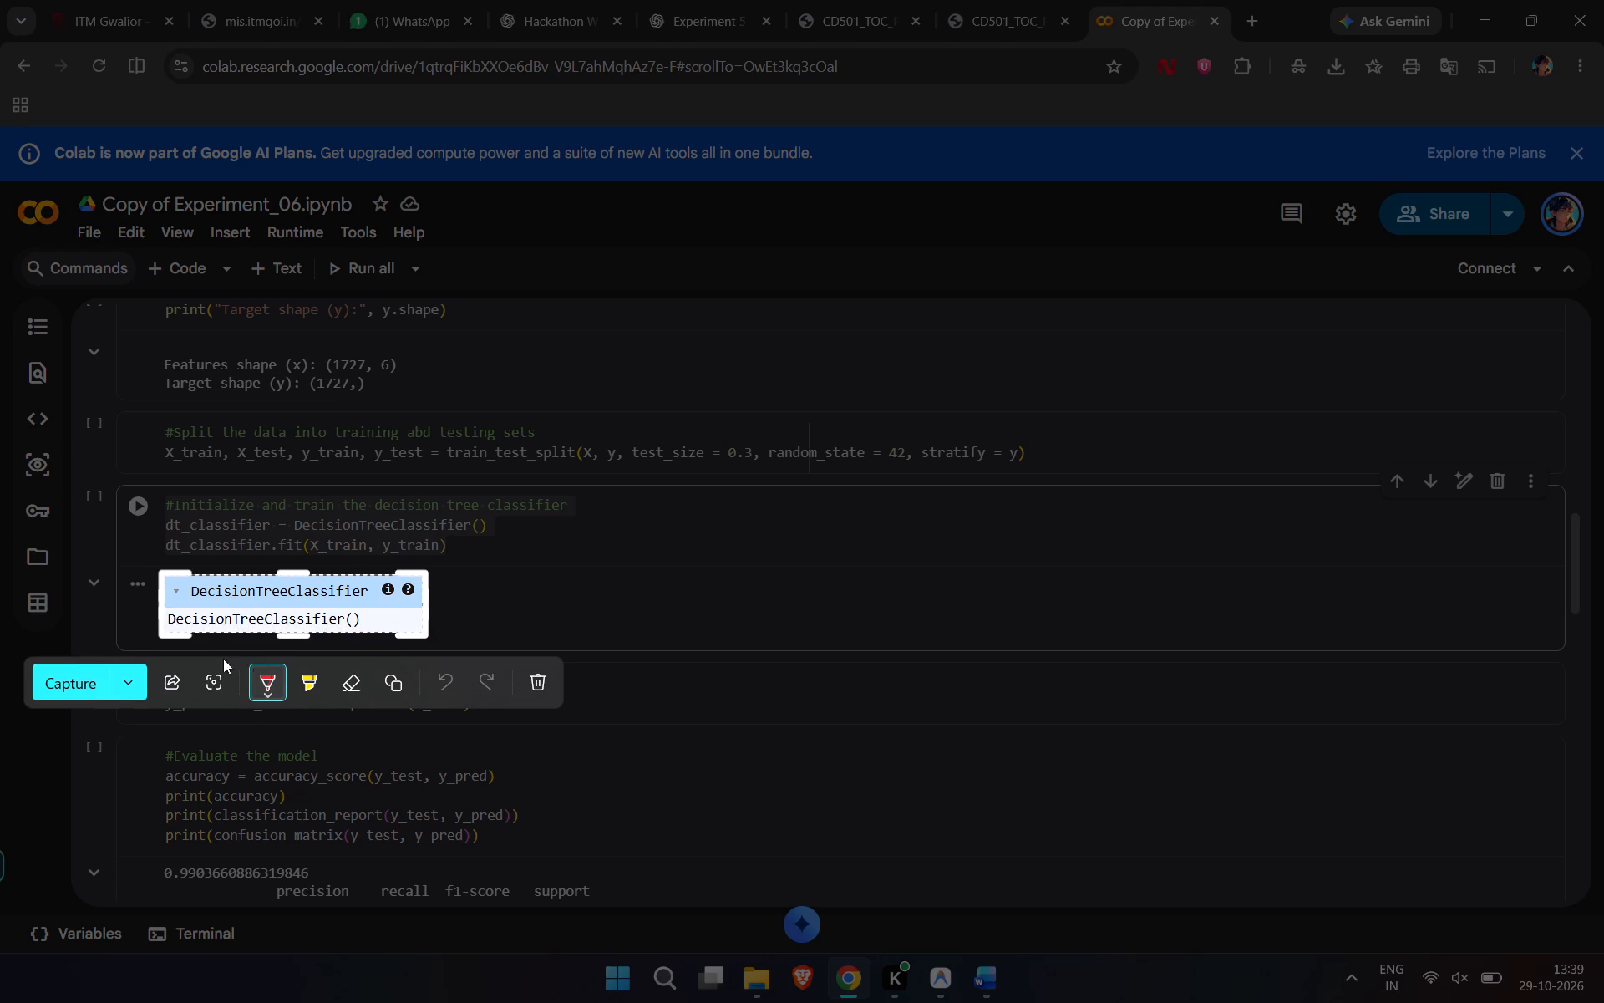
pyautogui.click(77, 689)
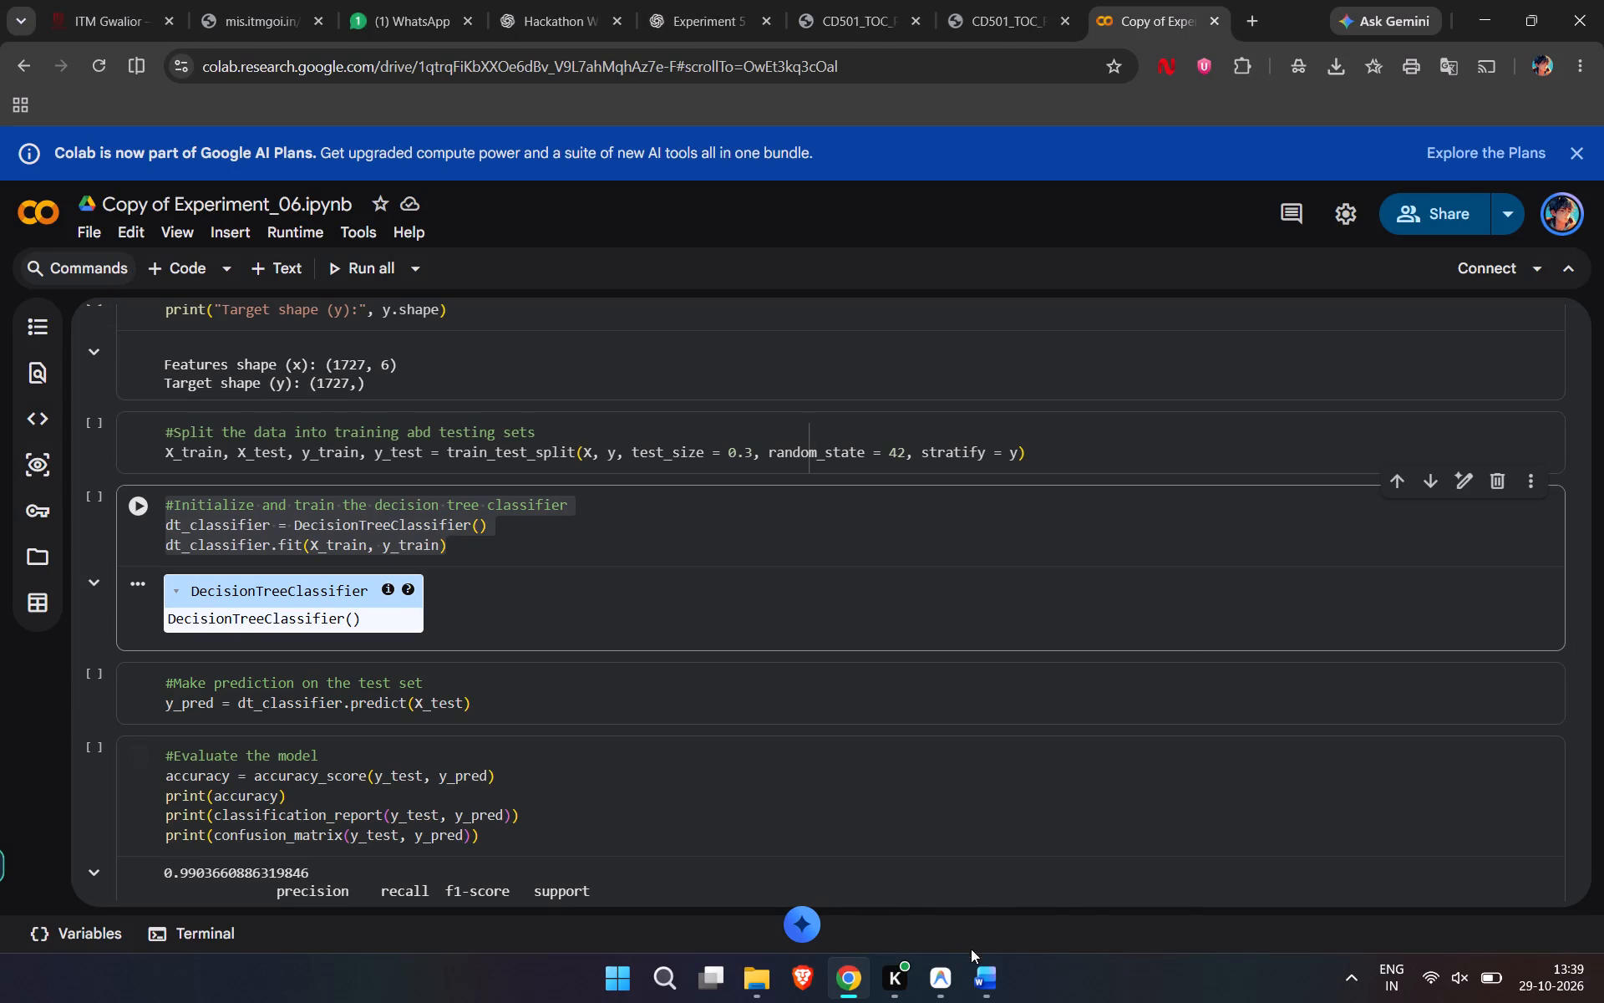
# In the Word practical file, insert a 1x1 table under the Step 6 "Output:-" label and paste the classifier output screenshot into it.
pyautogui.click(963, 899)
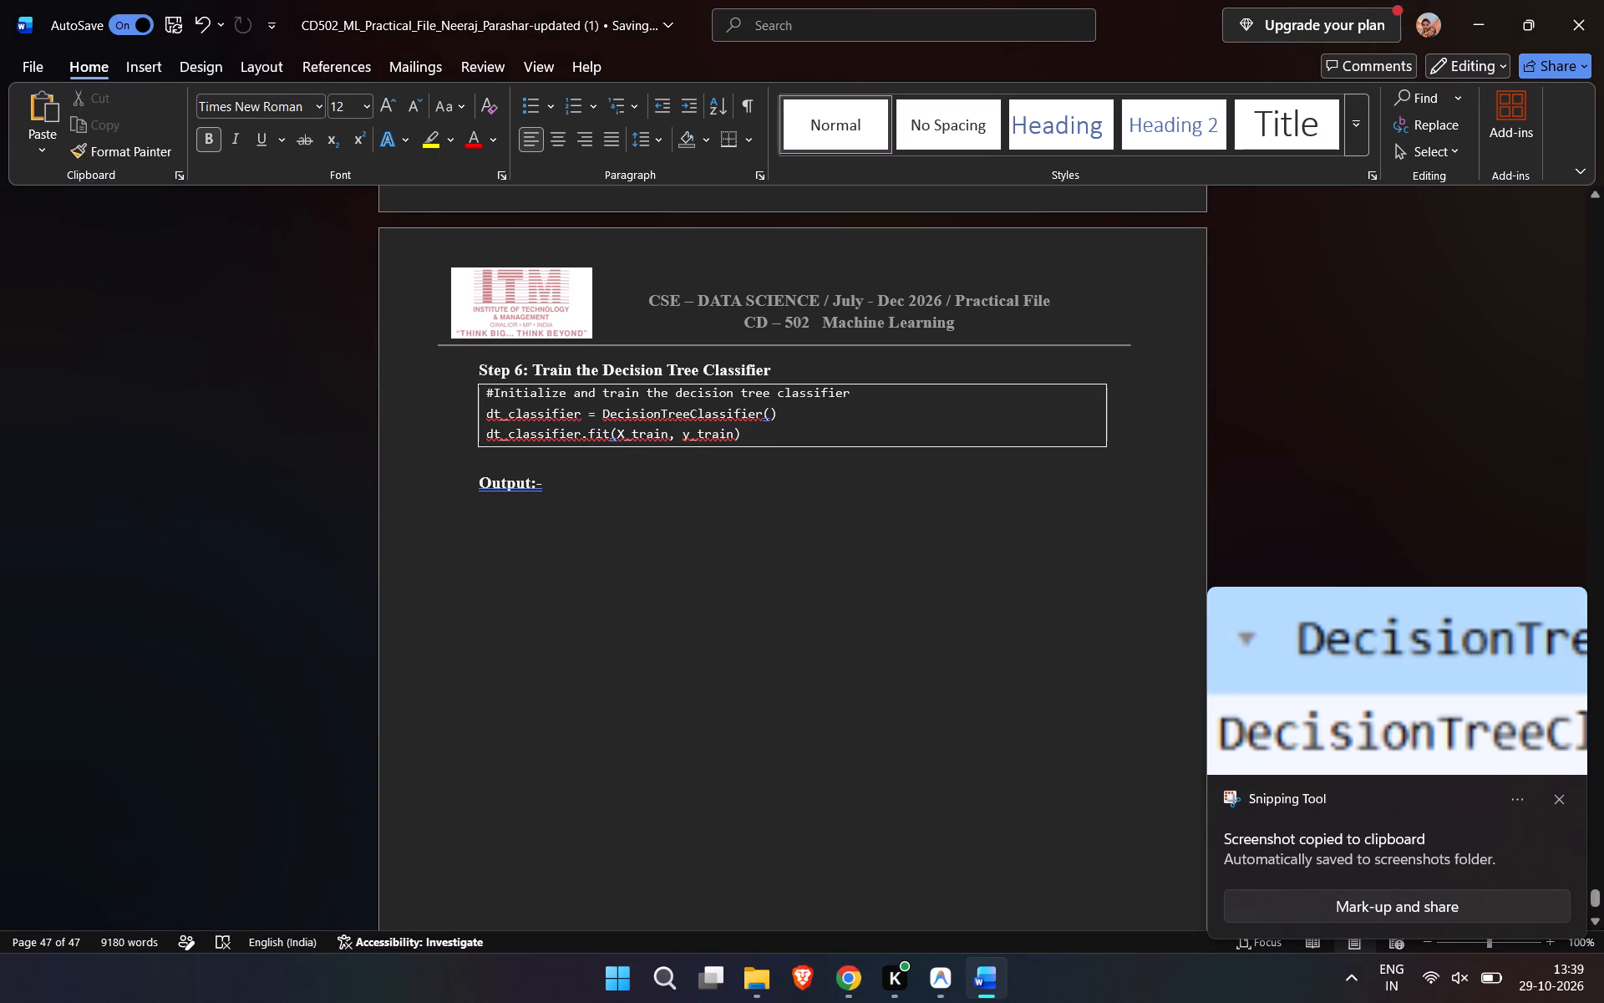
pyautogui.click(146, 78)
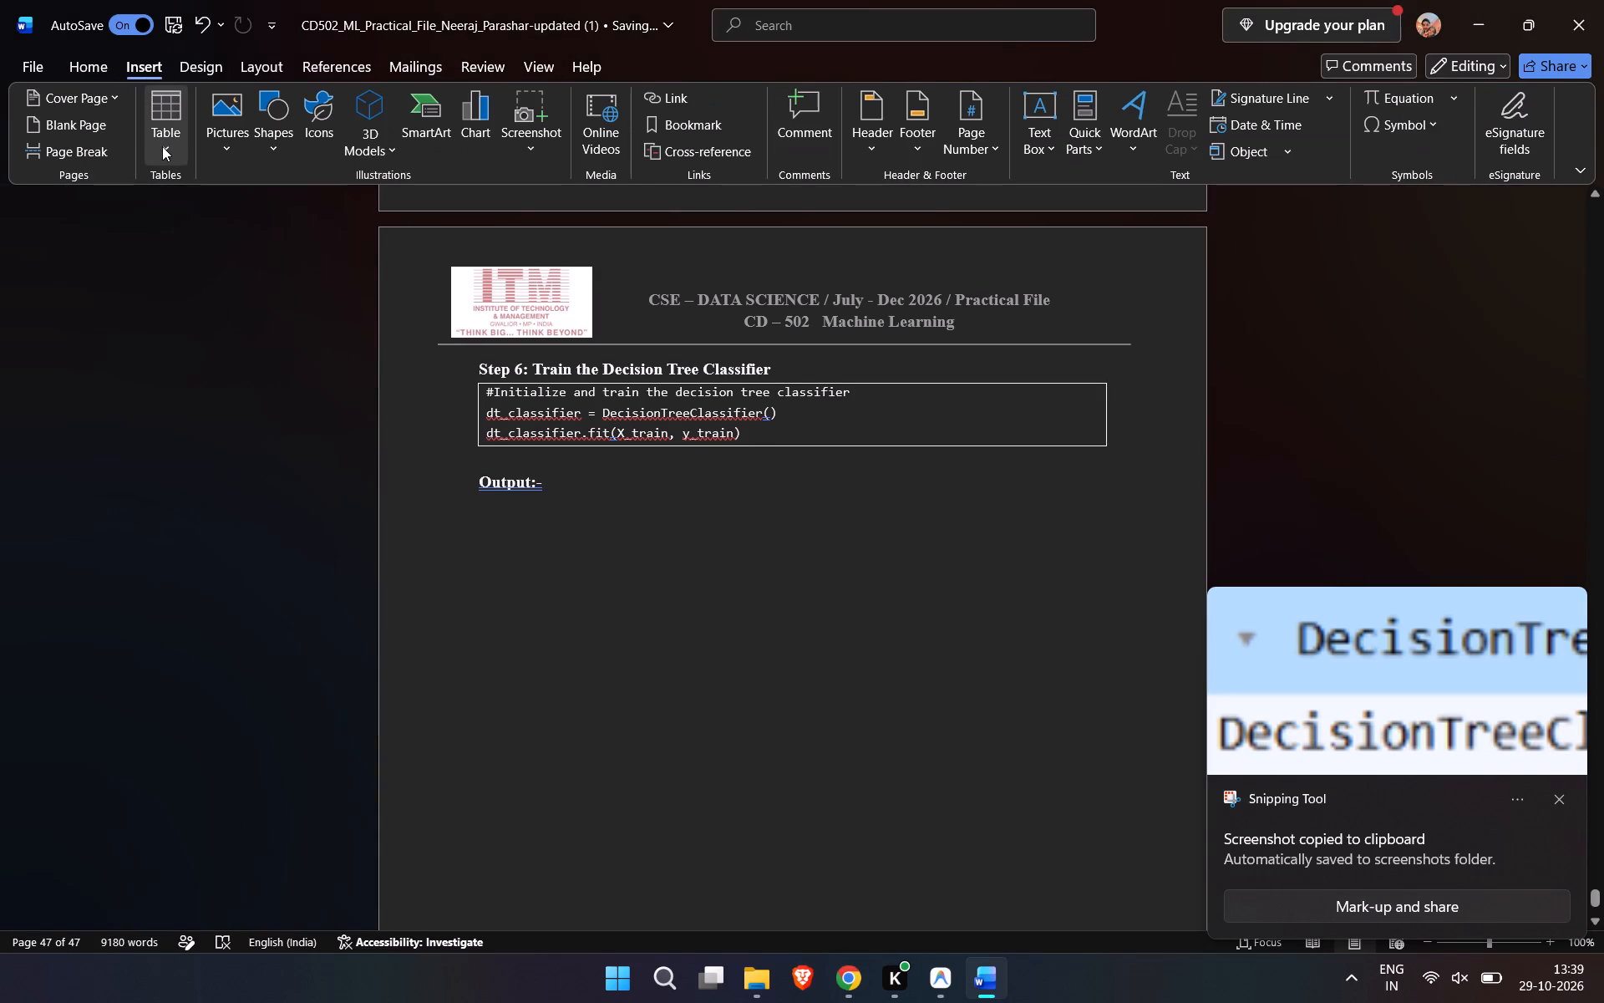
pyautogui.click(162, 146)
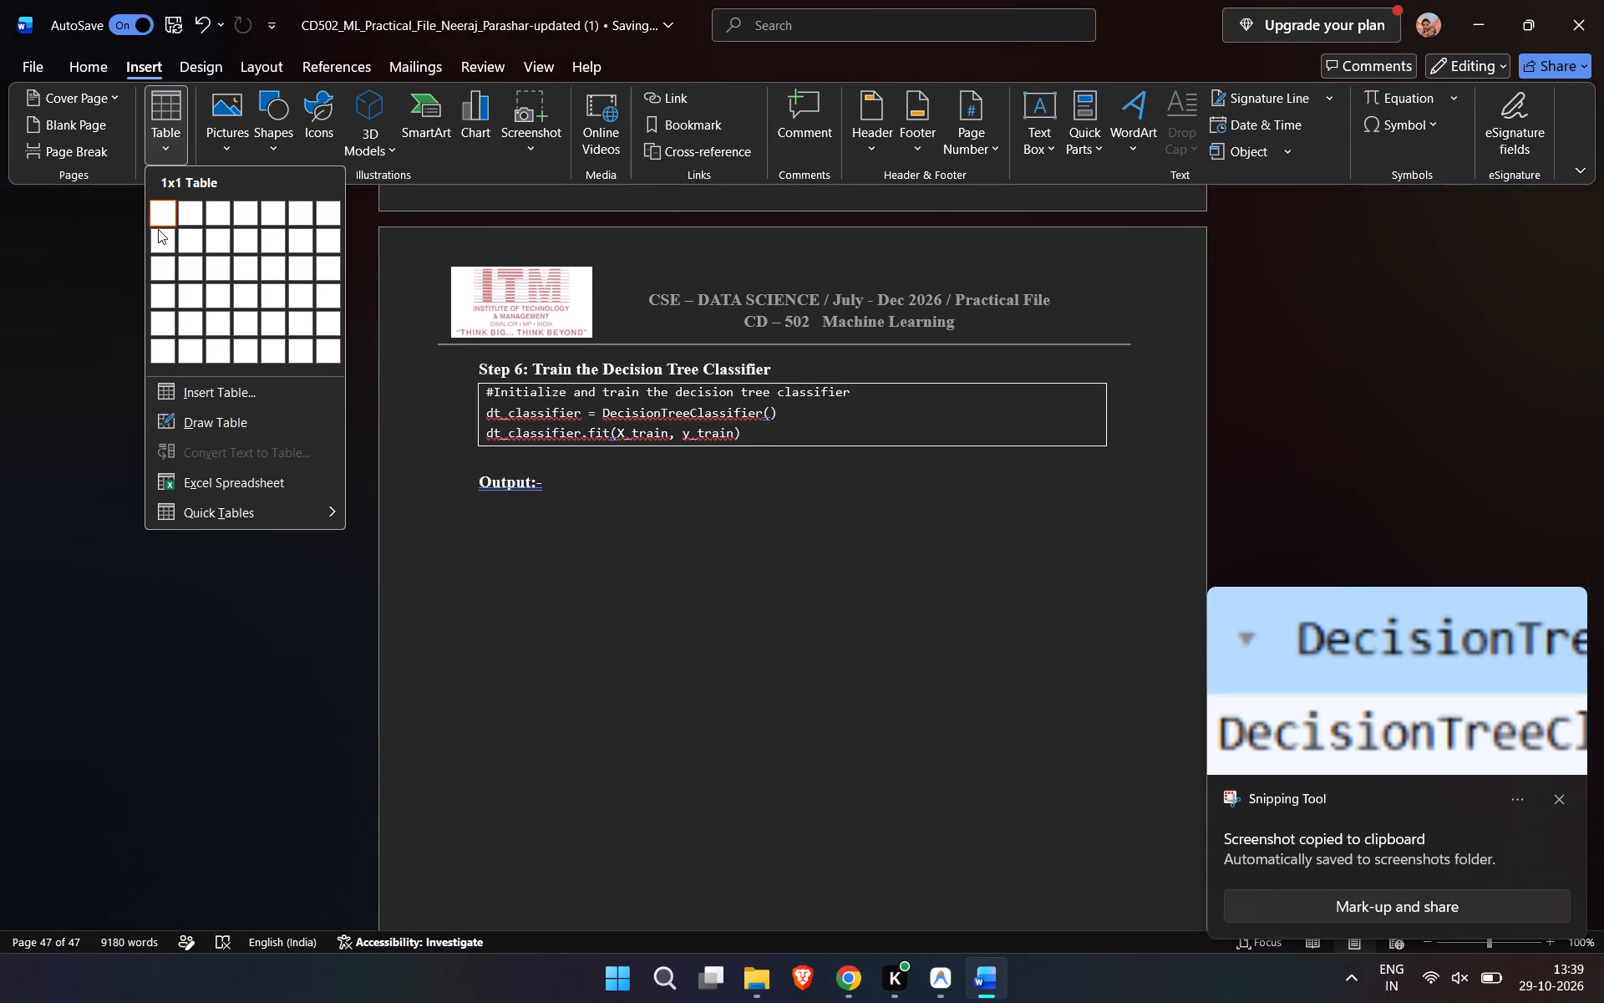
pyautogui.click(162, 206)
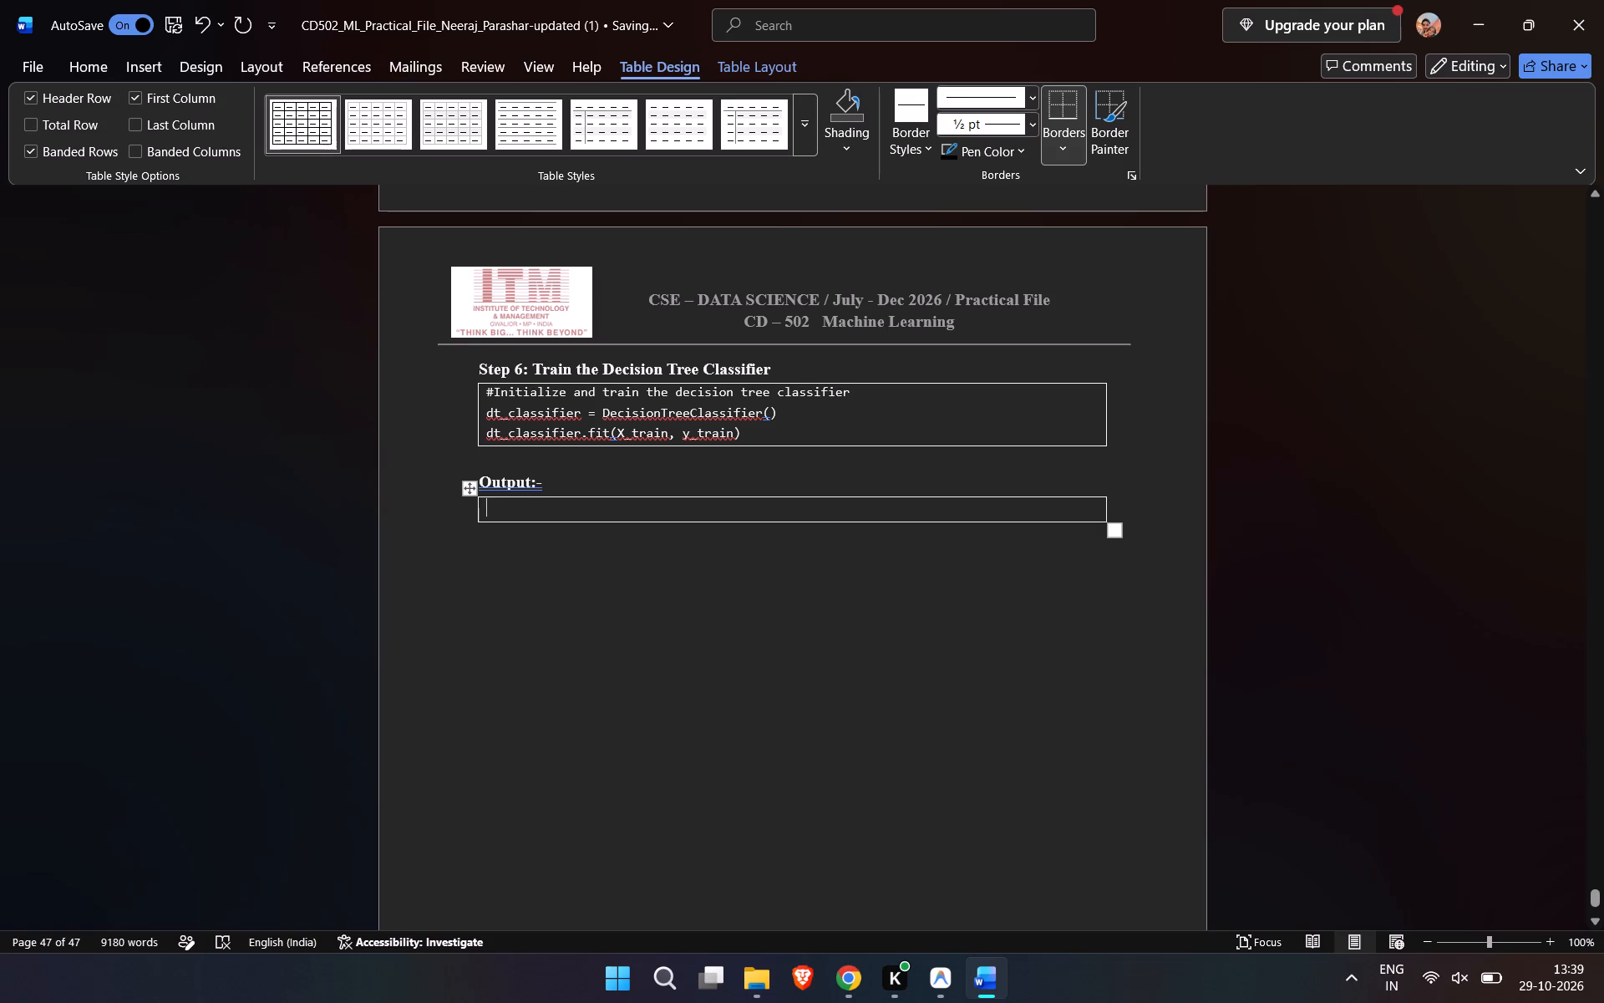
pyautogui.hotkey('ctrl', 'v')
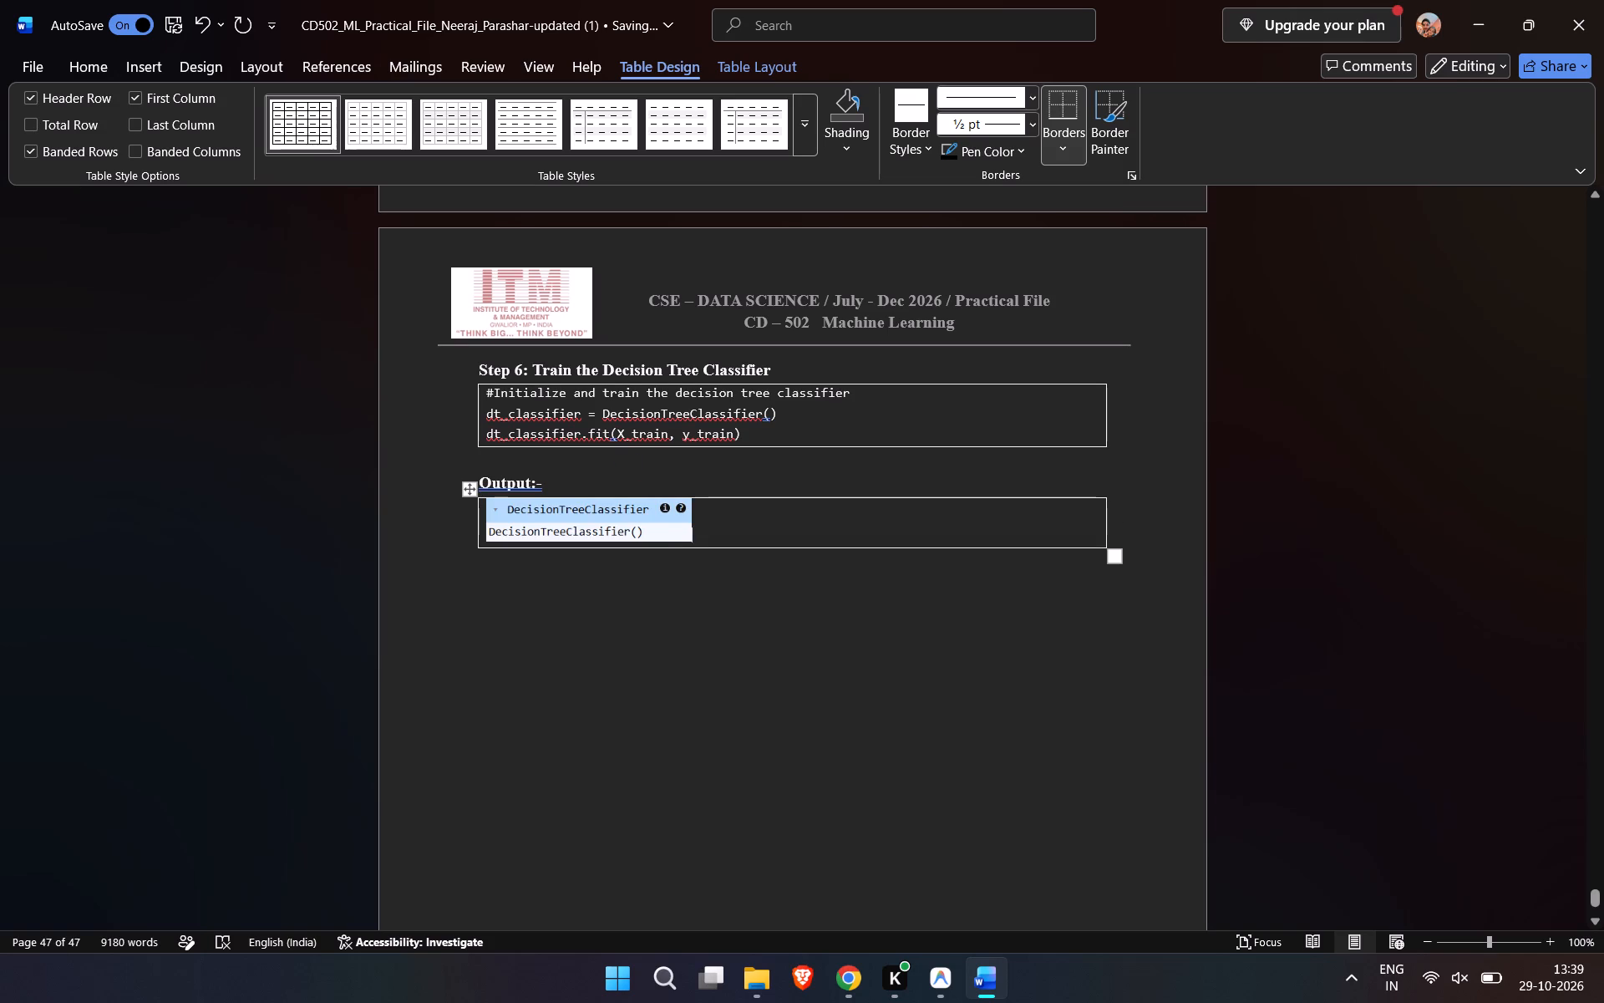
# Add an empty line below the classifier output table on page 47.
pyautogui.click(733, 601)
pyautogui.press('Return')
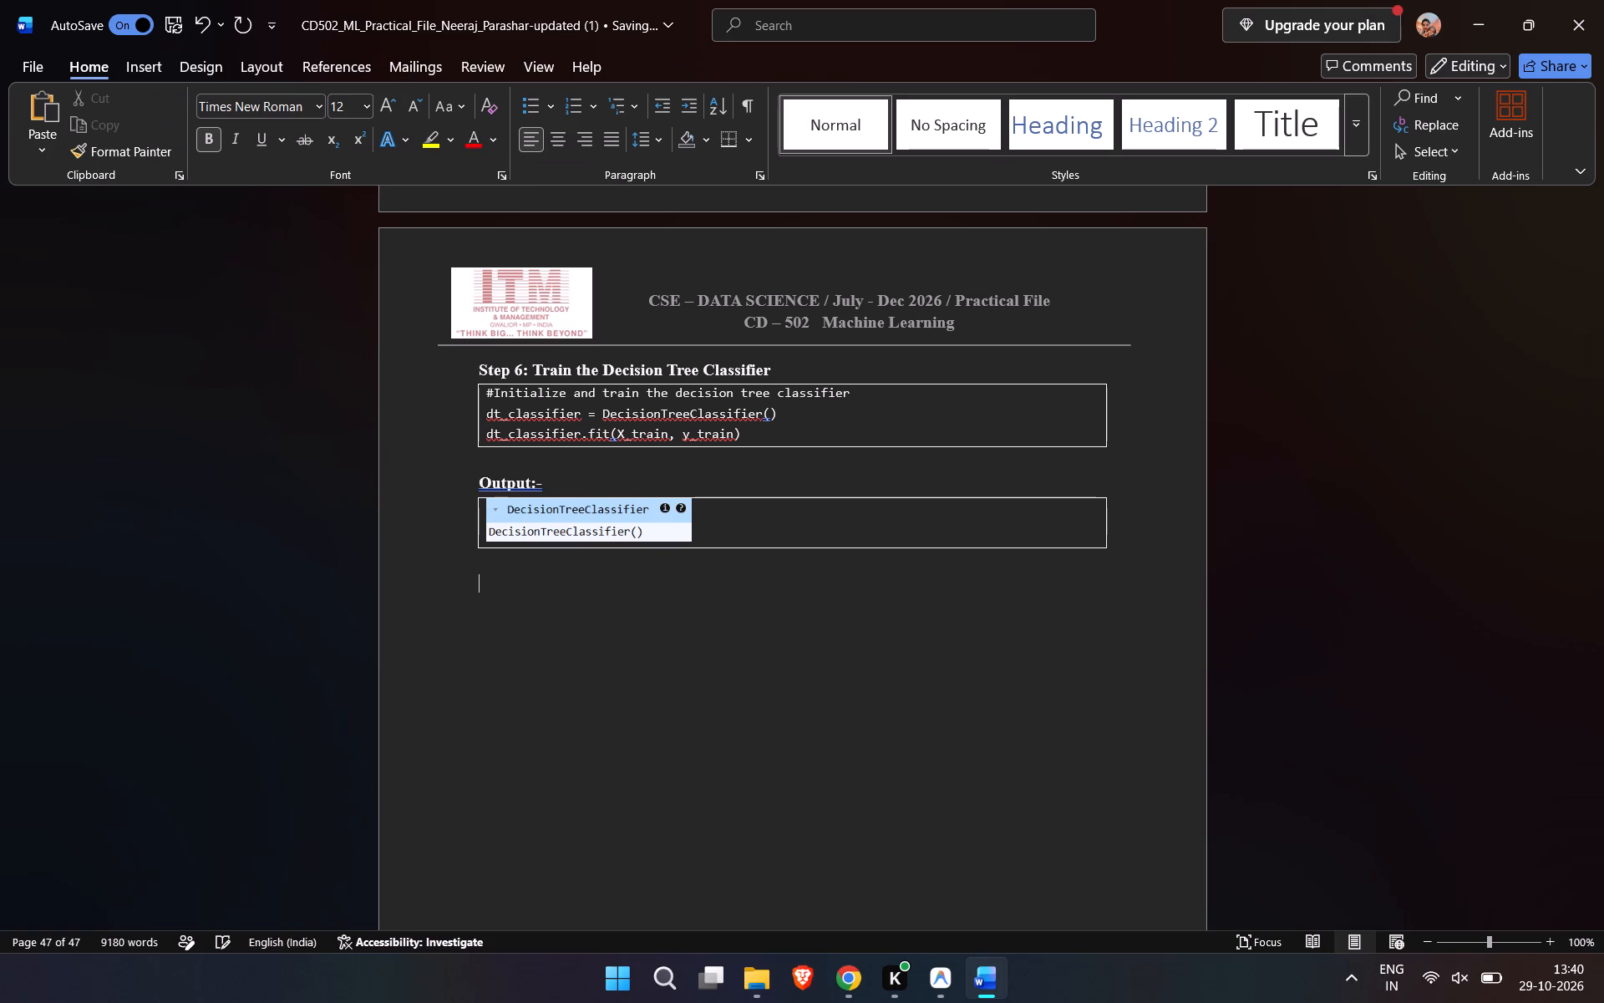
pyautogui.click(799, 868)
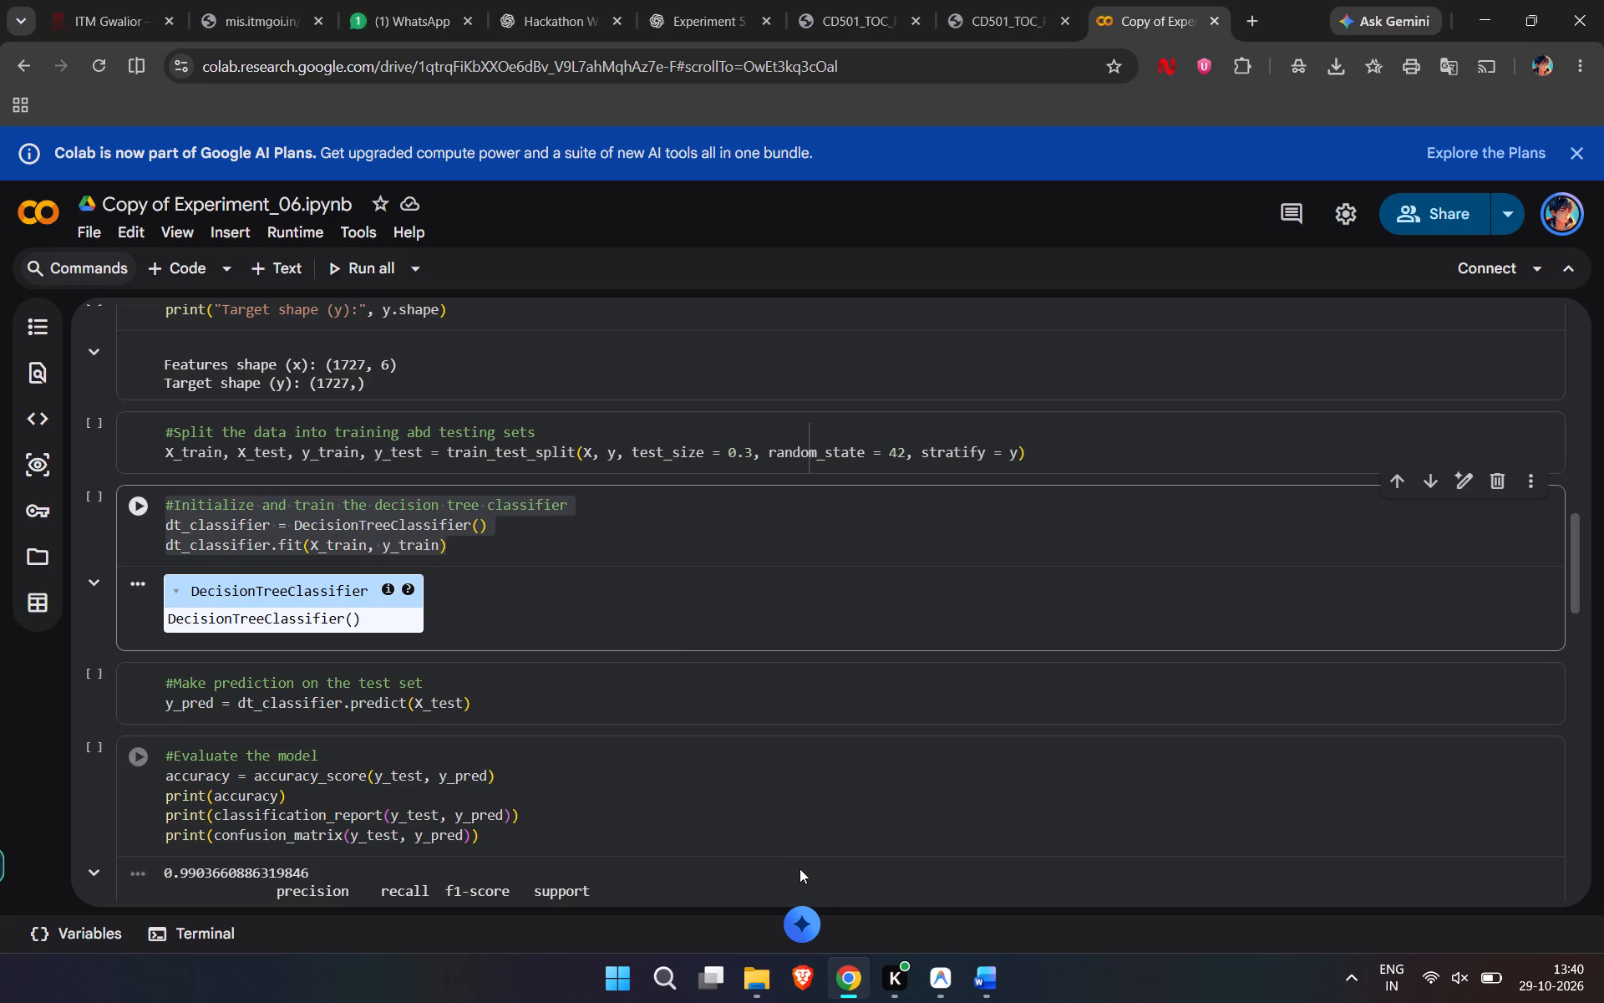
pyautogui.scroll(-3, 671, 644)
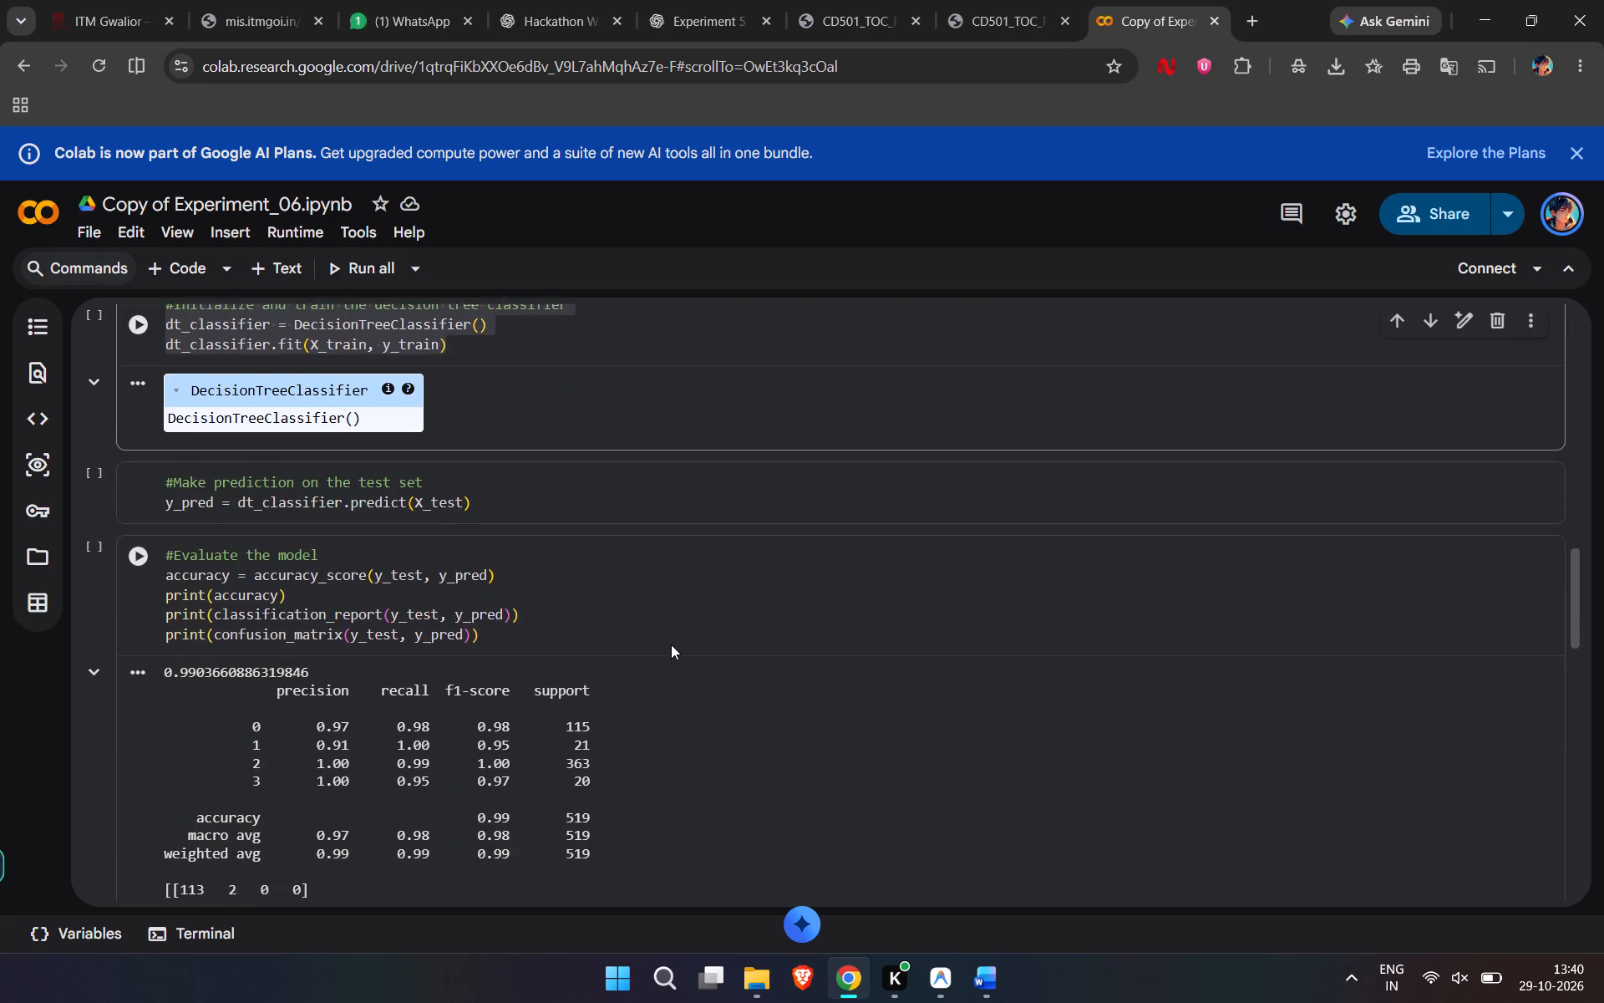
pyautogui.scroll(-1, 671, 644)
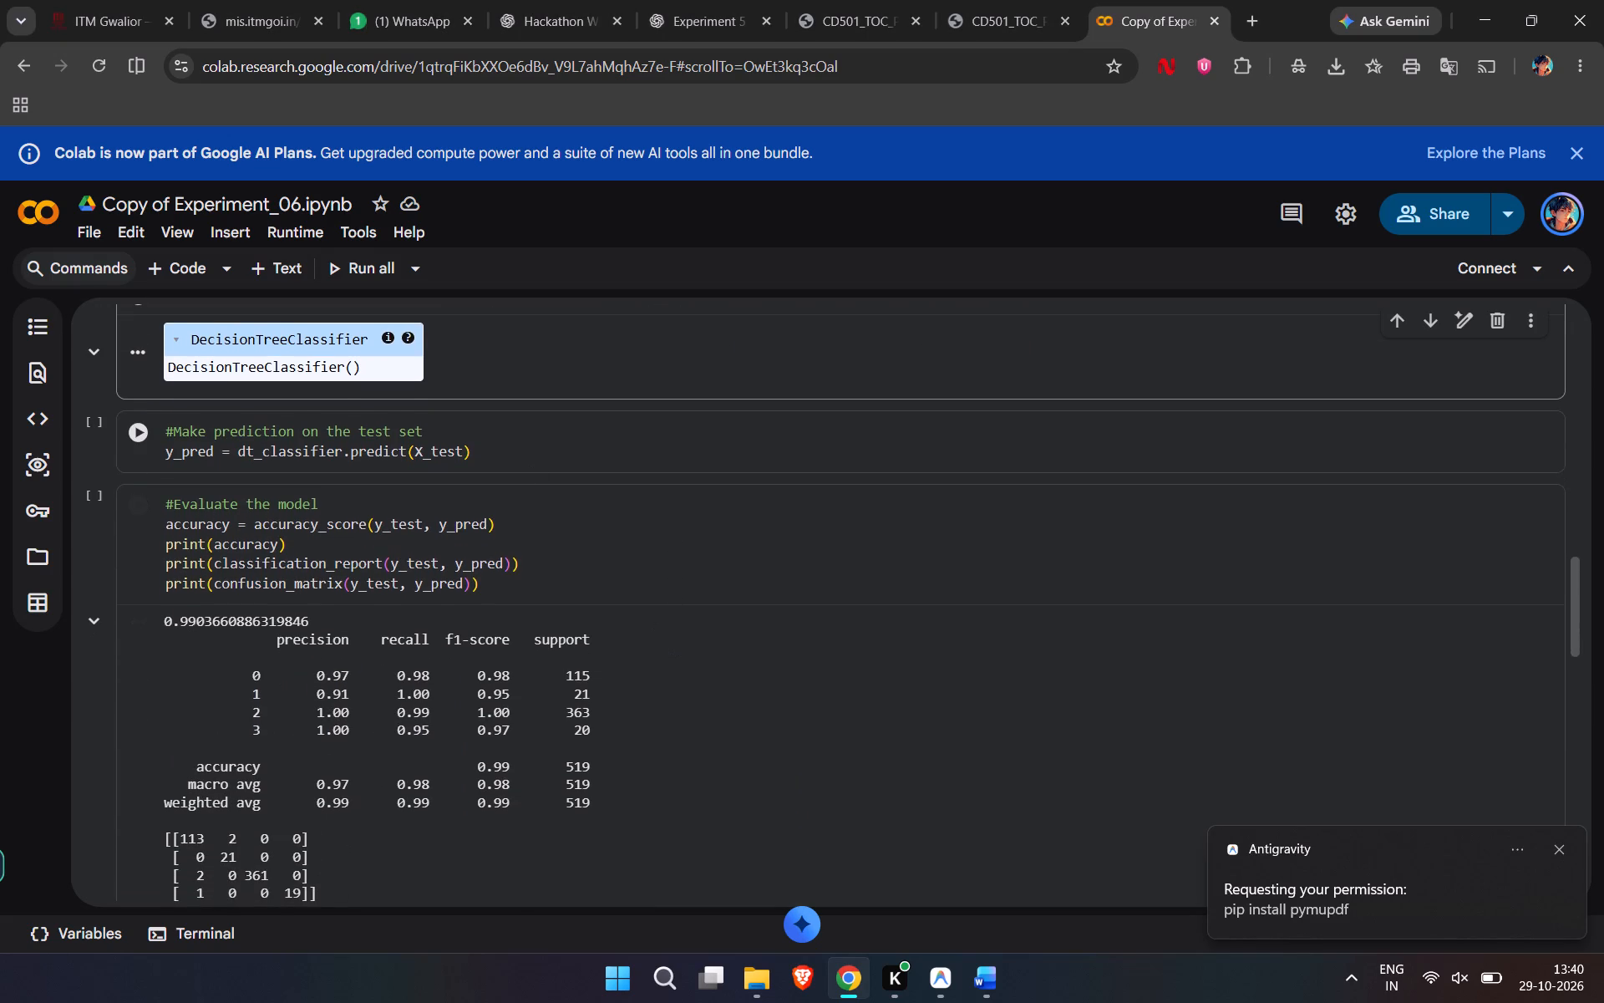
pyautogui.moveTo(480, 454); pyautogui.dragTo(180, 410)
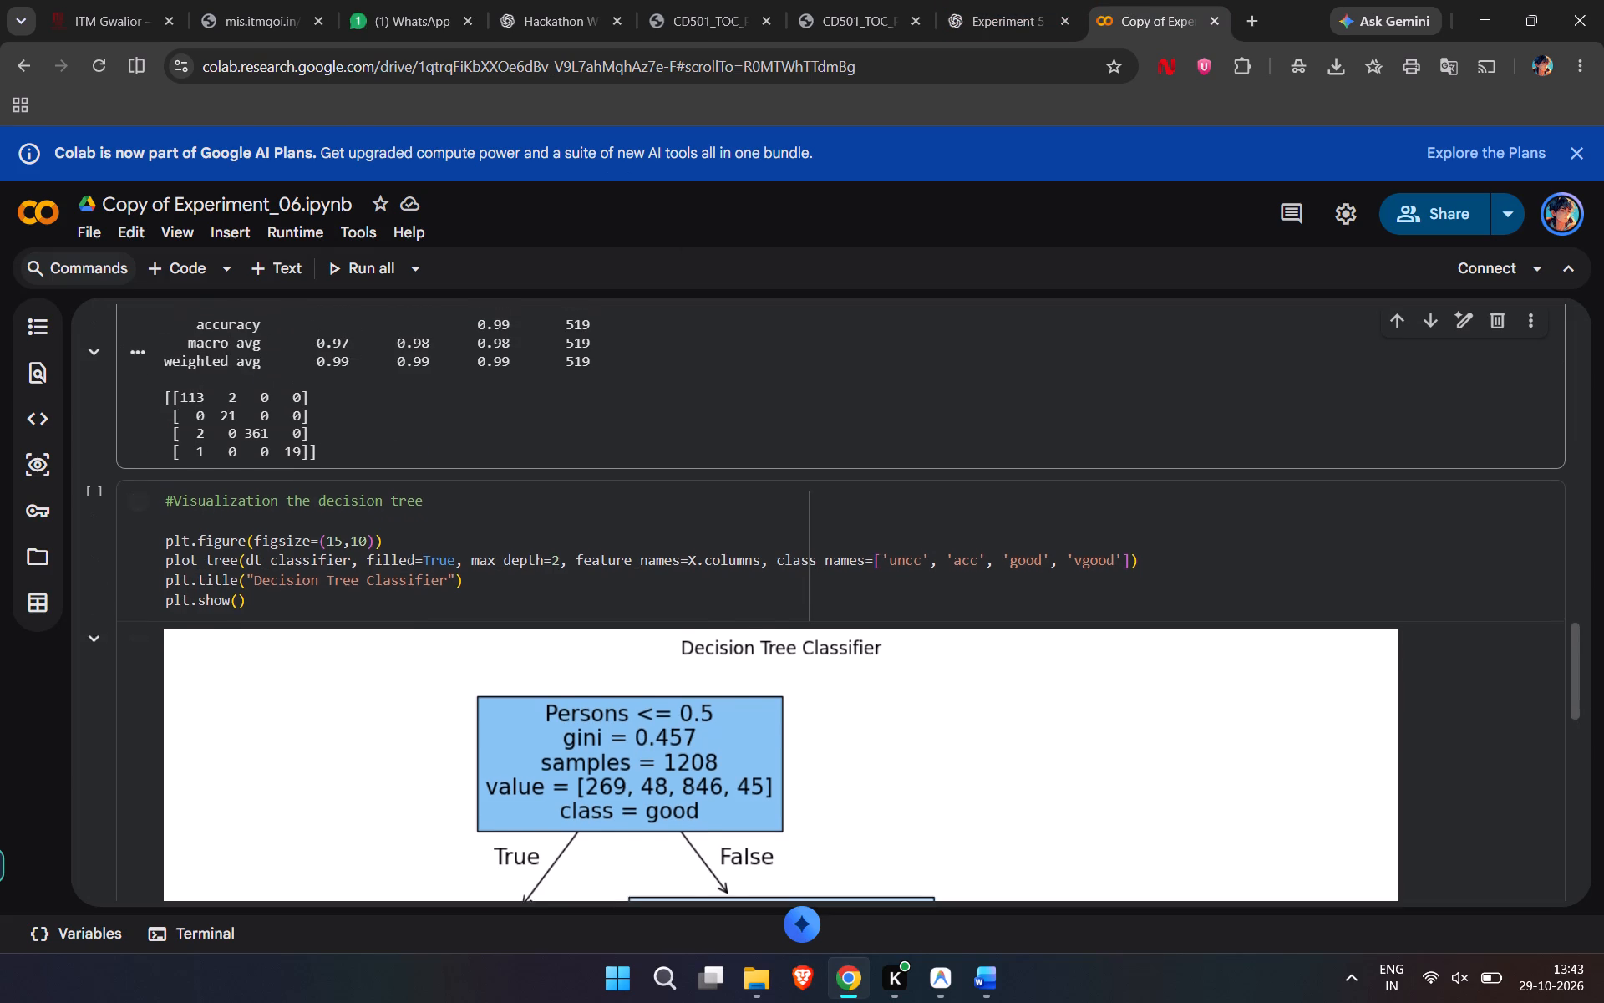
pyautogui.scroll(3, 573, 359)
pyautogui.scroll(-1, 573, 359)
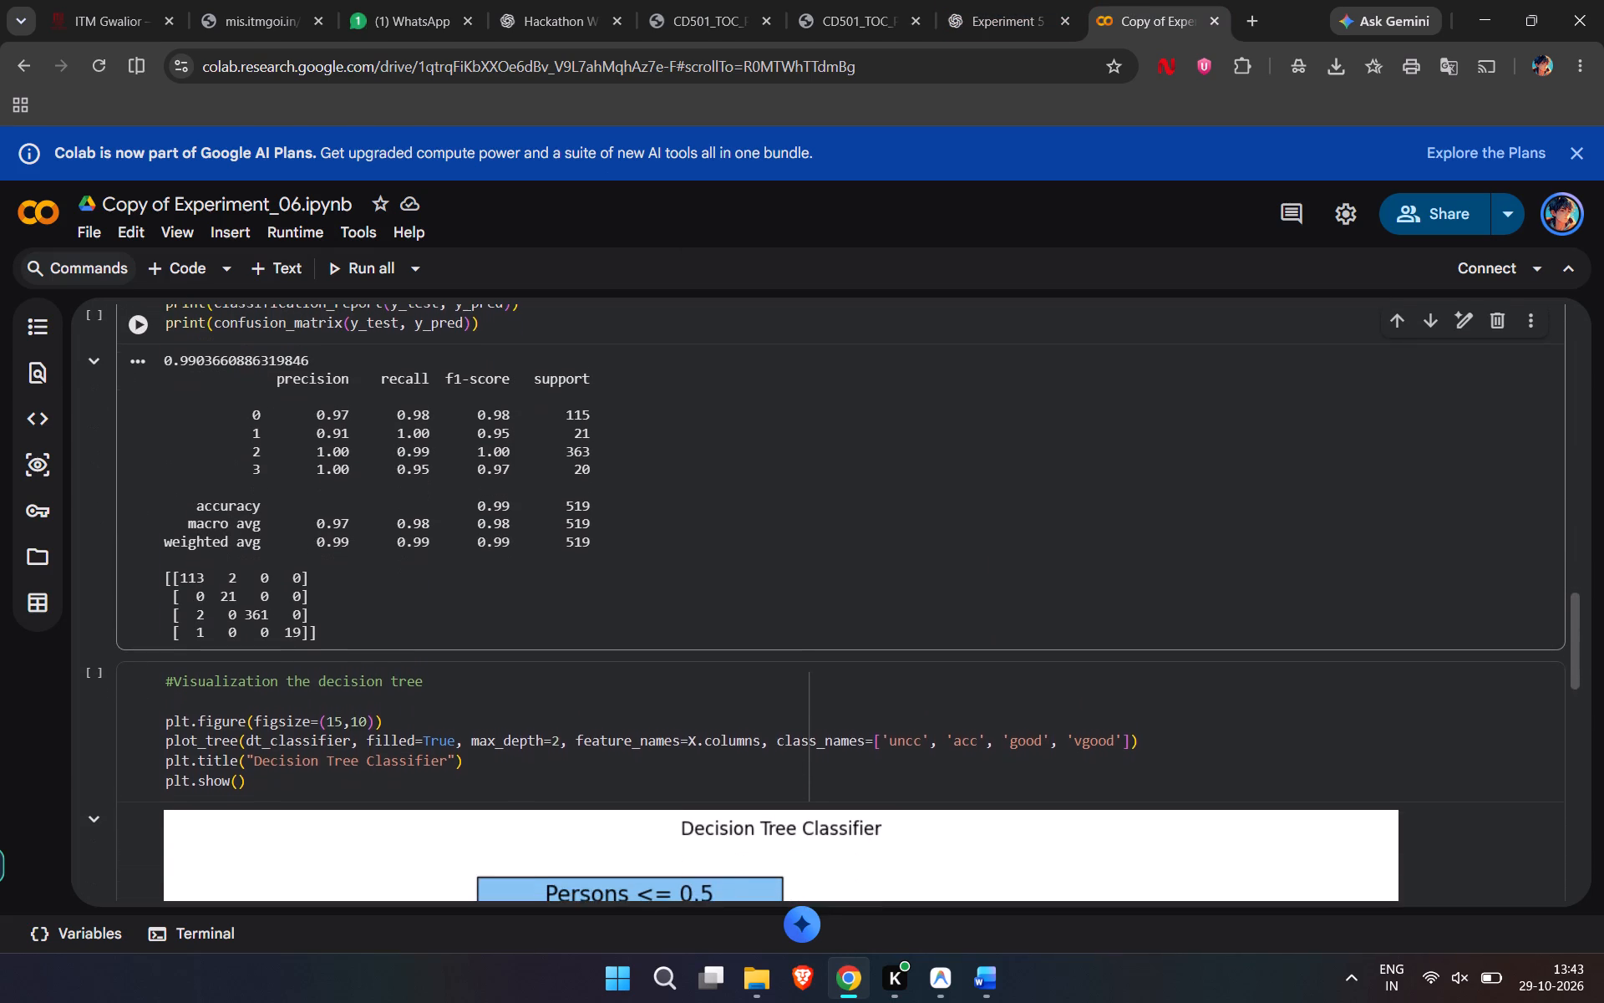
pyautogui.scroll(-3, 573, 359)
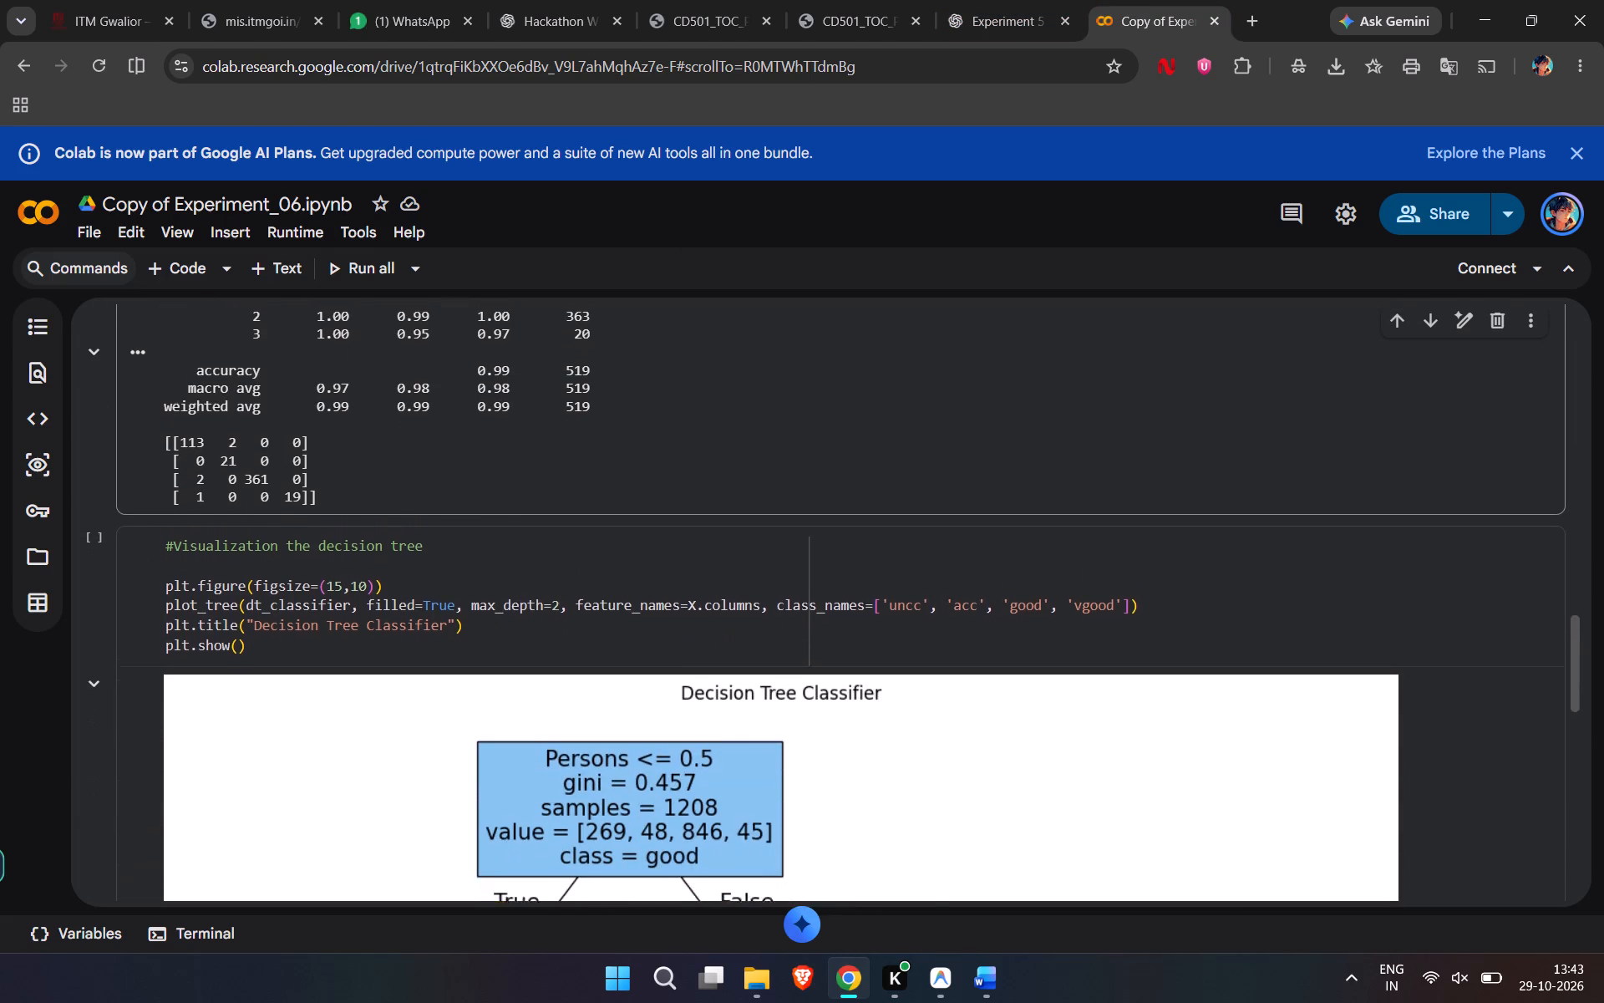
pyautogui.scroll(-1, 573, 359)
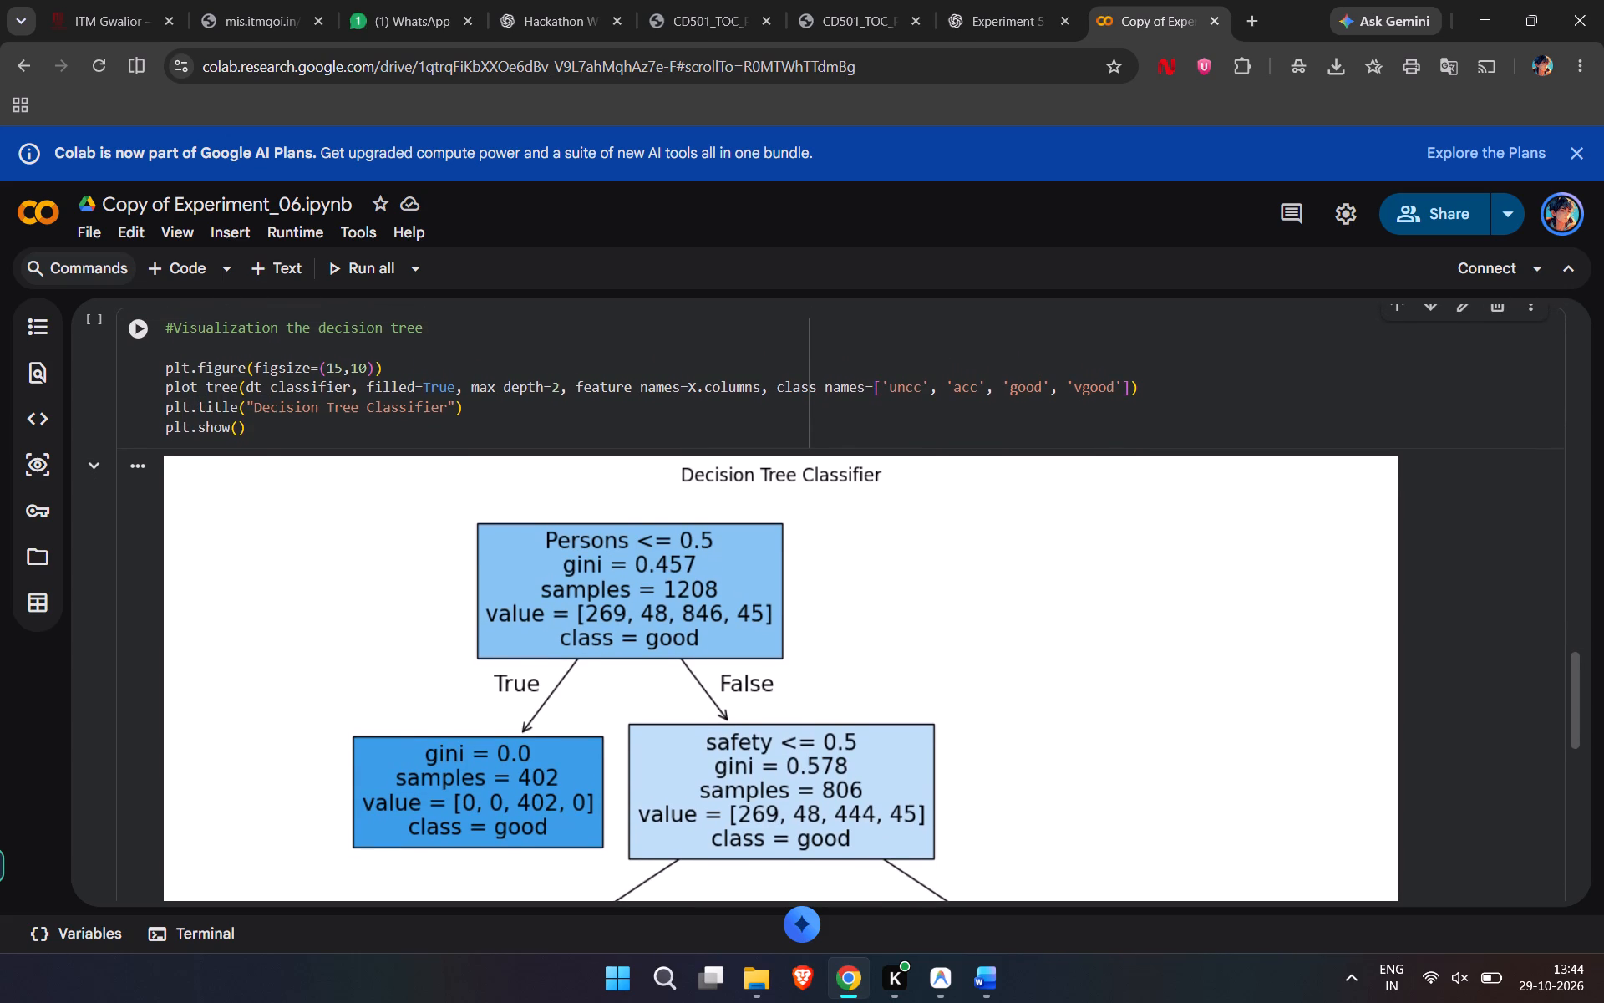
# Copy the heading "Step 8: Visualize the Decision Tree" from ChatGPT into Word below the Step 7 output table, with an empty line before it and a new line after.
pyautogui.click(976, 0)
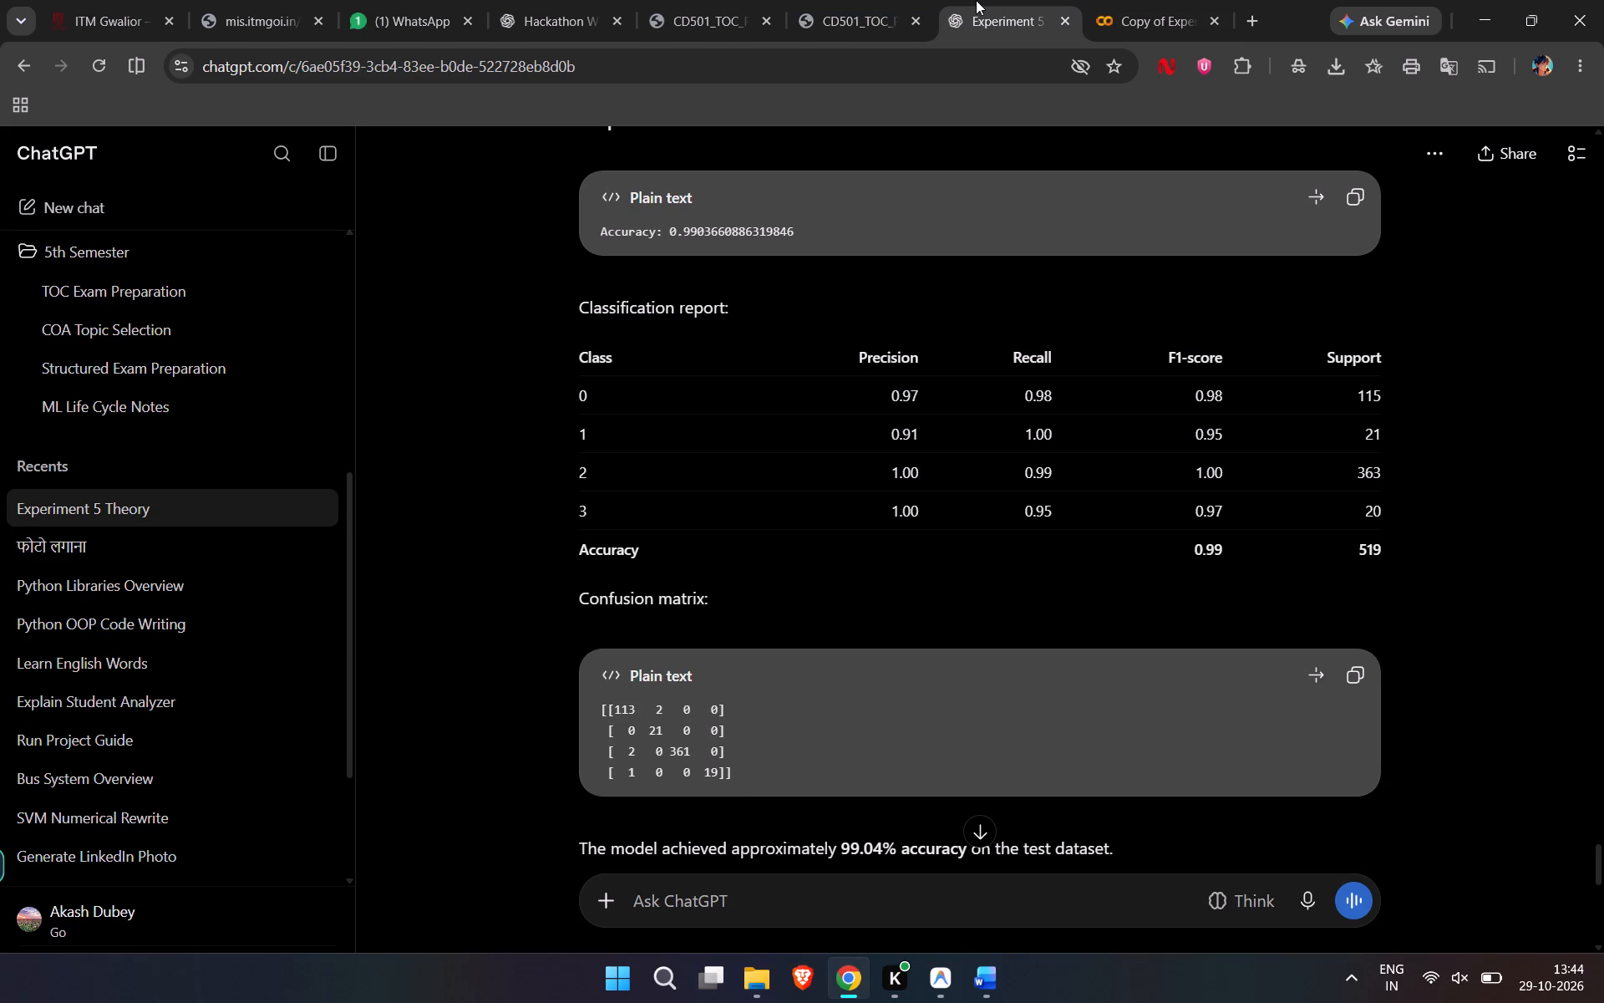
pyautogui.scroll(-5, 801, 518)
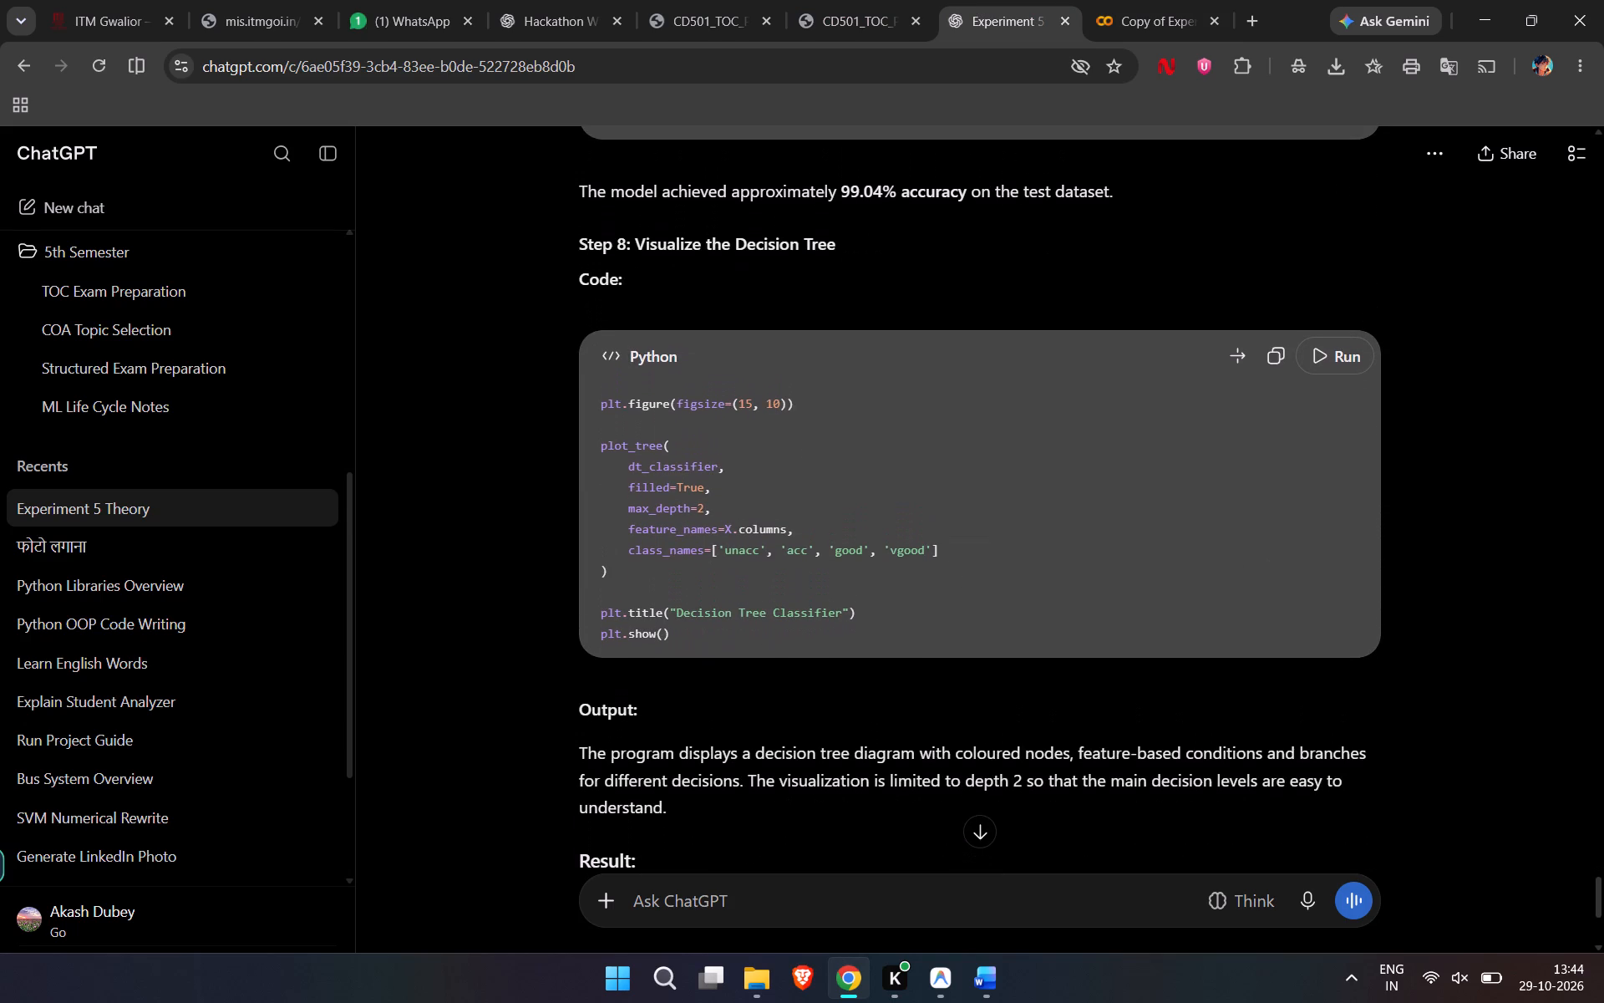
pyautogui.moveTo(842, 239); pyautogui.dragTo(546, 265)
pyautogui.moveTo(546, 265); pyautogui.dragTo(536, 240)
pyautogui.hotkey('ctrl', 'c')
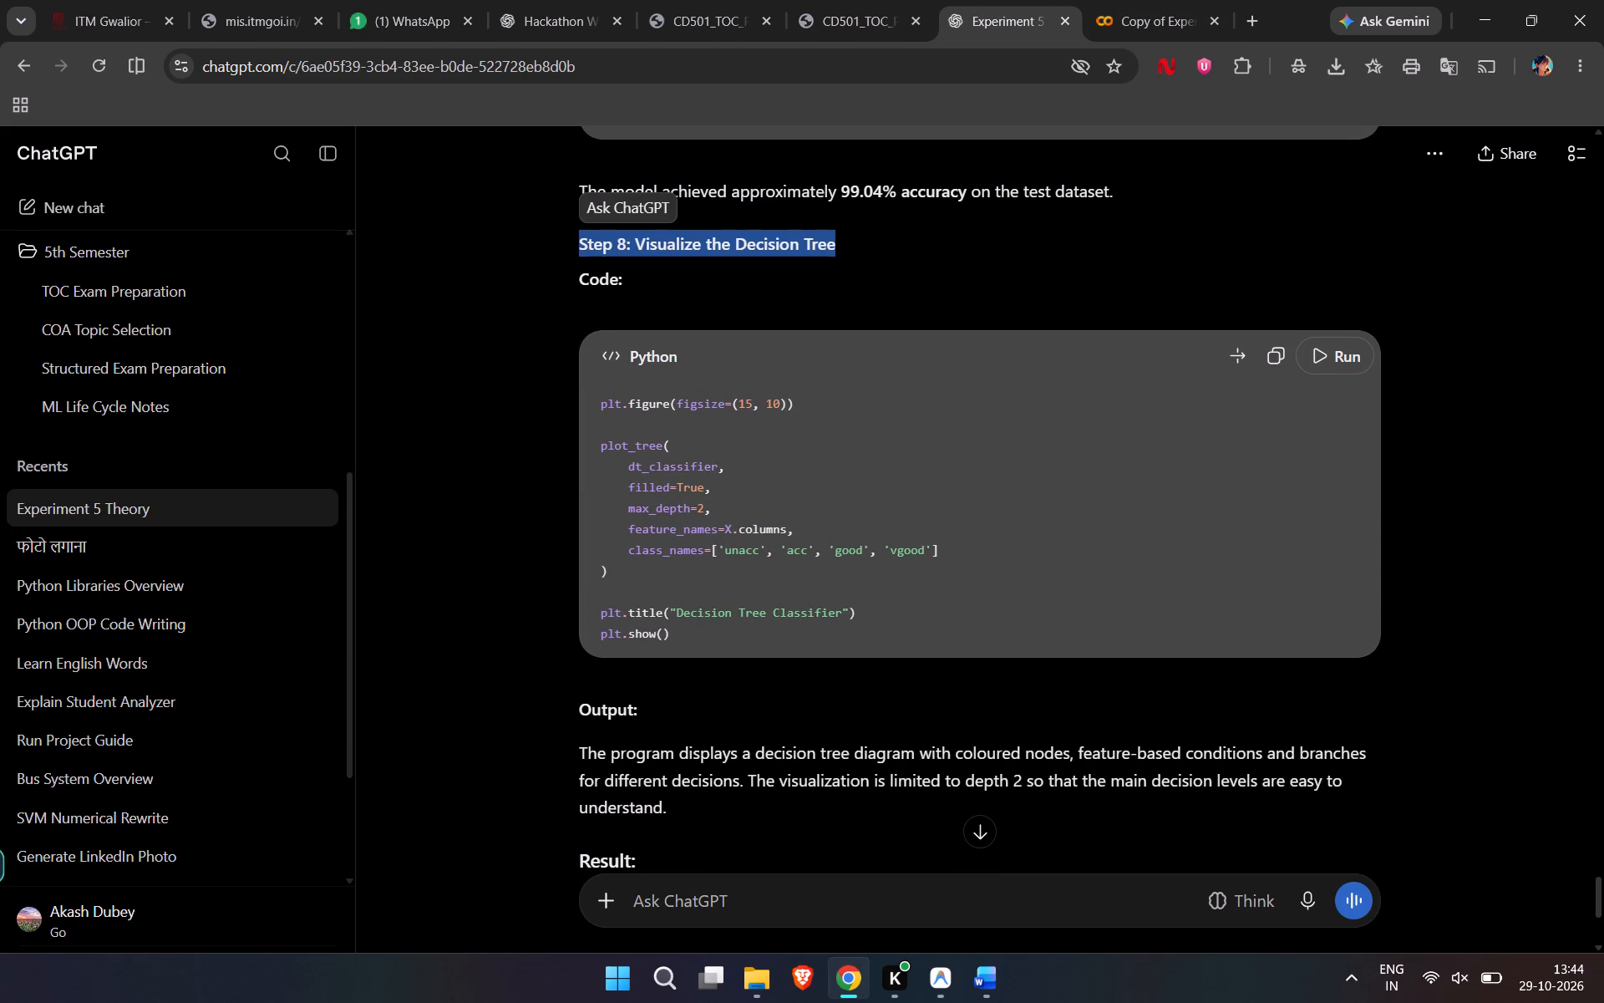
pyautogui.click(966, 868)
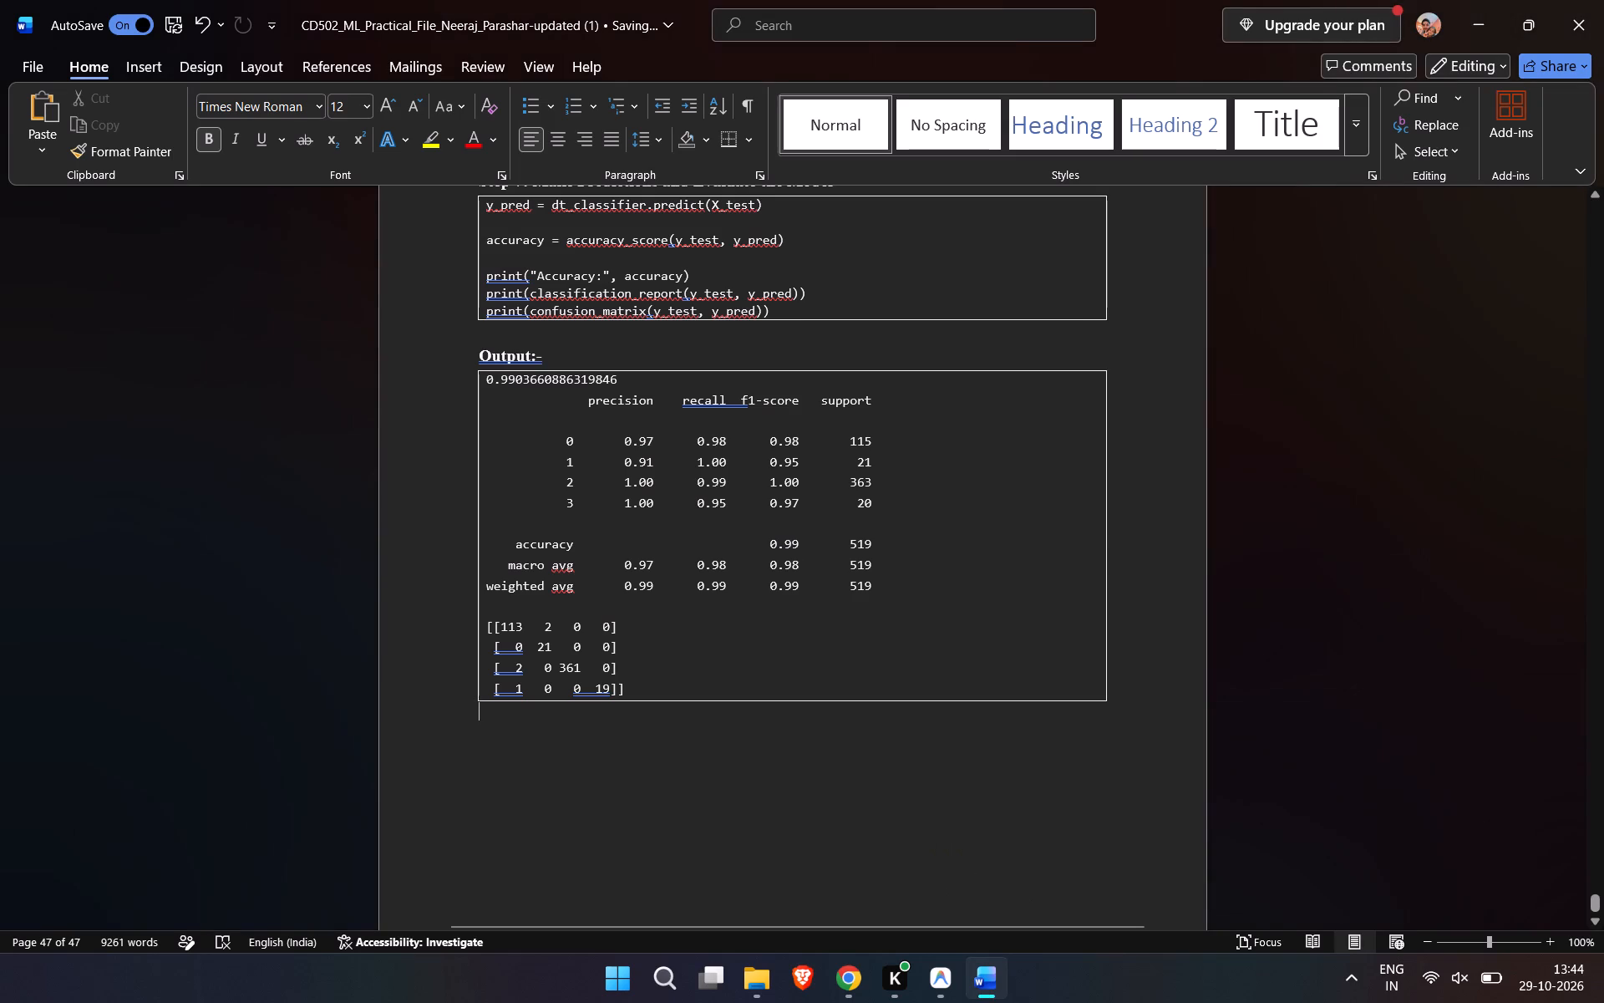
pyautogui.press('Return')
pyautogui.hotkey('ctrl', 'v')
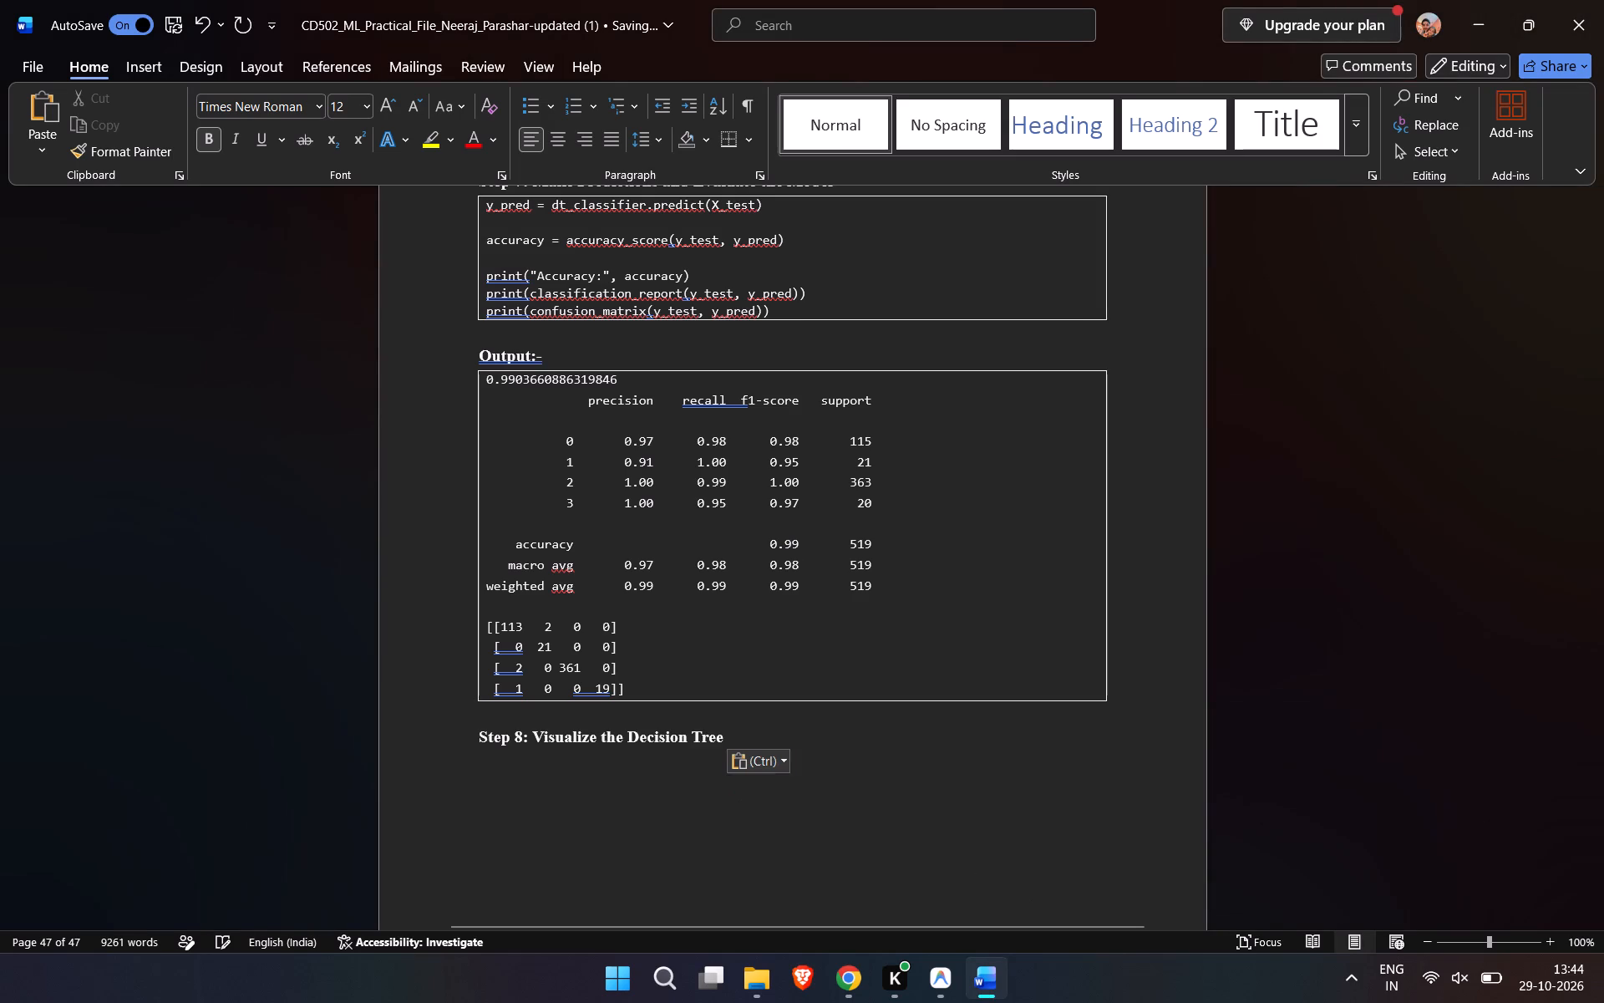
pyautogui.press('Return')
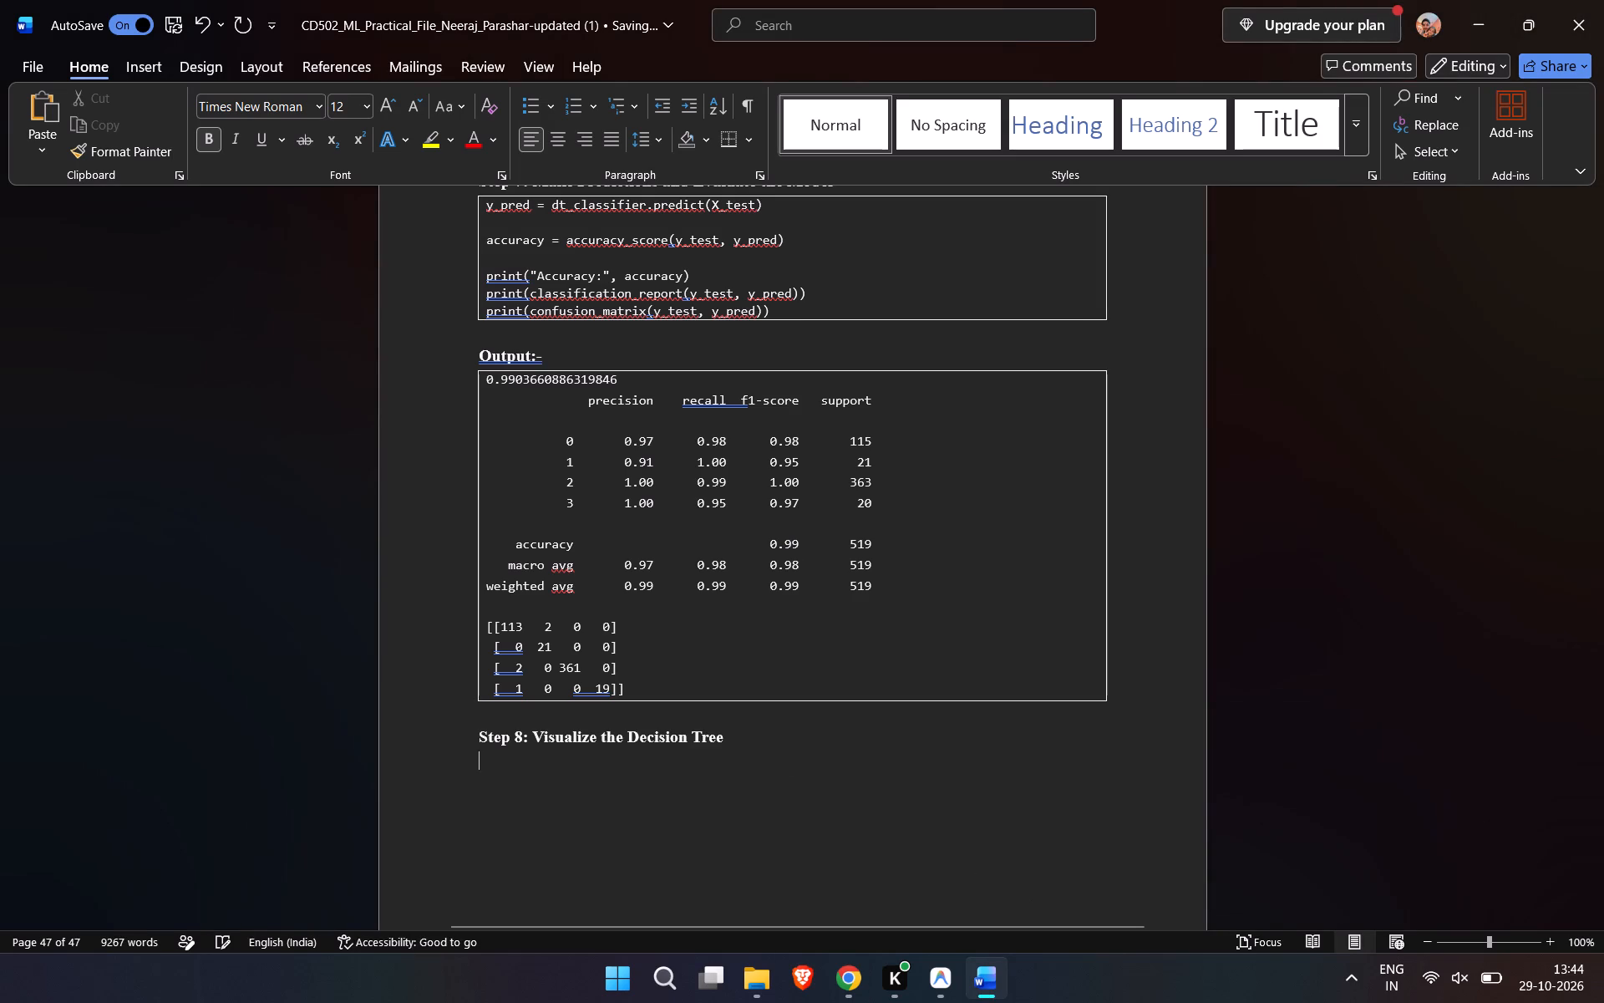
# Insert a single-cell table under the Step 8 heading and paste ChatGPT's Step 8 Python code into it.
pyautogui.click(143, 61)
pyautogui.click(150, 147)
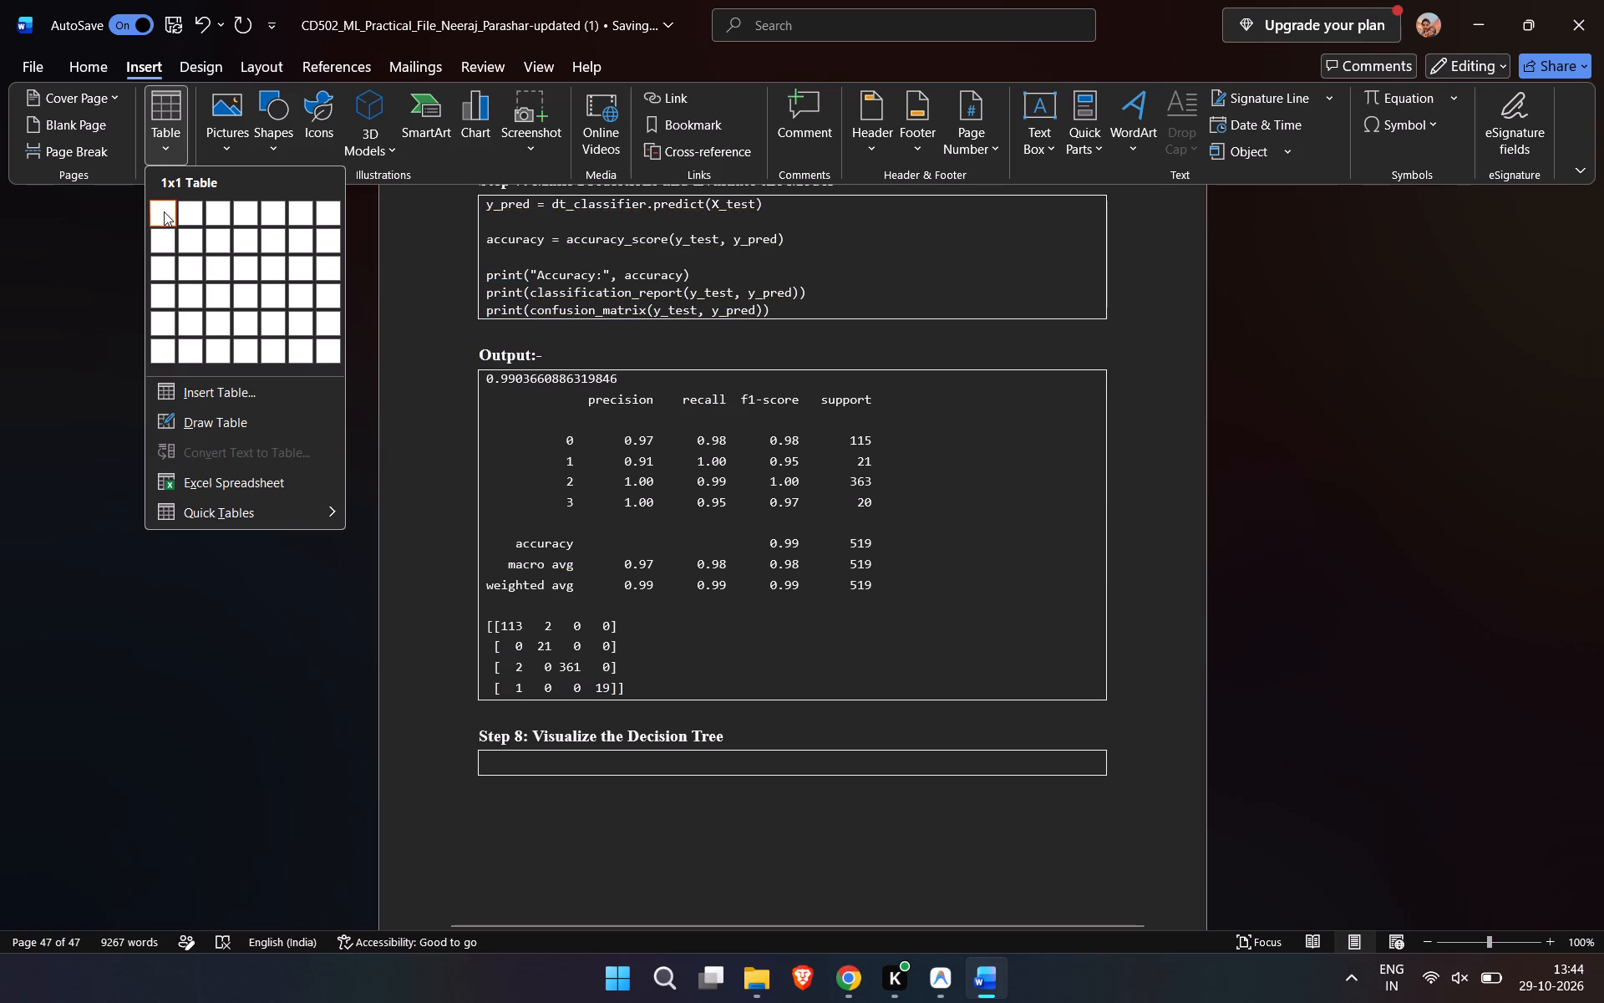
pyautogui.click(164, 211)
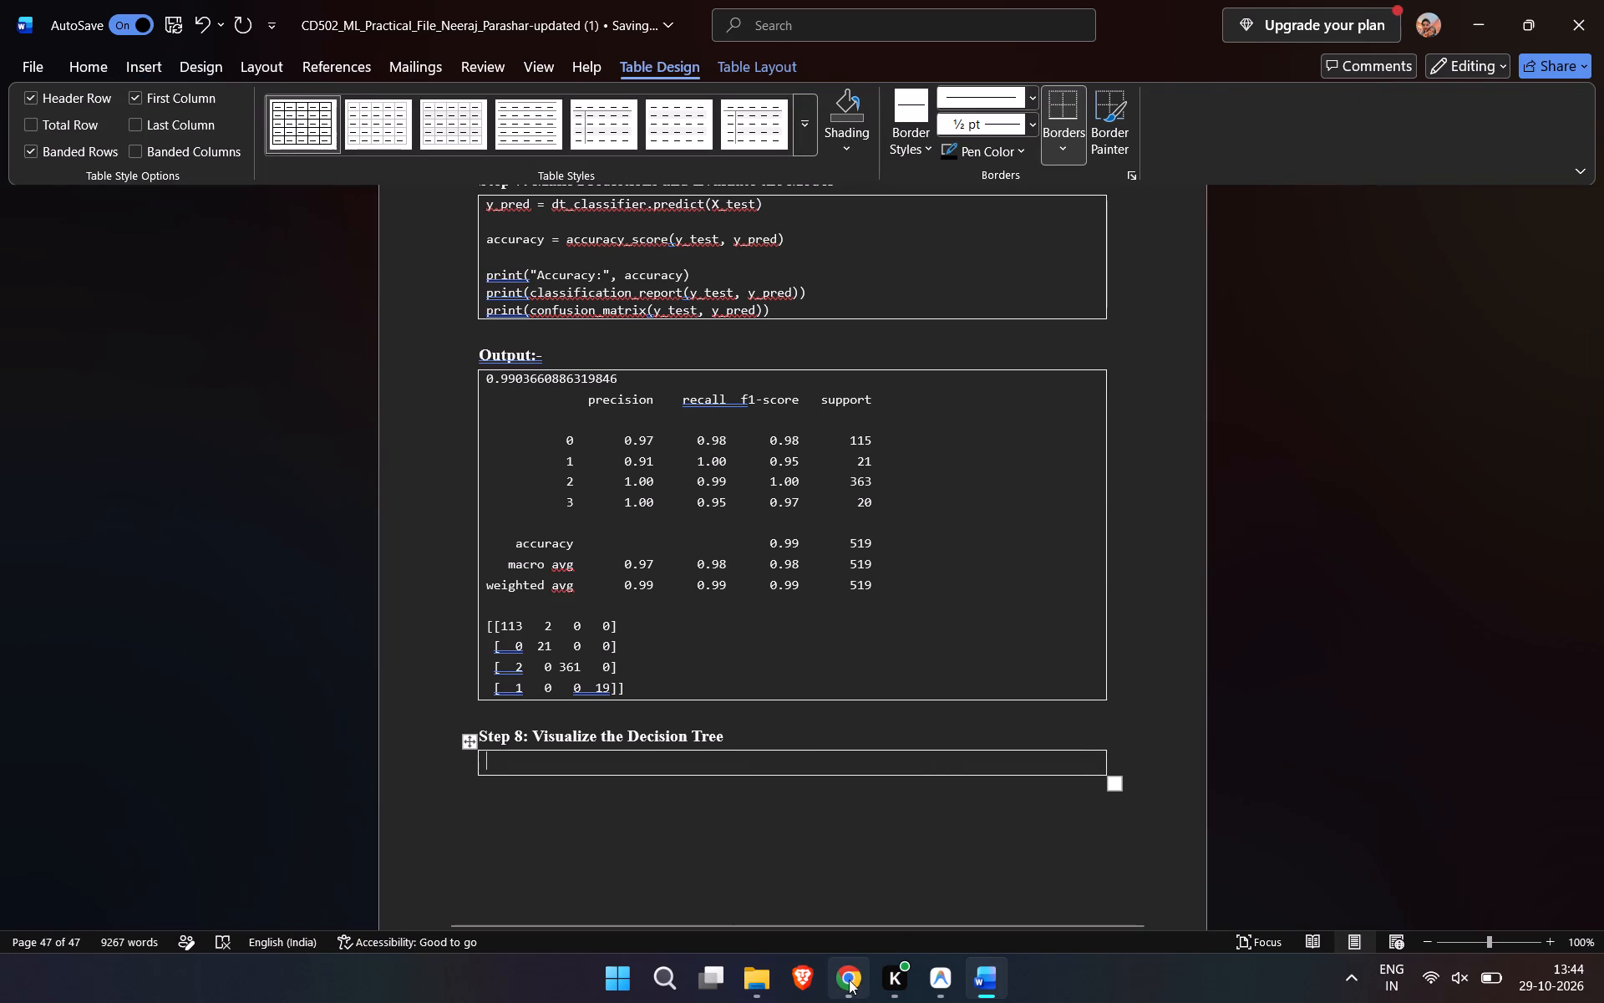
pyautogui.click(835, 863)
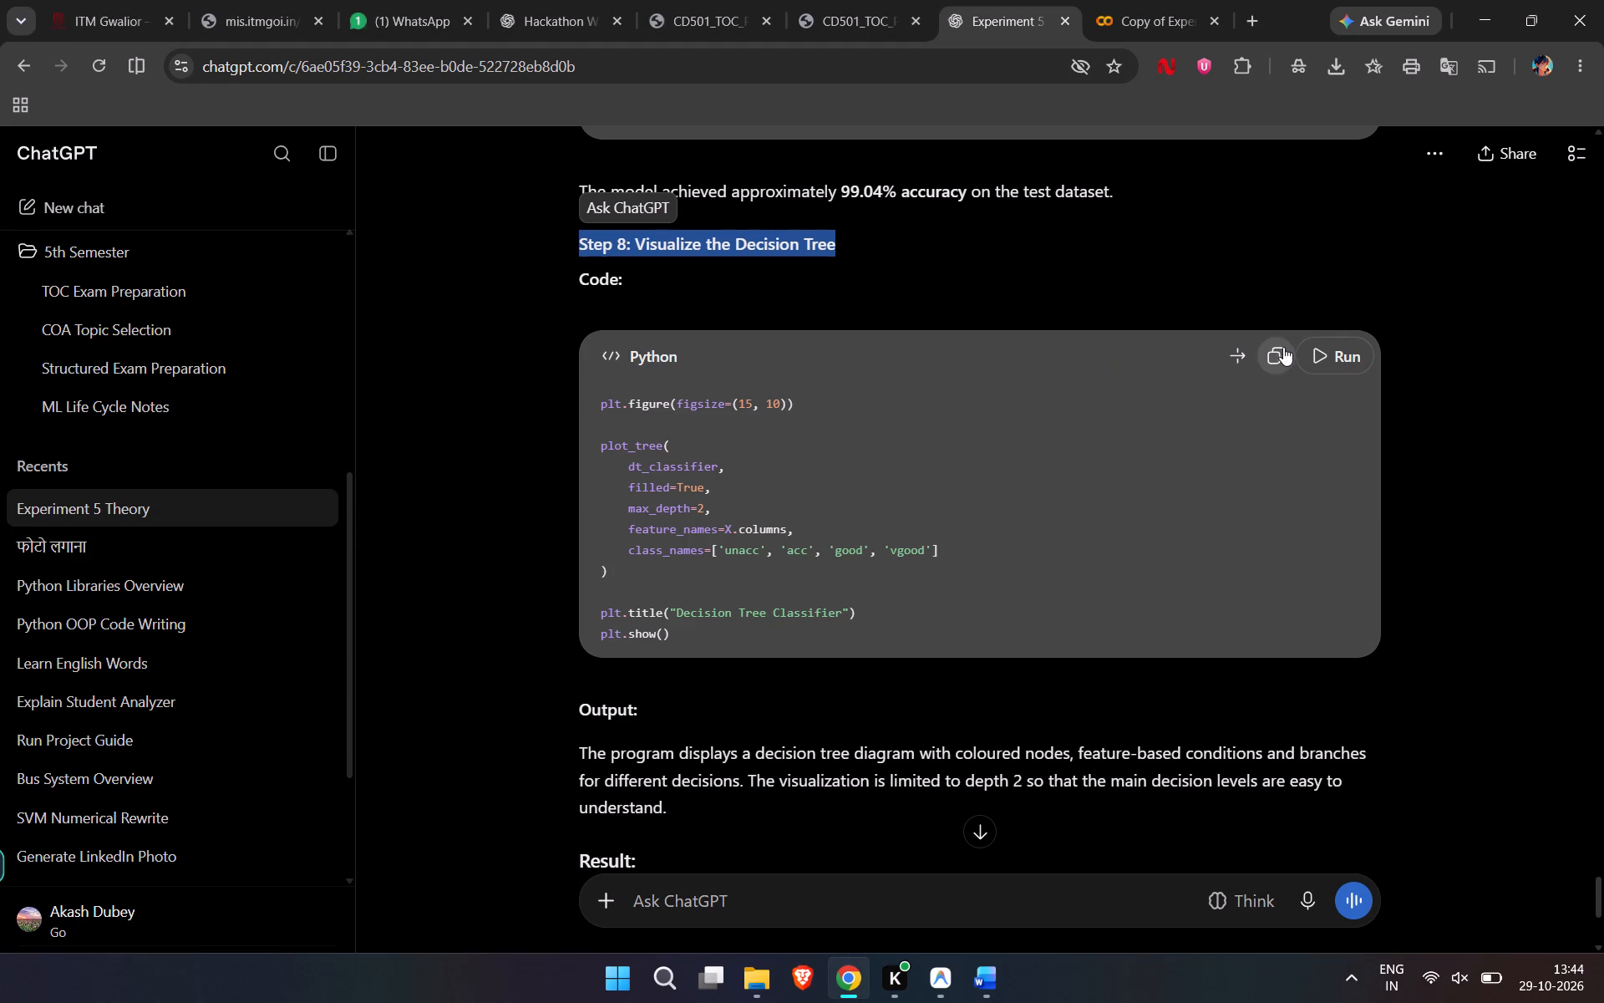
pyautogui.click(1281, 347)
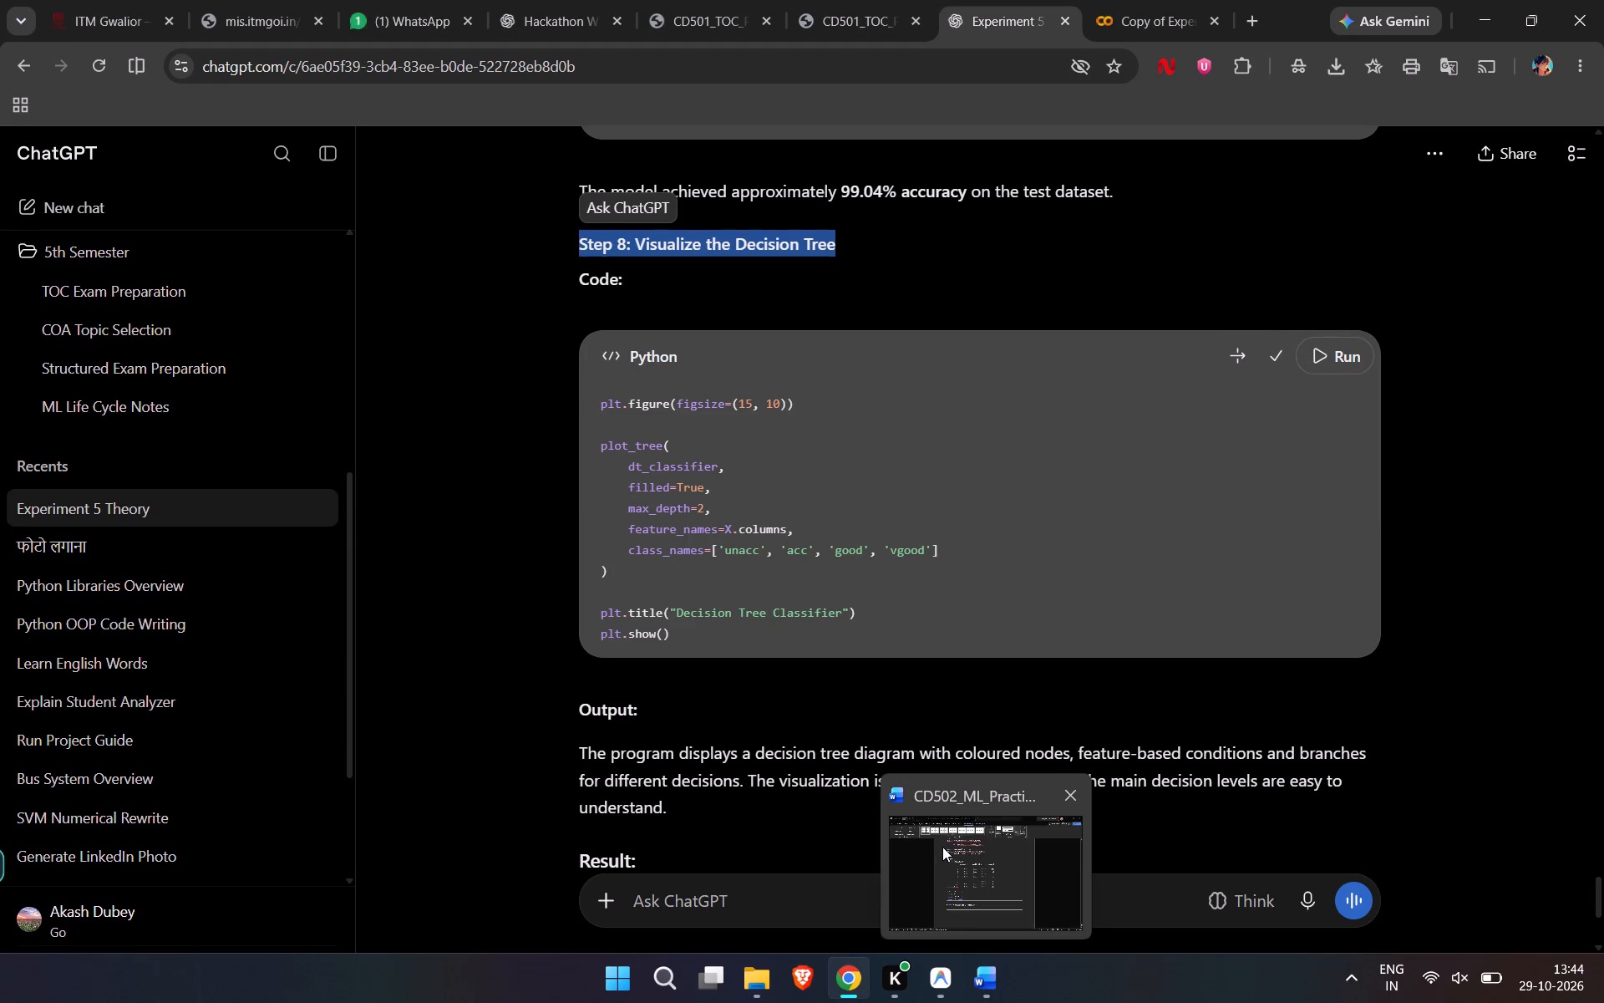
pyautogui.click(941, 844)
pyautogui.hotkey('ctrl', 'v')
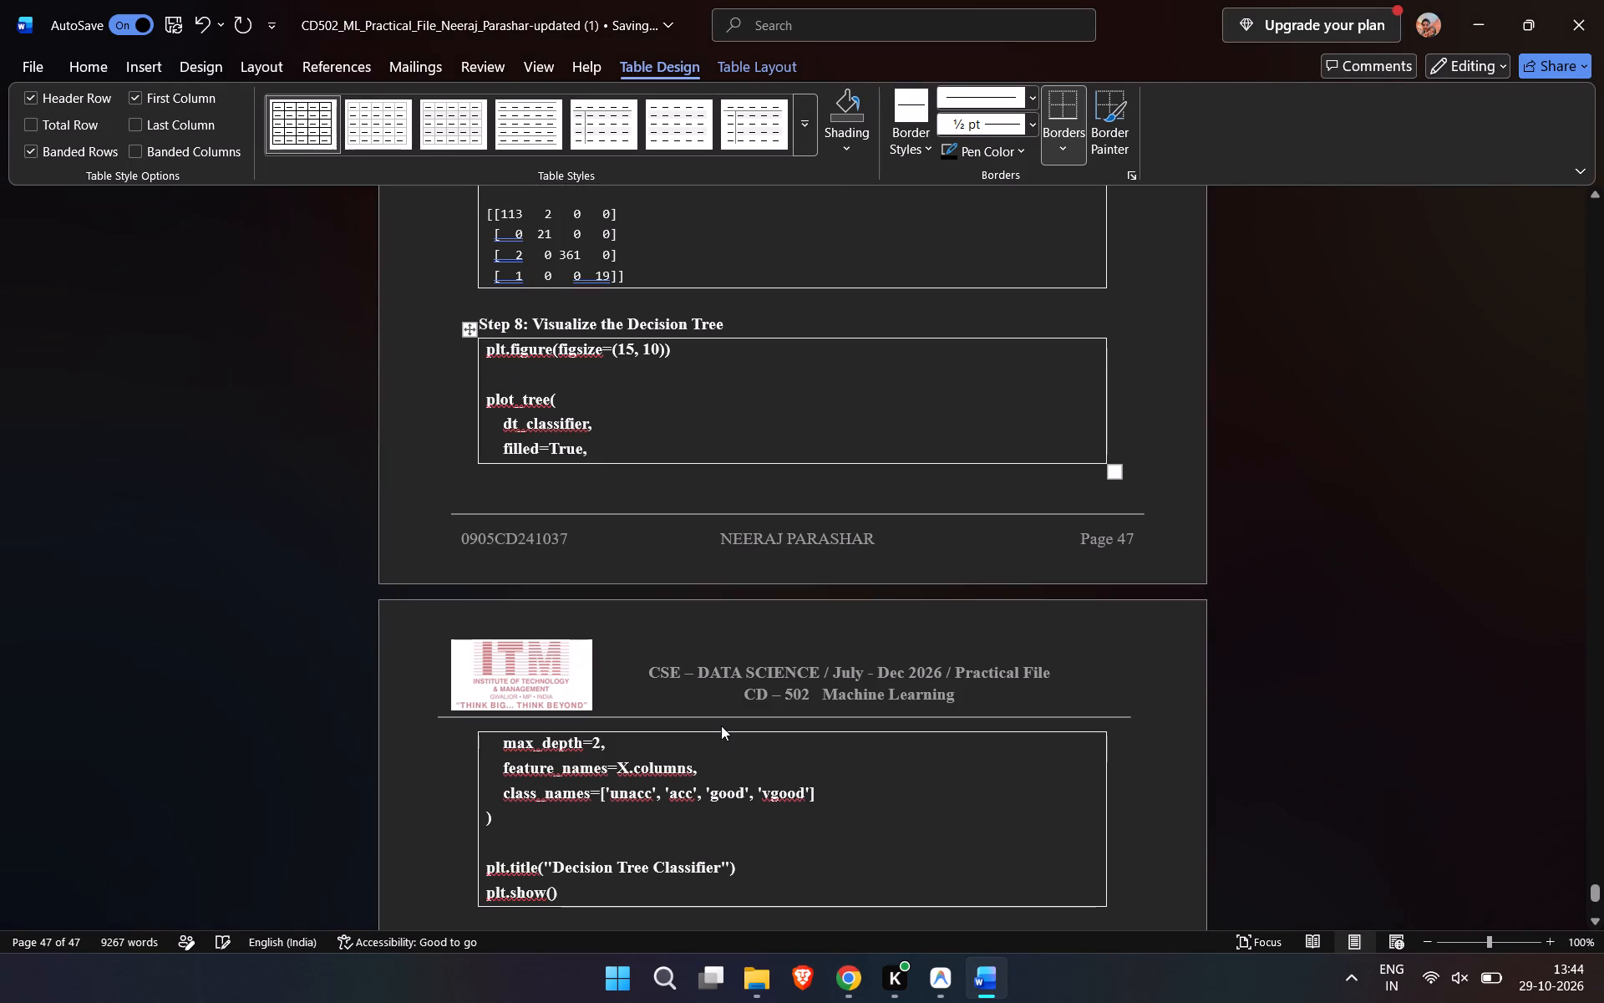
# Format all the code in the Step 8 table as Consolas, size 9.5, without bold.
pyautogui.moveTo(569, 896); pyautogui.dragTo(475, 353)
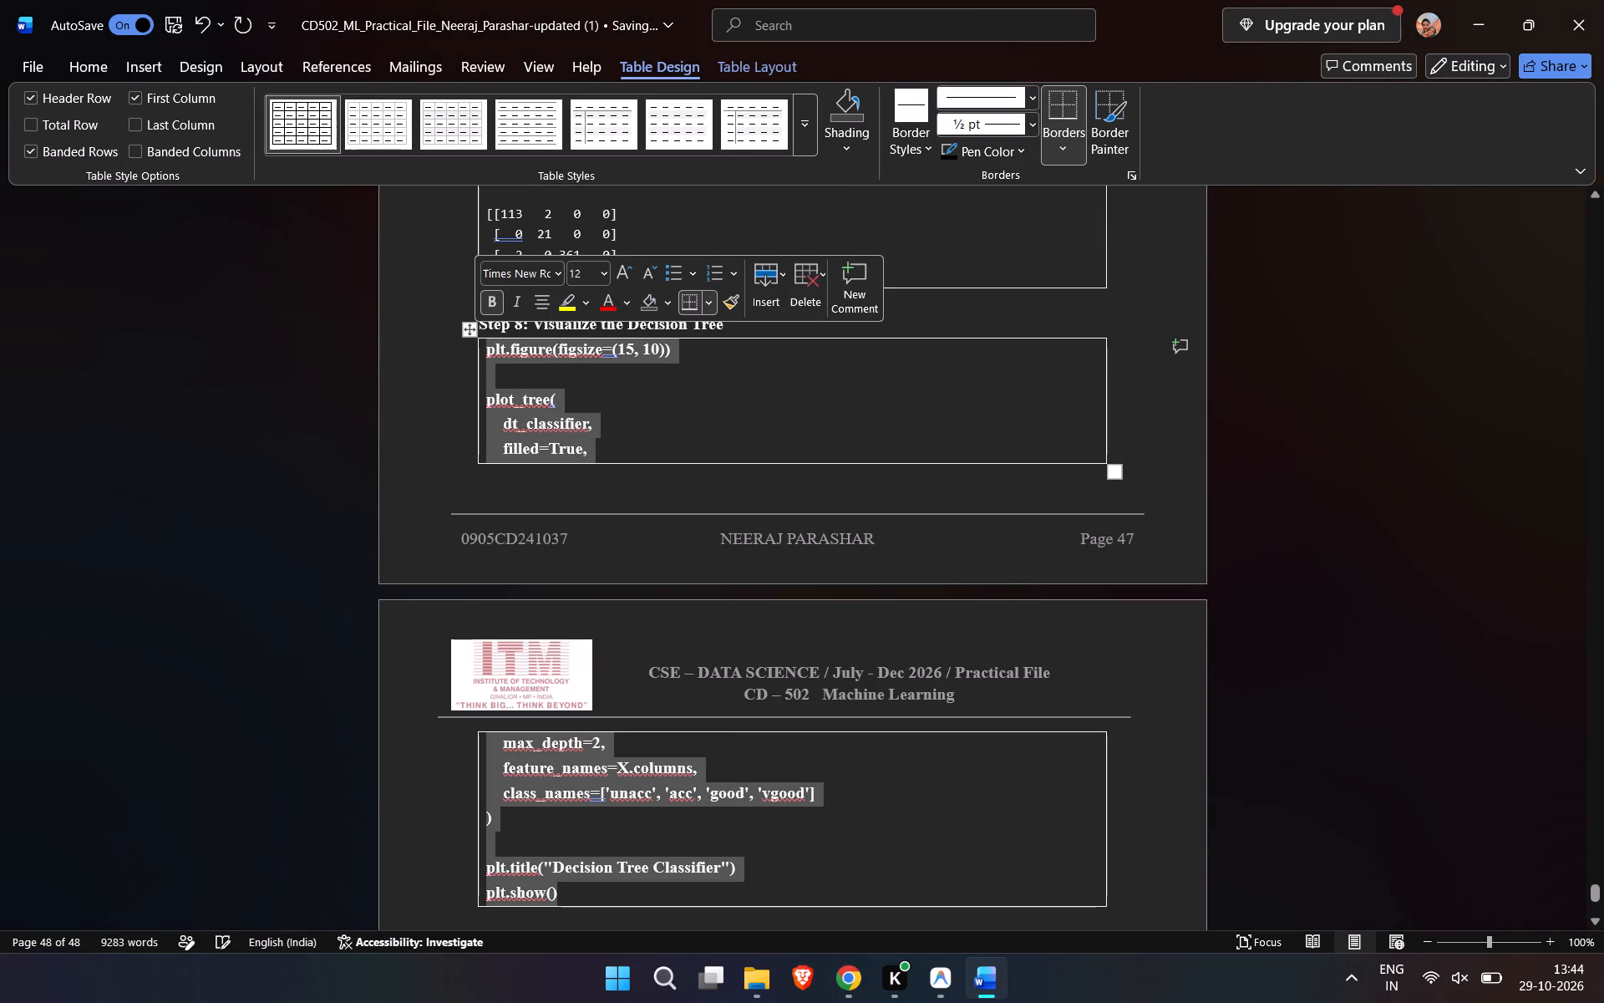
pyautogui.click(585, 268)
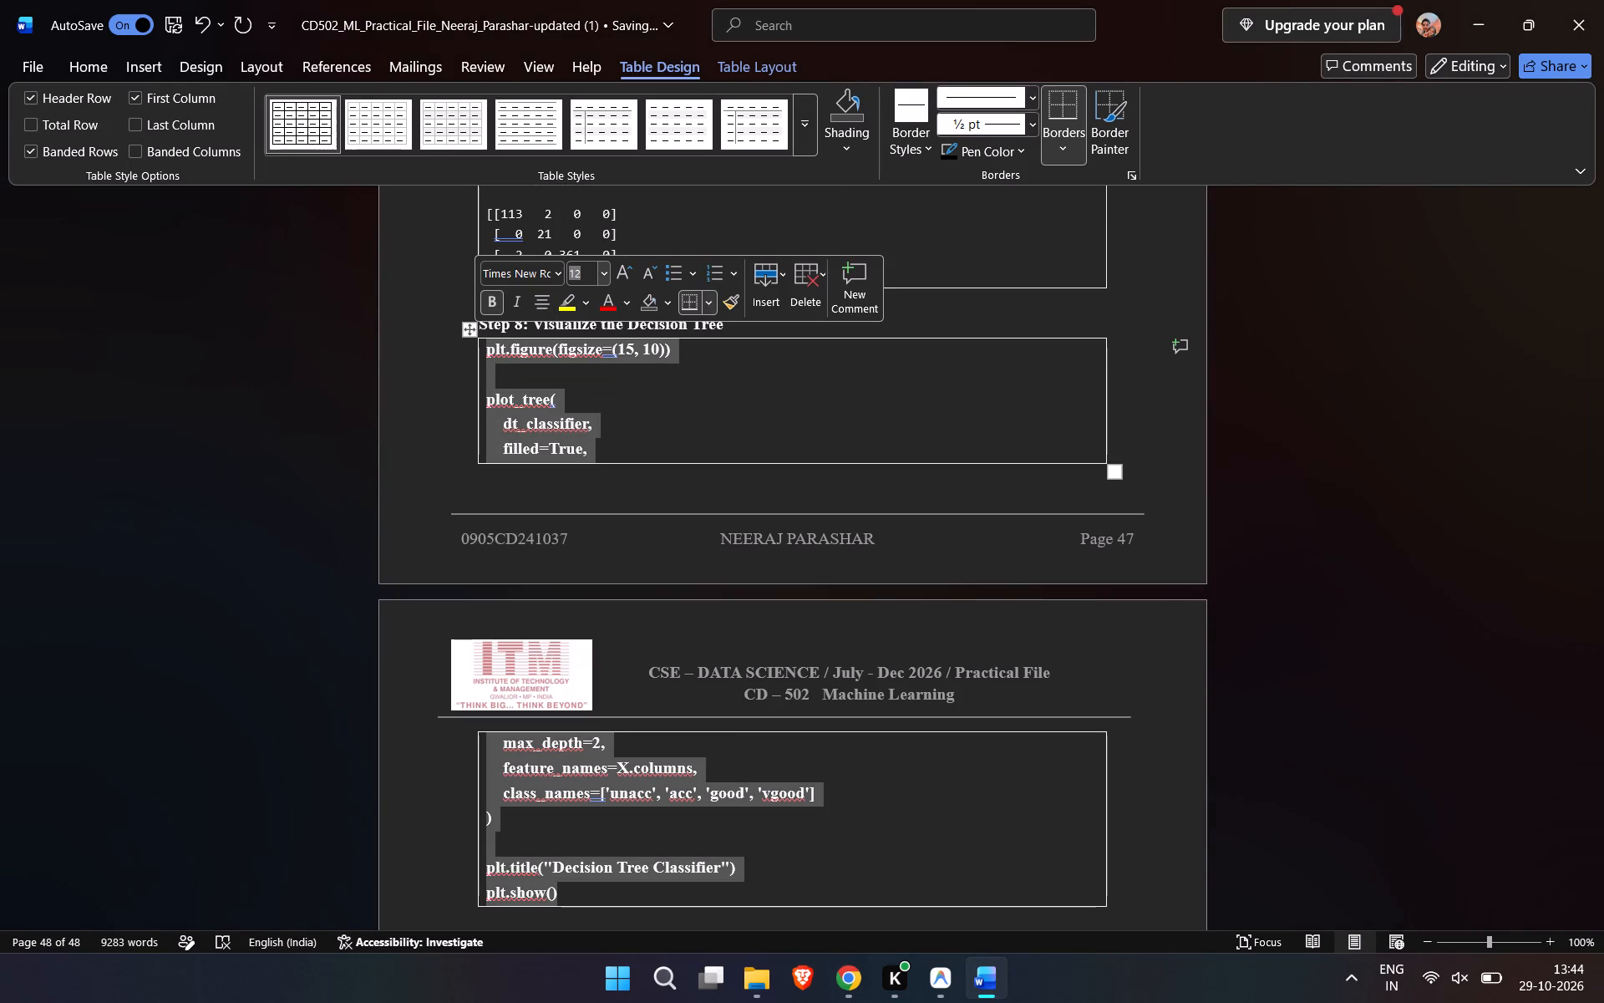
pyautogui.click(585, 268)
pyautogui.press('BackSpace')
pyautogui.press('BackSpace')
pyautogui.write('9.5')
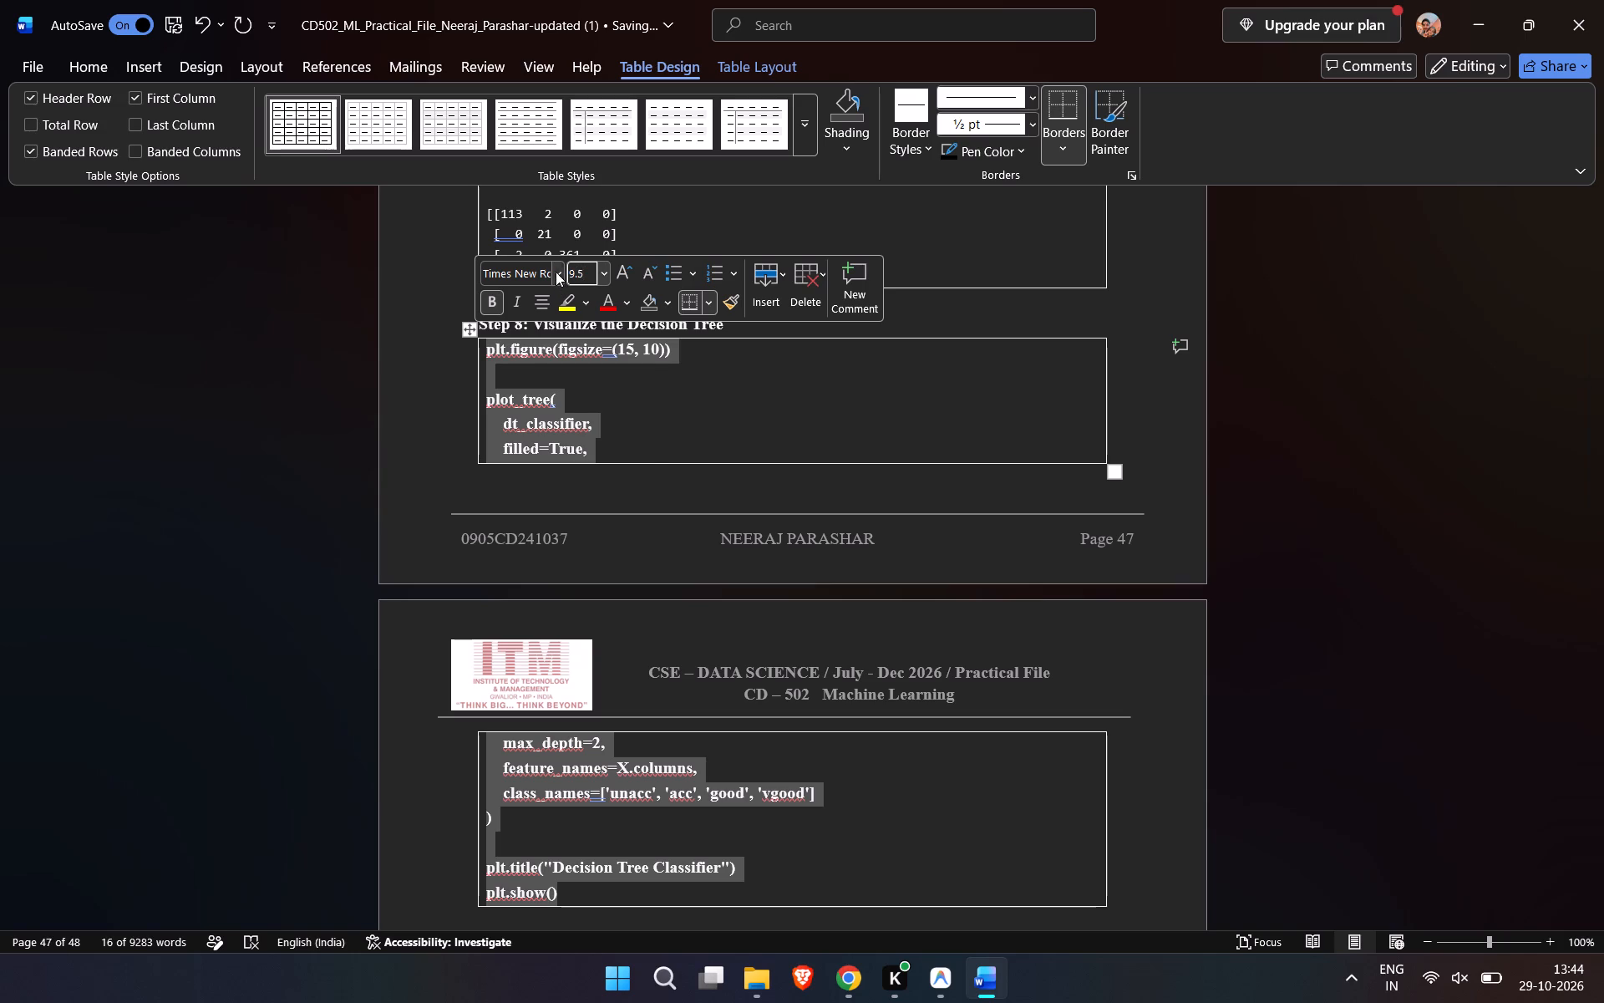
pyautogui.click(556, 272)
pyautogui.click(556, 272)
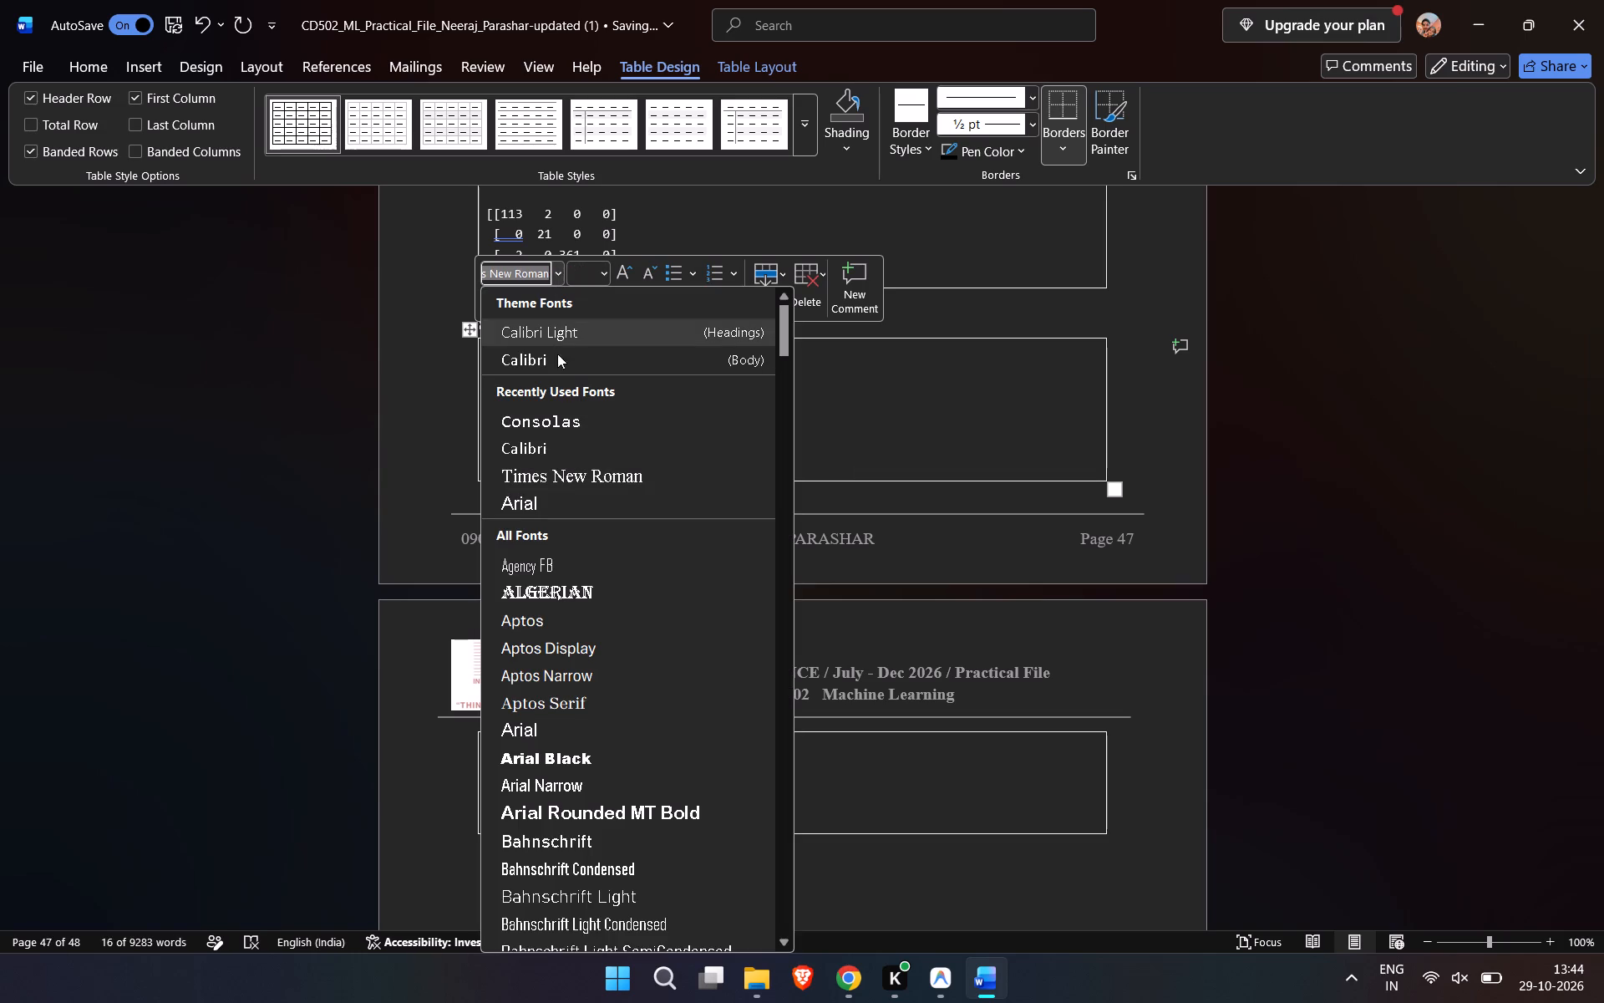
pyautogui.click(571, 415)
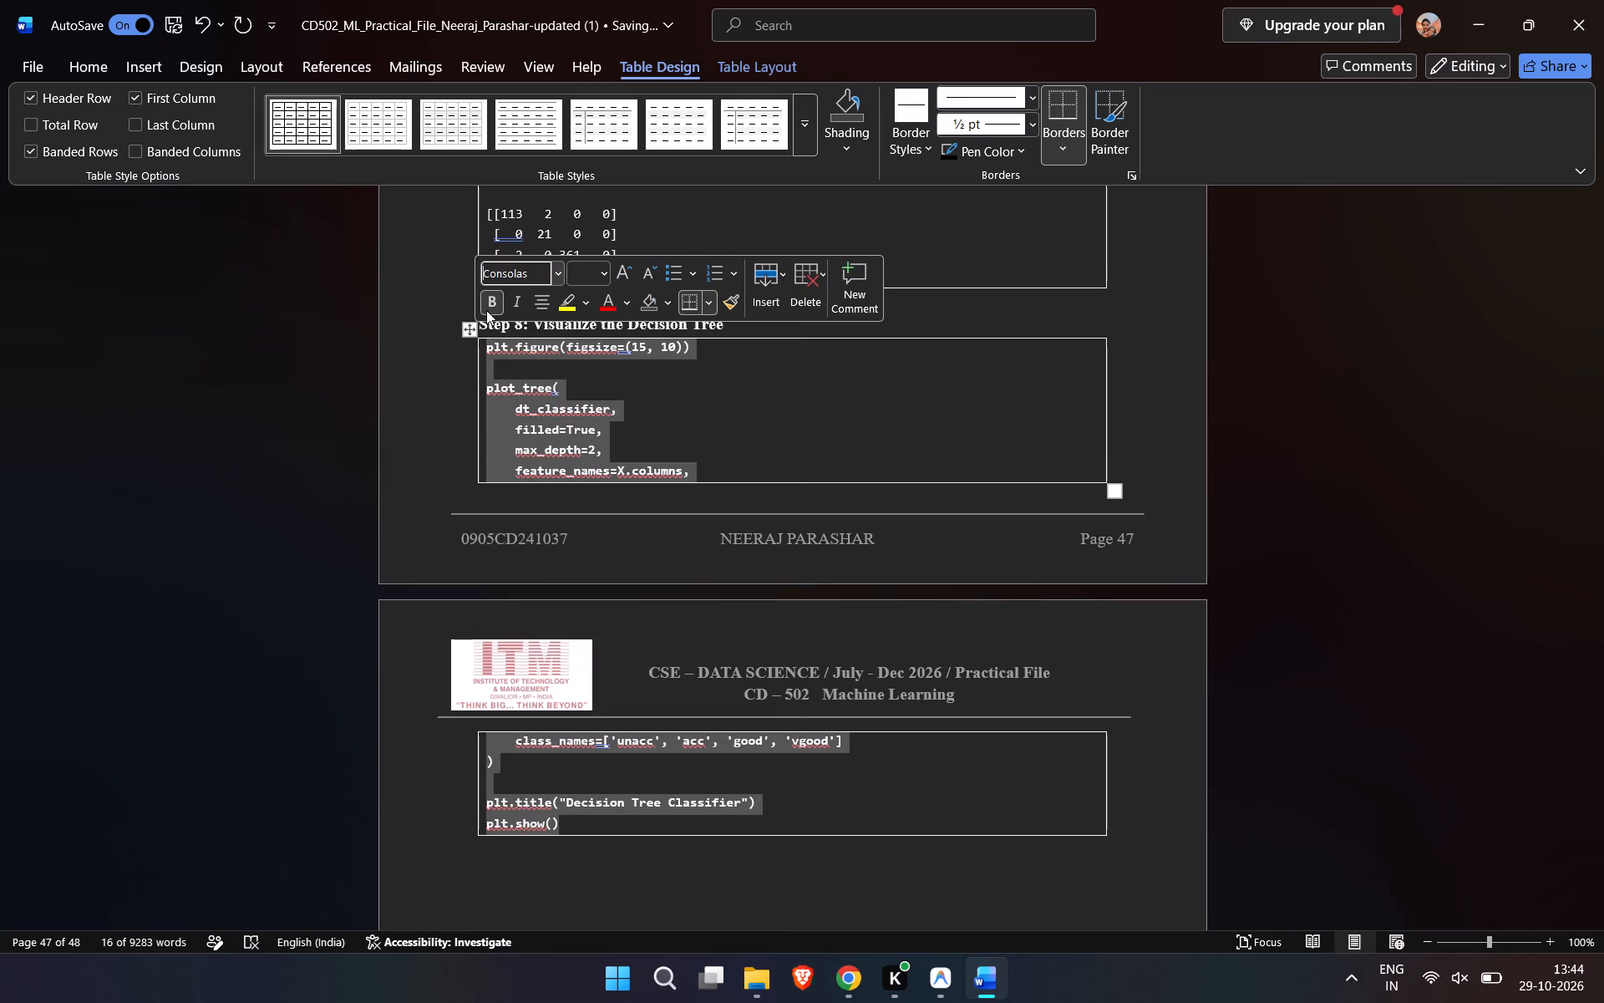
pyautogui.click(486, 310)
pyautogui.click(423, 410)
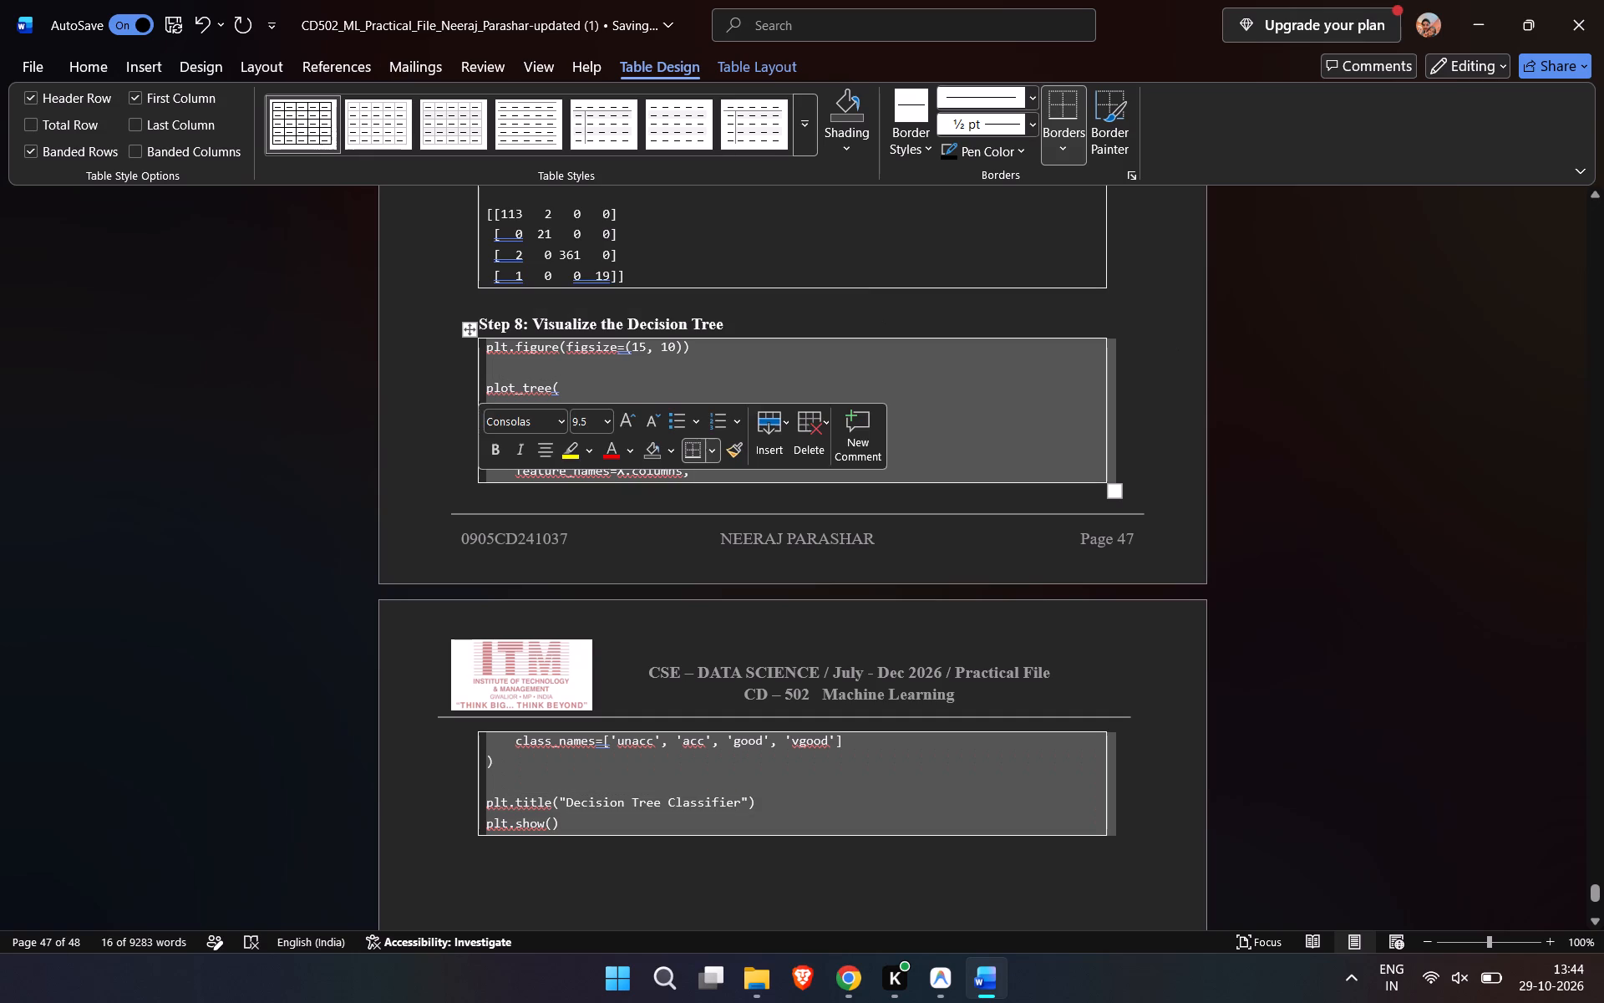
pyautogui.click(427, 439)
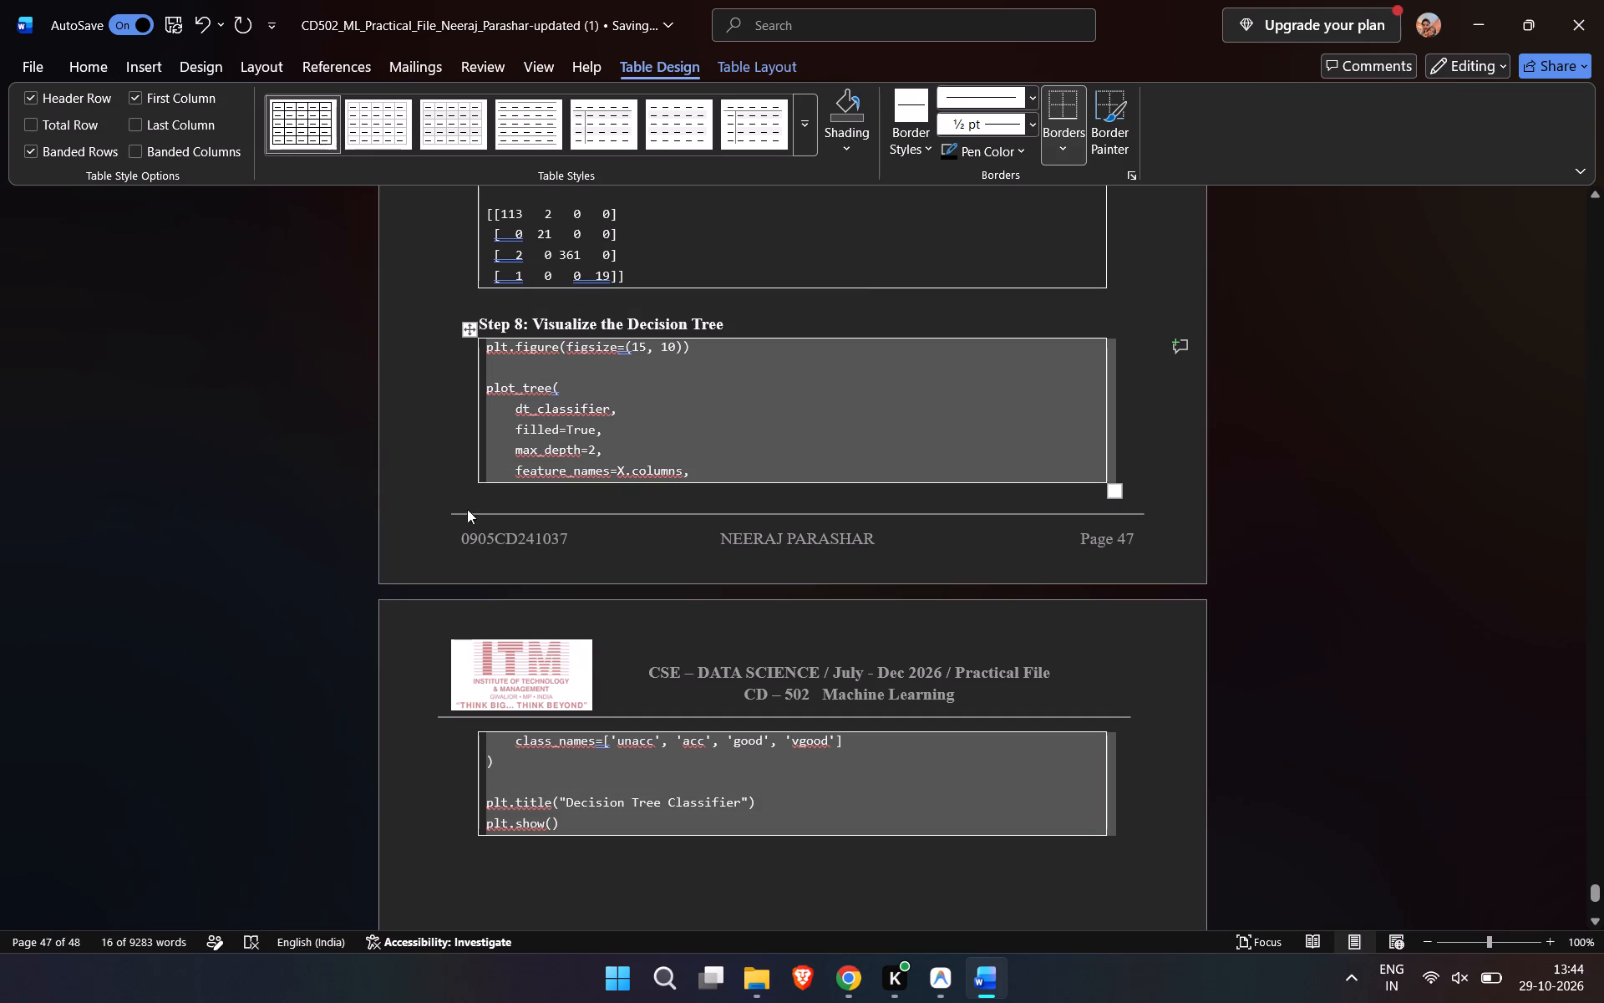
pyautogui.click(419, 715)
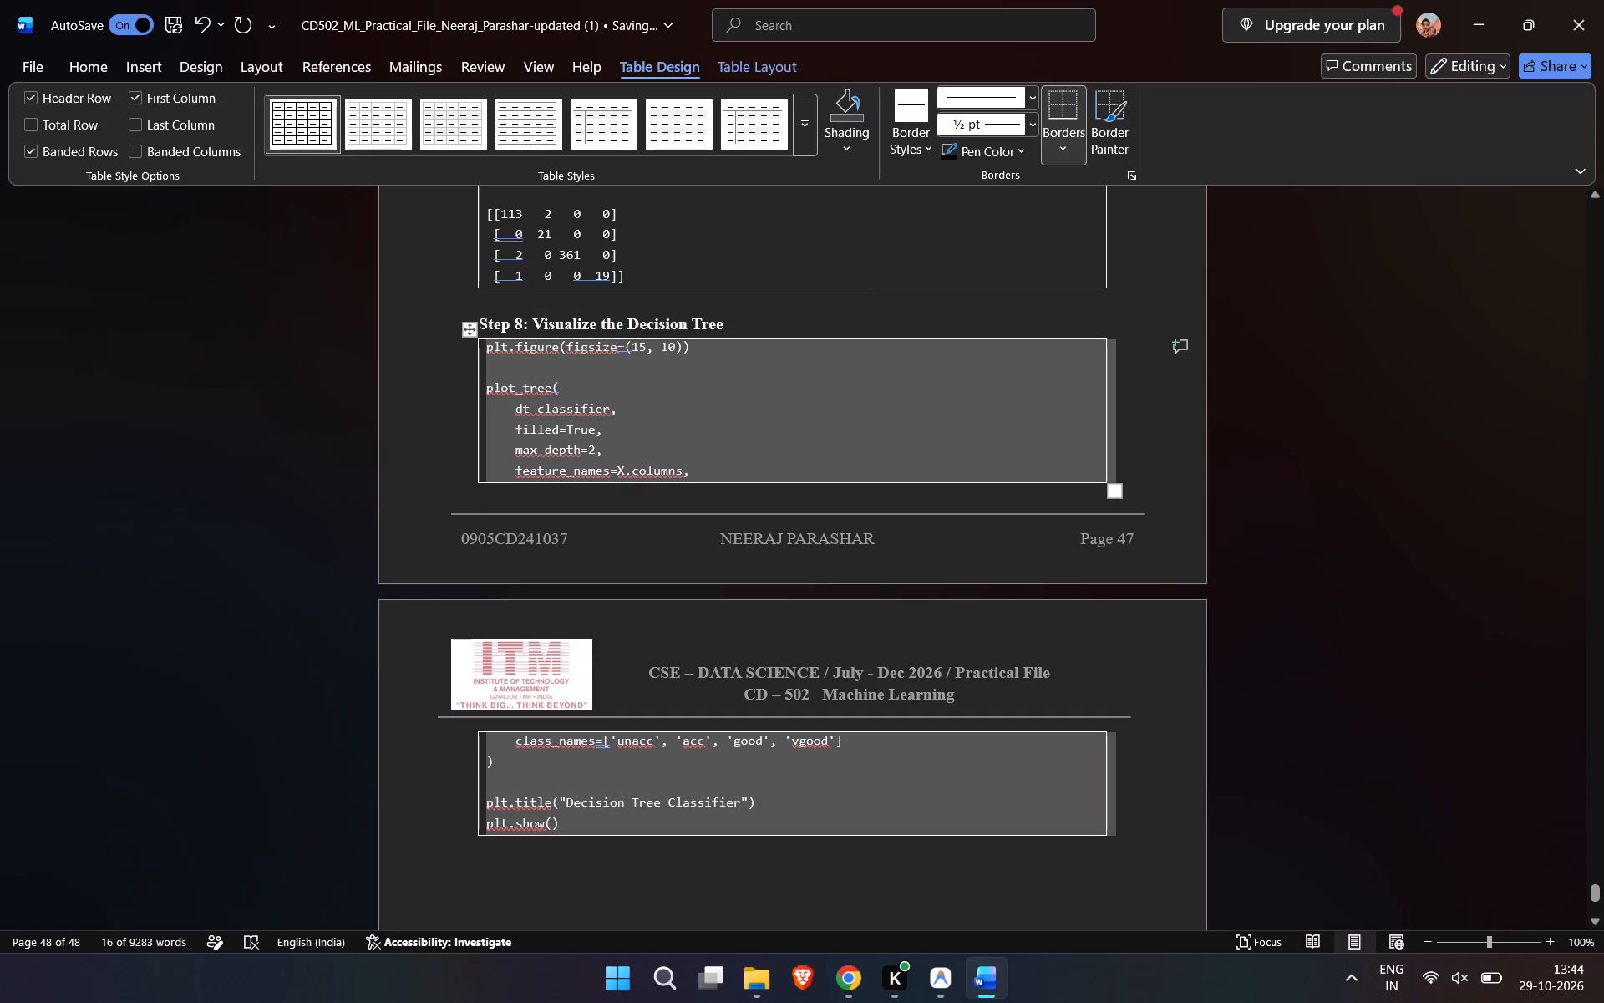
pyautogui.click(433, 792)
pyautogui.click(651, 781)
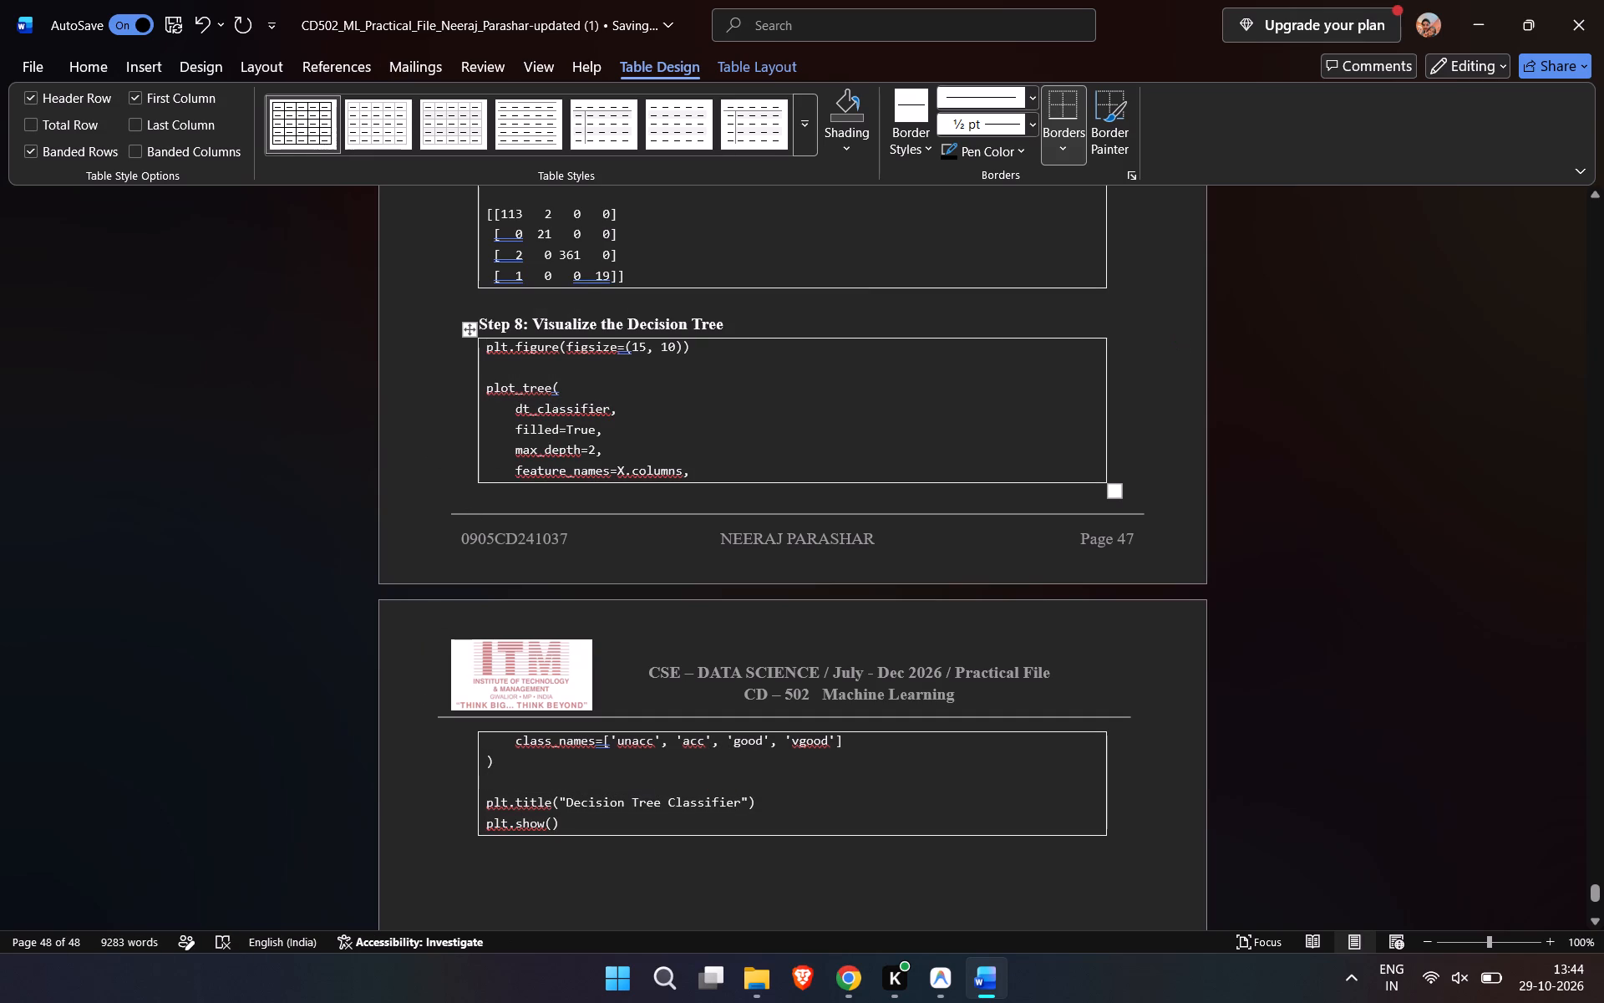
# In Chrome, copy the decision tree plot output from the Colab notebook's visualization cell and return to Word.
pyautogui.scroll(-1, 695, 766)
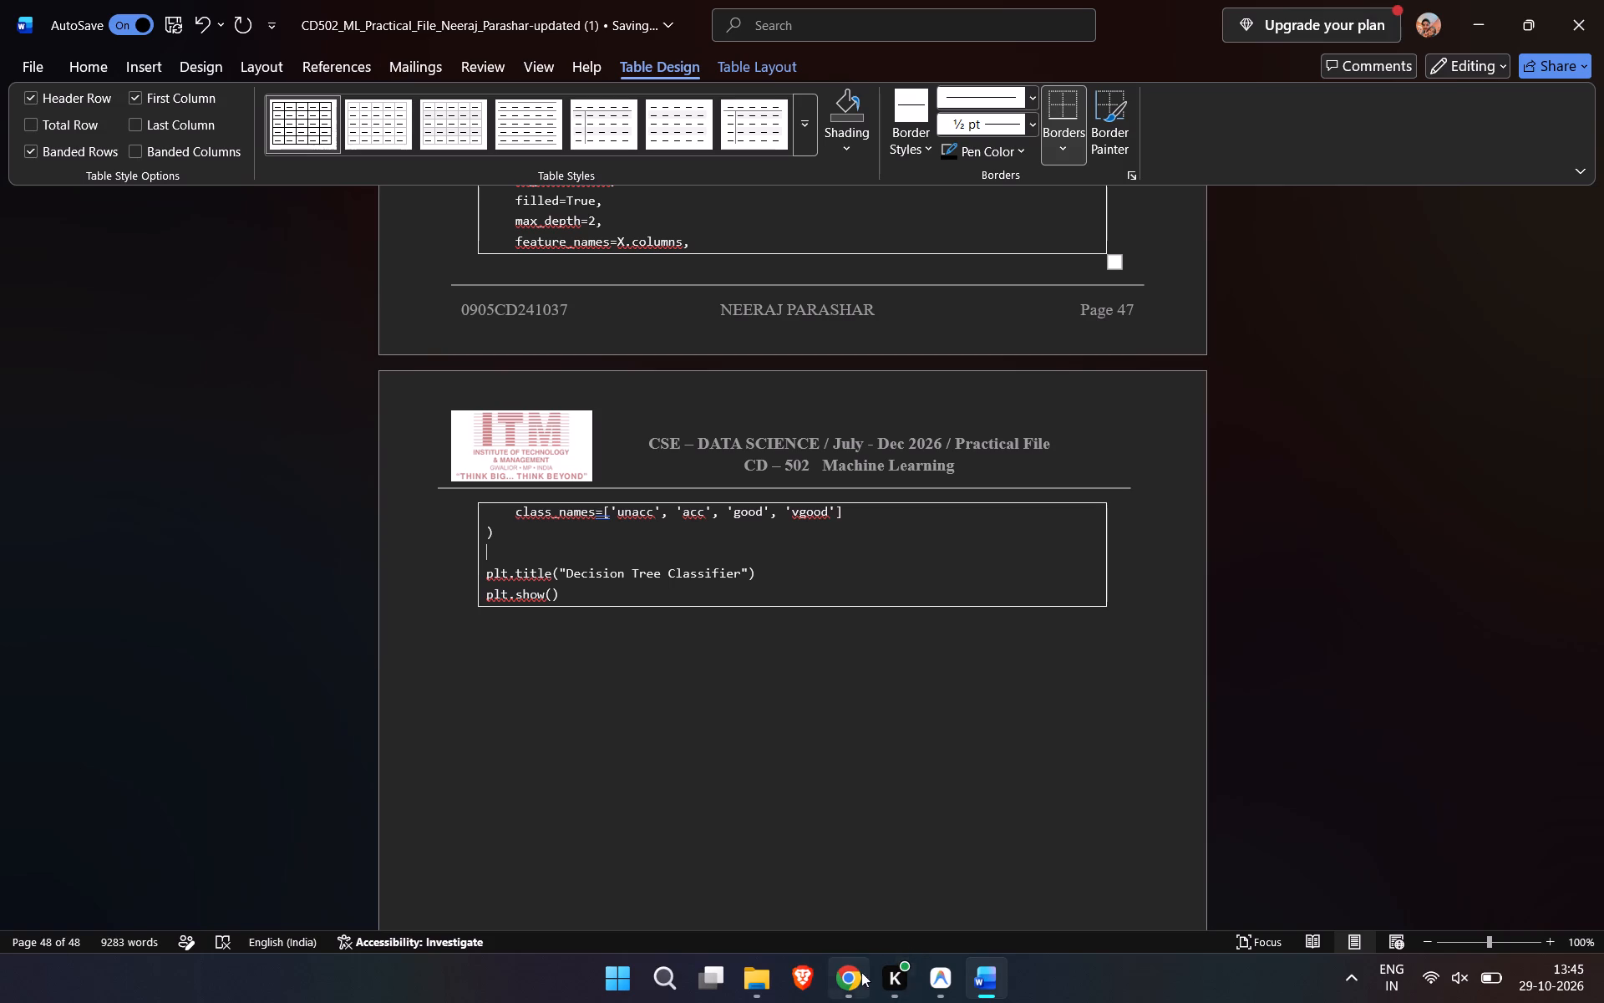
pyautogui.click(830, 883)
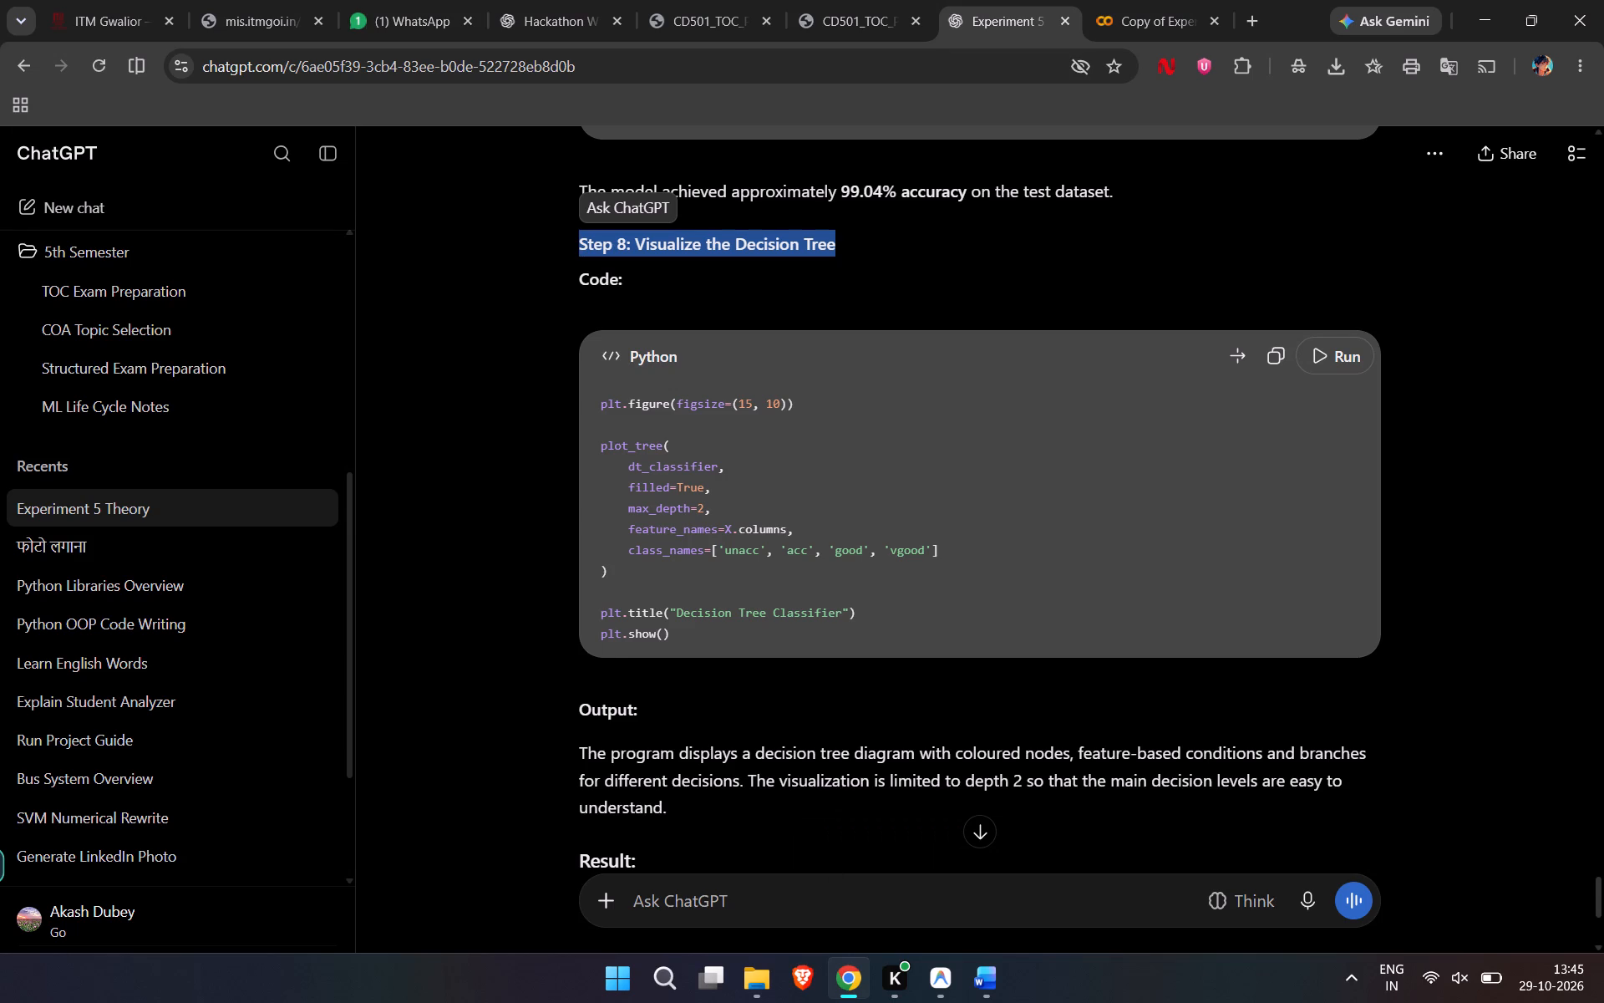
pyautogui.scroll(-3, 835, 753)
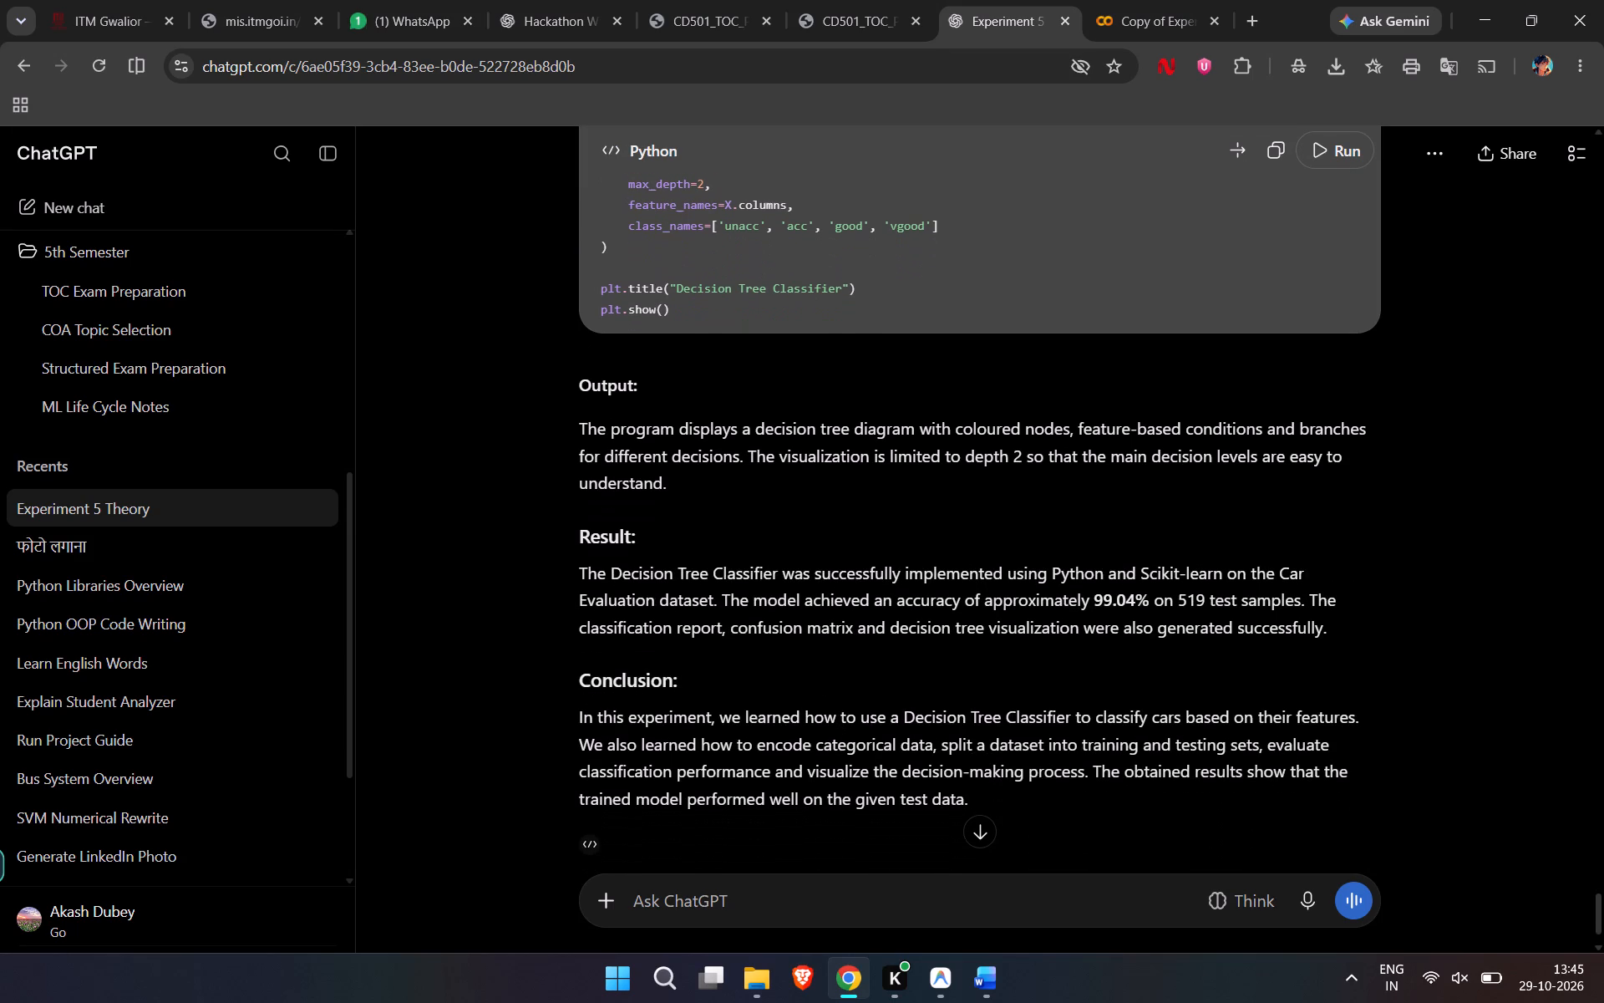
pyautogui.scroll(-1, 835, 753)
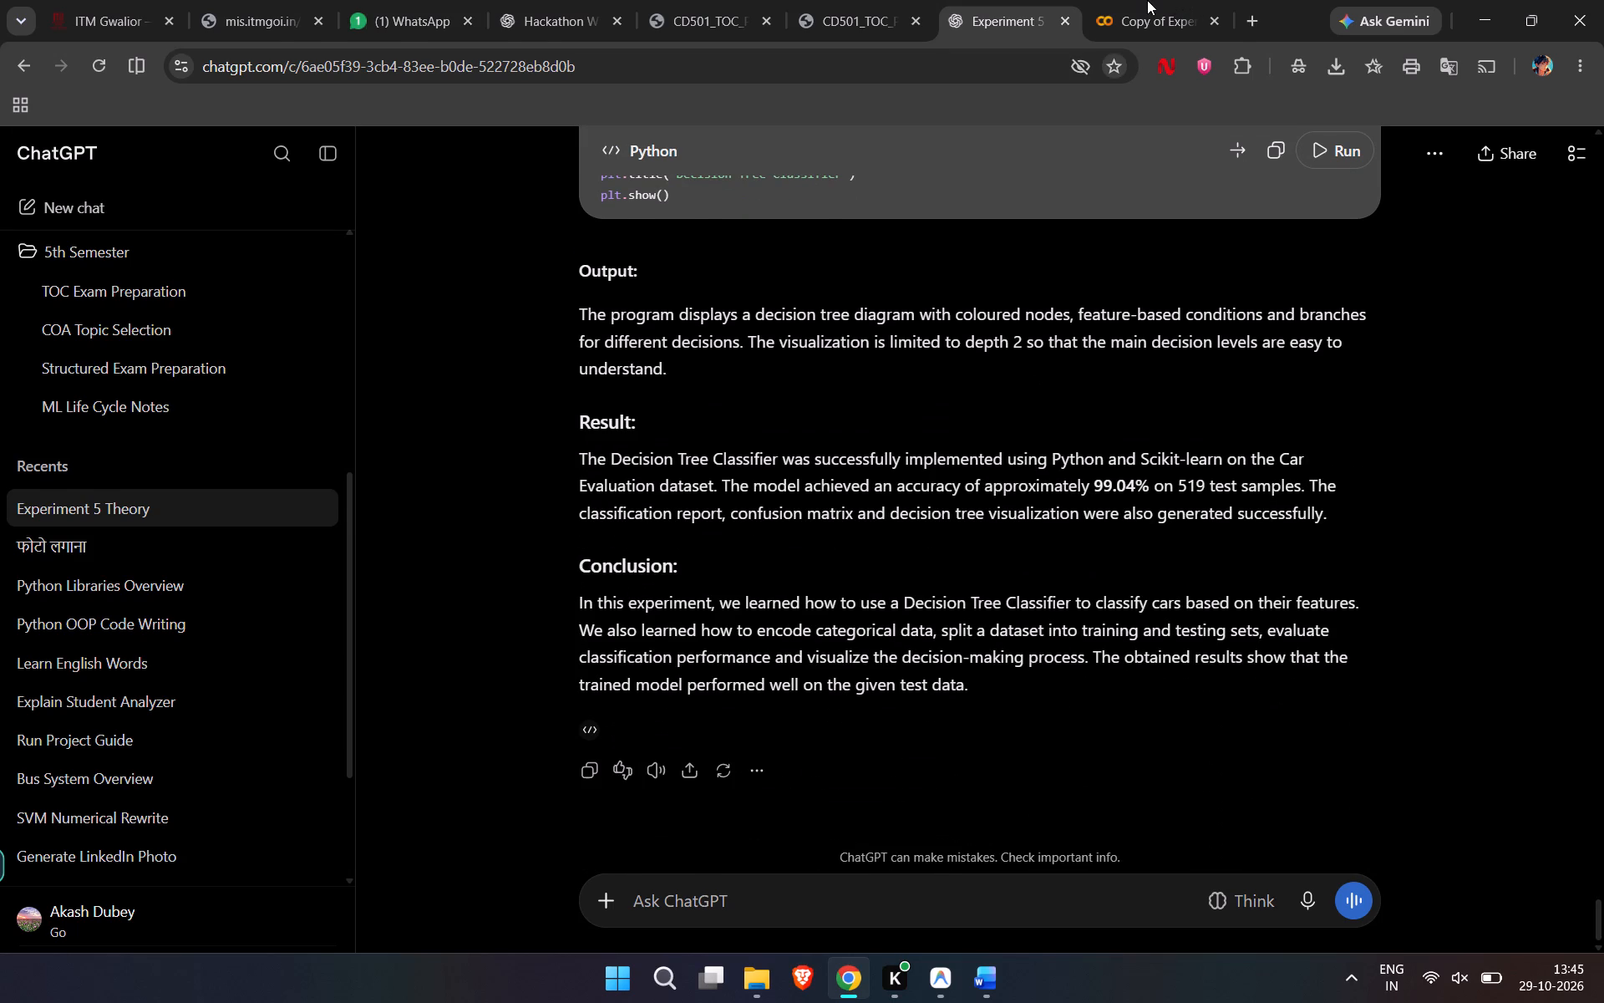
pyautogui.click(1147, 0)
pyautogui.scroll(-1, 835, 540)
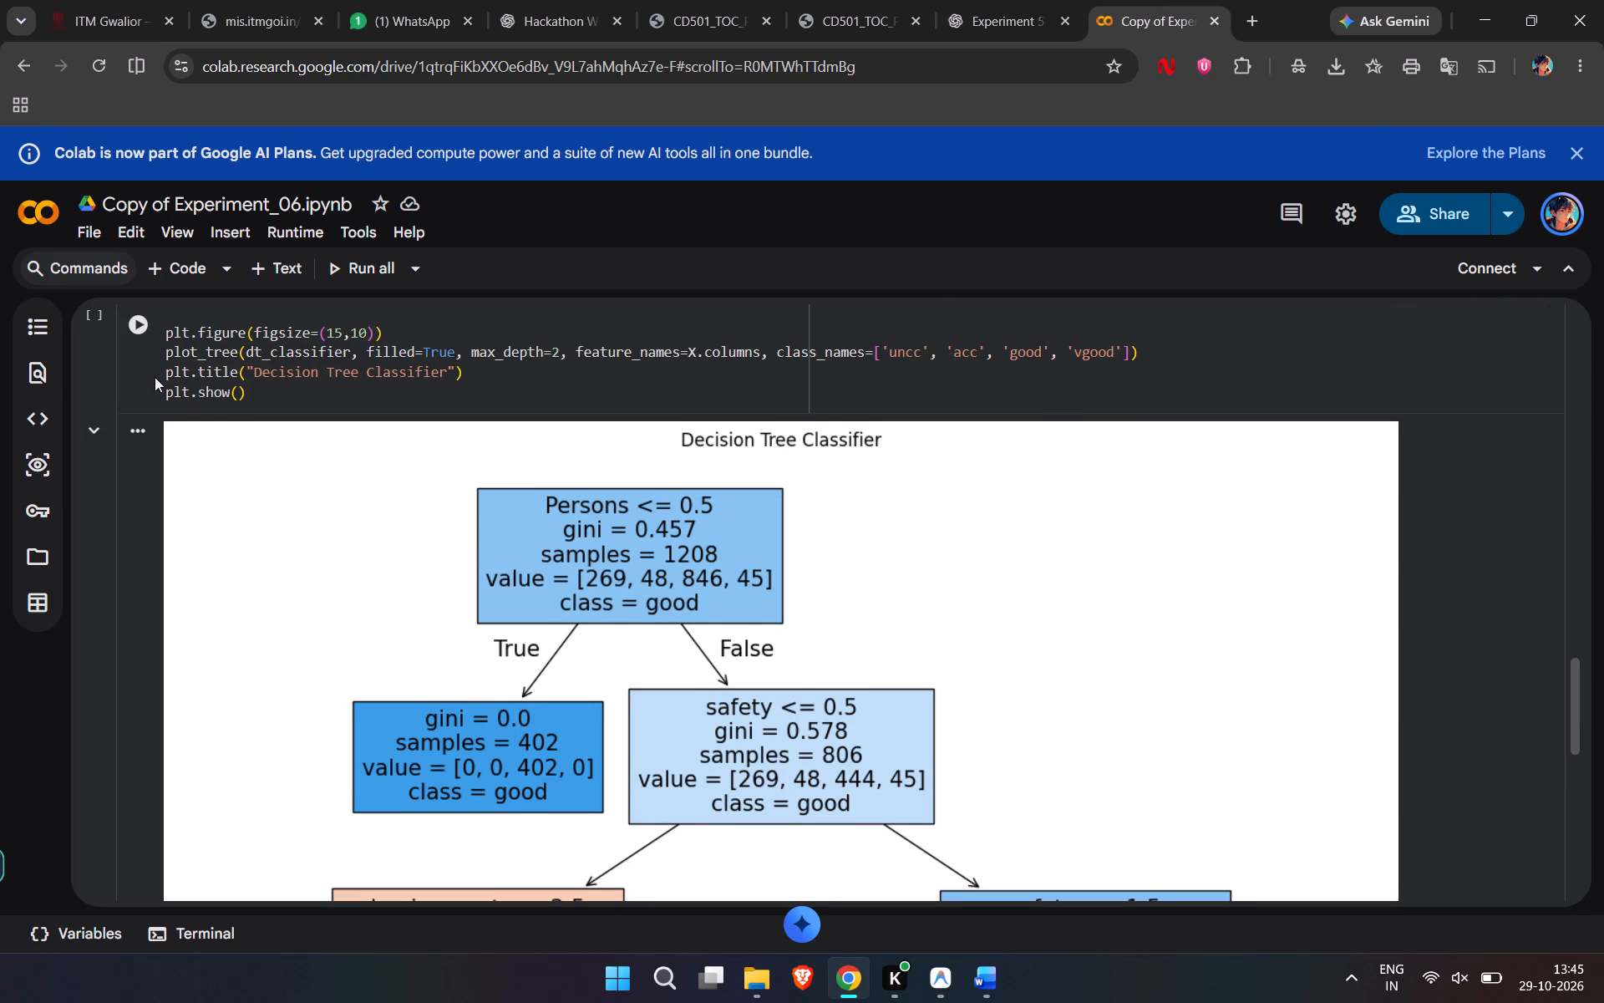
pyautogui.click(137, 437)
pyautogui.click(213, 438)
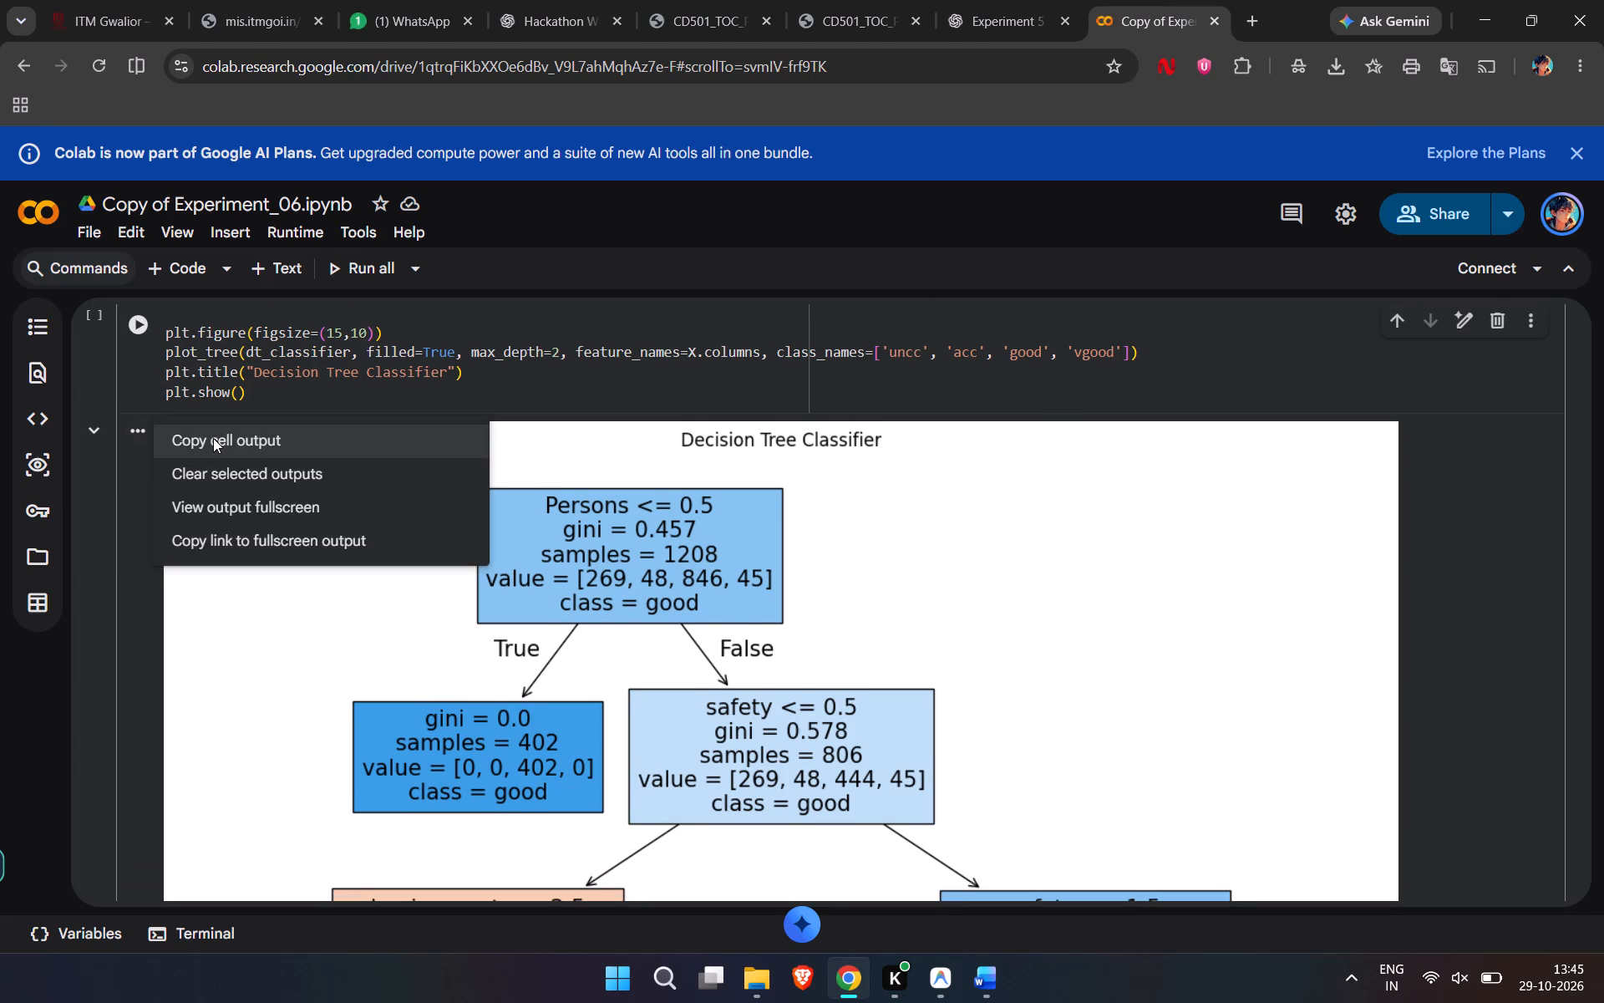
pyautogui.scroll(-7, 361, 556)
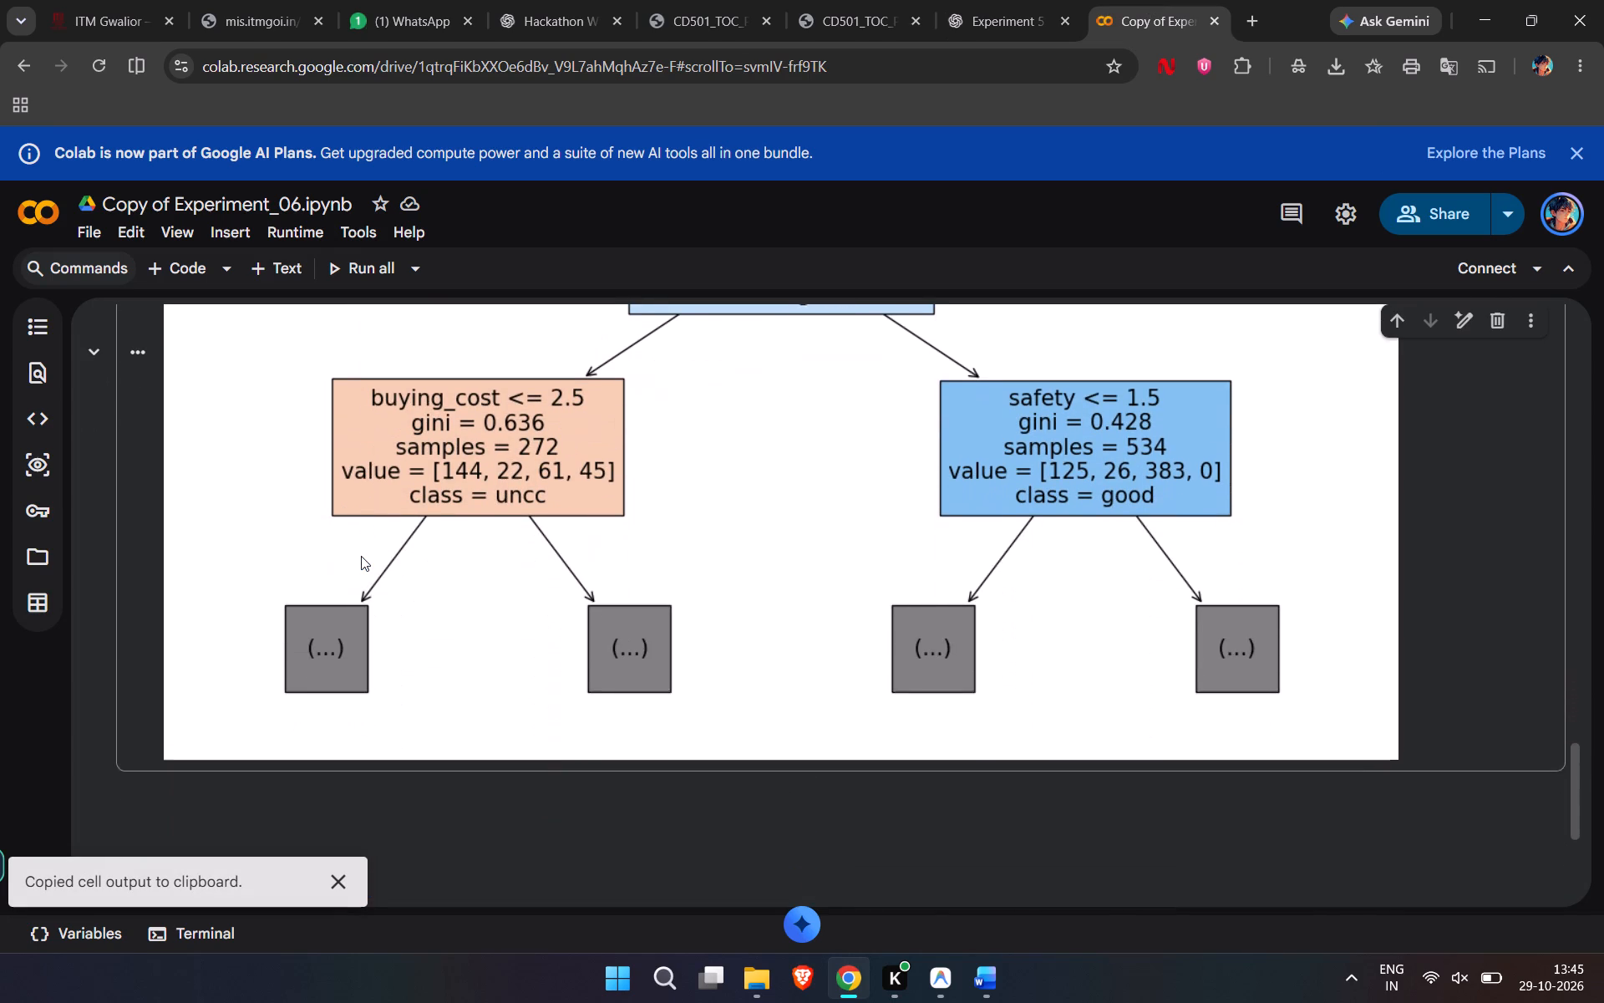
pyautogui.scroll(-1, 361, 556)
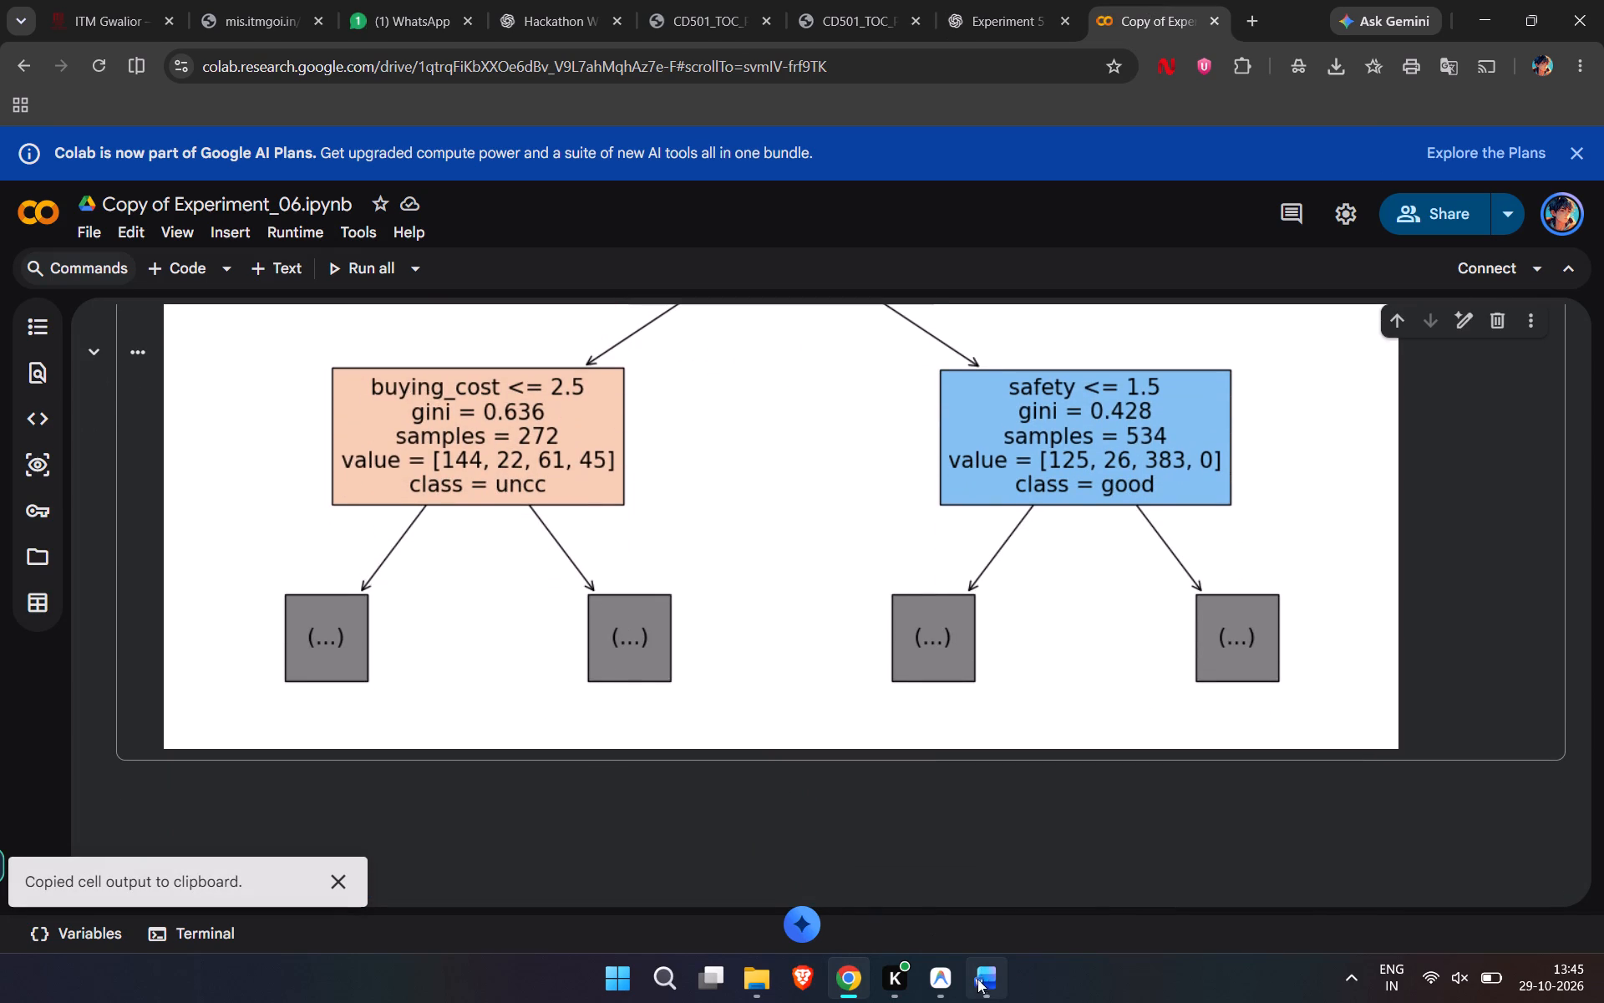
pyautogui.click(957, 897)
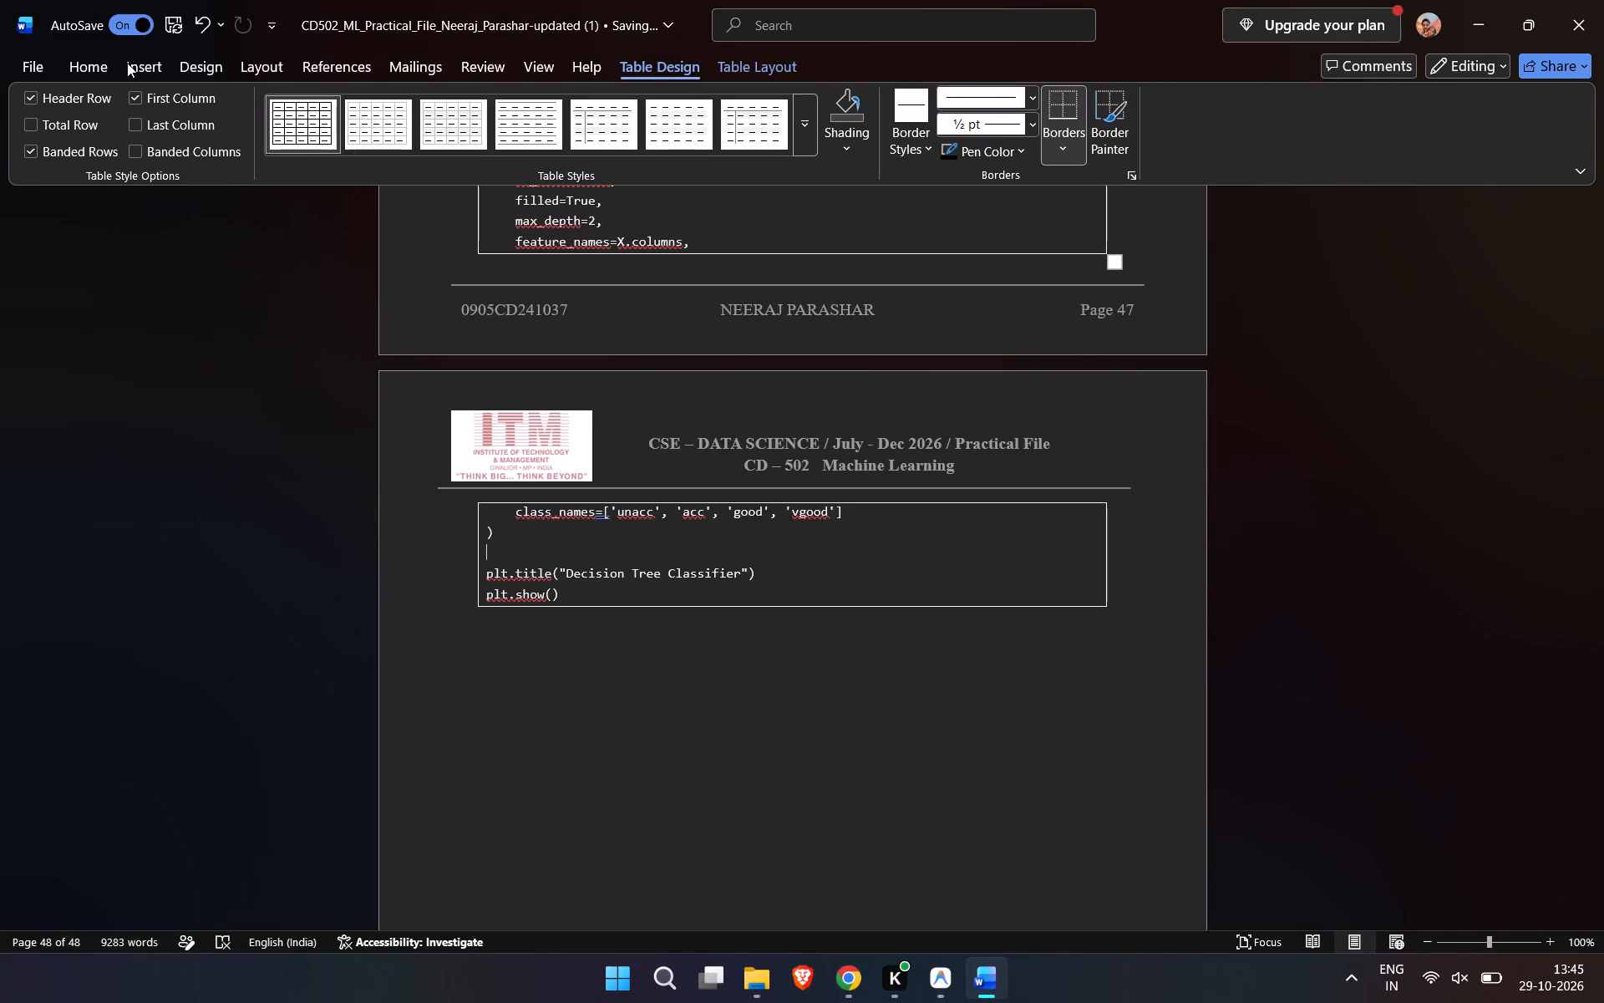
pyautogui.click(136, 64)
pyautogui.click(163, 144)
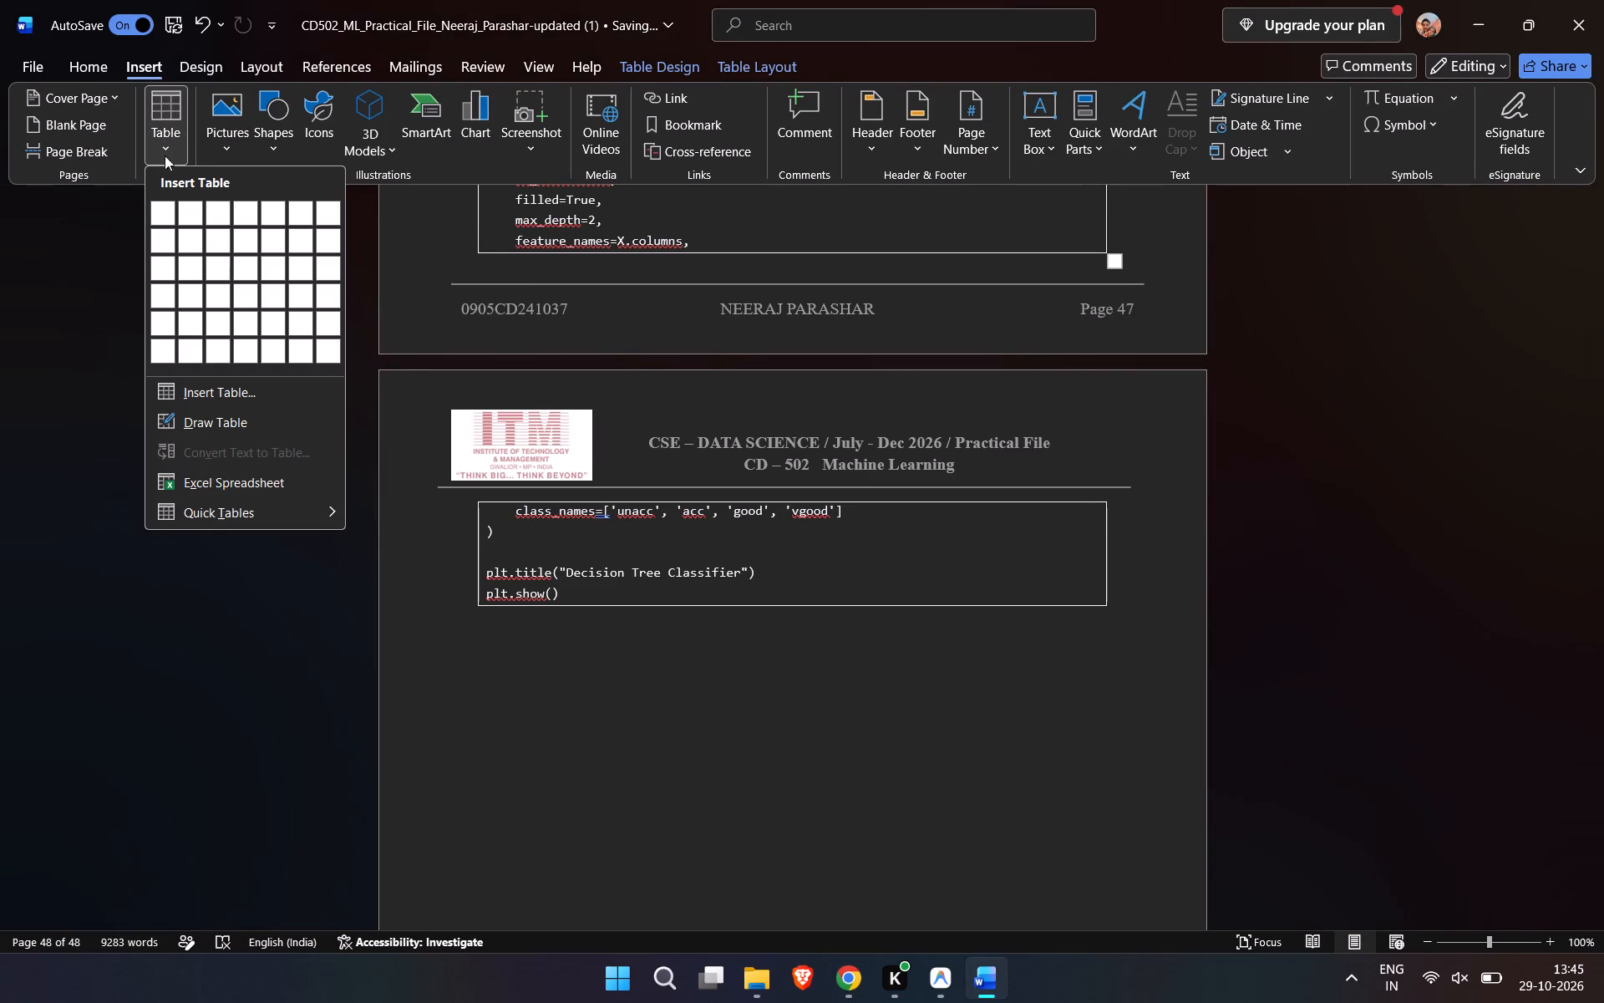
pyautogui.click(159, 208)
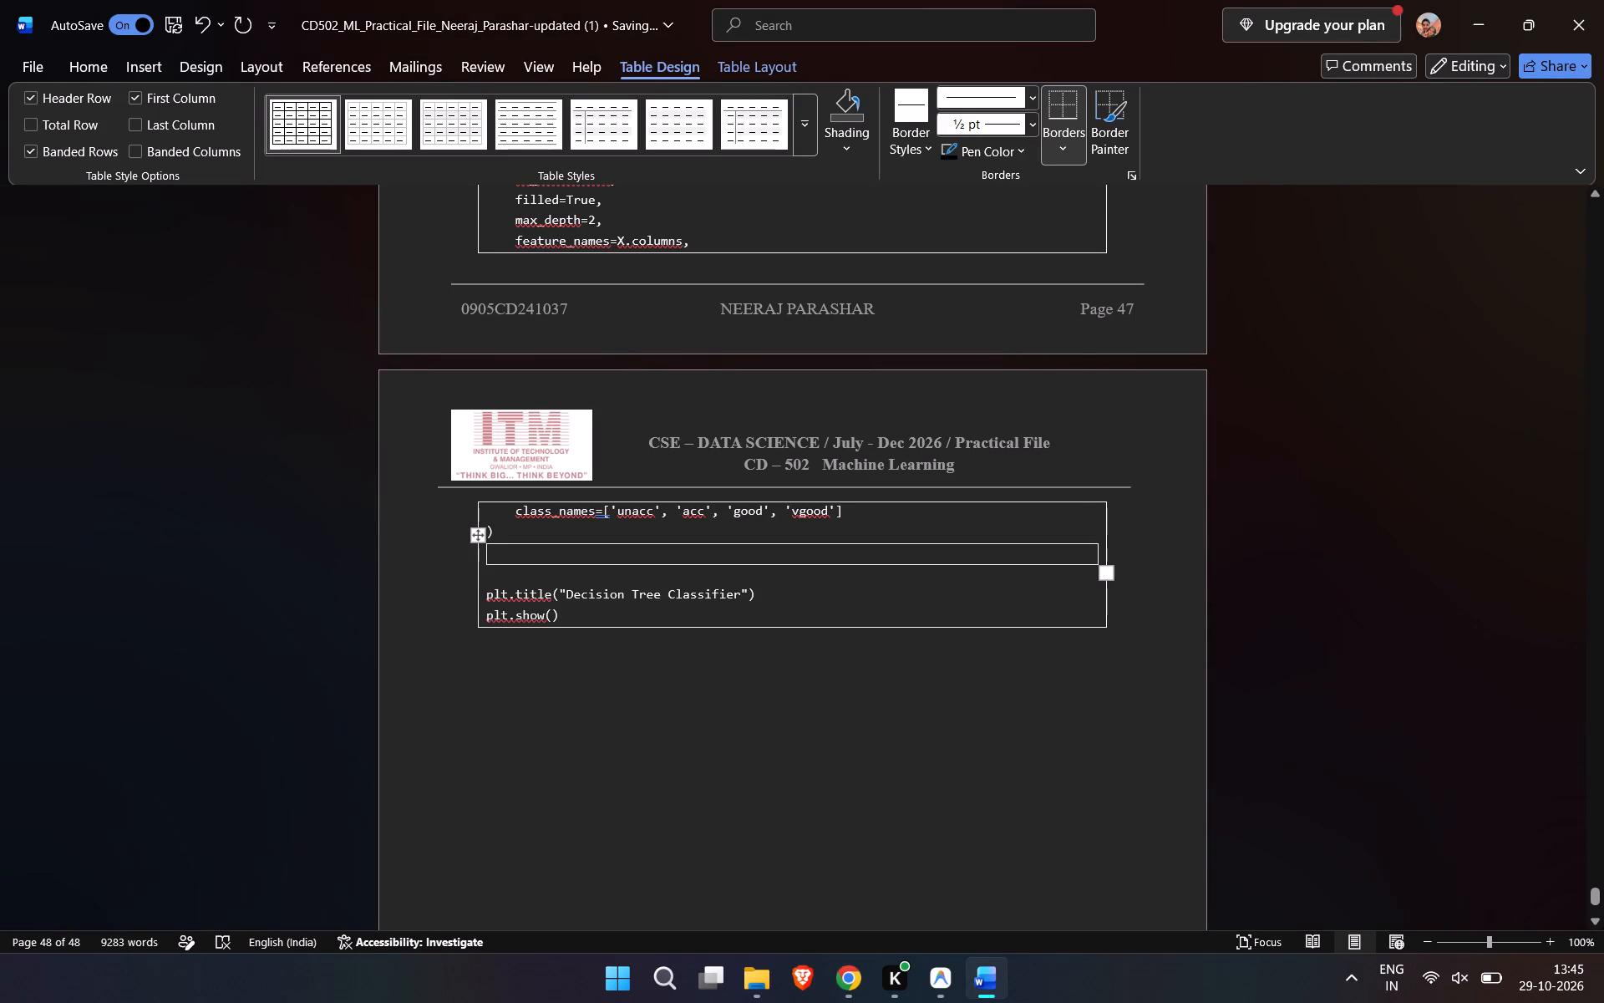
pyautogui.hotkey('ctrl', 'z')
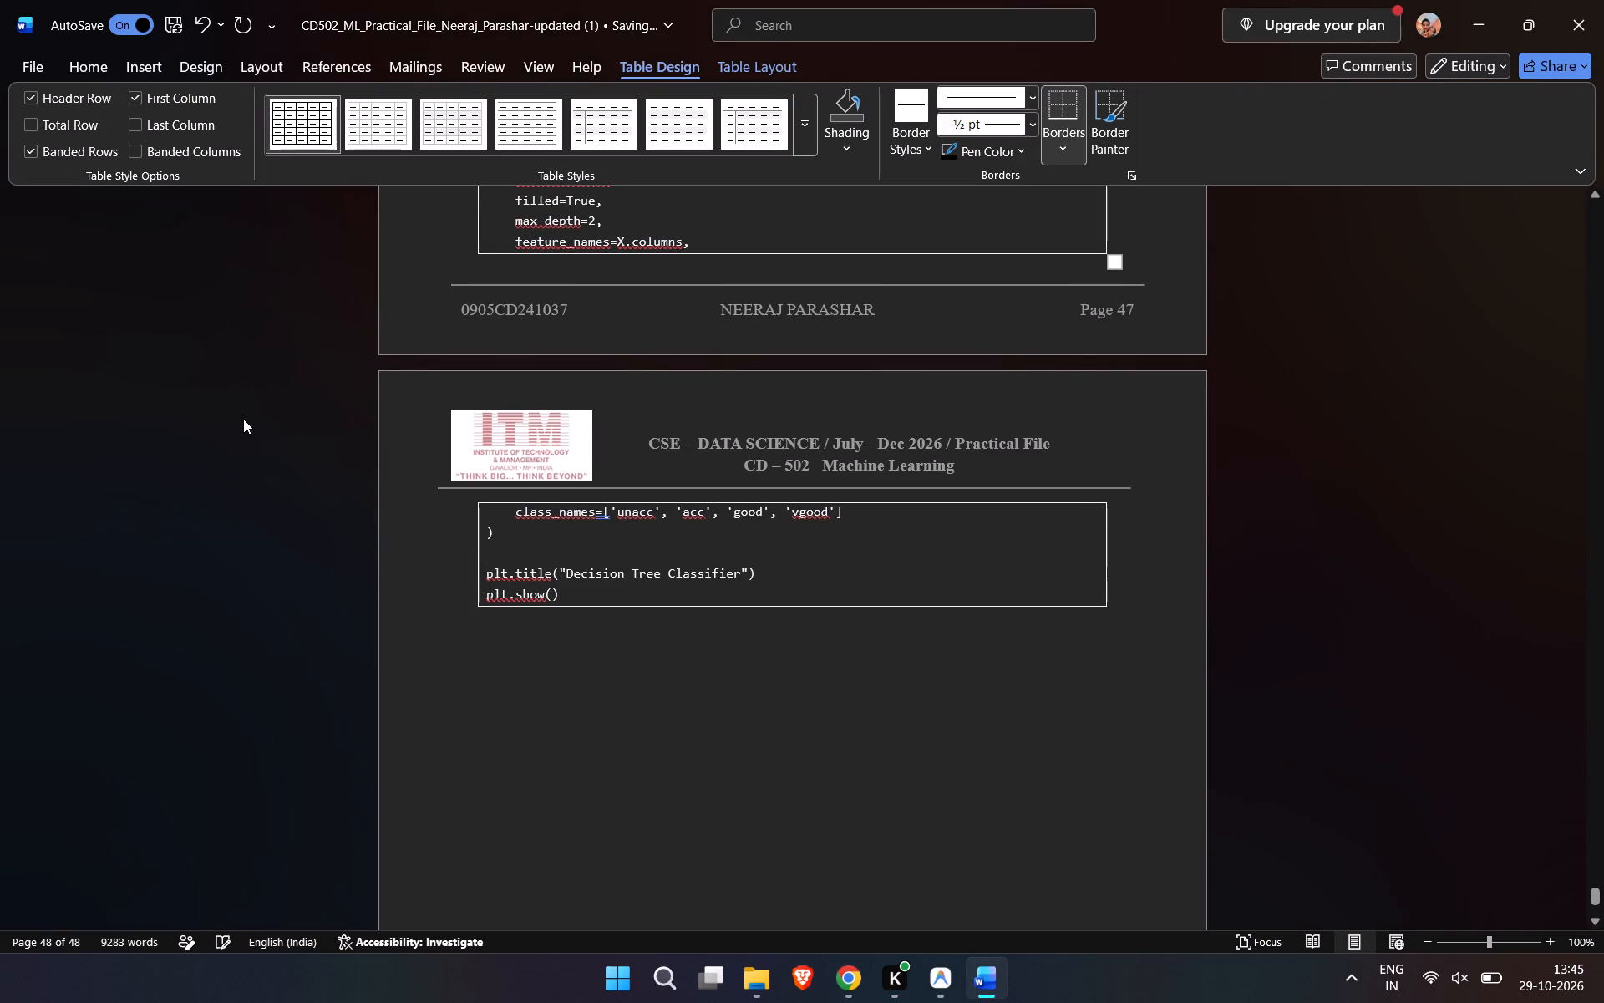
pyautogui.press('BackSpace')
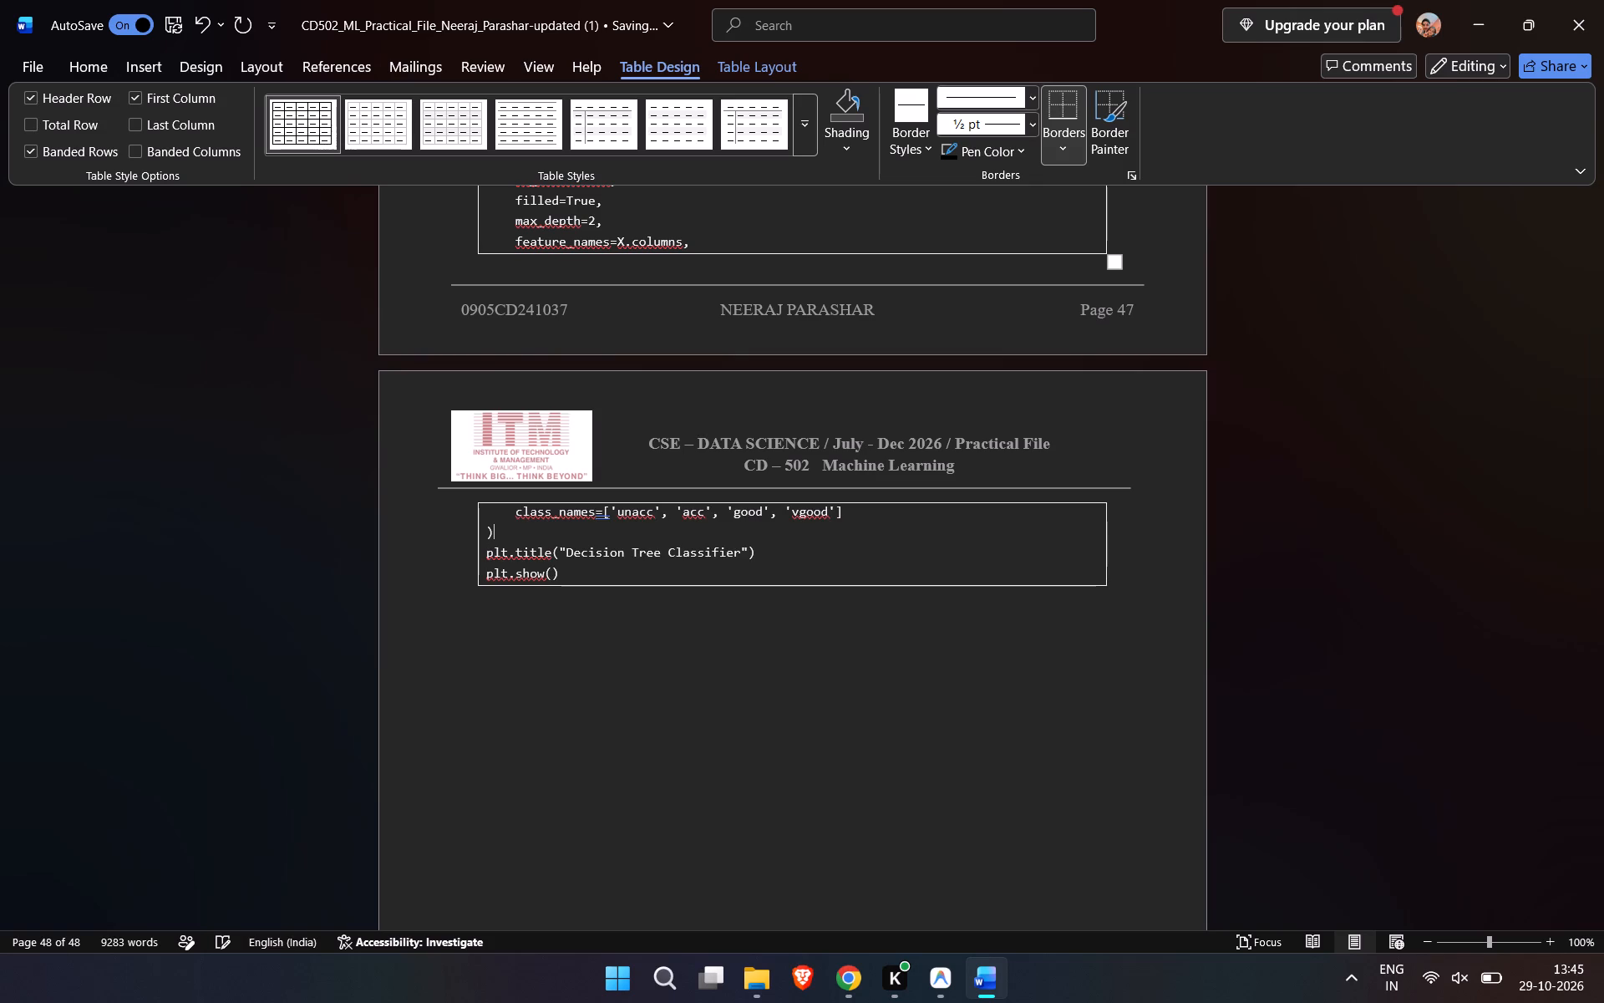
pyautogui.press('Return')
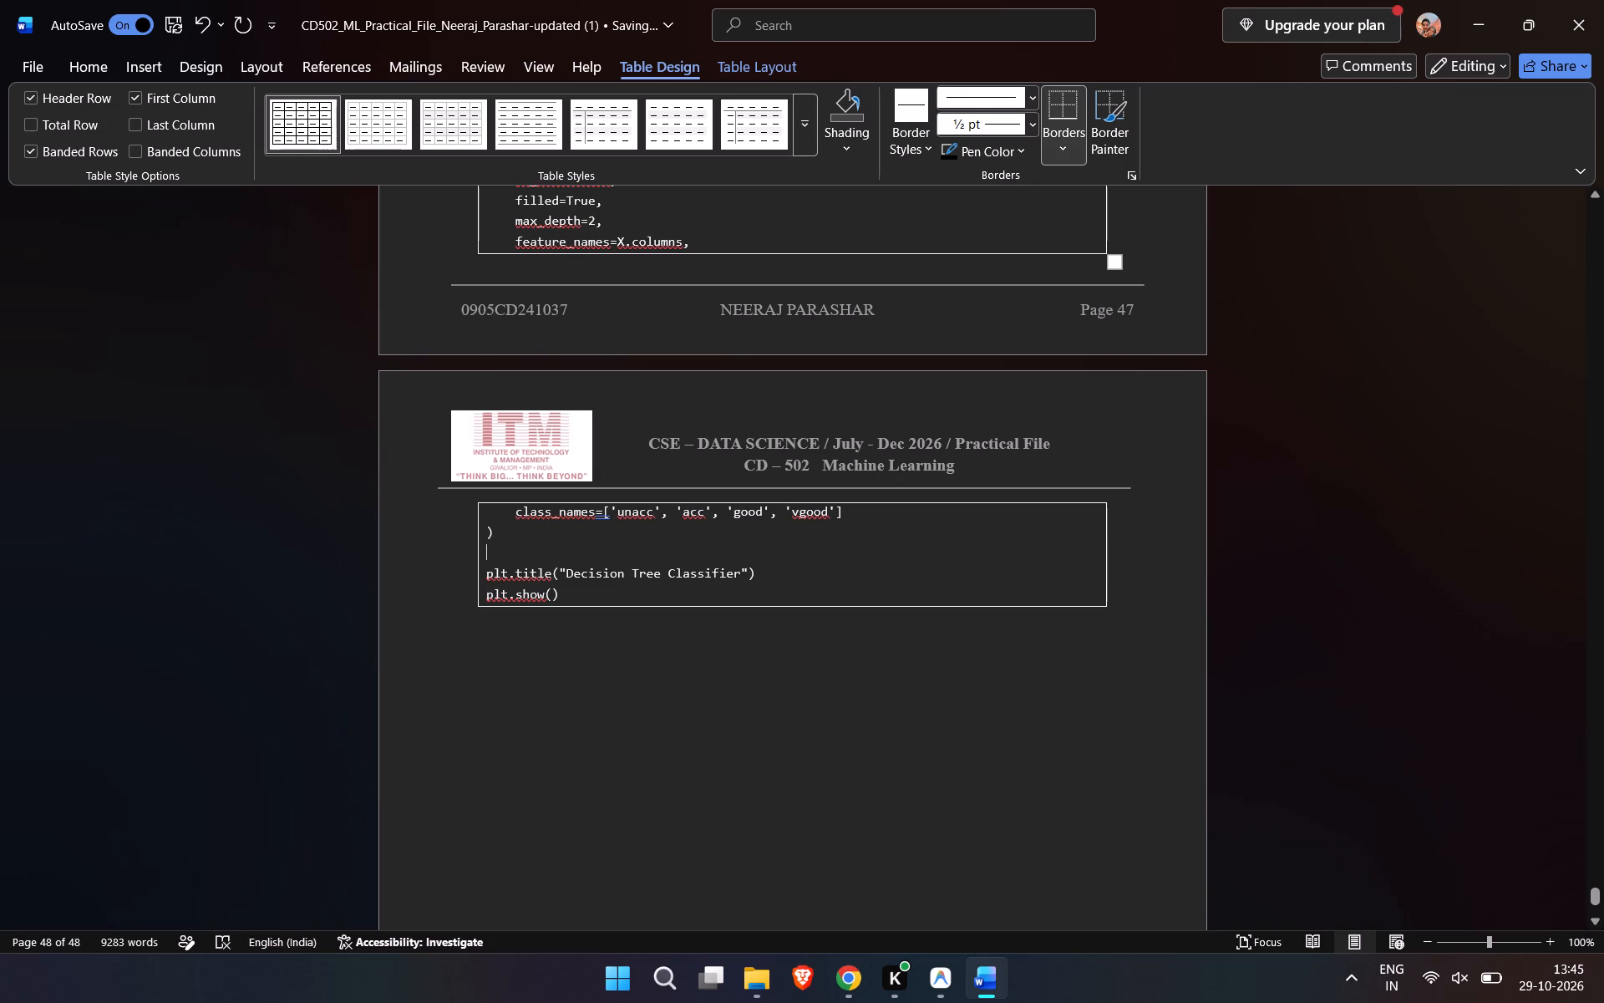
# Add the heading "Output:-" below the Step 8 code table, with an empty line before it and a new line after.
pyautogui.click(625, 640)
pyautogui.press('Return')
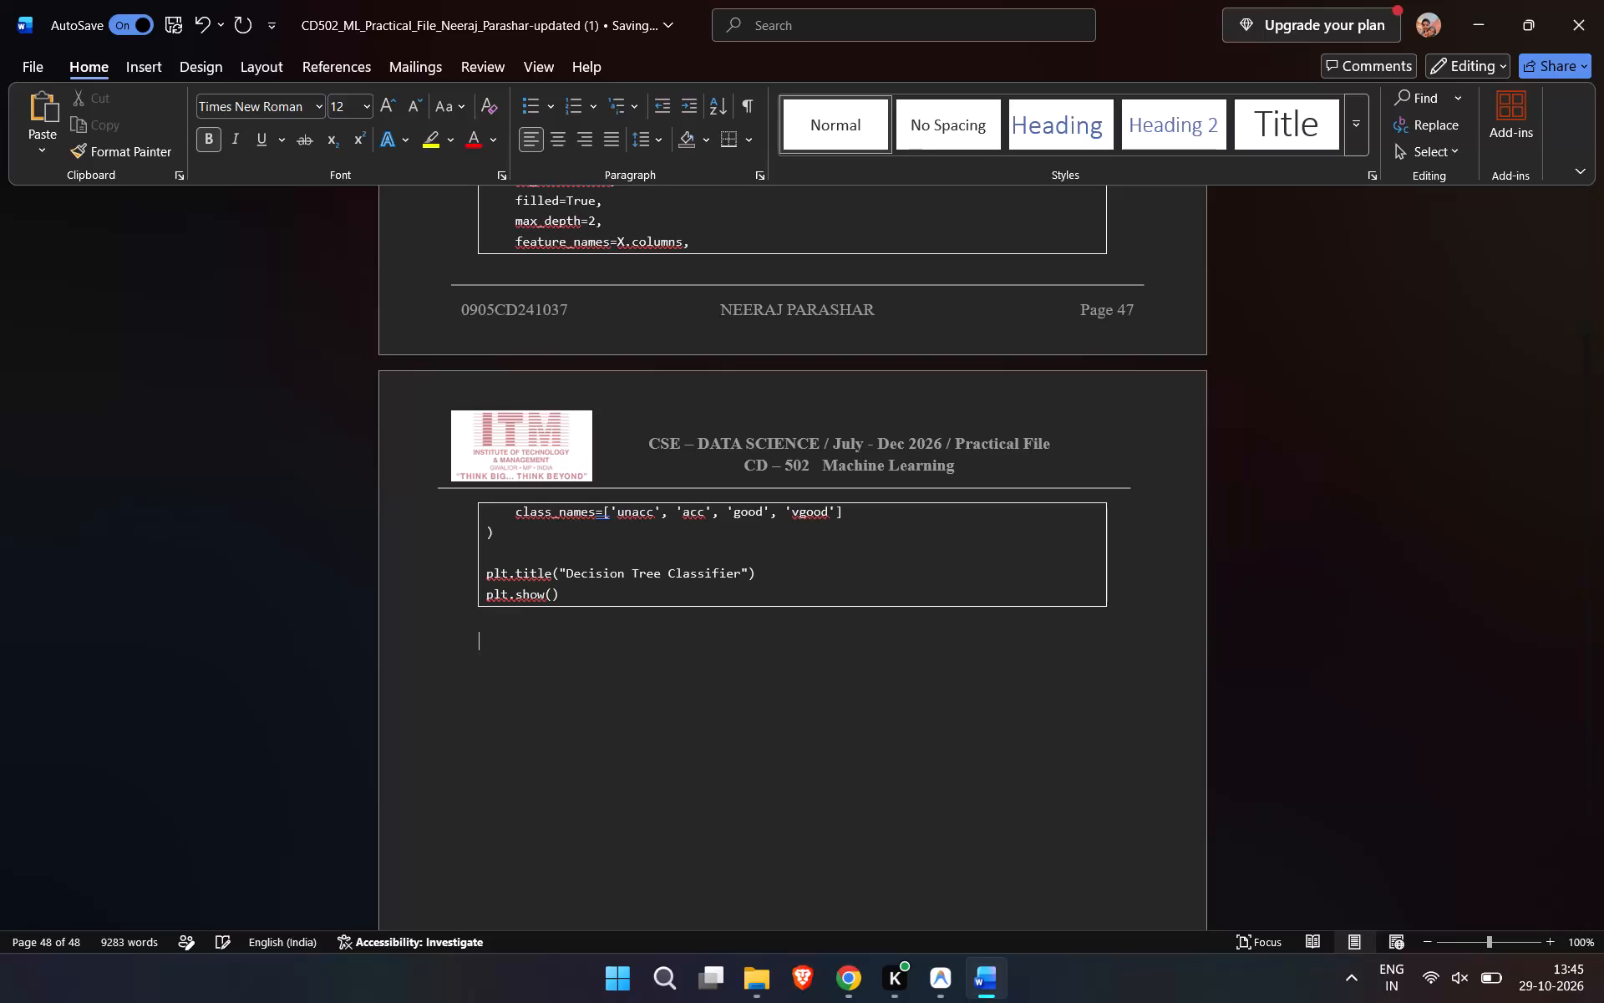
pyautogui.hotkey('shift', 'o')
pyautogui.write('uput')
pyautogui.press('BackSpace')
pyautogui.press('BackSpace')
pyautogui.press('BackSpace')
pyautogui.write('tput')
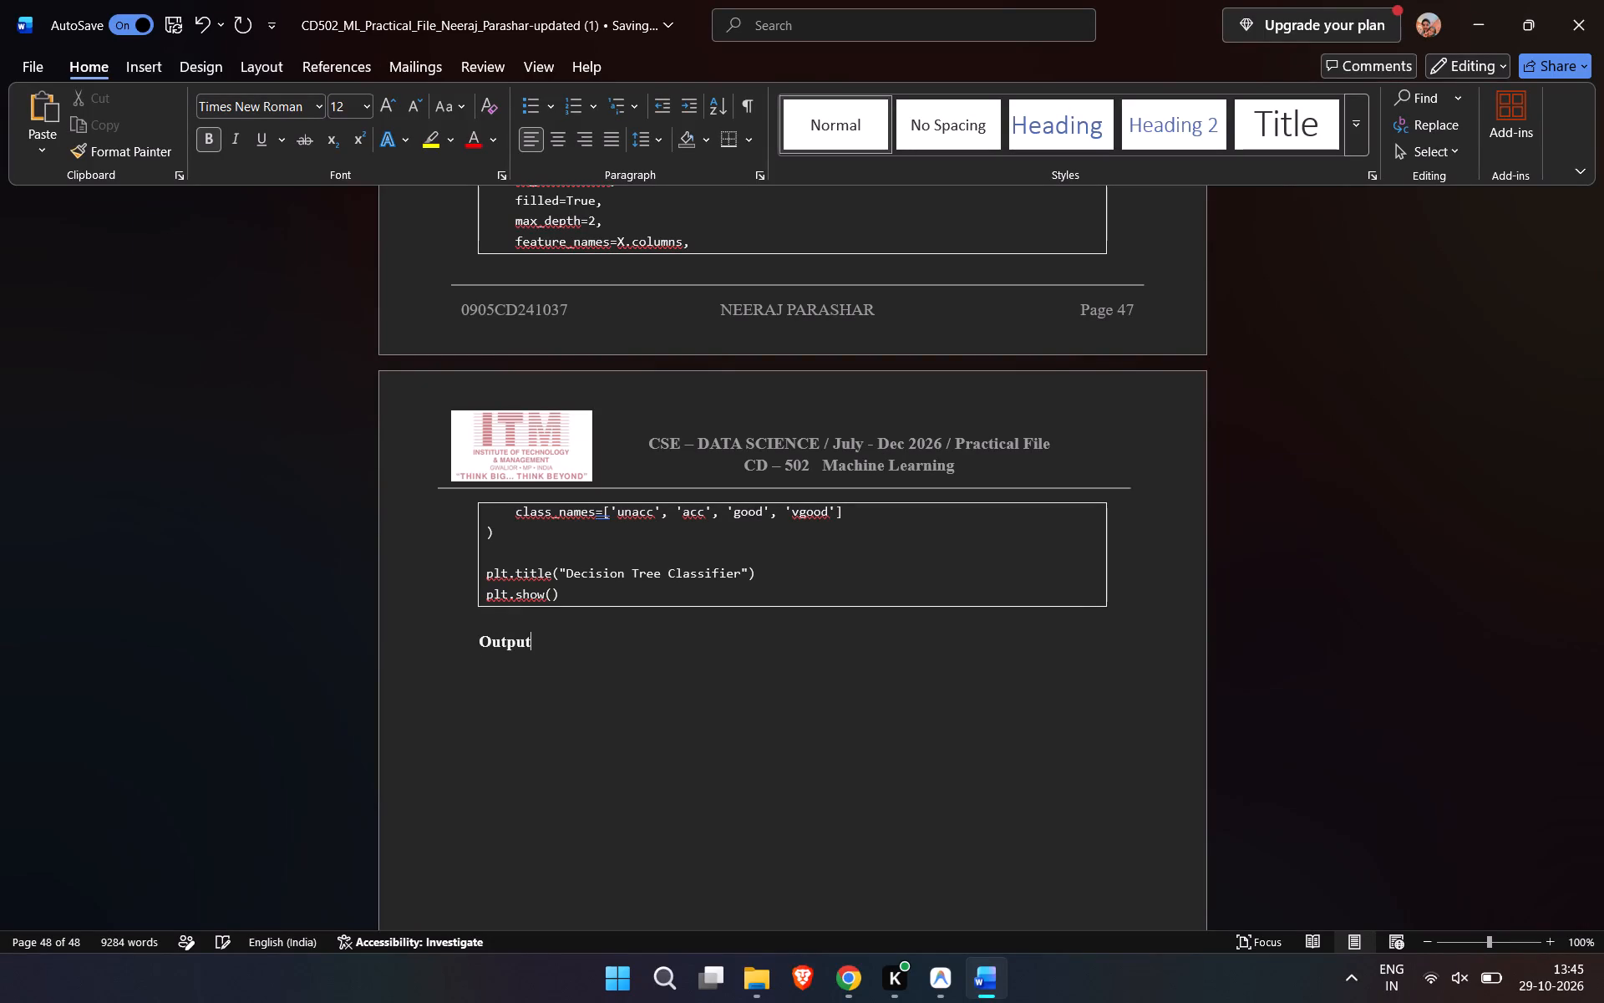
pyautogui.write(':-')
pyautogui.press('Return')
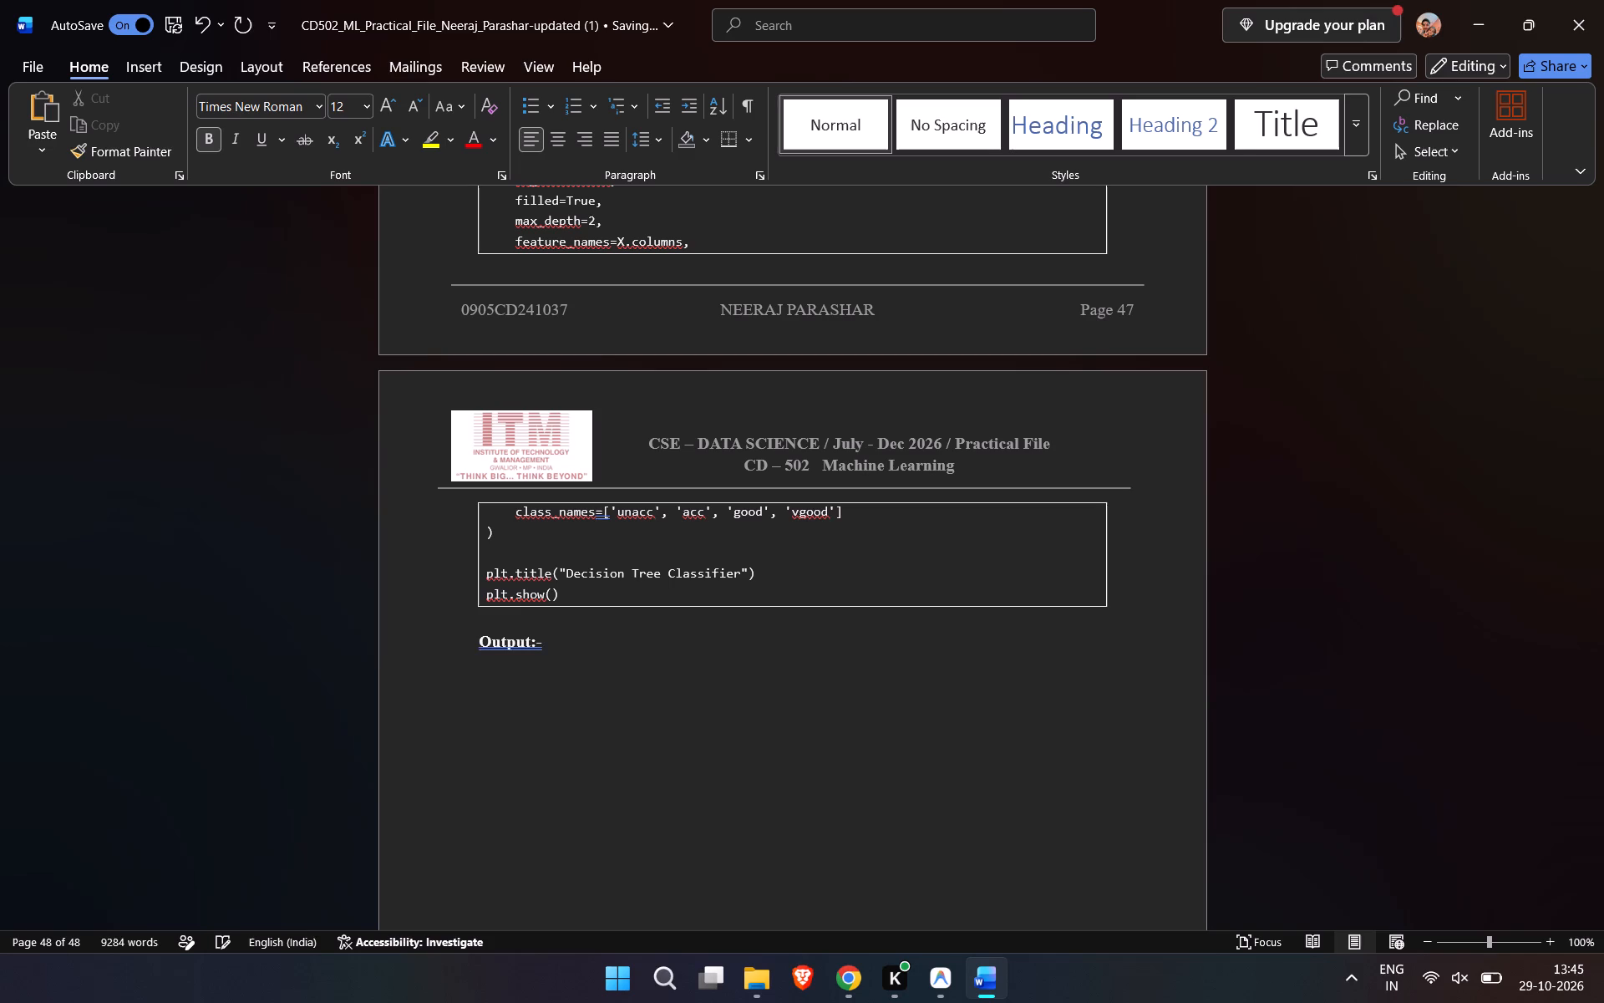
# Insert a single-cell table under the Step 8 Output heading and paste the copied decision tree plot into it.
pyautogui.click(156, 65)
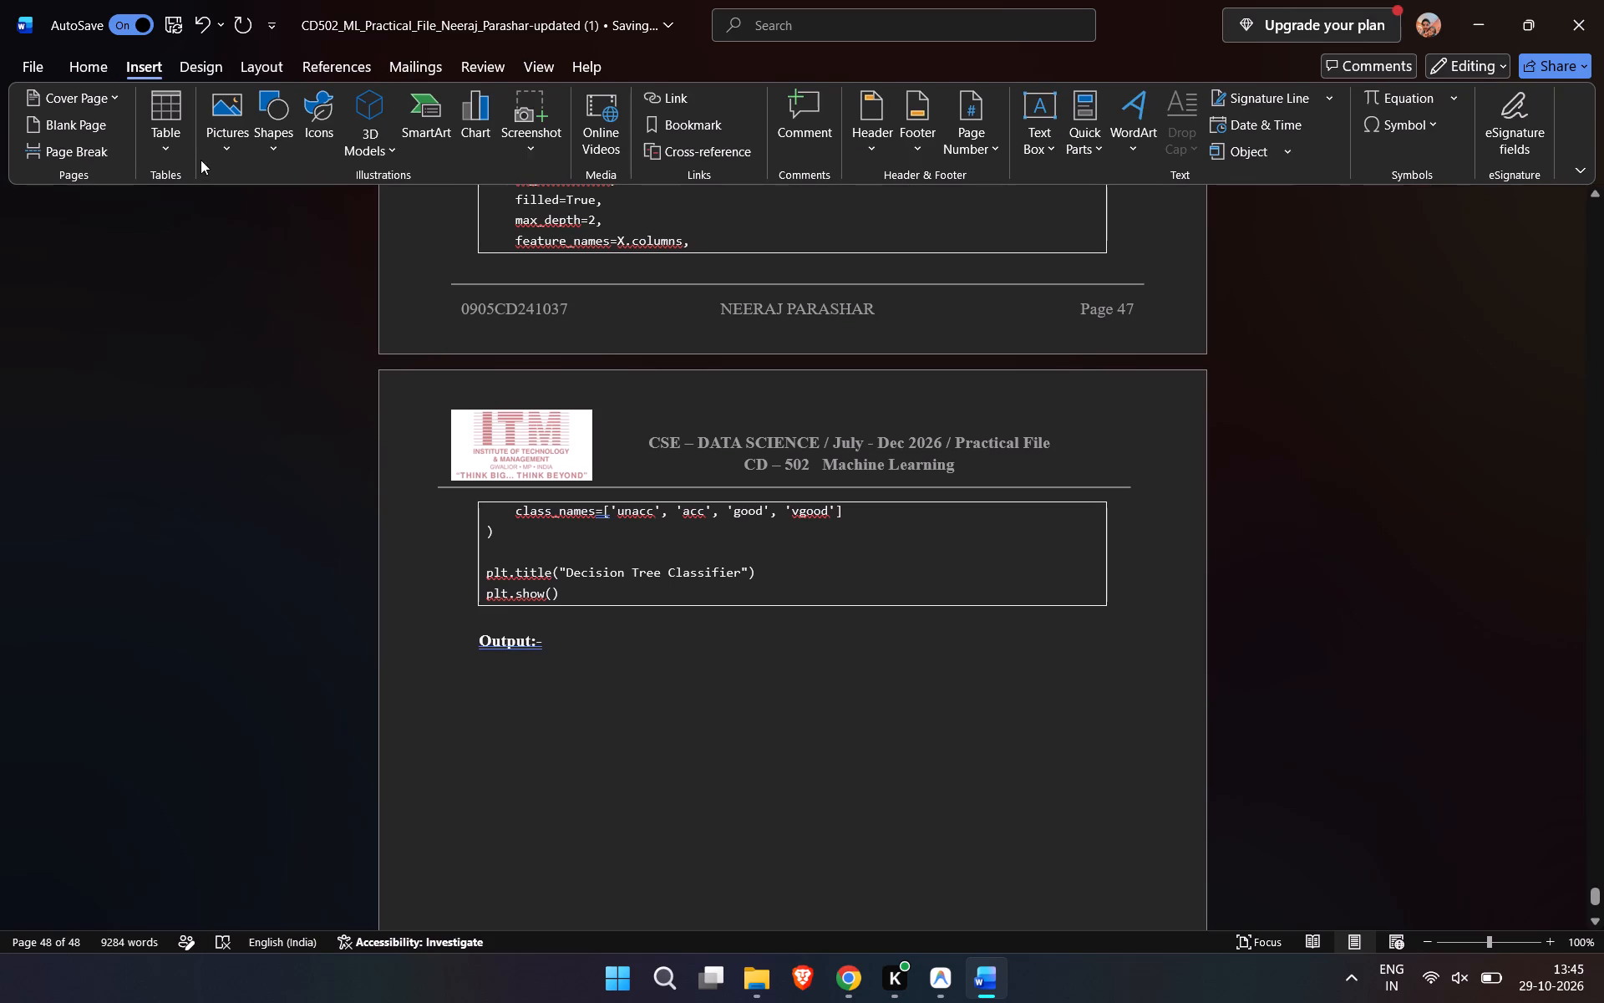
pyautogui.click(159, 153)
pyautogui.click(160, 203)
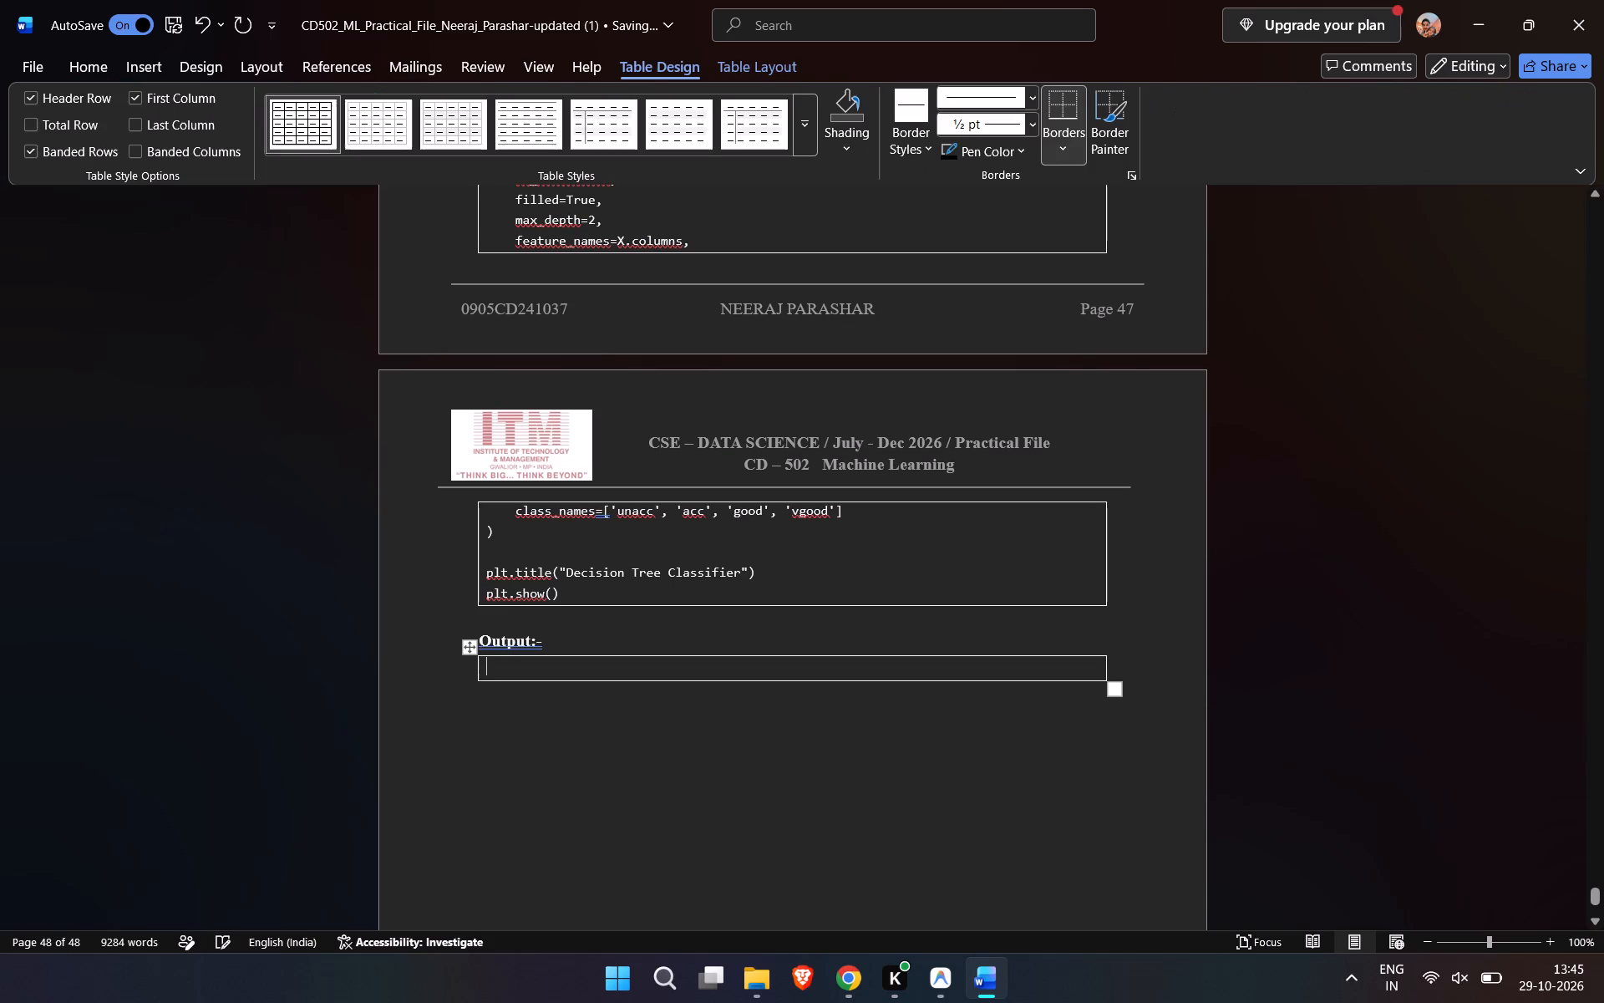
pyautogui.hotkey('ctrl', 'v')
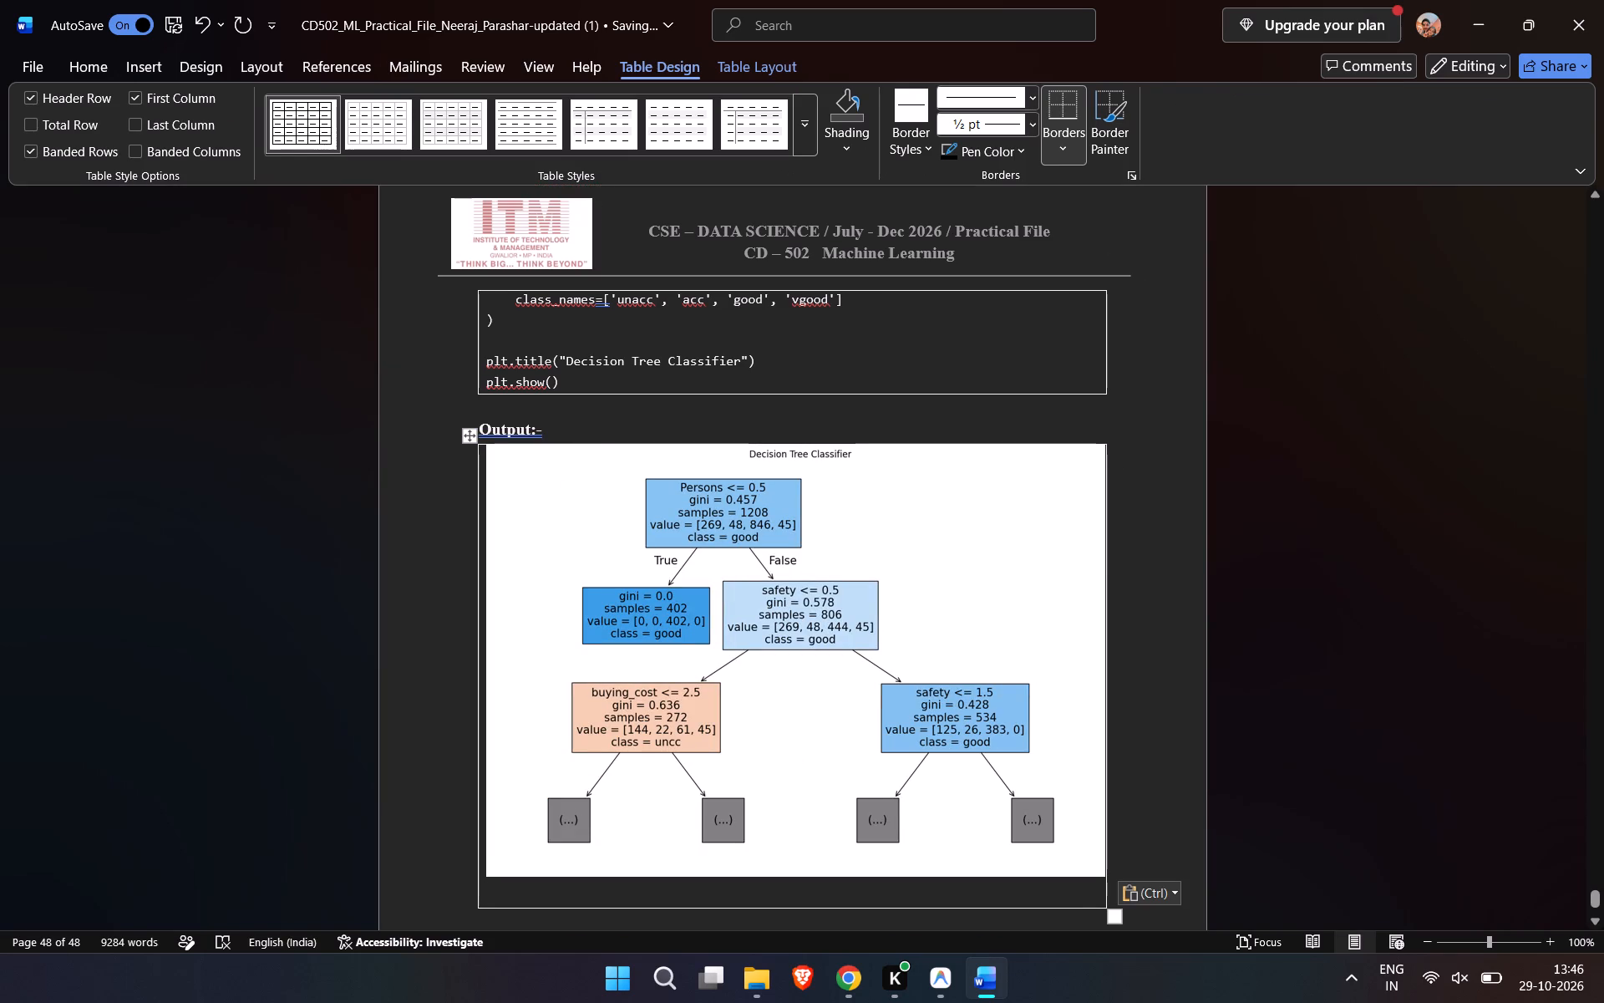
pyautogui.scroll(-1, 841, 805)
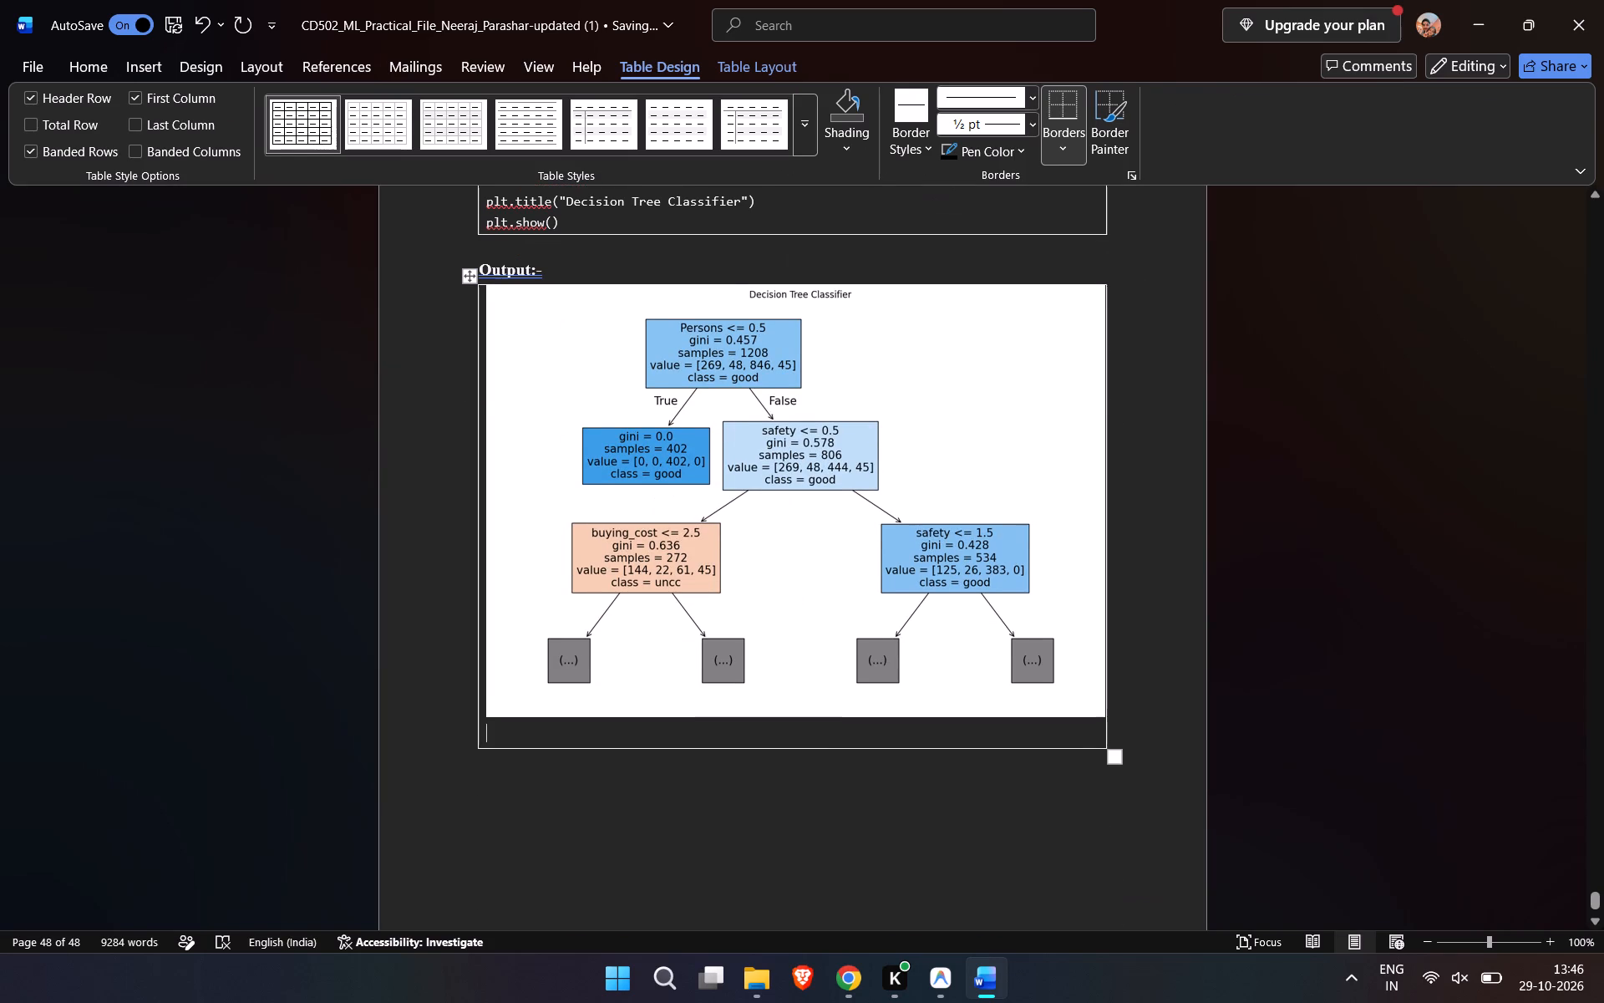
pyautogui.scroll(-2, 841, 805)
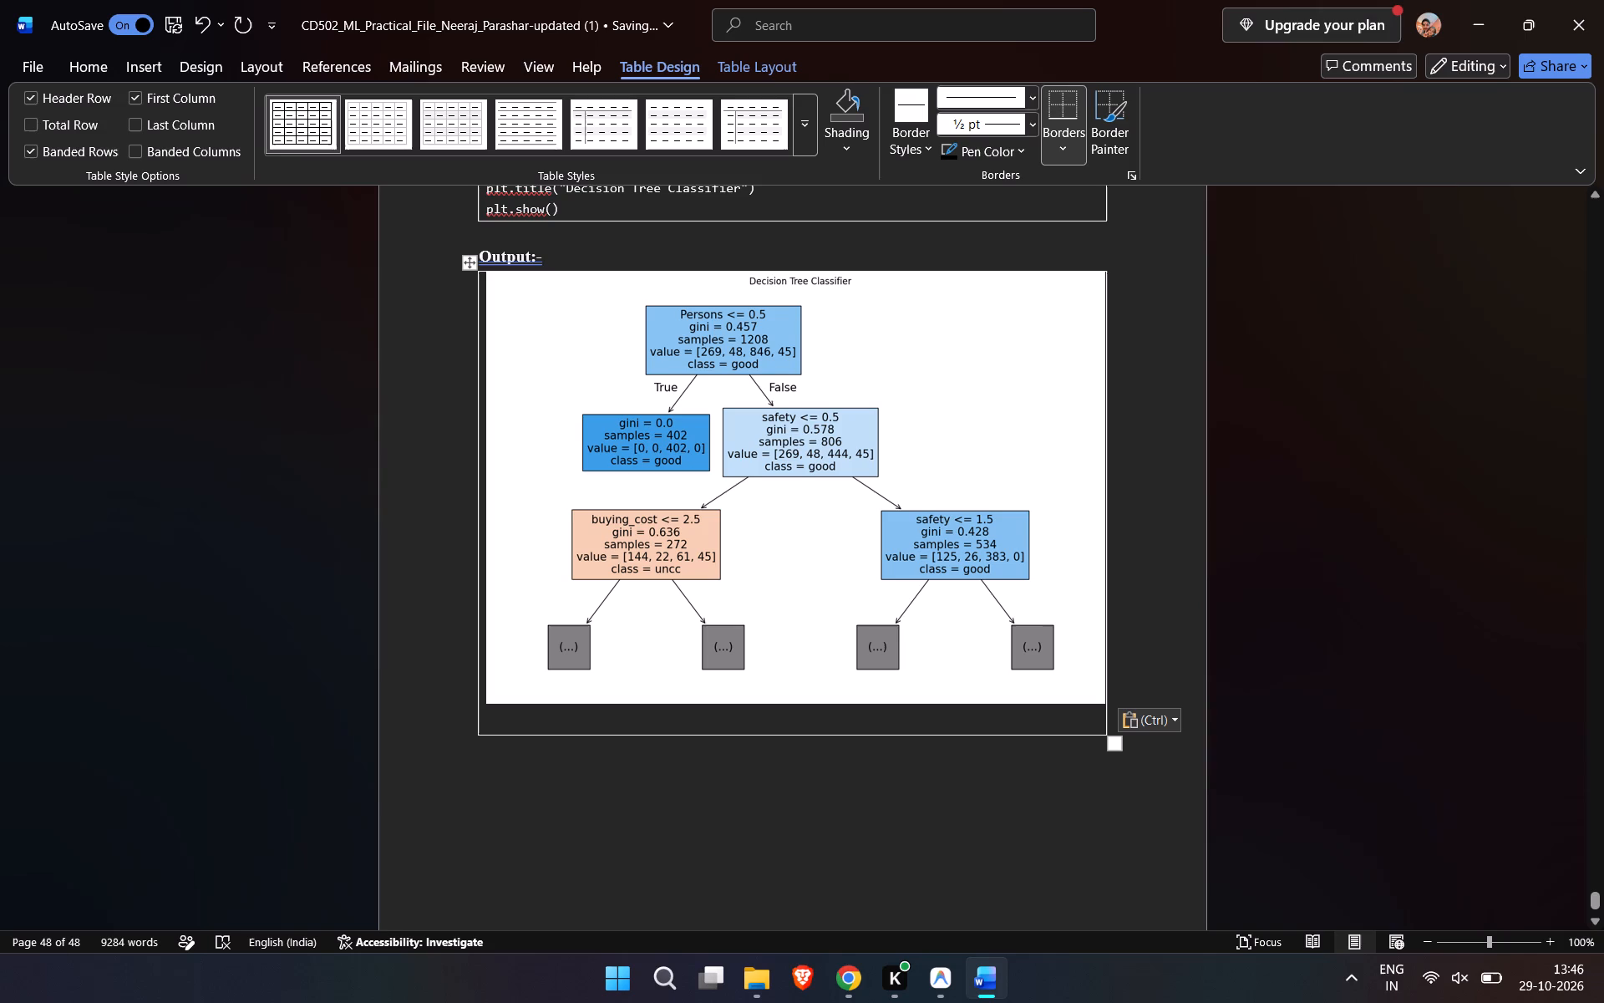
# With the cursor placed below the plot table, check the end of the Colab notebook in Chrome for remaining content.
pyautogui.click(500, 799)
pyautogui.scroll(1, 500, 799)
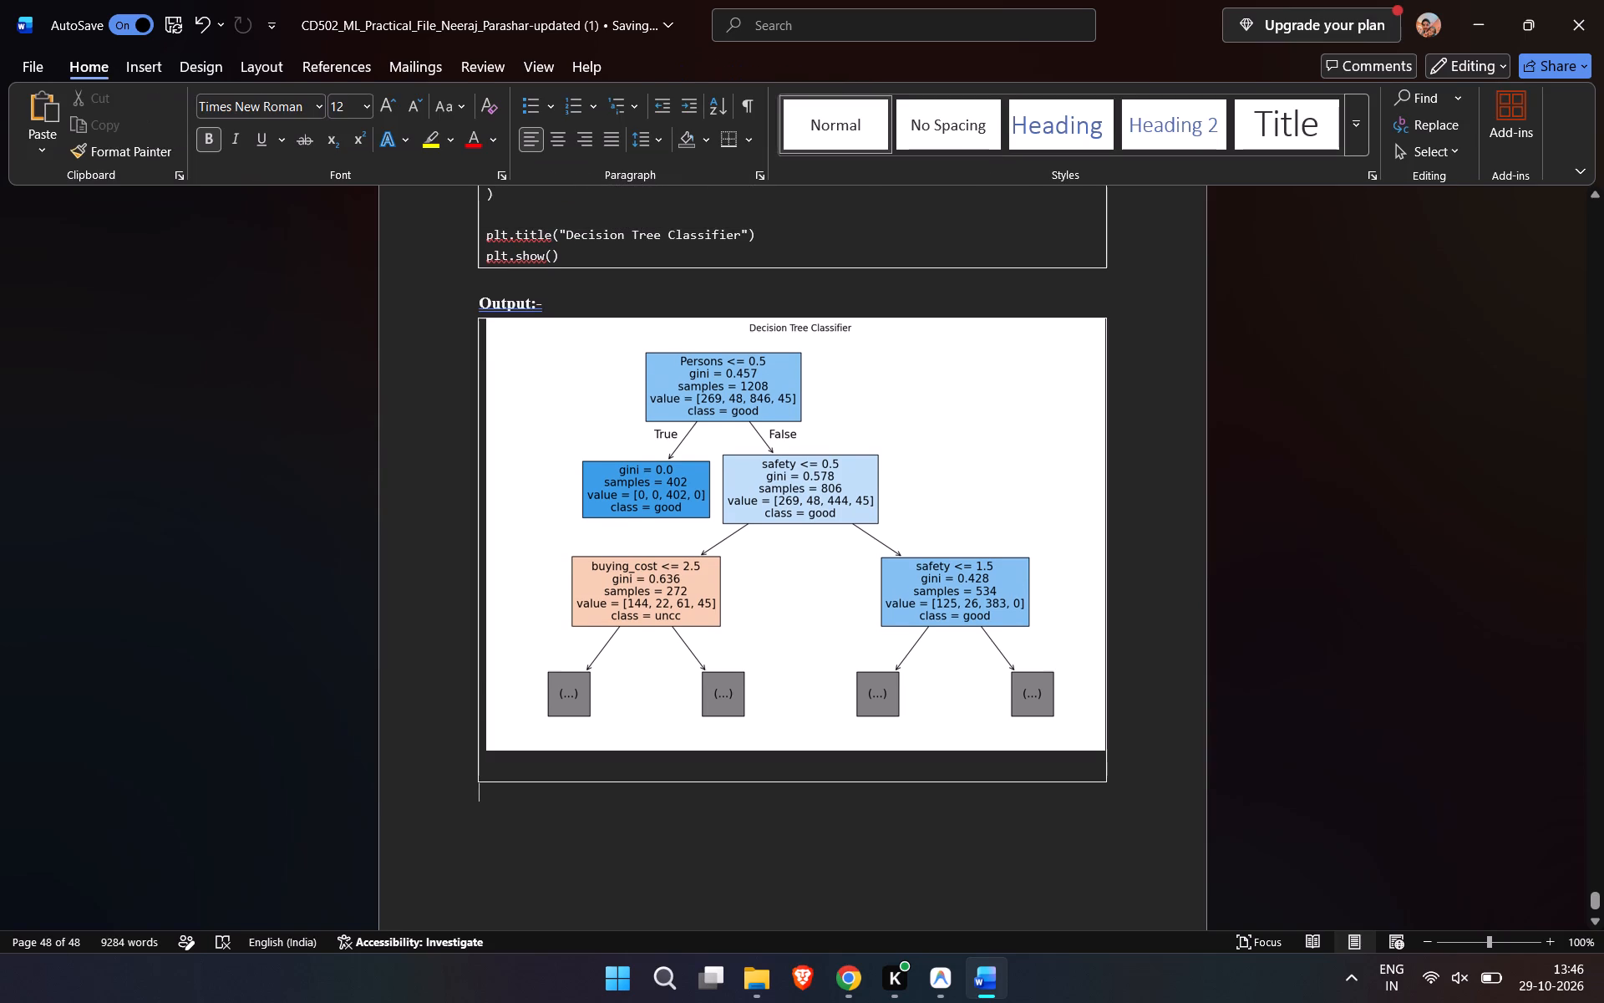
pyautogui.scroll(3, 500, 799)
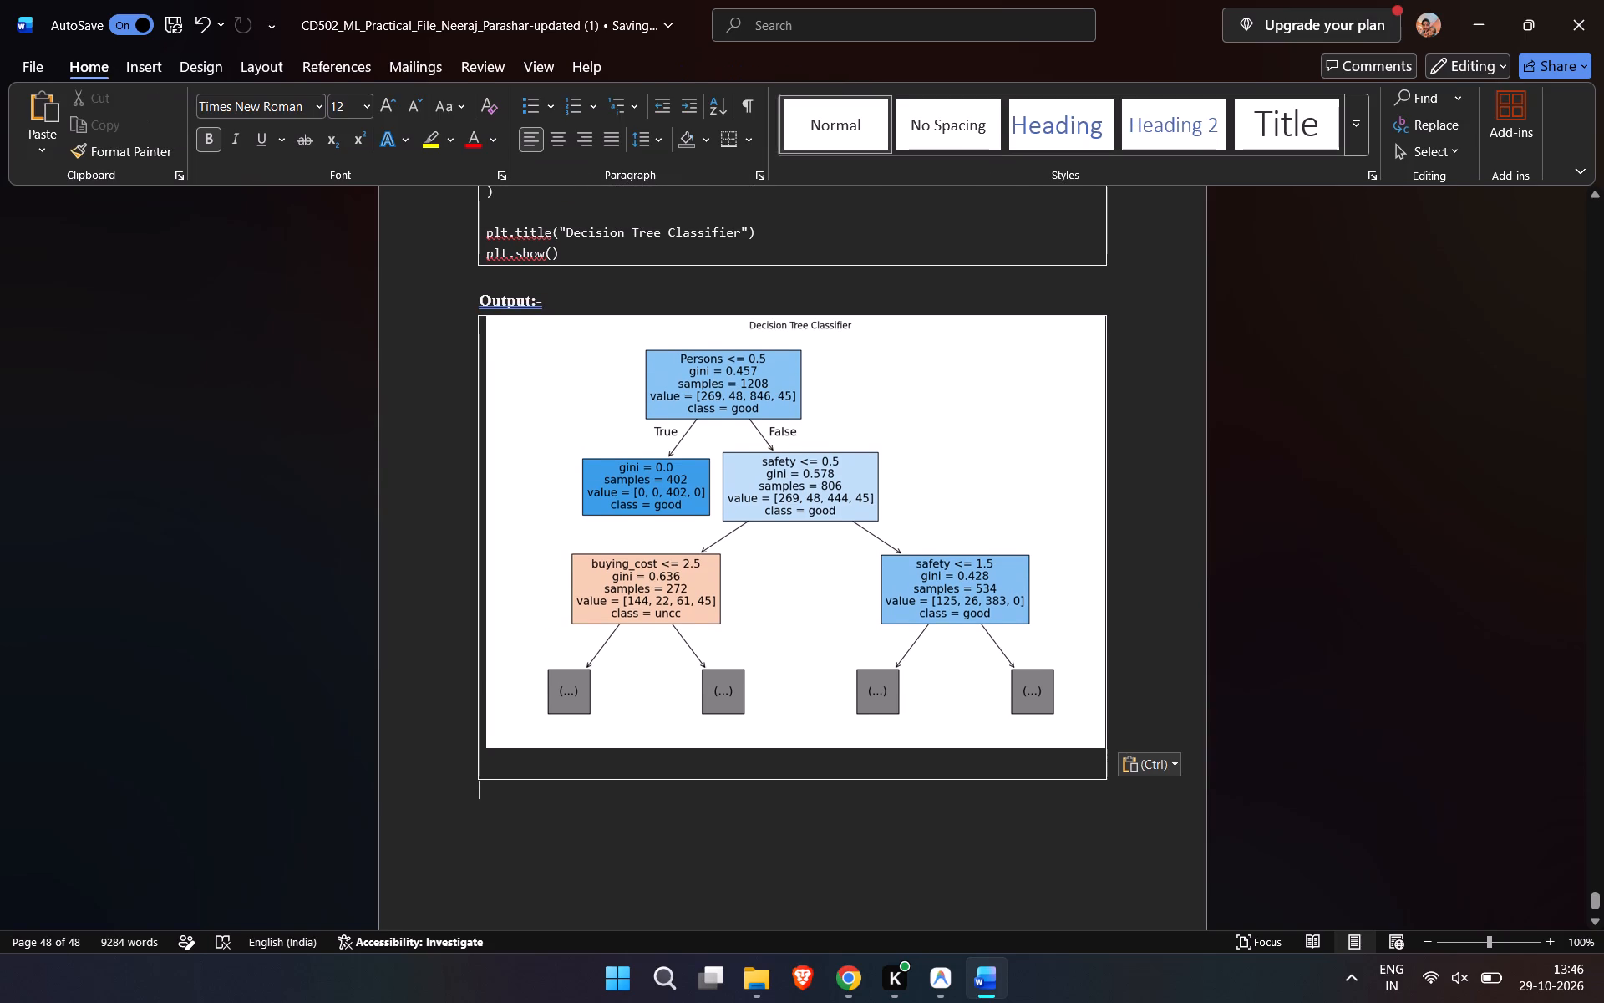
pyautogui.scroll(1, 500, 799)
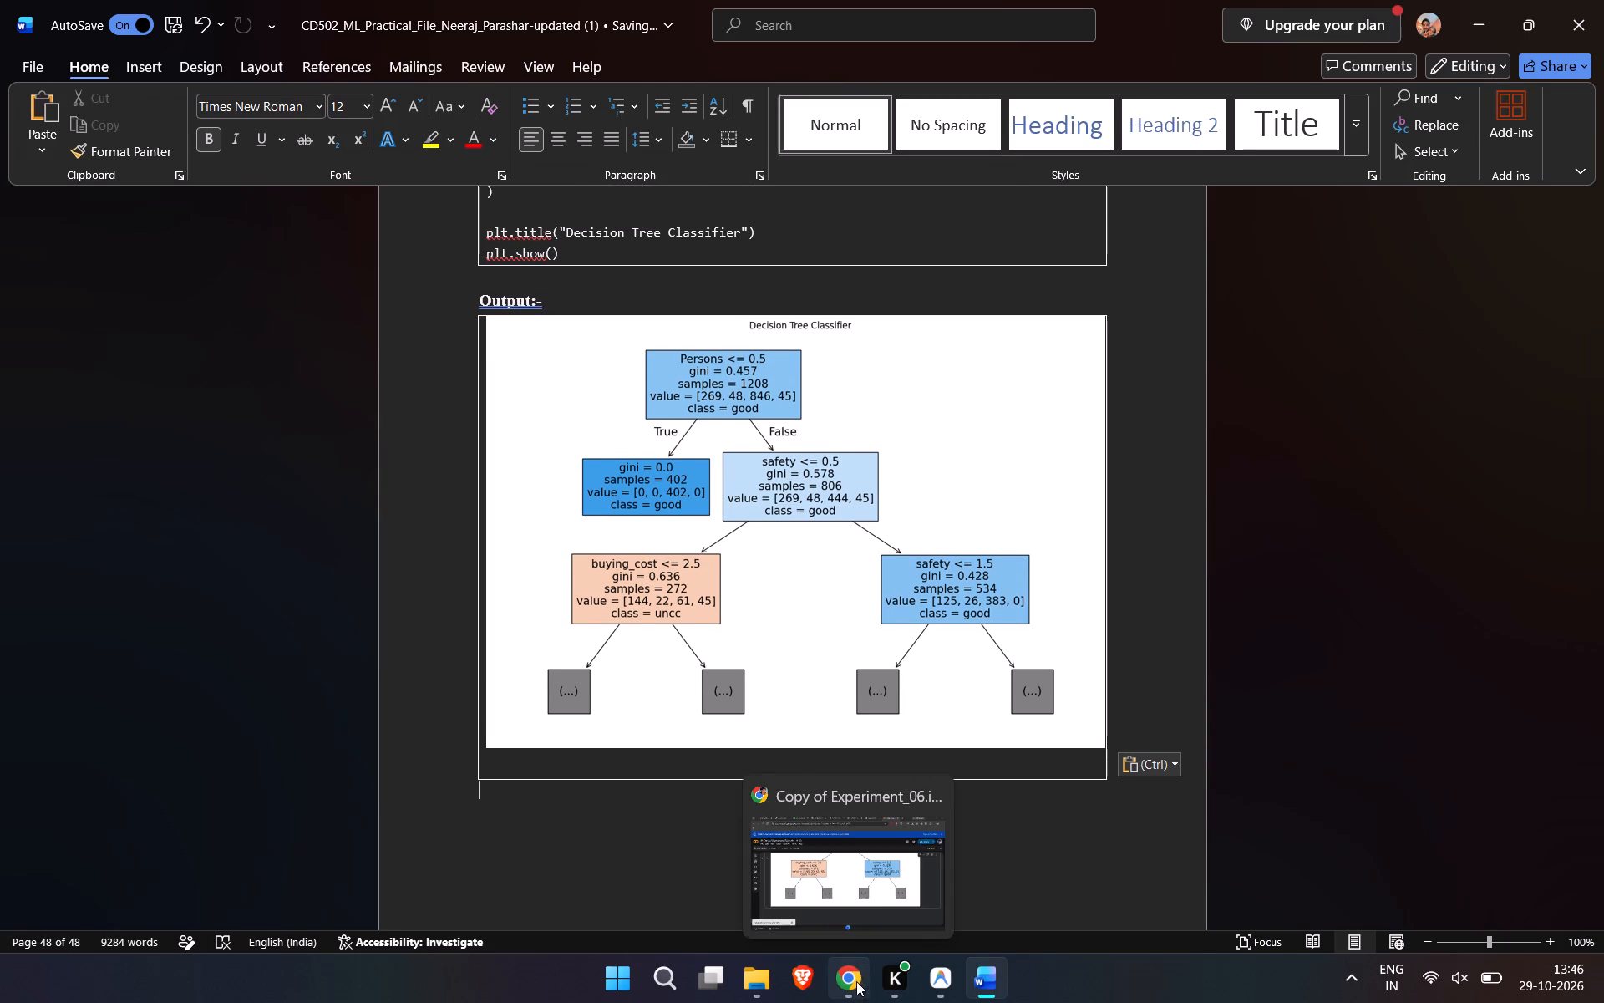
pyautogui.click(850, 874)
pyautogui.scroll(-3, 755, 708)
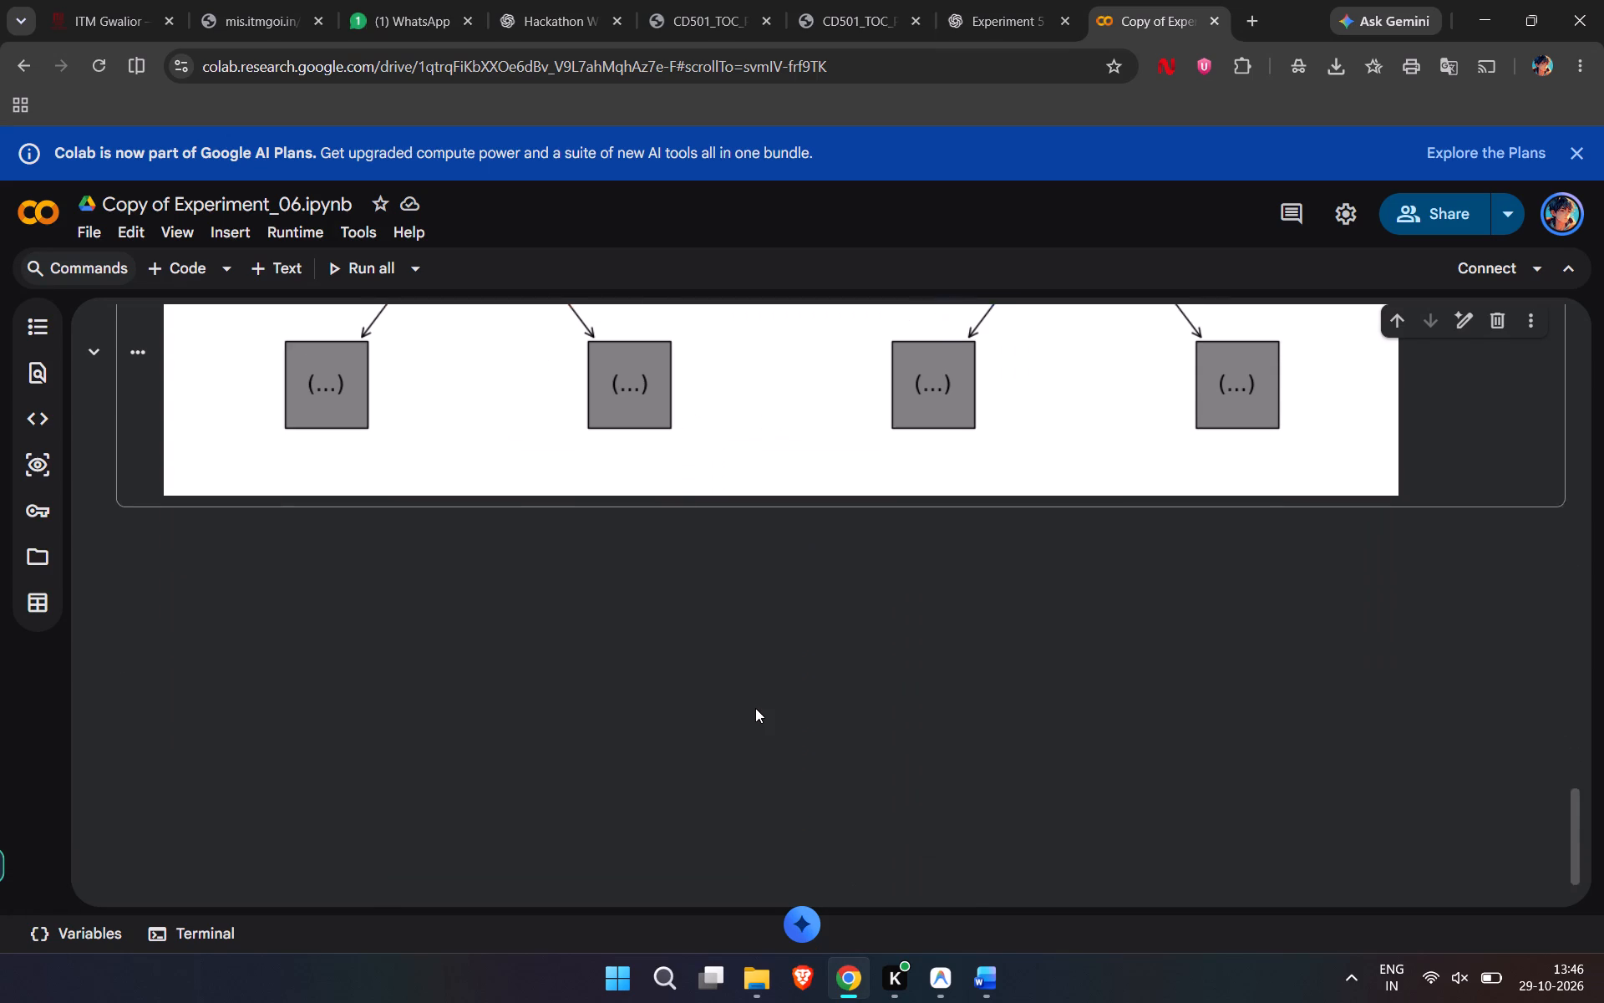
pyautogui.scroll(-4, 755, 708)
pyautogui.scroll(1, 755, 708)
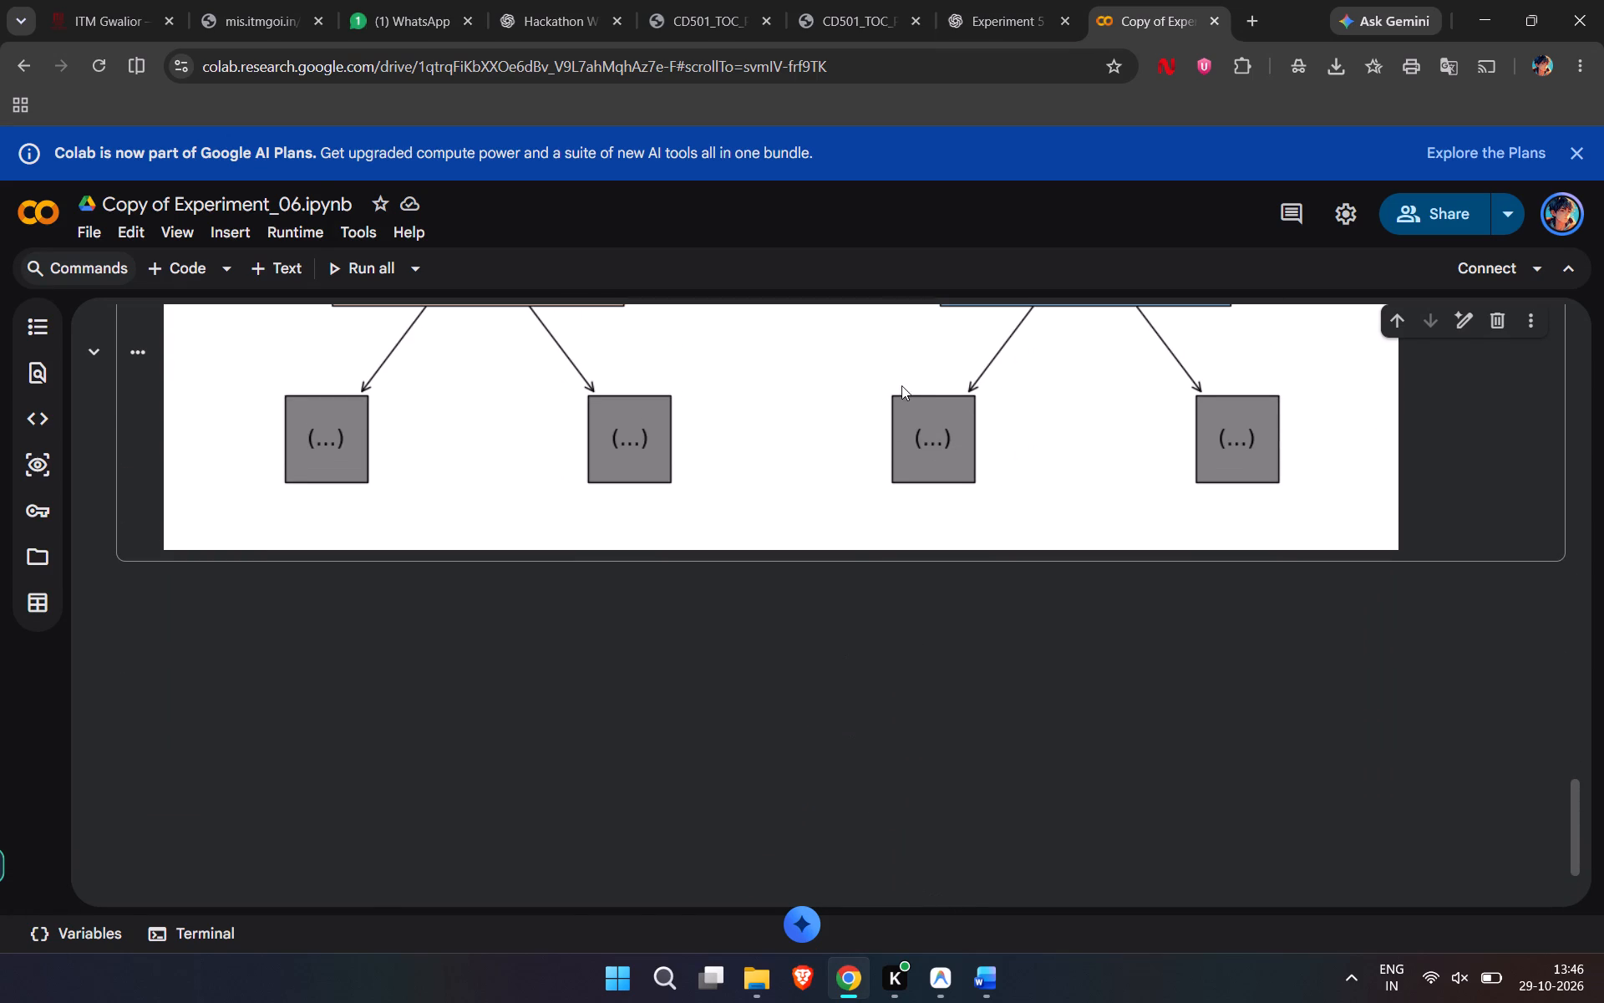
# Copy the Result paragraph without its heading from the ChatGPT answer and paste it in Word below the plot table, after an empty line.
pyautogui.click(986, 0)
pyautogui.scroll(1, 853, 405)
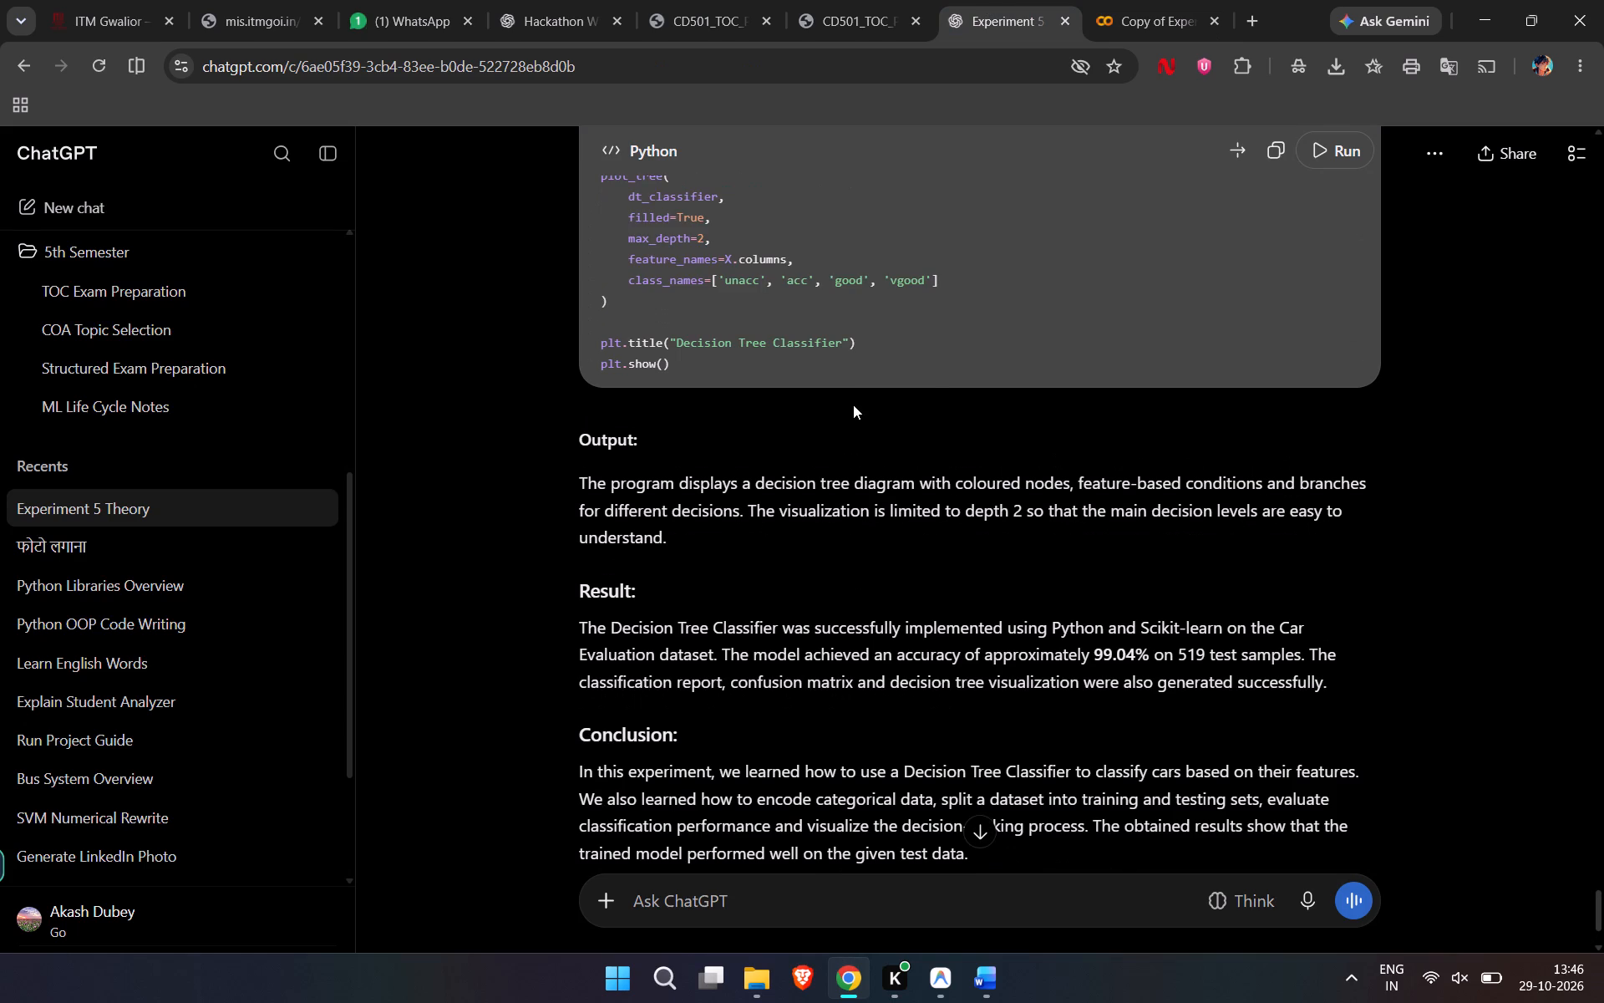
pyautogui.scroll(1, 853, 405)
pyautogui.scroll(-1, 621, 537)
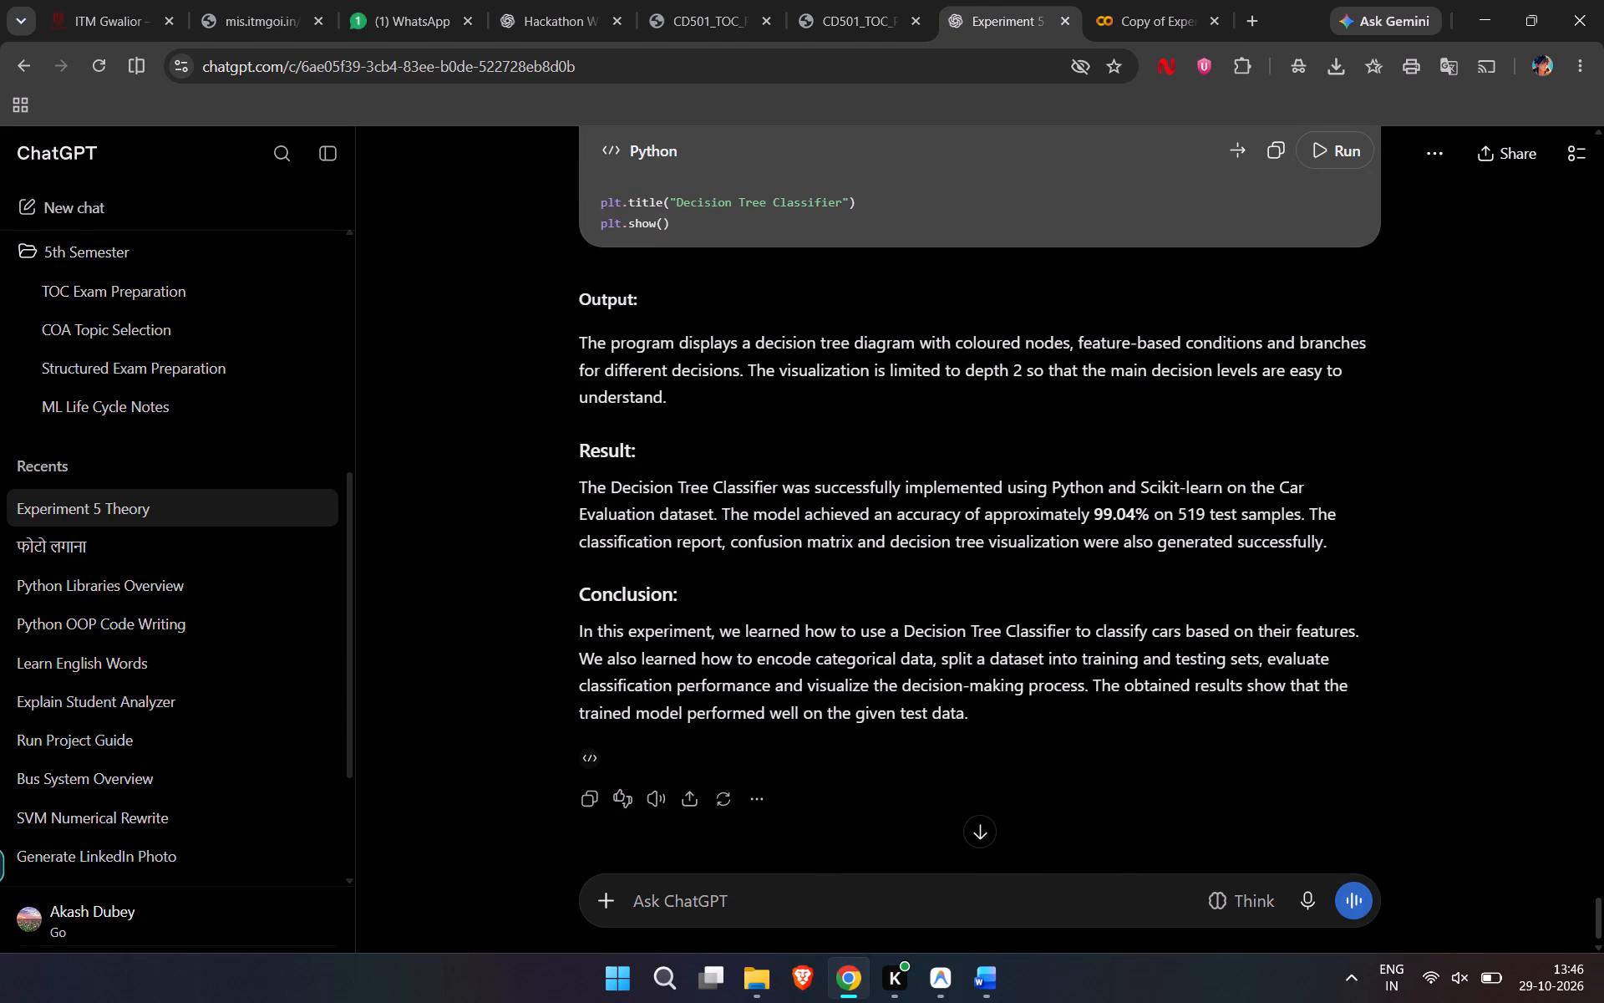
pyautogui.moveTo(580, 452); pyautogui.dragTo(1369, 539)
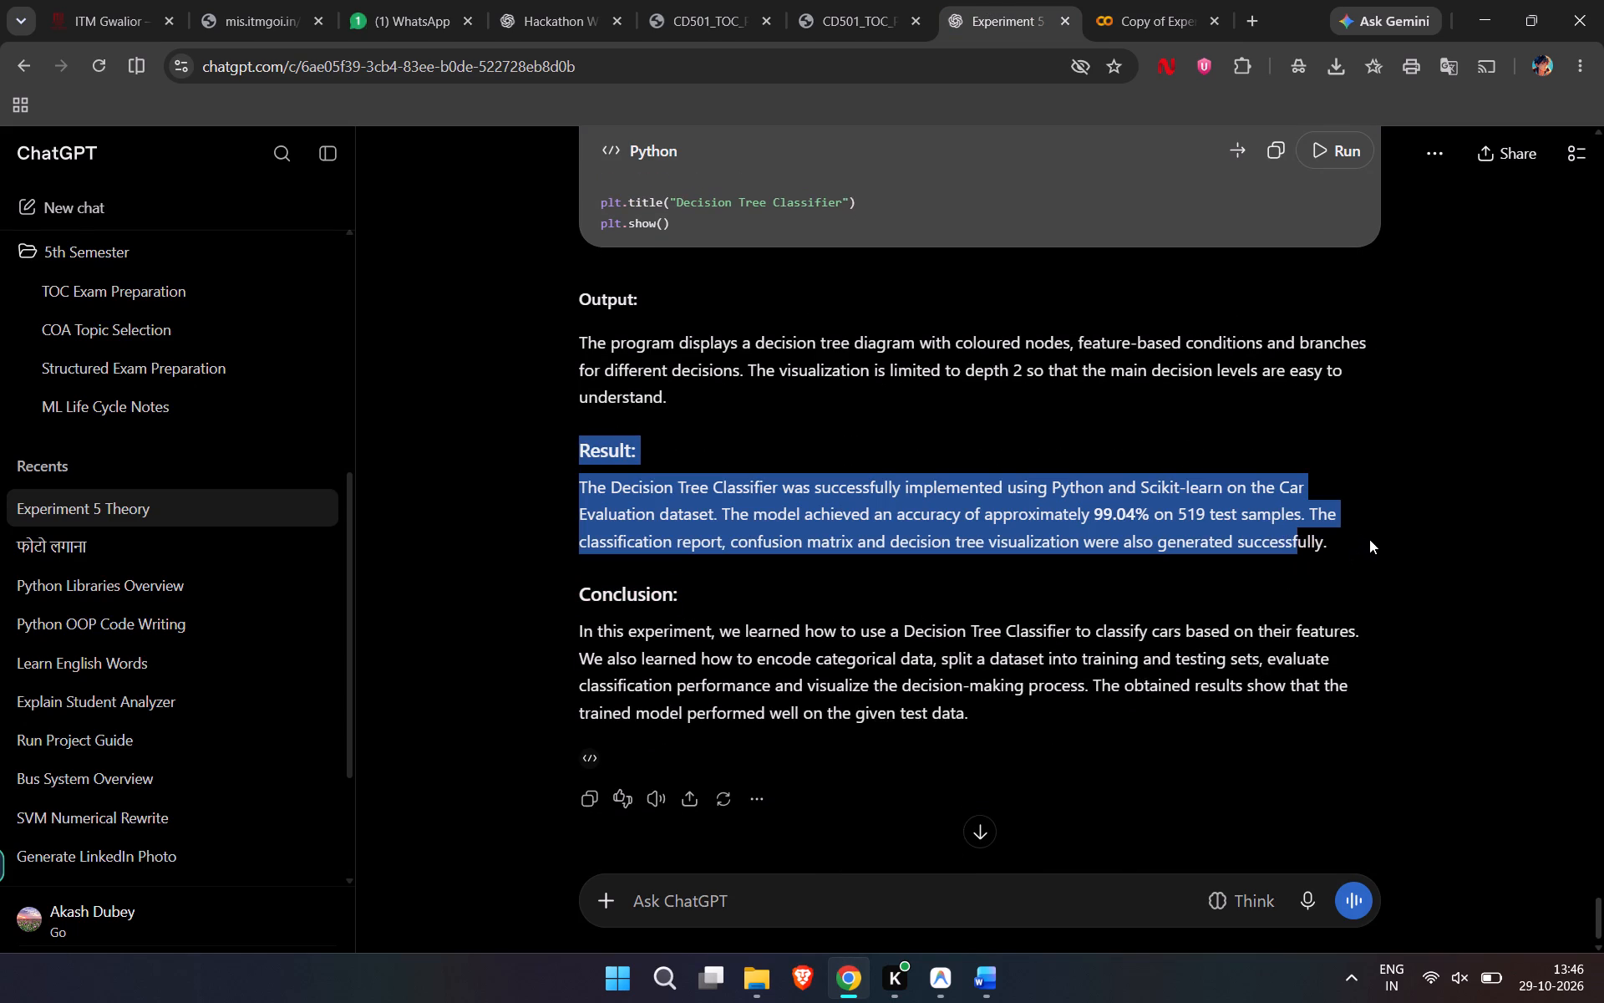
pyautogui.moveTo(1369, 539); pyautogui.dragTo(1318, 549)
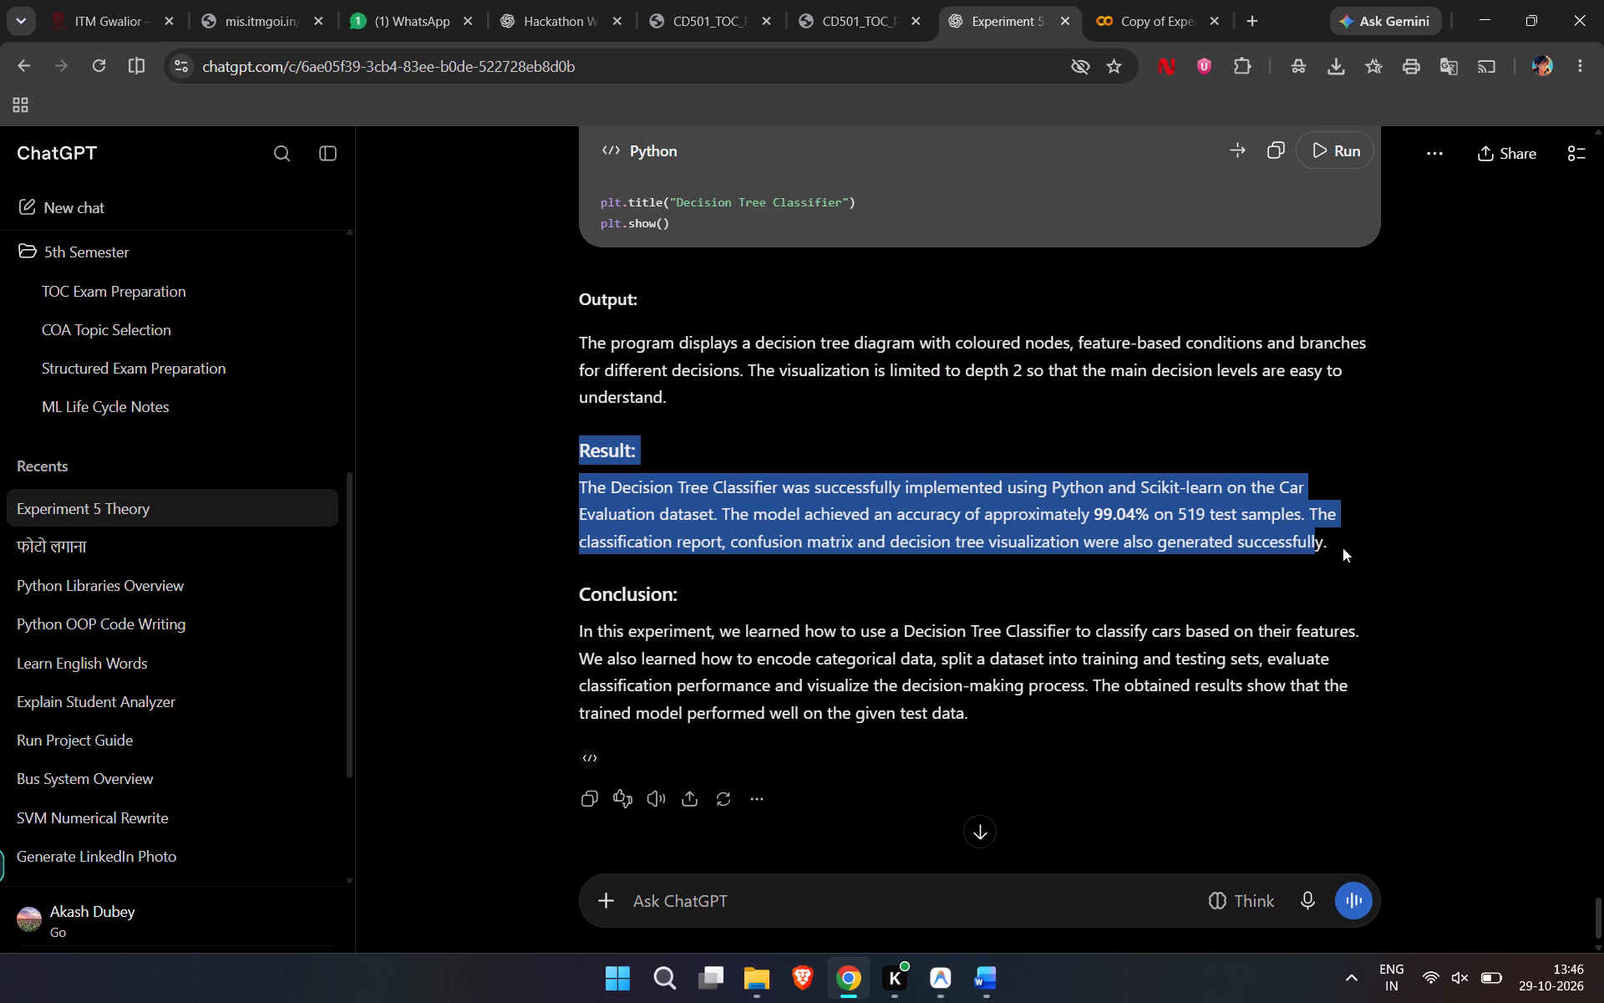
pyautogui.moveTo(1343, 547); pyautogui.dragTo(545, 487)
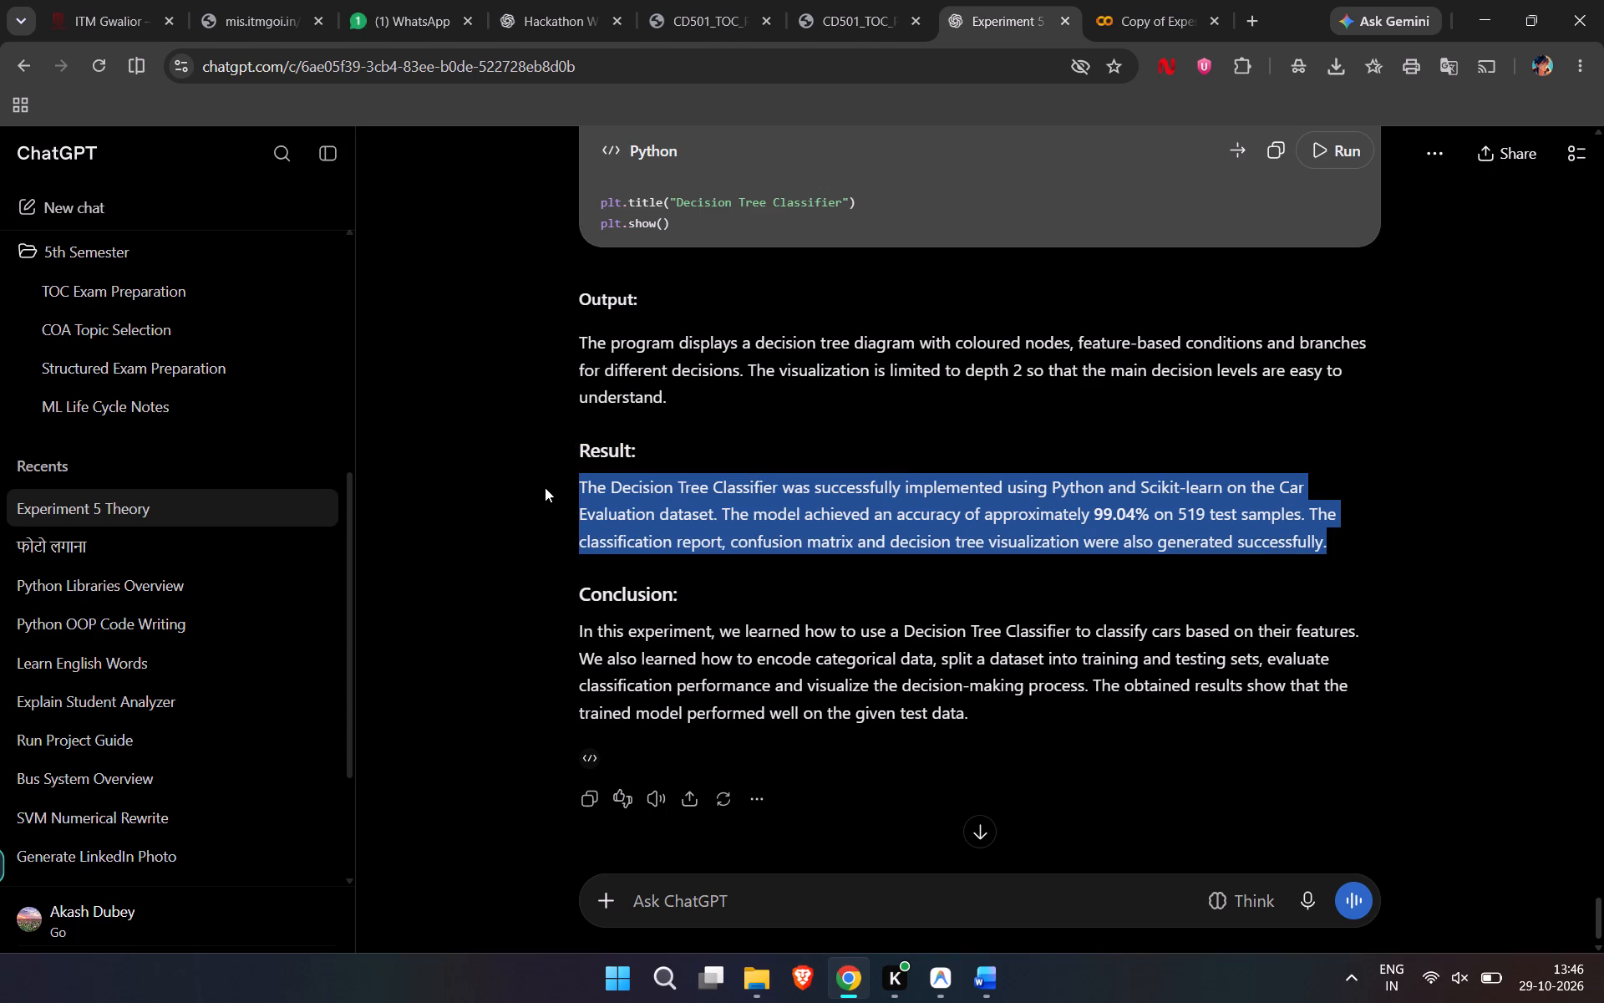
pyautogui.hotkey('ctrl', 'c')
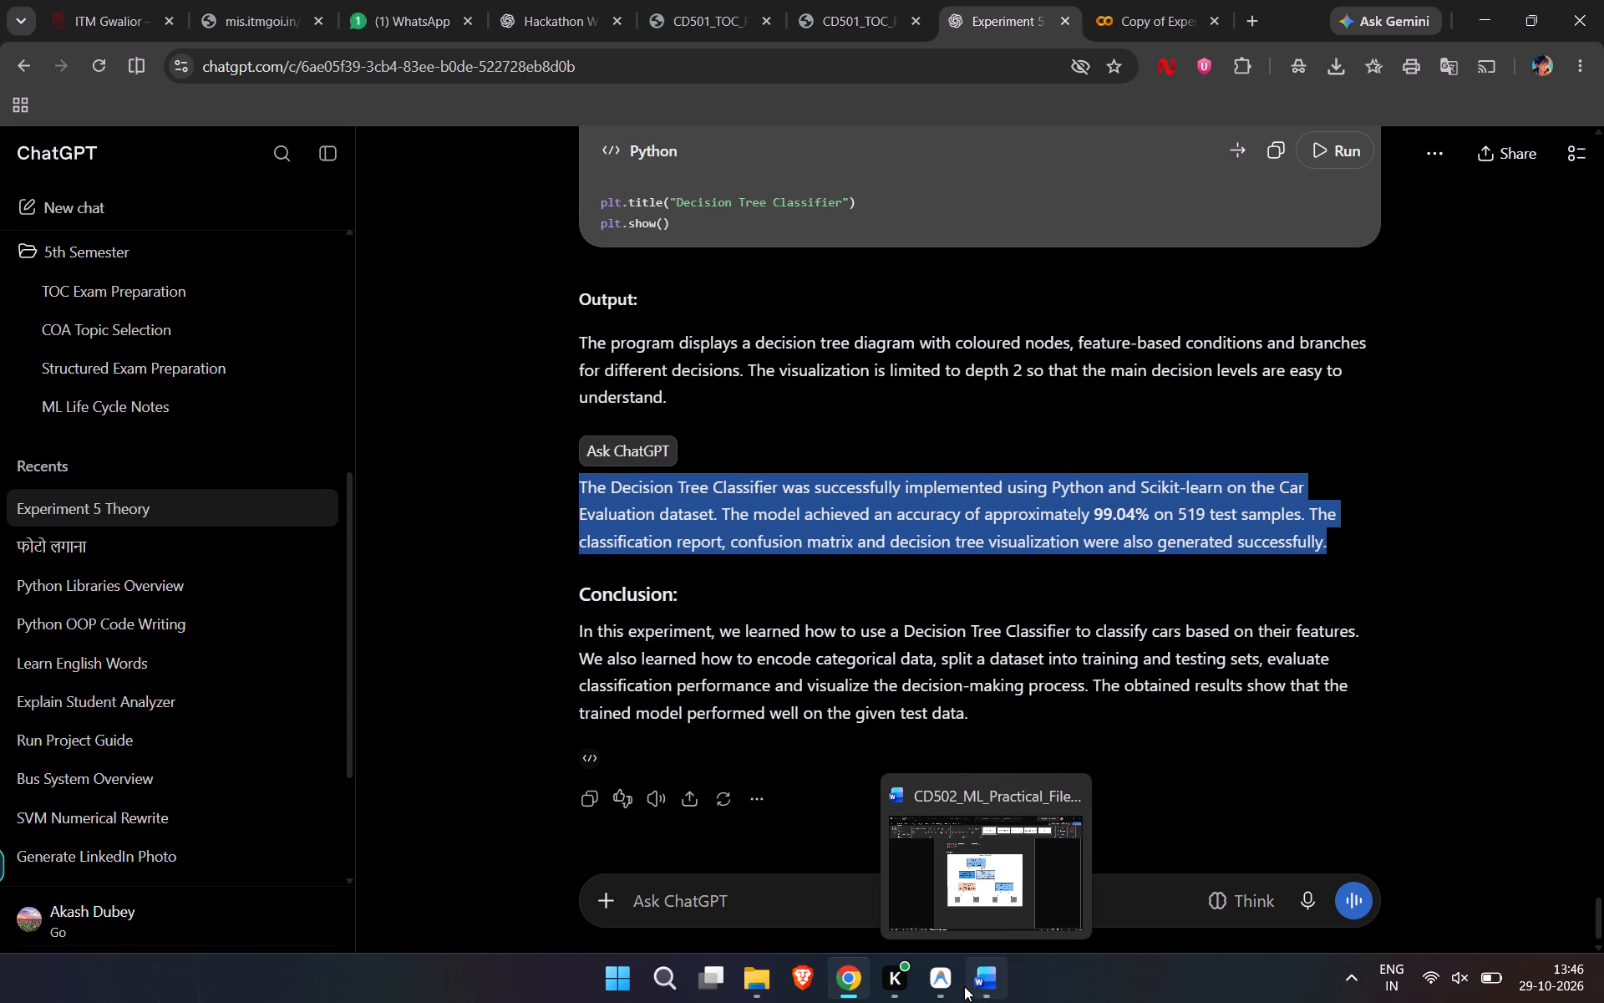
pyautogui.click(961, 905)
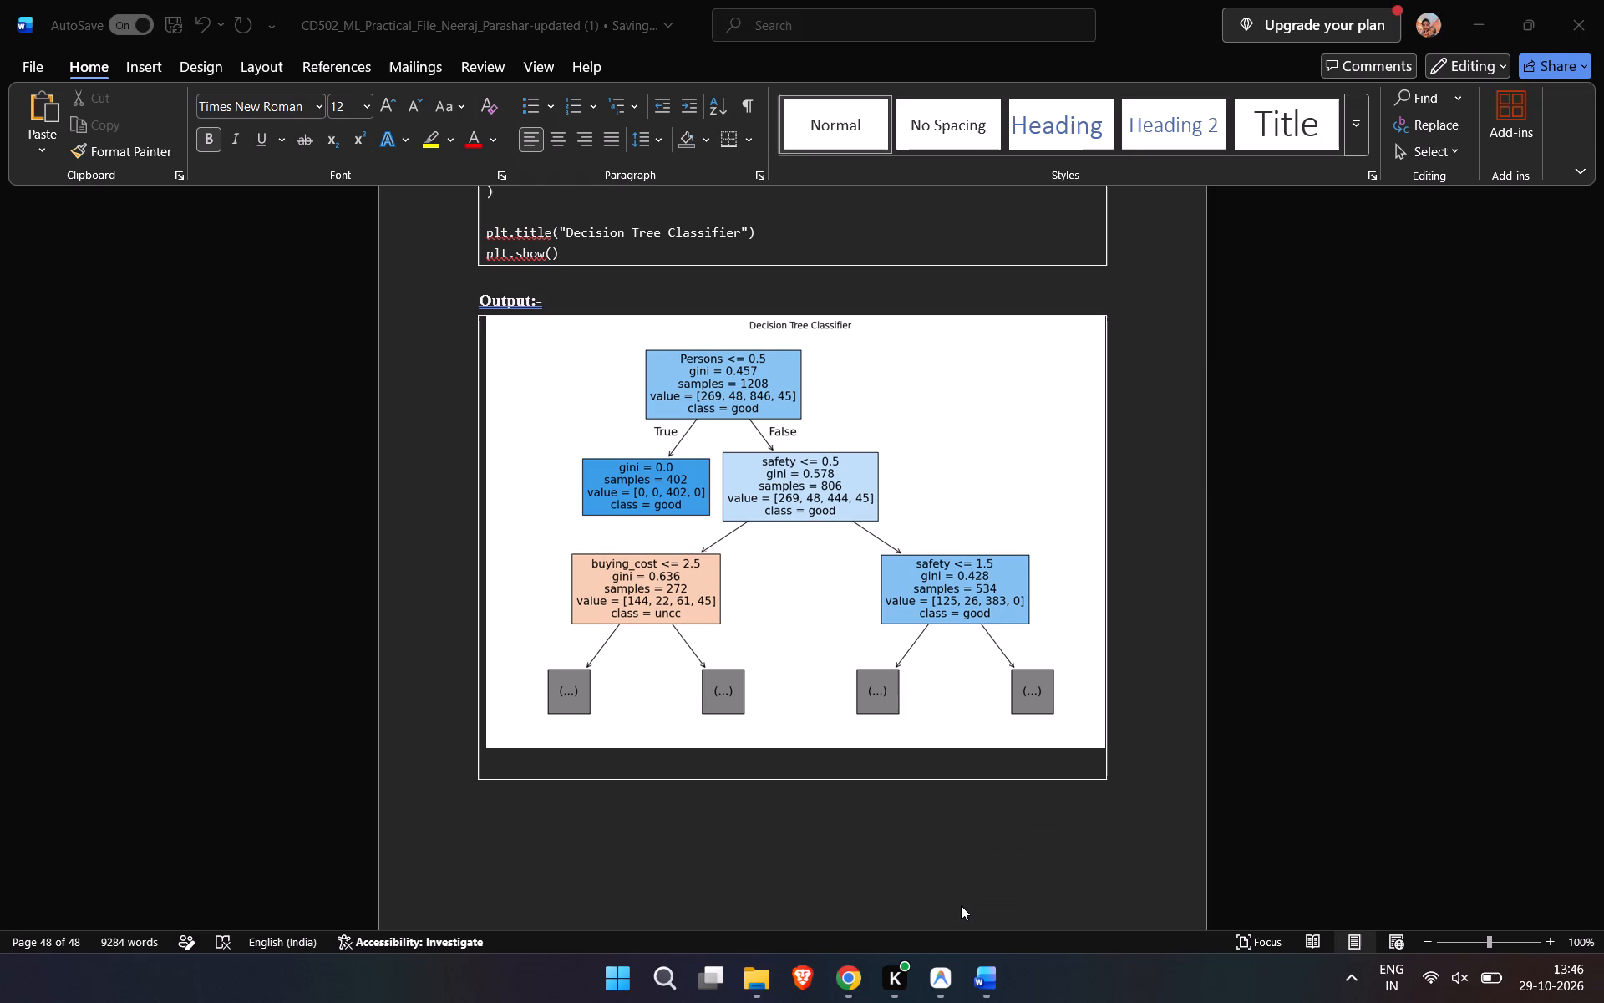
pyautogui.press('Return')
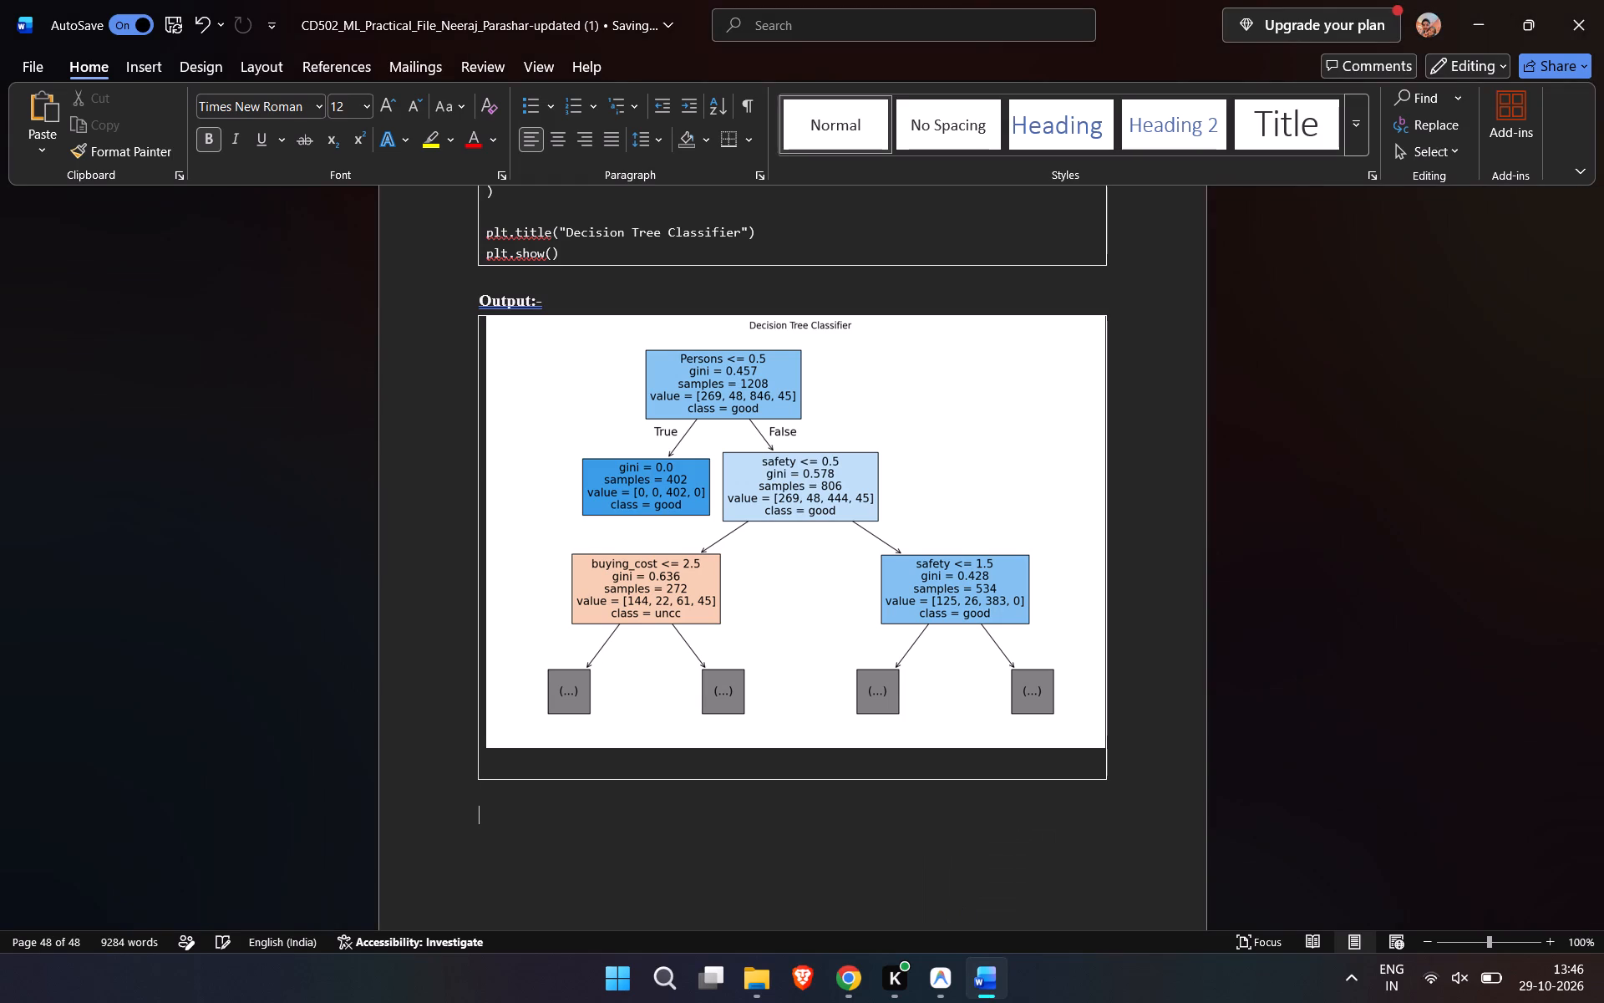
pyautogui.hotkey('ctrl', 'v')
# Copy the "Result:" heading from ChatGPT and add it in Word as "Result:-" above the pasted paragraph, with an empty line between them.
pyautogui.scroll(-1, 873, 858)
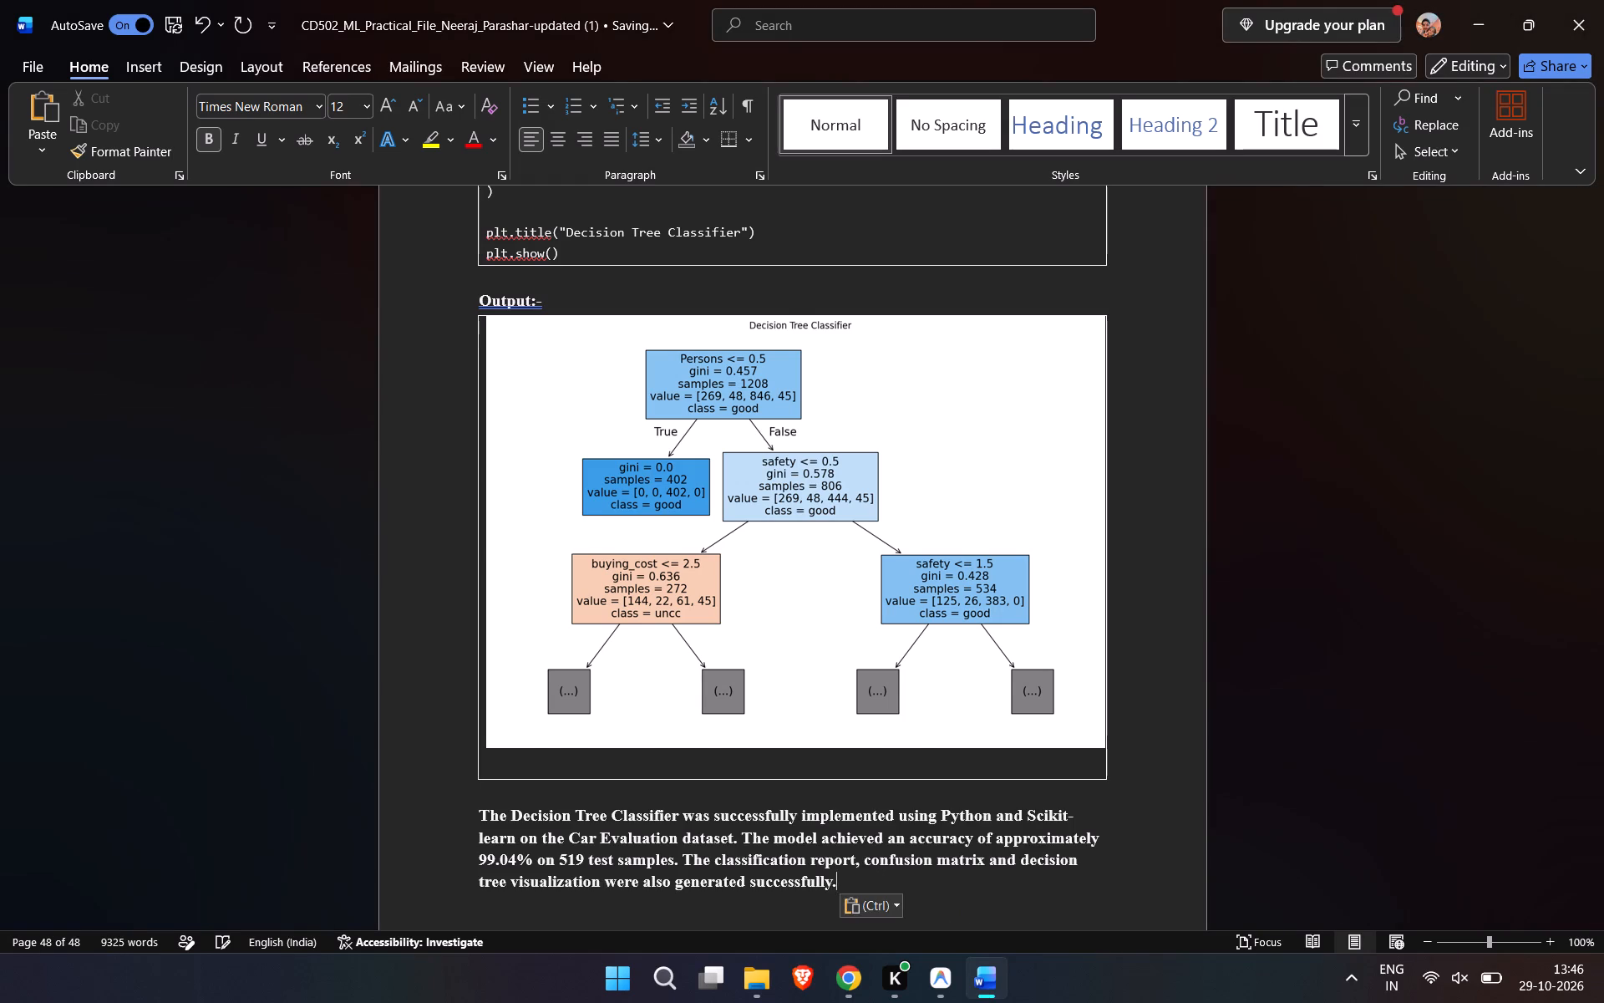
pyautogui.scroll(-1, 873, 858)
pyautogui.click(500, 589)
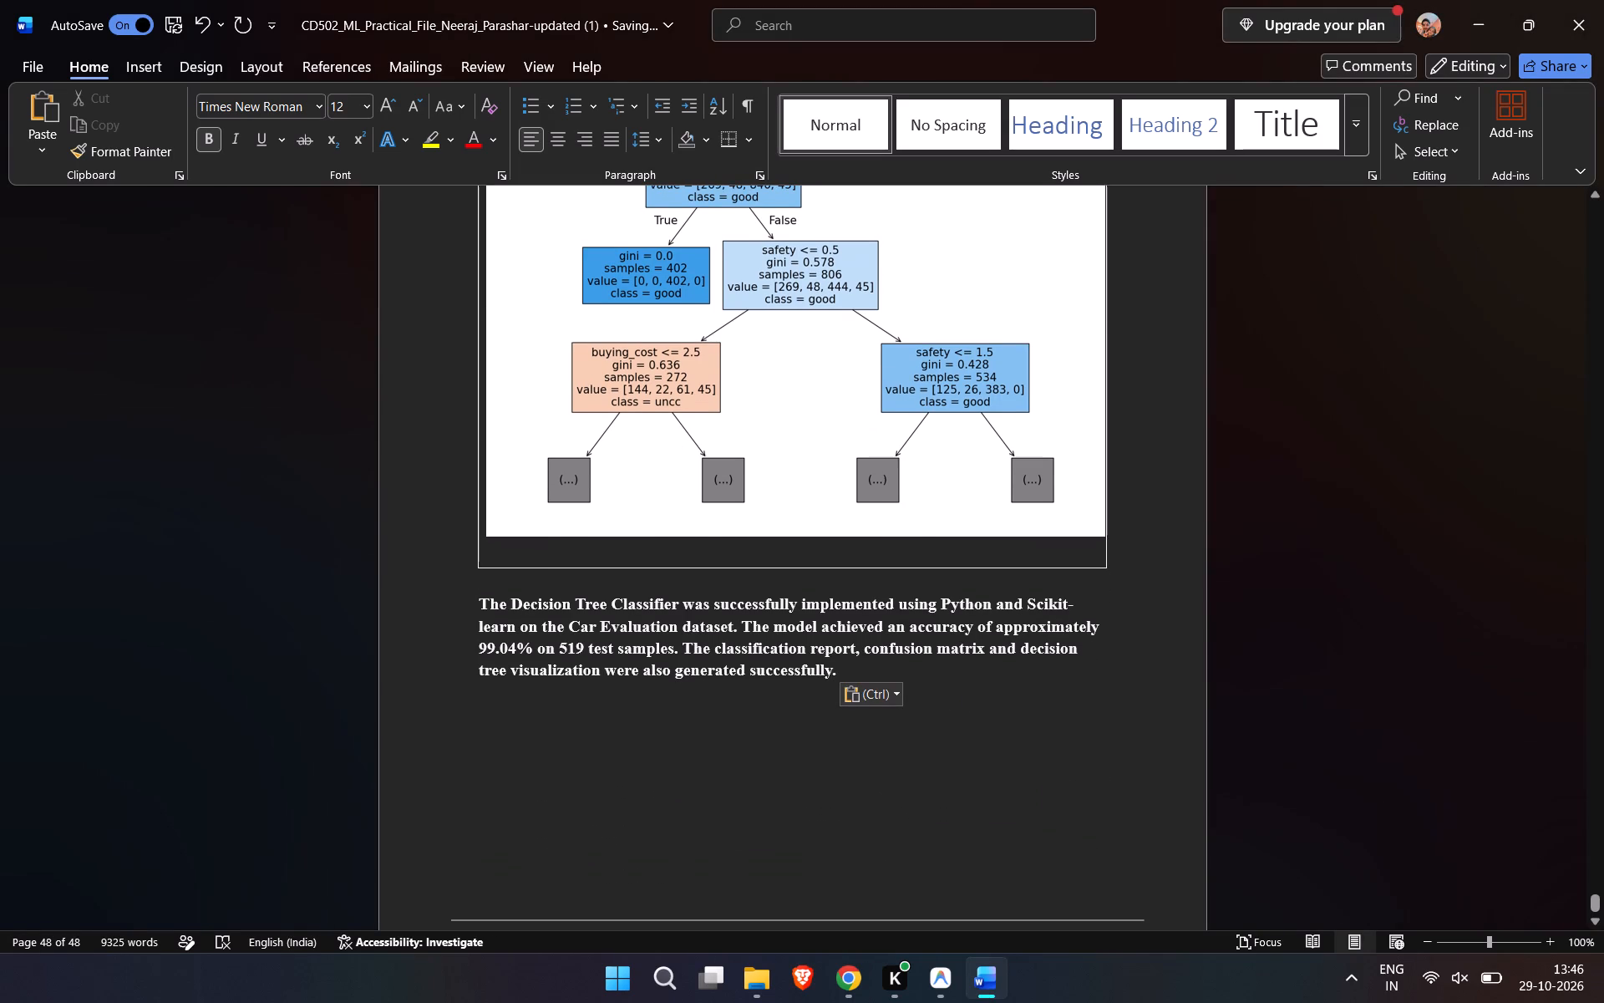
pyautogui.press('Return')
pyautogui.press('Return')
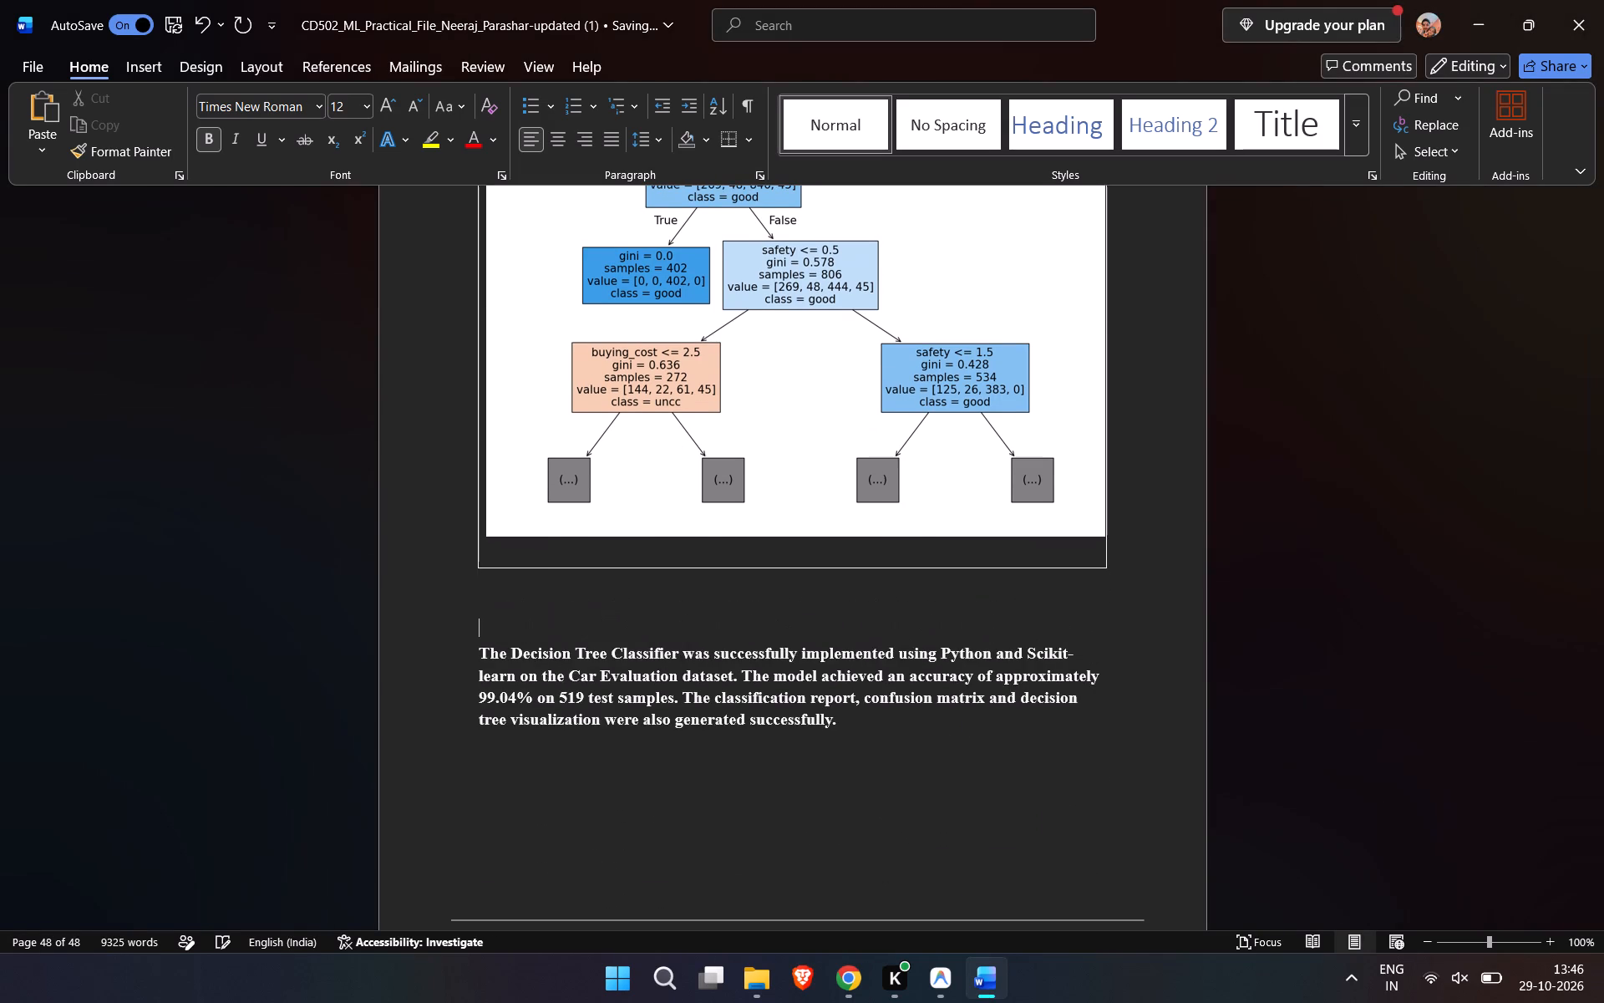
pyautogui.click(823, 852)
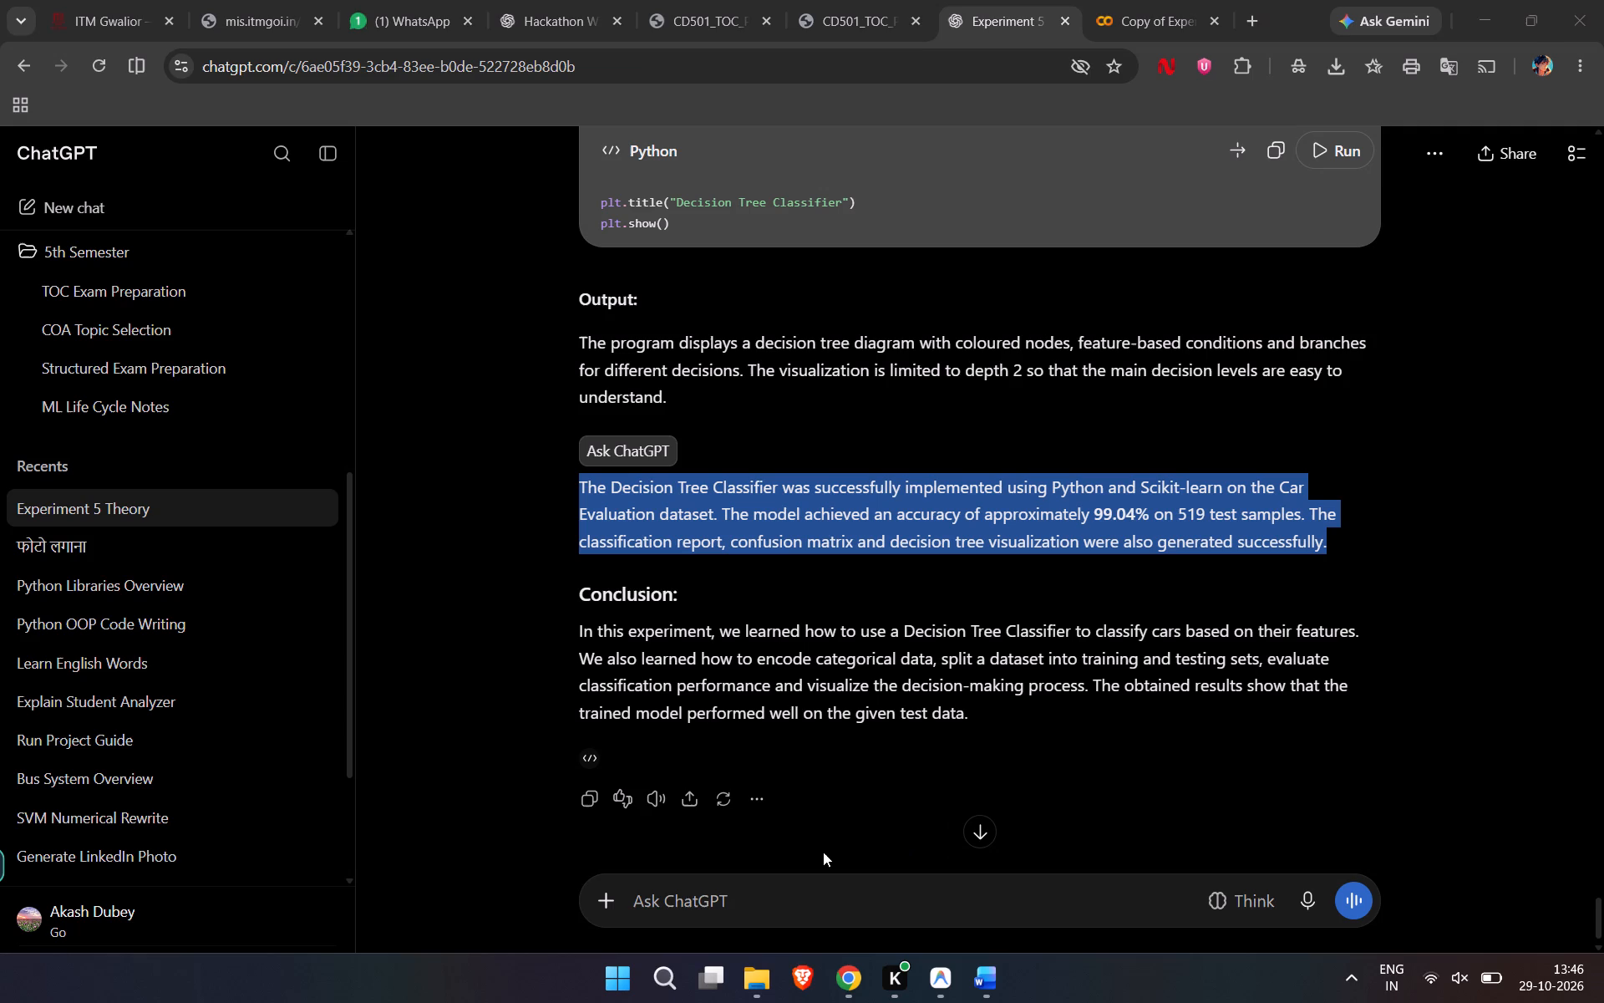
pyautogui.click(708, 440)
pyautogui.moveTo(662, 445); pyautogui.dragTo(544, 440)
pyautogui.hotkey('ctrl', 'c')
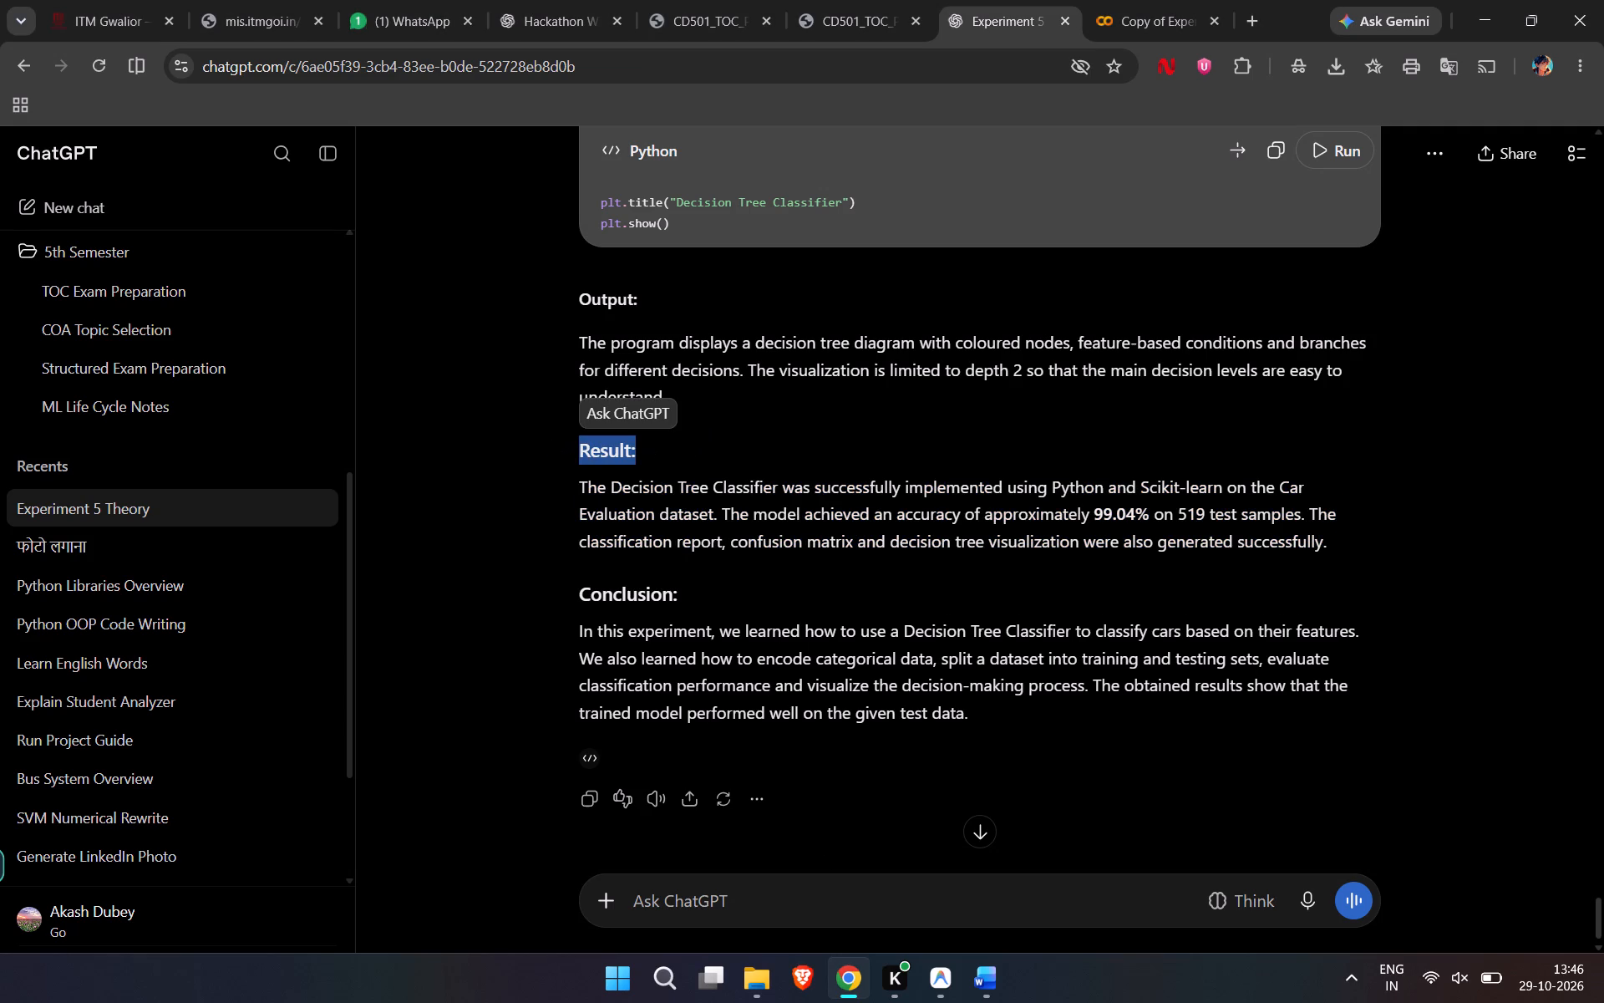
pyautogui.click(968, 872)
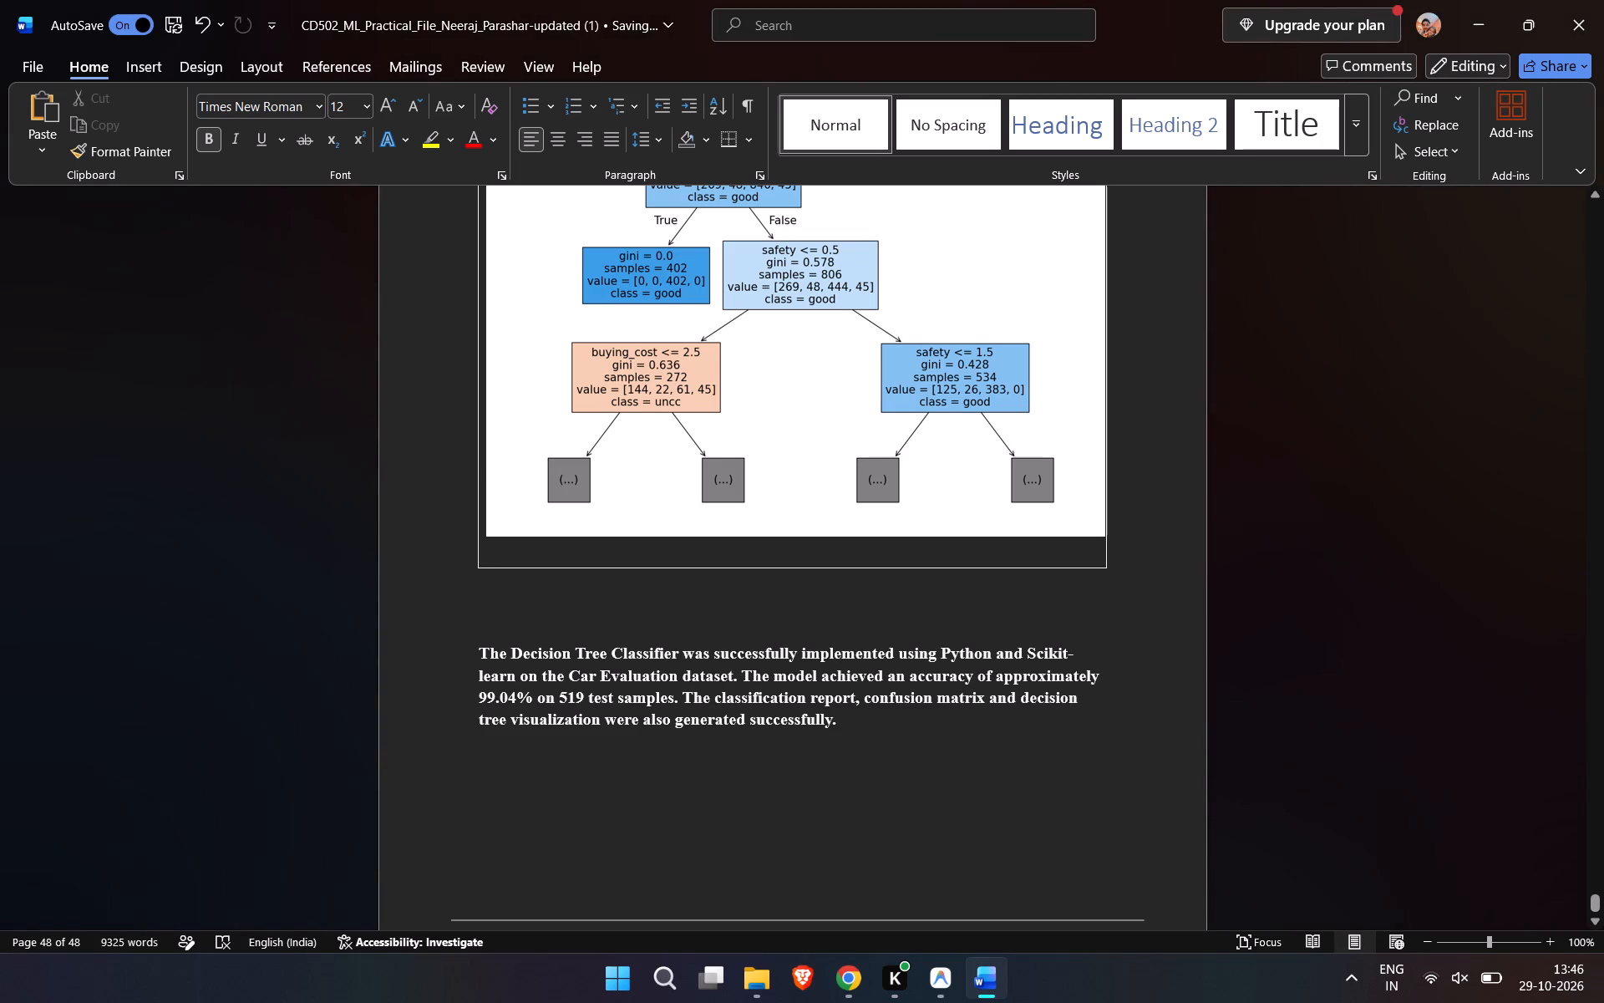
pyautogui.press('Up')
pyautogui.hotkey('ctrl', 'v')
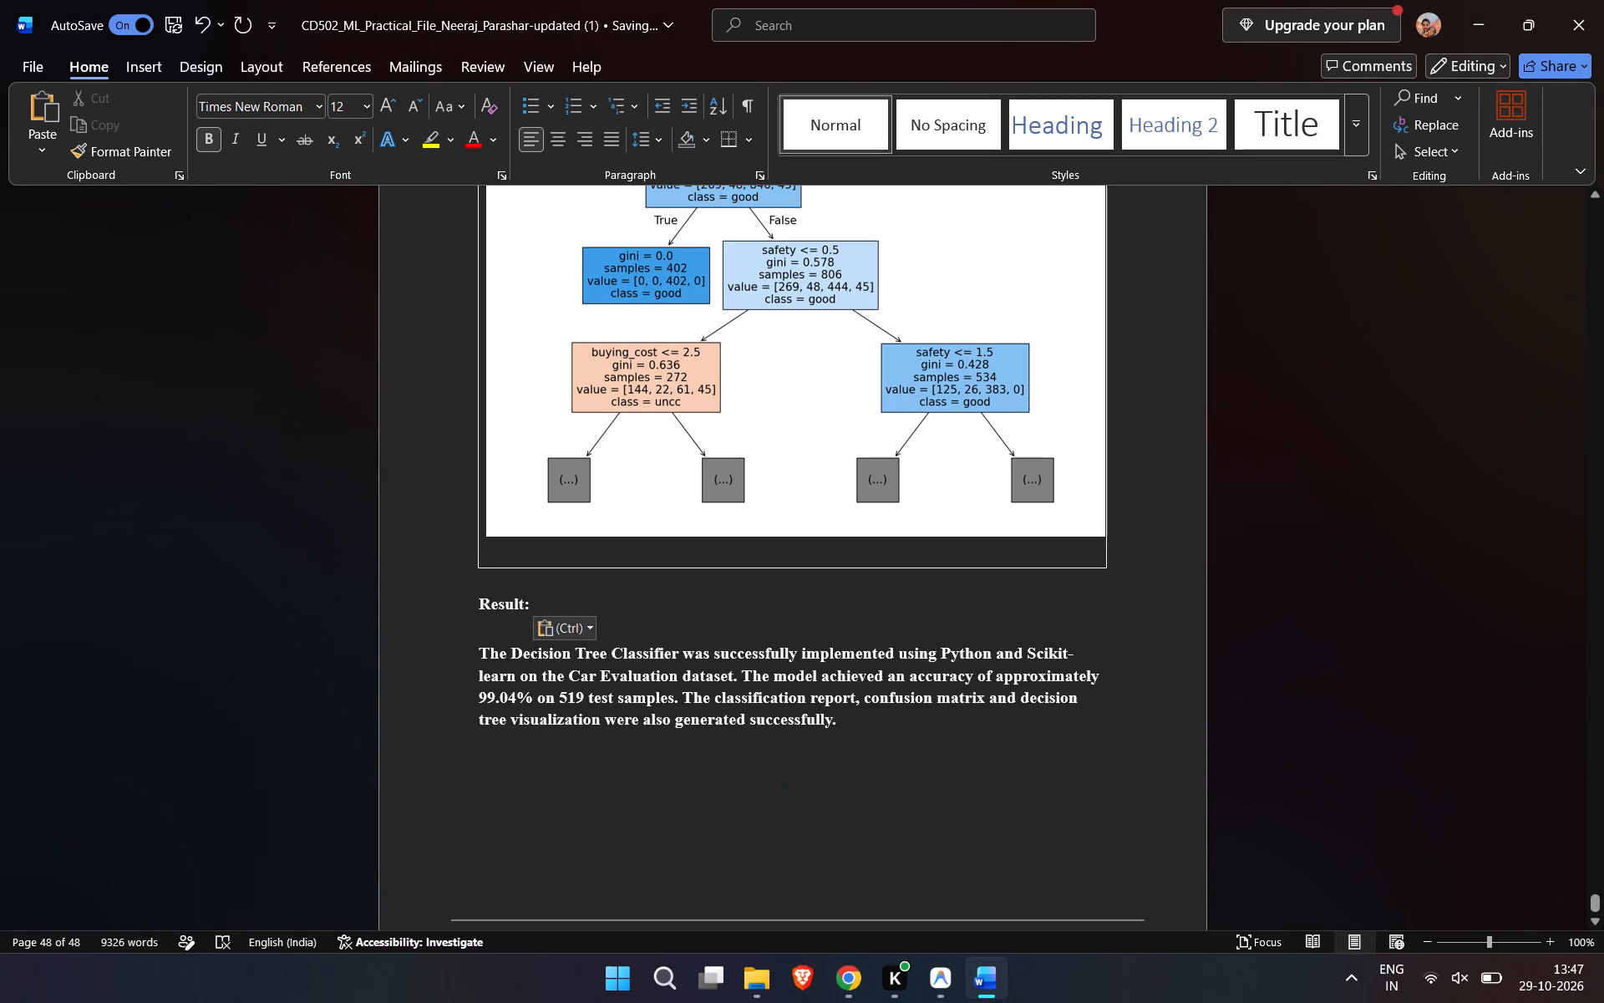
pyautogui.press('-')
# Format the Result paragraph in Calibri (Body) without bold.
pyautogui.moveTo(863, 720); pyautogui.dragTo(450, 649)
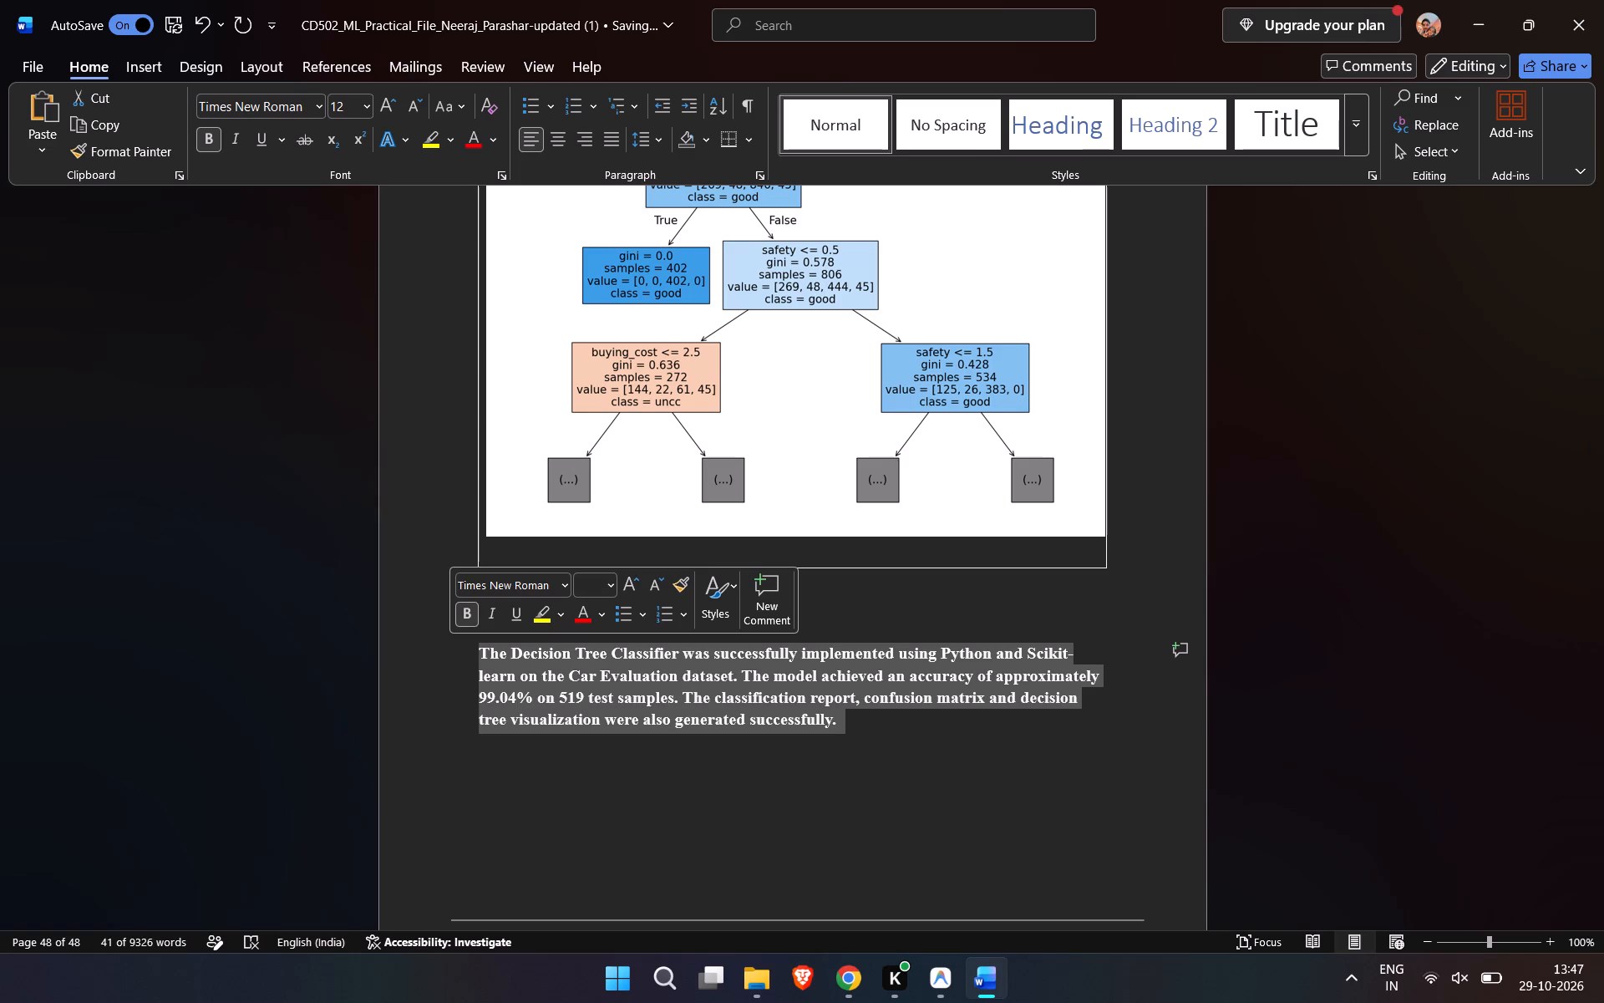
pyautogui.click(593, 583)
pyautogui.click(593, 583)
pyautogui.click(558, 585)
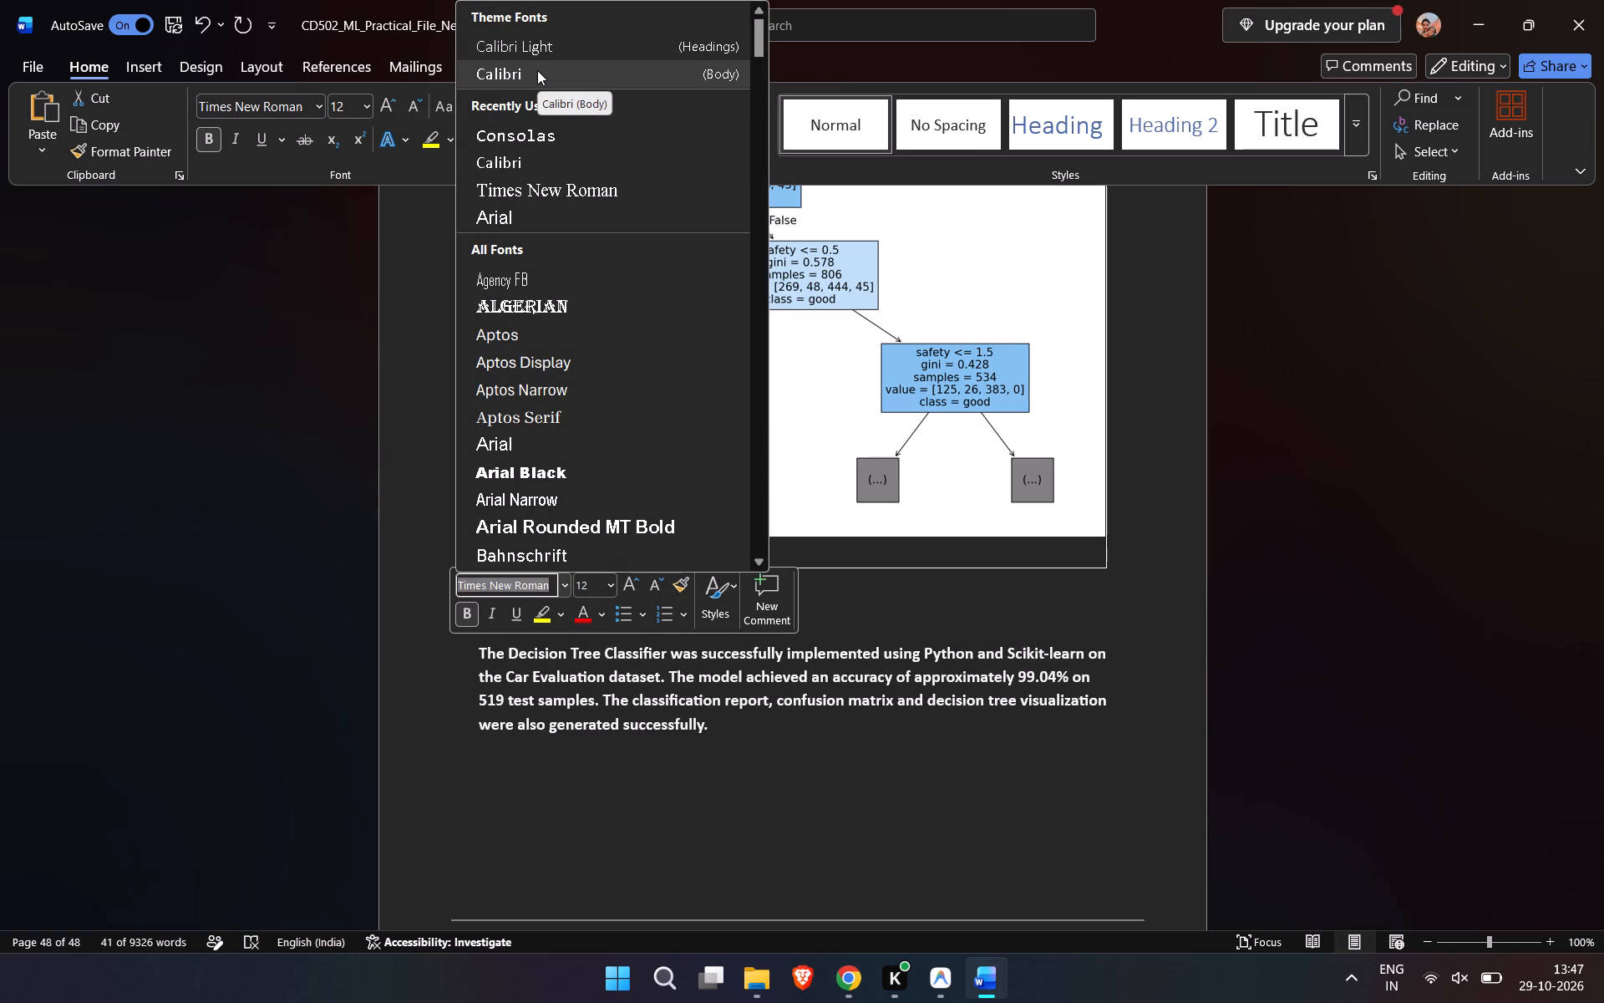
pyautogui.click(537, 70)
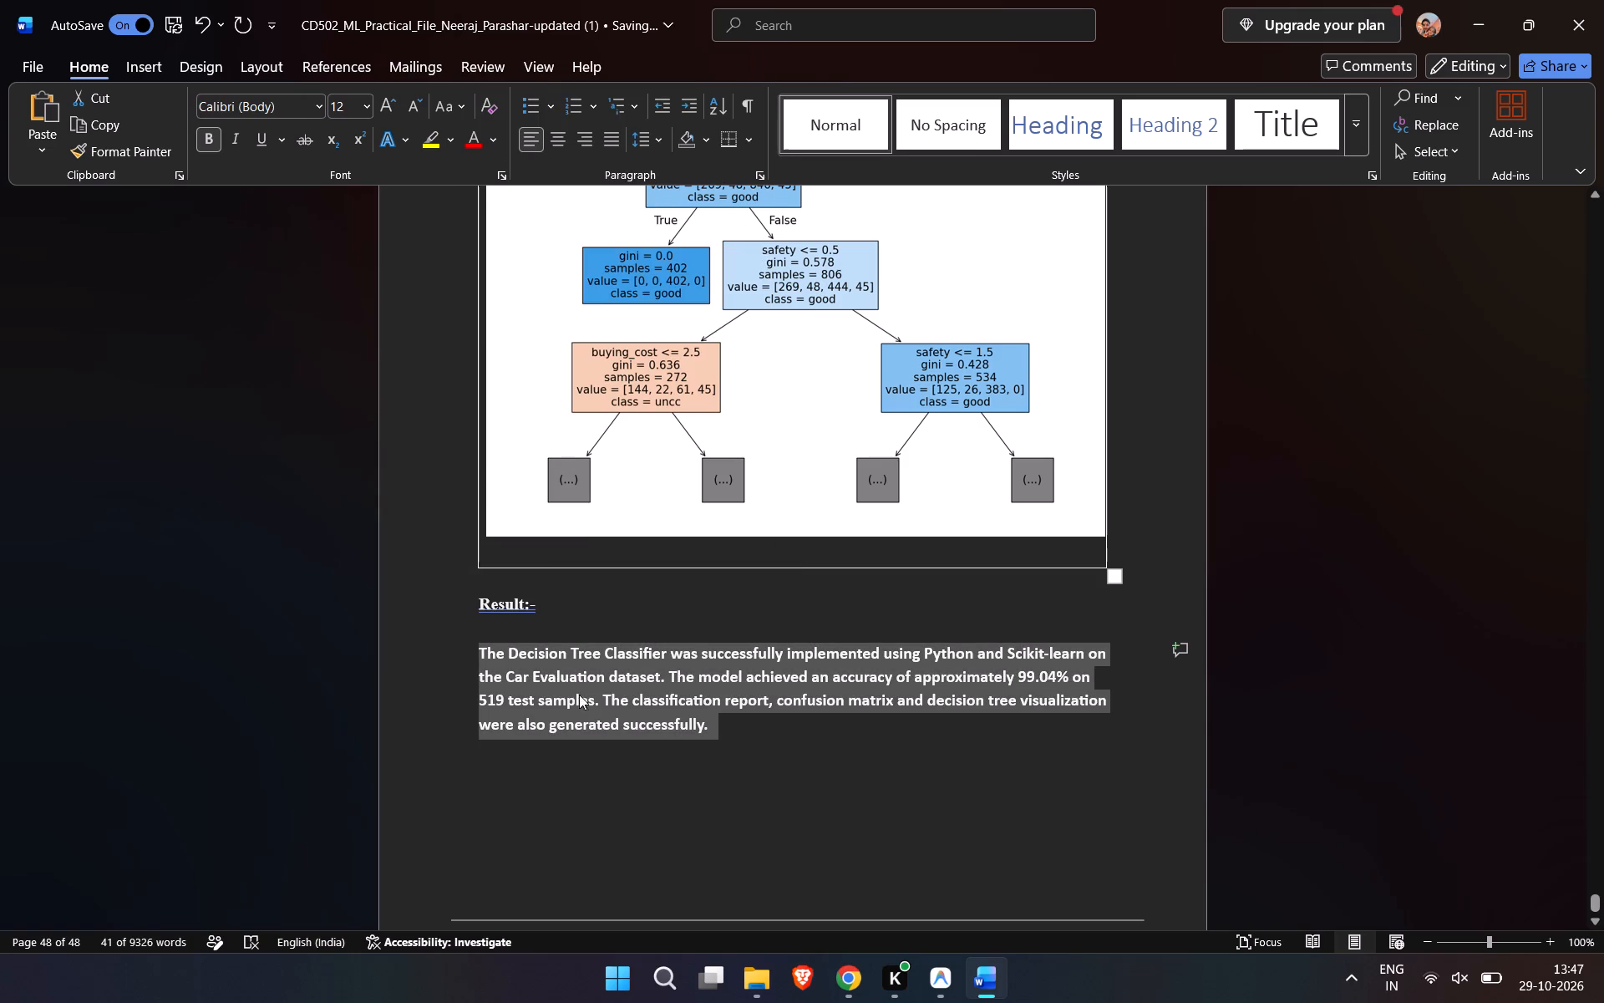
pyautogui.rightClick(570, 695)
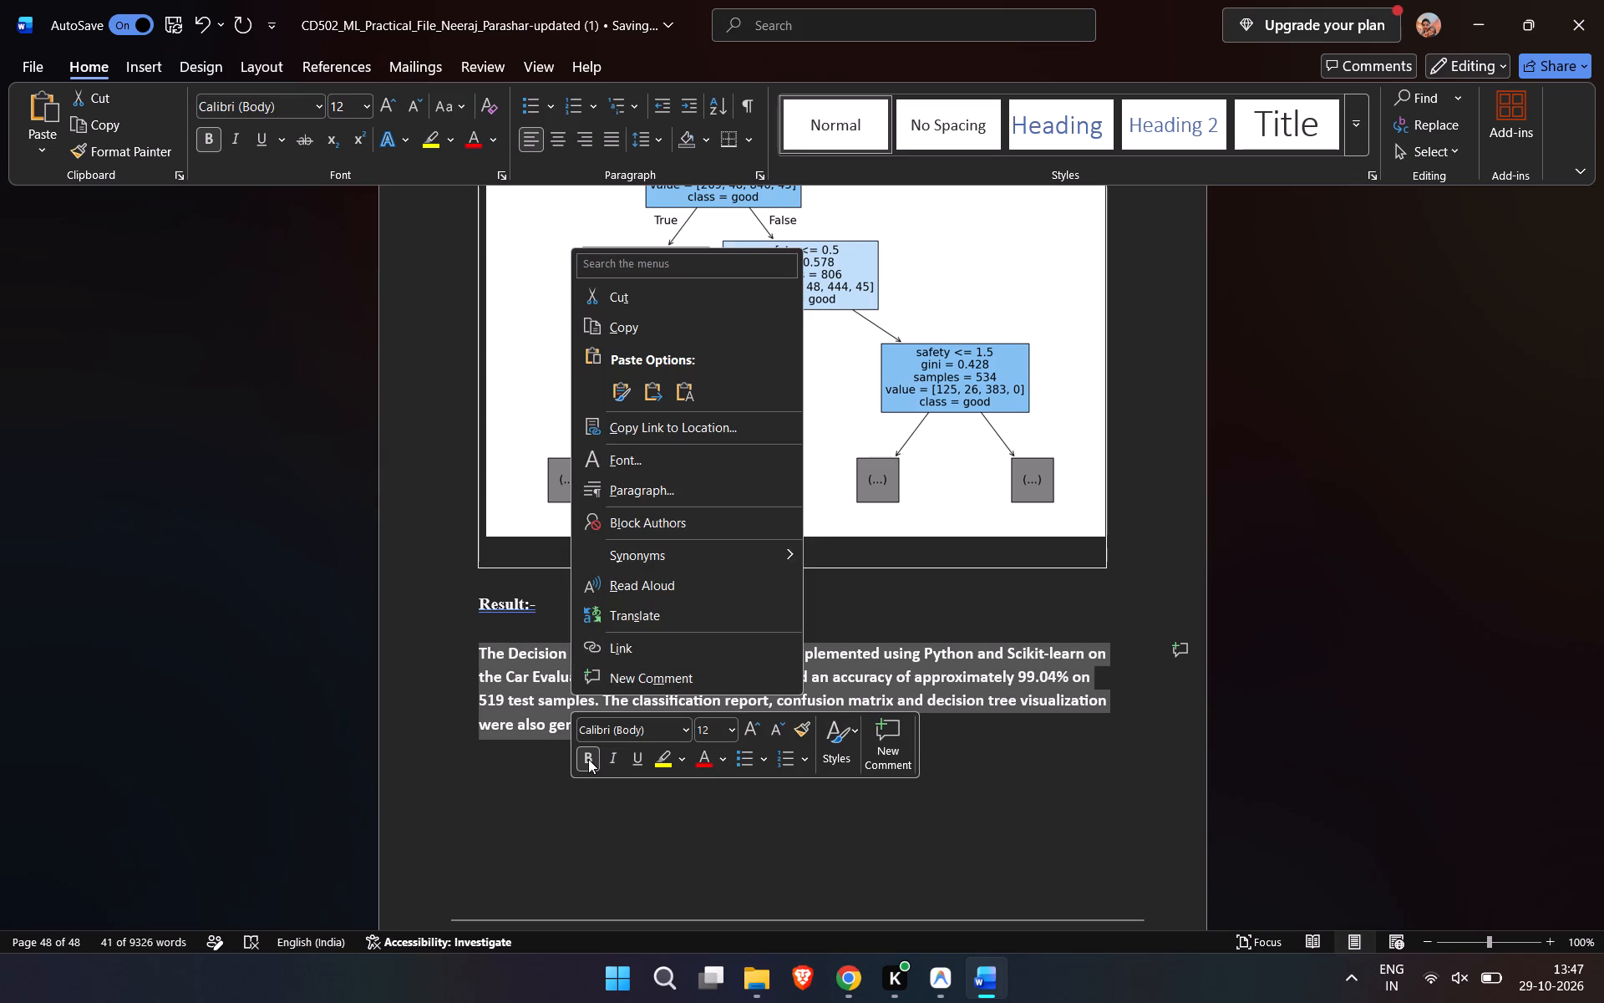
pyautogui.click(588, 759)
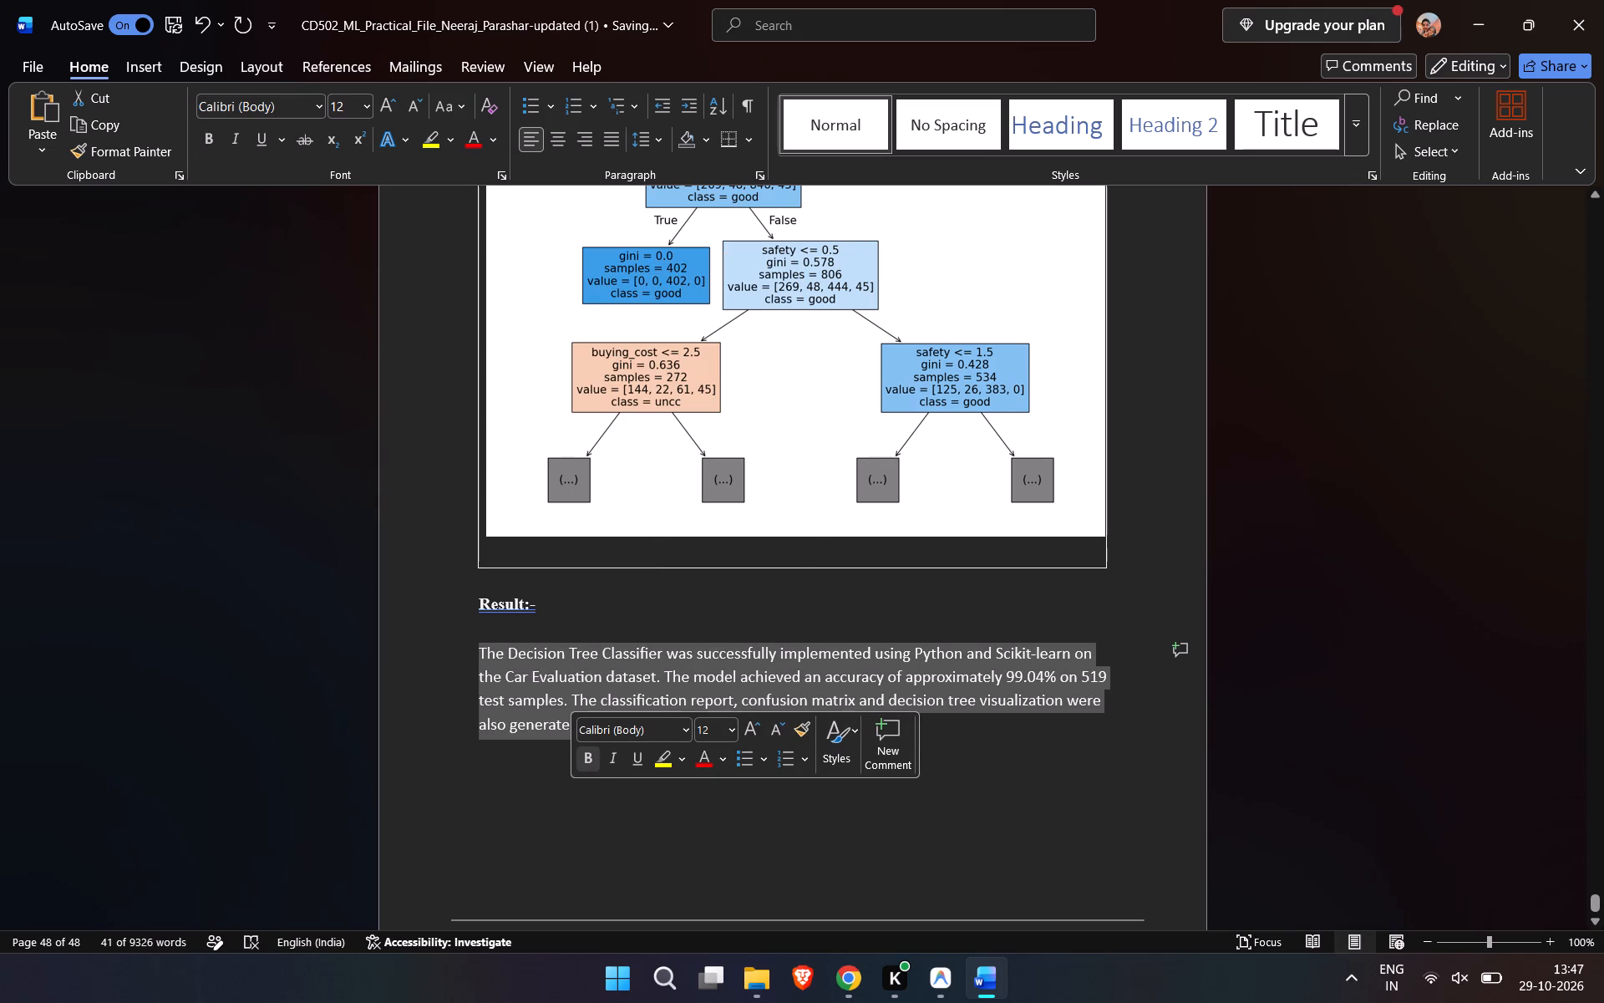
pyautogui.click(541, 761)
# Set the font size of the "Result:-" heading to 13.
pyautogui.tripleClick(518, 606)
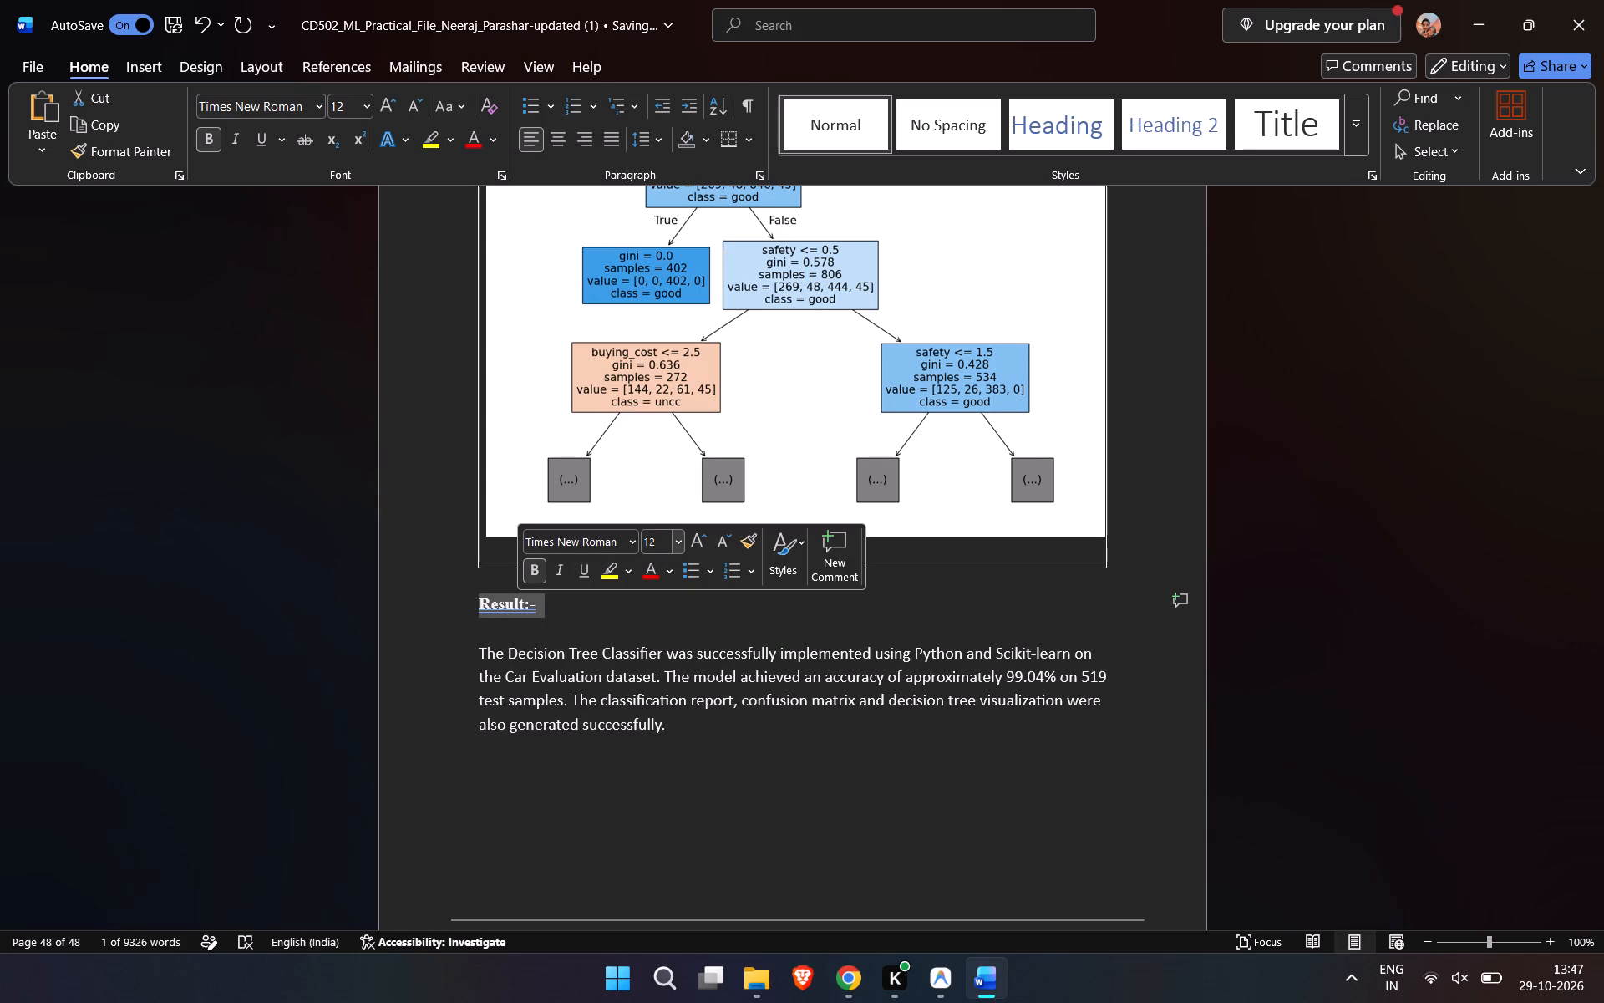
pyautogui.click(661, 544)
pyautogui.click(661, 544)
pyautogui.press('BackSpace')
pyautogui.press('3')
pyautogui.click(624, 618)
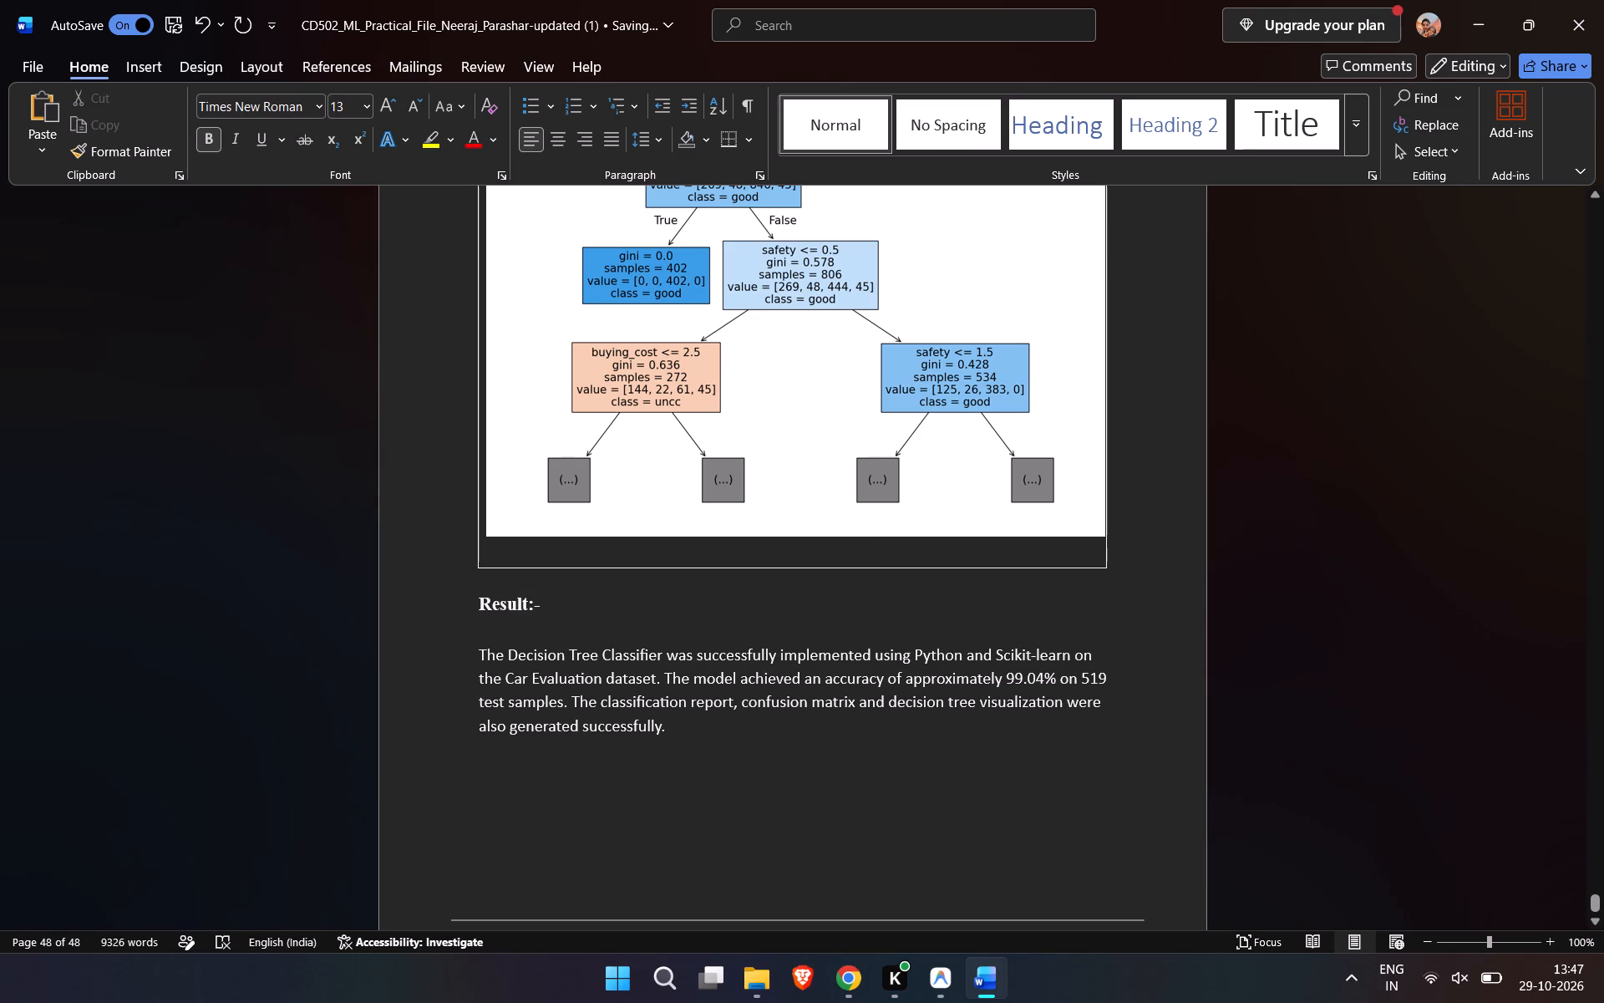
# Remove the empty line between the "Result:-" heading and its paragraph, and start a new line after the paragraph.
pyautogui.click(472, 641)
pyautogui.press('BackSpace')
pyautogui.click(690, 701)
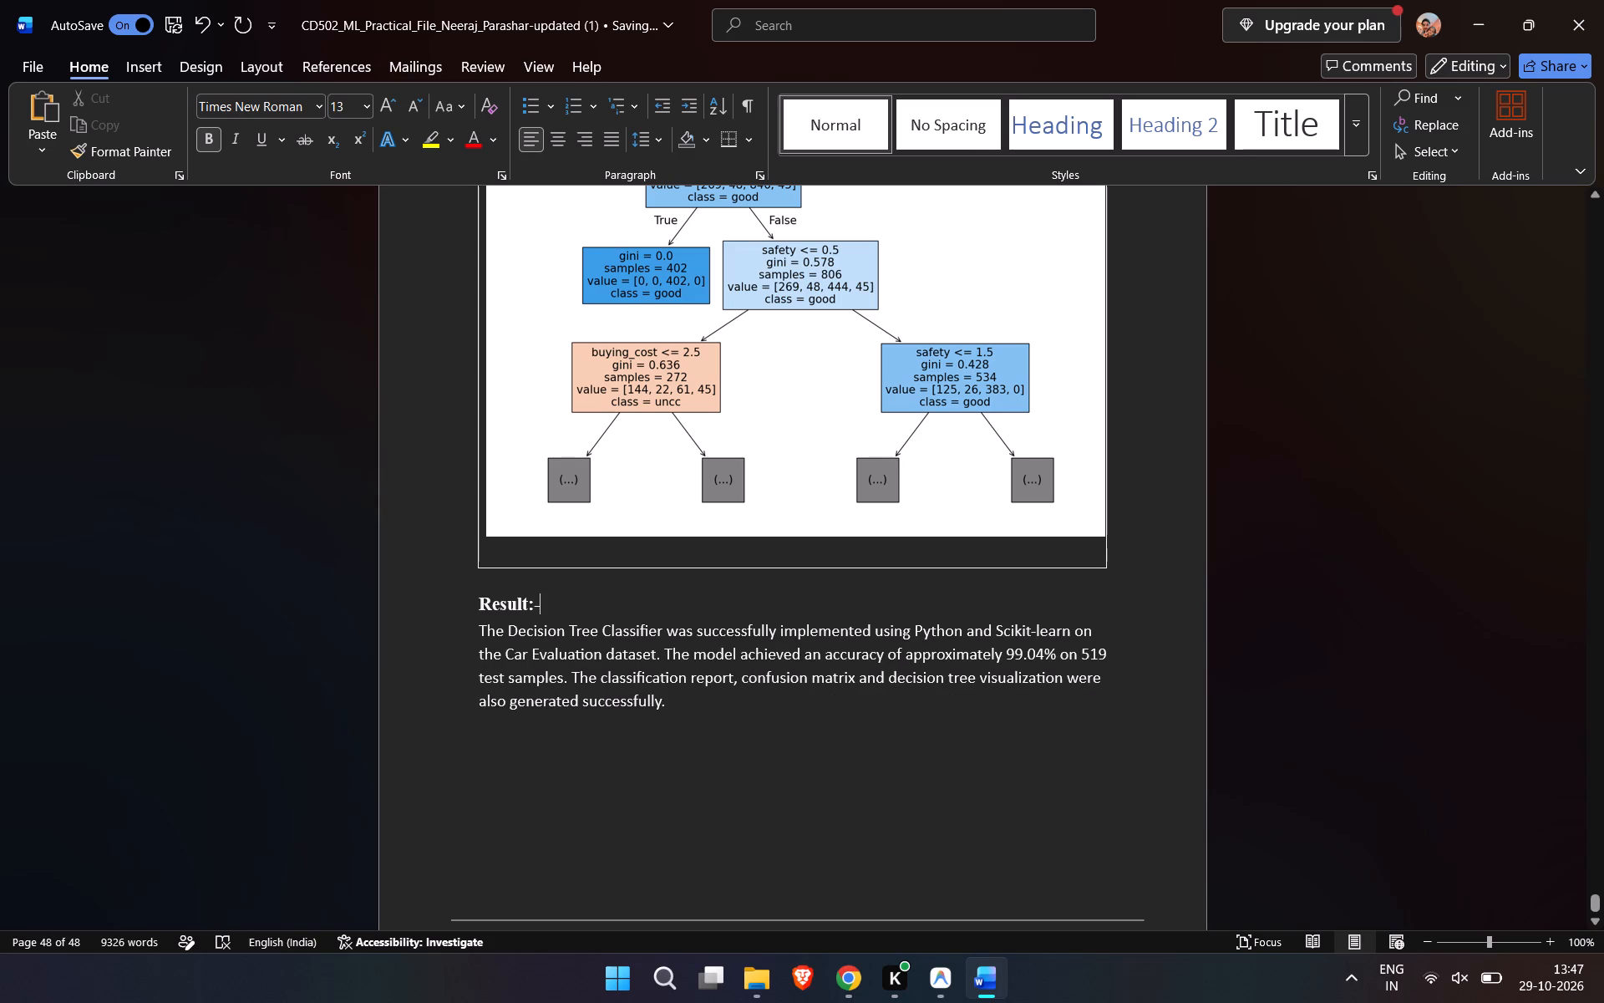
pyautogui.press('Return')
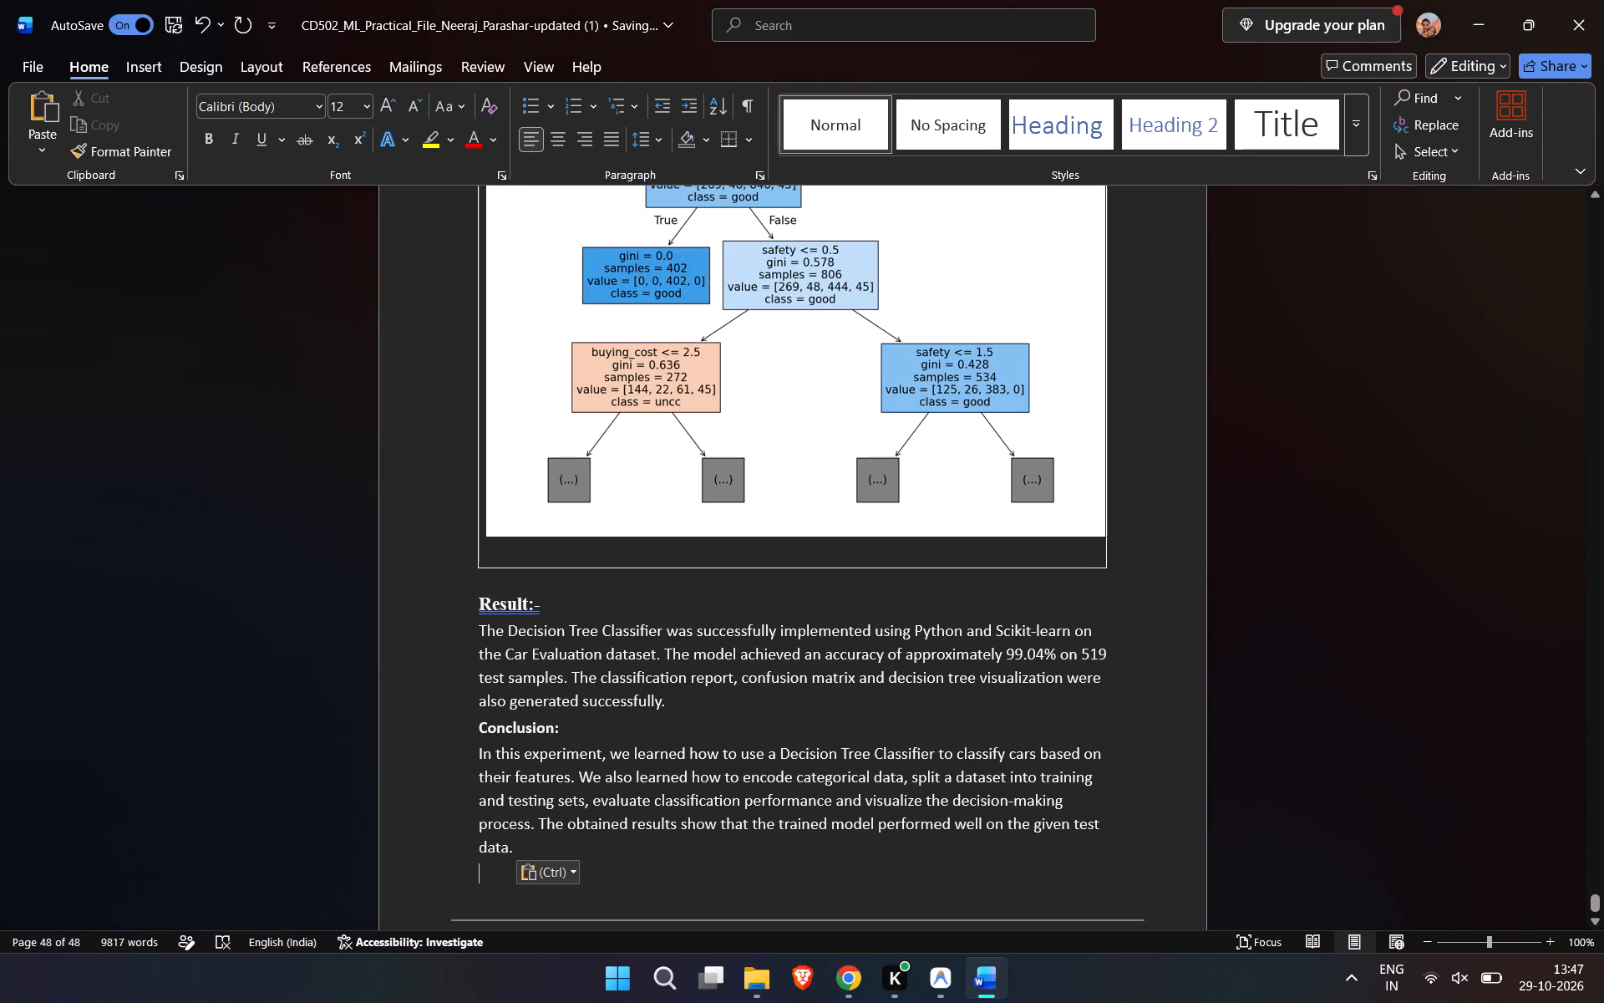
# Remove the empty line between the plotting code box and the "Output:-" heading above the decision tree diagram.
pyautogui.moveTo(586, 570); pyautogui.dragTo(590, 541)
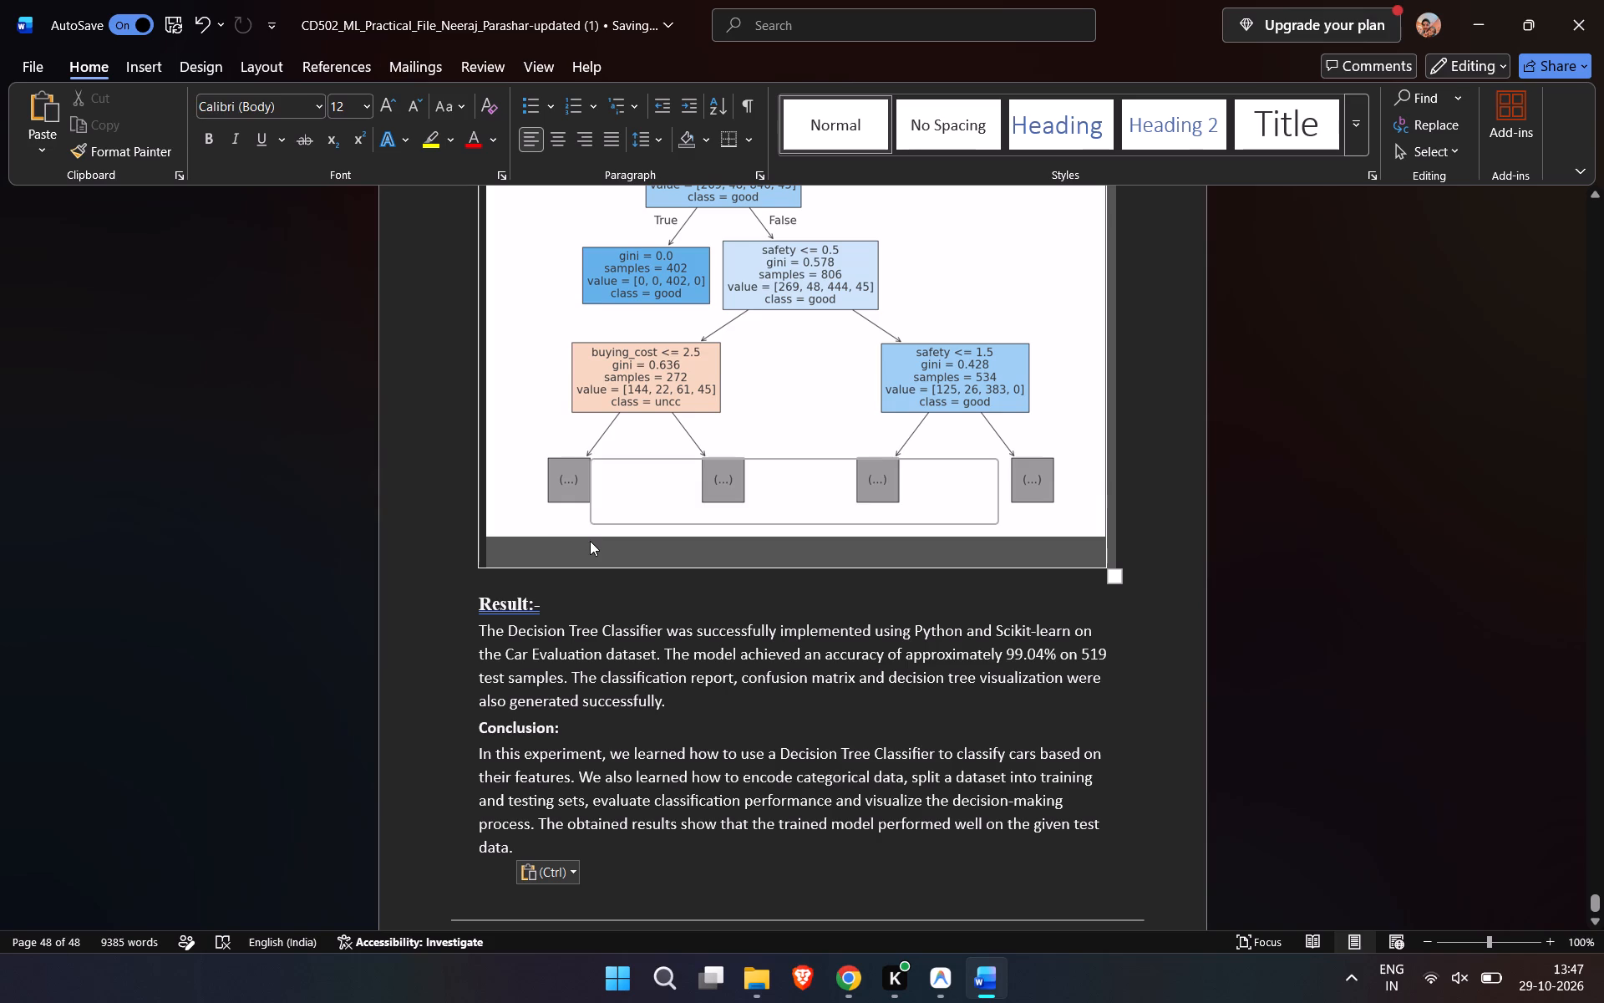
pyautogui.click(635, 603)
pyautogui.scroll(2, 635, 603)
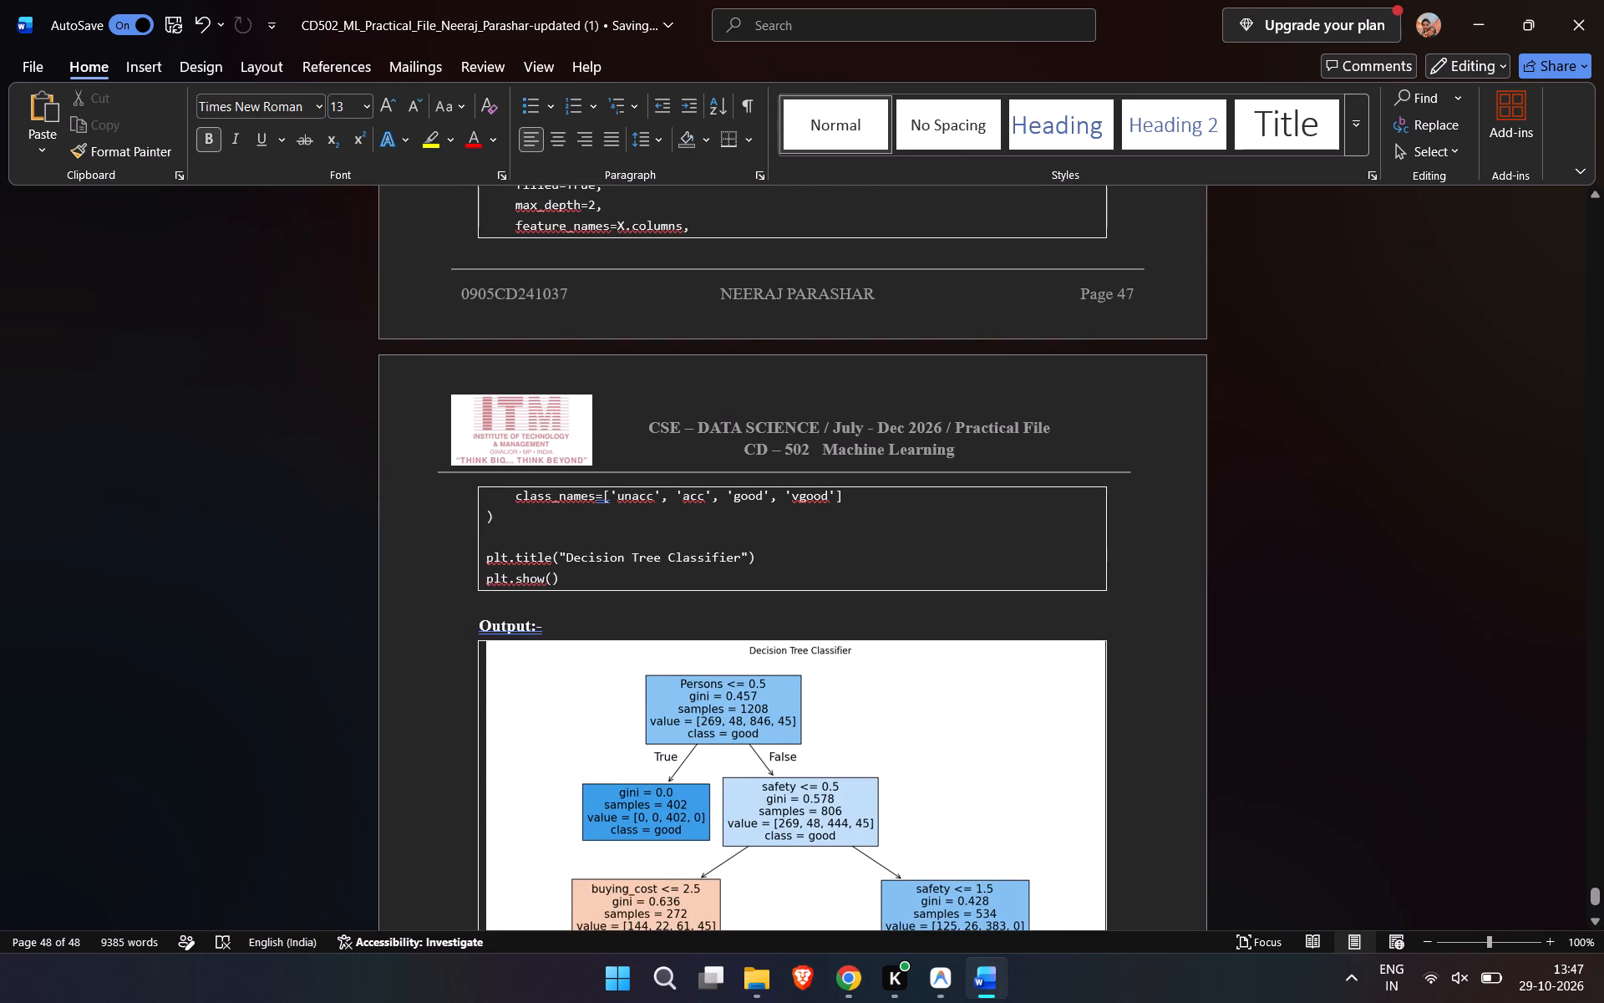
pyautogui.click(491, 604)
pyautogui.press('BackSpace')
pyautogui.press('Down')
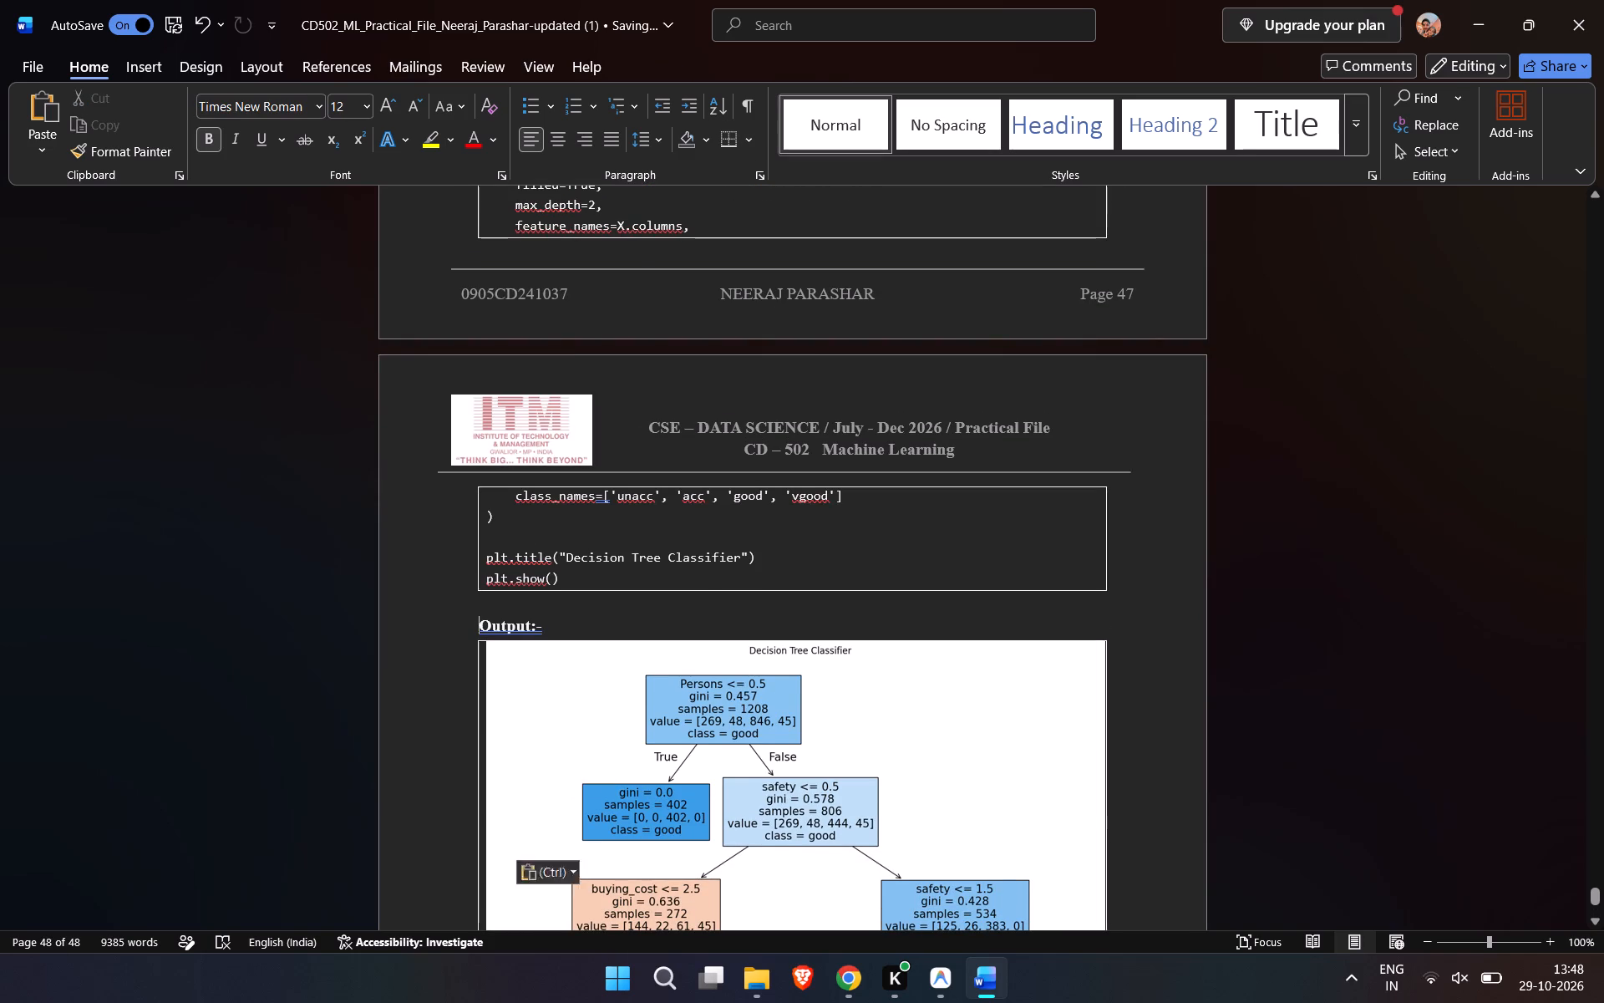
pyautogui.press('BackSpace')
# Format the "Conclusion:" heading in Times New Roman with font size 13.
pyautogui.scroll(-4, 491, 604)
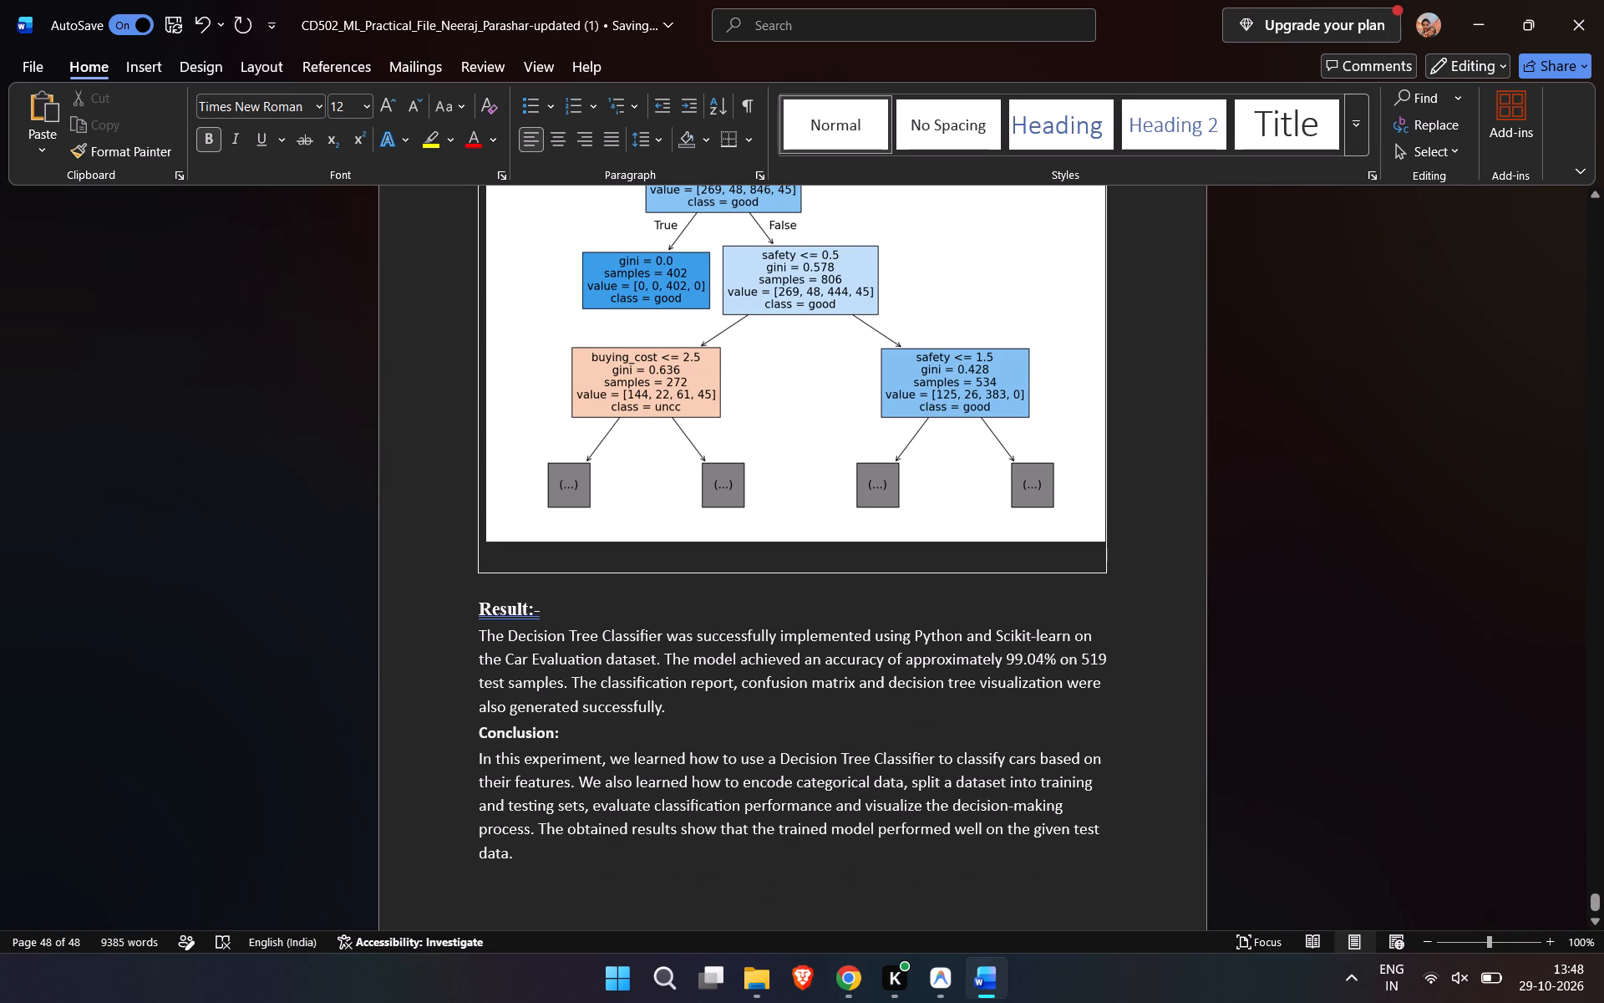
pyautogui.moveTo(561, 723); pyautogui.dragTo(455, 717)
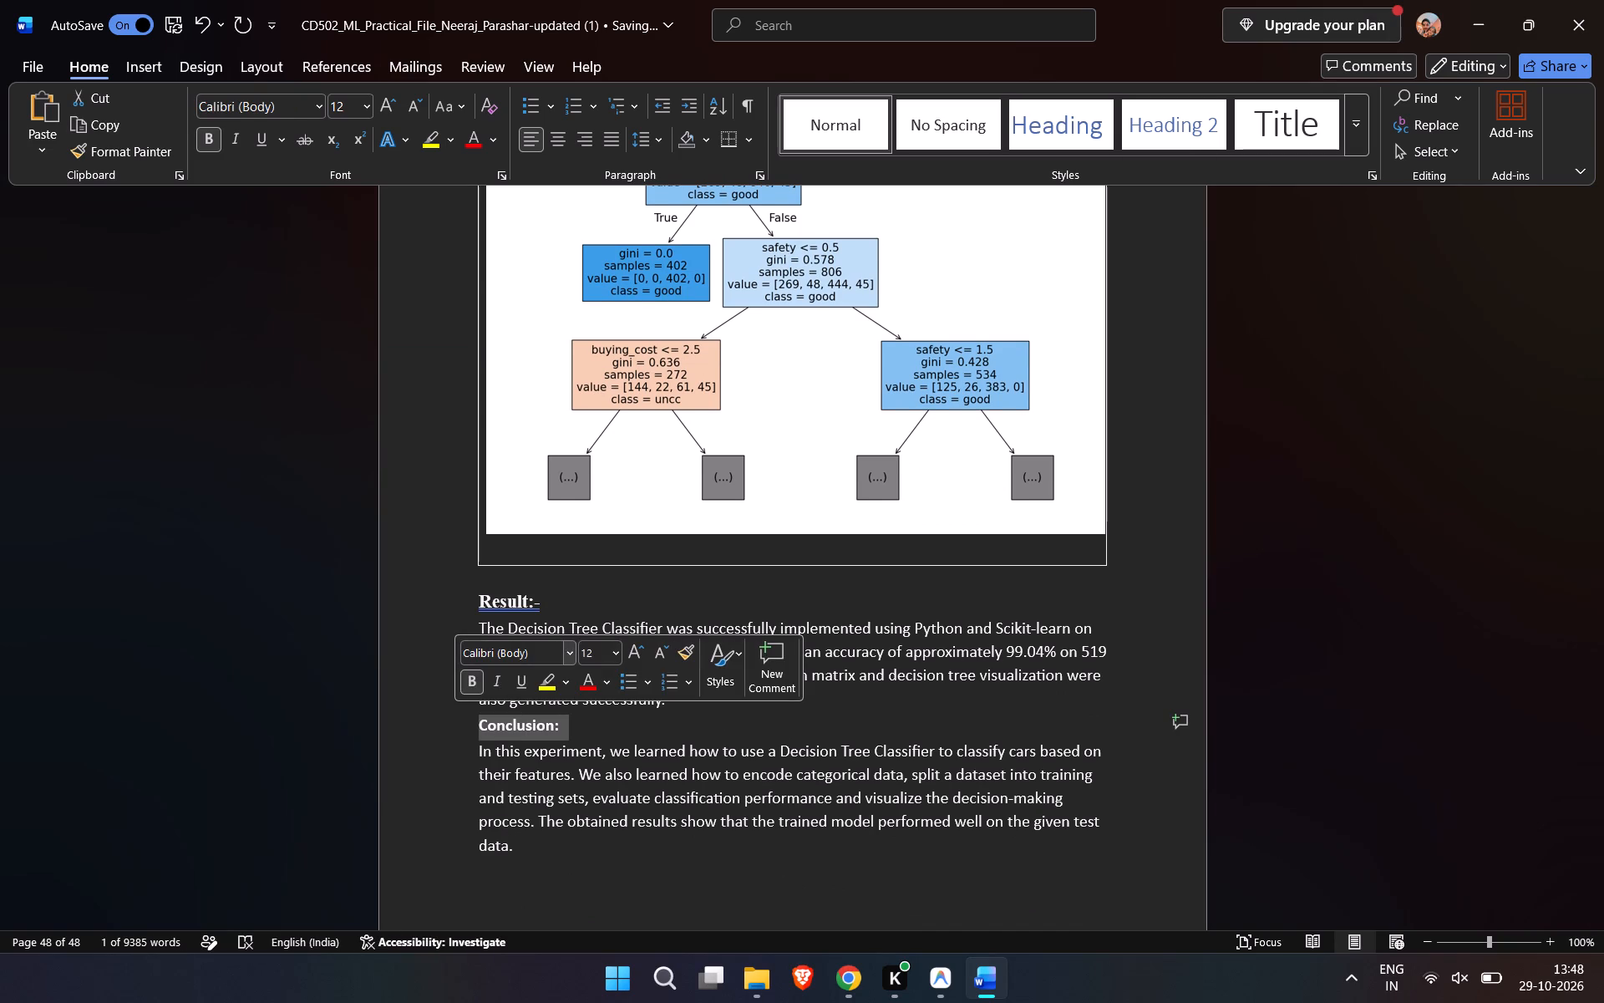
pyautogui.click(570, 653)
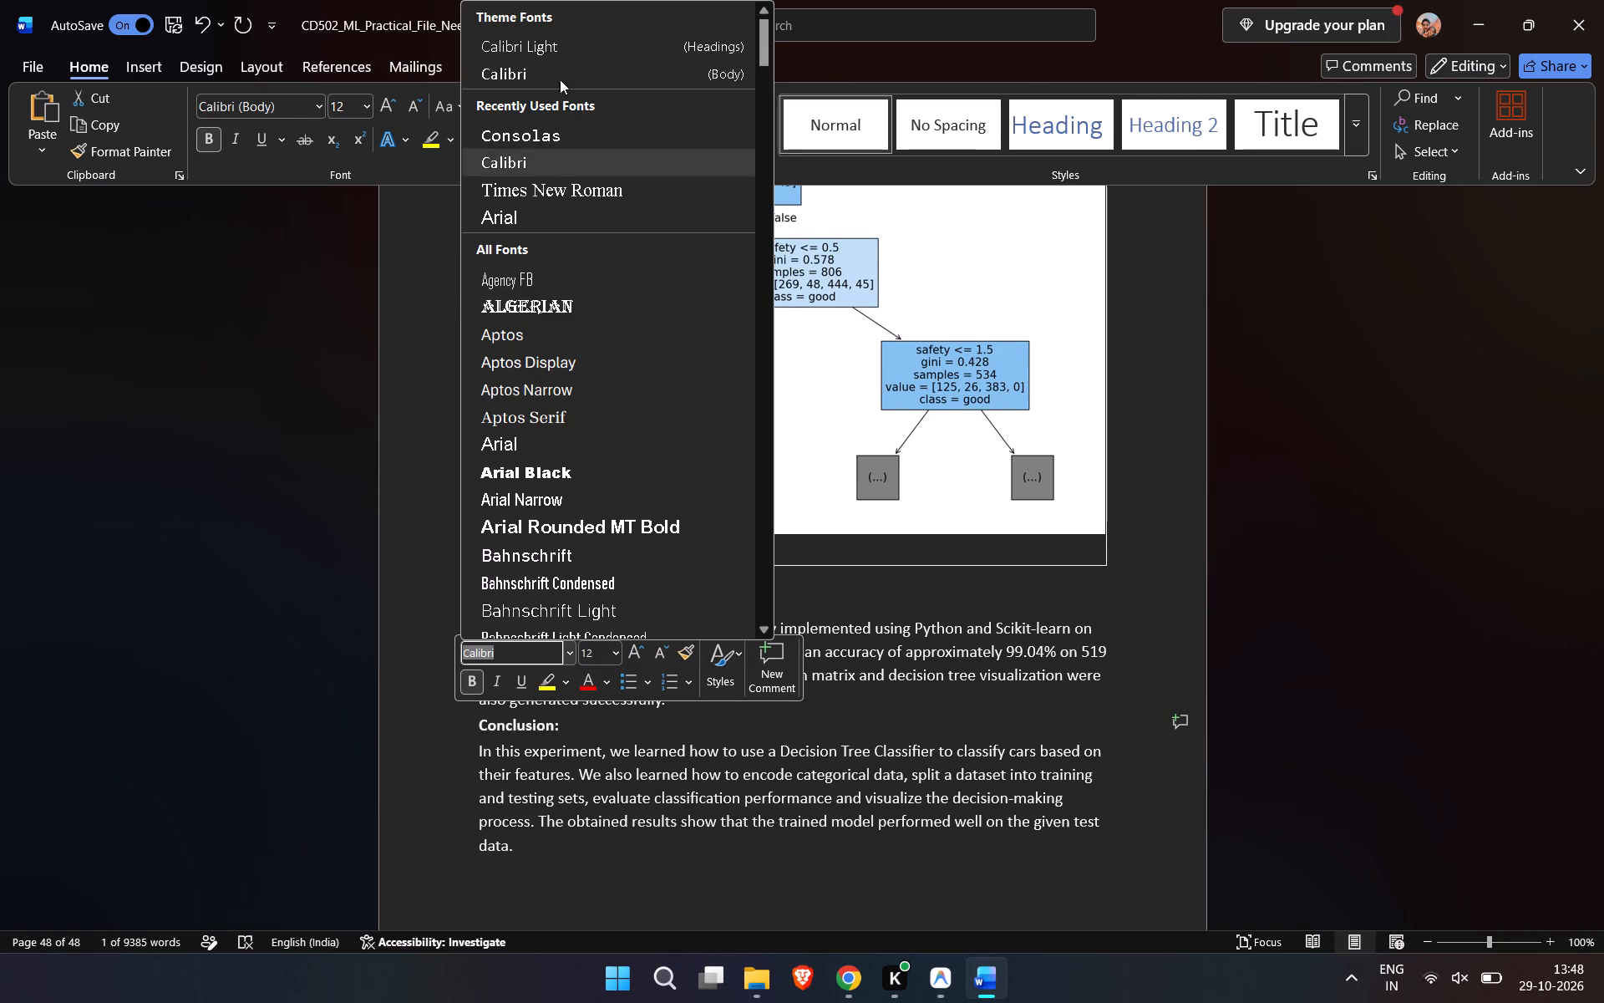
pyautogui.click(572, 188)
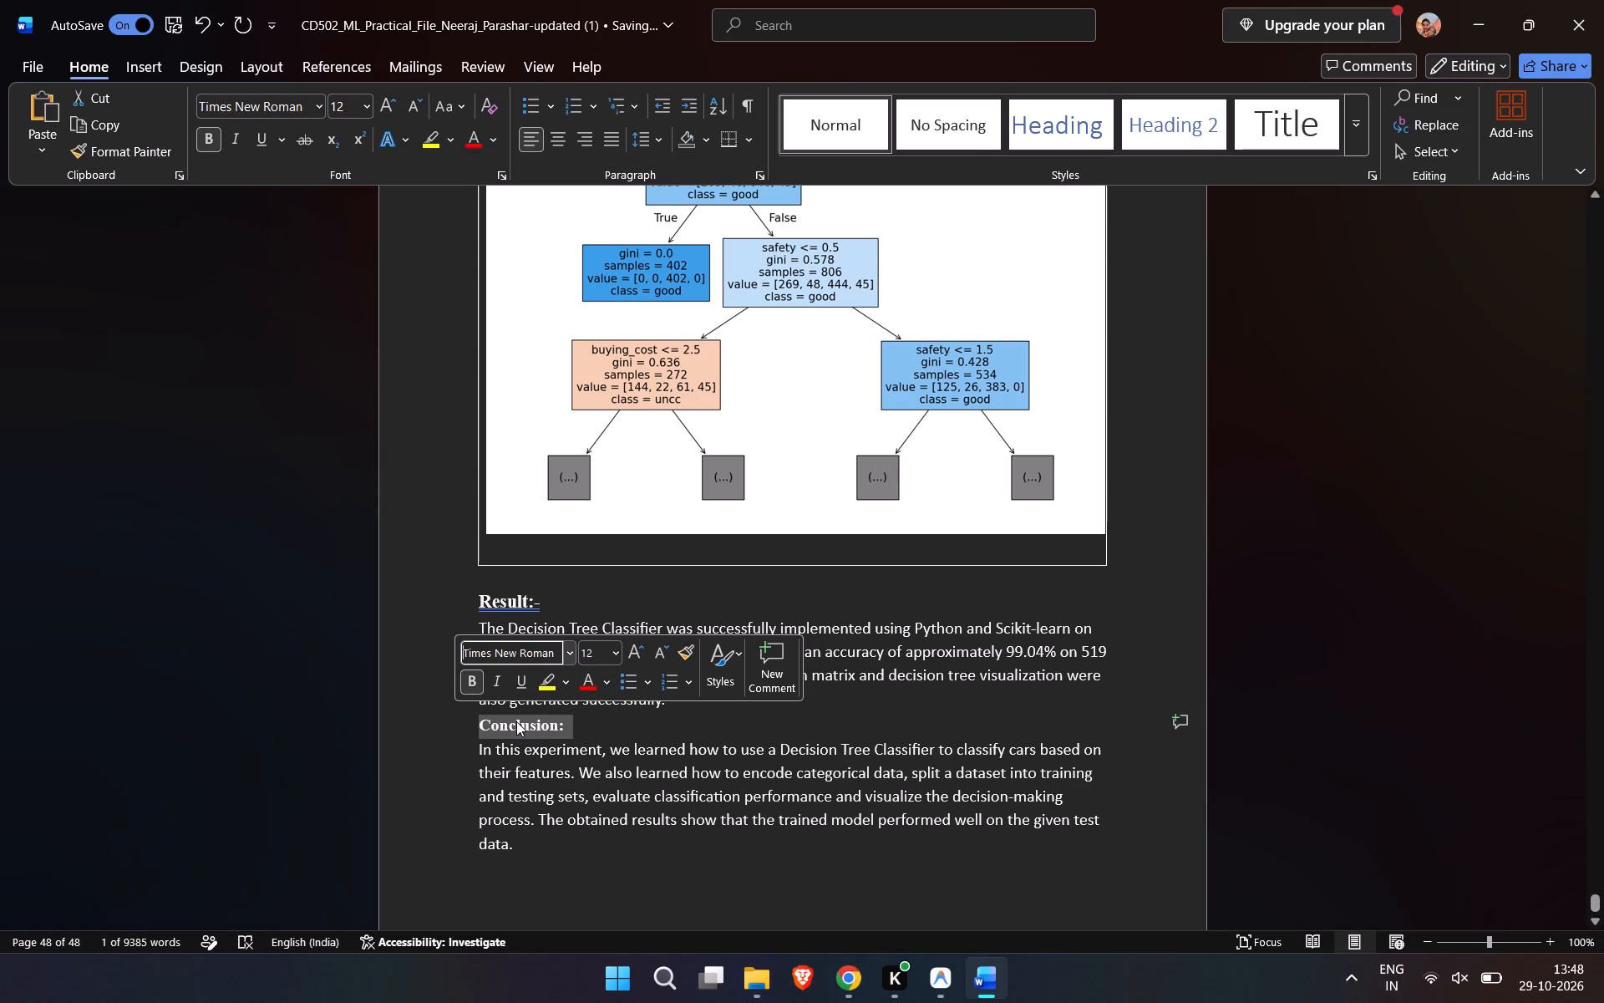
pyautogui.click(596, 654)
pyautogui.click(596, 654)
pyautogui.press('BackSpace')
pyautogui.press('3')
pyautogui.click(437, 717)
# Change the heading text to "Conclusion:-" and insert an empty line between it and the Result paragraph.
pyautogui.click(613, 723)
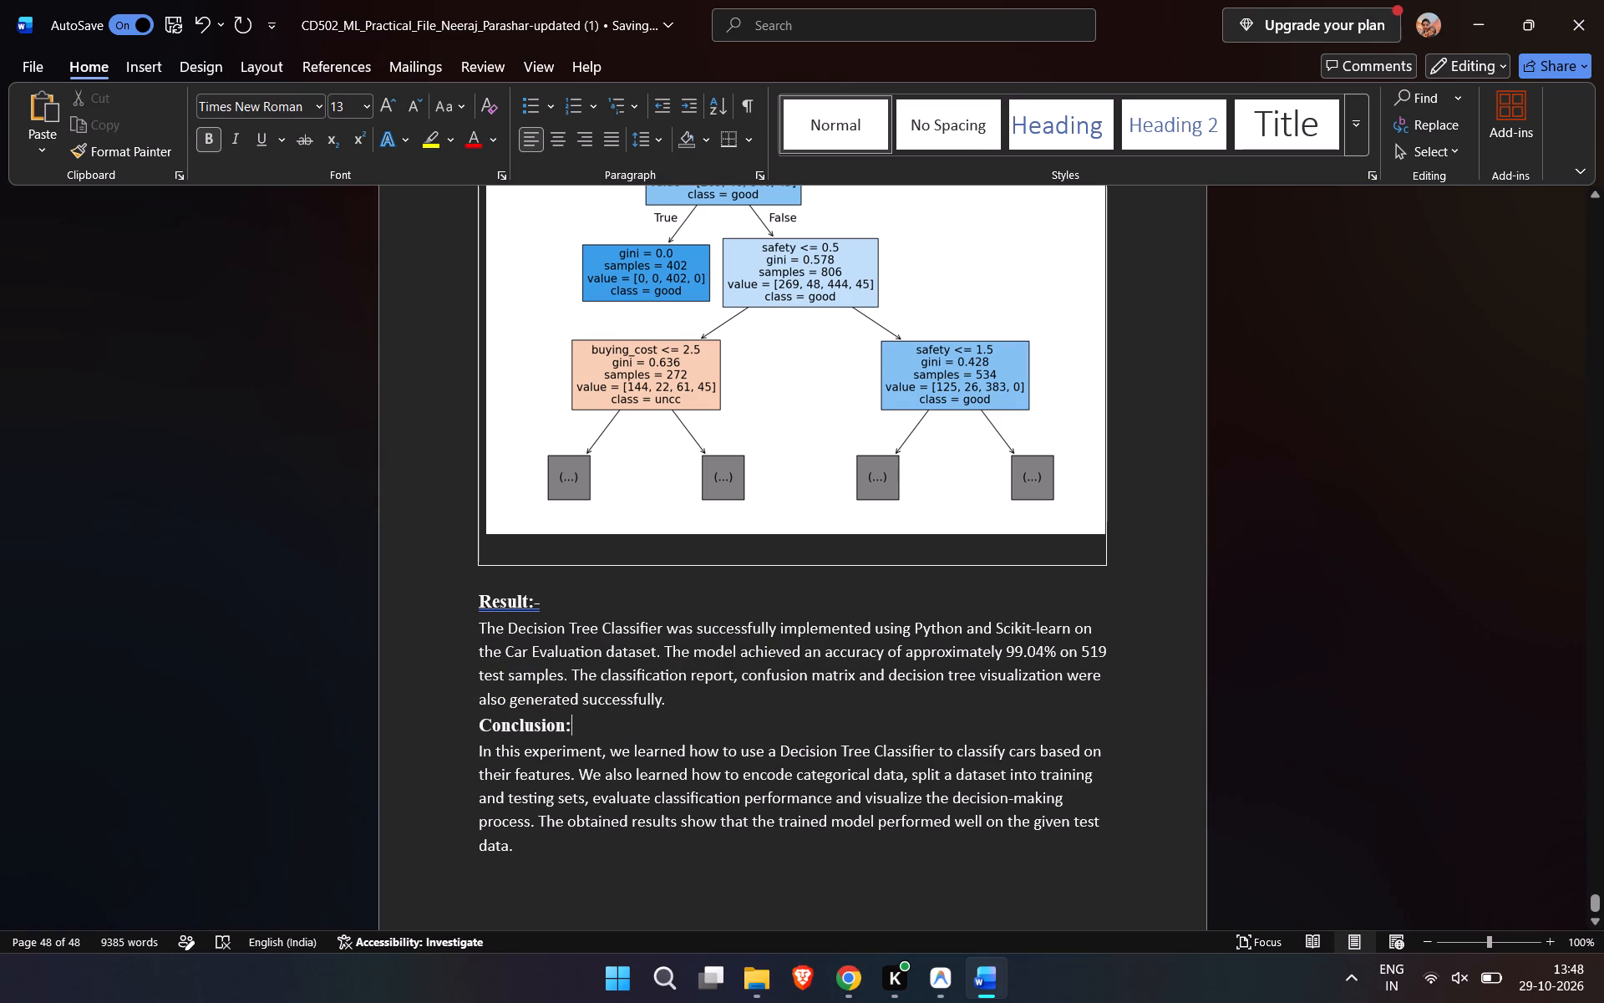
pyautogui.press('-')
pyautogui.scroll(-1, 610, 727)
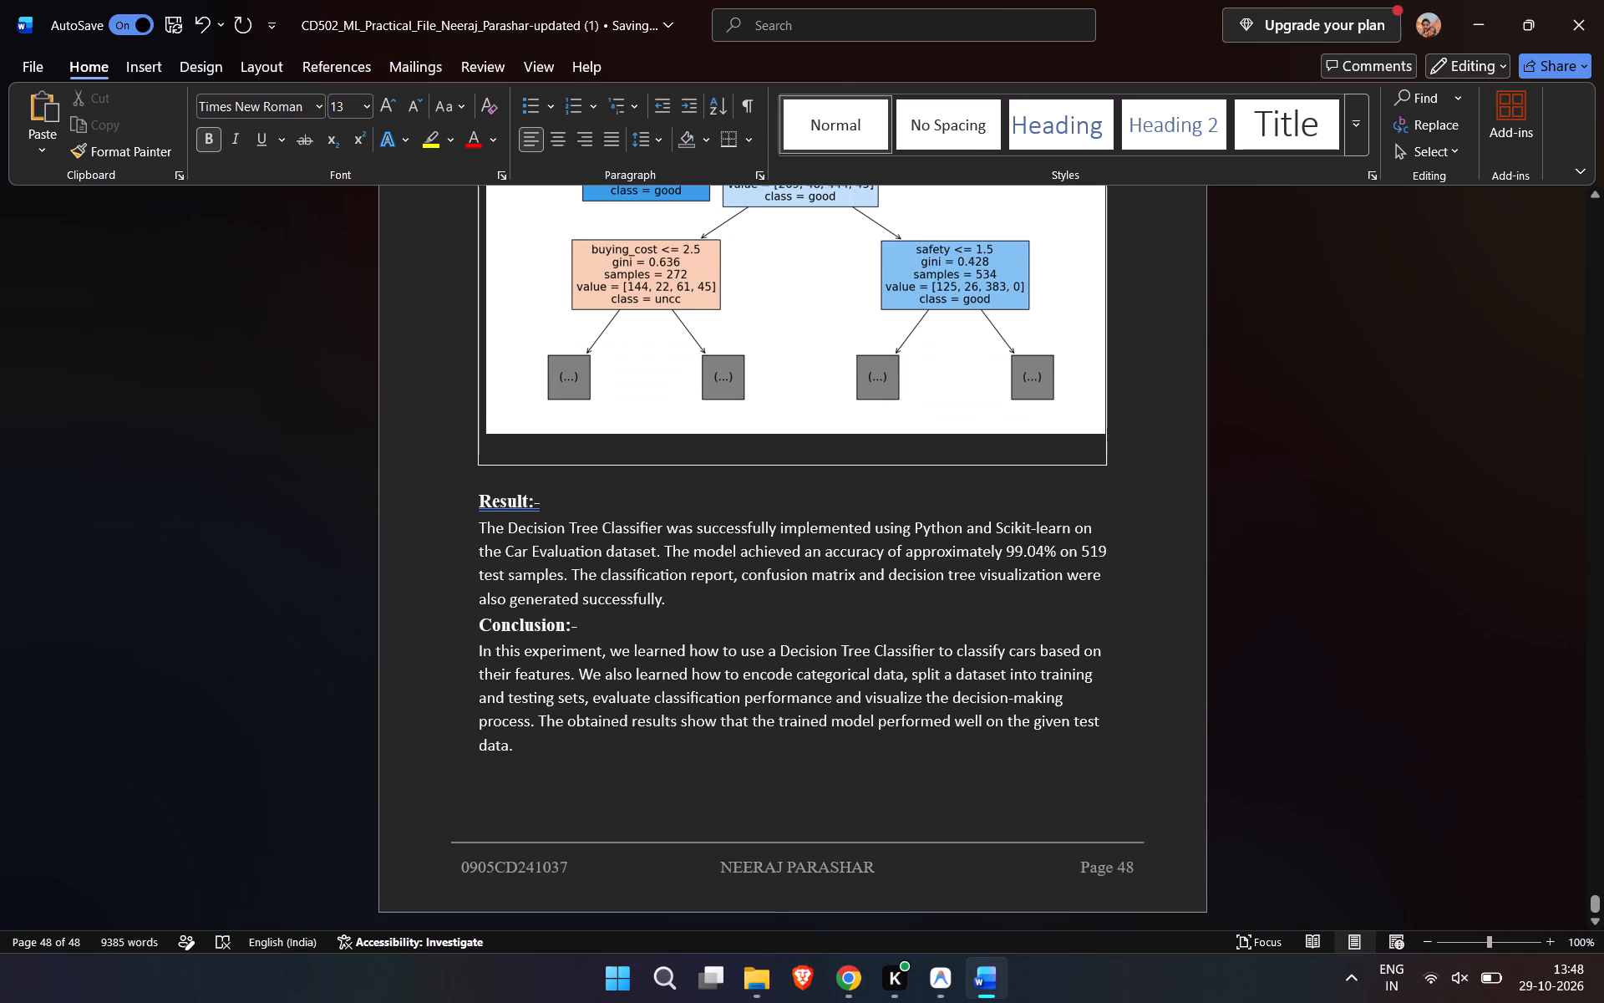
pyautogui.scroll(-1, 610, 727)
pyautogui.click(470, 622)
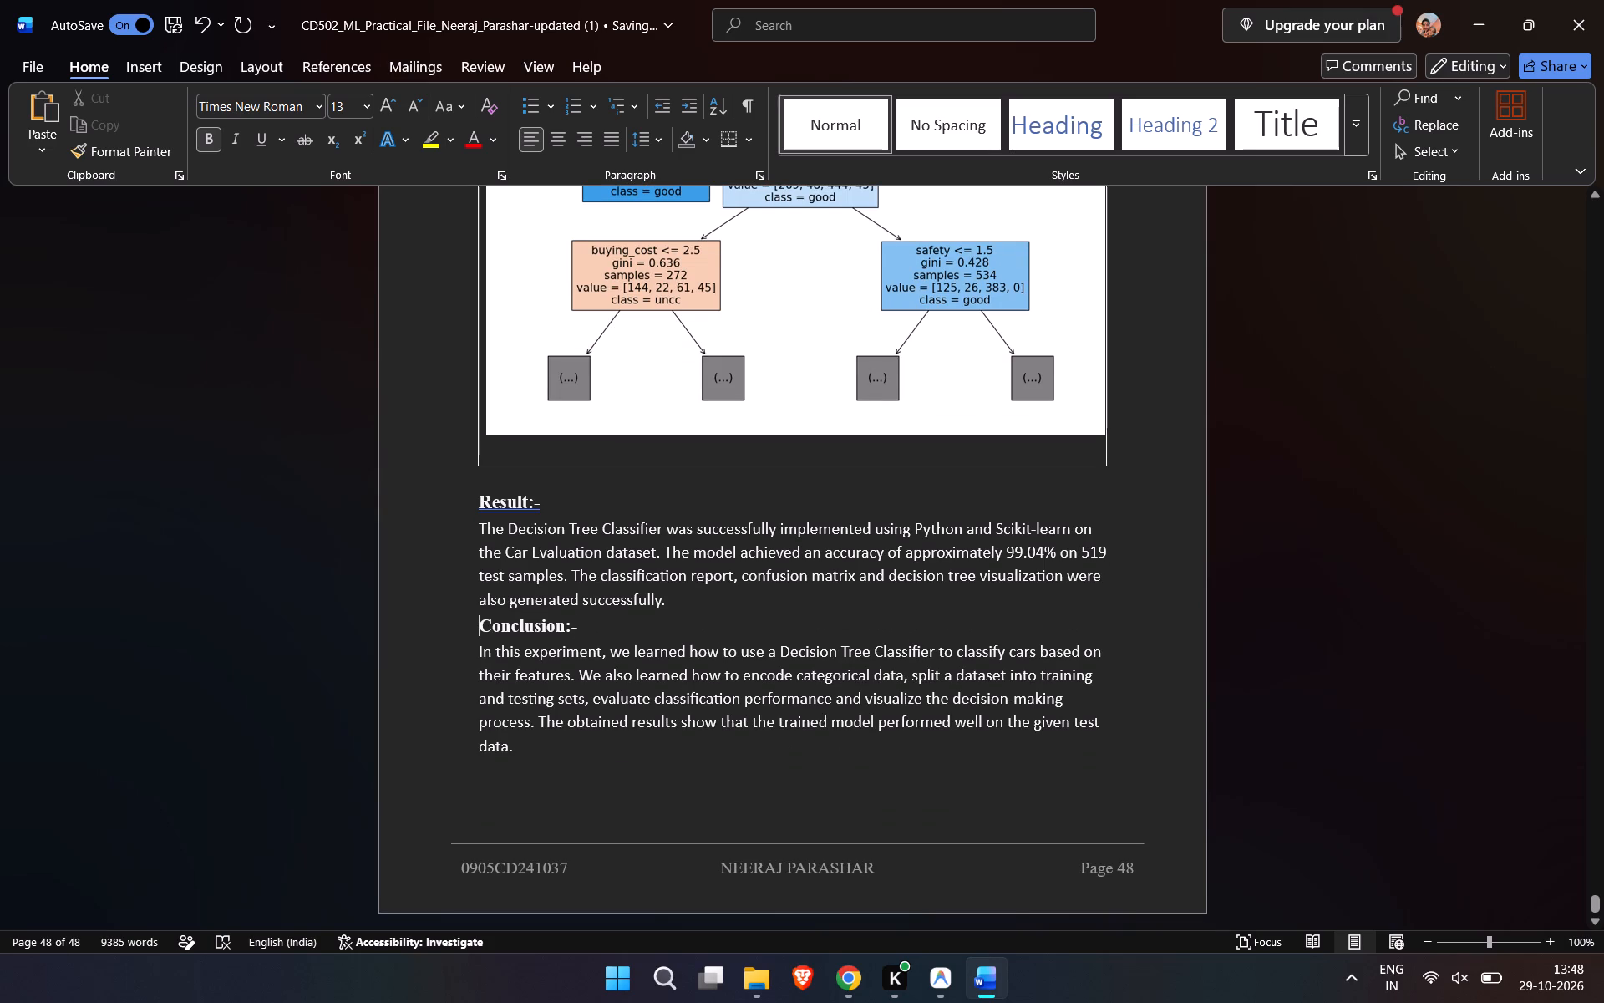
pyautogui.press('Return')
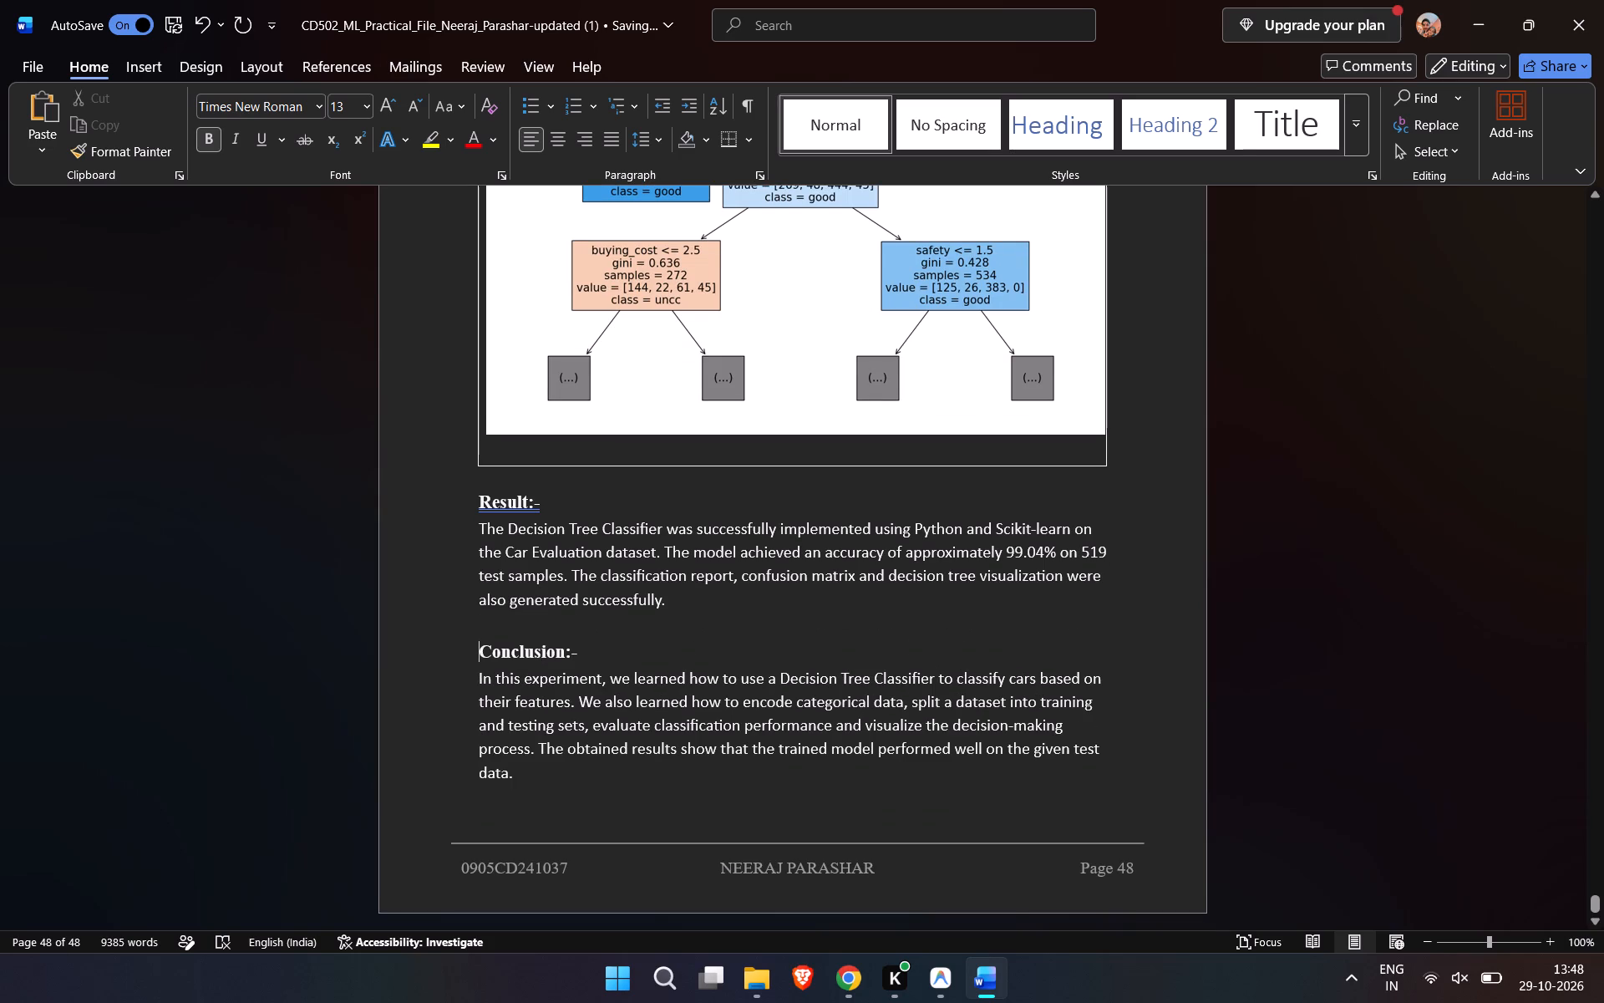
# Review all of Experiment No. 06, from its title and aim through the step code and outputs to the conclusion.
pyautogui.click(555, 505)
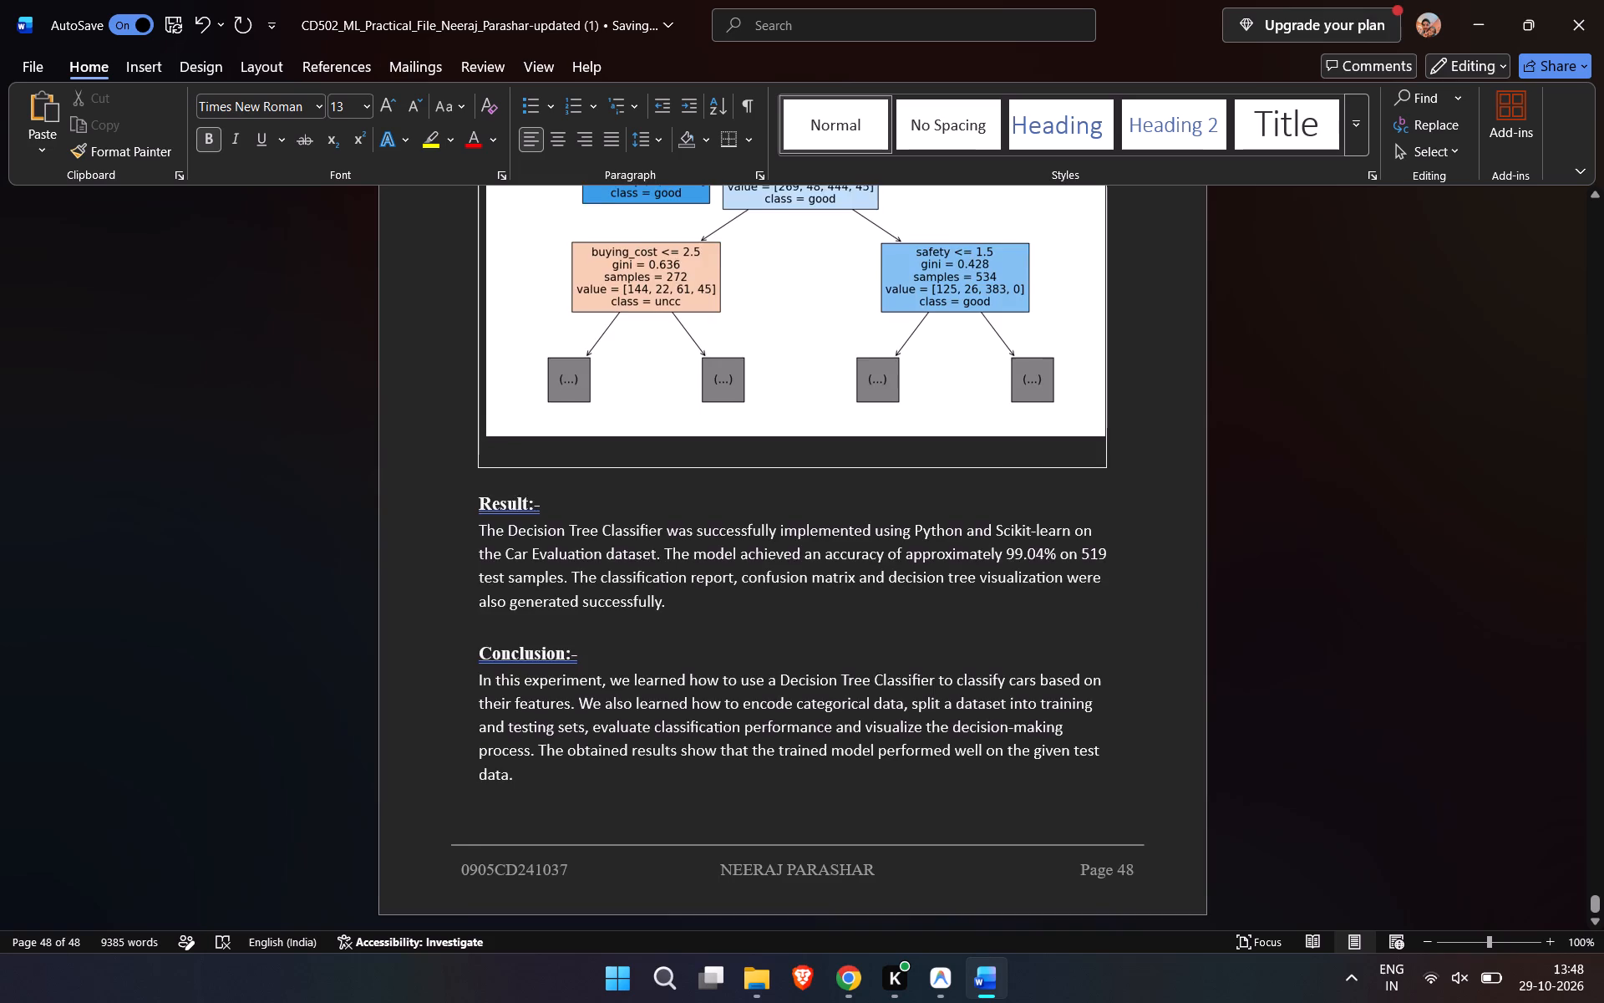
pyautogui.scroll(9, 593, 598)
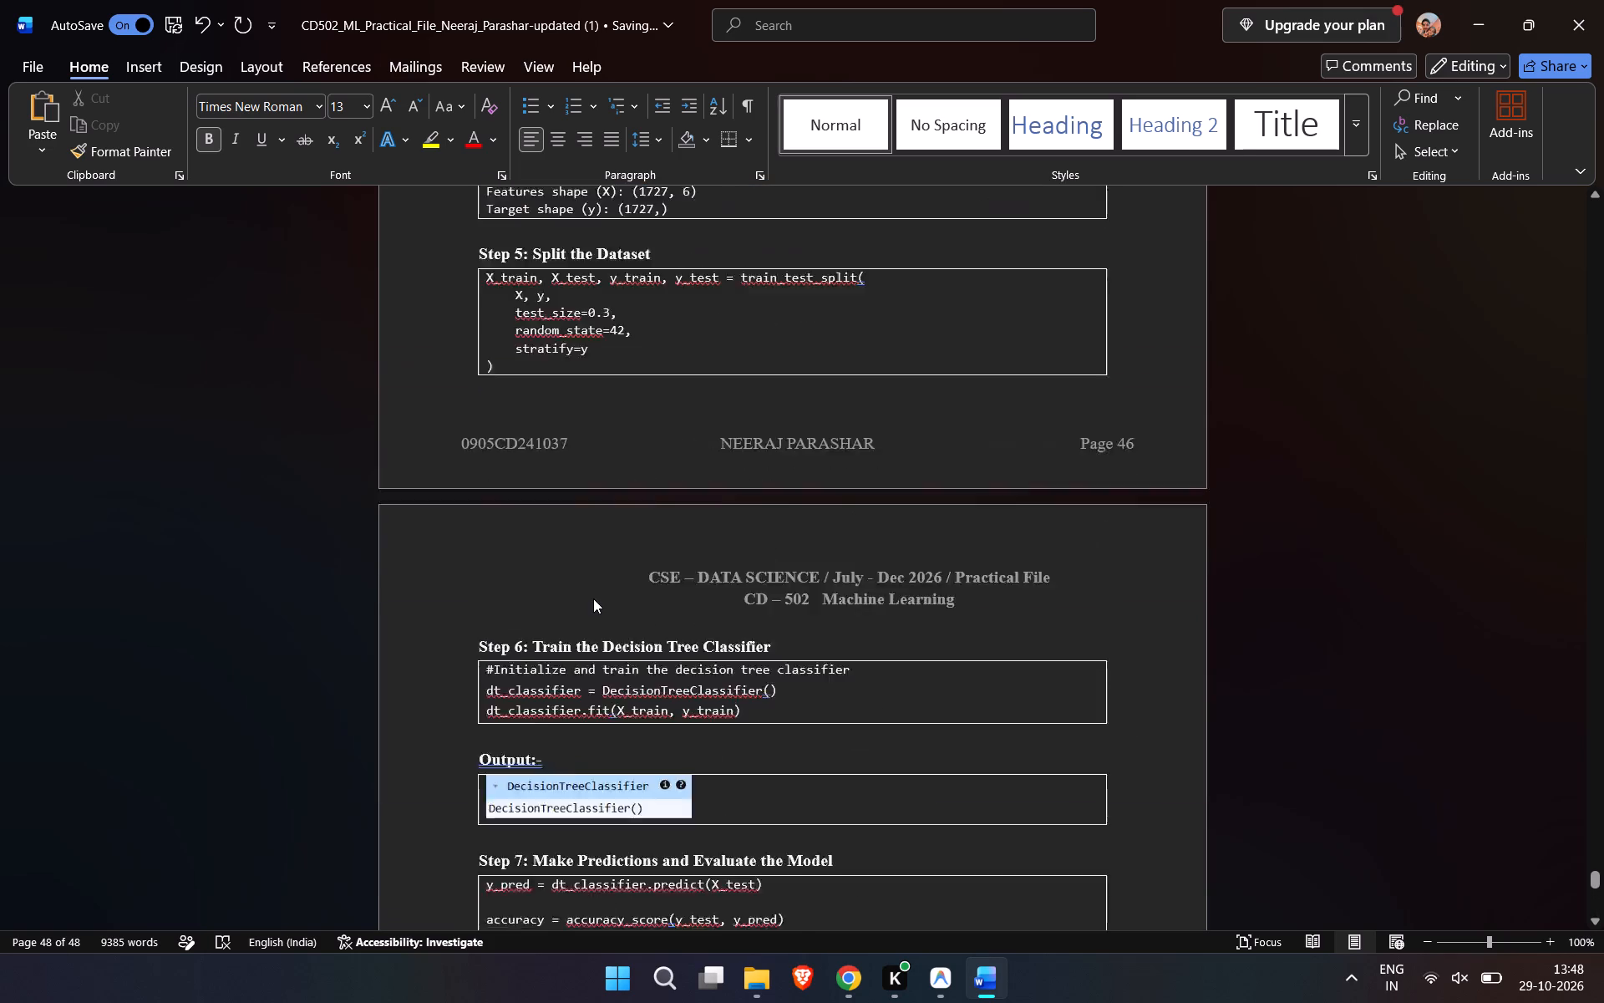
pyautogui.scroll(6, 593, 598)
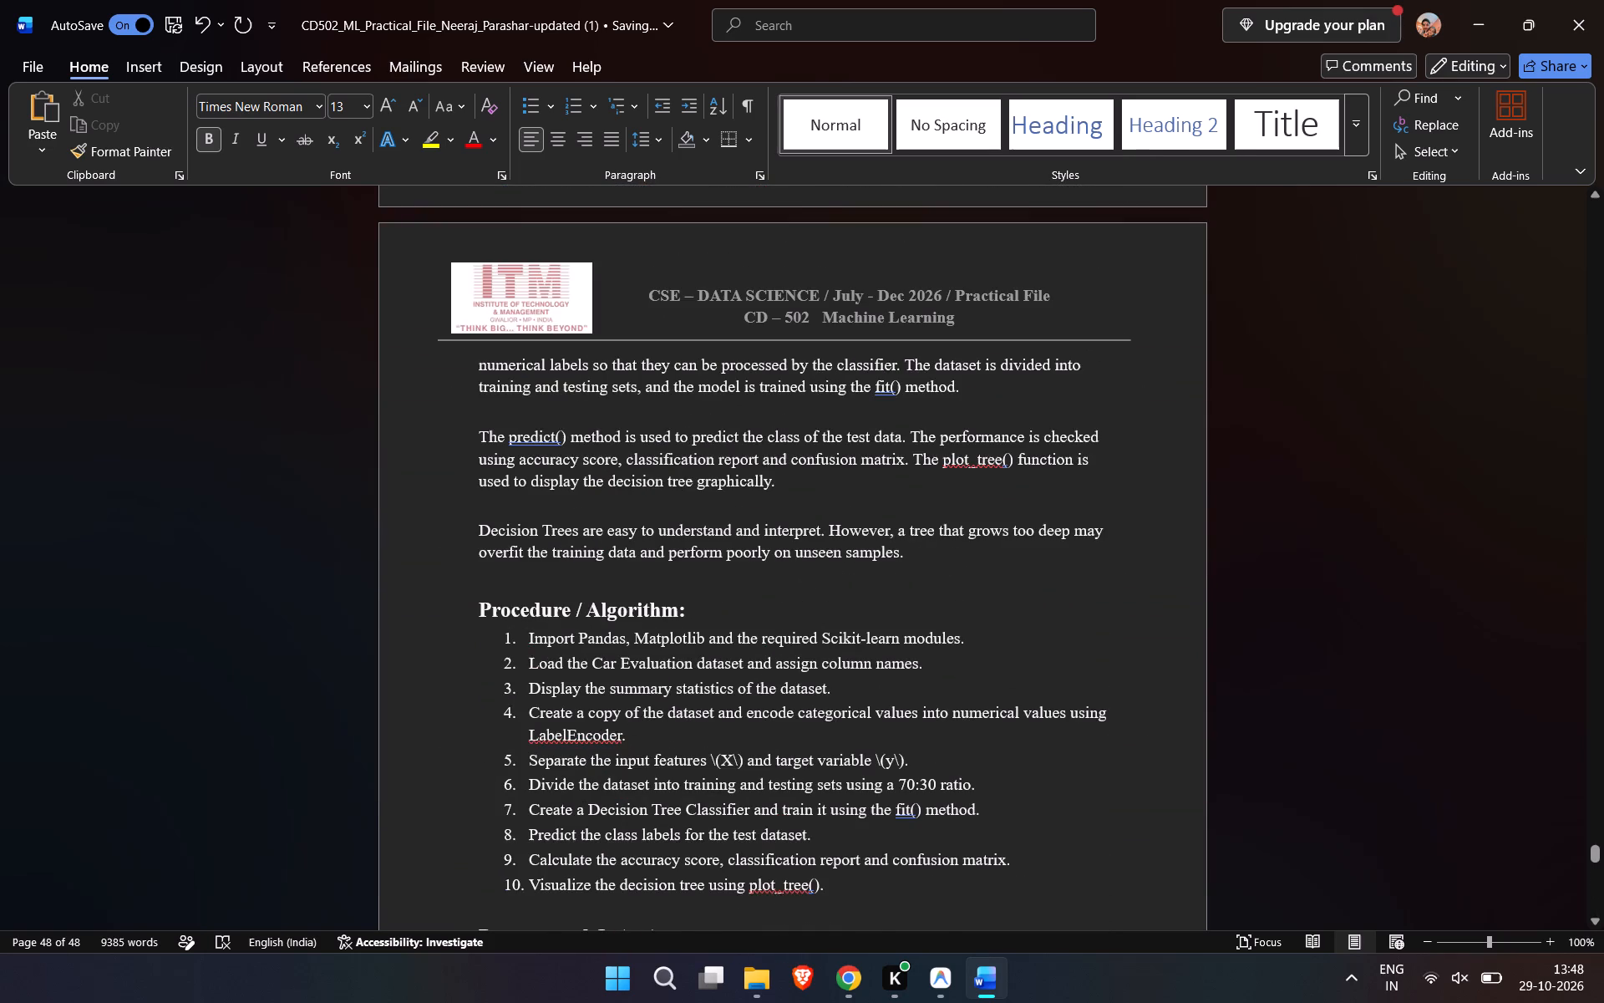
pyautogui.scroll(5, 593, 598)
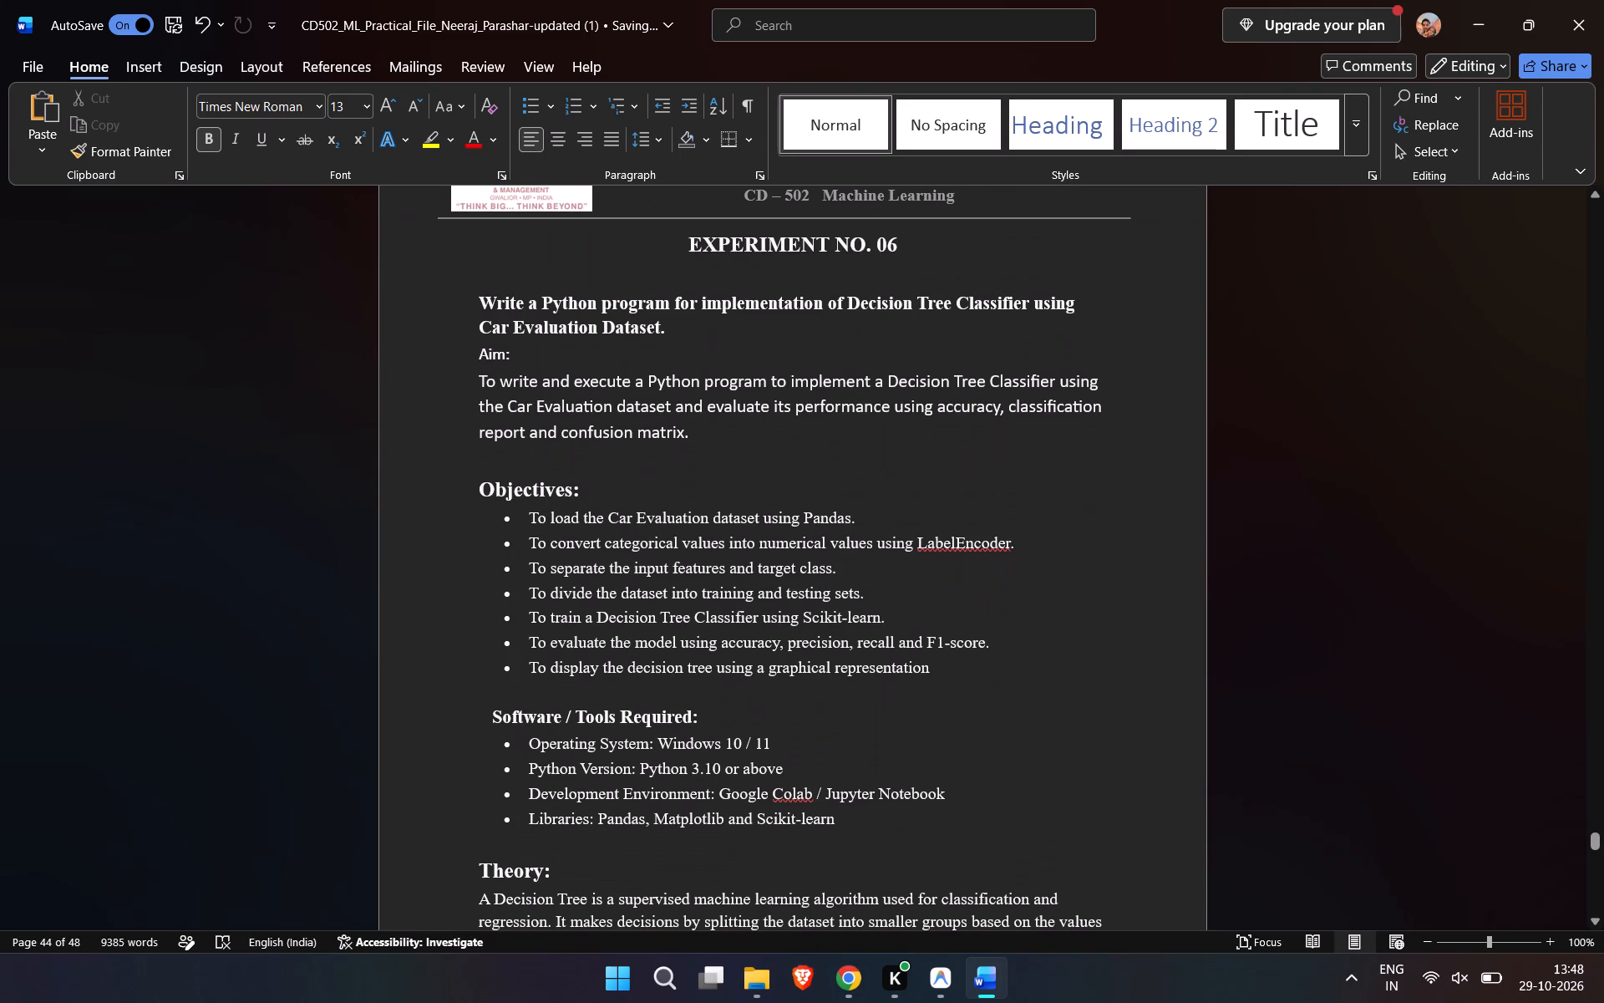
pyautogui.scroll(-6, 593, 598)
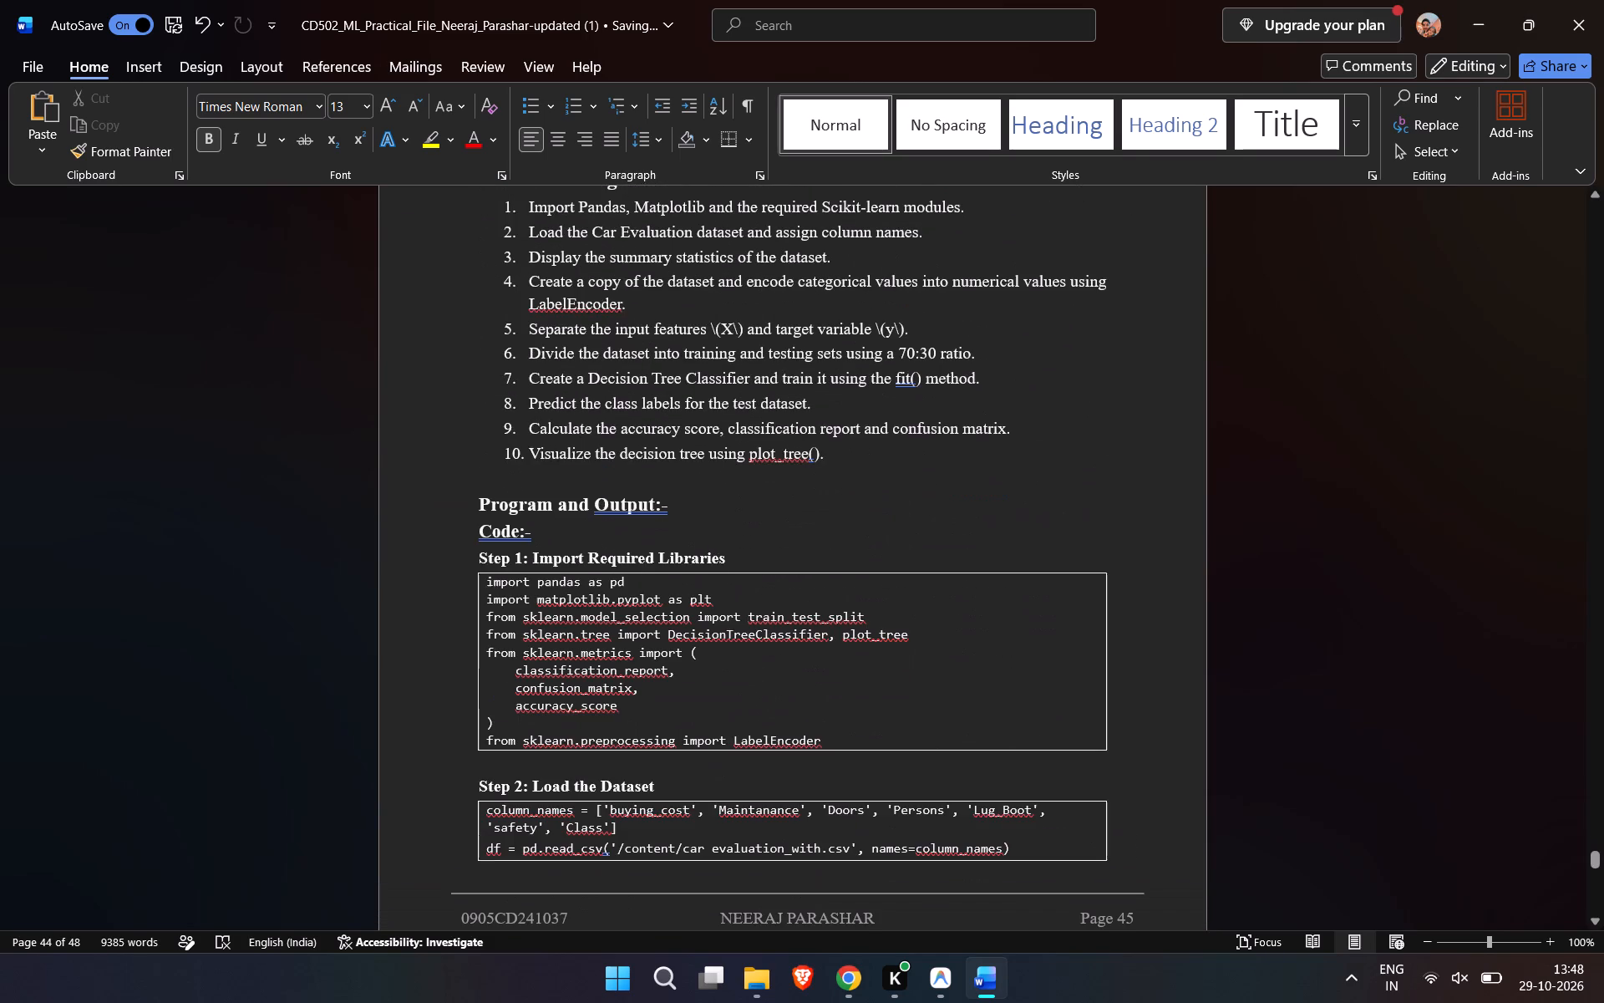
pyautogui.scroll(-7, 593, 598)
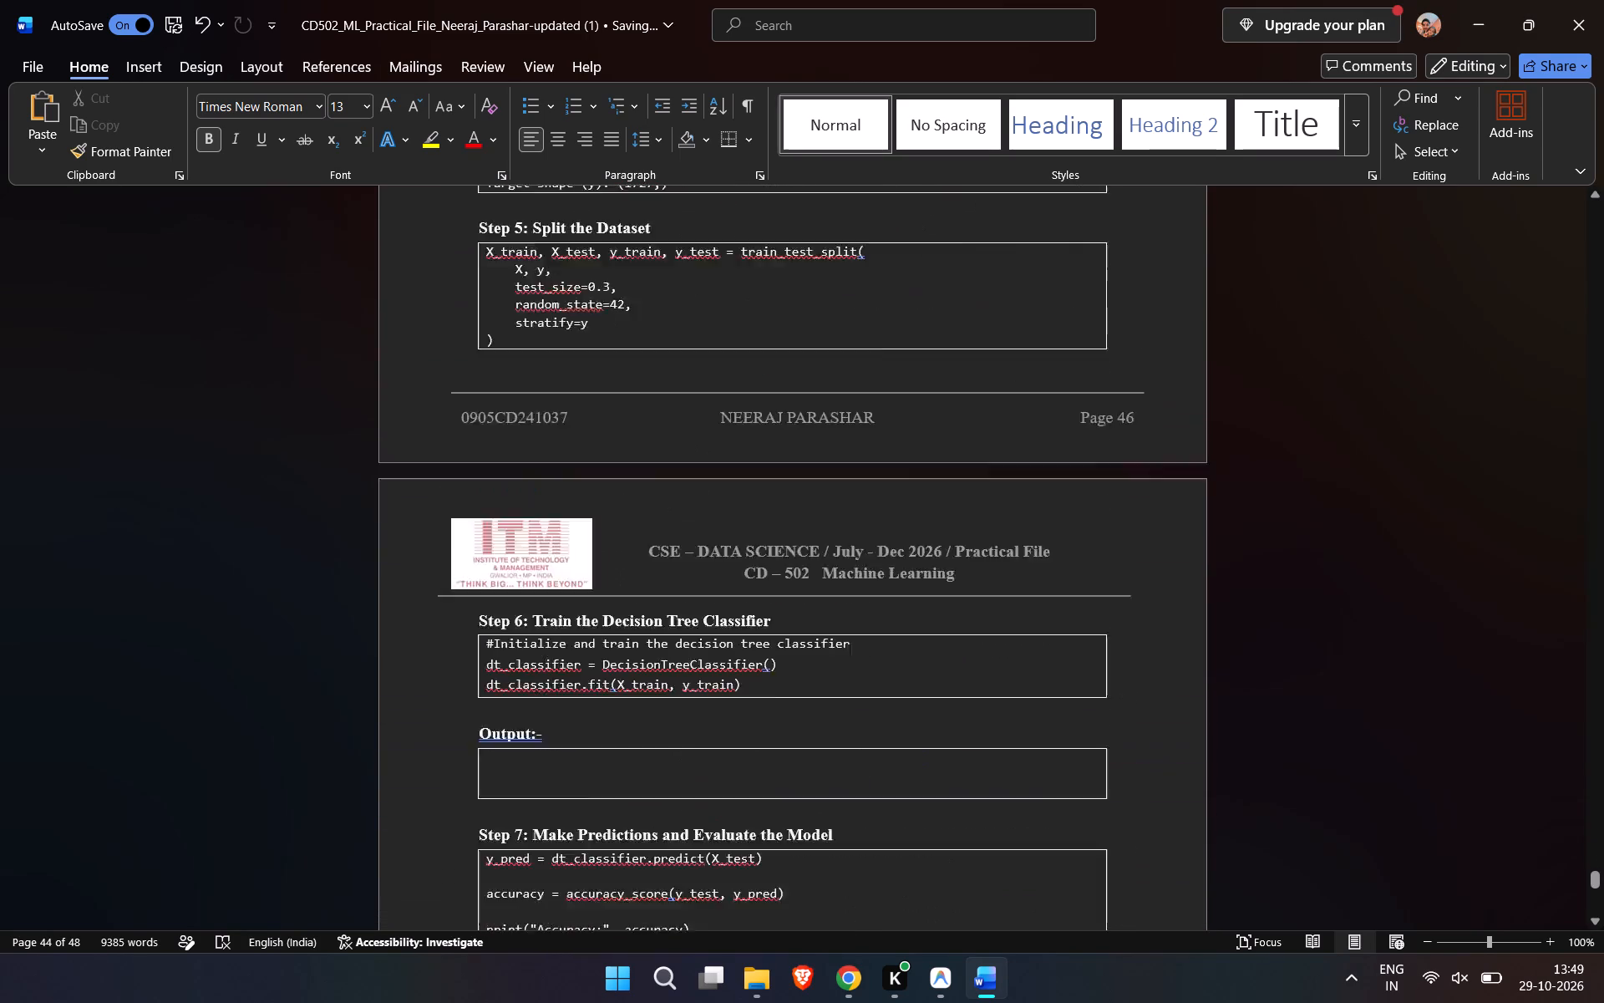
pyautogui.scroll(-18, 593, 598)
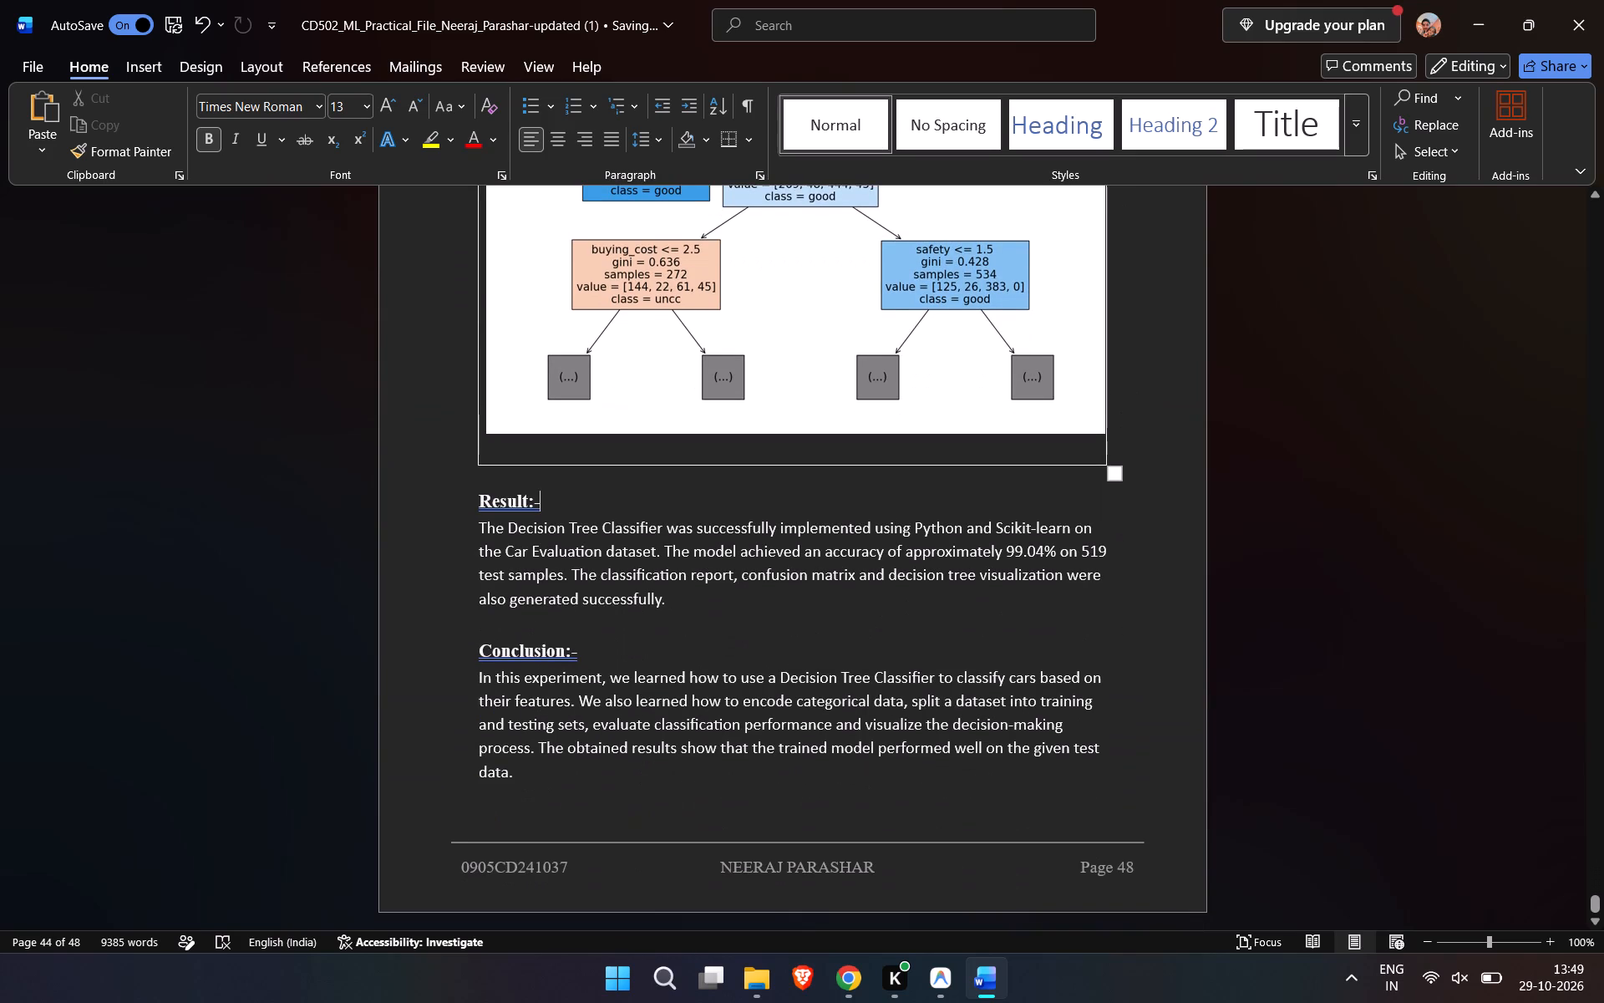
pyautogui.scroll(-20, 593, 598)
pyautogui.scroll(-20, 593, 598)
pyautogui.scroll(-13, 593, 598)
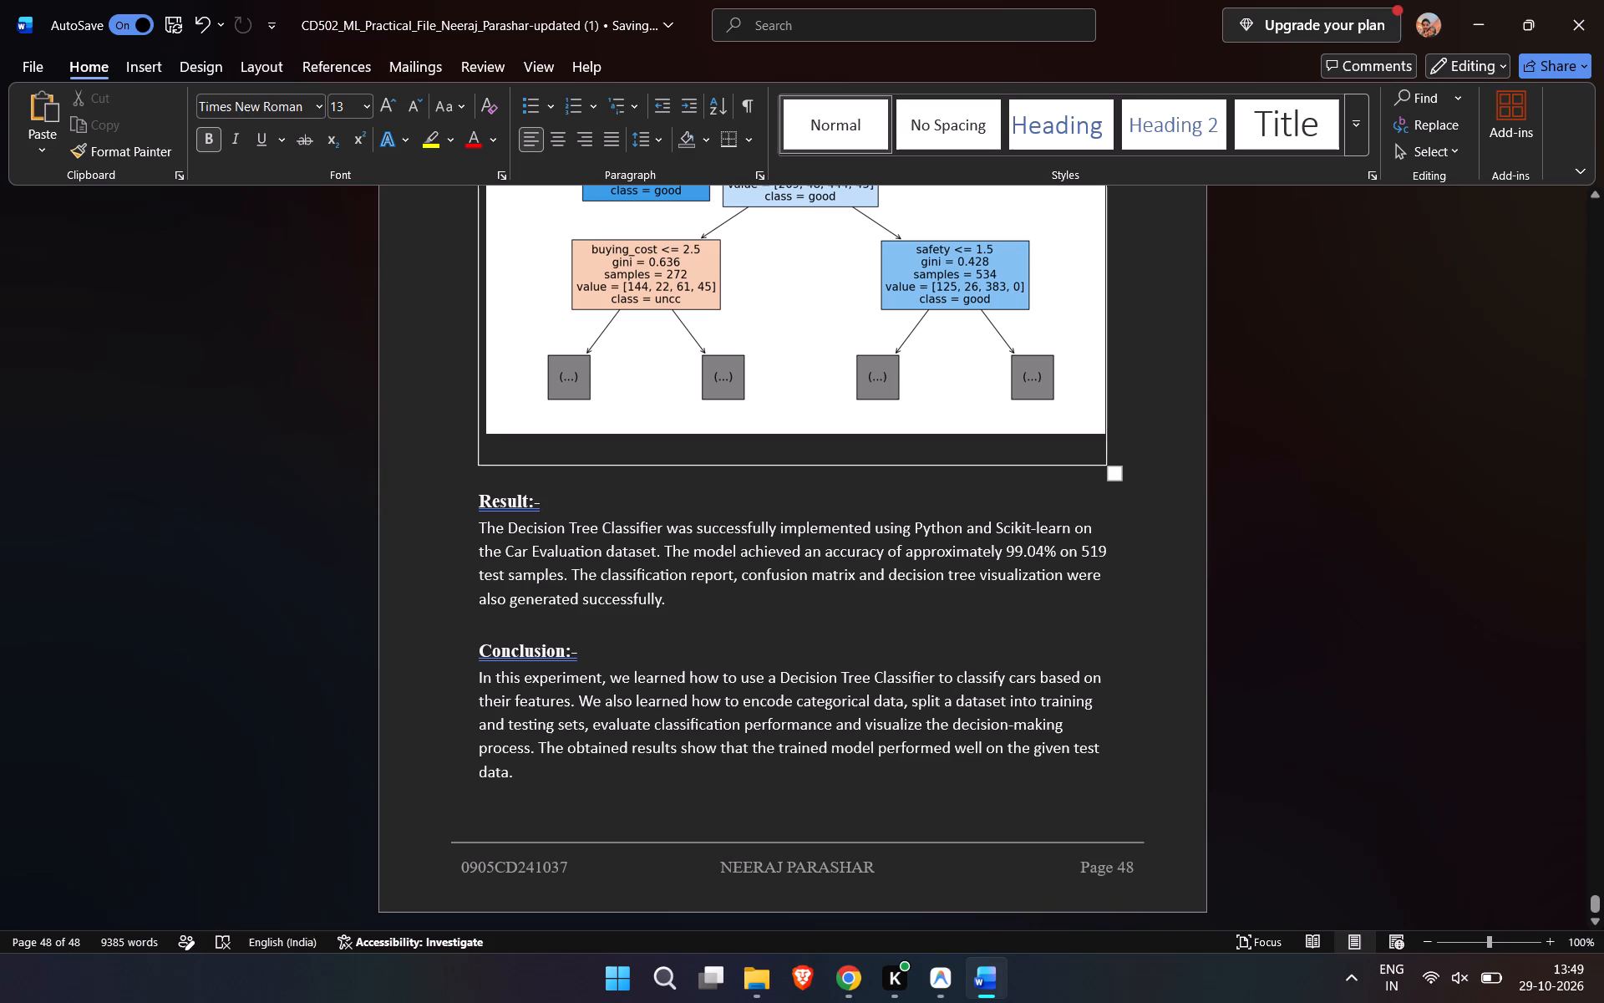
# Copy the paragraph under the "Result:-" heading of Experiment No. 06.
pyautogui.moveTo(671, 603); pyautogui.dragTo(466, 528)
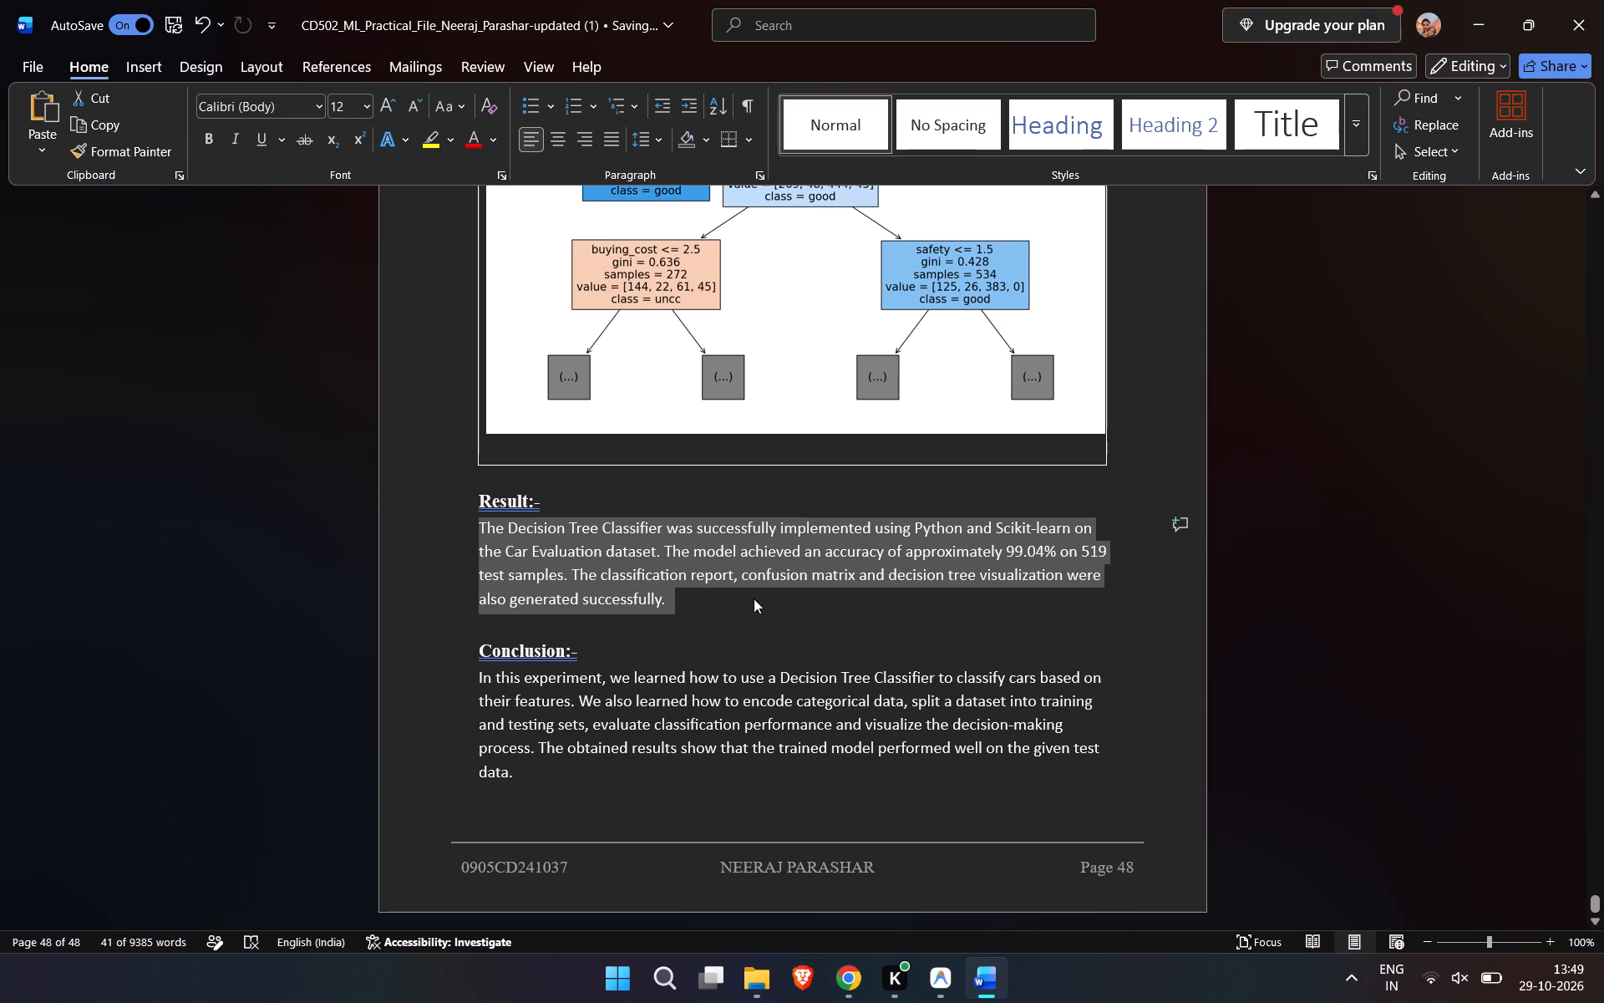
pyautogui.click(700, 603)
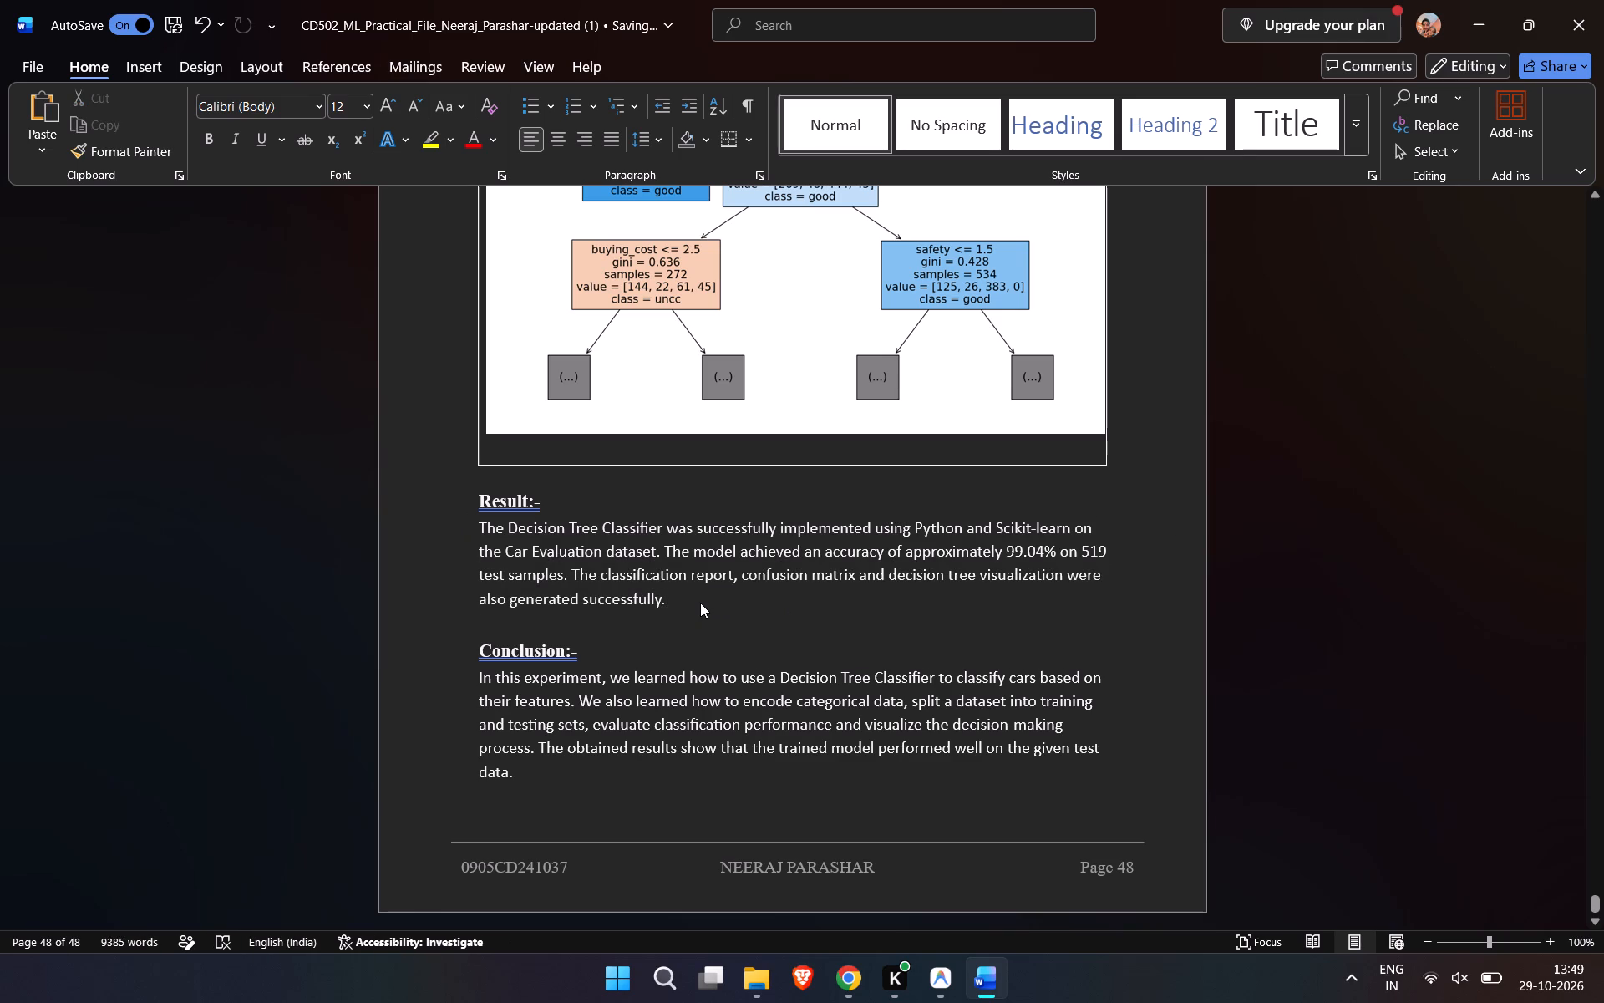
pyautogui.moveTo(700, 603); pyautogui.dragTo(454, 522)
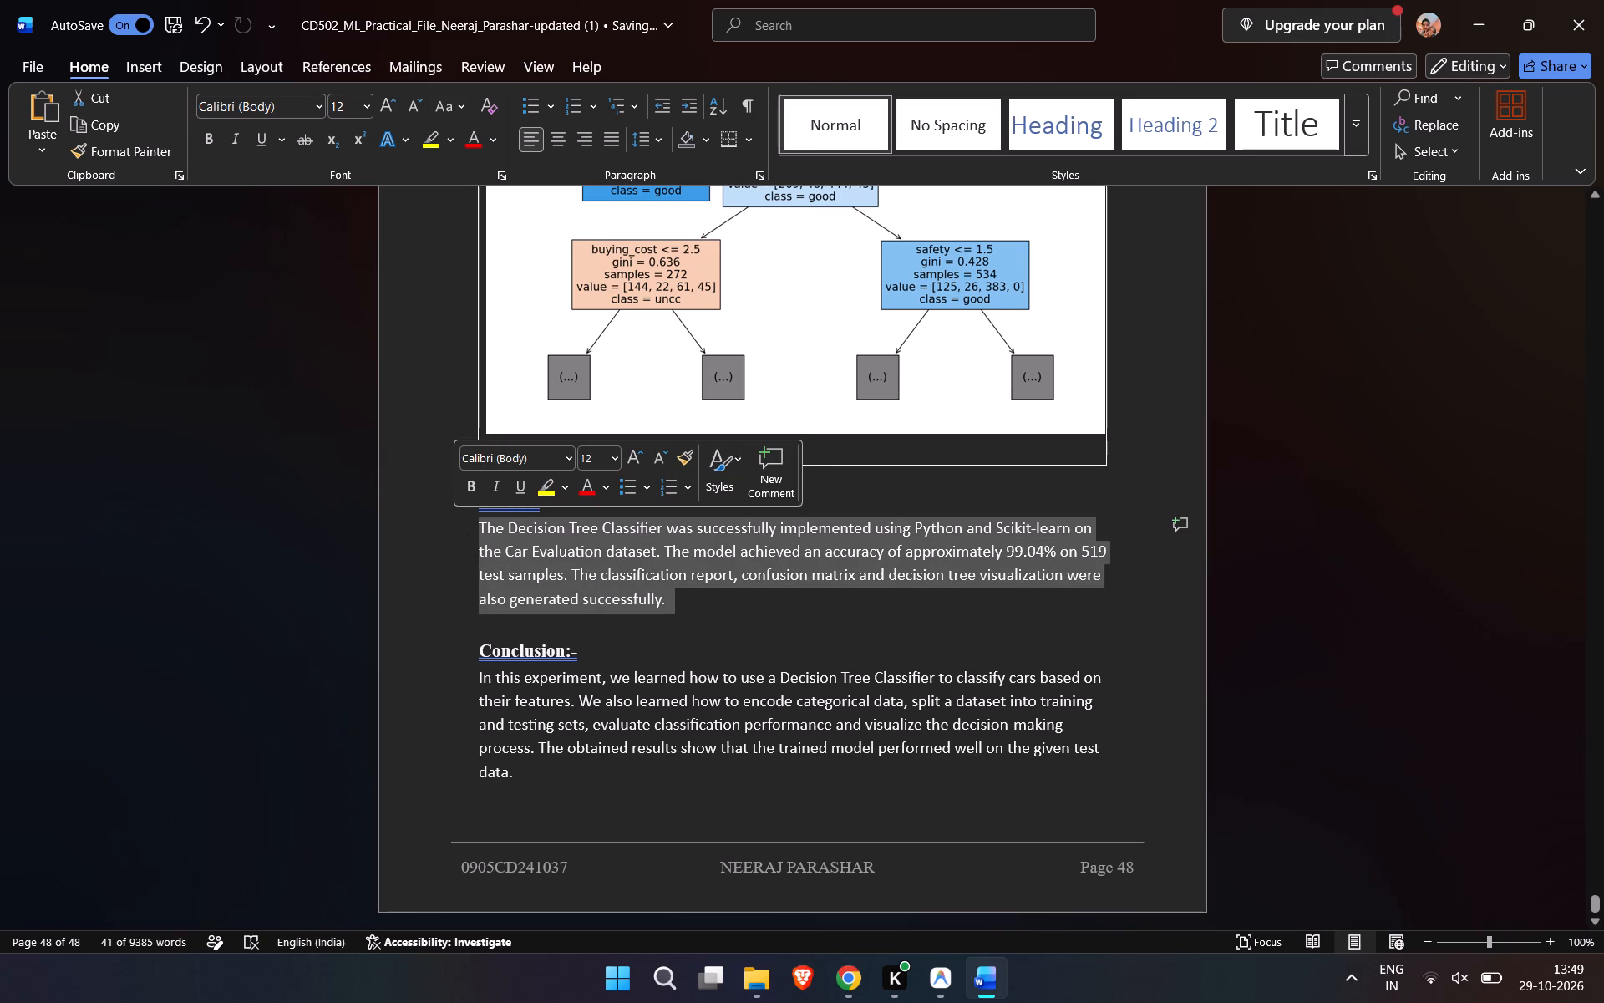
pyautogui.hotkey('ctrl', 'c')
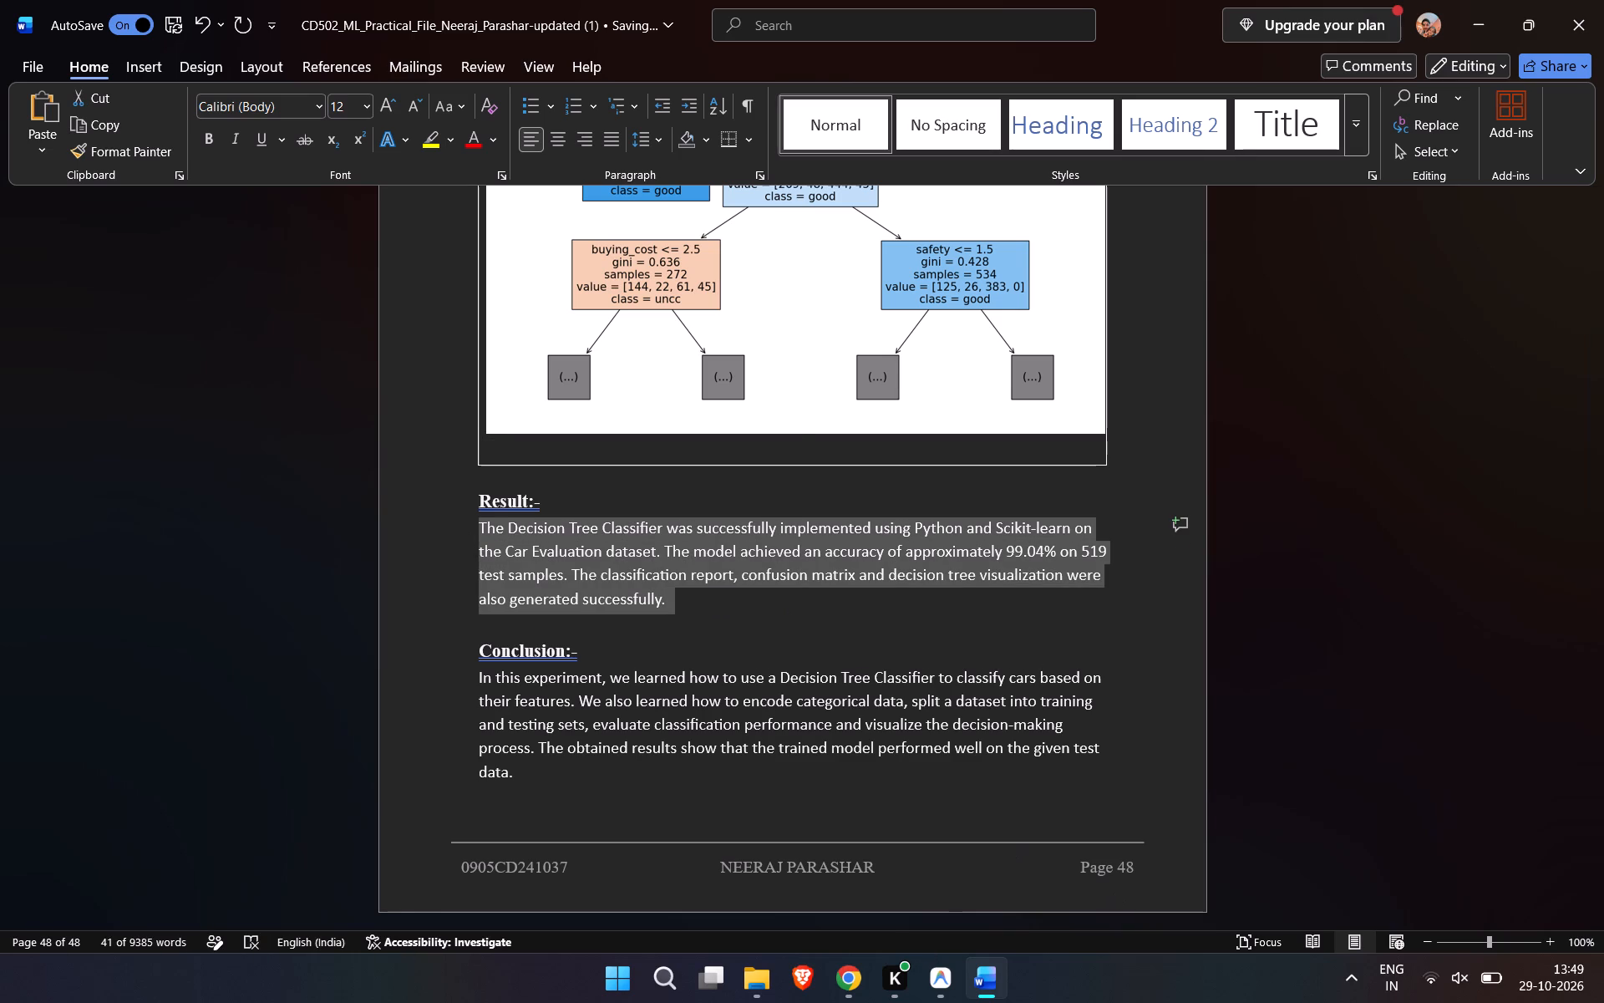
pyautogui.click(829, 864)
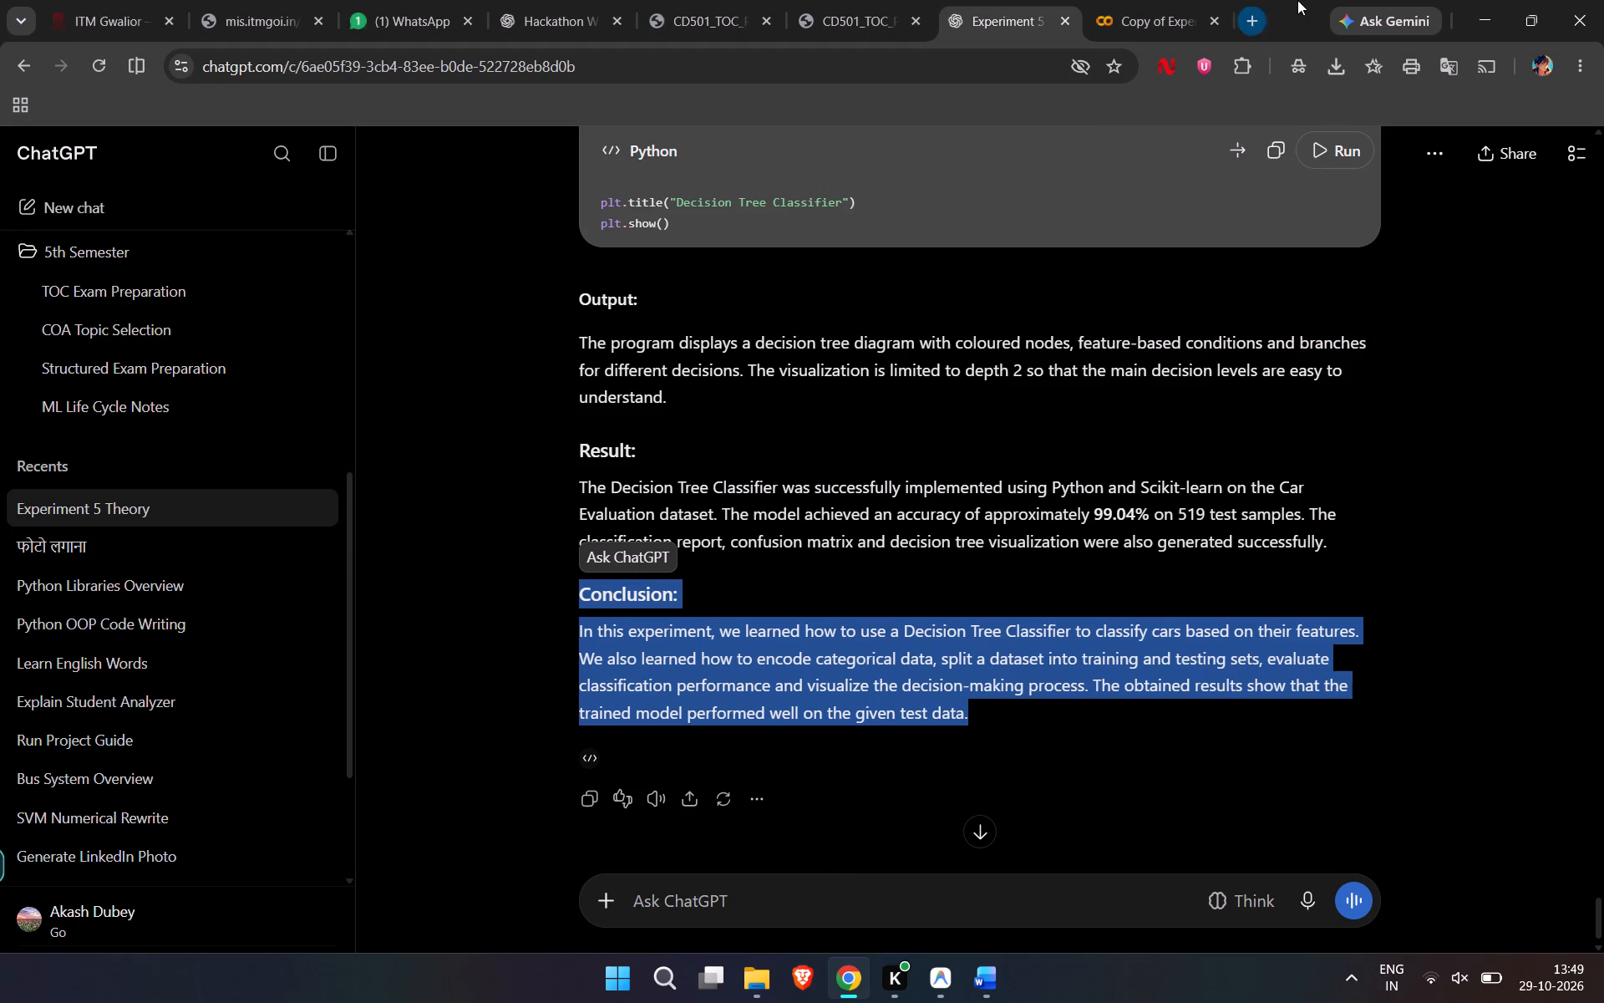
pyautogui.click(1257, 14)
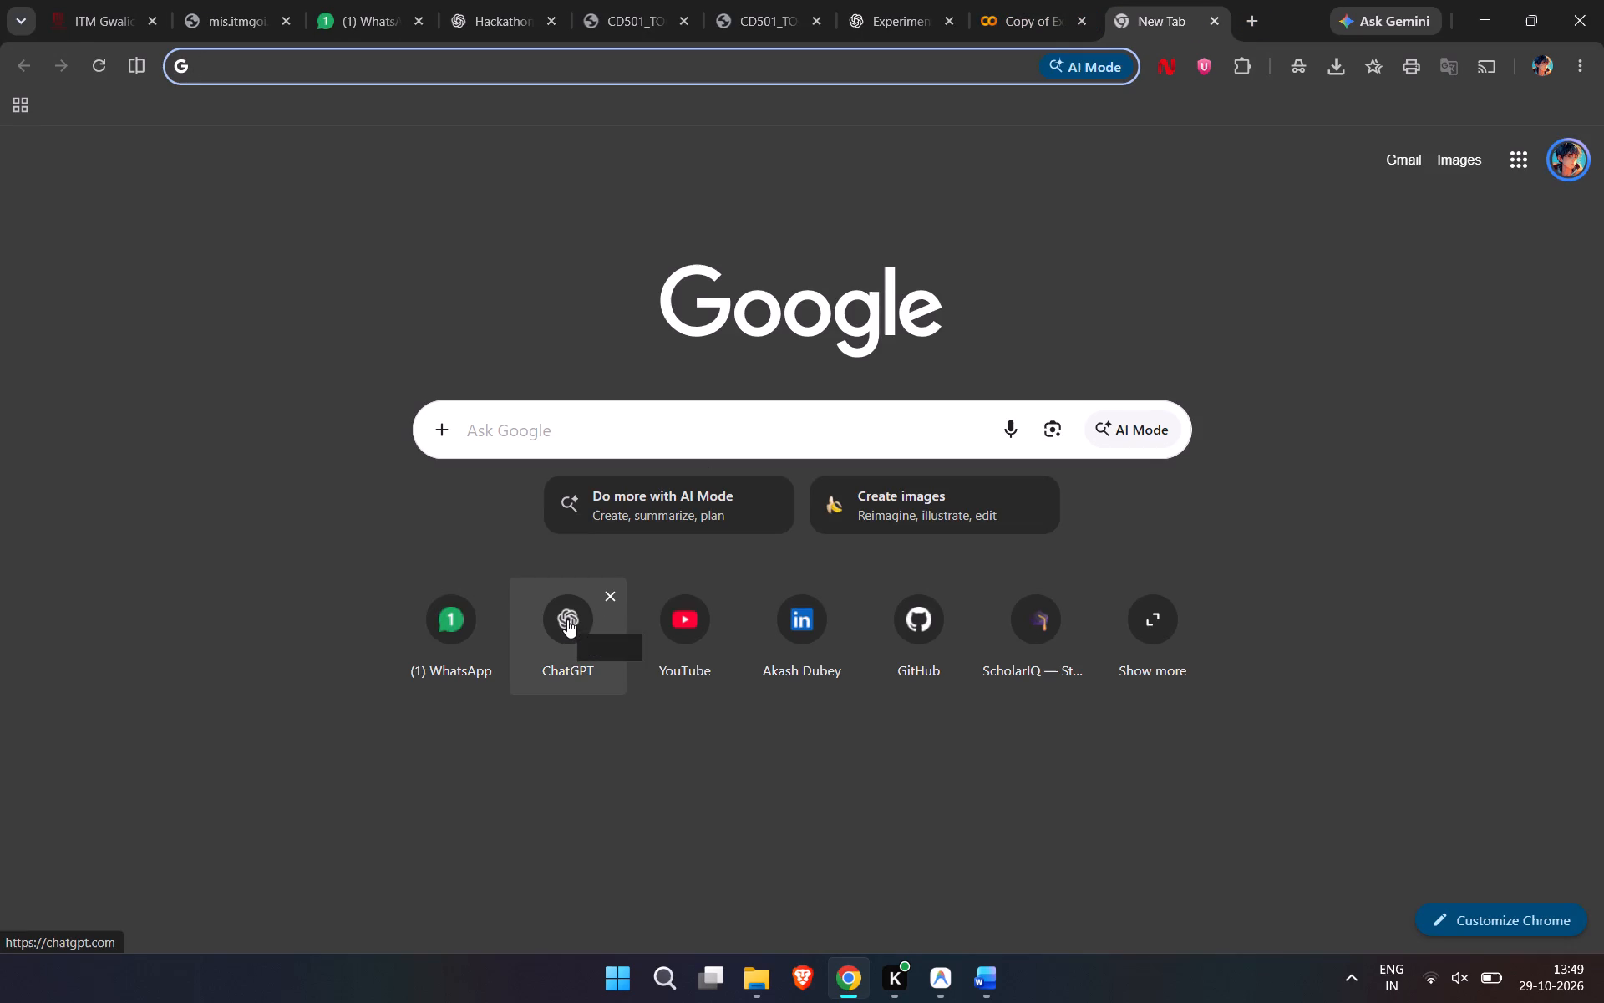
pyautogui.click(1215, 18)
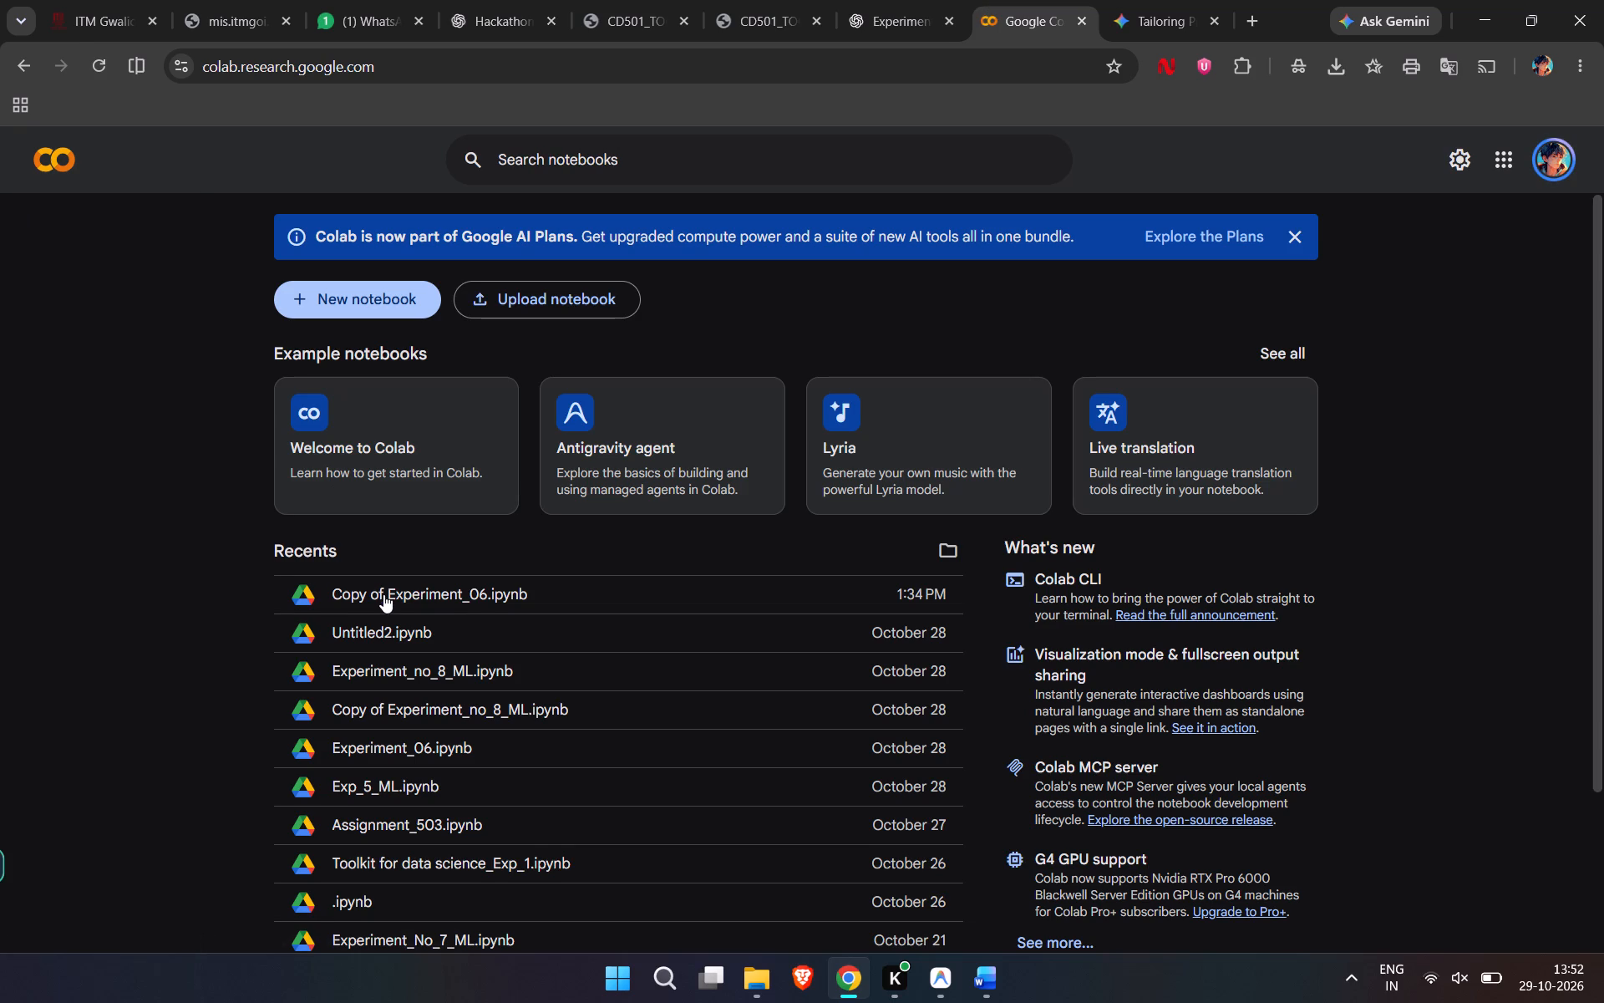
pyautogui.scroll(-2, 436, 707)
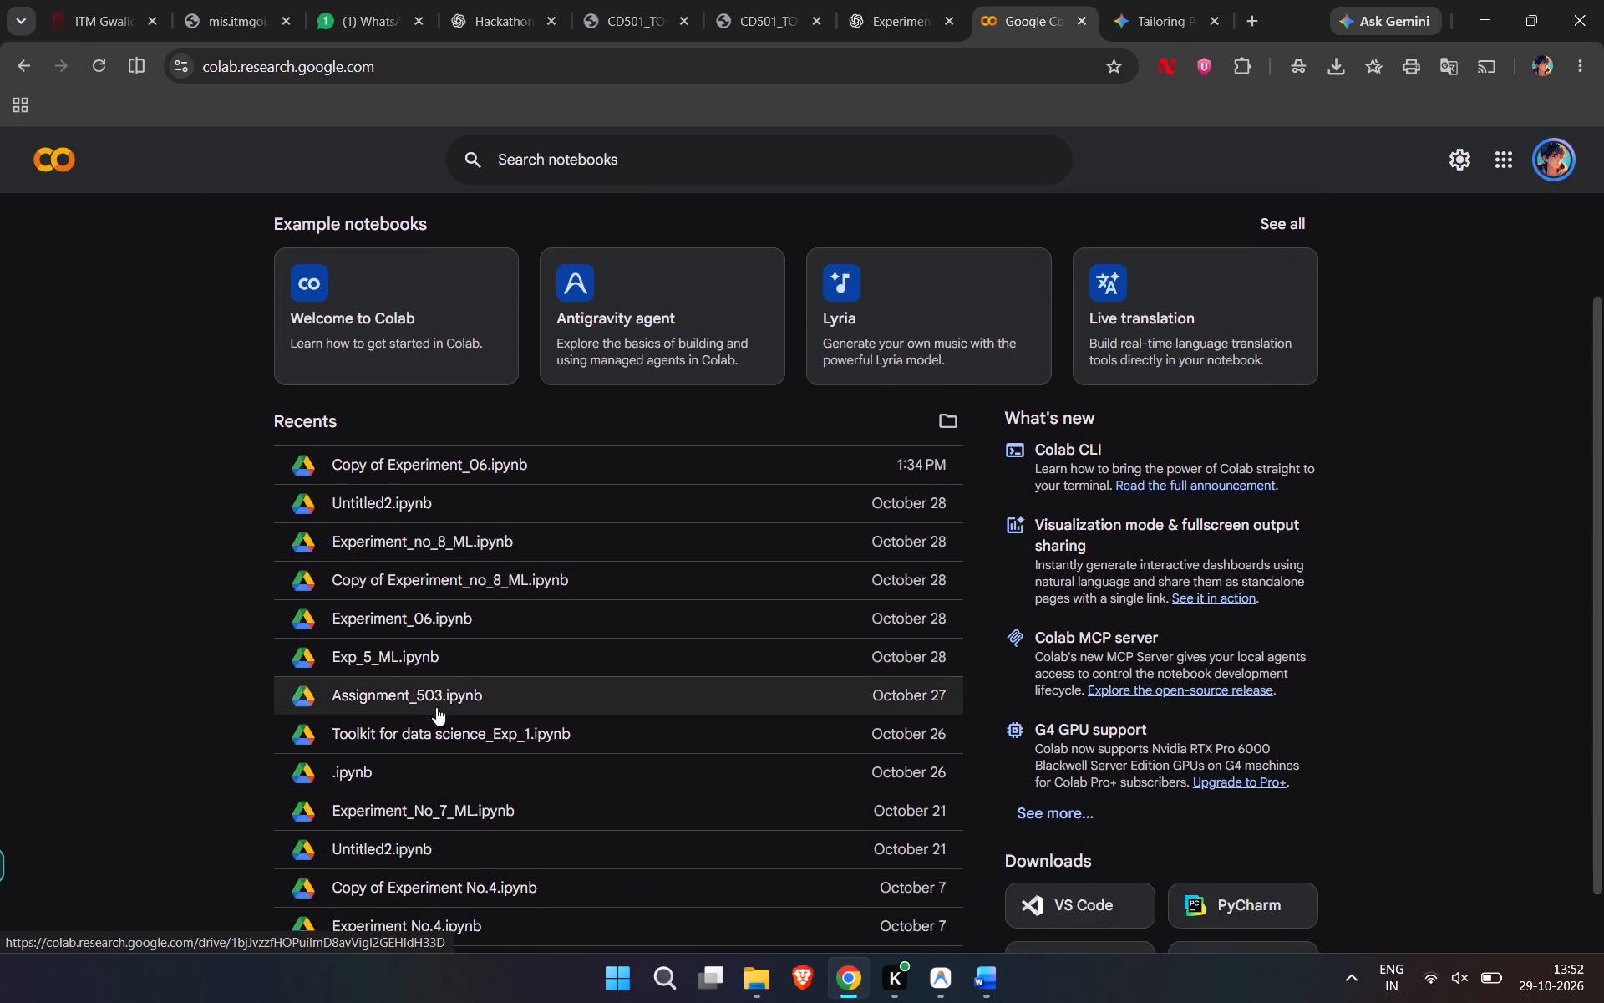
pyautogui.scroll(-2, 436, 707)
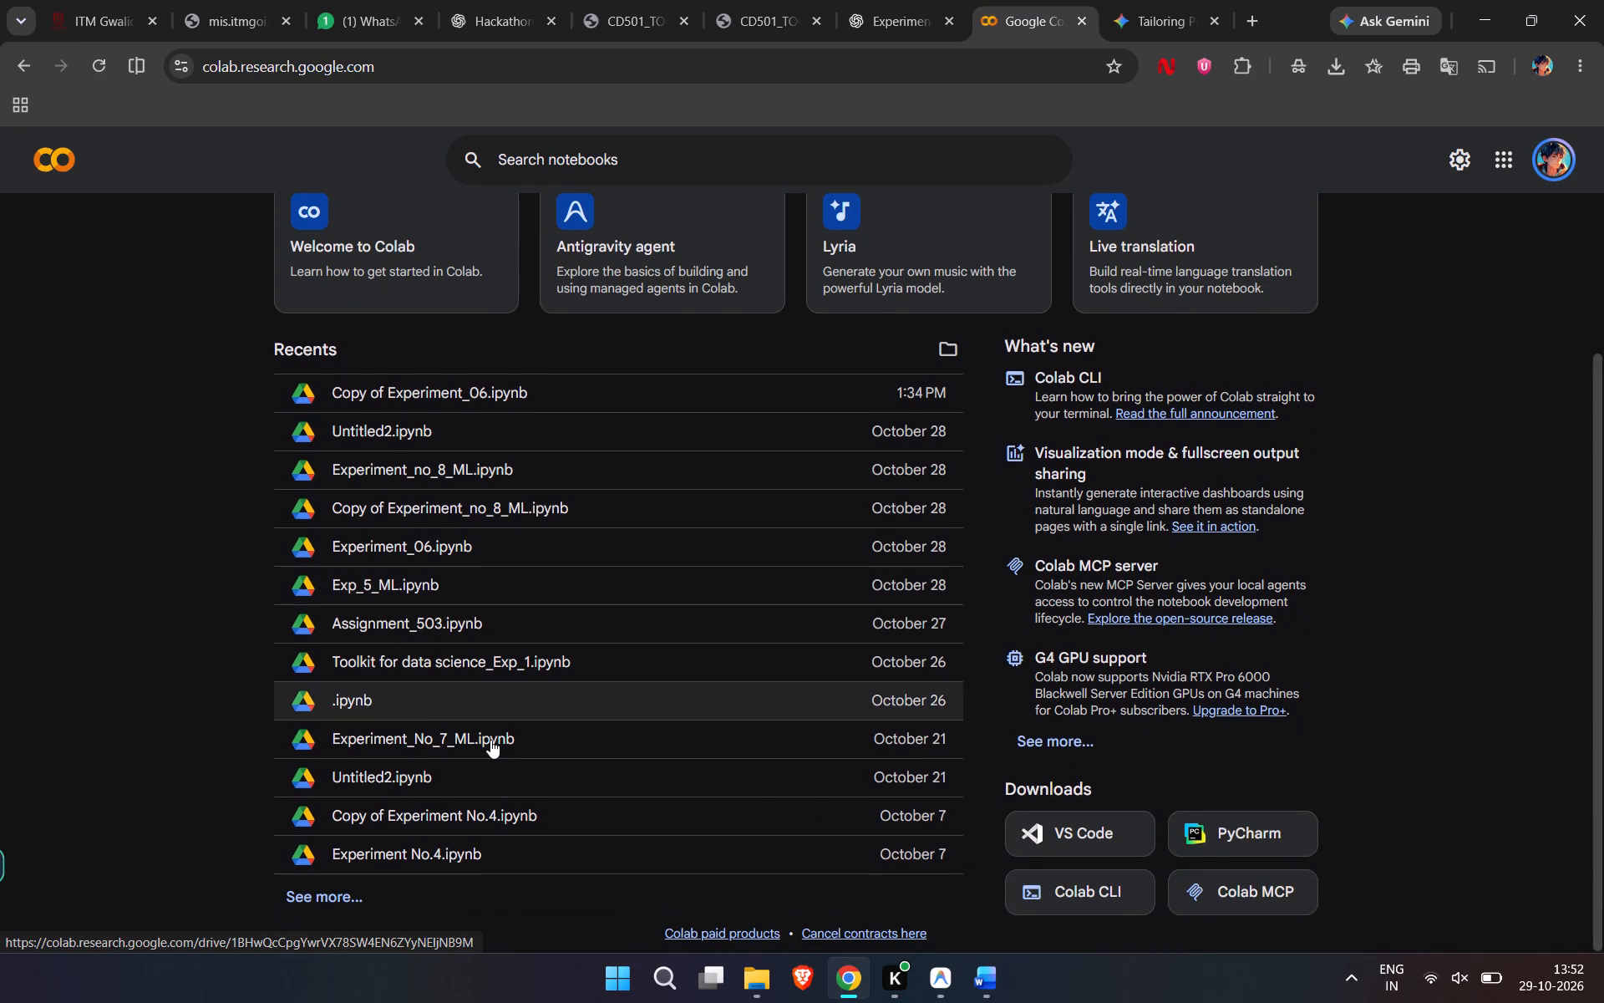
pyautogui.rightClick(490, 740)
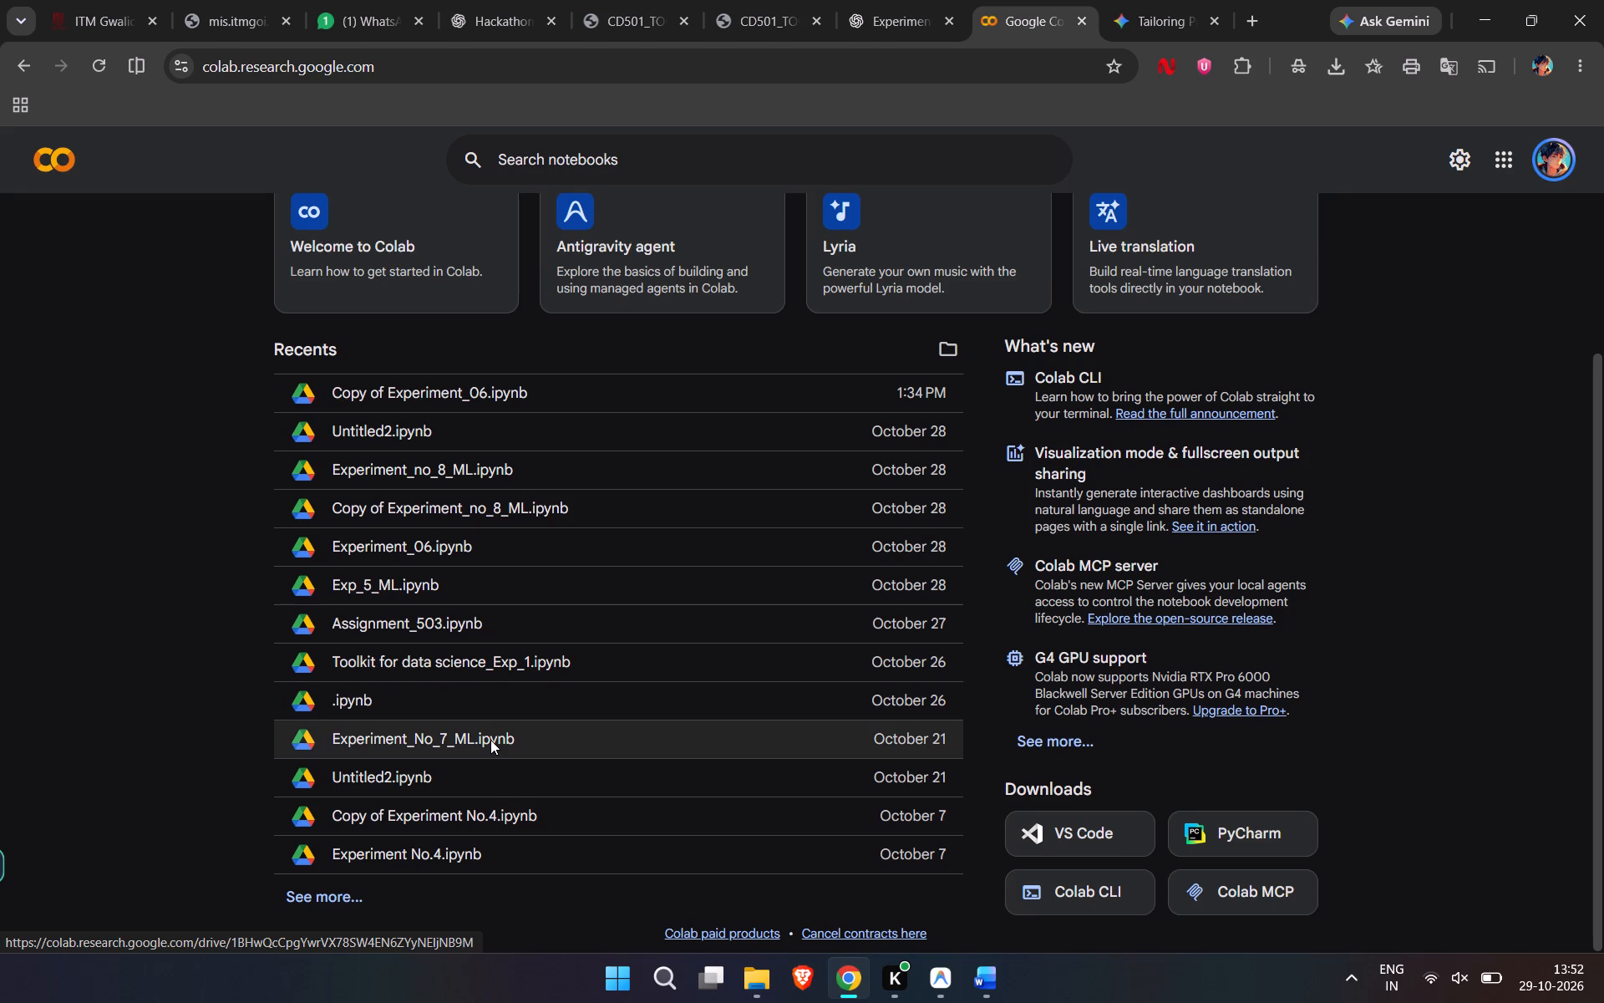
pyautogui.doubleClick(463, 737)
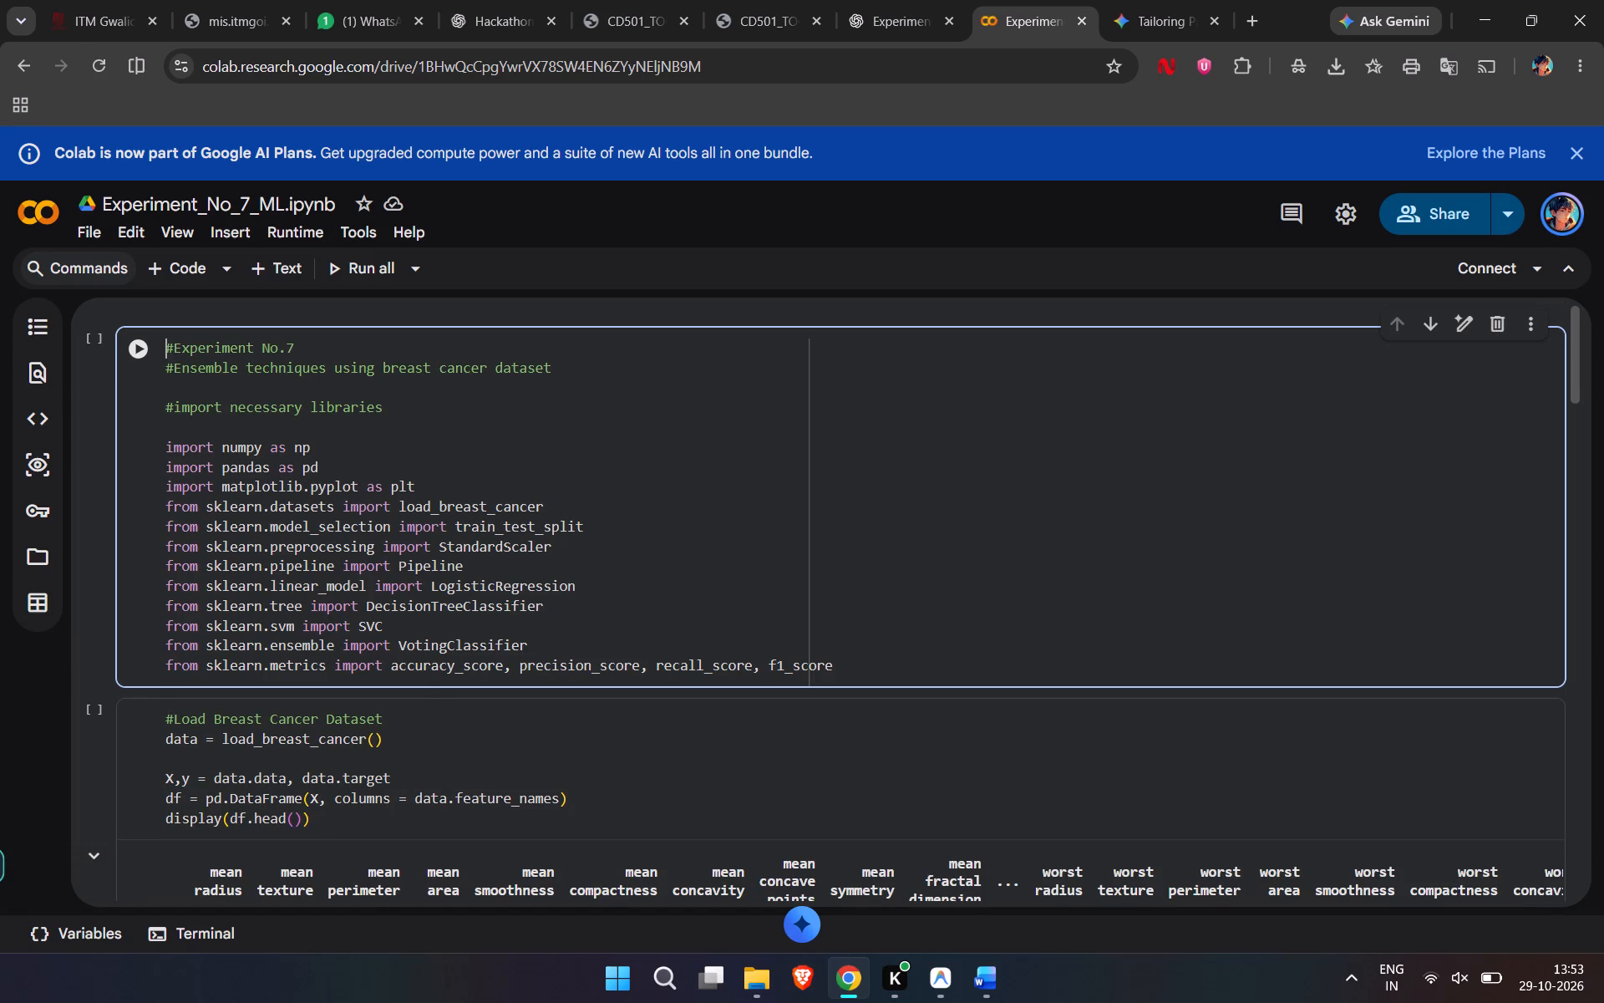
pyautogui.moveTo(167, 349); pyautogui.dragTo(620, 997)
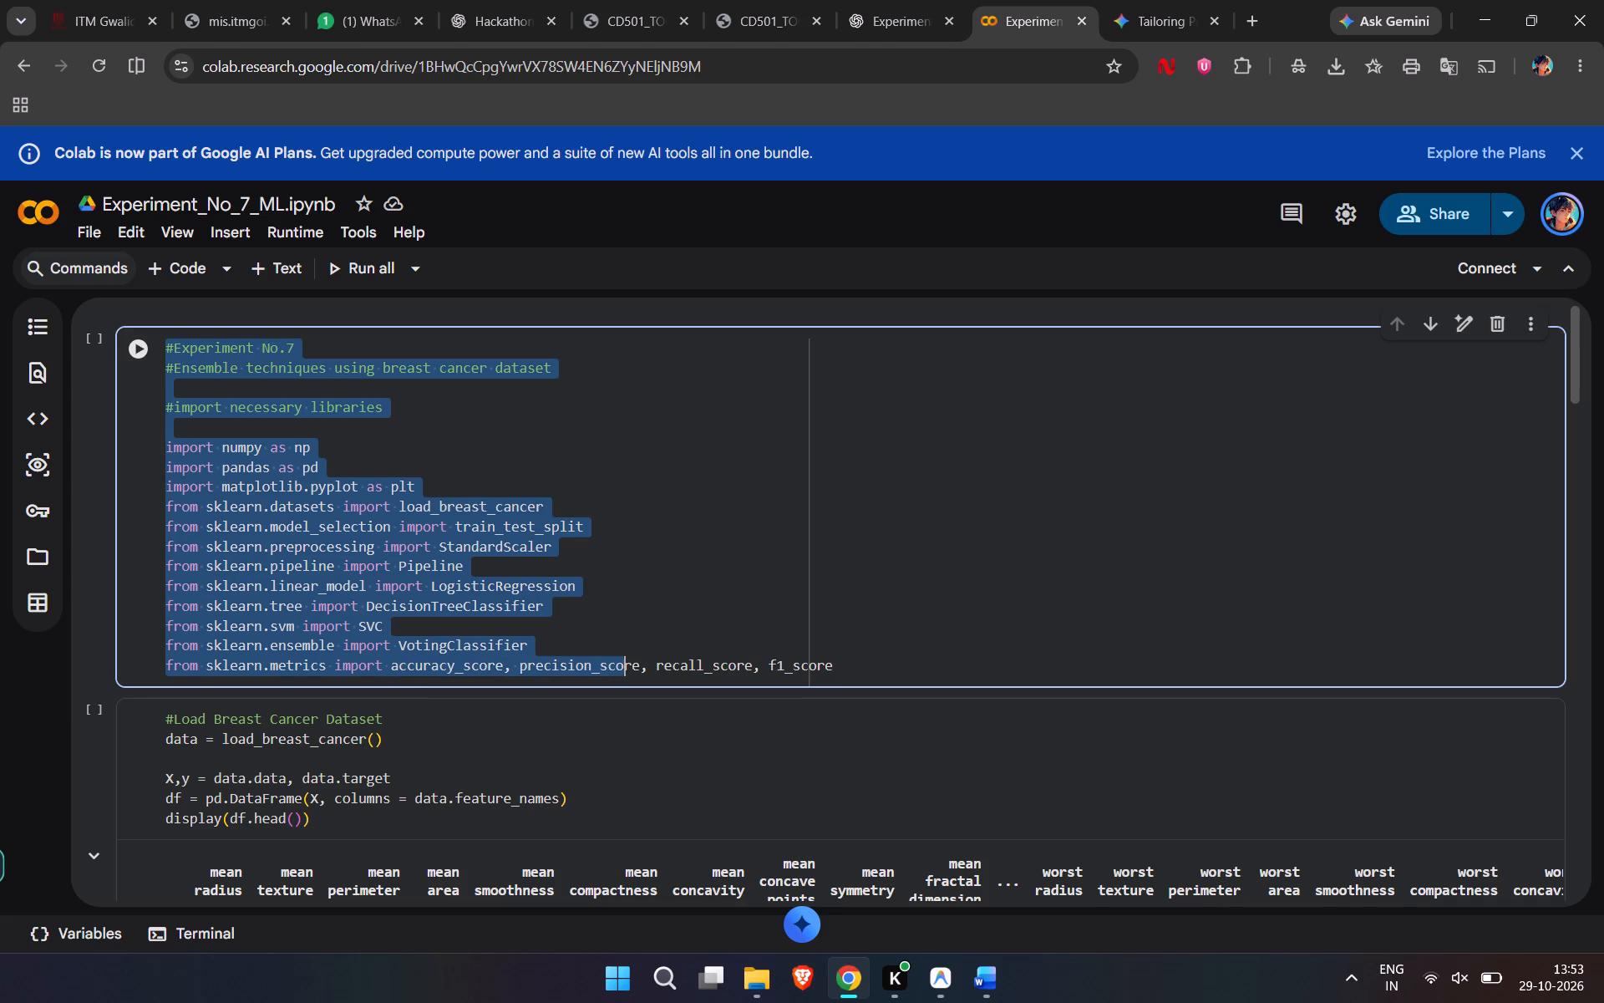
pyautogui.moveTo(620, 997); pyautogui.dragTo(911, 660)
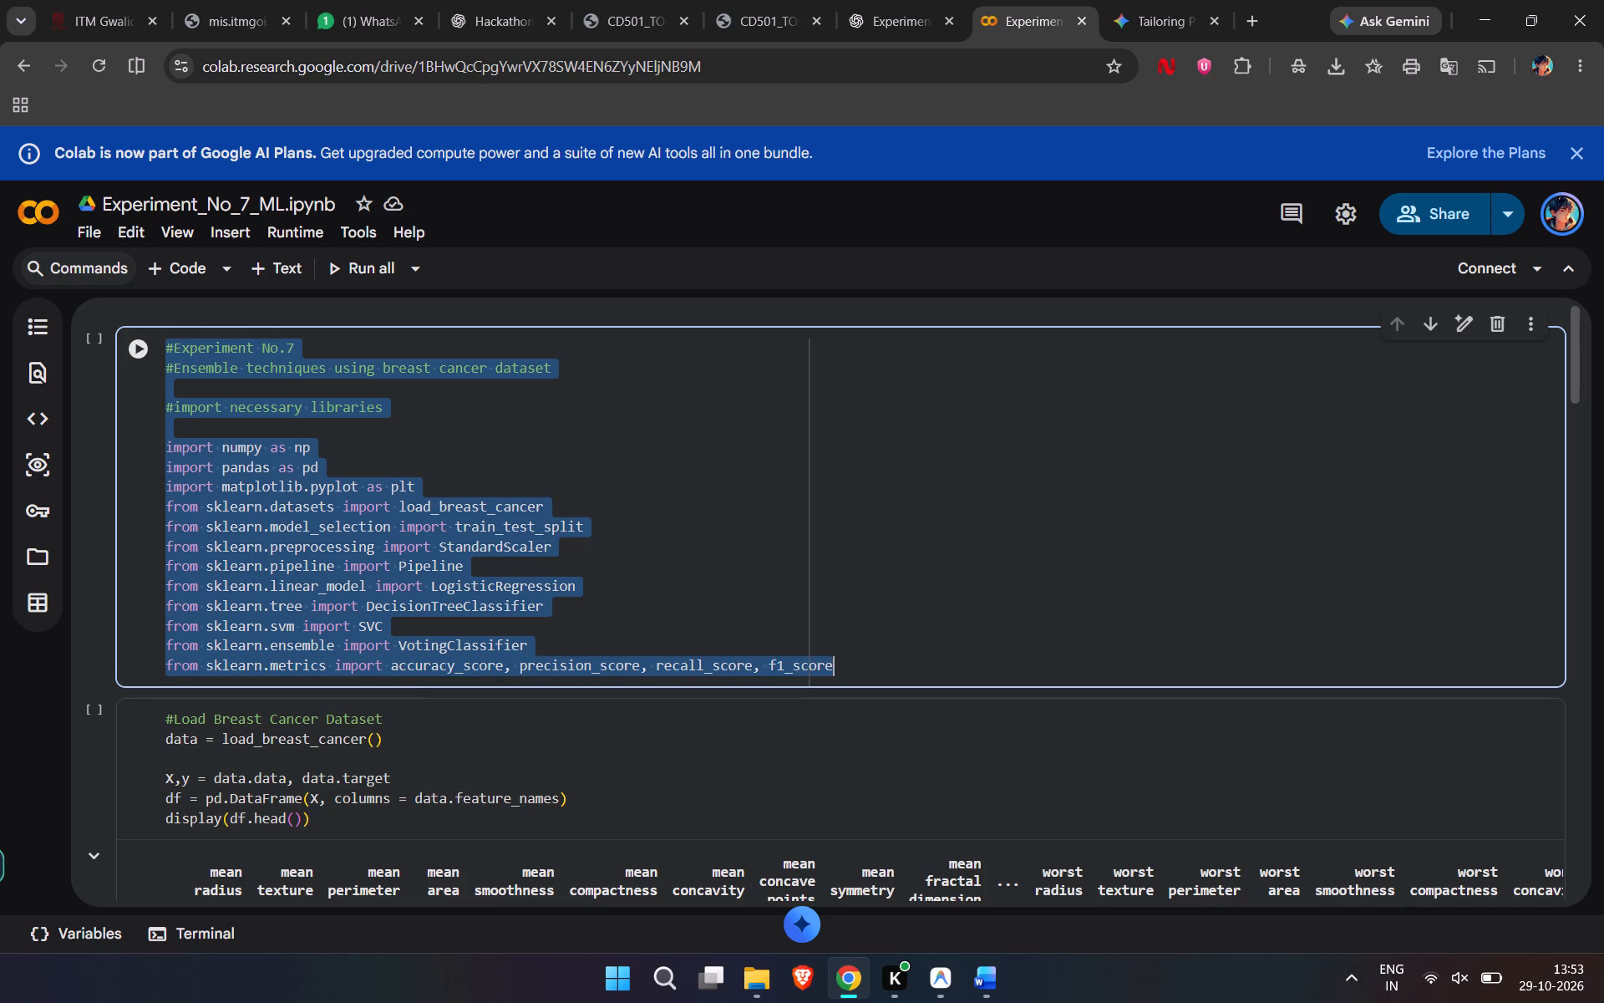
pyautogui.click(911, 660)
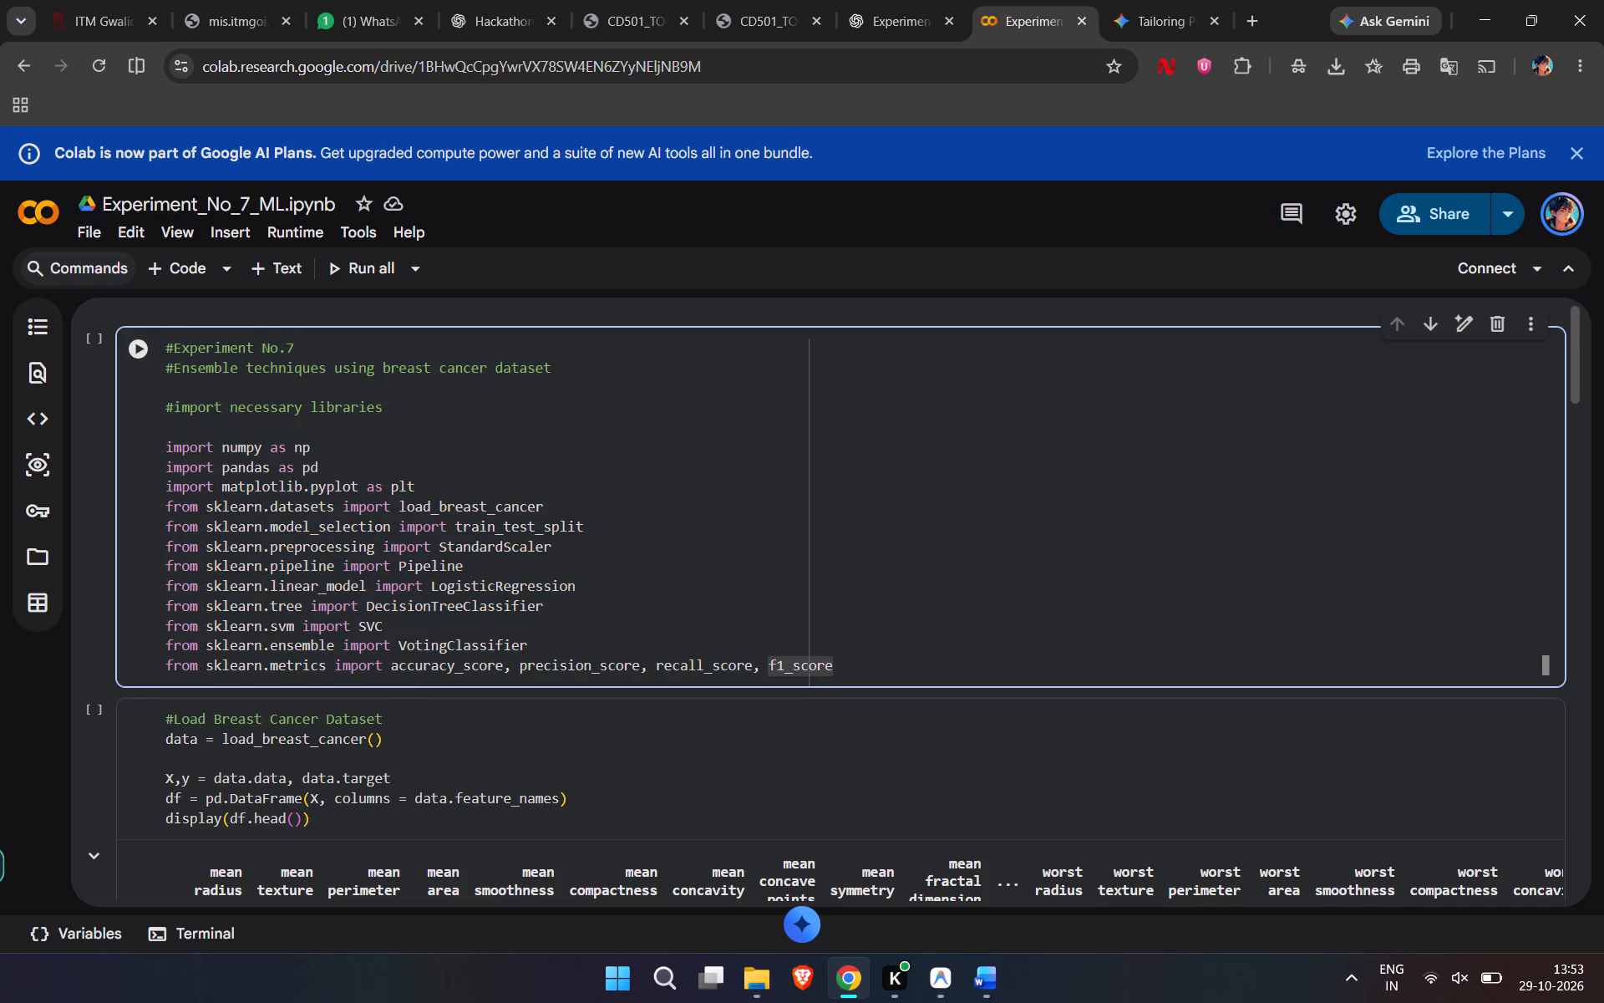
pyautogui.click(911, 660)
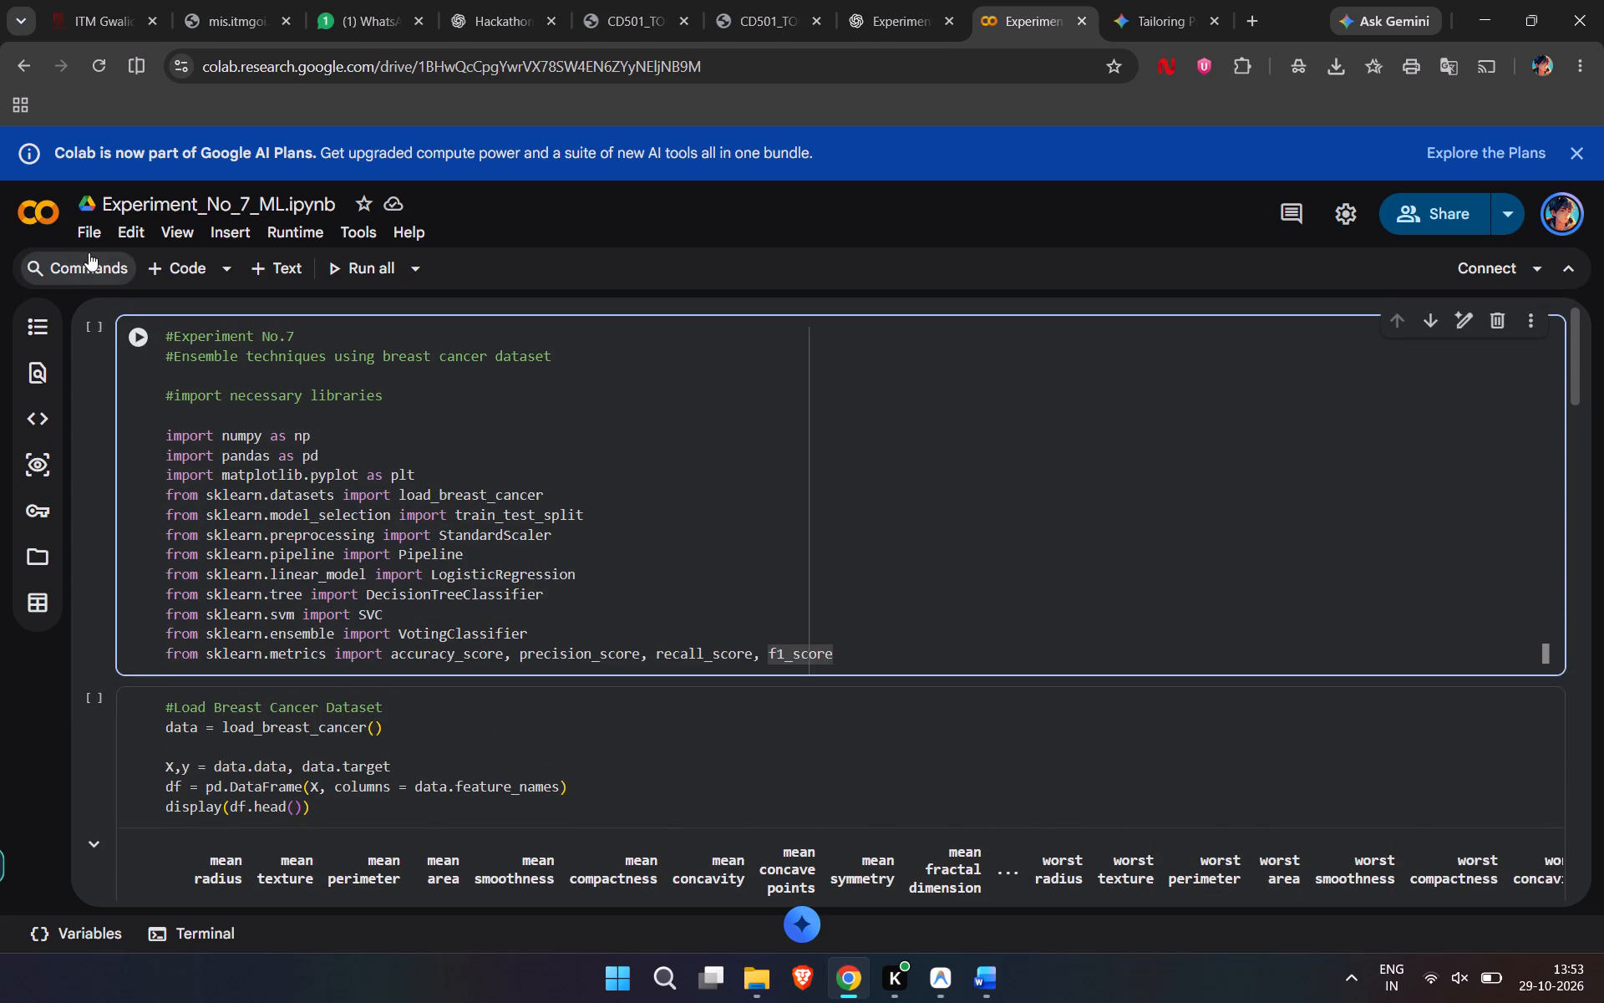
# Replace display with print in the df.head() line of the Load Breast Cancer Dataset cell.
pyautogui.scroll(-6, 346, 558)
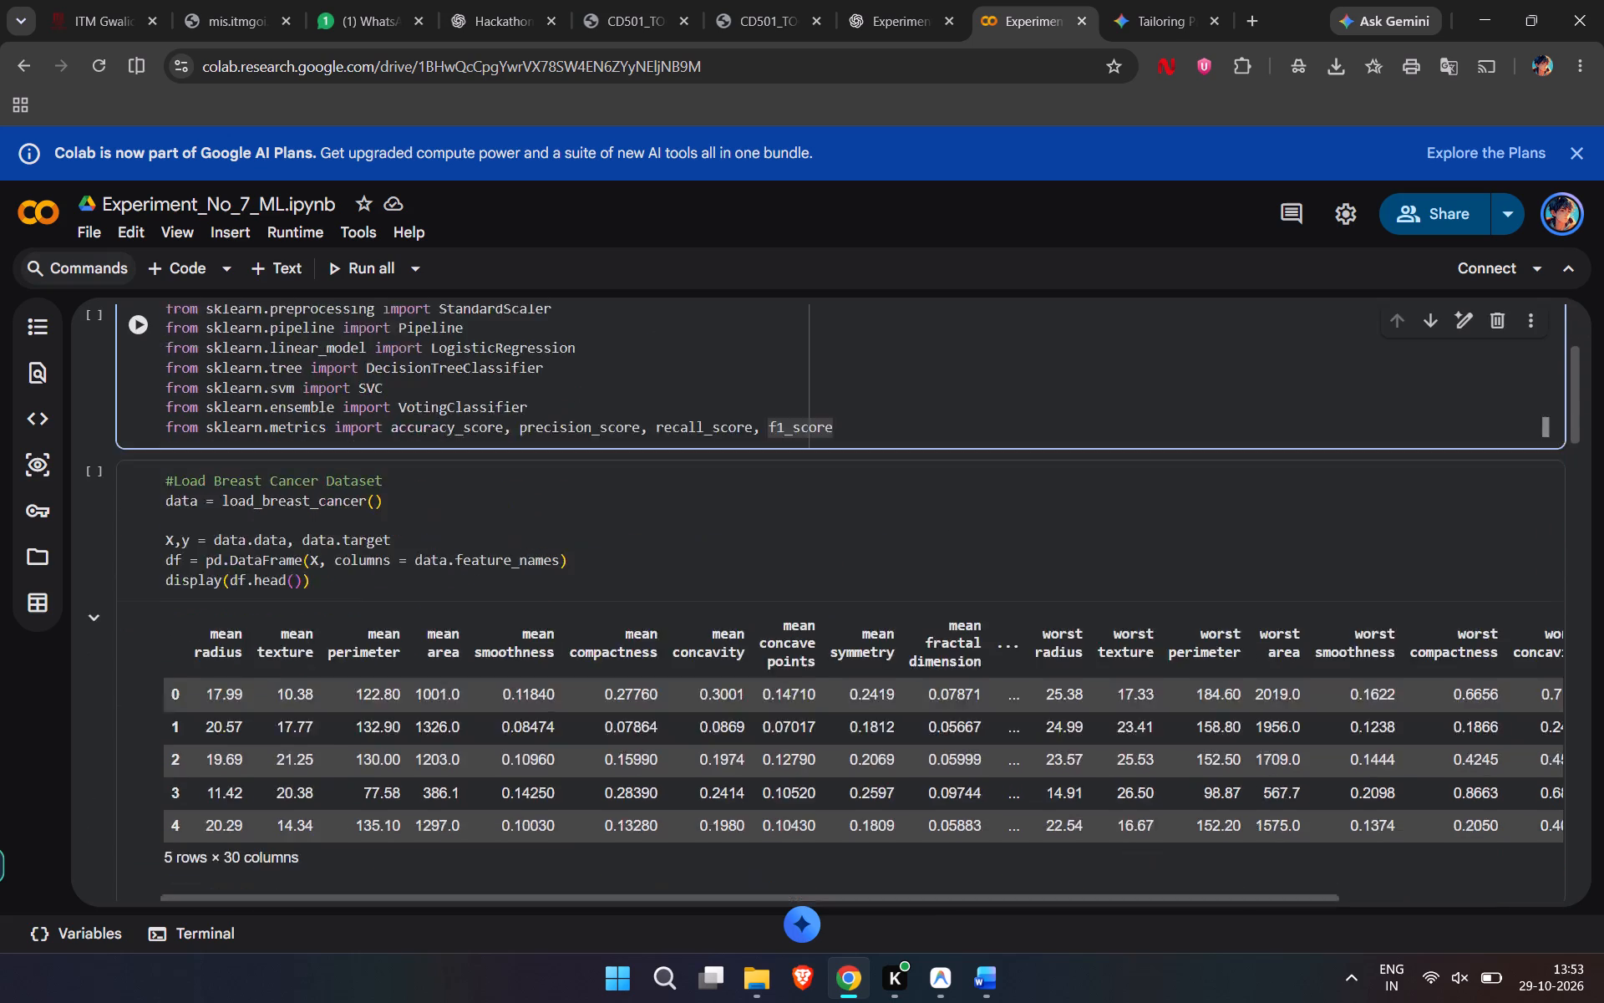
pyautogui.scroll(-1, 346, 558)
pyautogui.scroll(3, 346, 558)
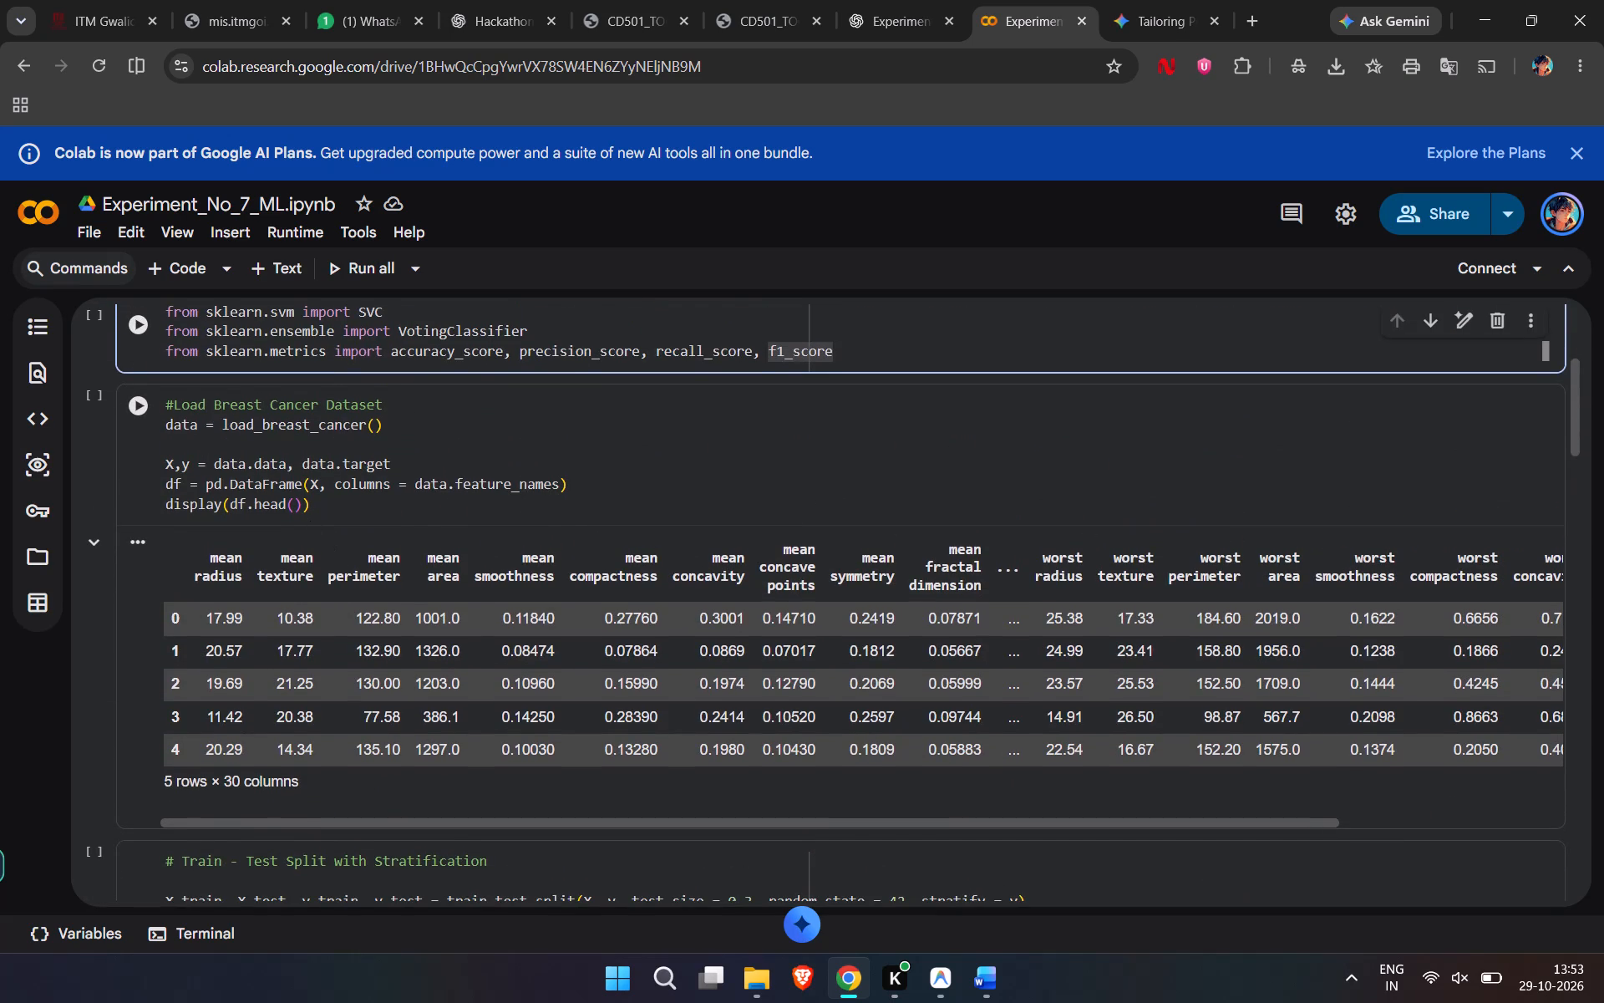
pyautogui.click(220, 508)
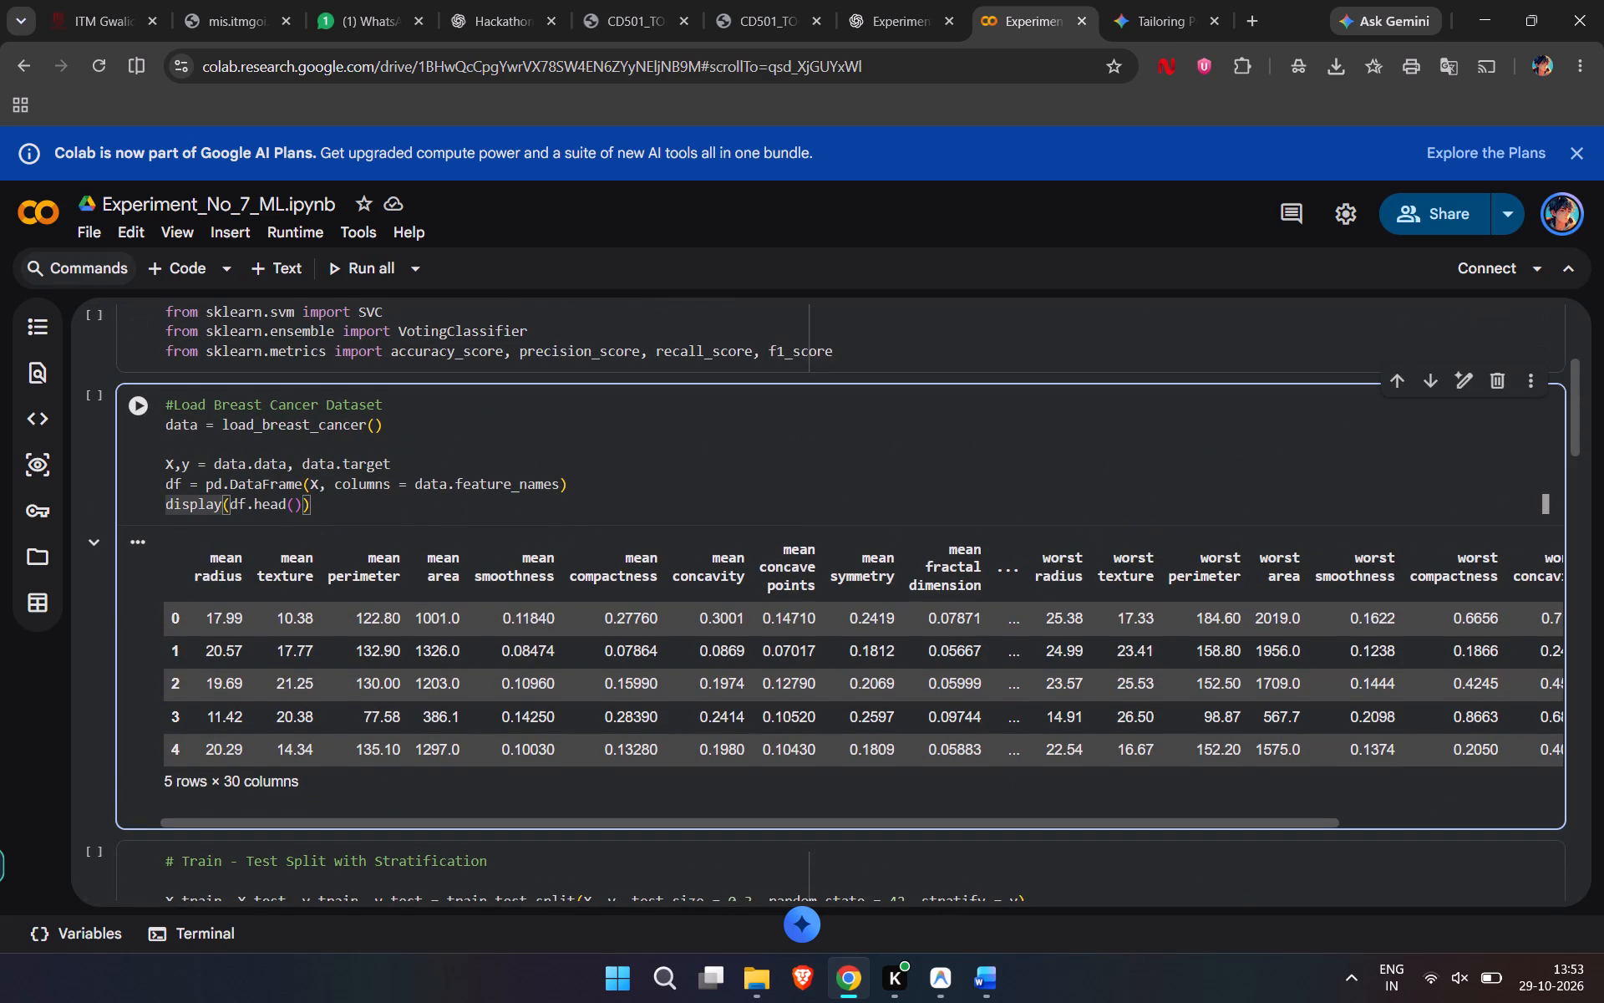
pyautogui.hscroll(-6, 425, 739)
pyautogui.hscroll(3, 425, 739)
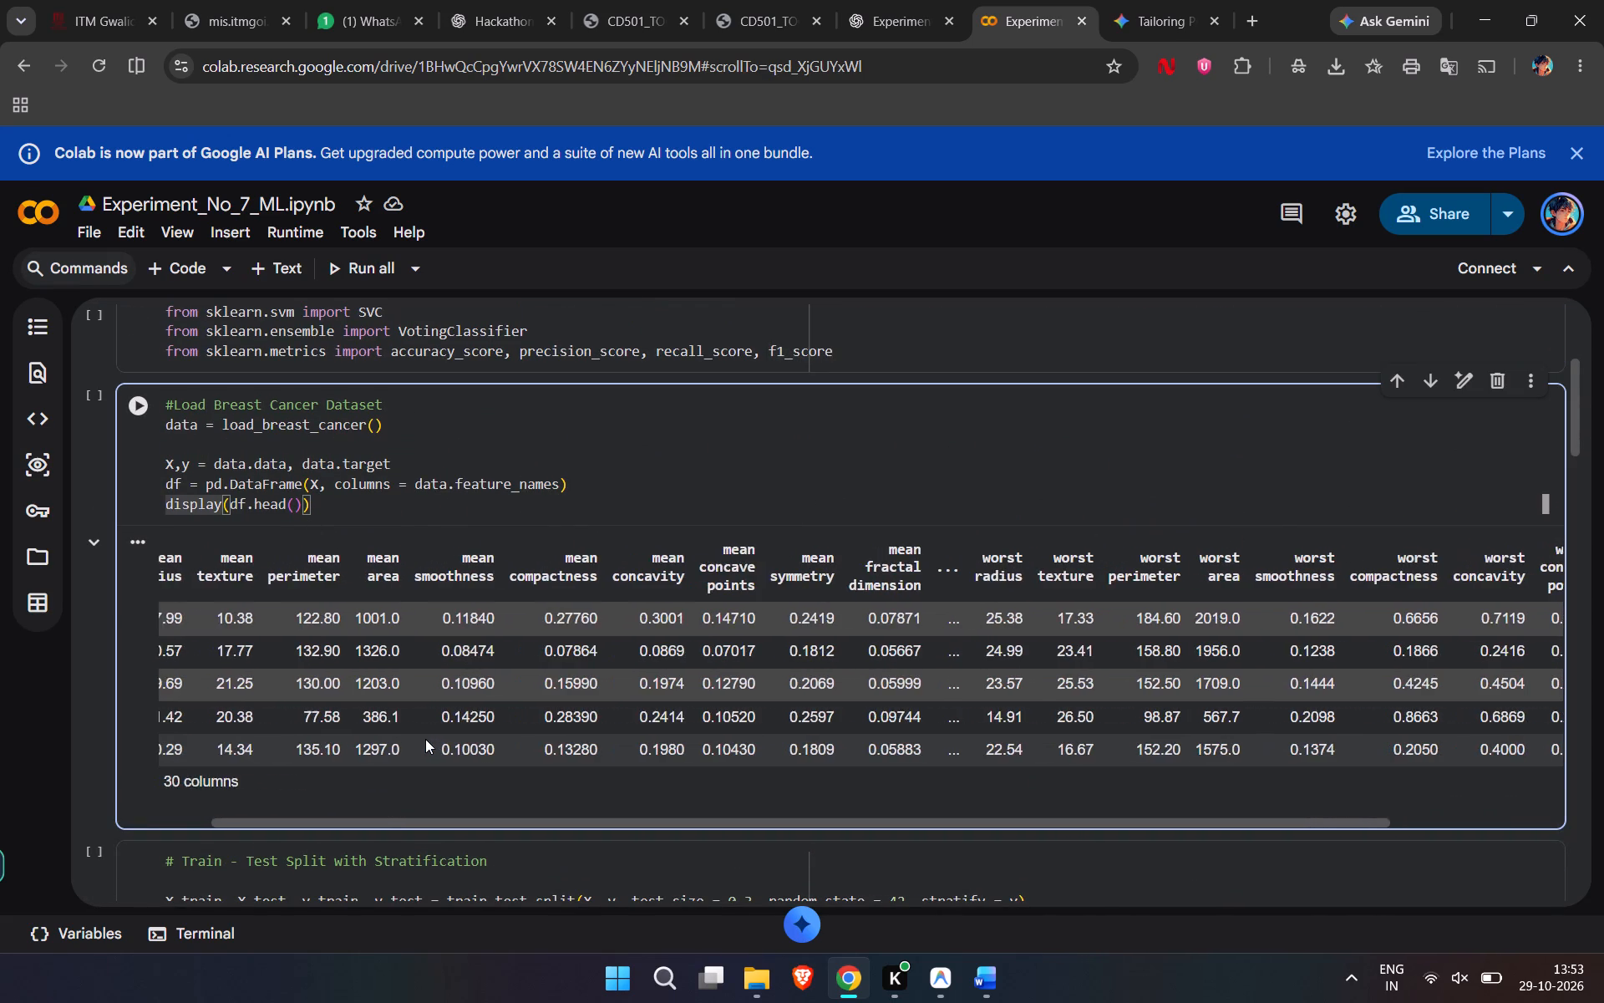
pyautogui.hscroll(4, 425, 739)
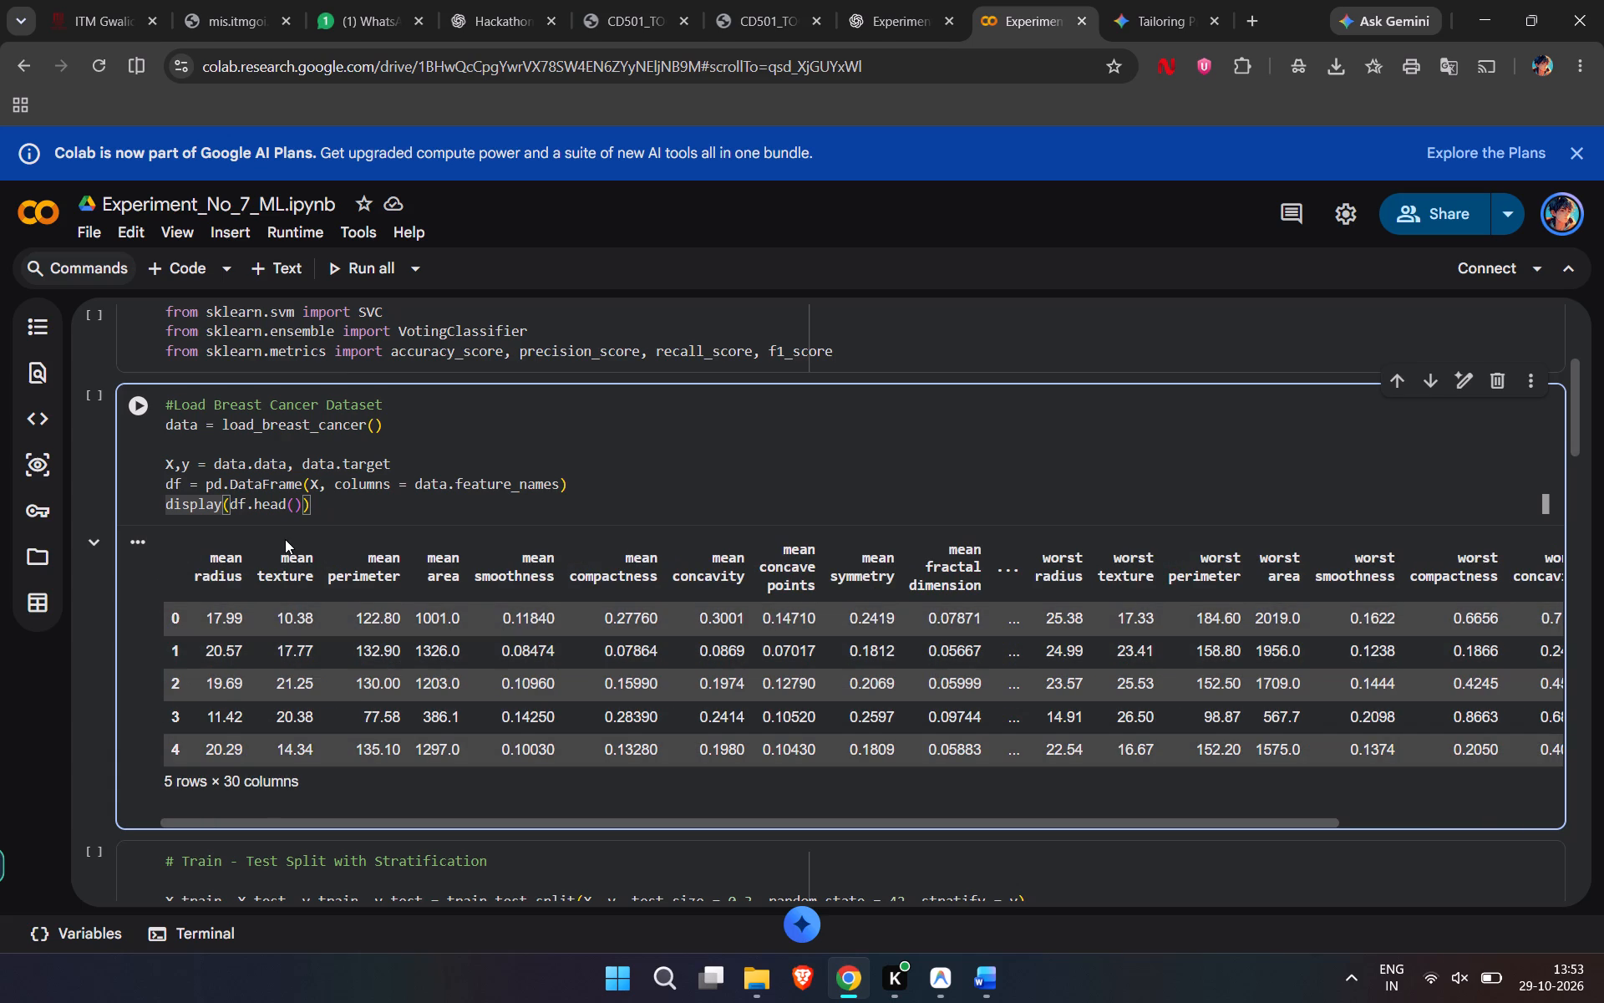
pyautogui.press('BackSpace')
pyautogui.press('BackSpace')
pyautogui.press('BackSpace')
pyautogui.press('BackSpace')
pyautogui.press('BackSpace')
pyautogui.press('BackSpace')
pyautogui.press('BackSpace')
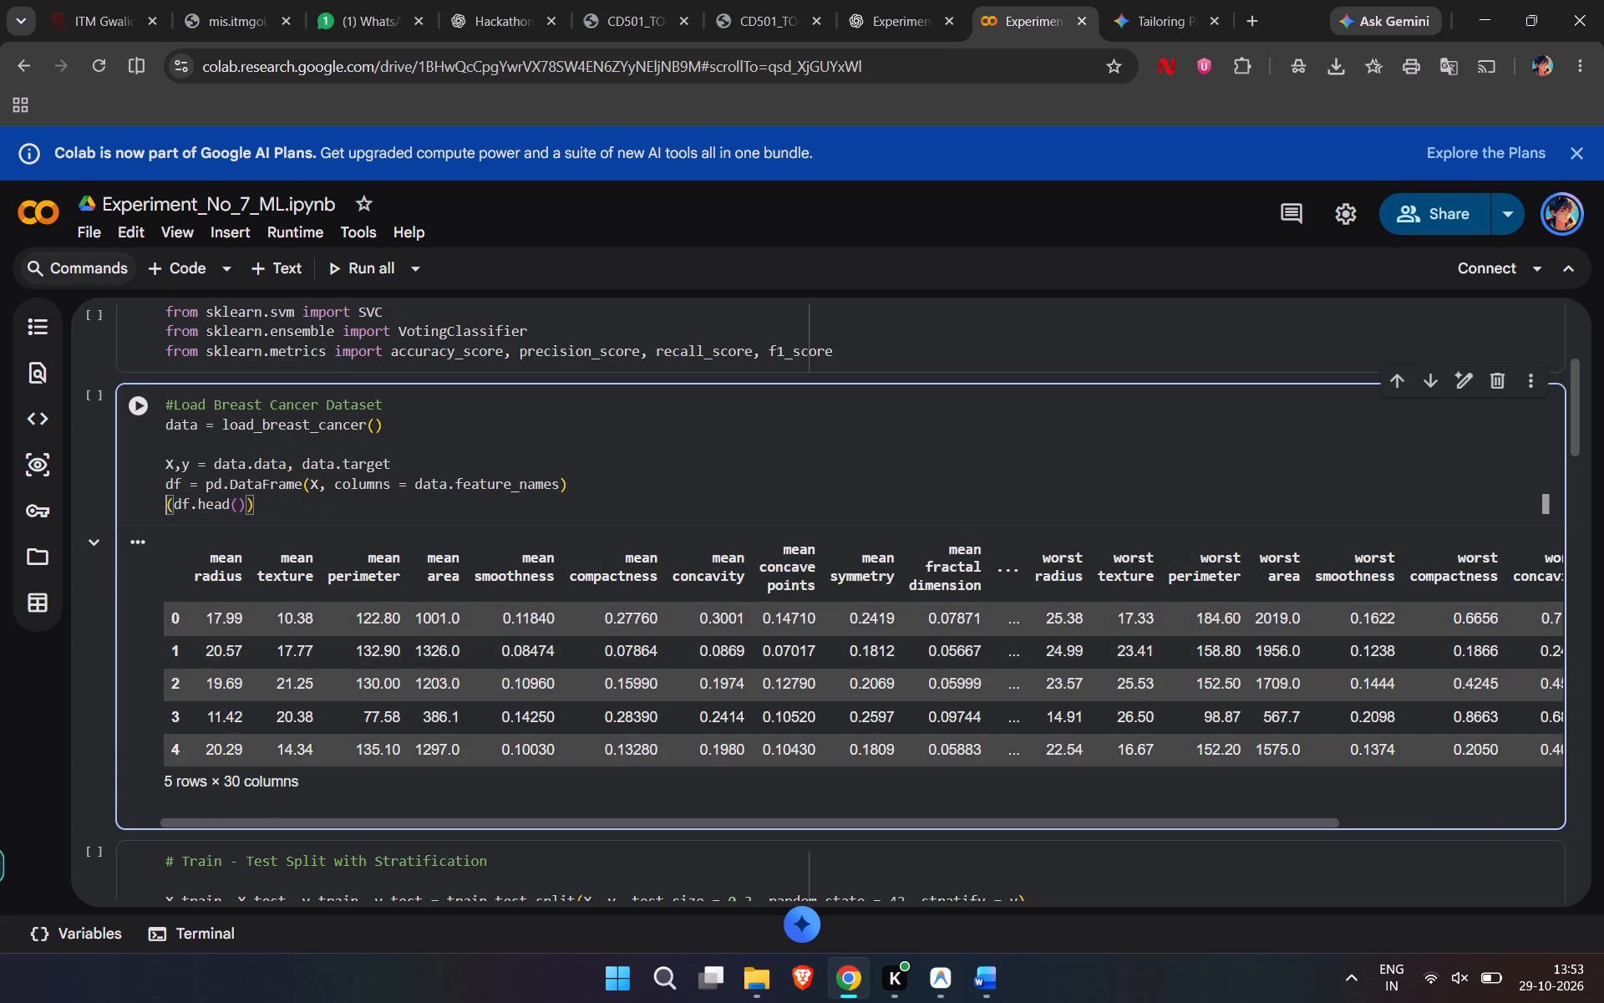
pyautogui.write('print')
# Run the edited Load Breast Cancer Dataset cell and all the notebook's cells so every output is regenerated.
pyautogui.click(141, 395)
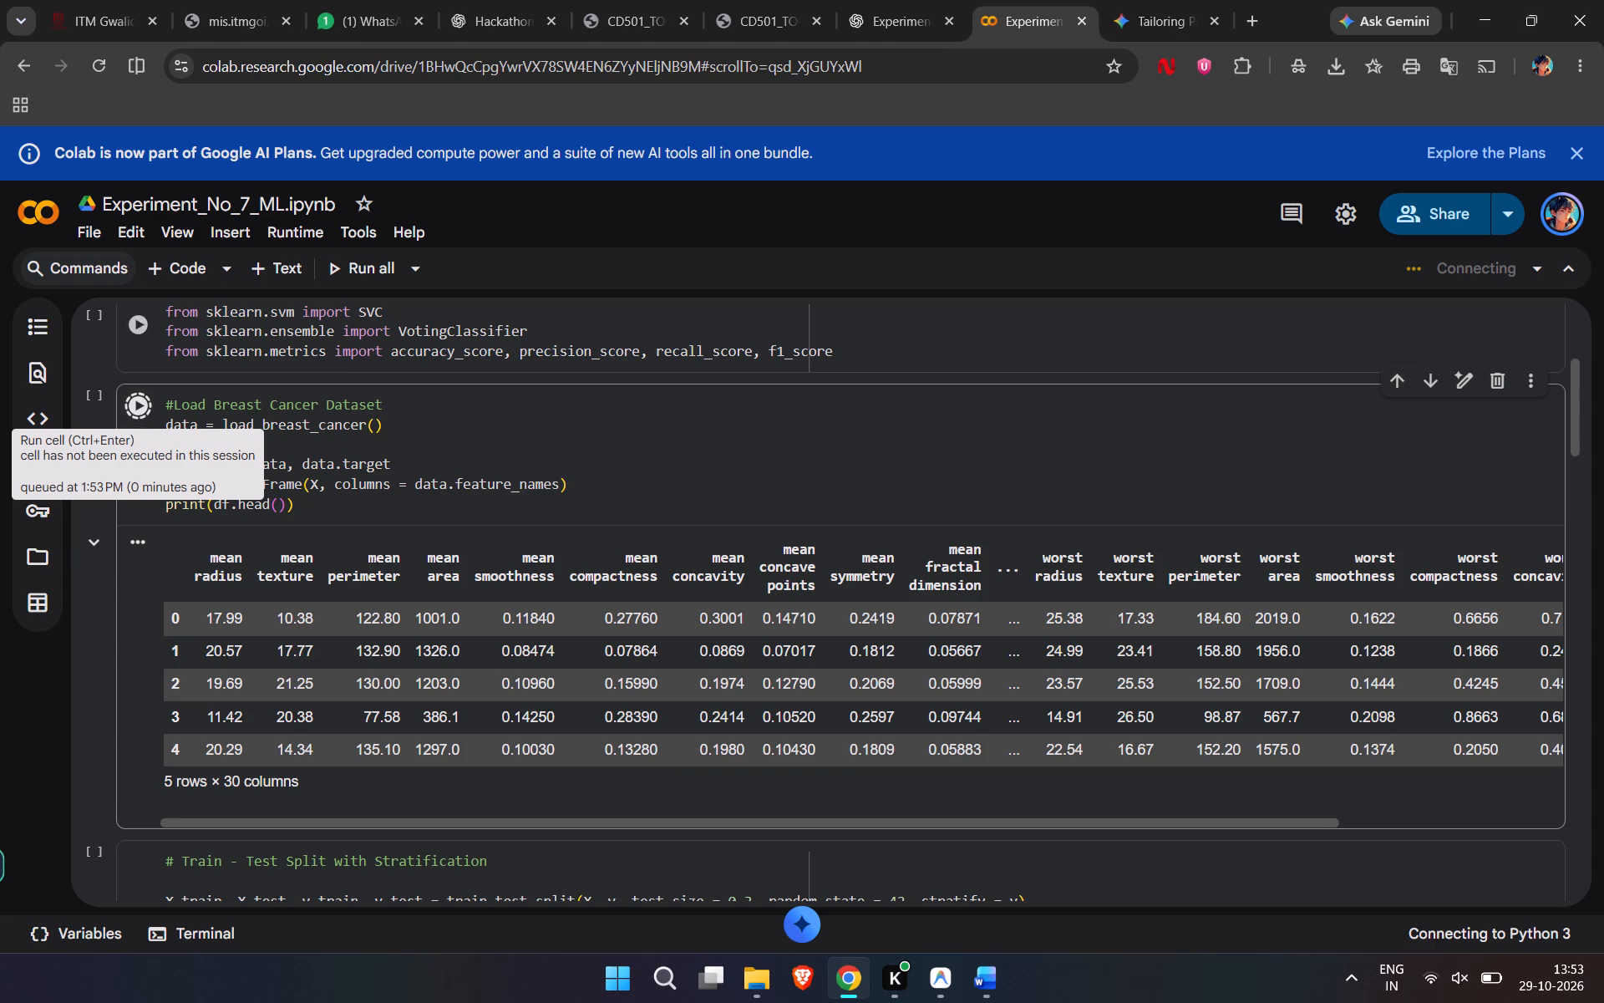
pyautogui.click(358, 277)
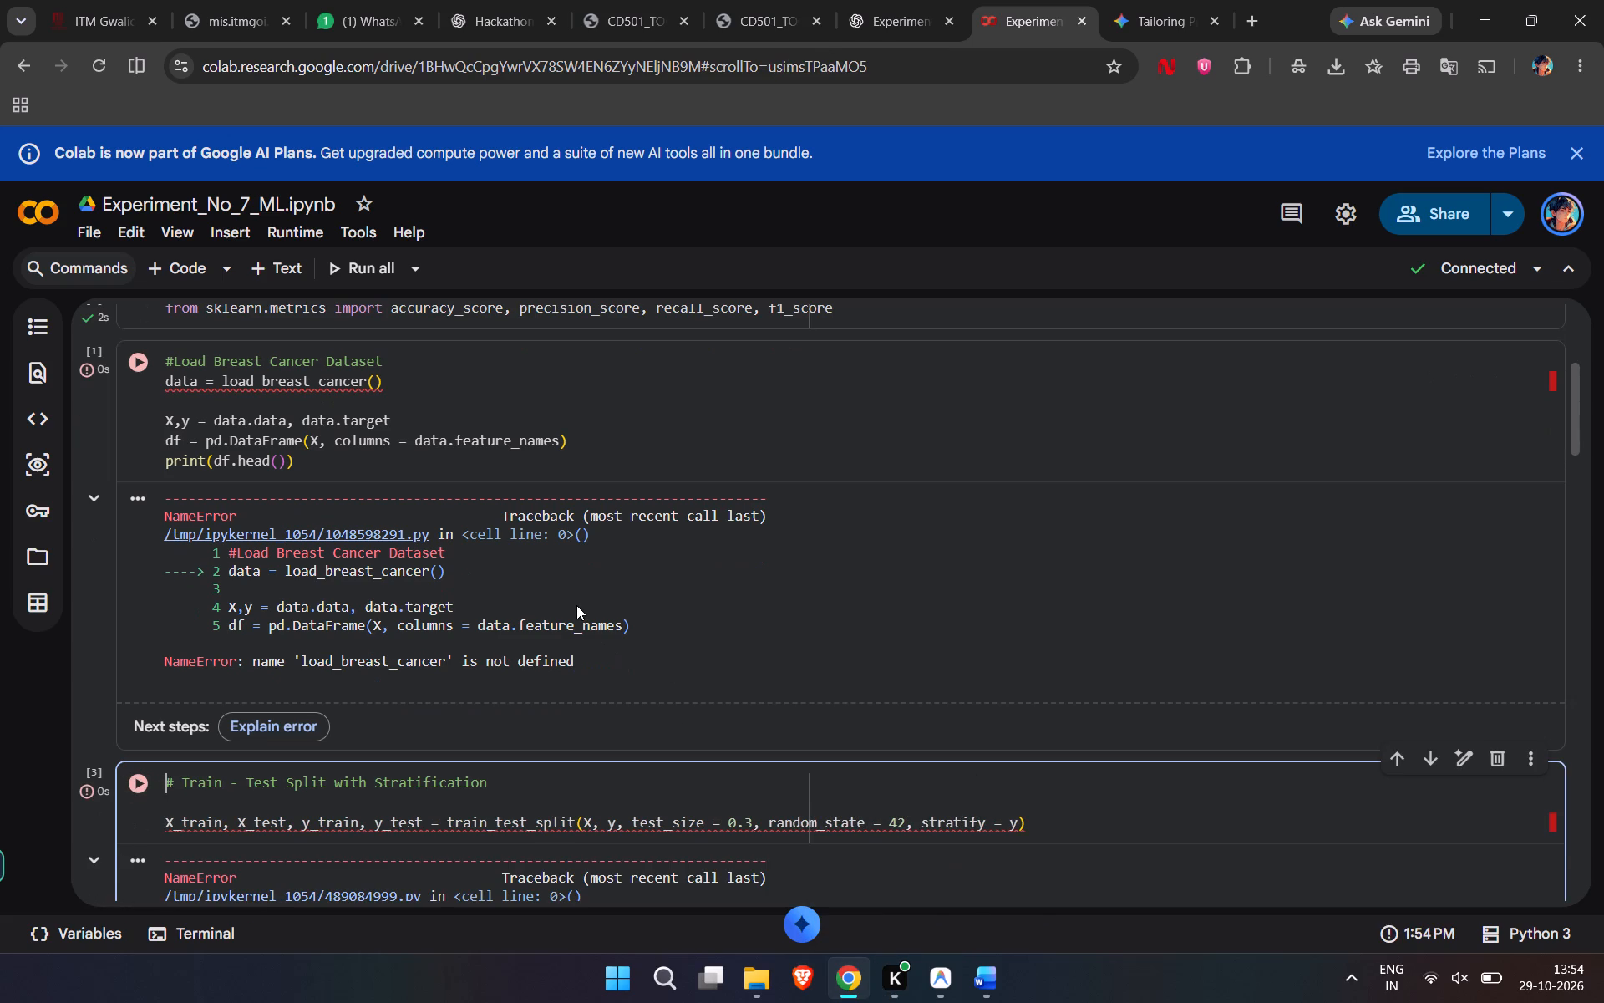
pyautogui.scroll(2, 576, 605)
pyautogui.click(136, 501)
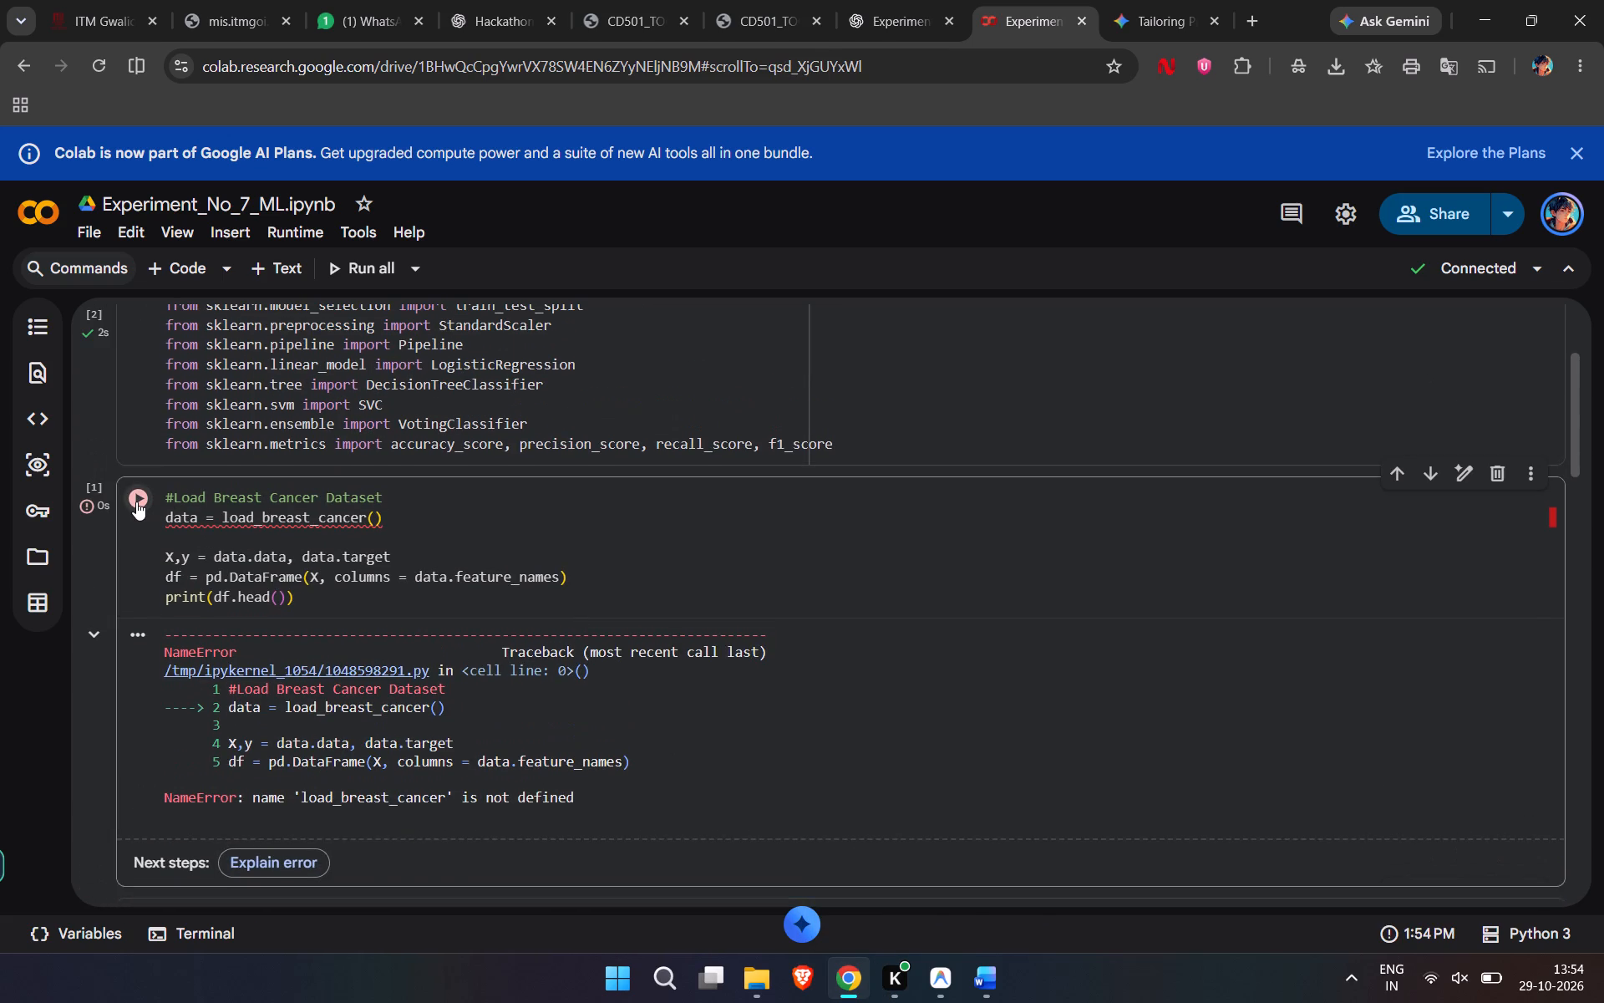
pyautogui.scroll(-1, 320, 558)
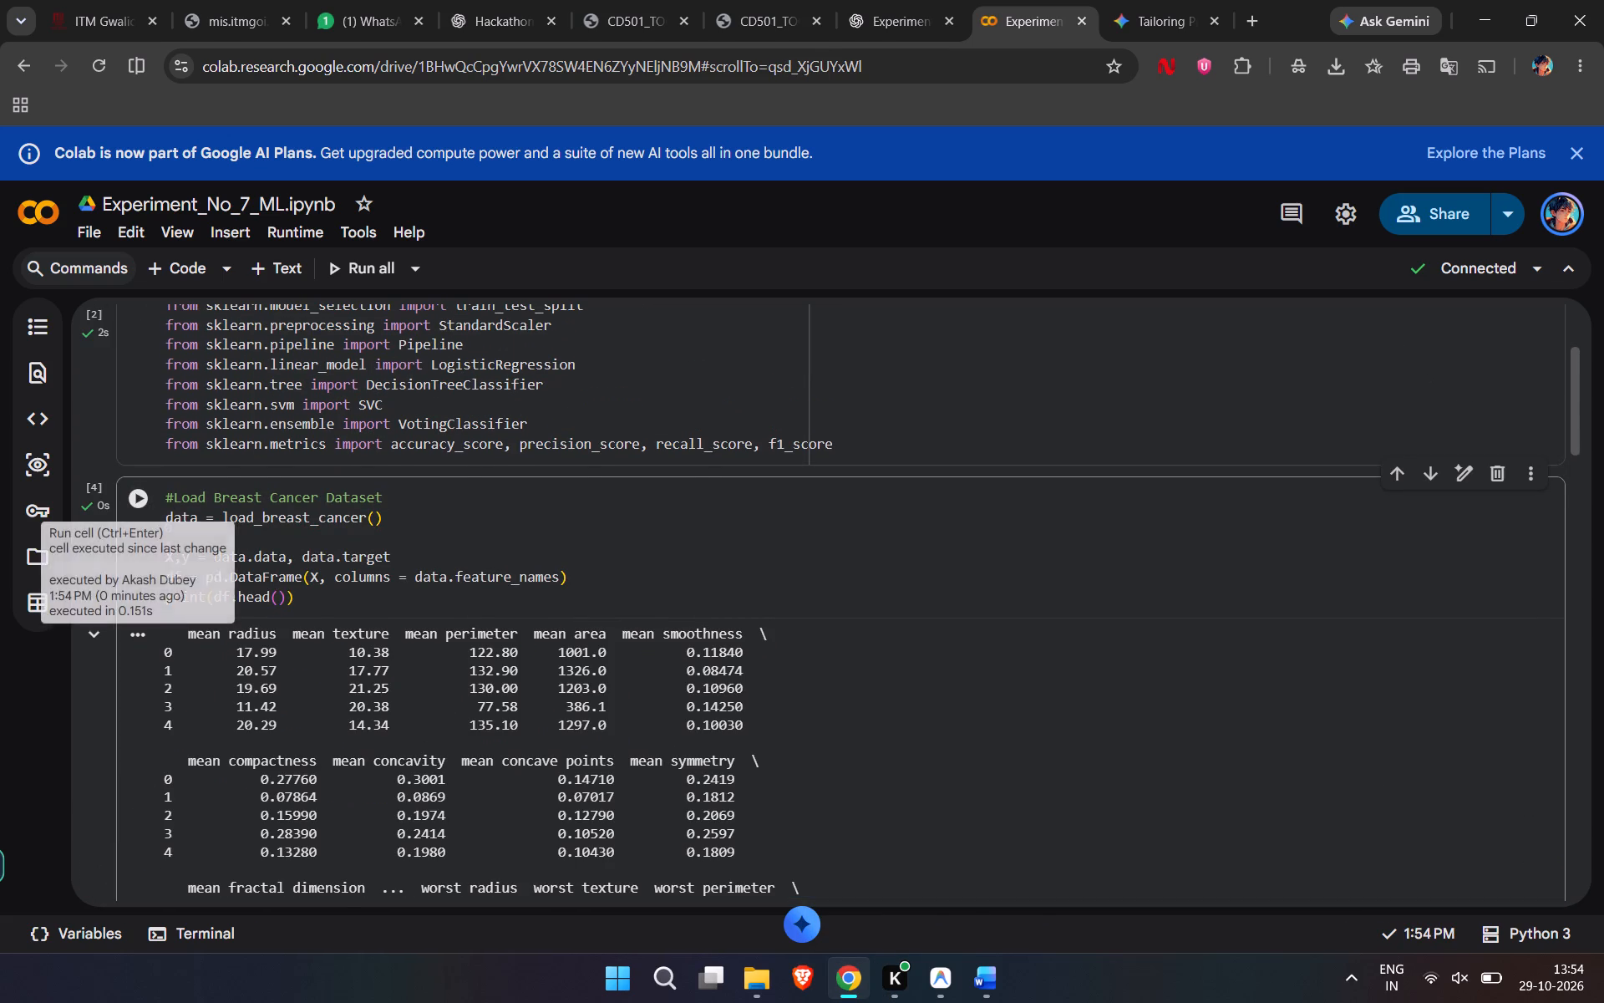
pyautogui.scroll(-6, 320, 558)
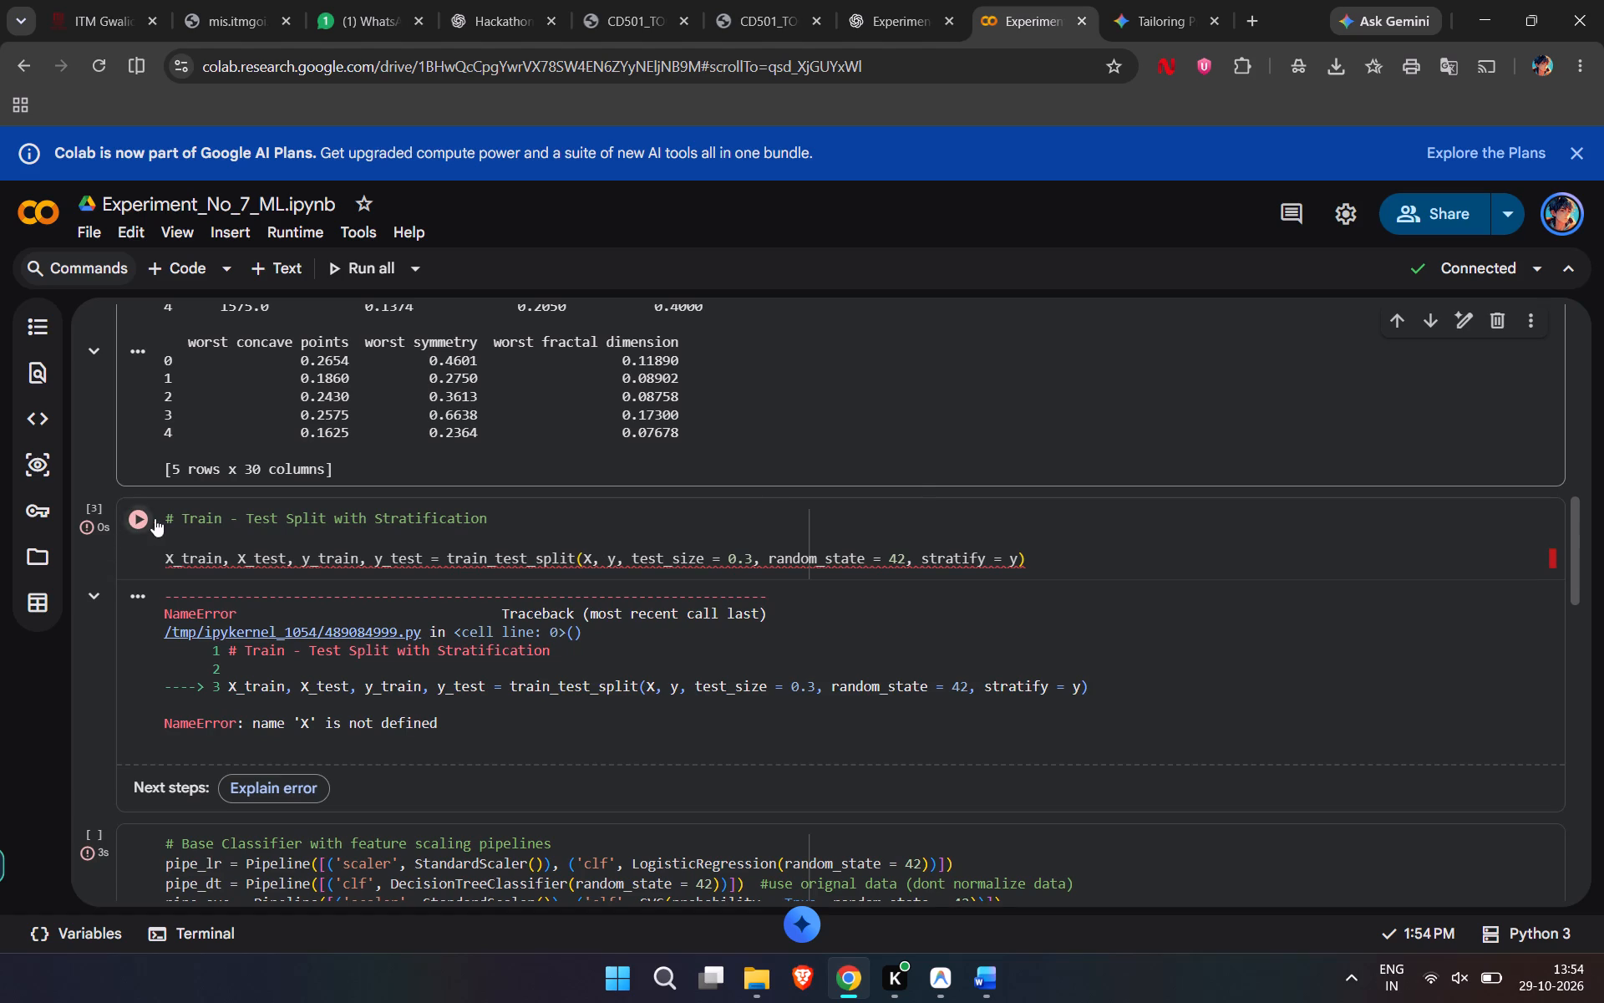
pyautogui.click(357, 272)
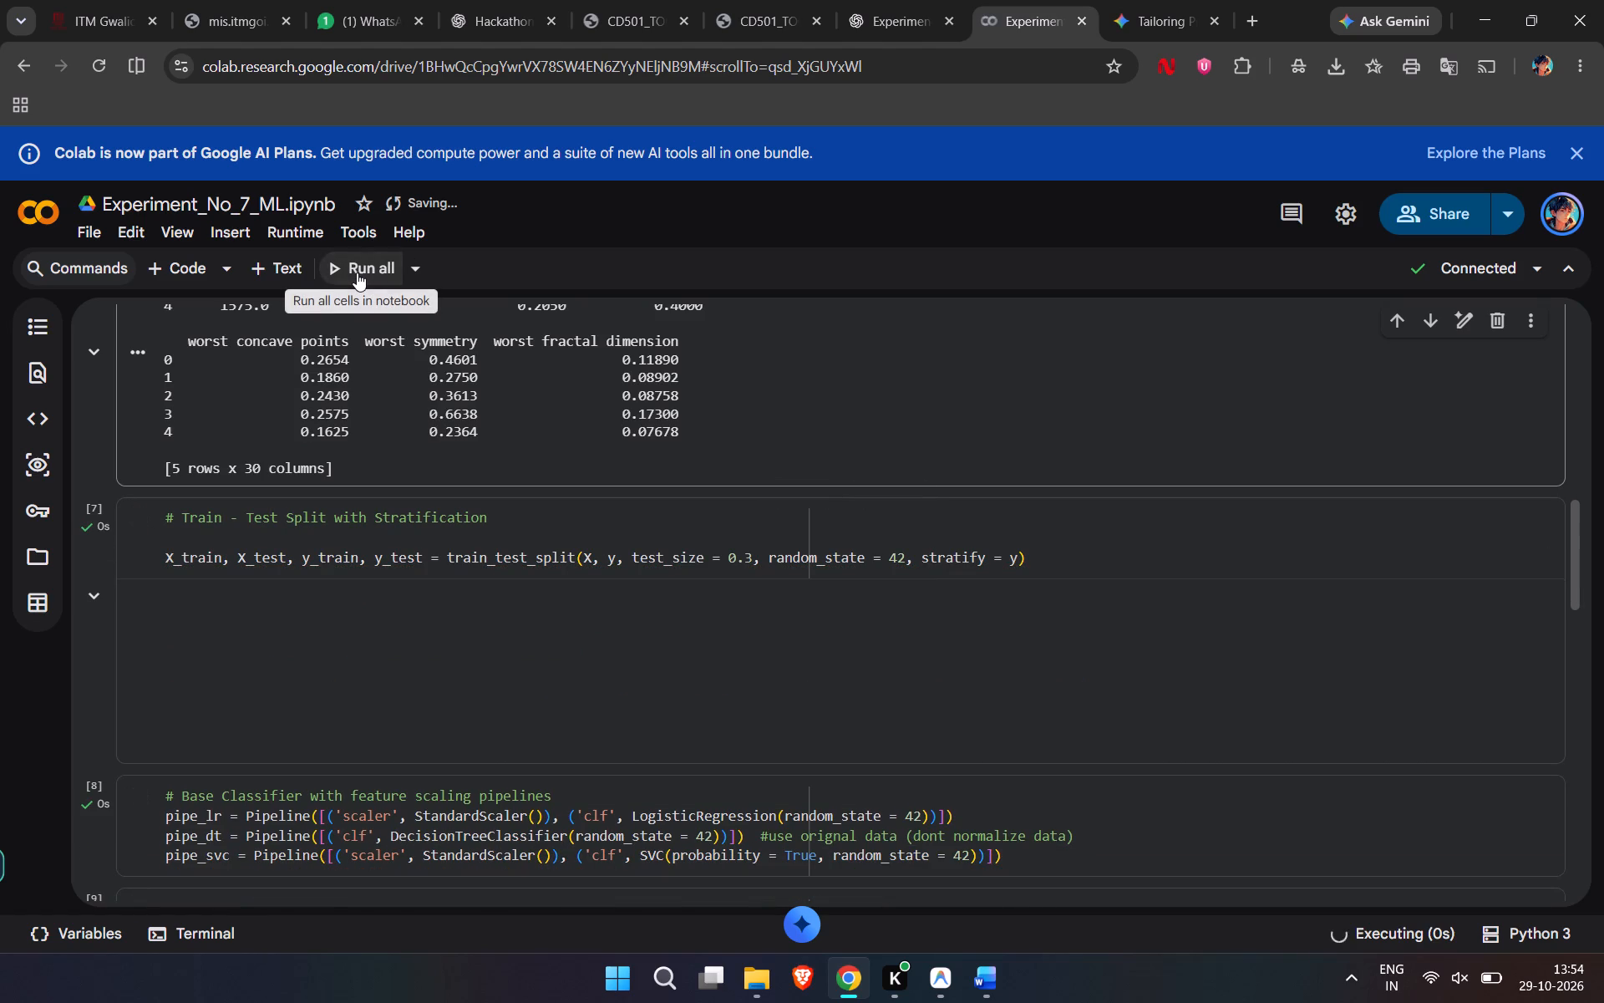
# Review the regenerated outputs through the model comparison chart and back up to the dataset-loading cell.
pyautogui.scroll(-1, 428, 631)
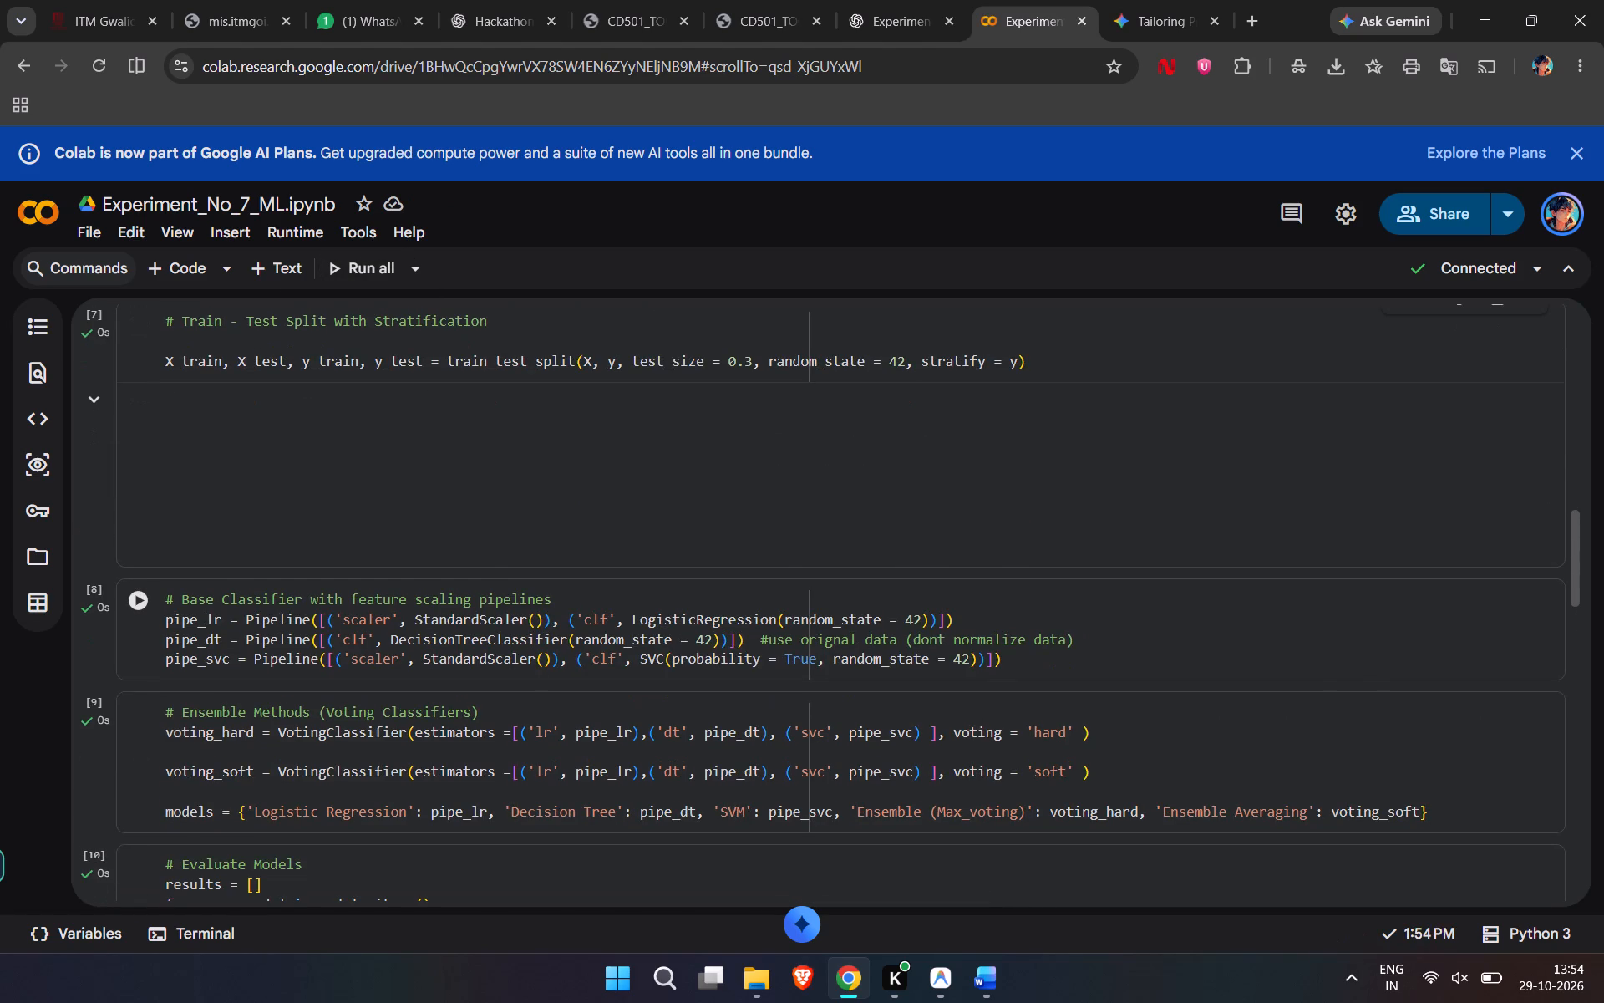
pyautogui.scroll(-10, 428, 631)
pyautogui.scroll(3, 428, 631)
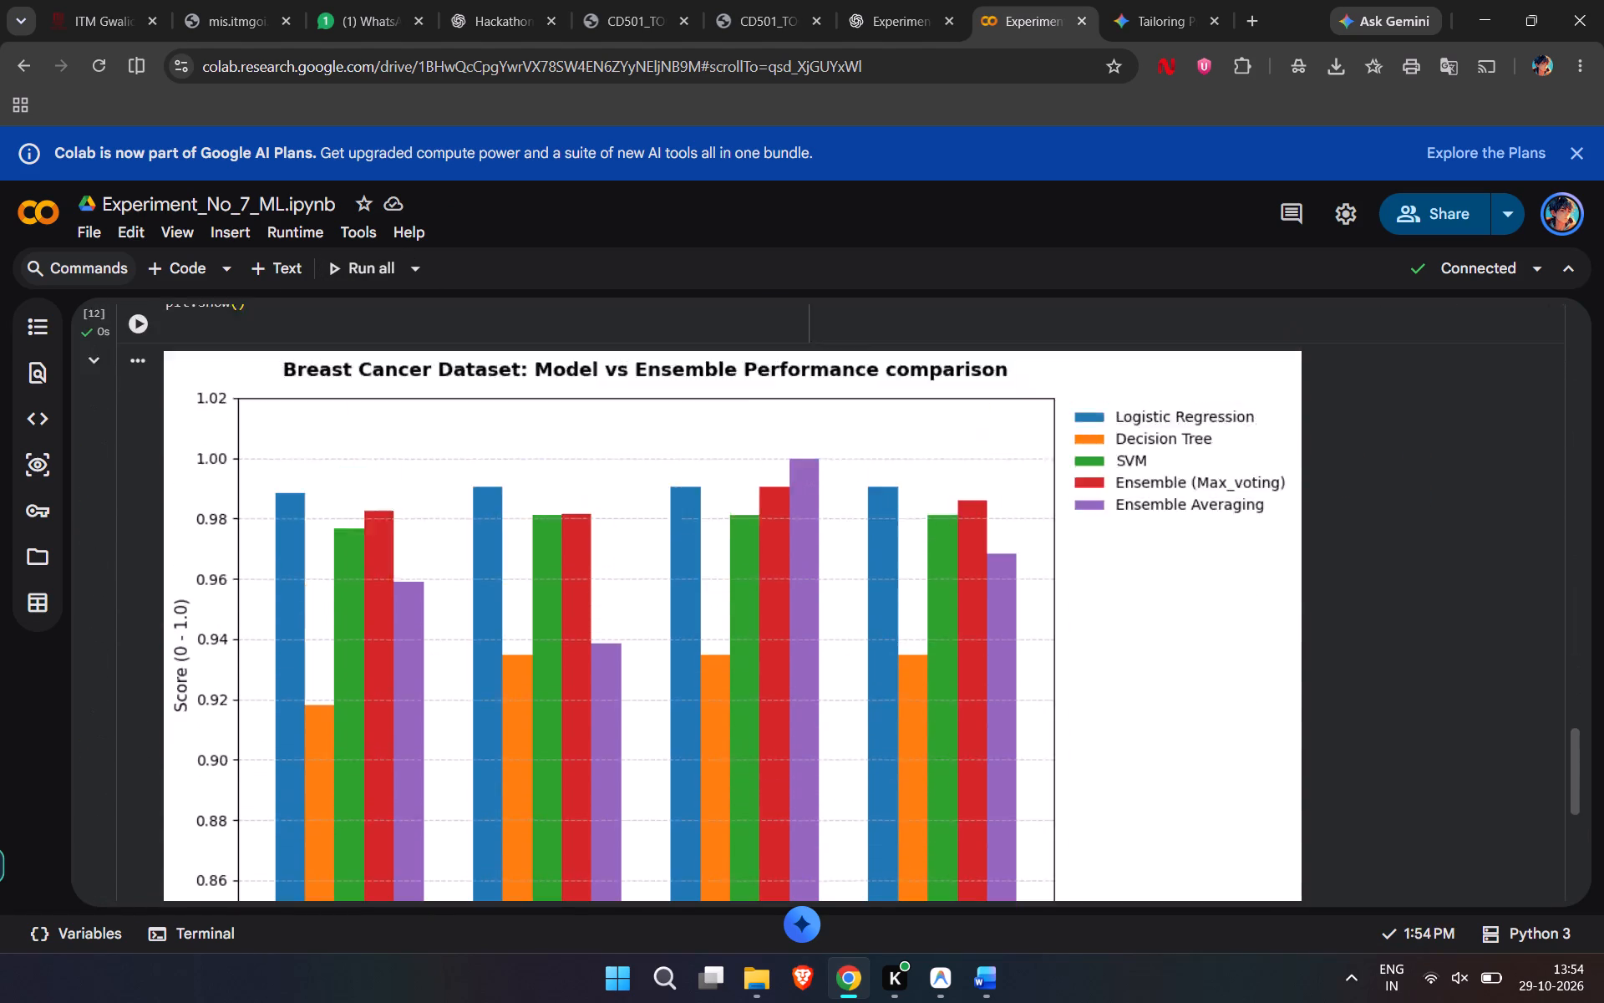
pyautogui.scroll(6, 428, 631)
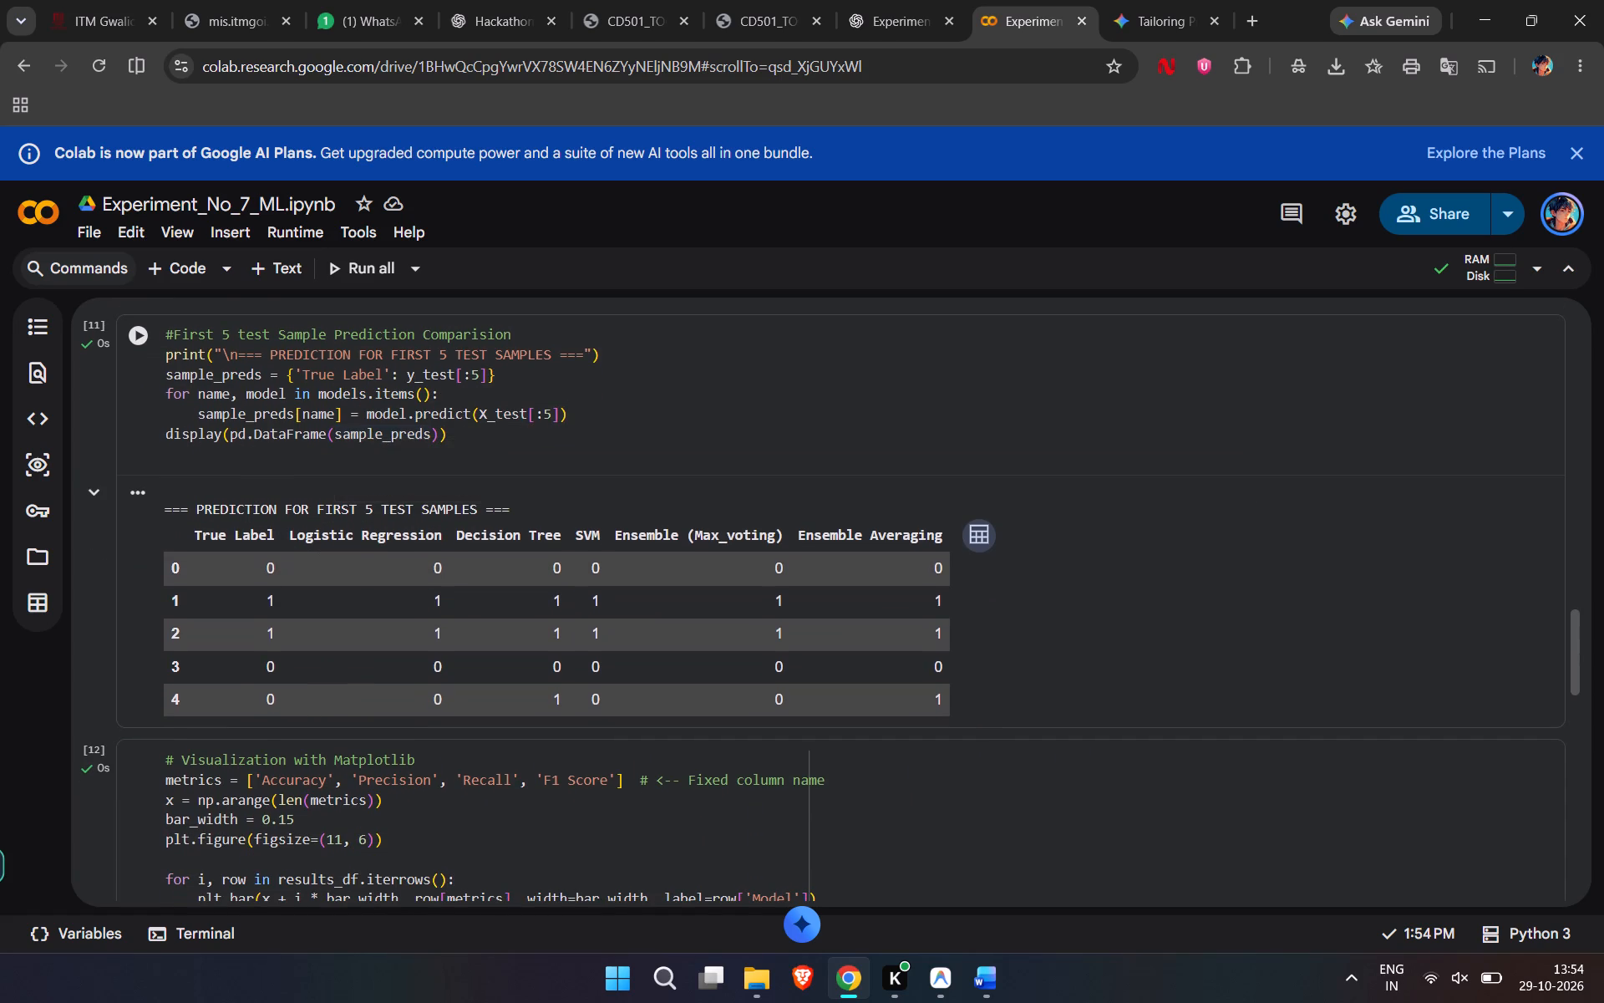
pyautogui.scroll(8, 276, 450)
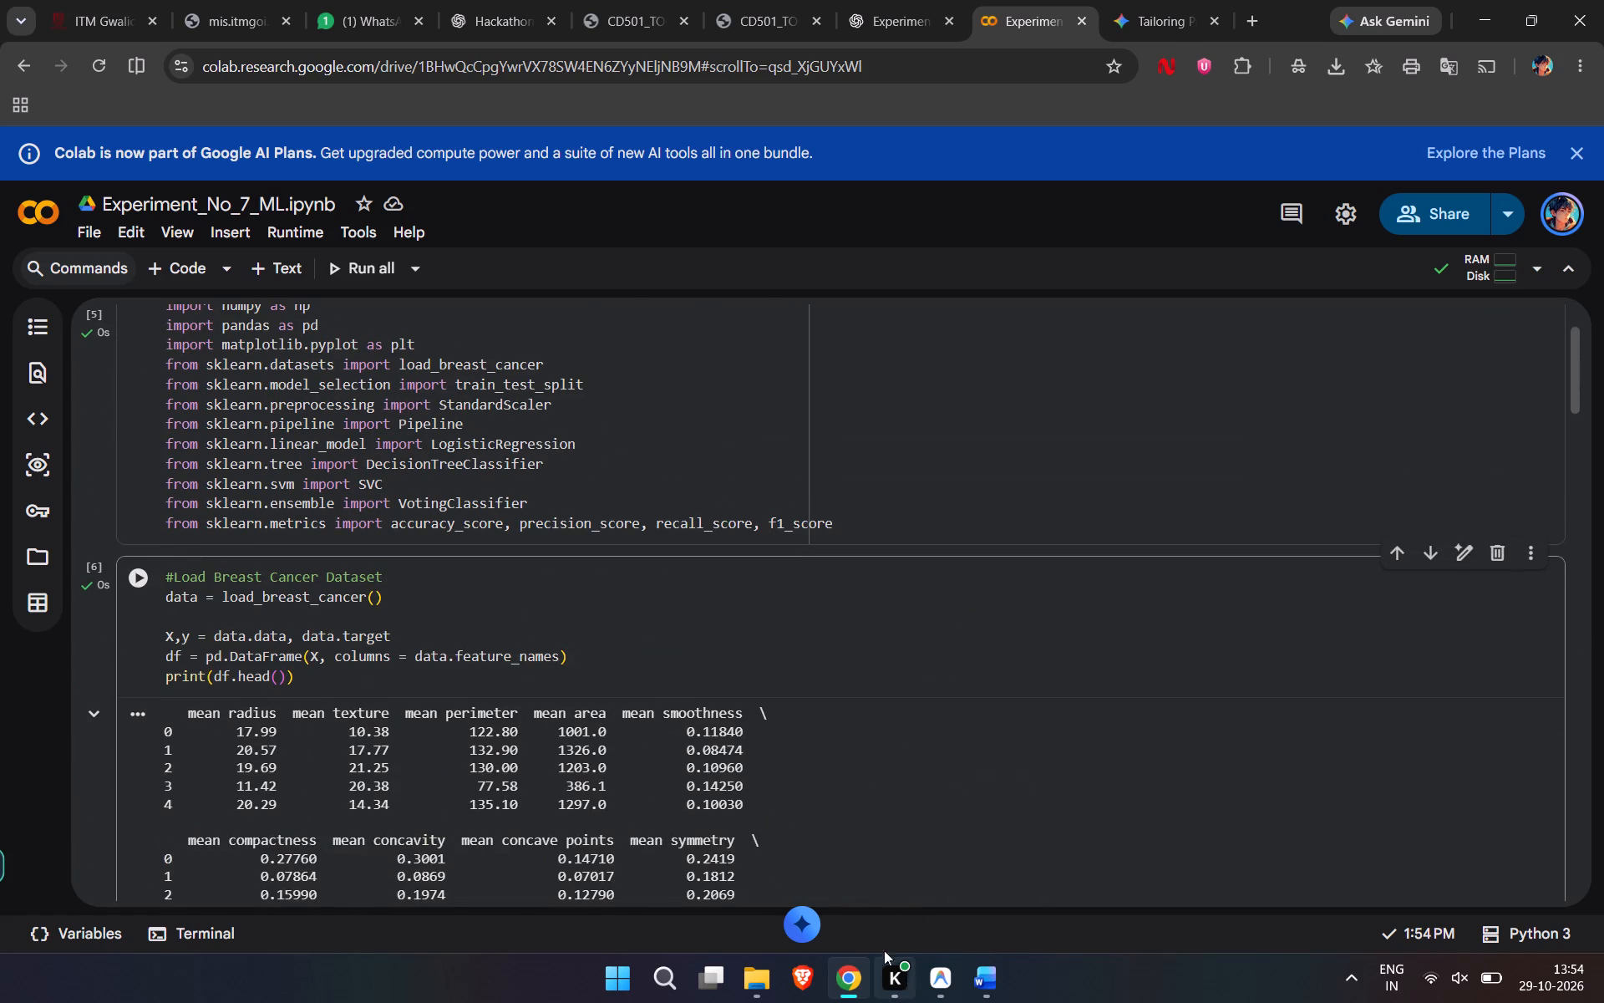
pyautogui.scroll(-1, 670, 659)
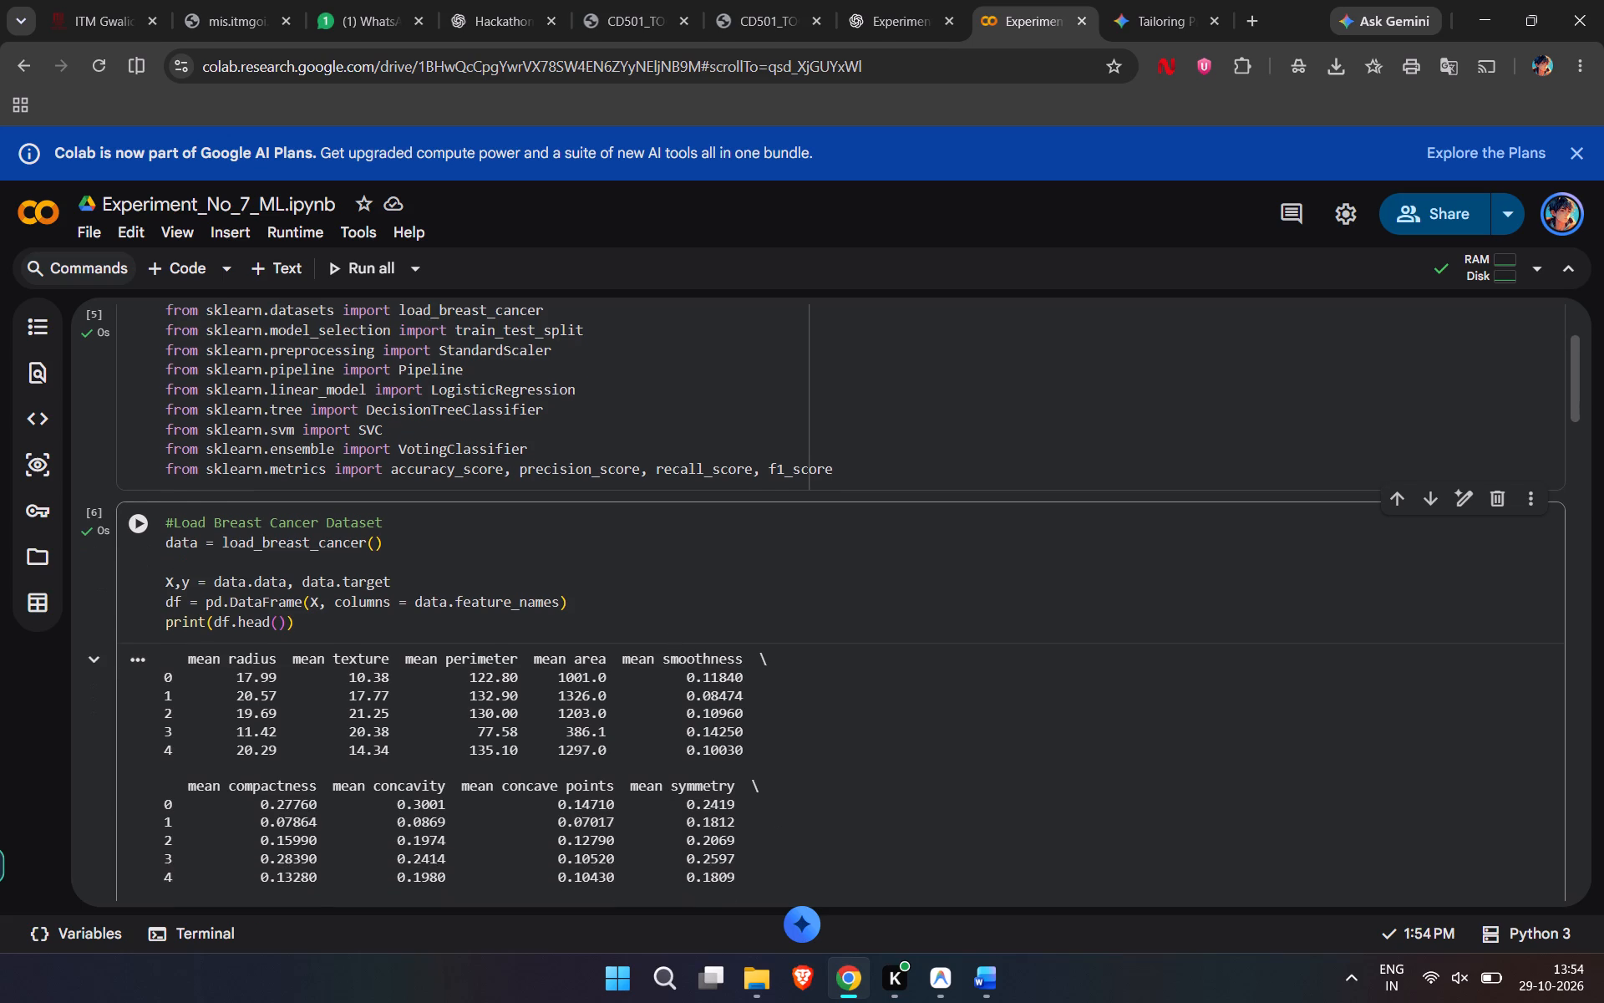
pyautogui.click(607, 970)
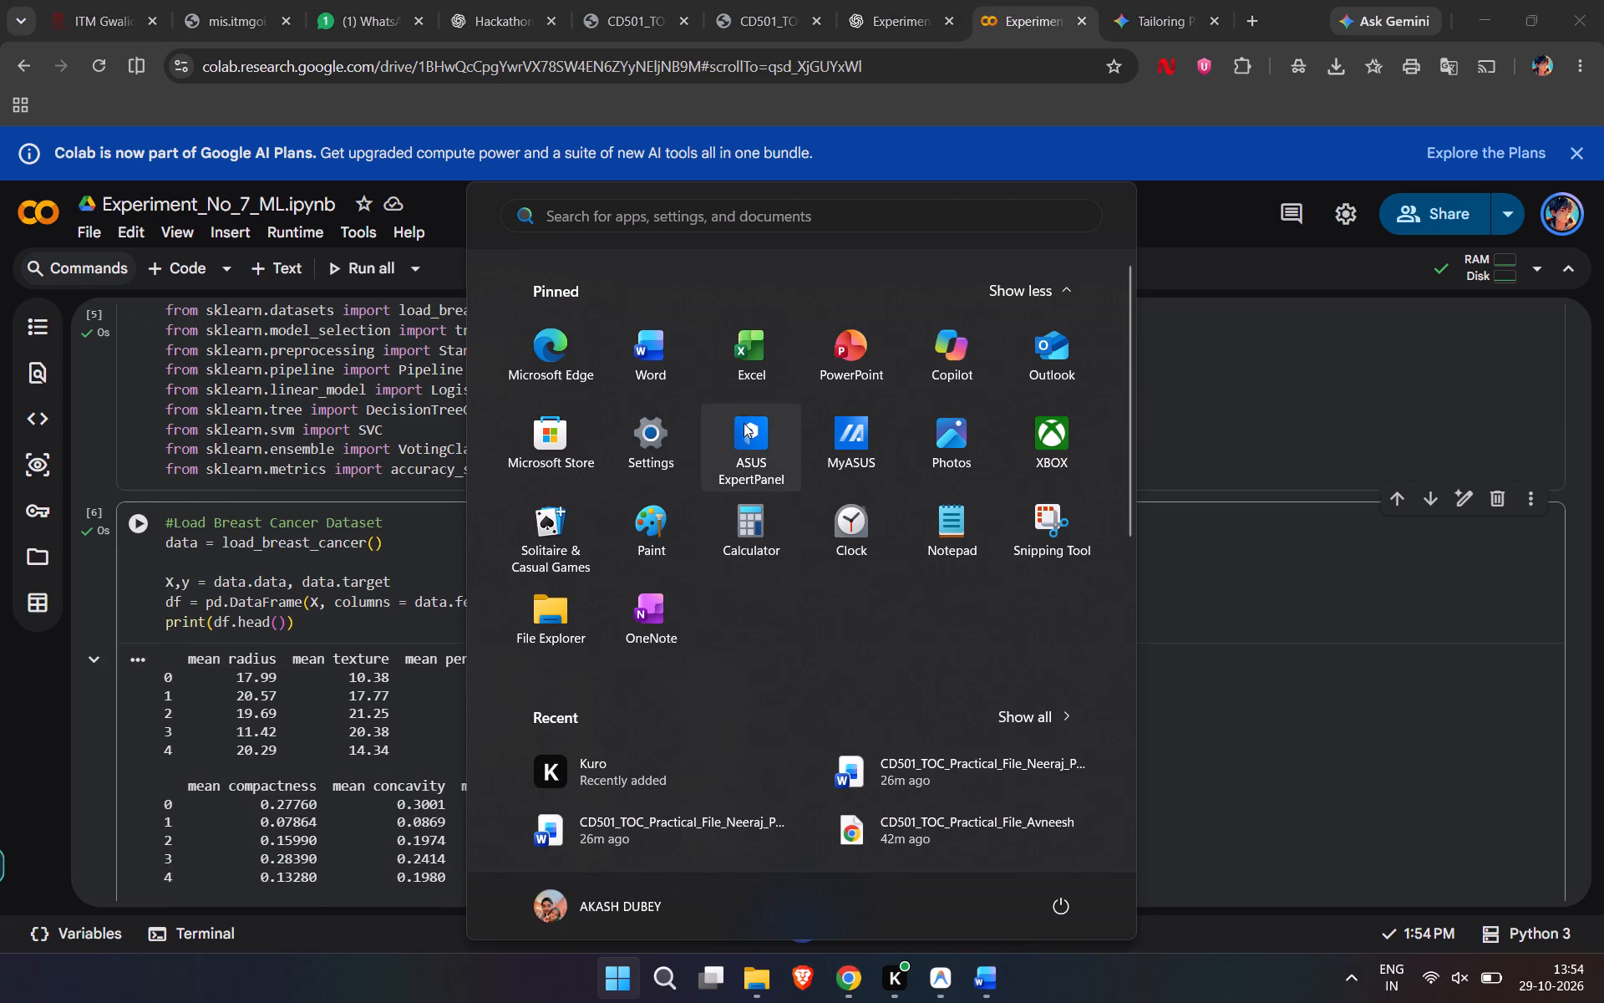
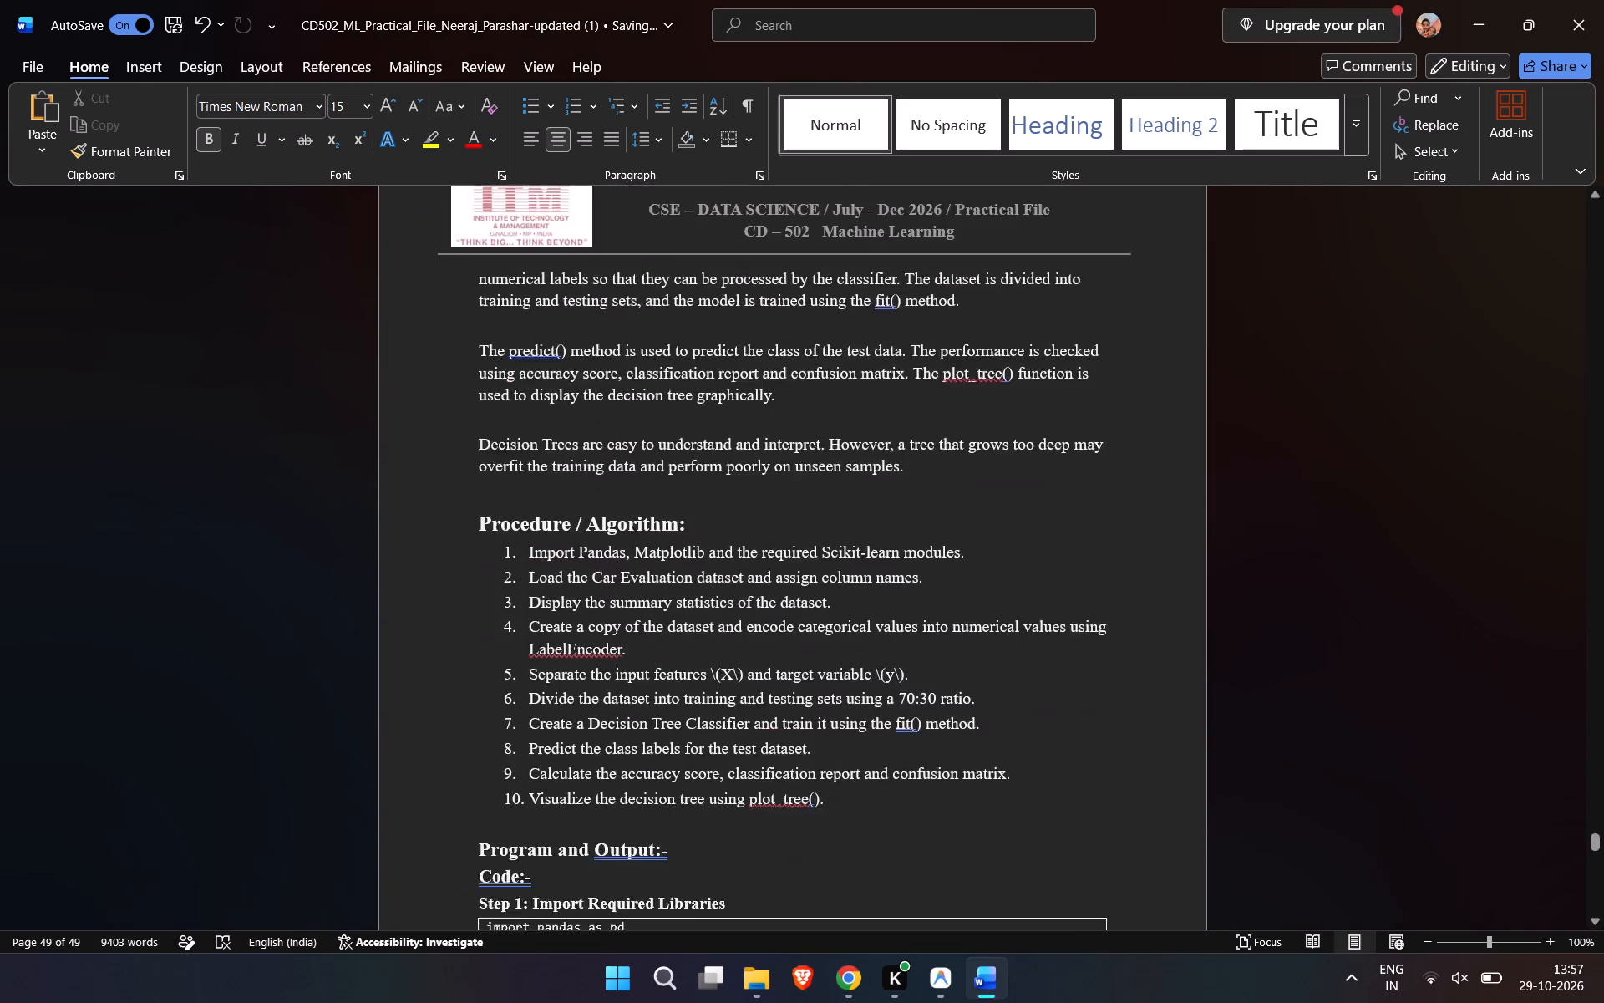
pyautogui.scroll(-8, 808, 677)
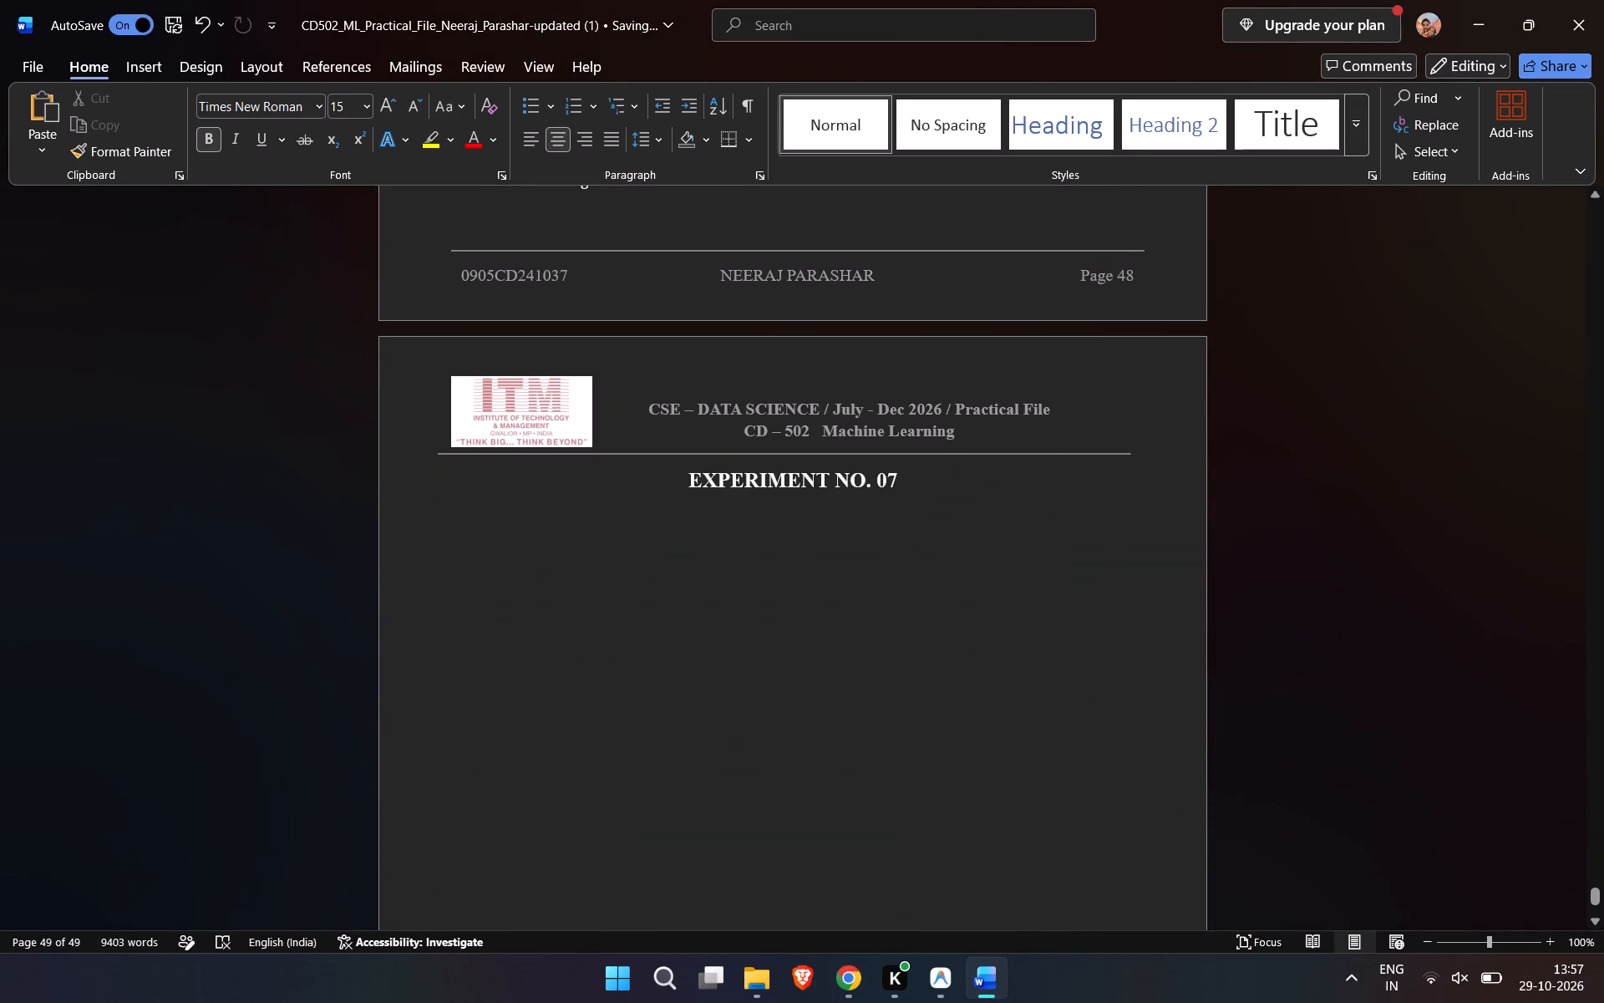
pyautogui.moveTo(910, 477); pyautogui.dragTo(631, 471)
pyautogui.press('BackSpace')
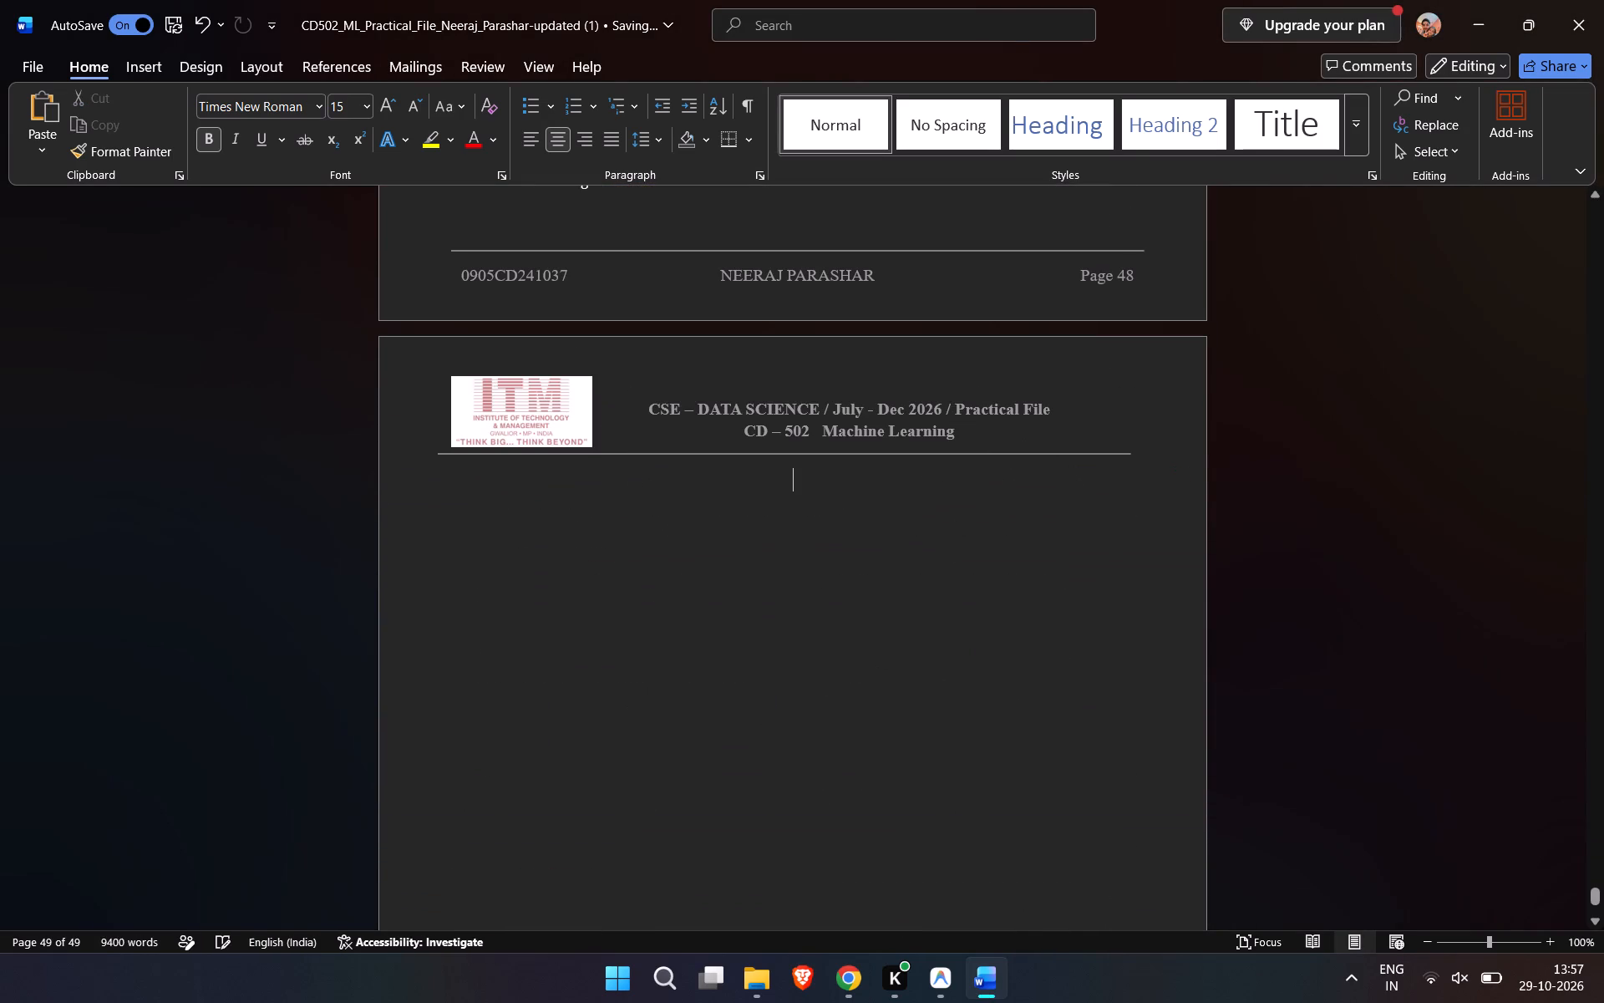
pyautogui.hotkey('ctrl', 'v')
pyautogui.scroll(5, 644, 533)
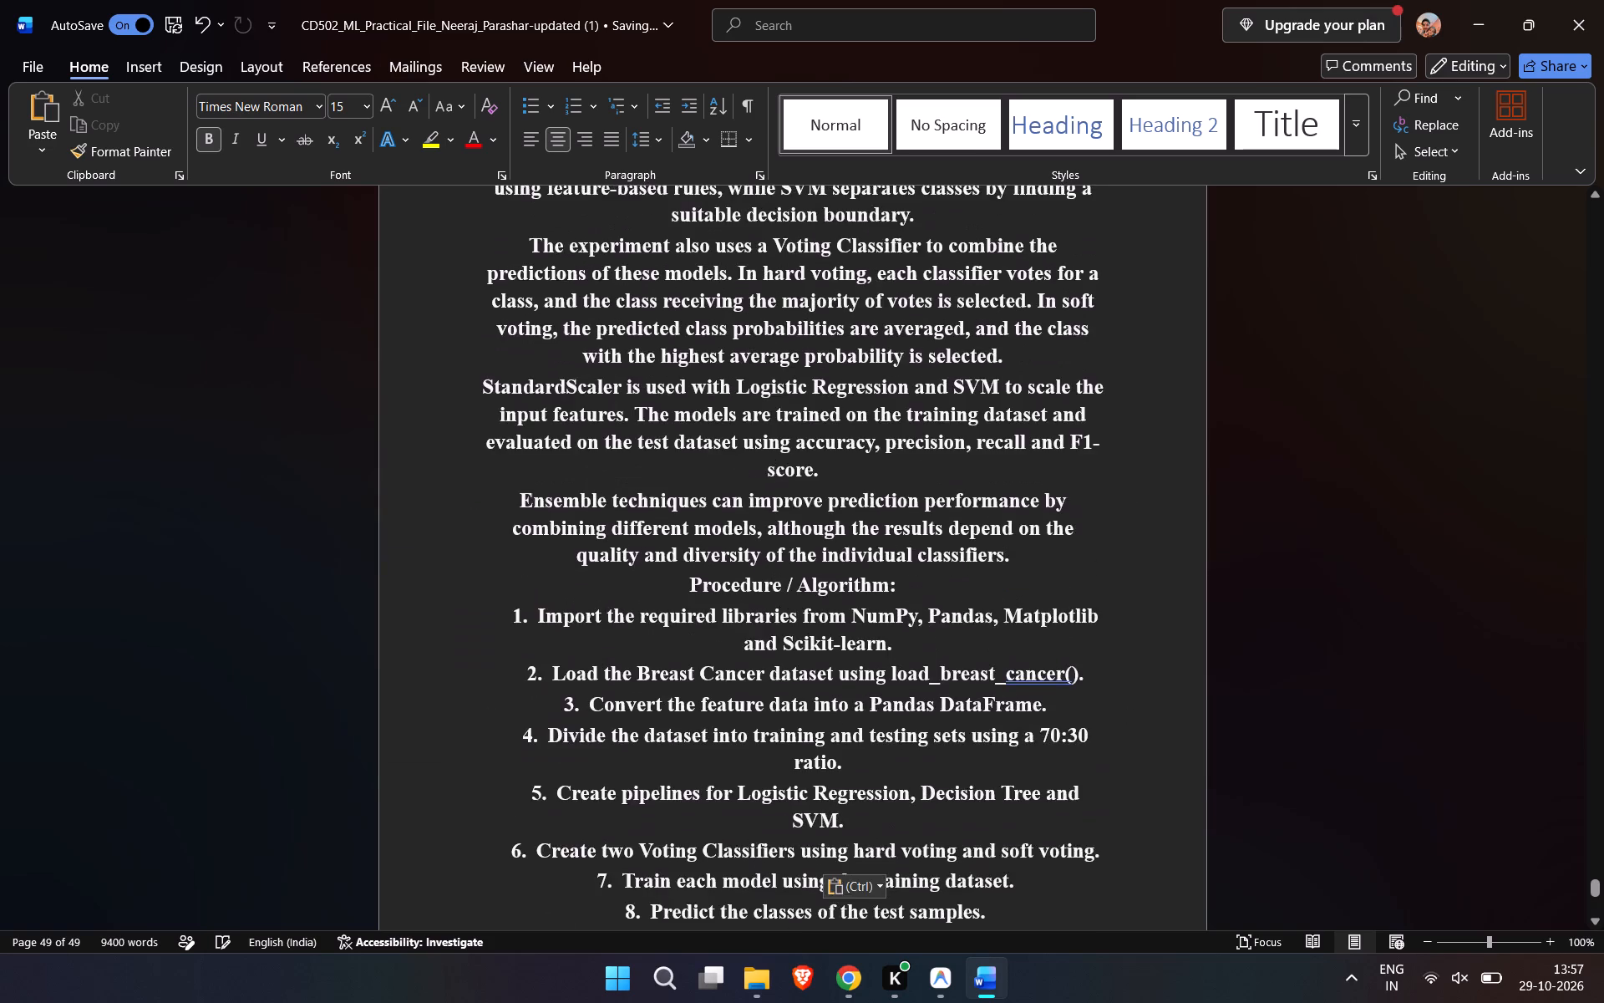
# Left-align the entire pasted Experiment No. 07 write-up, from its heading through the "Code:" label under Step 1.
pyautogui.scroll(9, 644, 533)
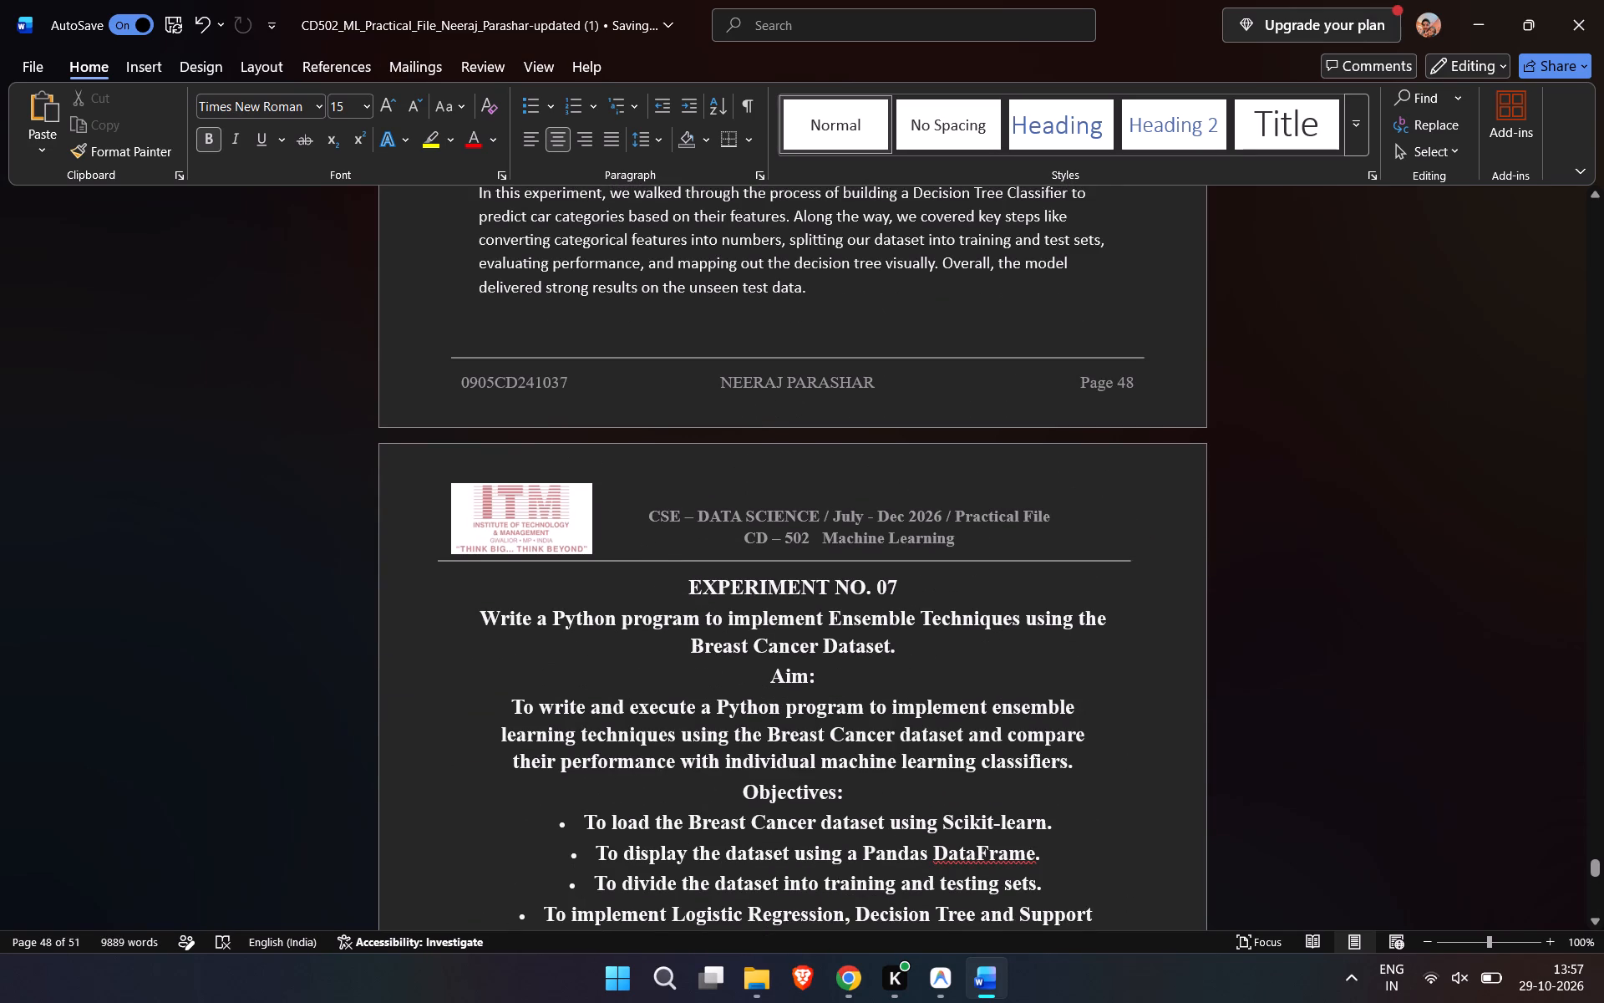
pyautogui.click(529, 145)
pyautogui.scroll(8, 721, 492)
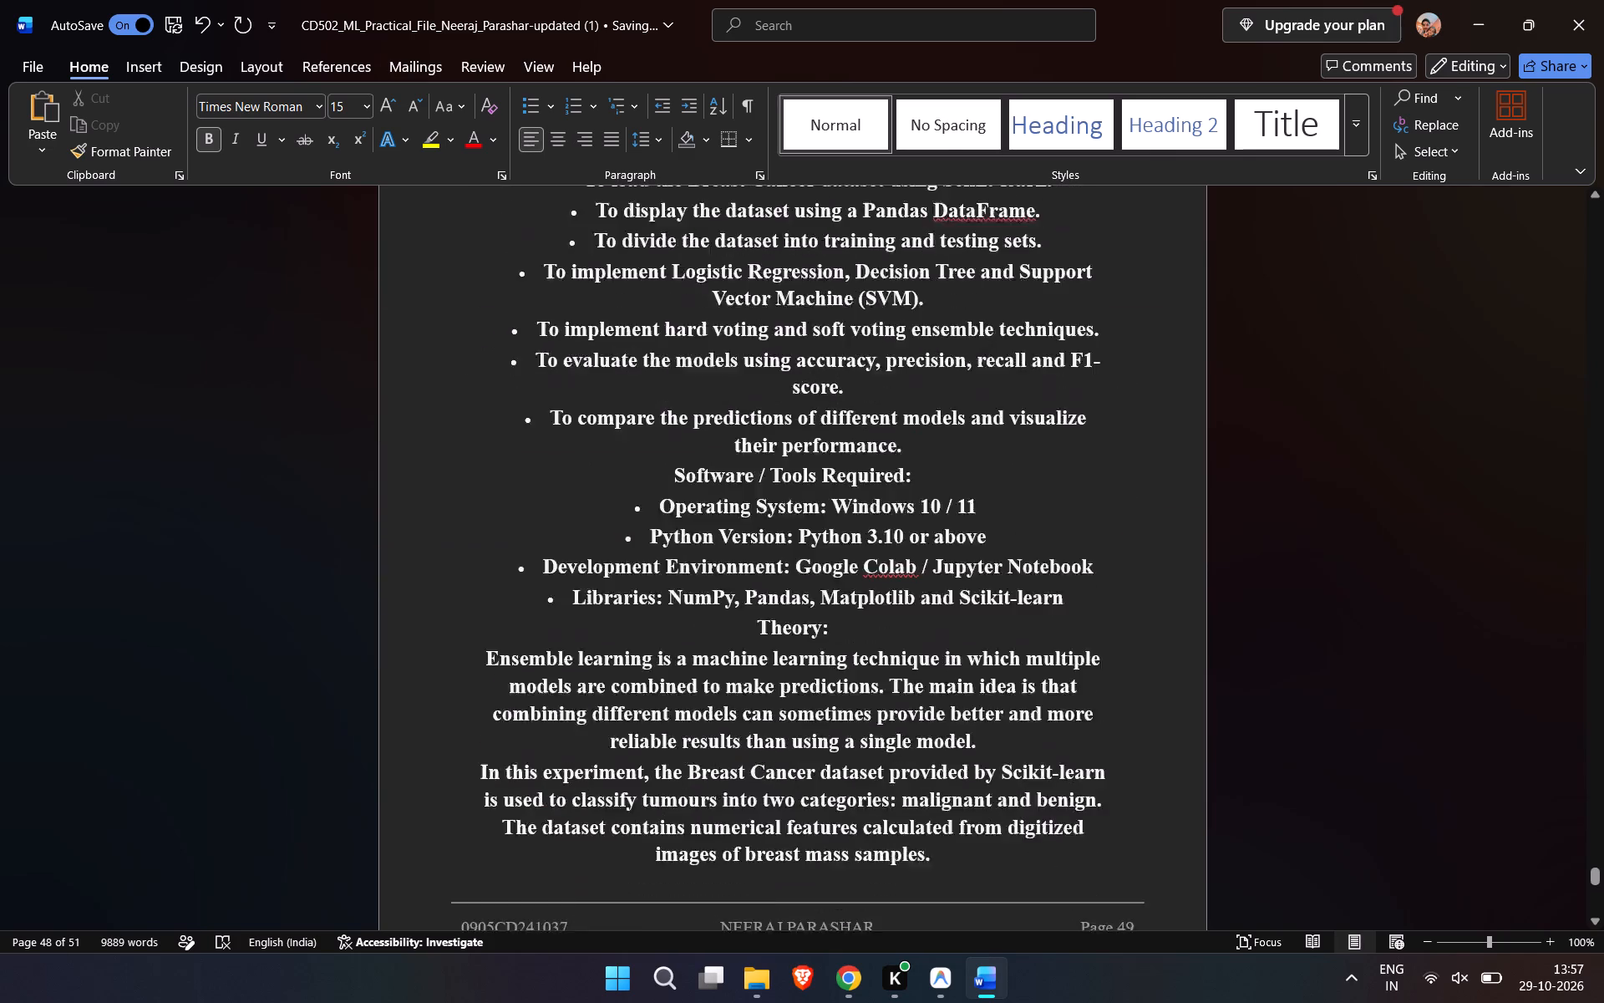
pyautogui.scroll(4, 721, 492)
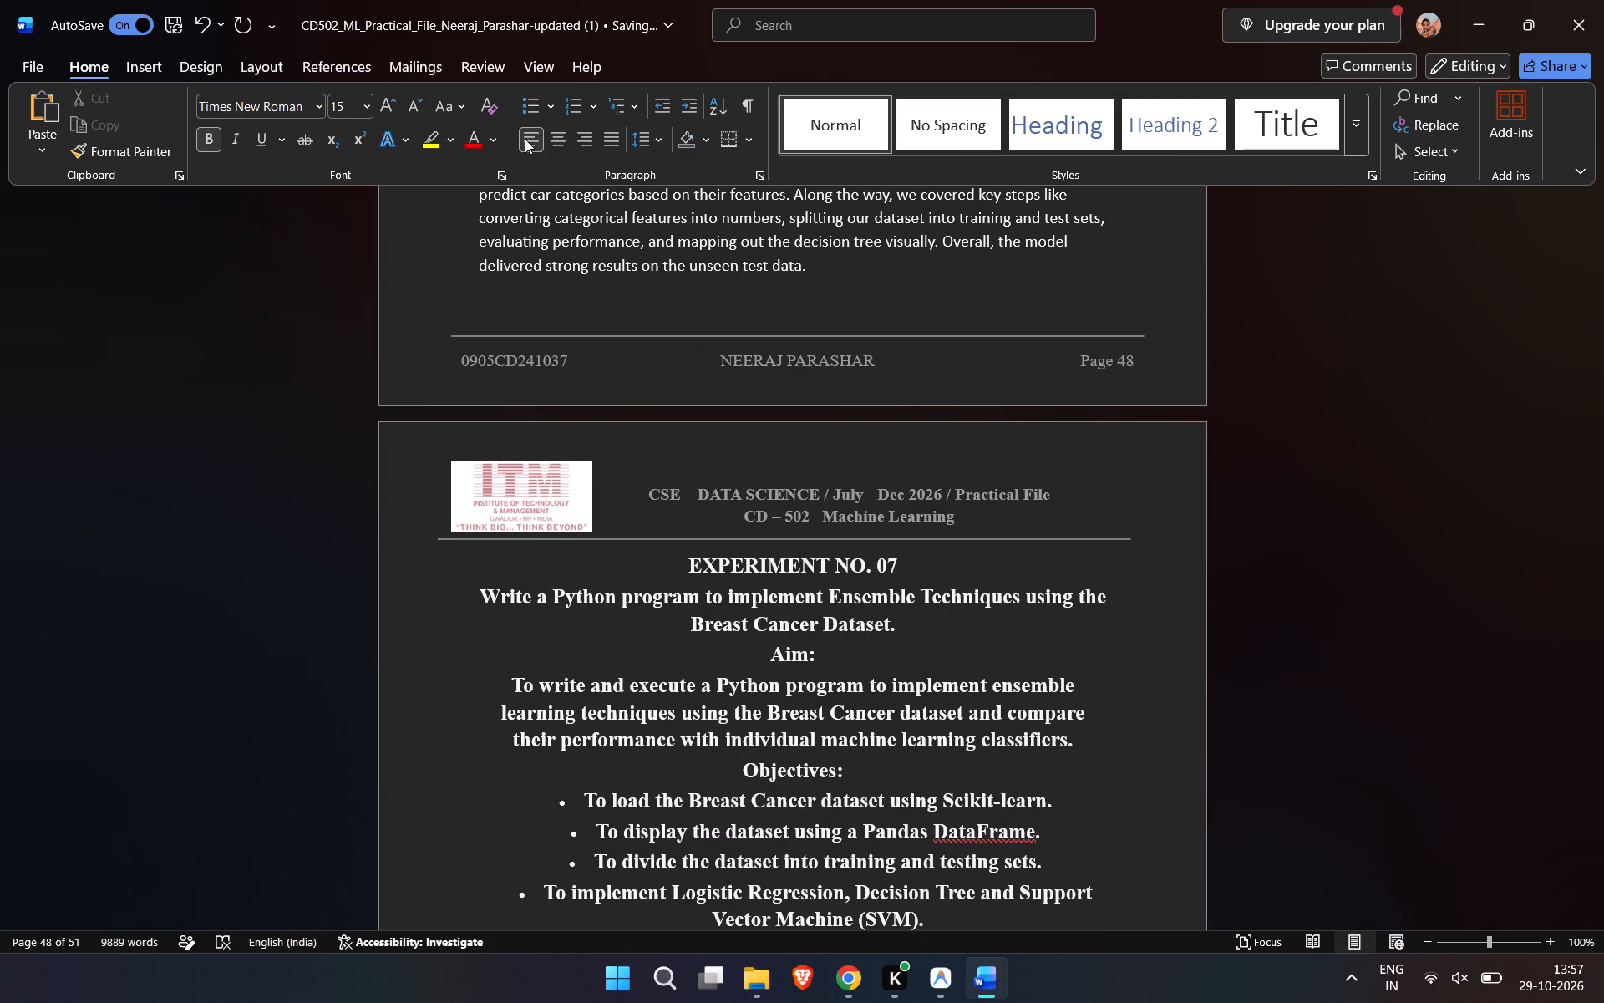
pyautogui.moveTo(678, 564); pyautogui.dragTo(896, 1002)
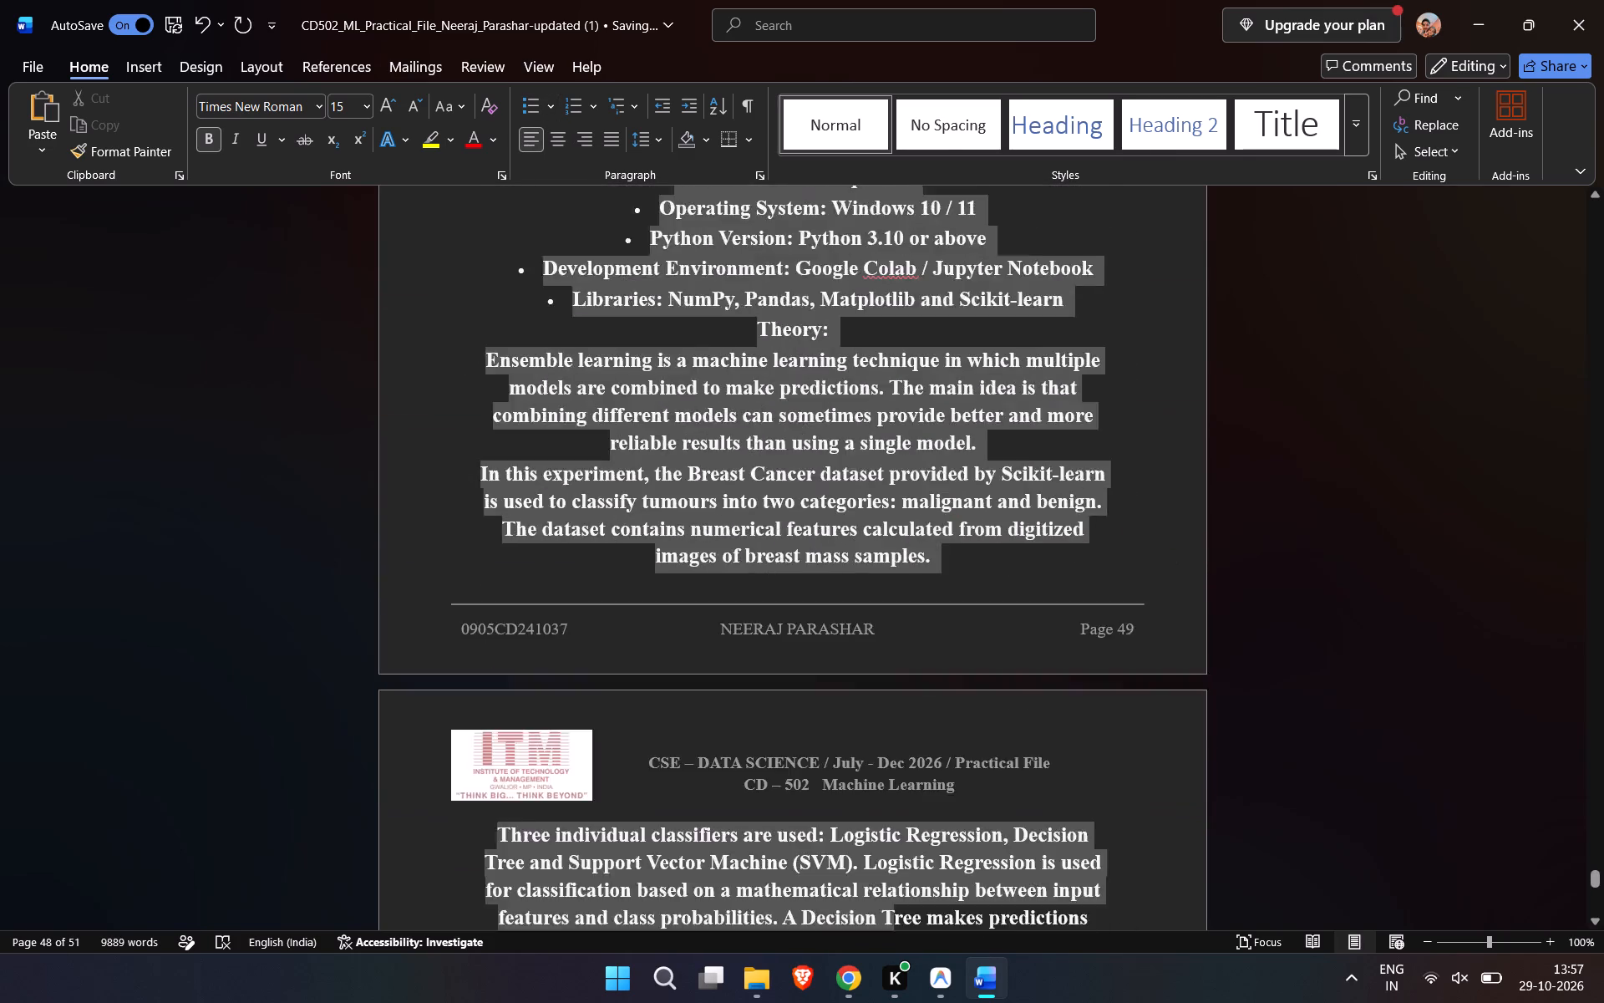
pyautogui.moveTo(896, 1002); pyautogui.dragTo(707, 176)
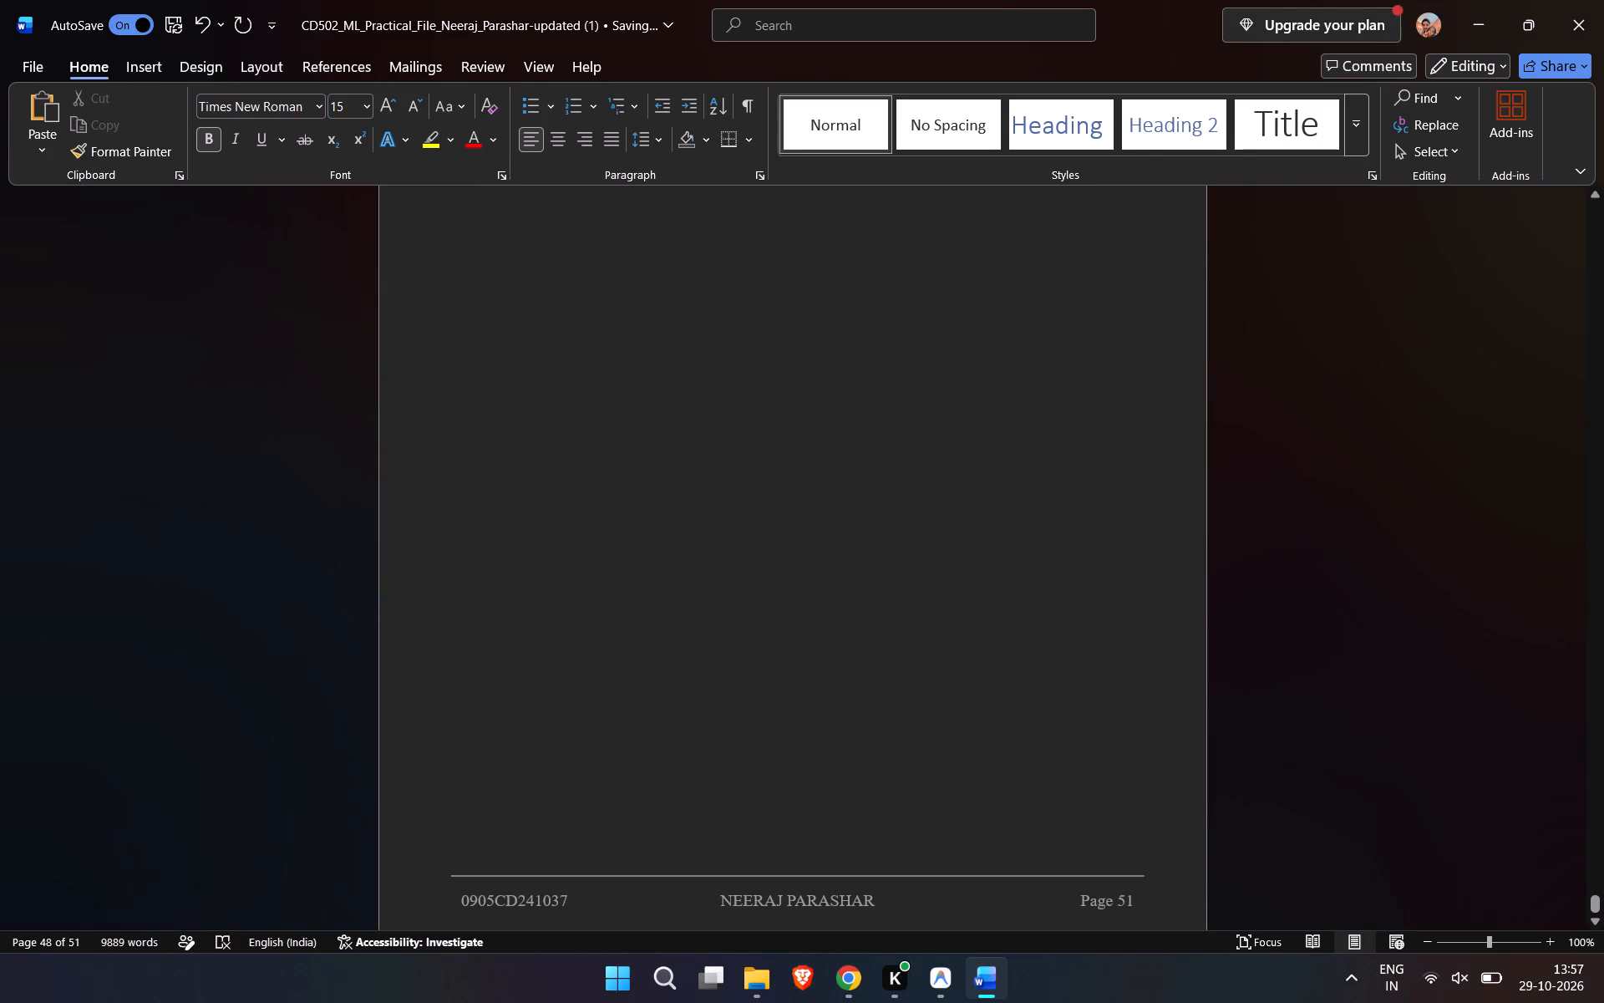
pyautogui.moveTo(707, 176); pyautogui.dragTo(770, 533)
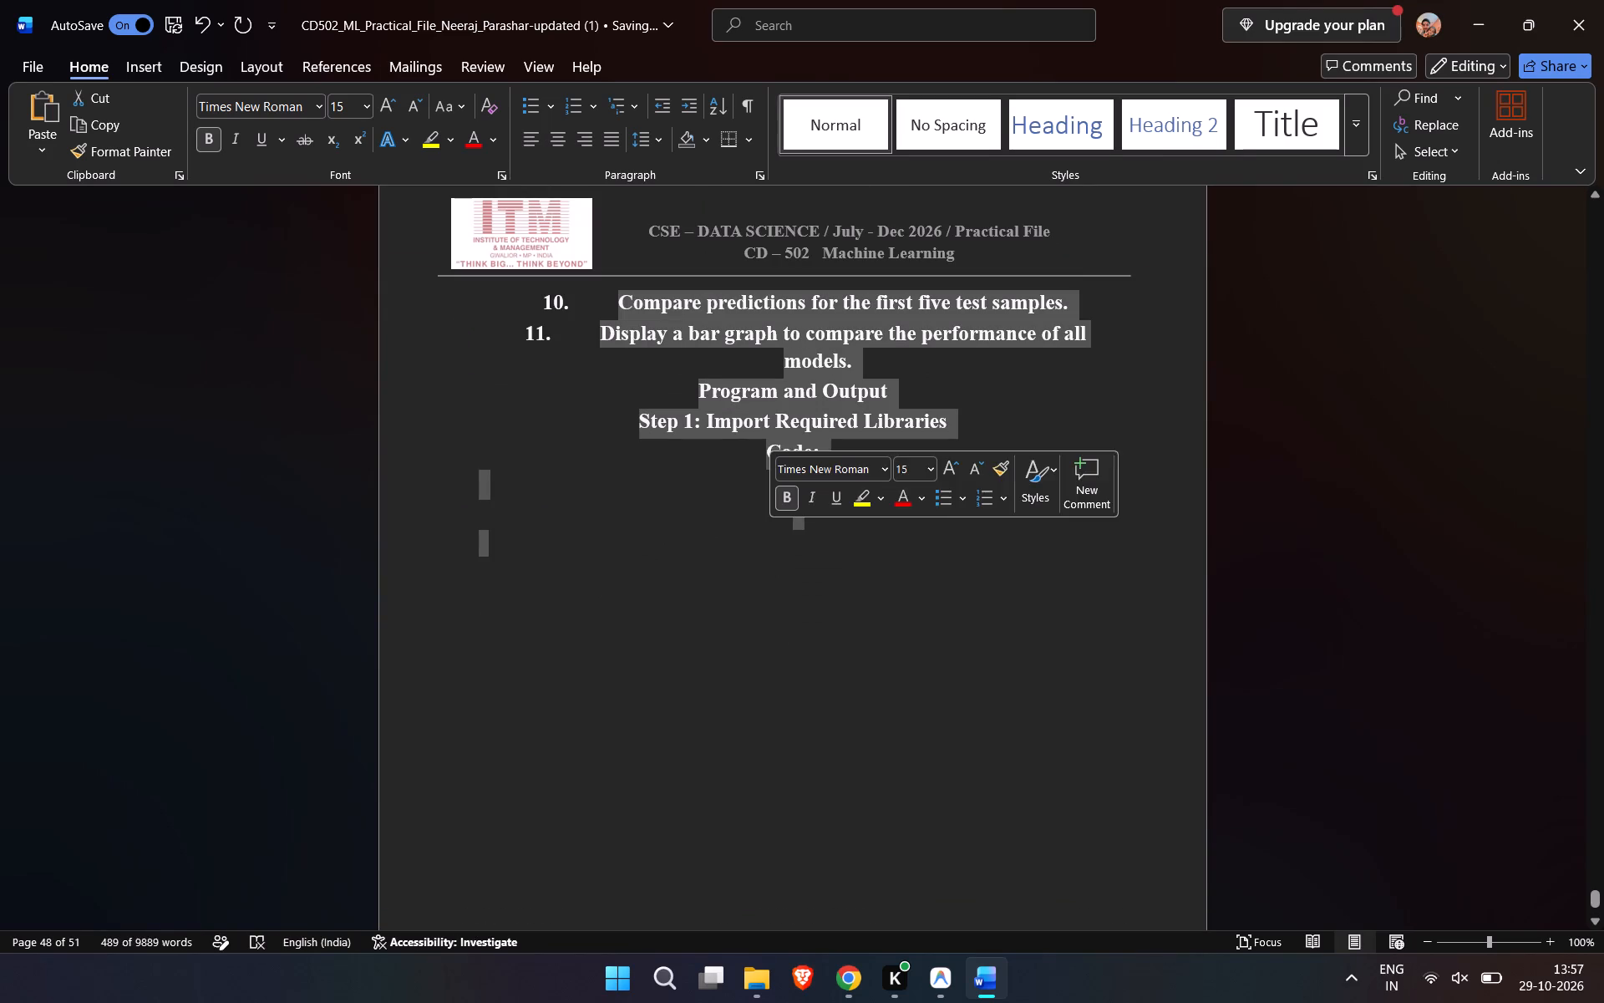
pyautogui.click(528, 135)
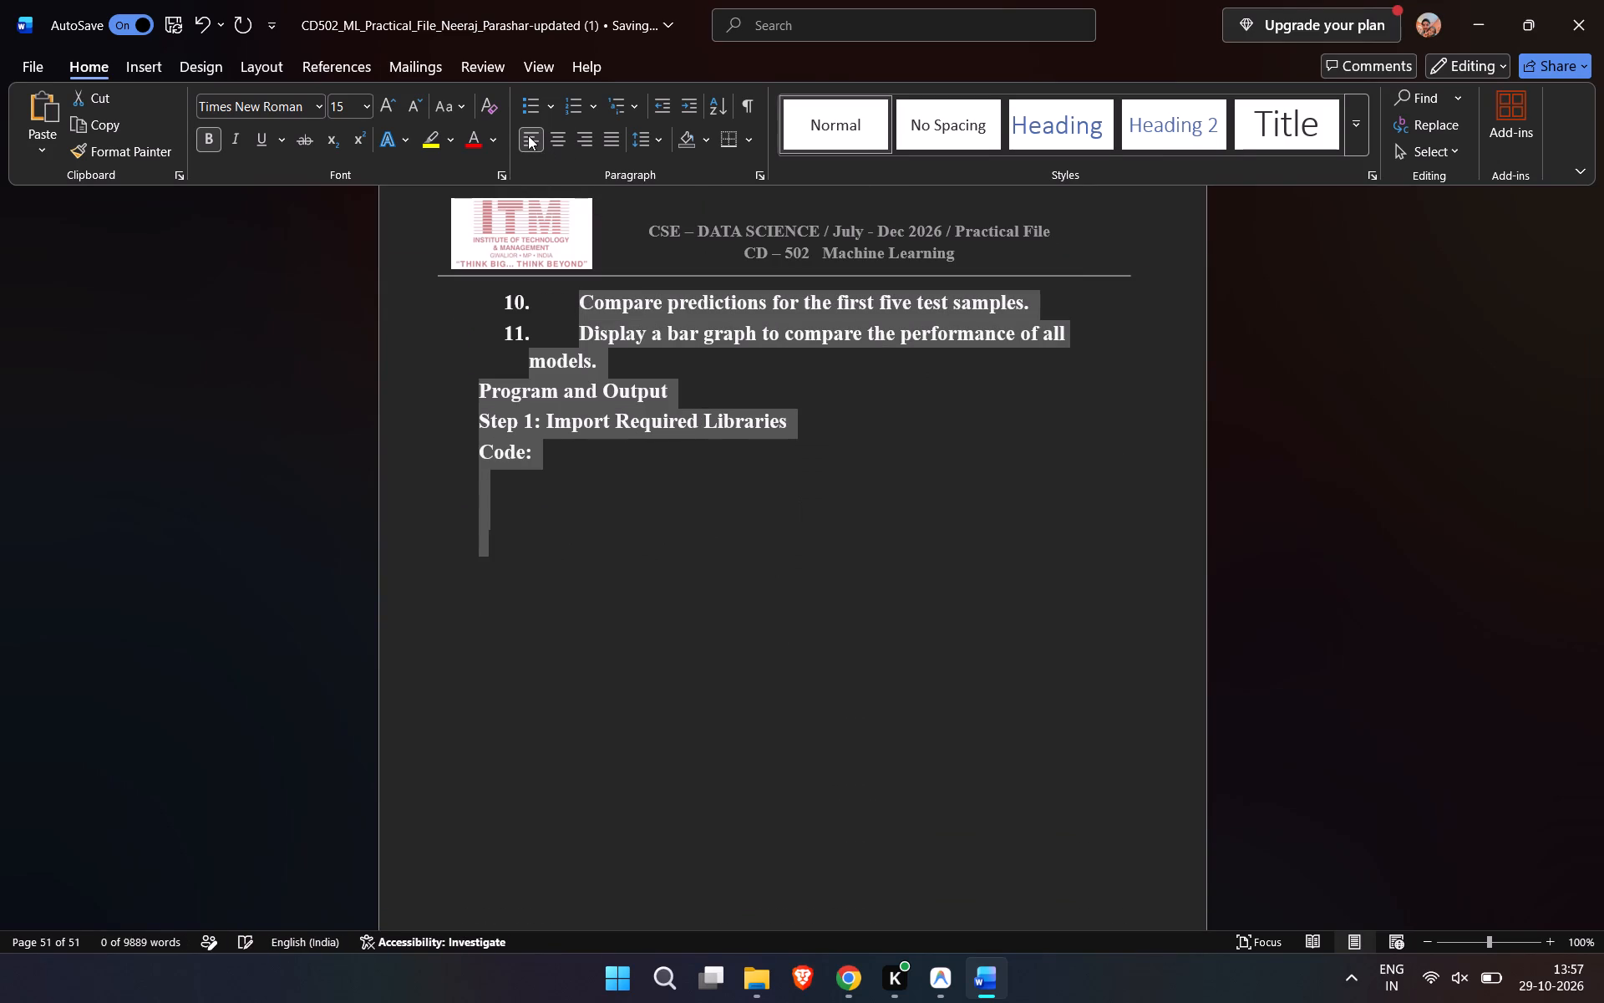
pyautogui.click(751, 559)
# Center the "EXPERIMENT NO. 07" heading above the experiment statement.
pyautogui.scroll(9, 751, 559)
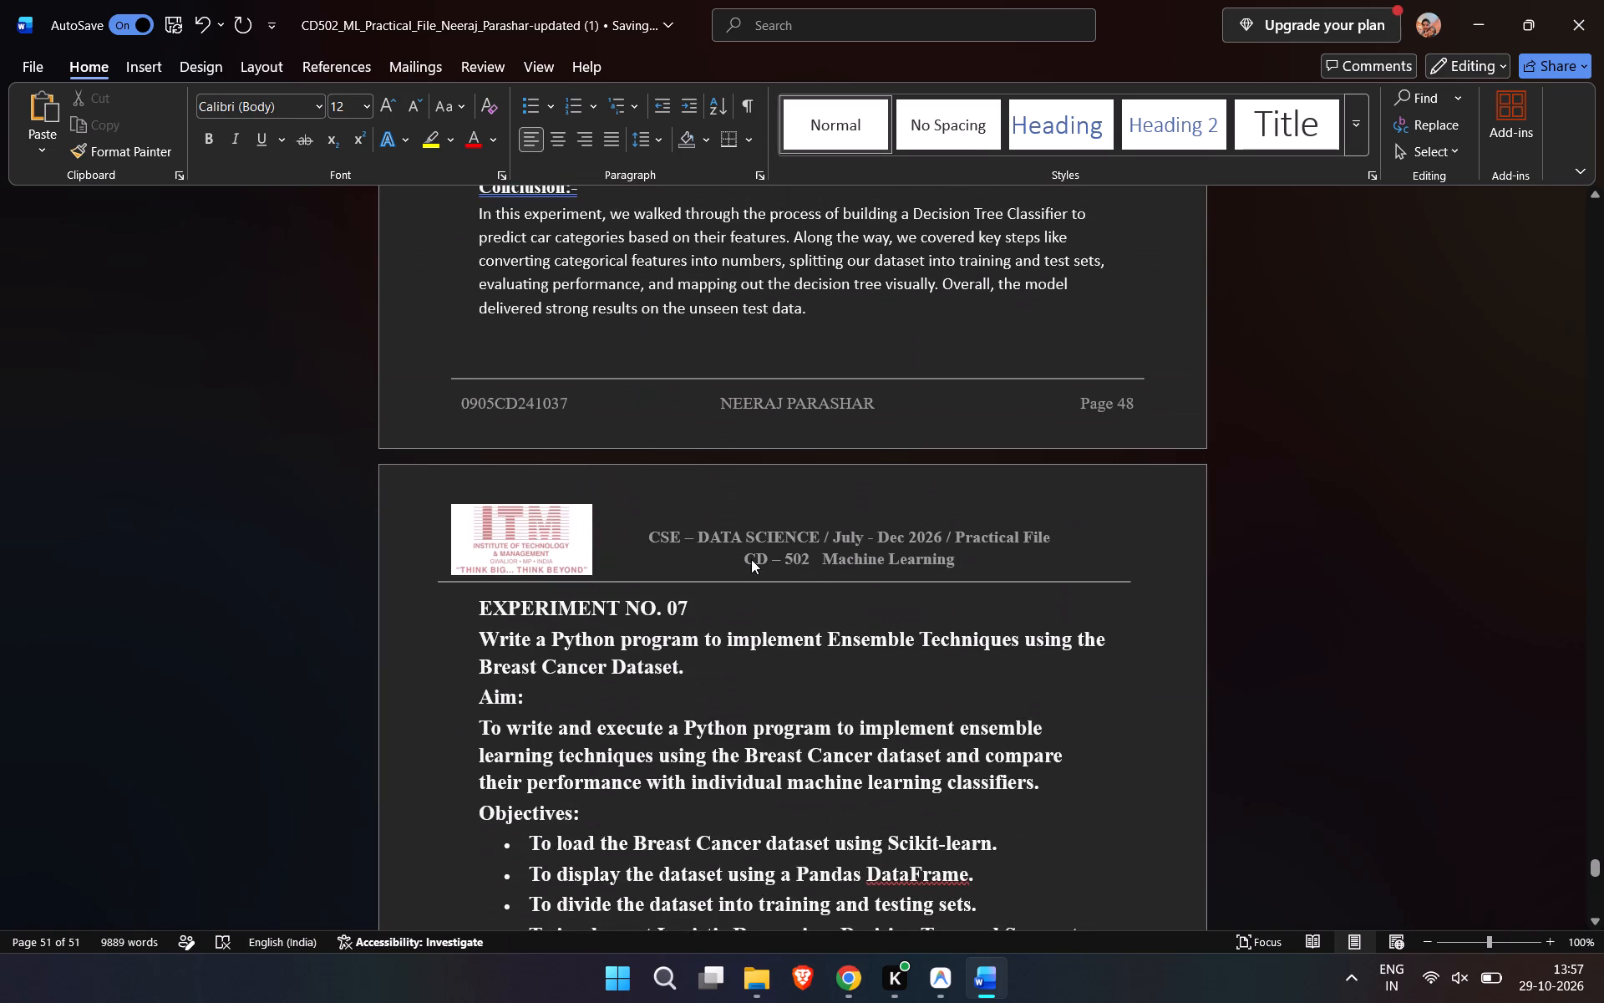
pyautogui.scroll(-1, 751, 559)
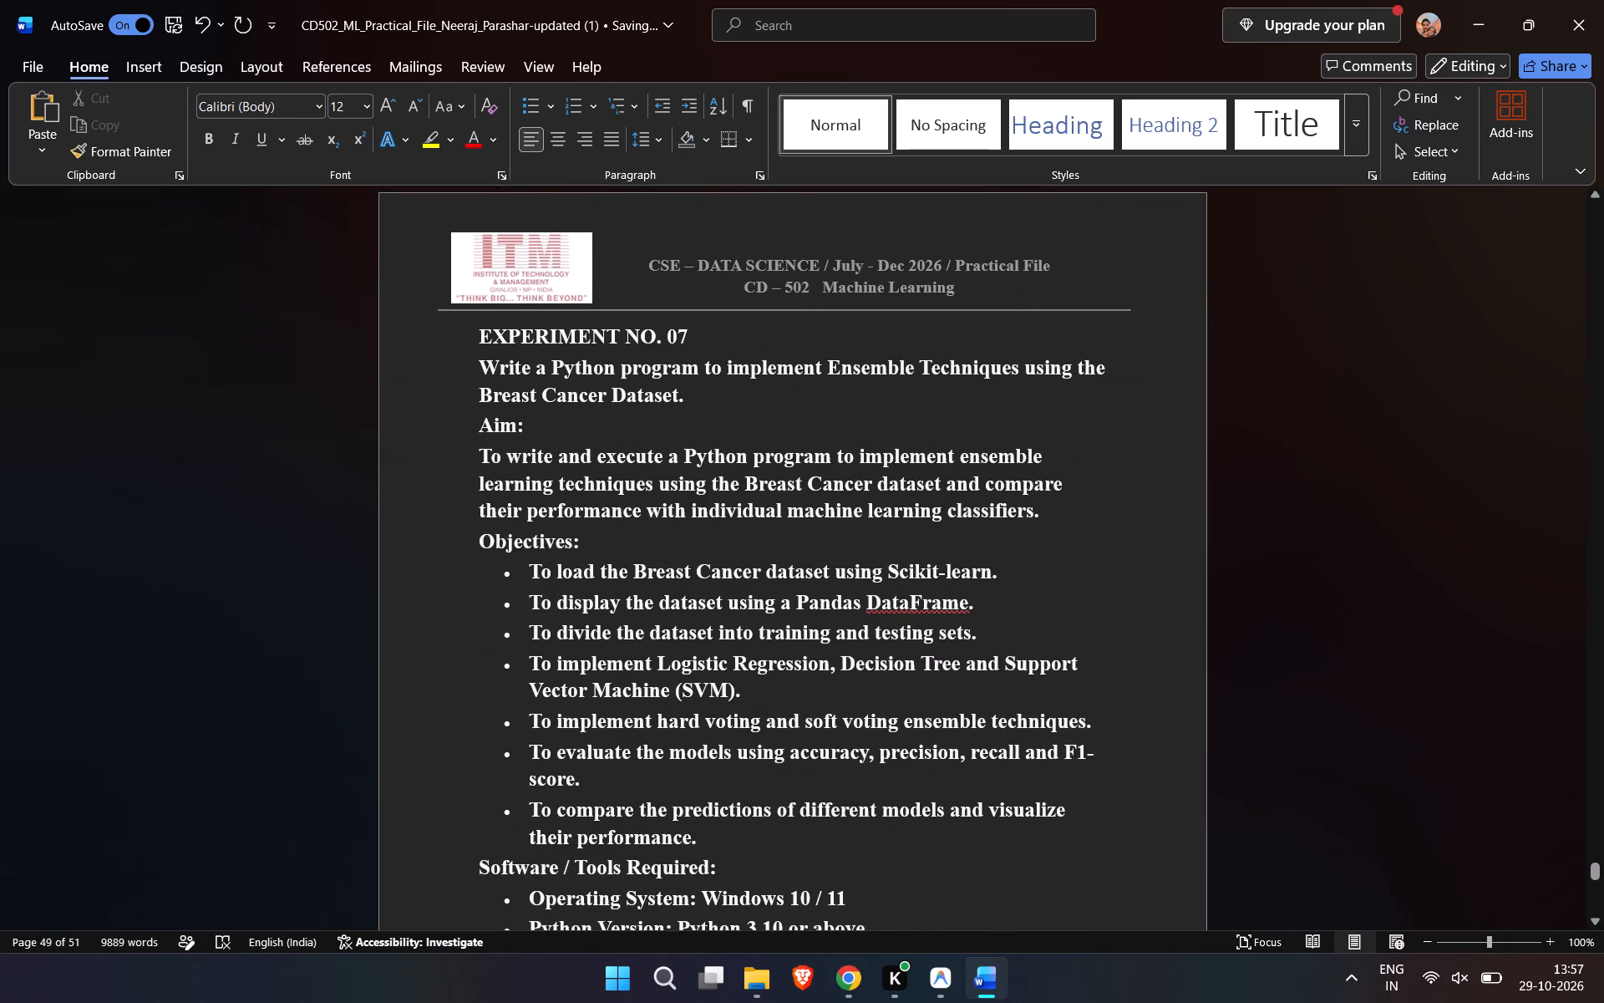
pyautogui.scroll(-4, 693, 529)
pyautogui.scroll(1, 693, 529)
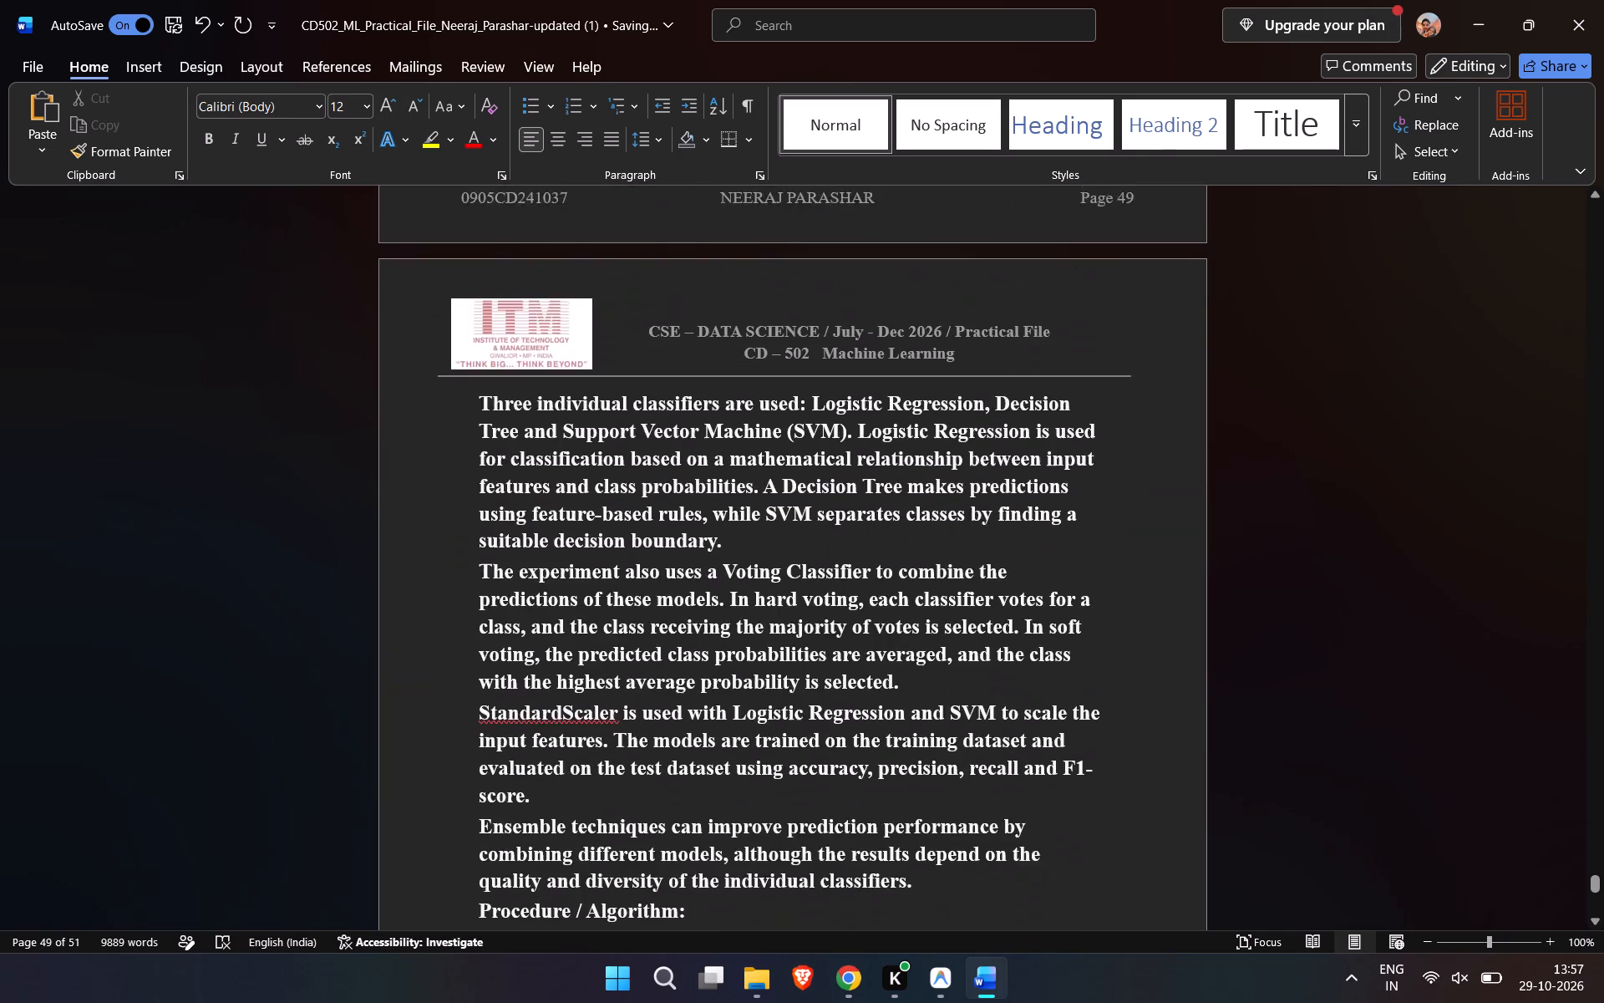
pyautogui.scroll(1, 693, 529)
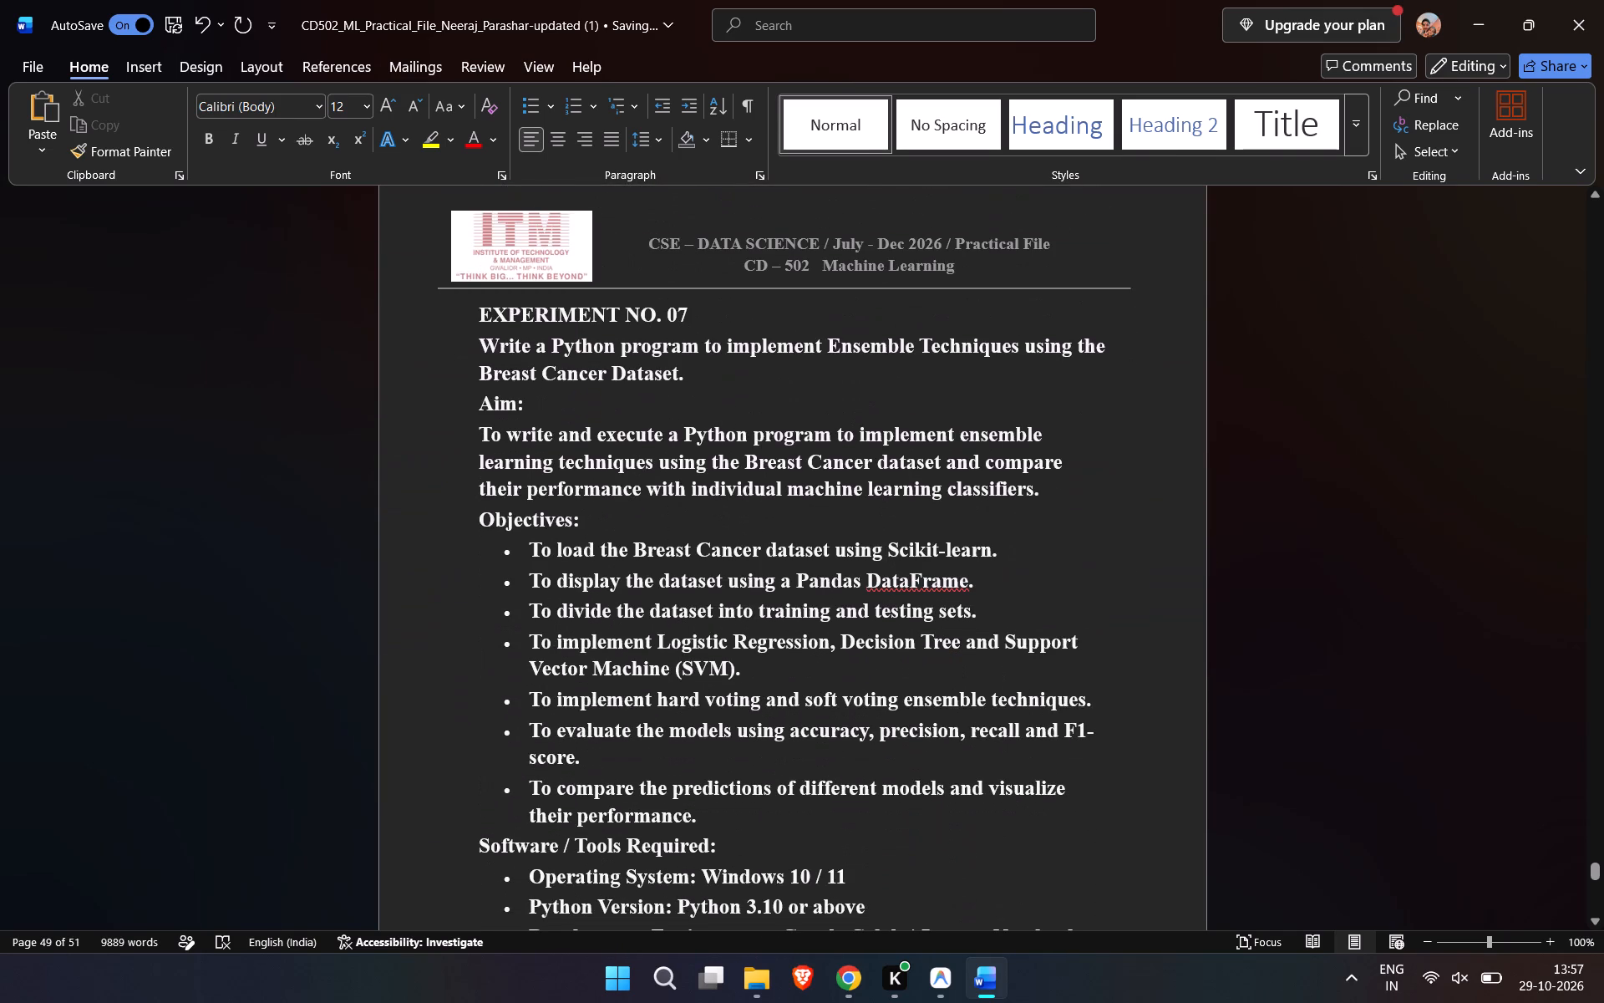
pyautogui.click(702, 316)
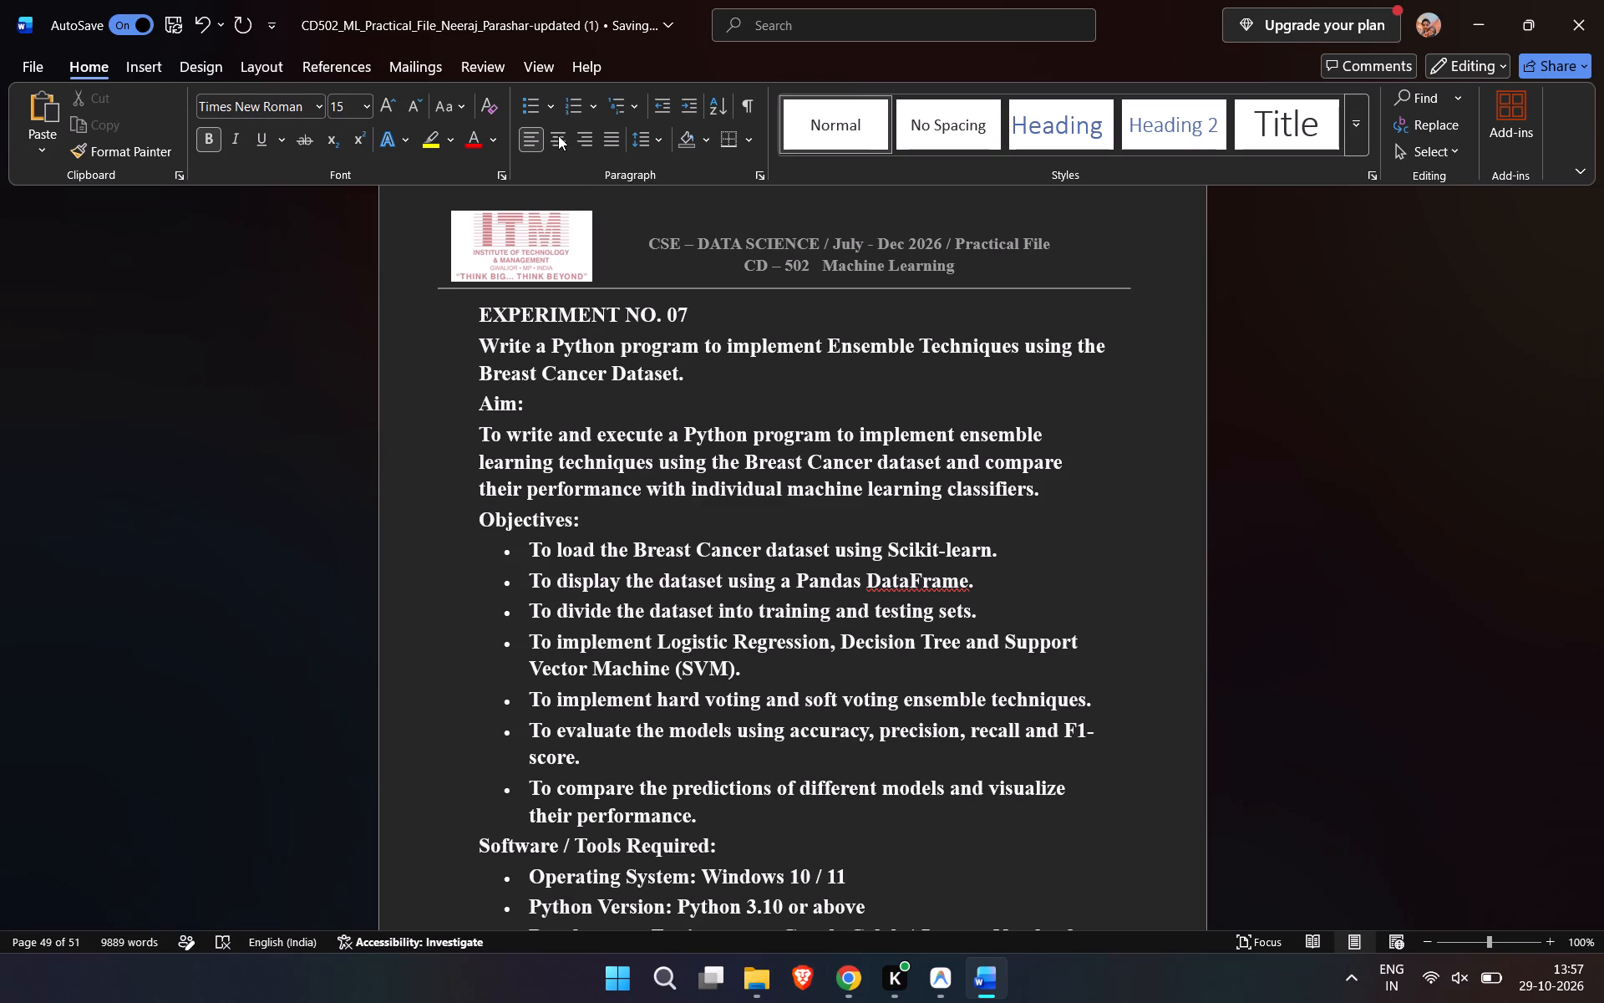
pyautogui.click(558, 135)
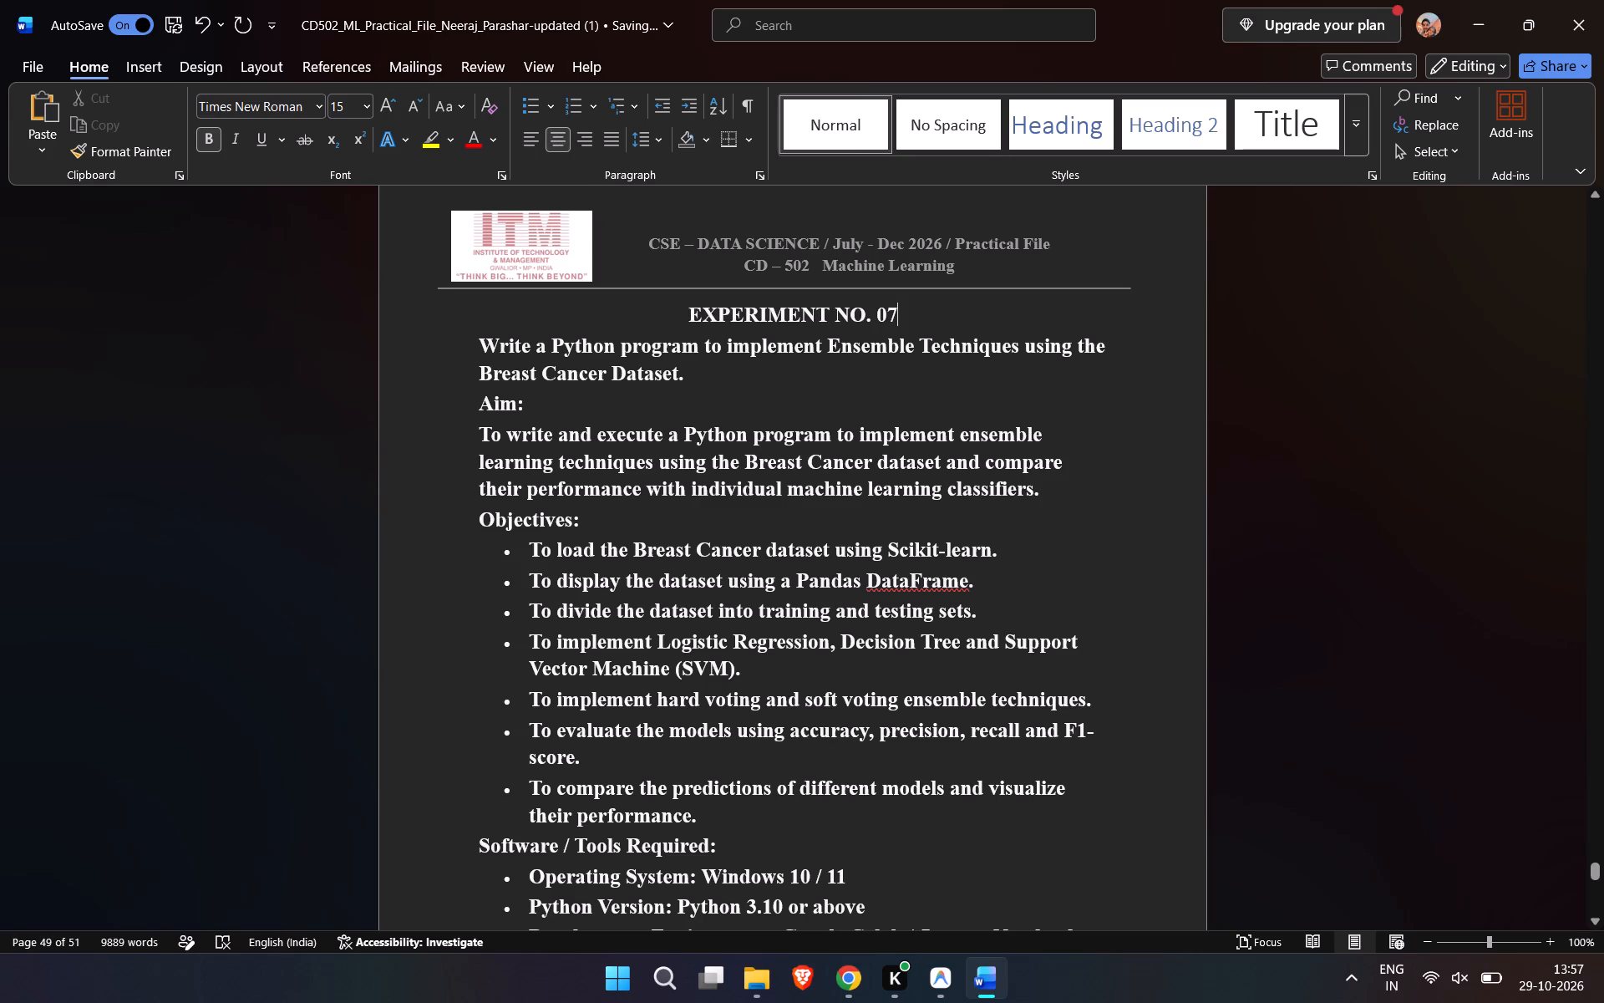
# Set the experiment statement "Write a Python program to implement Ensemble Techniques using the Breast Cancer Dataset." to font size 14.
pyautogui.moveTo(689, 382); pyautogui.dragTo(485, 342)
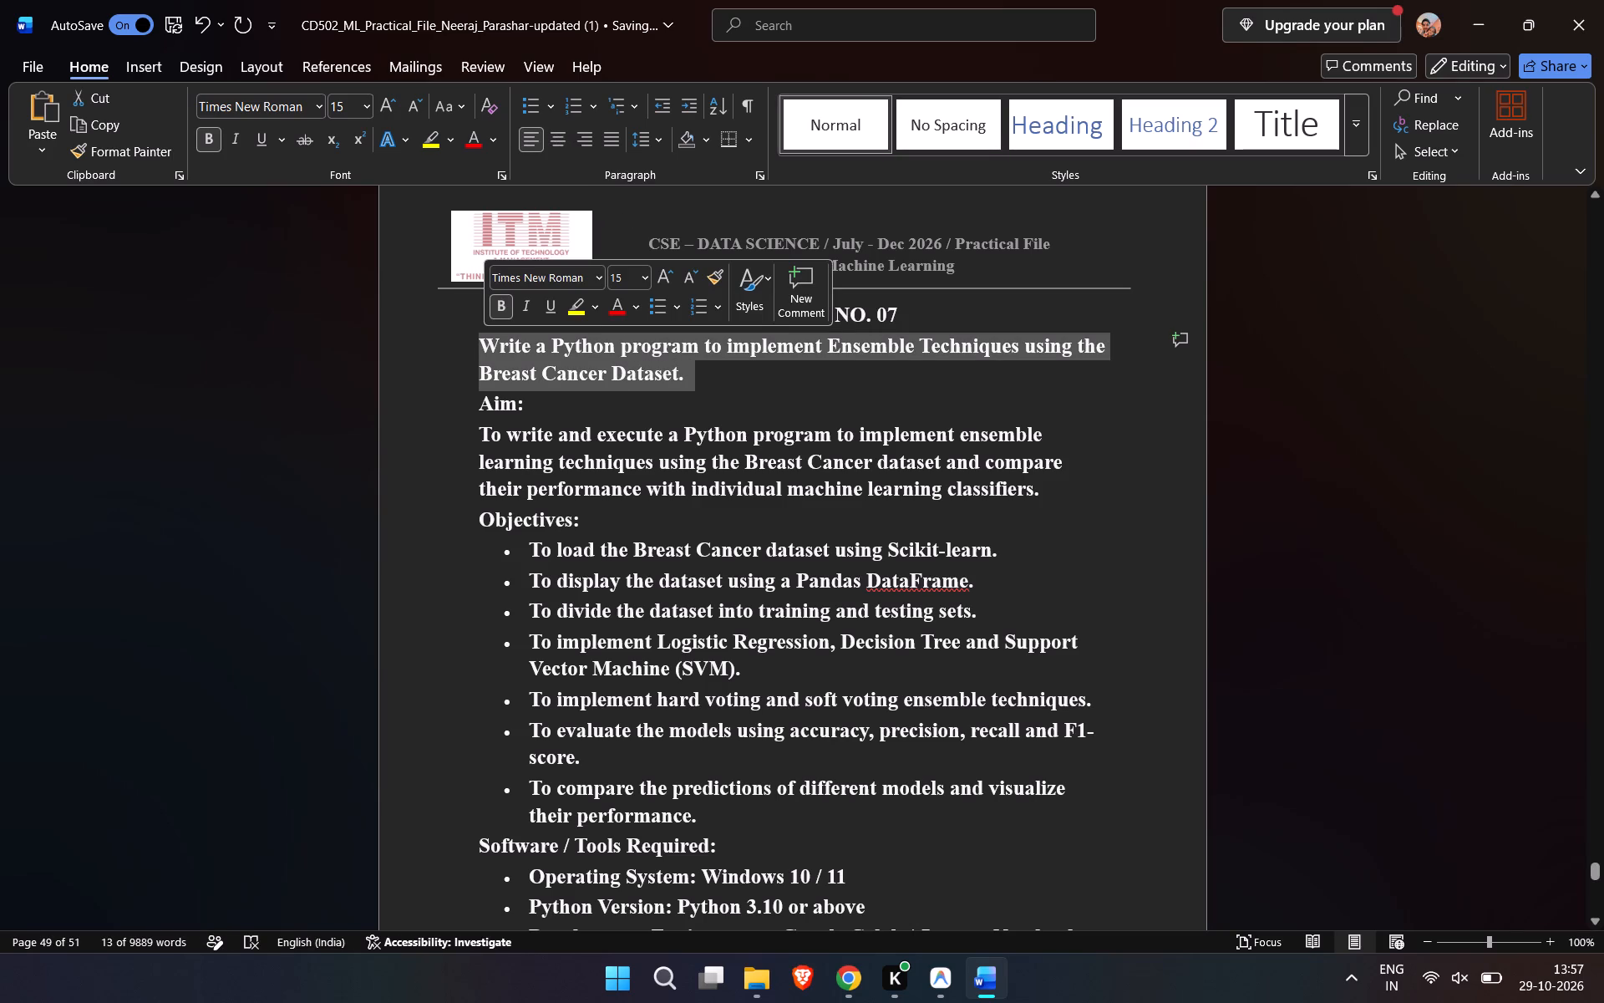
pyautogui.click(624, 275)
pyautogui.click(624, 275)
pyautogui.press('BackSpace')
pyautogui.press('4')
pyautogui.click(429, 393)
pyautogui.click(947, 384)
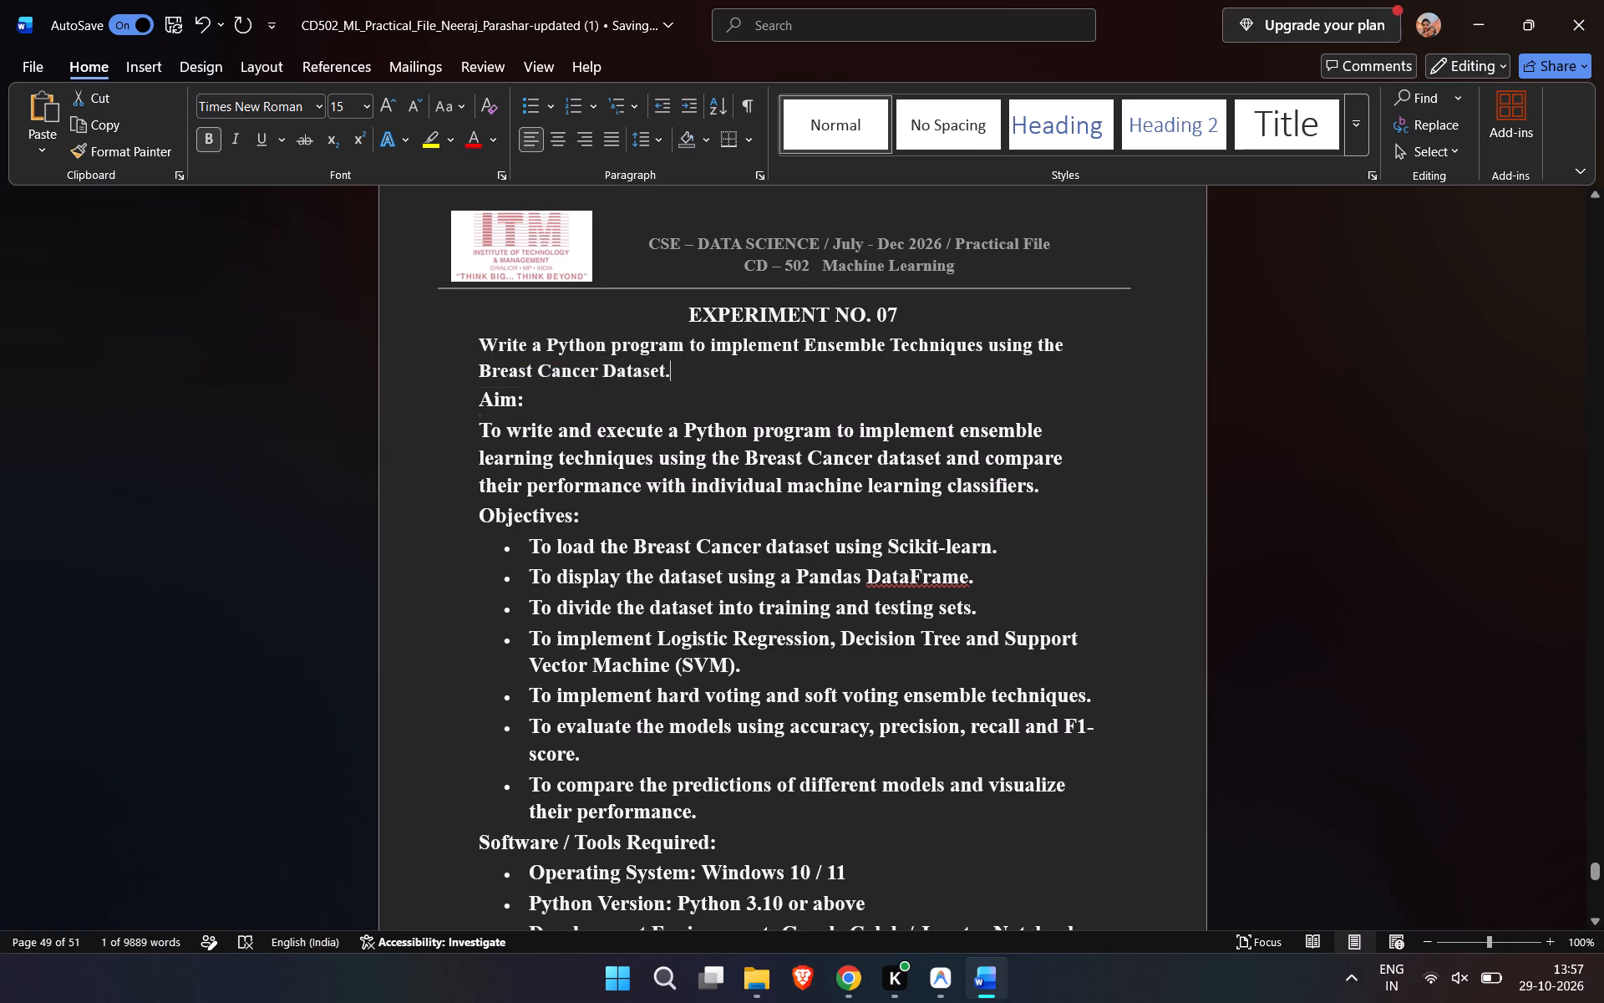
# Set the paragraph under the Aim heading to font size 13.
pyautogui.click(540, 402)
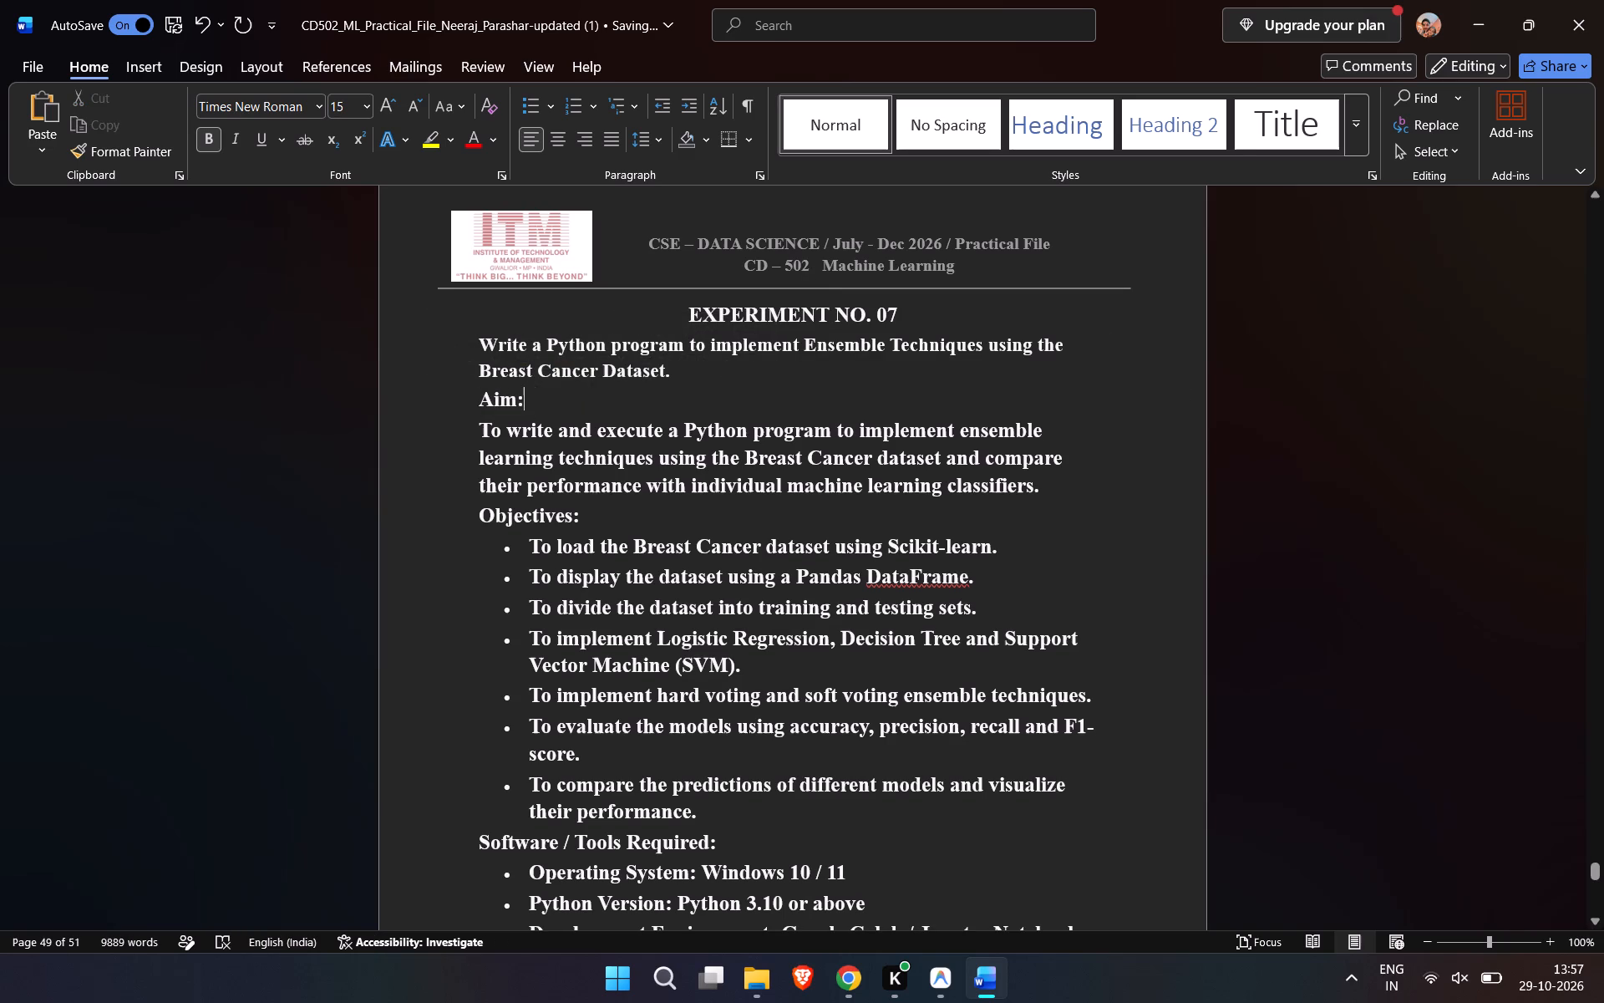
pyautogui.moveTo(474, 426); pyautogui.dragTo(586, 520)
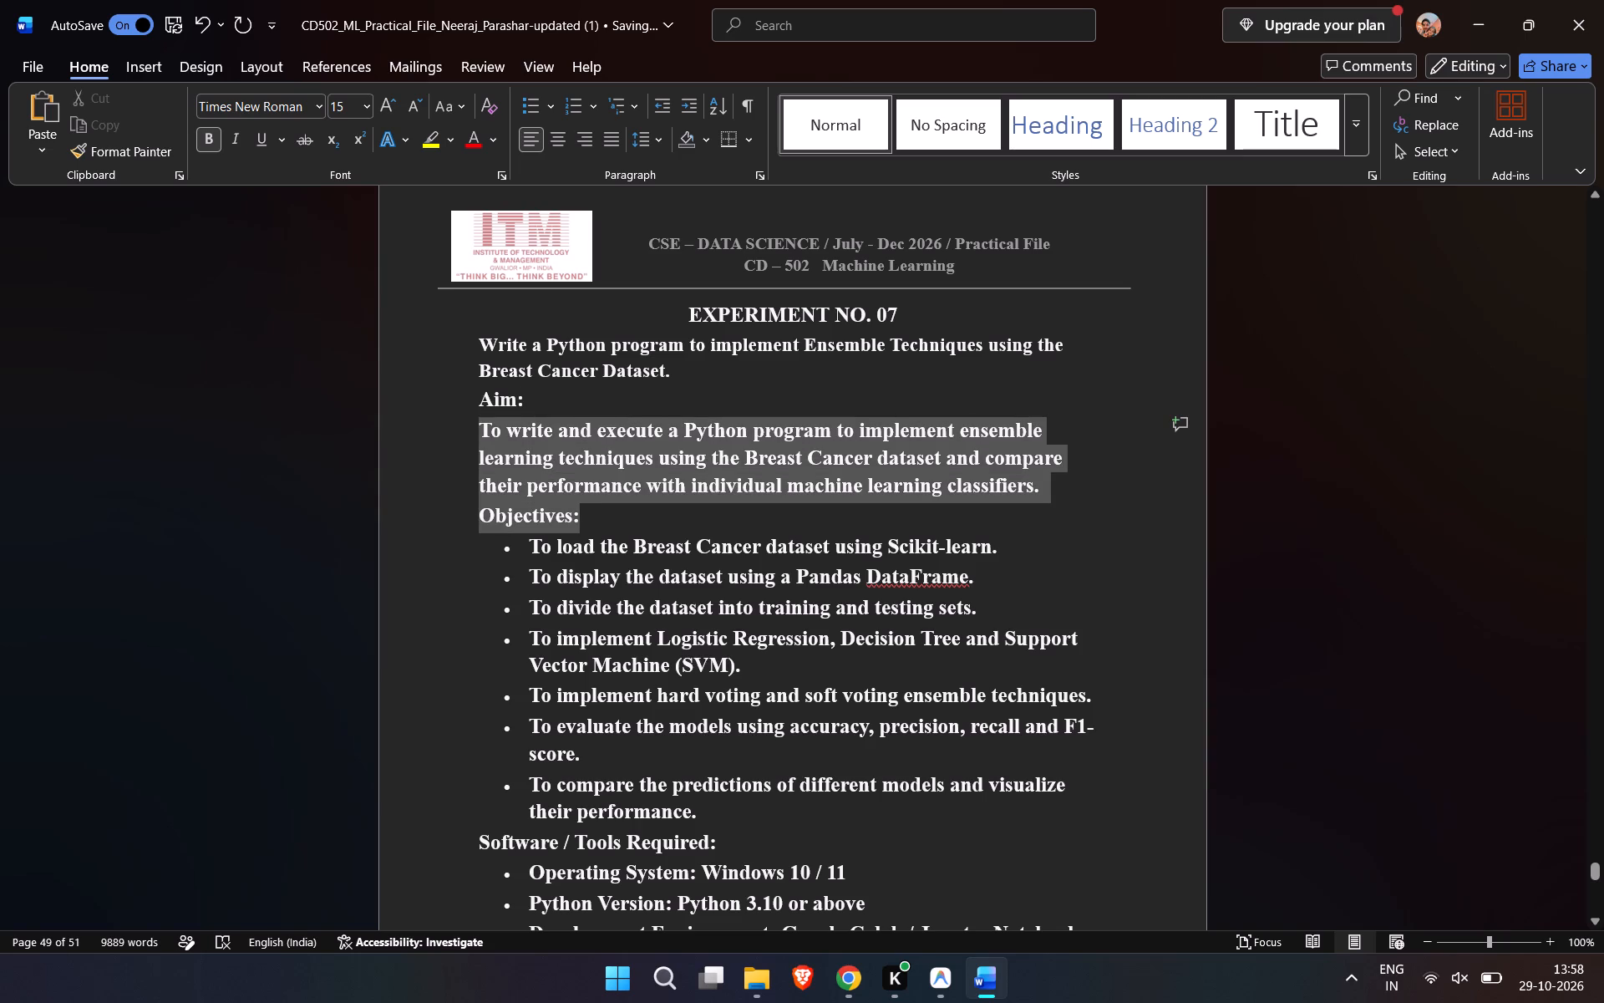
pyautogui.moveTo(586, 520); pyautogui.dragTo(1048, 487)
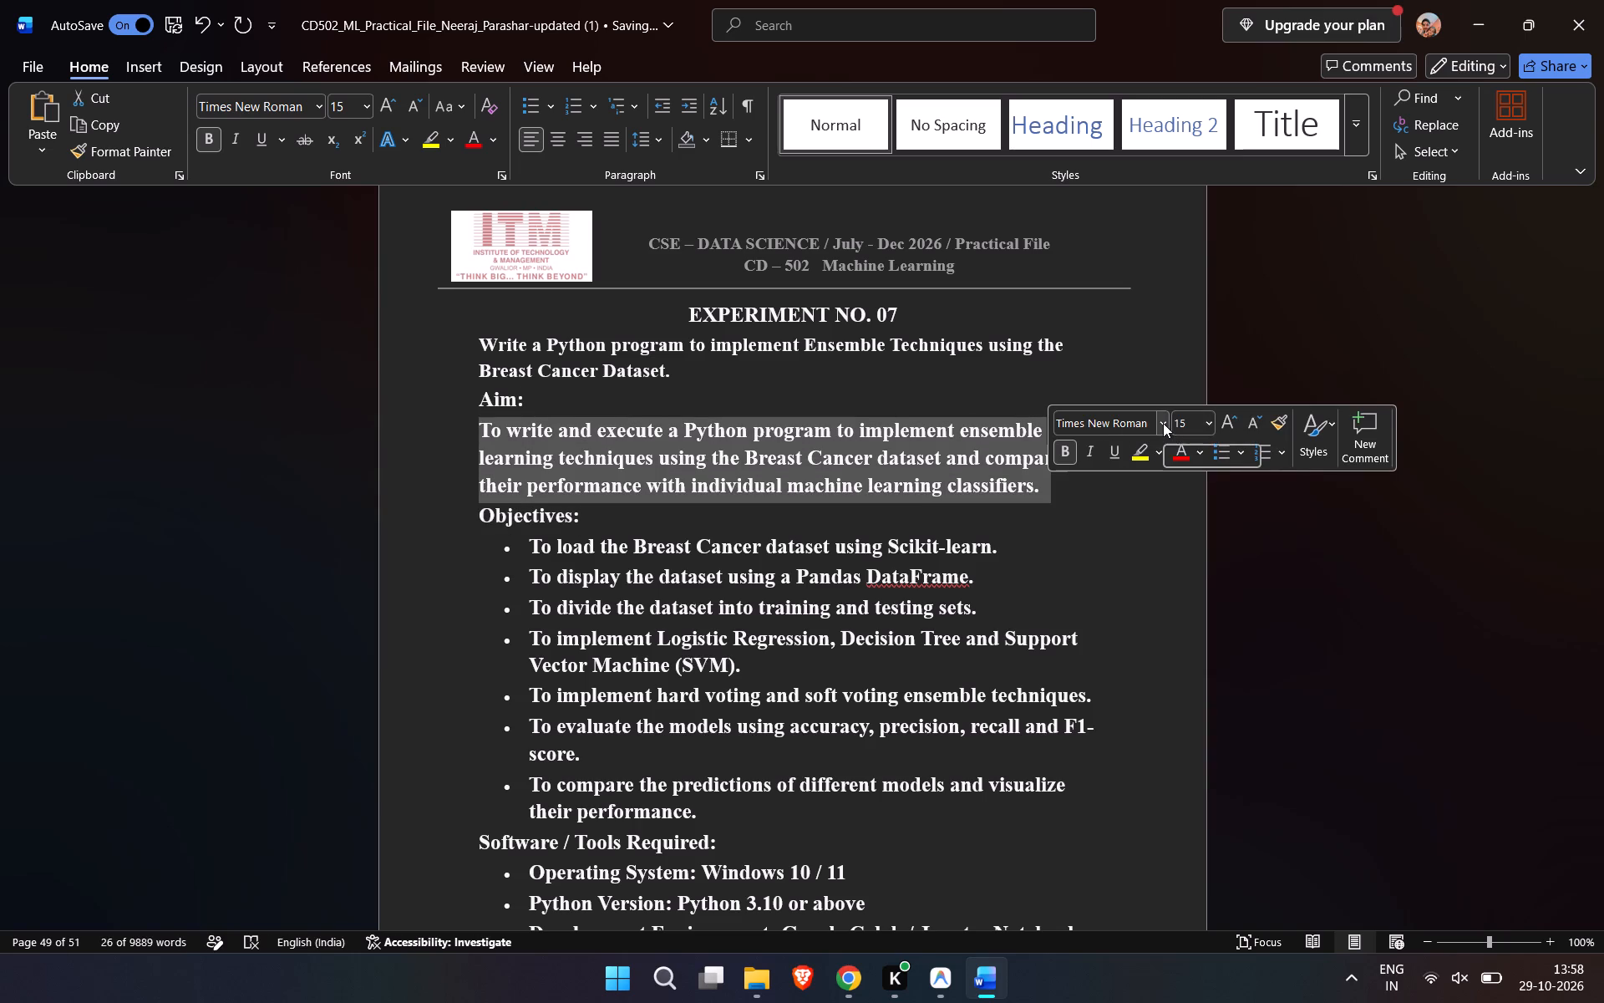
pyautogui.click(1188, 423)
pyautogui.click(1188, 423)
pyautogui.press('BackSpace')
pyautogui.press('3')
pyautogui.click(1154, 529)
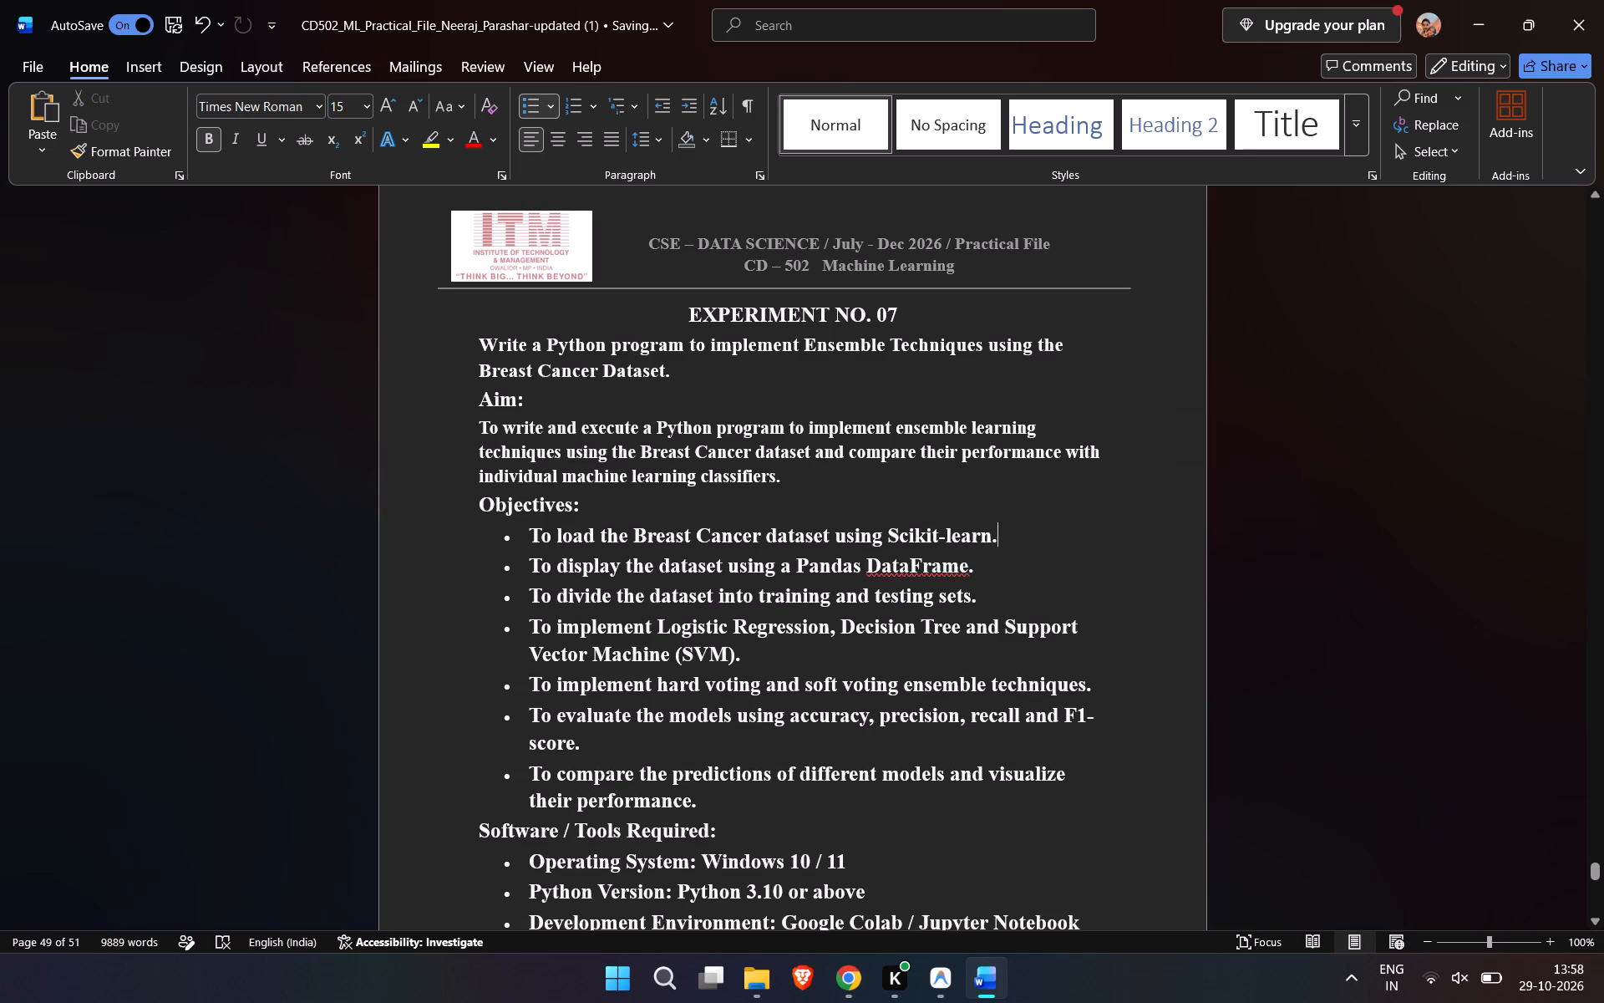
# Change the Aim paragraph's font to Calibri (Body) and remove its bold formatting.
pyautogui.moveTo(787, 482); pyautogui.dragTo(484, 430)
pyautogui.click(598, 366)
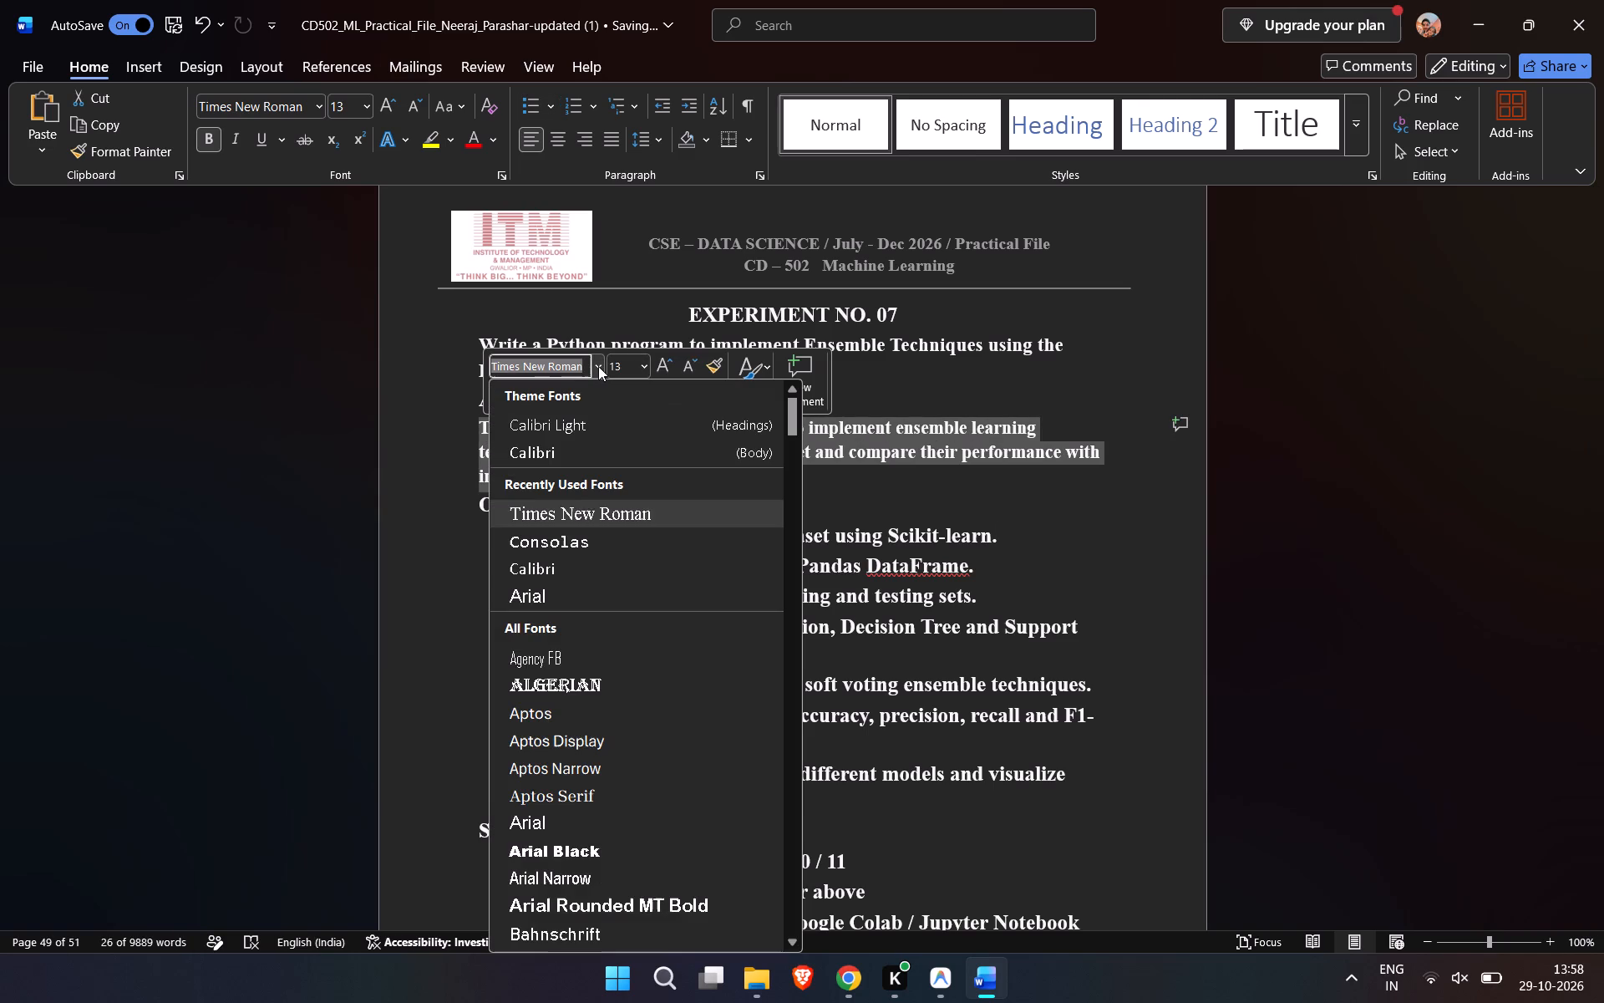
pyautogui.click(576, 449)
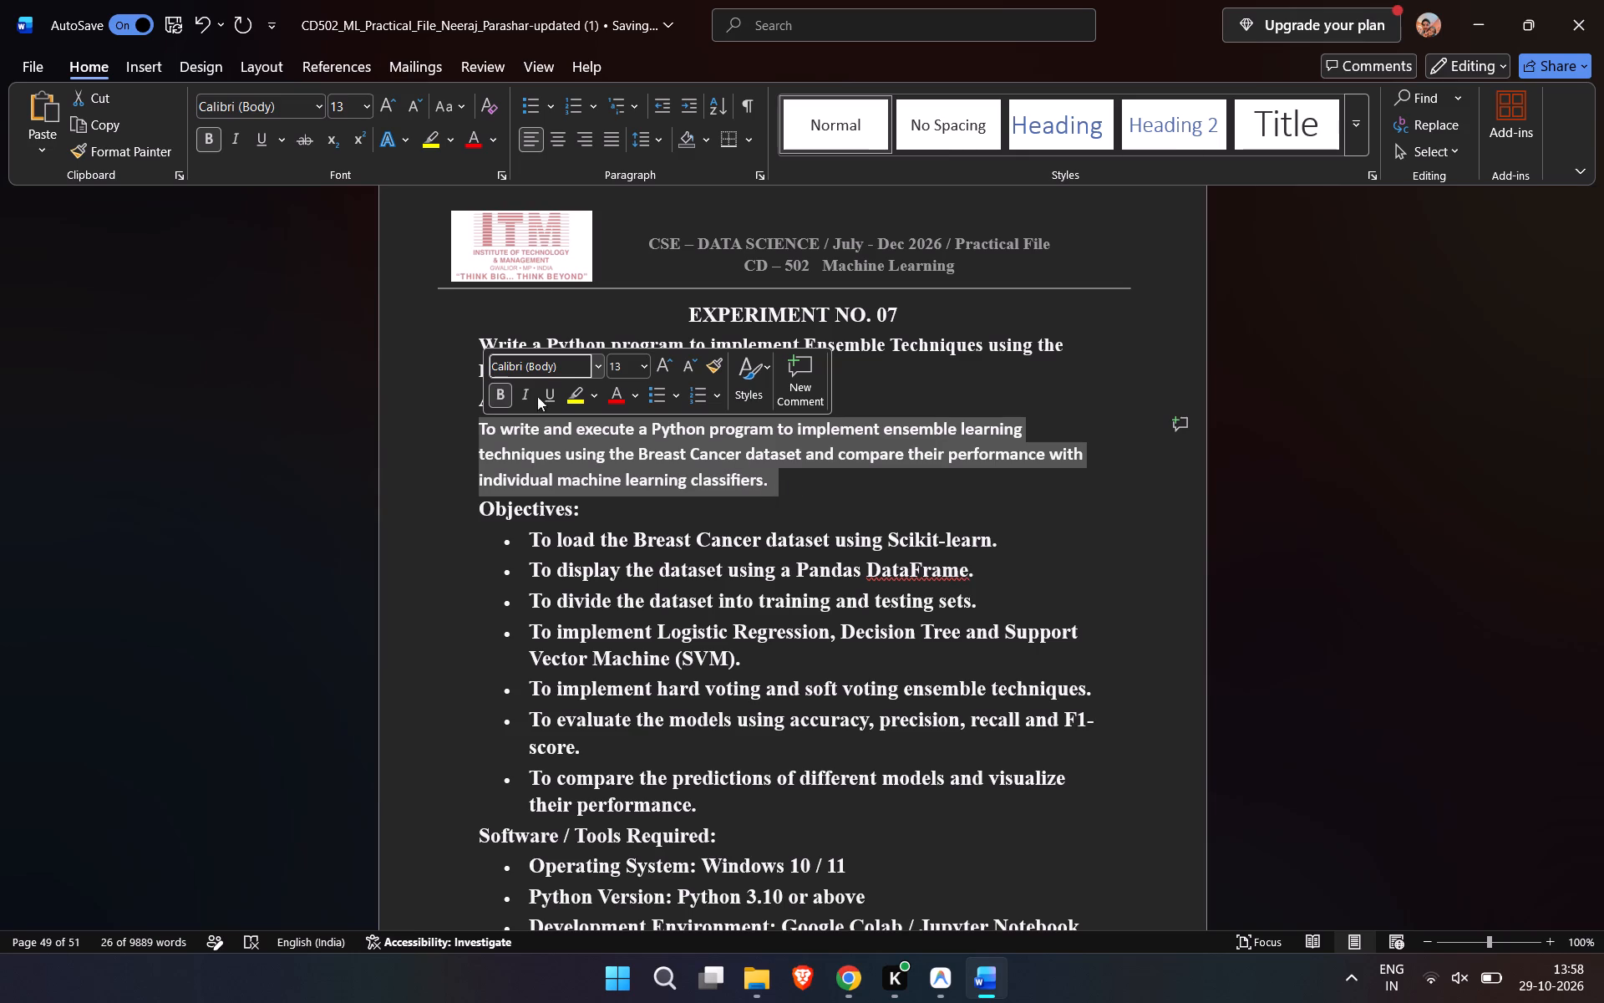
pyautogui.click(508, 393)
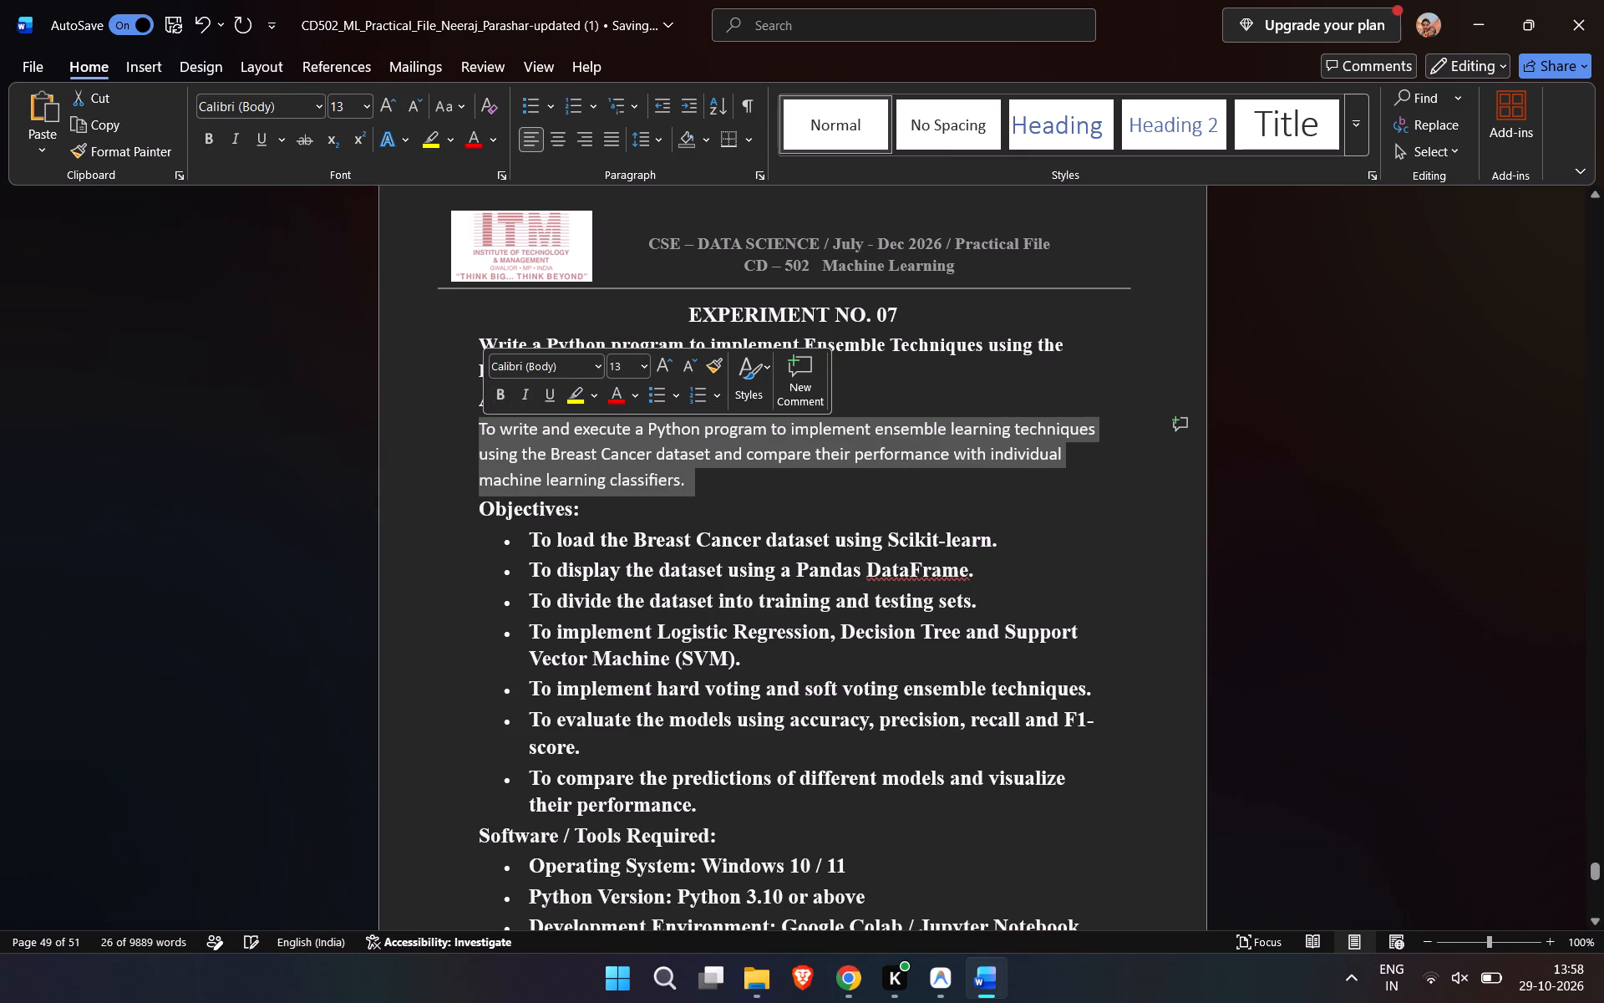
pyautogui.click(430, 460)
pyautogui.click(465, 489)
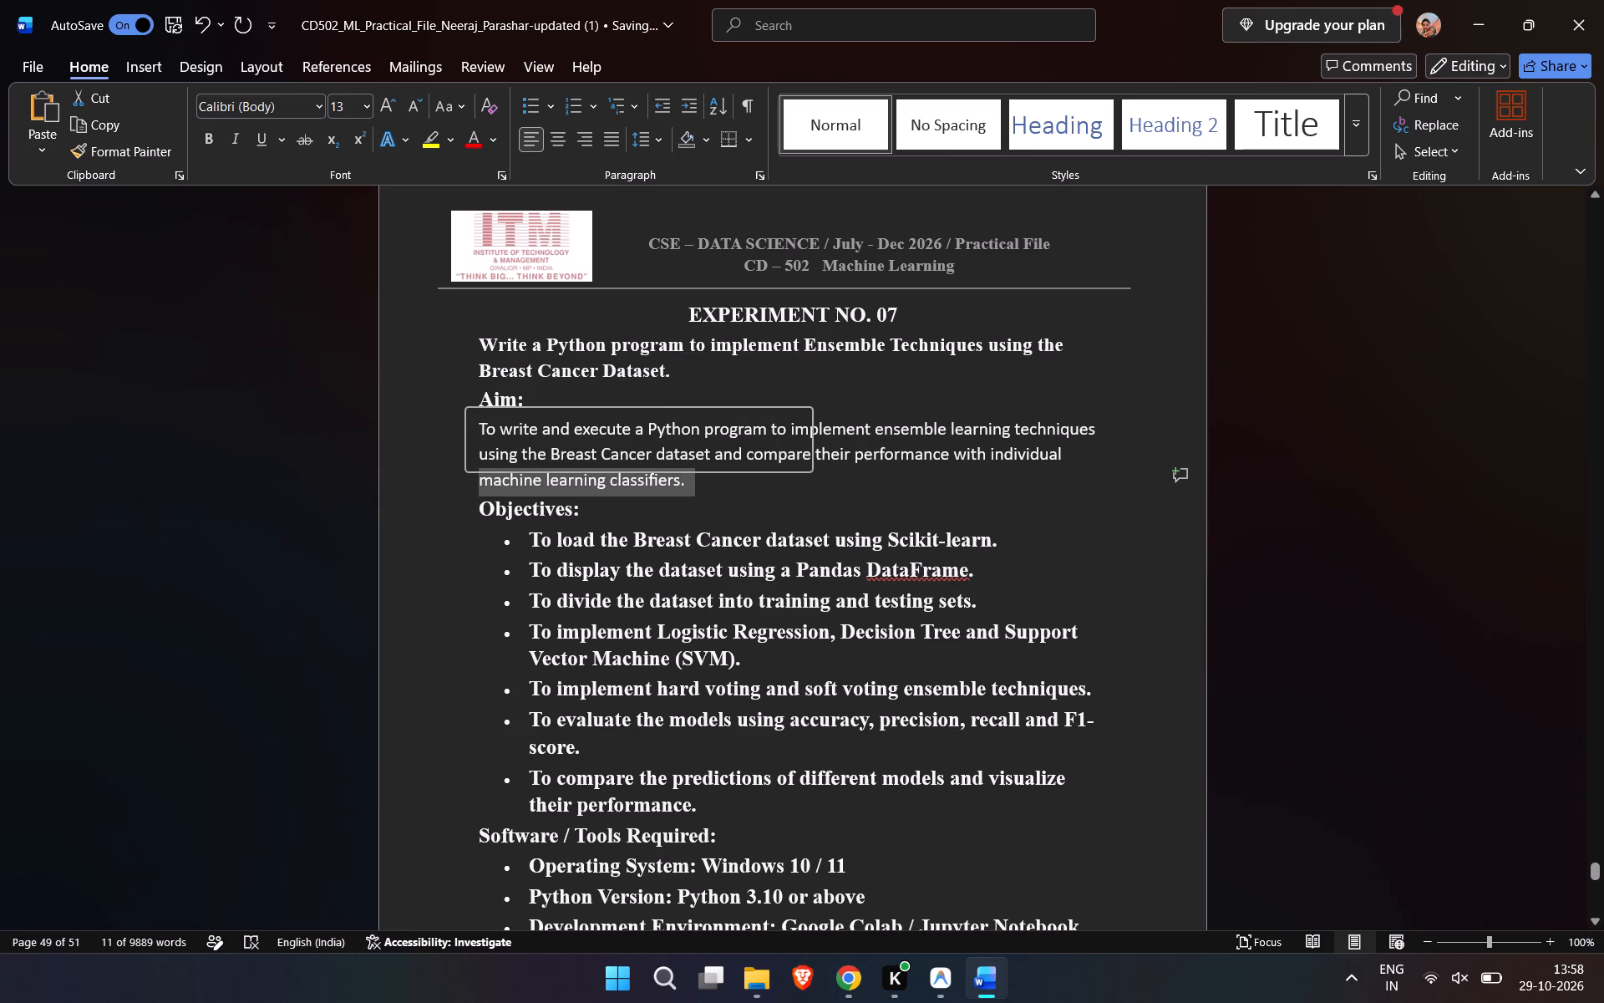
# Change the font of the experiment statement below the EXPERIMENT NO. 07 heading to Calibri Light (Headings).
pyautogui.click(673, 368)
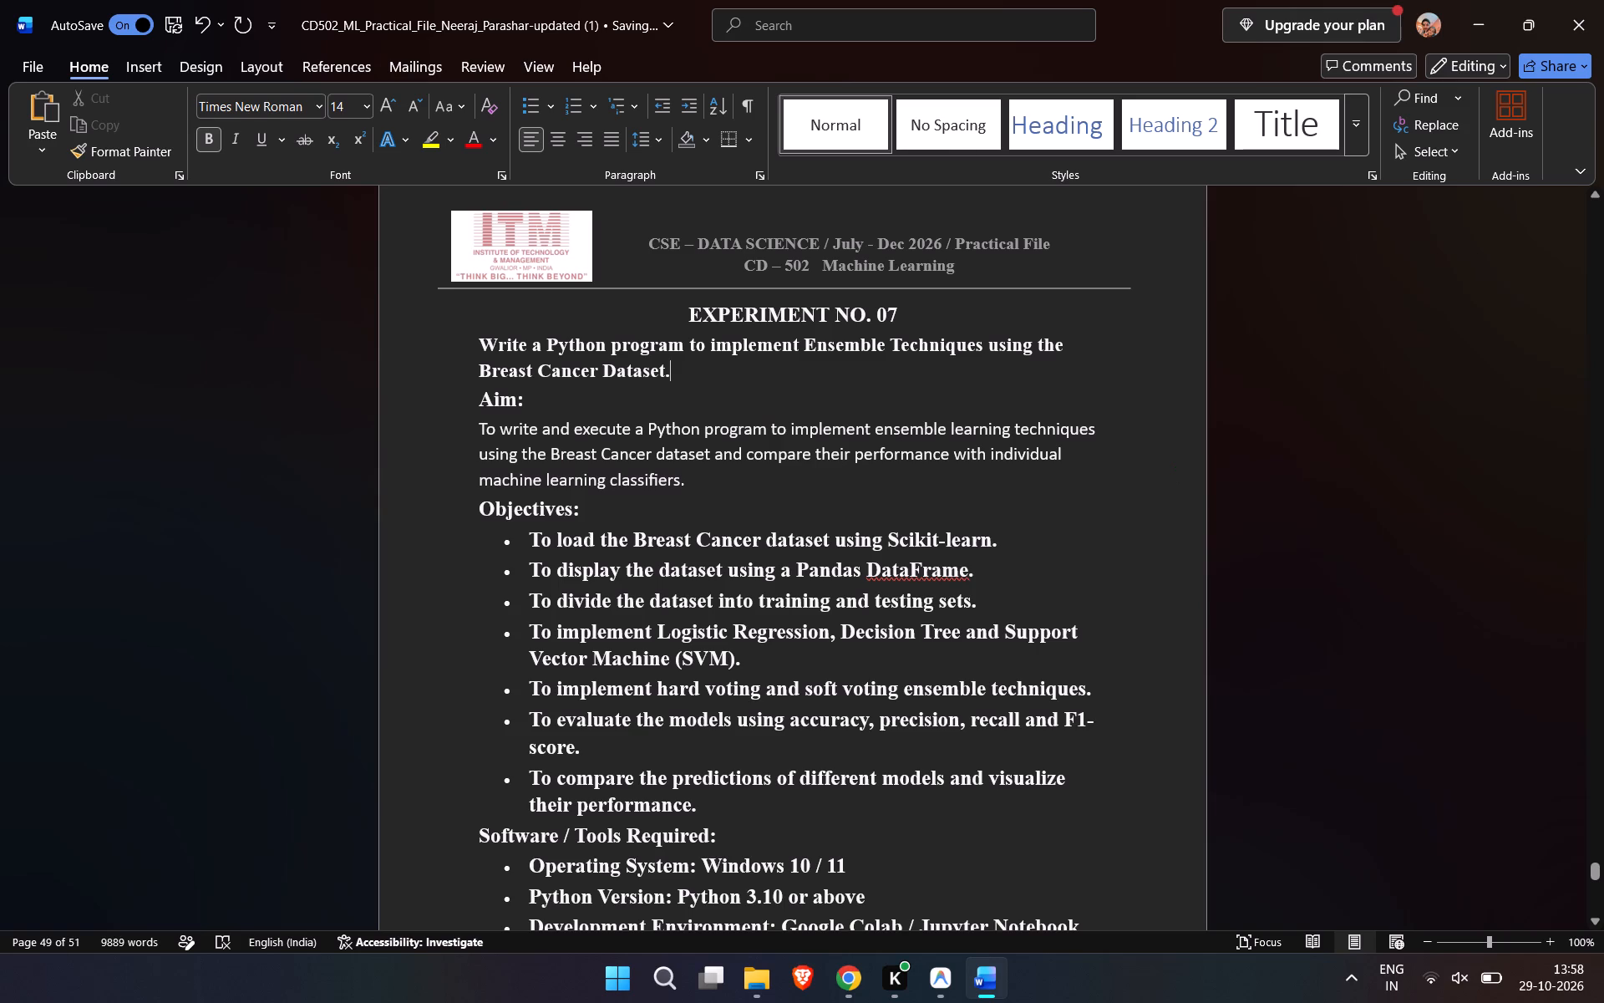
pyautogui.moveTo(675, 372); pyautogui.dragTo(475, 344)
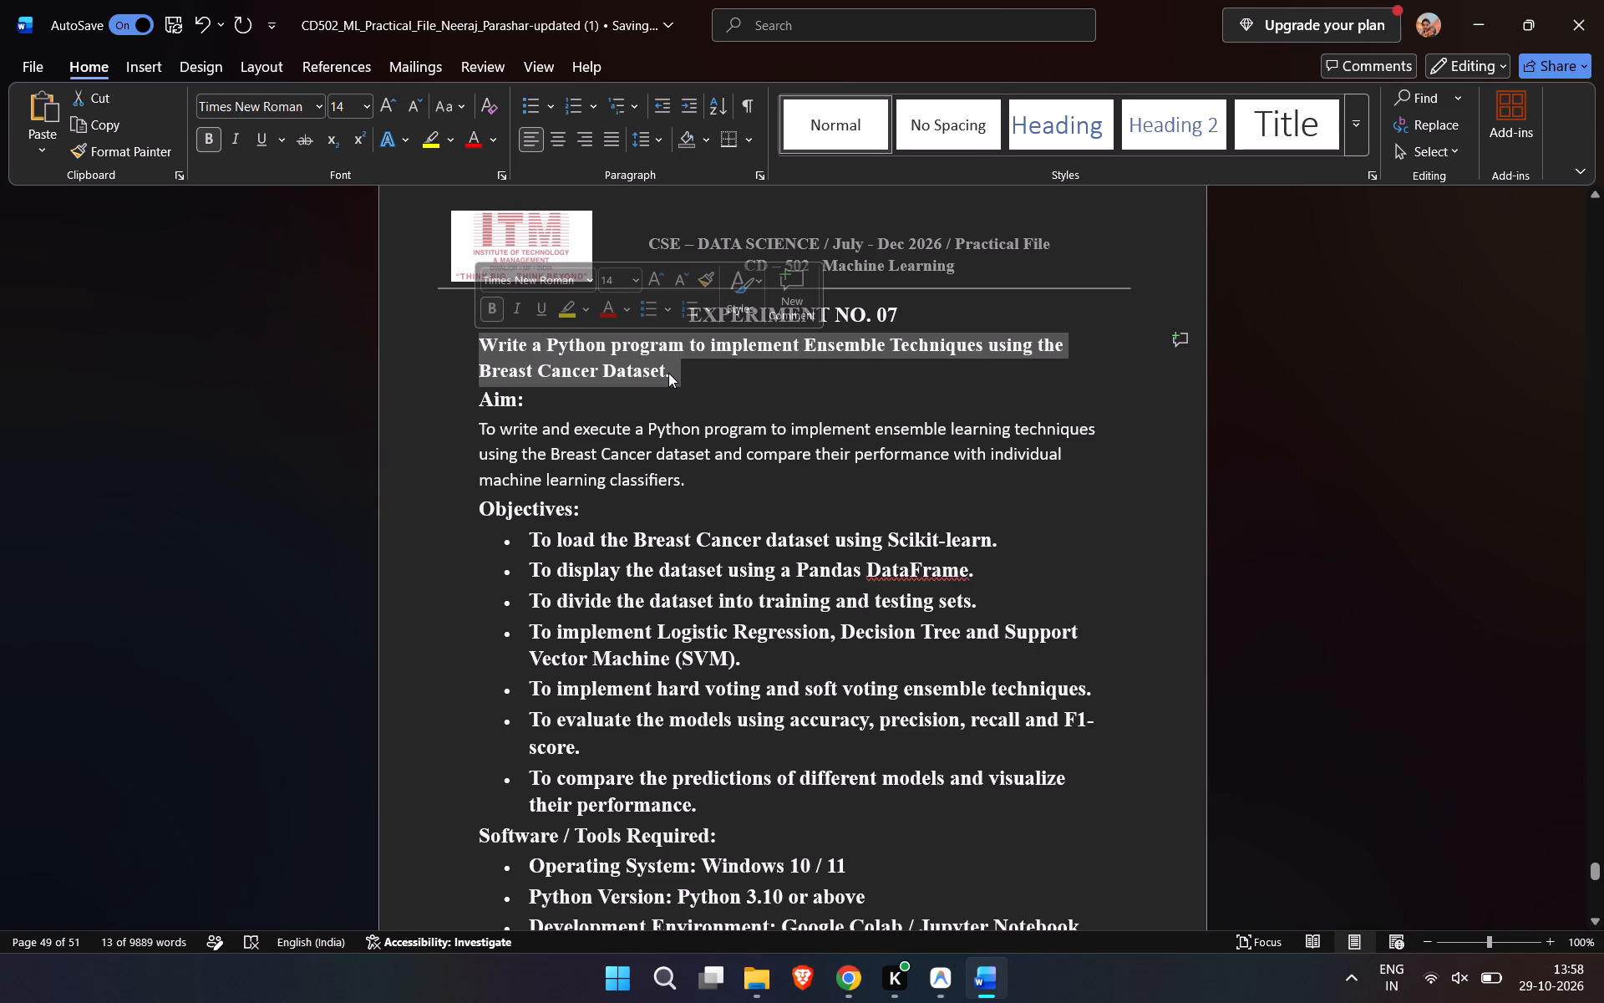
pyautogui.click(587, 276)
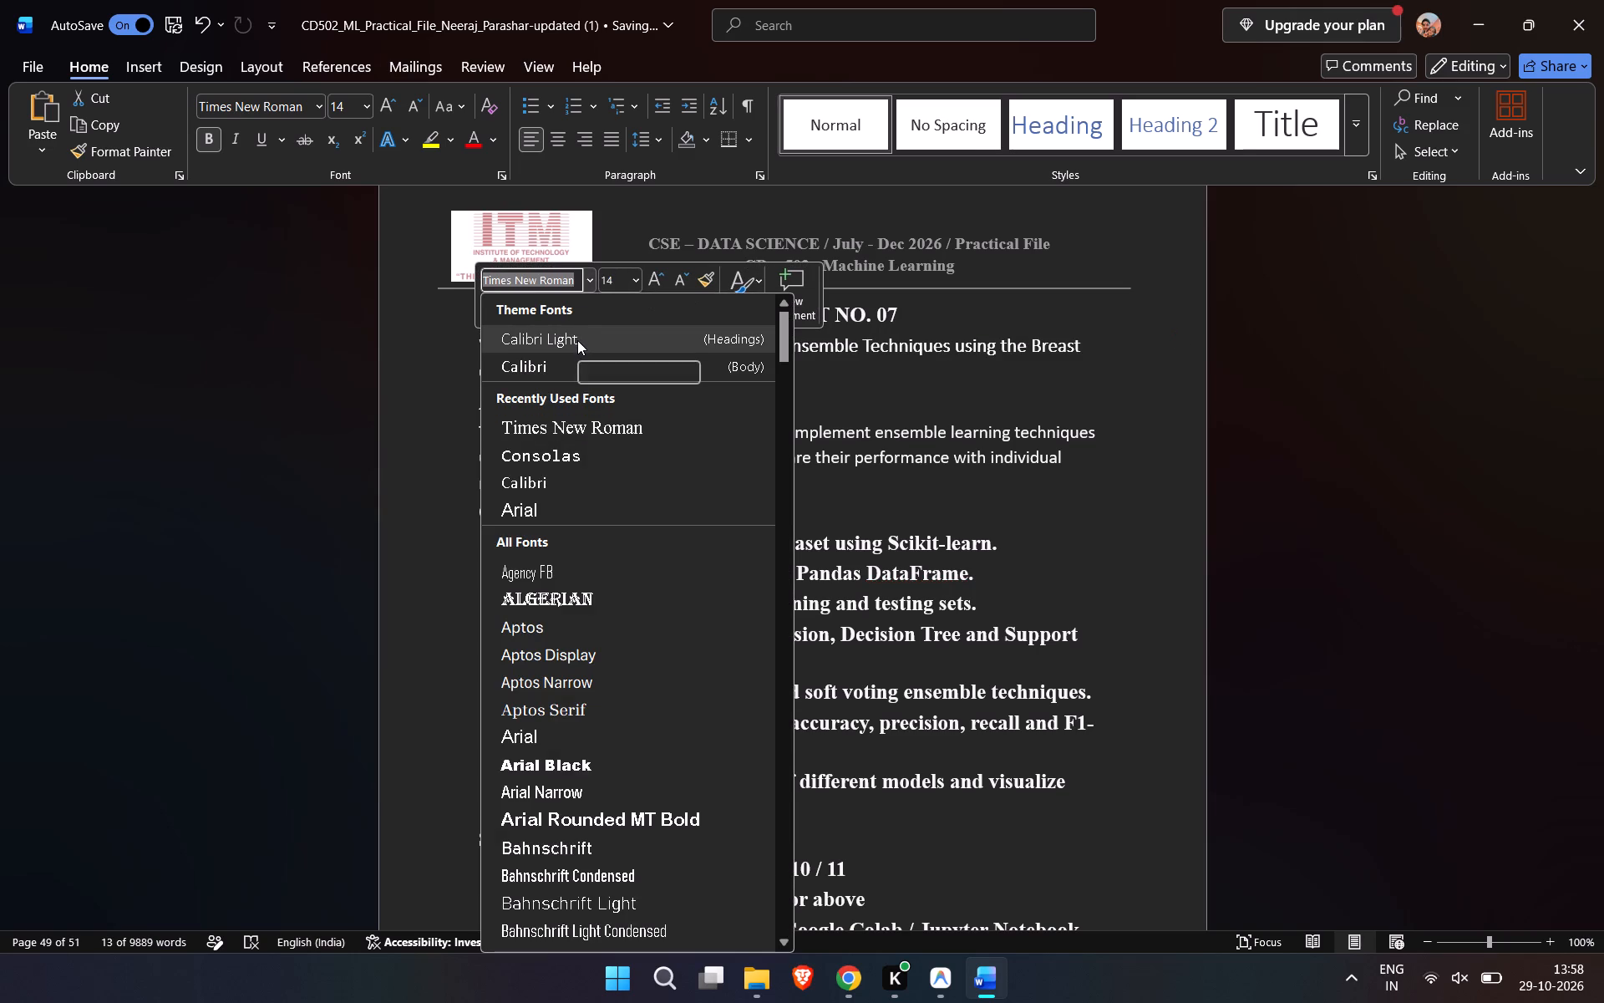
pyautogui.click(578, 344)
pyautogui.click(764, 414)
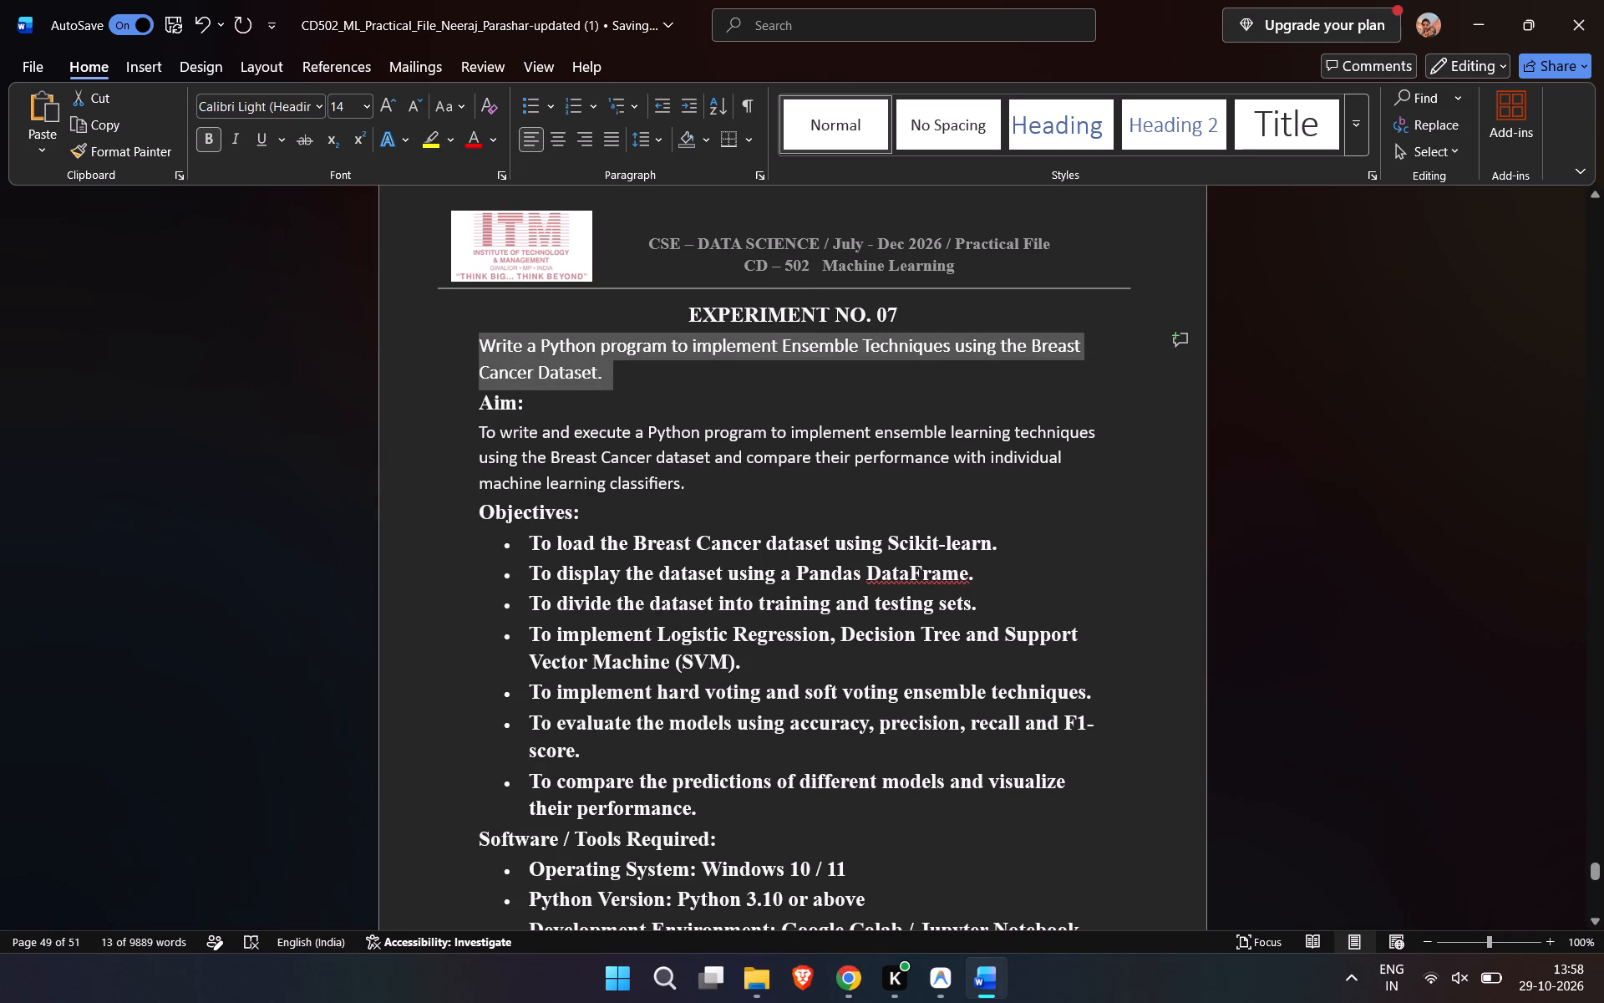
# Format all the bullet points under the Objectives heading as Calibri (Body), font size 12, without bold.
pyautogui.scroll(-1, 764, 414)
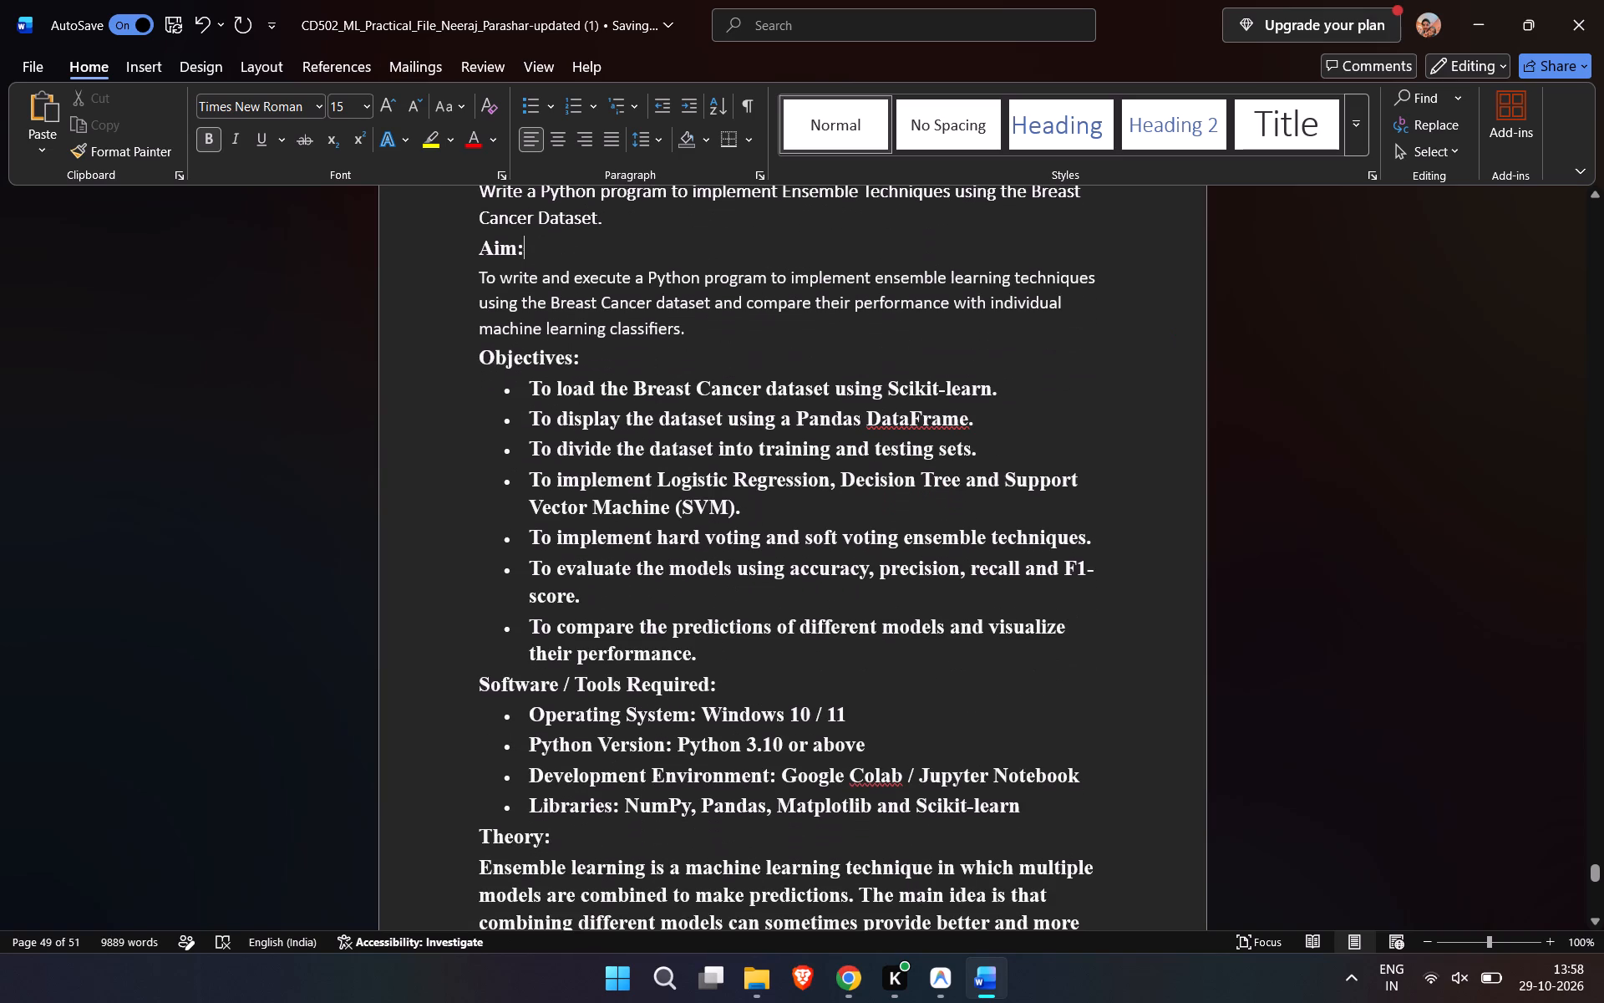
pyautogui.moveTo(713, 654); pyautogui.dragTo(550, 458)
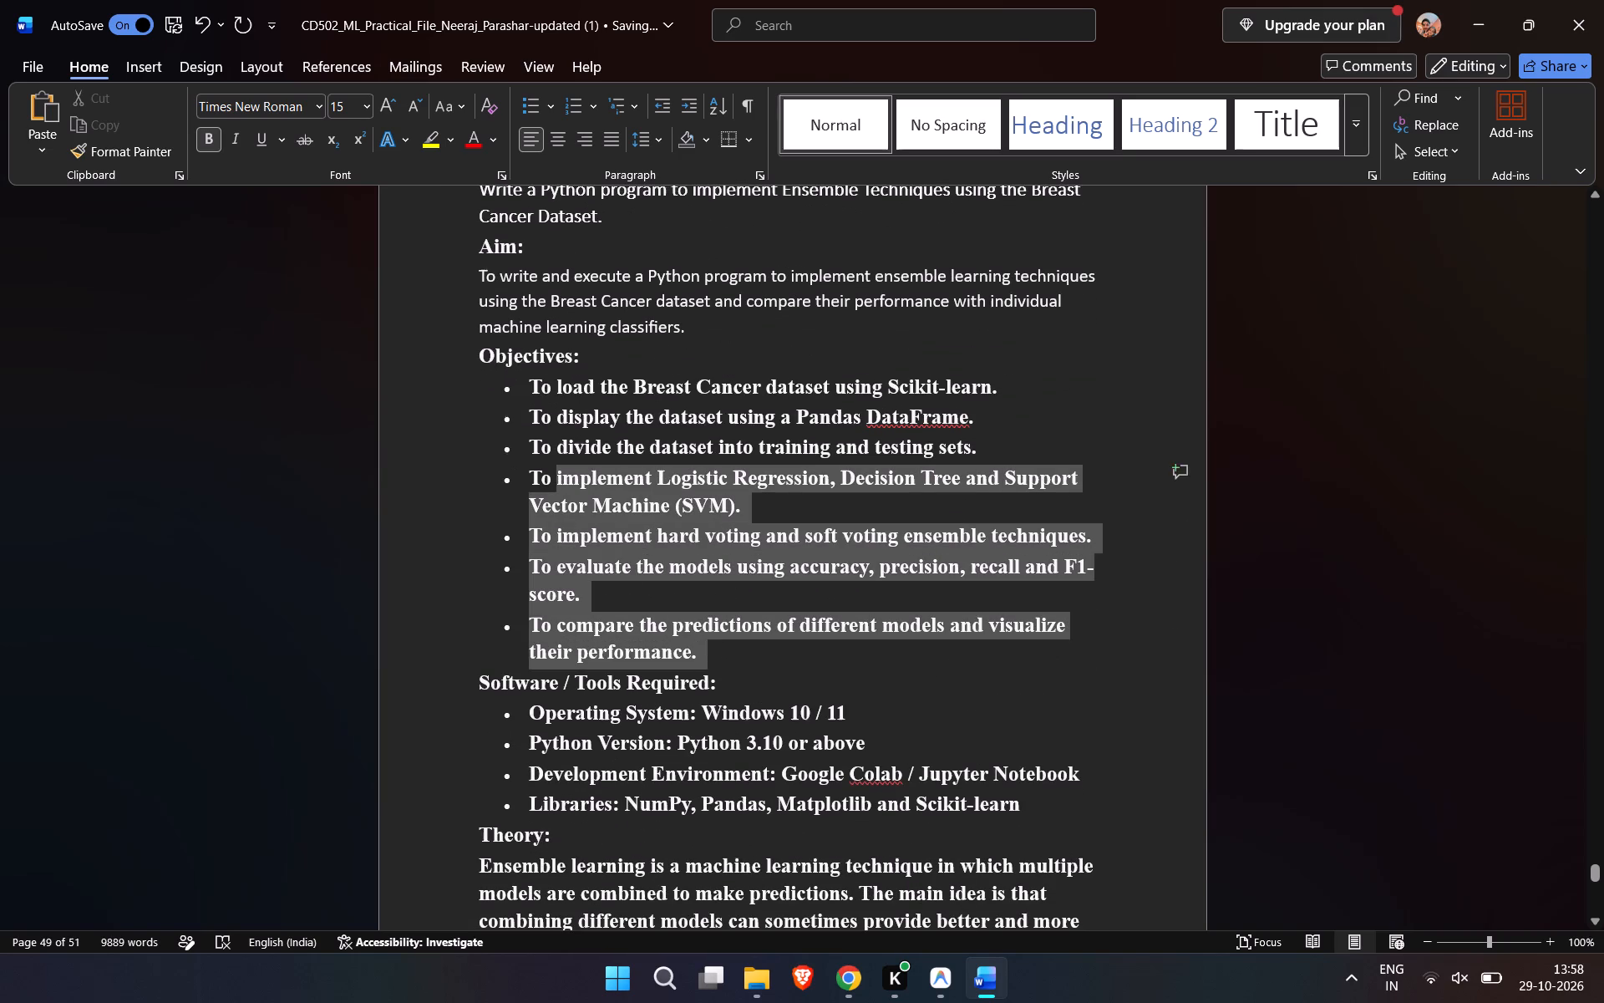
pyautogui.moveTo(550, 458); pyautogui.dragTo(524, 386)
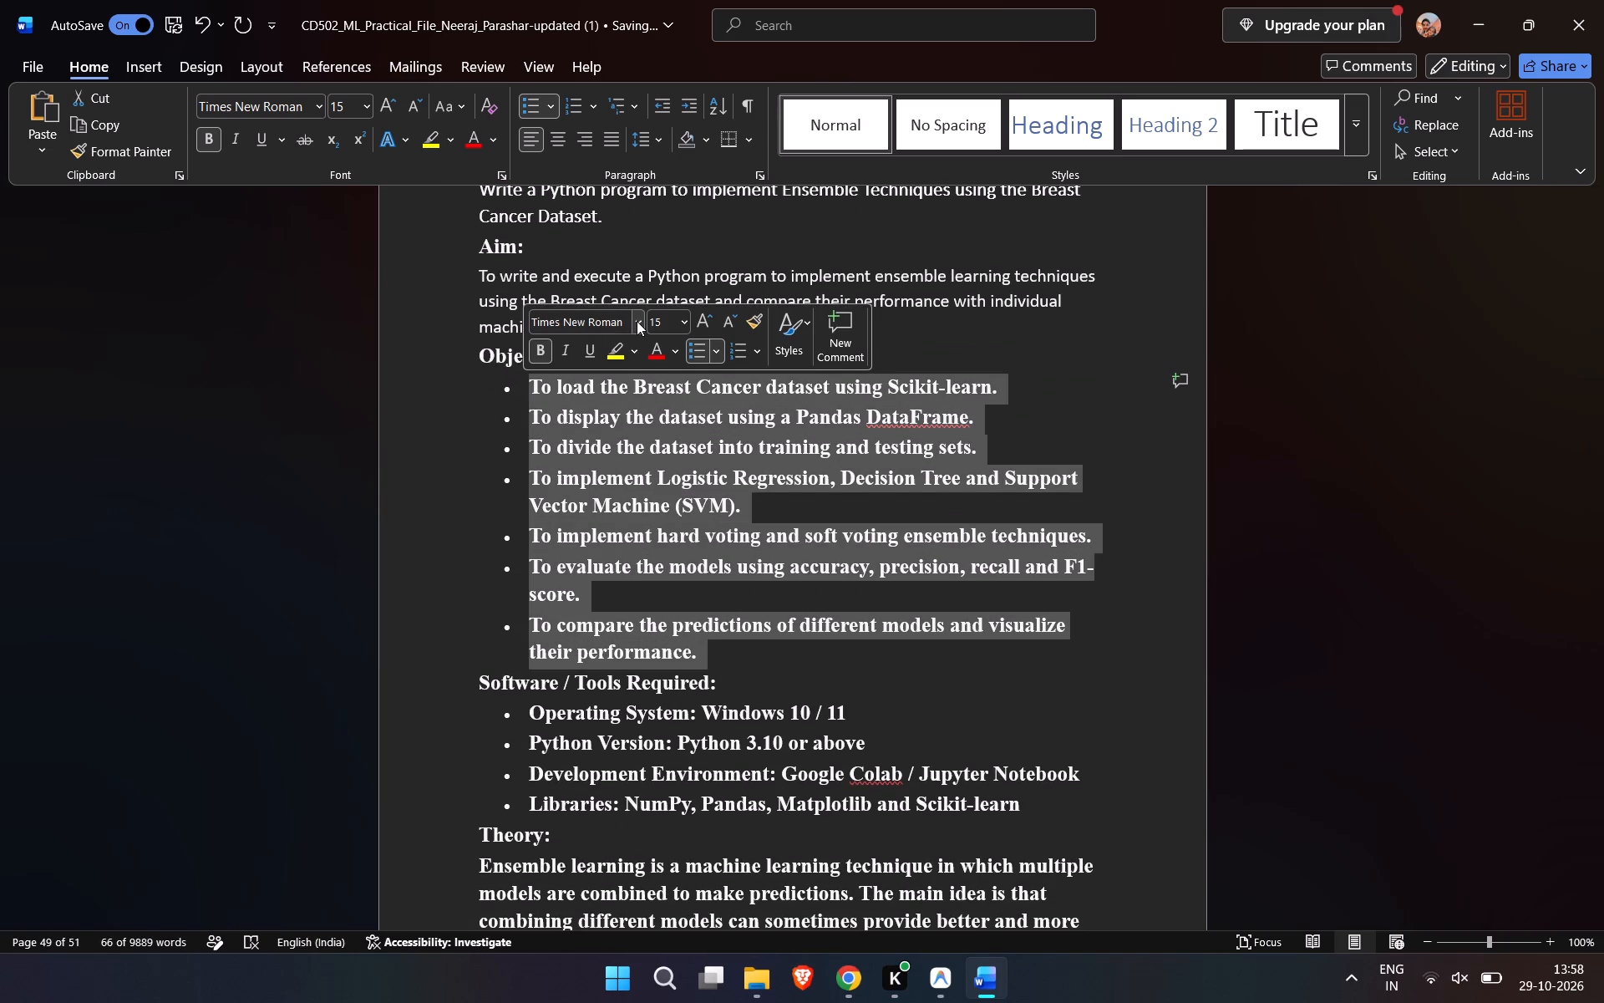
pyautogui.click(637, 321)
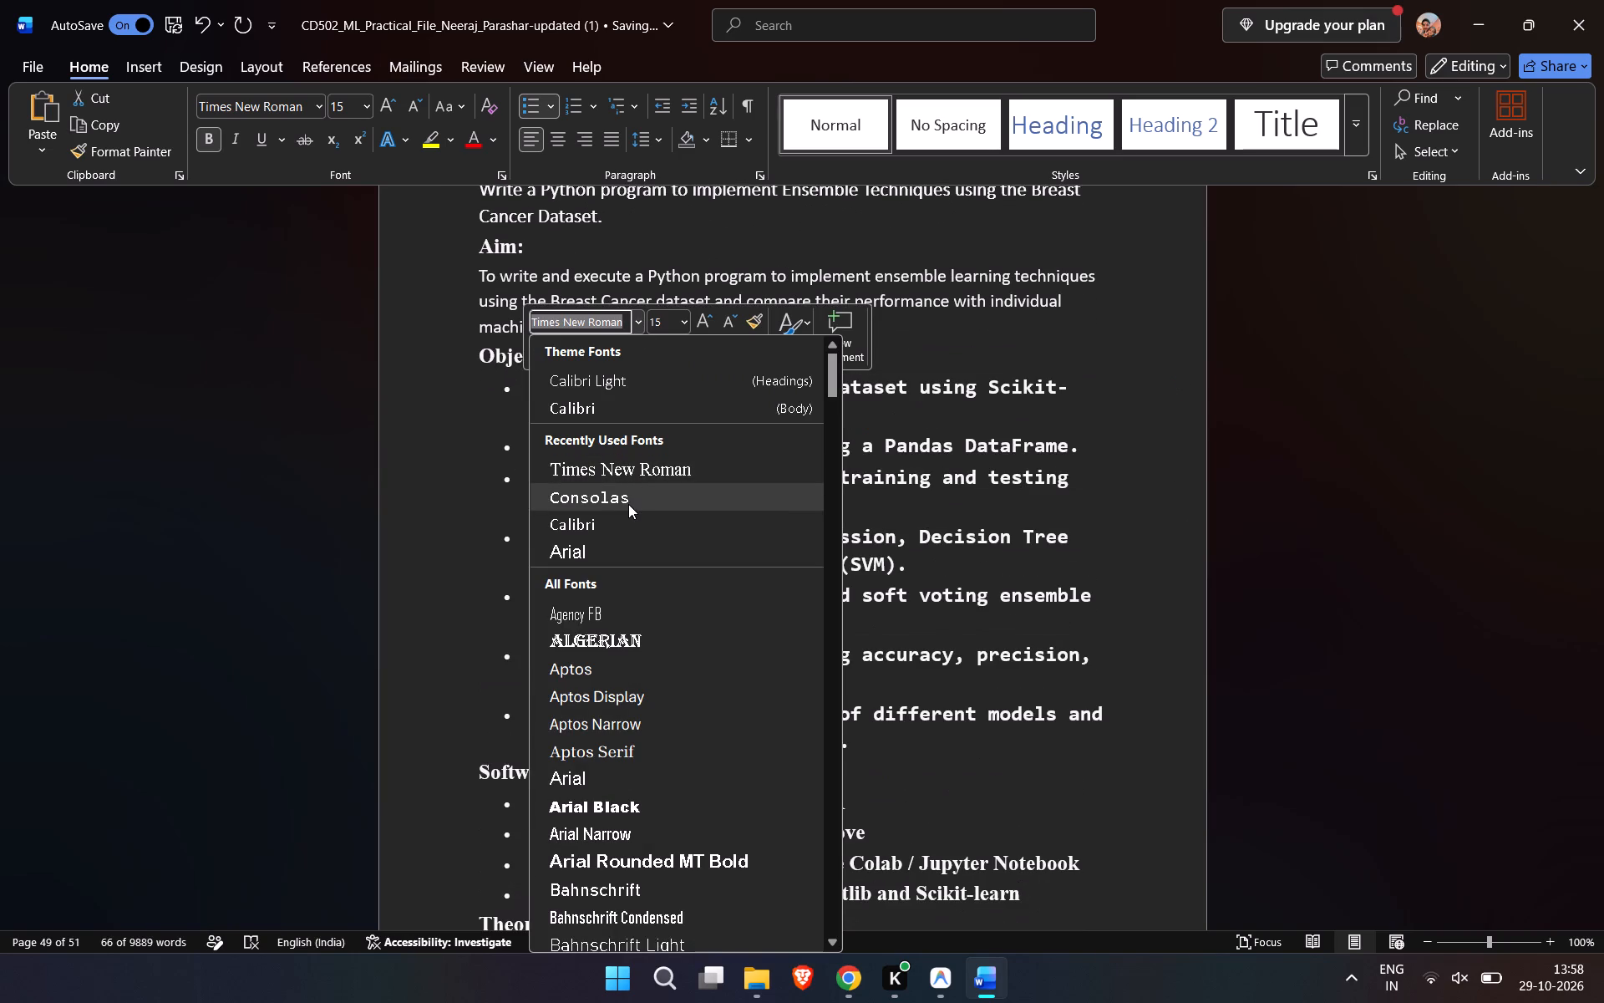
pyautogui.click(614, 407)
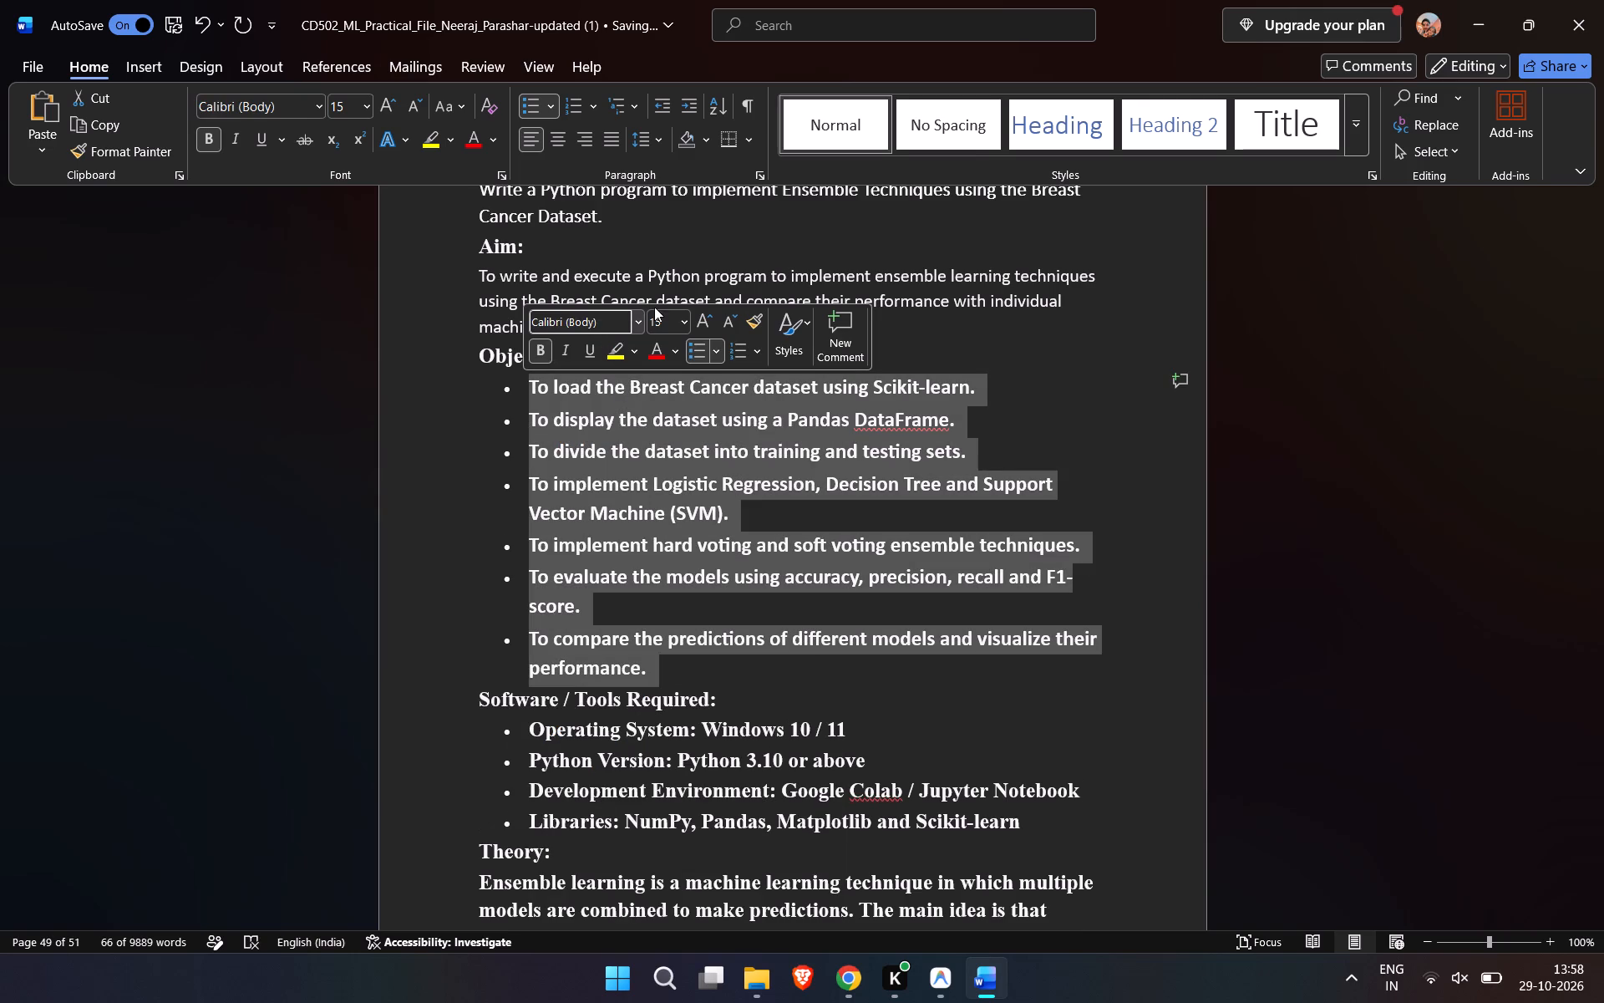
pyautogui.click(662, 318)
pyautogui.click(662, 318)
pyautogui.press('BackSpace')
pyautogui.press('2')
pyautogui.click(537, 347)
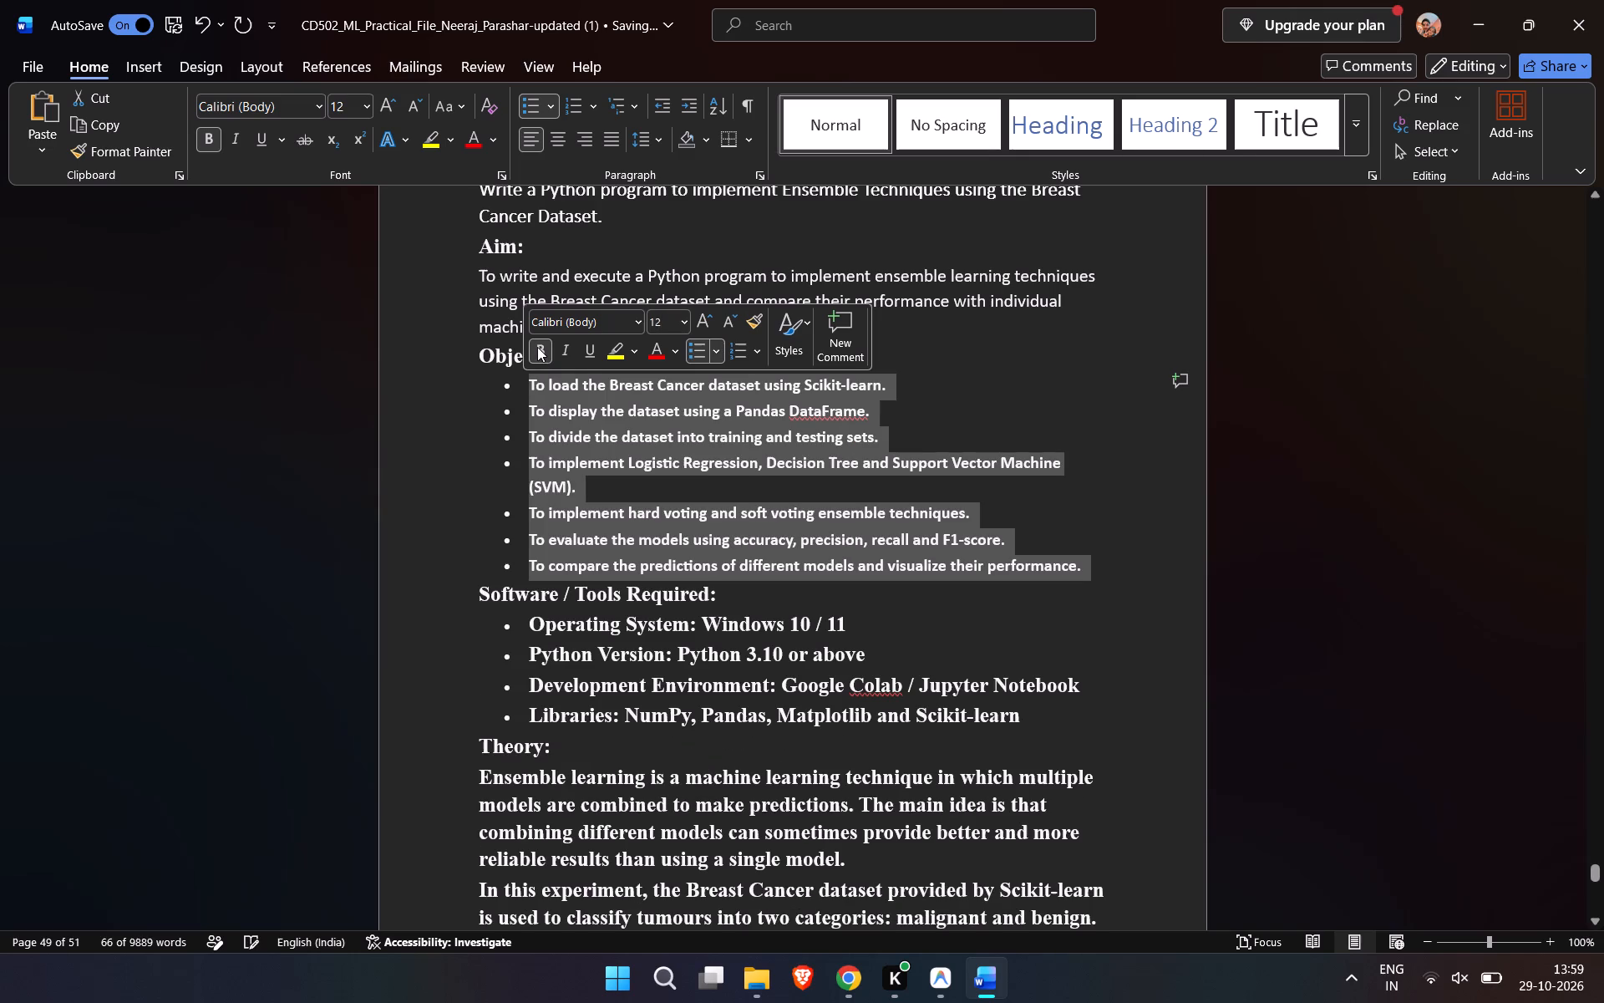
pyautogui.click(541, 350)
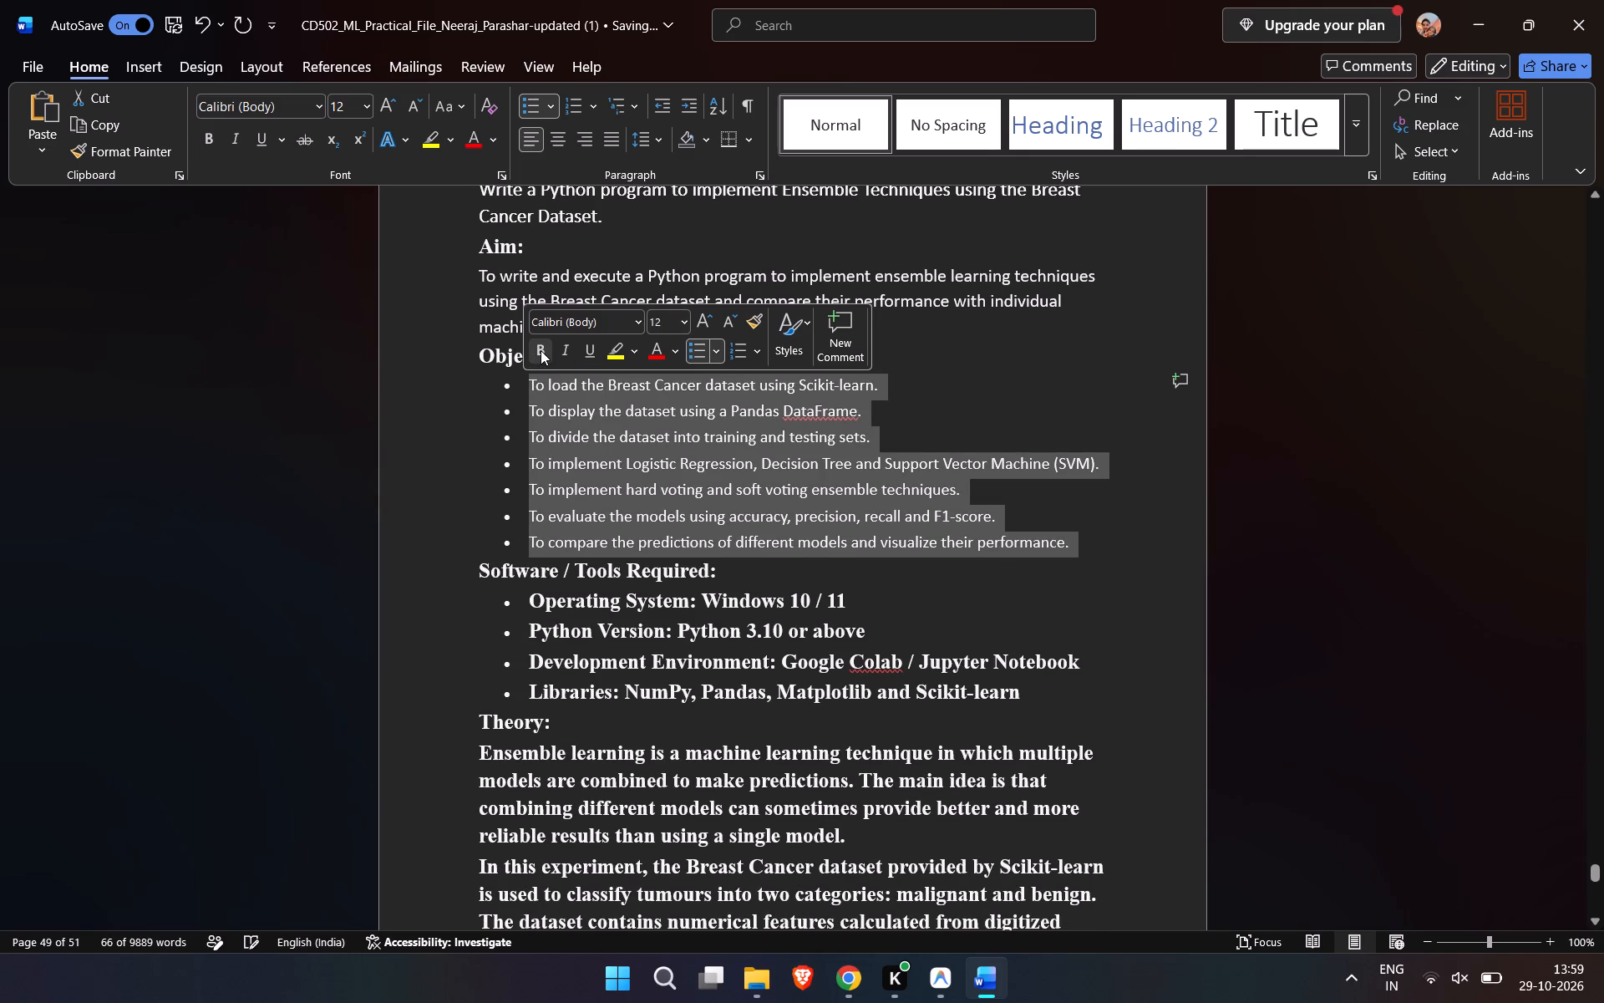
pyautogui.click(967, 407)
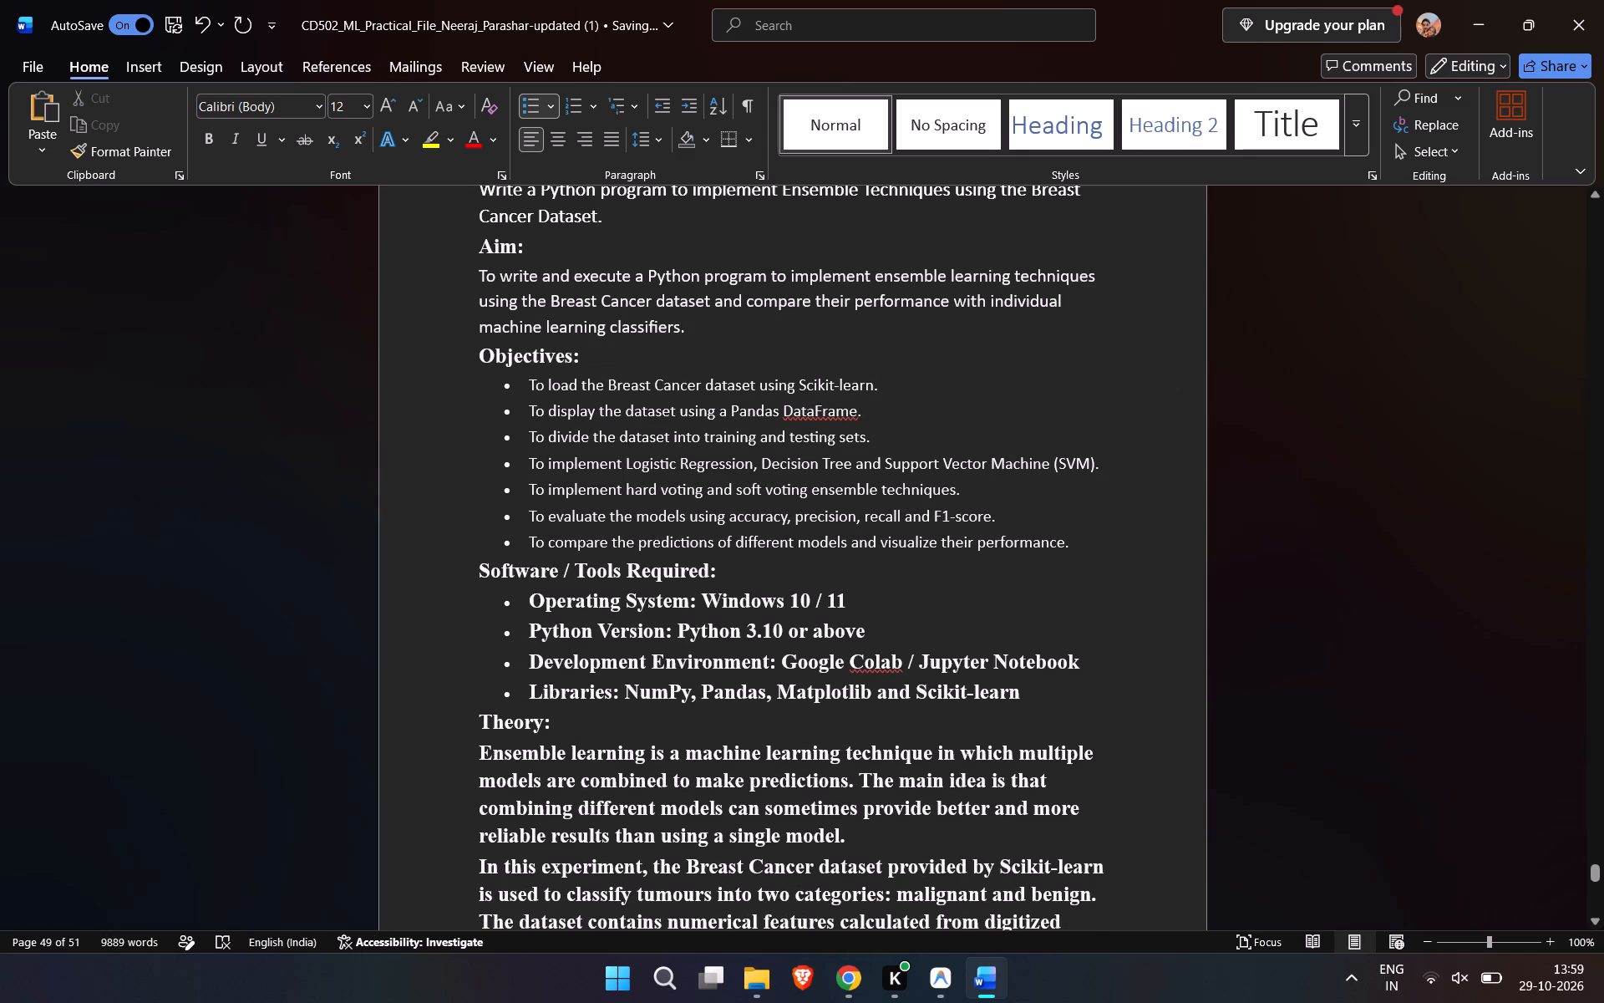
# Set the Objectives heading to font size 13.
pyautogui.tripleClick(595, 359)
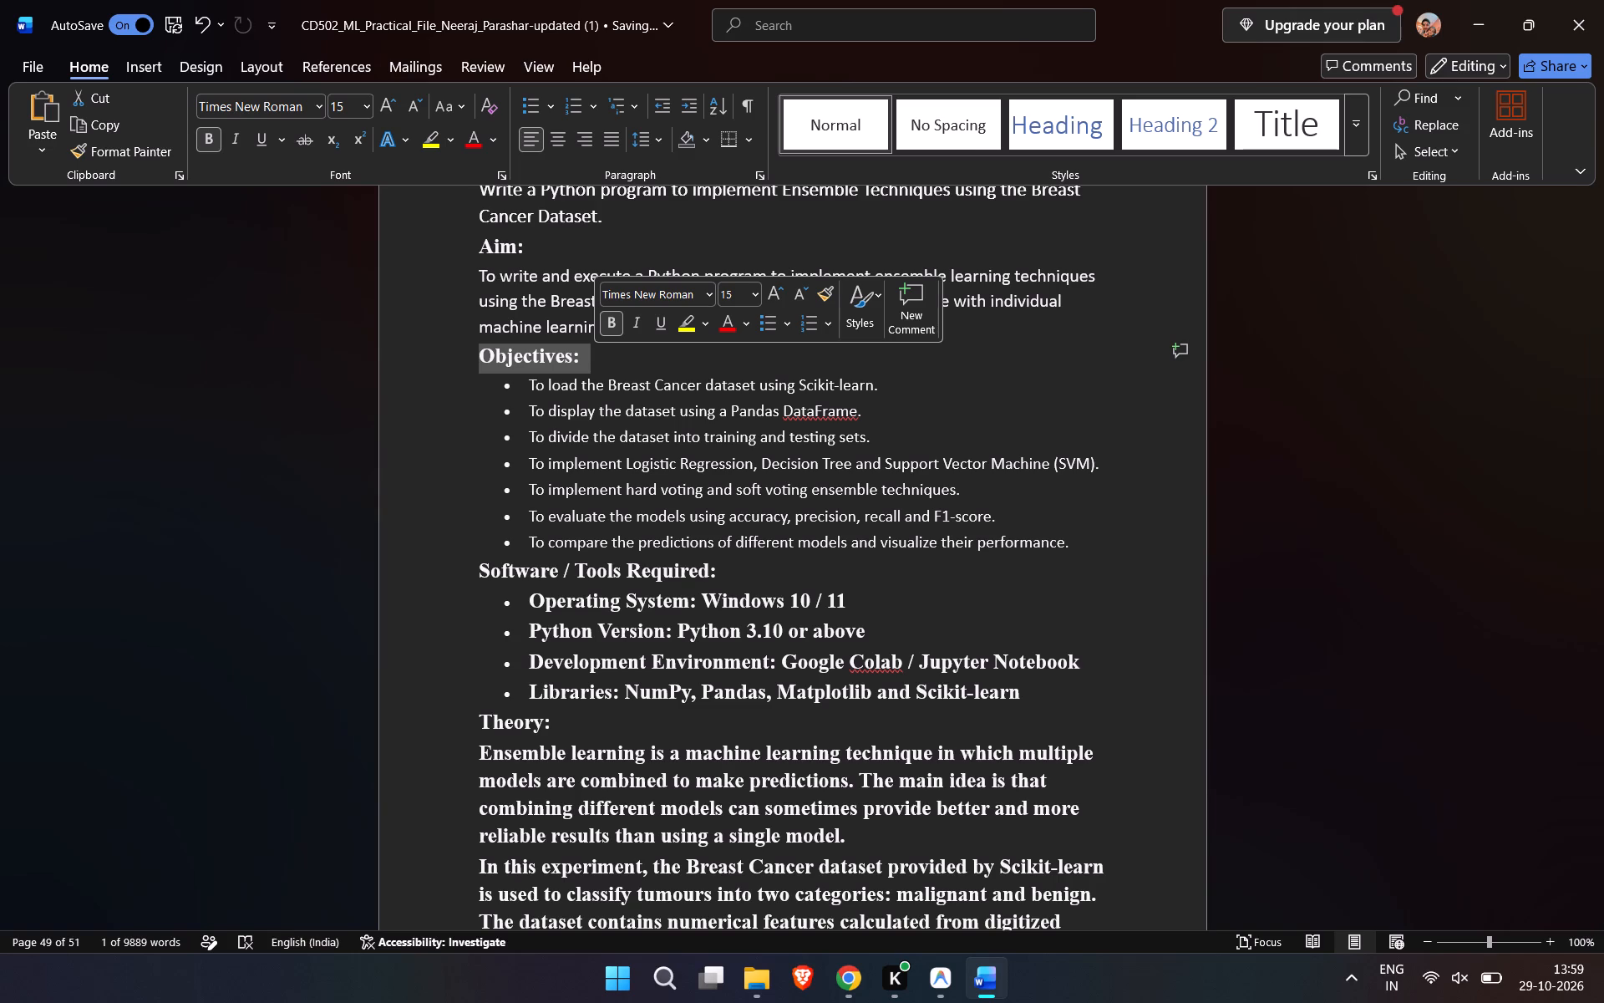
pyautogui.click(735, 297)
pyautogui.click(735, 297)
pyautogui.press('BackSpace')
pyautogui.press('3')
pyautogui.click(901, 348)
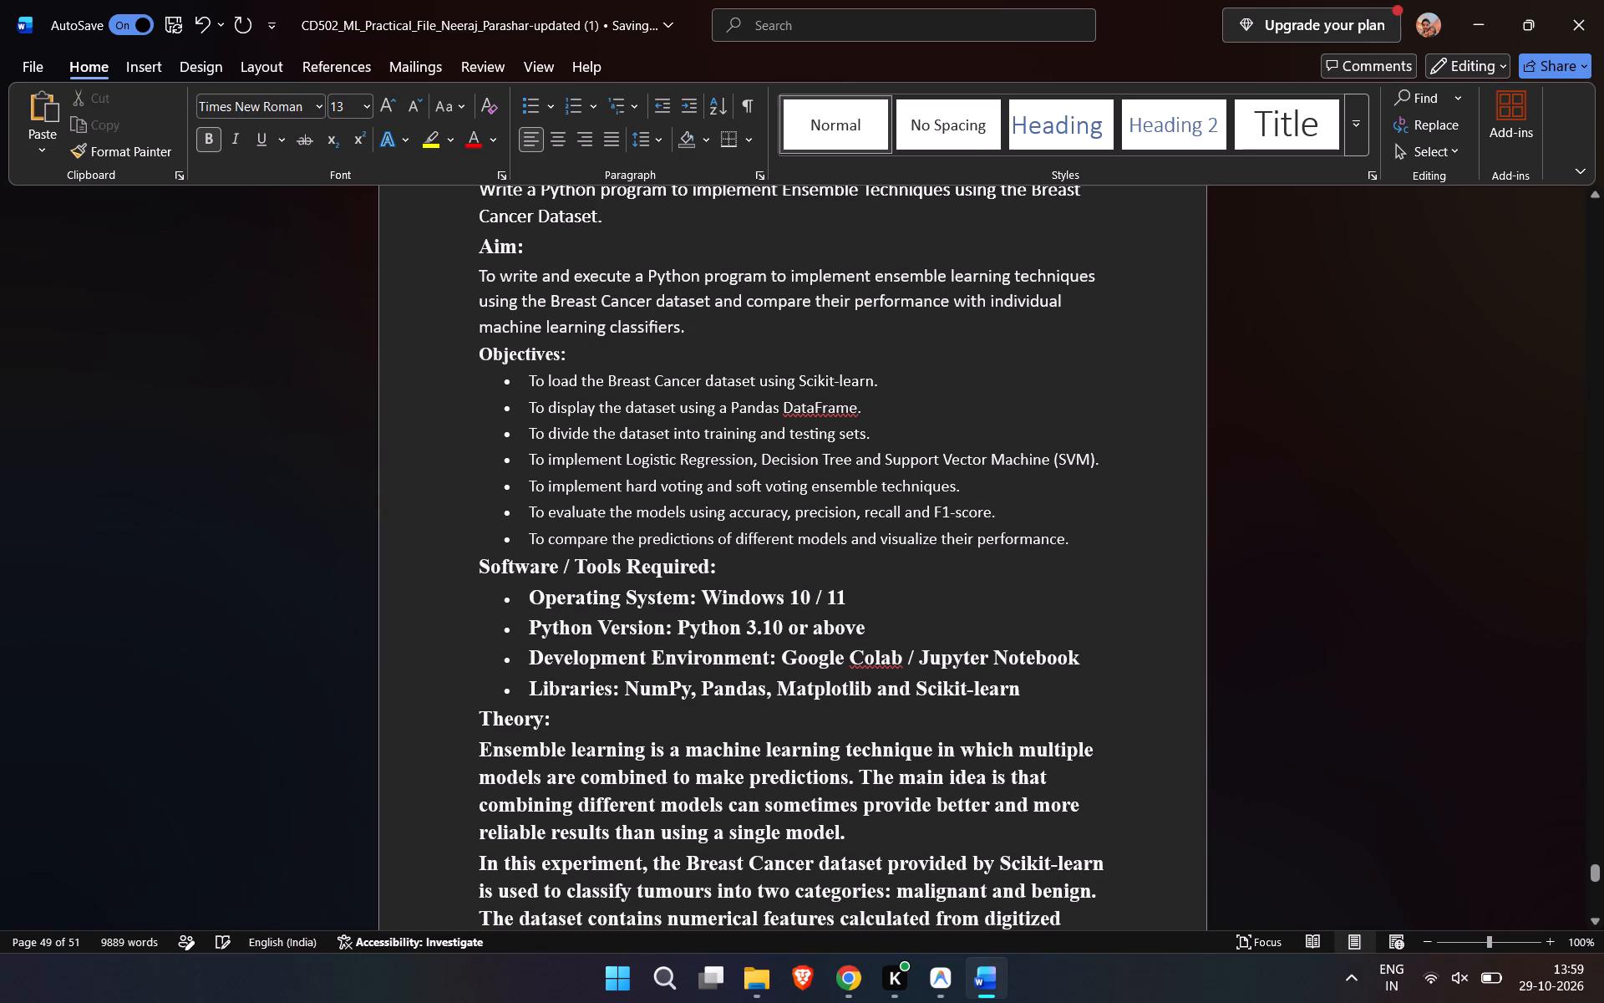
# Set the Objectives heading to font size 13.5.
pyautogui.moveTo(584, 358); pyautogui.dragTo(464, 349)
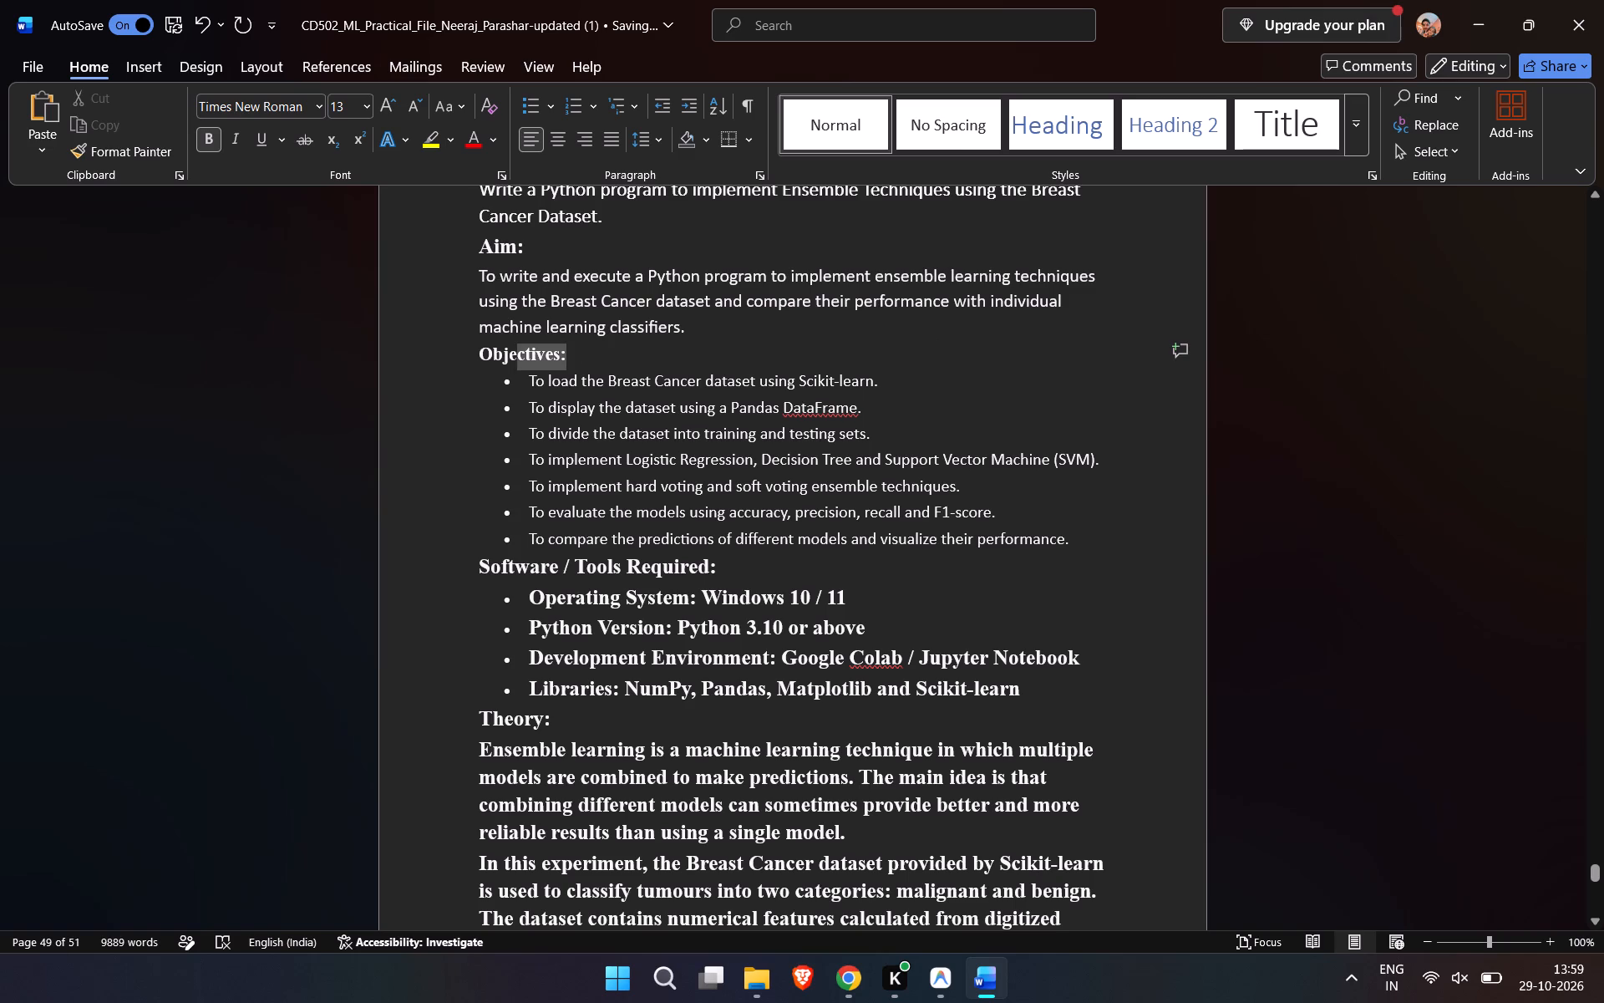
pyautogui.moveTo(464, 349); pyautogui.dragTo(451, 346)
pyautogui.click(589, 283)
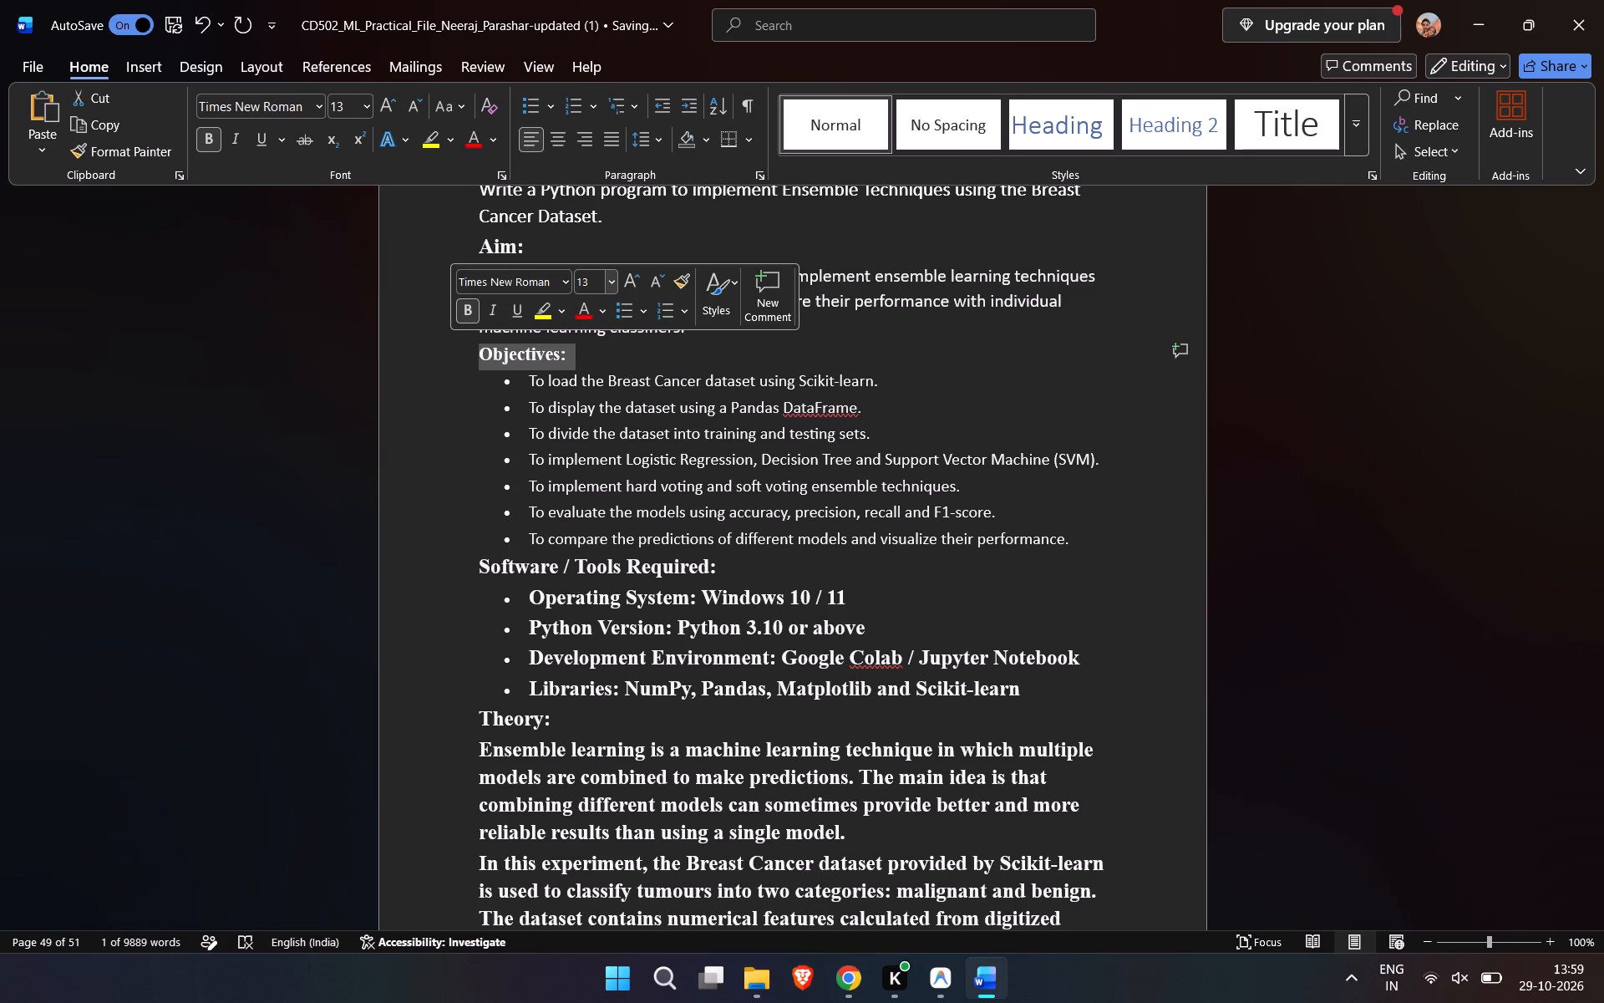
pyautogui.click(589, 283)
pyautogui.write('.5')
pyautogui.click(439, 400)
pyautogui.click(438, 434)
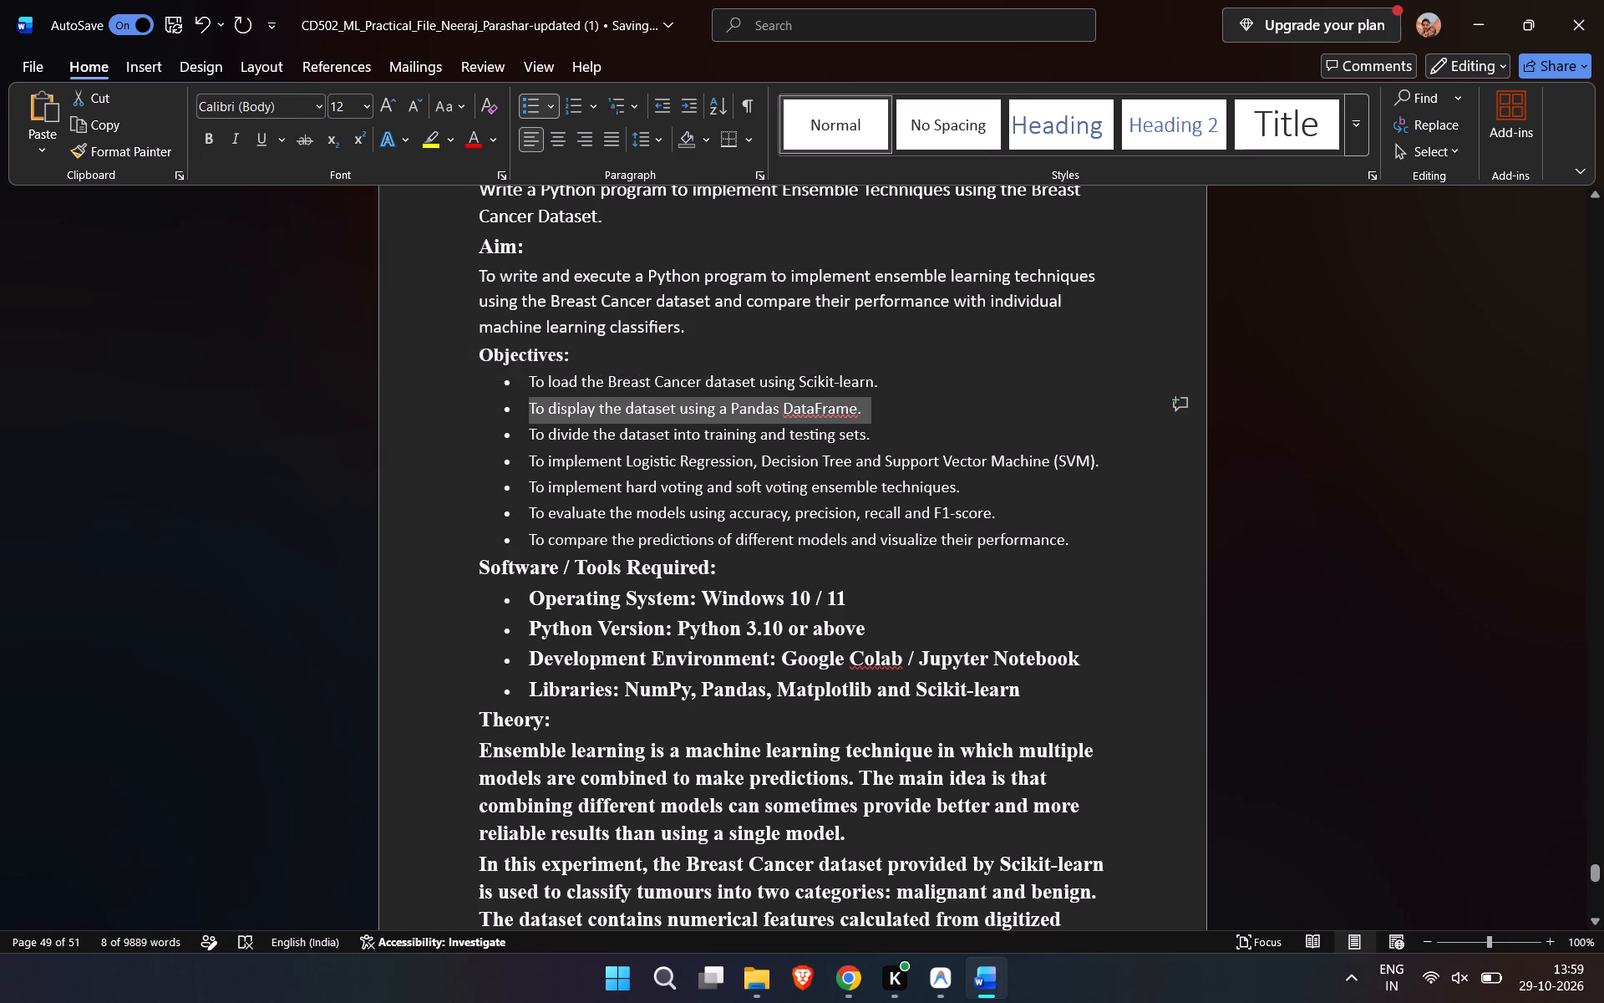
pyautogui.click(438, 434)
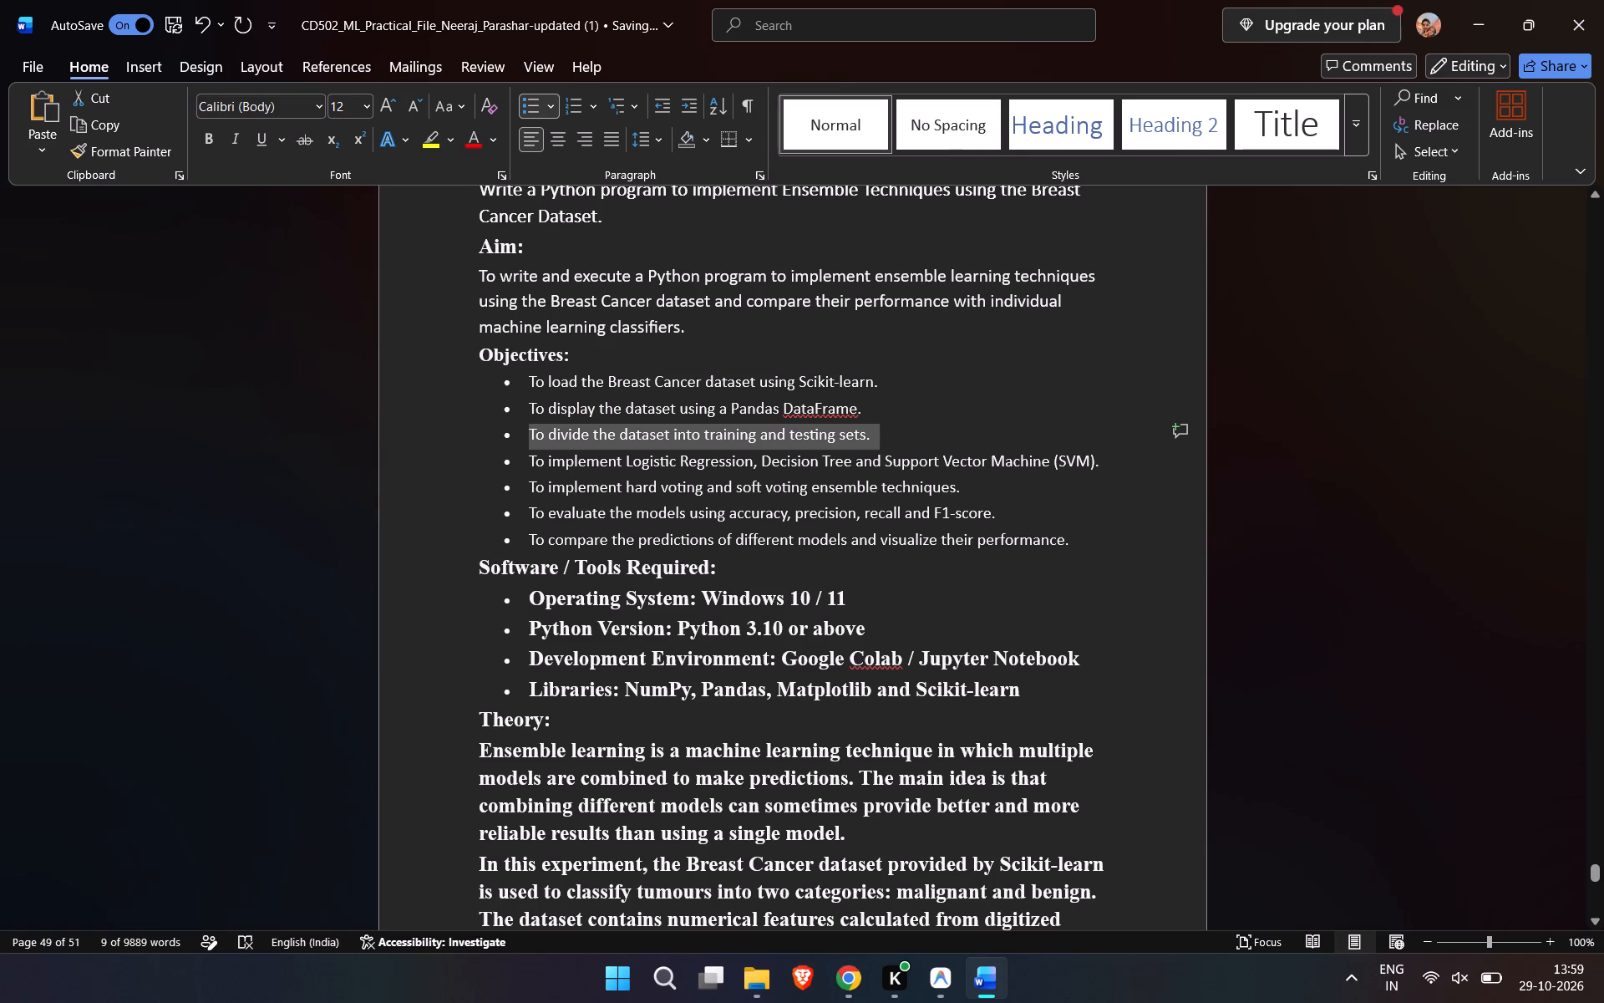
# Add an empty line after the last objective, above the Software / Tools Required heading.
pyautogui.scroll(-1, 563, 480)
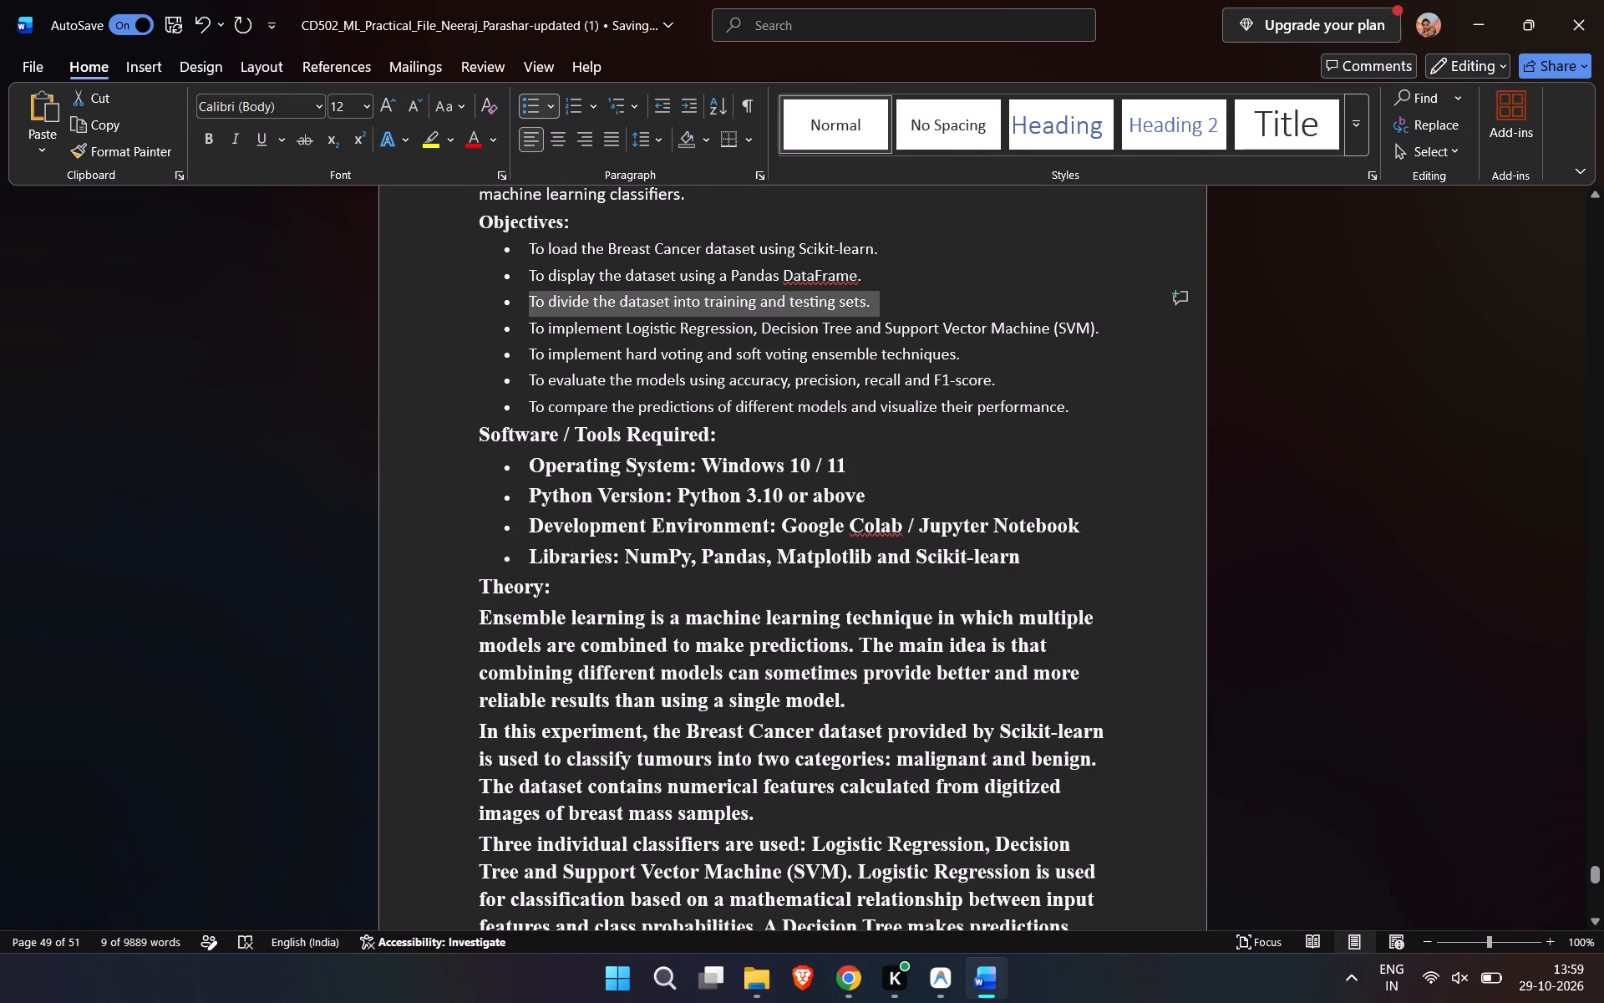
pyautogui.click(1100, 412)
pyautogui.press('Return')
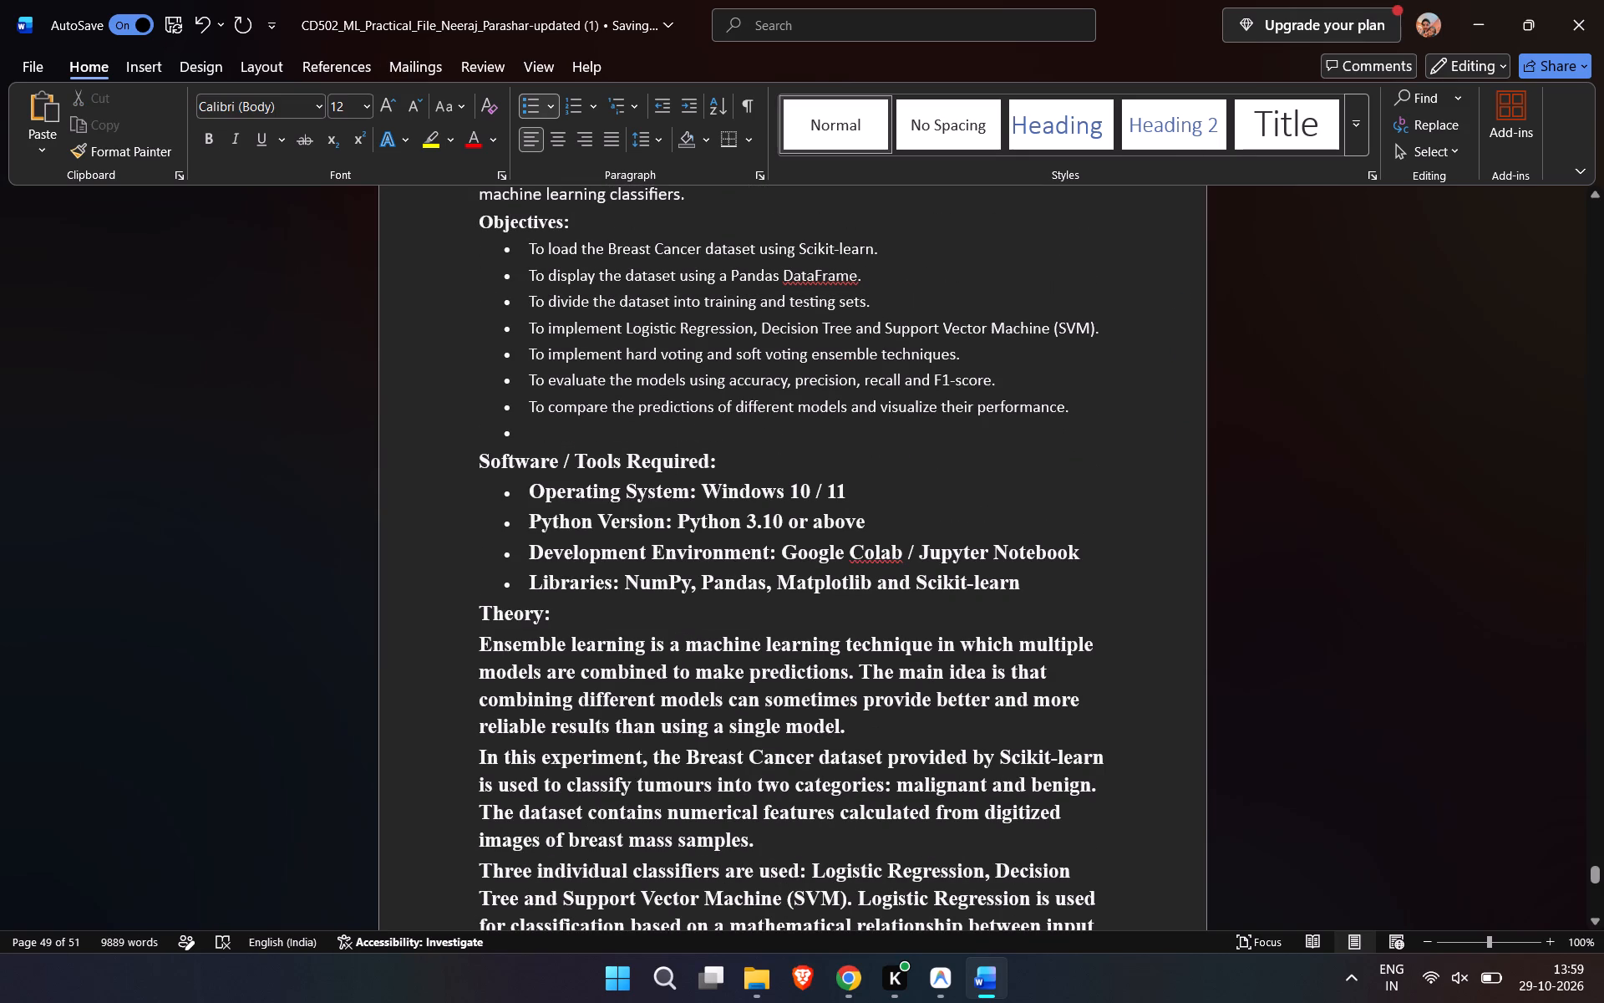
# Set the Software / Tools Required heading to font size 13.5.
pyautogui.moveTo(718, 463); pyautogui.dragTo(473, 455)
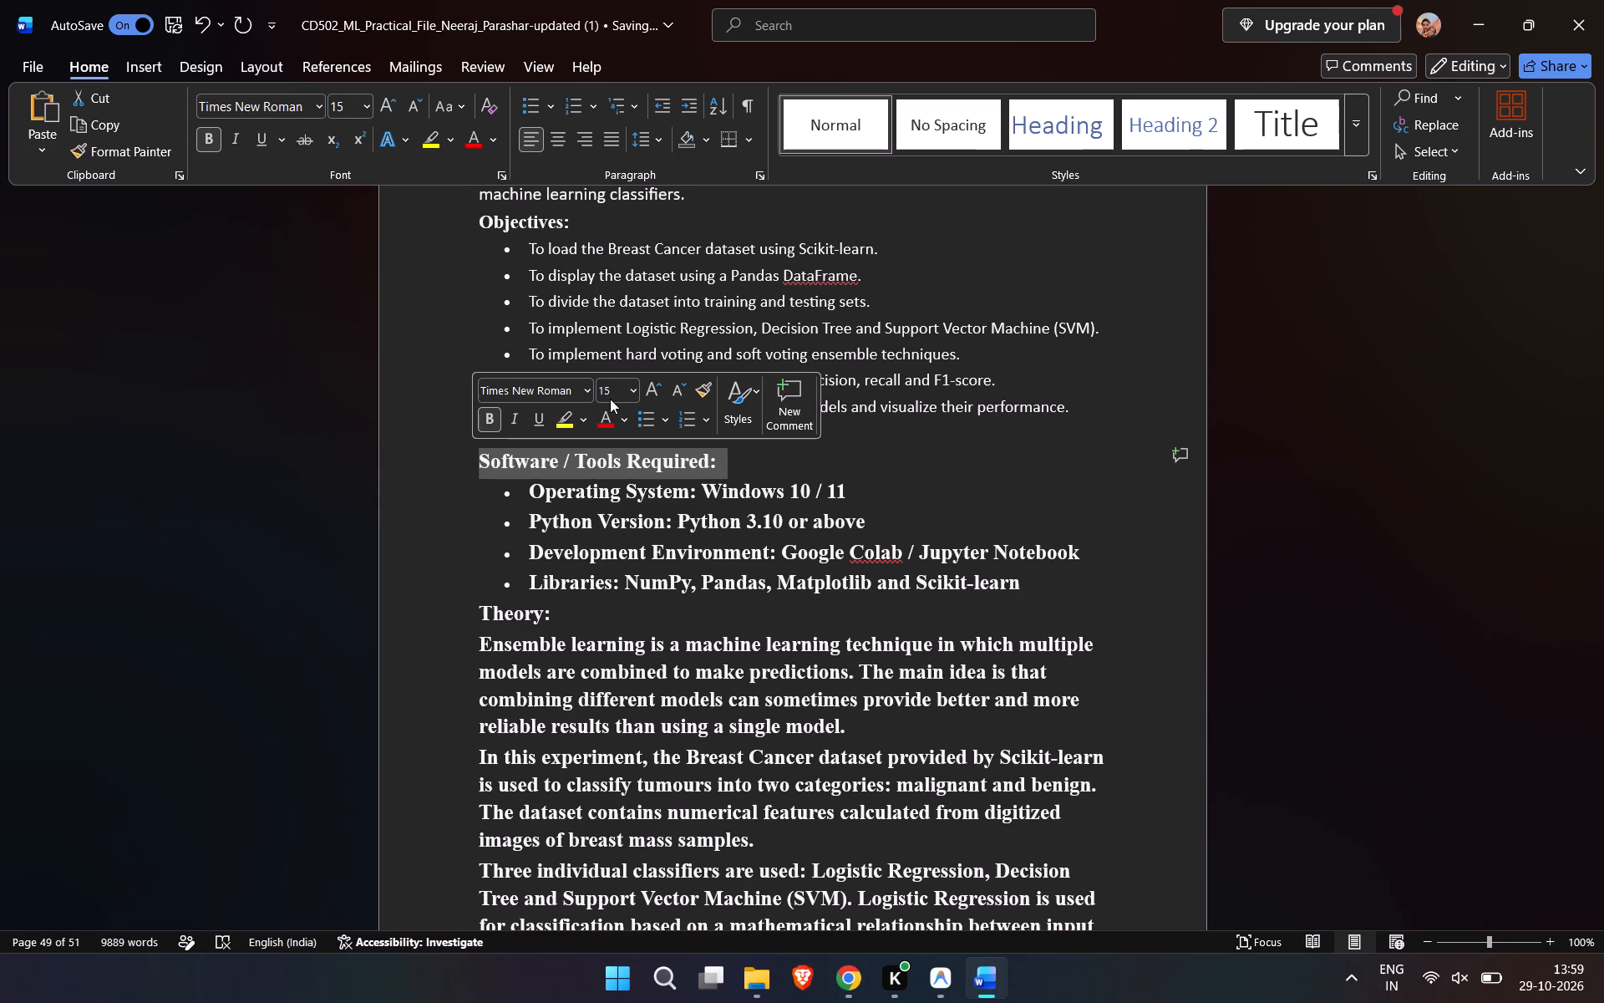
pyautogui.doubleClick(610, 389)
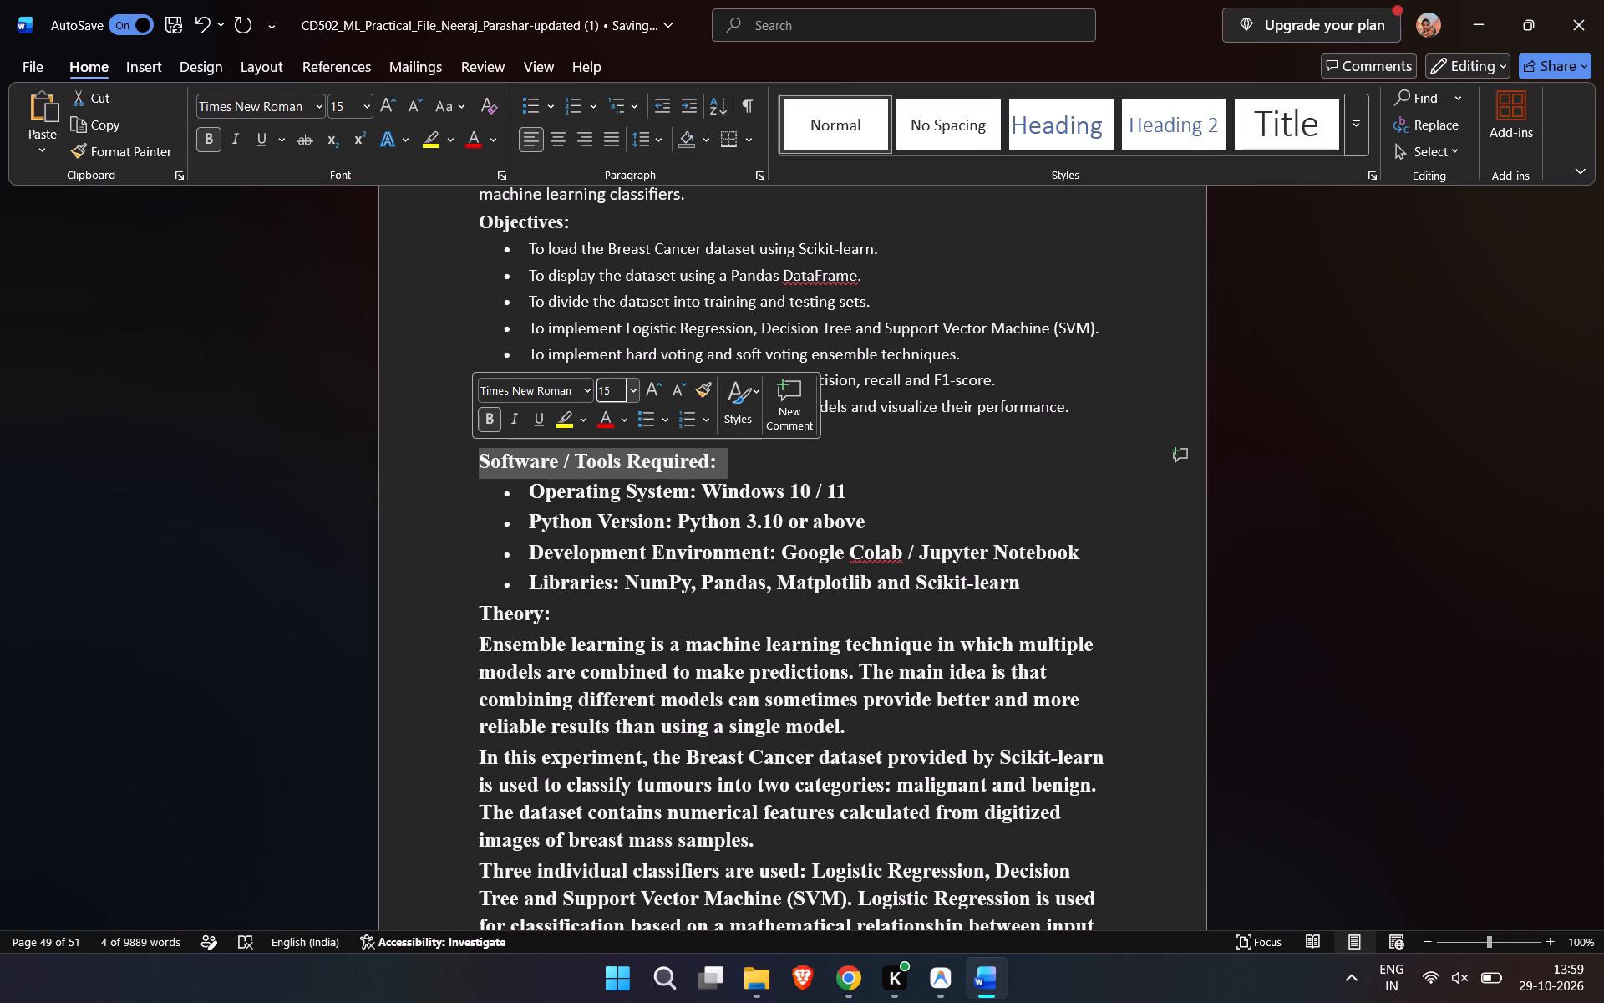
pyautogui.press('BackSpace')
pyautogui.press('BackSpace')
pyautogui.write('13.5')
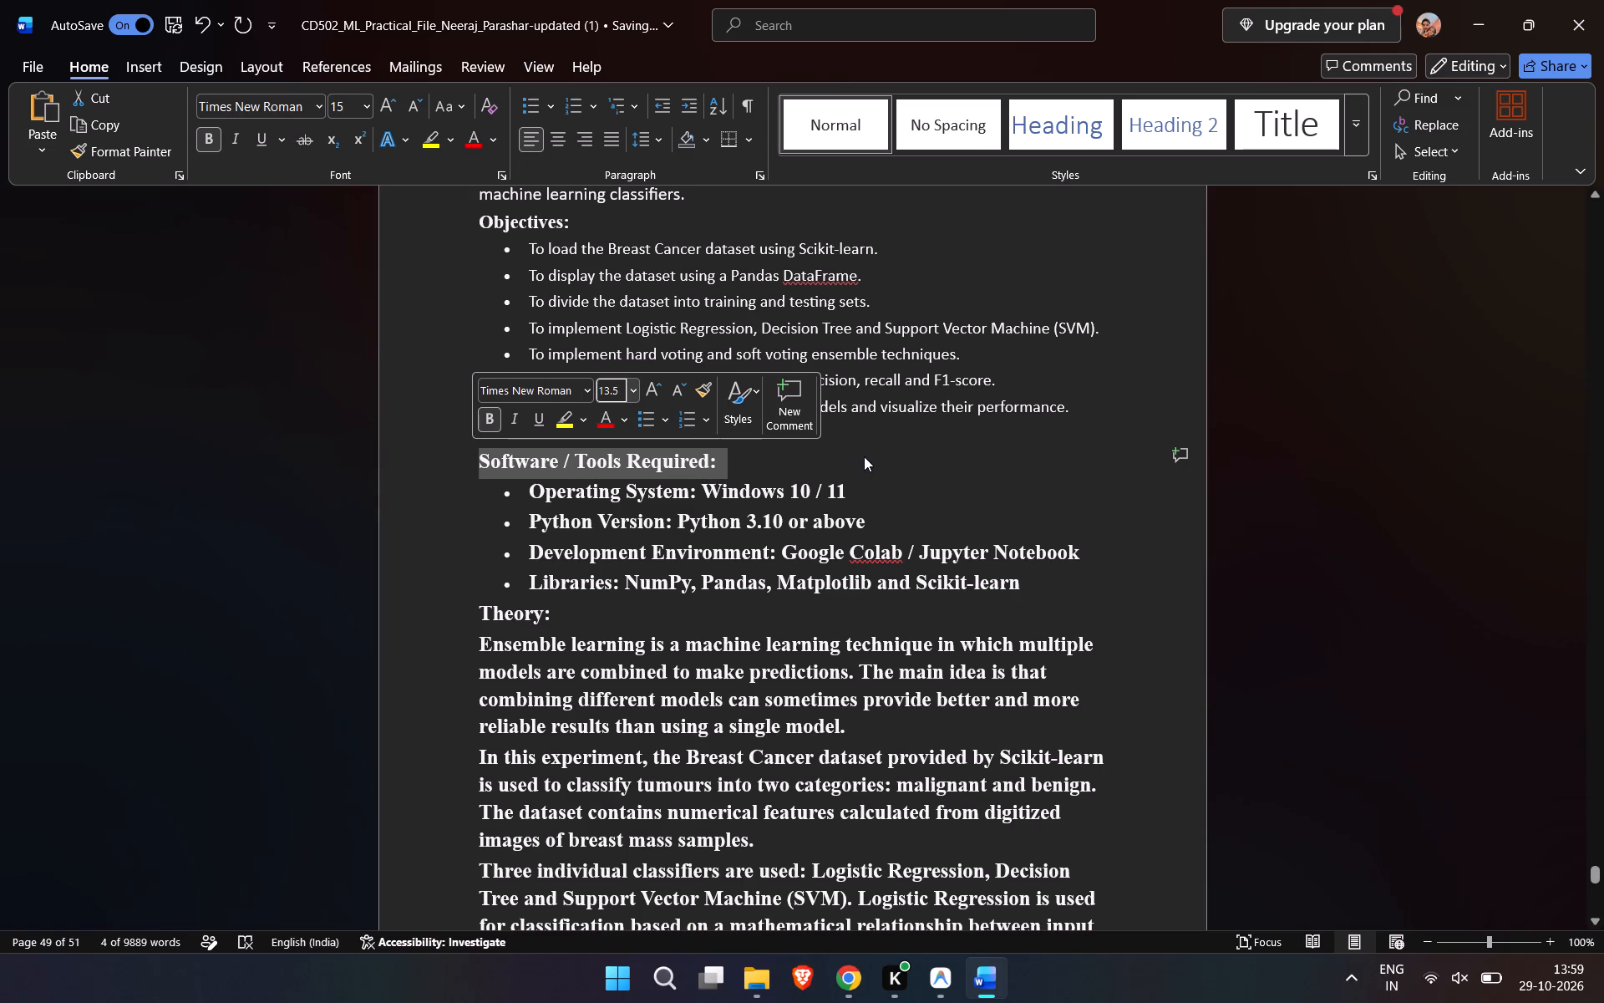
pyautogui.click(864, 456)
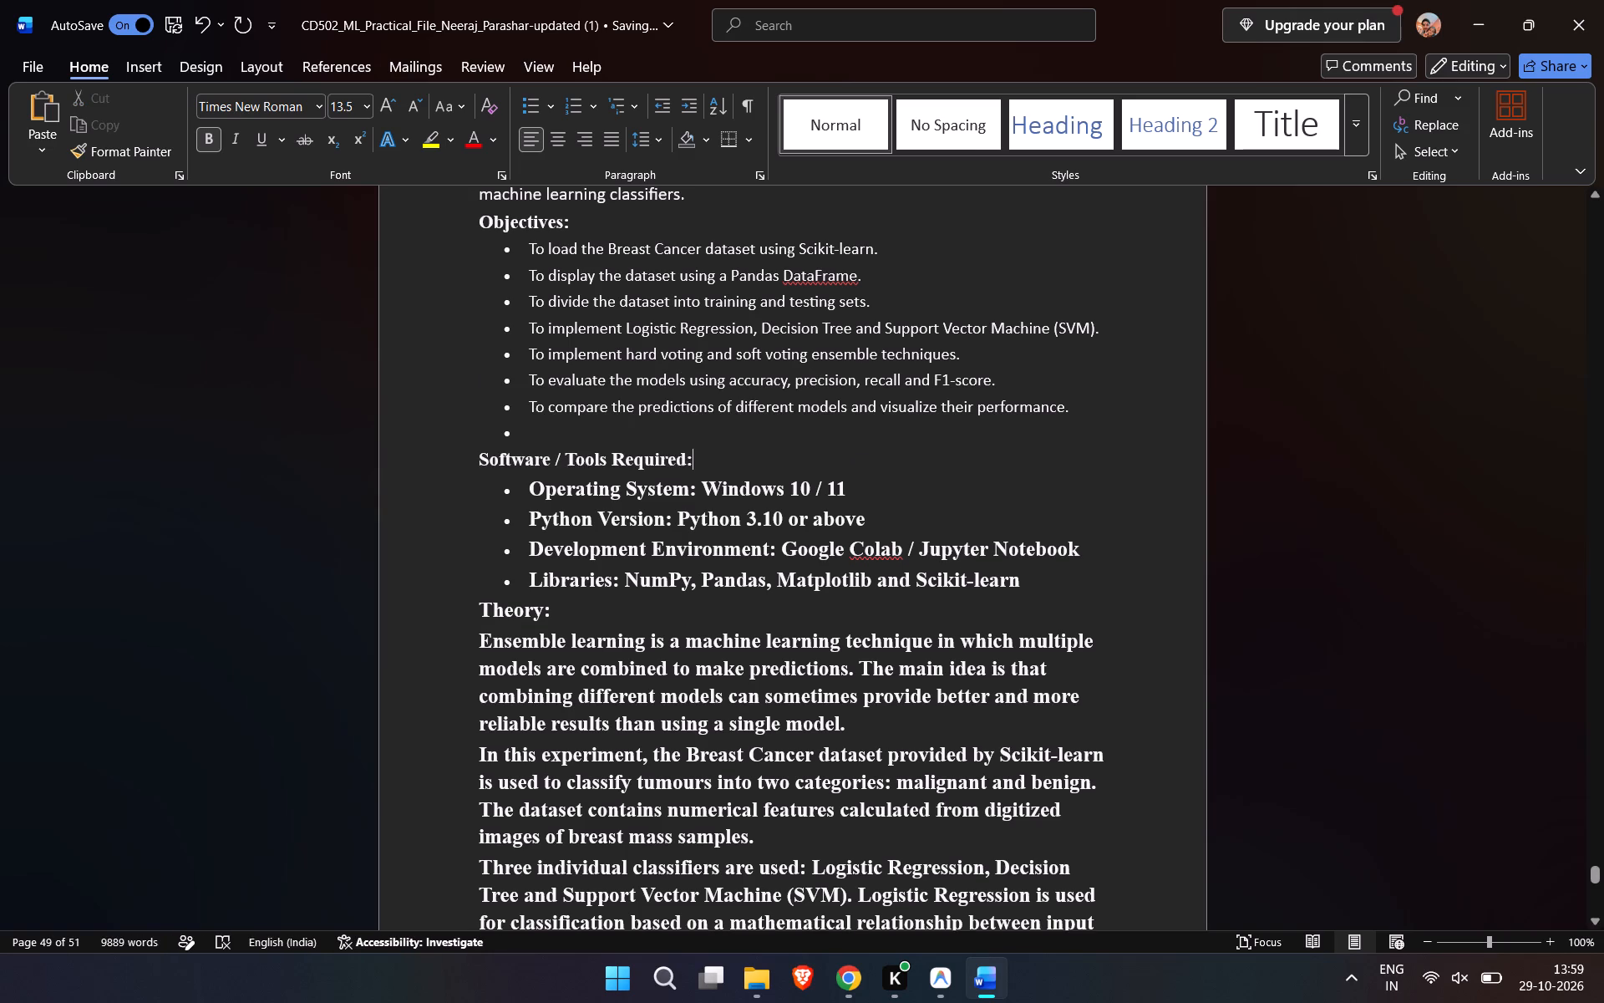
# Format the four bullet points under Software / Tools Required as Calibri (Body), font size 12, without bold.
pyautogui.moveTo(1030, 585); pyautogui.dragTo(512, 496)
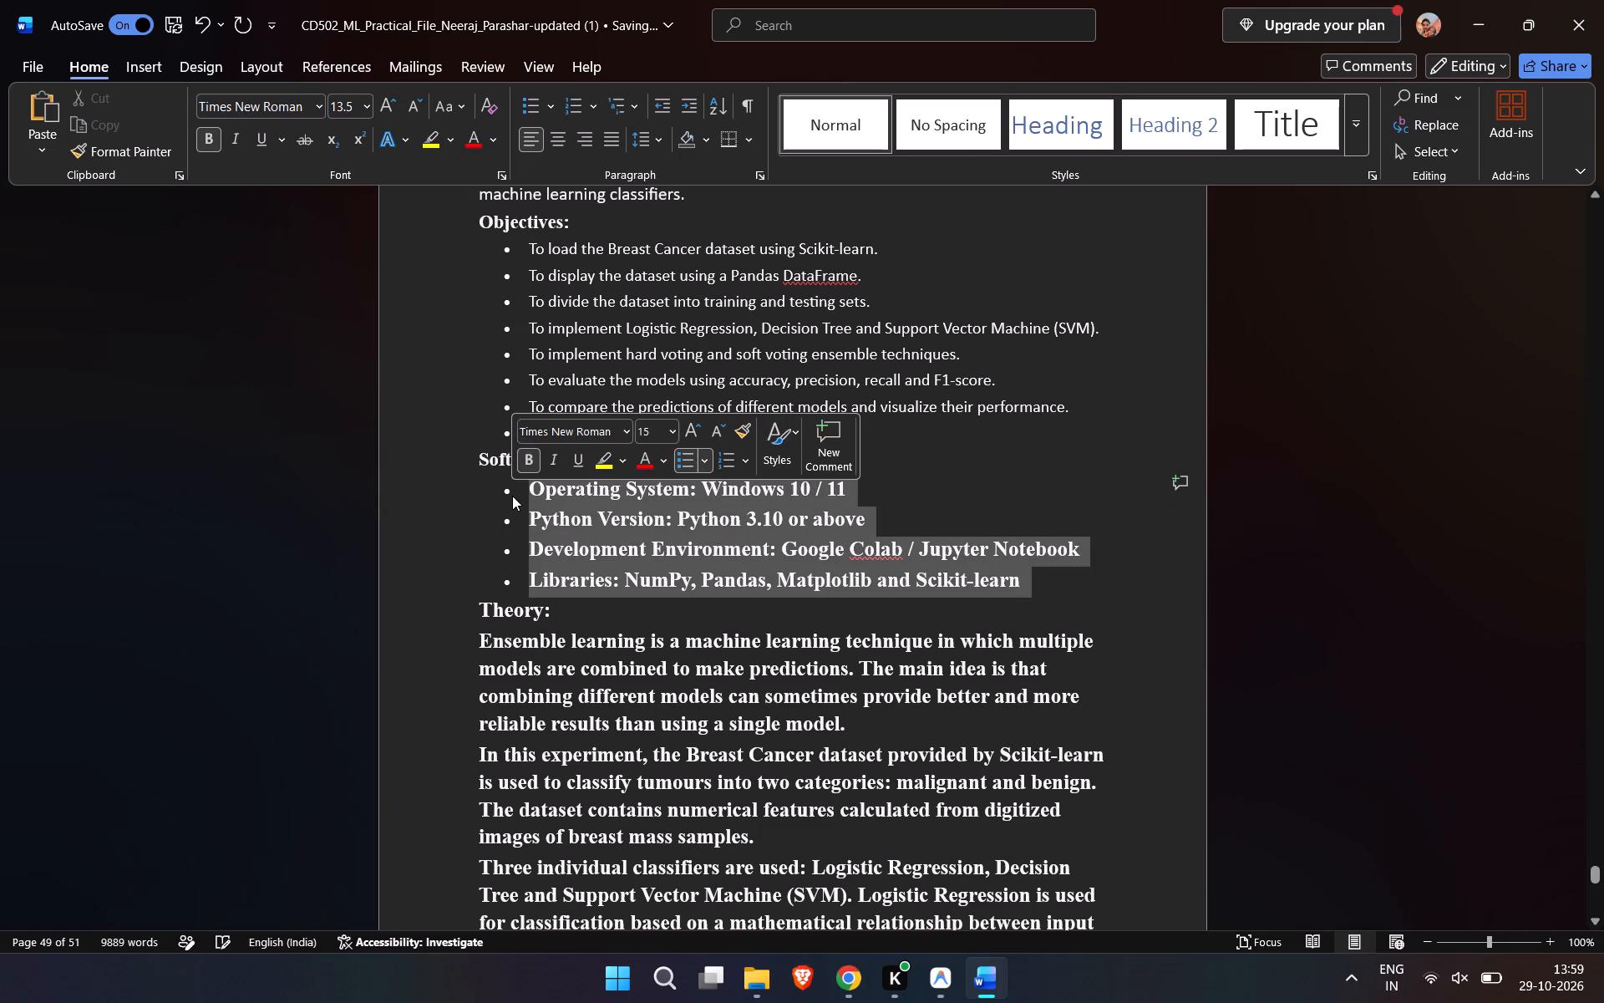
pyautogui.click(629, 428)
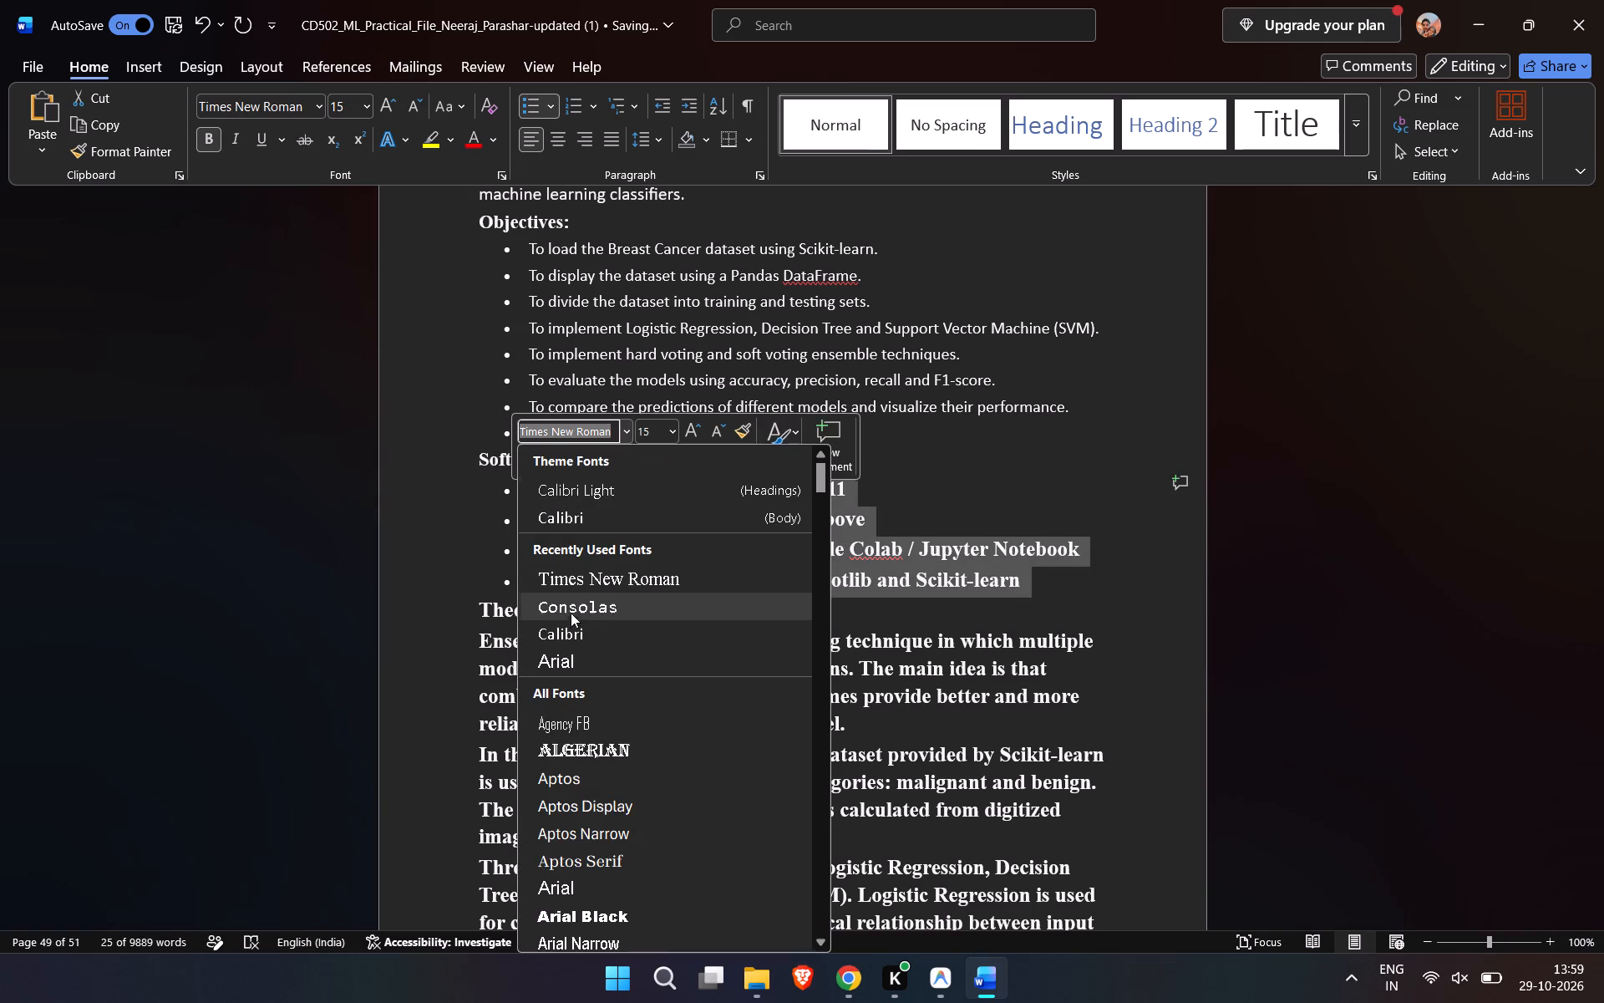
pyautogui.click(596, 511)
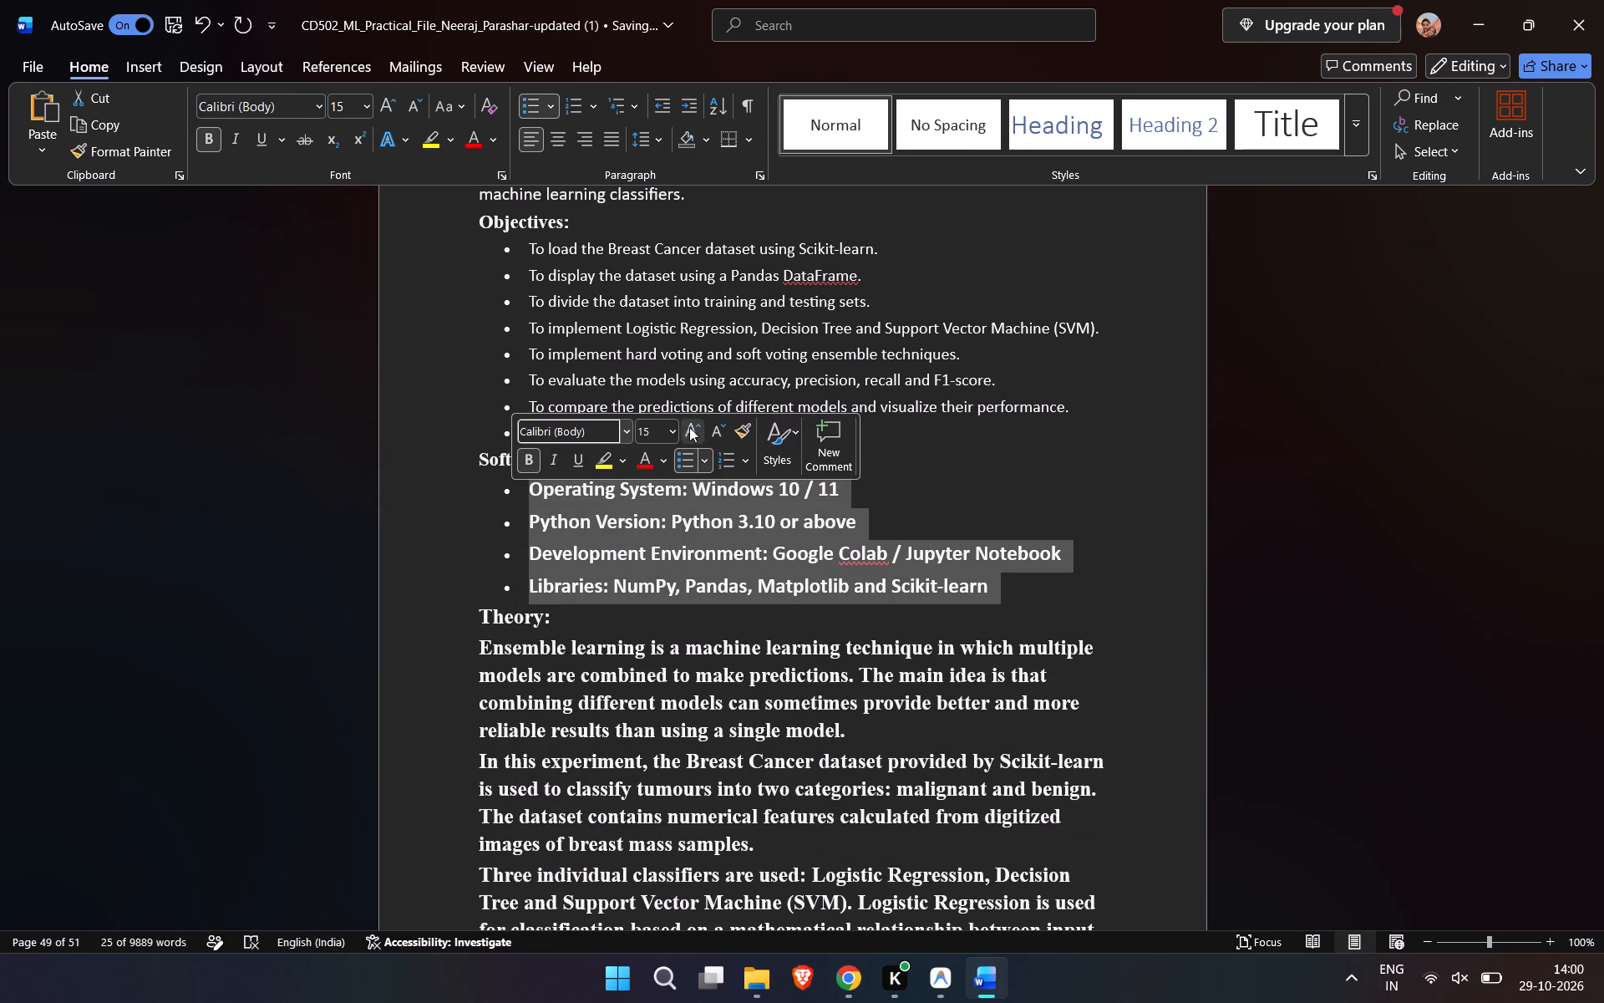
pyautogui.click(673, 429)
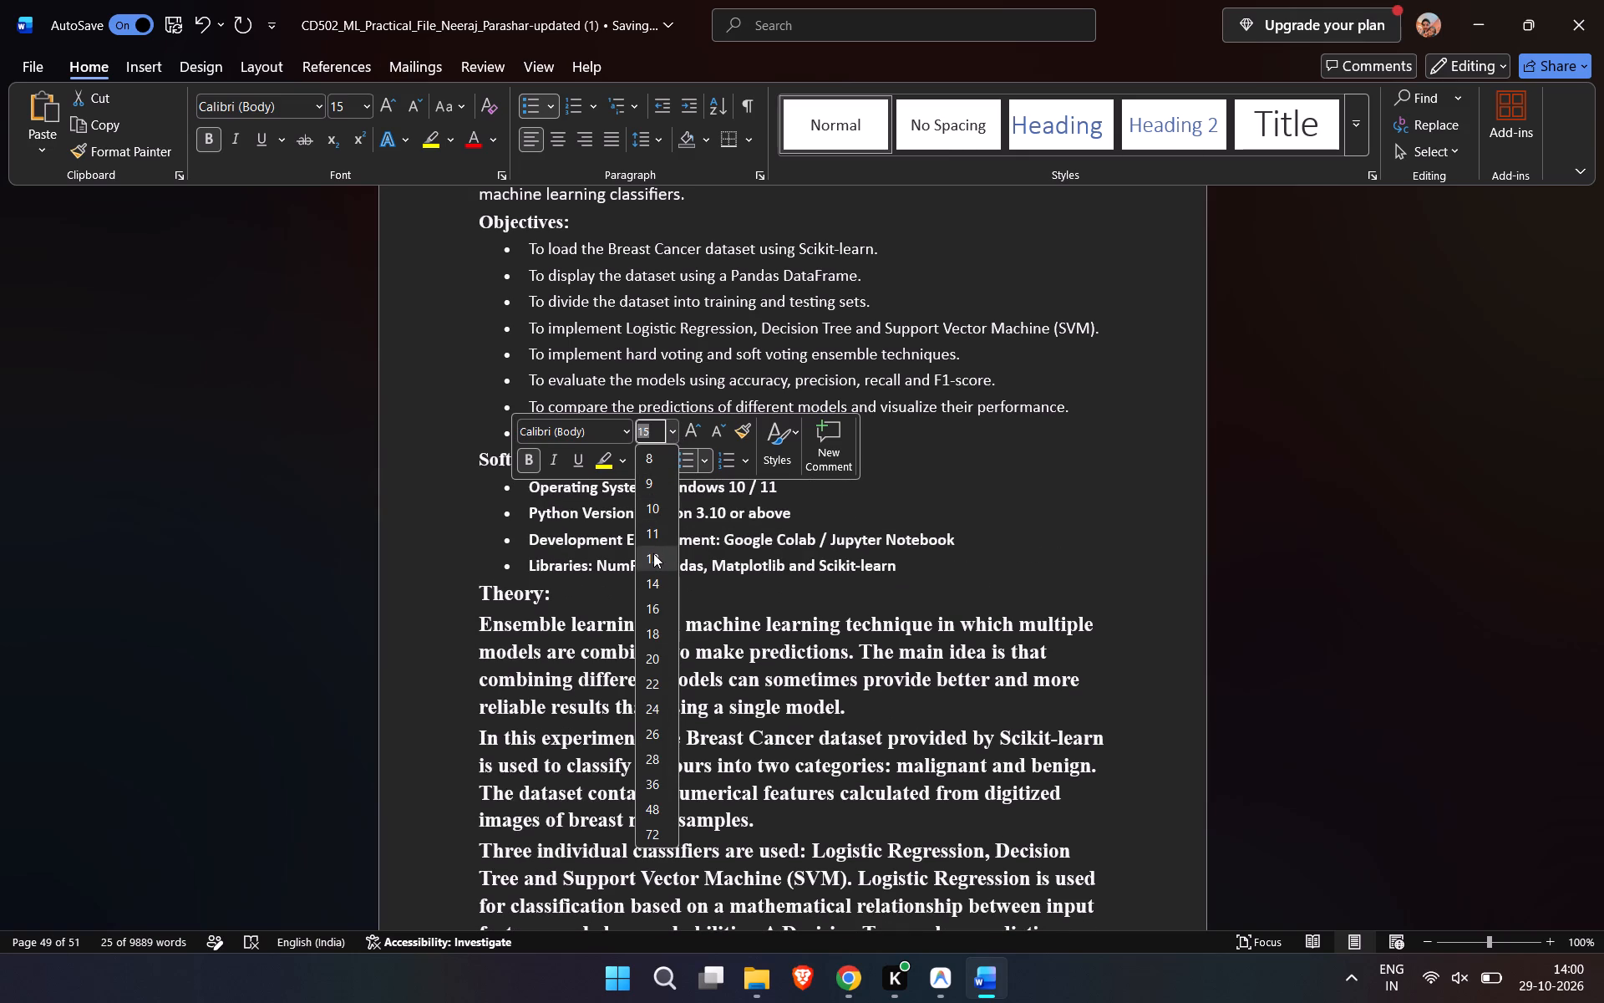
pyautogui.click(653, 553)
pyautogui.click(526, 456)
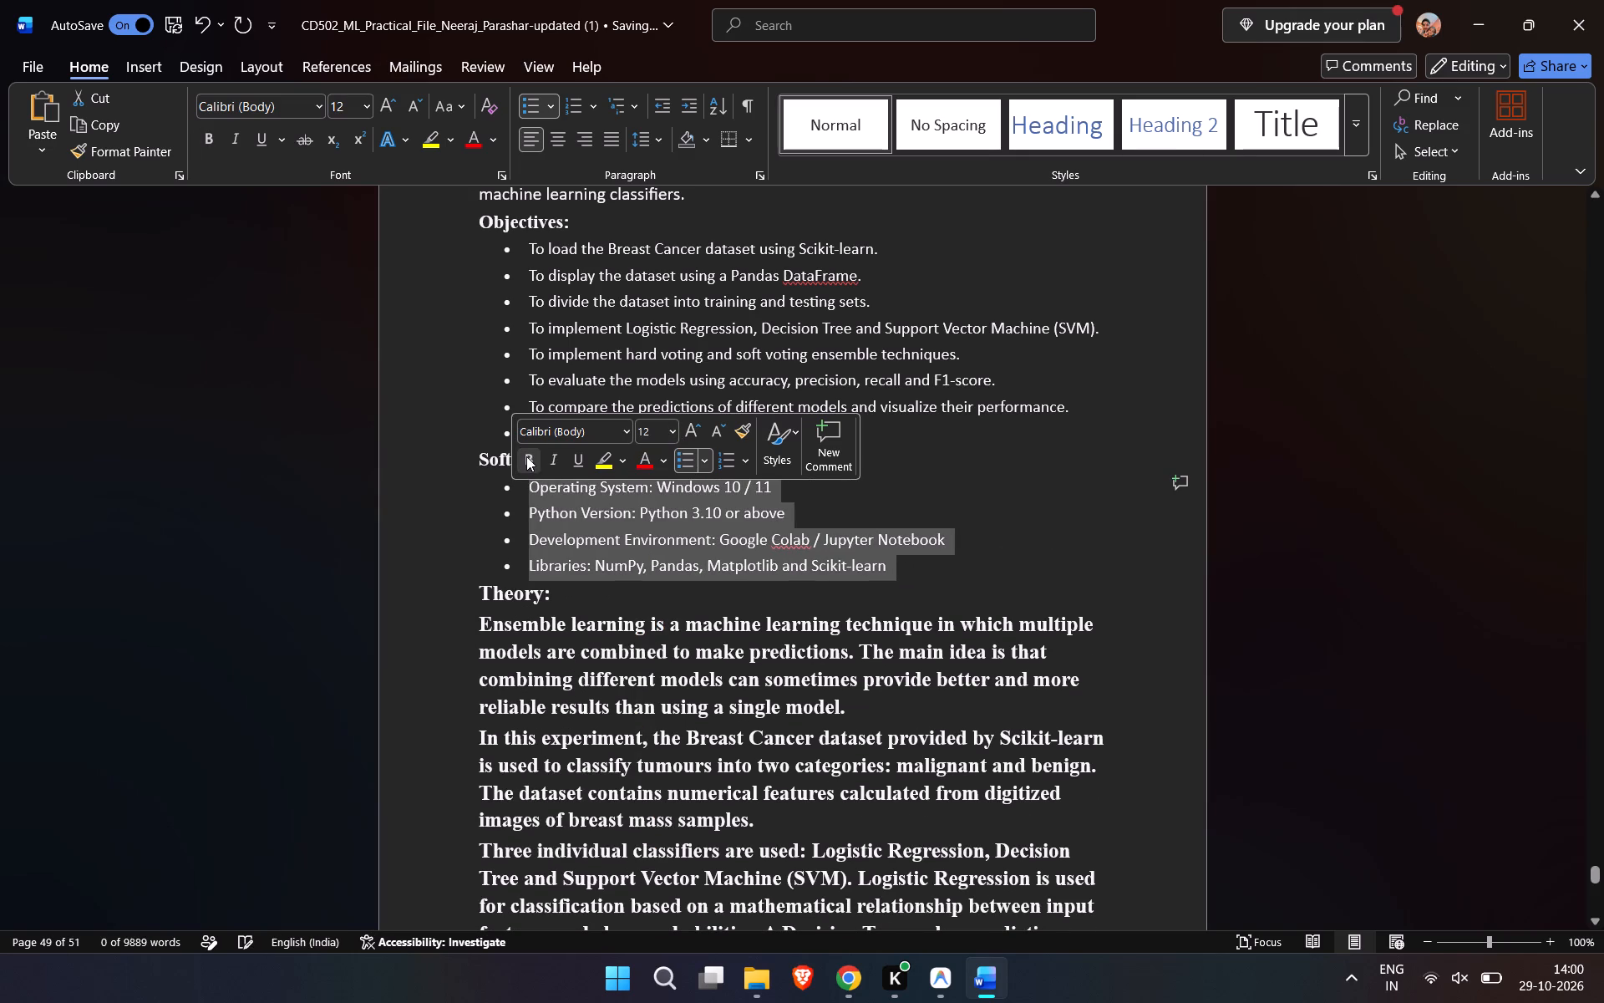
pyautogui.click(926, 465)
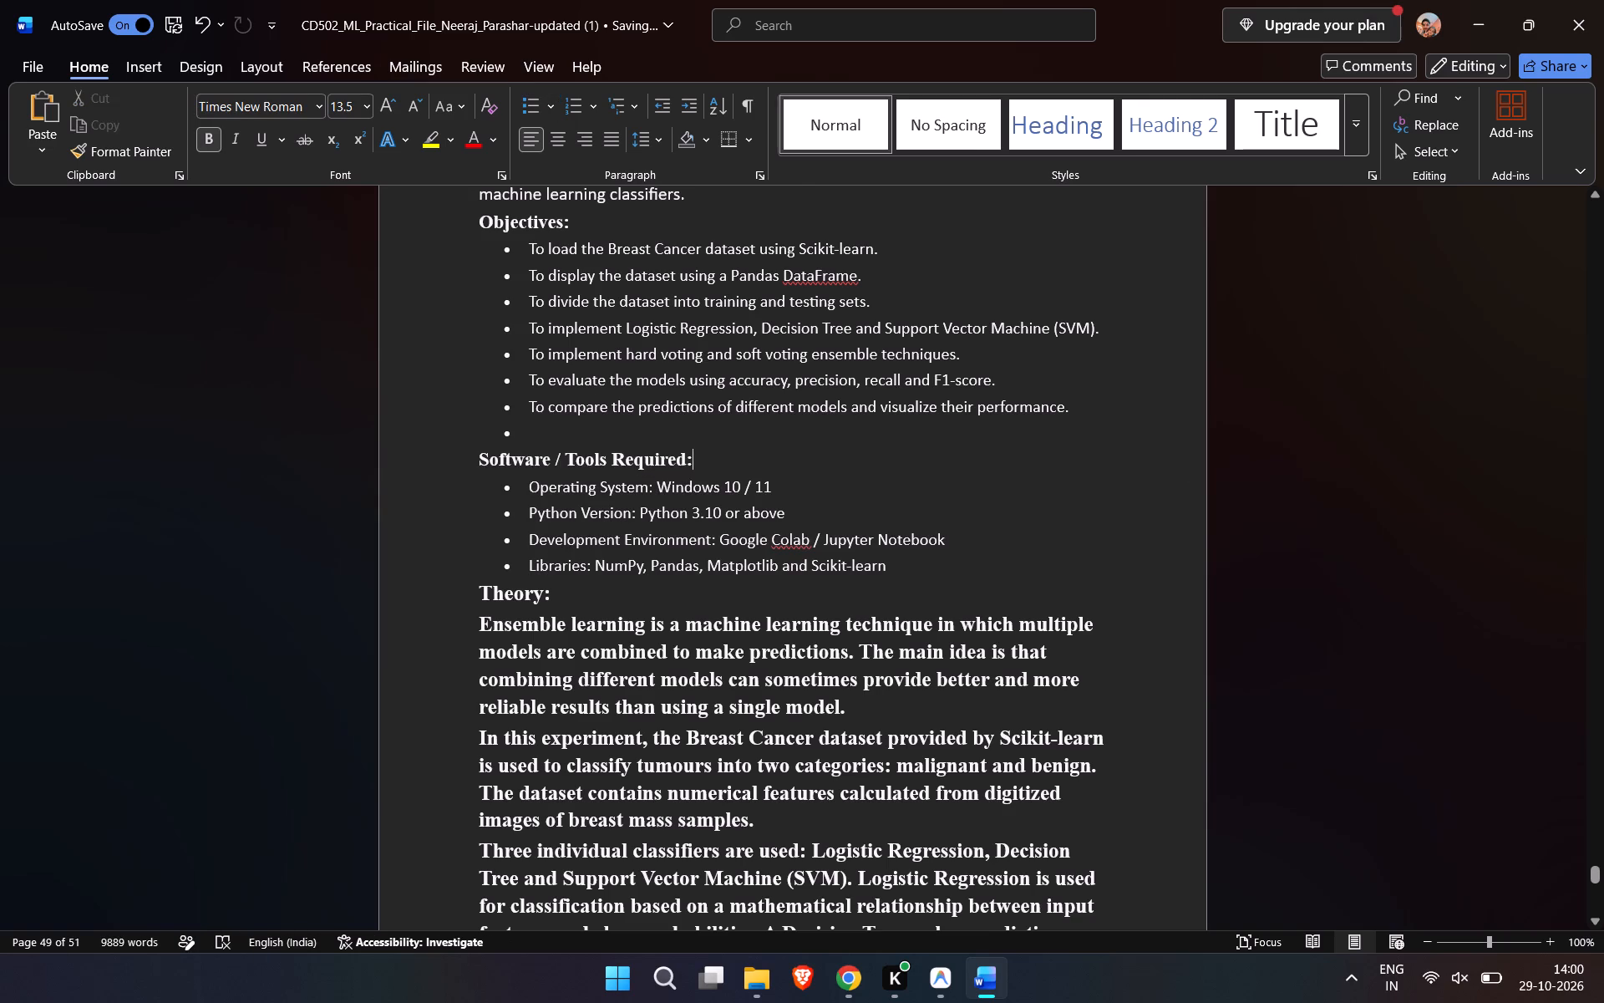
# Set the Theory heading to font size 13.5.
pyautogui.scroll(-1, 926, 465)
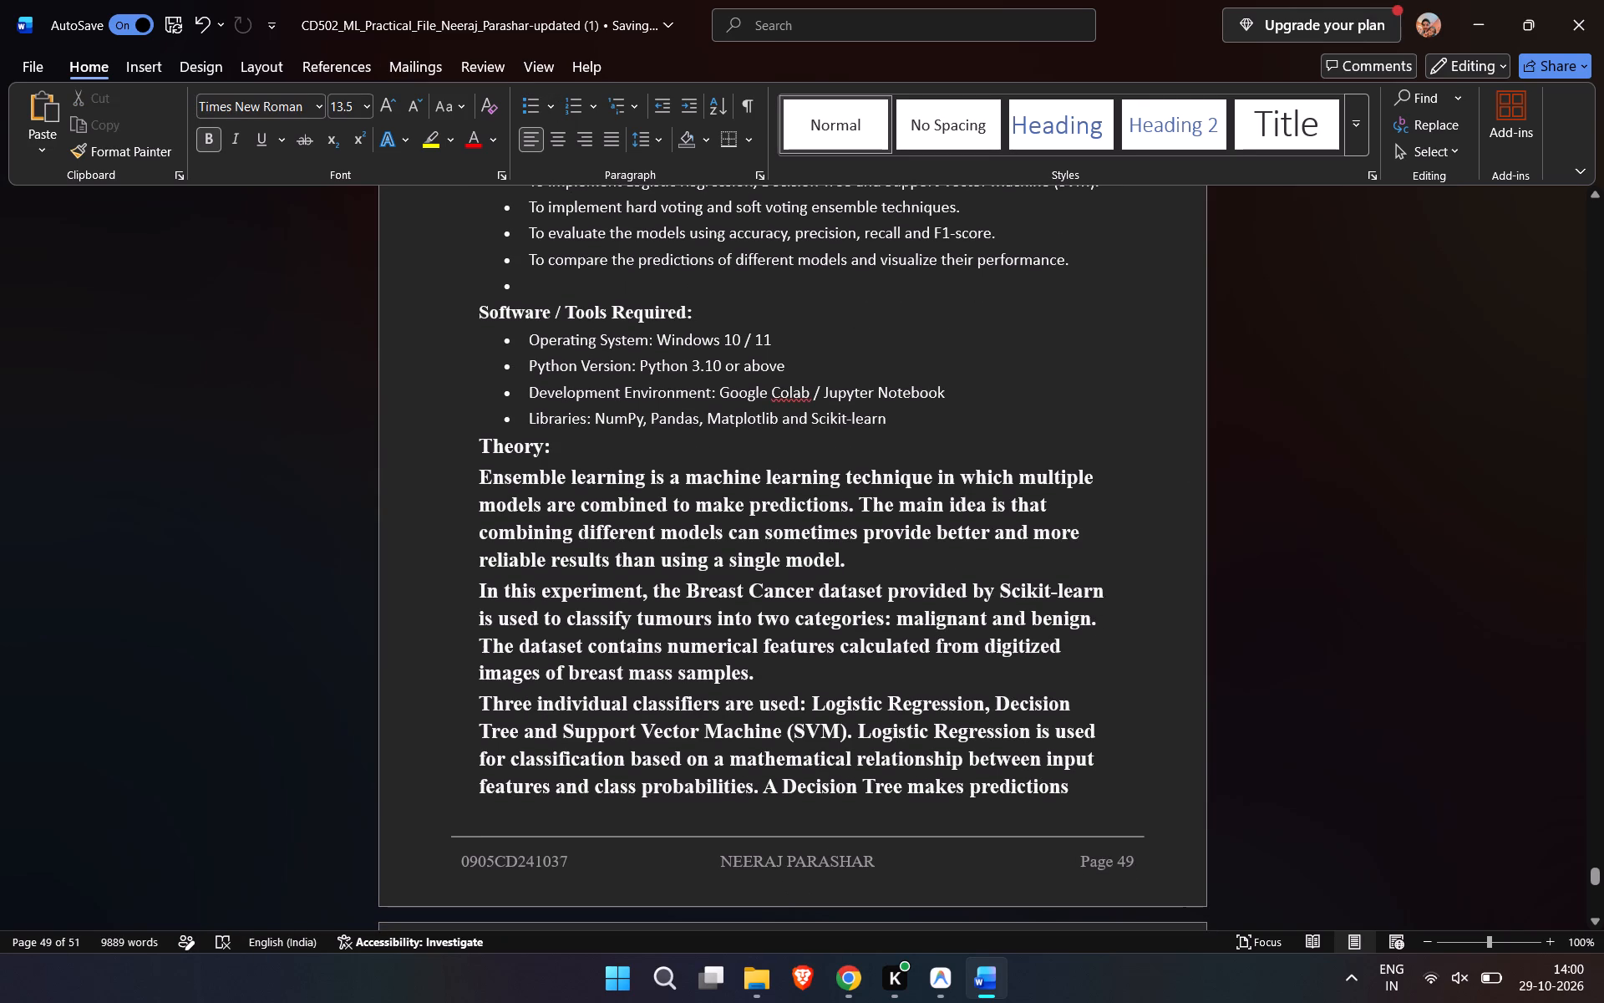
pyautogui.moveTo(571, 448); pyautogui.dragTo(475, 447)
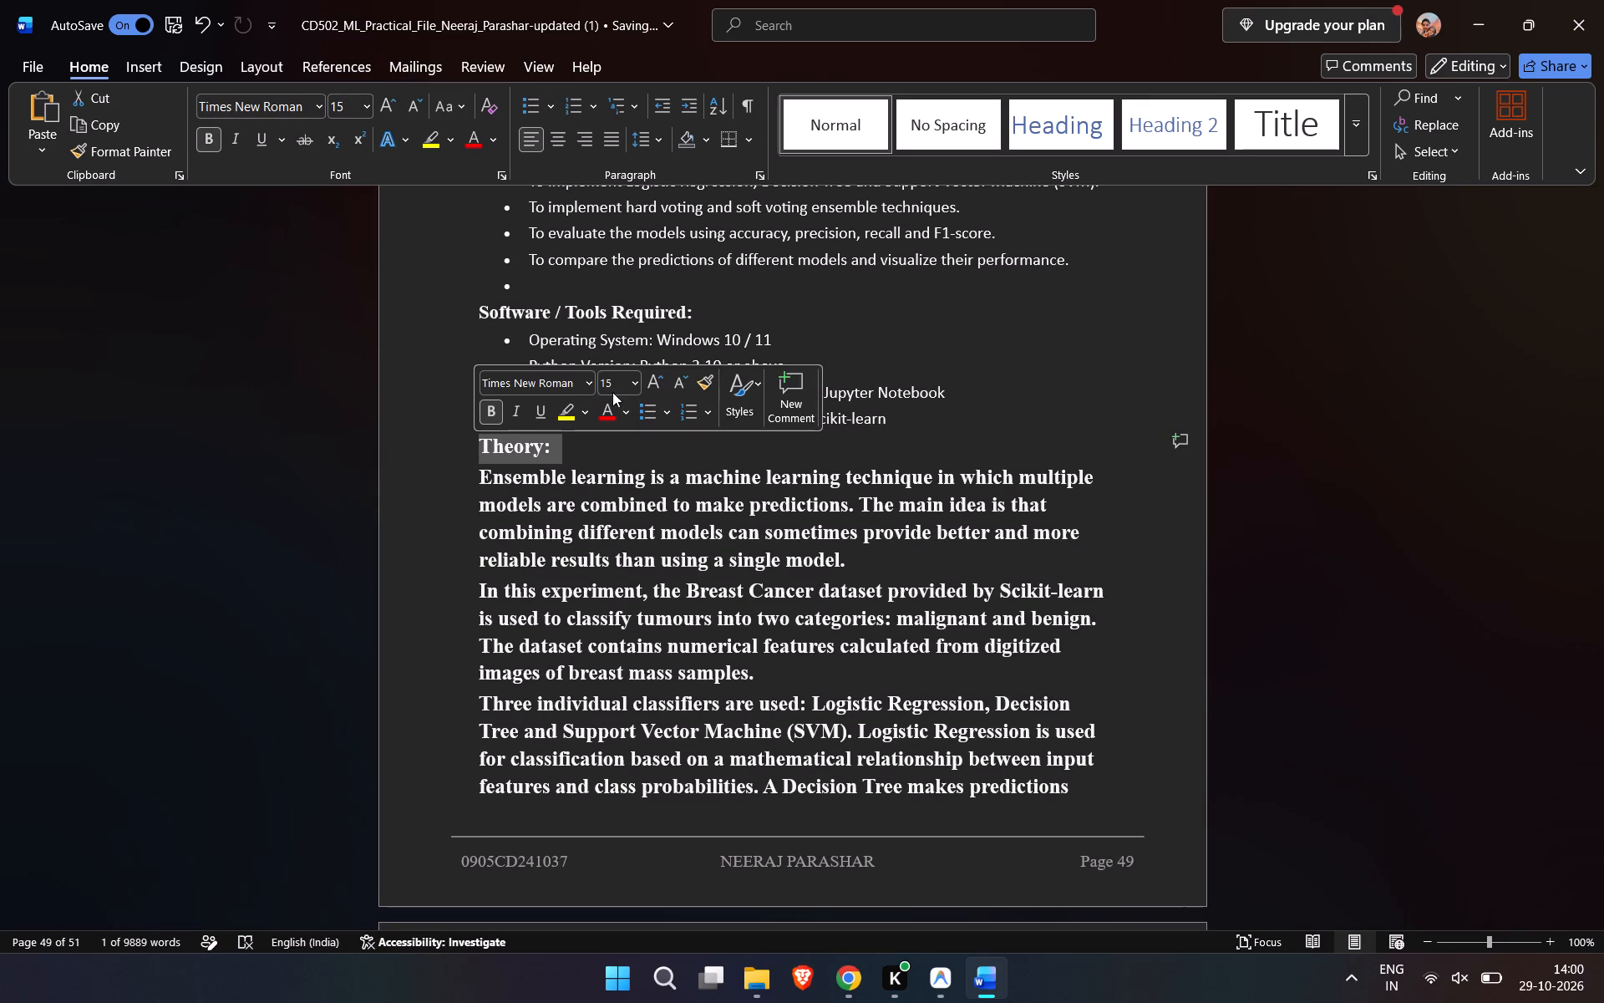
pyautogui.doubleClick(612, 384)
pyautogui.press('BackSpace')
pyautogui.write('3.5')
pyautogui.click(1068, 332)
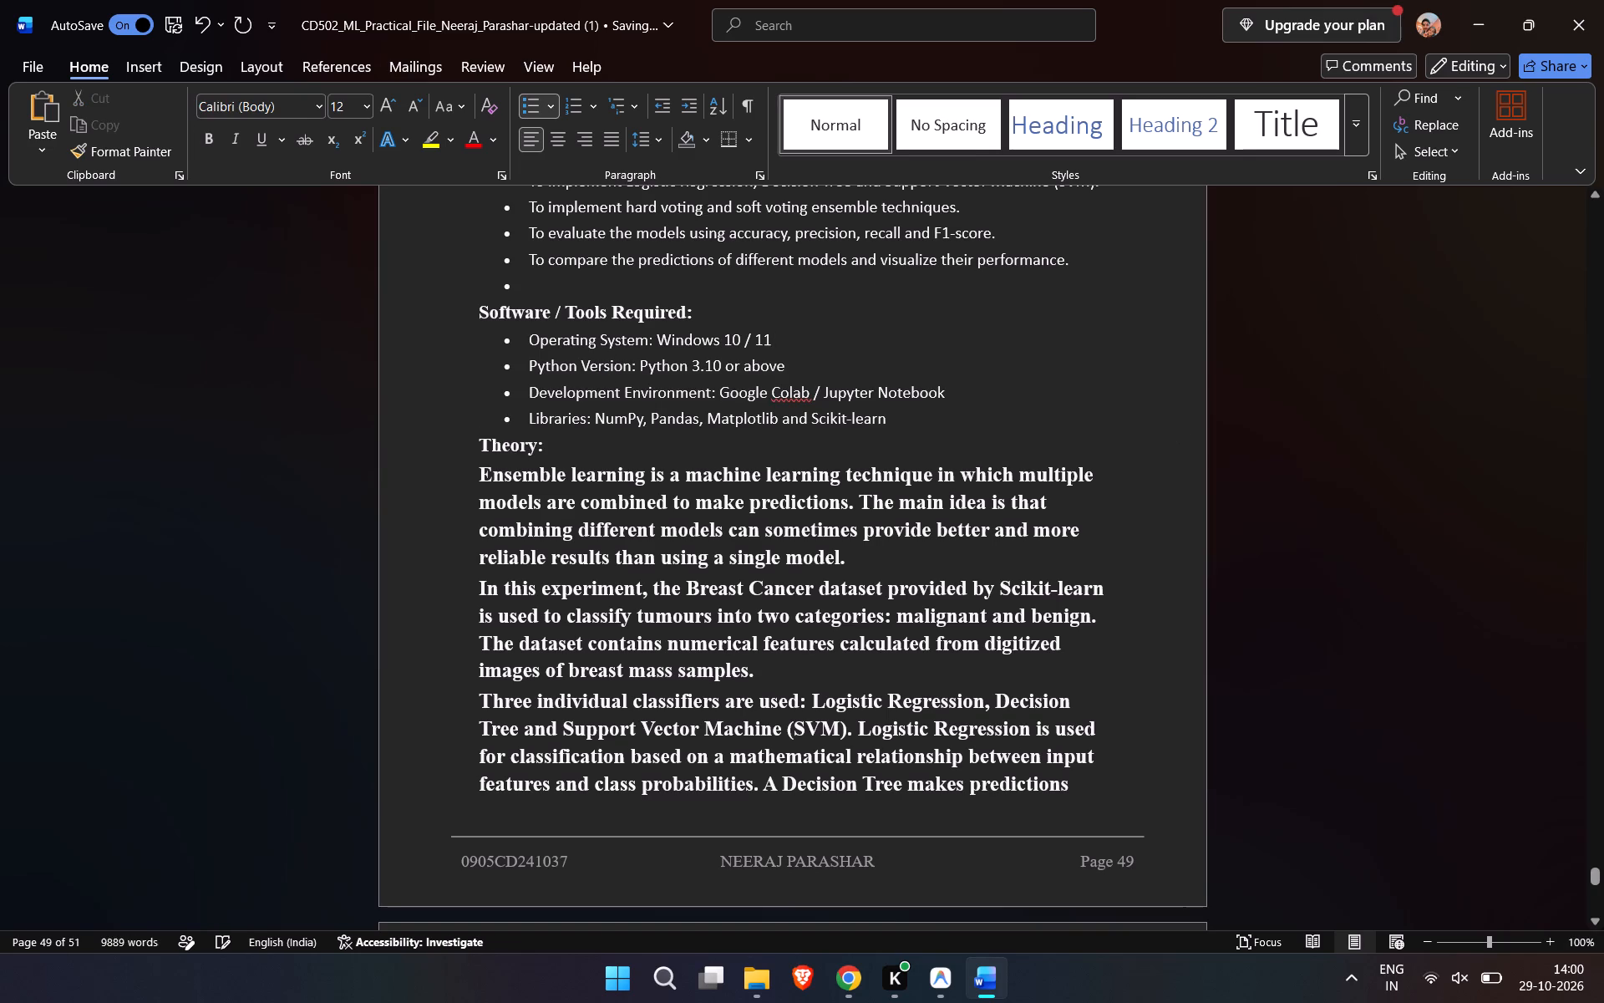
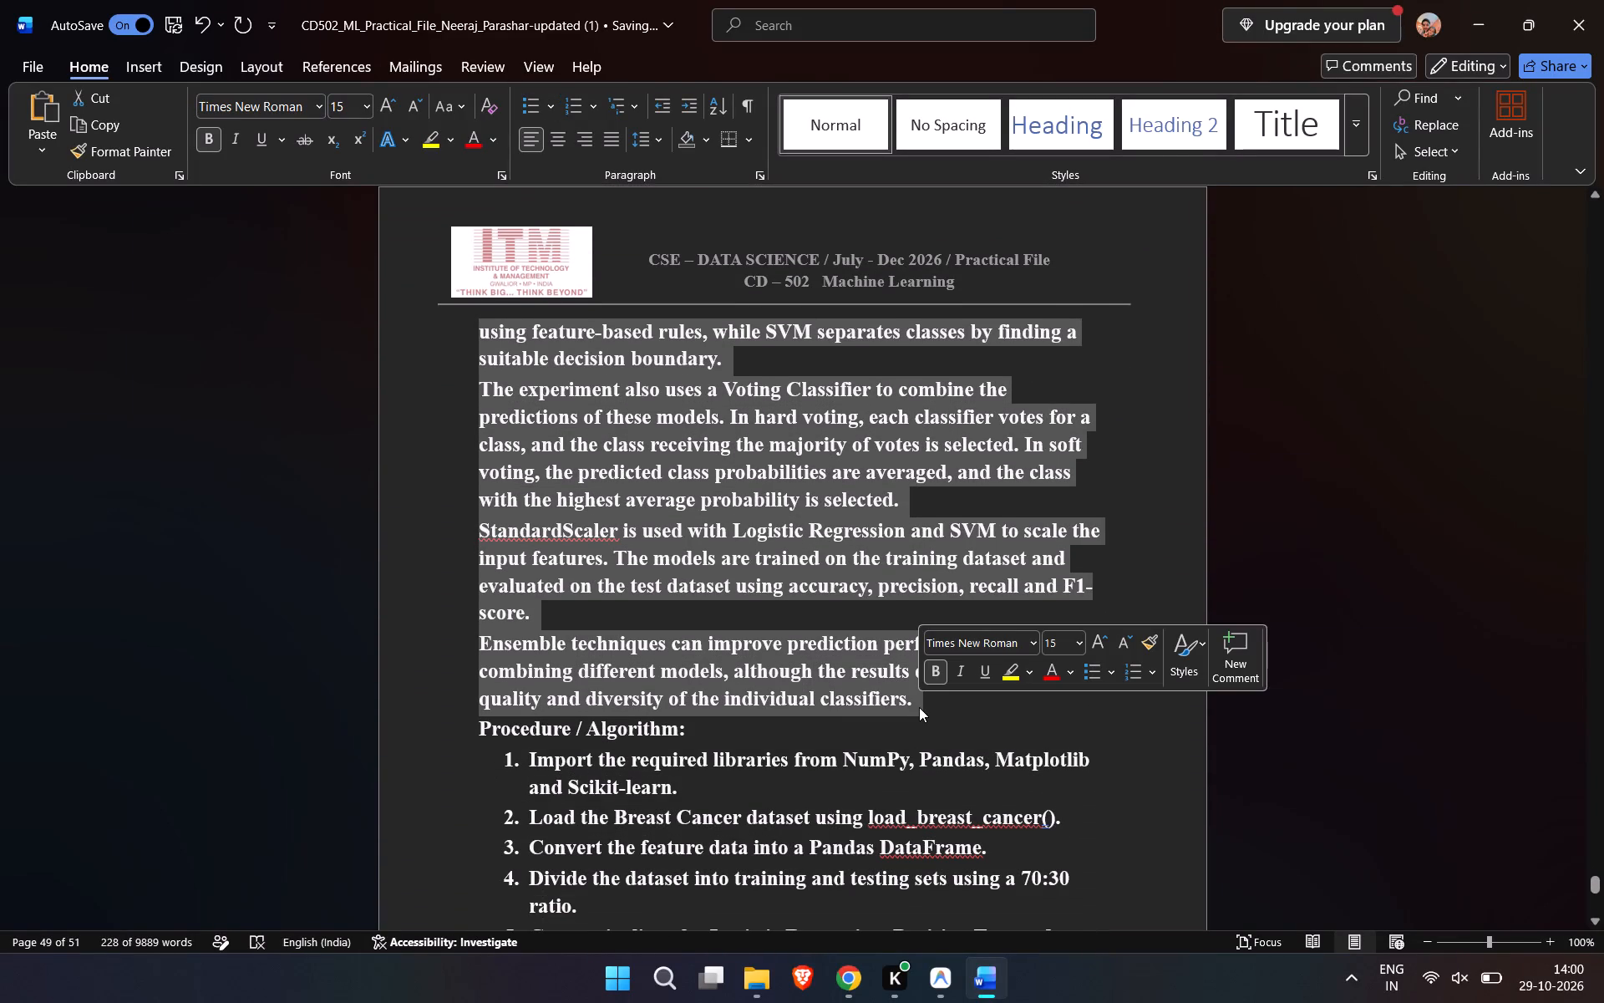
# Set all the paragraphs under the Theory heading to Calibri (Body), font size 12.
pyautogui.click(1033, 642)
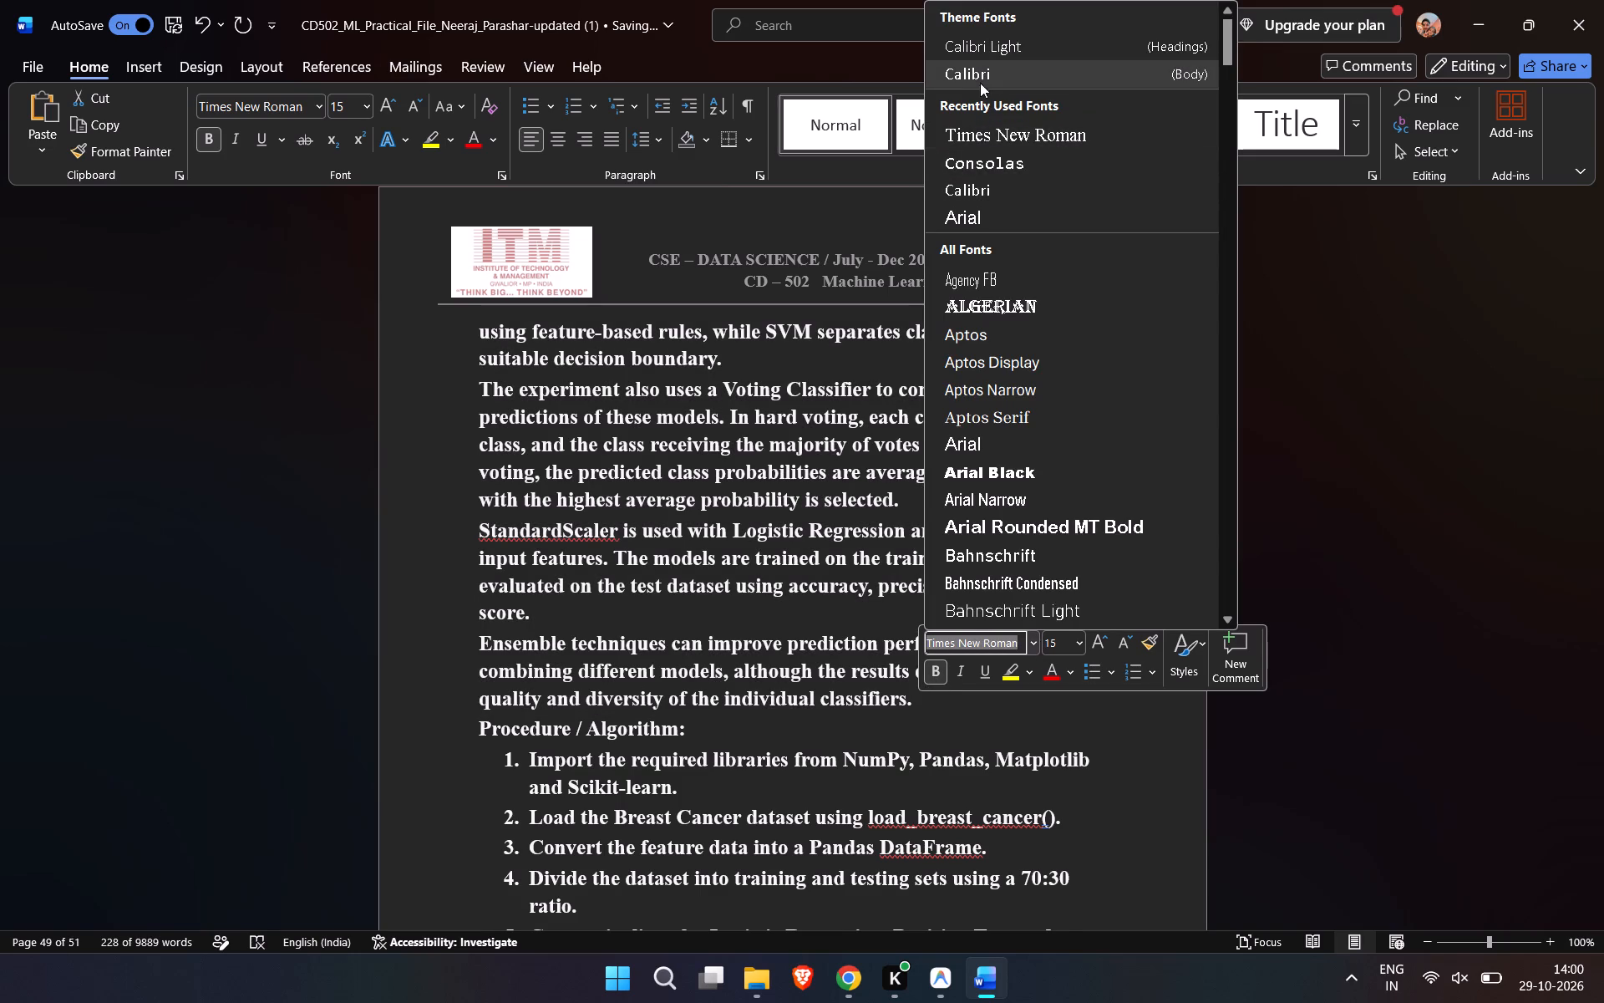
pyautogui.click(975, 68)
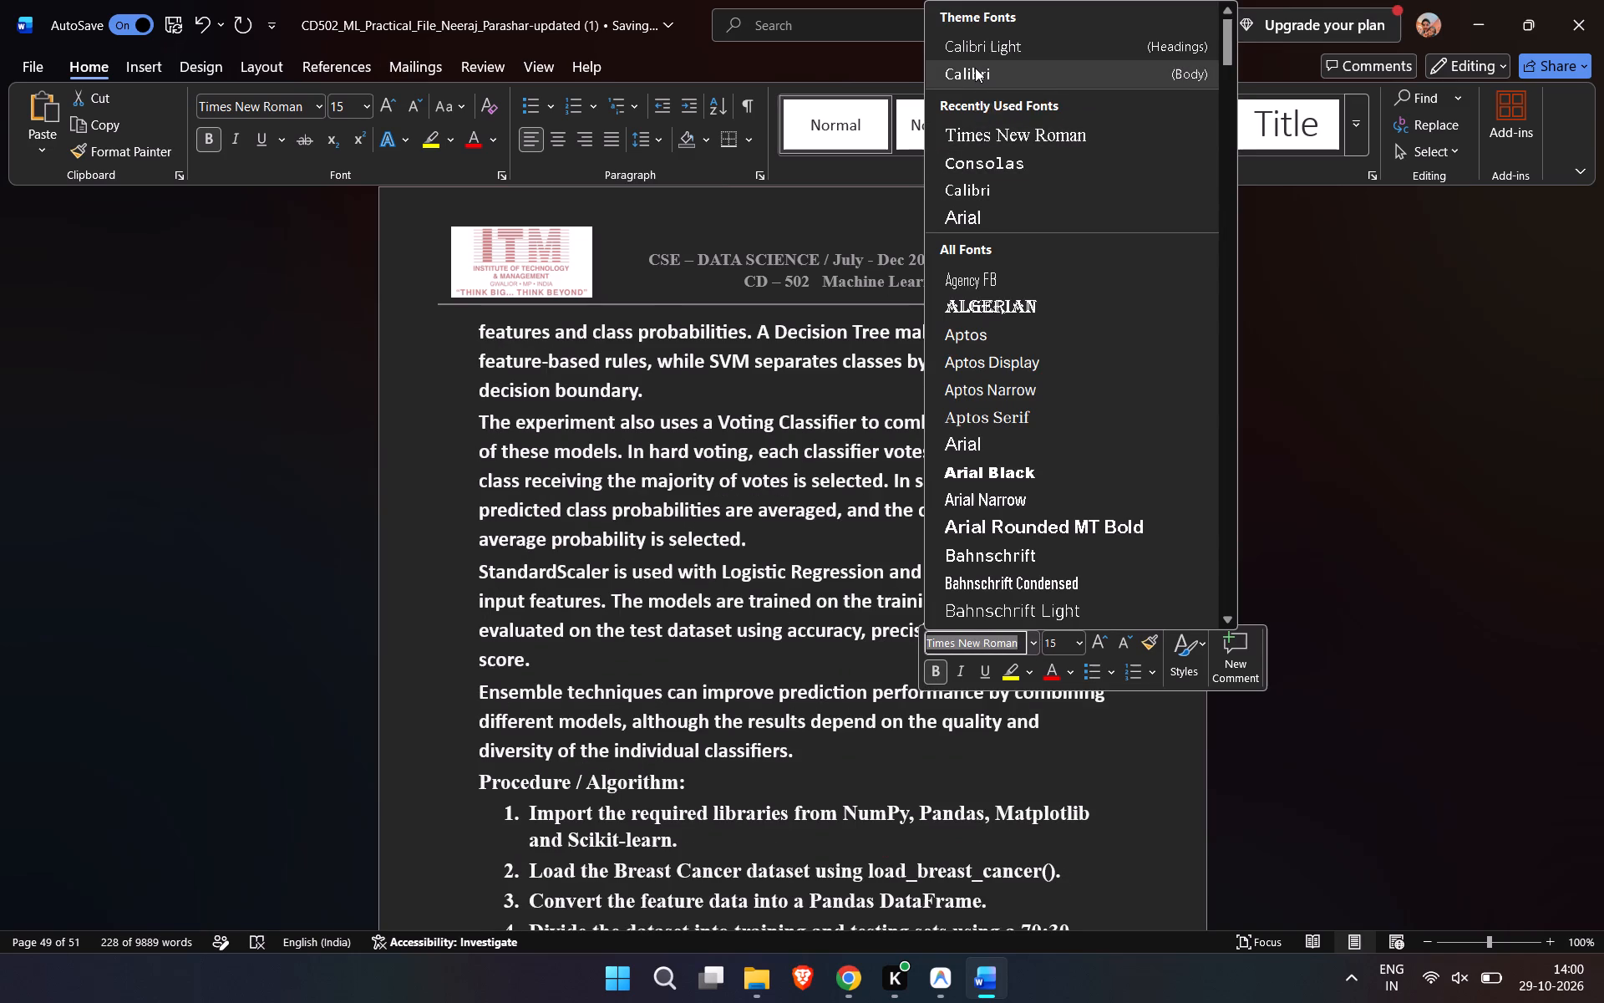
pyautogui.rightClick(829, 589)
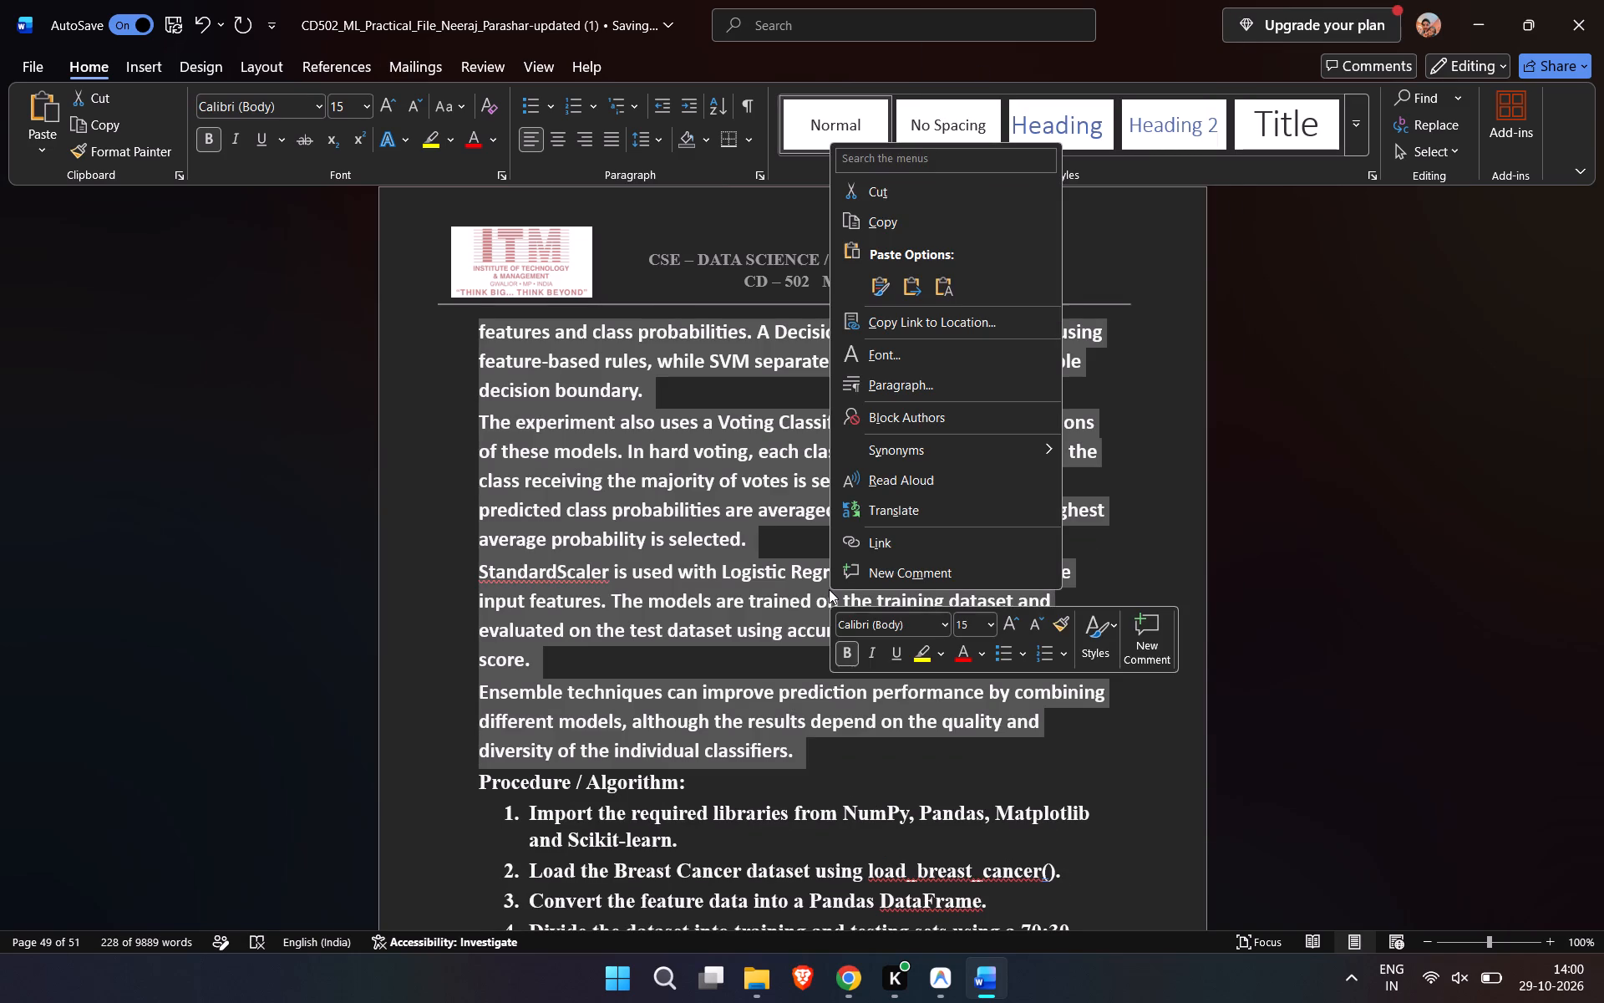
pyautogui.click(968, 619)
pyautogui.click(968, 619)
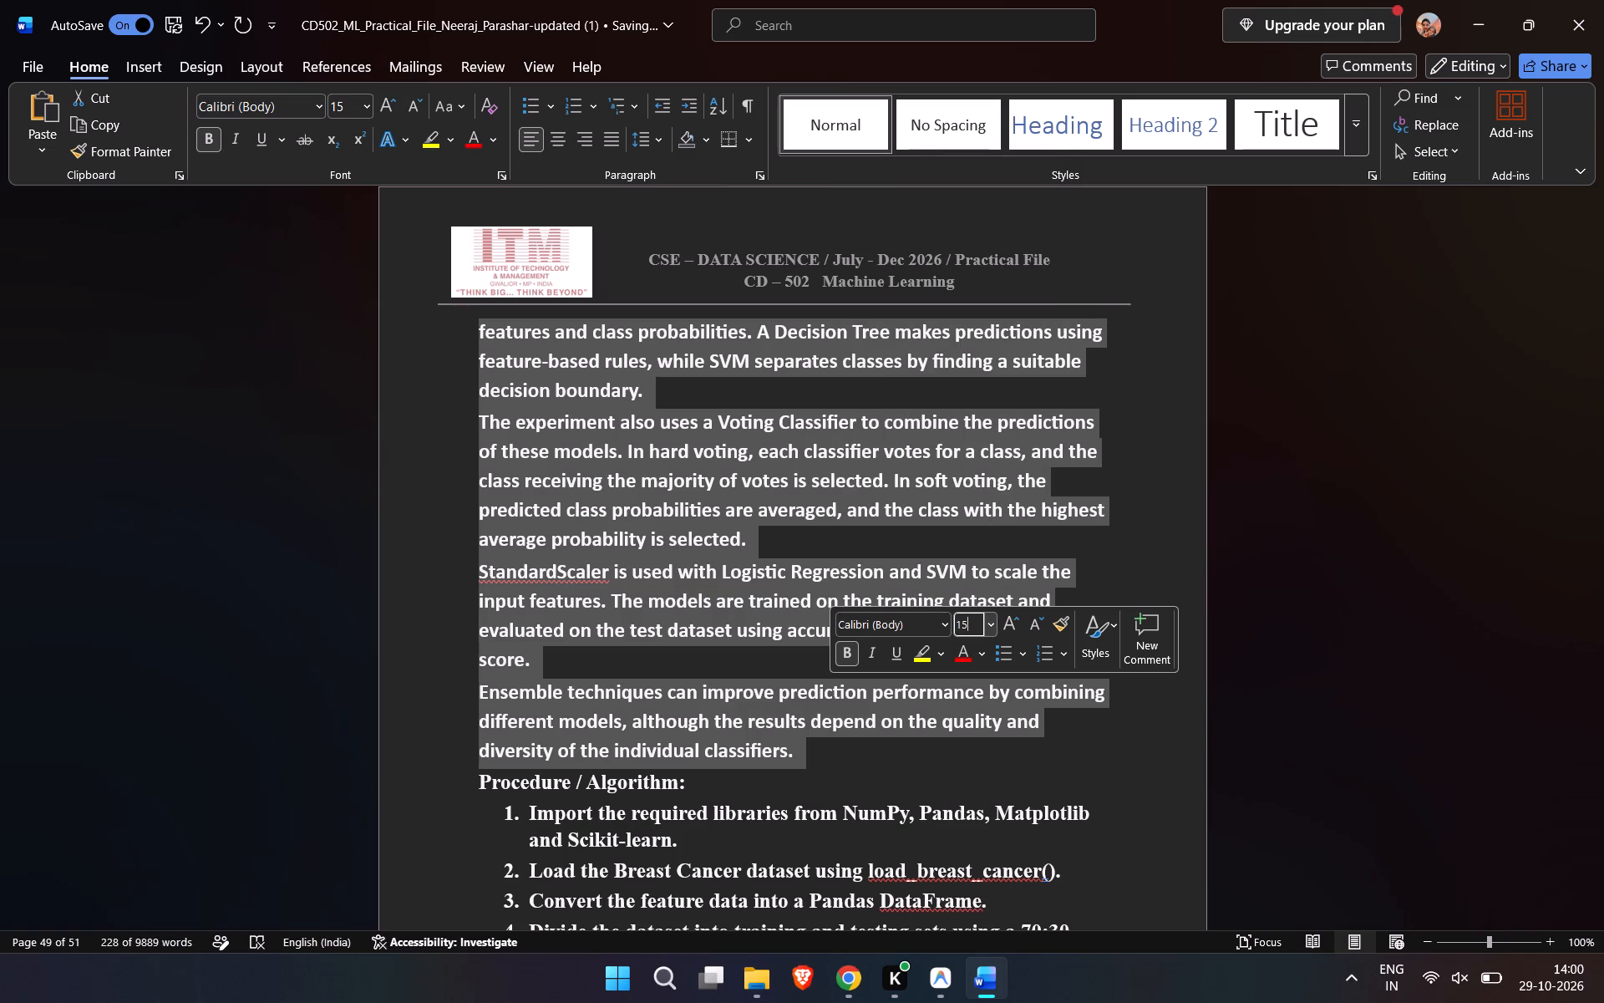
pyautogui.press('BackSpace')
pyautogui.press('2')
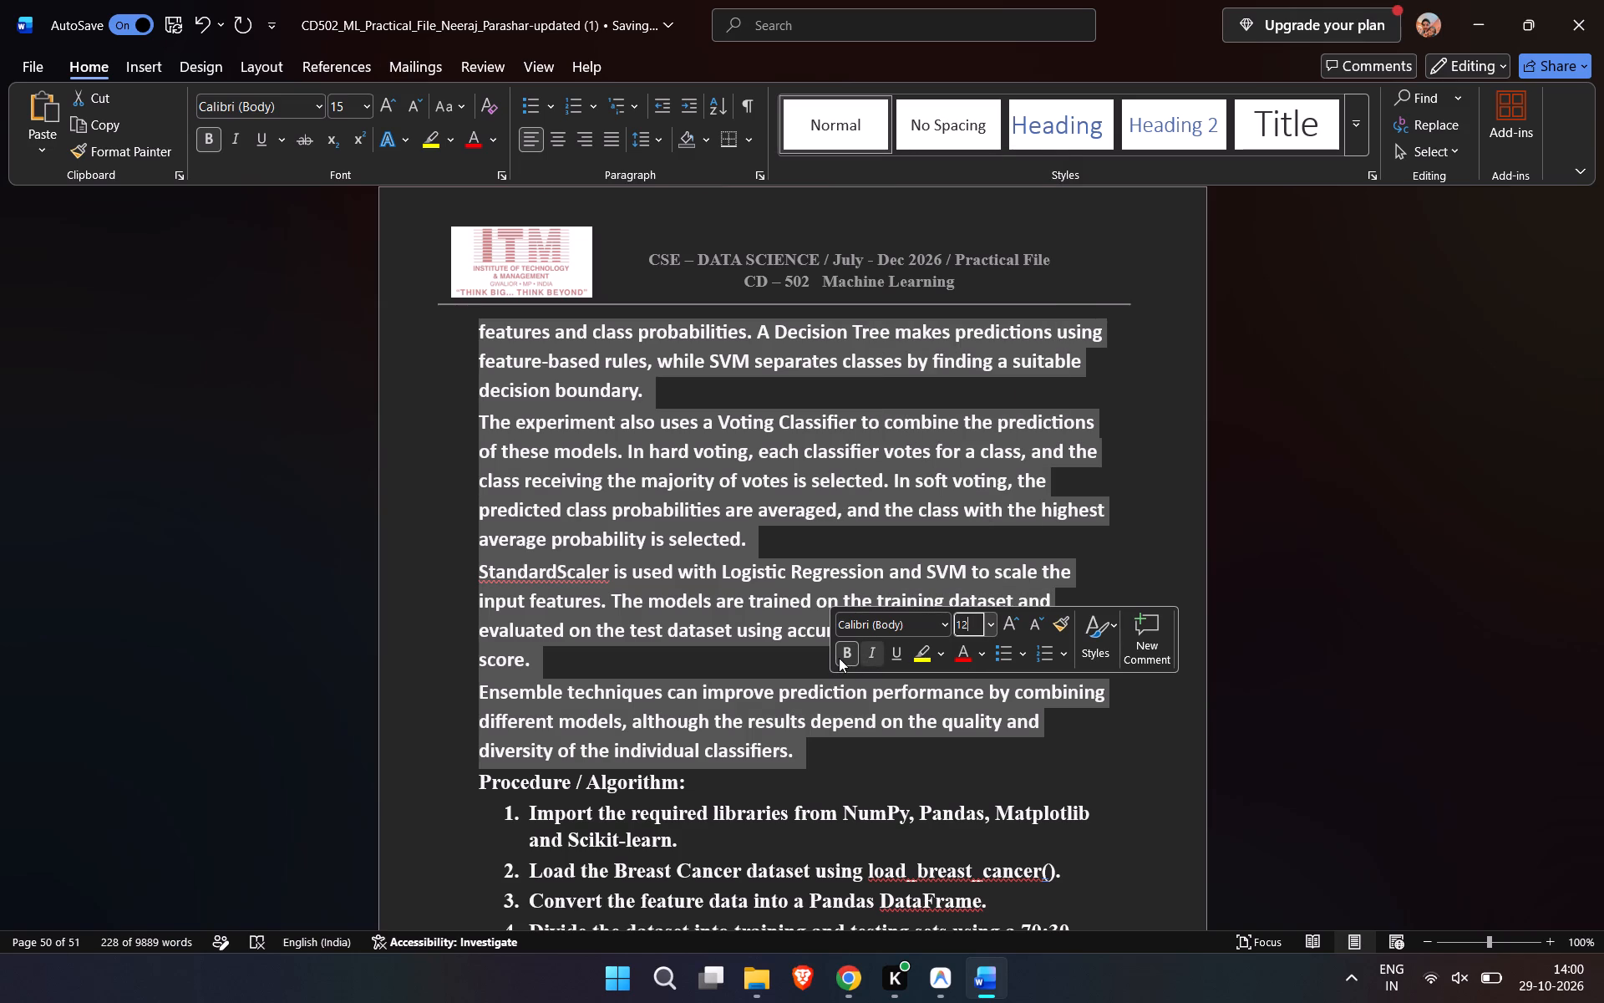
pyautogui.click(839, 658)
pyautogui.click(1119, 513)
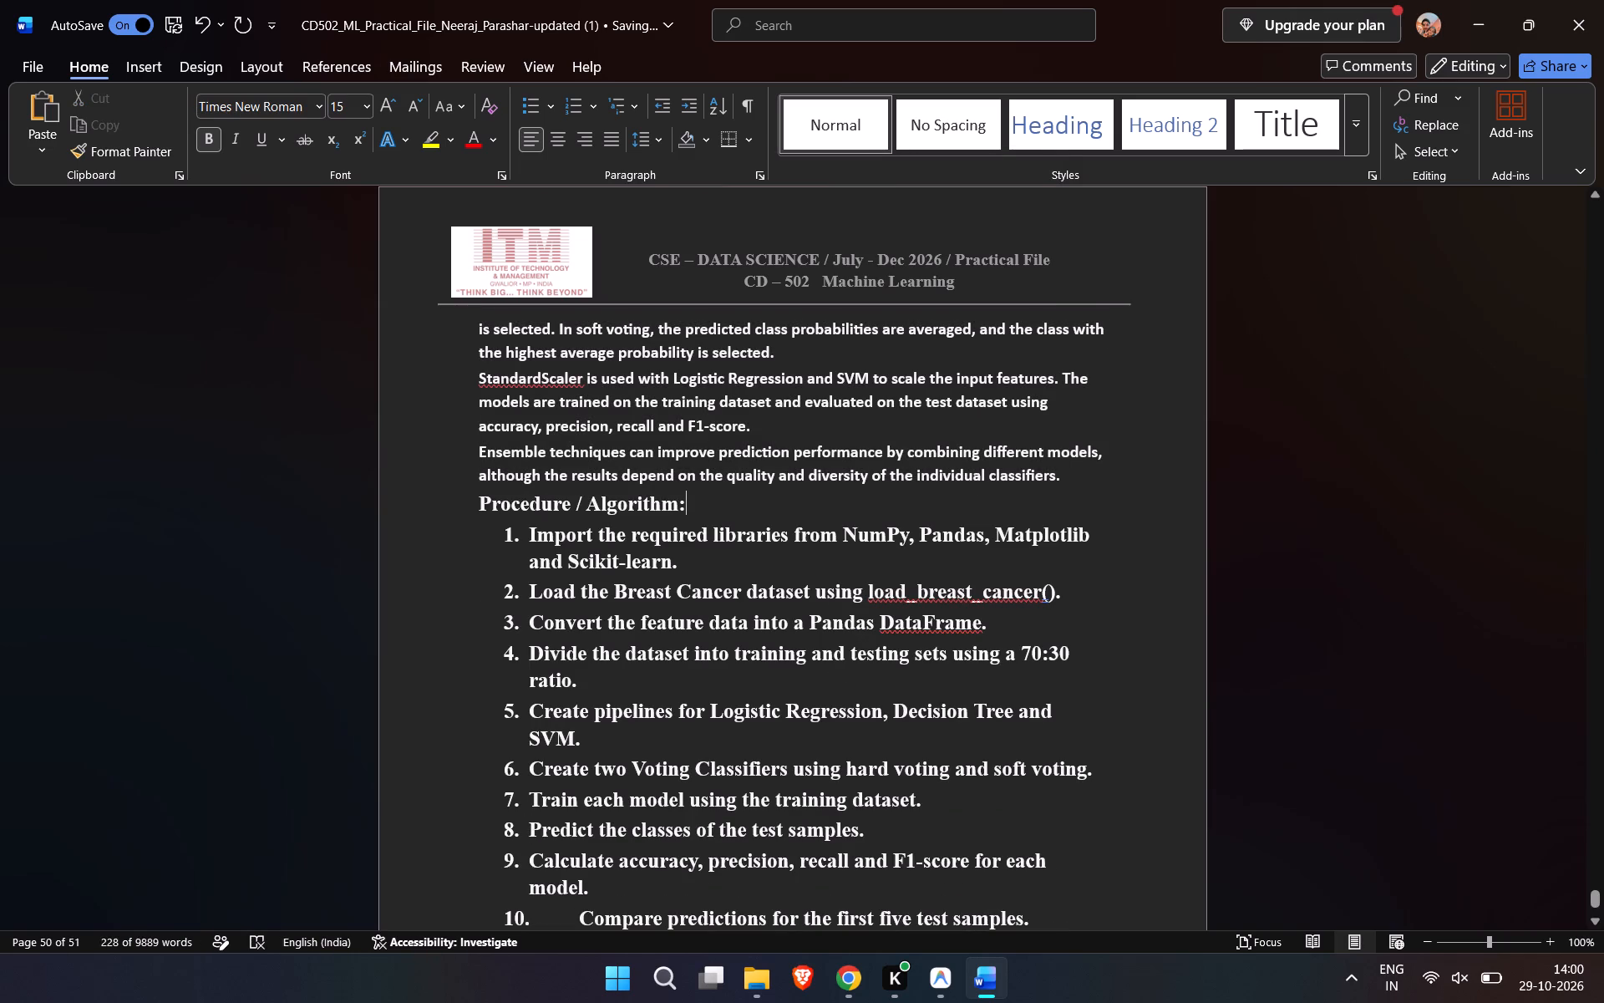
# Remove bold from all the paragraphs under the Theory heading.
pyautogui.moveTo(1069, 475); pyautogui.dragTo(466, 247)
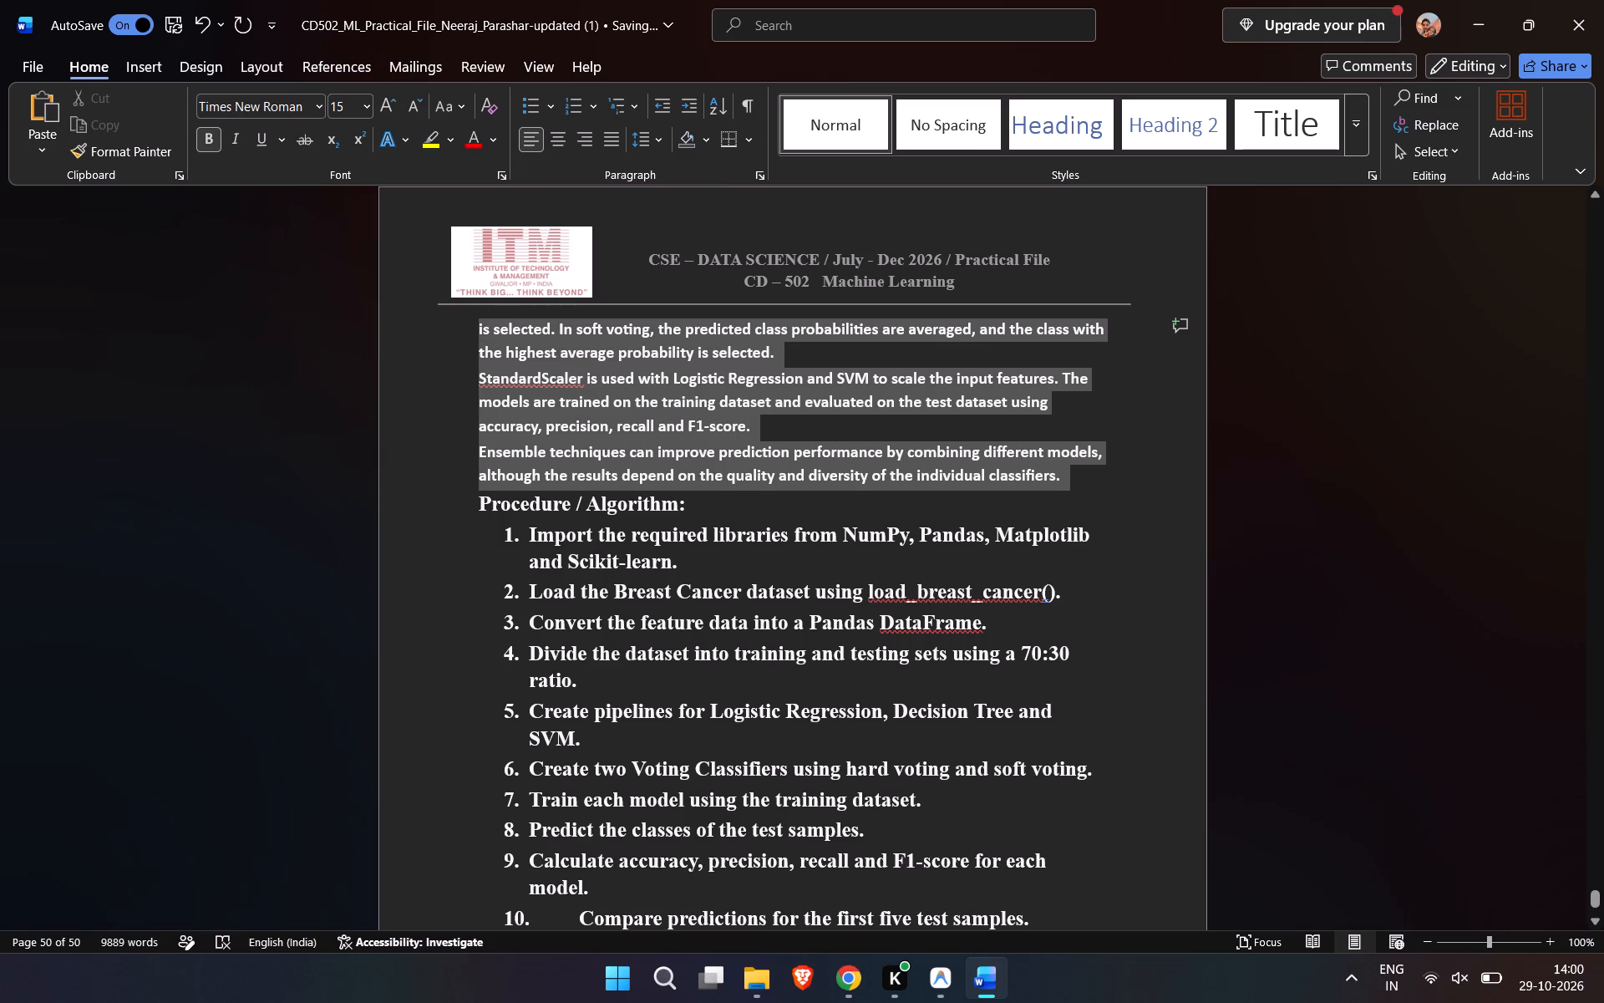
pyautogui.moveTo(466, 247); pyautogui.dragTo(527, 232)
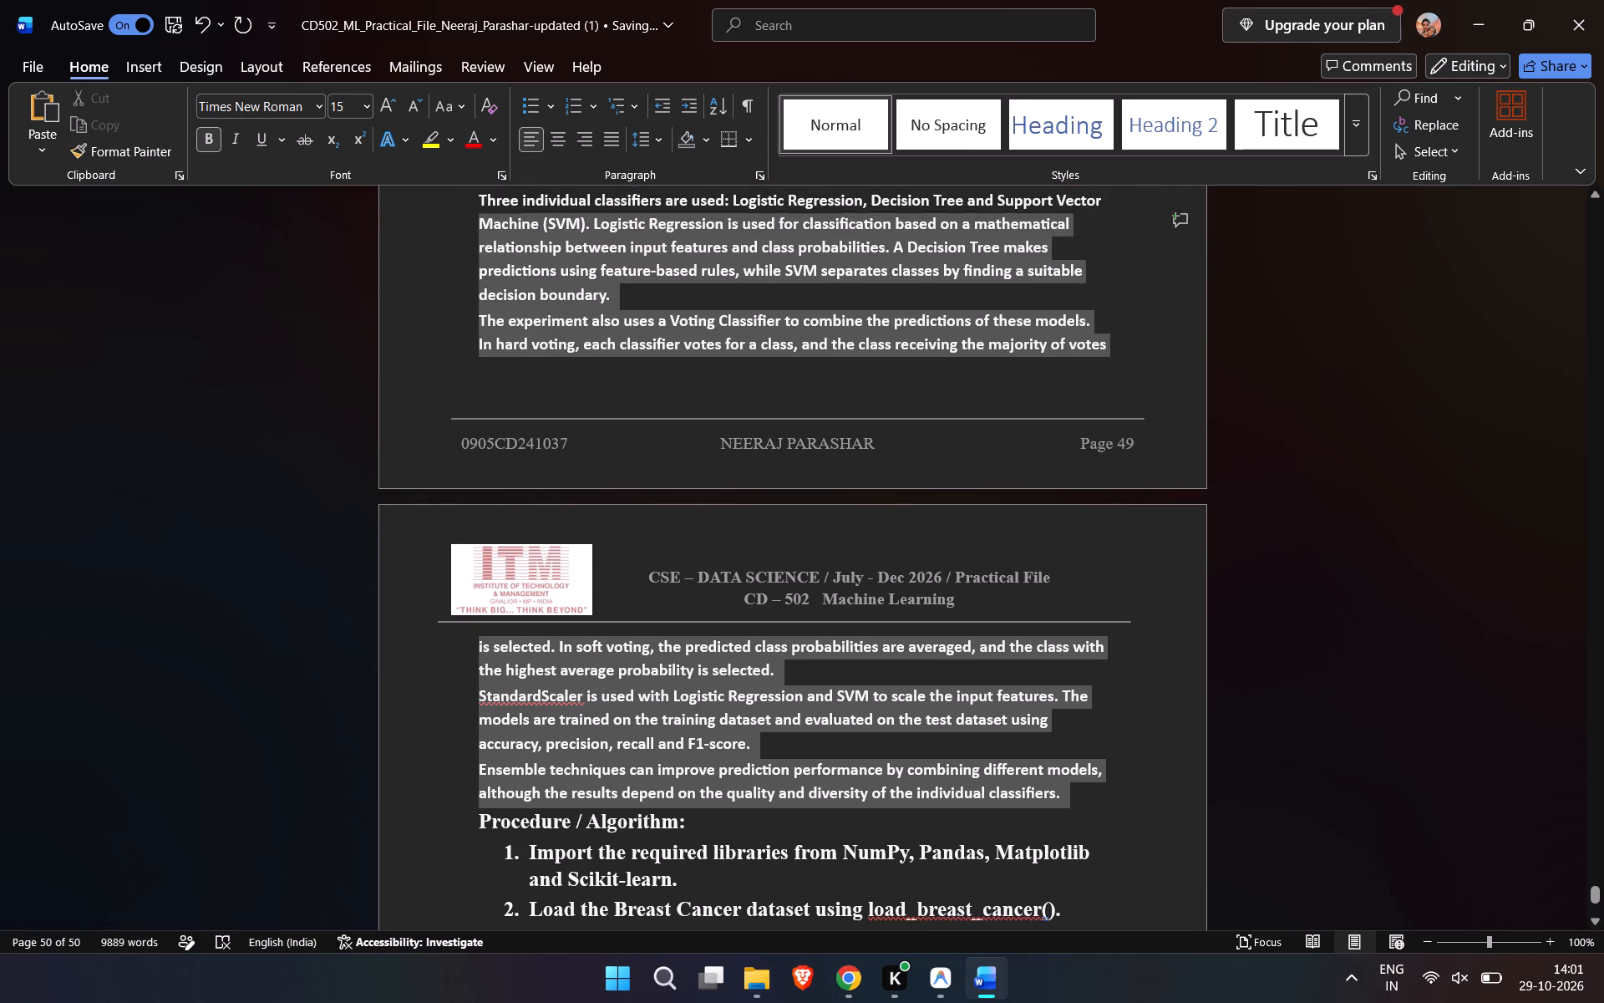
pyautogui.moveTo(527, 232); pyautogui.dragTo(476, 303)
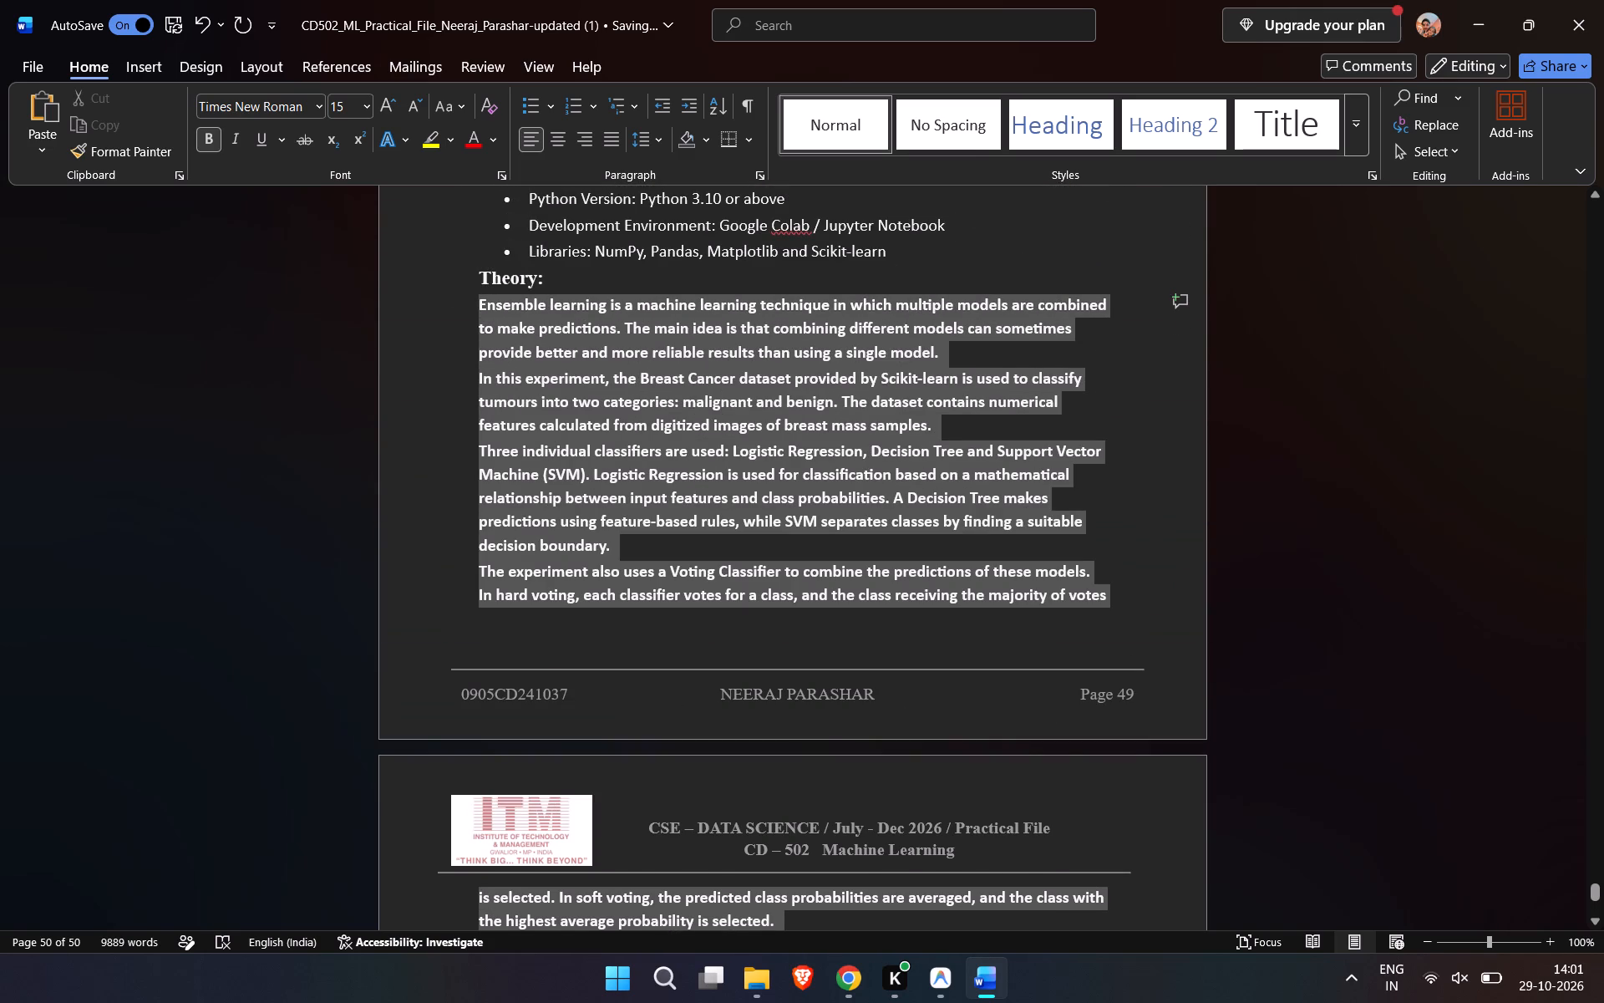
pyautogui.moveTo(476, 303); pyautogui.dragTo(475, 303)
pyautogui.click(486, 266)
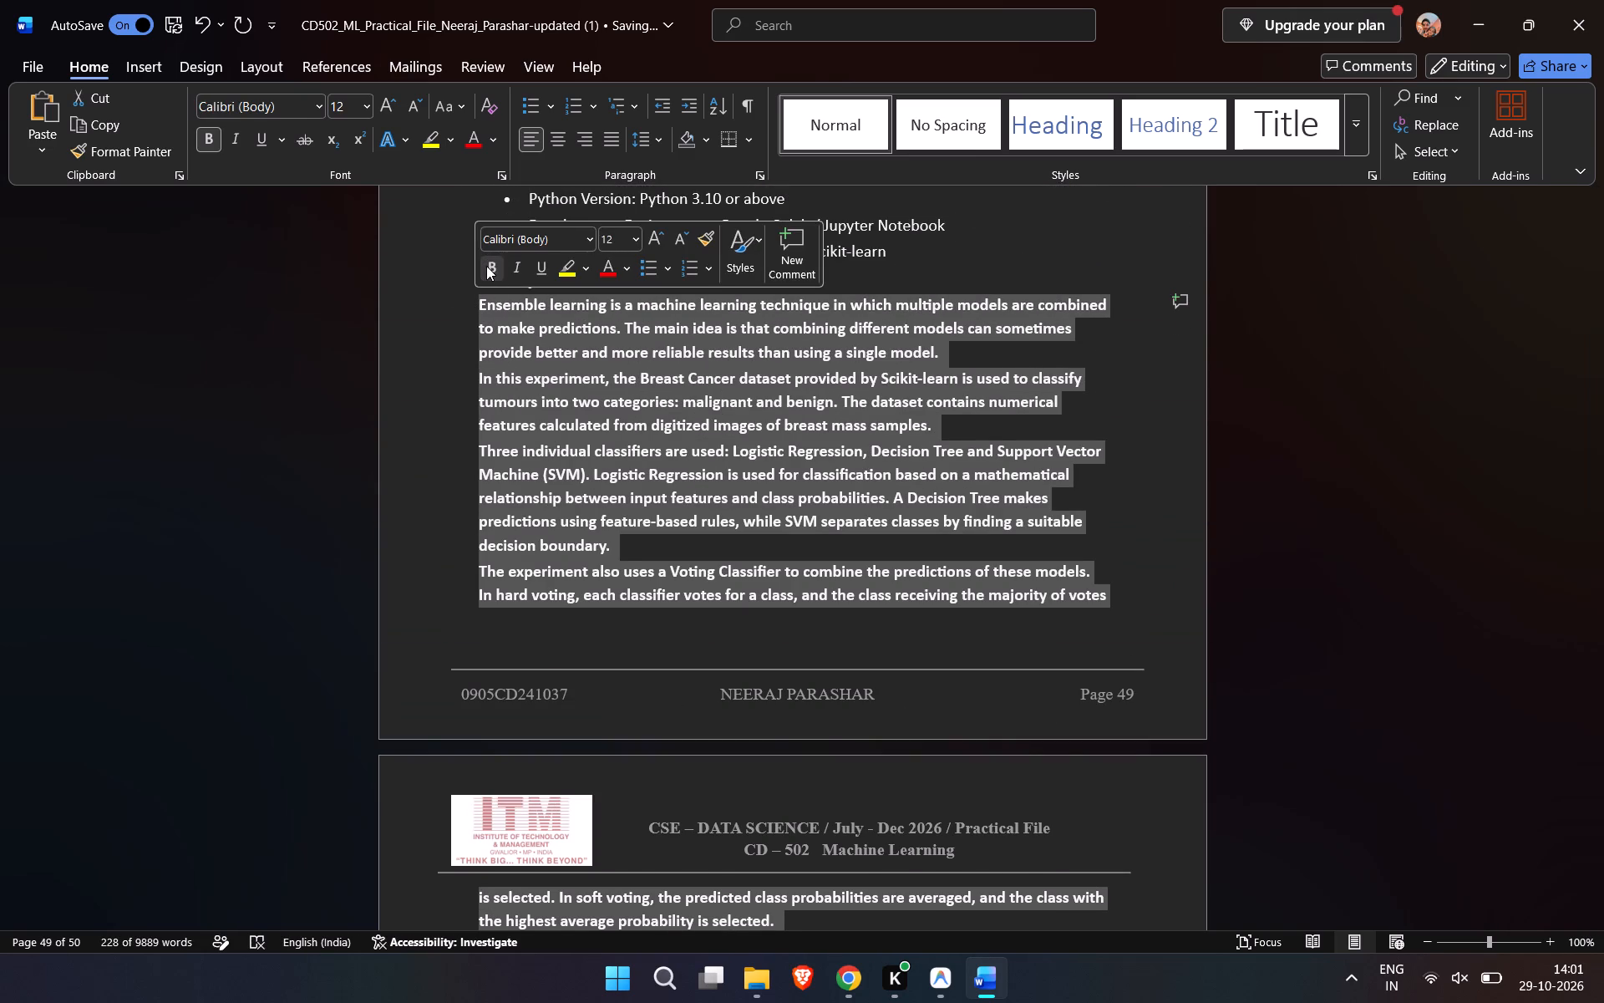
pyautogui.click(416, 363)
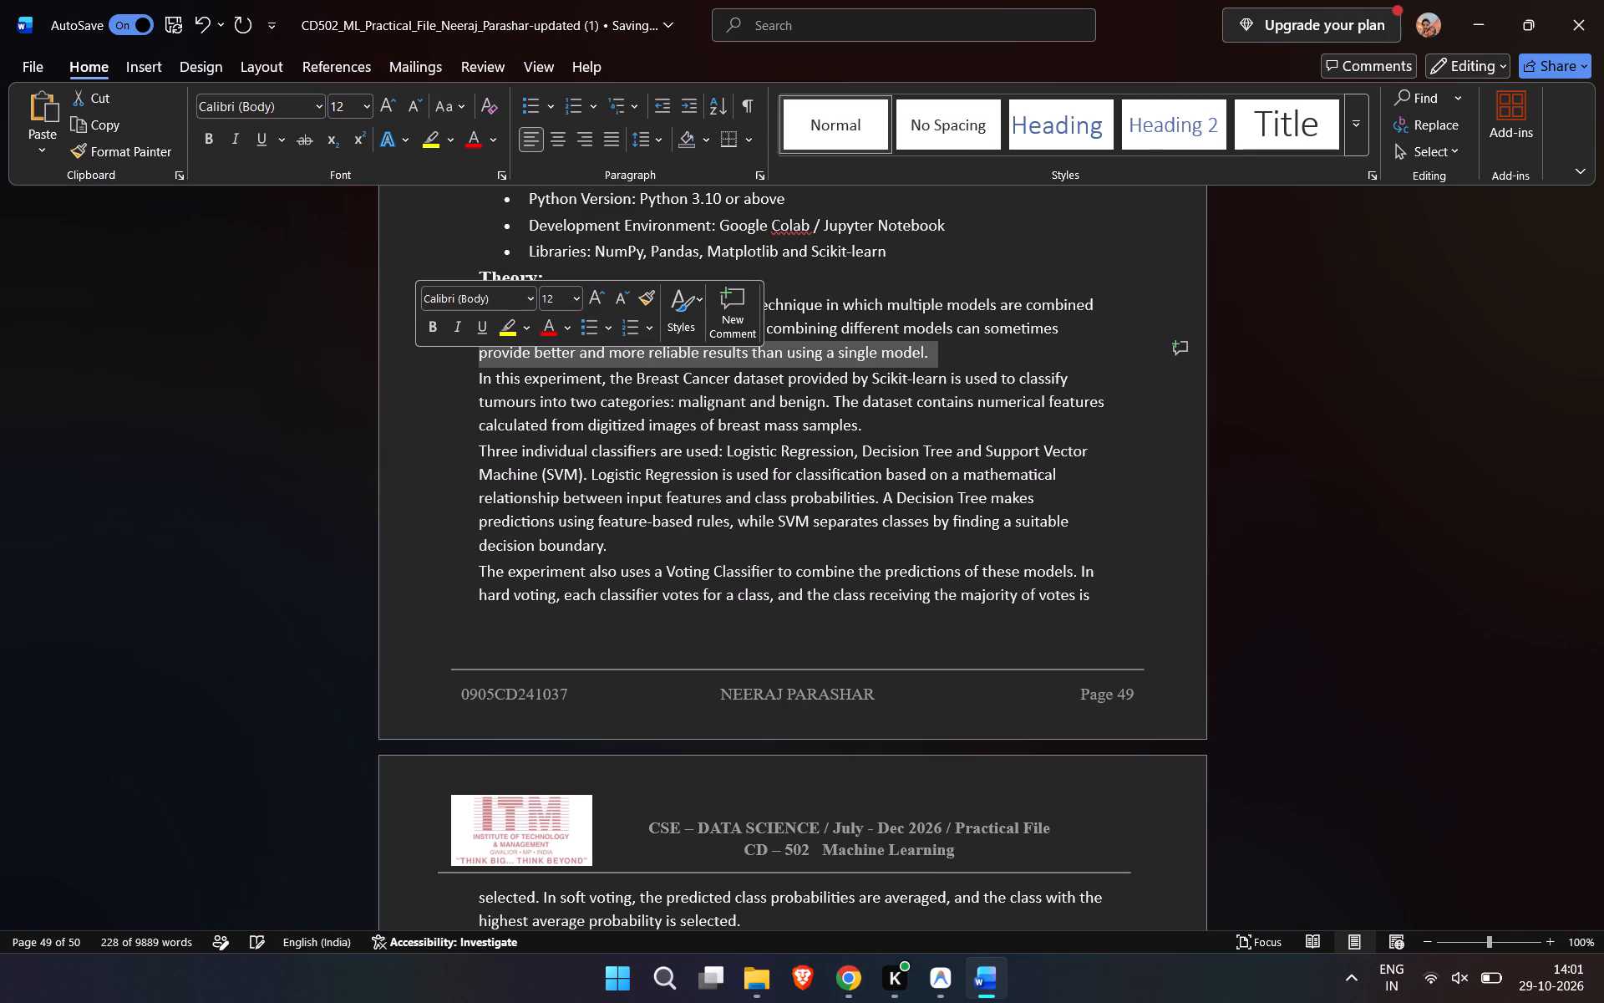
# Insert an empty line after the first, second, fourth and fifth paragraphs of the Theory section.
pyautogui.click(946, 349)
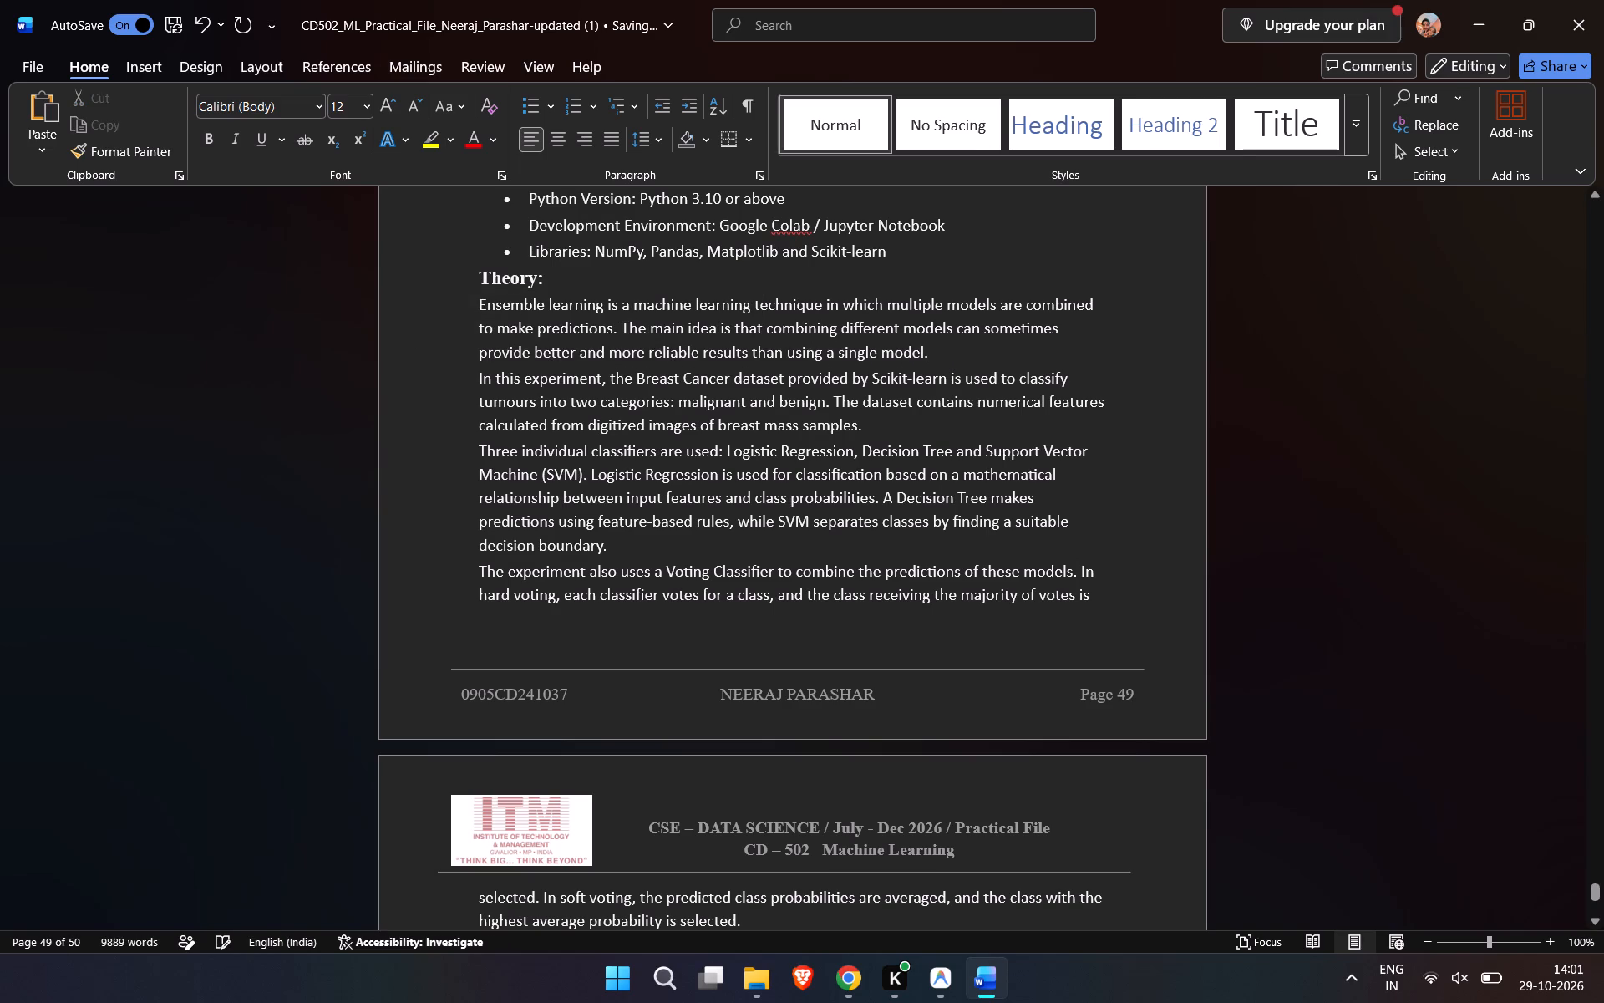
pyautogui.press('Return')
pyautogui.scroll(-1, 946, 349)
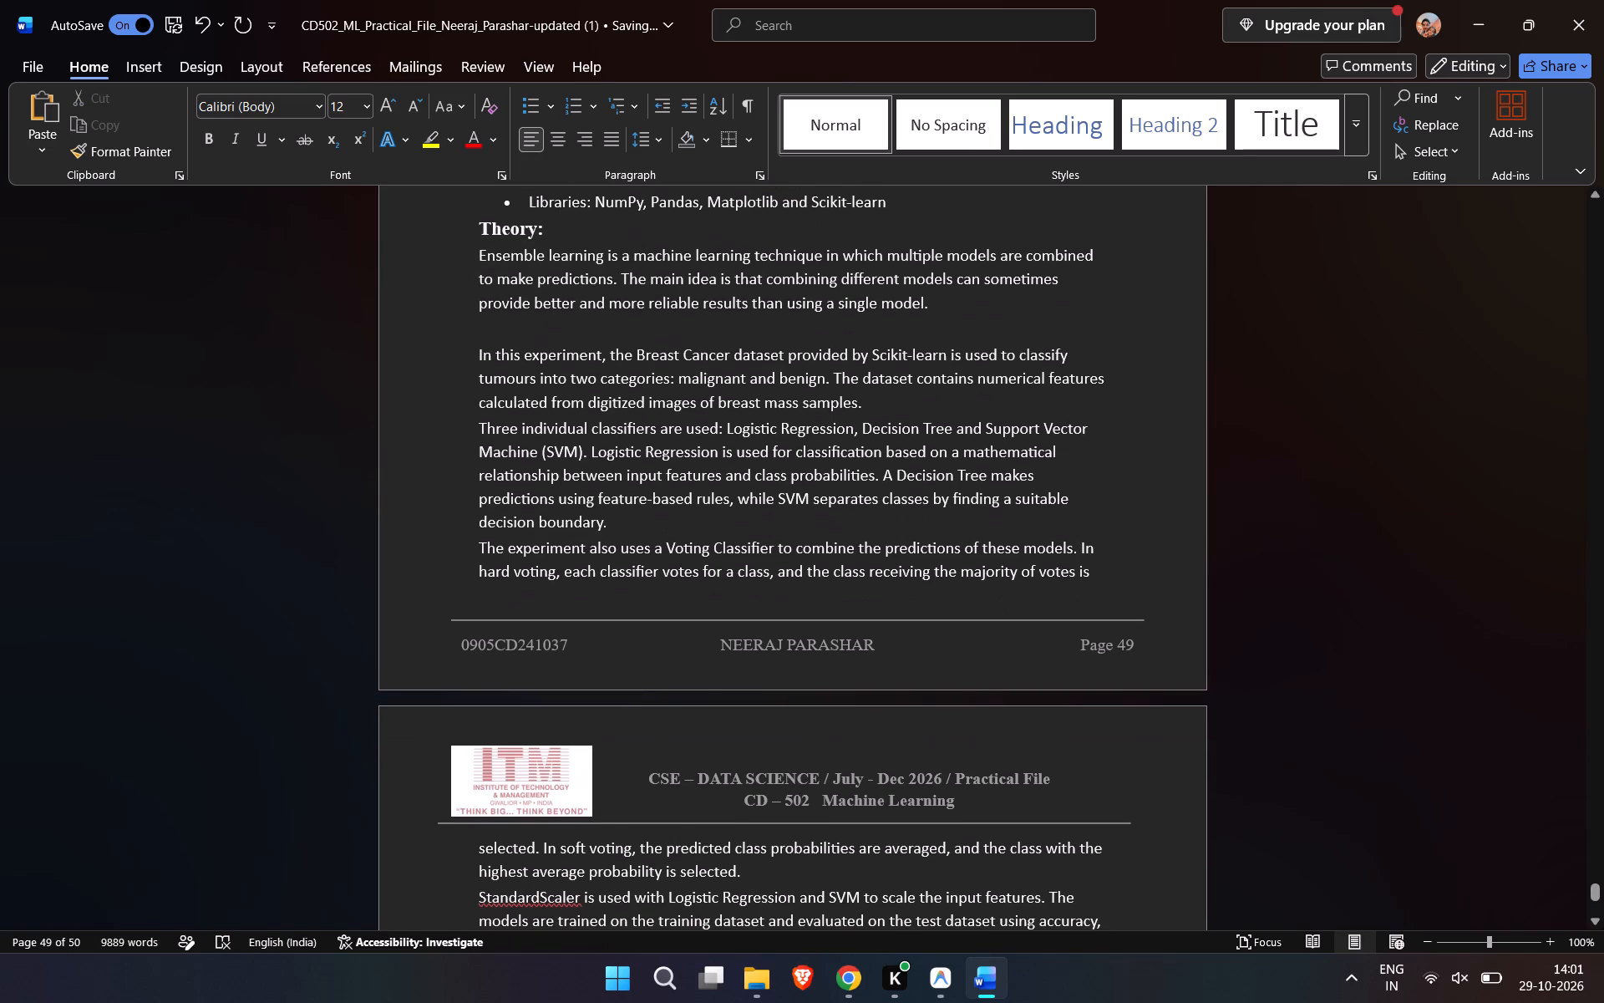
pyautogui.click(926, 408)
pyautogui.press('Return')
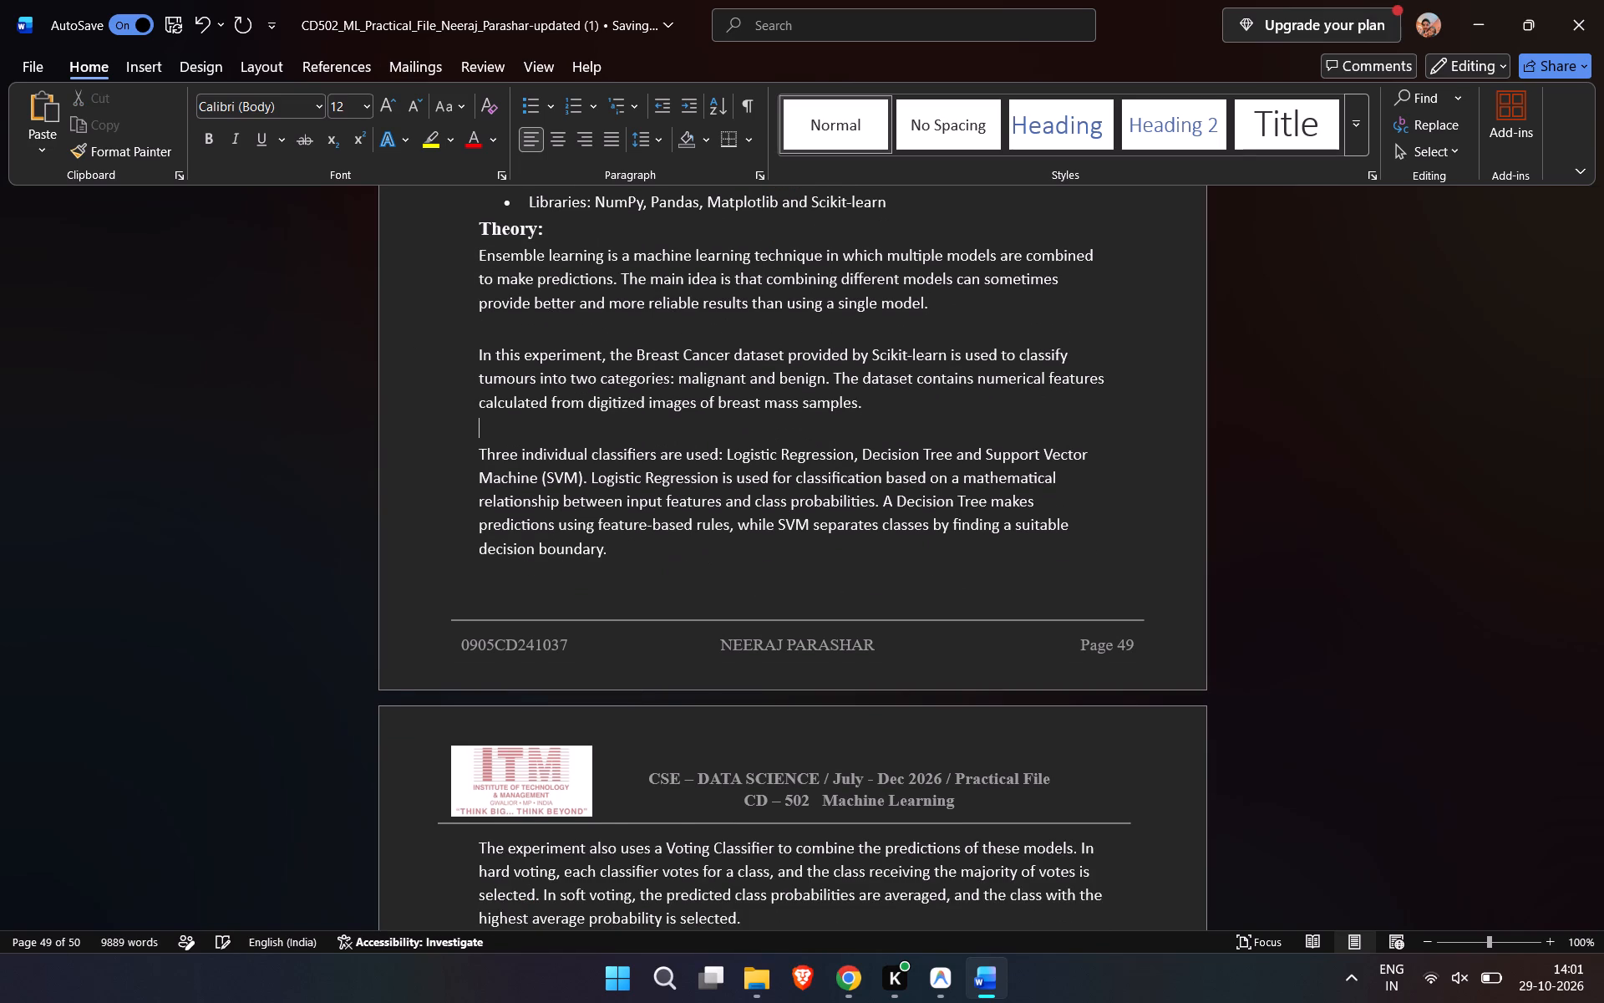
pyautogui.scroll(-2, 926, 408)
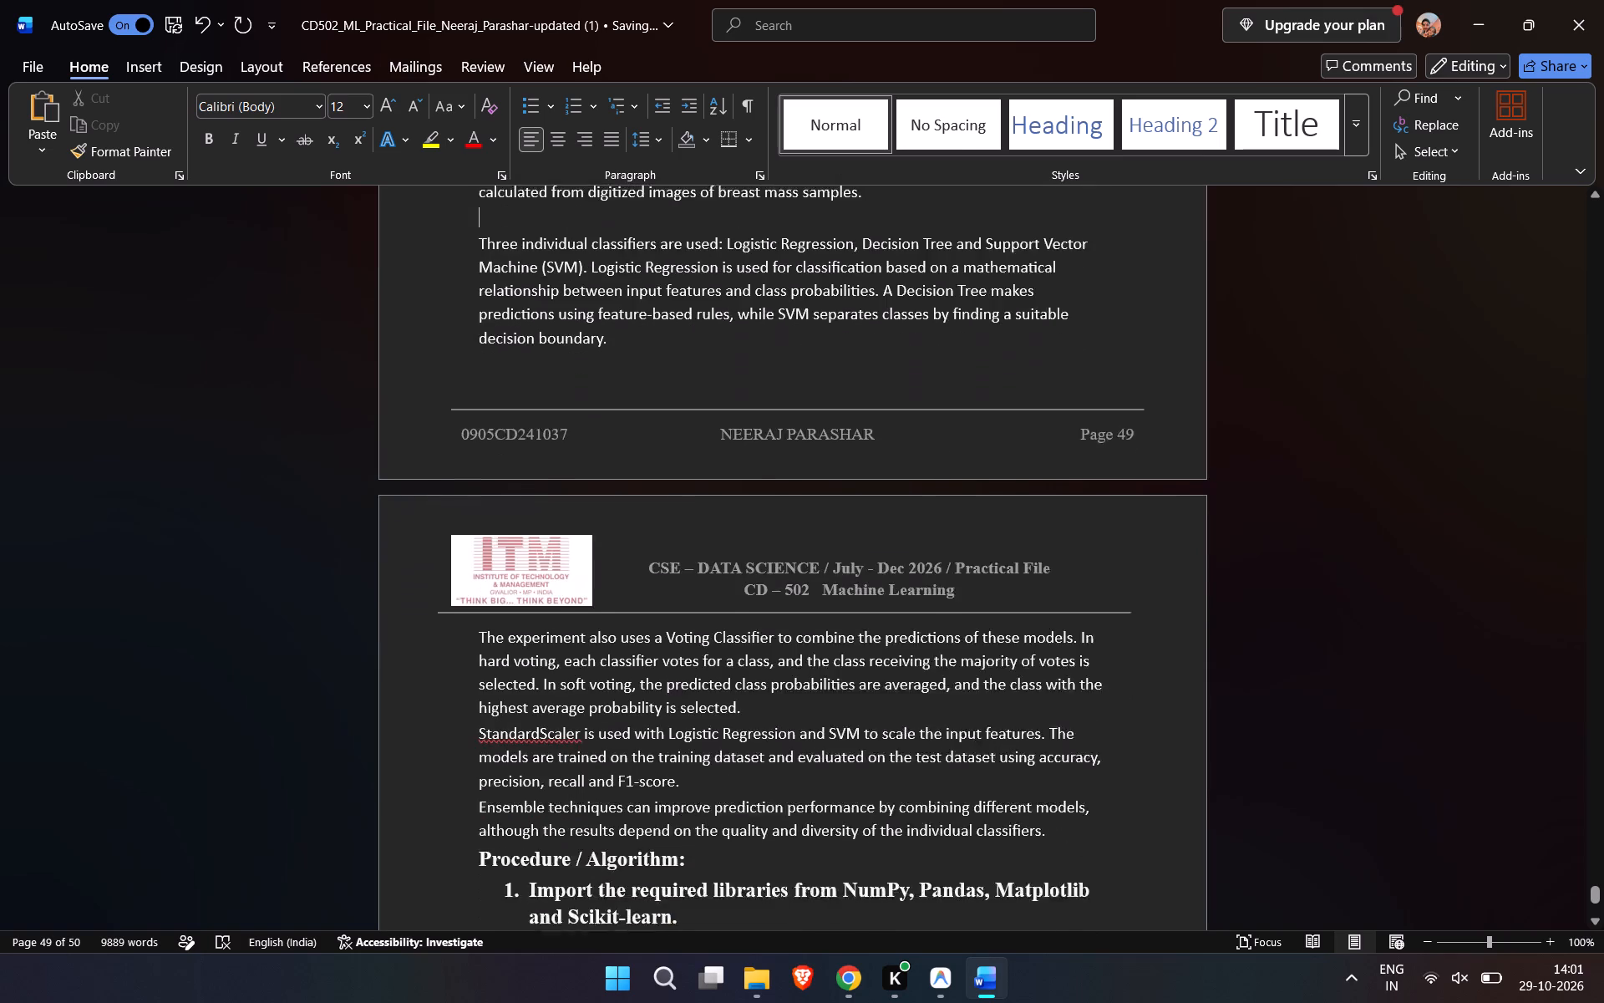
pyautogui.scroll(-2, 937, 471)
pyautogui.click(763, 543)
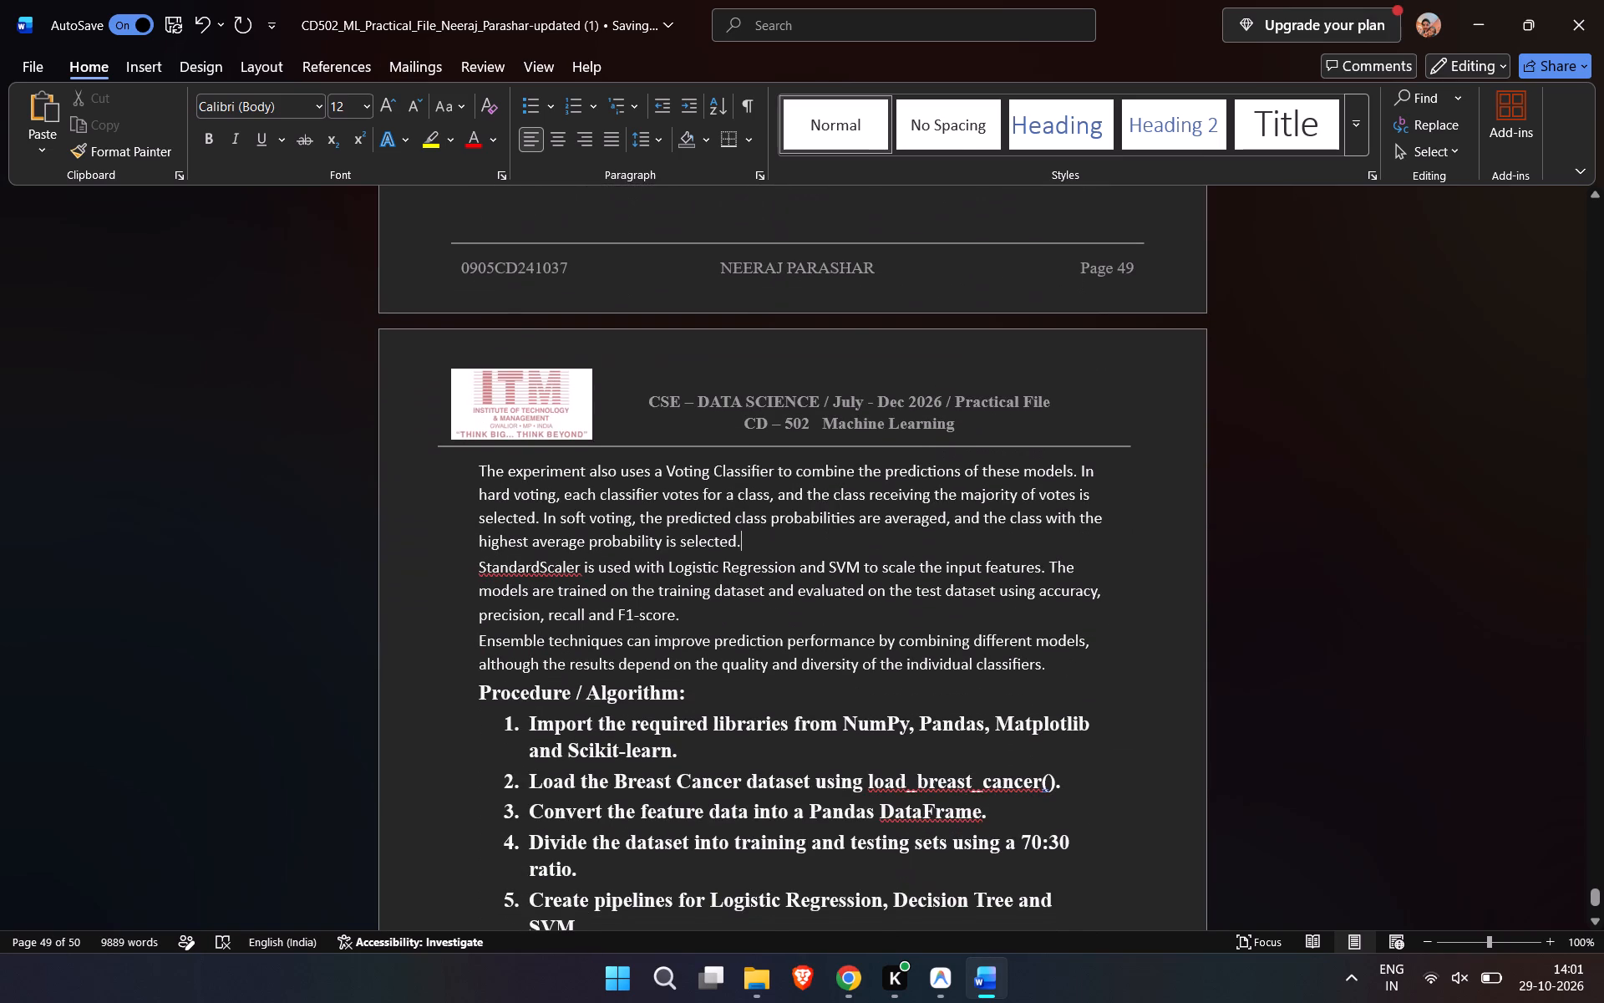
pyautogui.press('Return')
pyautogui.scroll(-1, 763, 543)
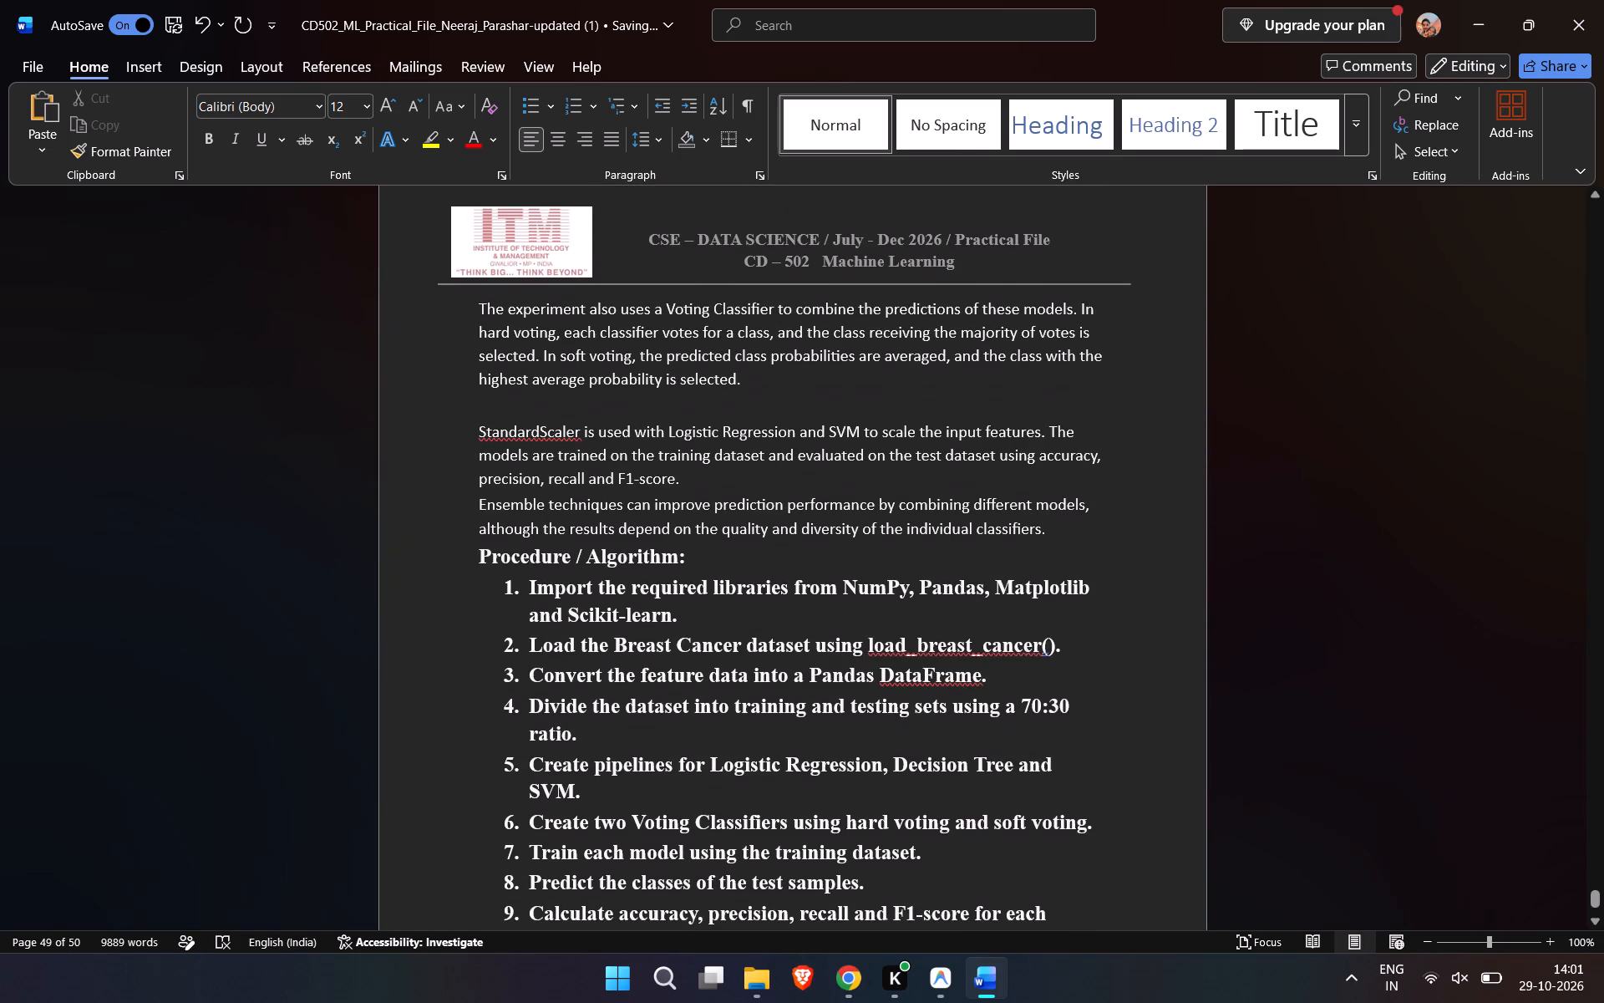
pyautogui.click(705, 481)
pyautogui.press('Return')
# Set the Procedure / Algorithm heading to font size 13.5.
pyautogui.scroll(2, 705, 481)
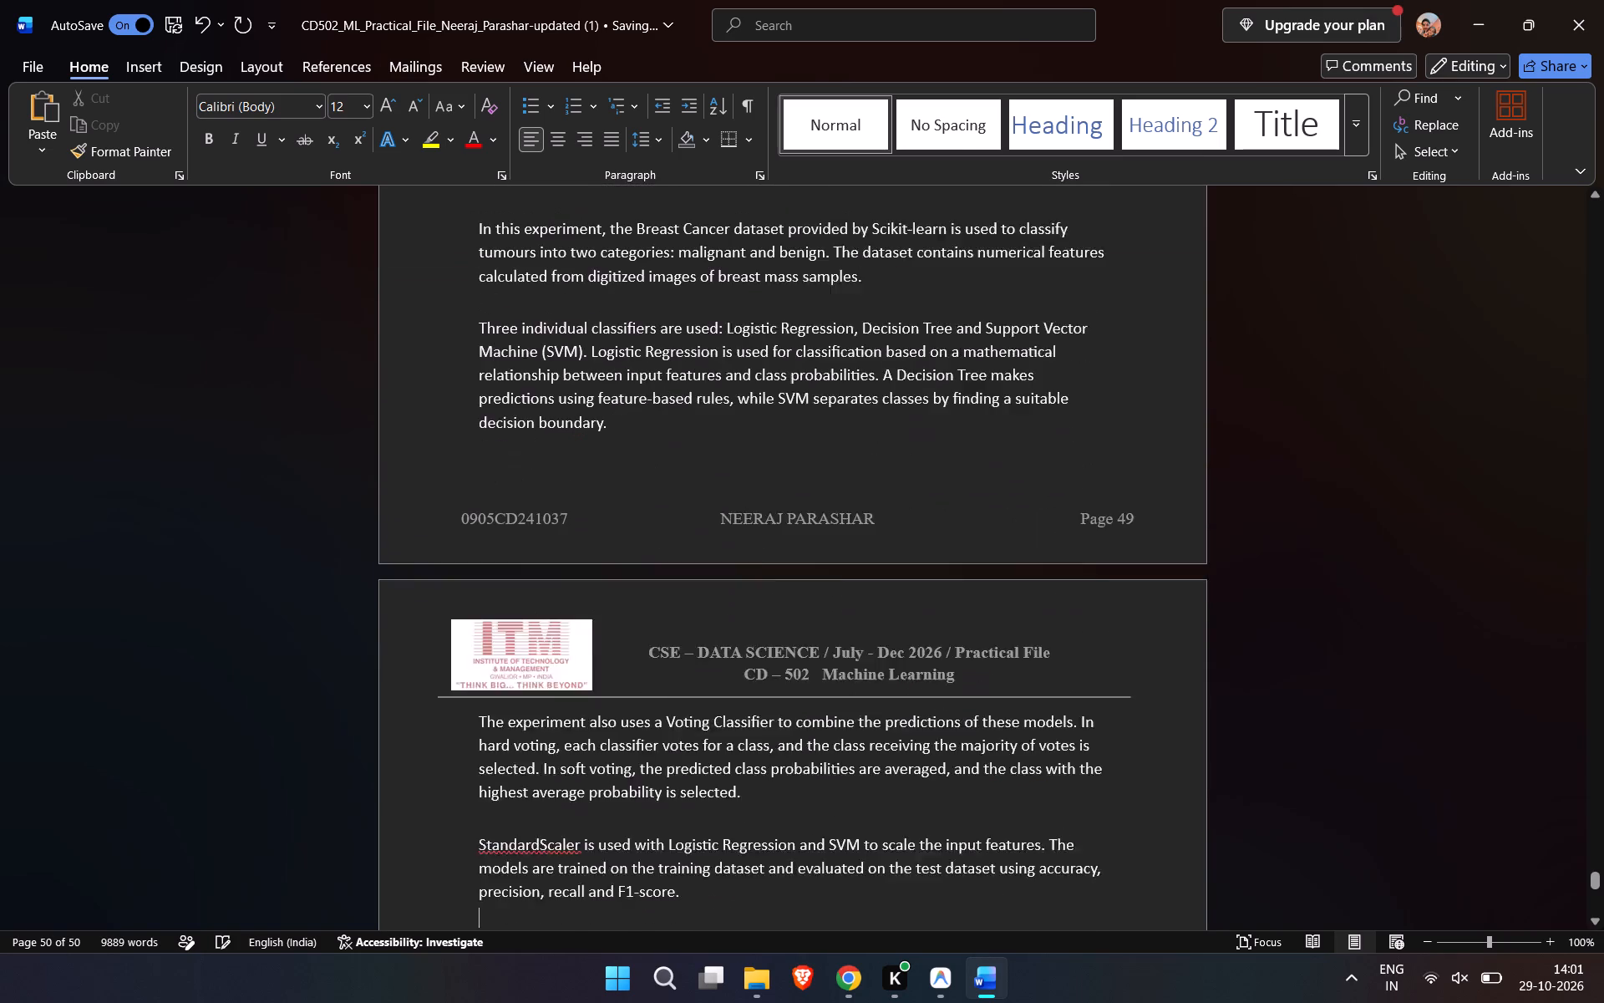
pyautogui.scroll(3, 705, 481)
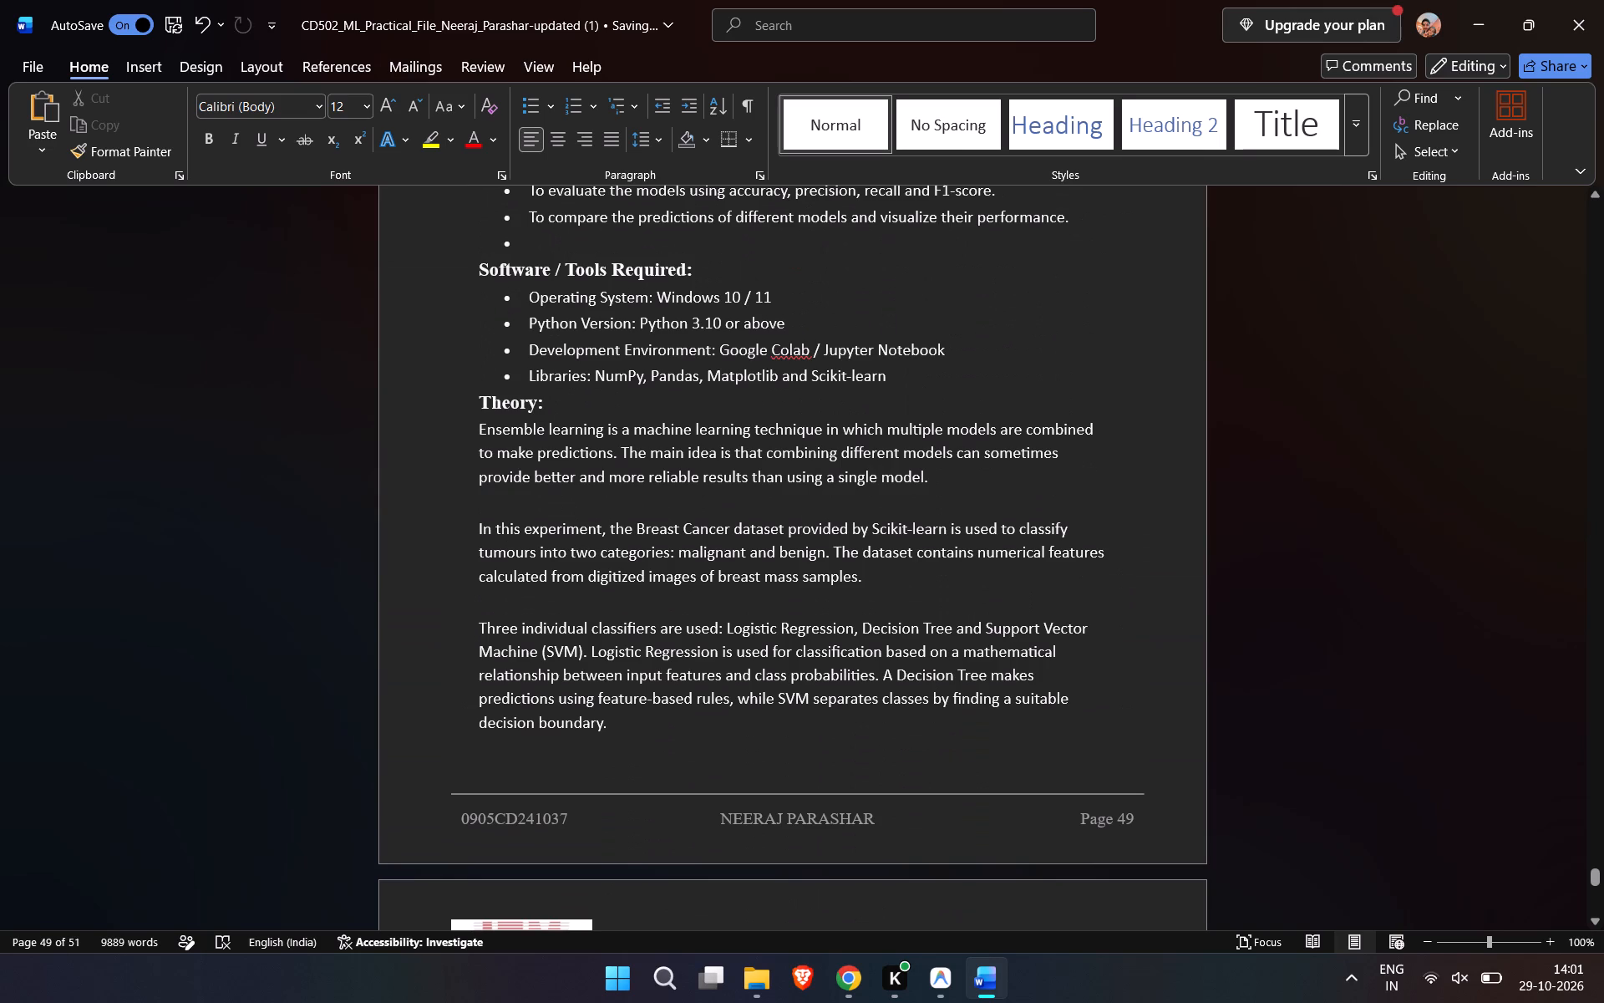
pyautogui.scroll(-5, 705, 481)
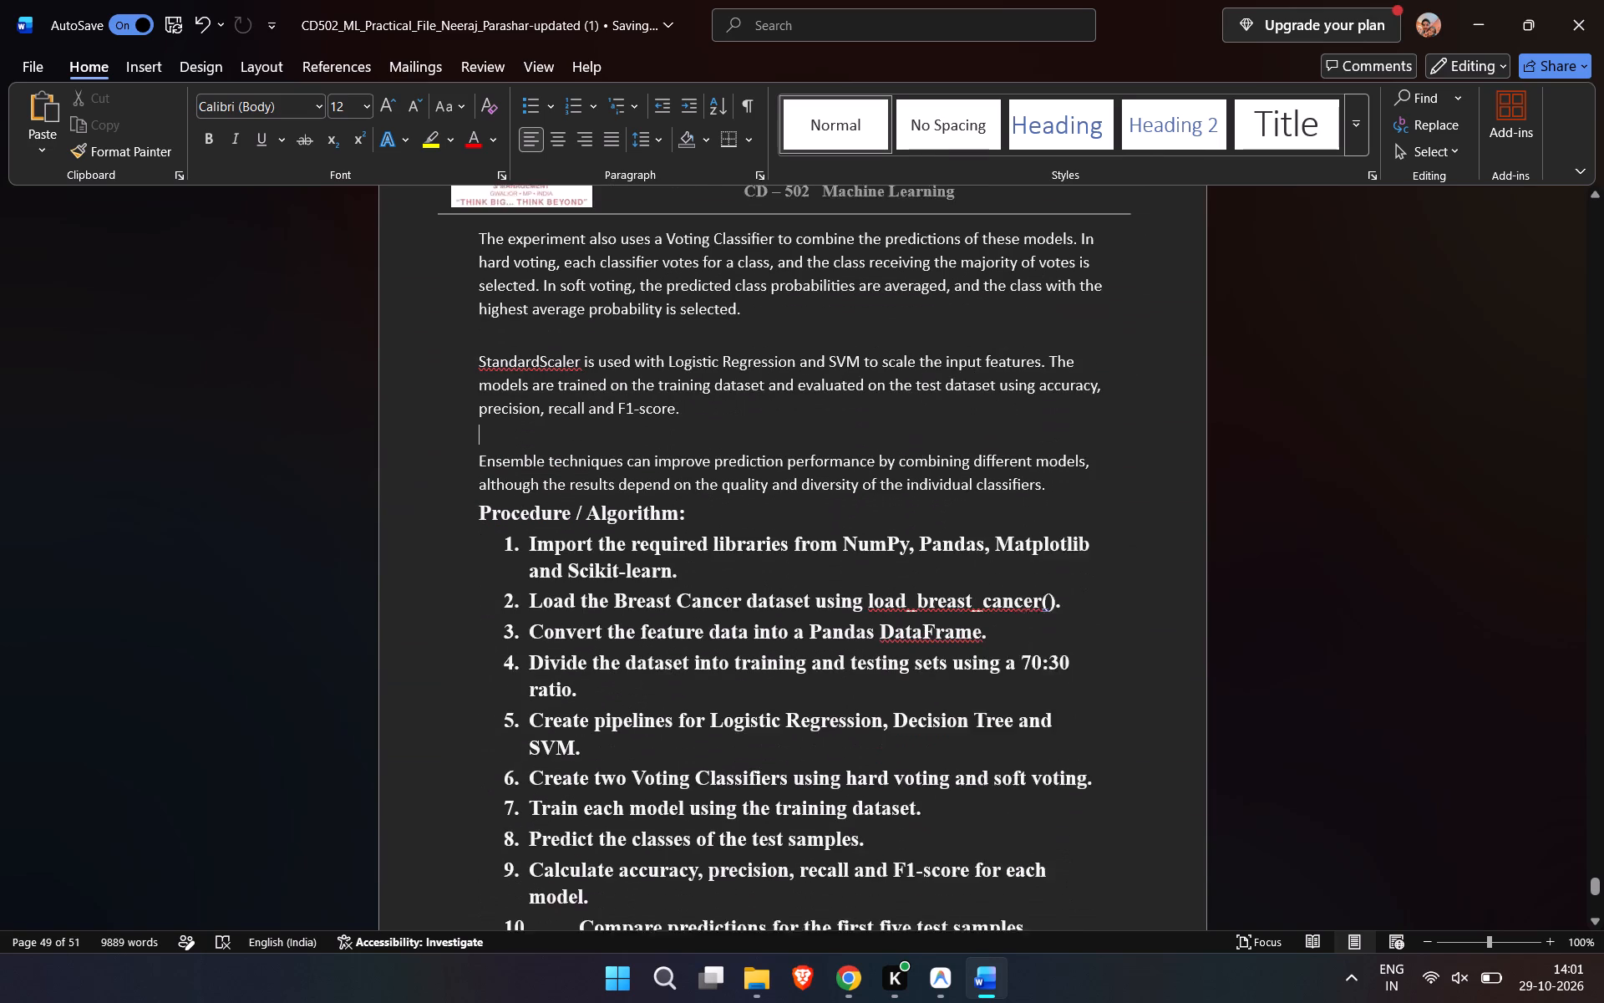
pyautogui.scroll(-1, 705, 481)
pyautogui.moveTo(706, 471); pyautogui.dragTo(454, 489)
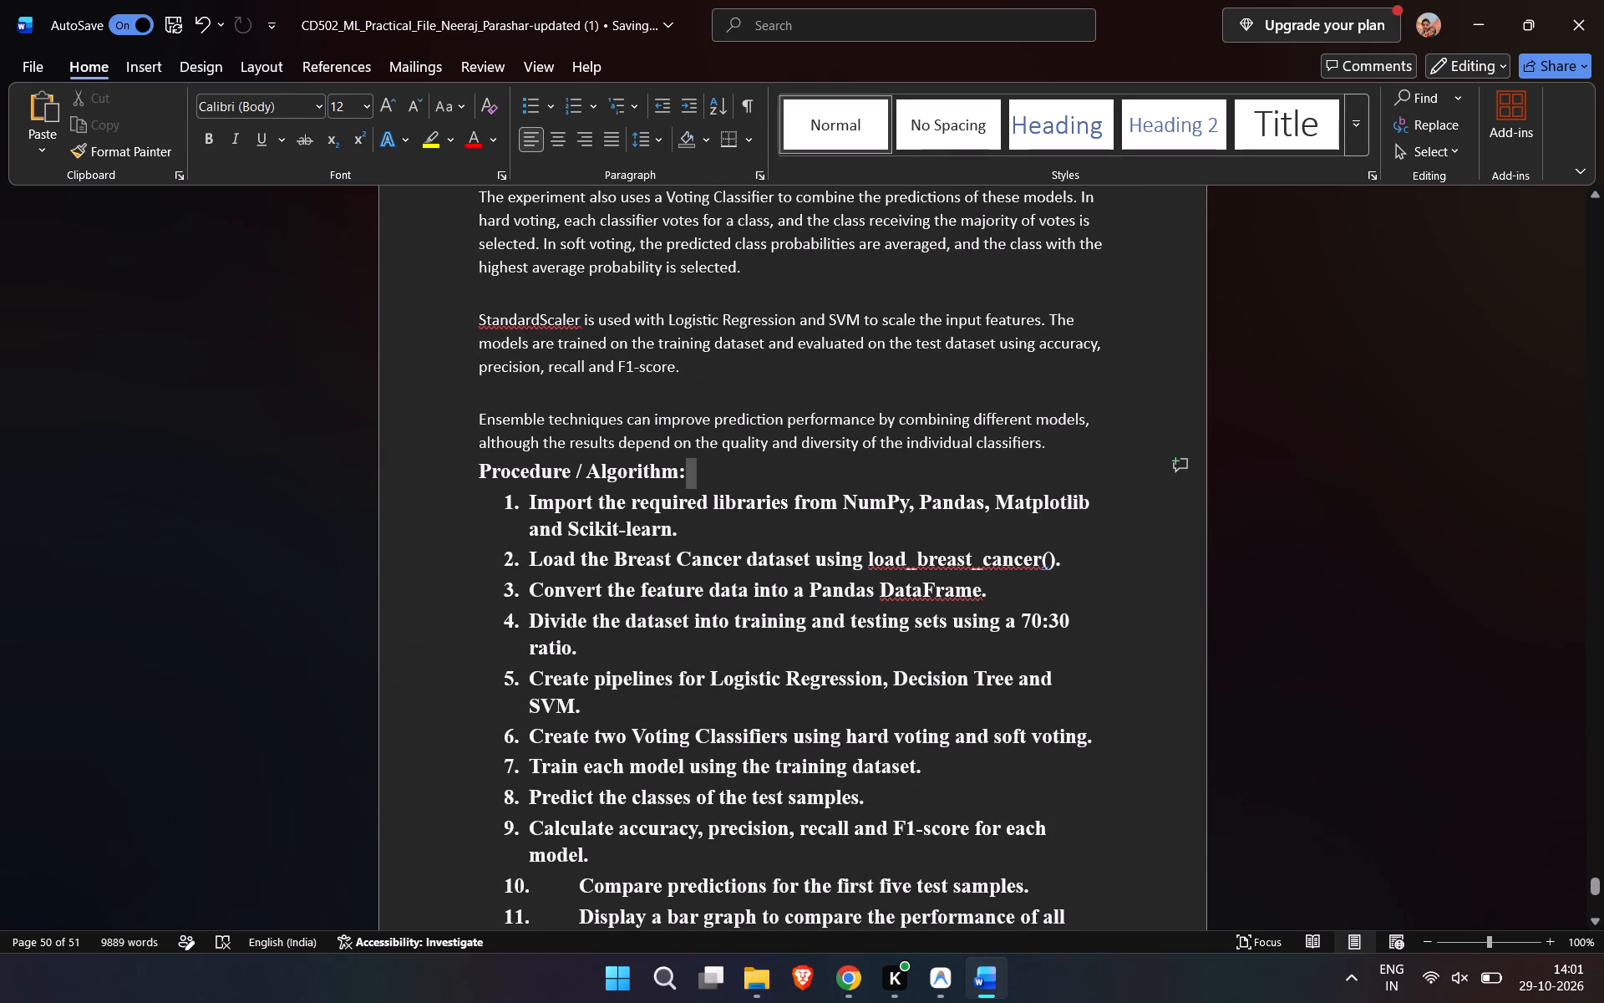
pyautogui.moveTo(454, 489); pyautogui.dragTo(448, 472)
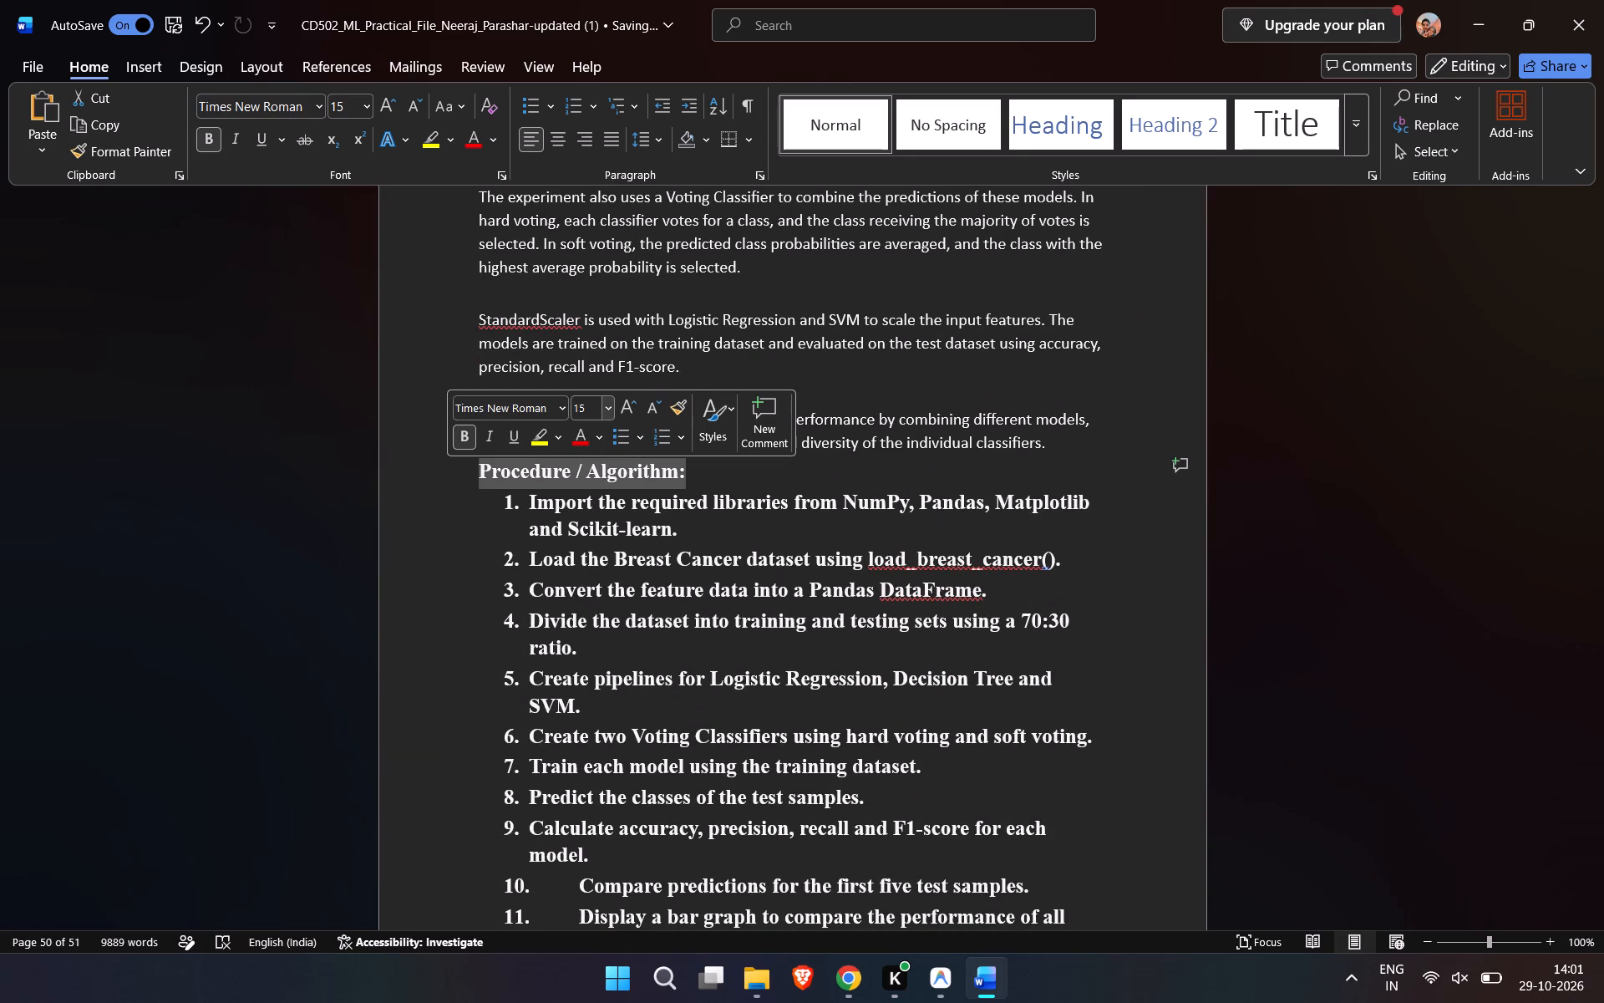
pyautogui.click(586, 409)
pyautogui.click(586, 409)
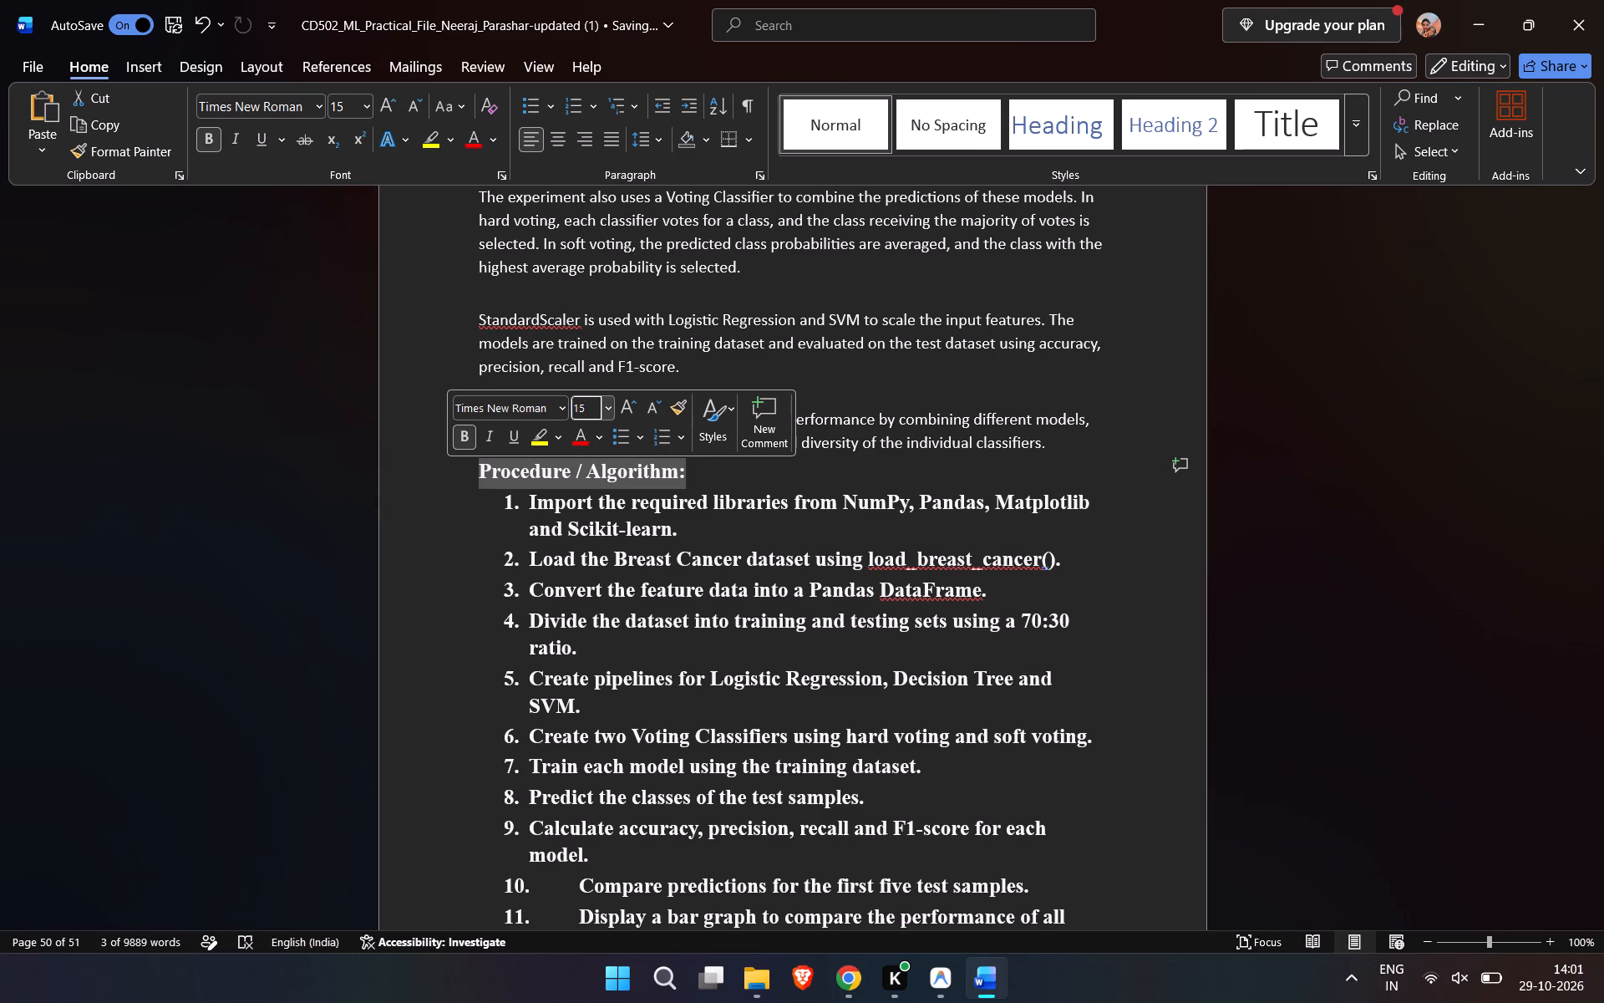
pyautogui.press('BackSpace')
pyautogui.write('3.5')
pyautogui.click(439, 496)
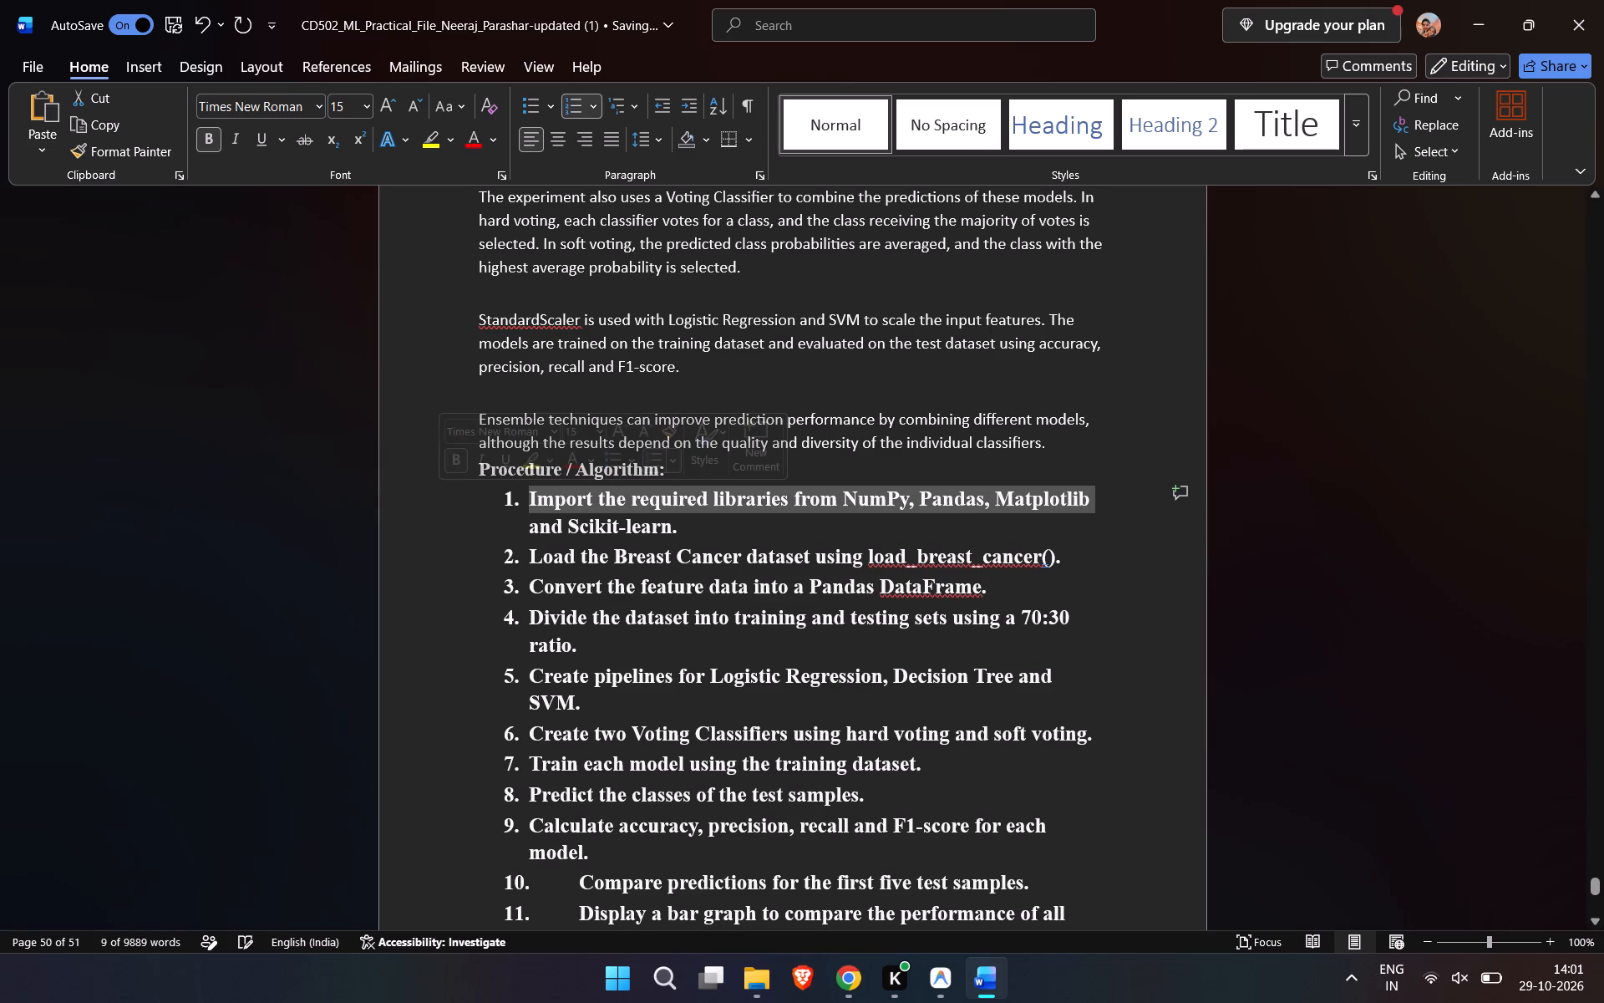
pyautogui.click(855, 457)
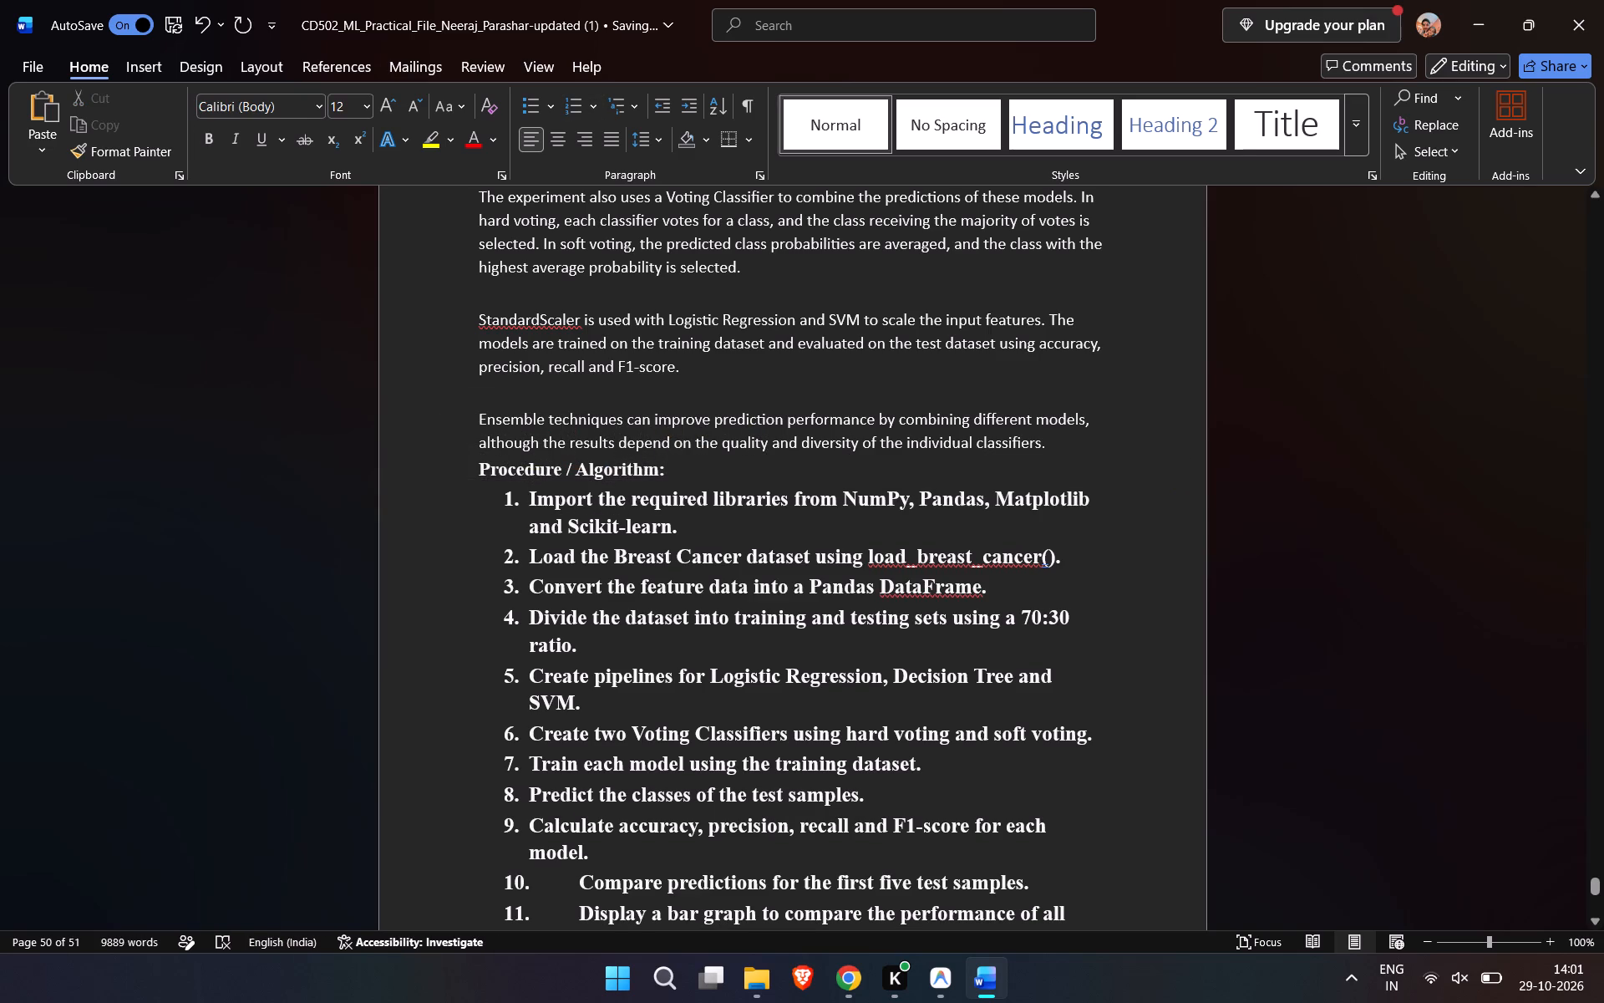
# Set all eleven numbered items under the Procedure / Algorithm heading to Calibri (Body), font size 12.
pyautogui.moveTo(503, 497); pyautogui.dragTo(656, 929)
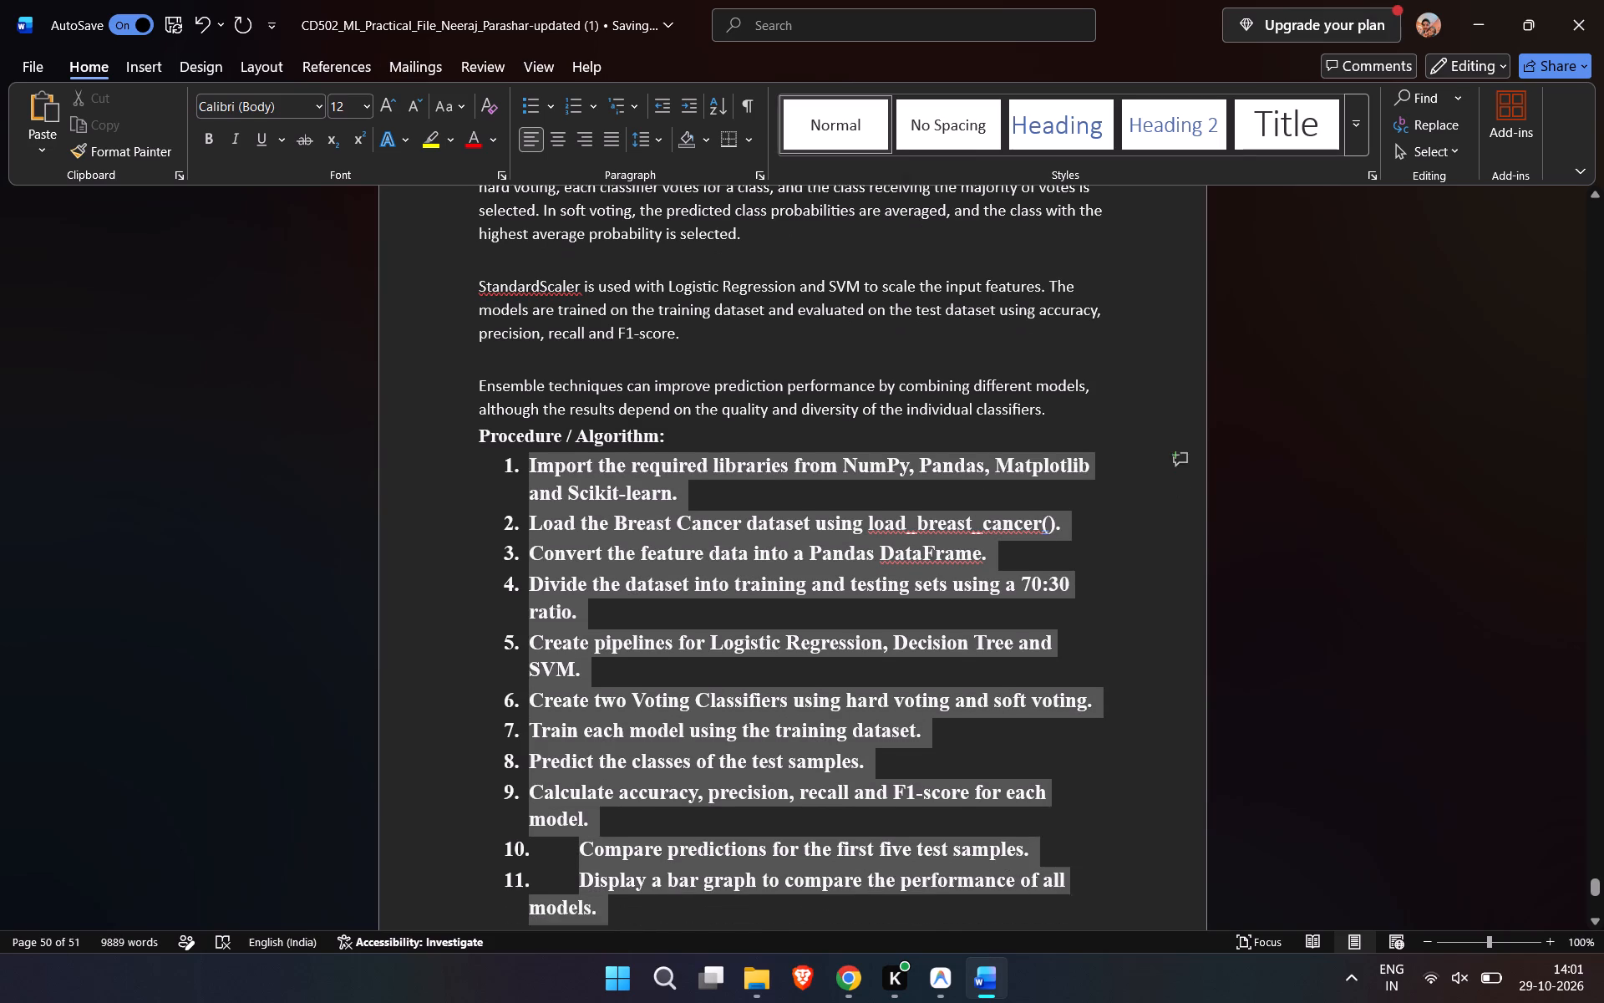
pyautogui.moveTo(656, 929); pyautogui.dragTo(656, 675)
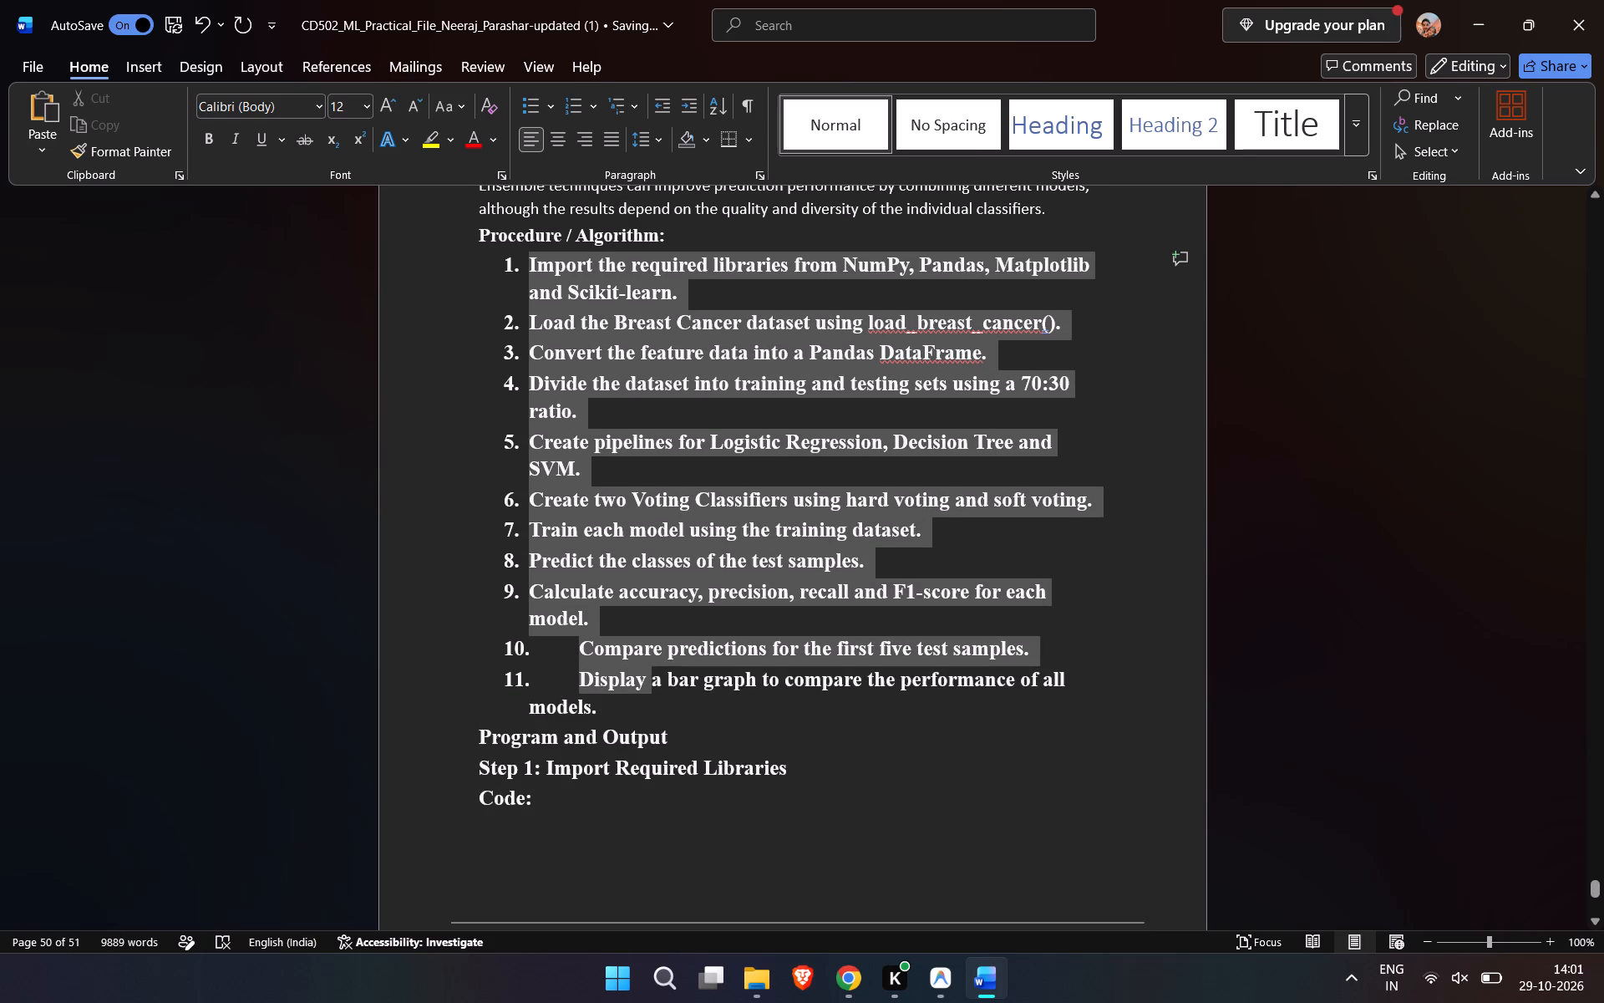
pyautogui.moveTo(656, 675); pyautogui.dragTo(1093, 703)
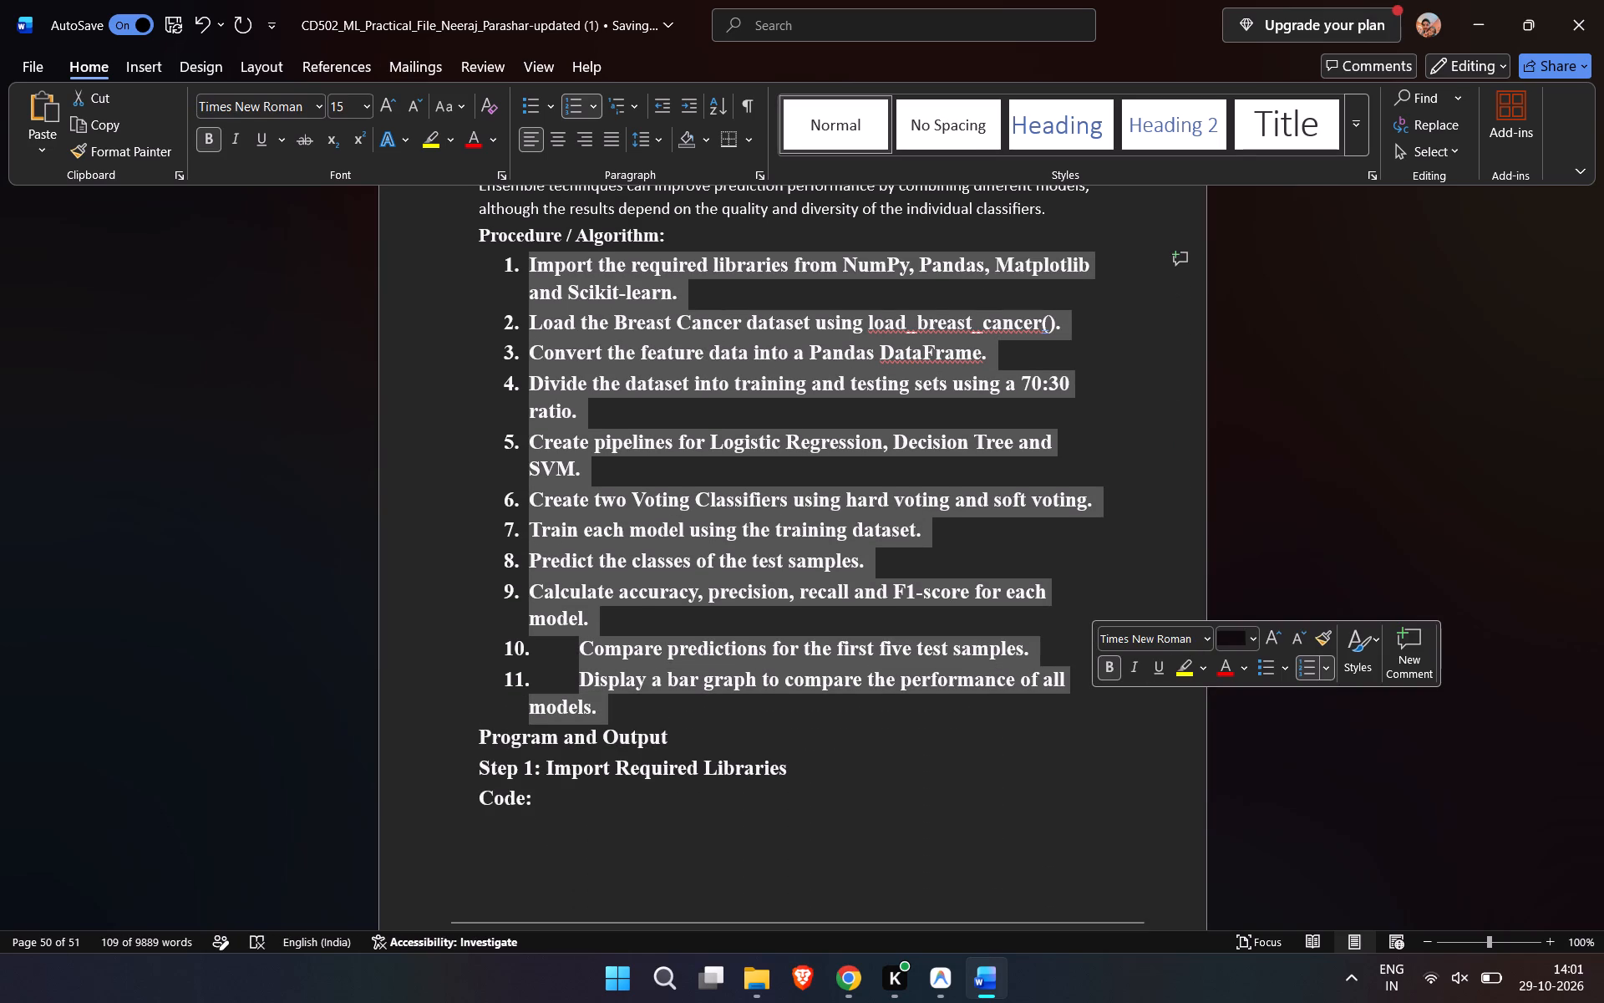
pyautogui.doubleClick(1236, 643)
pyautogui.press('BackSpace')
pyautogui.press('2')
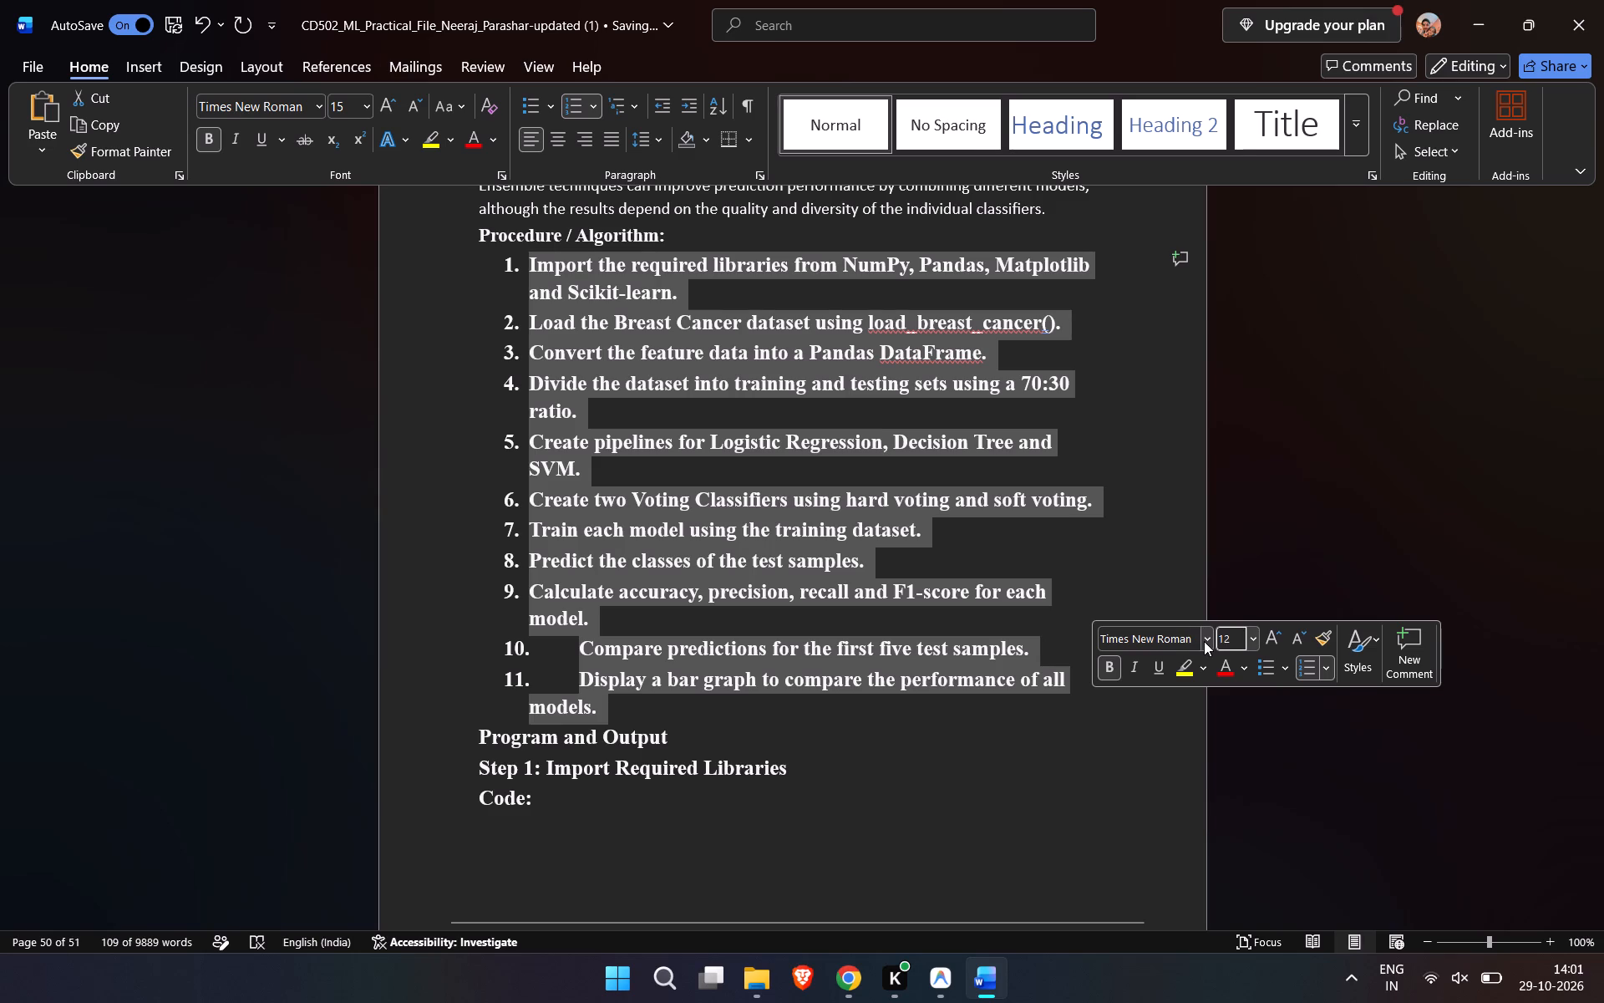
pyautogui.click(1205, 641)
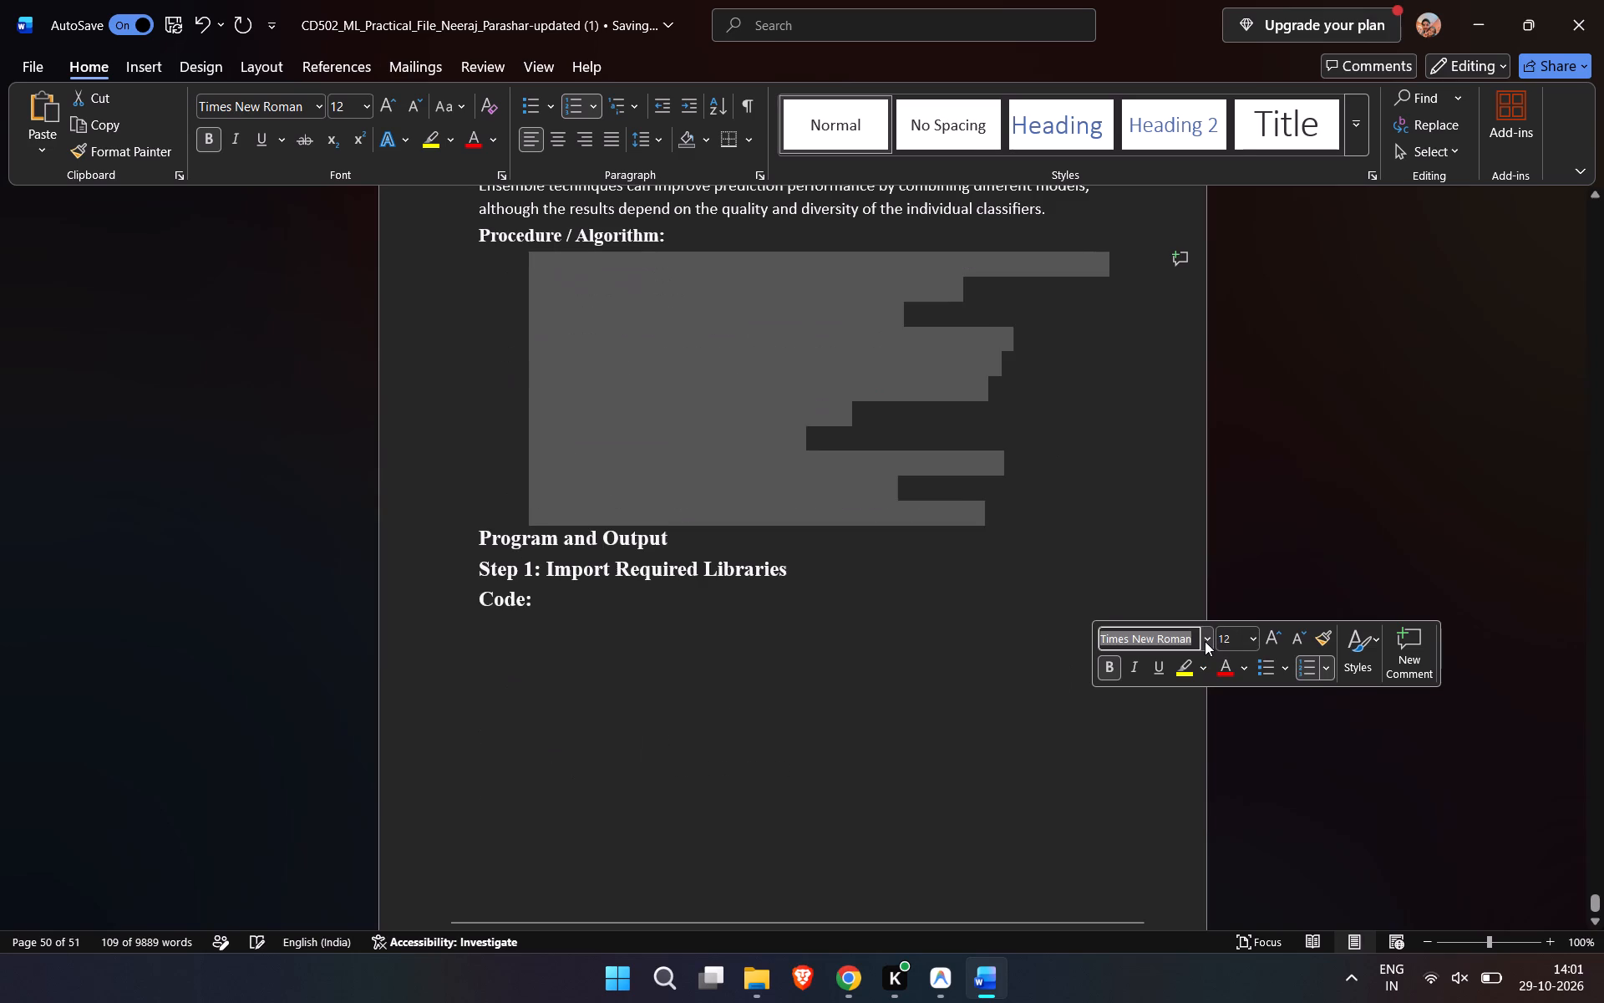
pyautogui.click(1205, 641)
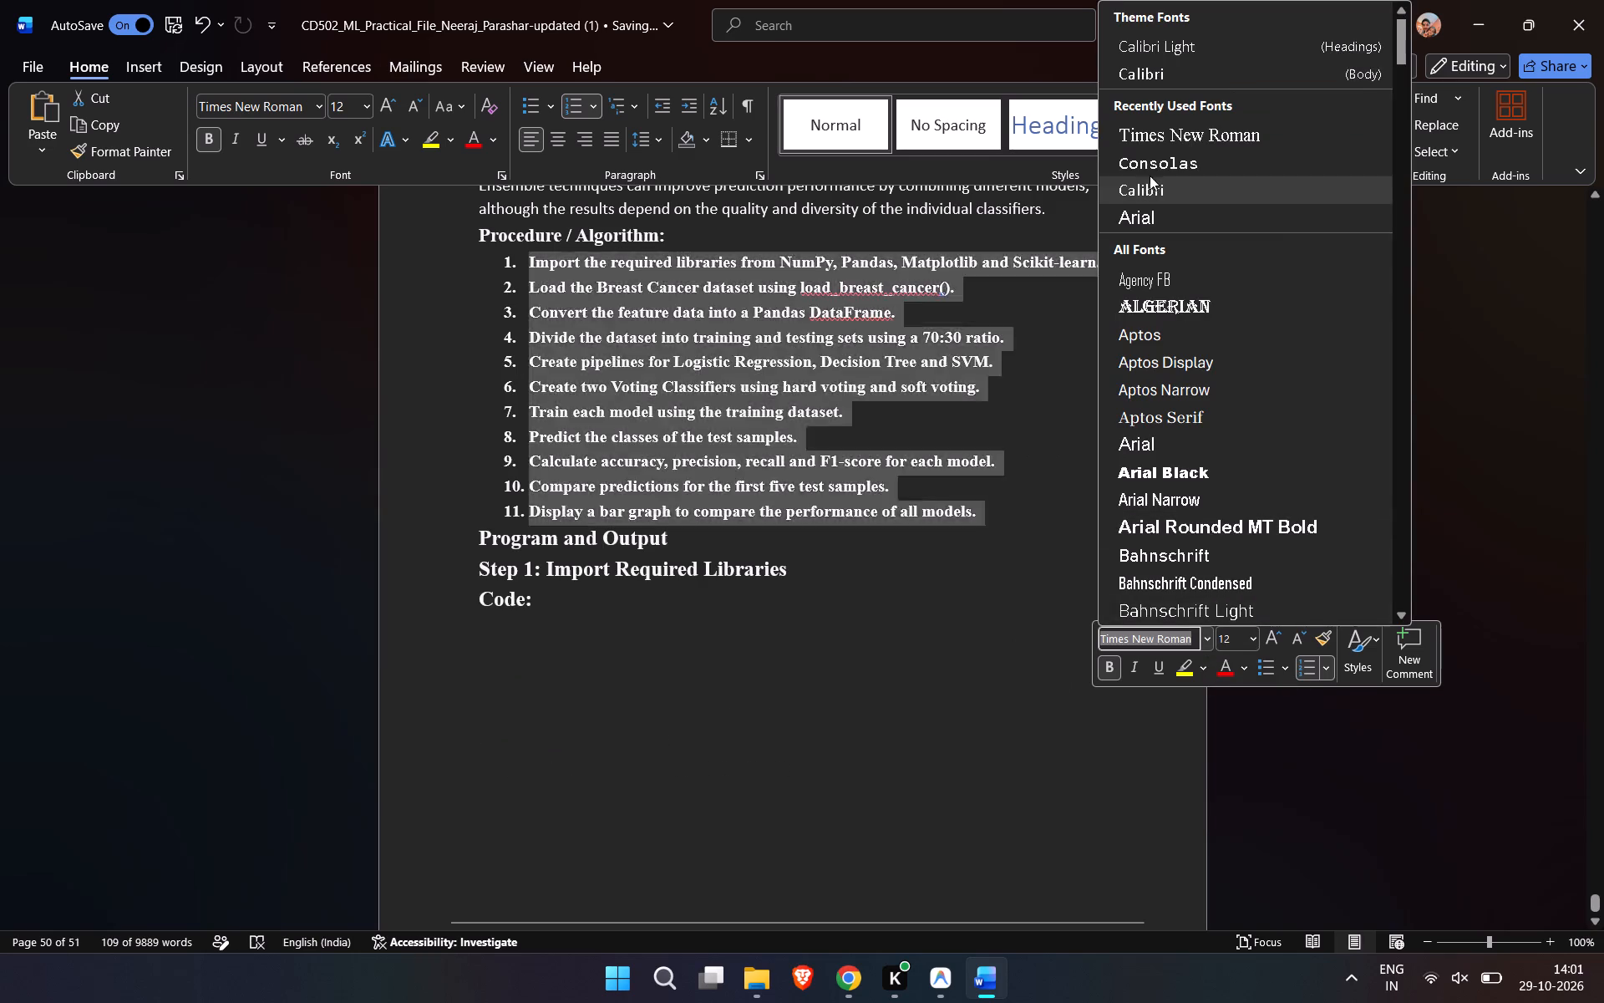
pyautogui.click(1154, 79)
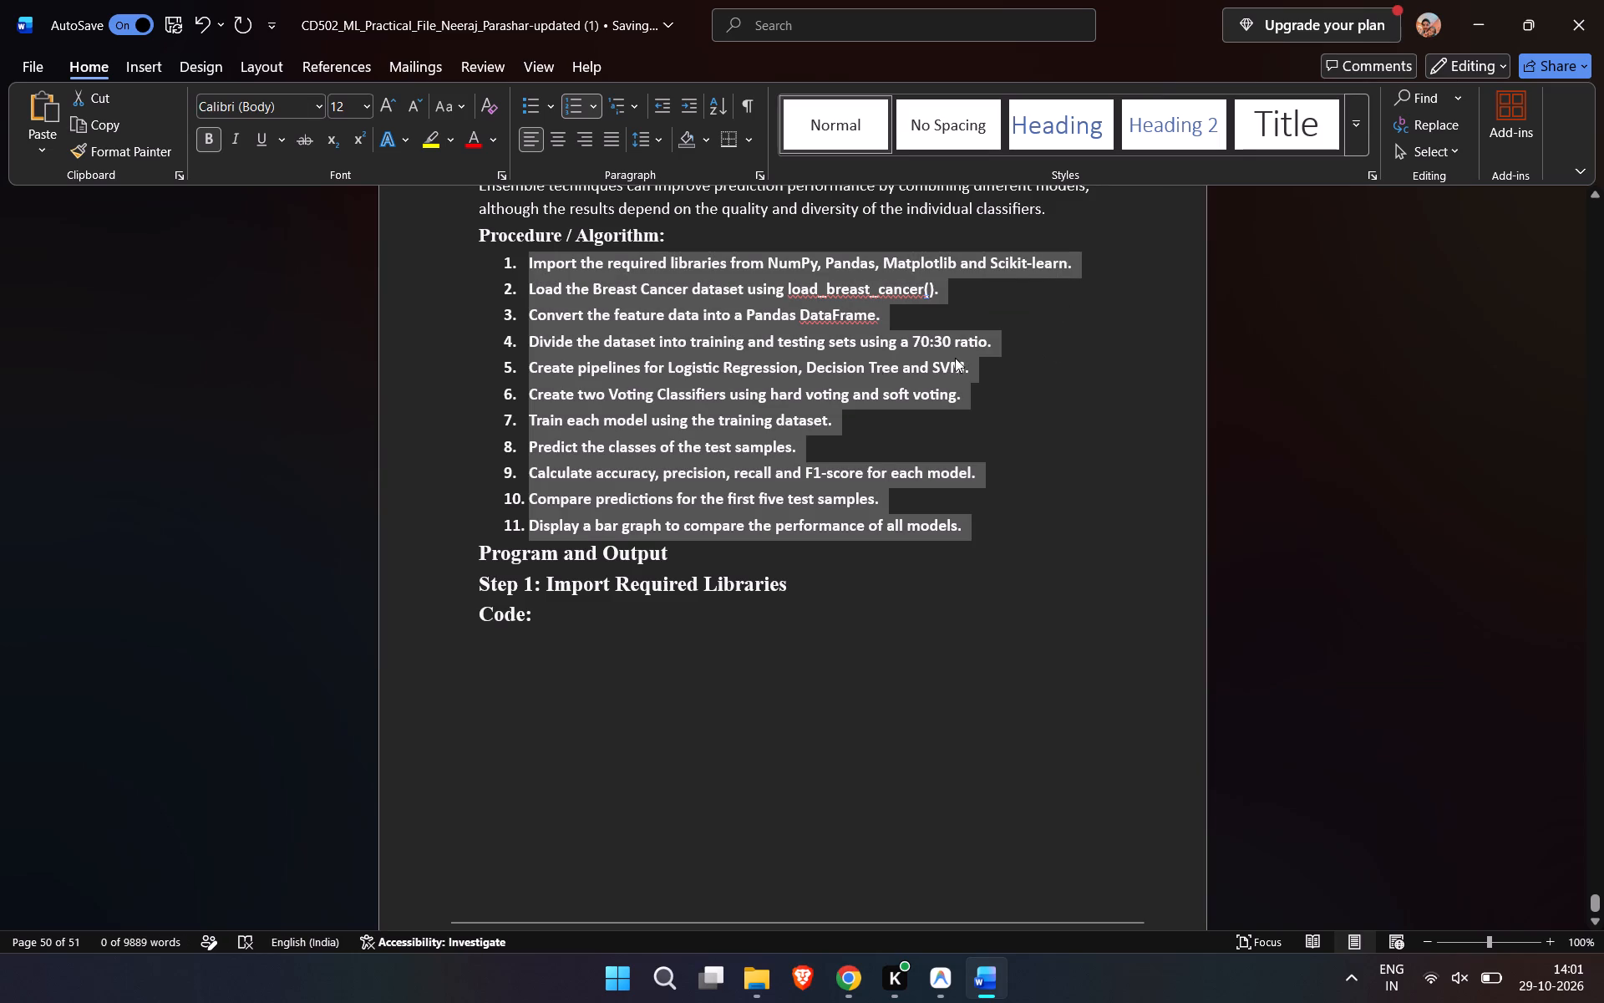
# Remove bold from the eleven numbered items under the Procedure / Algorithm heading.
pyautogui.rightClick(814, 349)
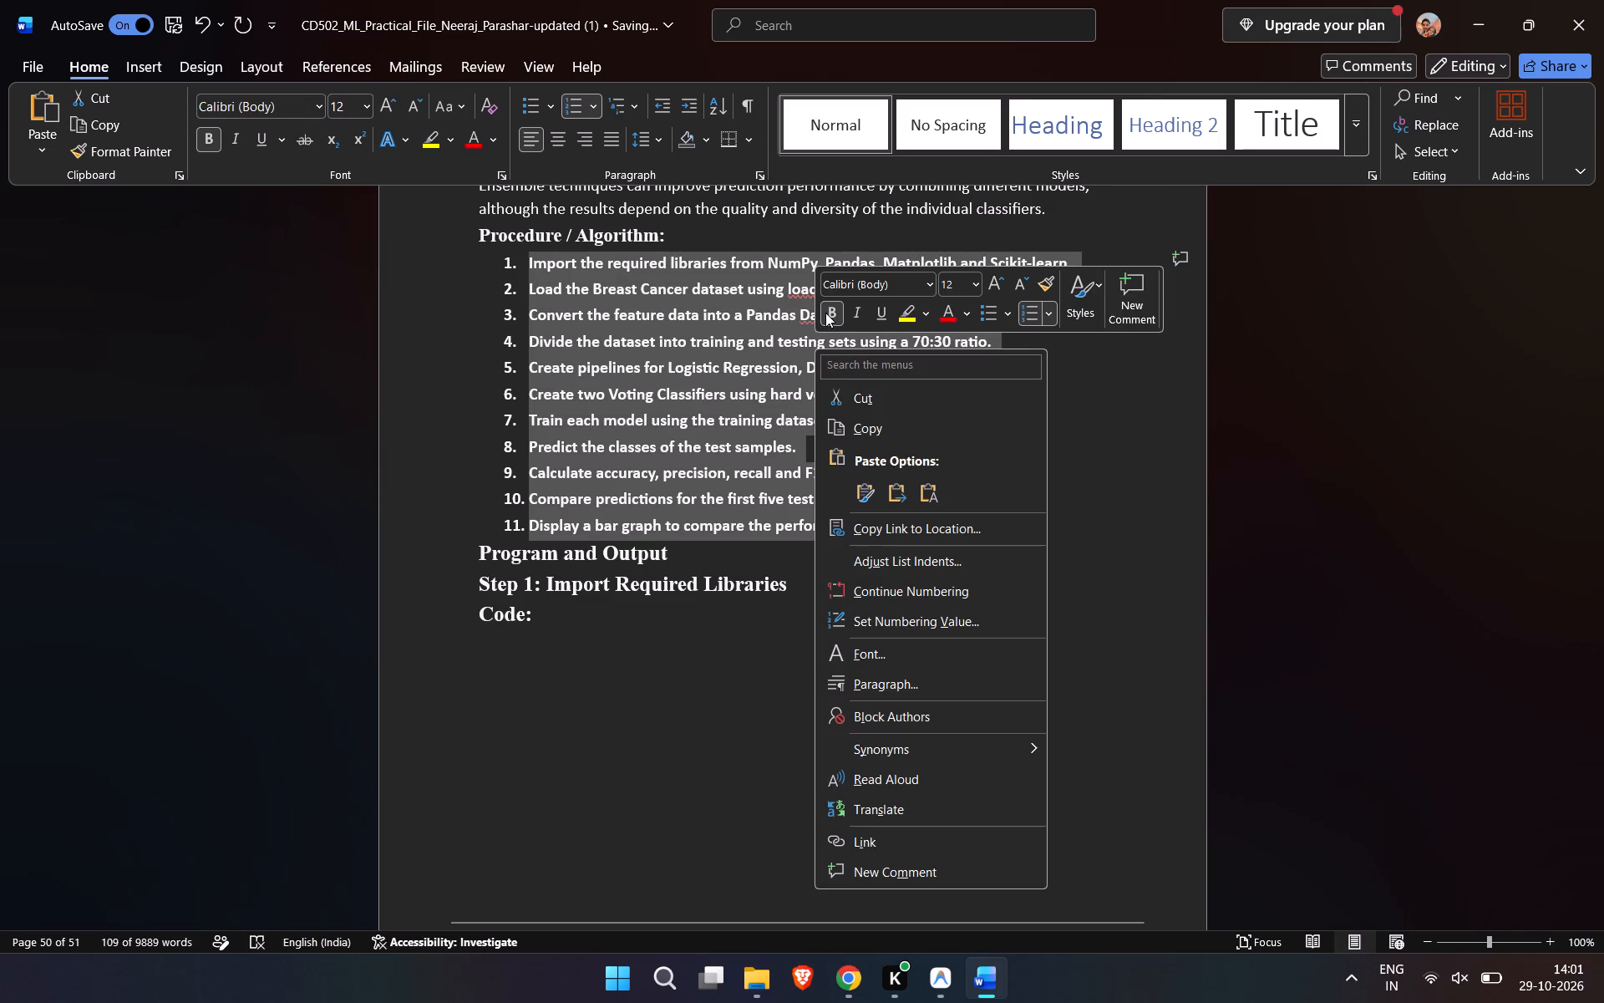
pyautogui.click(825, 313)
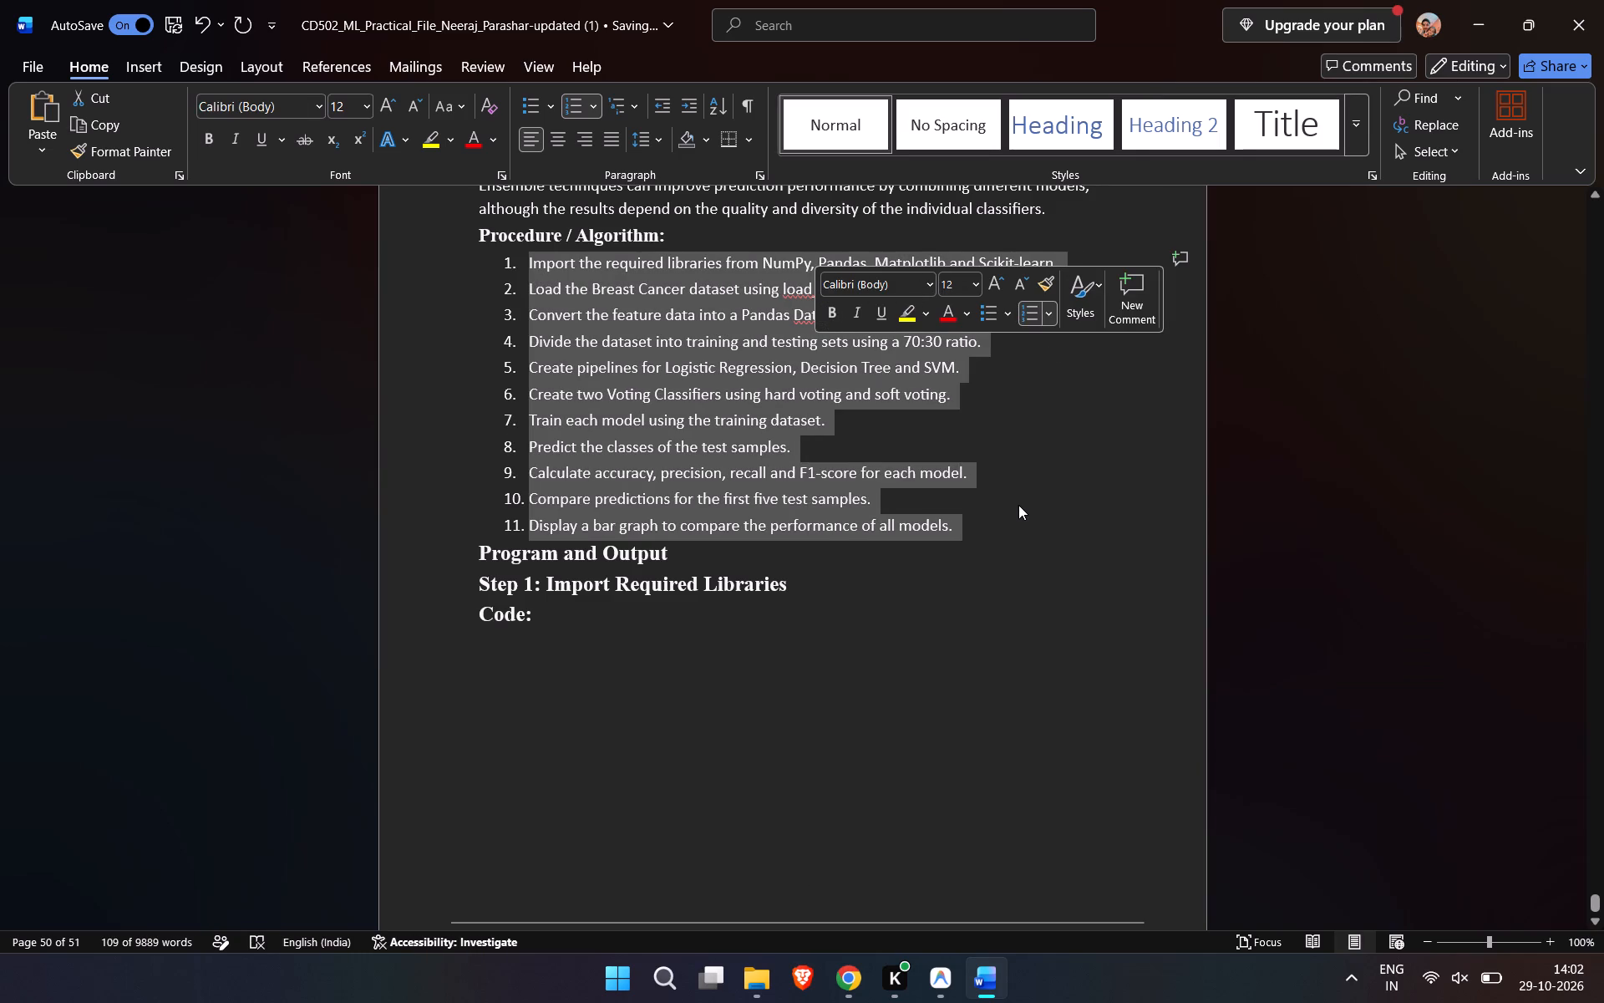
pyautogui.click(1018, 505)
# Insert an empty, unnumbered line after the eleventh procedure item, before the Program and Output heading.
pyautogui.click(994, 535)
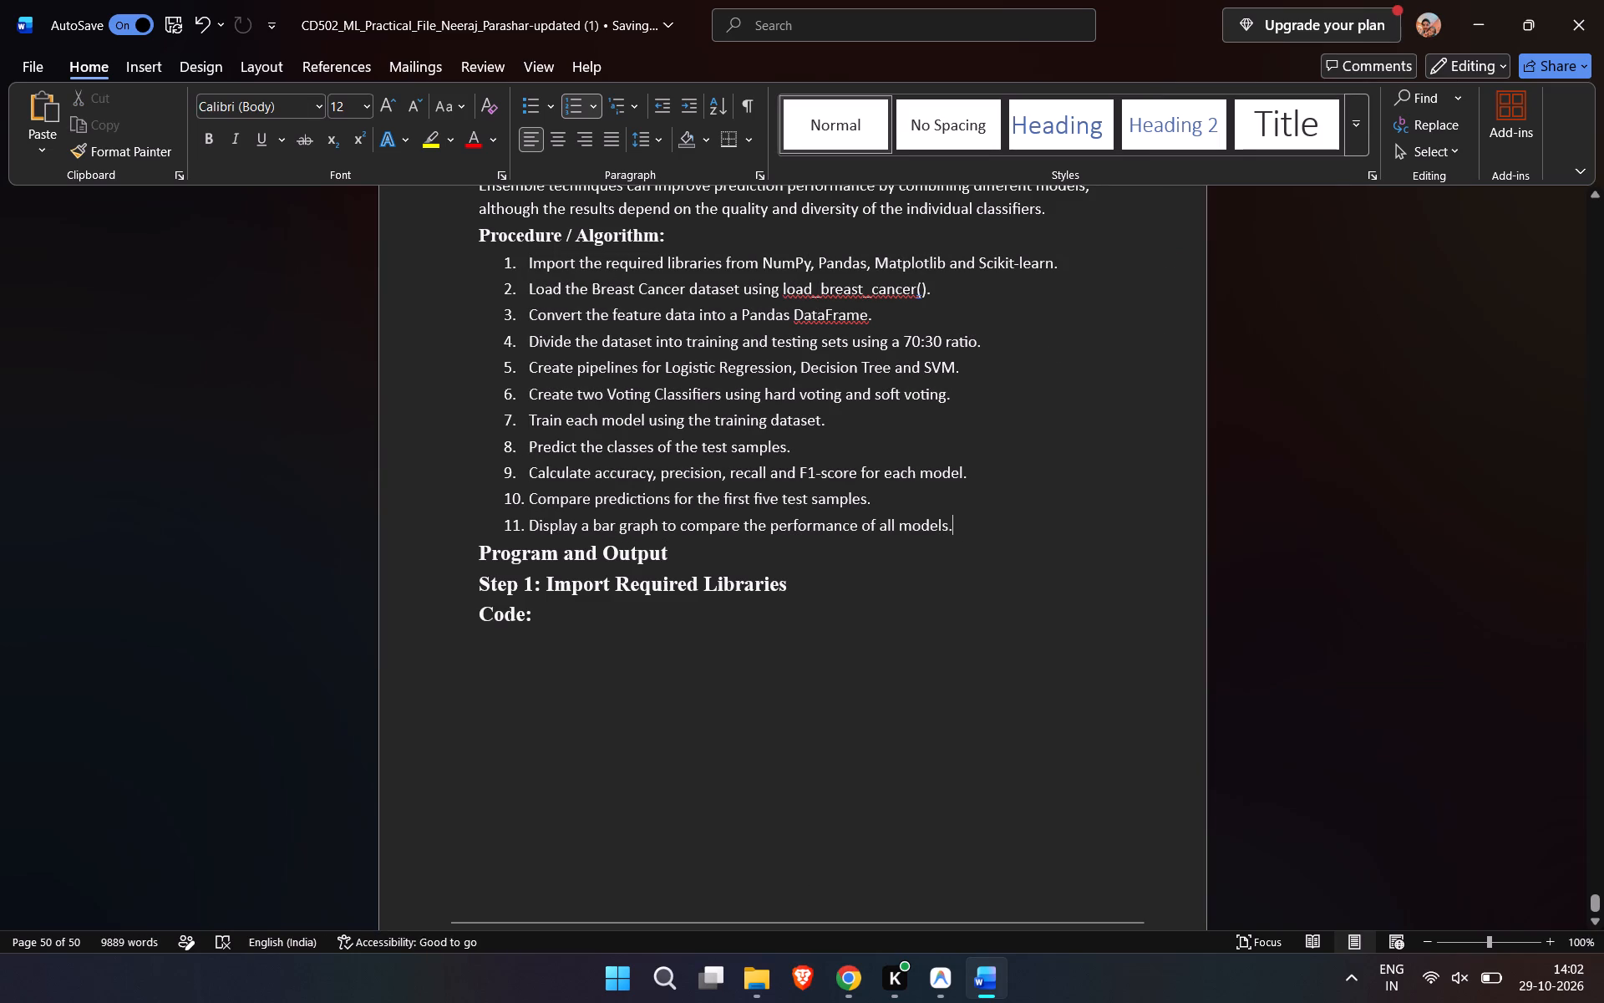
pyautogui.scroll(1, 994, 535)
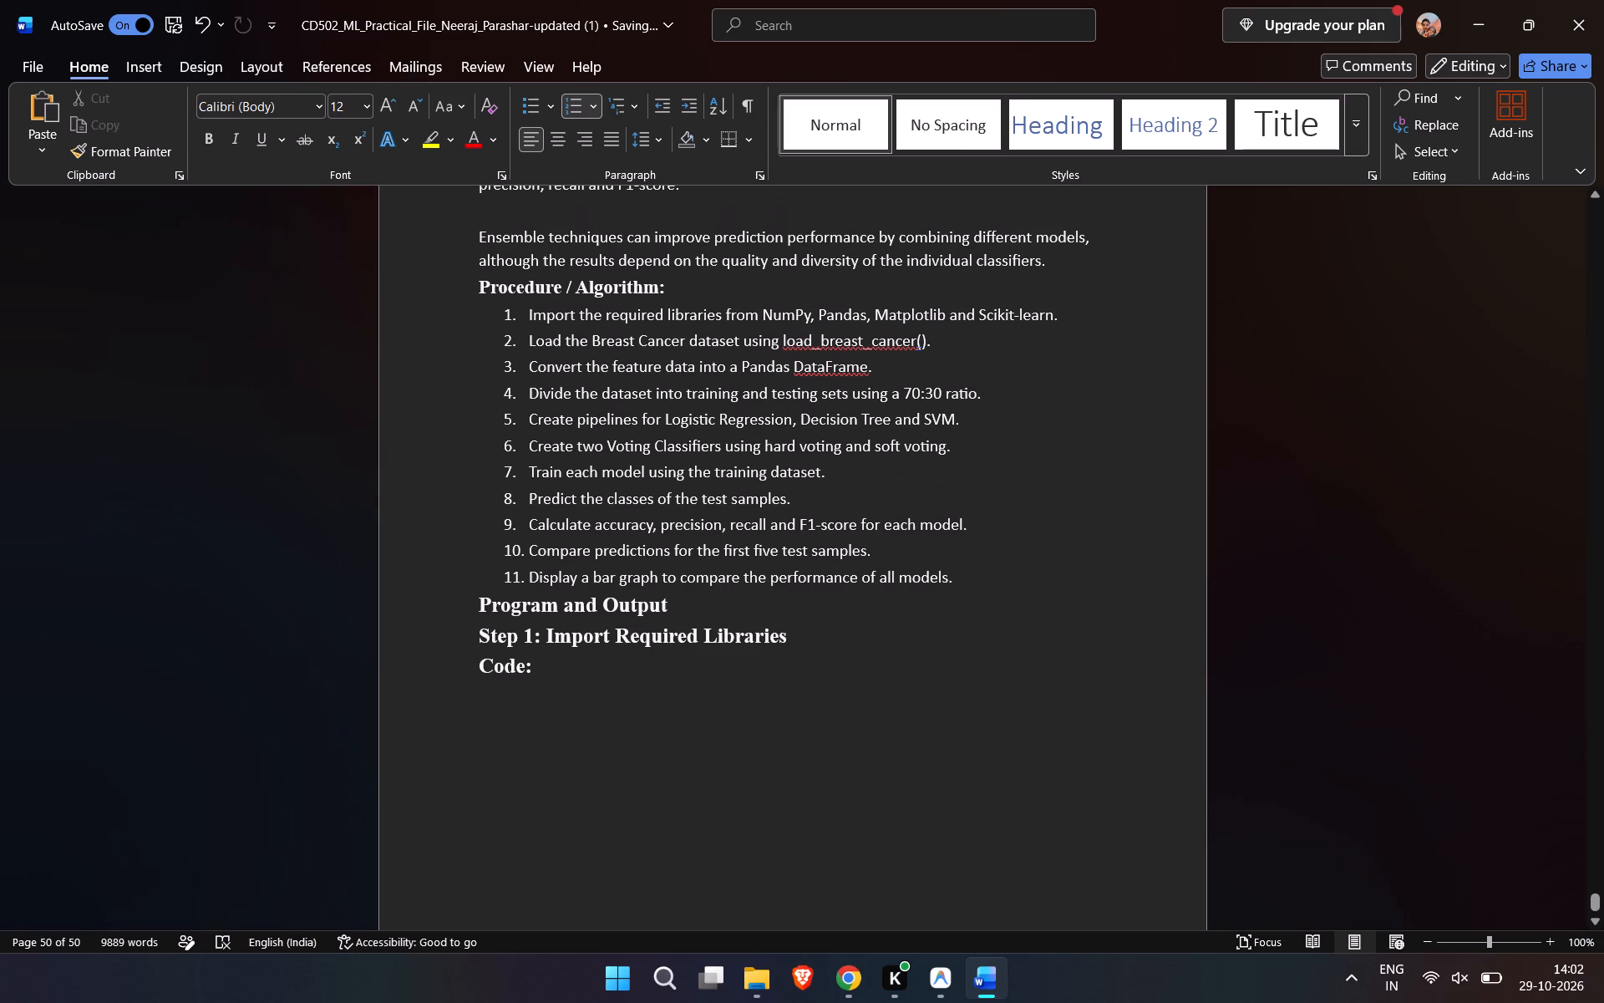
pyautogui.press('Return')
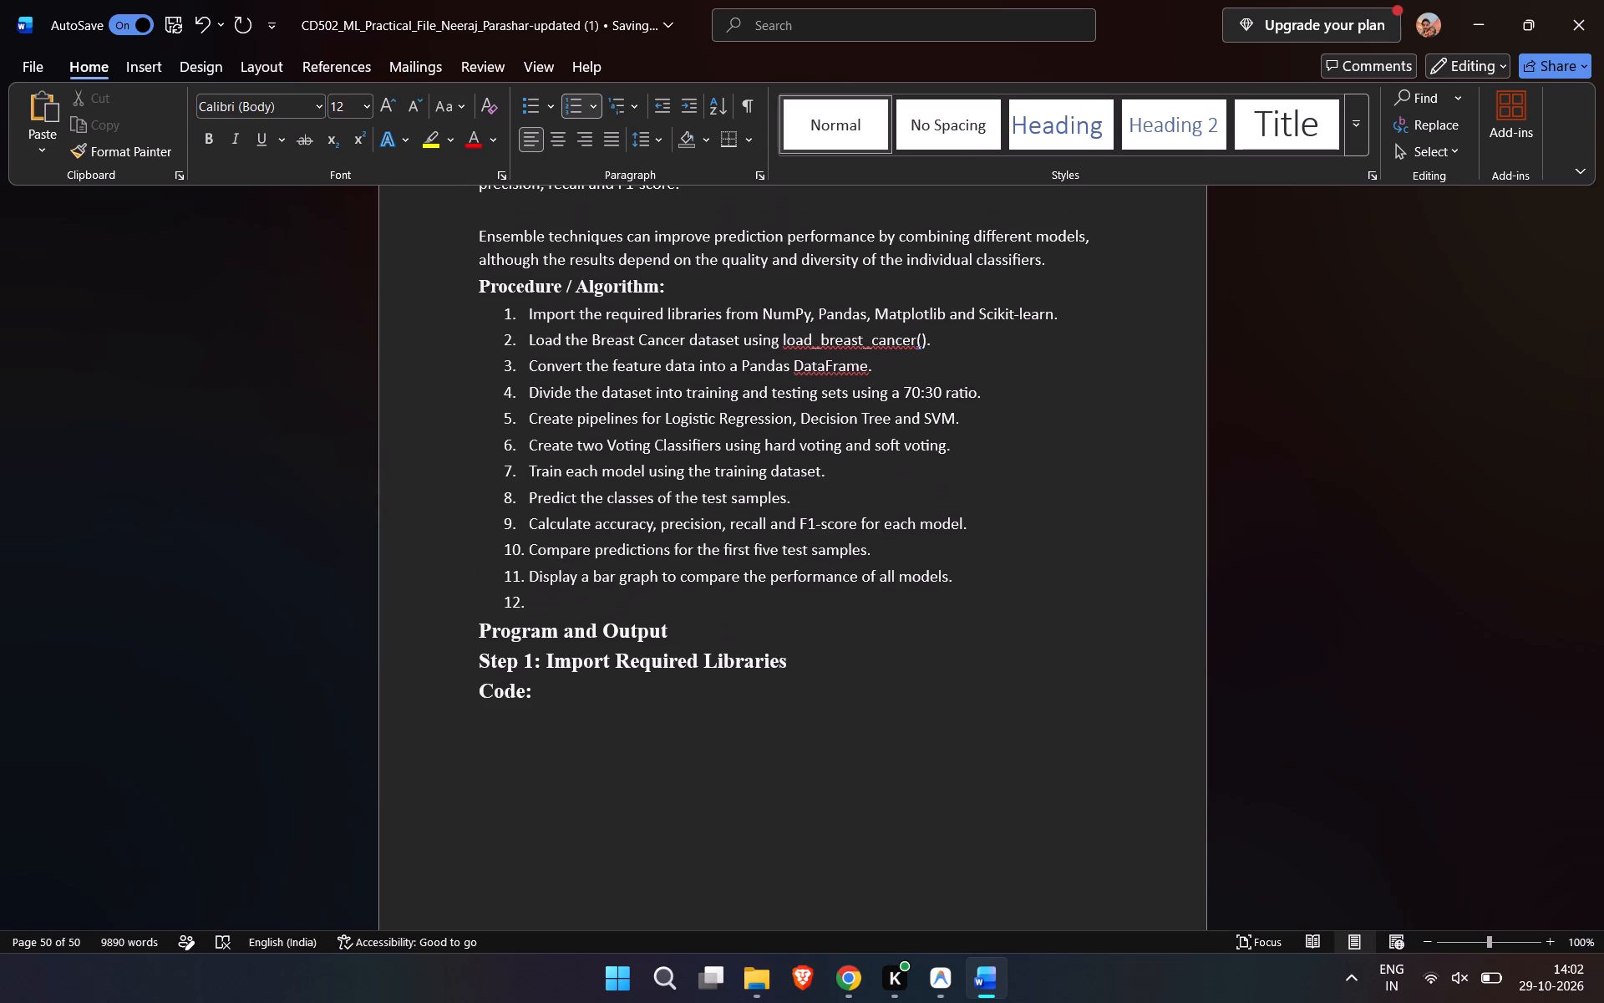
pyautogui.press('BackSpace')
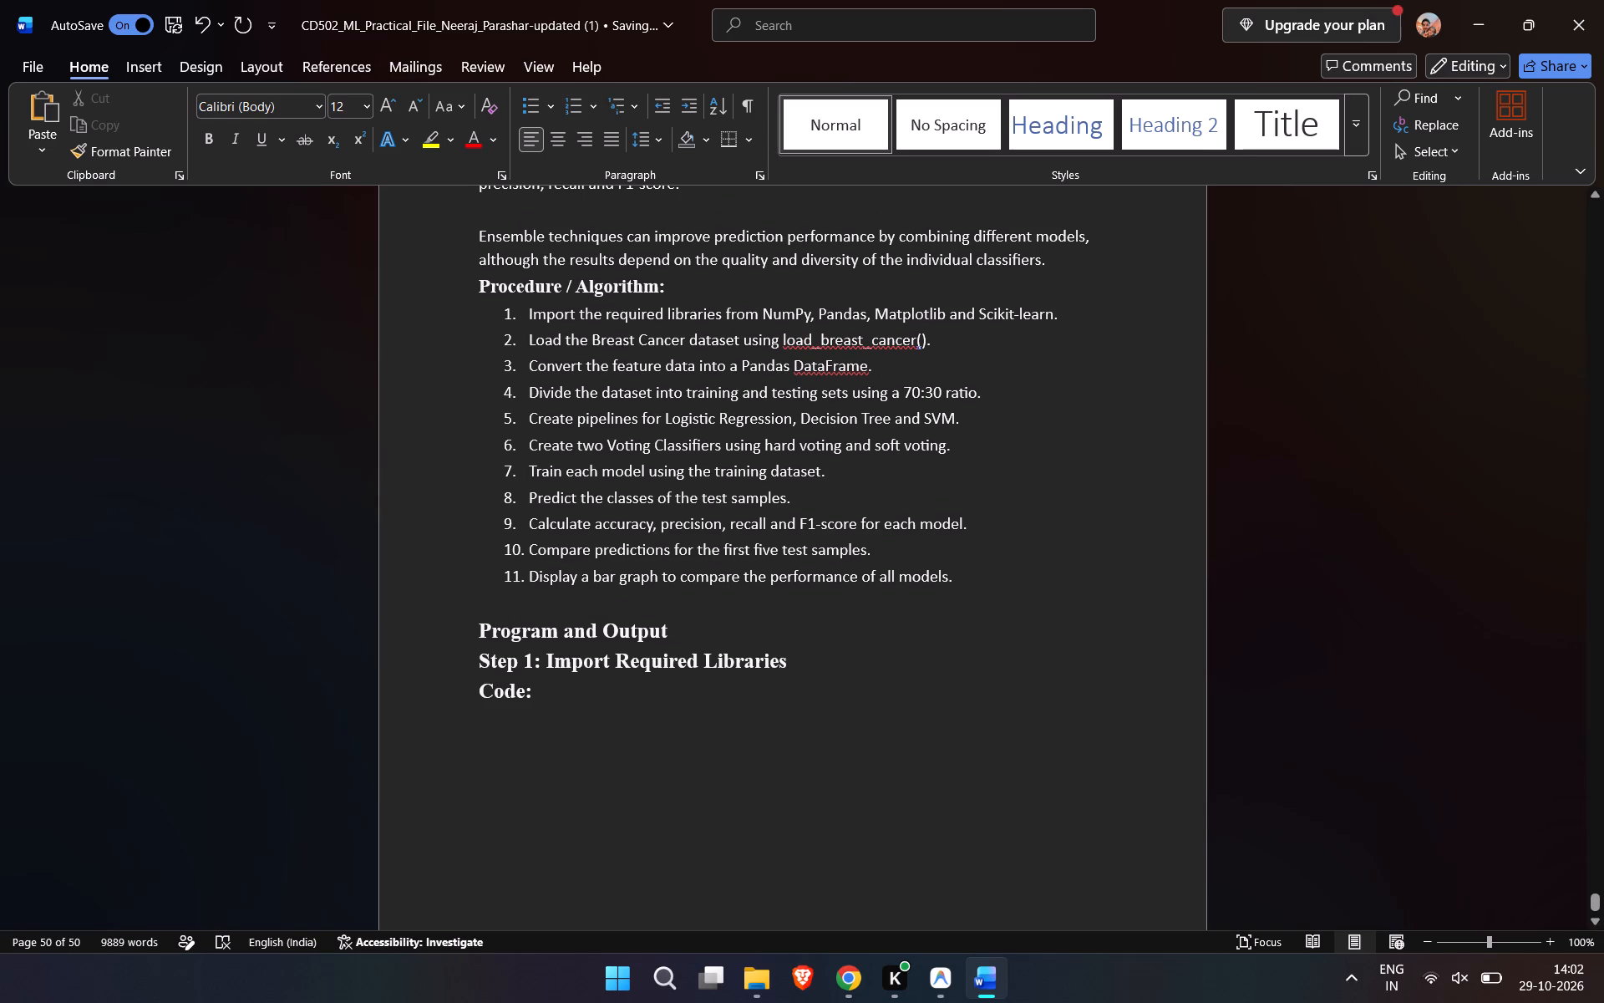
# Append ":-" to the end of the Program and Output heading.
pyautogui.click(687, 630)
pyautogui.write(':-')
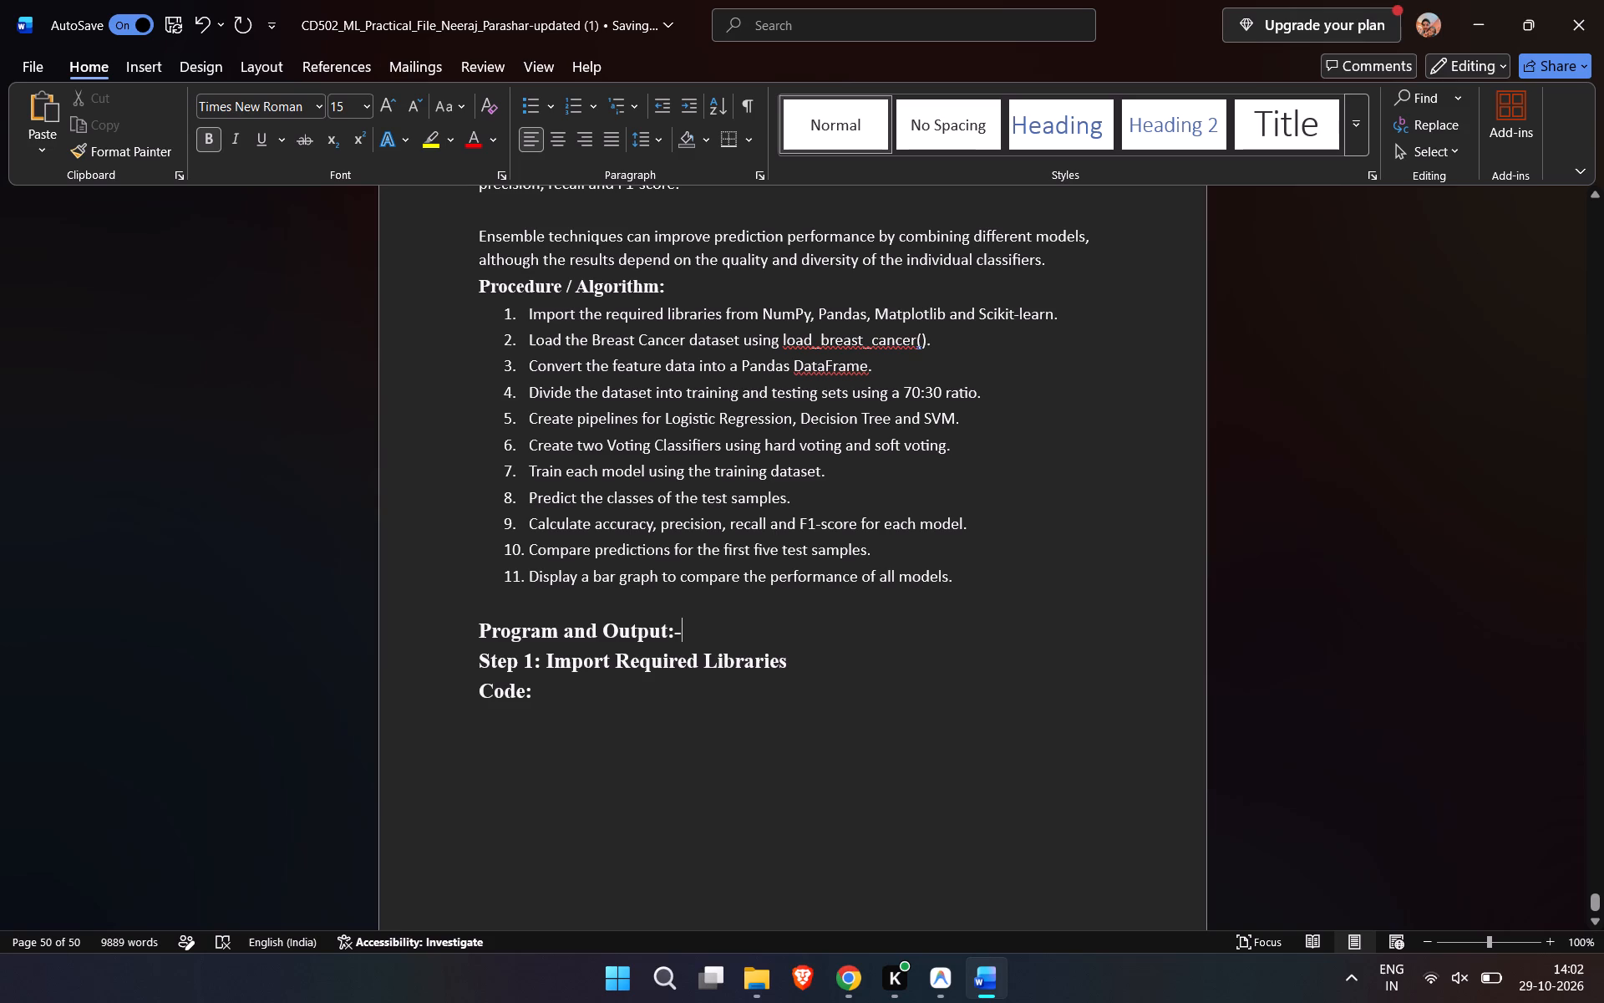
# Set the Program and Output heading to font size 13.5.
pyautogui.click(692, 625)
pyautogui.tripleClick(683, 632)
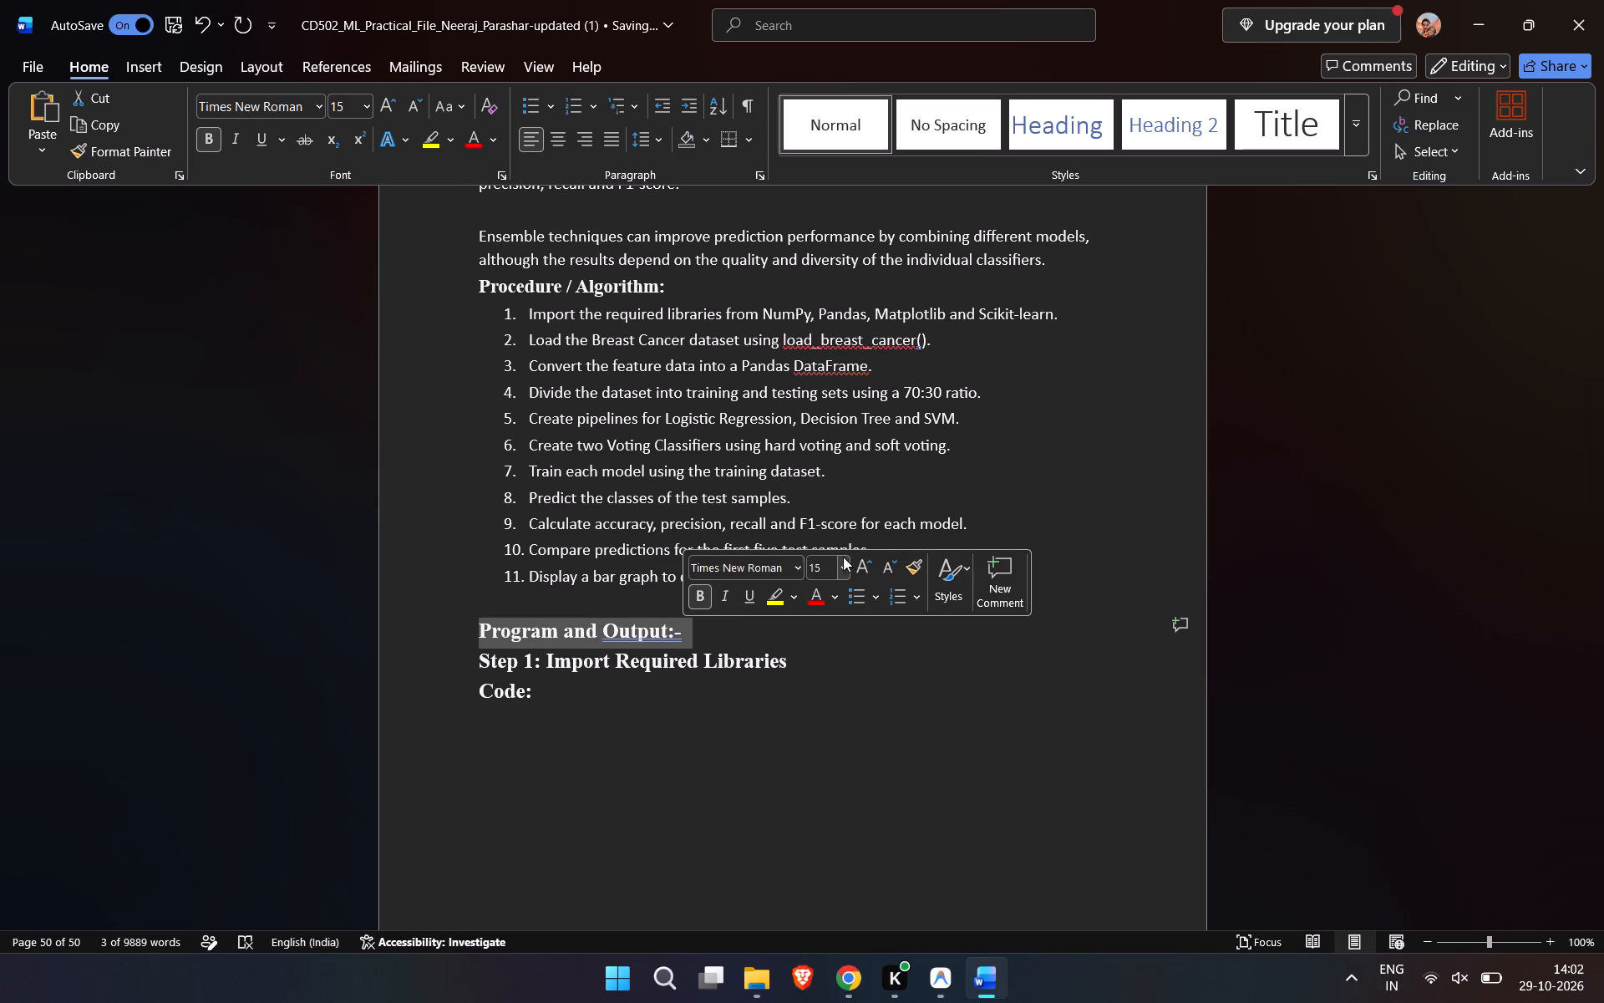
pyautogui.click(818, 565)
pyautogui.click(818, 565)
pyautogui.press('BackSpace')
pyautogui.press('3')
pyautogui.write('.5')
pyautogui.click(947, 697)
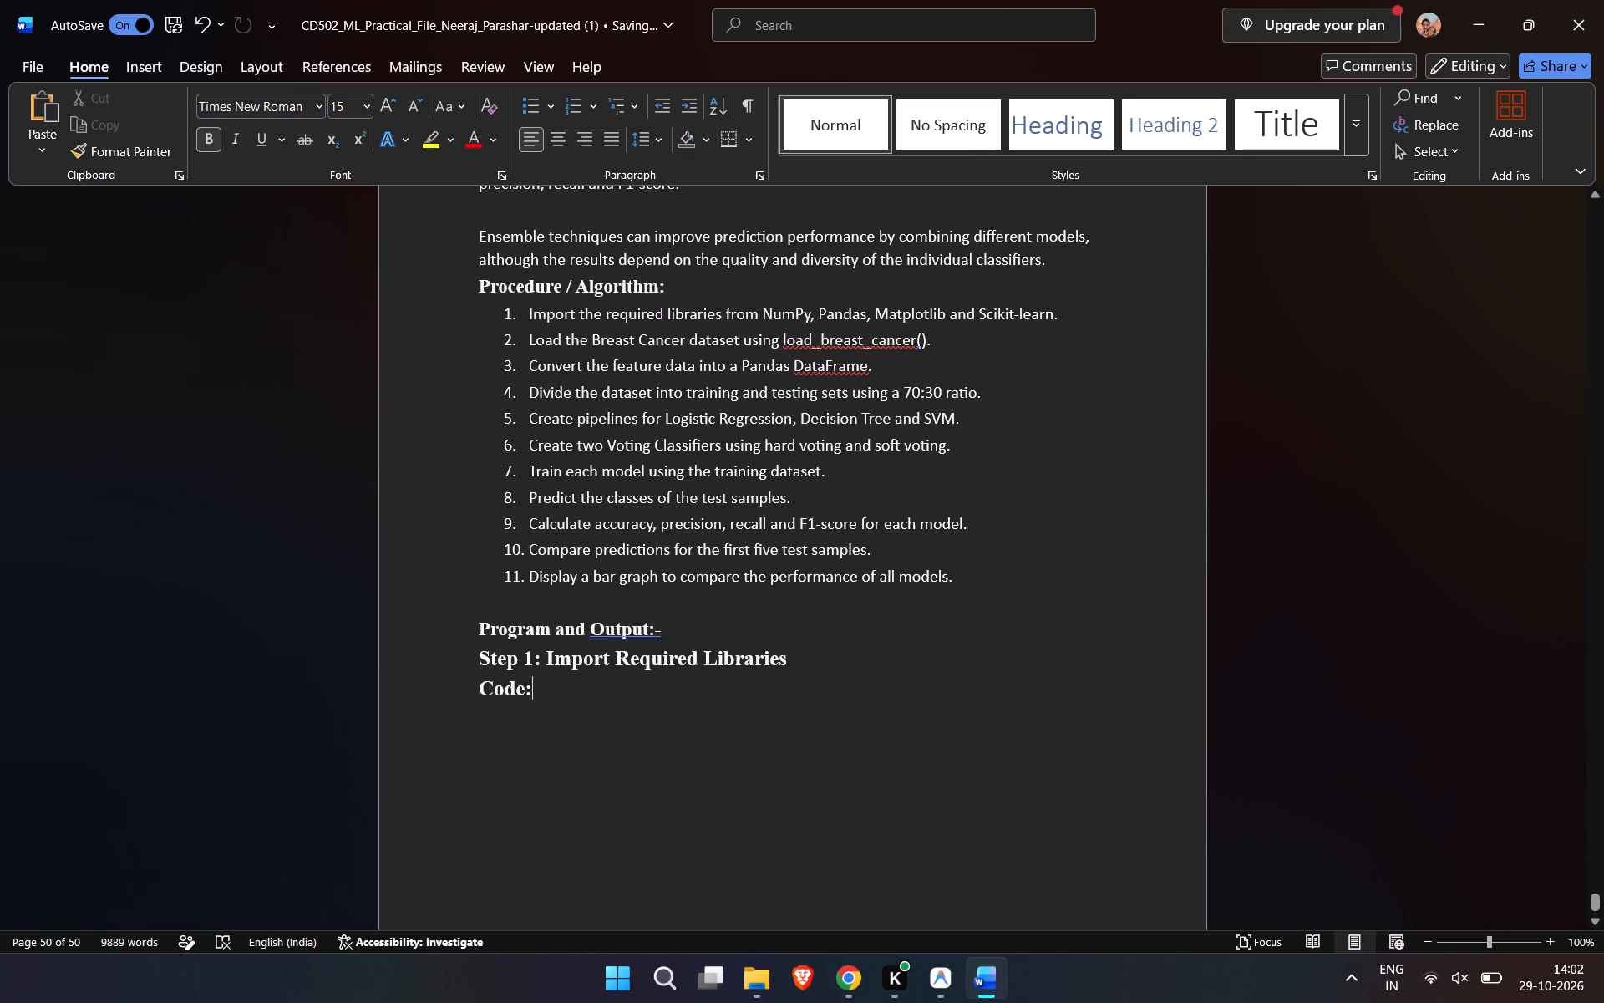
# Delete the "Step 1: Import Required Libraries" and "Code:" lines below the Program and Output heading.
pyautogui.moveTo(798, 658); pyautogui.dragTo(486, 654)
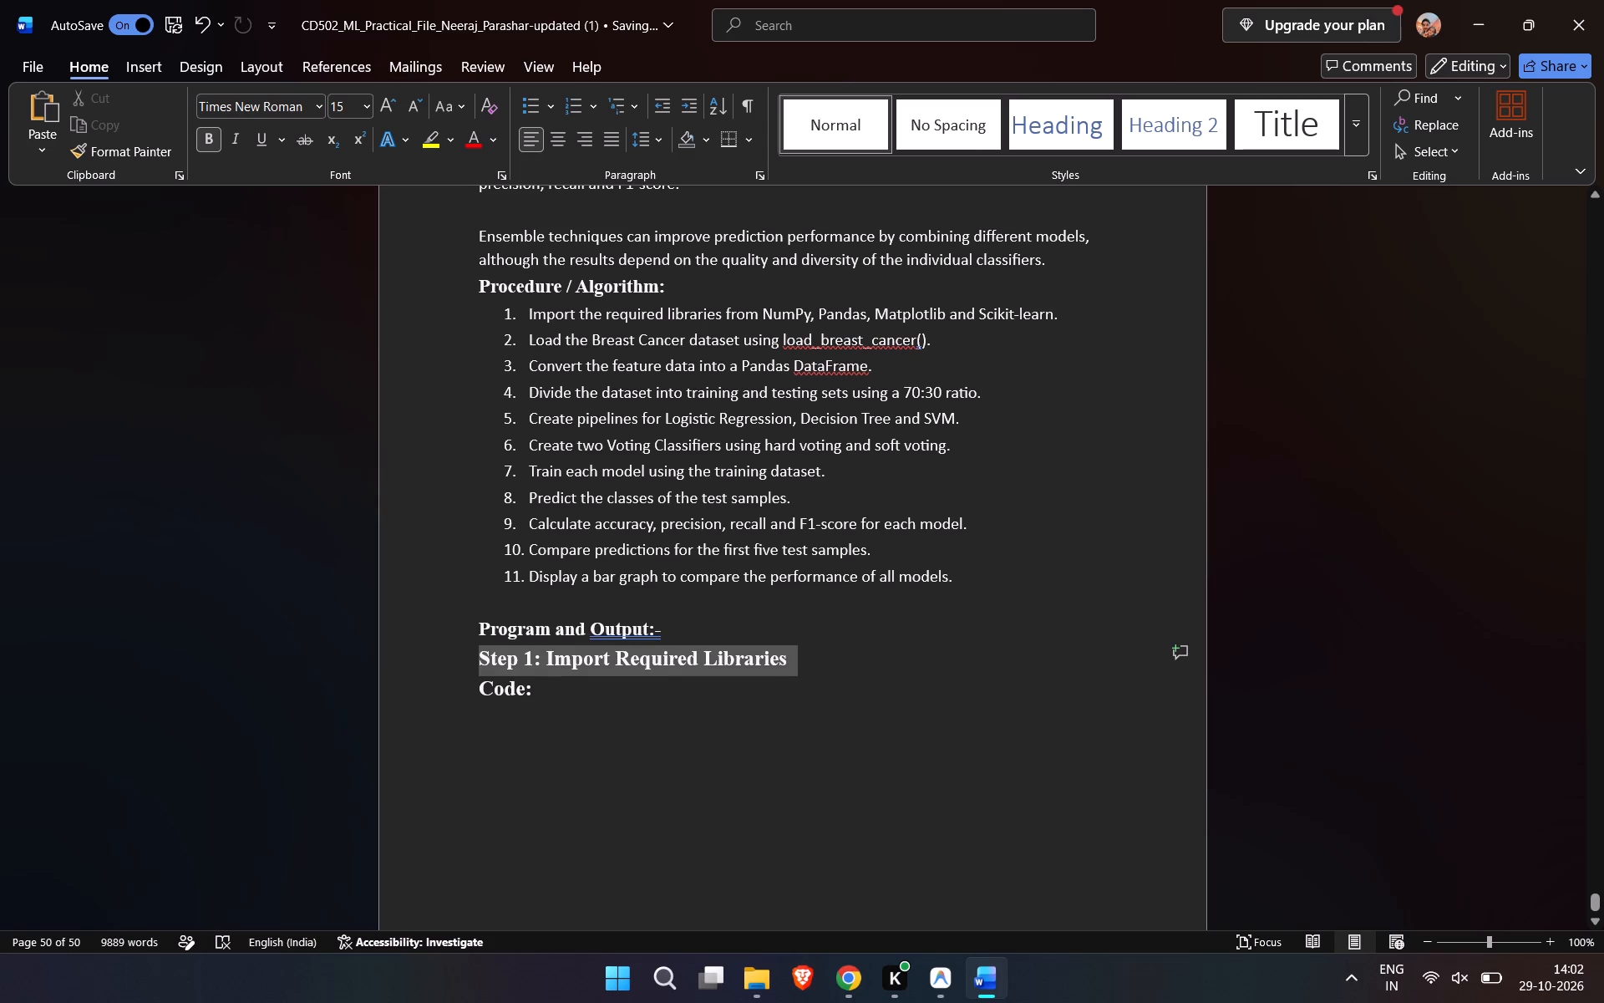
pyautogui.moveTo(486, 654); pyautogui.dragTo(491, 657)
pyautogui.click(540, 694)
pyautogui.moveTo(540, 694); pyautogui.dragTo(461, 660)
pyautogui.press('BackSpace')
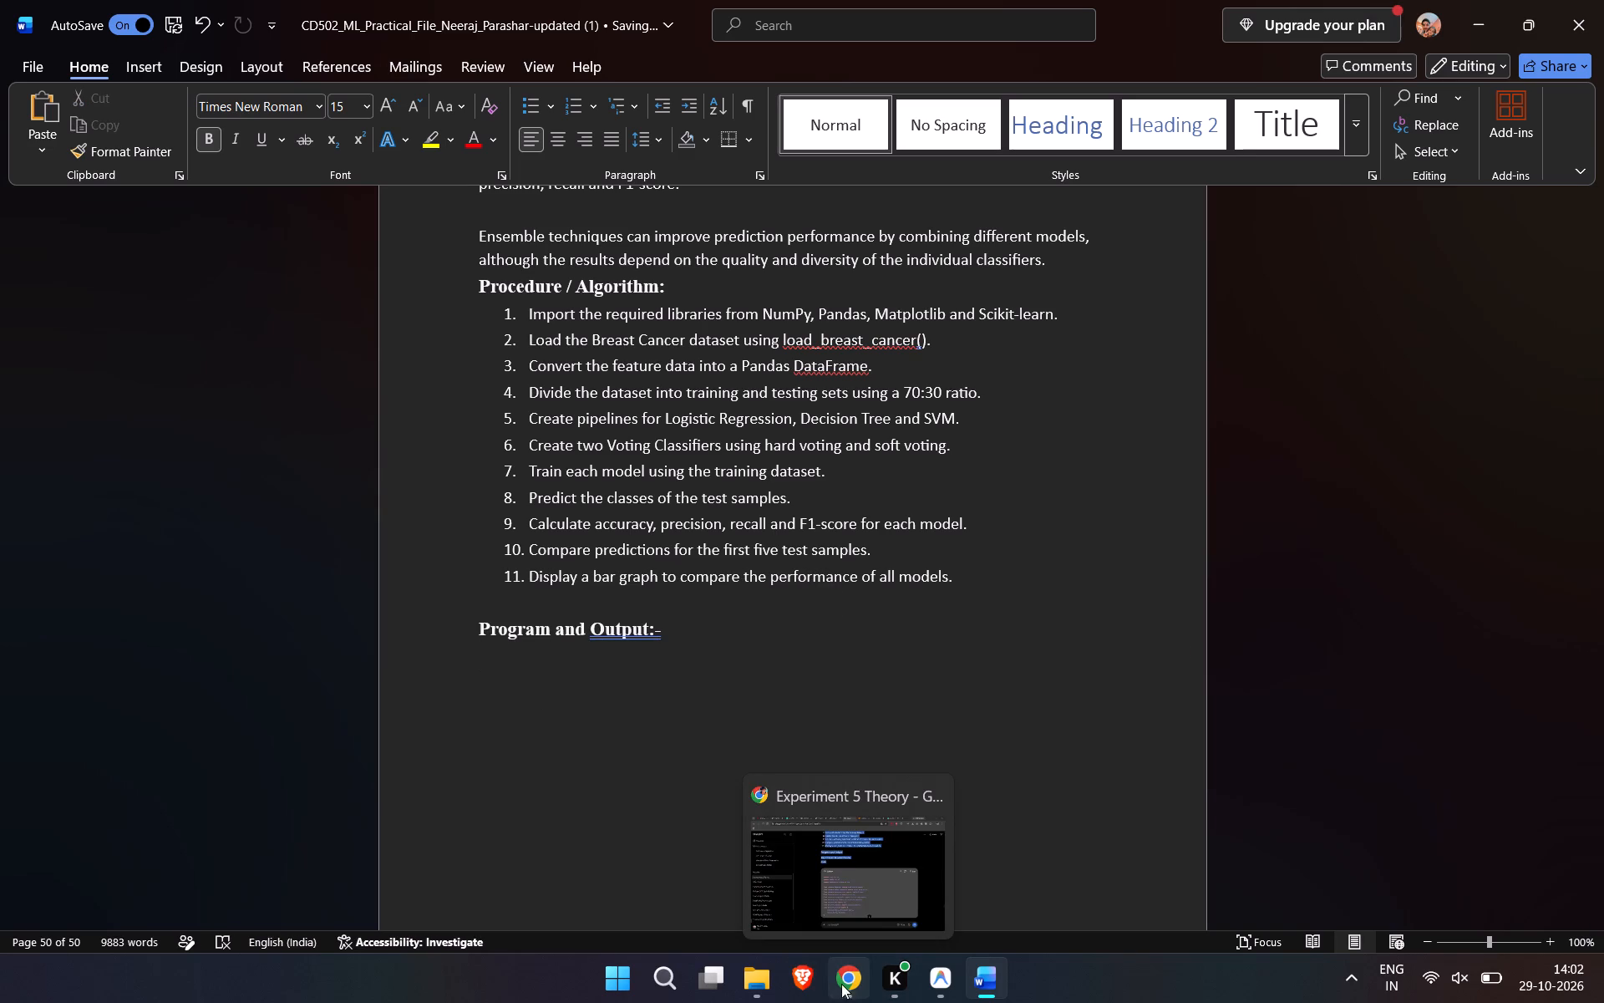
# Copy the "Step 1: Import Required Libraries" line from the ChatGPT response in Chrome and paste it below the Program and Output heading in Word.
pyautogui.click(828, 882)
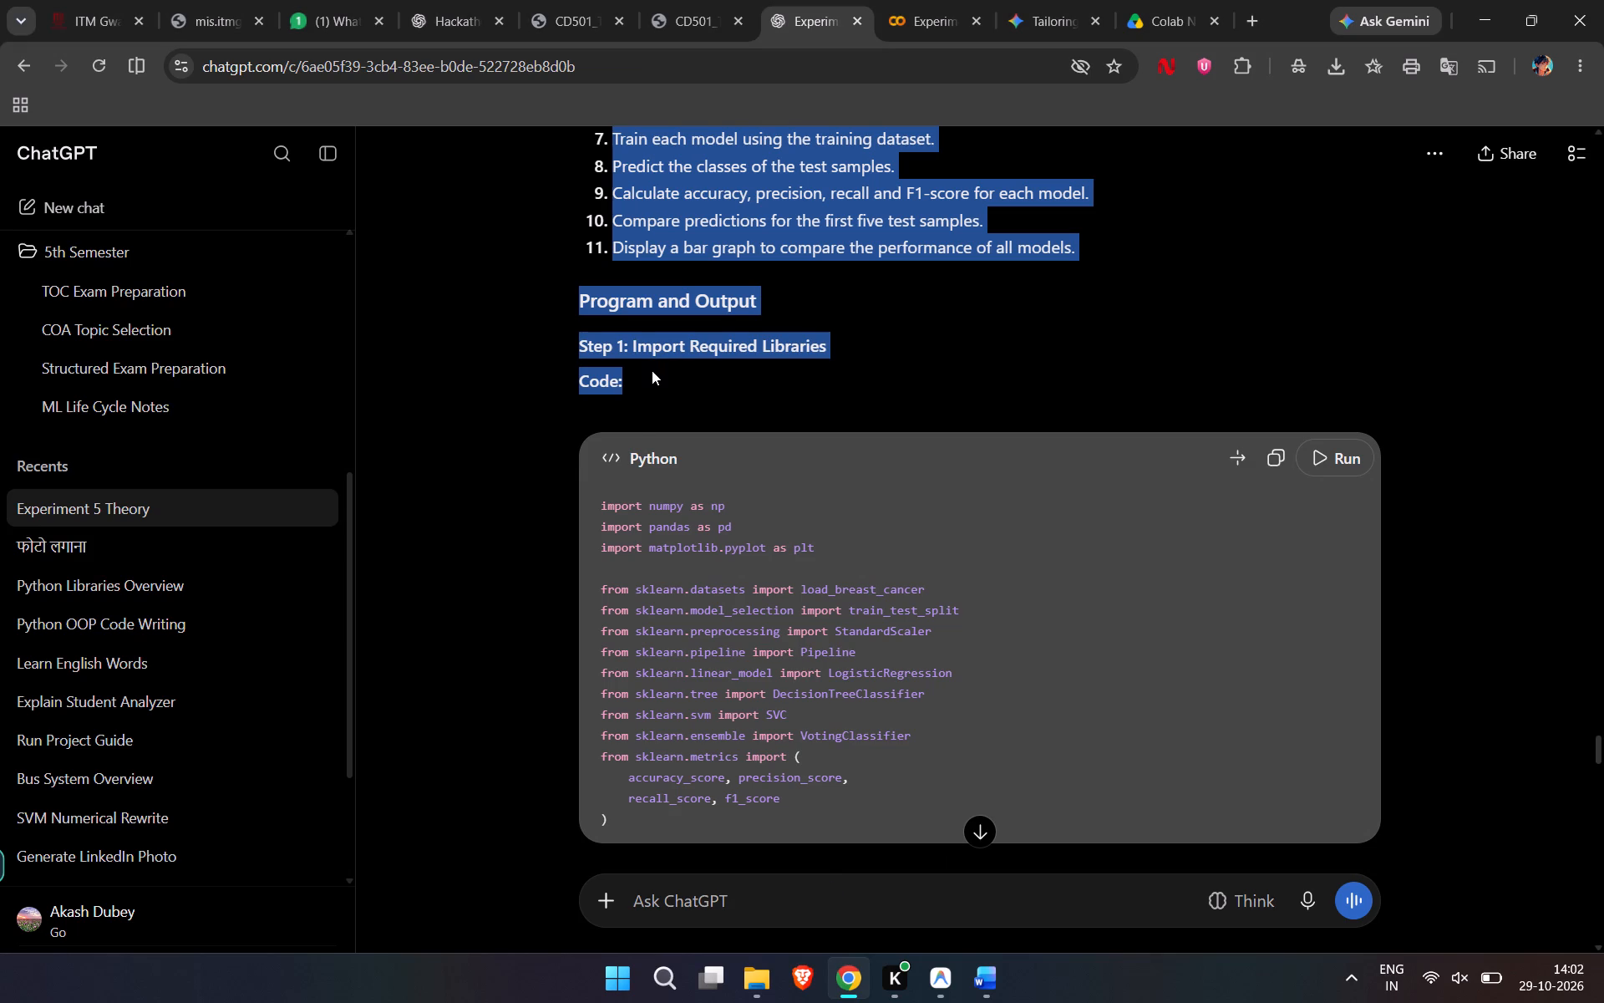
pyautogui.click(652, 370)
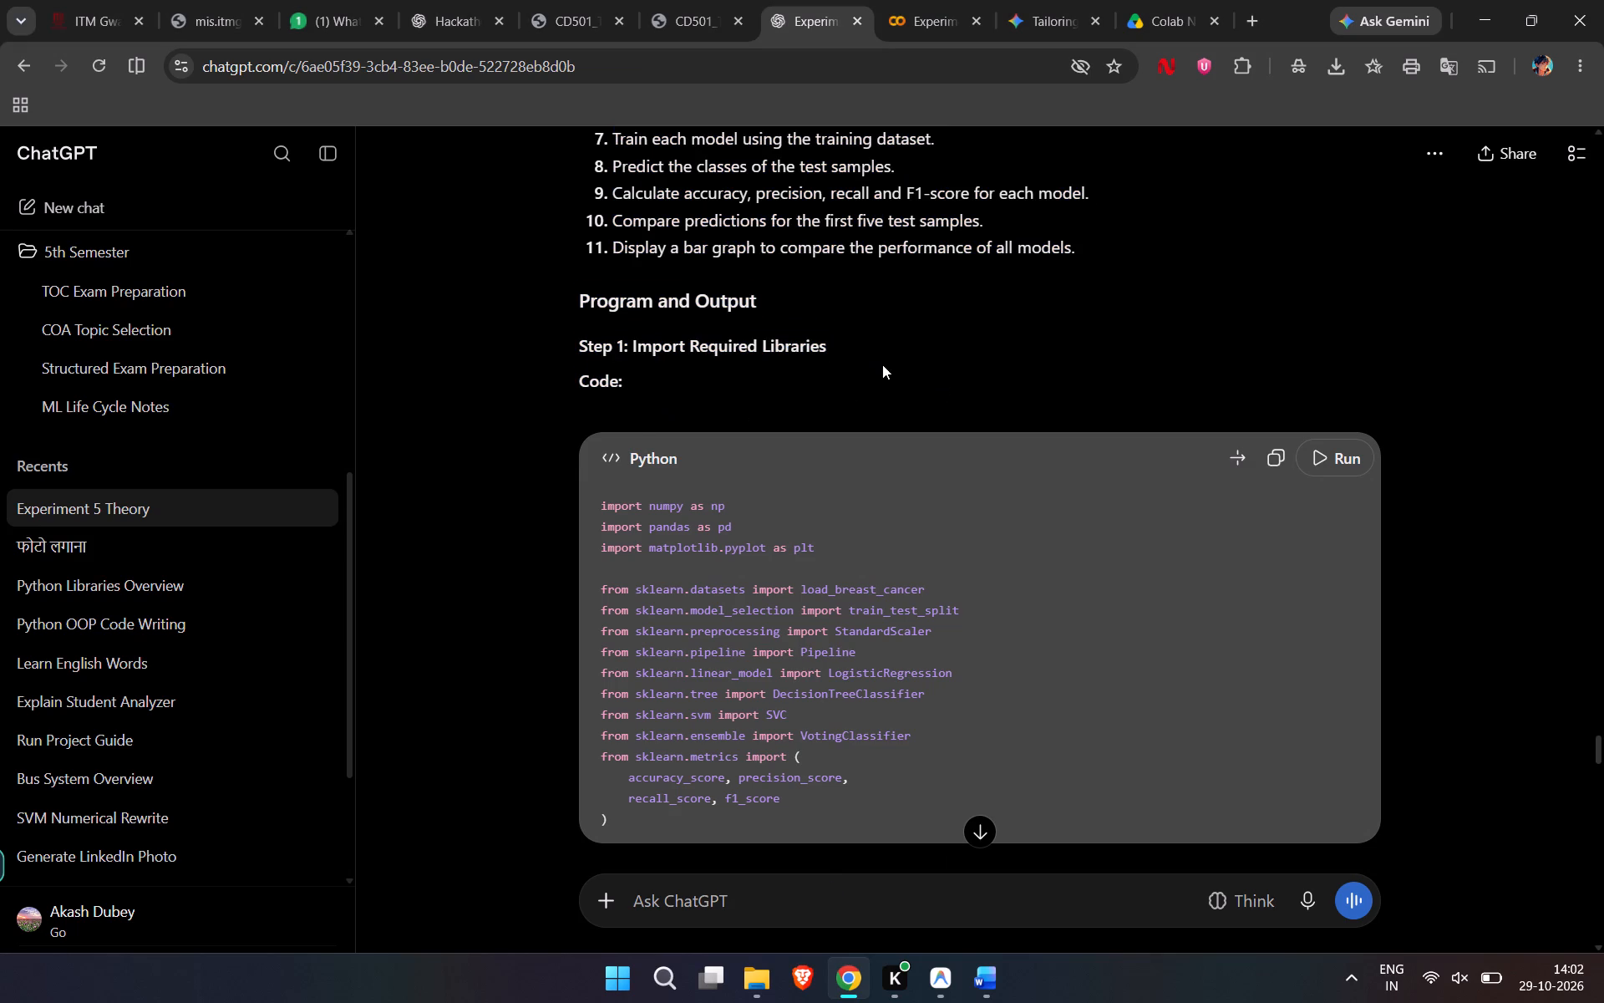
pyautogui.moveTo(844, 345); pyautogui.dragTo(526, 336)
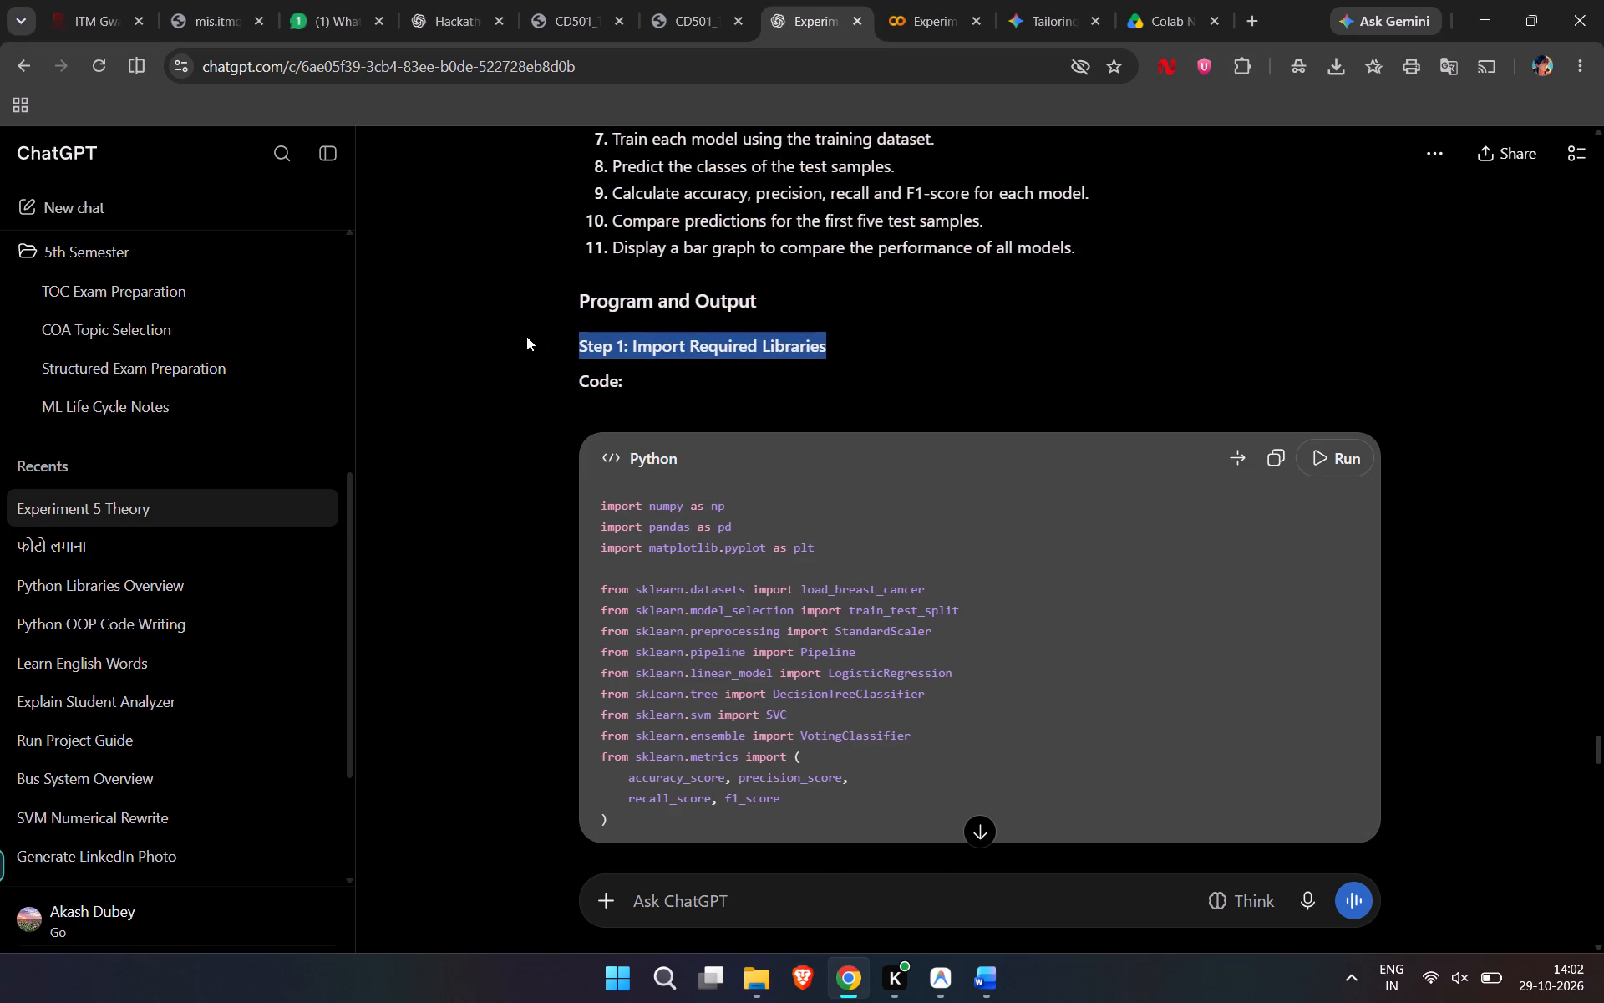
pyautogui.hotkey('ctrl', 'c')
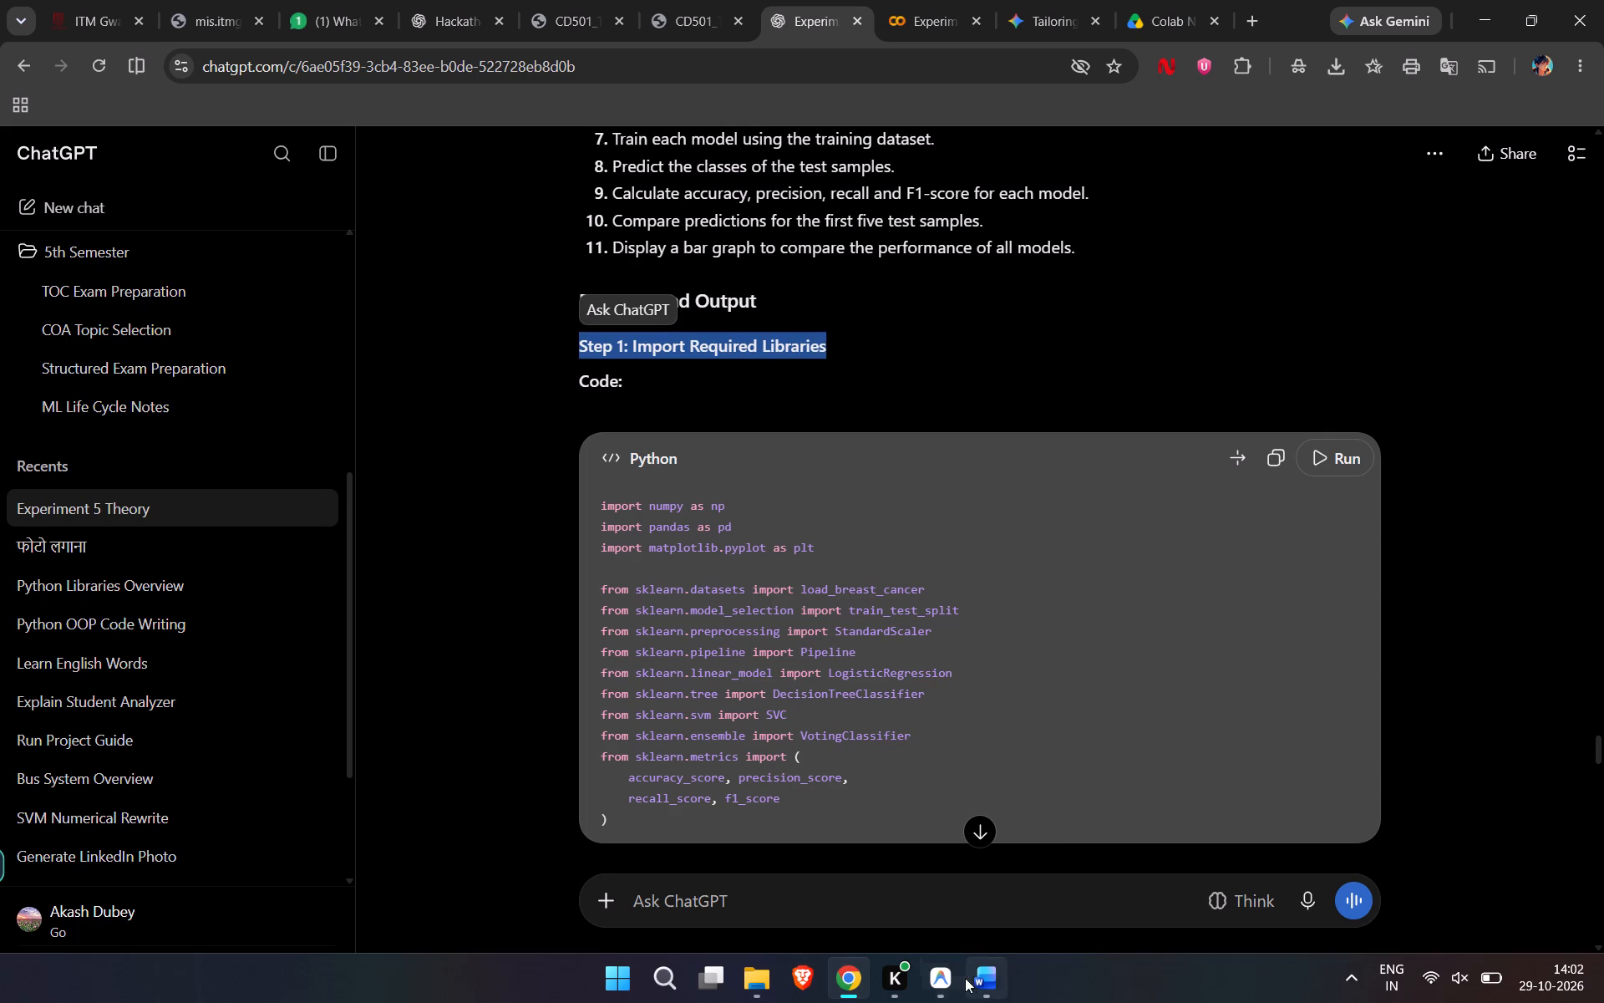
pyautogui.click(957, 877)
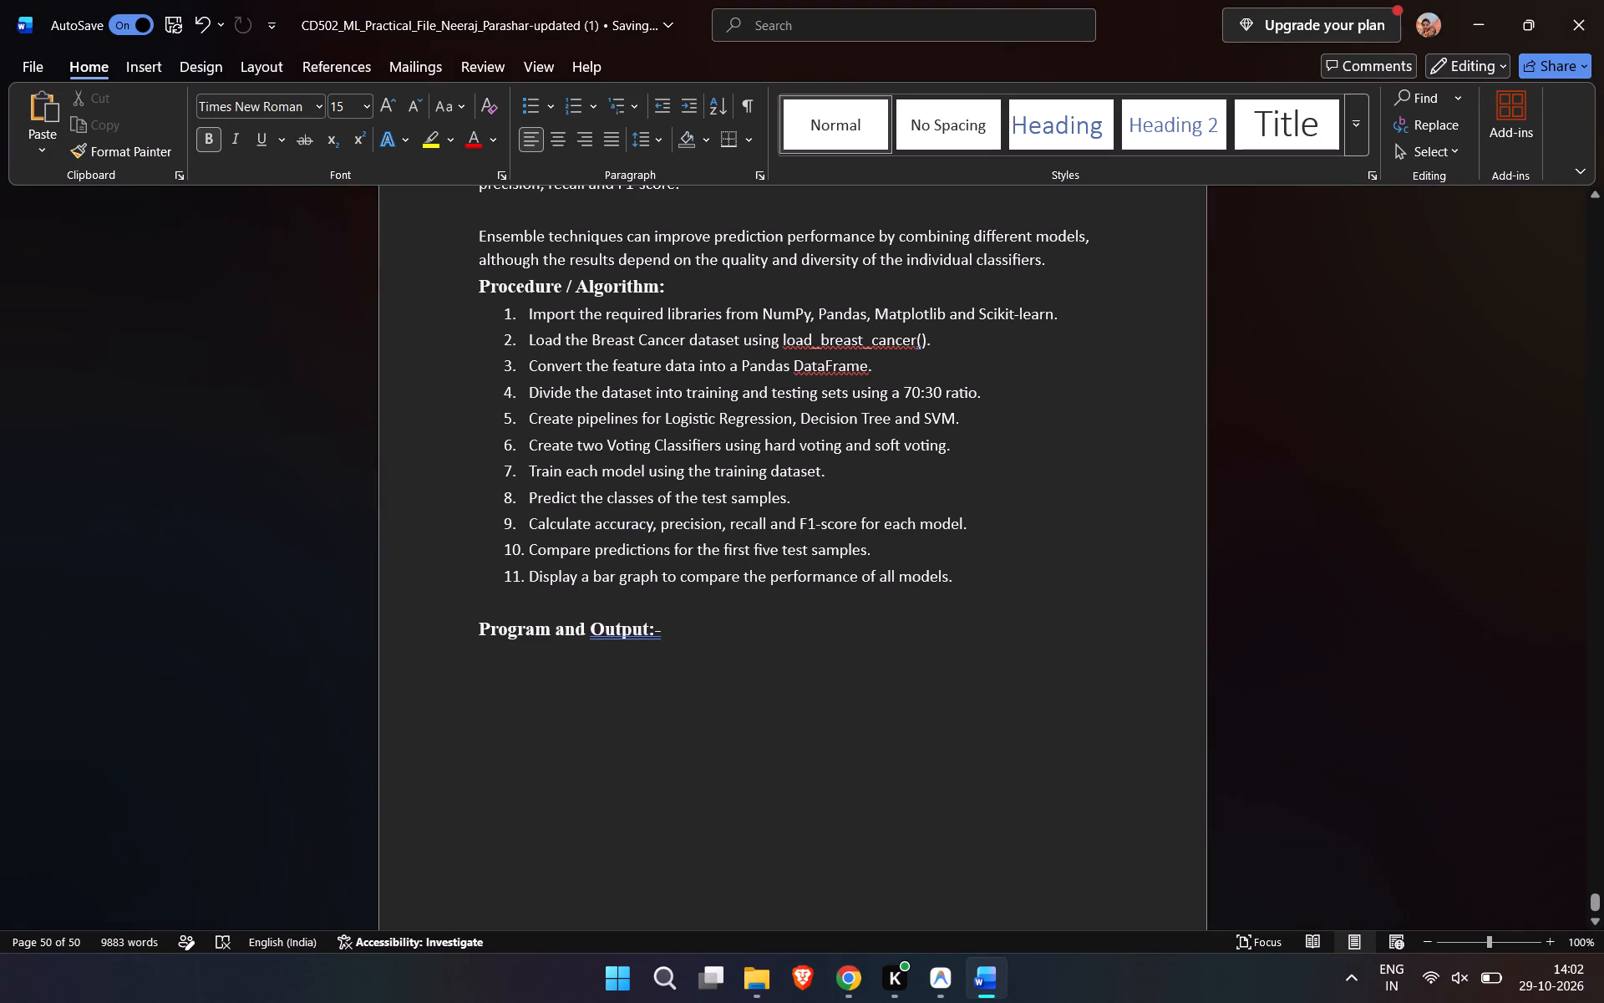
pyautogui.hotkey('ctrl', 'v')
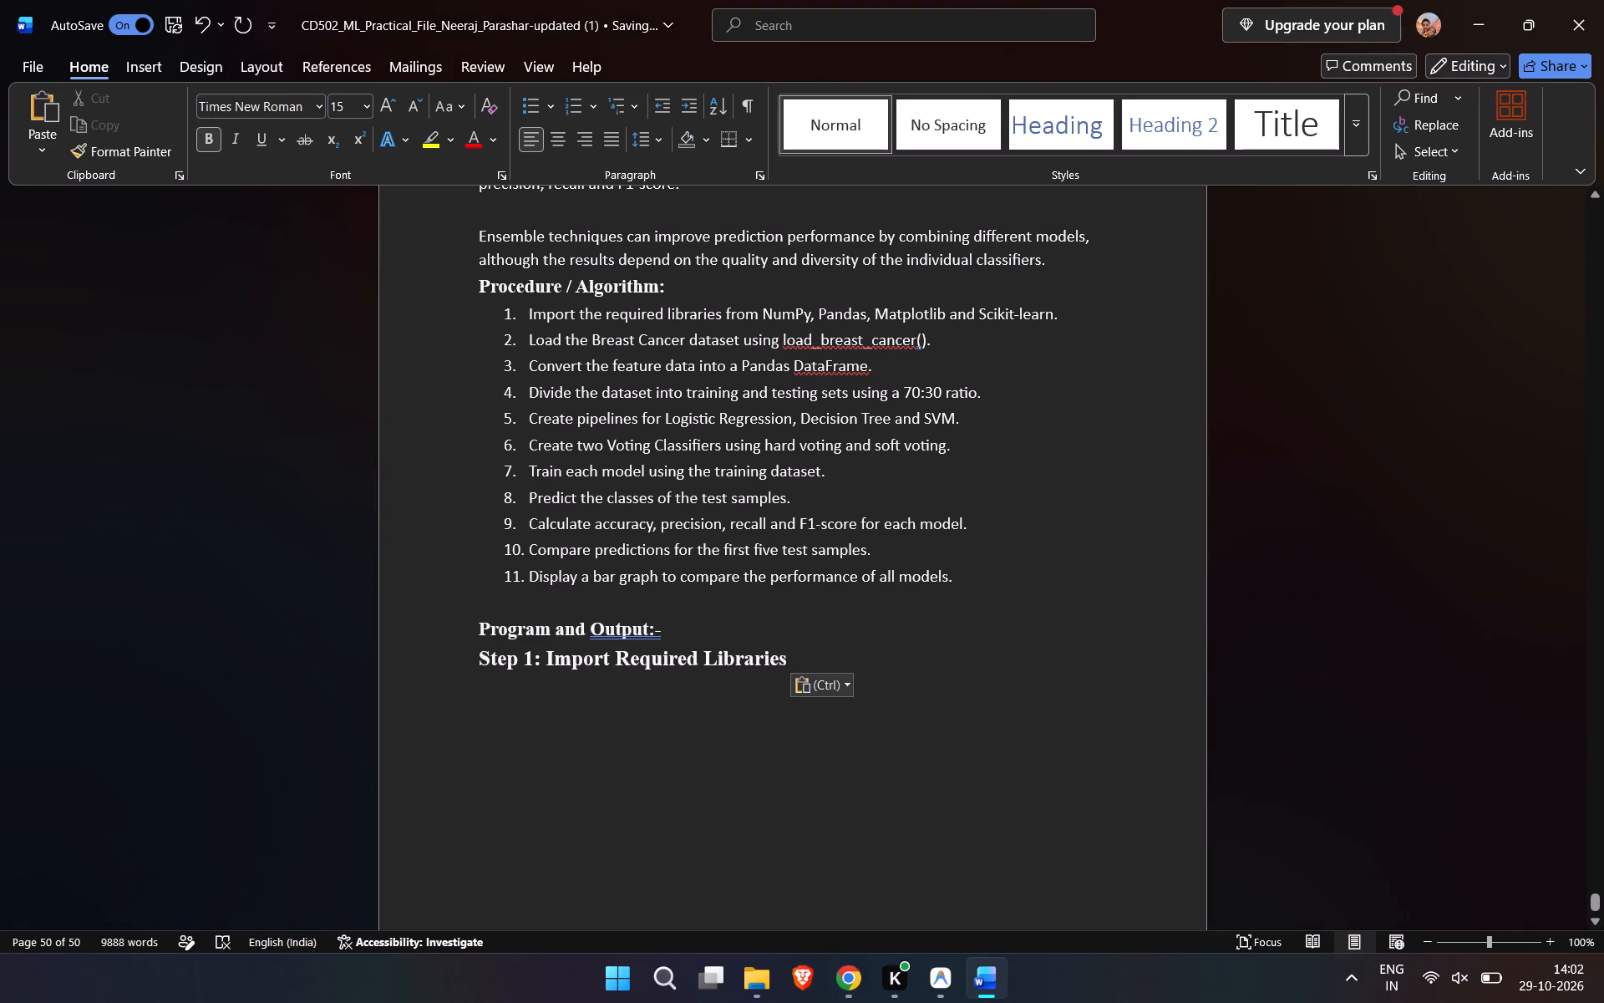
# Set the word "Libraries" in the pasted Step 1 line to font size 13.
pyautogui.tripleClick(735, 660)
pyautogui.click(735, 660)
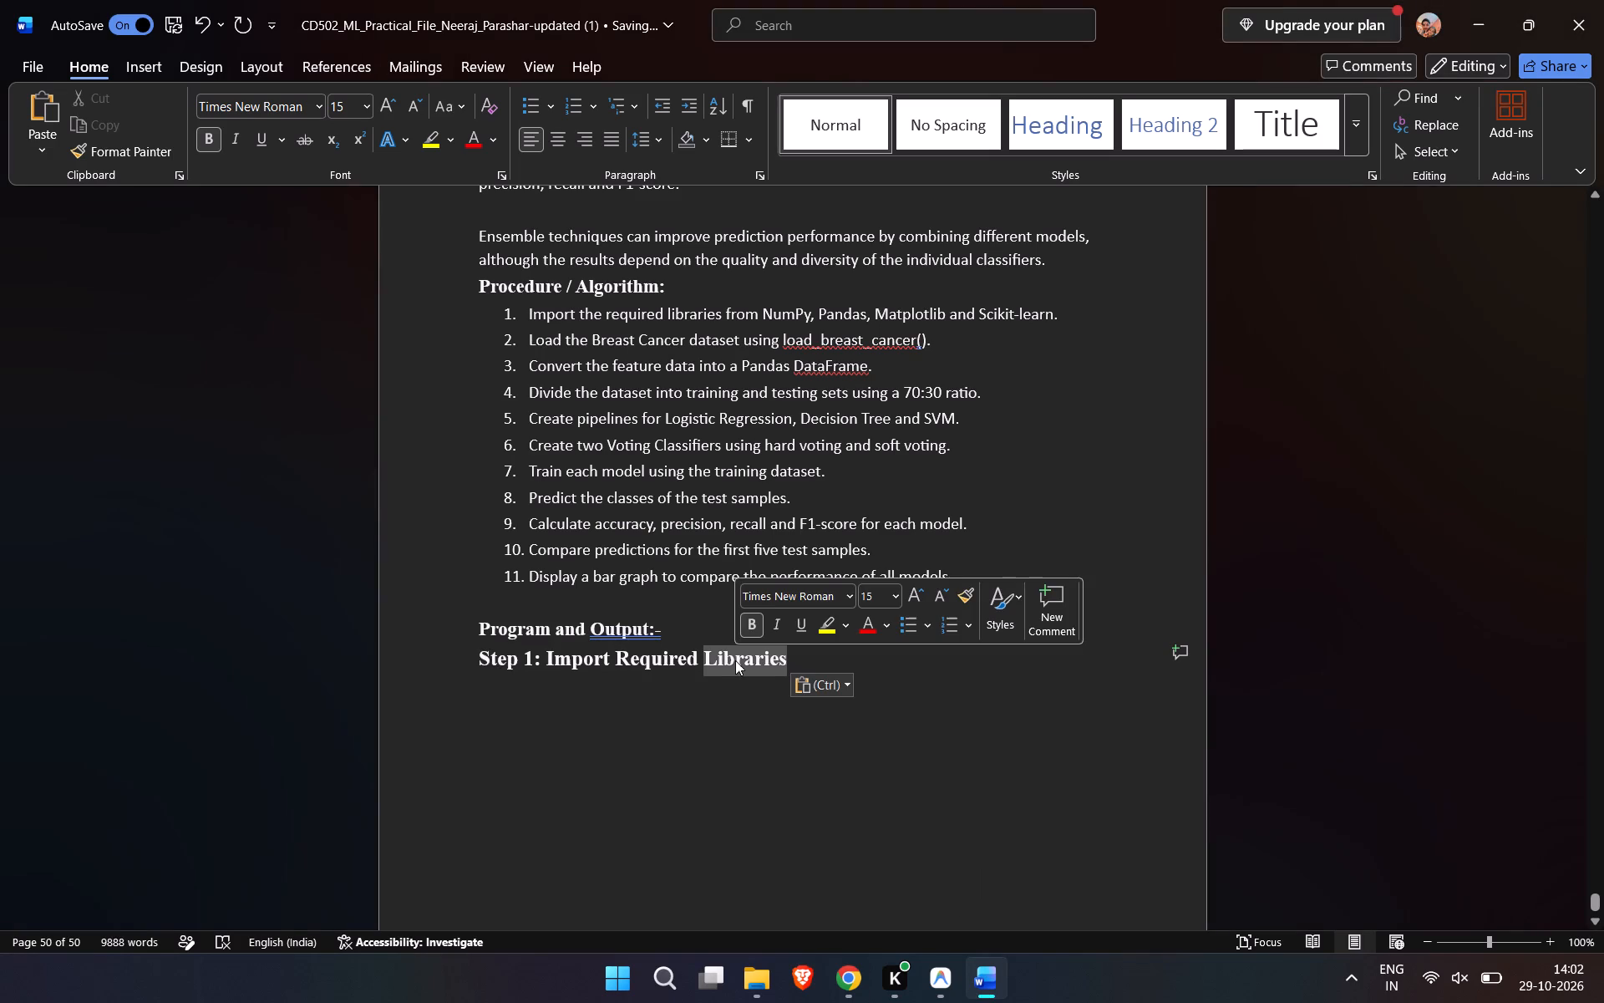
pyautogui.doubleClick(877, 597)
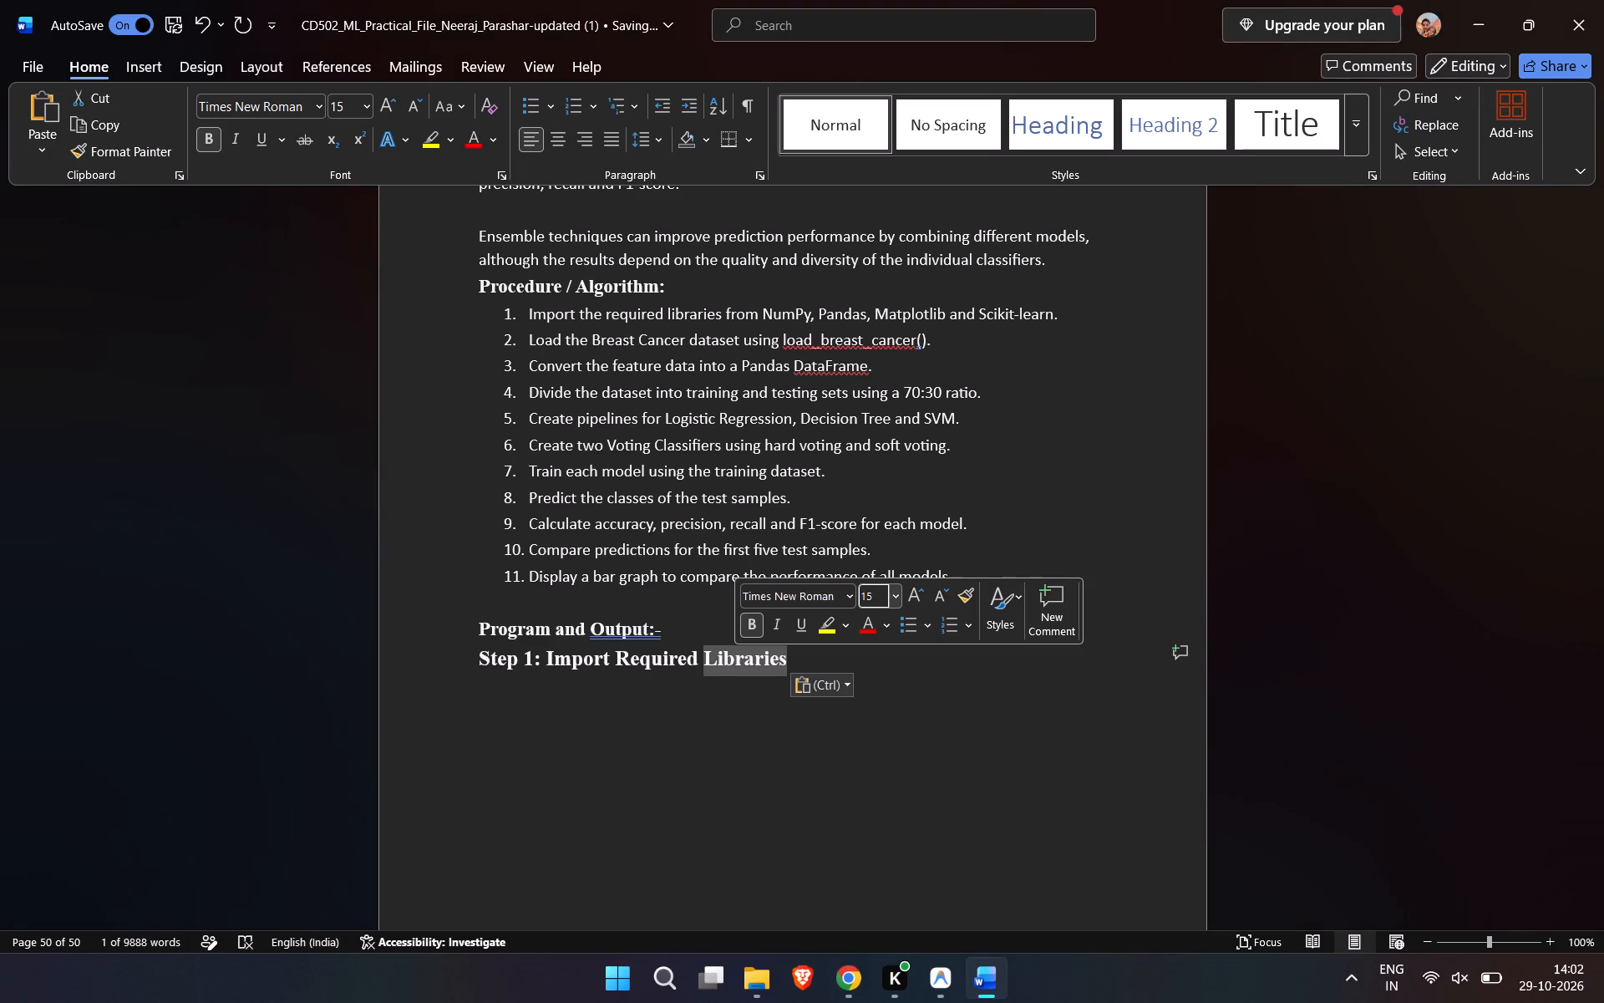
pyautogui.press('BackSpace')
pyautogui.press('3')
pyautogui.click(938, 681)
# Set the whole Program and Output heading to font size 14.
pyautogui.moveTo(680, 635); pyautogui.dragTo(545, 645)
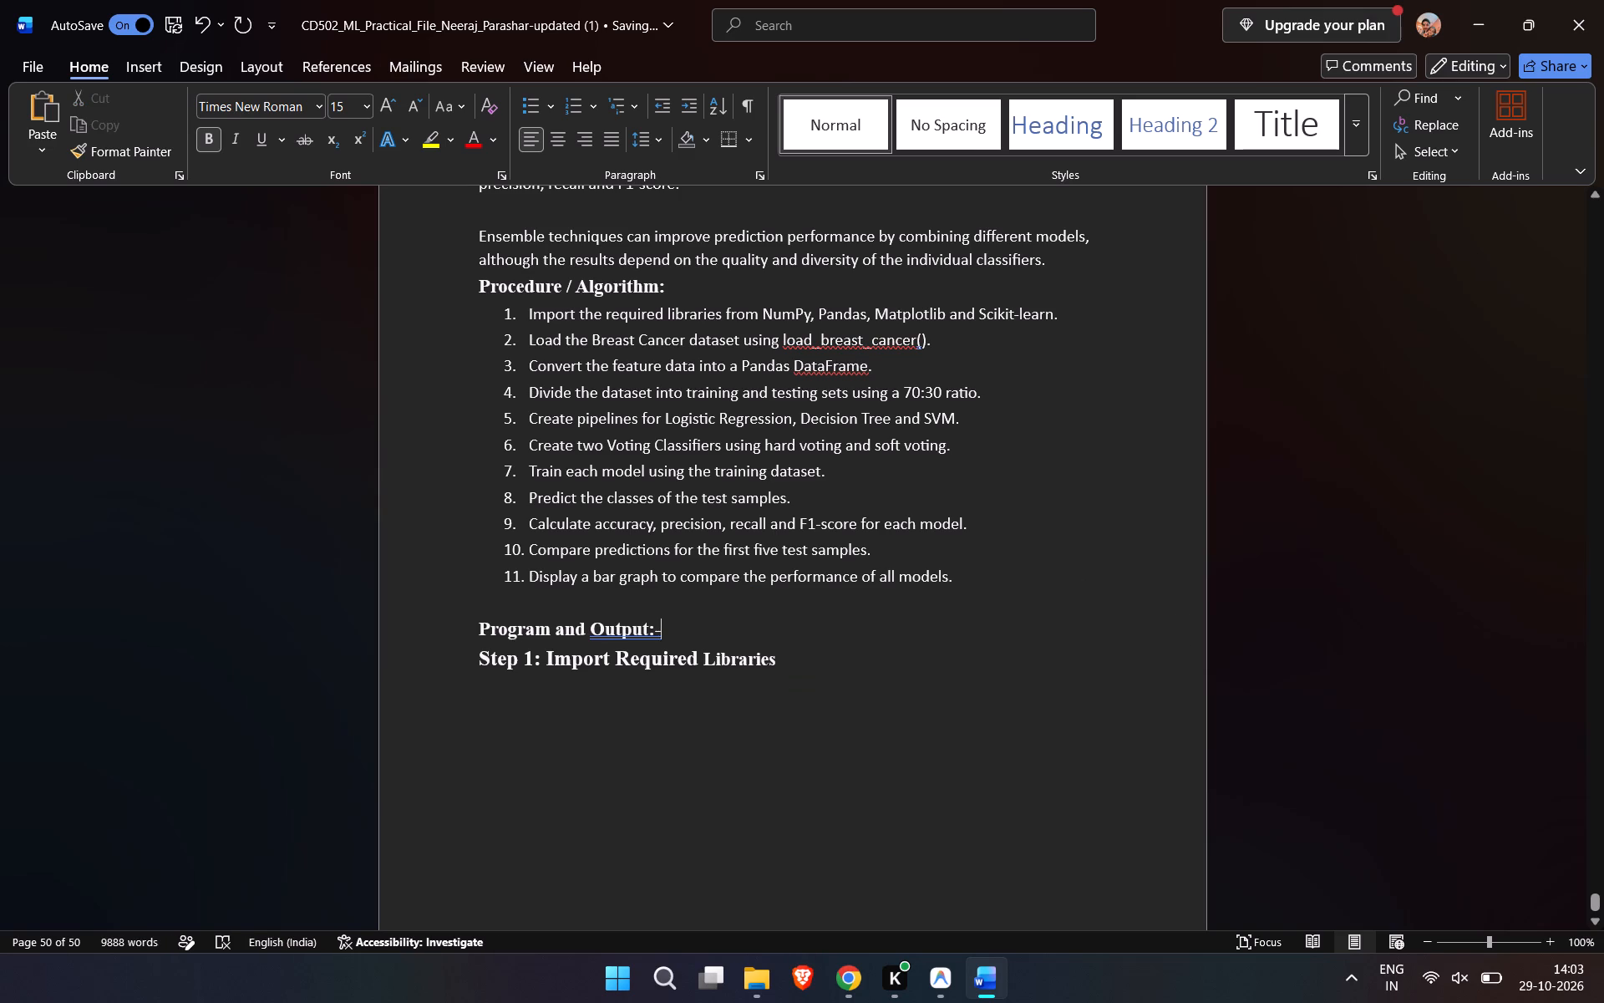
pyautogui.moveTo(545, 645); pyautogui.dragTo(441, 626)
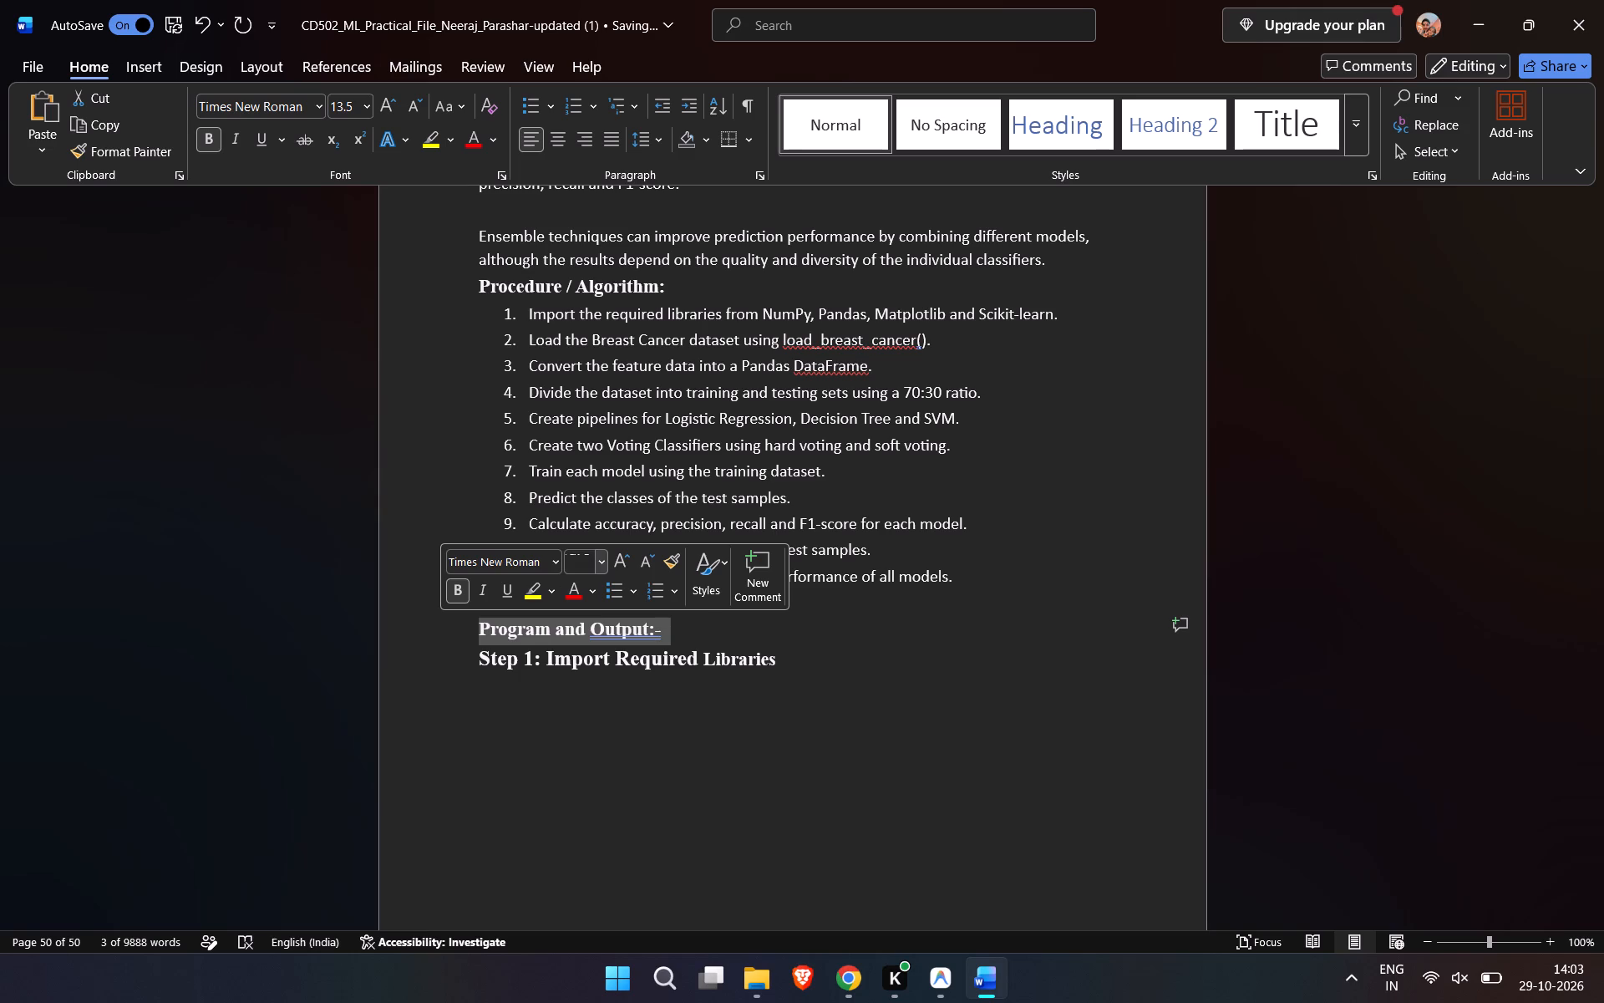
pyautogui.click(586, 559)
pyautogui.click(586, 559)
pyautogui.press('BackSpace')
pyautogui.press('BackSpace')
pyautogui.press('BackSpace')
pyautogui.press('4')
pyautogui.click(840, 658)
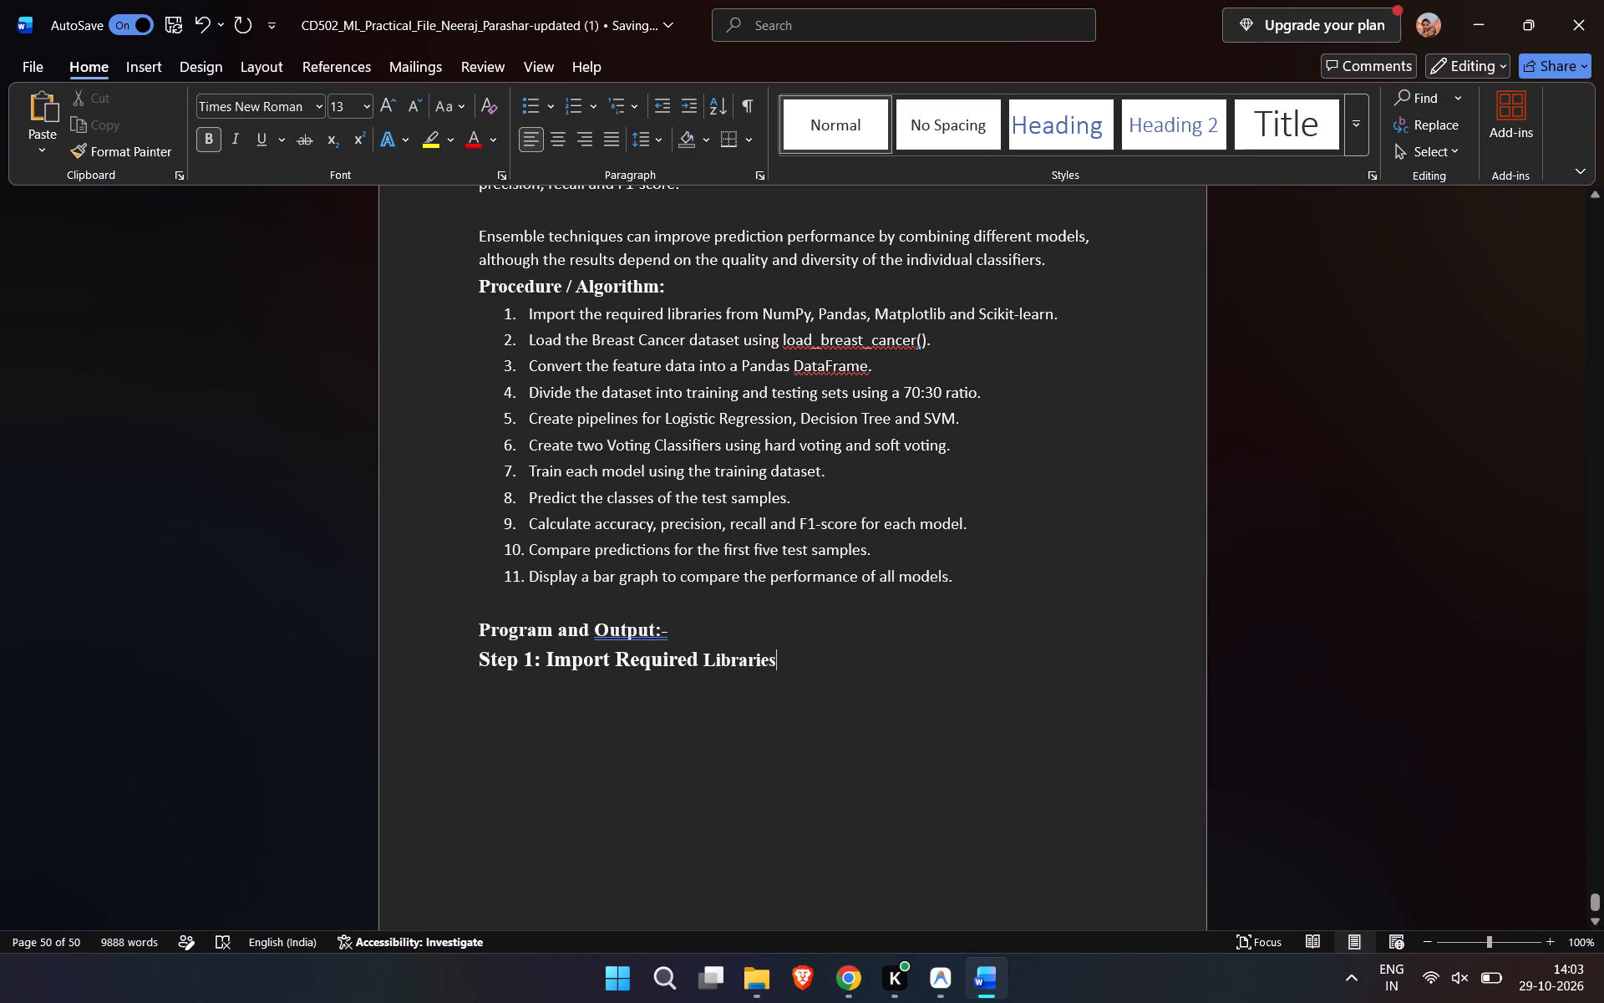
# Set the whole "Step 1: Import Required Libraries" line to font size 12.5.
pyautogui.scroll(4, 788, 652)
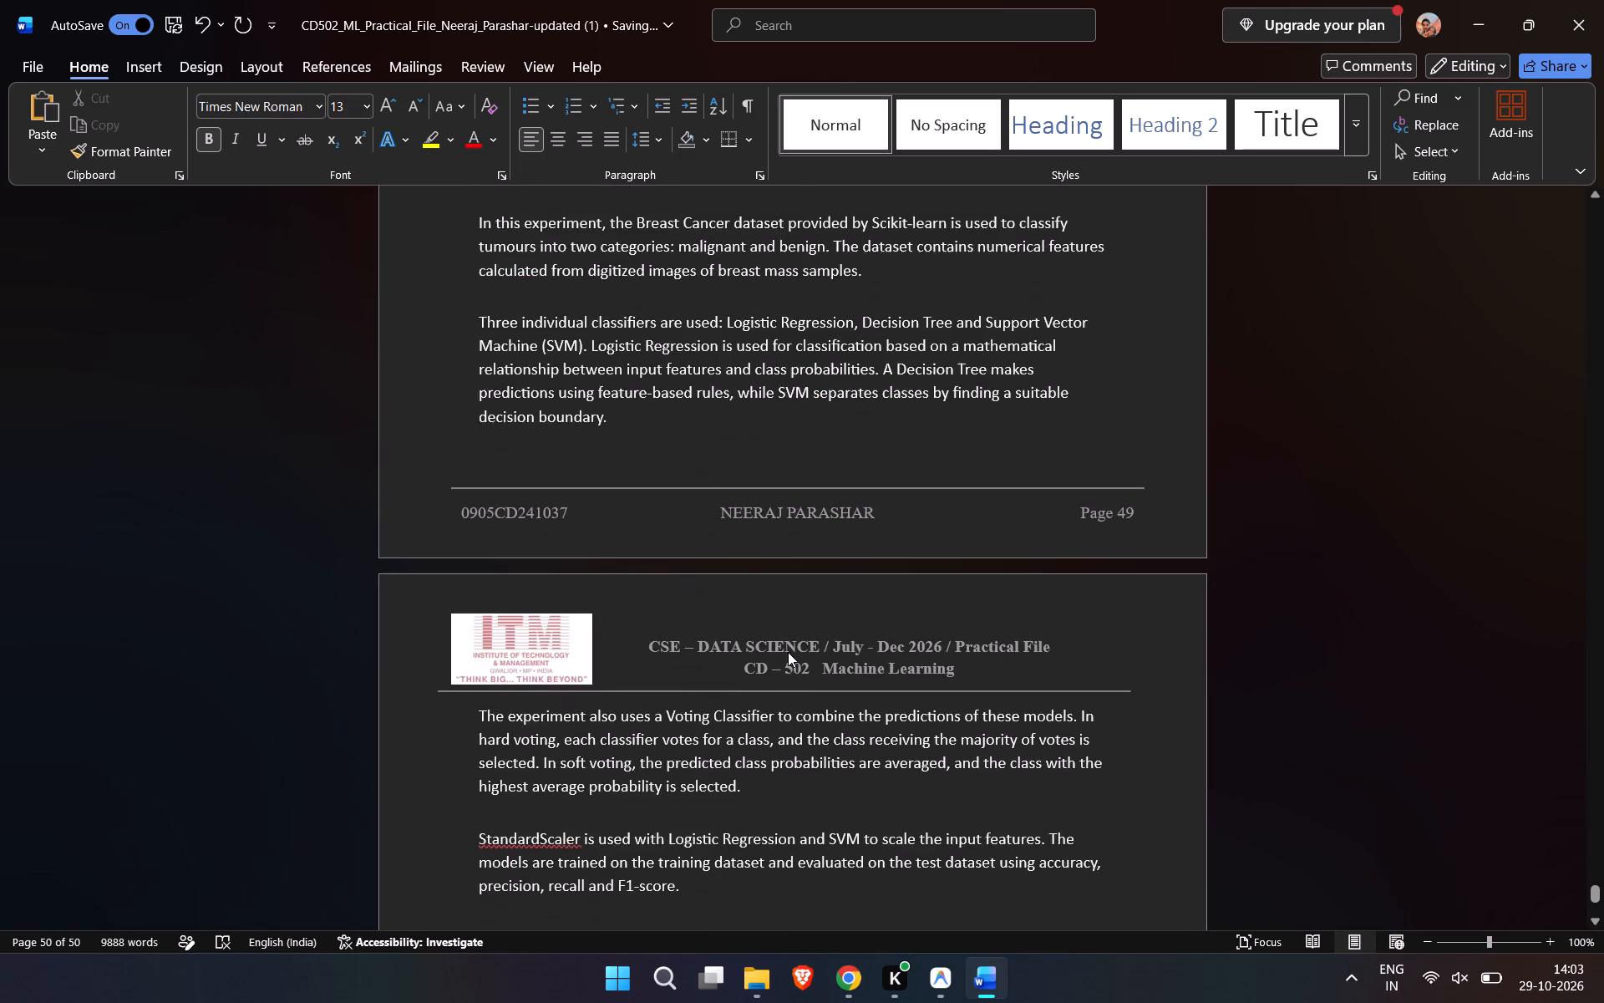
pyautogui.scroll(6, 788, 652)
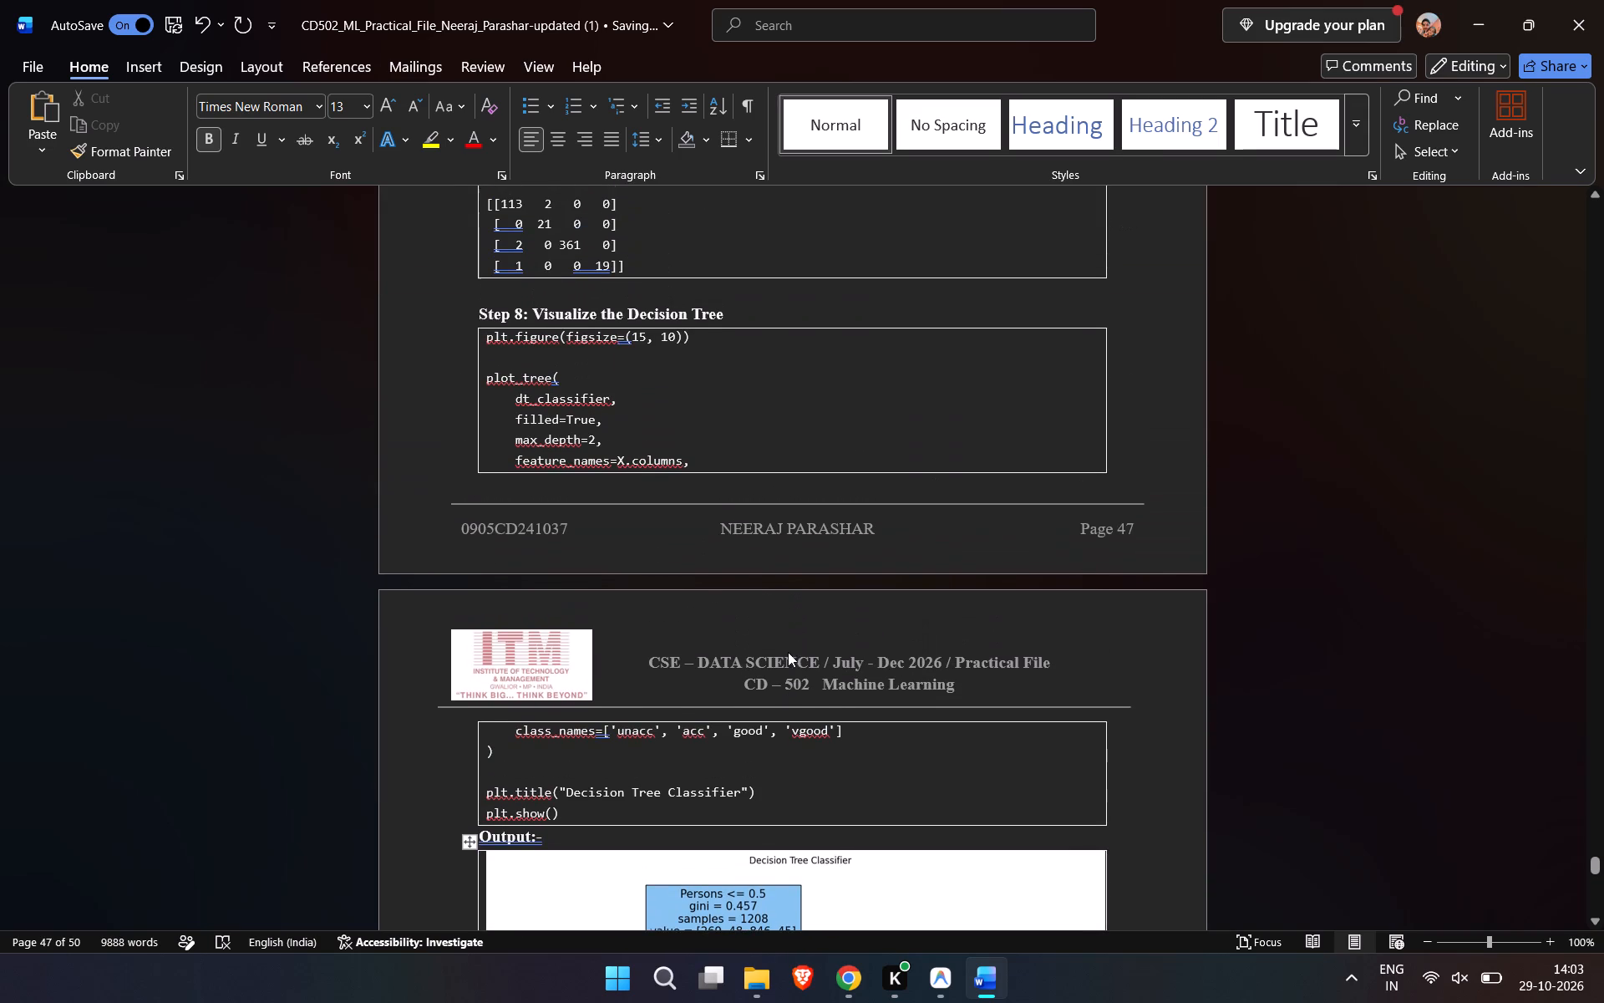
pyautogui.scroll(-9, 680, 535)
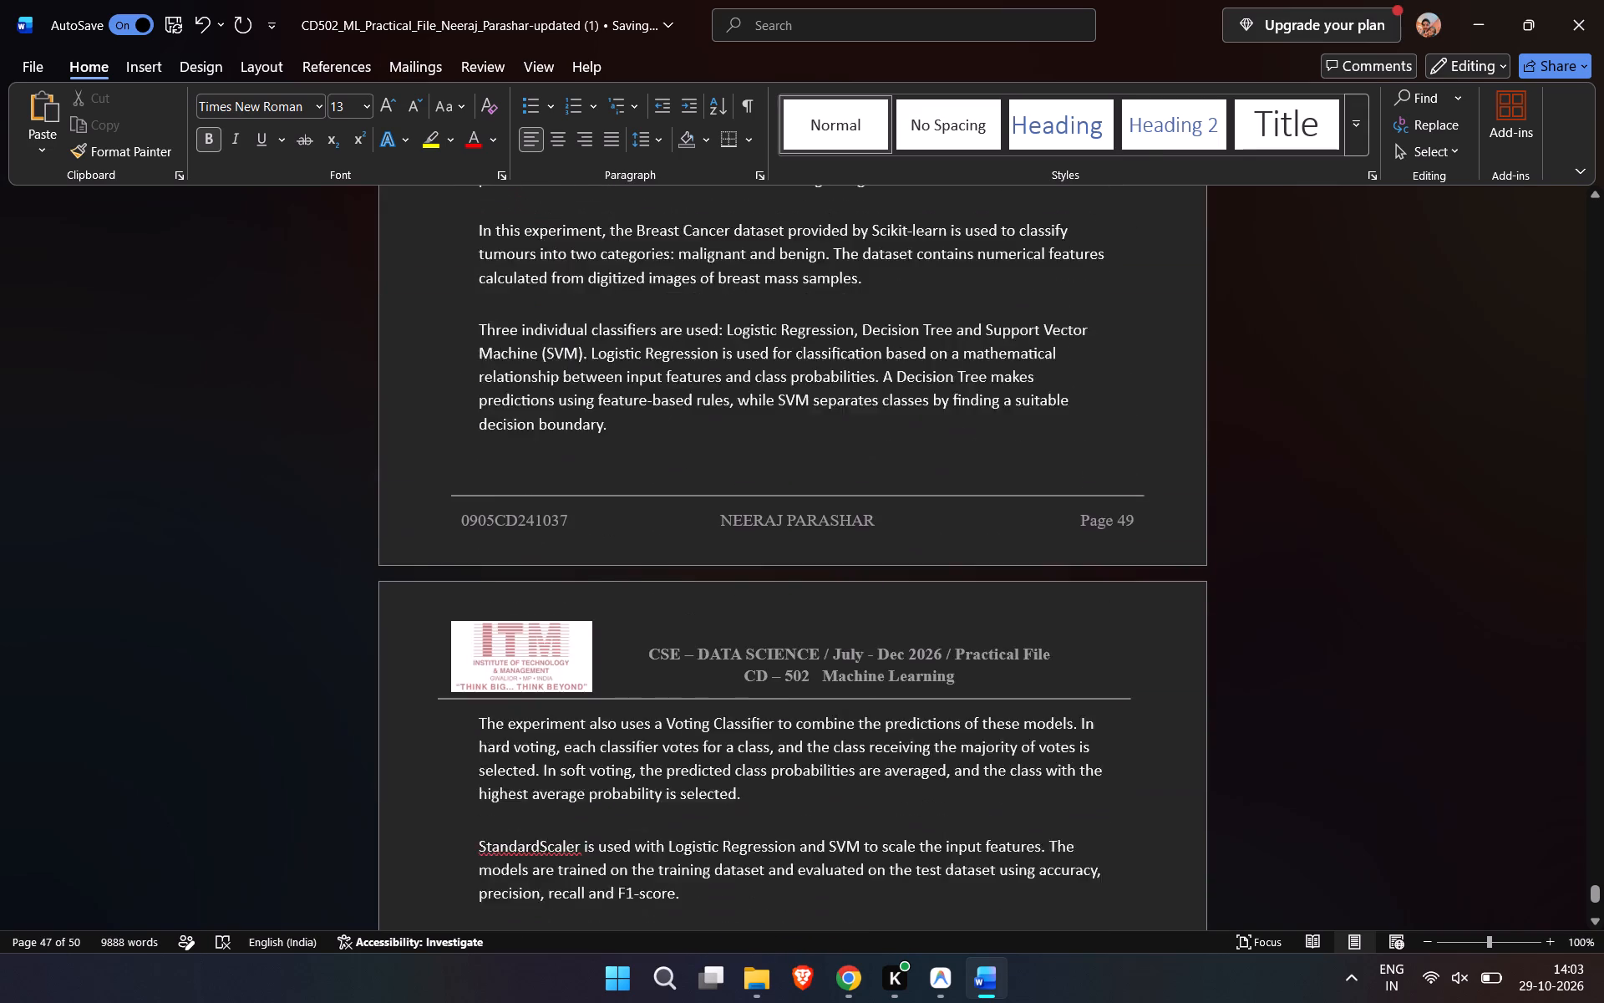
pyautogui.scroll(-3, 680, 535)
pyautogui.tripleClick(791, 537)
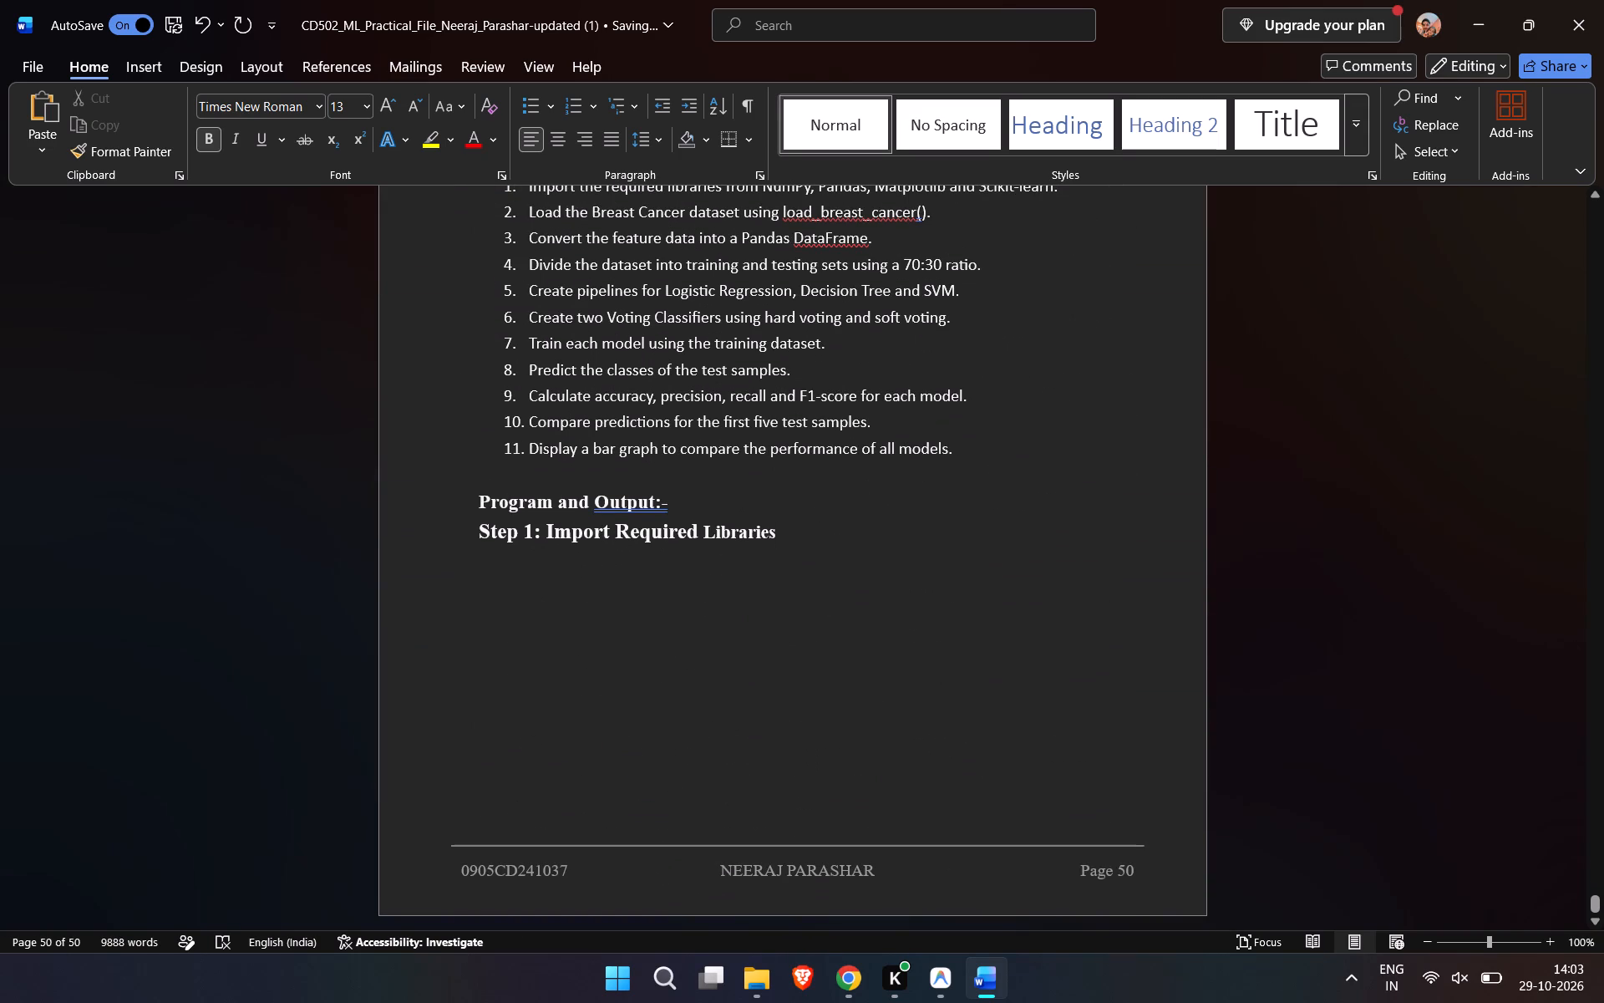
pyautogui.click(791, 537)
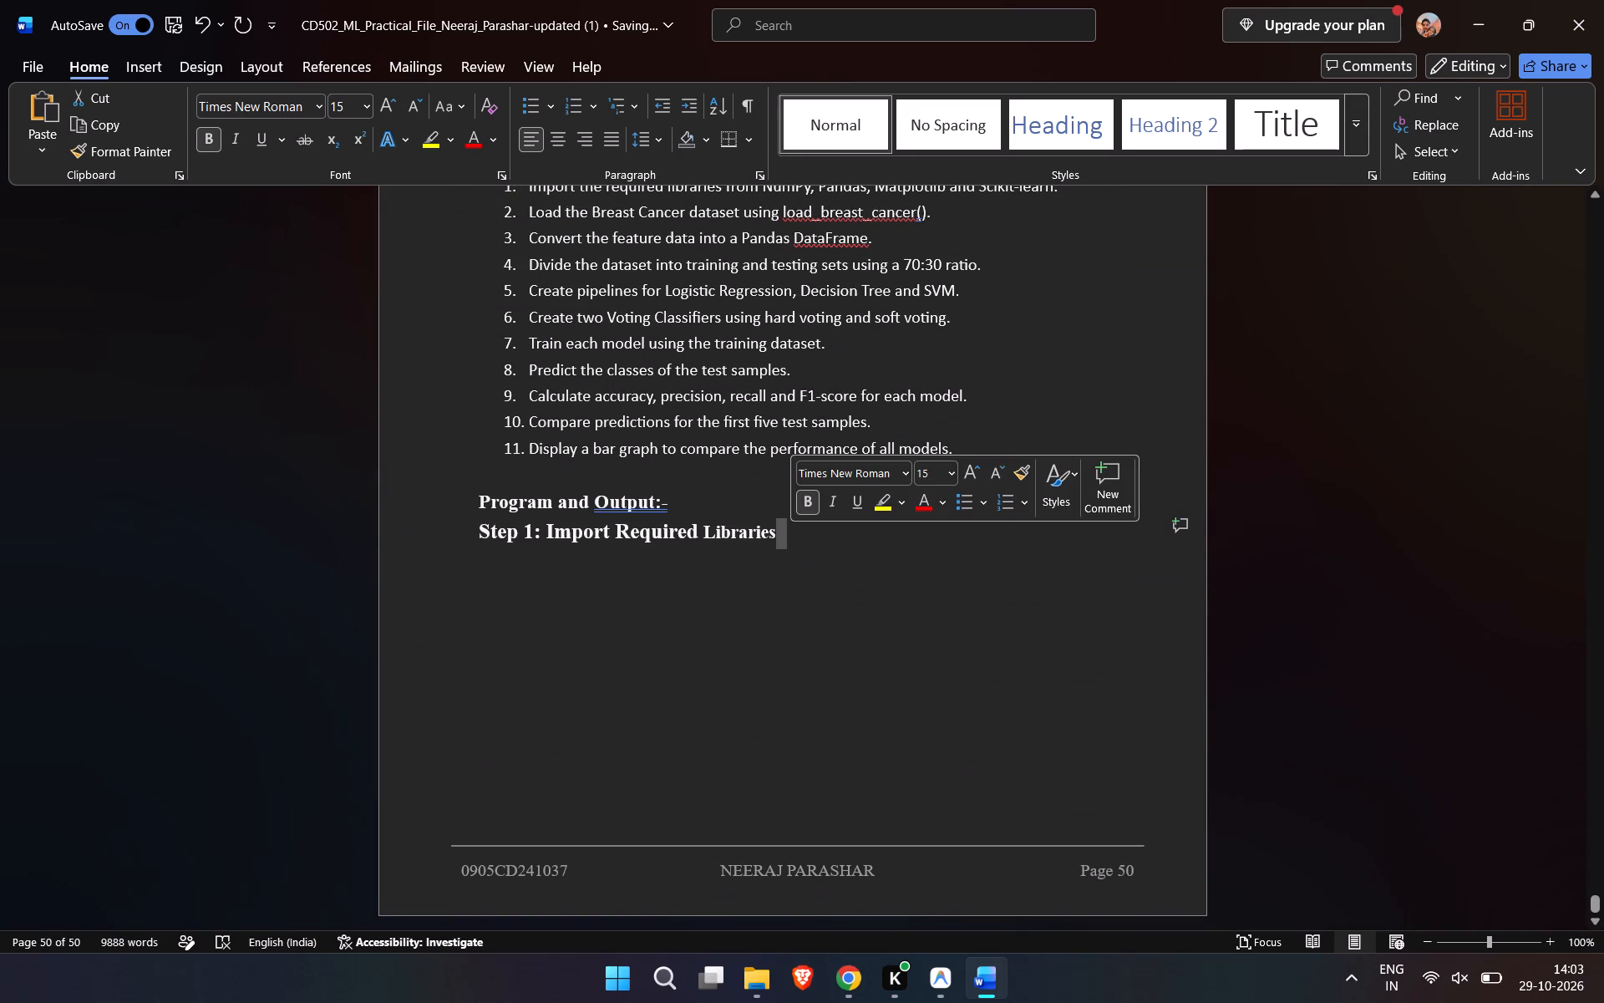
pyautogui.tripleClick(753, 530)
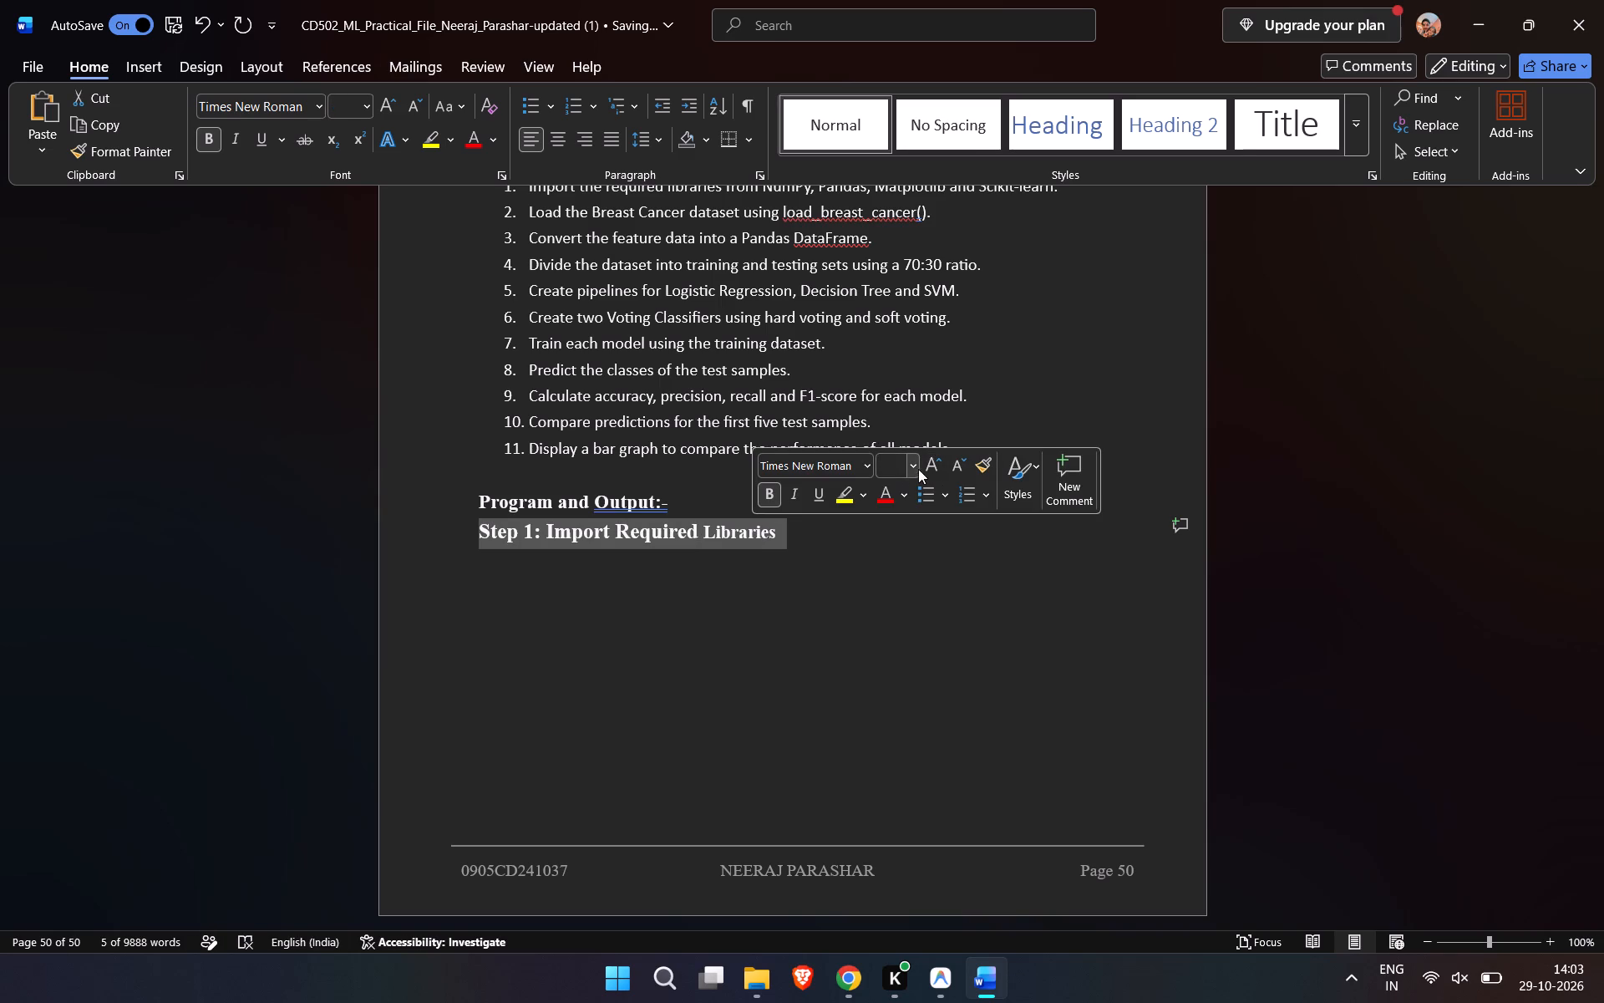
pyautogui.click(912, 464)
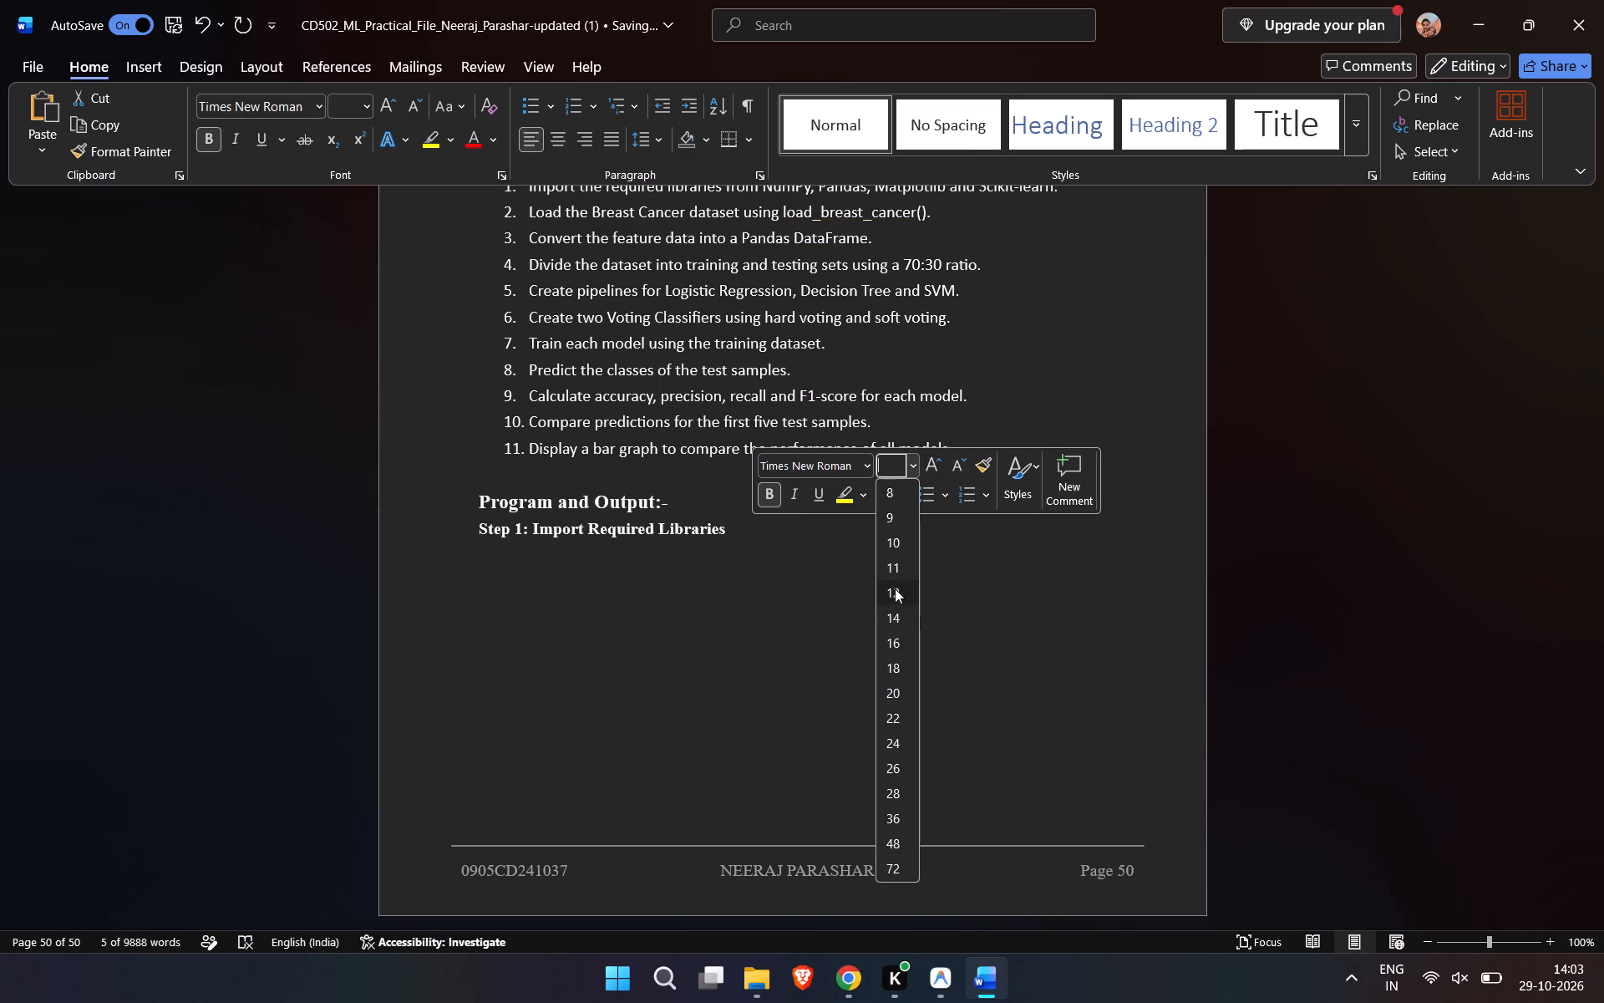
pyautogui.click(895, 588)
pyautogui.click(893, 462)
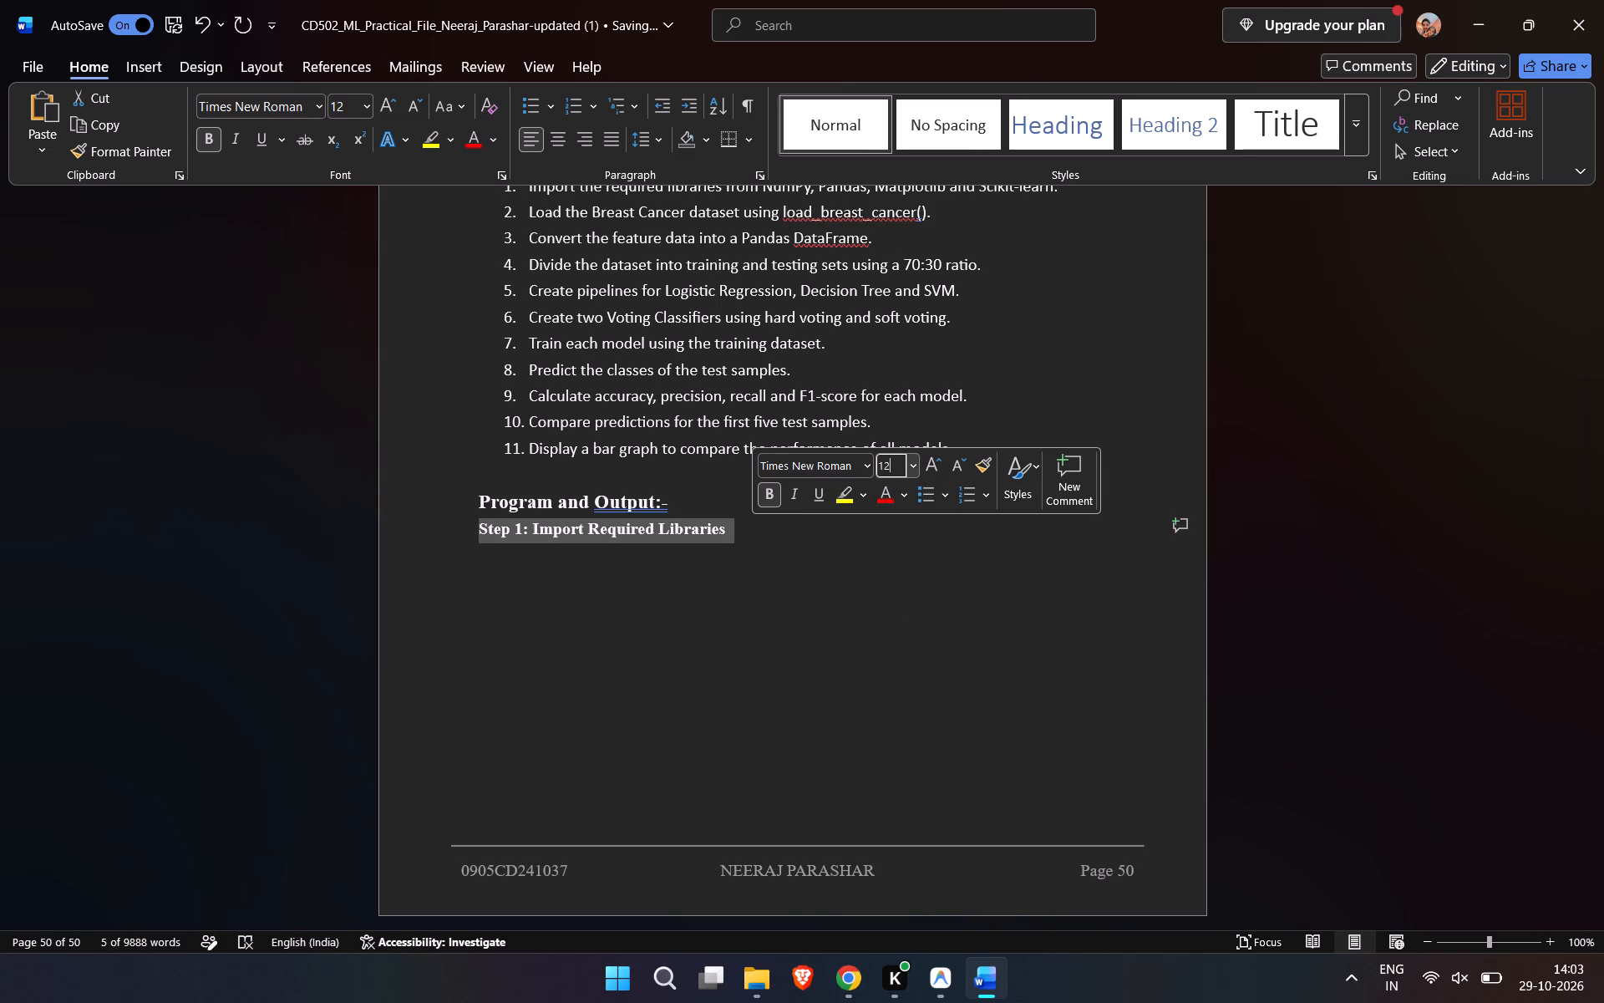
pyautogui.write('.5')
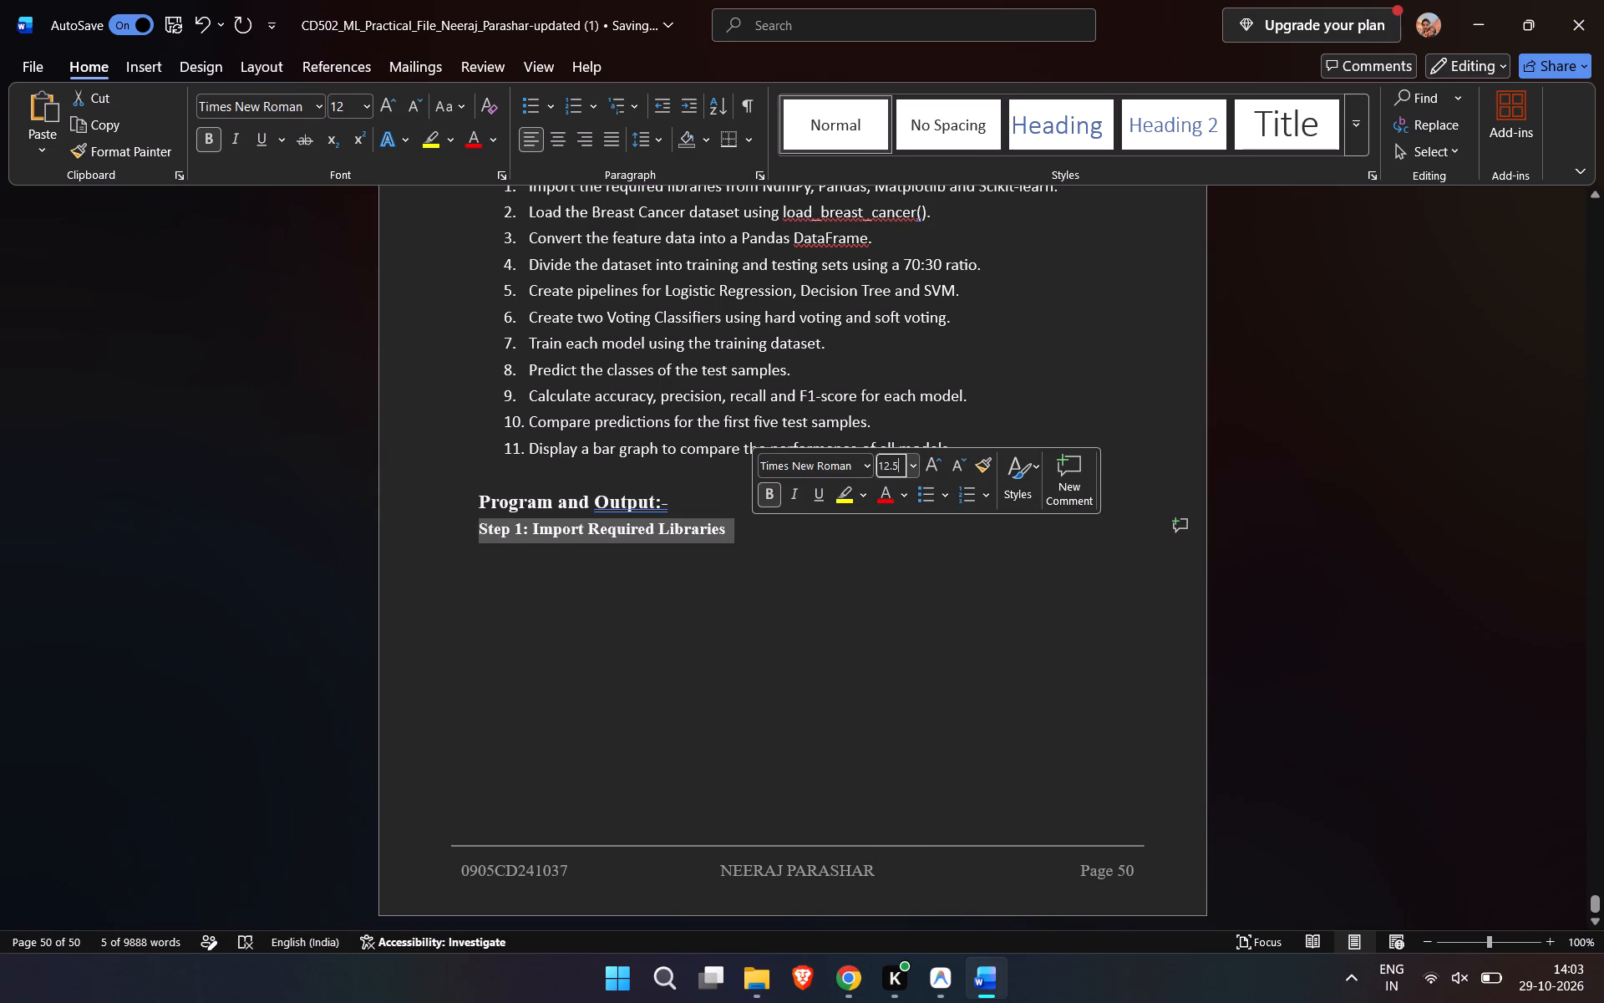
pyautogui.click(857, 567)
pyautogui.click(815, 528)
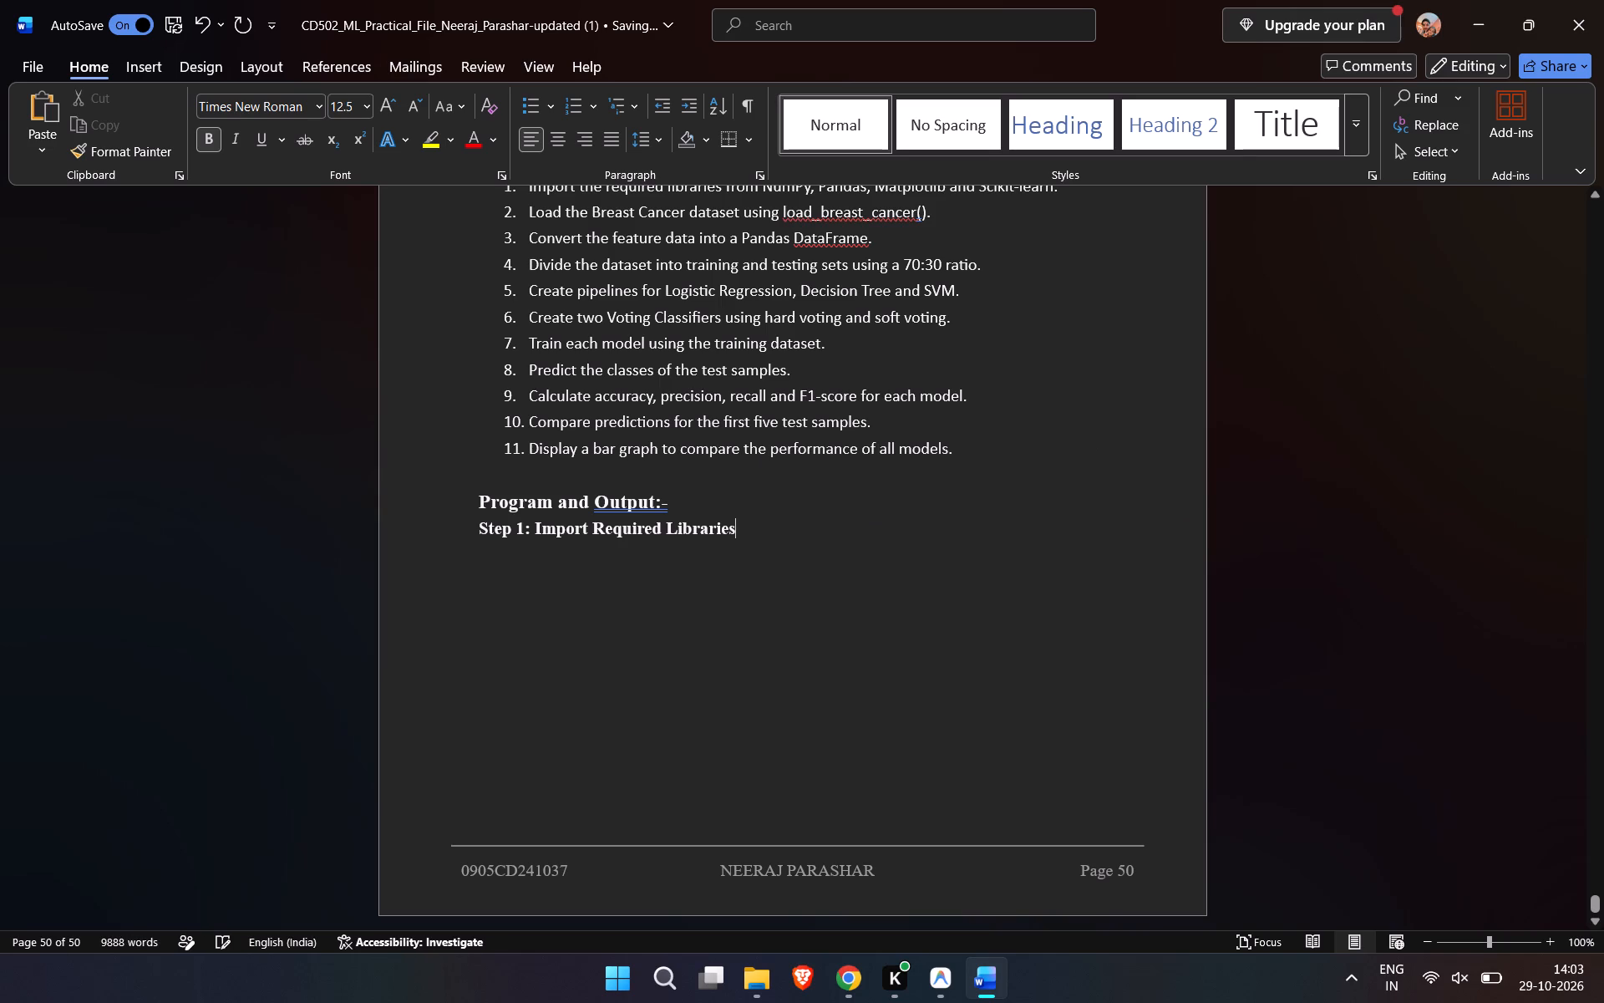
pyautogui.press('Return')
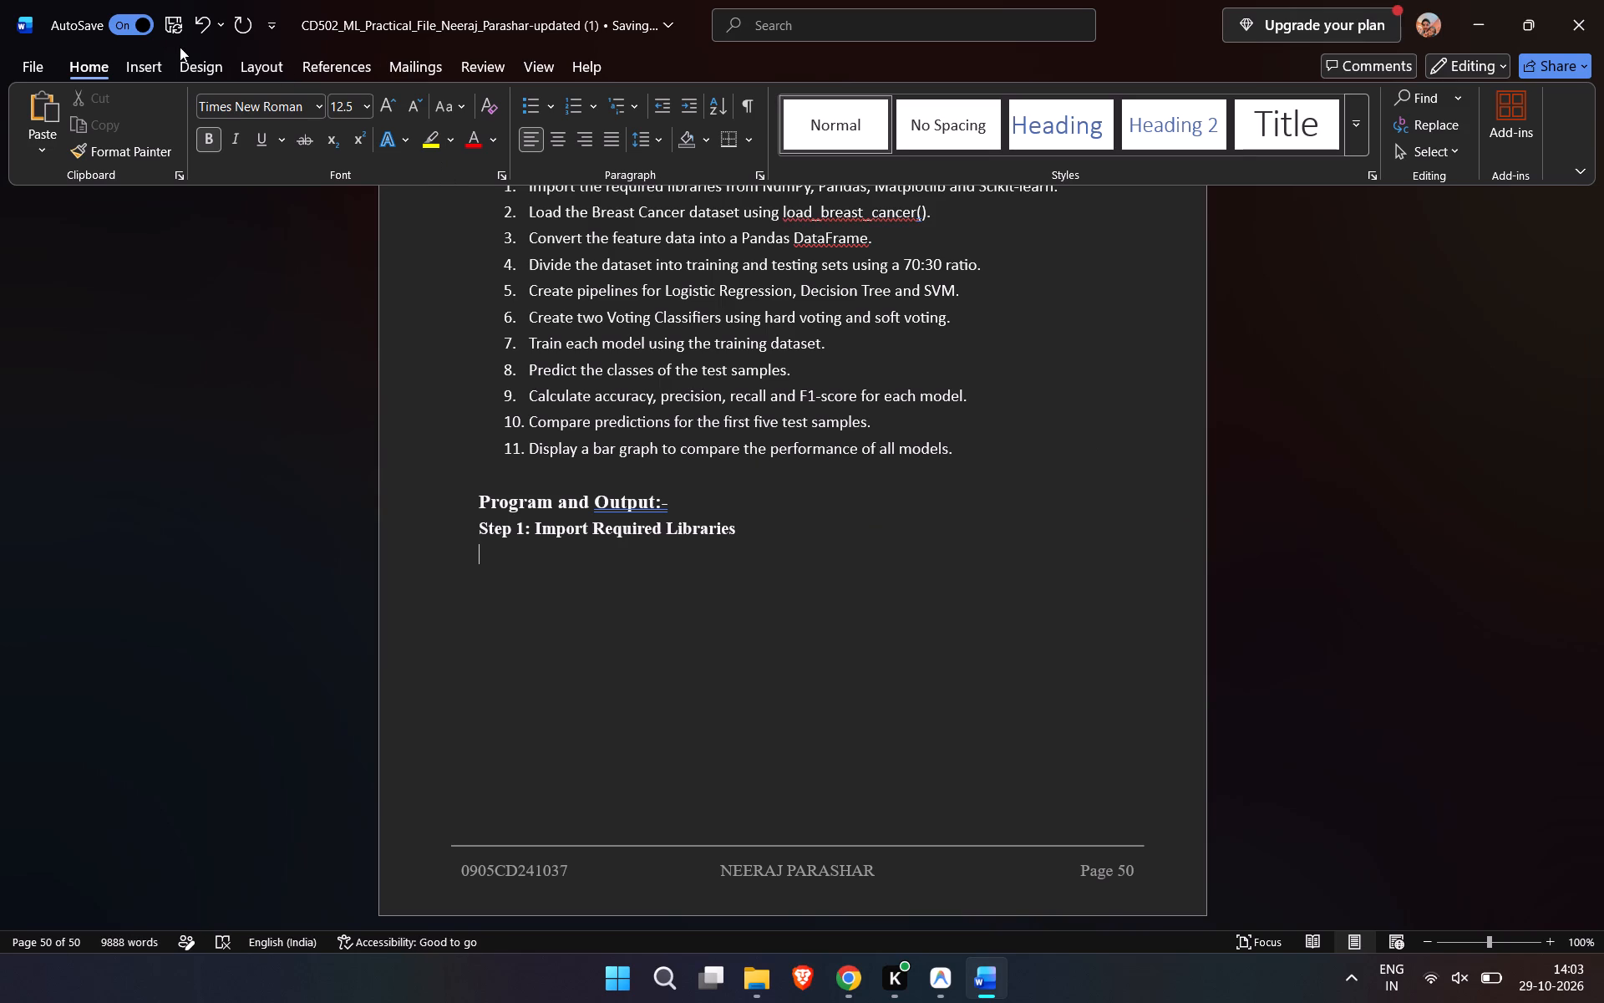
pyautogui.click(156, 59)
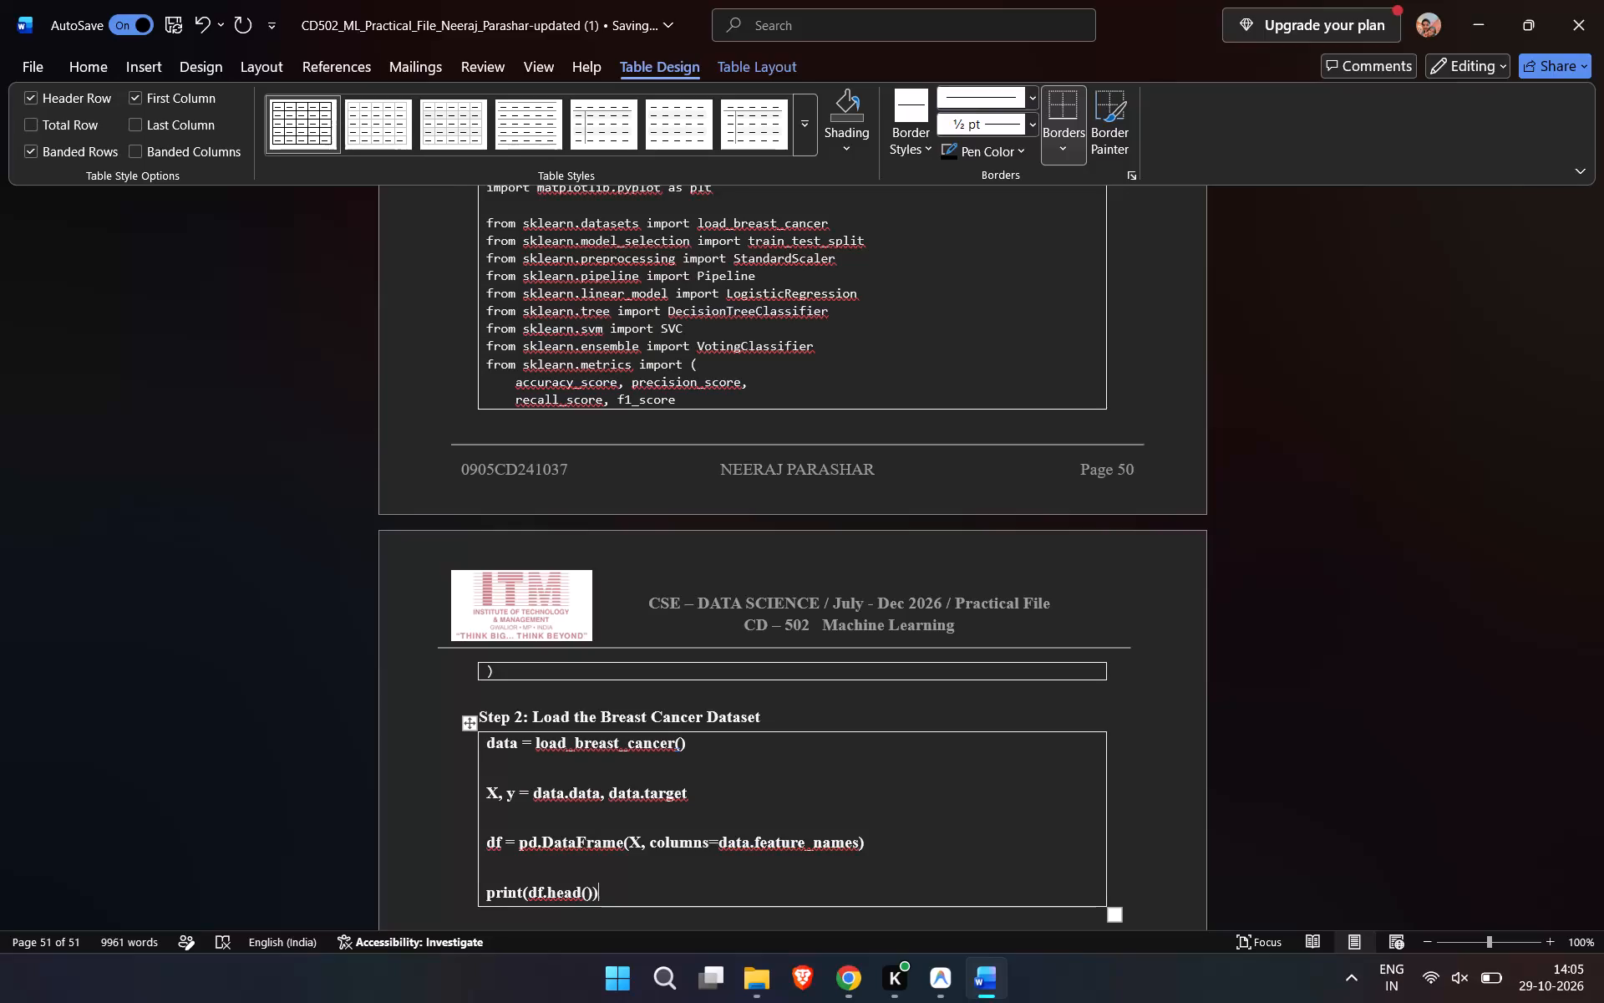
# Format all the pasted Step 2 code in the table as non-bold Consolas at size 9.5.
pyautogui.moveTo(612, 896); pyautogui.dragTo(490, 732)
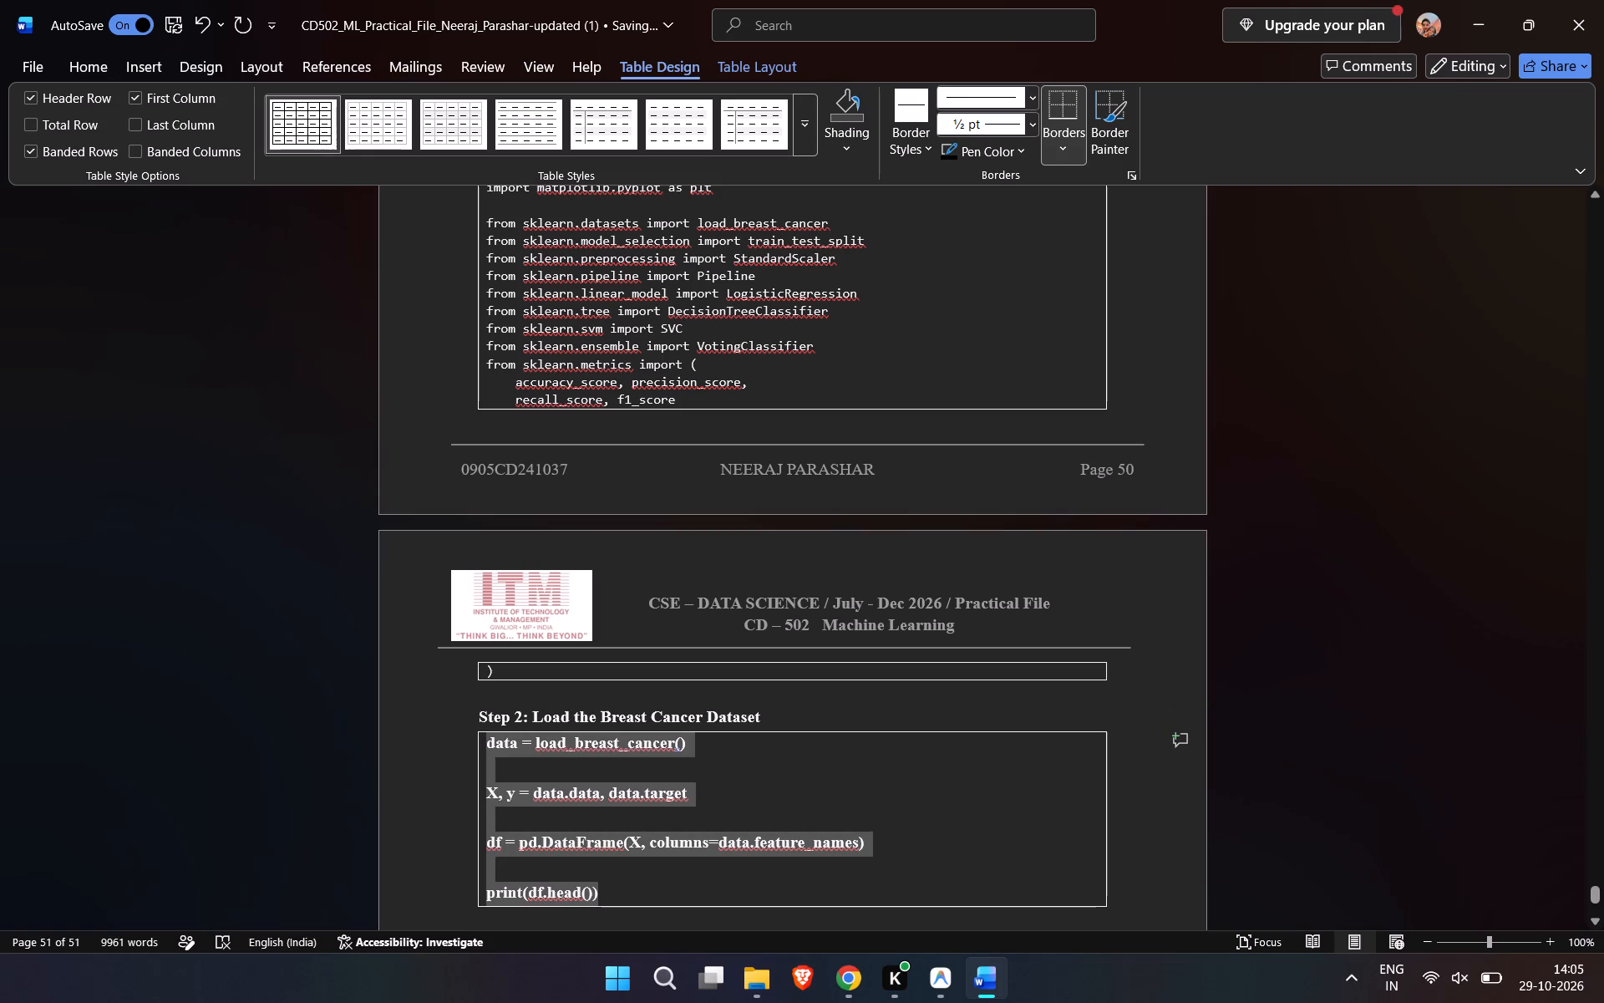
pyautogui.moveTo(490, 732); pyautogui.dragTo(478, 740)
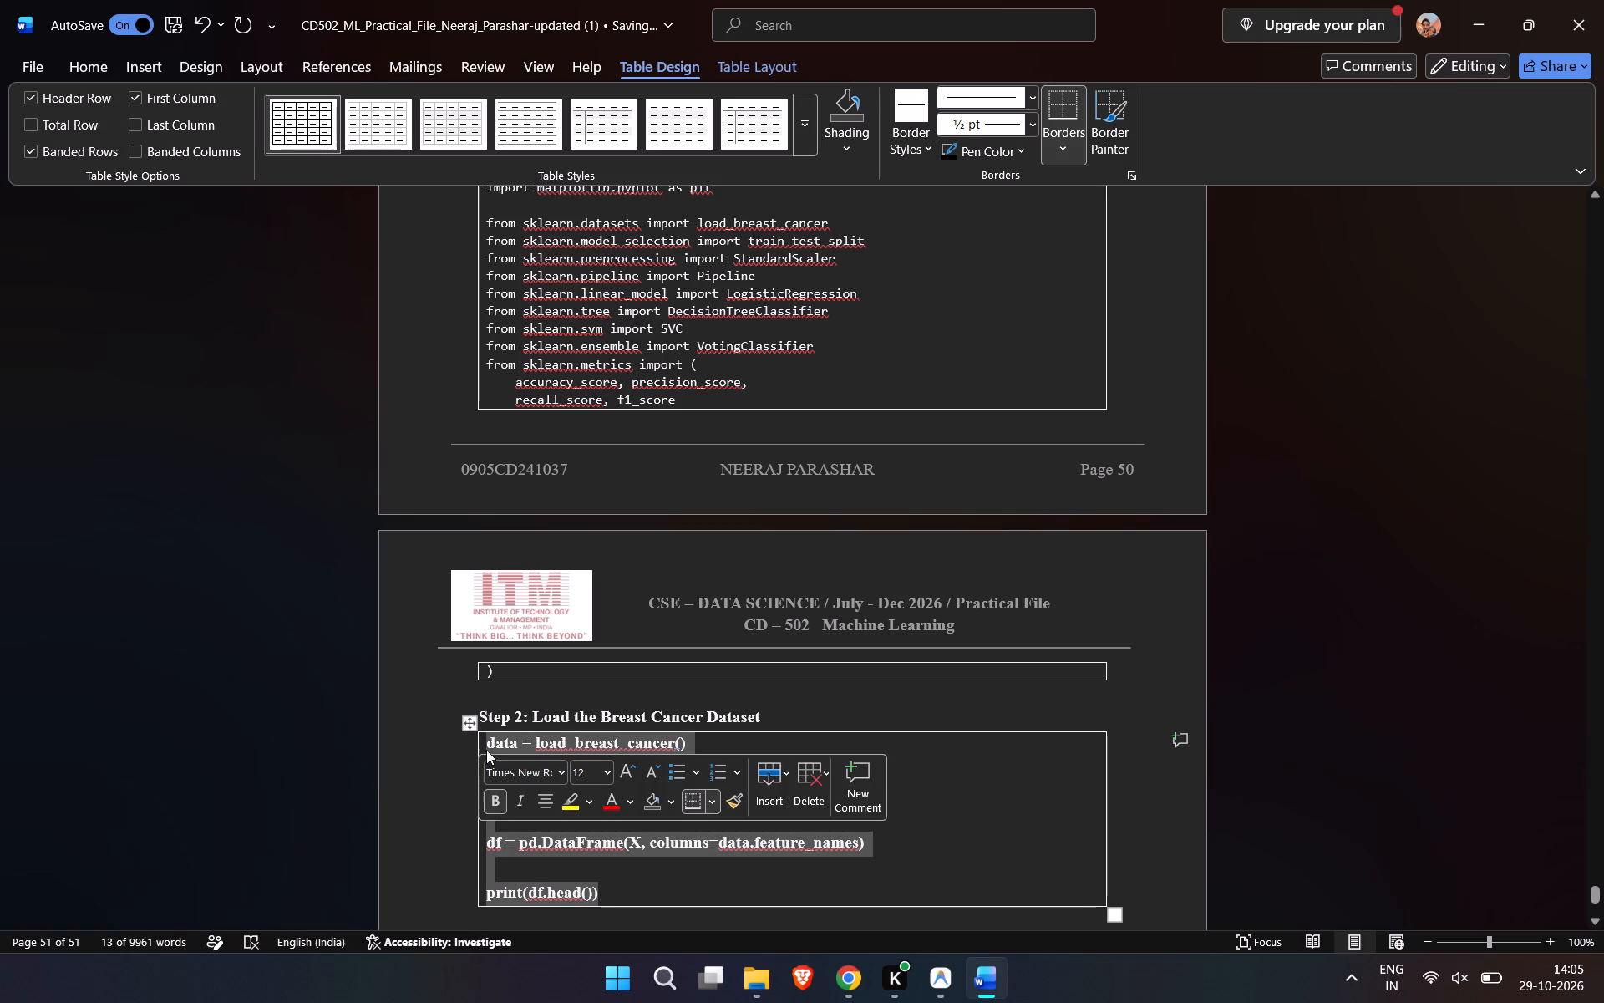
pyautogui.click(496, 800)
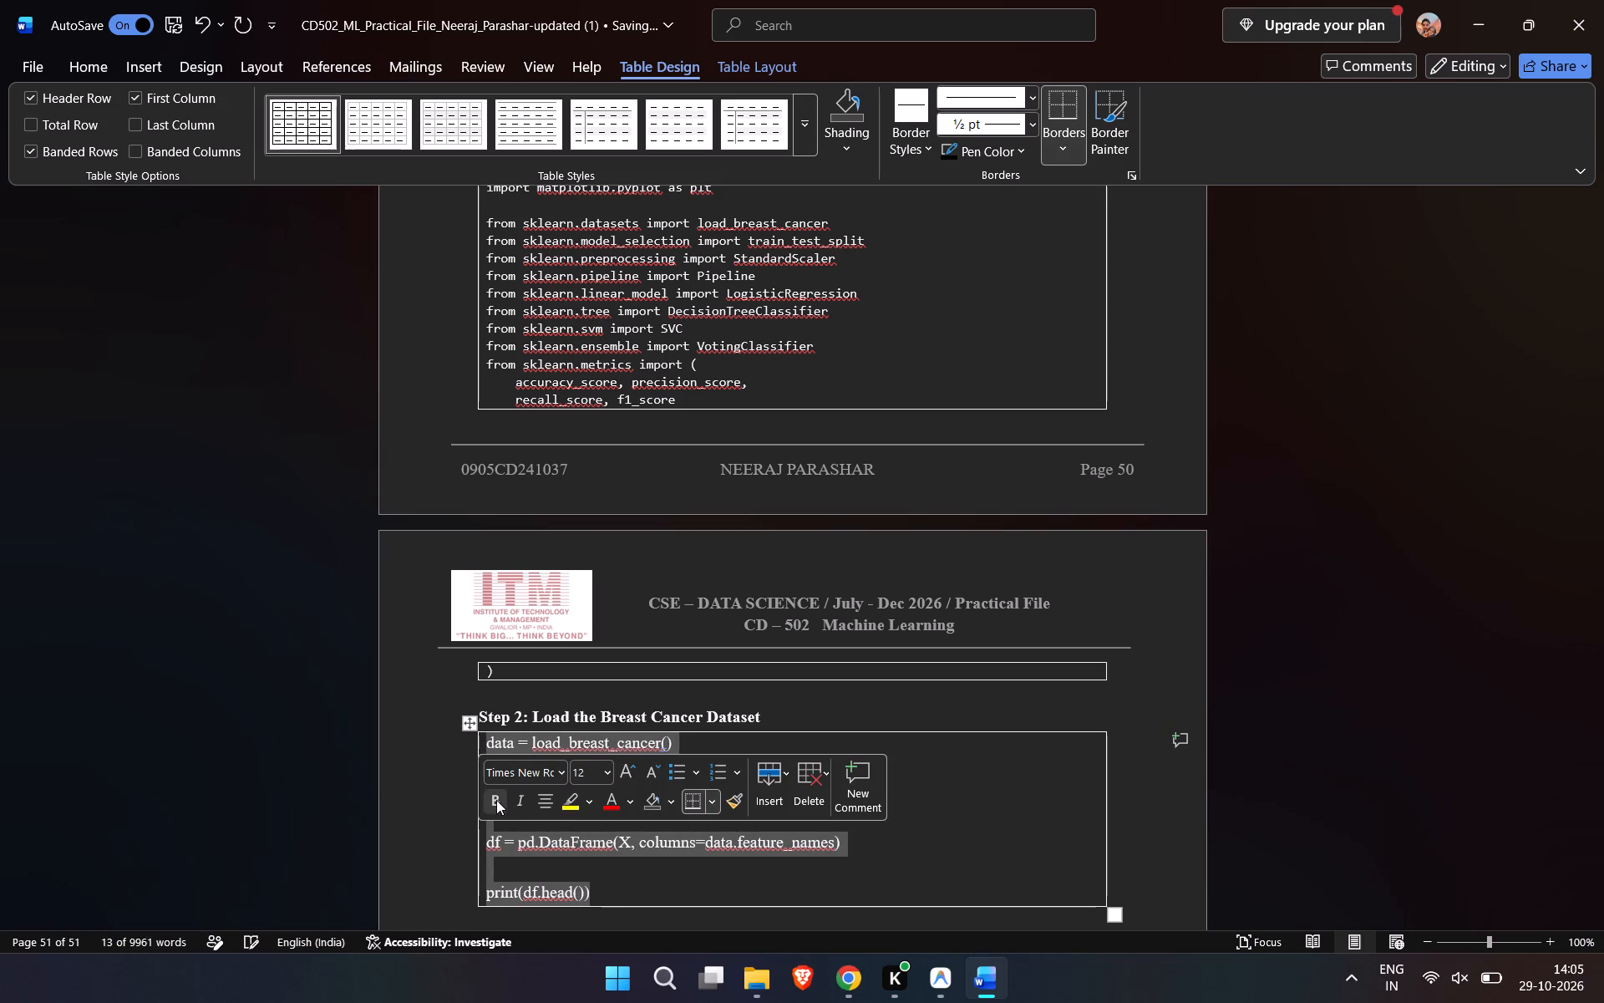
pyautogui.doubleClick(591, 764)
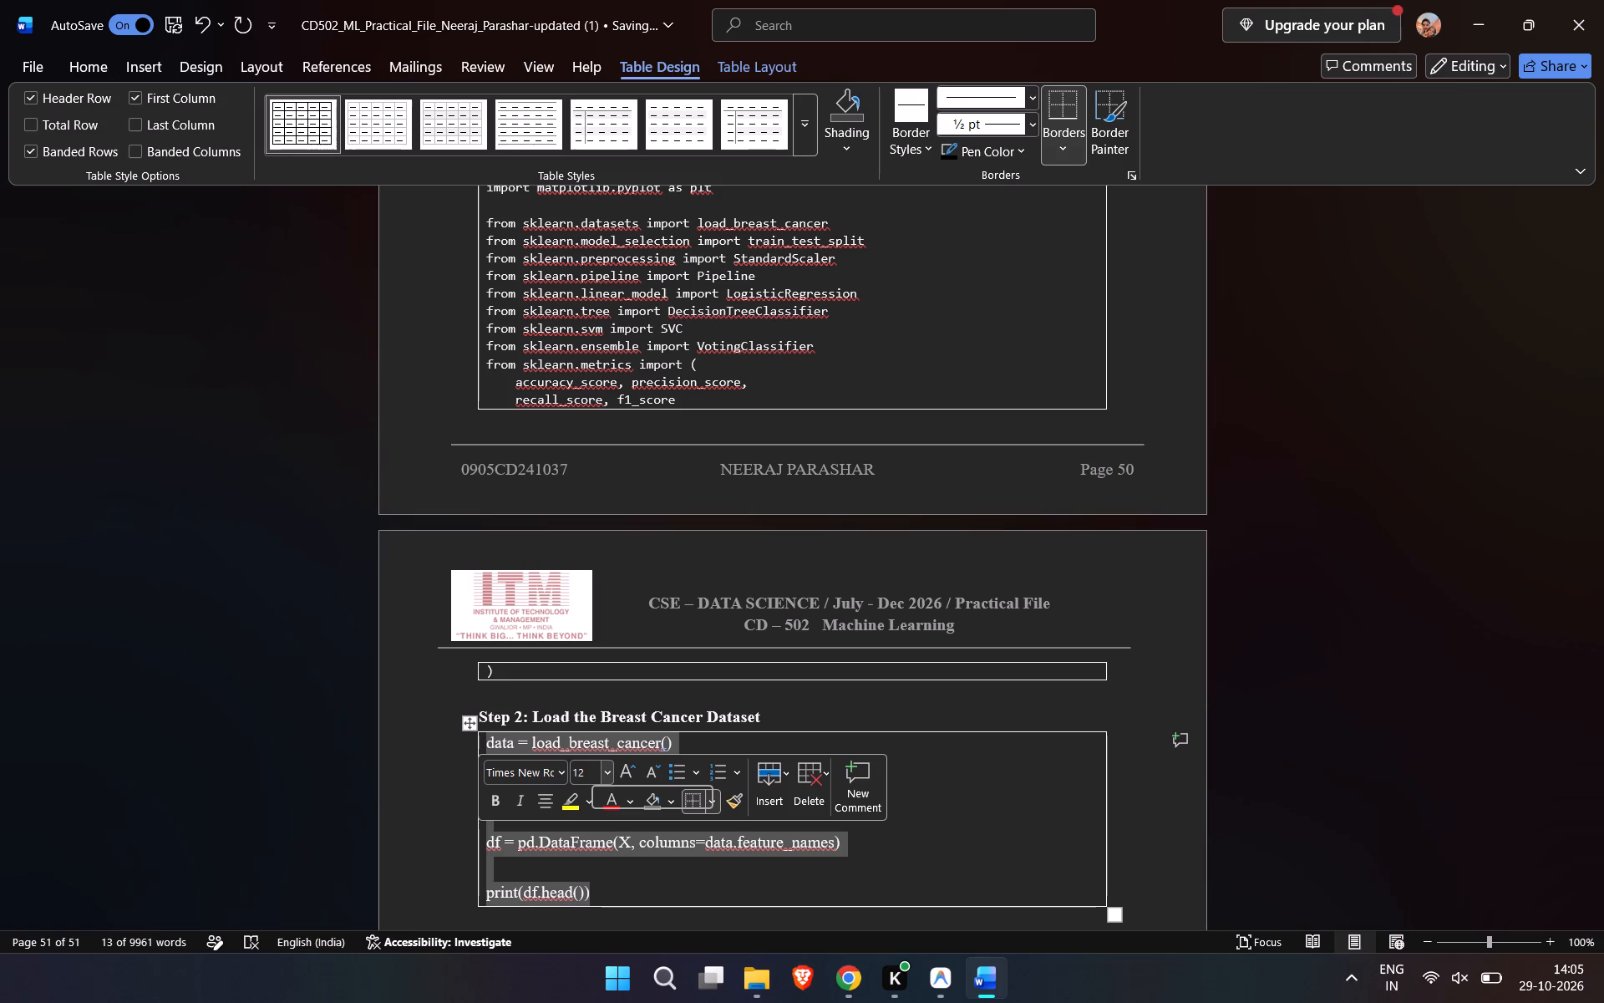
pyautogui.doubleClick(591, 768)
pyautogui.press('BackSpace')
pyautogui.press('BackSpace')
pyautogui.write('9.5')
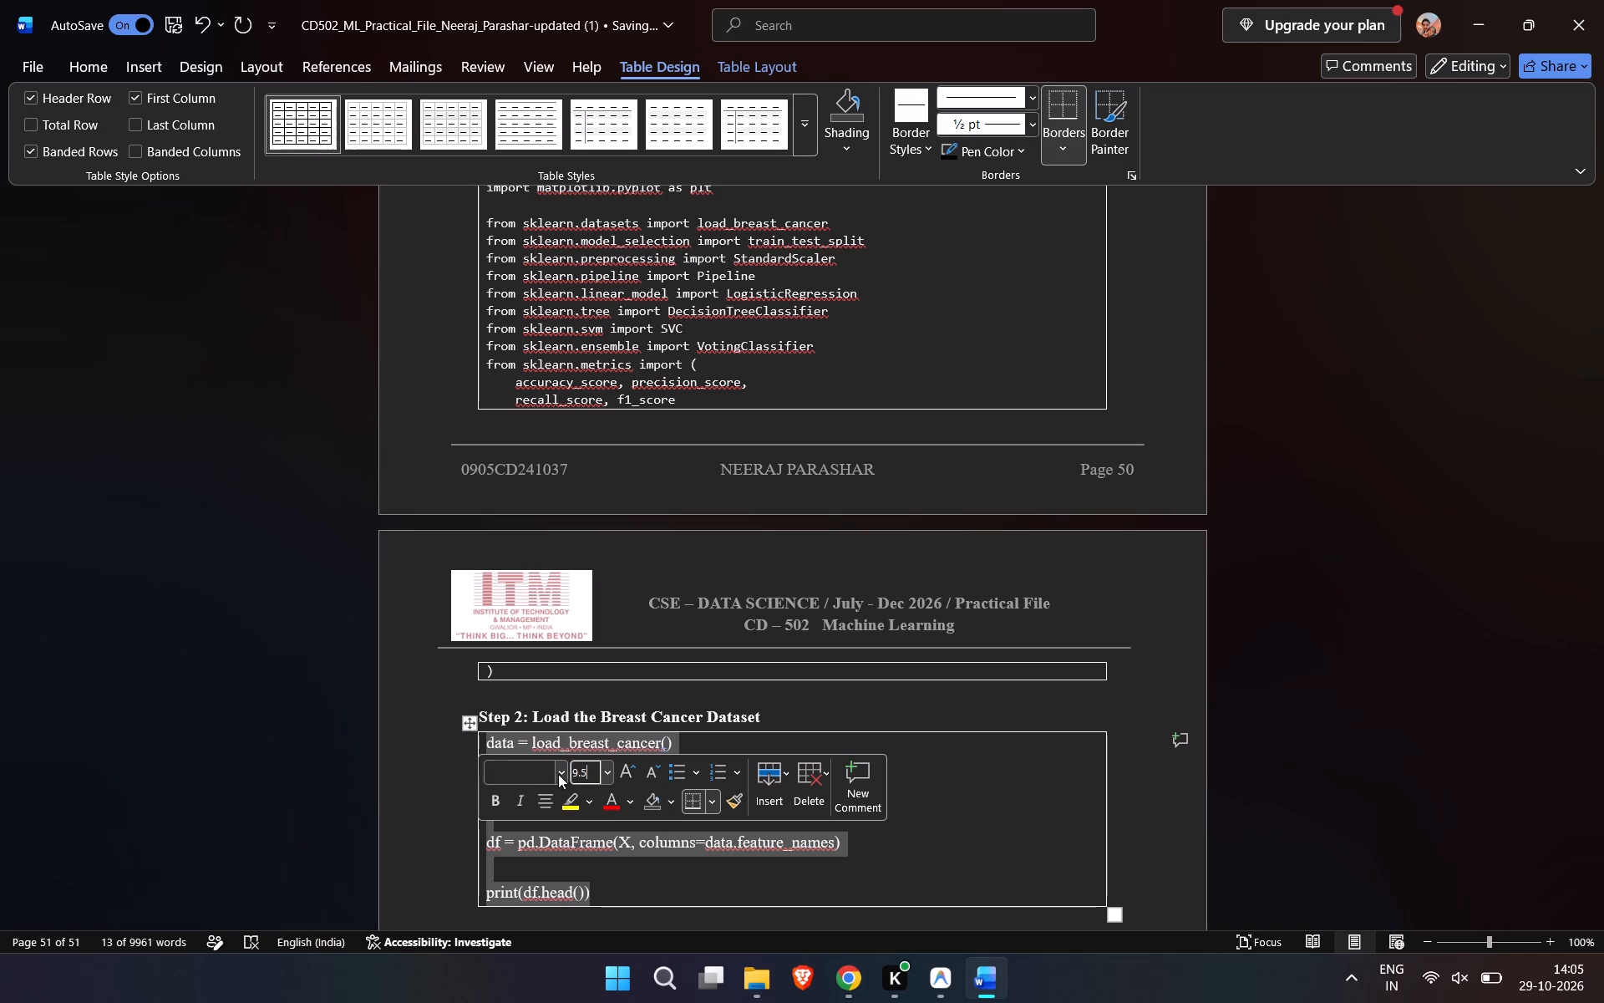
pyautogui.click(560, 771)
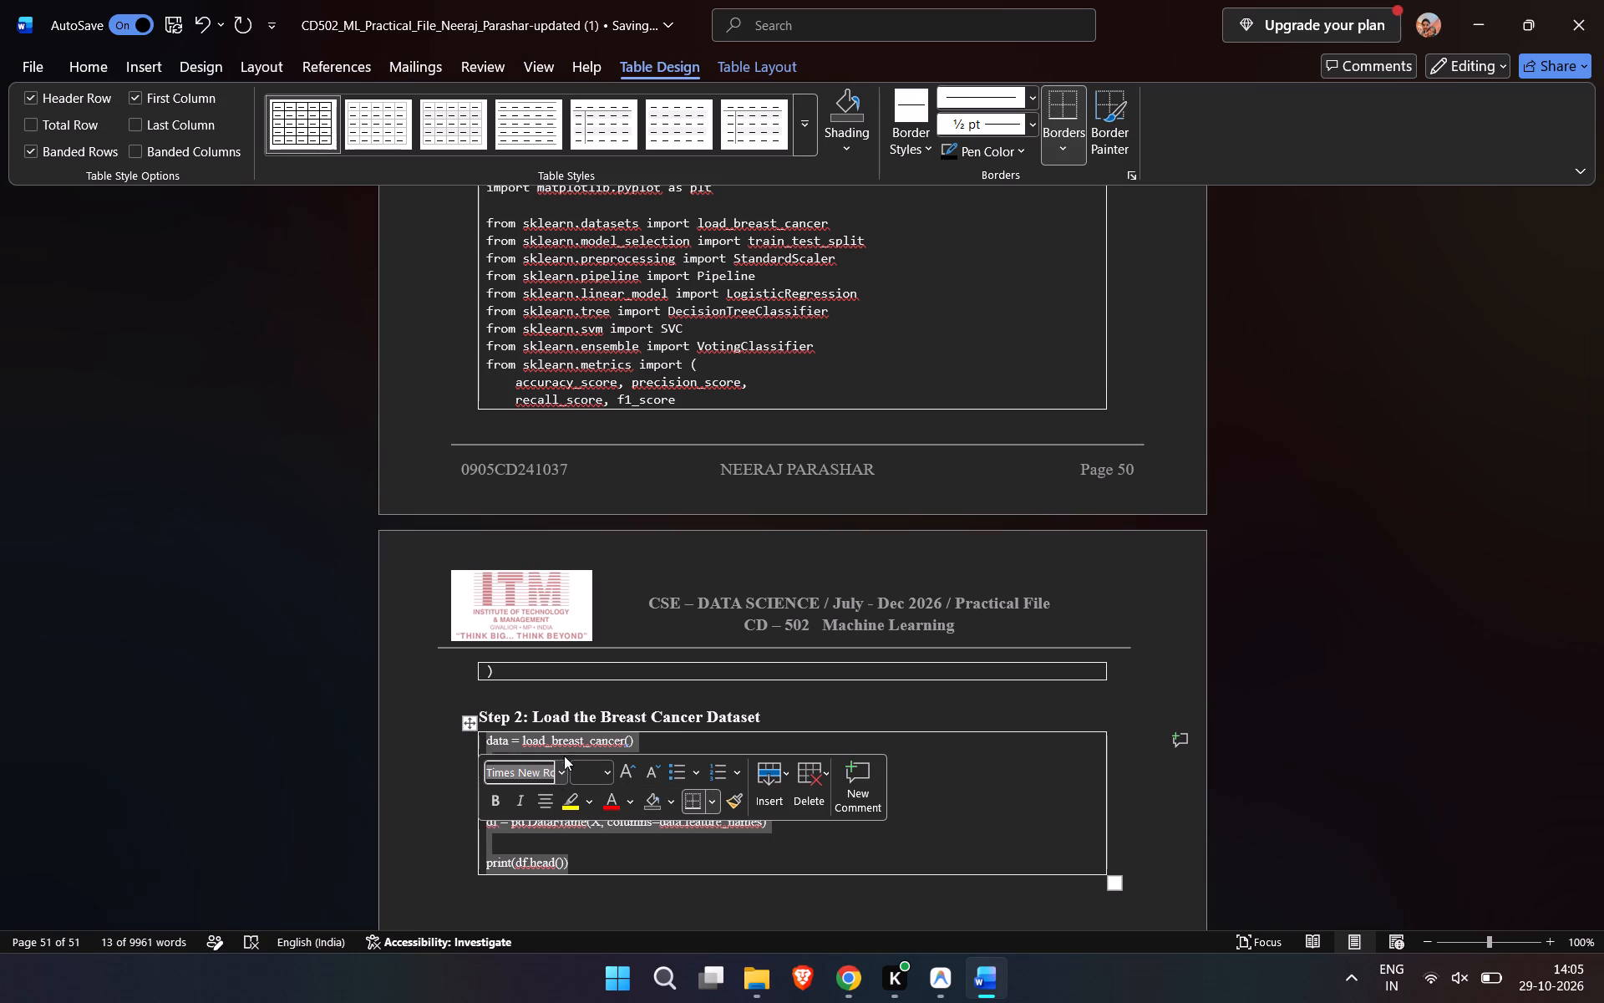
pyautogui.click(559, 764)
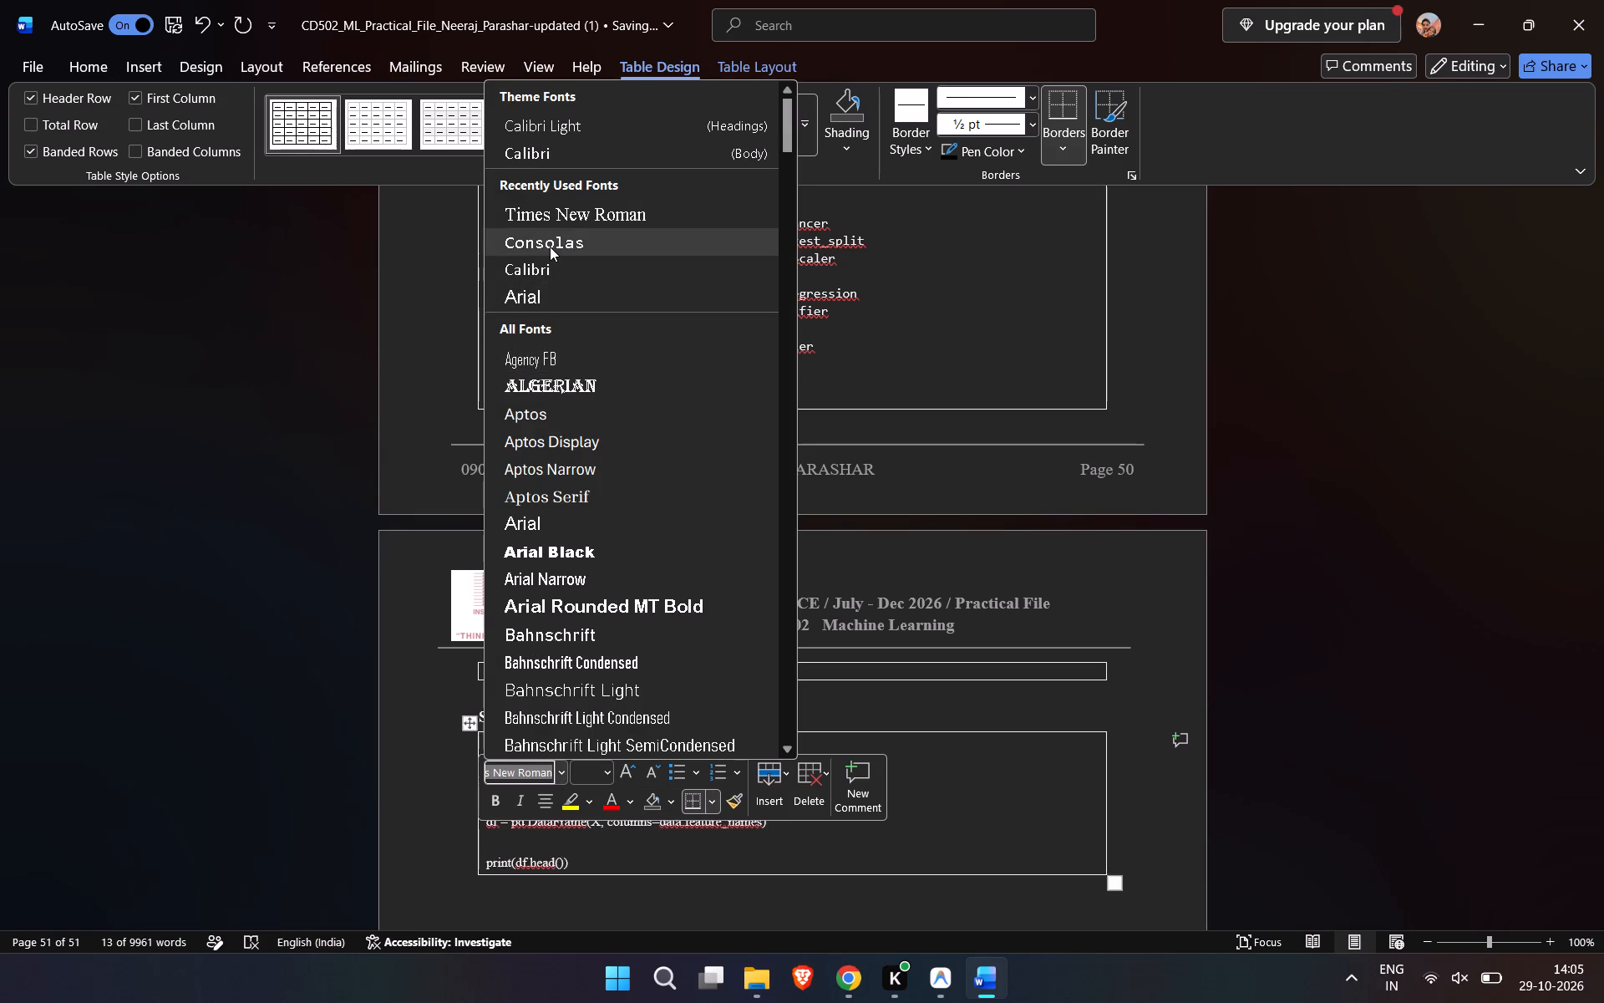
pyautogui.click(550, 247)
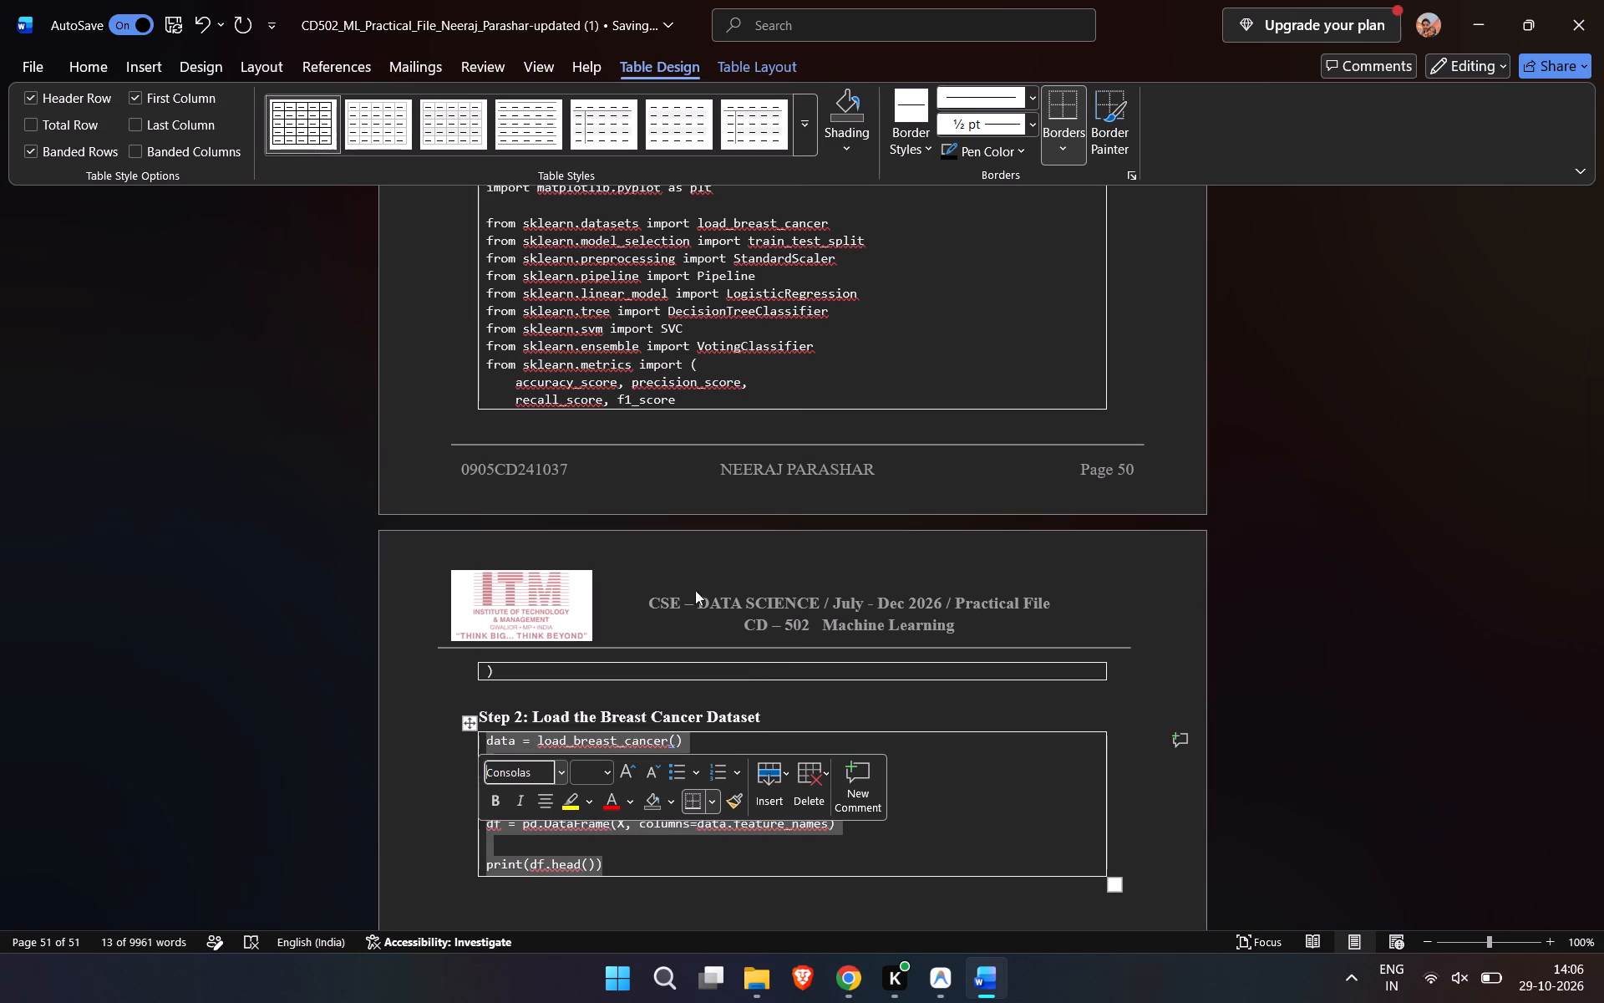
# Set the Step 2 code's paragraph spacing to 1 pt after and its Multiple line spacing to 1.05.
pyautogui.click(80, 76)
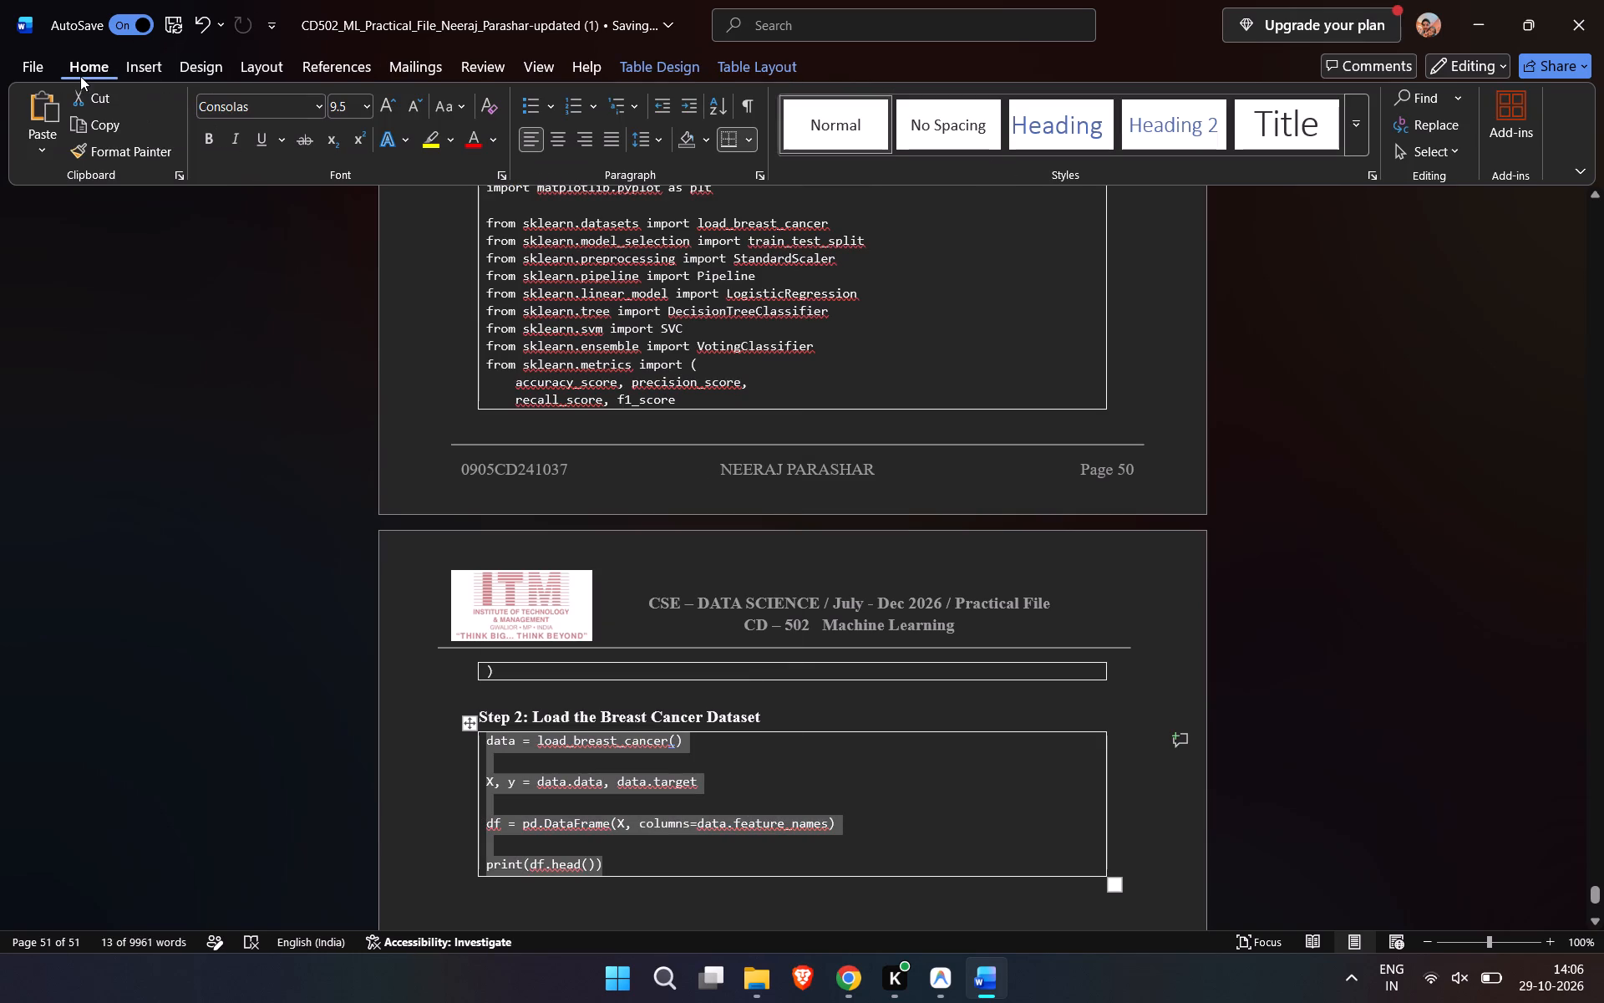
pyautogui.click(760, 176)
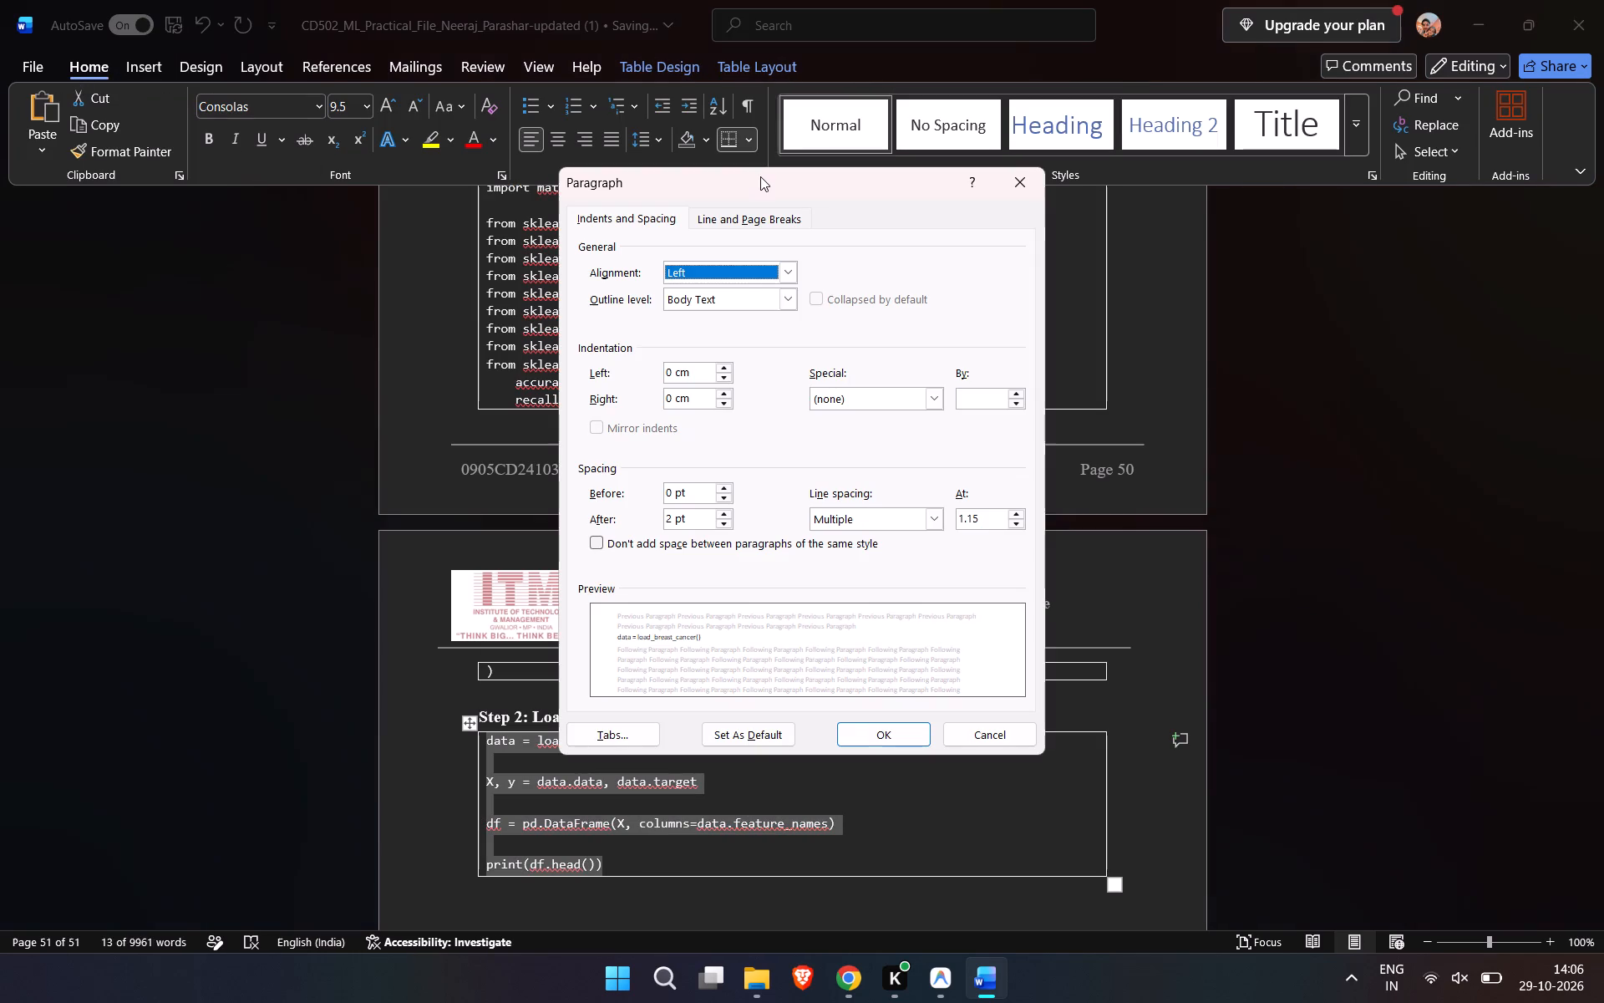
pyautogui.click(667, 520)
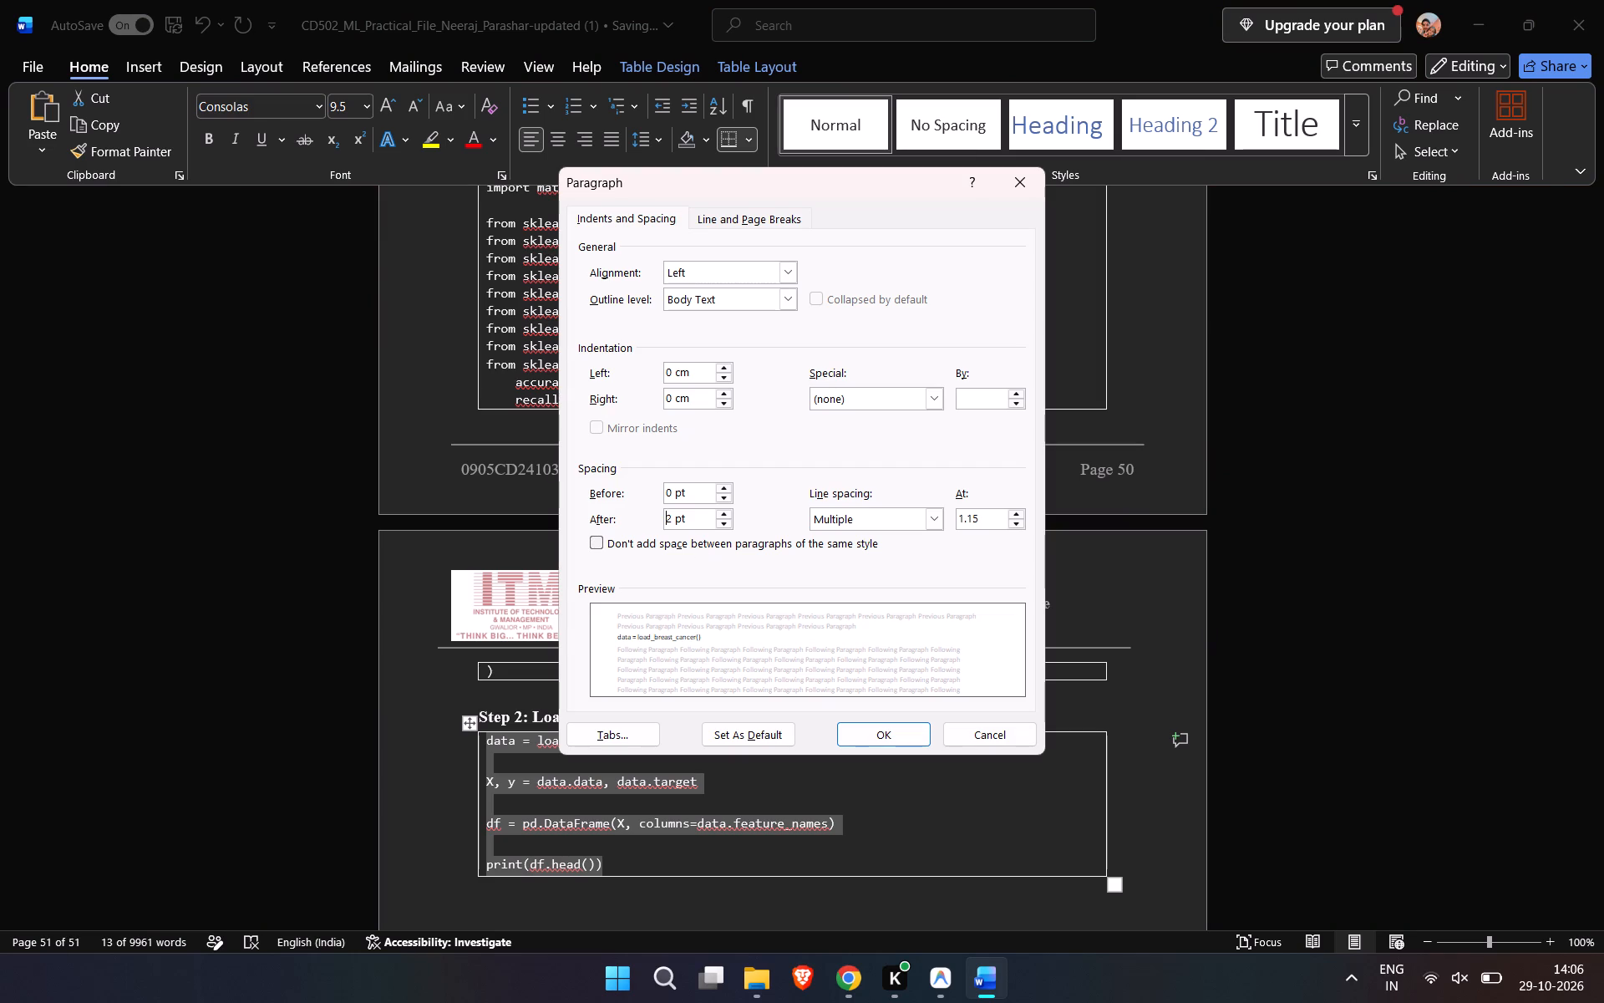
pyautogui.press('Right')
pyautogui.press('BackSpace')
pyautogui.press('1')
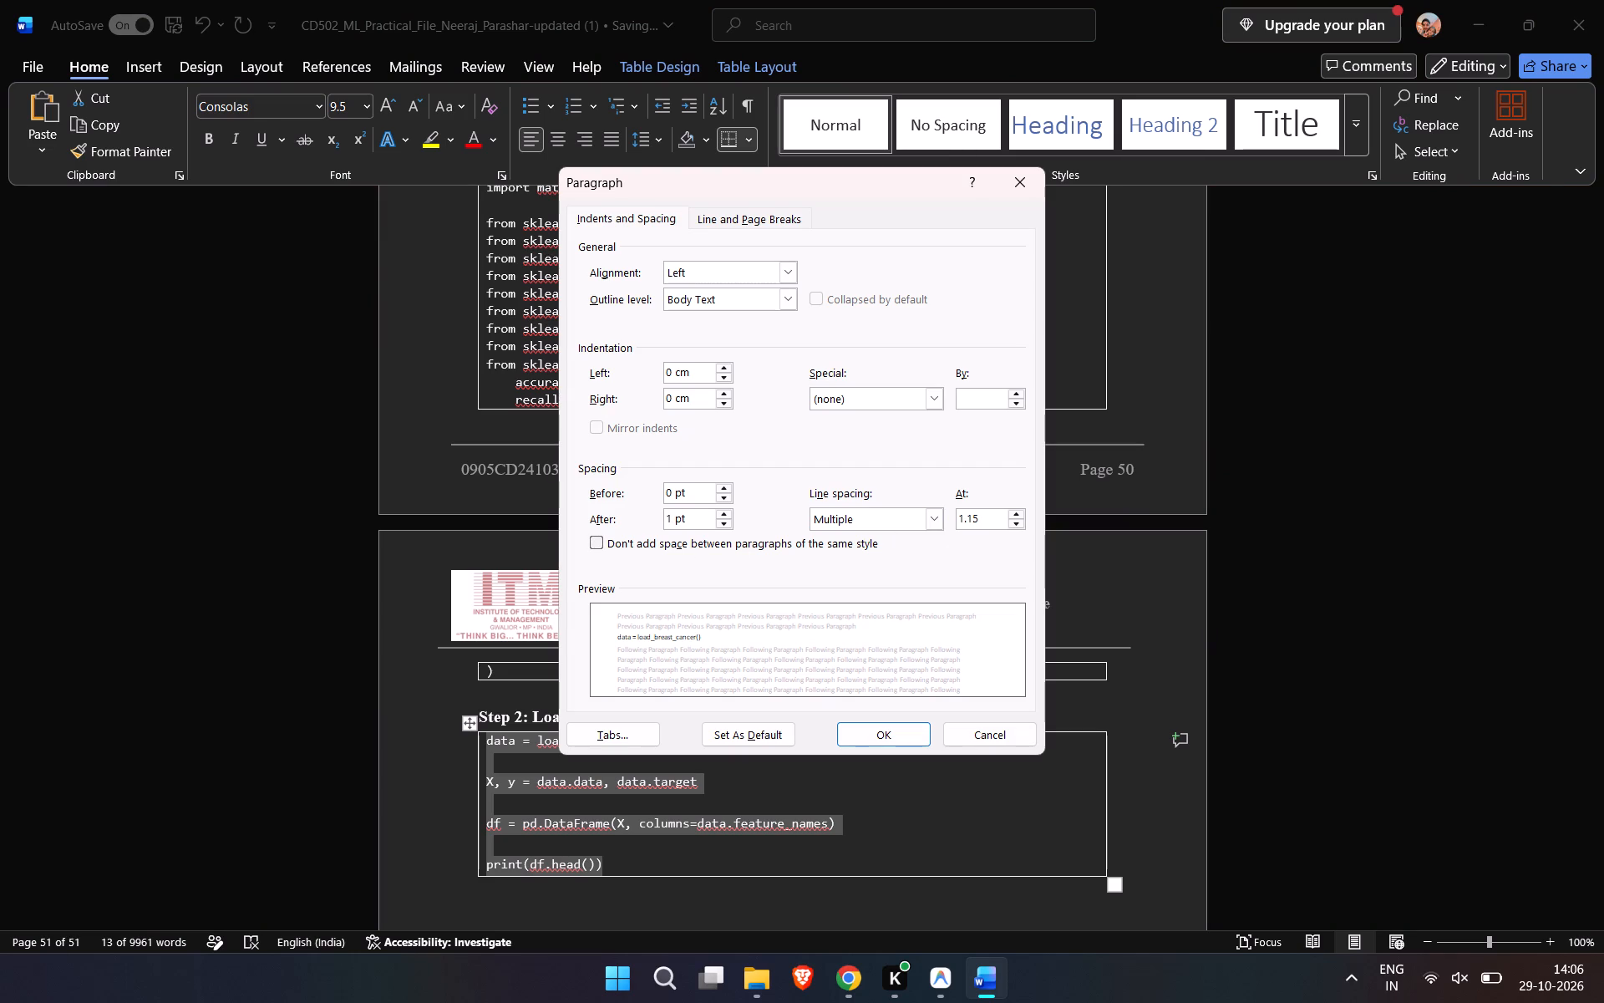
pyautogui.click(968, 517)
pyautogui.press('Right')
pyautogui.press('BackSpace')
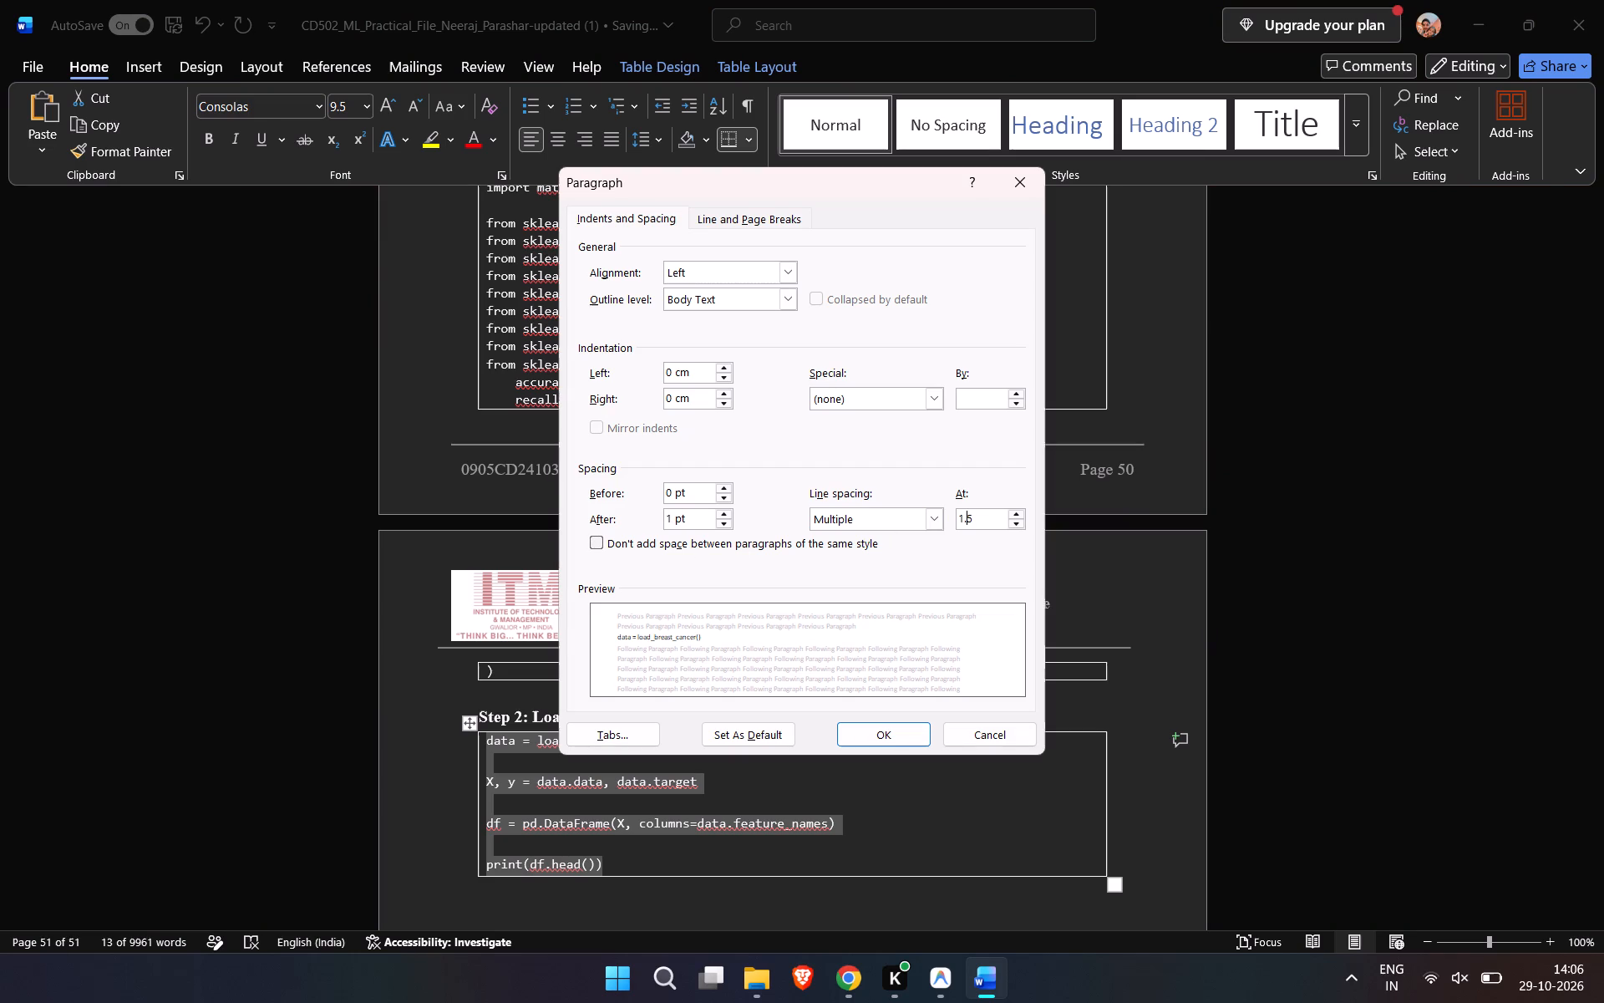
pyautogui.press('0')
pyautogui.click(898, 736)
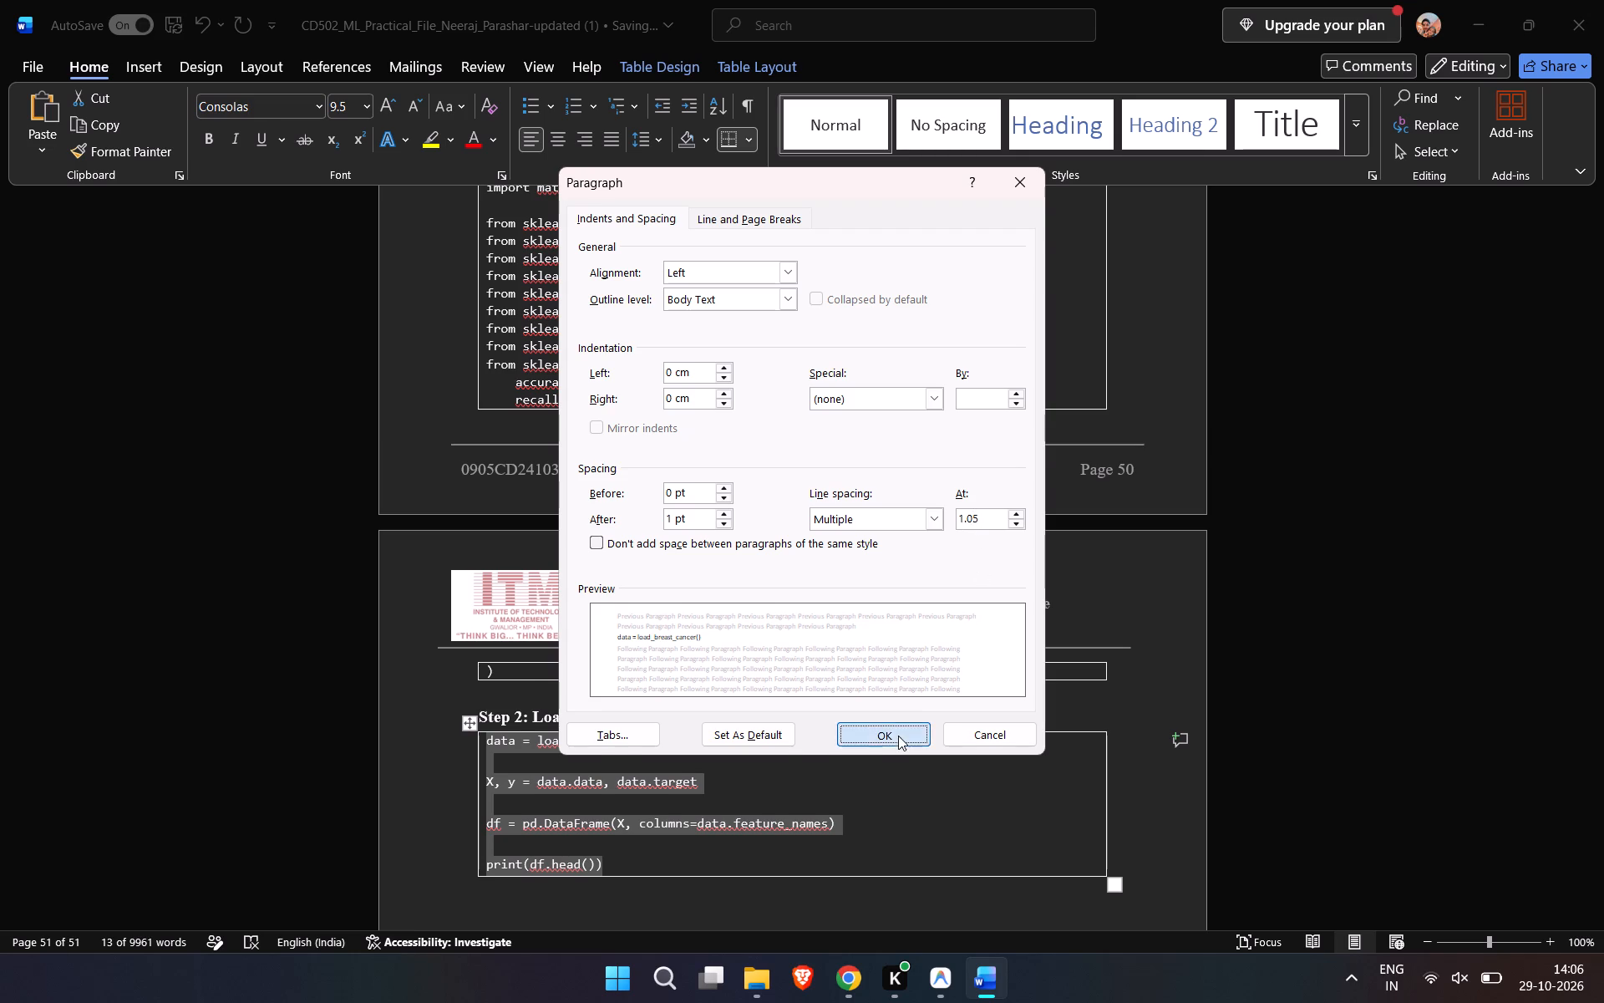
pyautogui.click(811, 763)
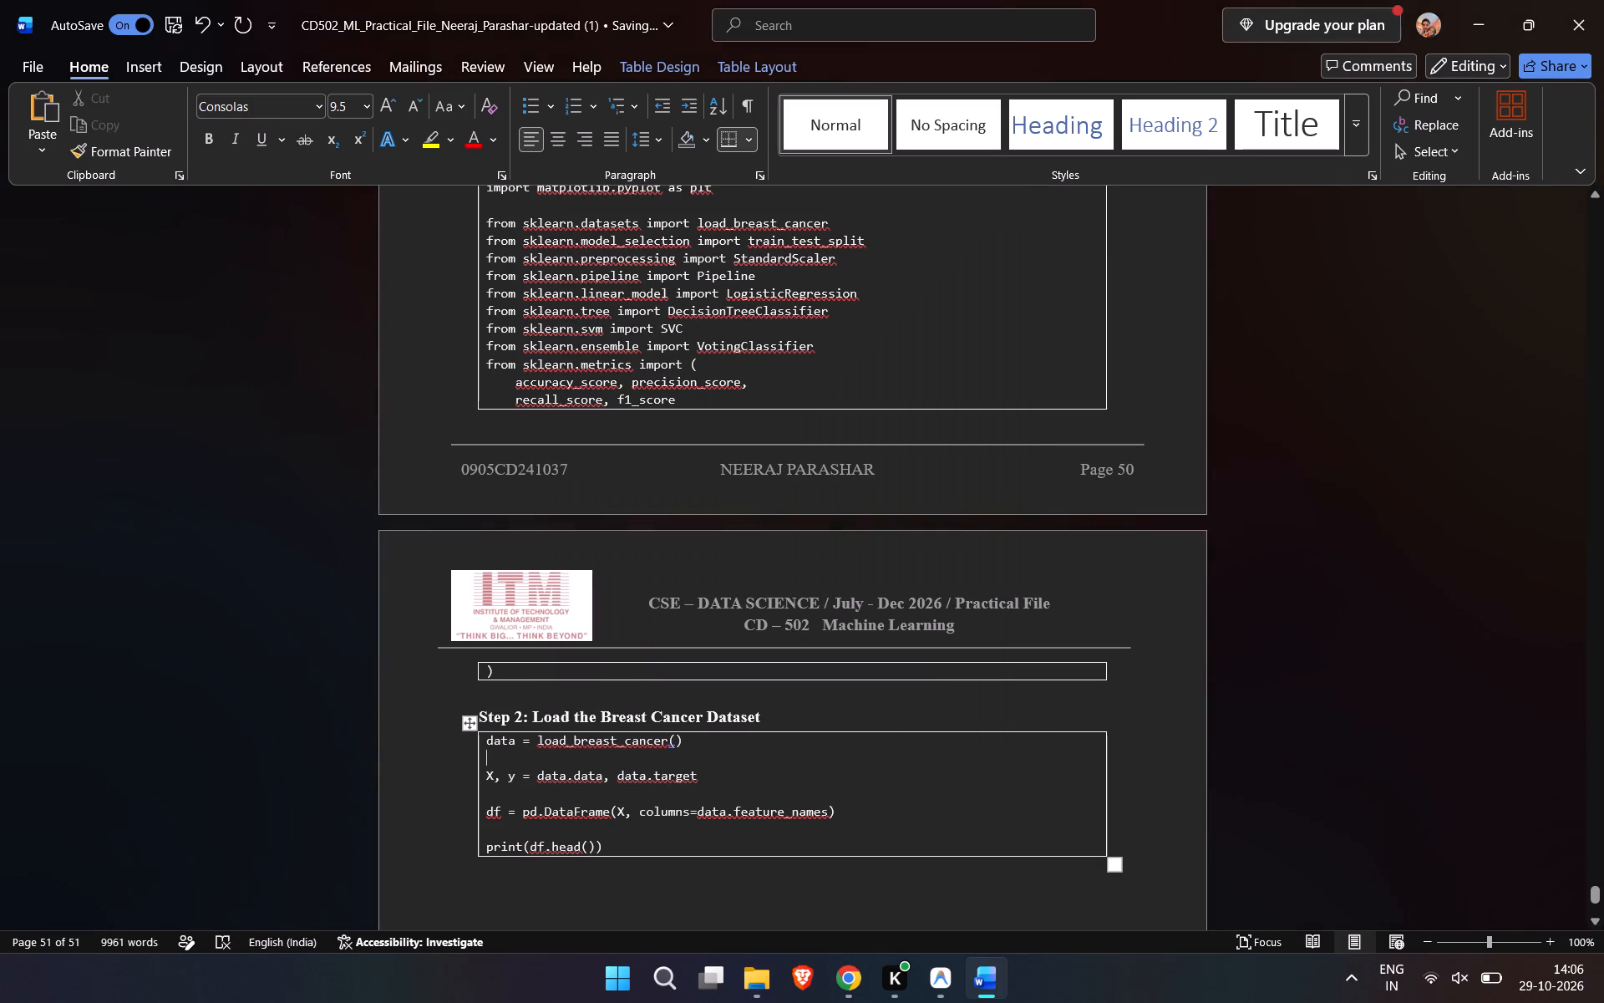
# Add a blank line directly below the Step 2 code table.
pyautogui.scroll(-1, 811, 763)
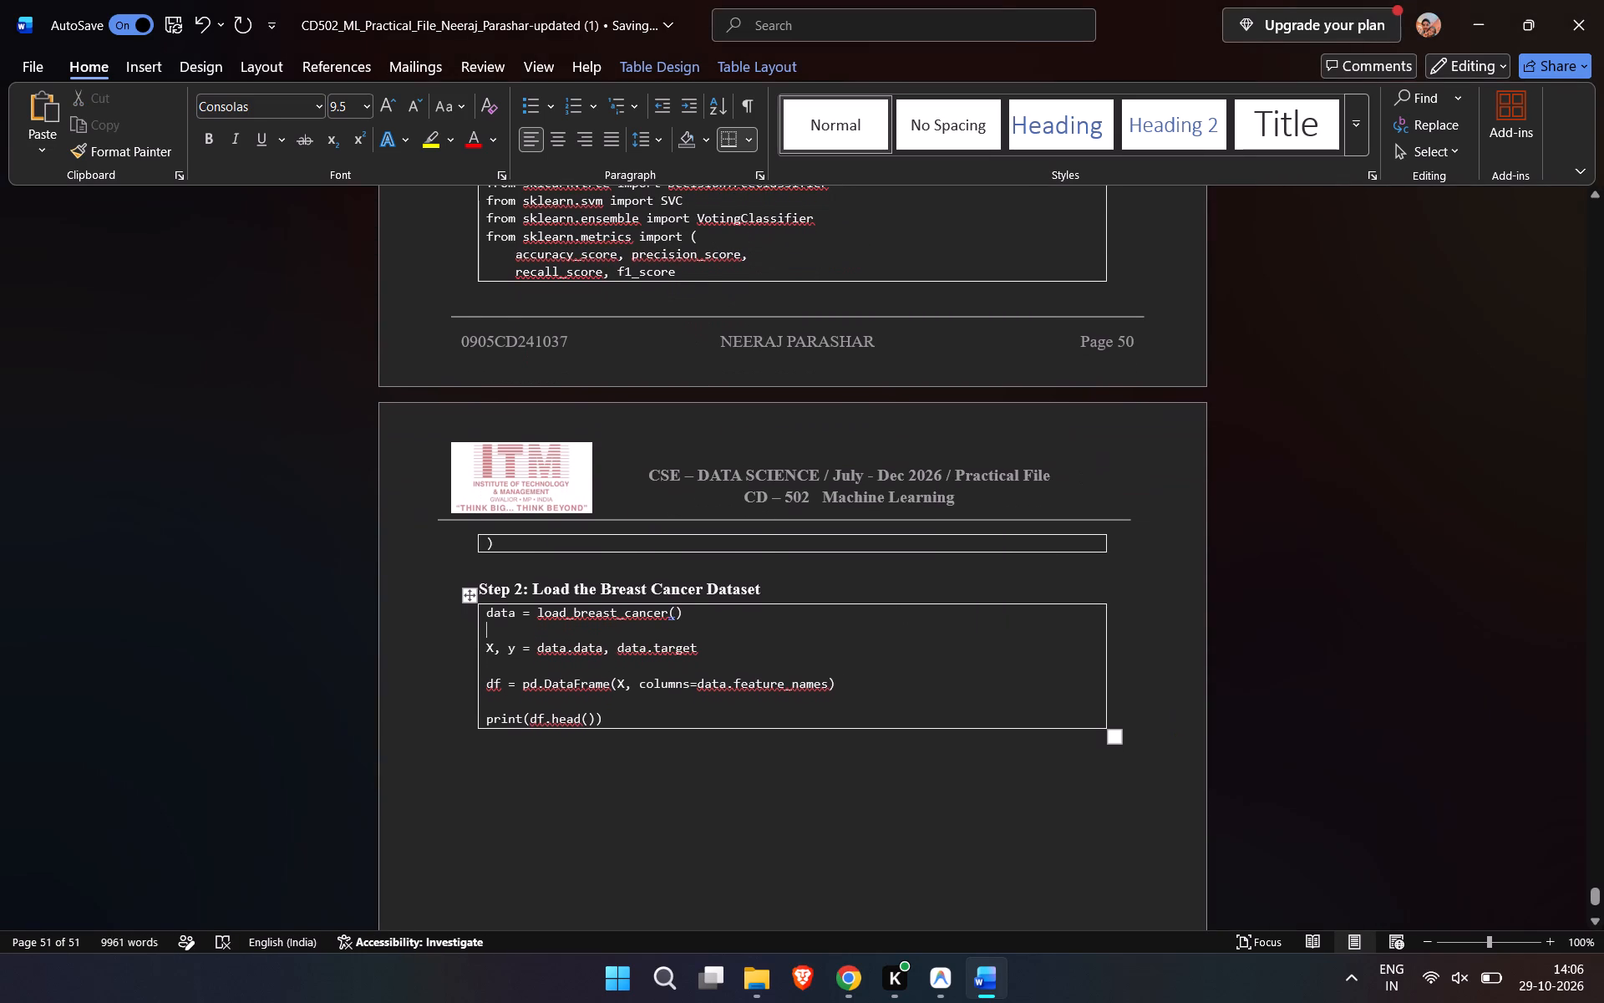
pyautogui.click(733, 766)
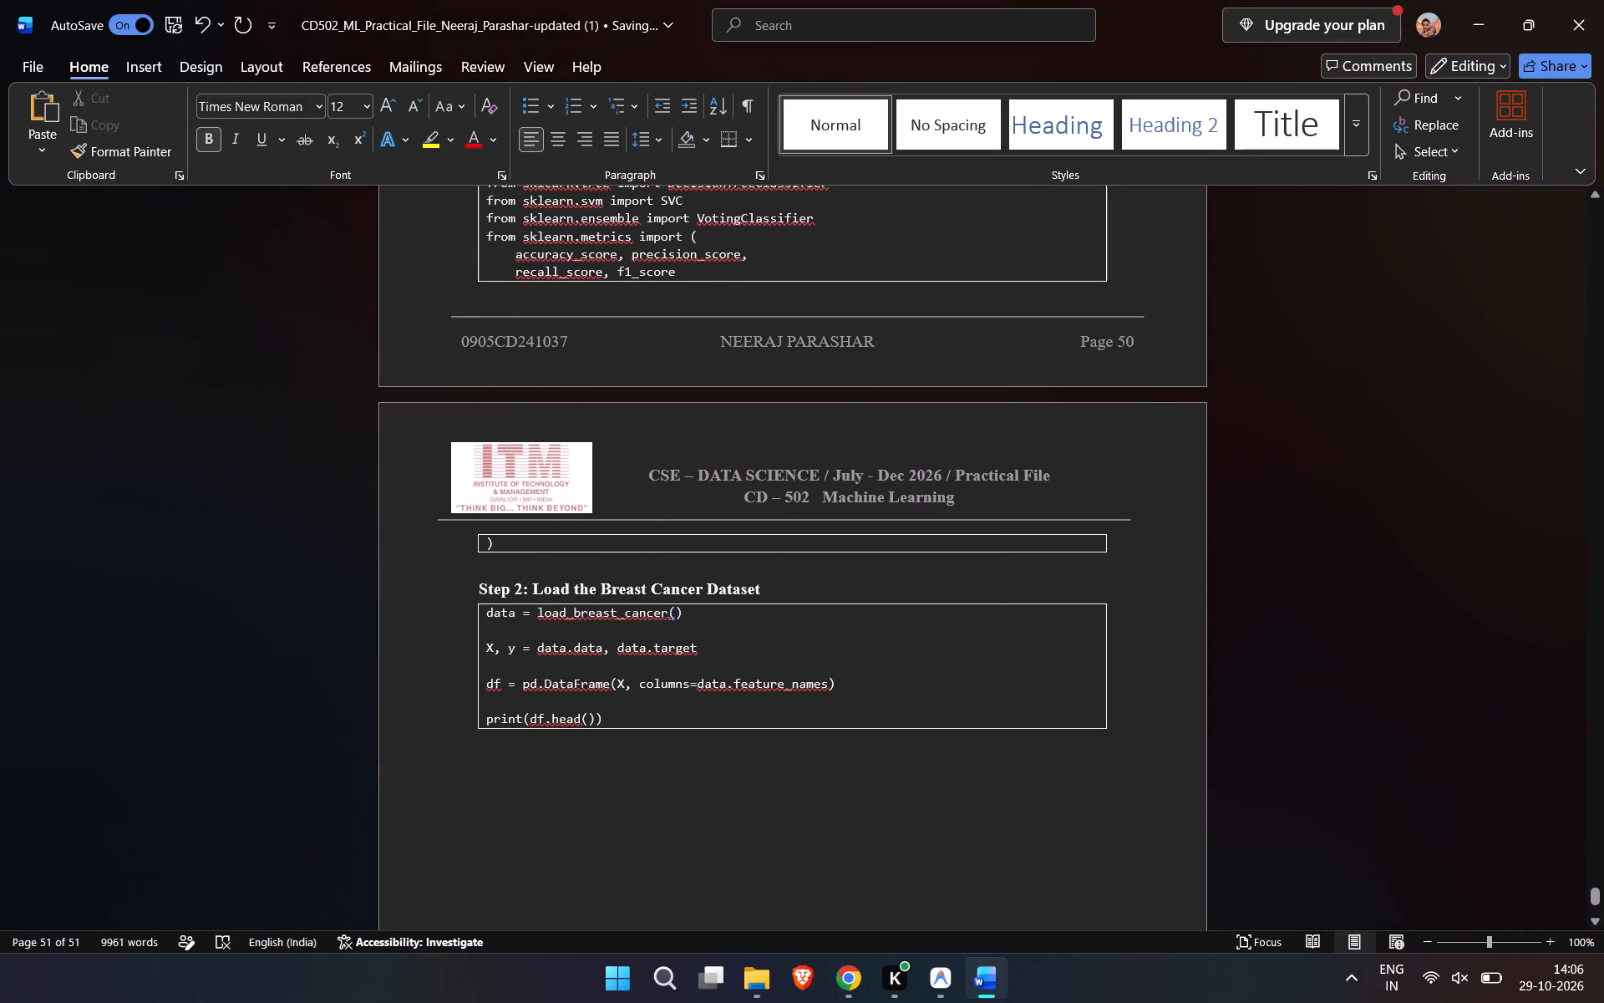
pyautogui.press('Return')
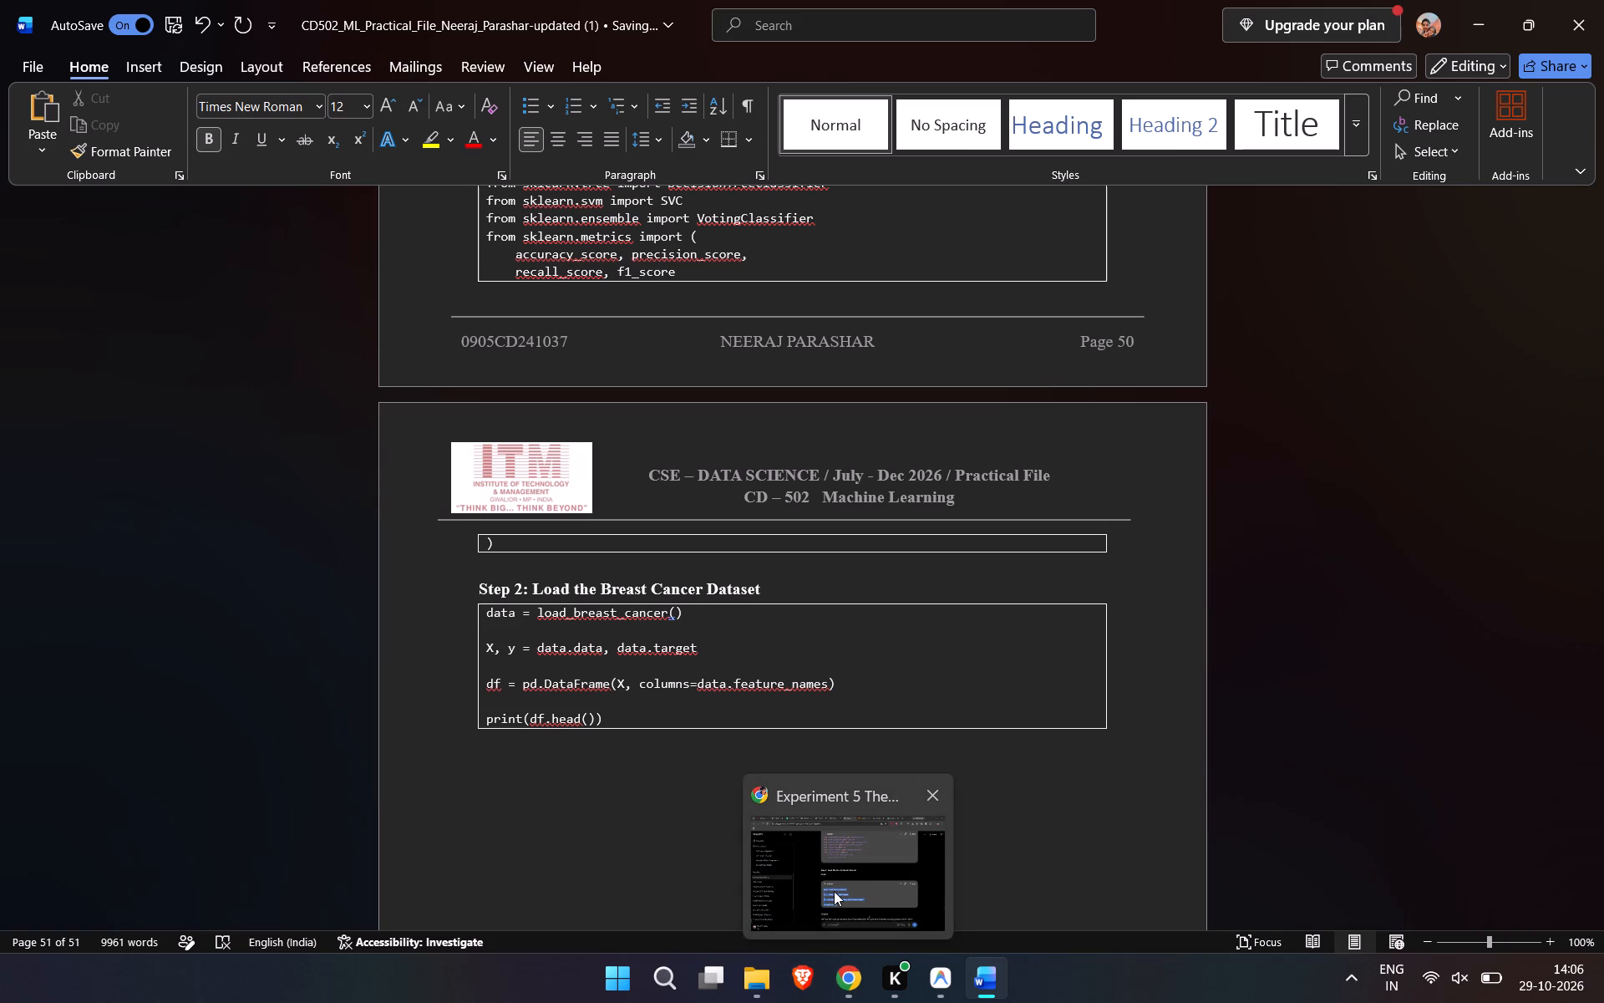
# Copy the output of the Load Breast Cancer Dataset cell from the Experiment_No_7_ML.ipynb Colab notebook in Chrome.
pyautogui.click(834, 891)
pyautogui.scroll(-2, 785, 824)
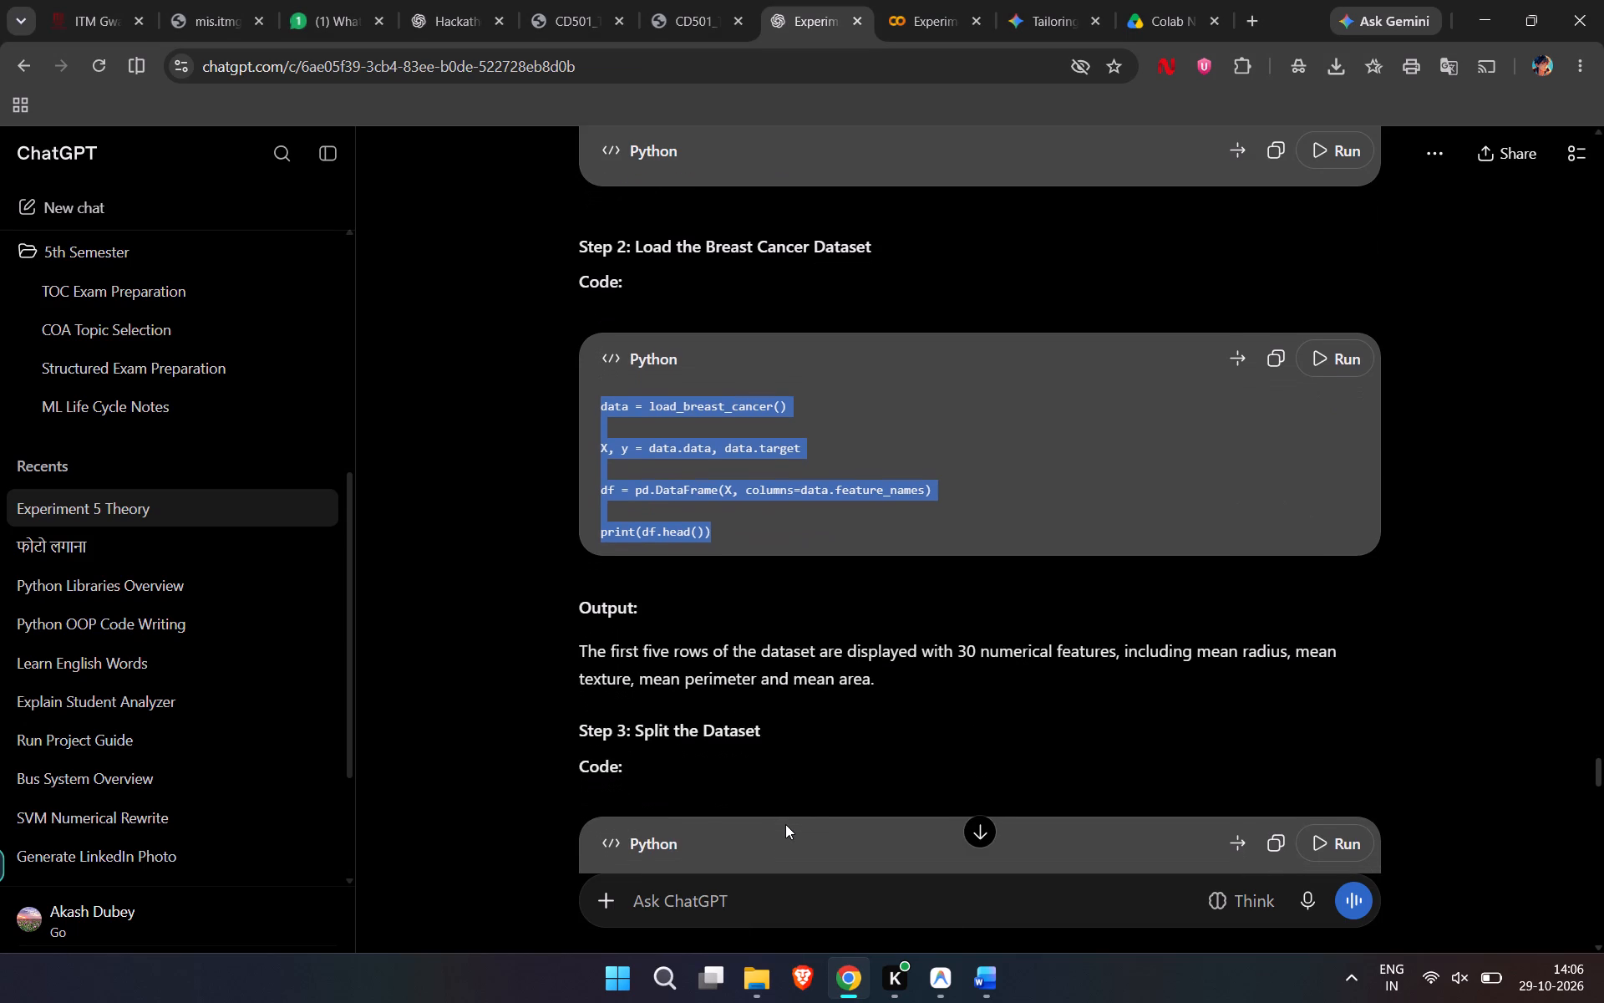
pyautogui.click(960, 0)
pyautogui.scroll(-1, 743, 573)
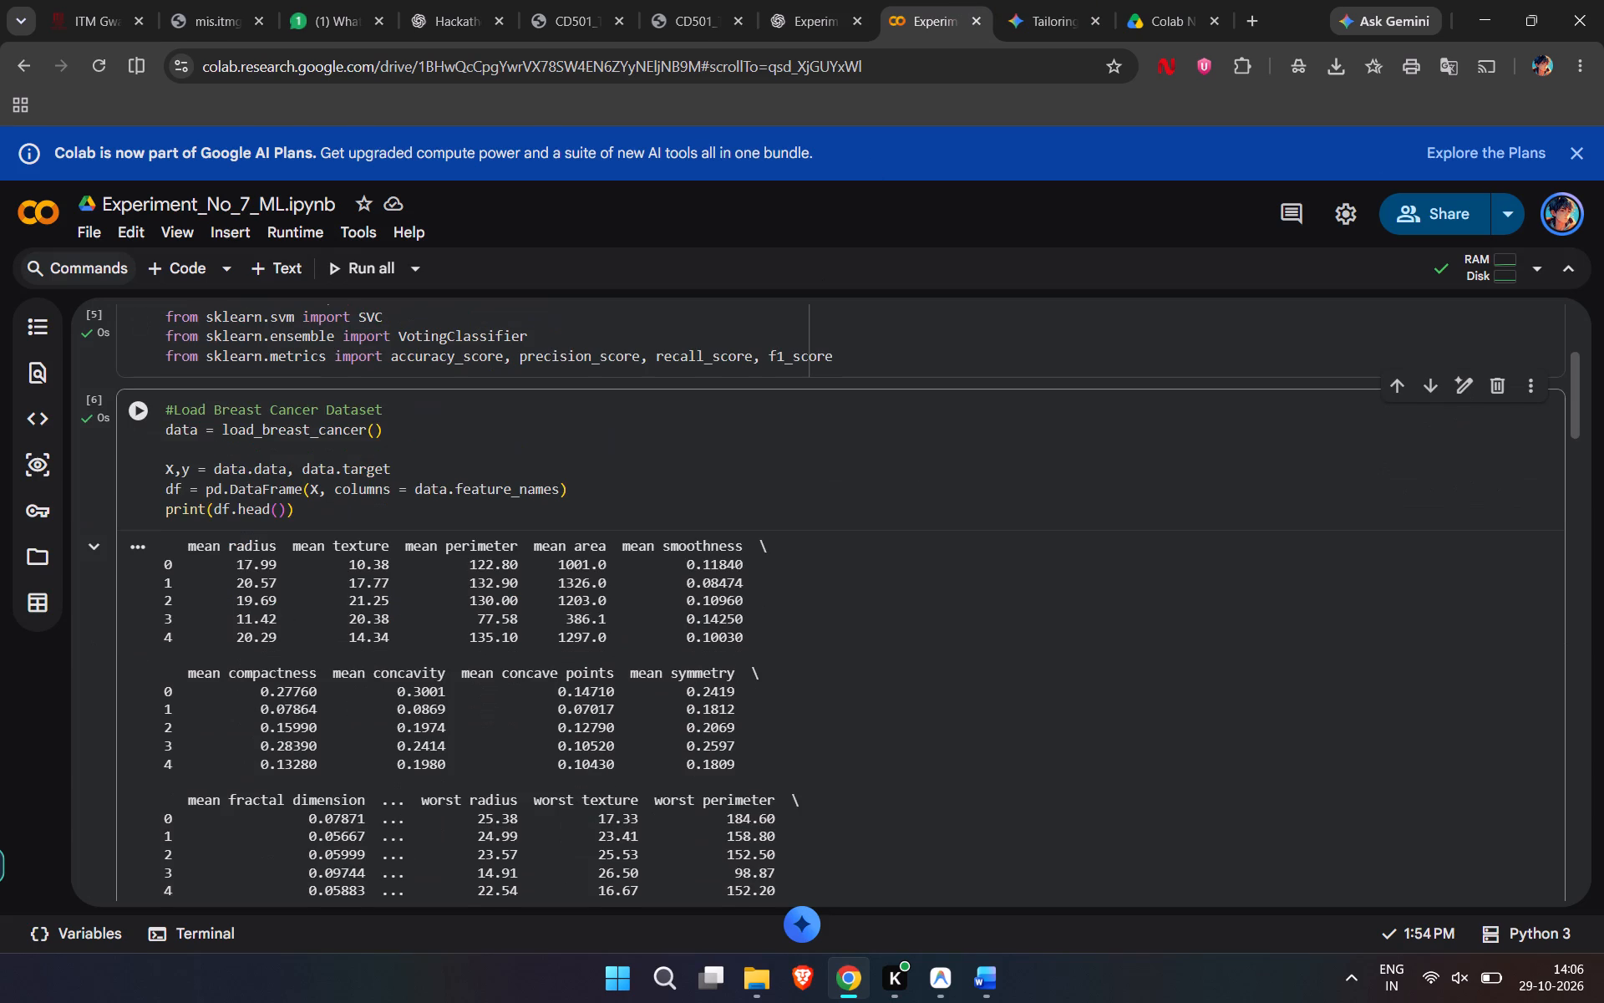
pyautogui.scroll(-2, 743, 573)
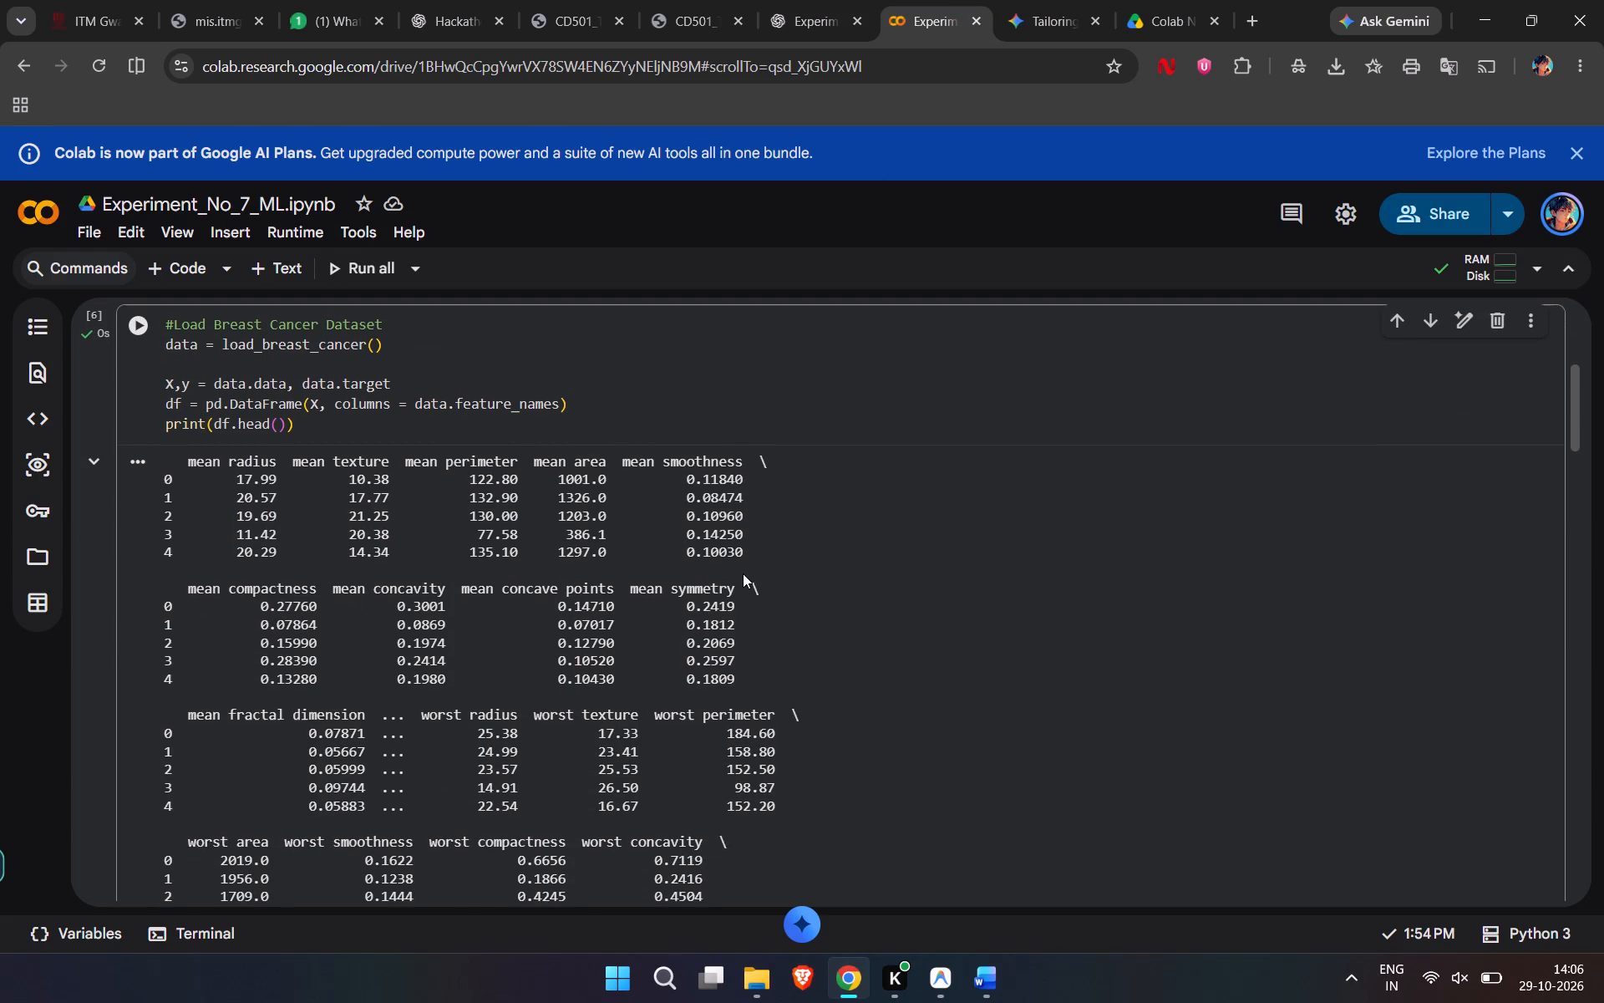
pyautogui.scroll(-2, 743, 573)
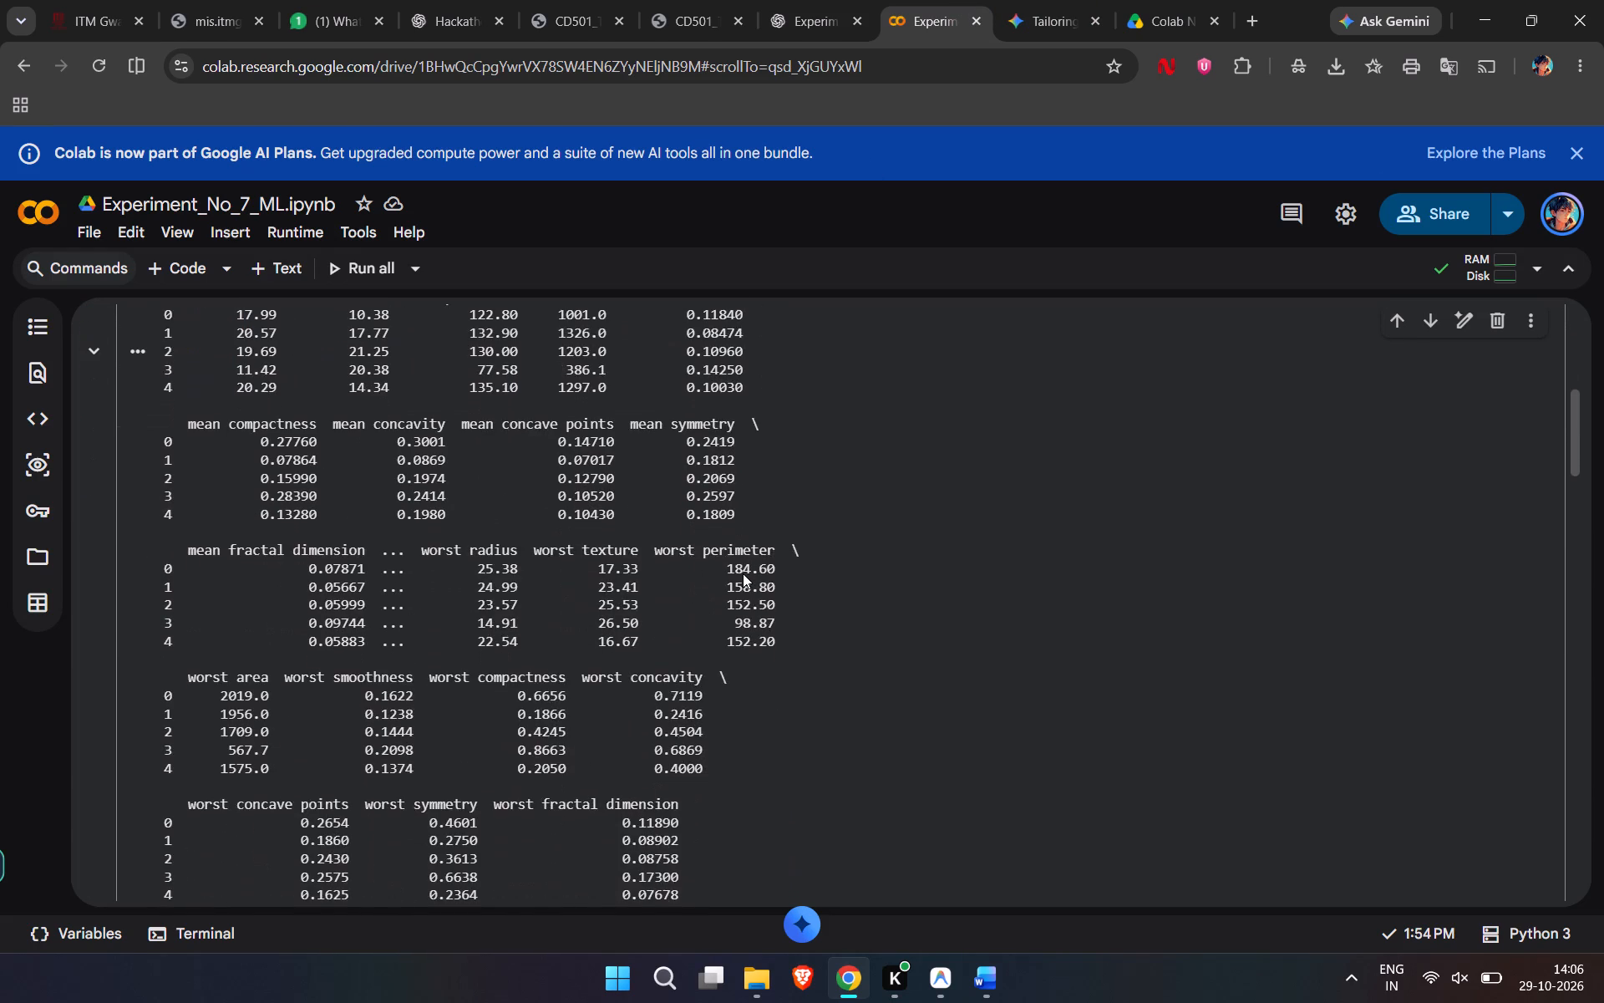
pyautogui.scroll(-1, 743, 573)
pyautogui.click(138, 445)
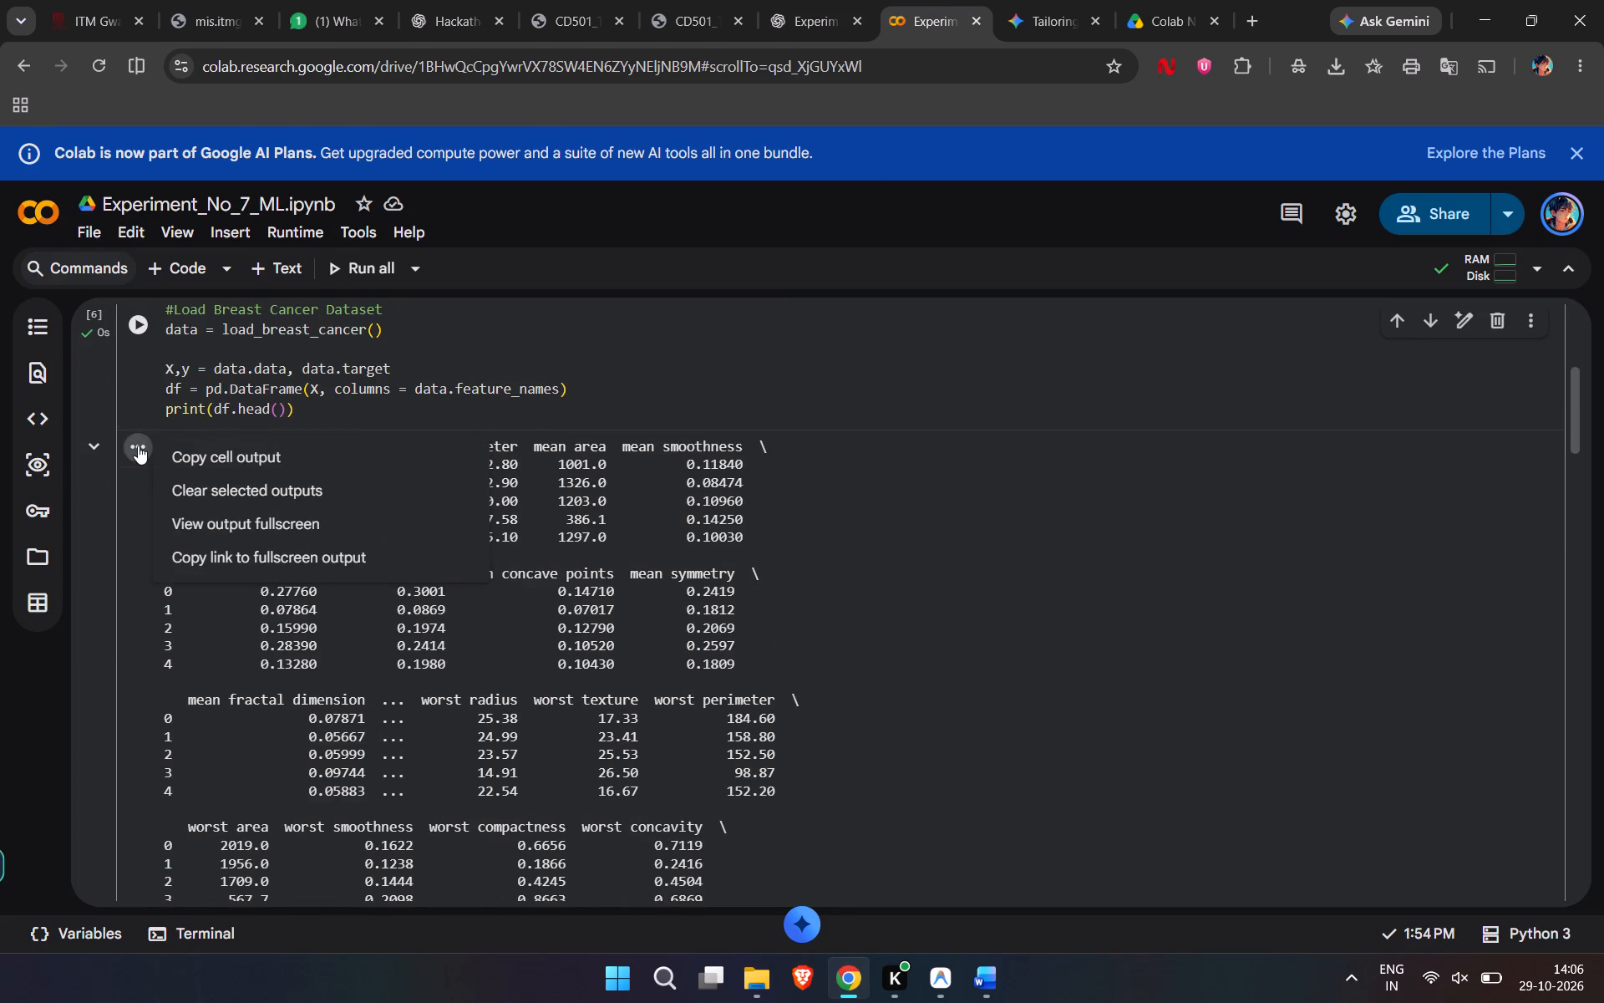
pyautogui.click(226, 462)
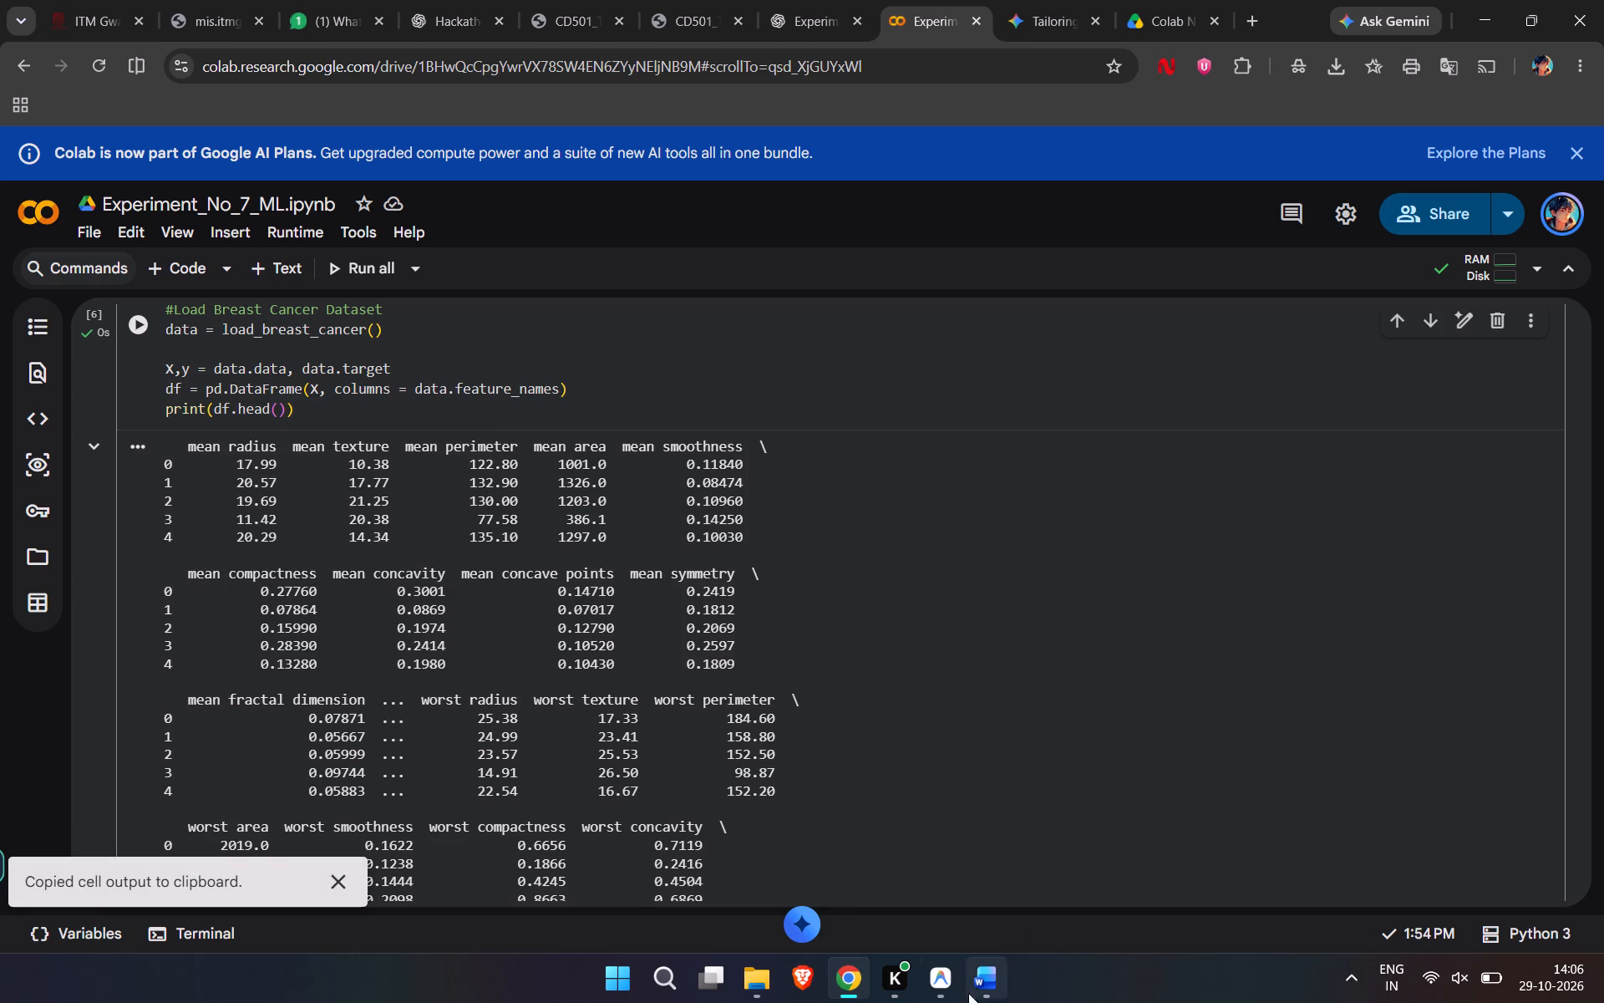
# Back in Word, enter the bold label "Ouput:-" below the Step 2 code table.
pyautogui.click(973, 894)
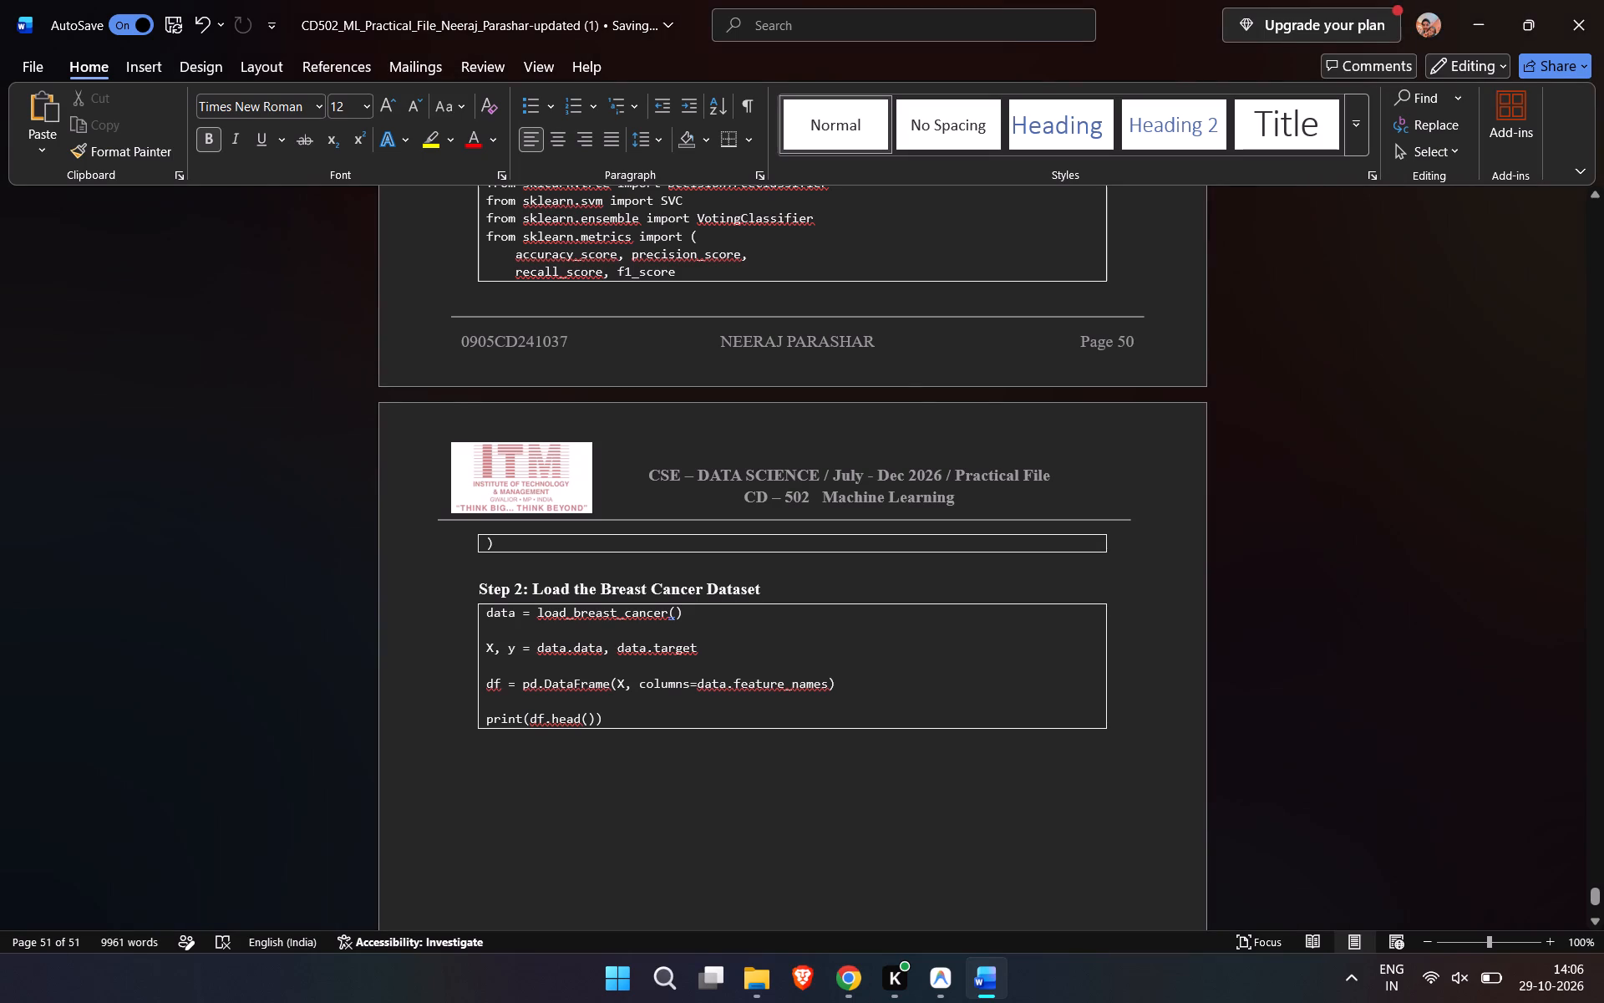
pyautogui.write('Ou')
pyautogui.write('put')
pyautogui.hotkey('shift', ':')
pyautogui.press('-')
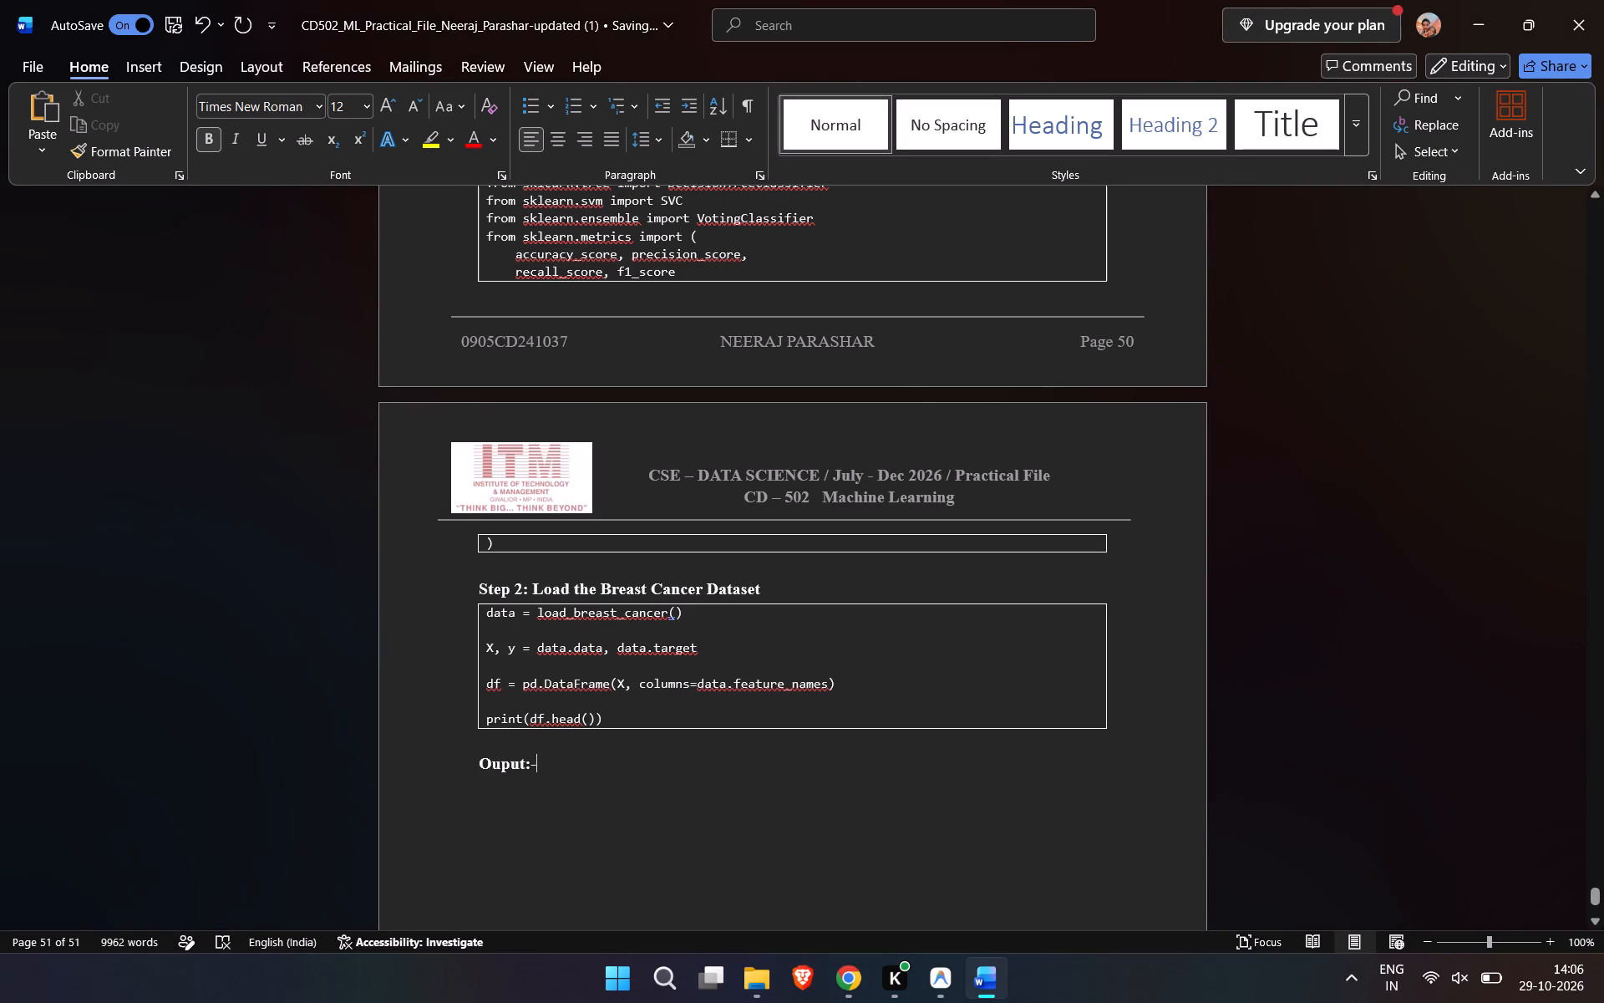
pyautogui.tripleClick(548, 764)
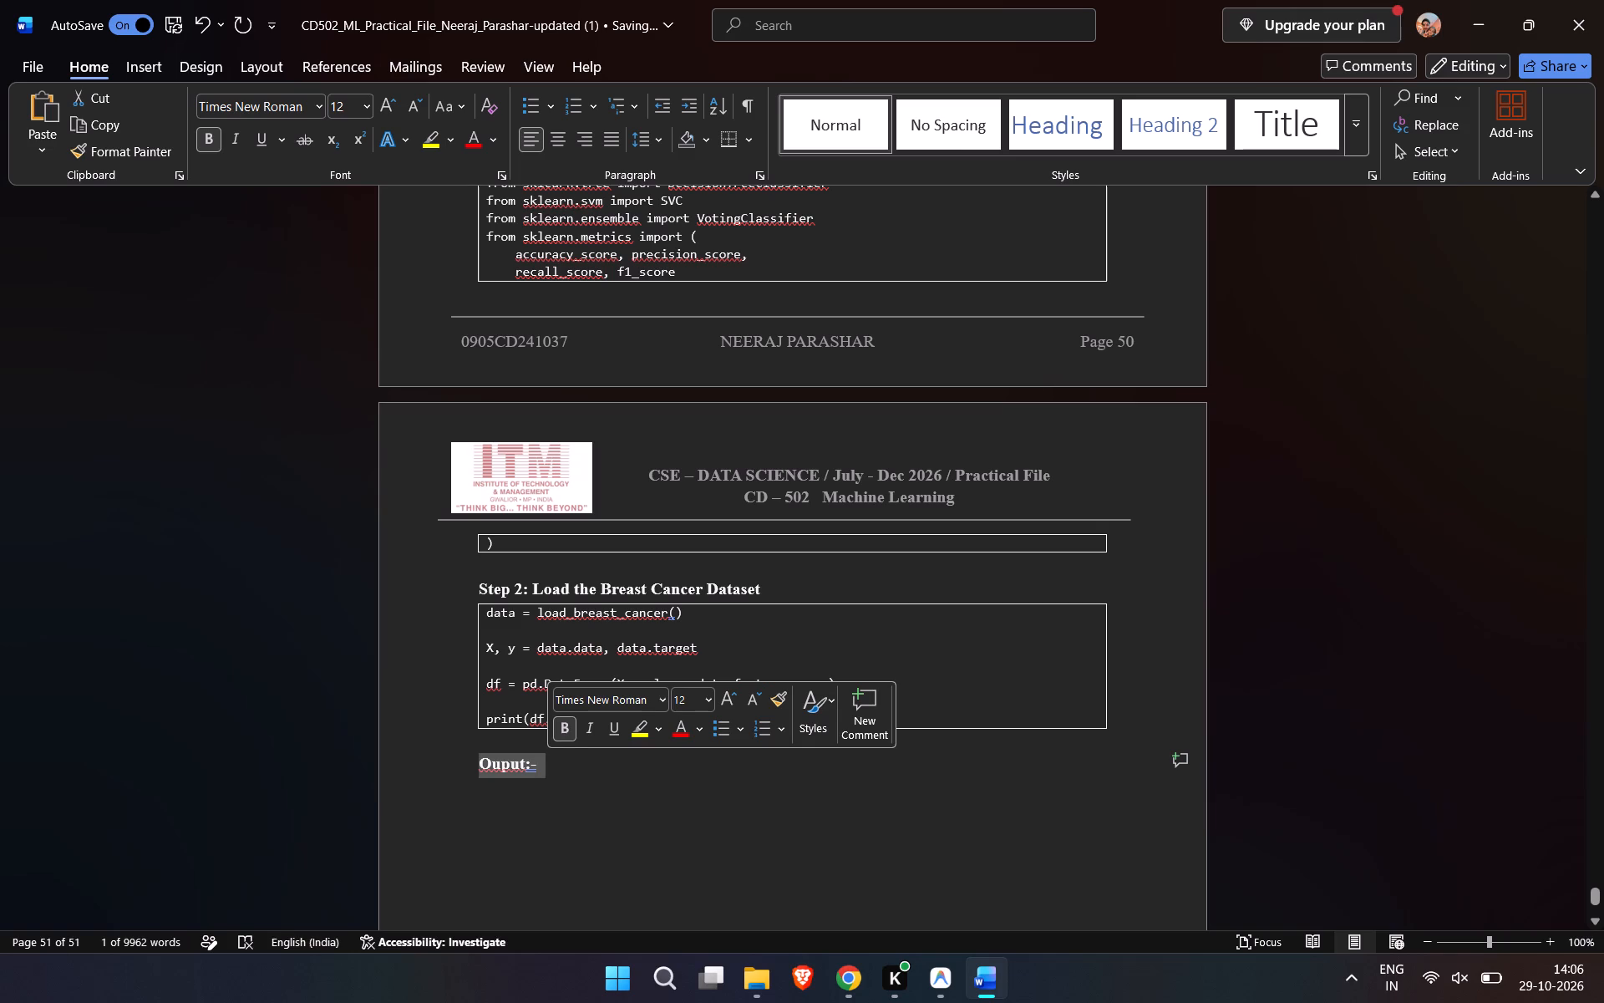
pyautogui.click(575, 765)
# Insert a single-cell table below the output label and paste the copied Colab output into it, removing the trailing blank line.
pyautogui.press('Return')
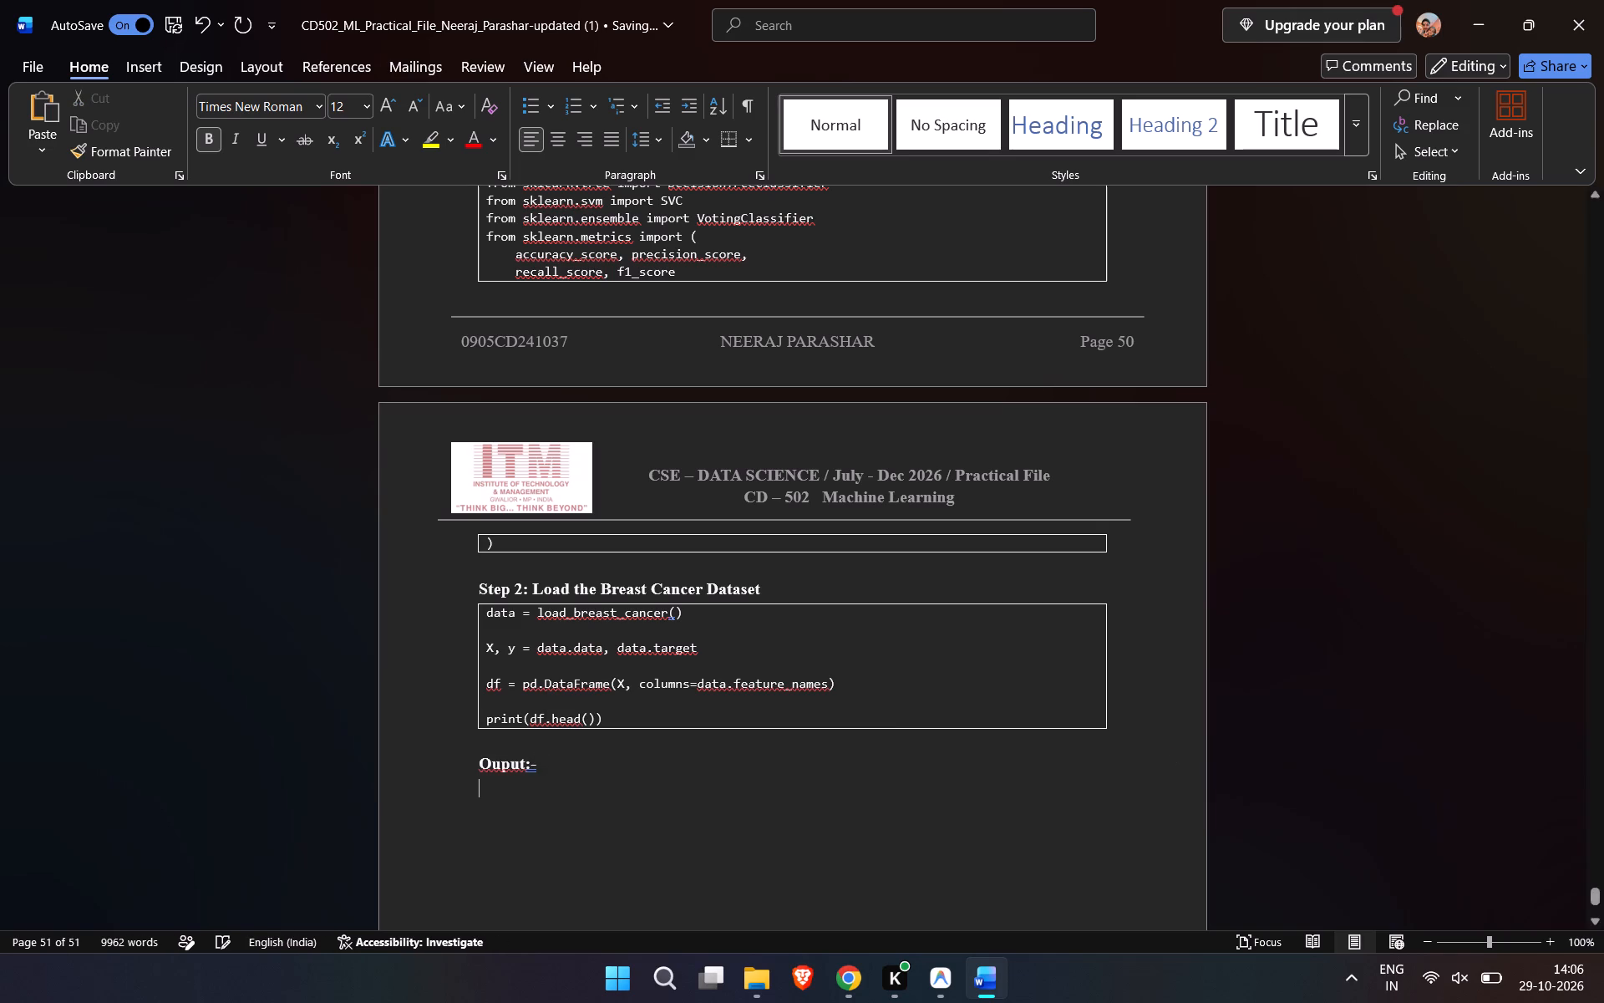
pyautogui.click(152, 70)
pyautogui.click(170, 150)
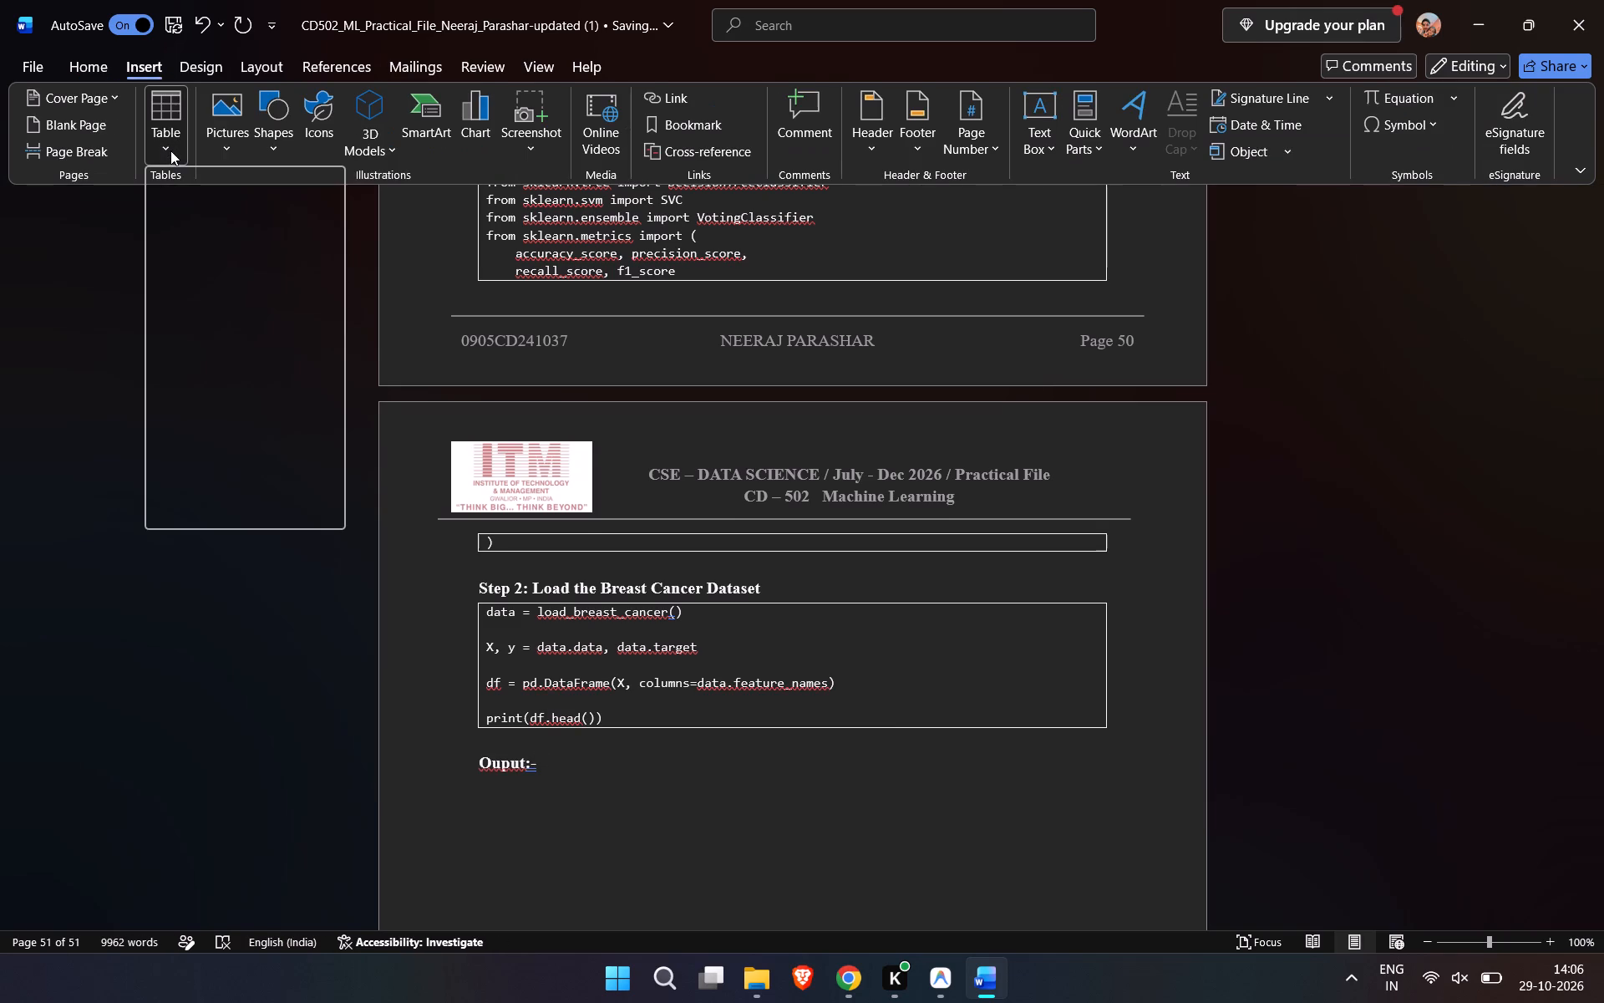
pyautogui.click(154, 218)
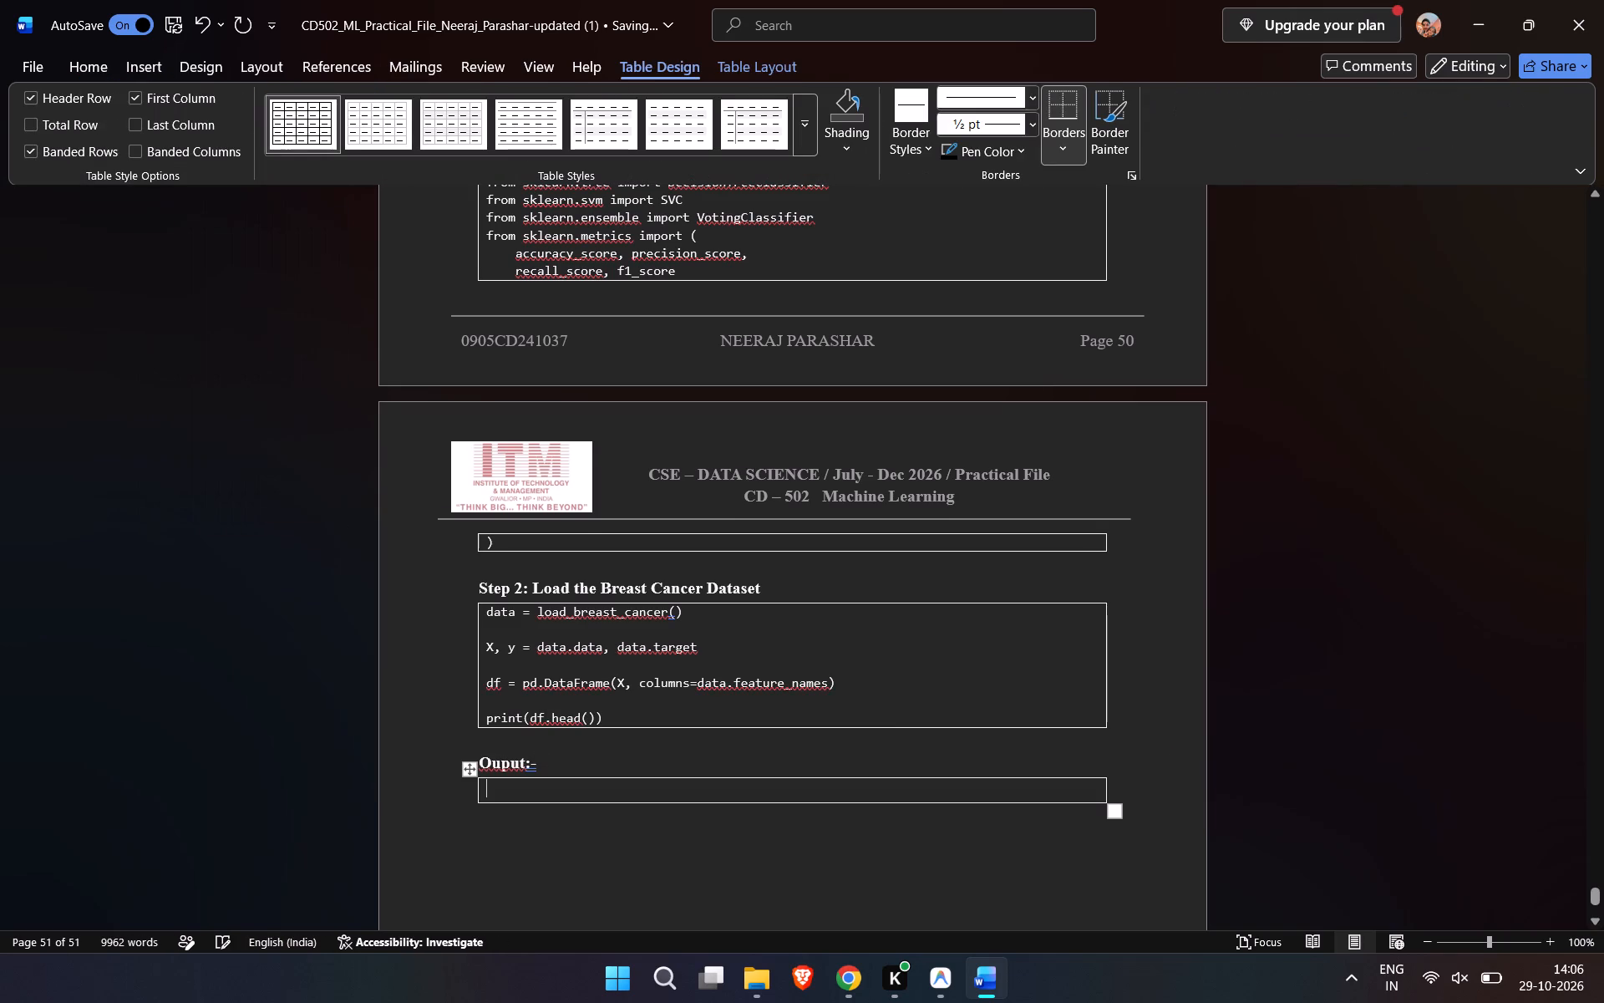
pyautogui.hotkey('ctrl', 'v')
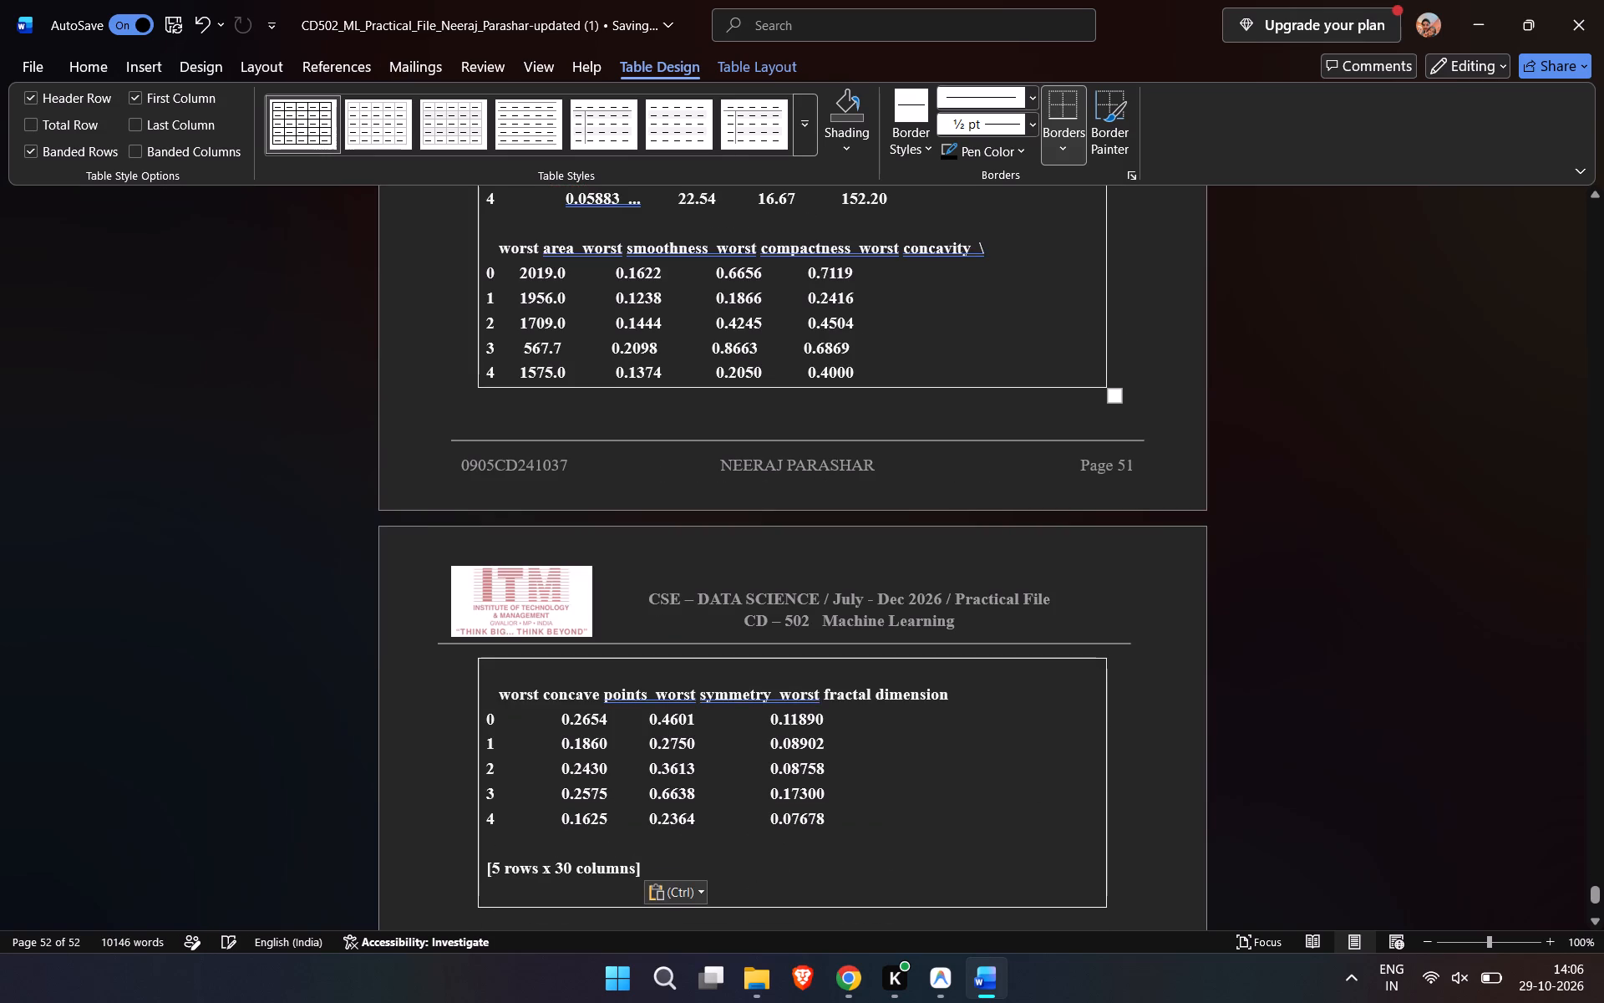
pyautogui.press('BackSpace')
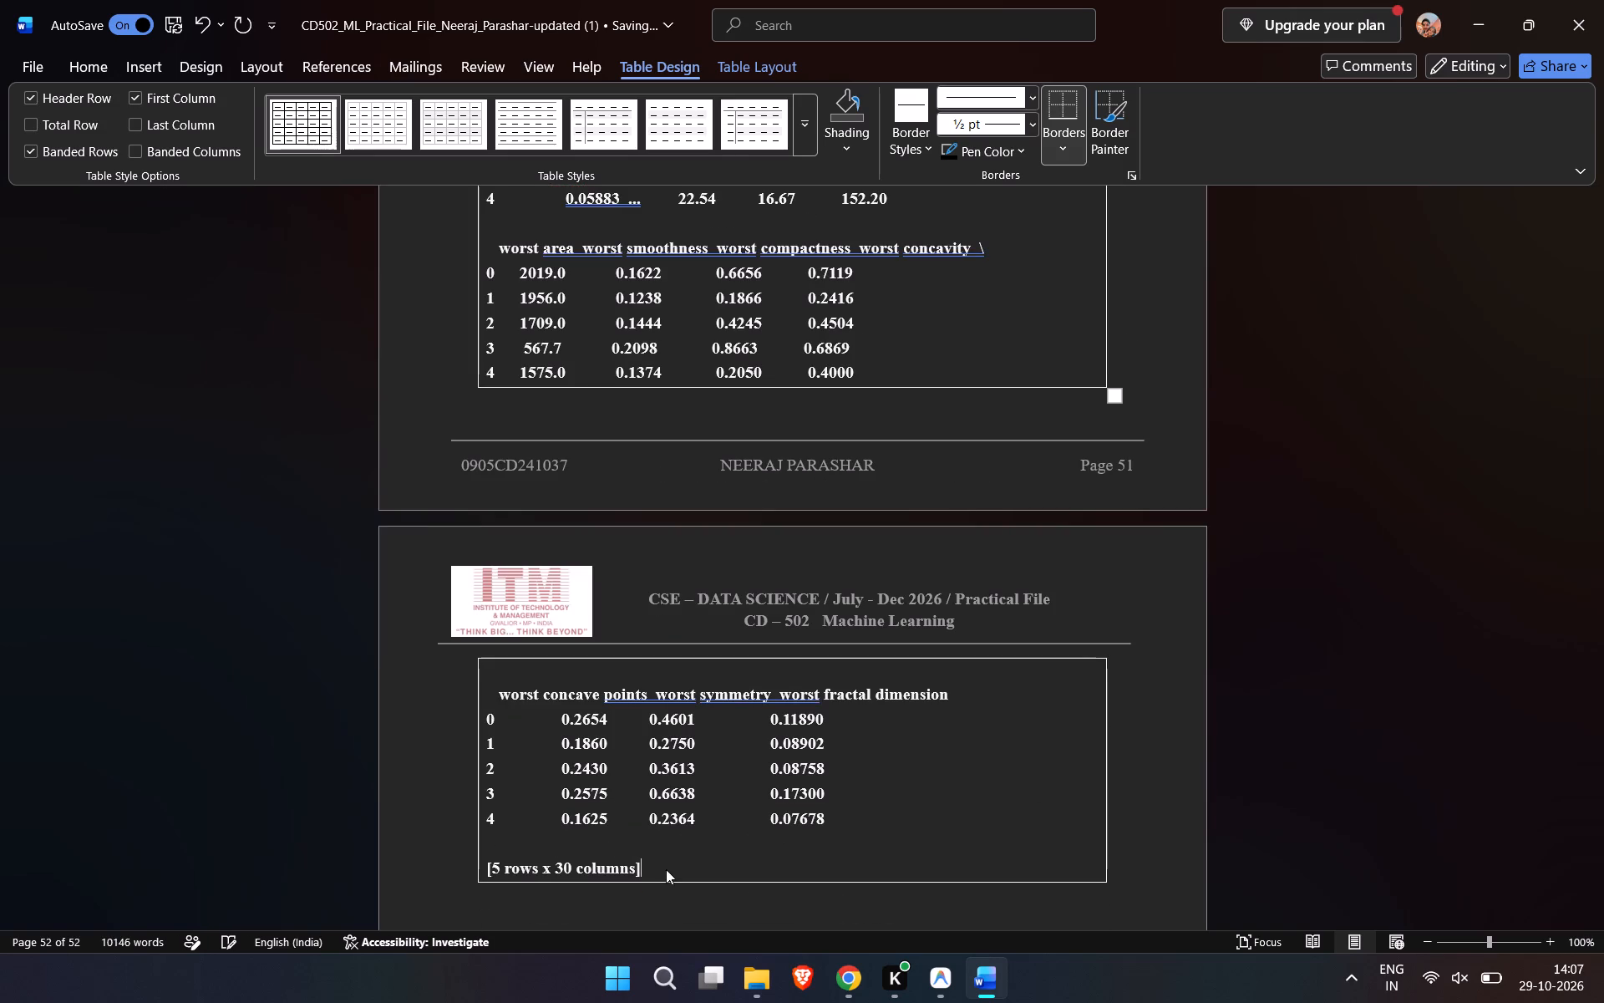
# Set all the pasted dataset output in the table to the Consolas font at size 9.5.
pyautogui.moveTo(665, 869); pyautogui.dragTo(449, 155)
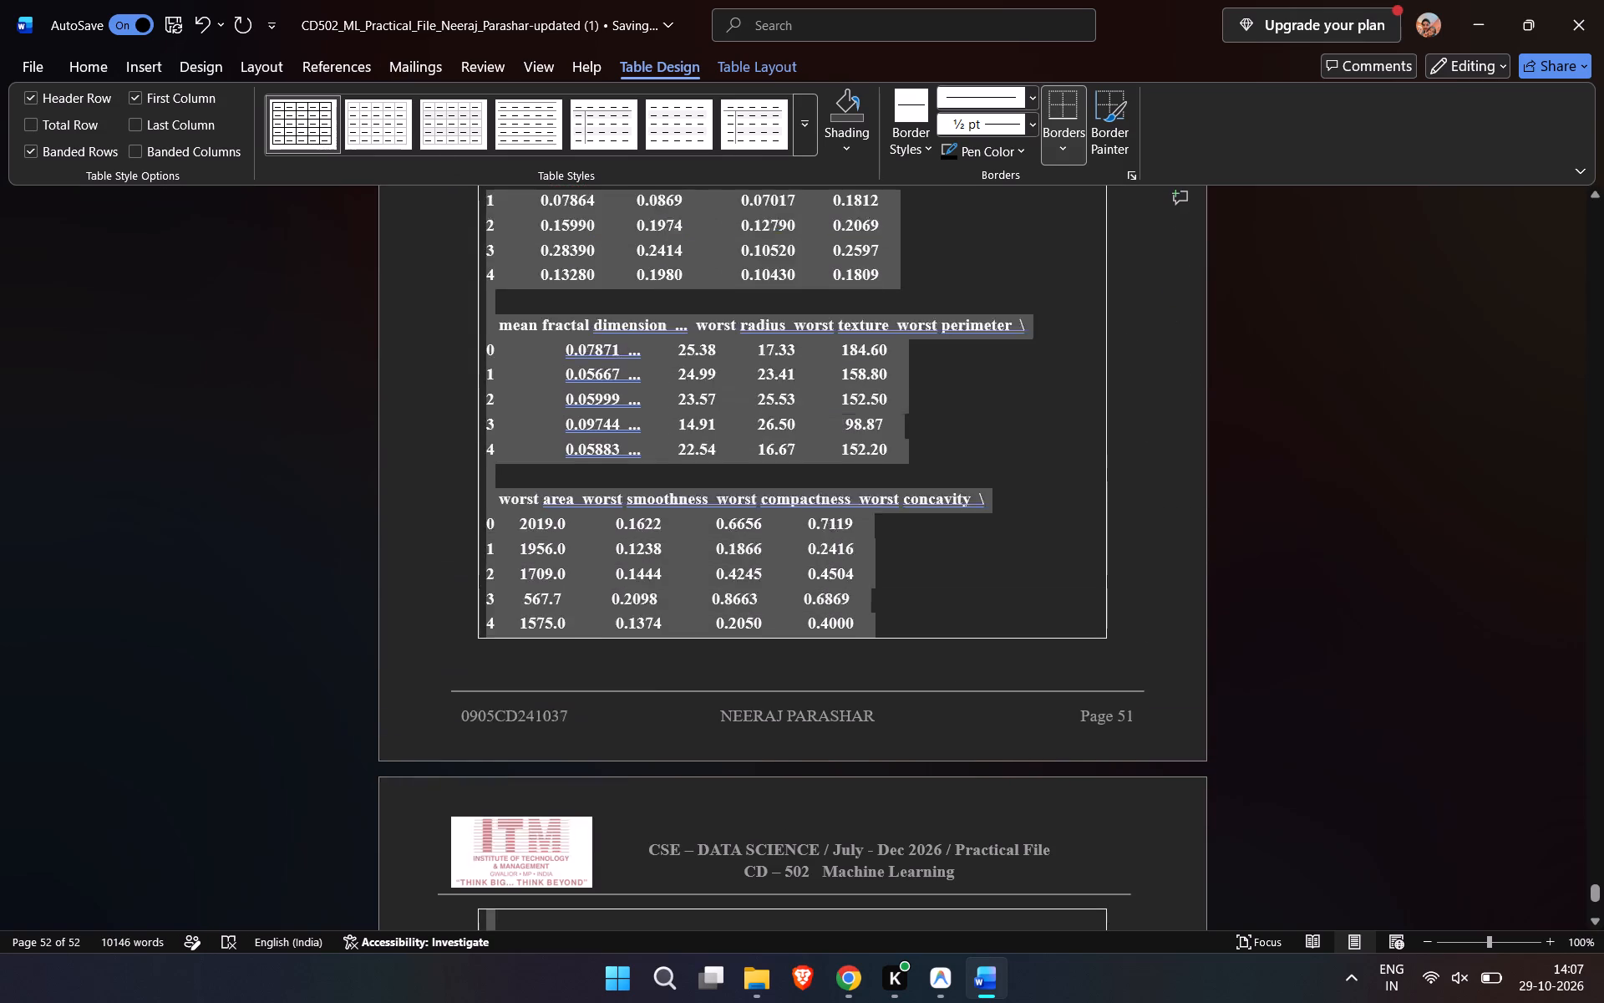
pyautogui.moveTo(449, 155); pyautogui.dragTo(495, 359)
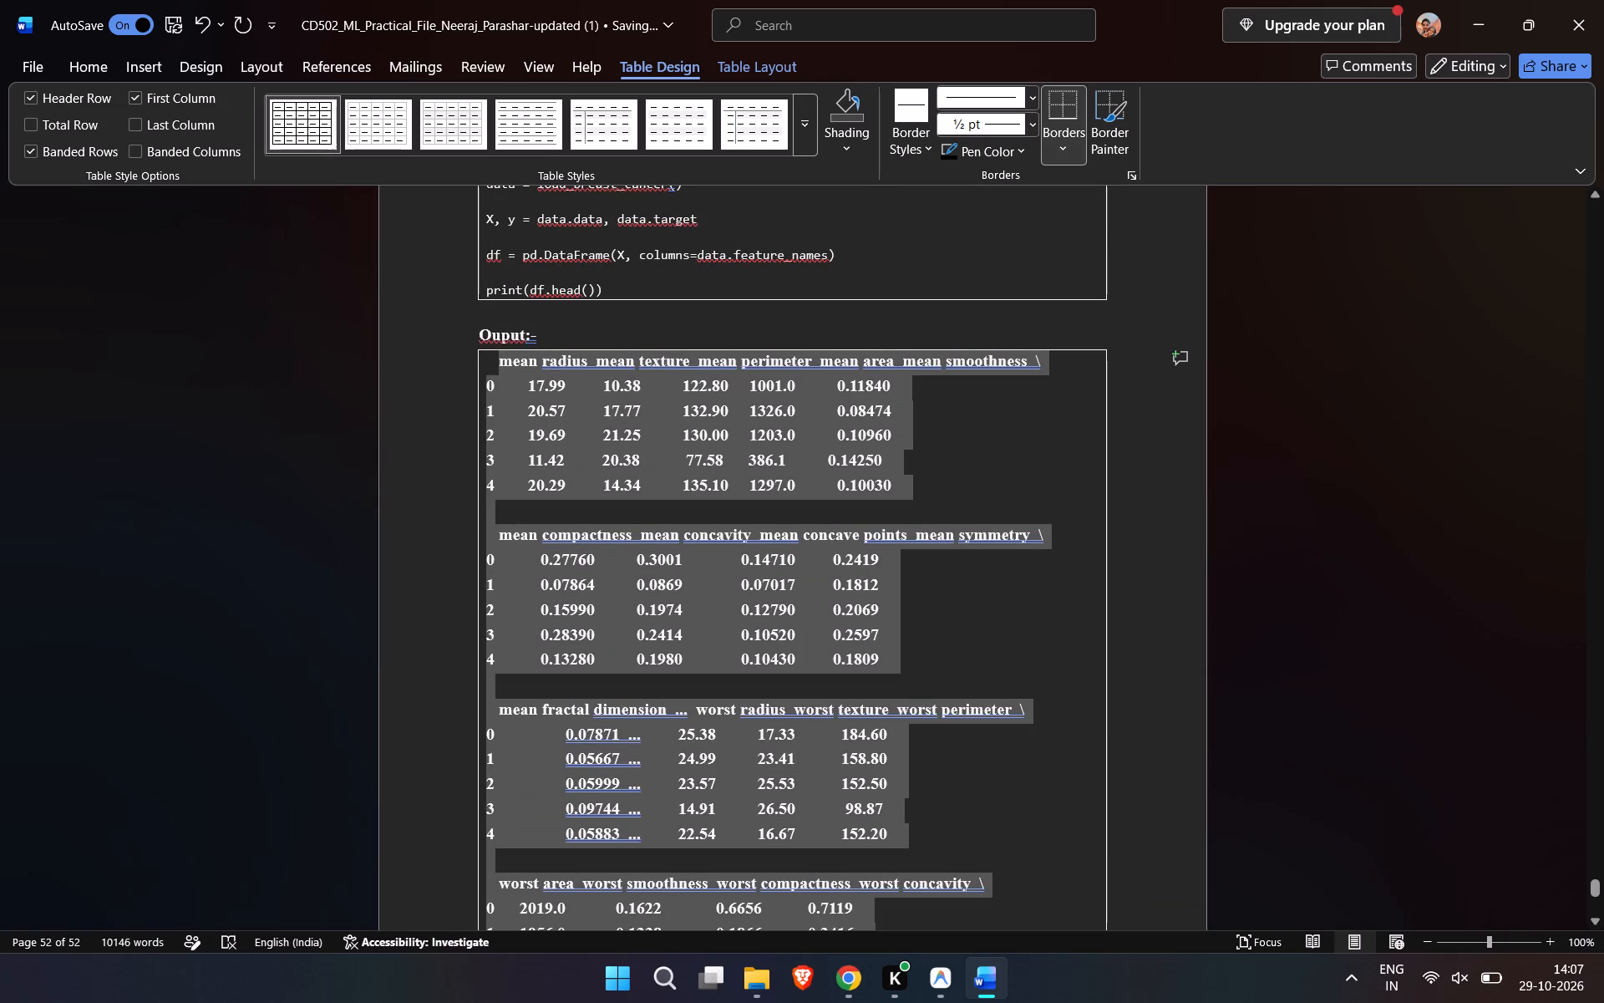
pyautogui.moveTo(495, 359); pyautogui.dragTo(492, 356)
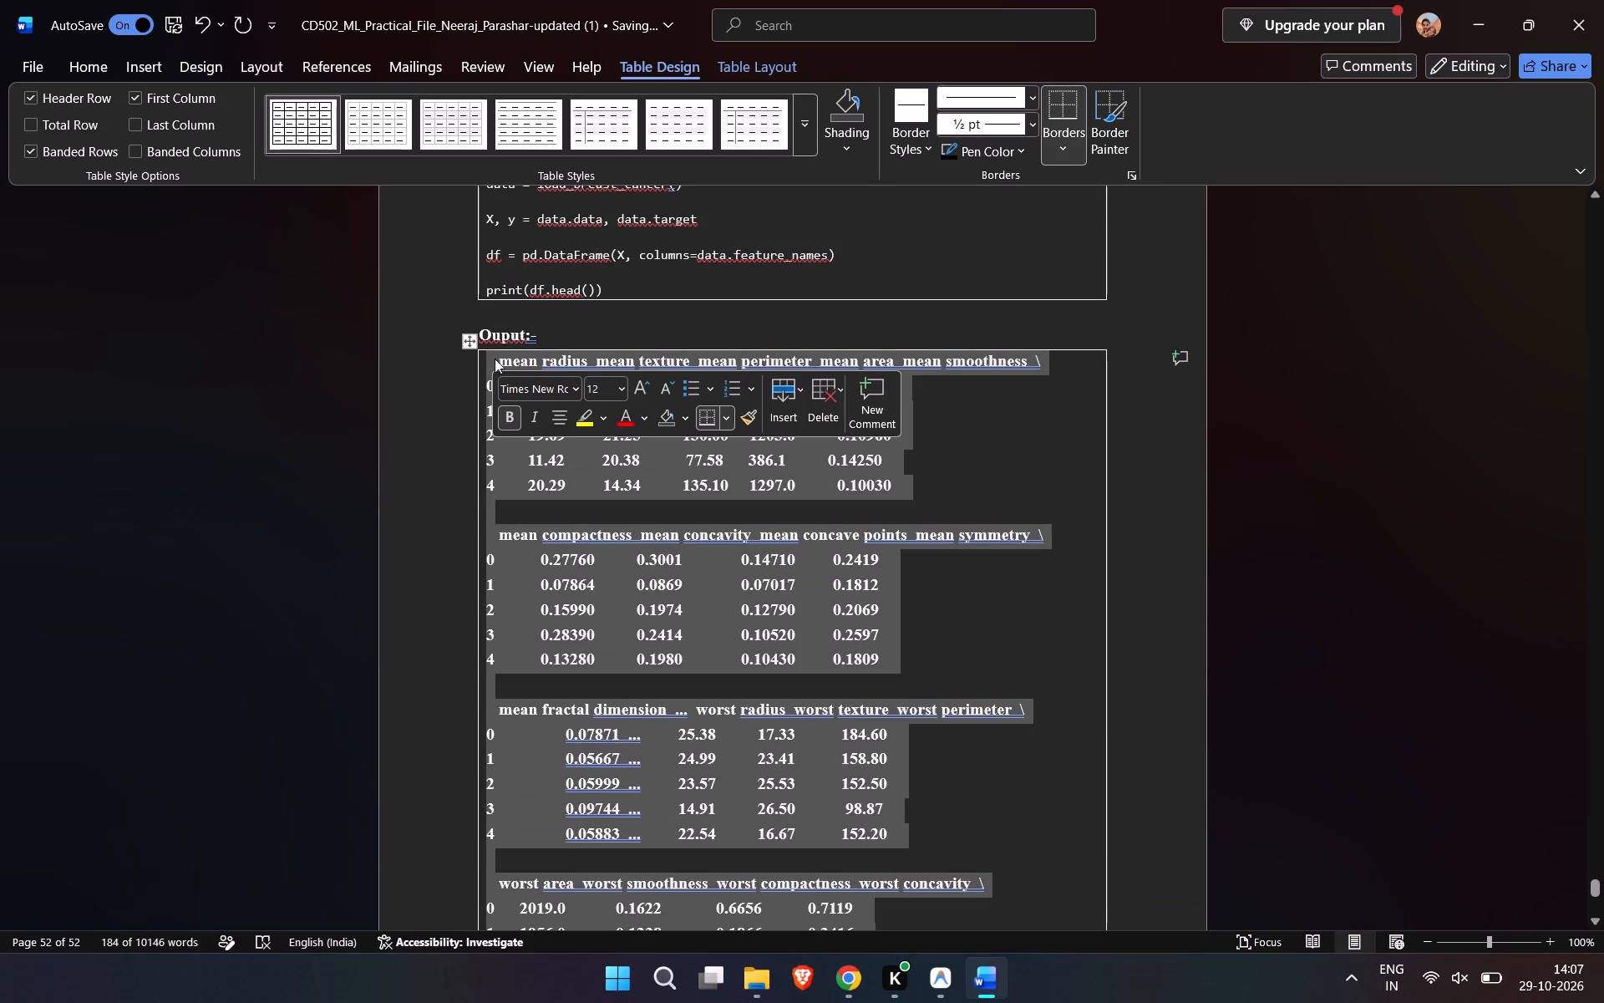
pyautogui.doubleClick(603, 389)
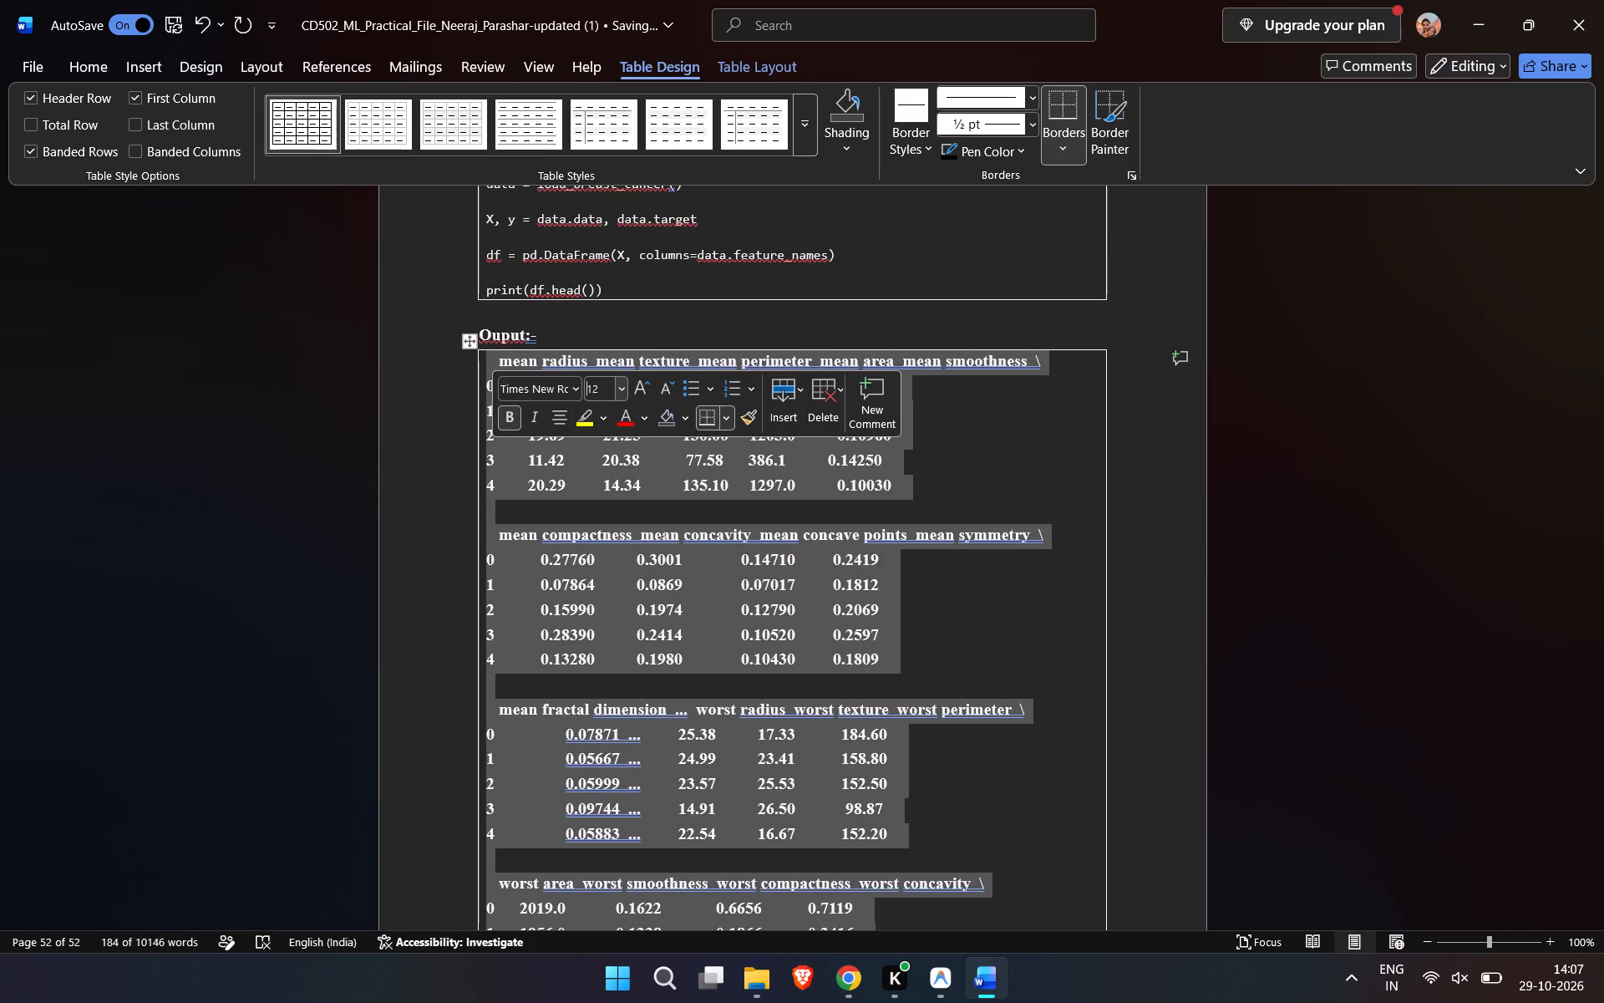
pyautogui.press('BackSpace')
pyautogui.press('BackSpace')
pyautogui.write('9.5')
pyautogui.click(510, 415)
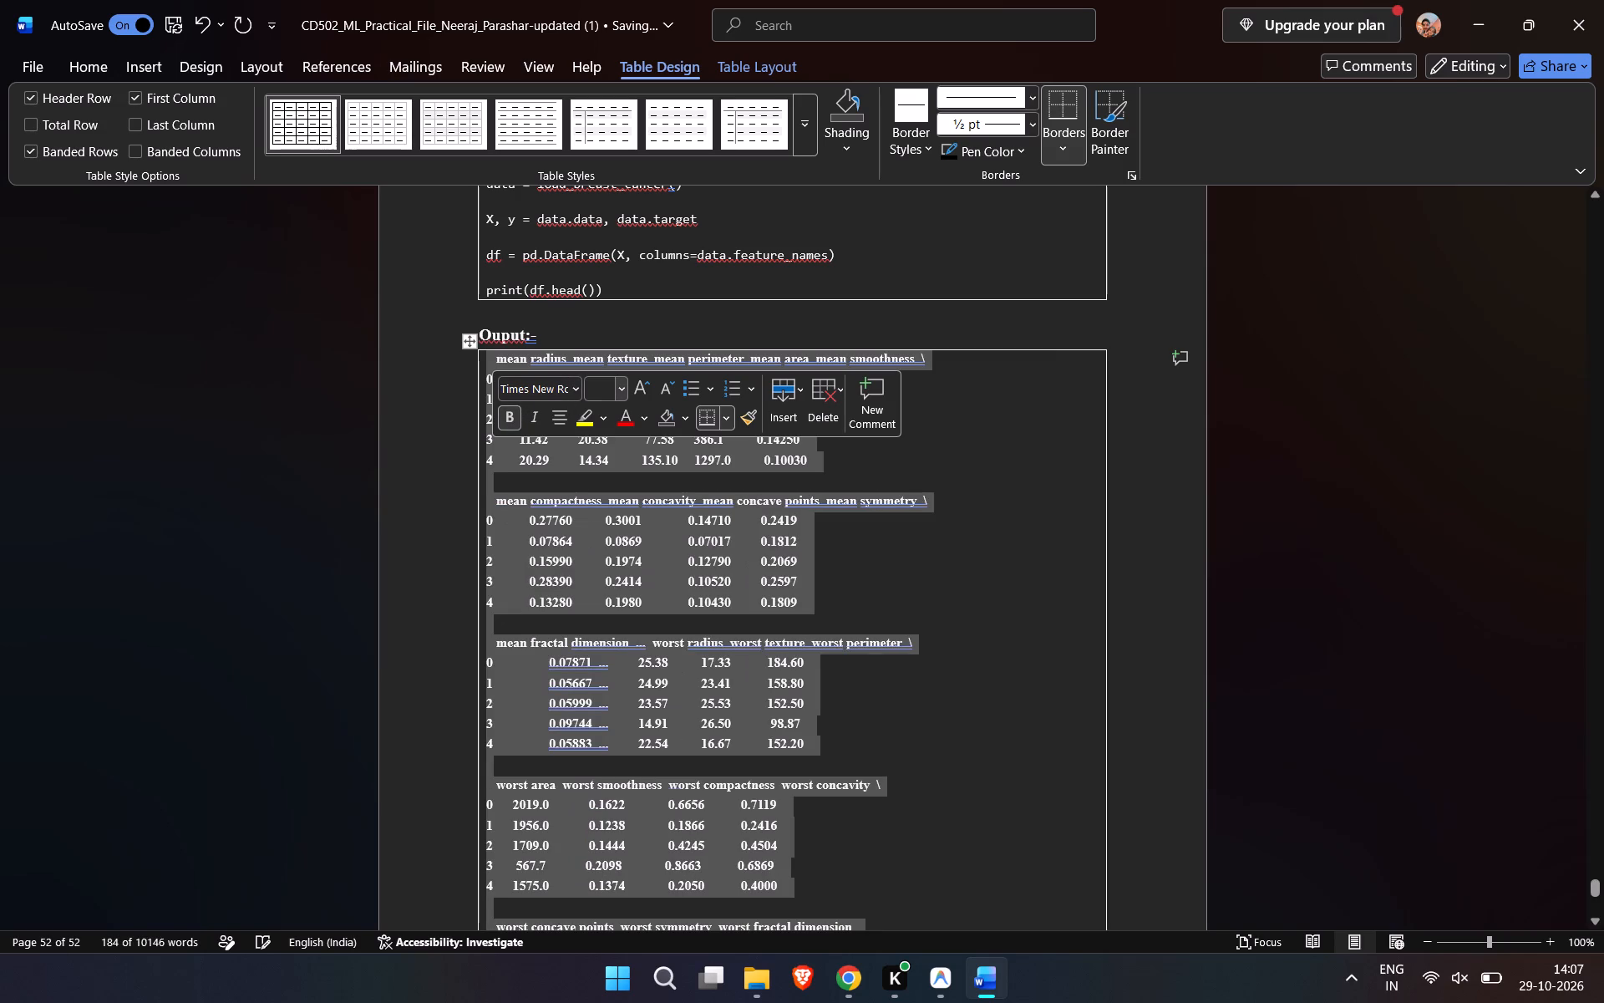
pyautogui.click(575, 385)
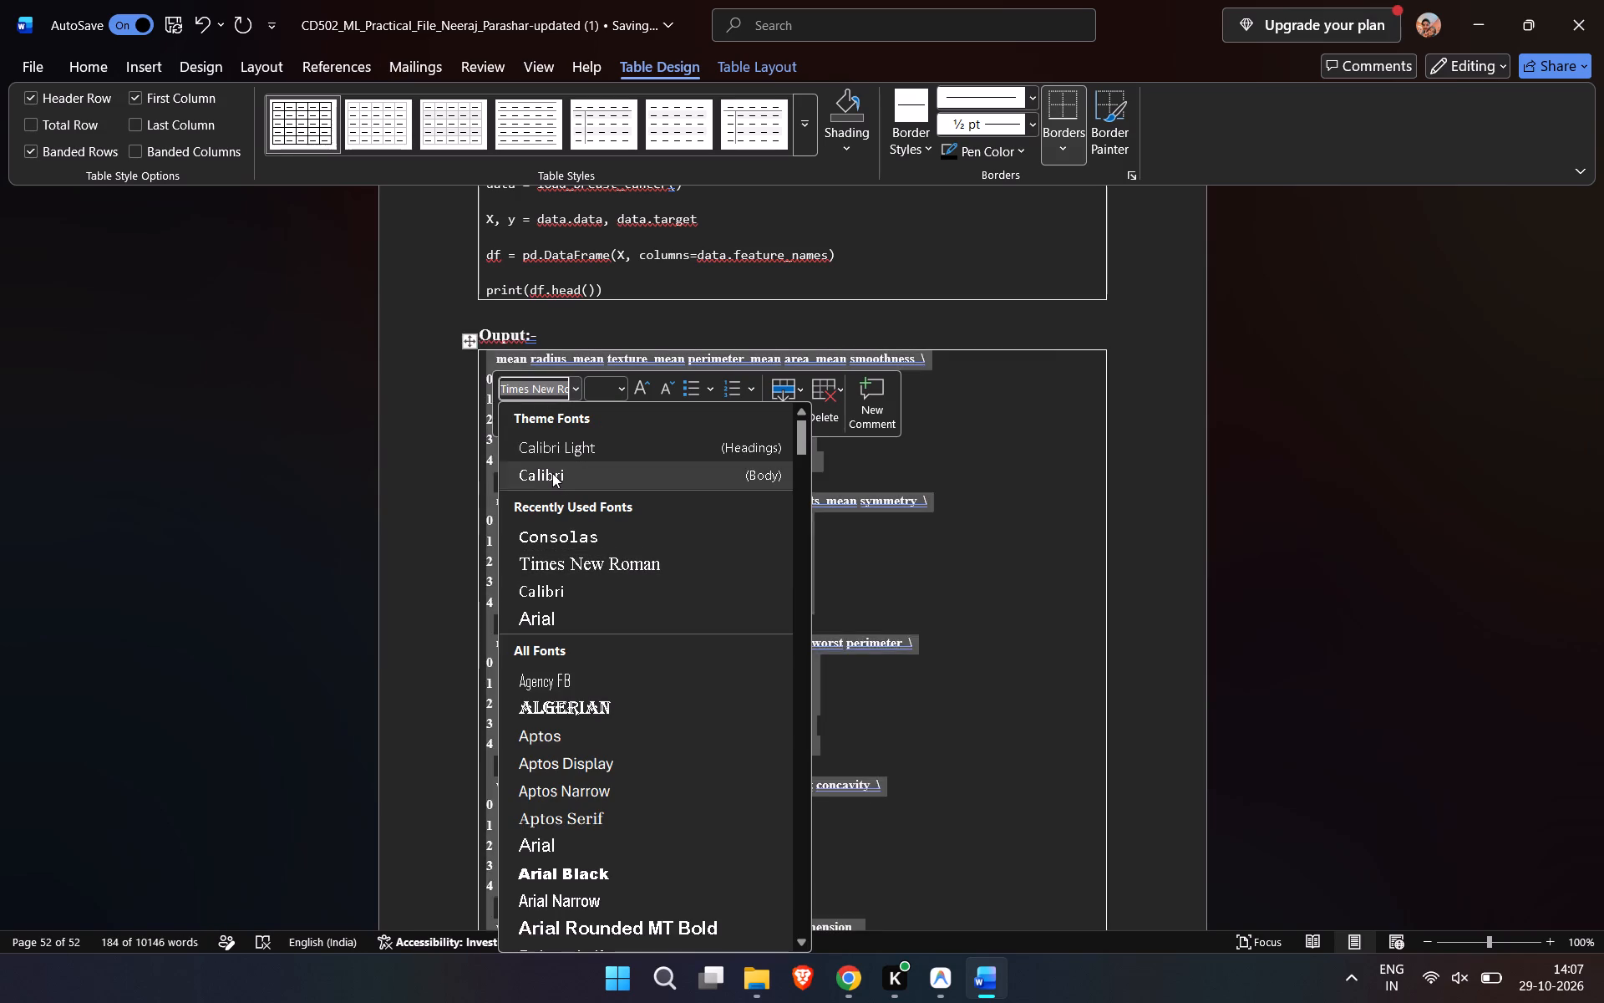
pyautogui.click(567, 534)
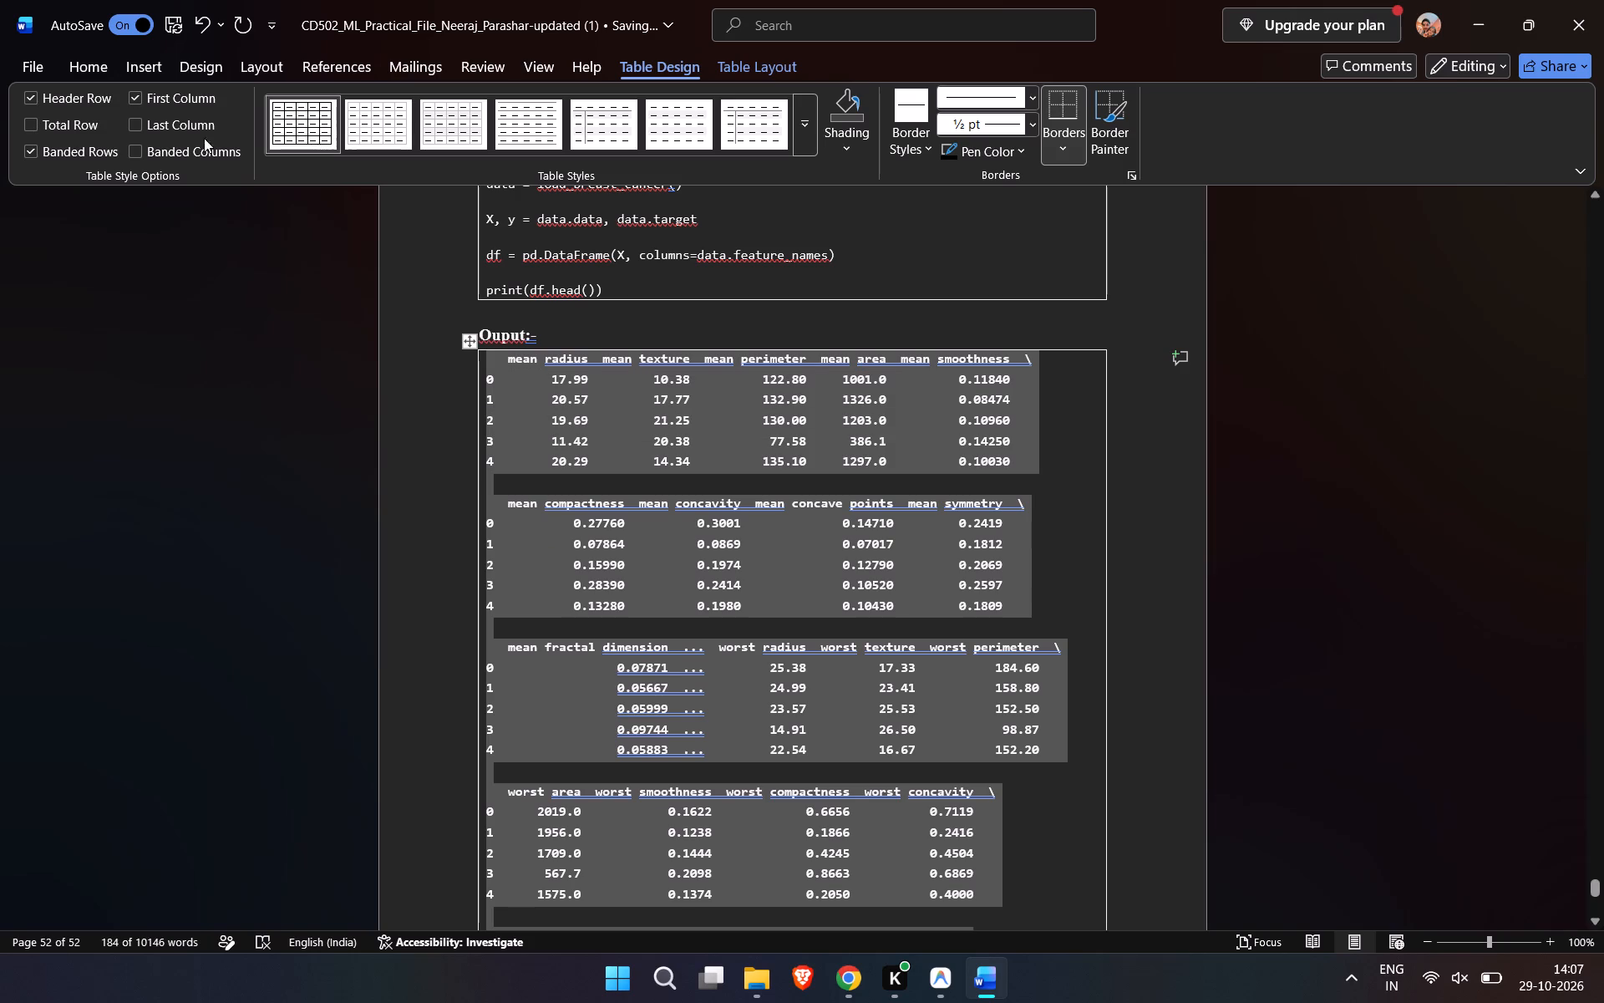
# Set the dataset output's paragraph spacing to 1 pt after and its Multiple line spacing to 1.05.
pyautogui.click(89, 65)
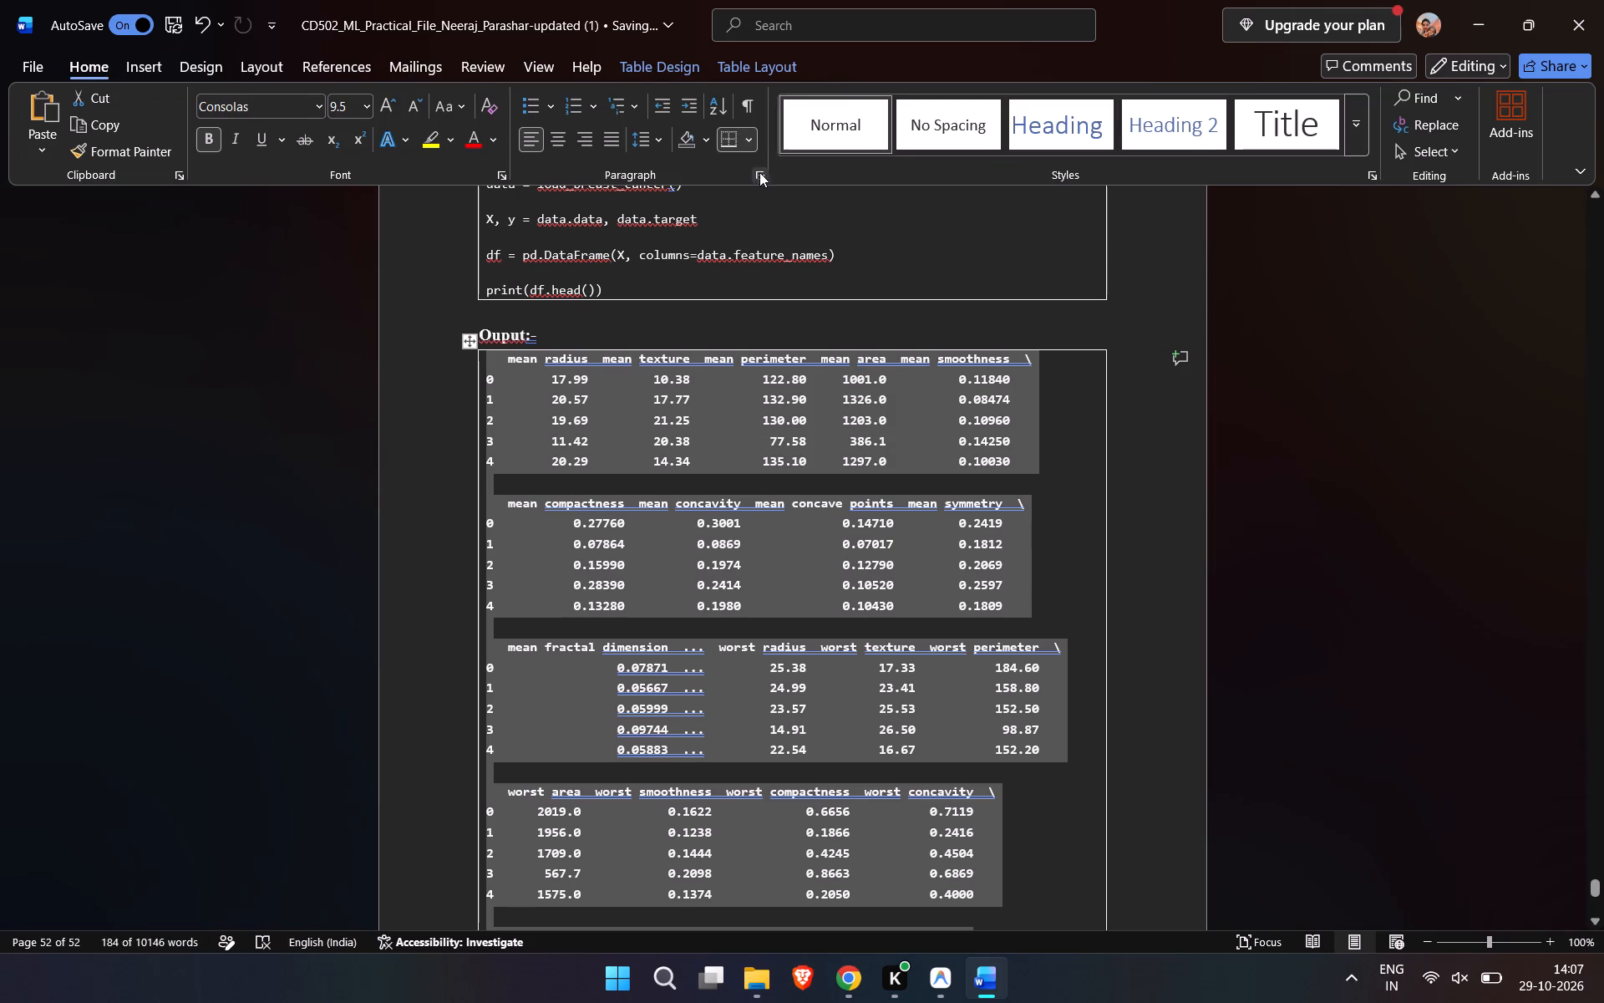
pyautogui.click(755, 171)
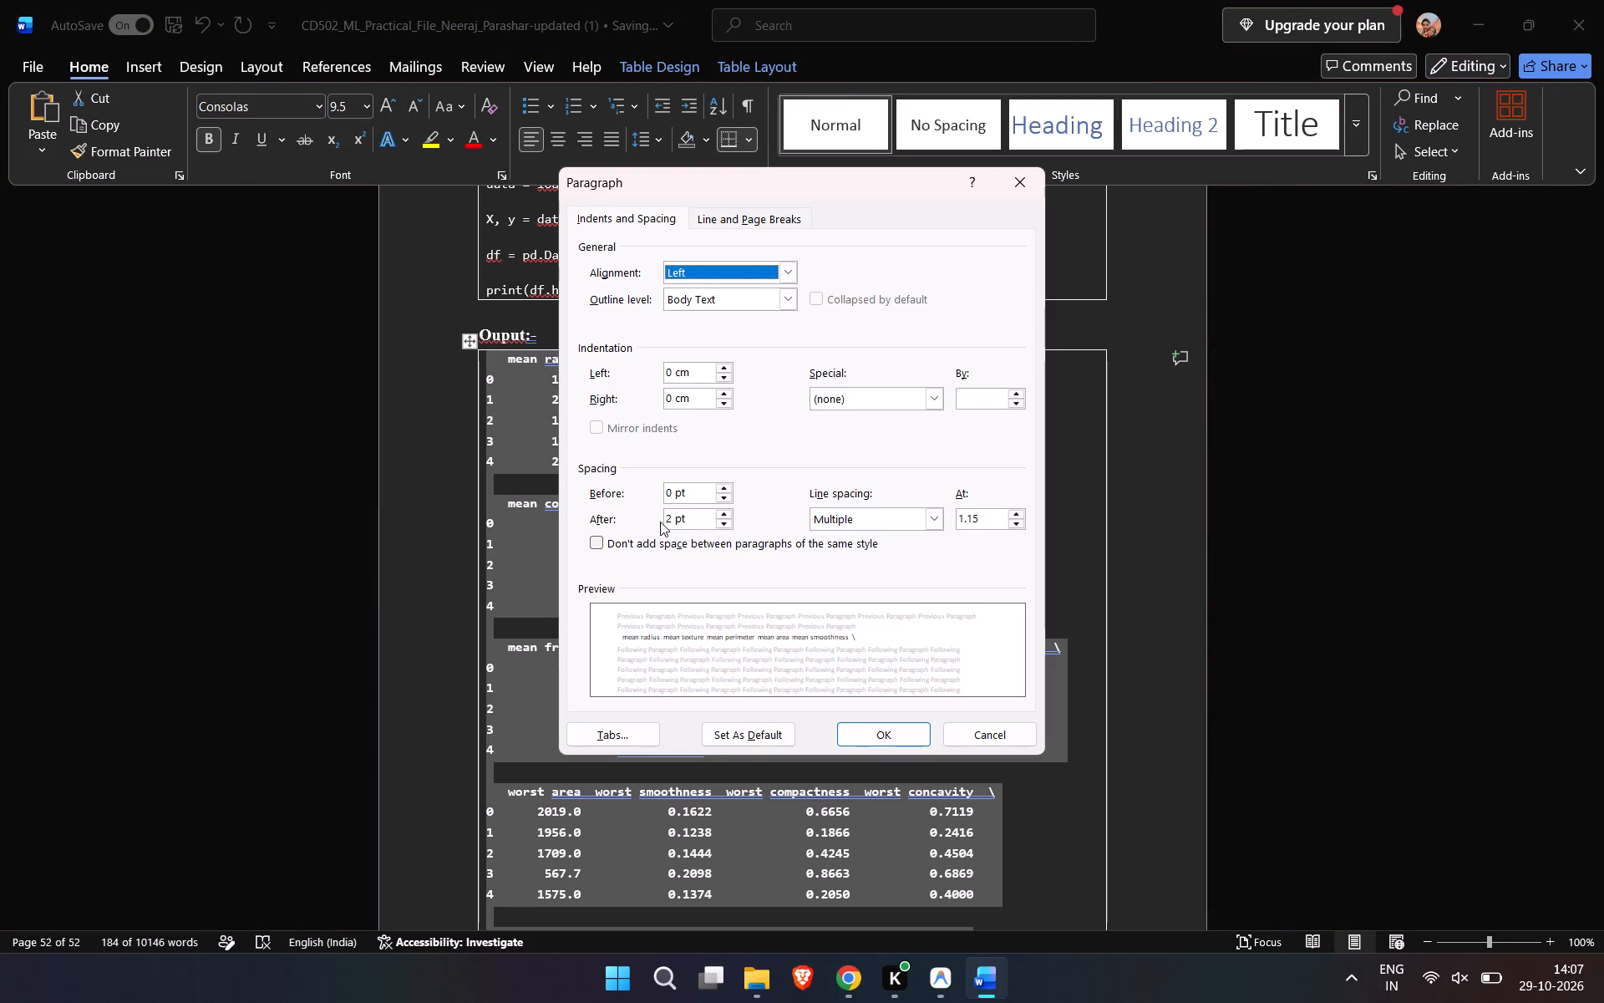
pyautogui.click(670, 521)
pyautogui.press('BackSpace')
pyautogui.press('1')
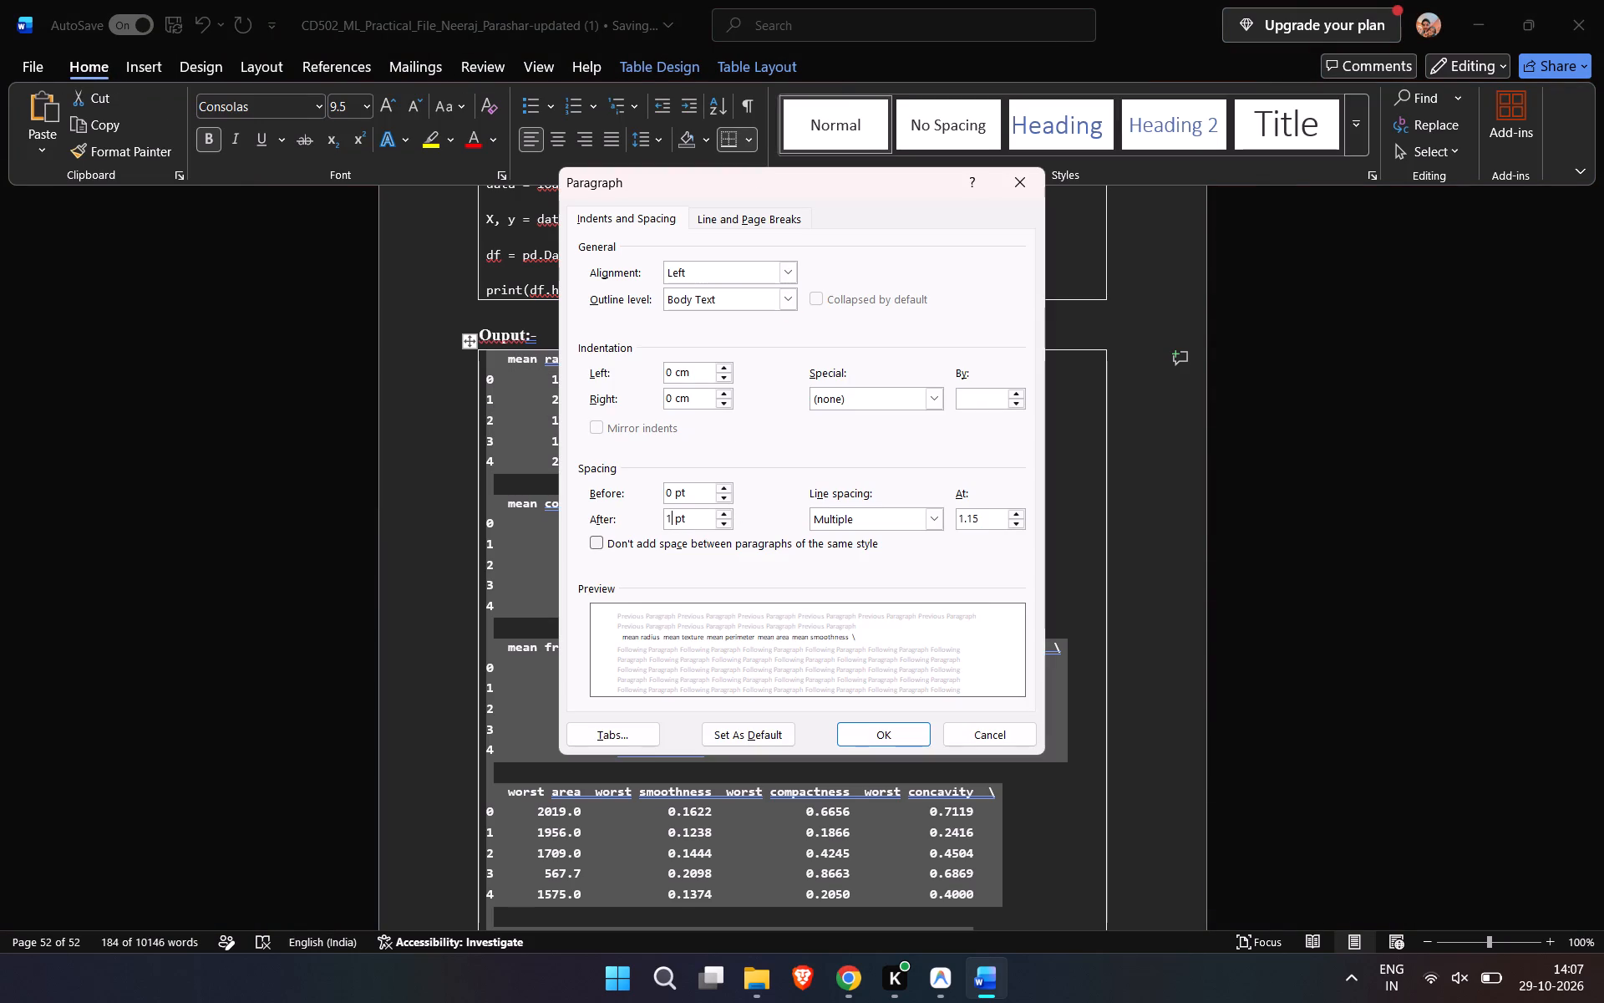
pyautogui.click(972, 522)
pyautogui.press('BackSpace')
pyautogui.press('0')
pyautogui.click(879, 734)
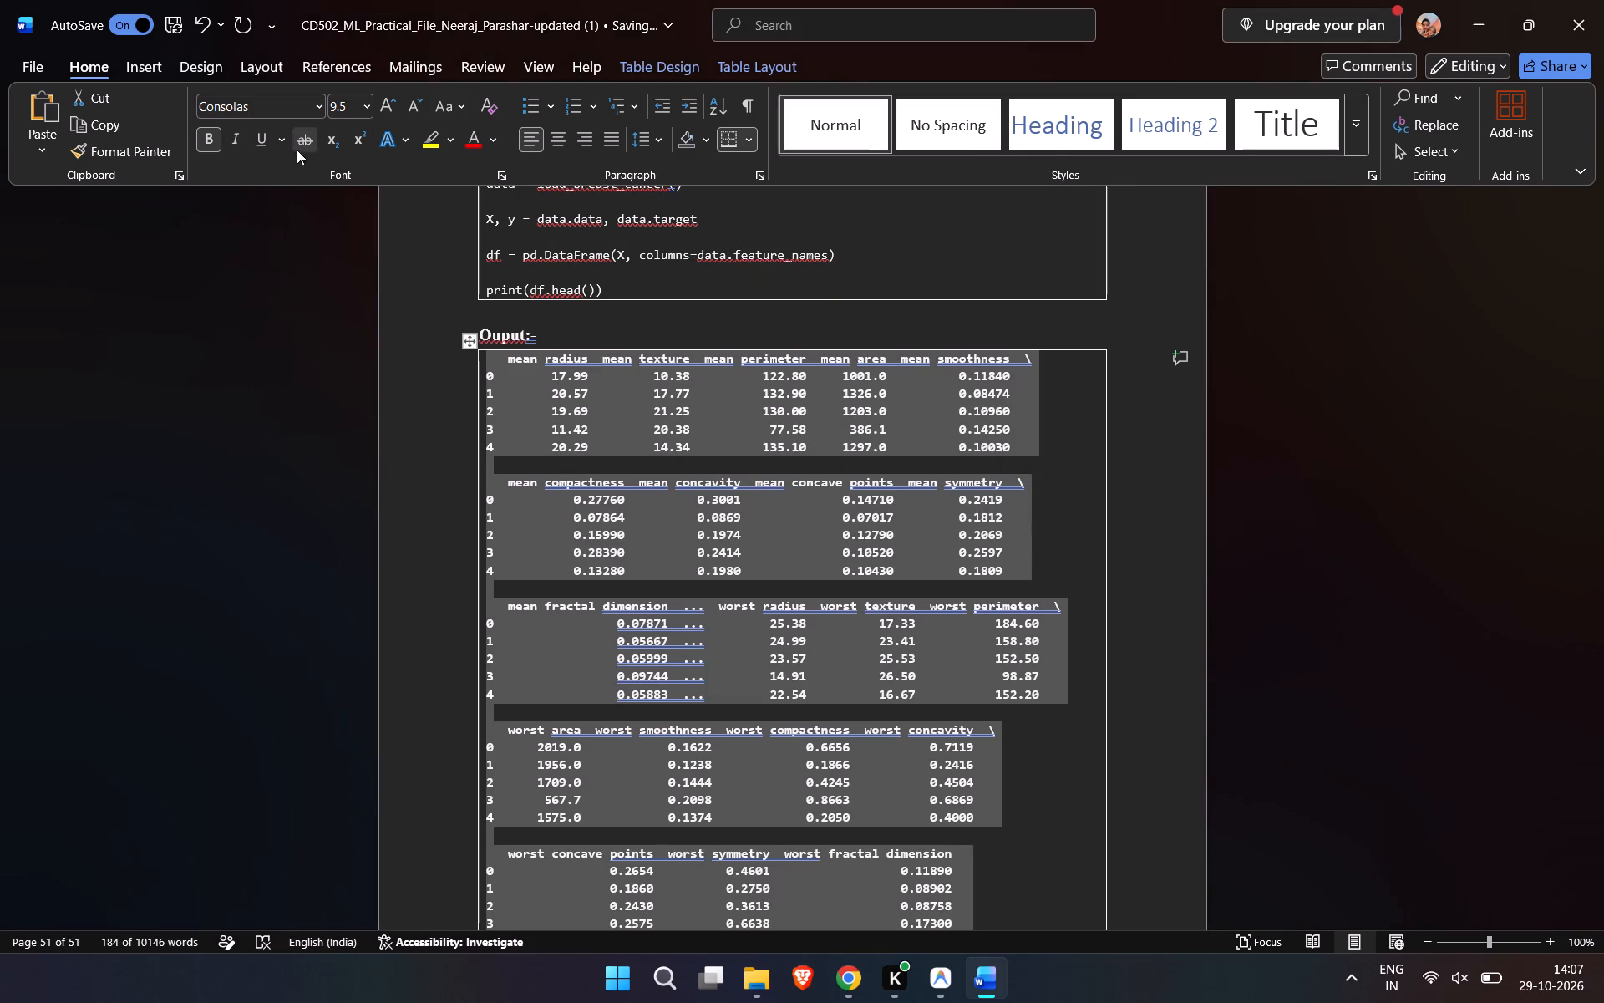
# Remove the bold formatting from all the dataset output text in the table.
pyautogui.click(203, 138)
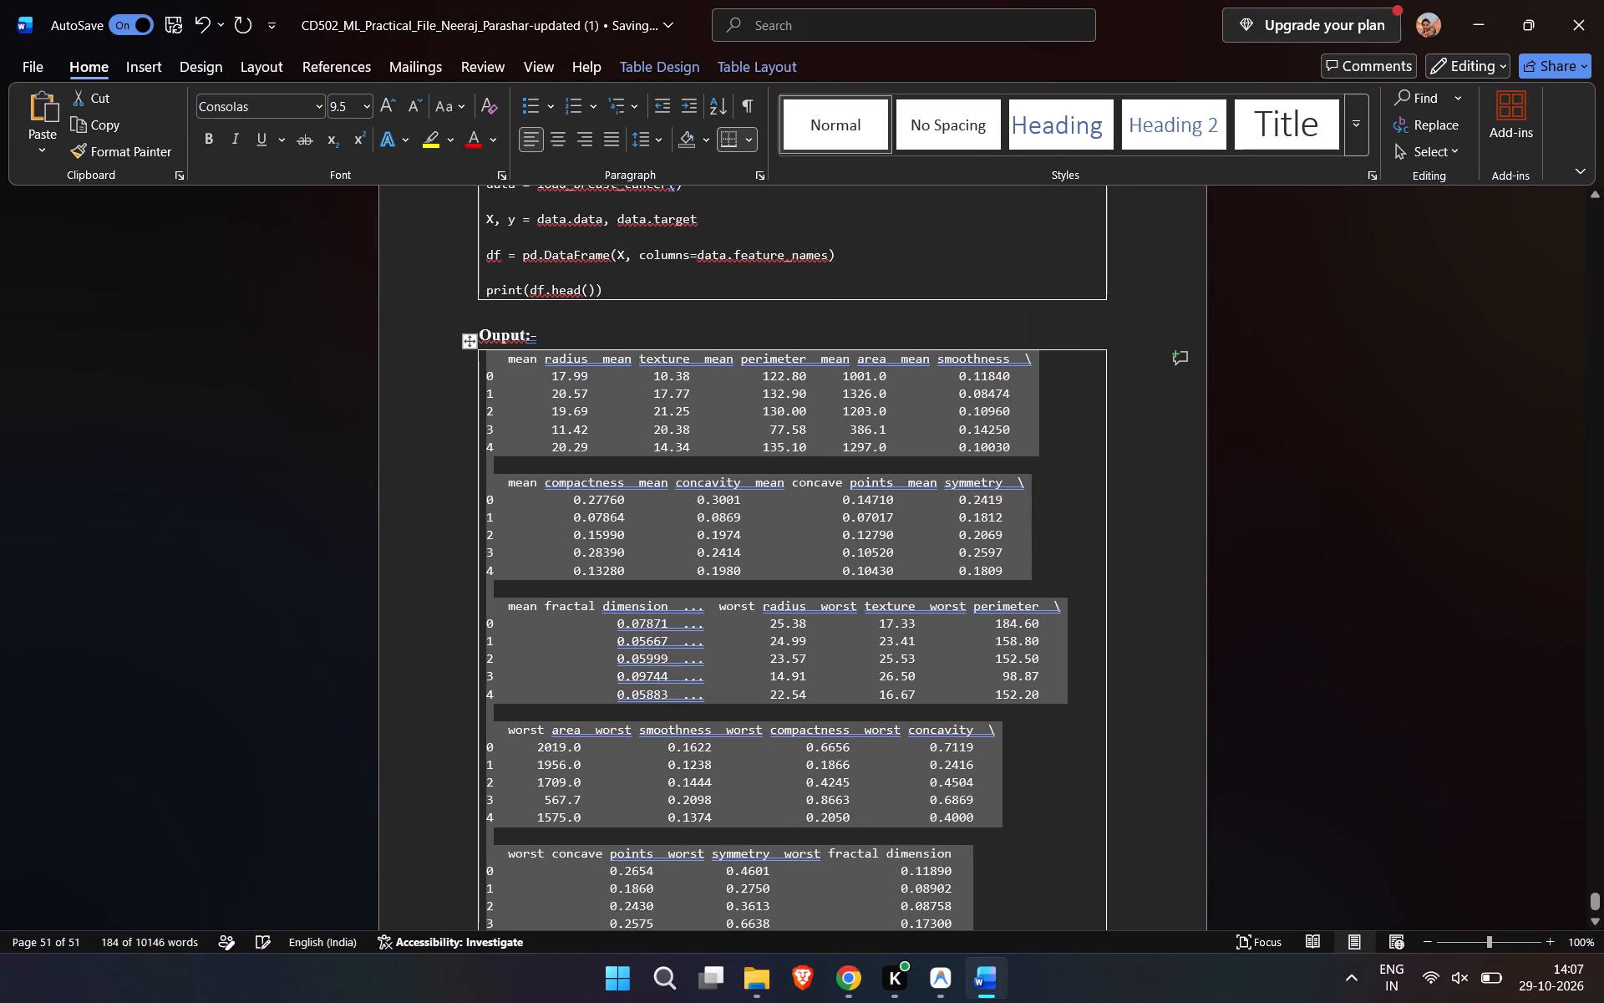
pyautogui.click(438, 538)
pyautogui.click(438, 538)
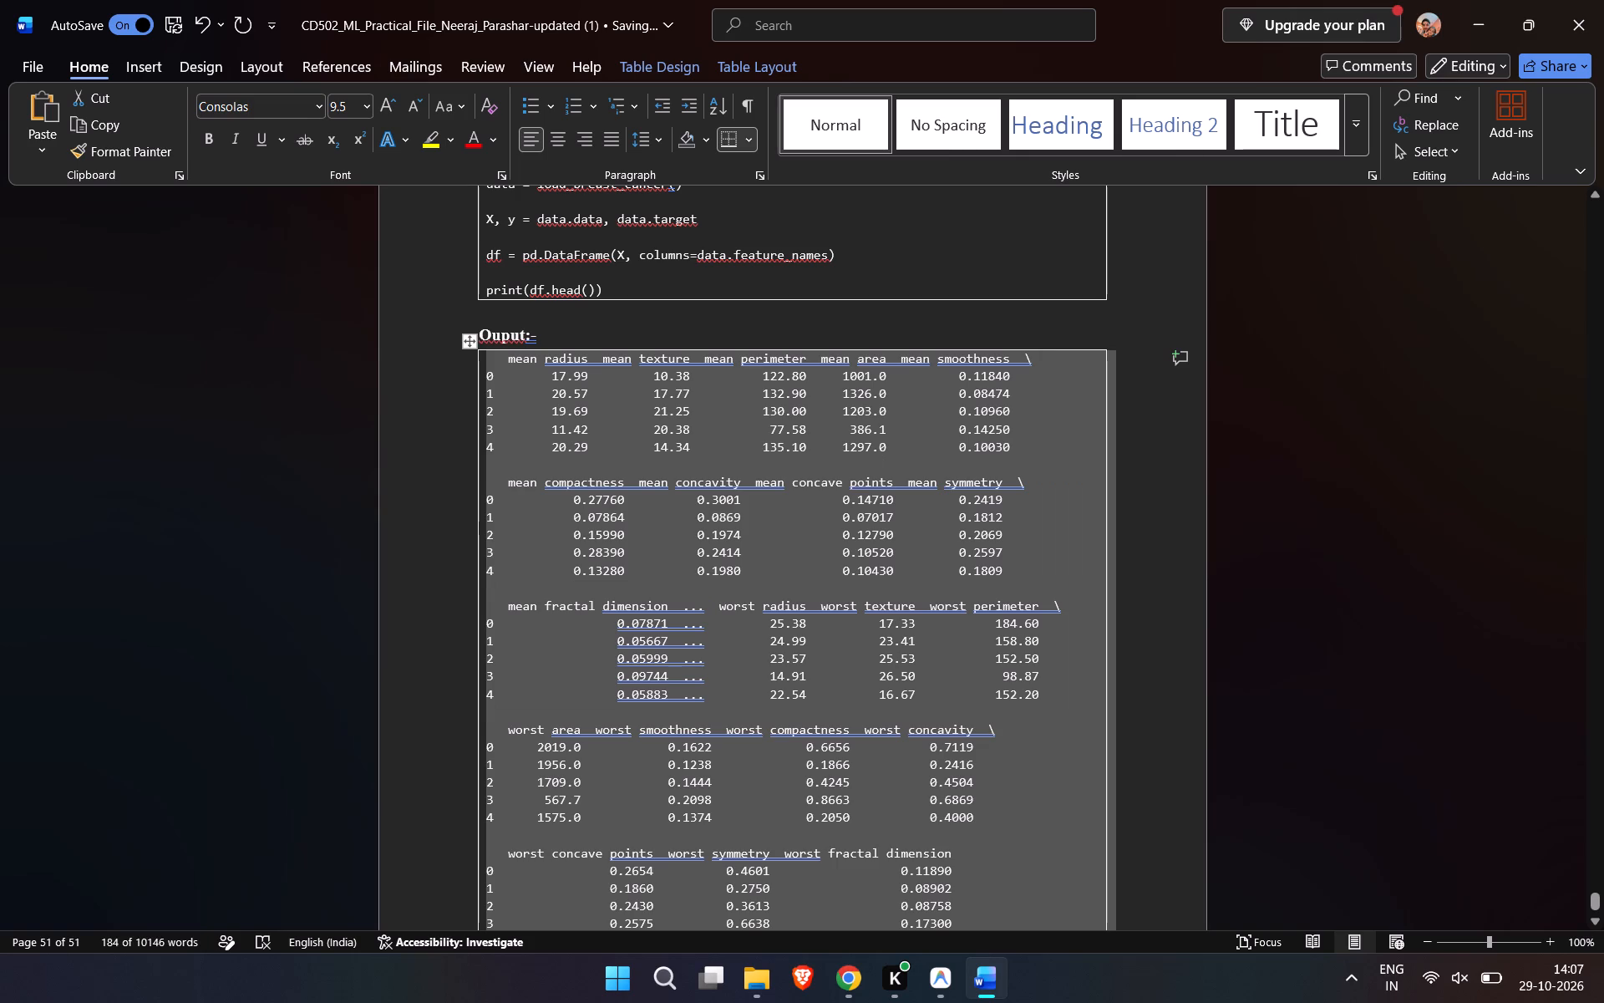
pyautogui.click(587, 563)
pyautogui.scroll(-1, 587, 563)
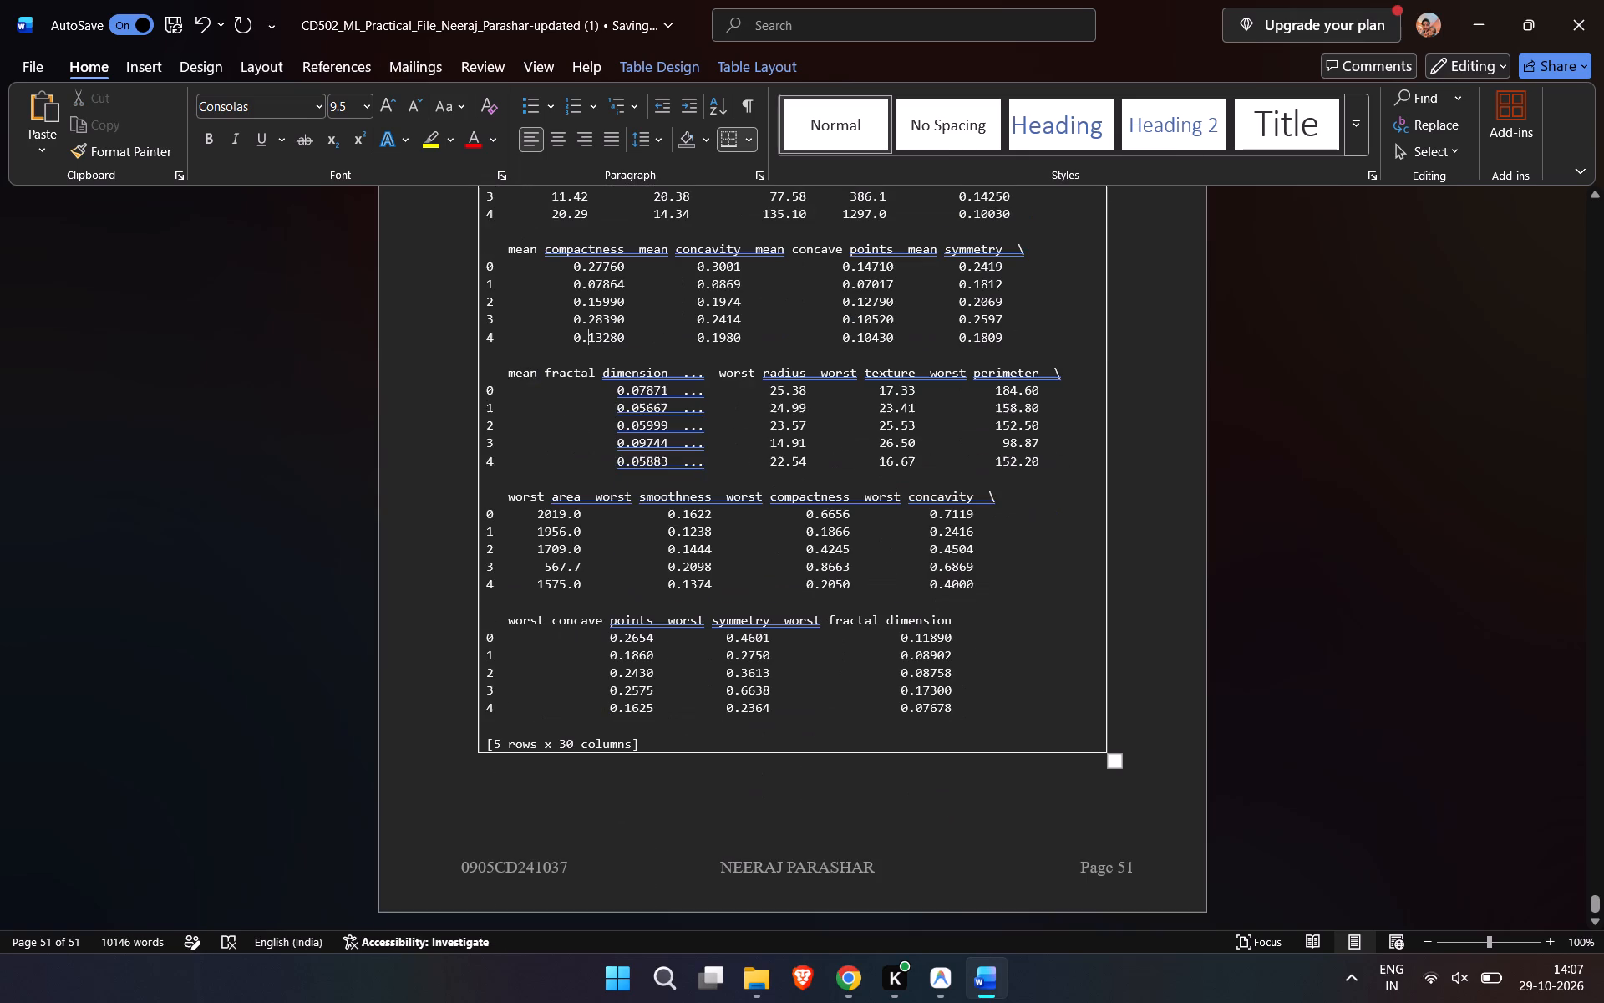
pyautogui.scroll(-2, 587, 563)
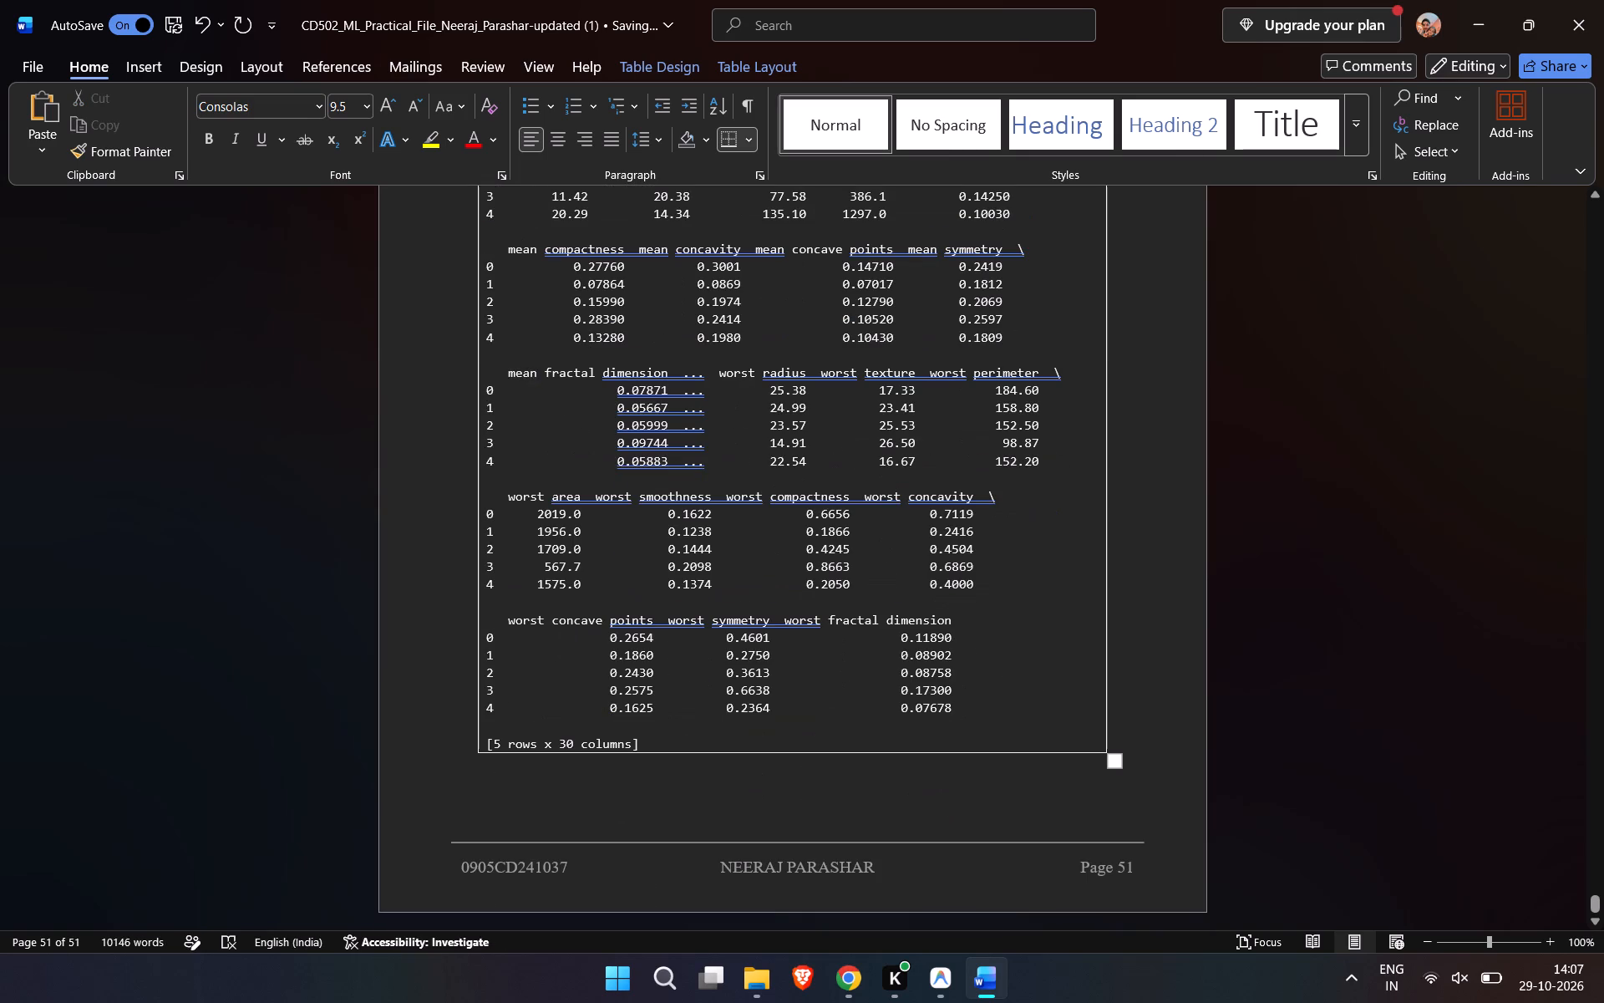
pyautogui.click(658, 794)
pyautogui.press('Return')
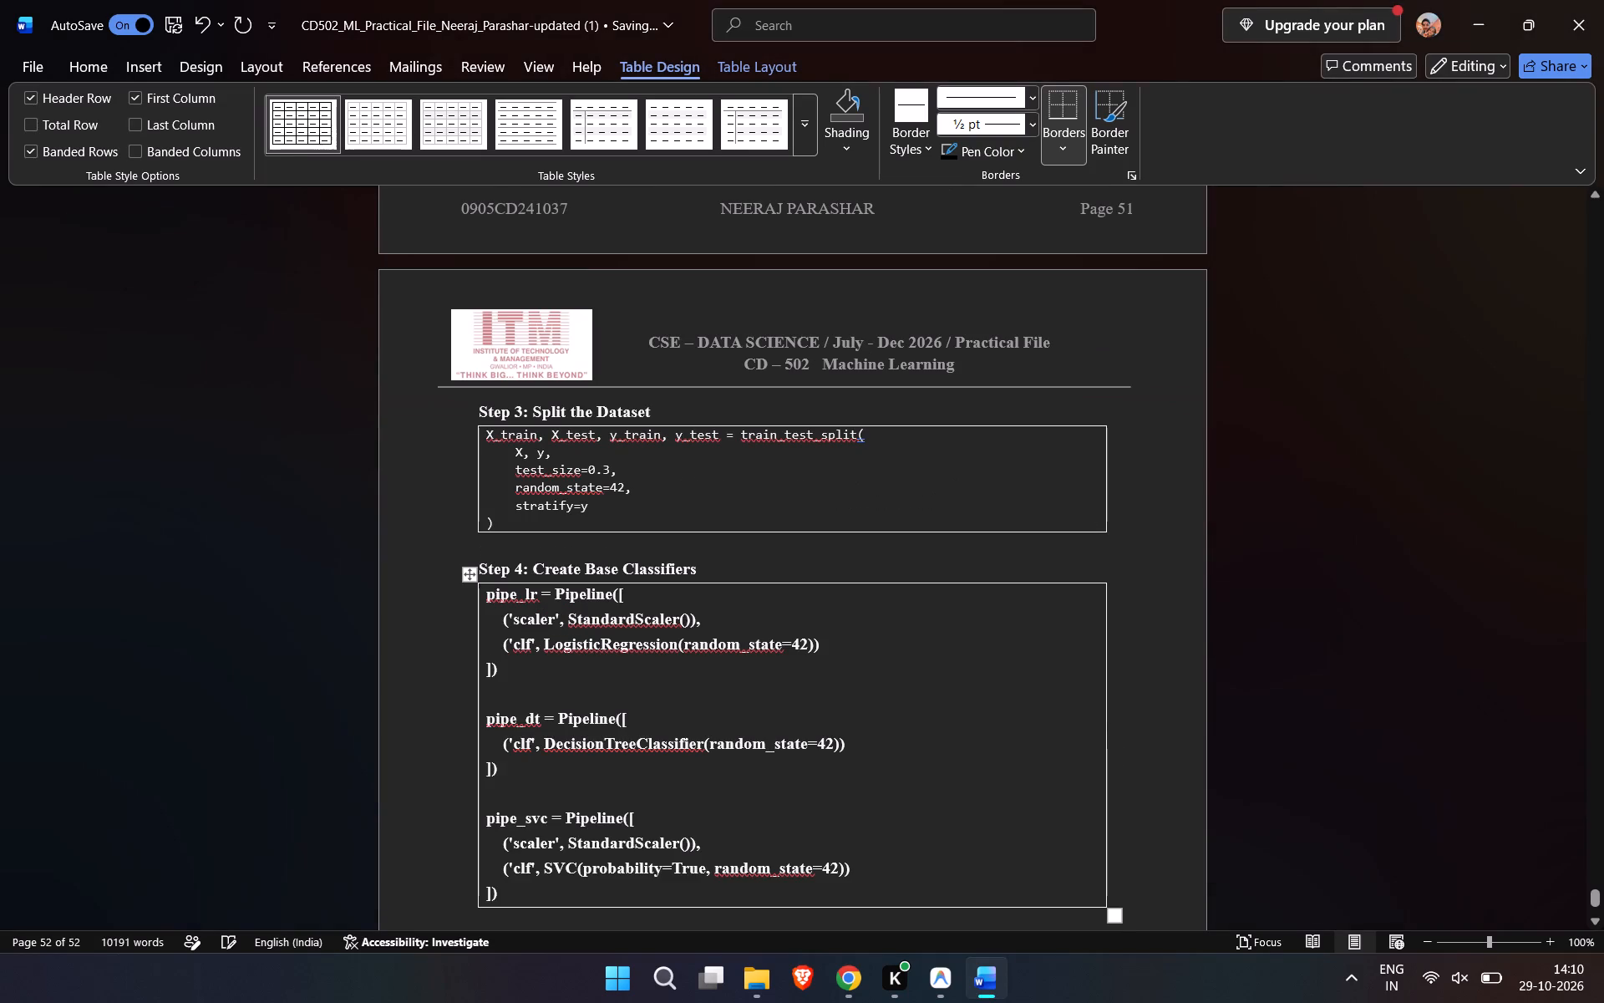
# Set the Step 4 code to the Consolas font at size 9.5 and remove its bold.
pyautogui.scroll(-1, 609, 854)
pyautogui.moveTo(536, 853); pyautogui.dragTo(497, 837)
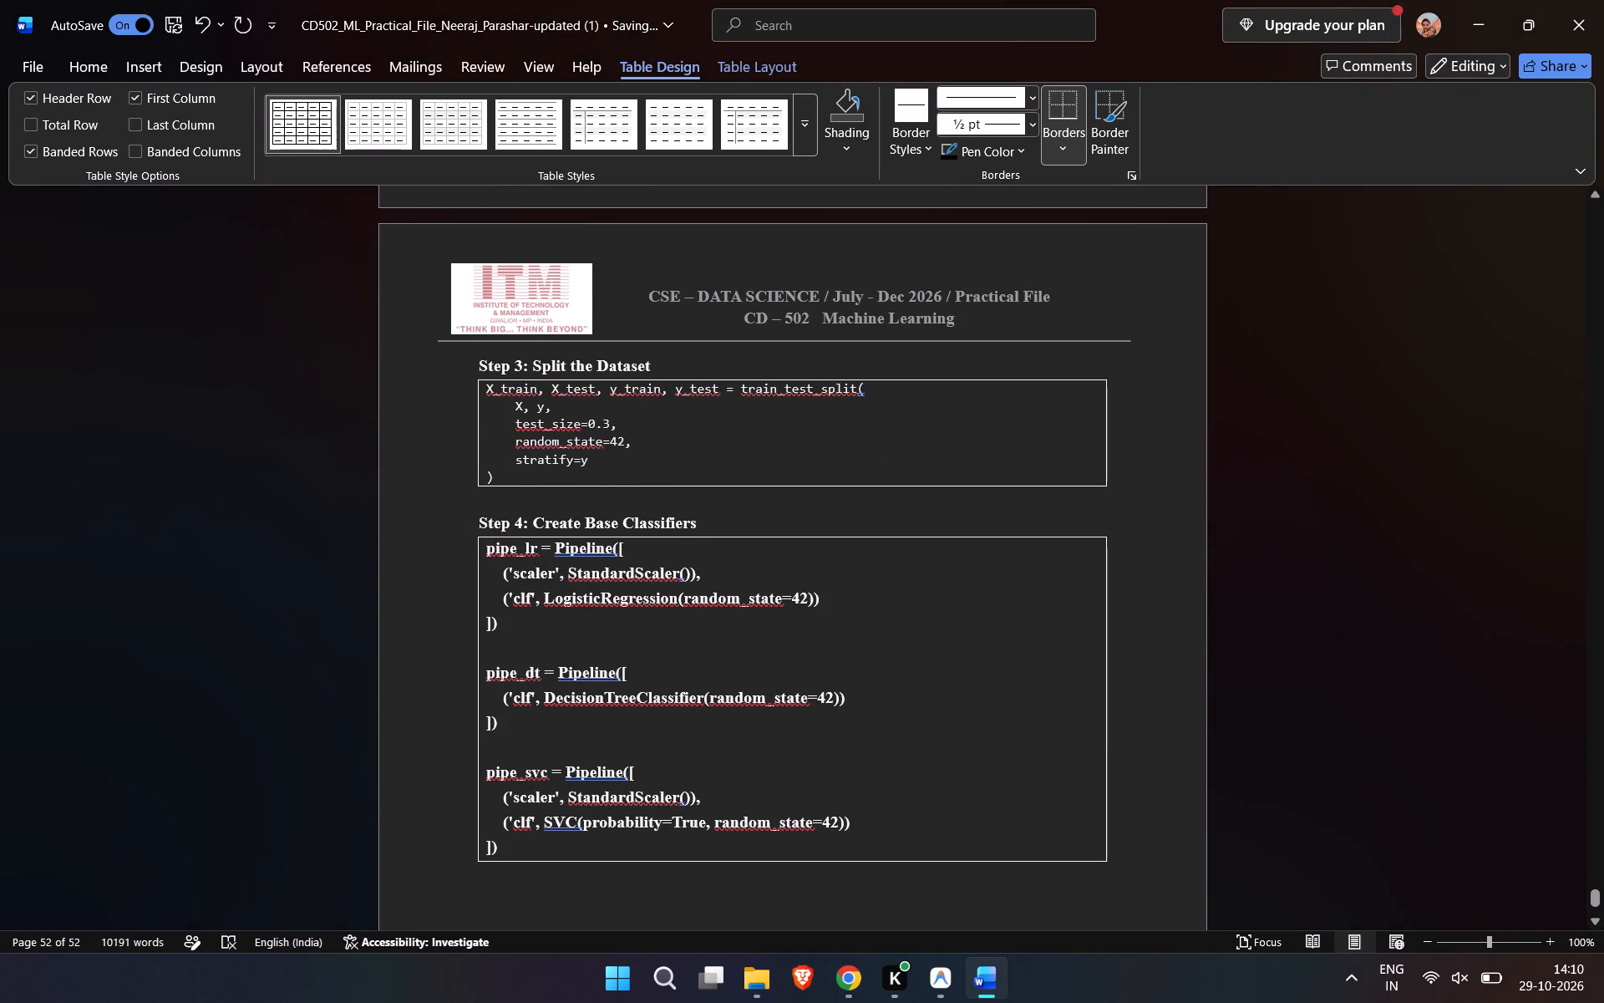
pyautogui.moveTo(497, 837); pyautogui.dragTo(429, 542)
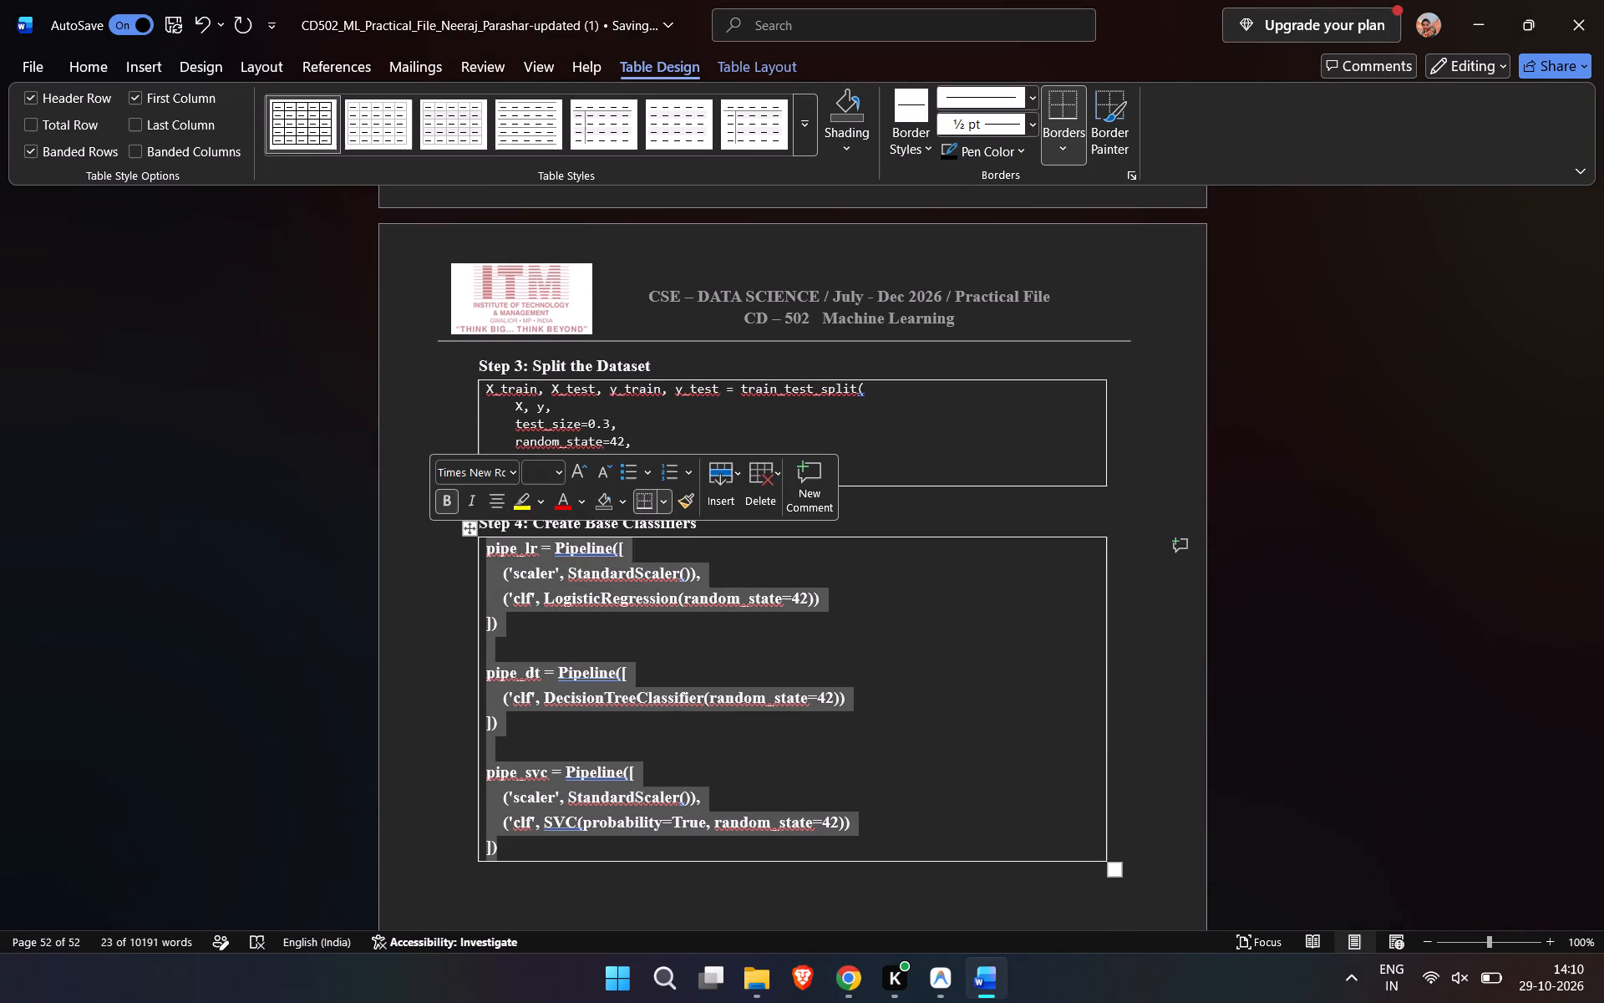
pyautogui.doubleClick(540, 468)
pyautogui.press('BackSpace')
pyautogui.press('BackSpace')
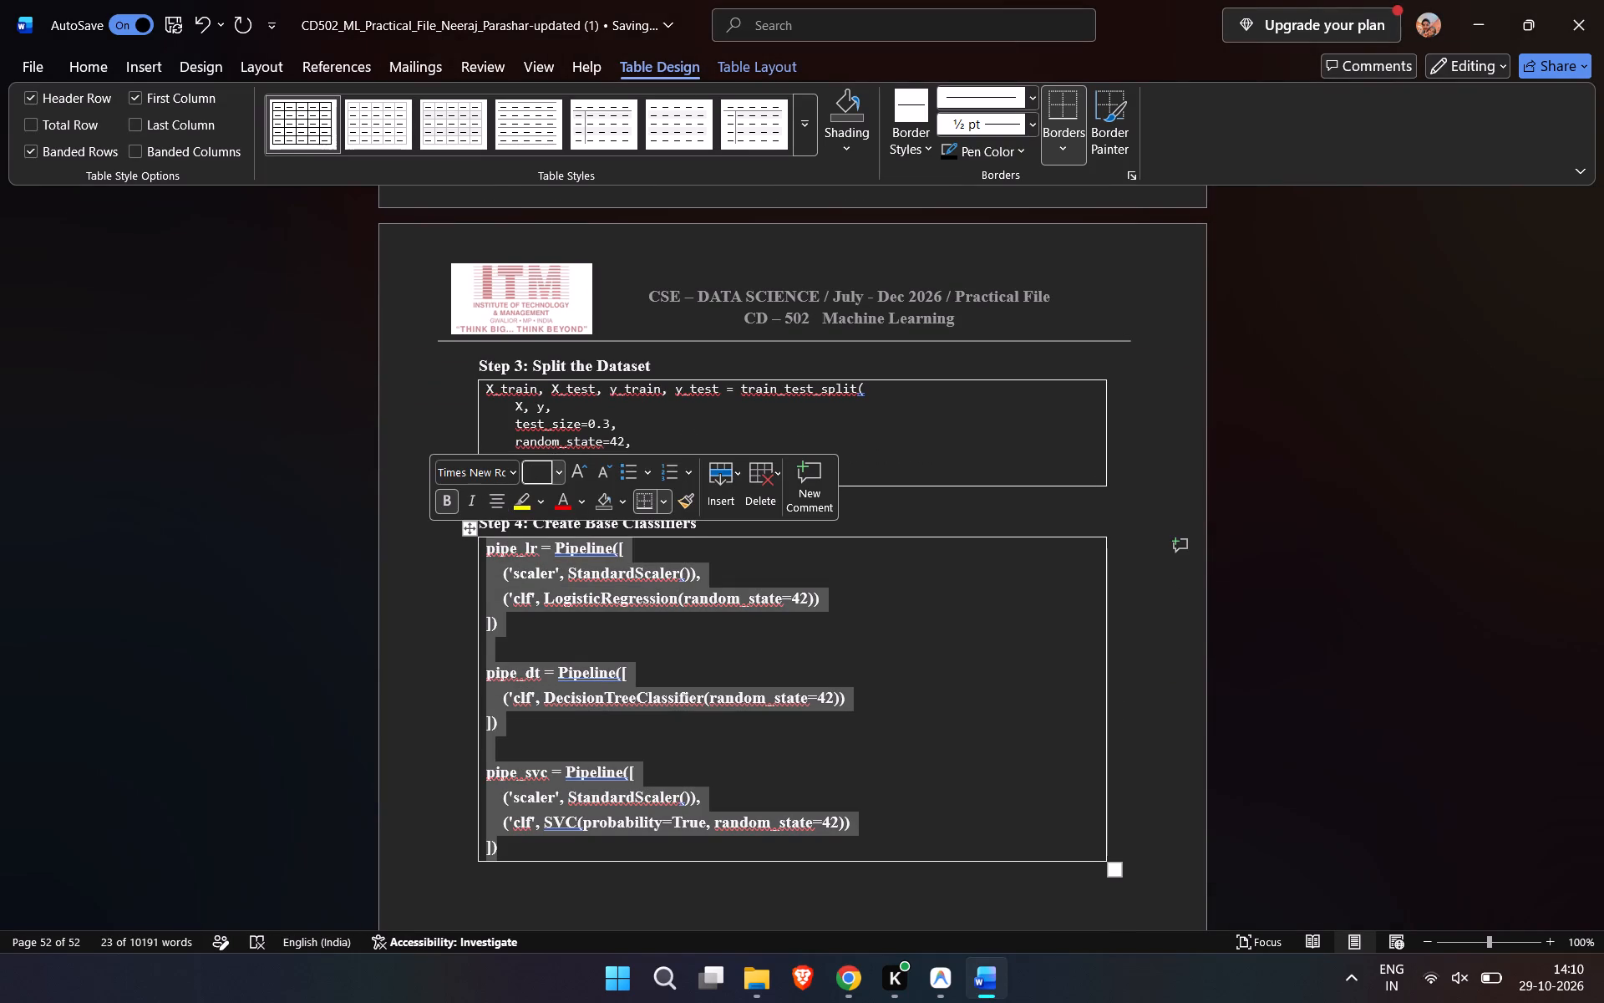
pyautogui.write('9.5')
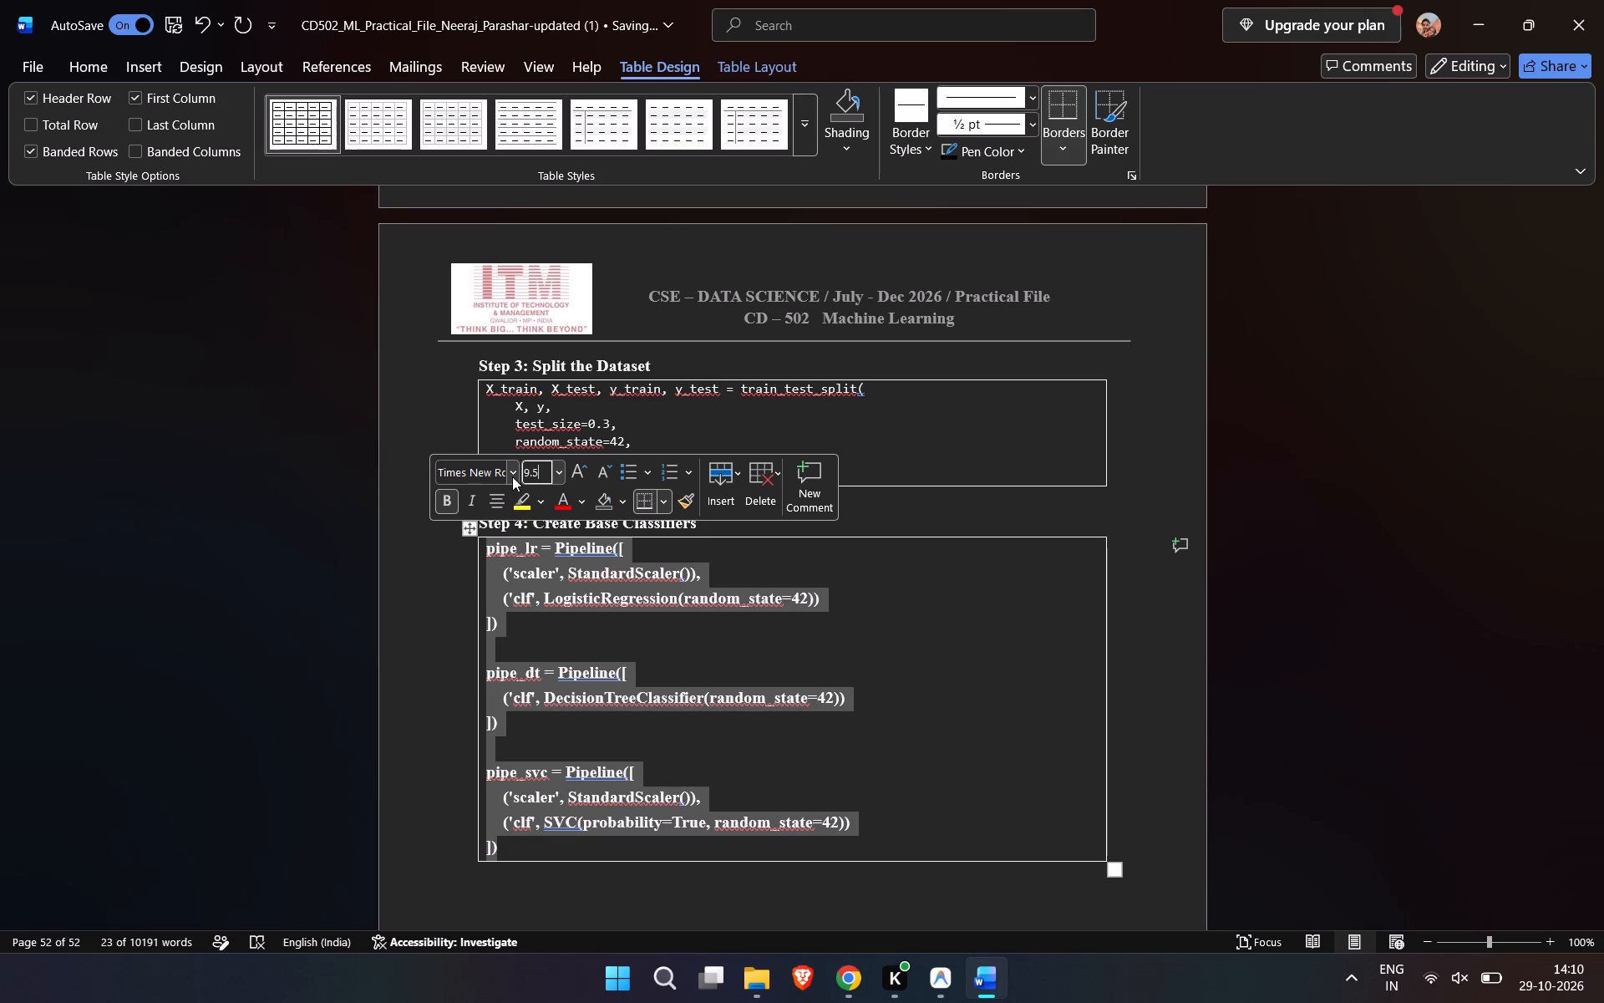
pyautogui.click(513, 476)
pyautogui.click(513, 471)
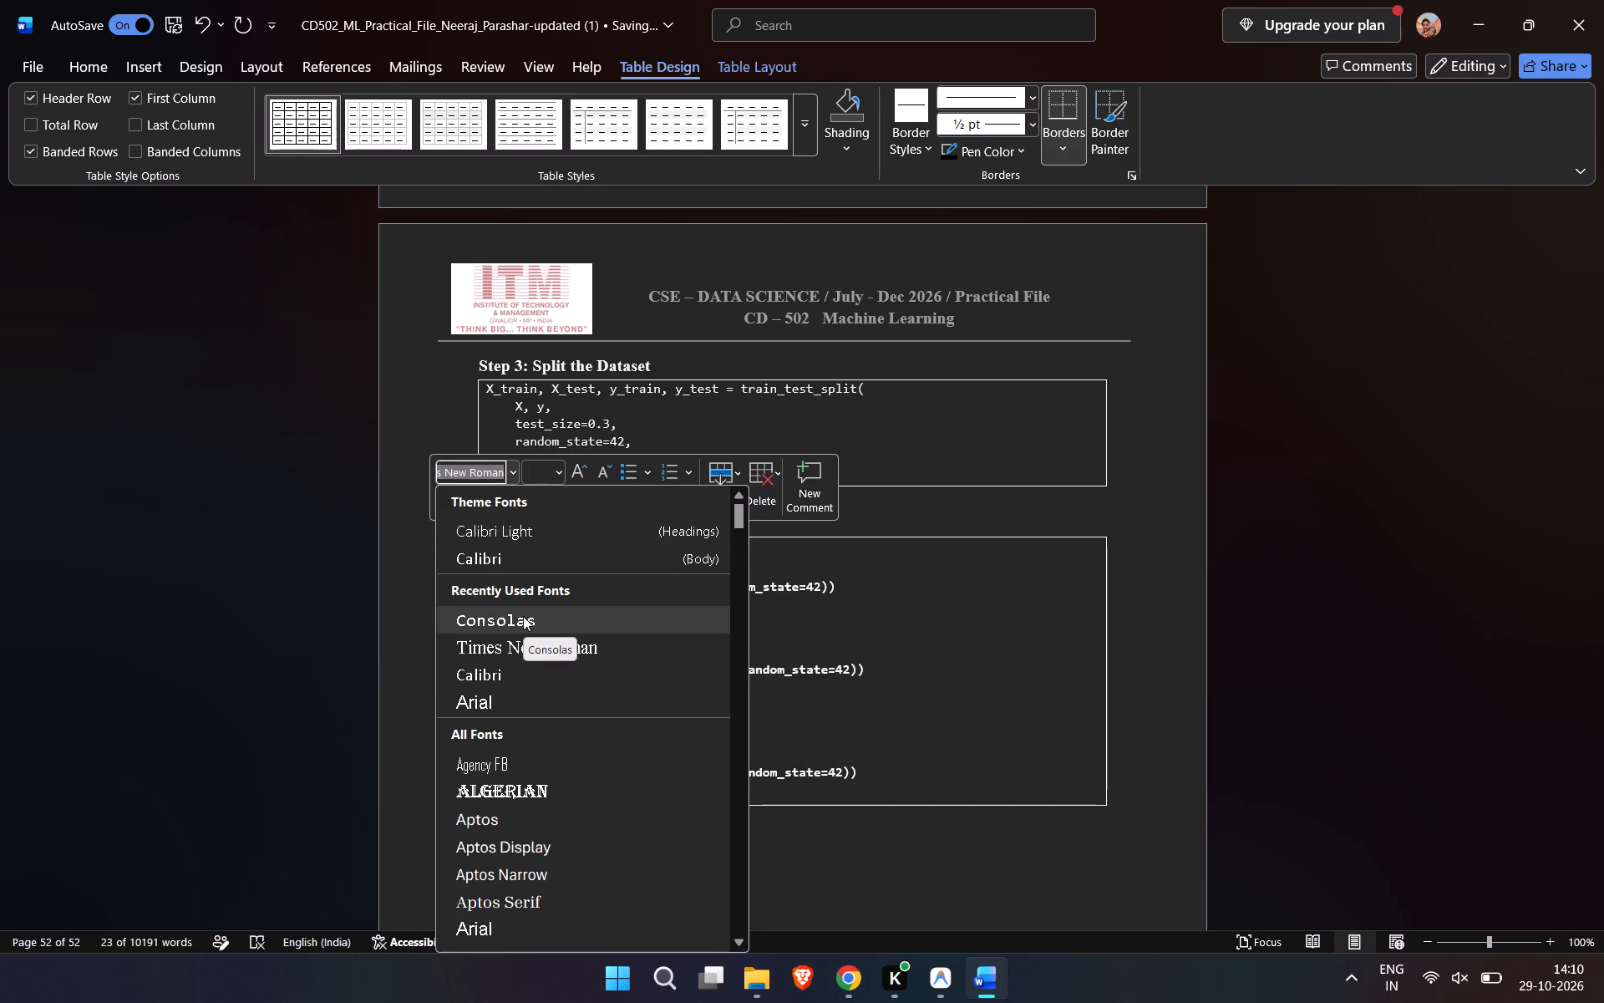
pyautogui.click(523, 616)
pyautogui.click(444, 504)
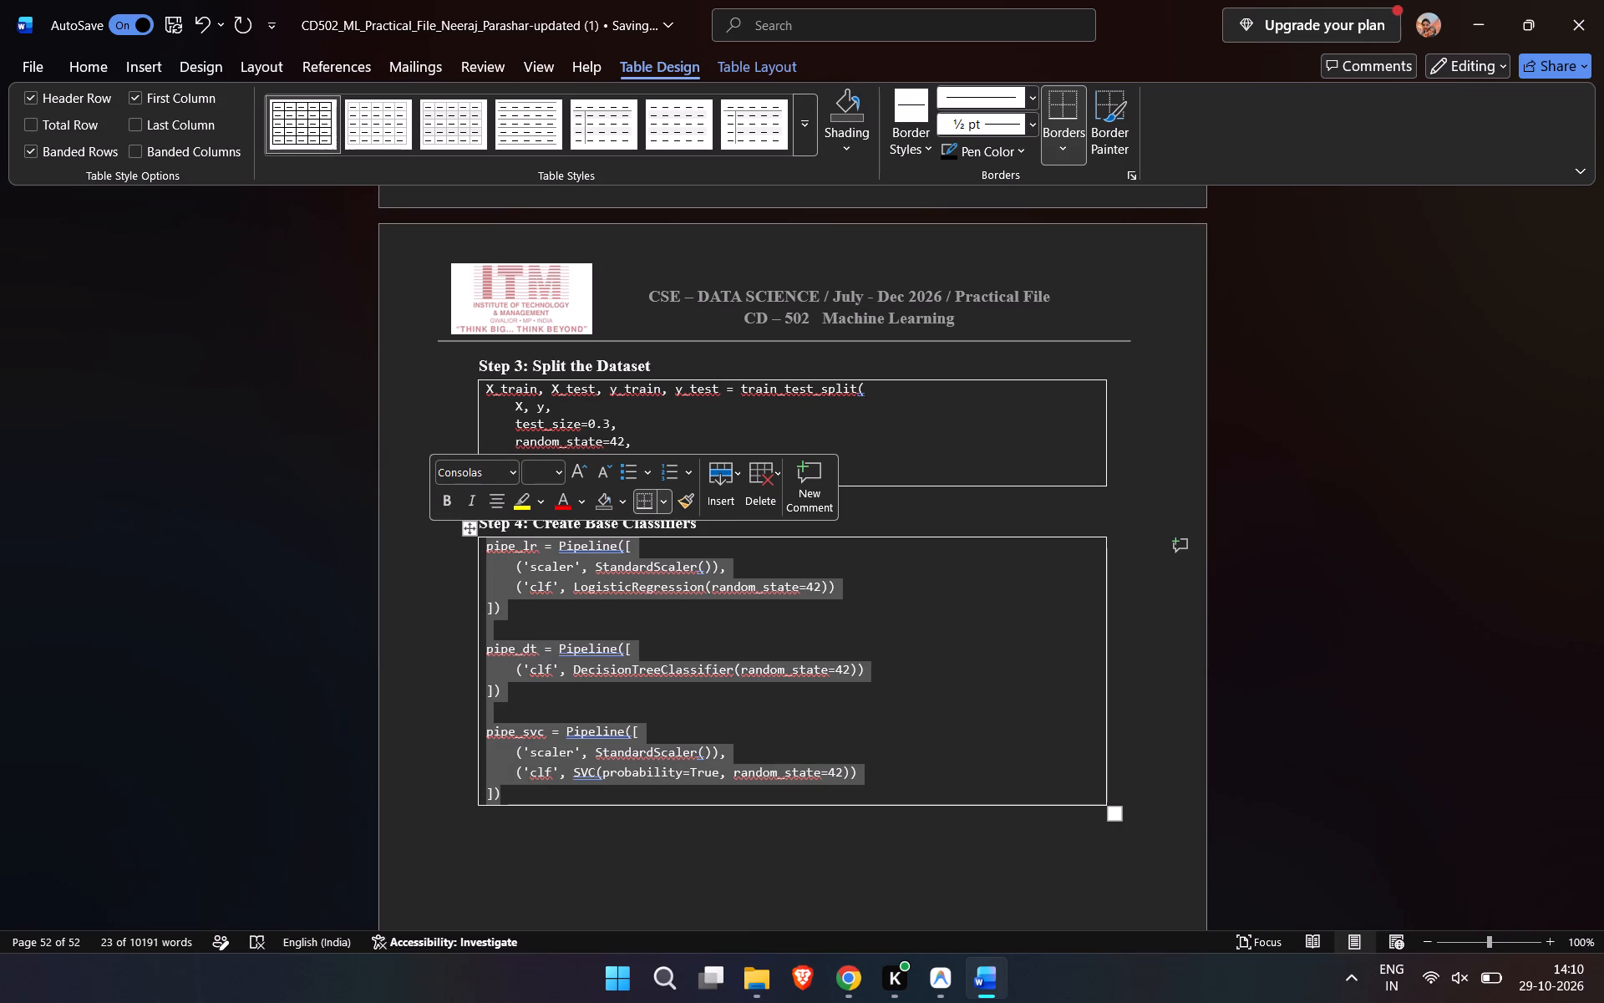
# Set the Step 4 code's paragraph spacing to 1 pt after.
pyautogui.click(87, 69)
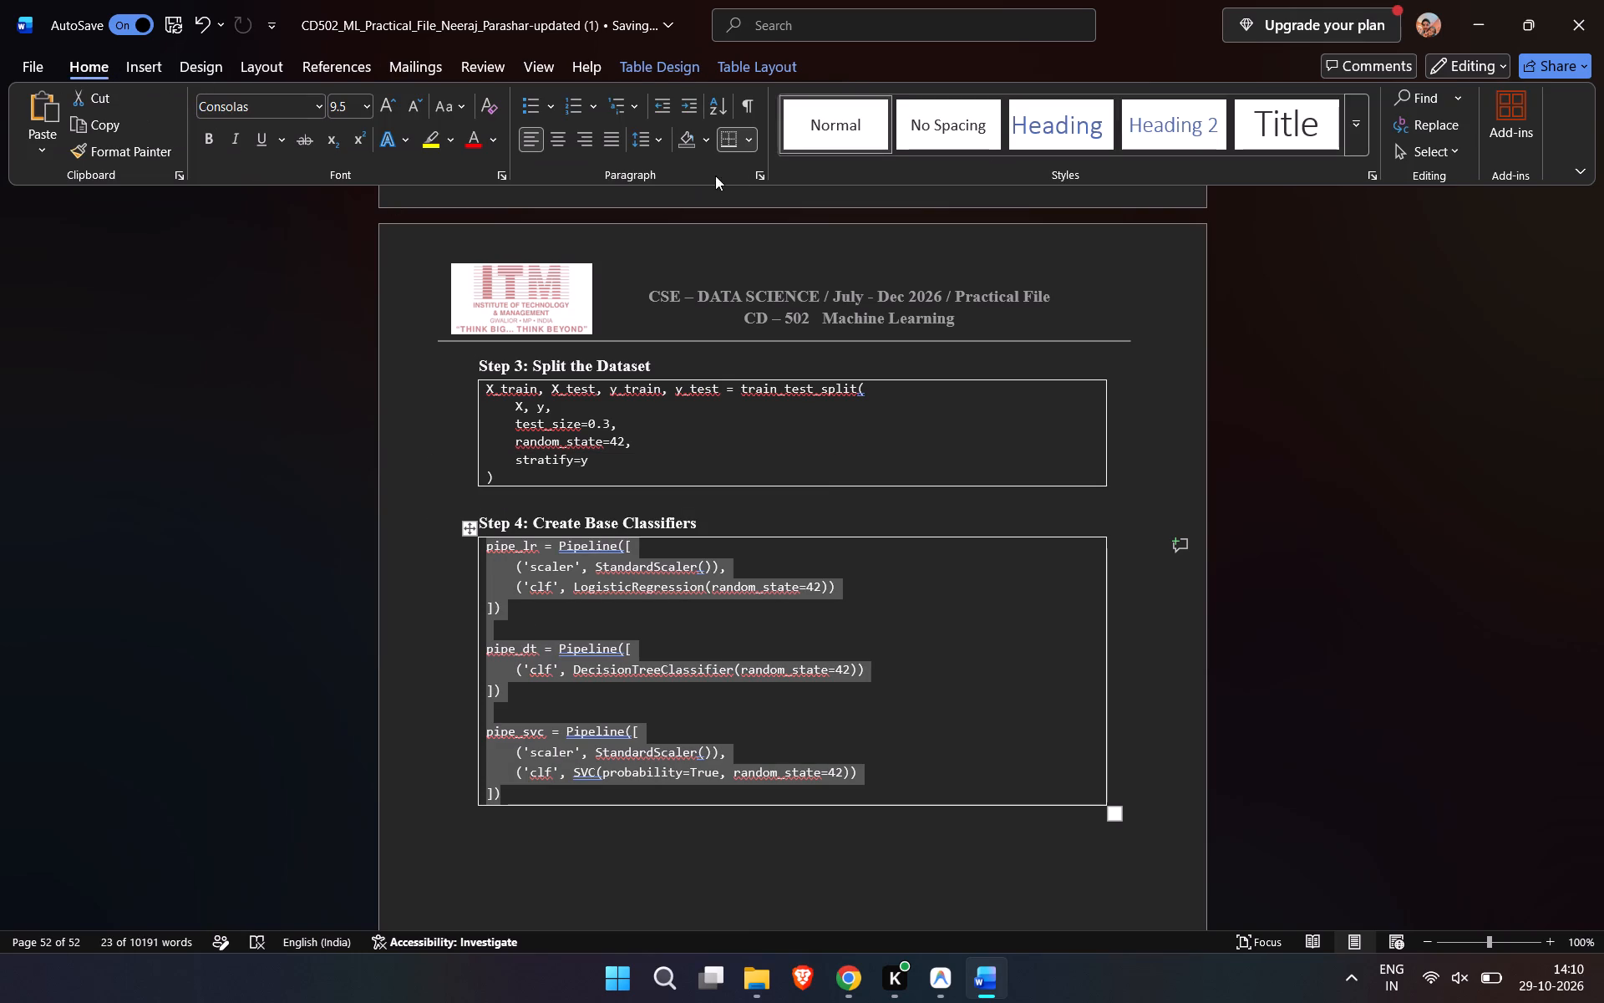
pyautogui.click(756, 175)
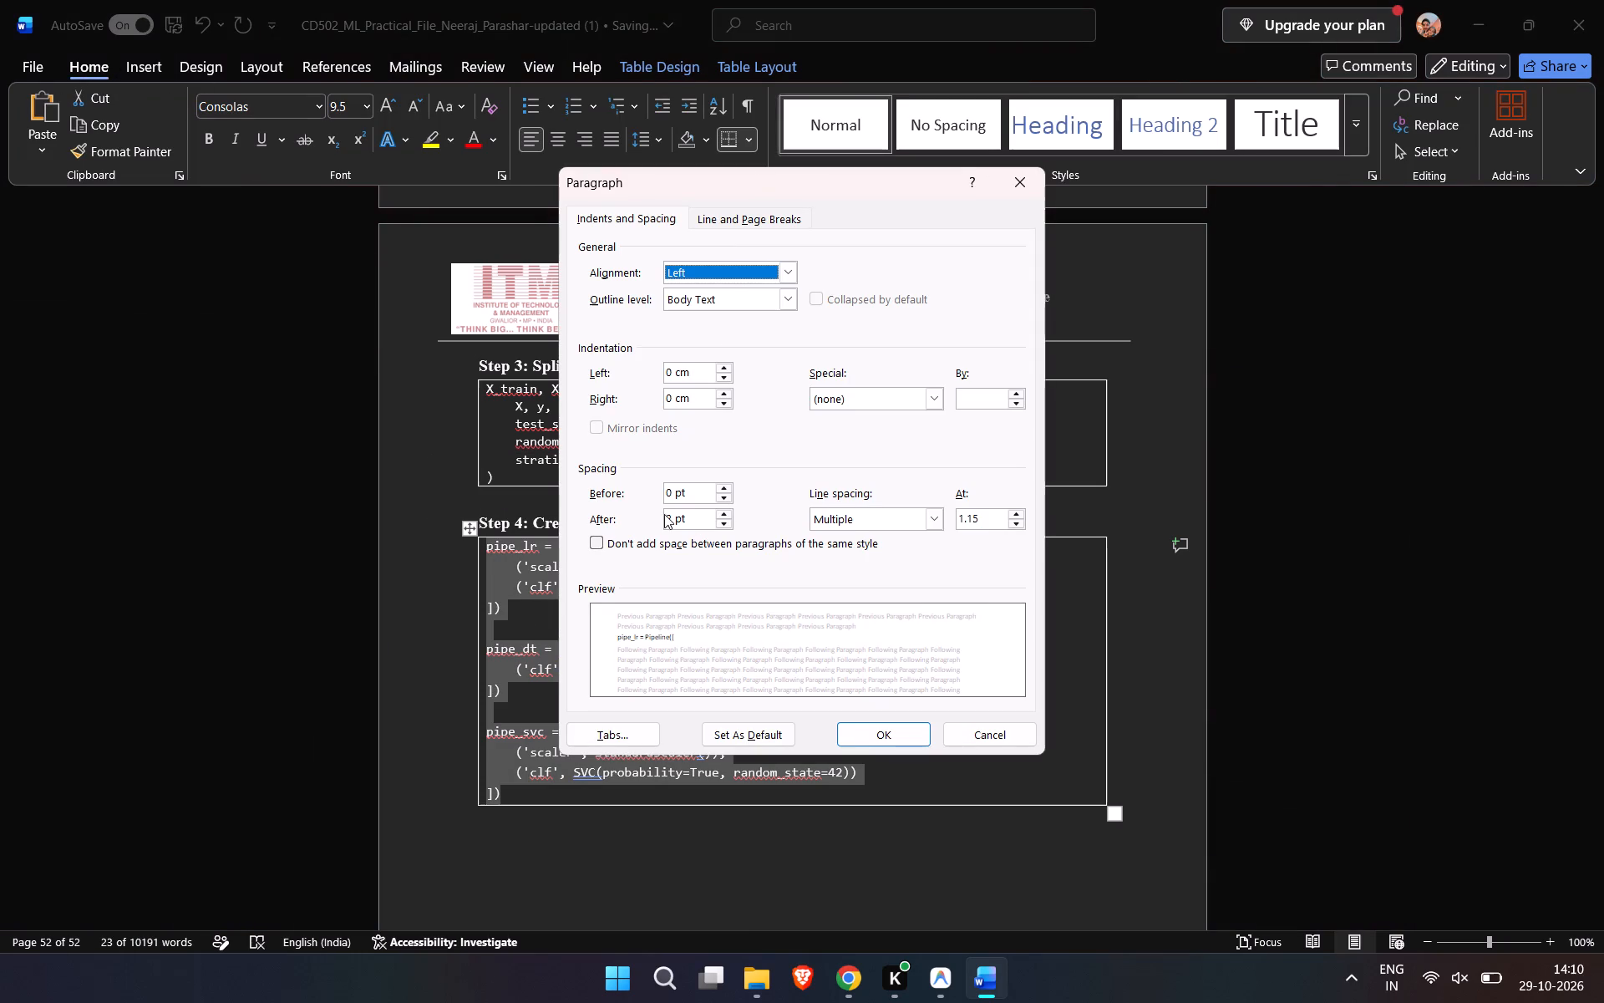
pyautogui.click(669, 521)
pyautogui.press('BackSpace')
pyautogui.press('1')
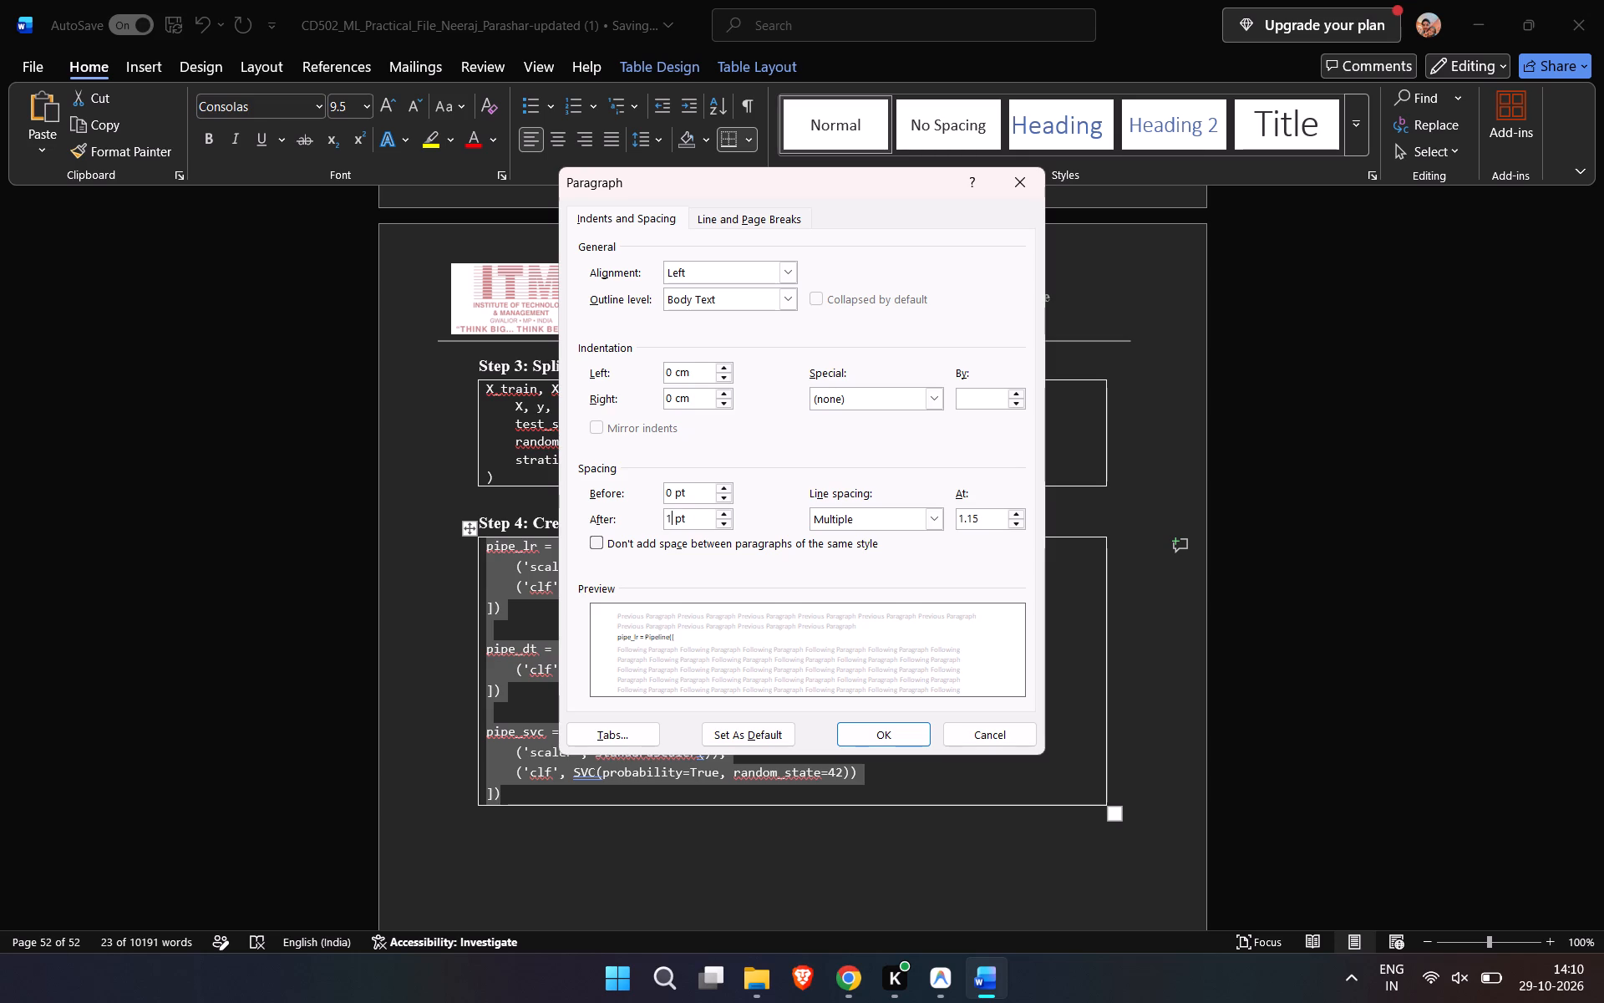
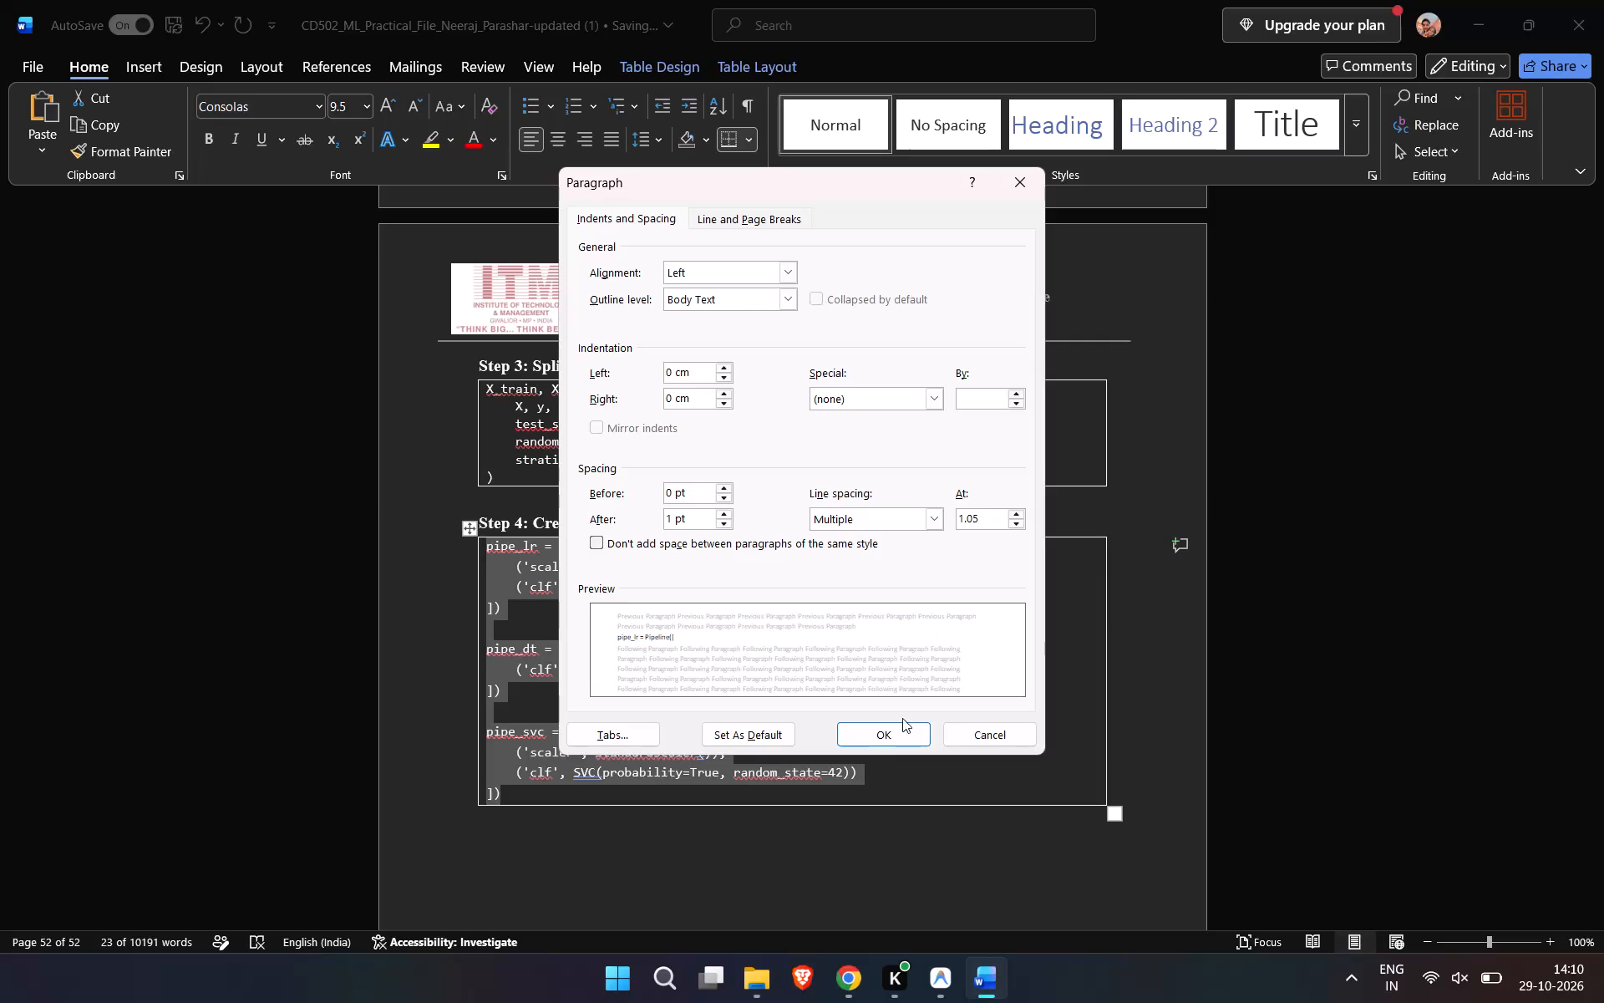
# Apply the paragraph spacing of 1 pt after and 1.05 multiple line spacing to the Step 4 code.
pyautogui.click(885, 728)
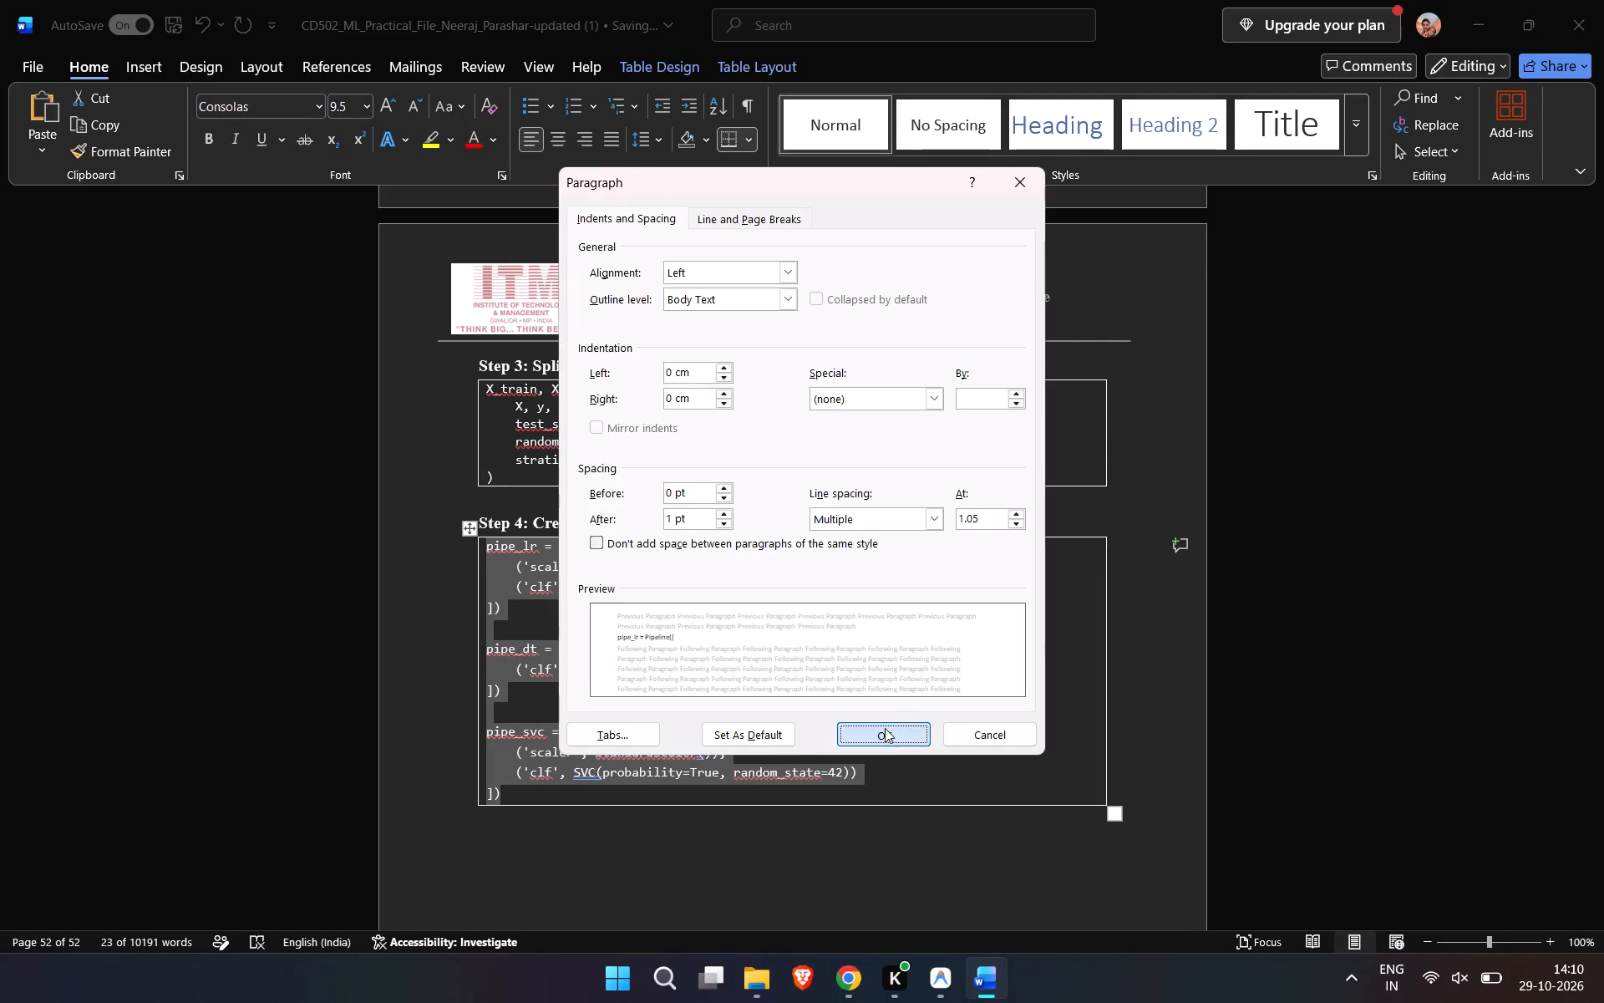
# Copy the sentence beginning "The pipelines prepare the data" from ChatGPT in Chrome and paste it below the Step 4 code box in Word.
pyautogui.click(718, 806)
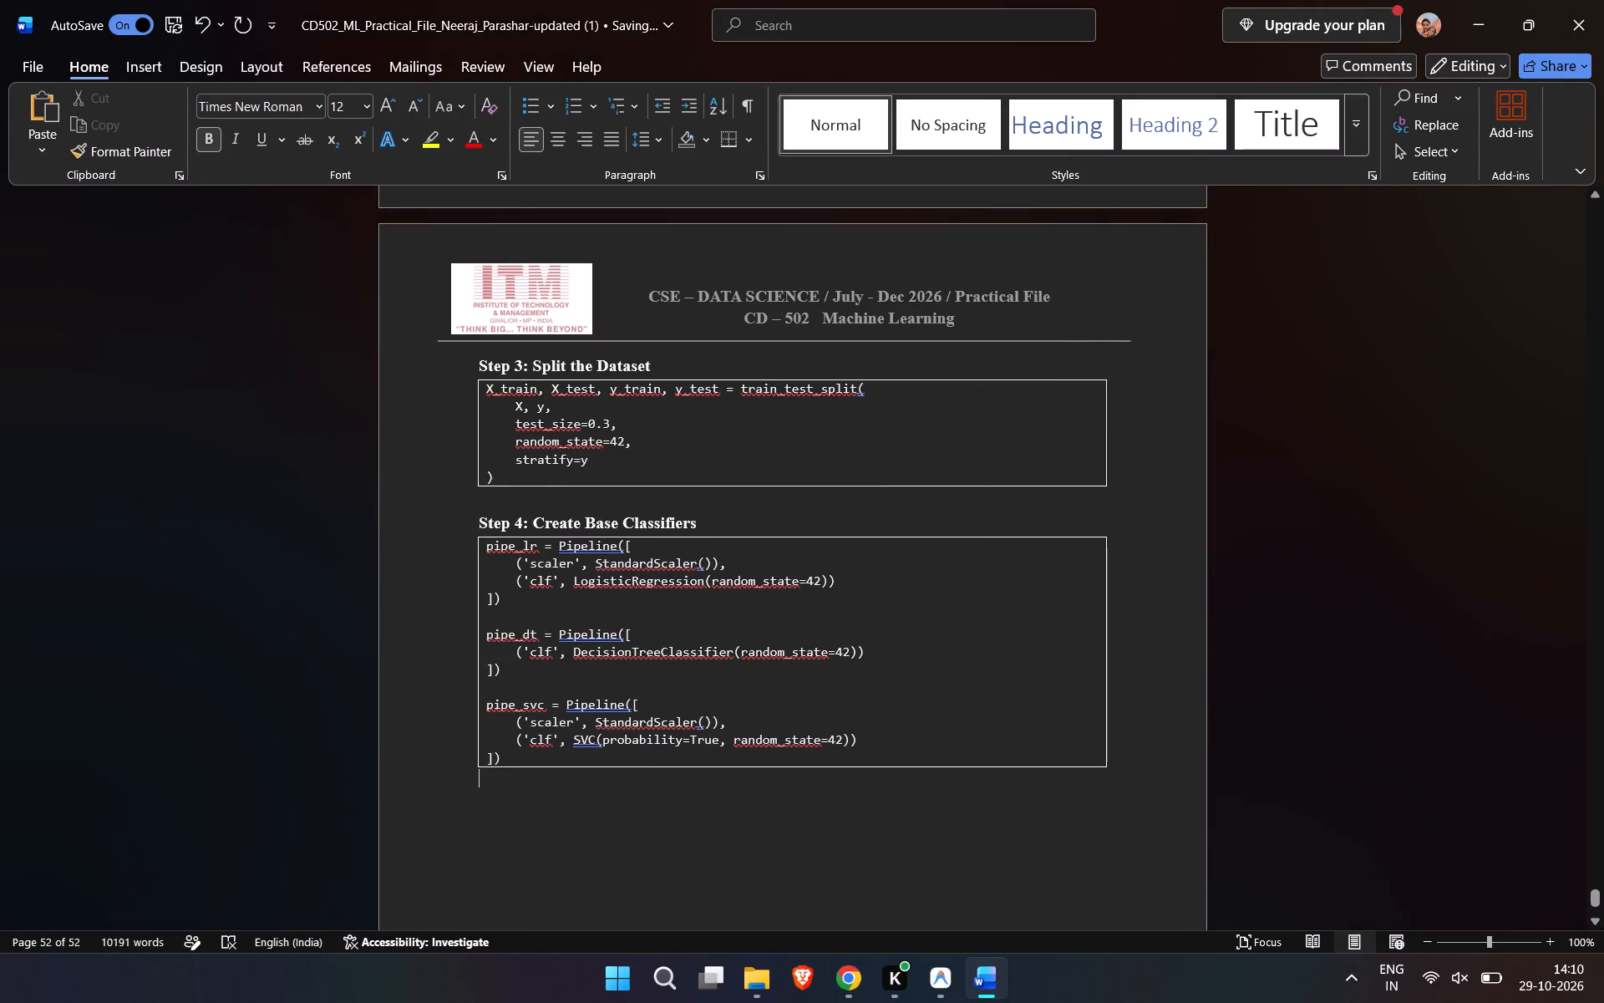
pyautogui.press('Return')
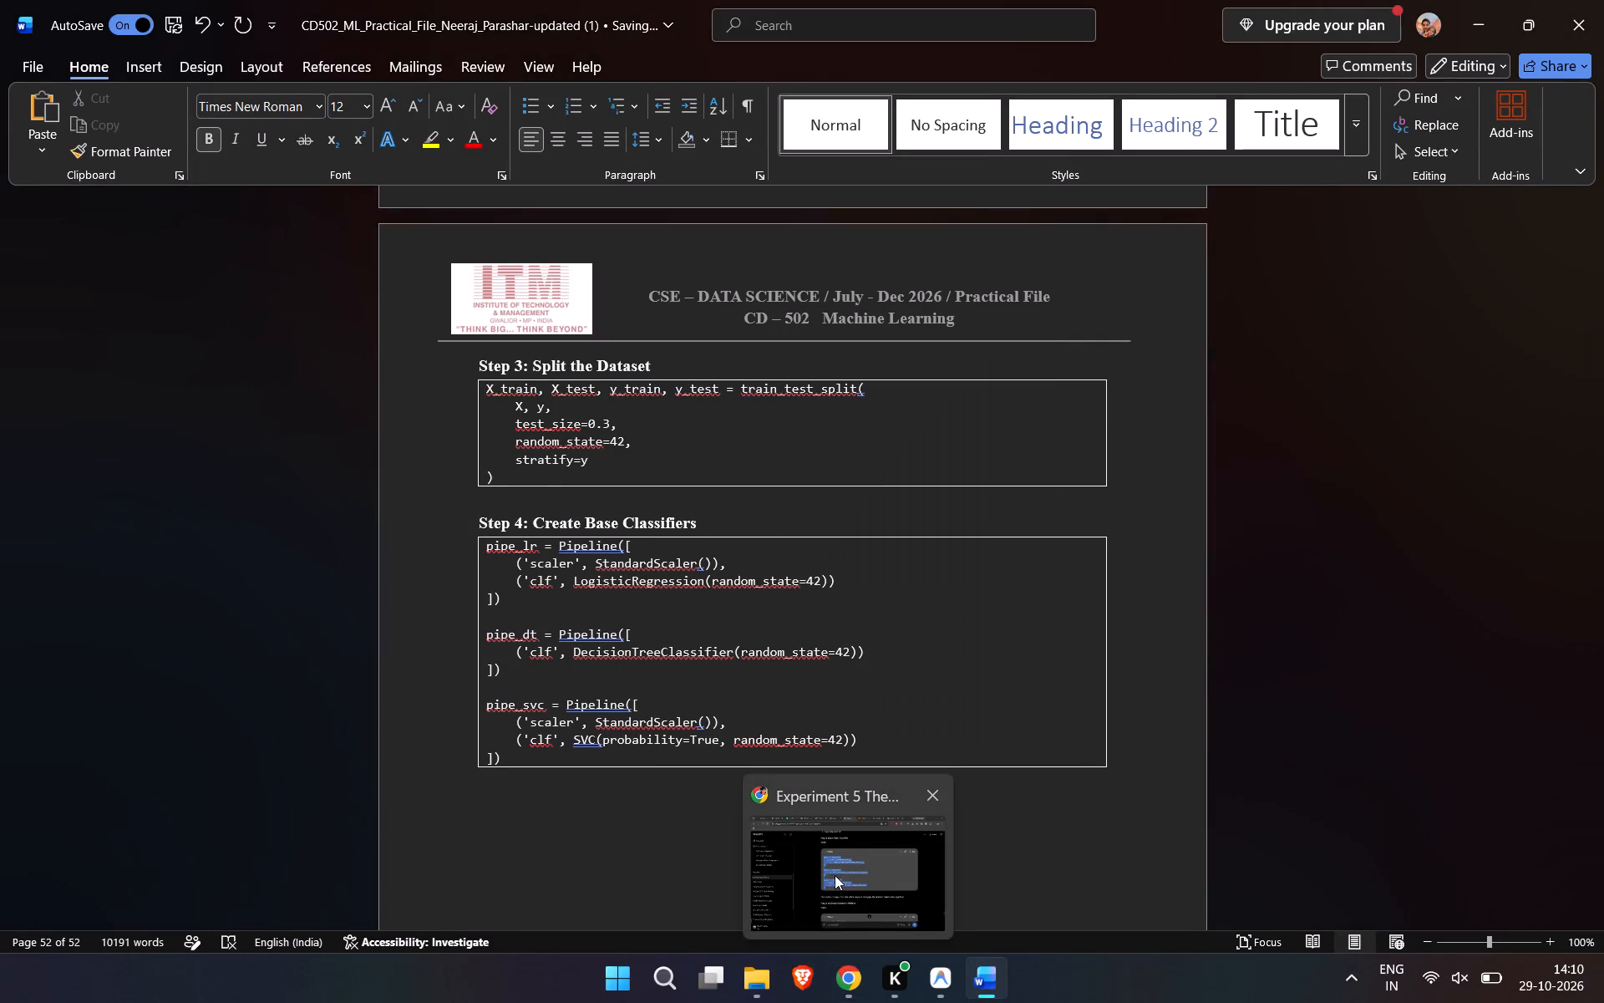
pyautogui.click(835, 875)
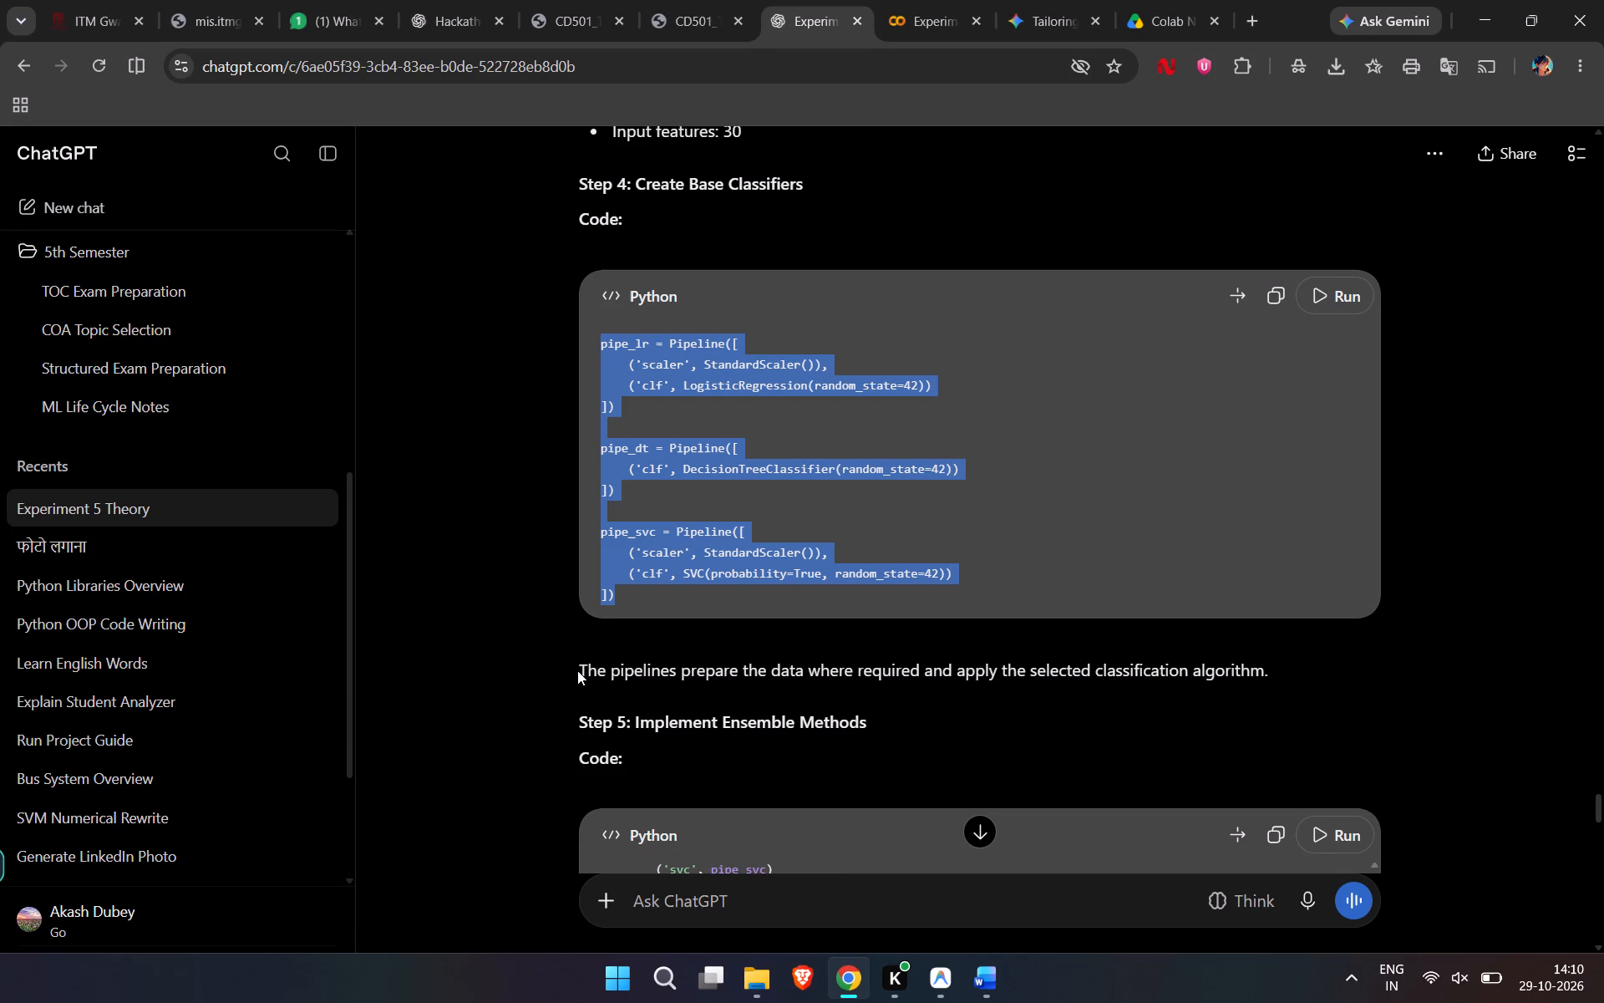
pyautogui.moveTo(577, 670); pyautogui.dragTo(1353, 670)
pyautogui.hotkey('ctrl', 'c')
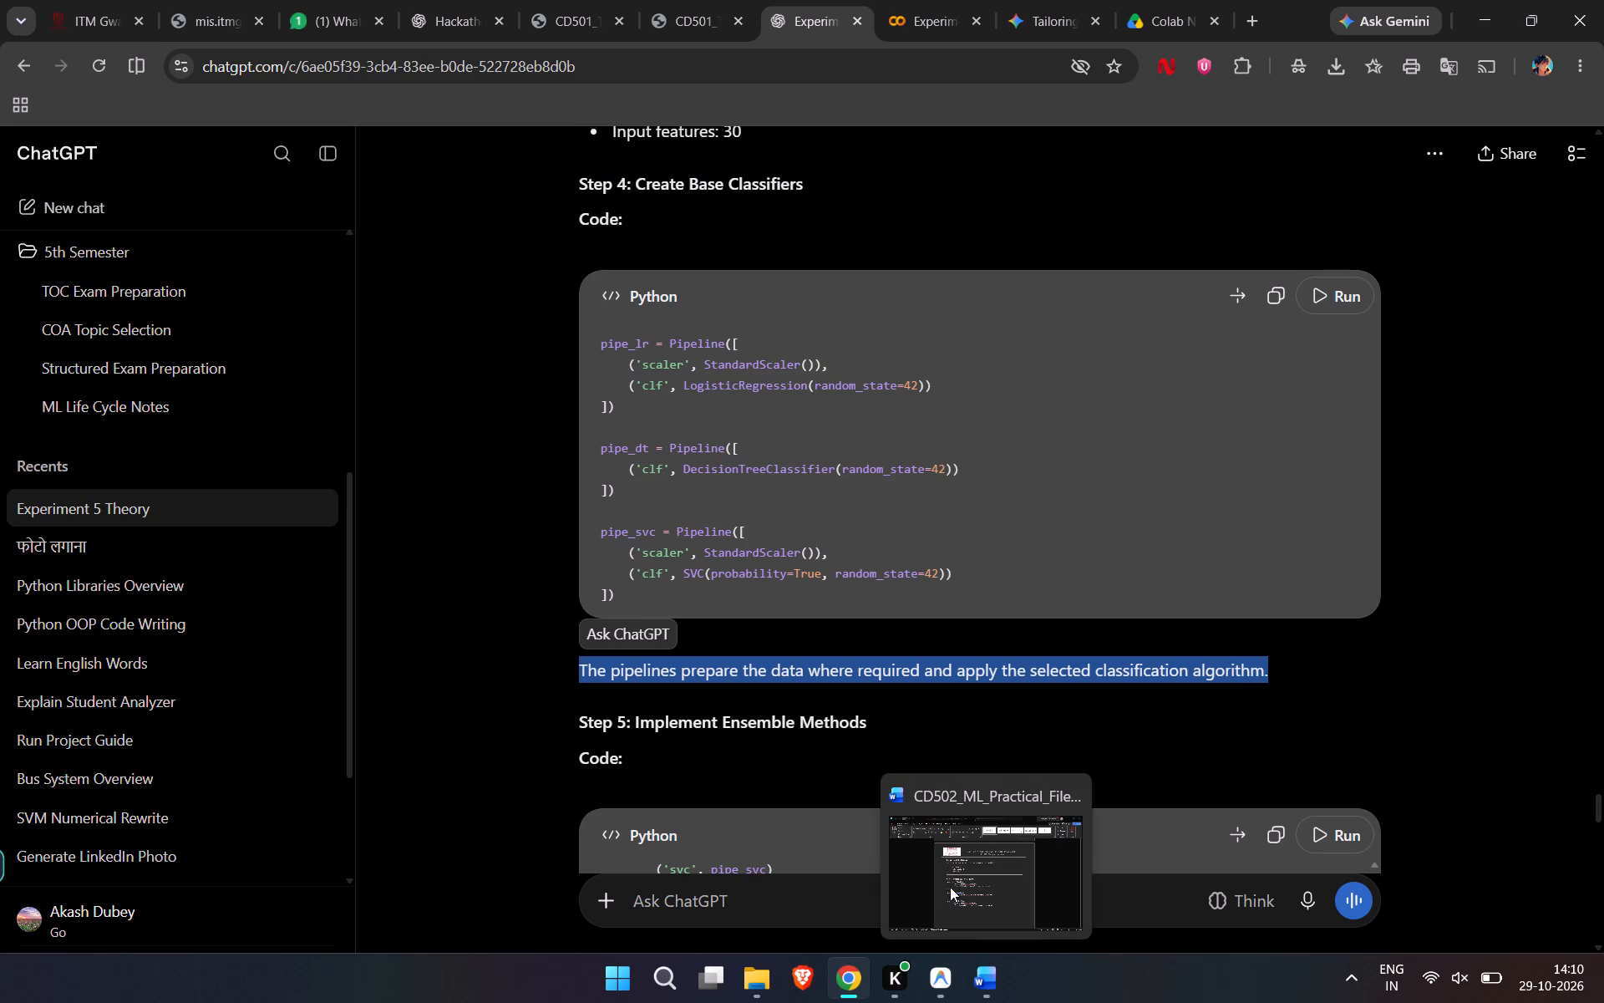
pyautogui.click(950, 887)
pyautogui.press('BackSpace')
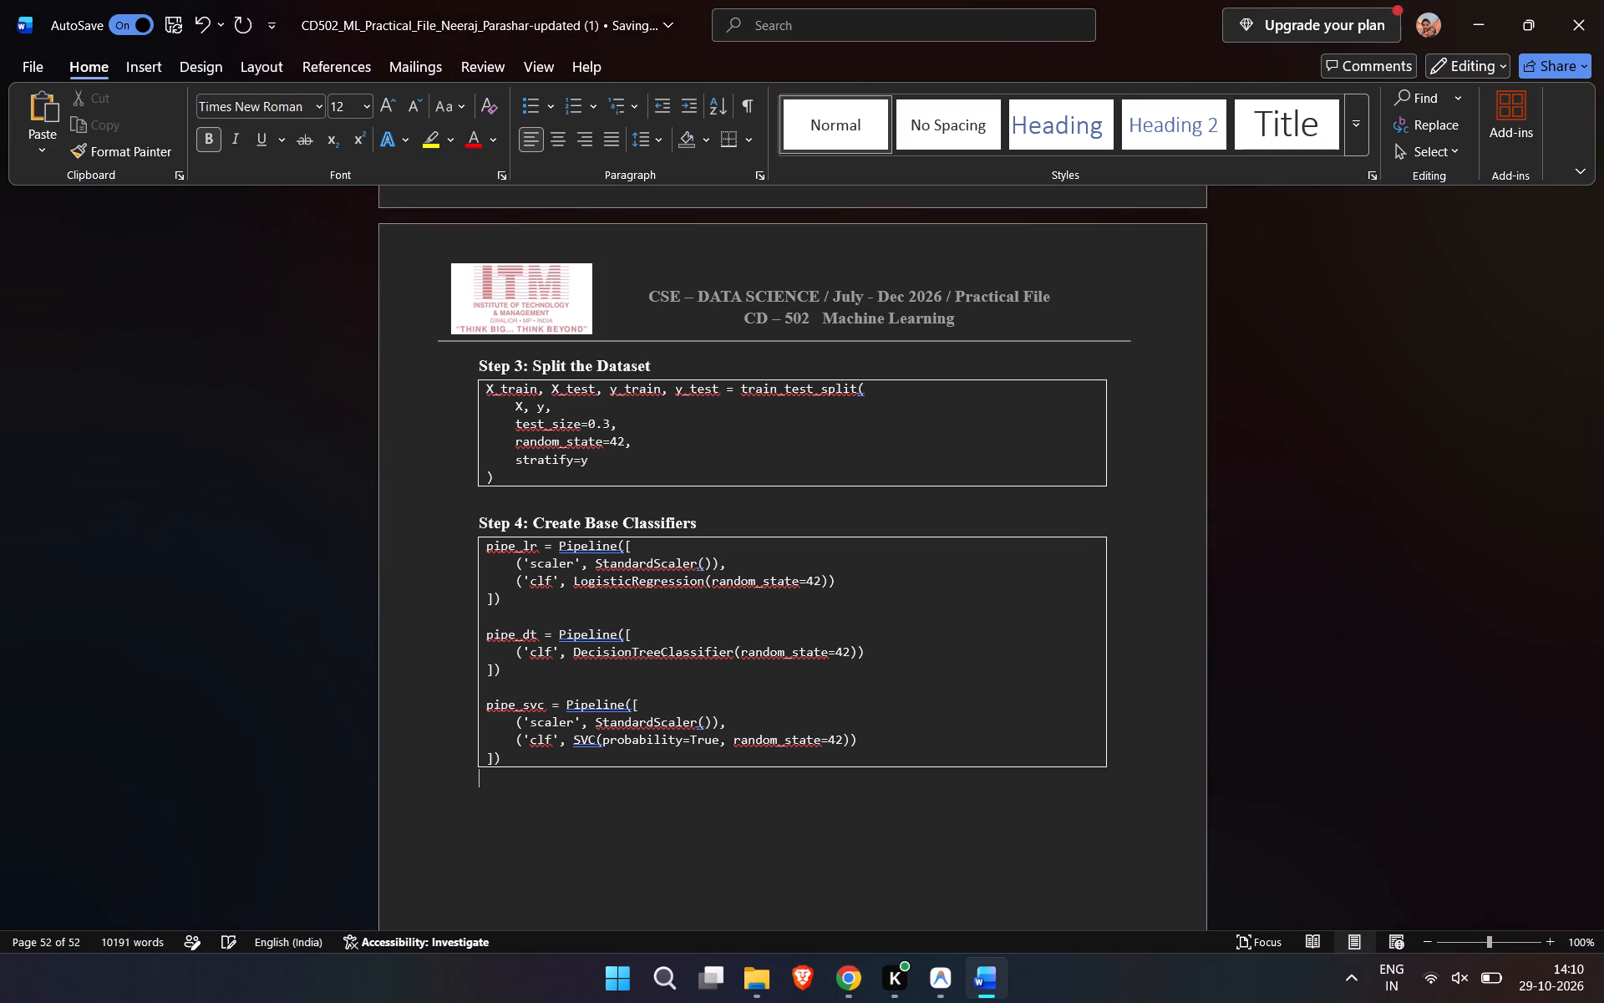
pyautogui.hotkey('ctrl', 'v')
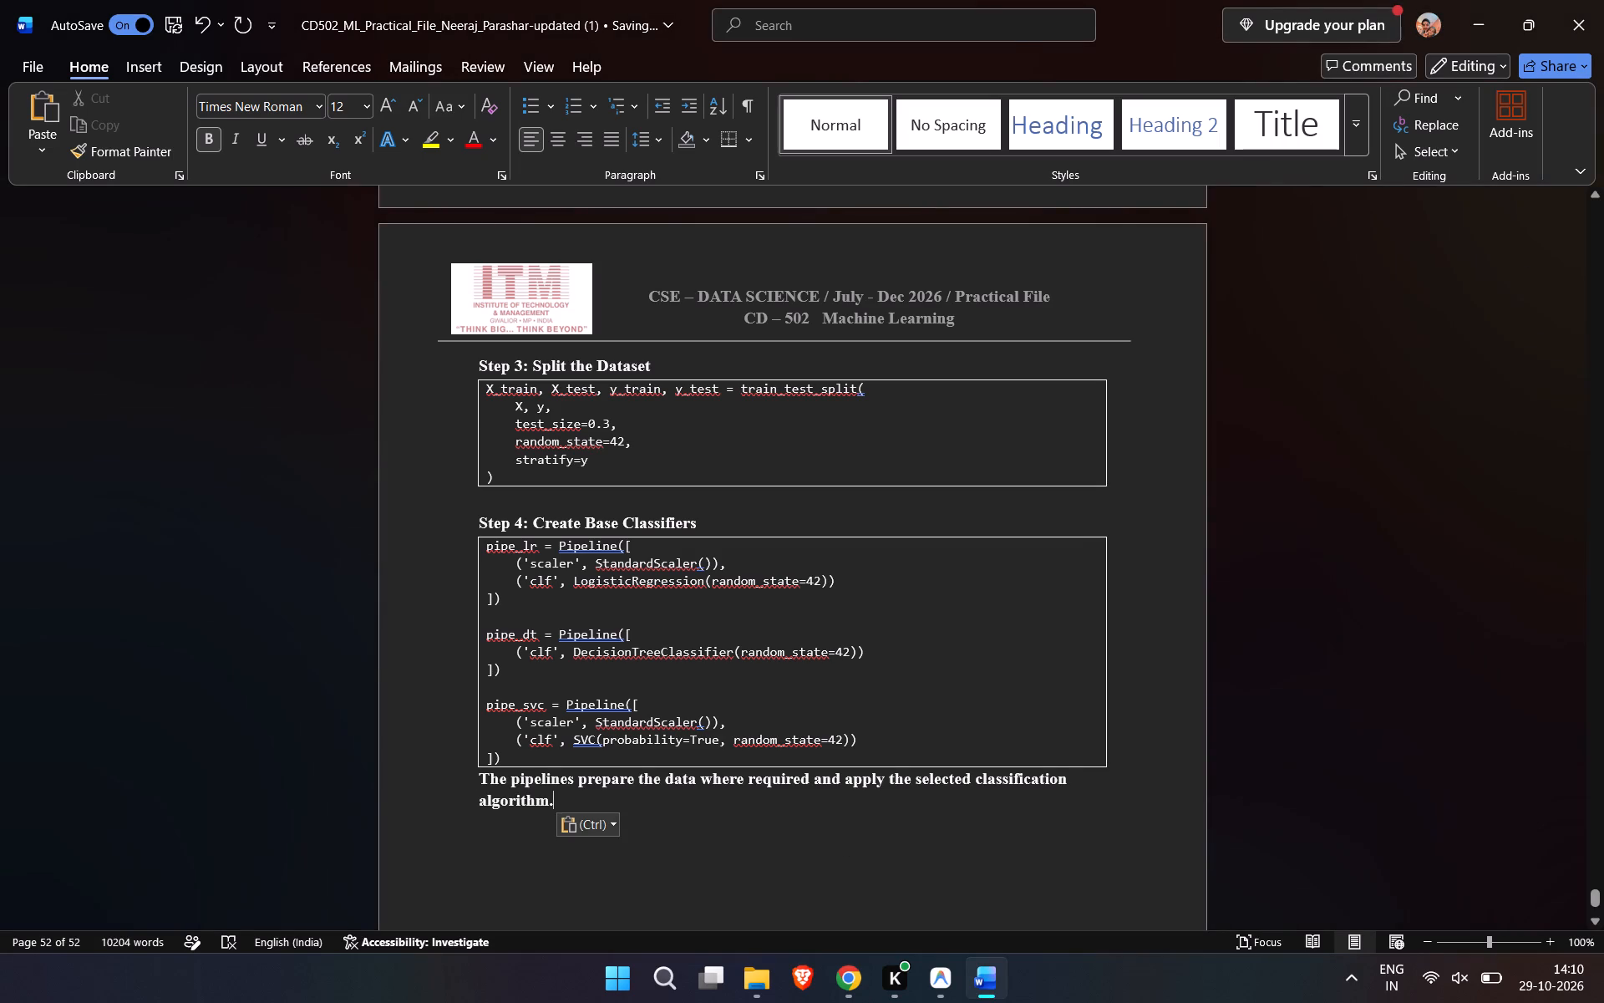
# Format the pasted pipelines sentence as non-bold Calibri (Body) at size 11.
pyautogui.moveTo(576, 797); pyautogui.dragTo(482, 778)
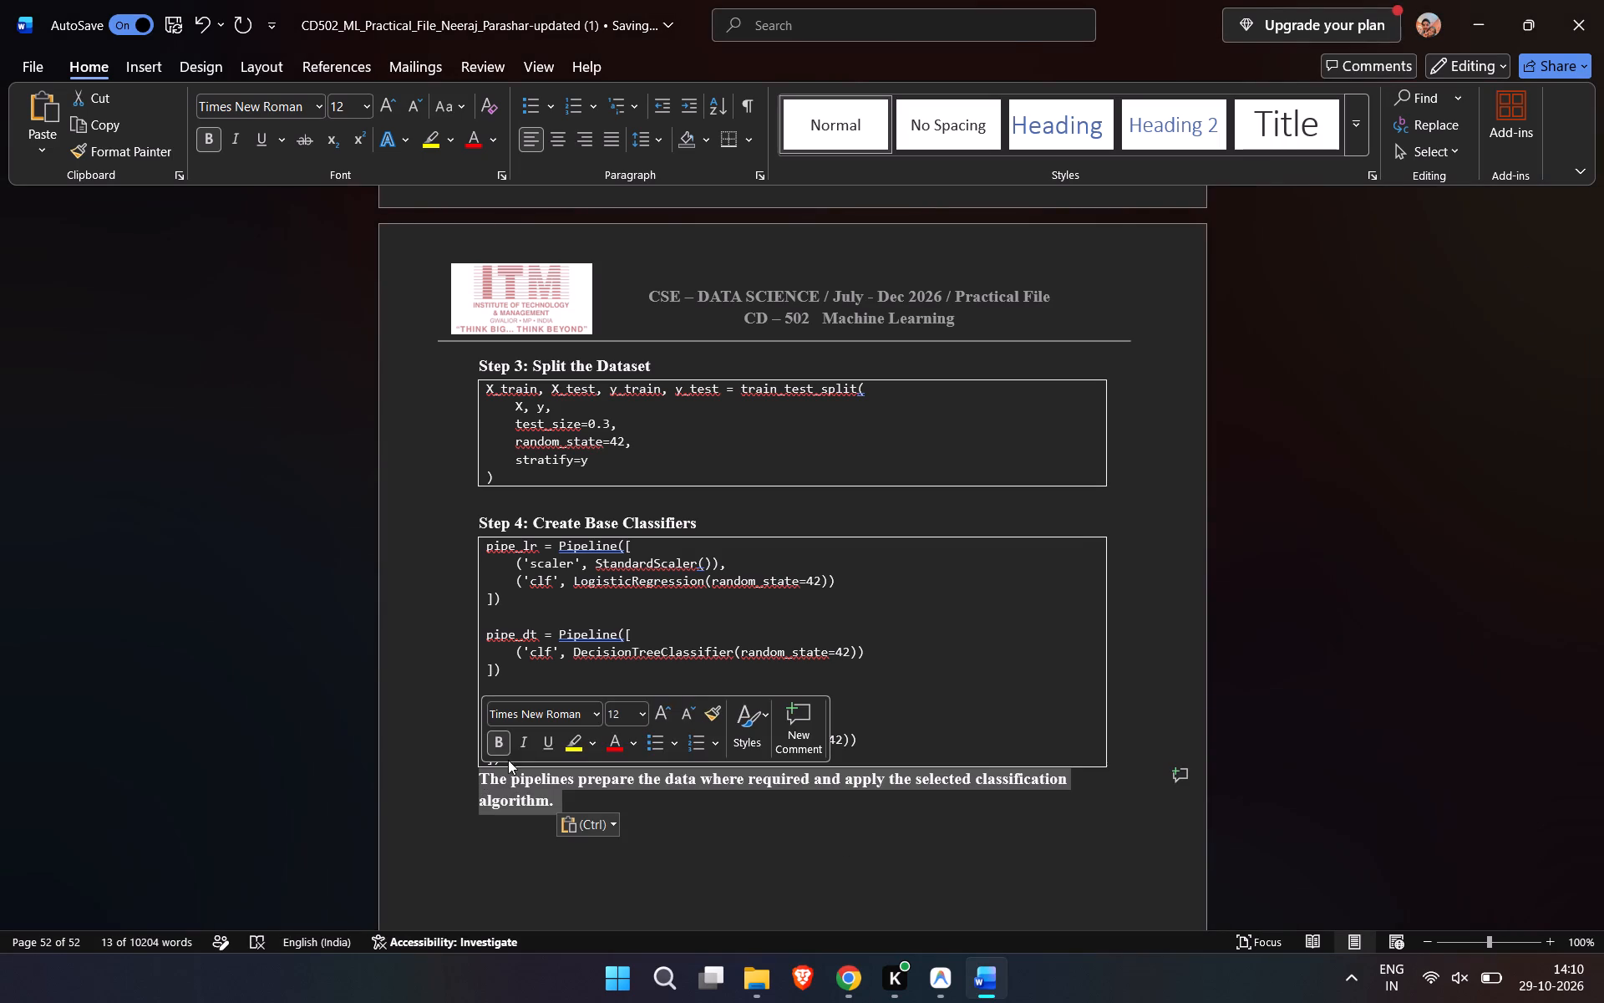
pyautogui.click(592, 714)
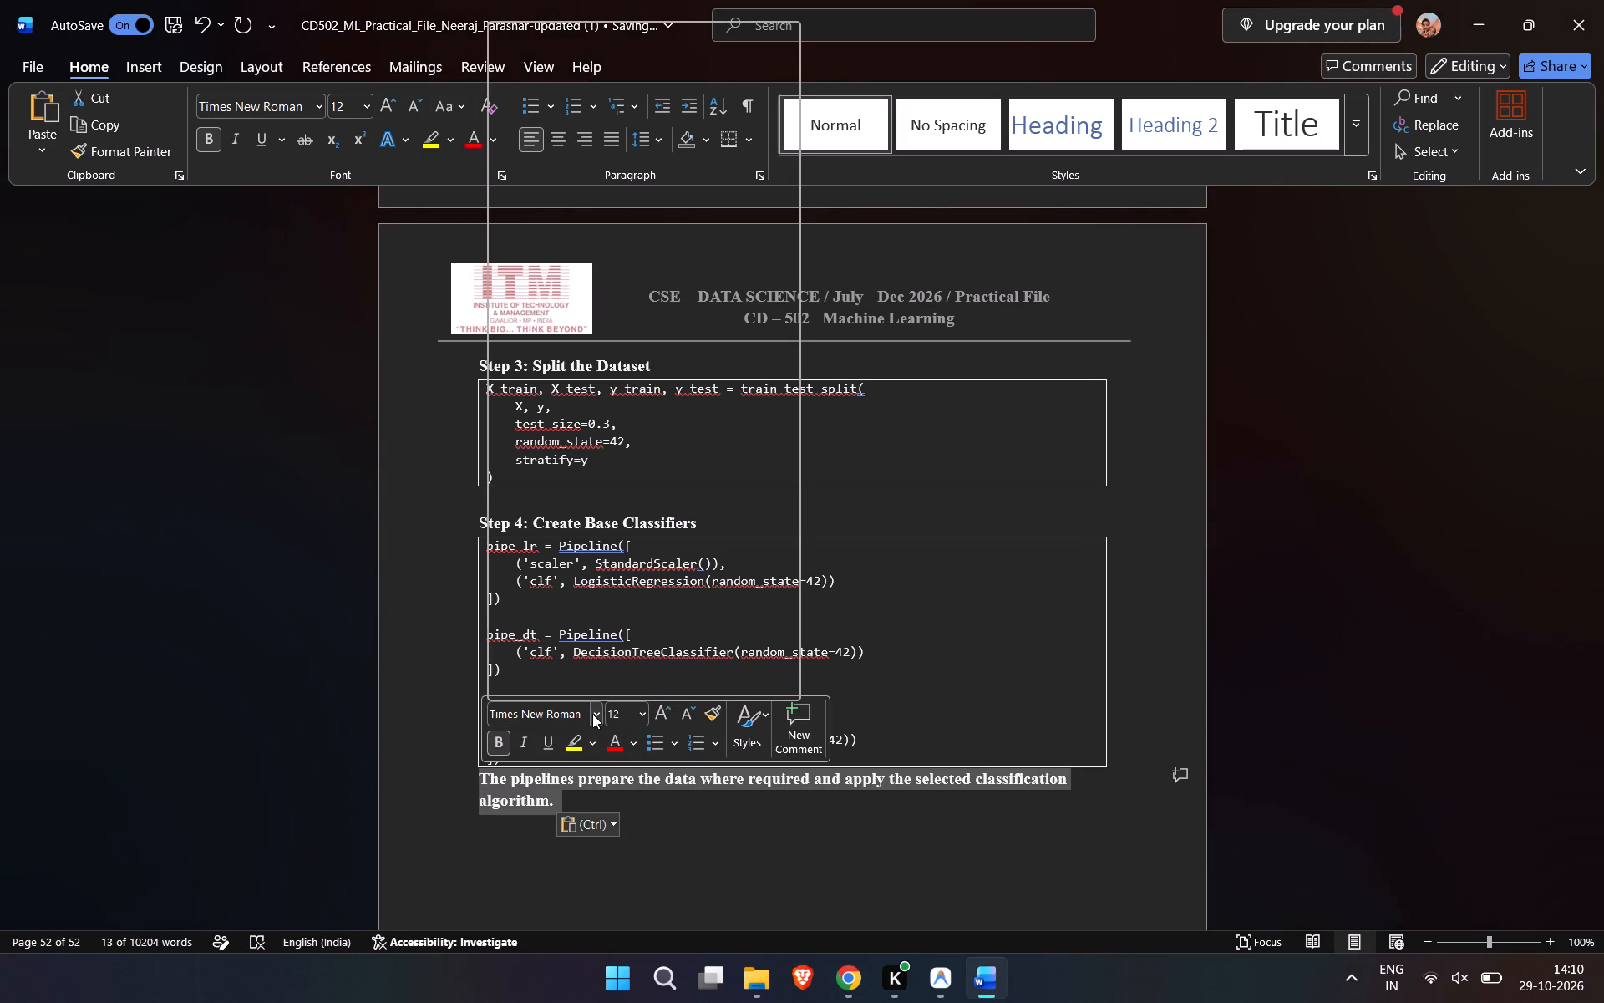
pyautogui.click(560, 90)
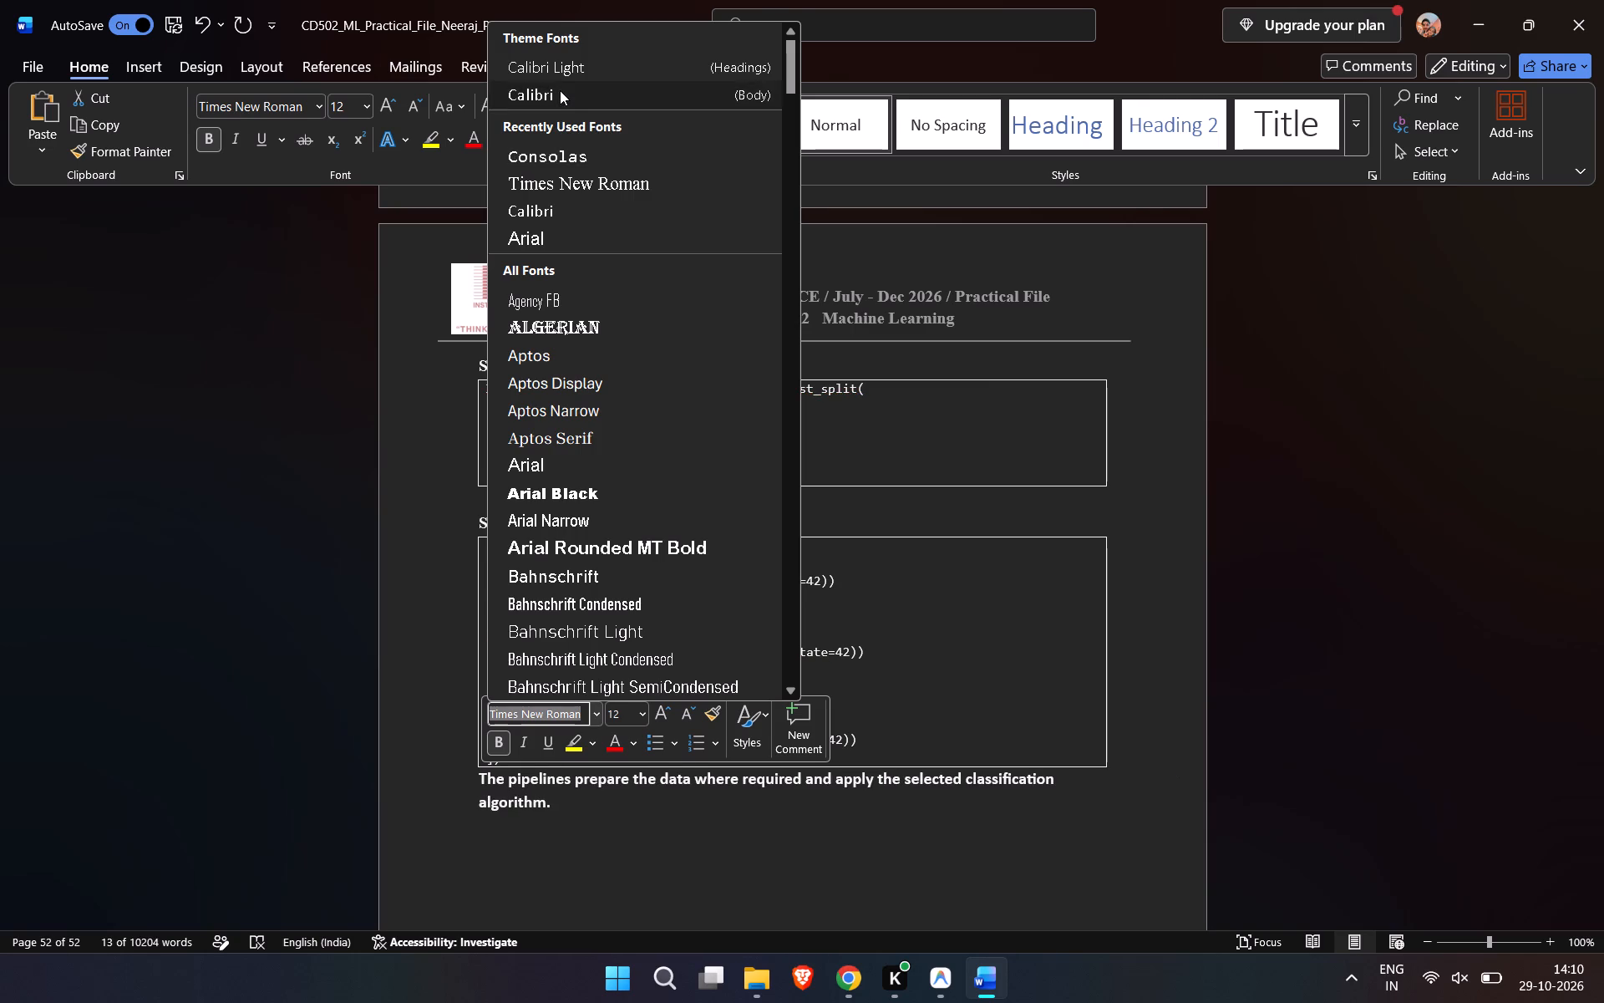
pyautogui.click(203, 140)
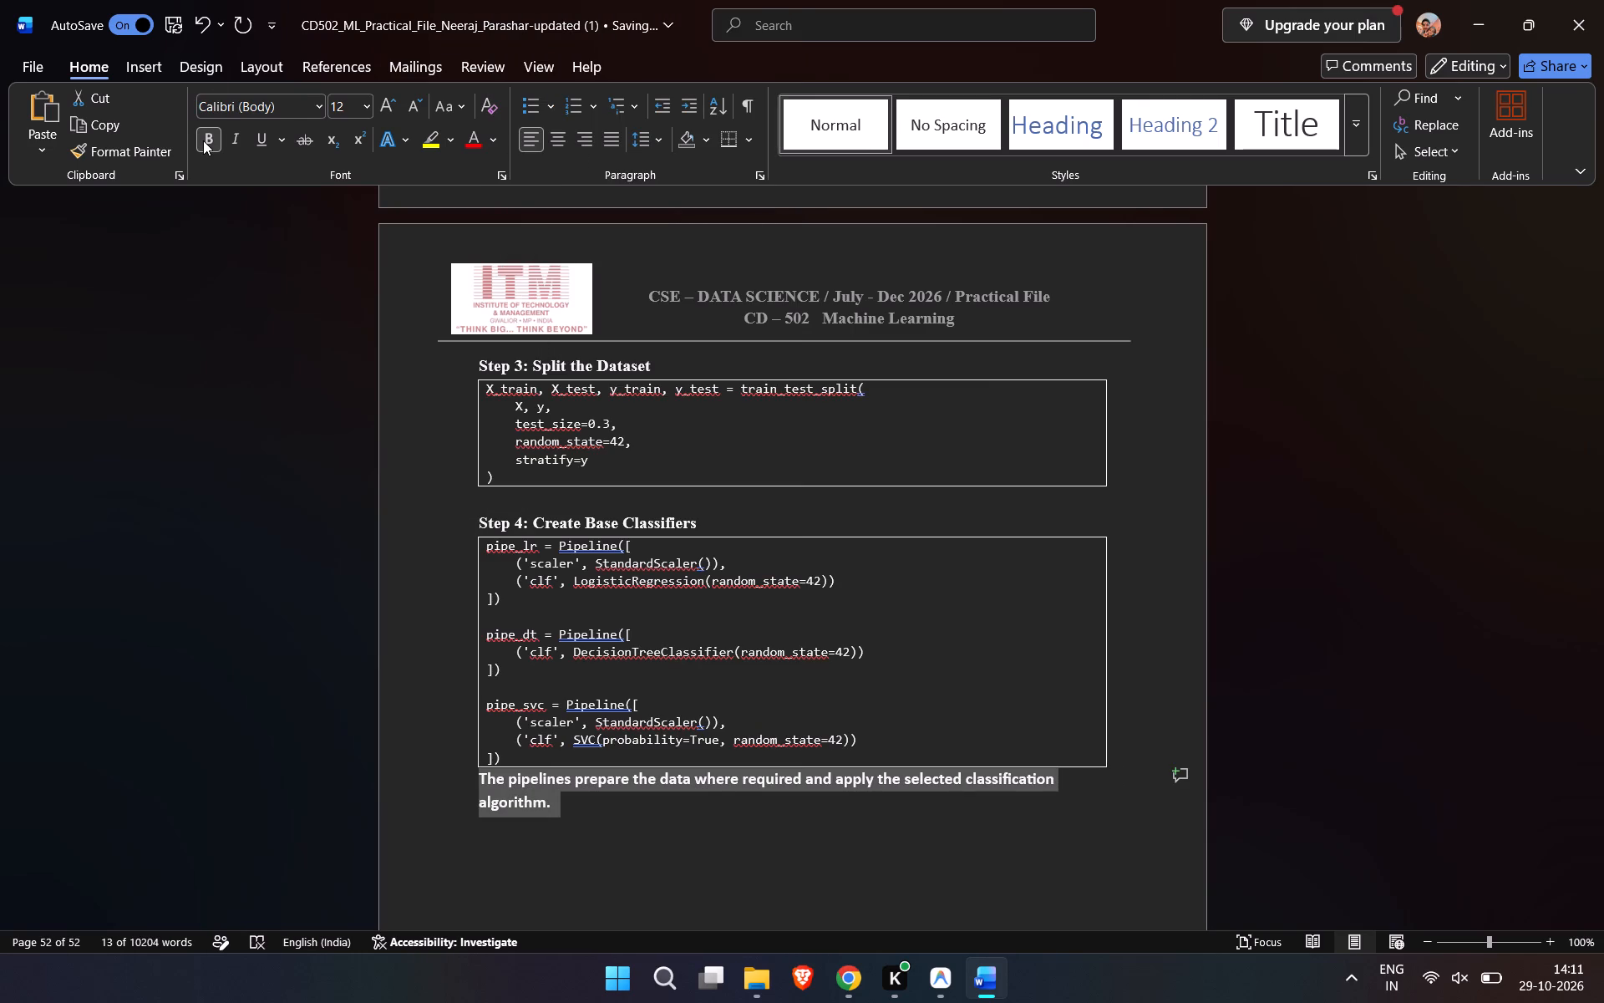
pyautogui.click(348, 104)
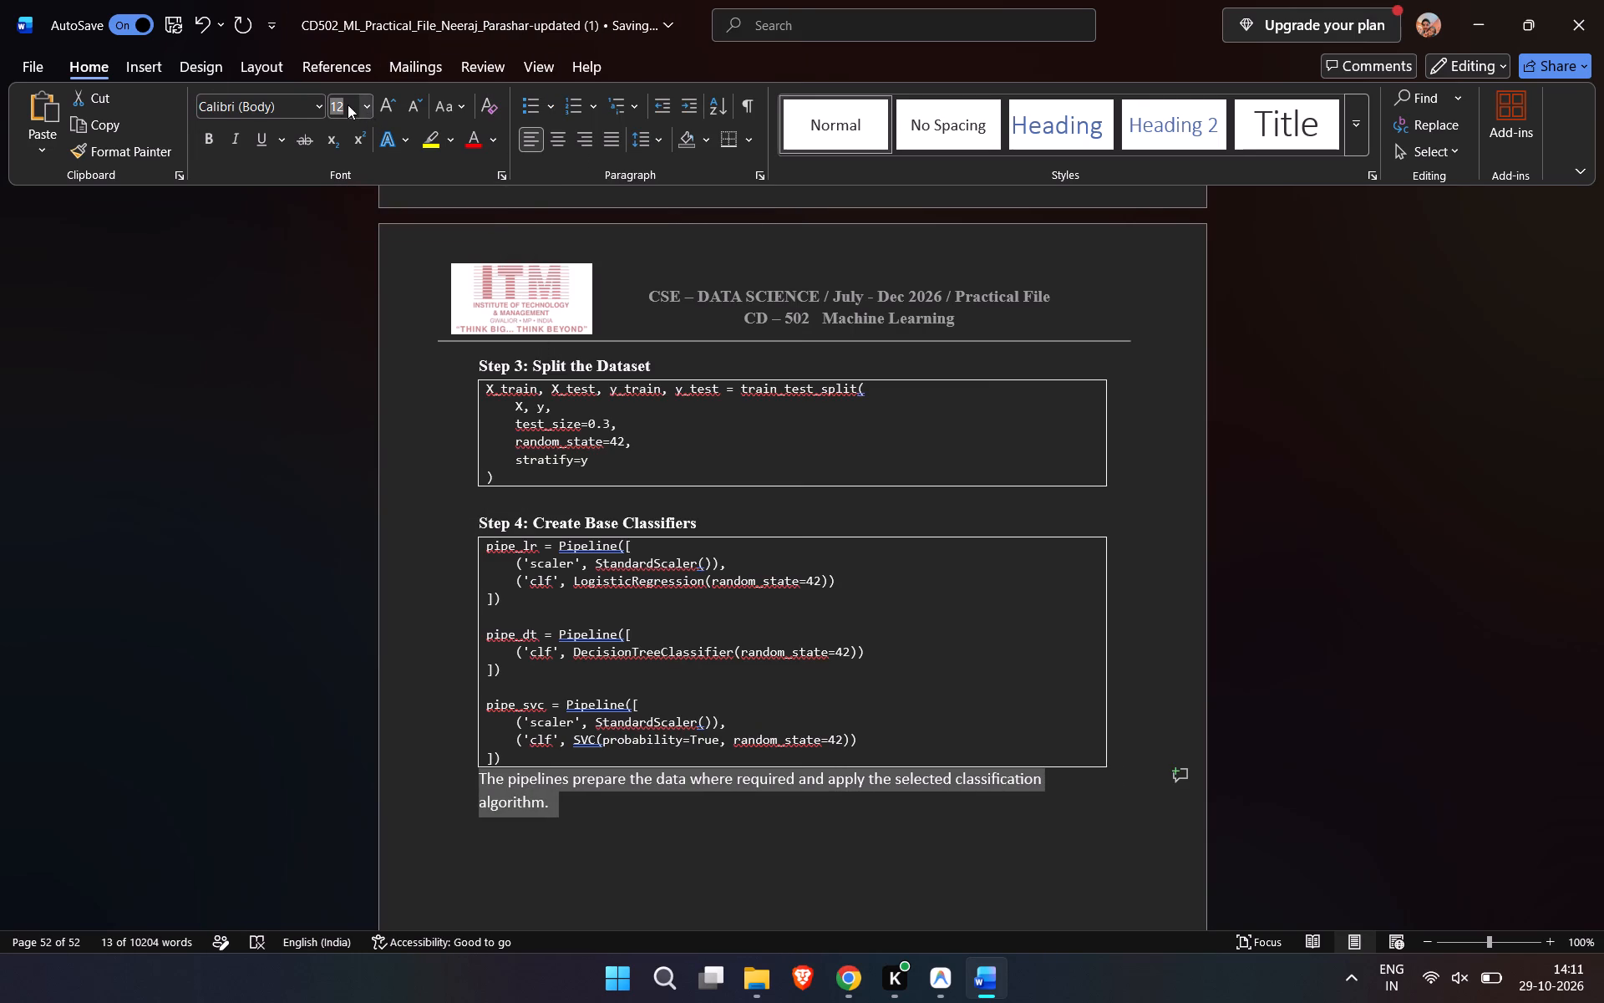
pyautogui.click(348, 104)
pyautogui.press('BackSpace')
pyautogui.press('1')
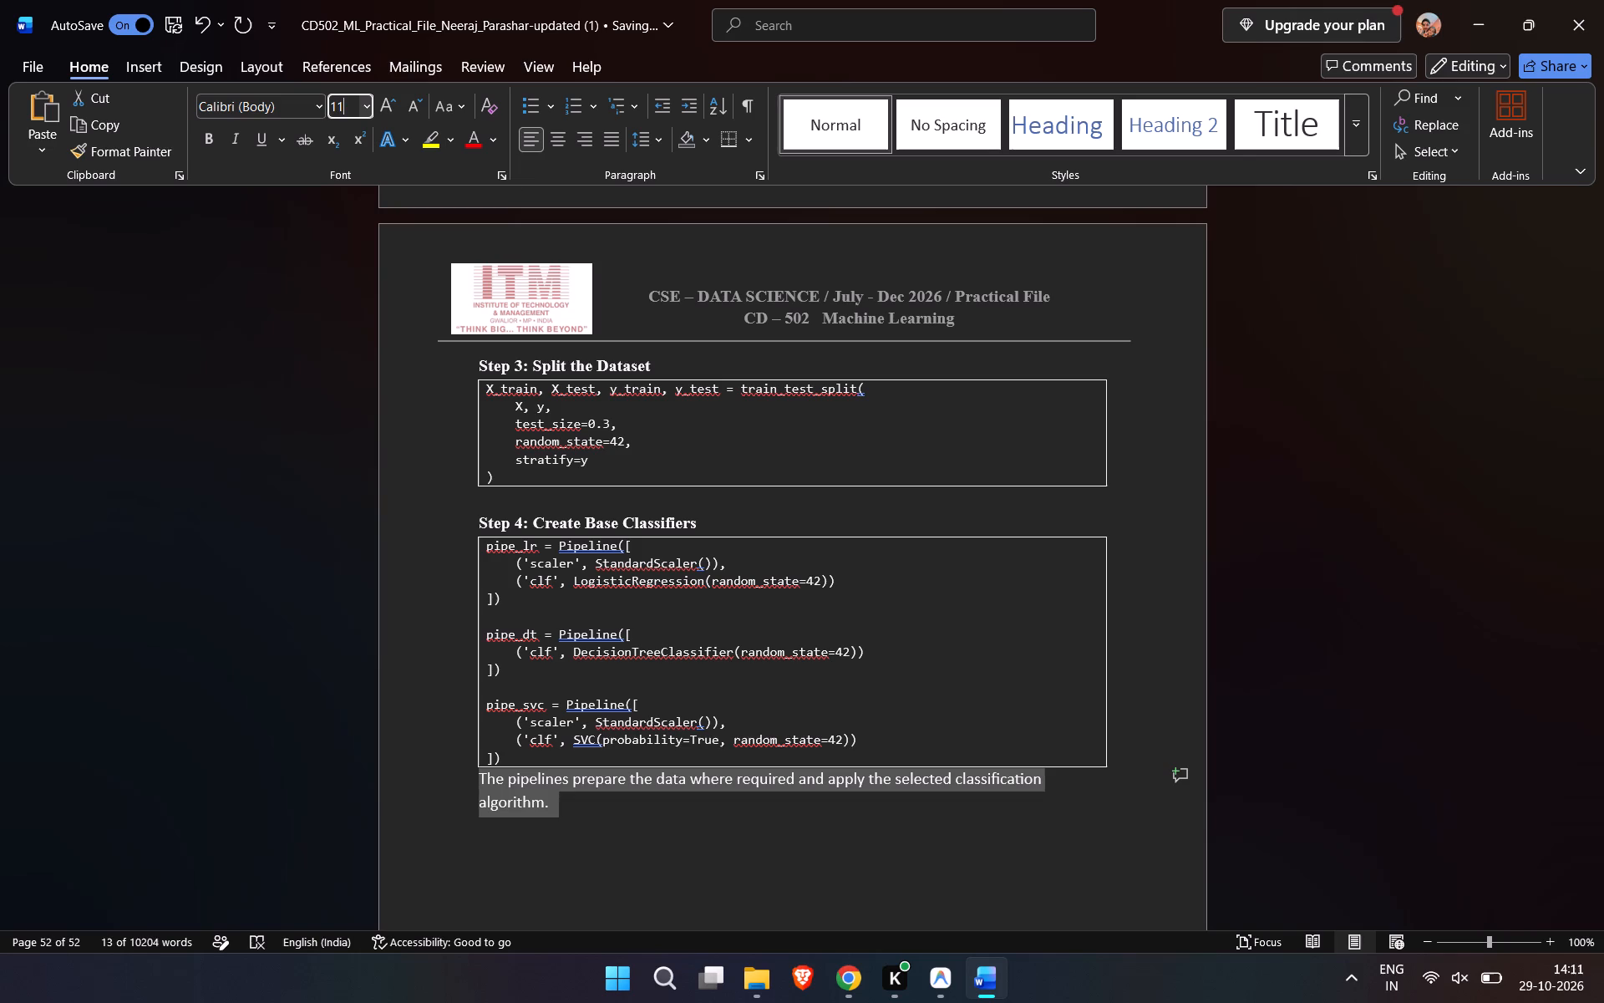
pyautogui.click(440, 559)
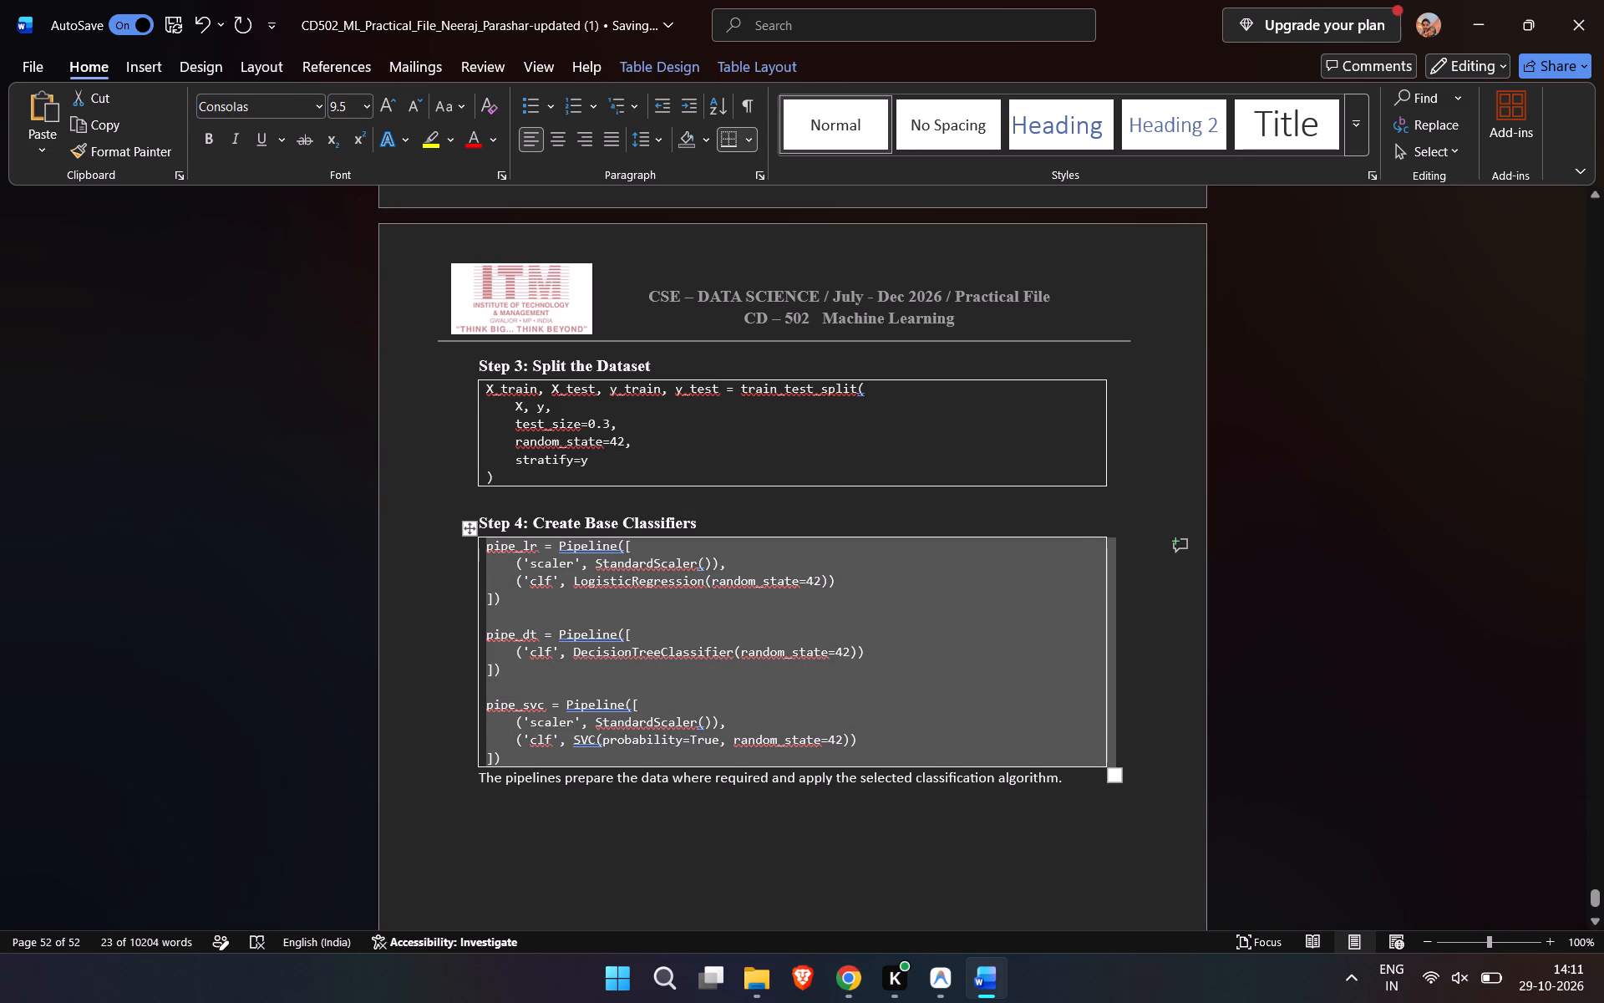
# Add two new lines after the pipelines sentence below the Step 4 code box.
pyautogui.scroll(-1, 478, 777)
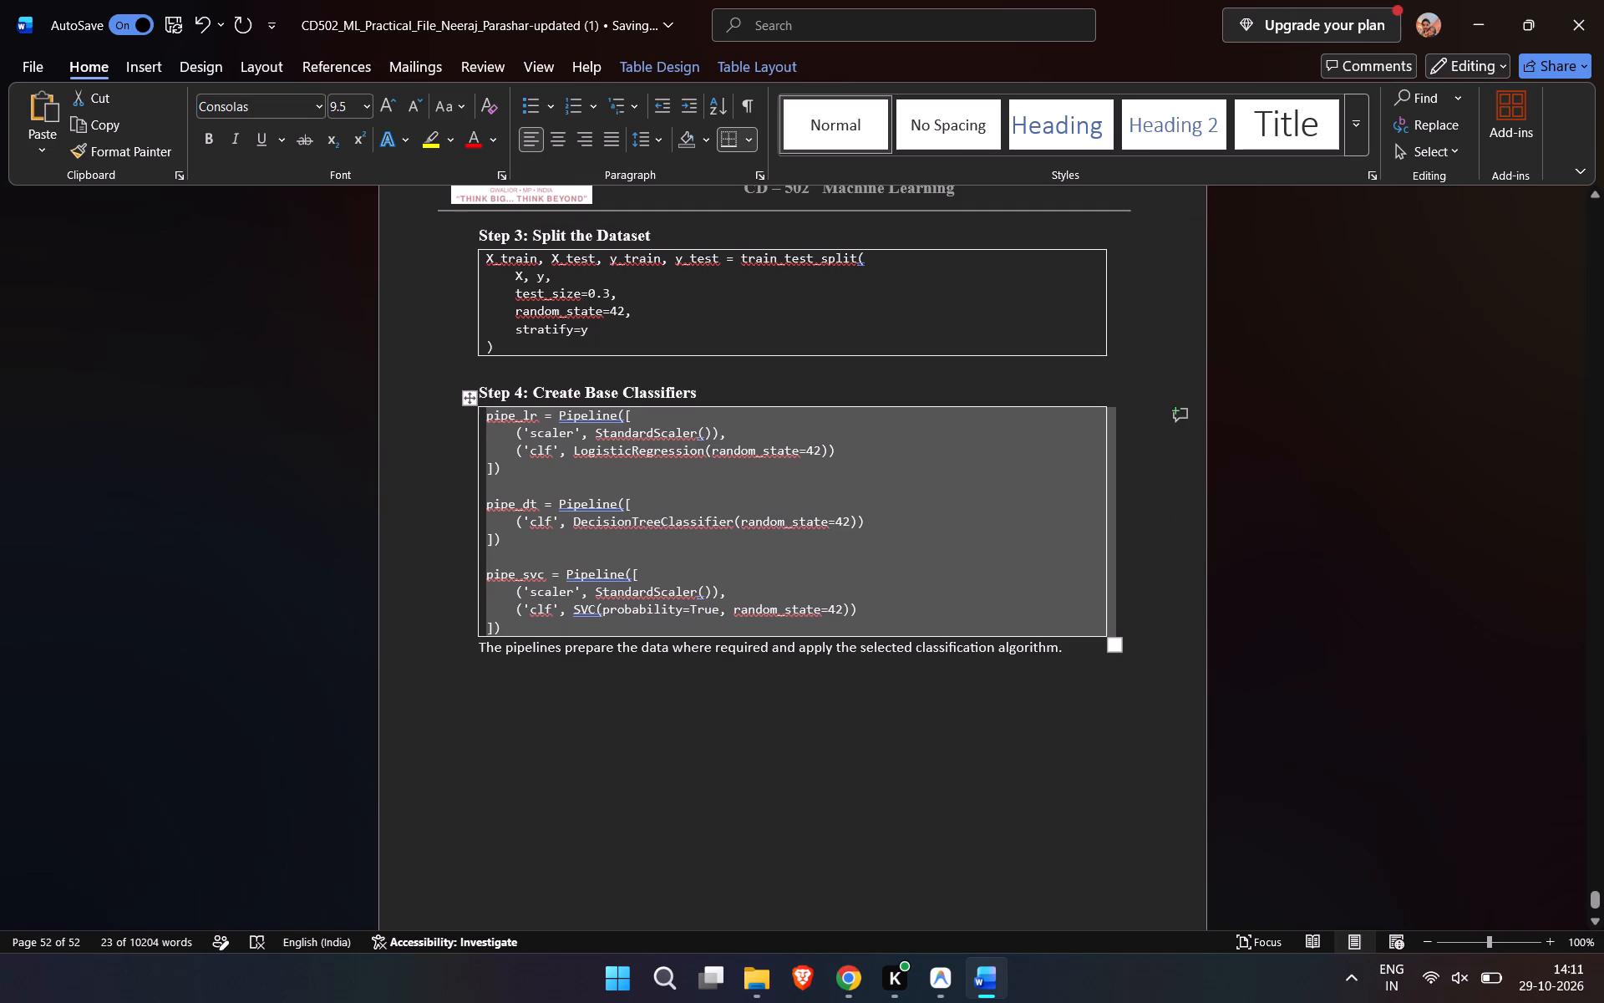
pyautogui.click(1080, 647)
pyautogui.press('Return')
pyautogui.press('Return')
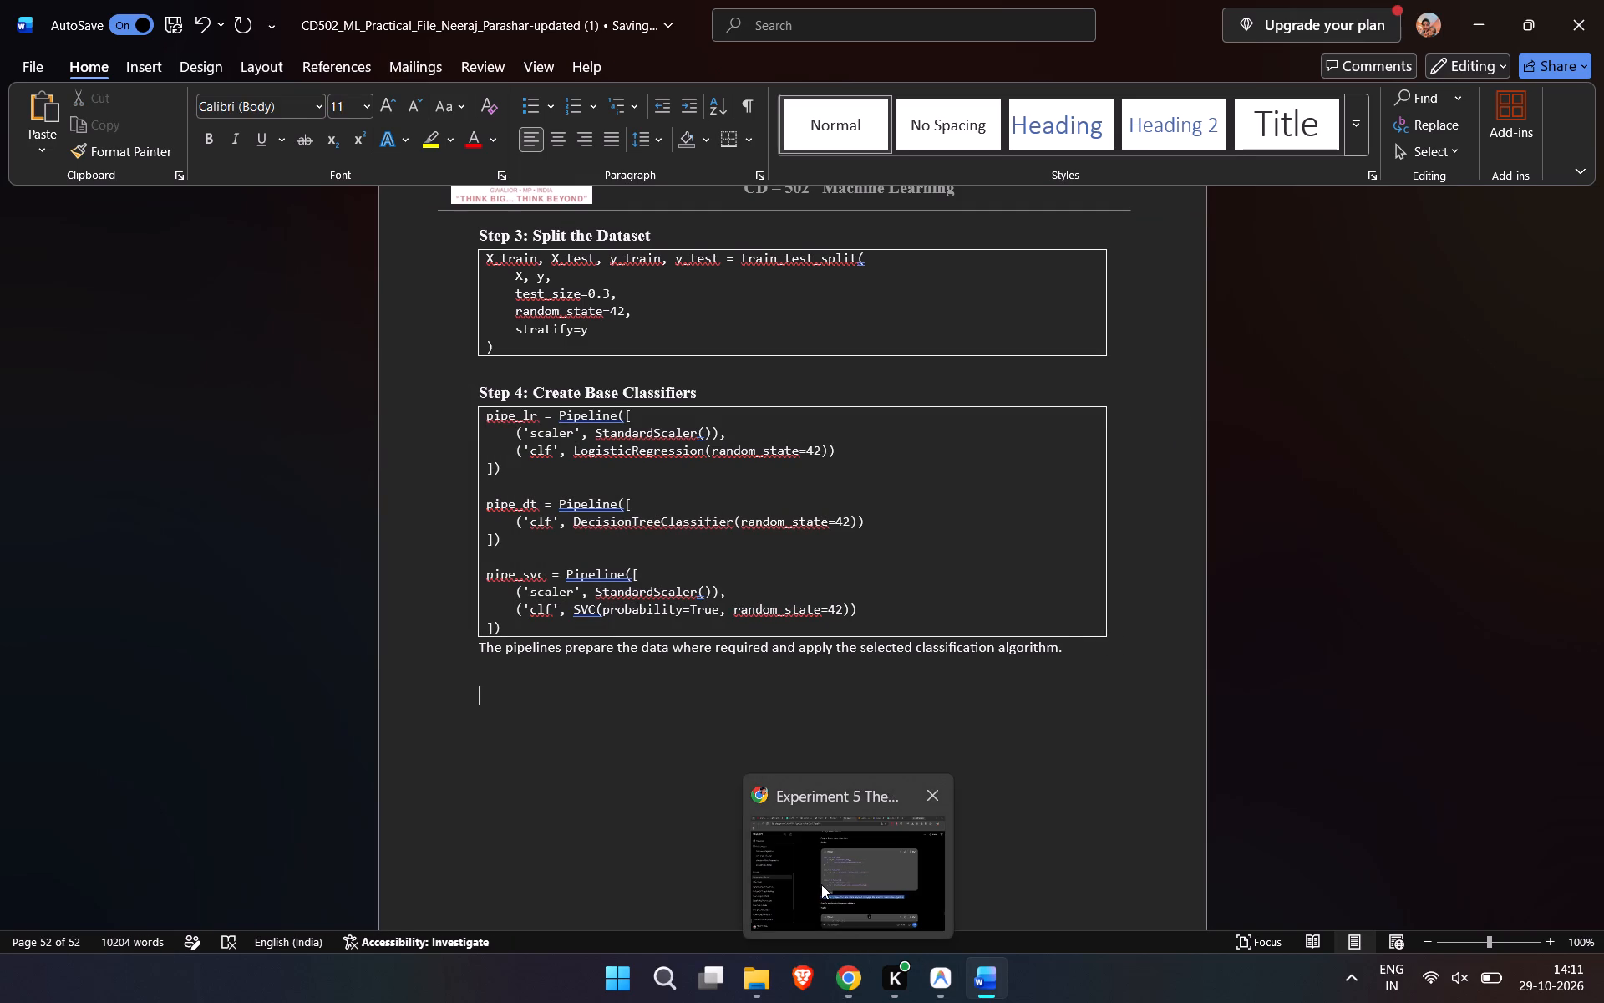
pyautogui.click(821, 884)
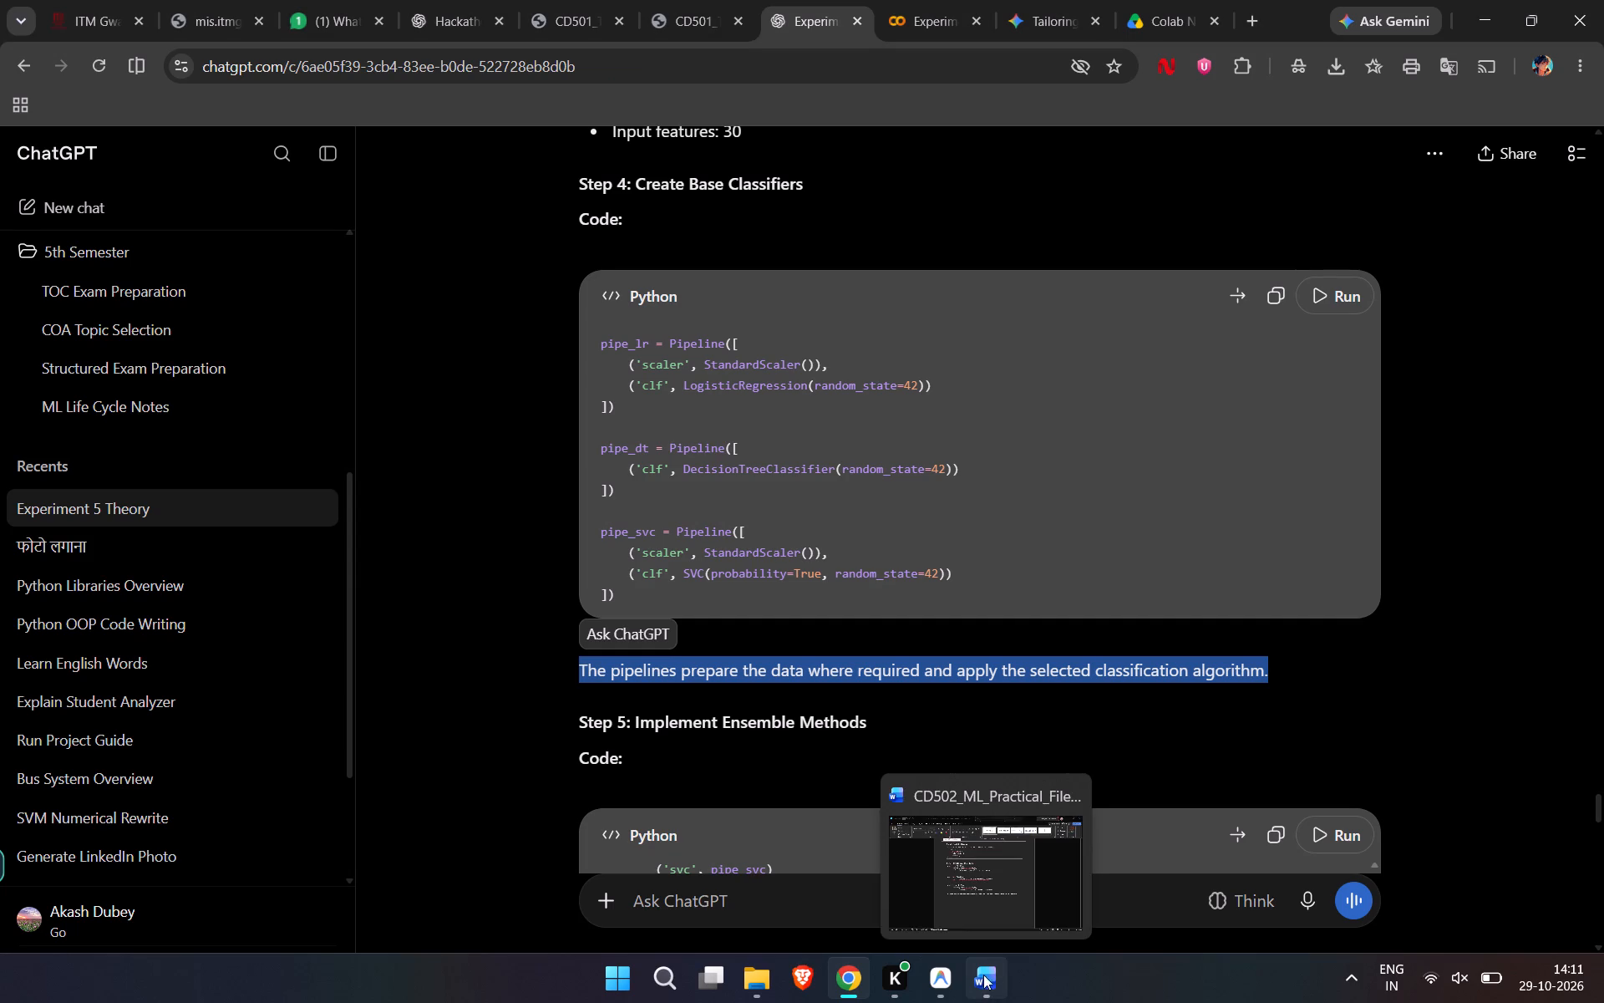
pyautogui.click(972, 888)
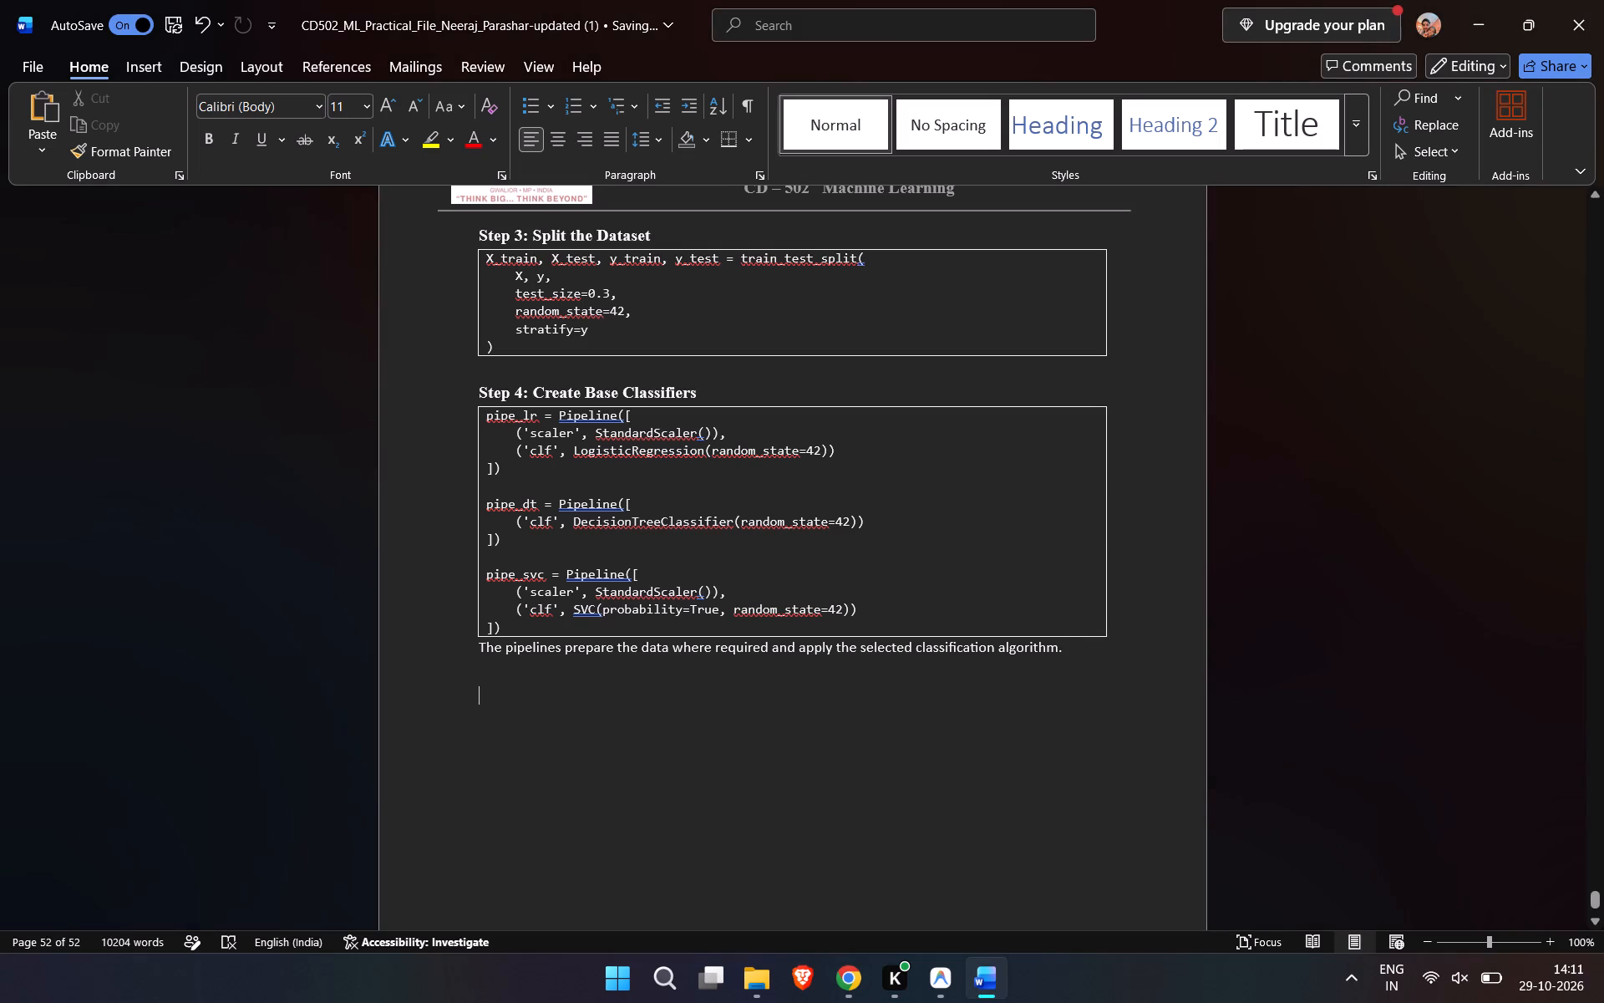
# Copy the pipelines sentence into a new last line inside the Step 4 code box and prefix it with #.
pyautogui.moveTo(1067, 653); pyautogui.dragTo(467, 647)
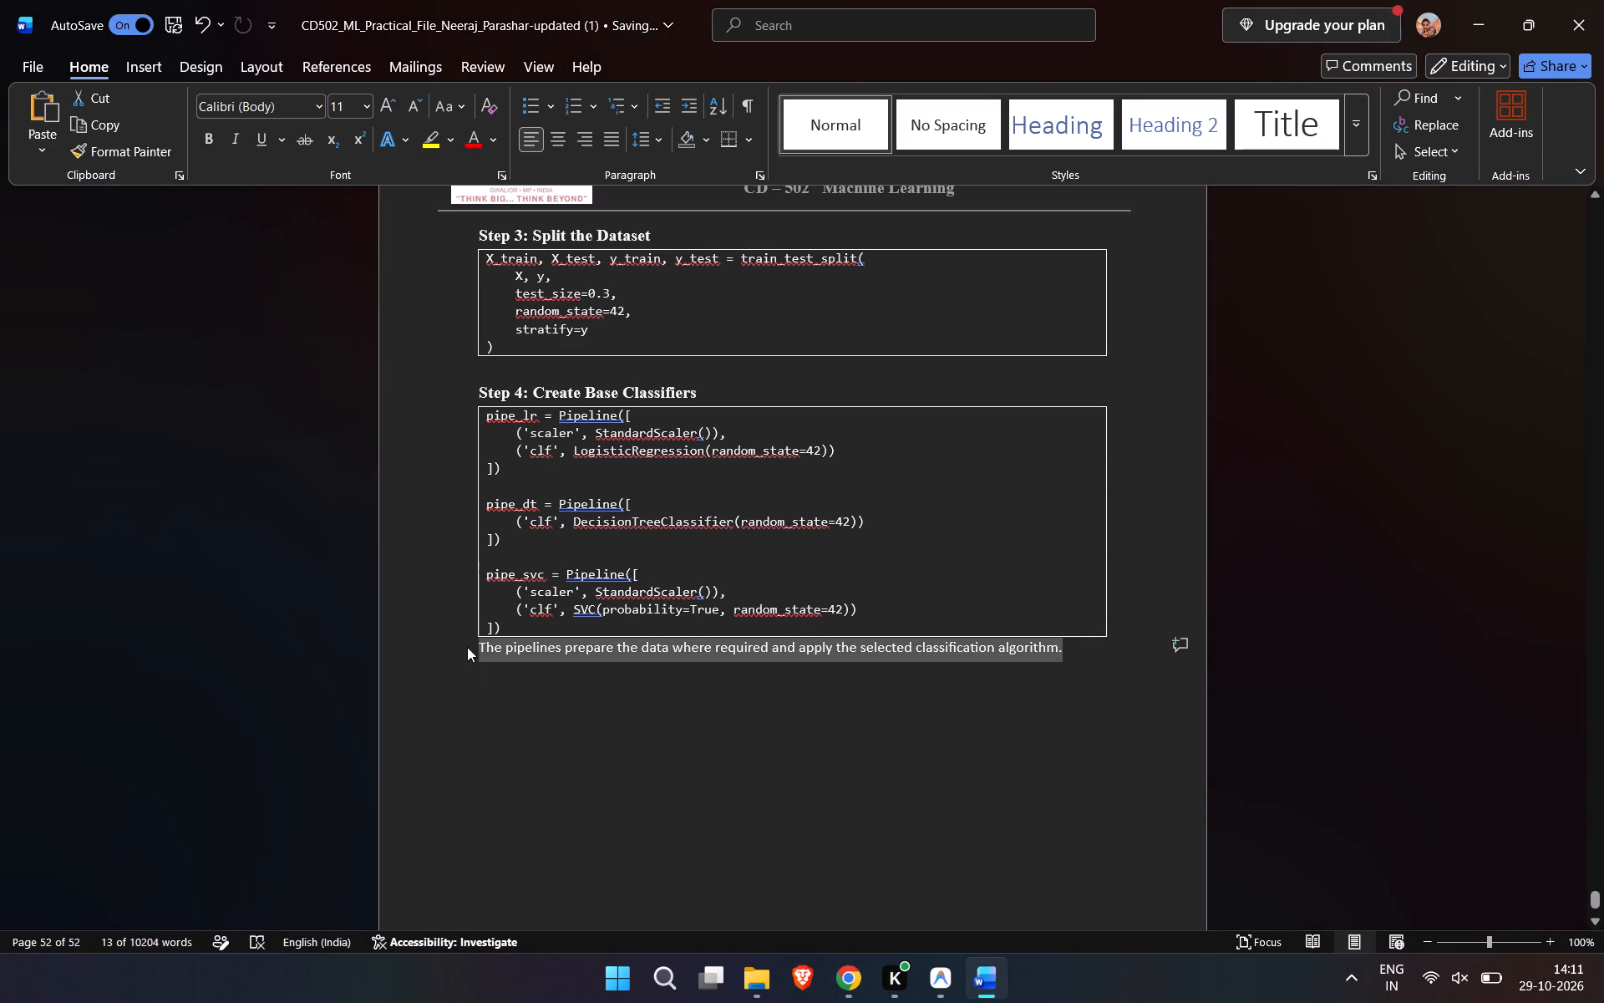
pyautogui.hotkey('ctrl', 'c')
pyautogui.click(566, 623)
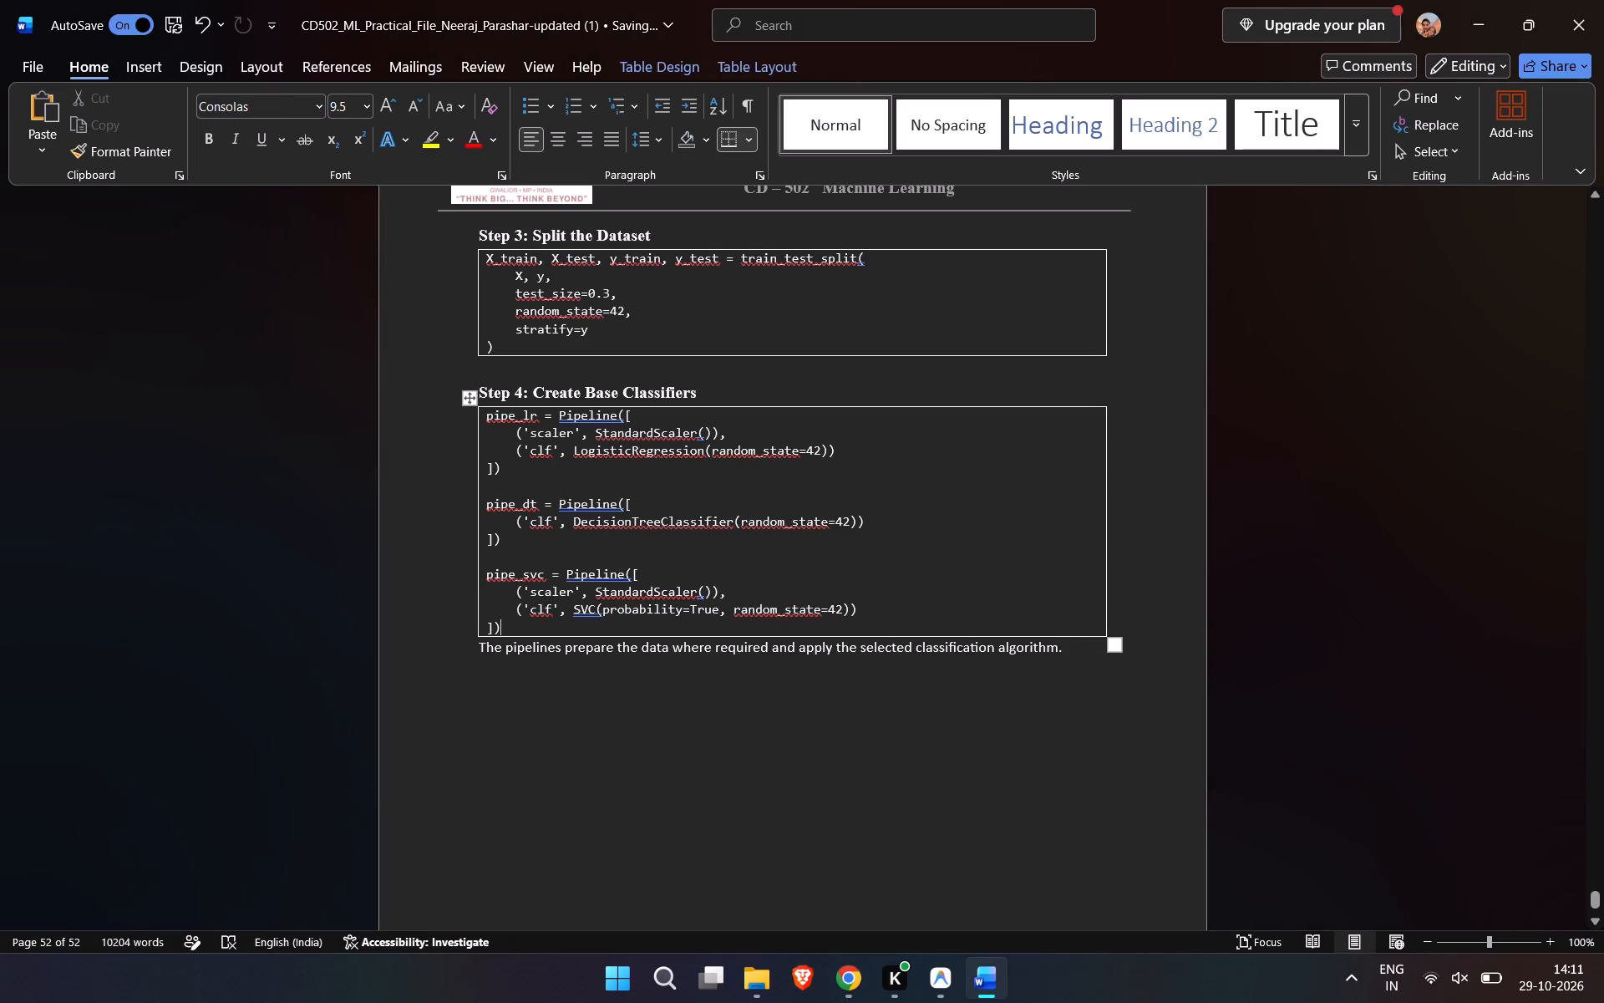
pyautogui.press('Return')
pyautogui.hotkey('ctrl', 'v')
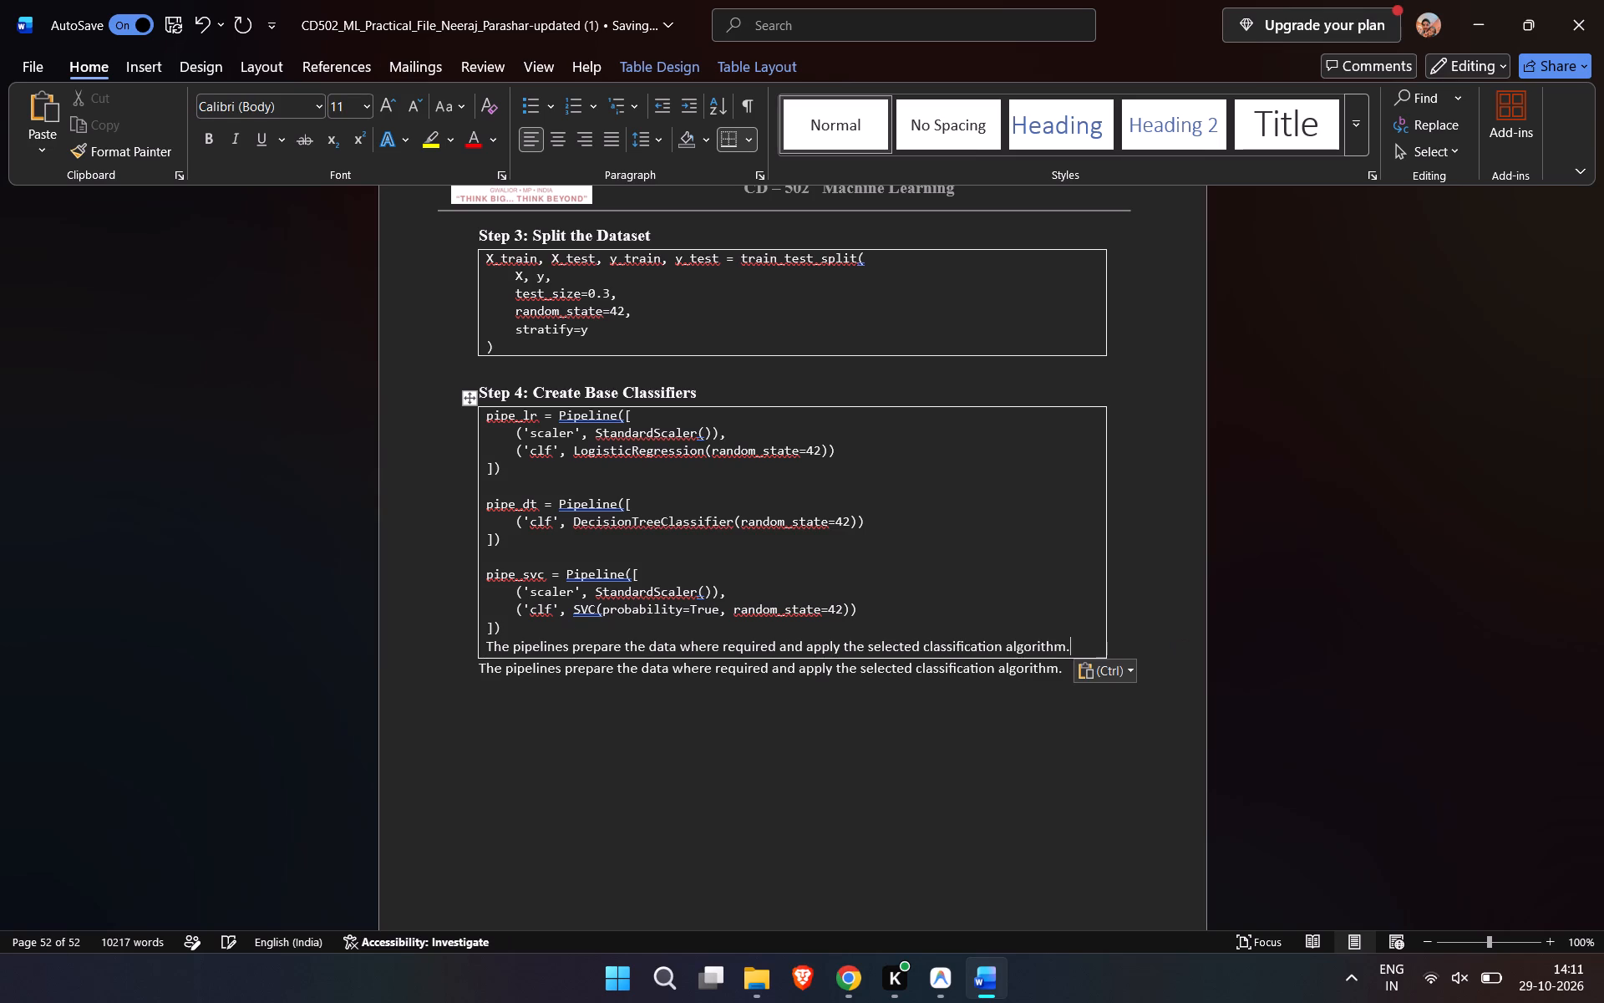
pyautogui.click(487, 644)
pyautogui.hotkey('shift', '#')
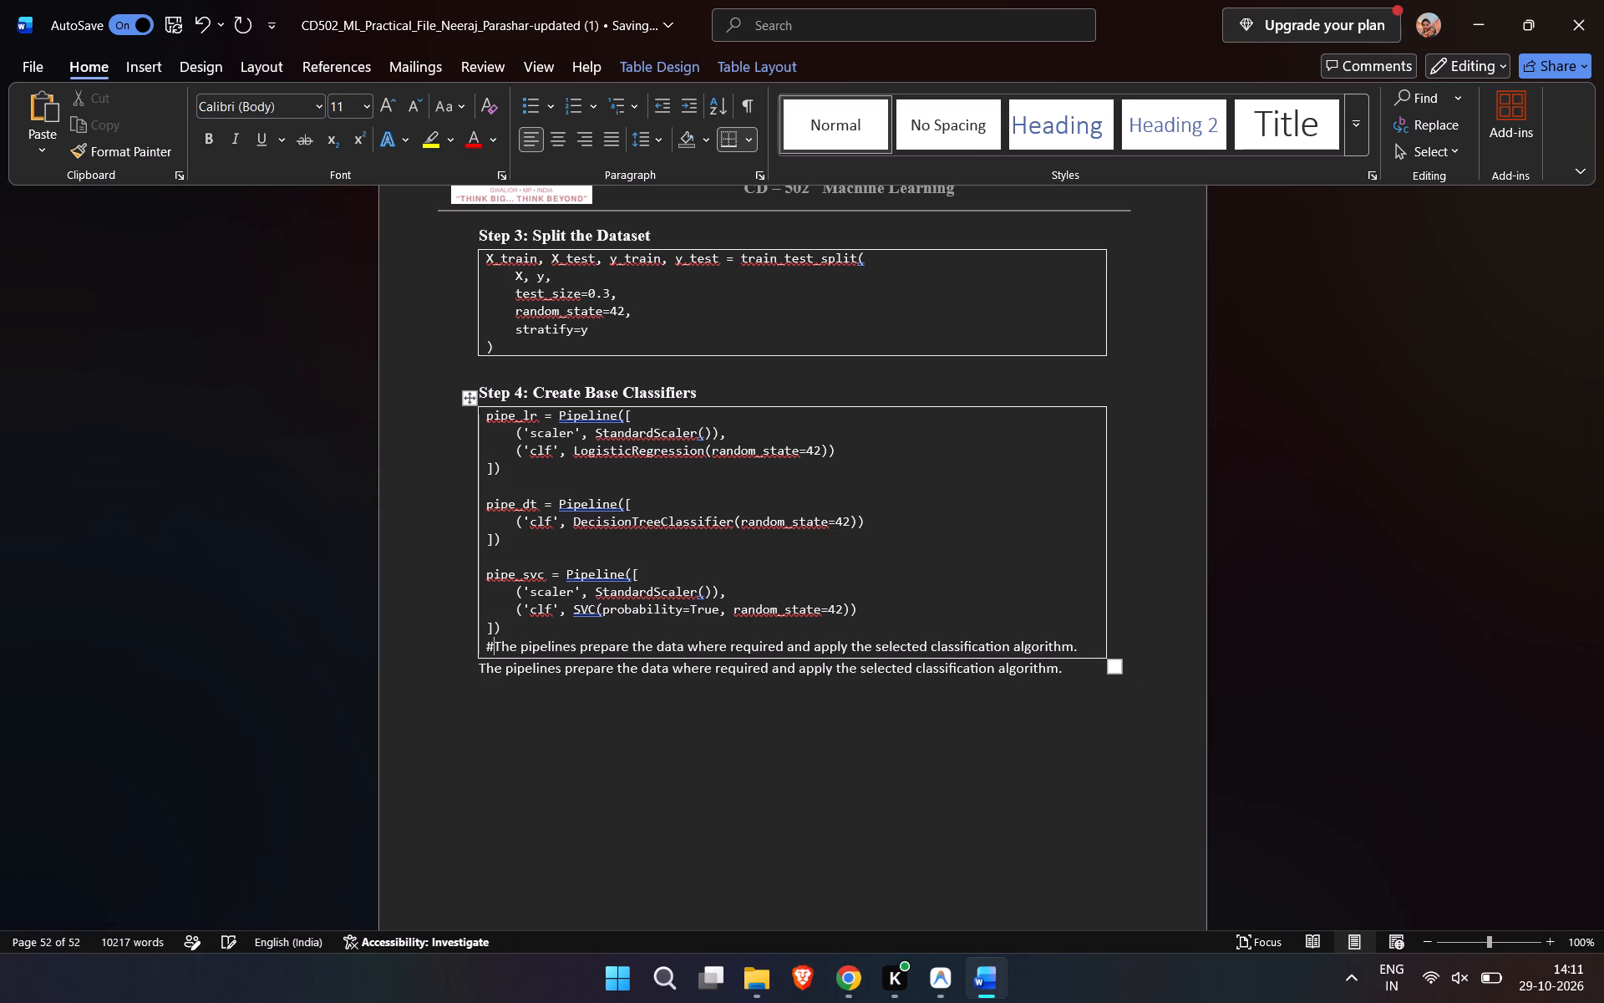
# Set the # comment line in the Step 4 code box to Consolas at size 9.5.
pyautogui.moveTo(487, 644); pyautogui.dragTo(597, 637)
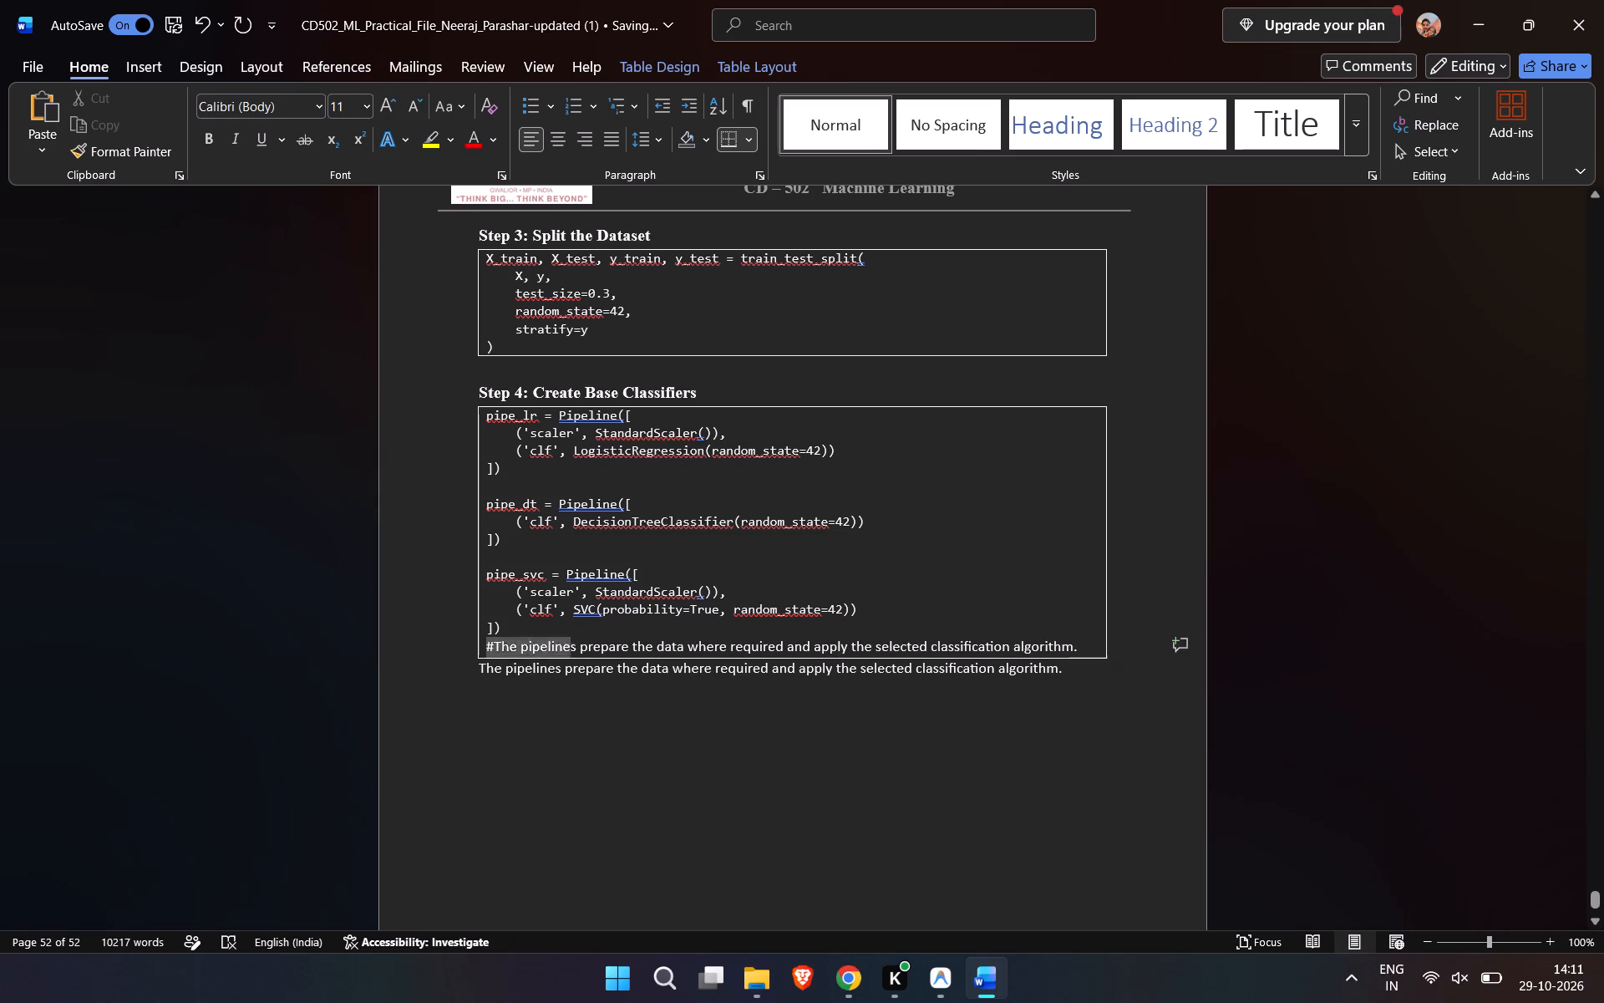
pyautogui.moveTo(597, 637); pyautogui.dragTo(1090, 649)
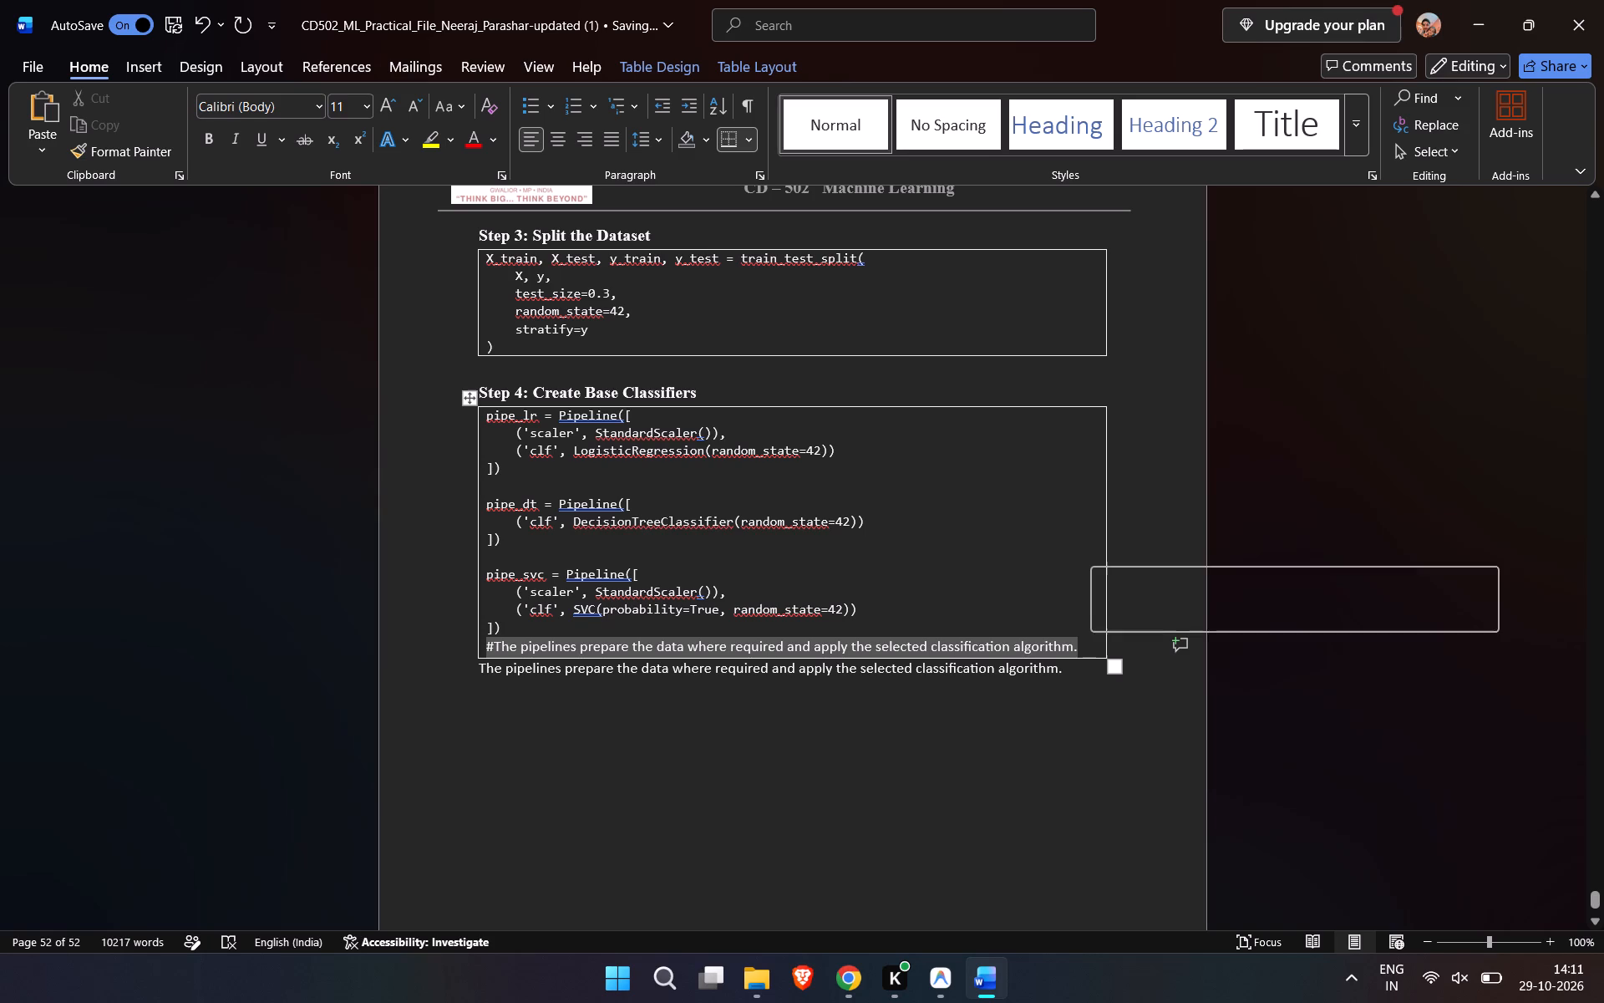
pyautogui.click(1170, 582)
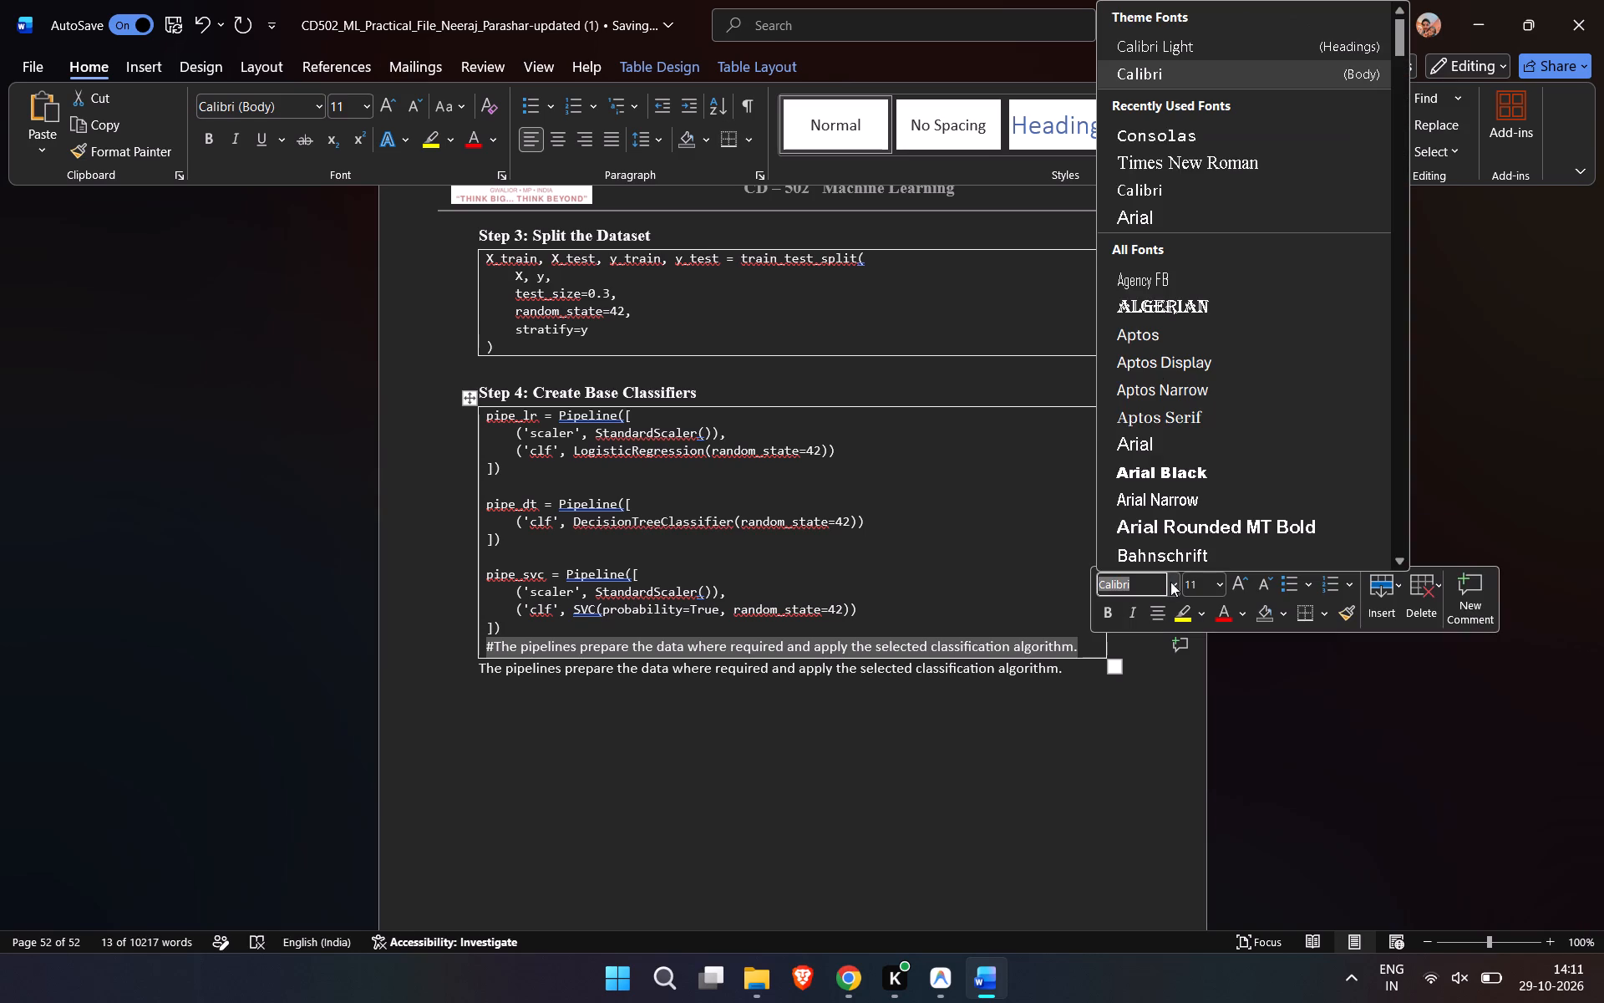
pyautogui.click(1151, 132)
pyautogui.click(345, 106)
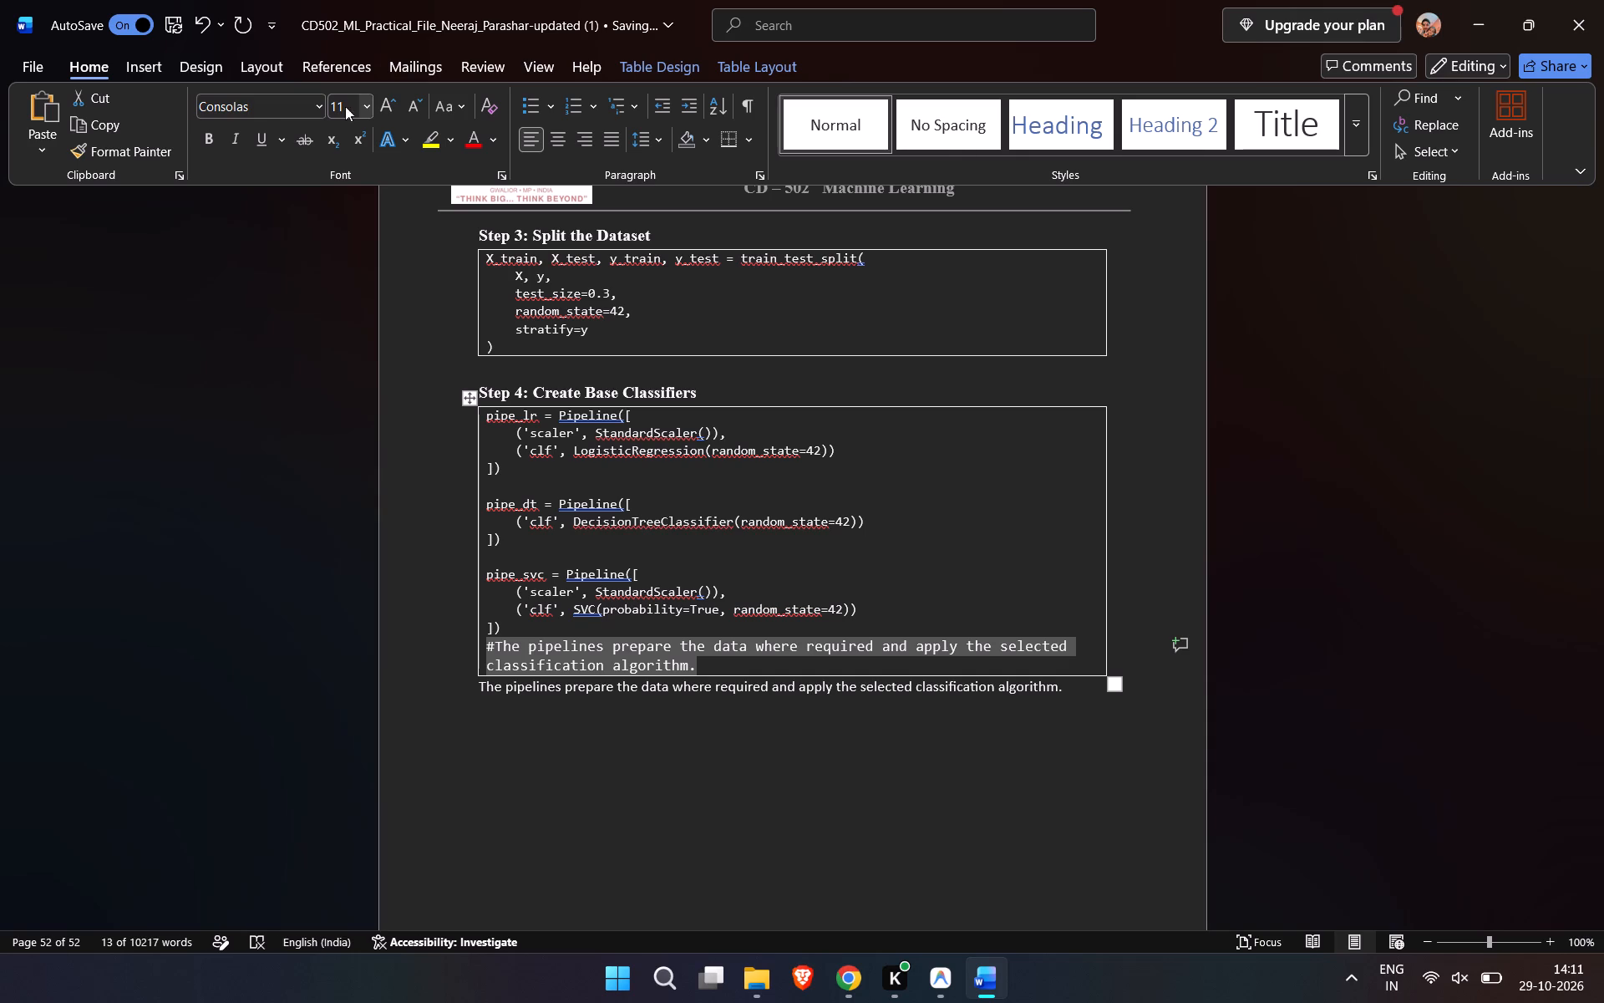
pyautogui.click(345, 106)
pyautogui.press('BackSpace')
pyautogui.press('BackSpace')
pyautogui.press('9')
pyautogui.write('.5')
pyautogui.click(412, 476)
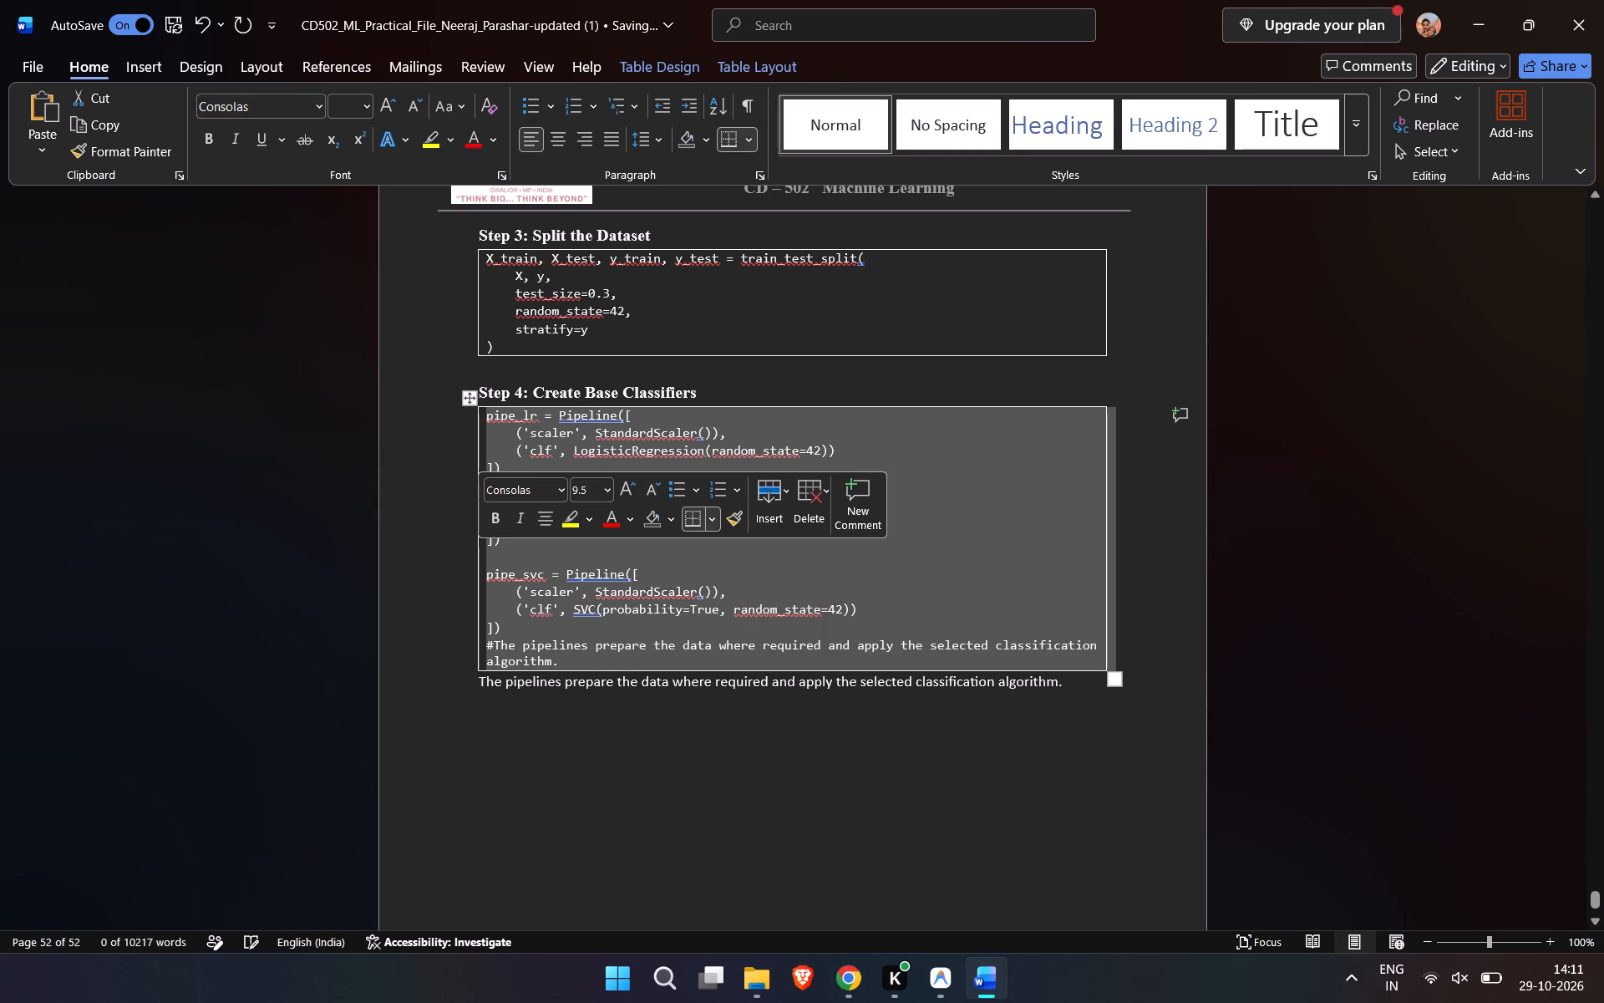
pyautogui.click(662, 741)
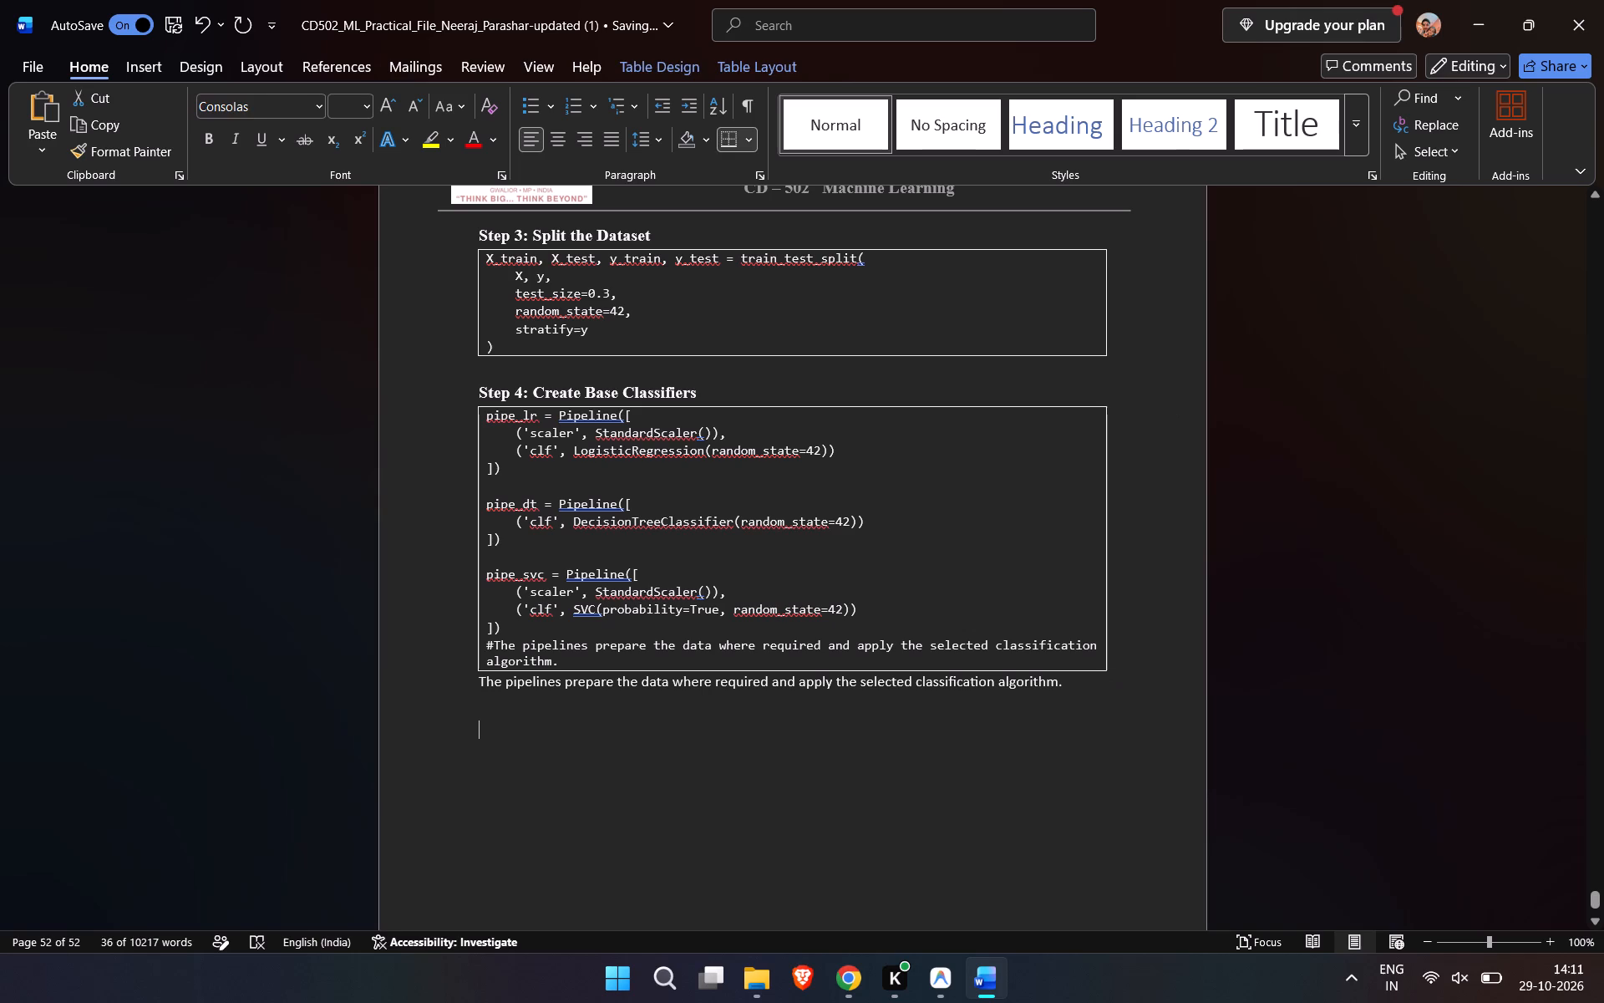
# Delete the duplicate pipelines sentence below the Step 4 code box and start a new line there.
pyautogui.tripleClick(1084, 679)
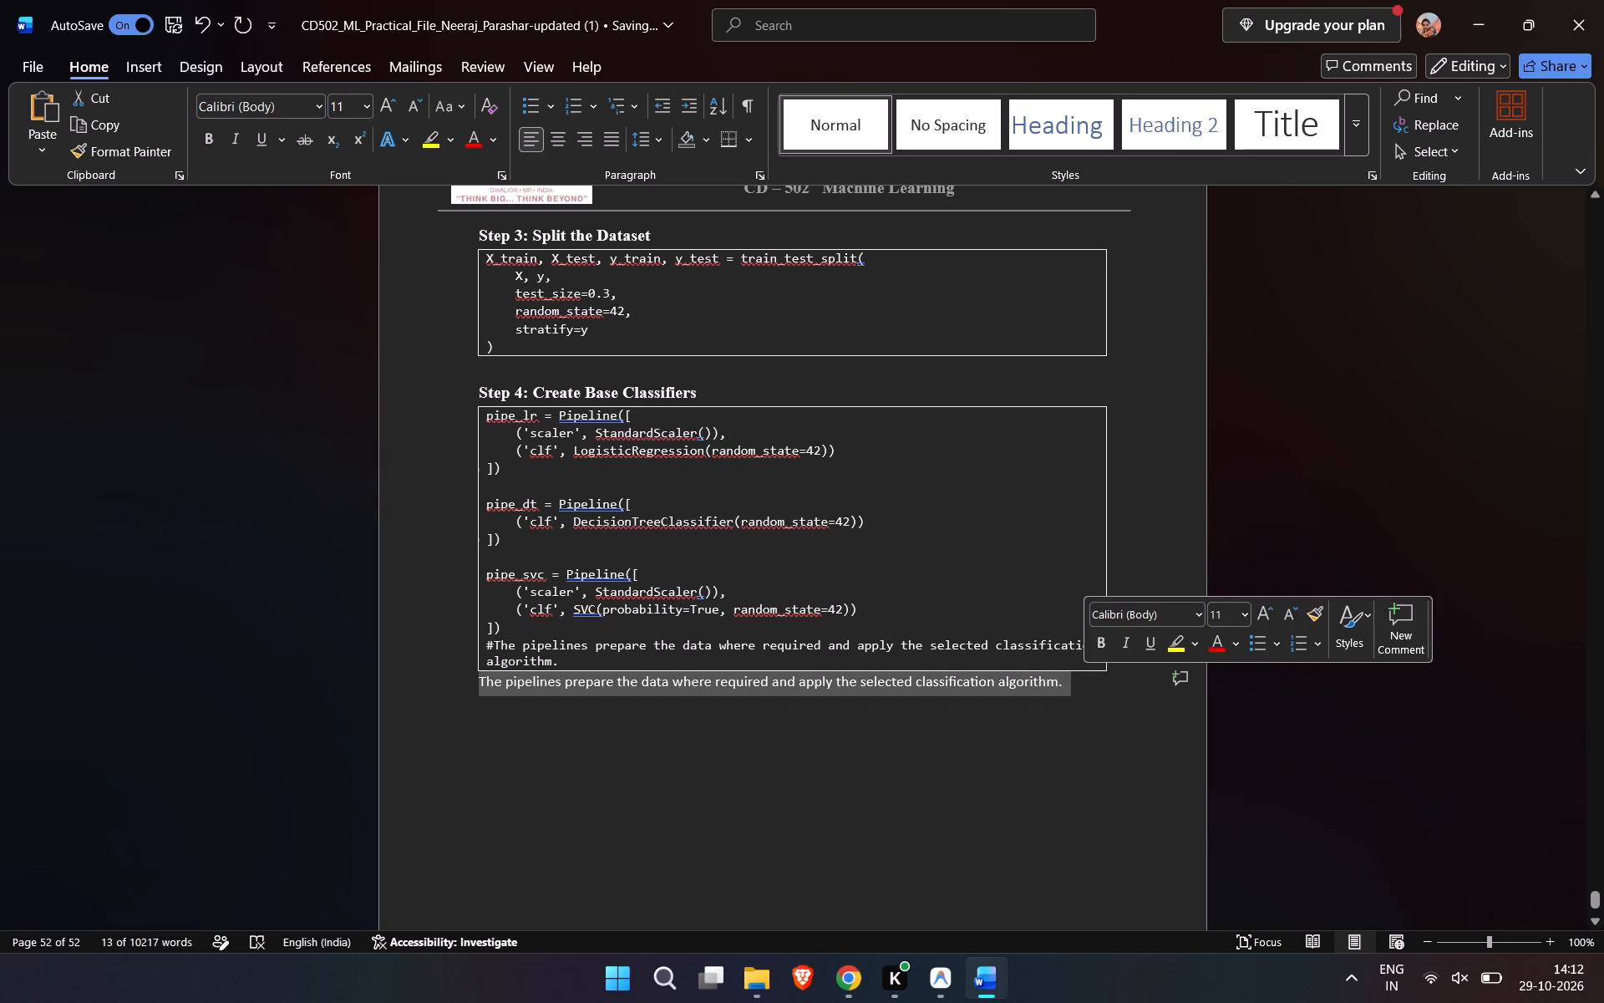
pyautogui.press('BackSpace')
pyautogui.press('Return')
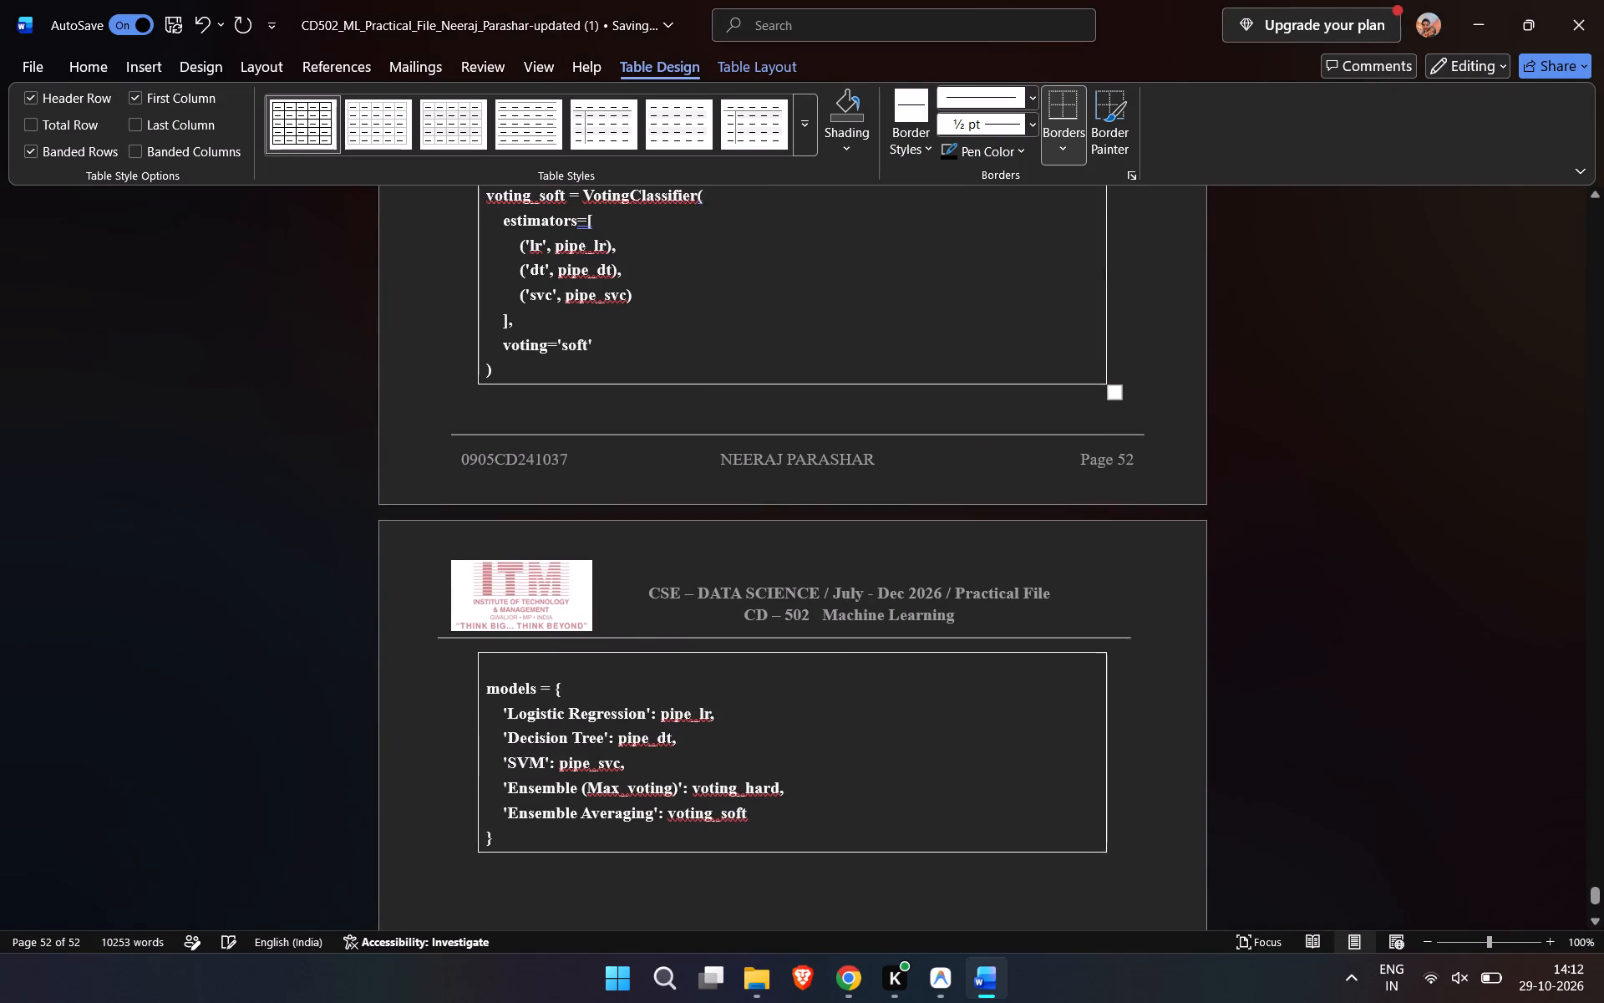
pyautogui.scroll(-1, 741, 811)
pyautogui.moveTo(536, 802); pyautogui.dragTo(388, 700)
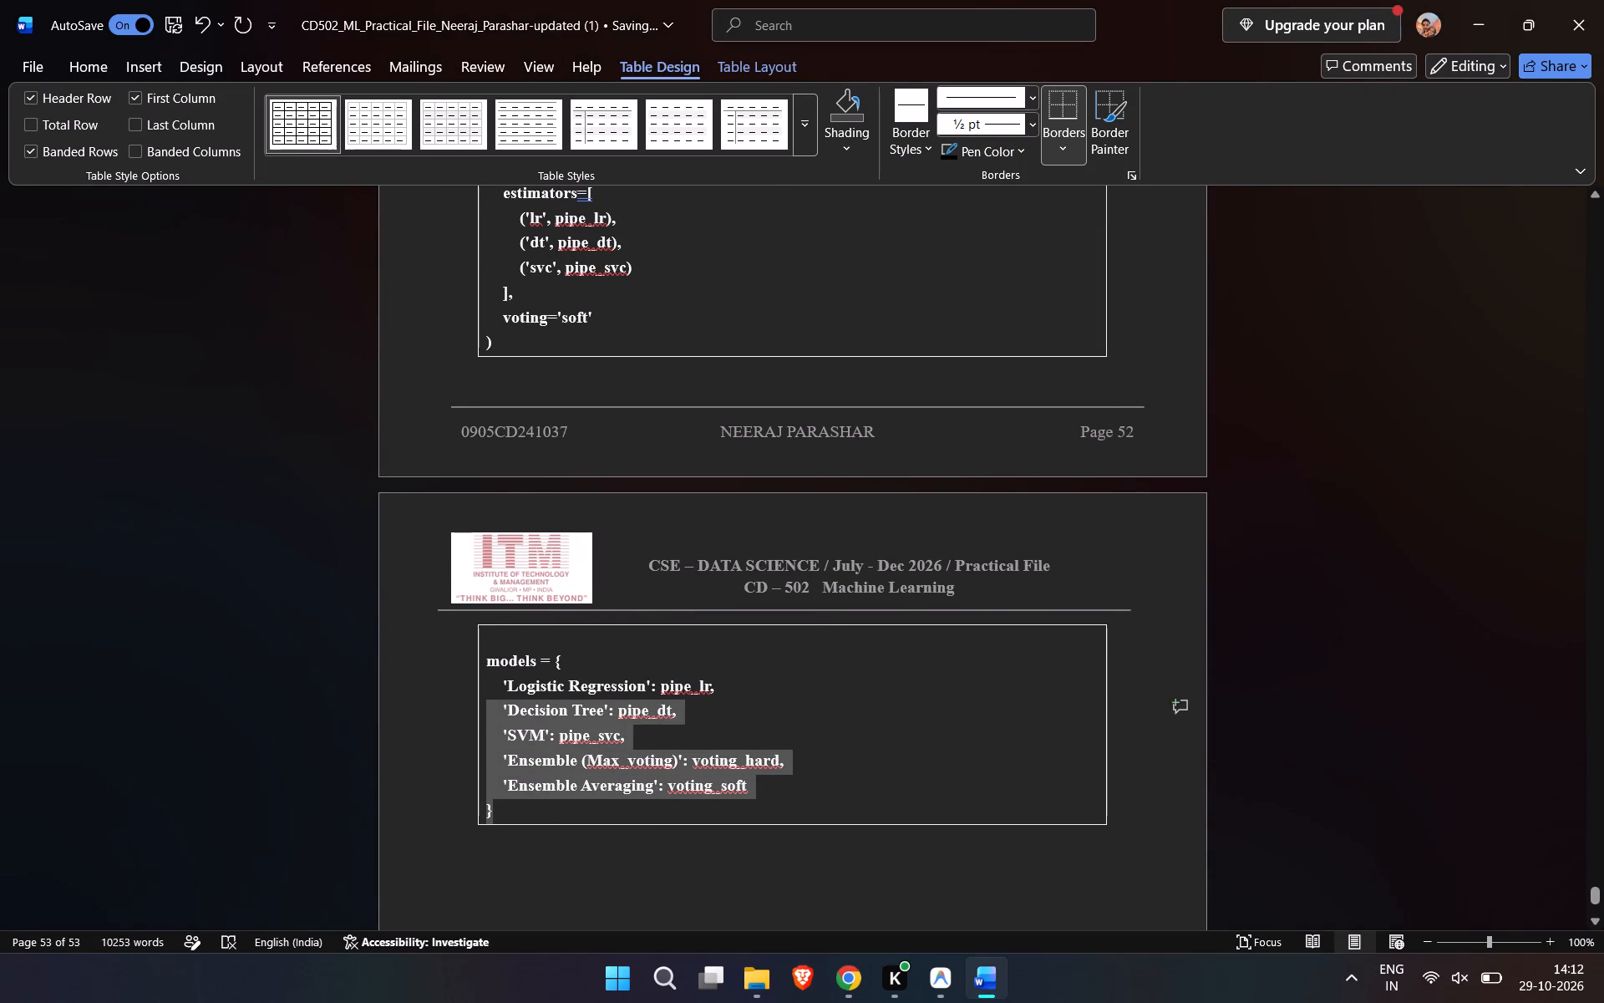
pyautogui.moveTo(388, 700); pyautogui.dragTo(426, 436)
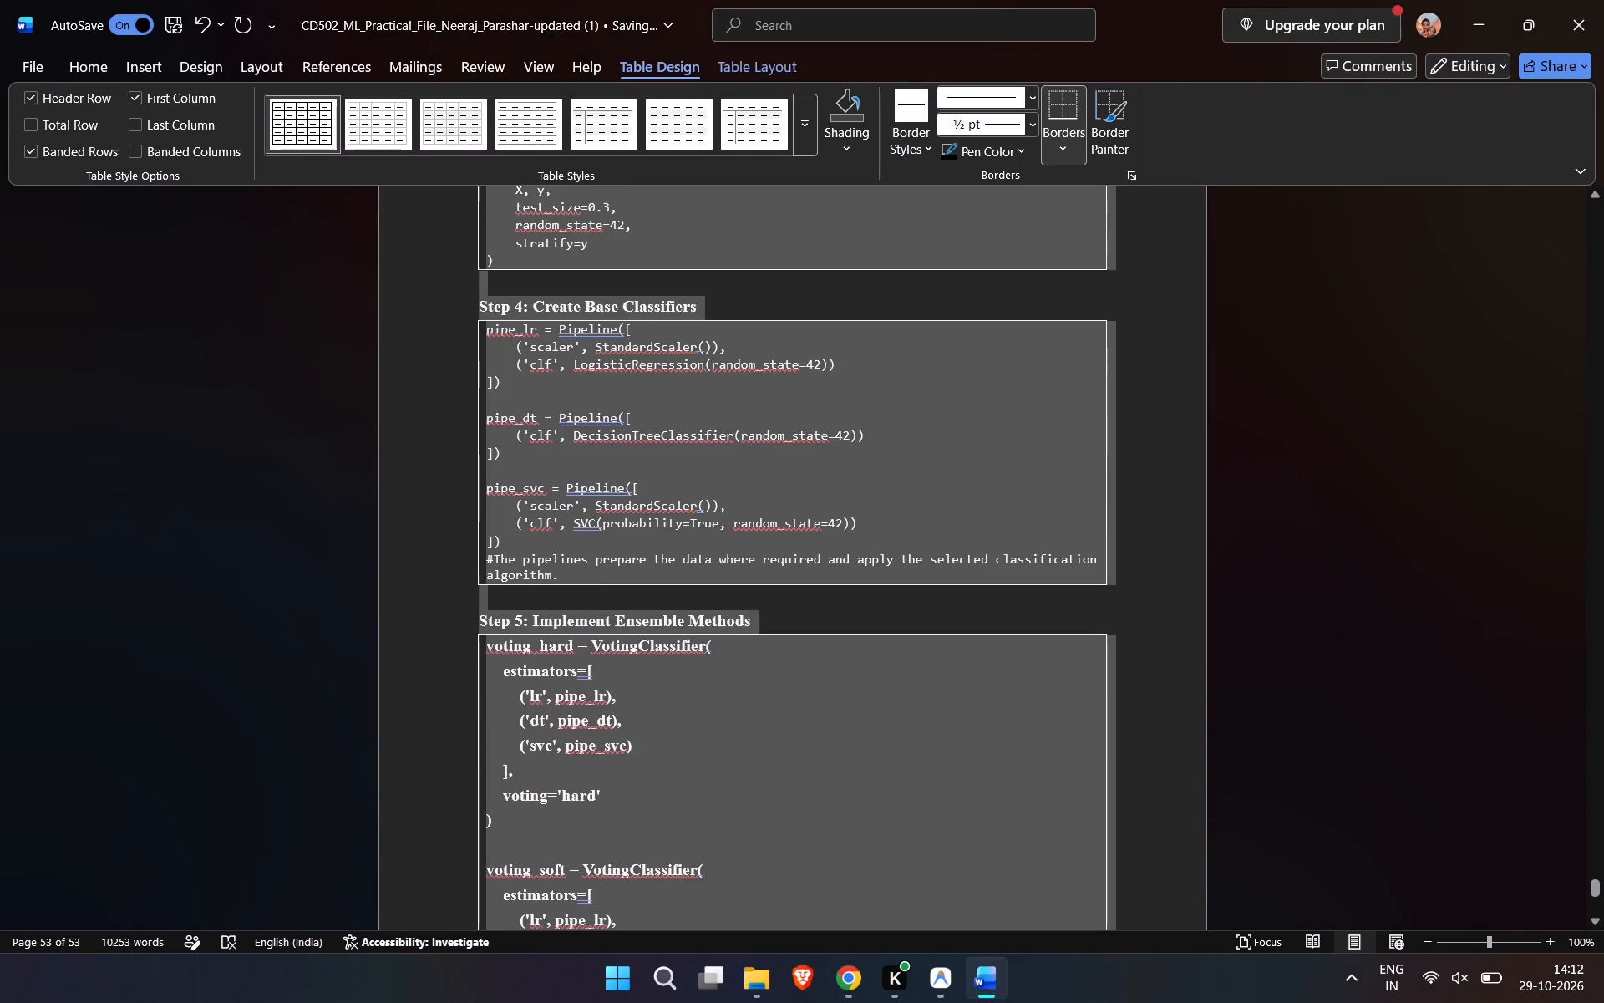
pyautogui.moveTo(426, 436); pyautogui.dragTo(463, 649)
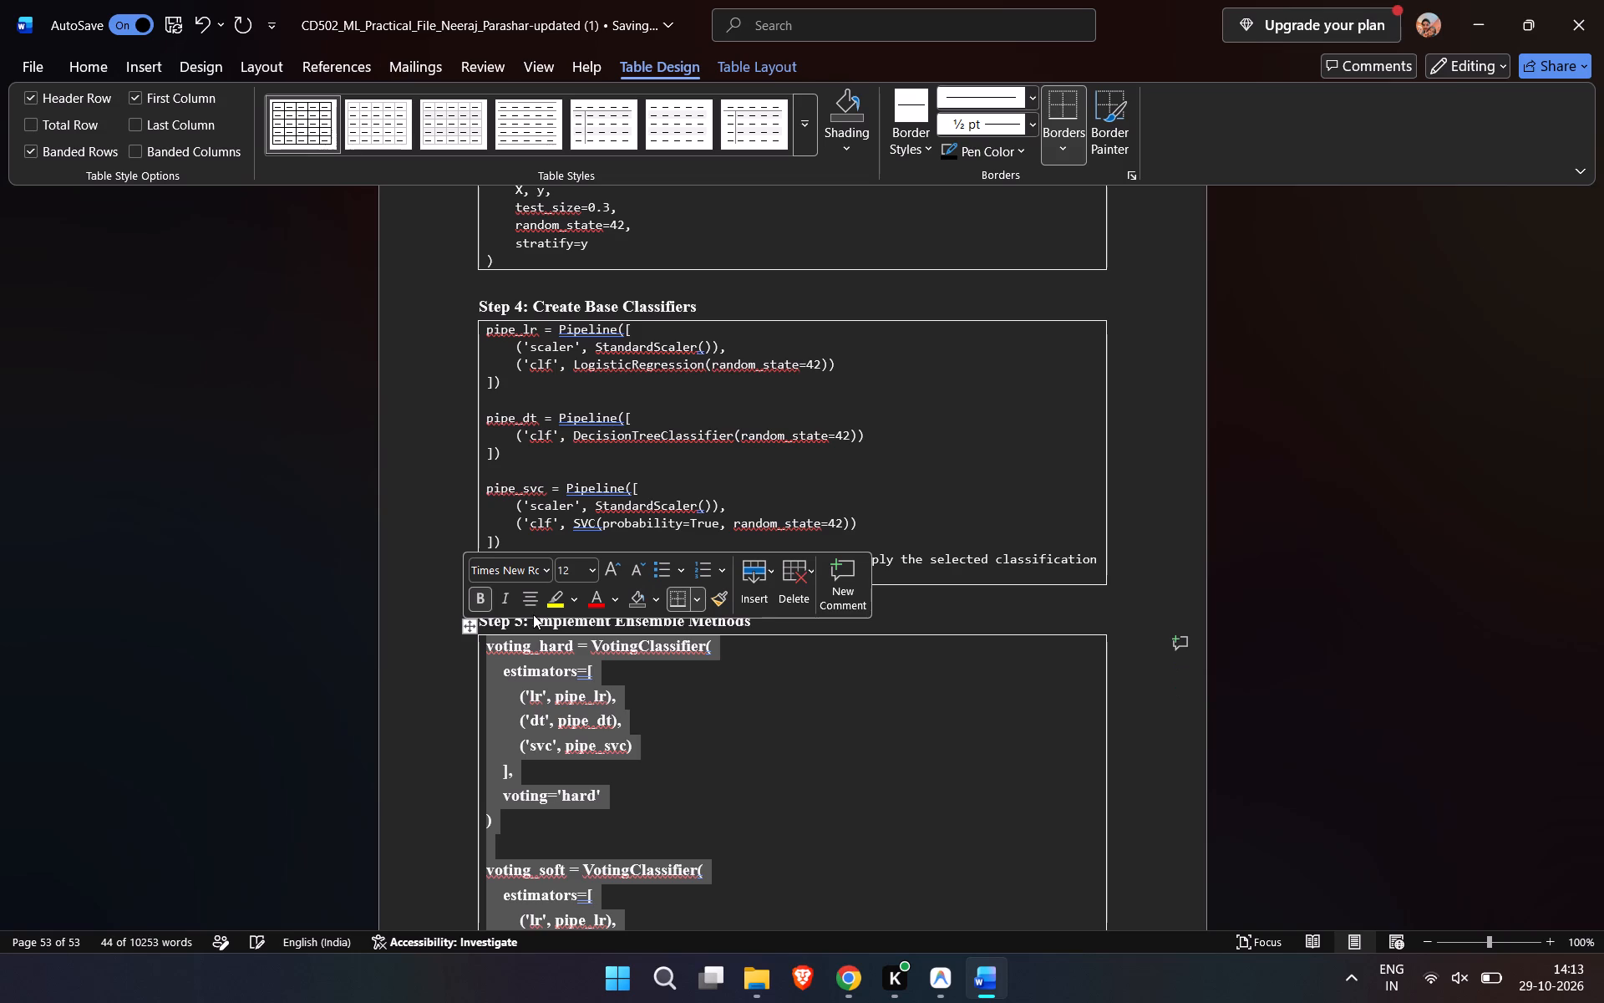
pyautogui.doubleClick(576, 564)
pyautogui.press('BackSpace')
pyautogui.press('BackSpace')
pyautogui.write('9.5')
pyautogui.click(542, 565)
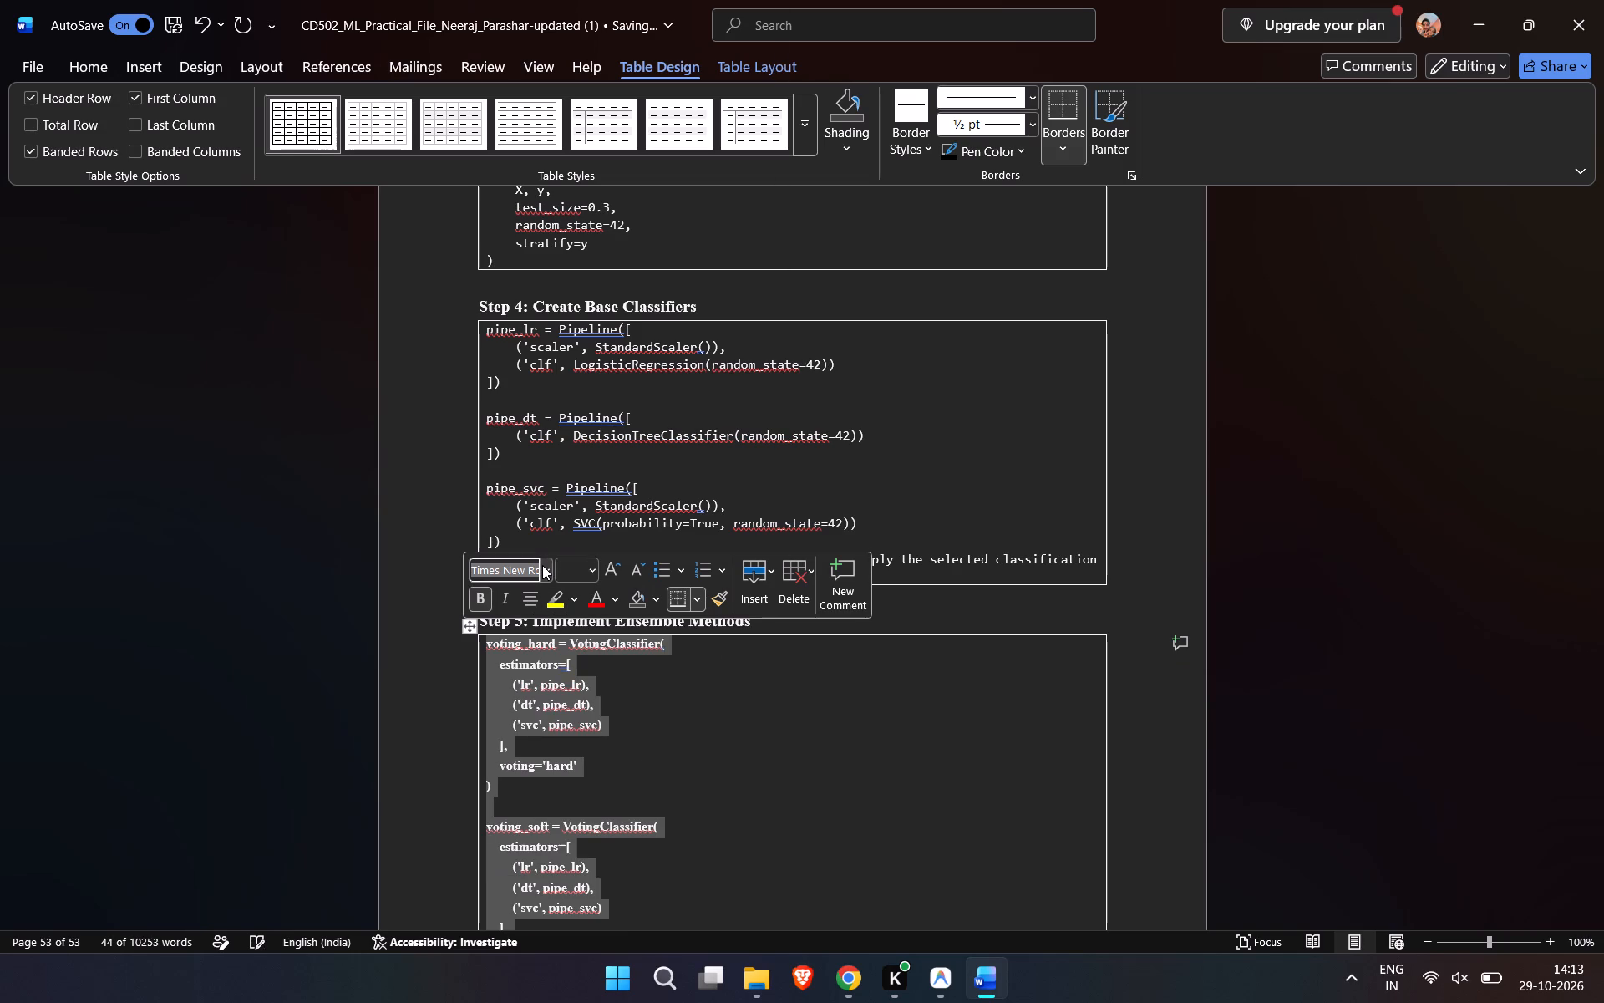
pyautogui.click(542, 565)
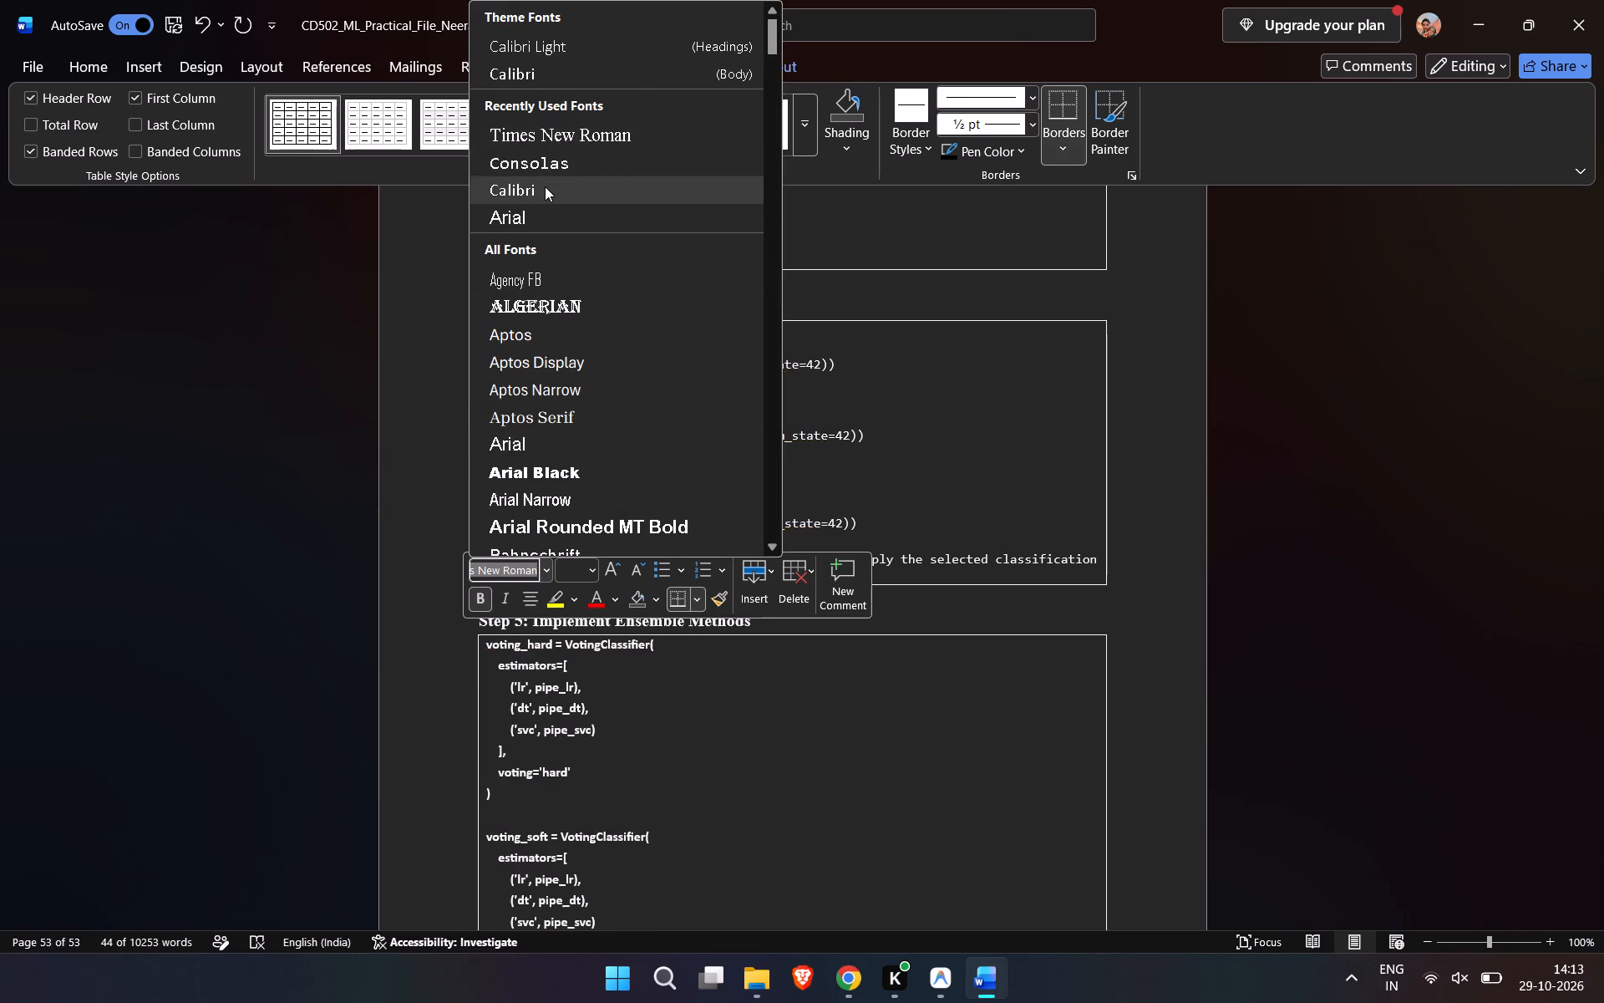
pyautogui.click(545, 186)
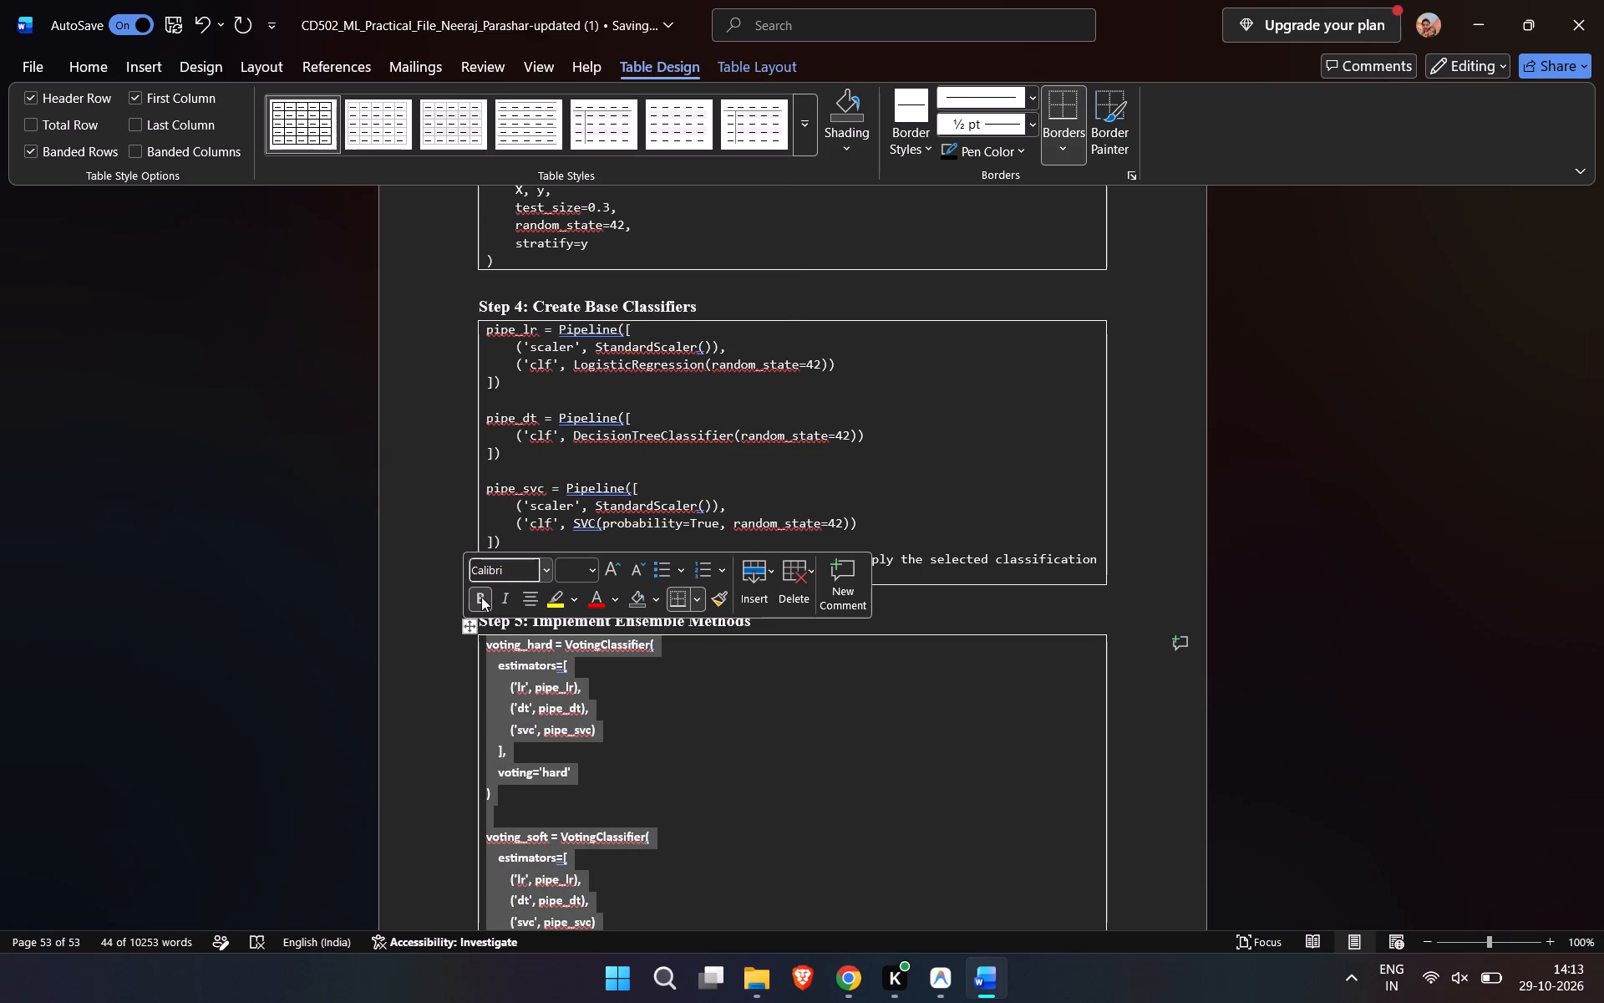
pyautogui.click(480, 600)
pyautogui.click(541, 575)
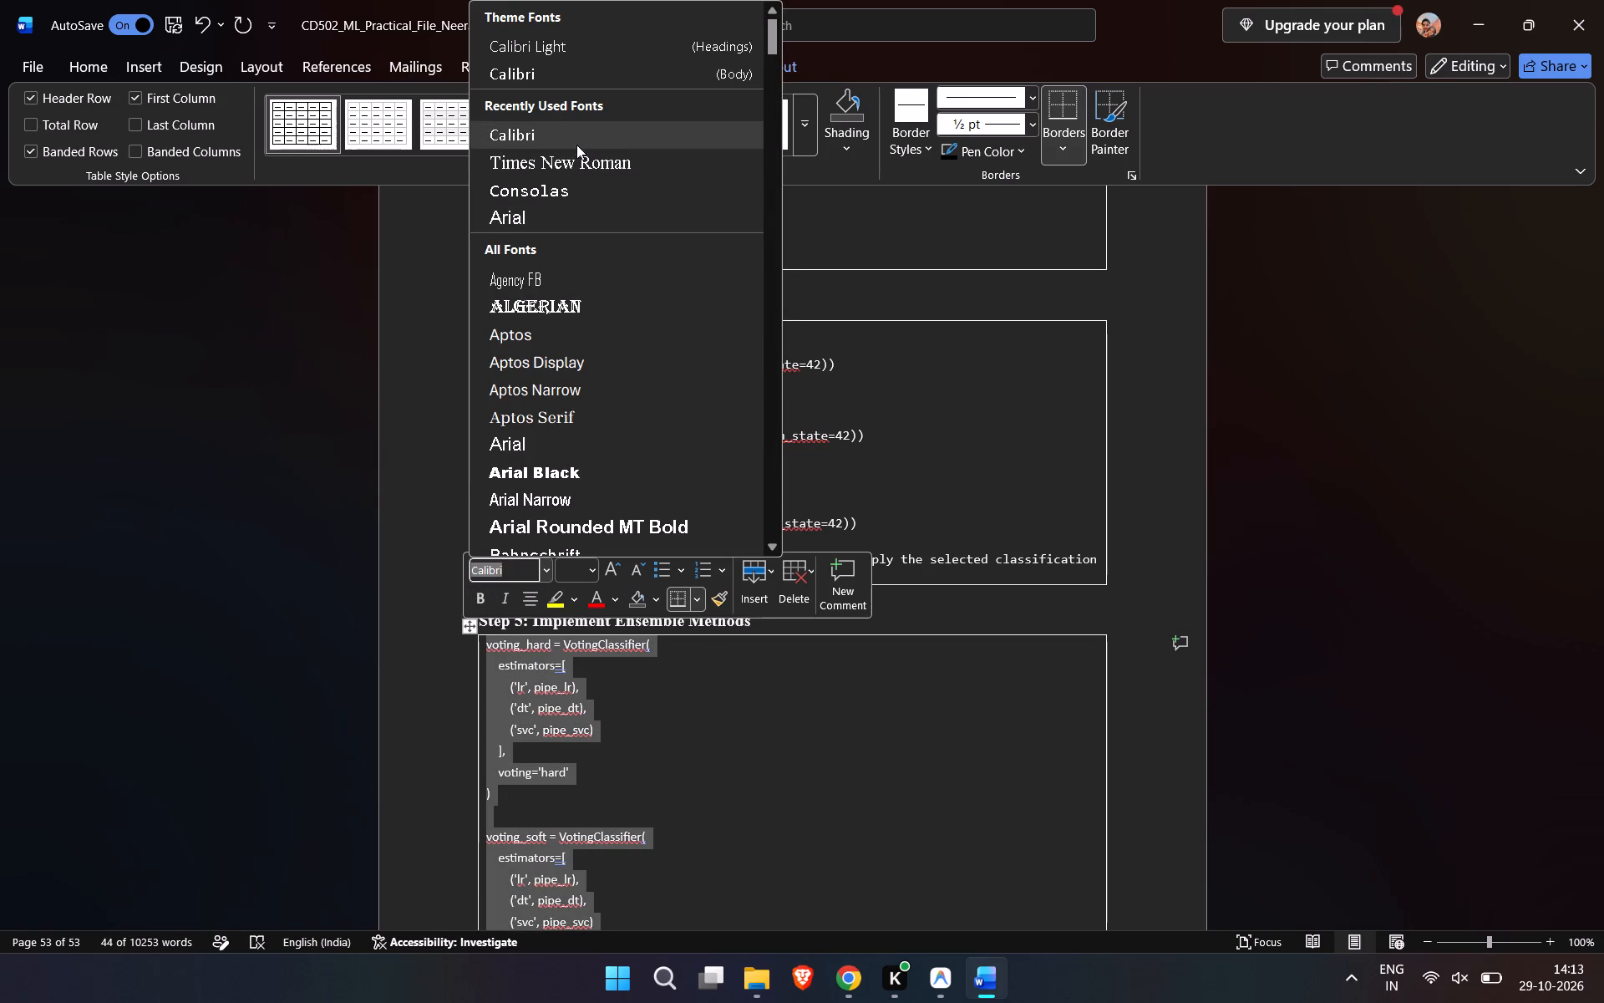
pyautogui.click(584, 187)
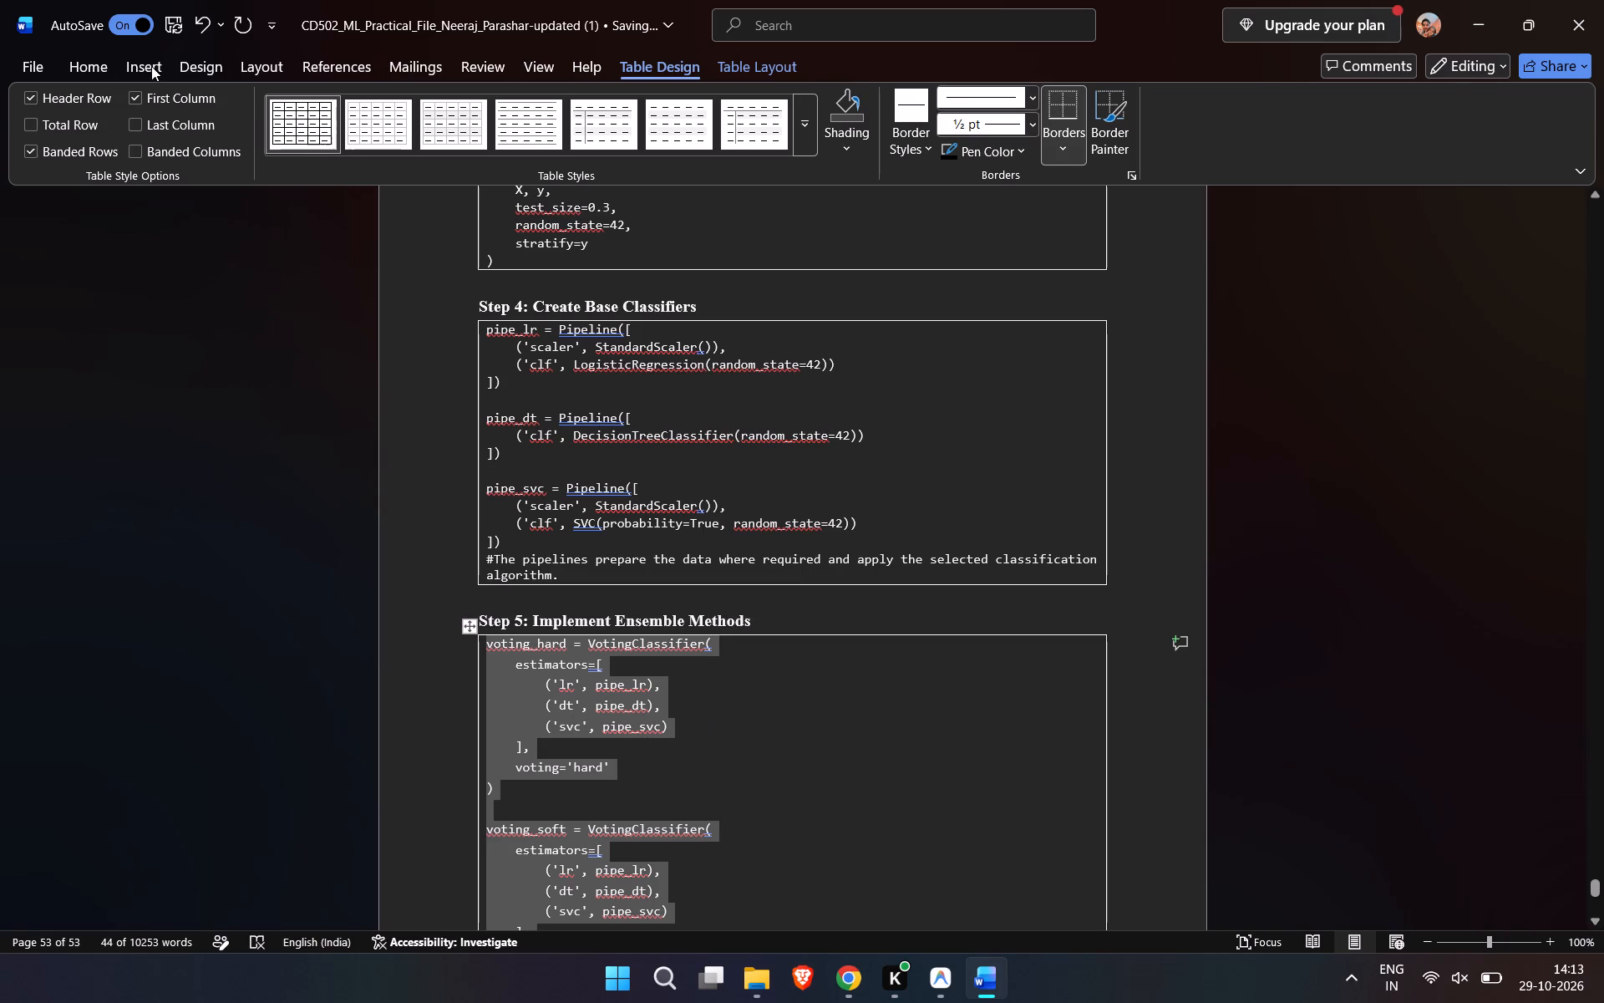
# Set the Step 5 code's paragraph spacing to 1 pt after and its multiple line spacing to 1.05.
pyautogui.click(100, 63)
pyautogui.click(765, 175)
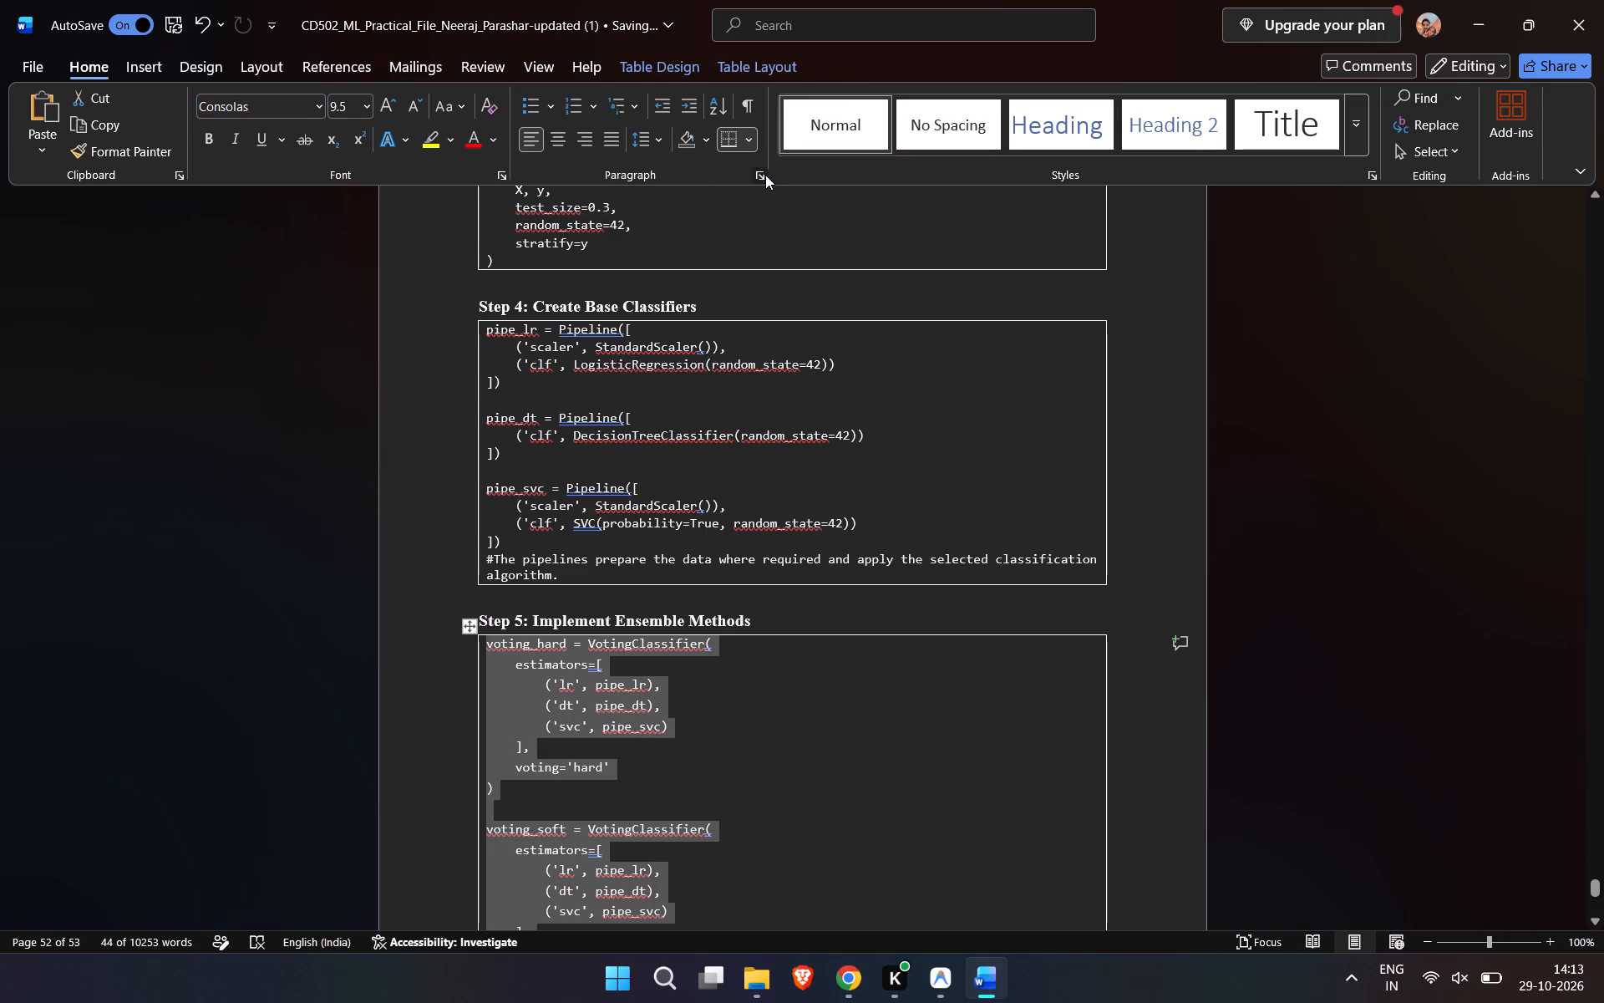
pyautogui.click(671, 519)
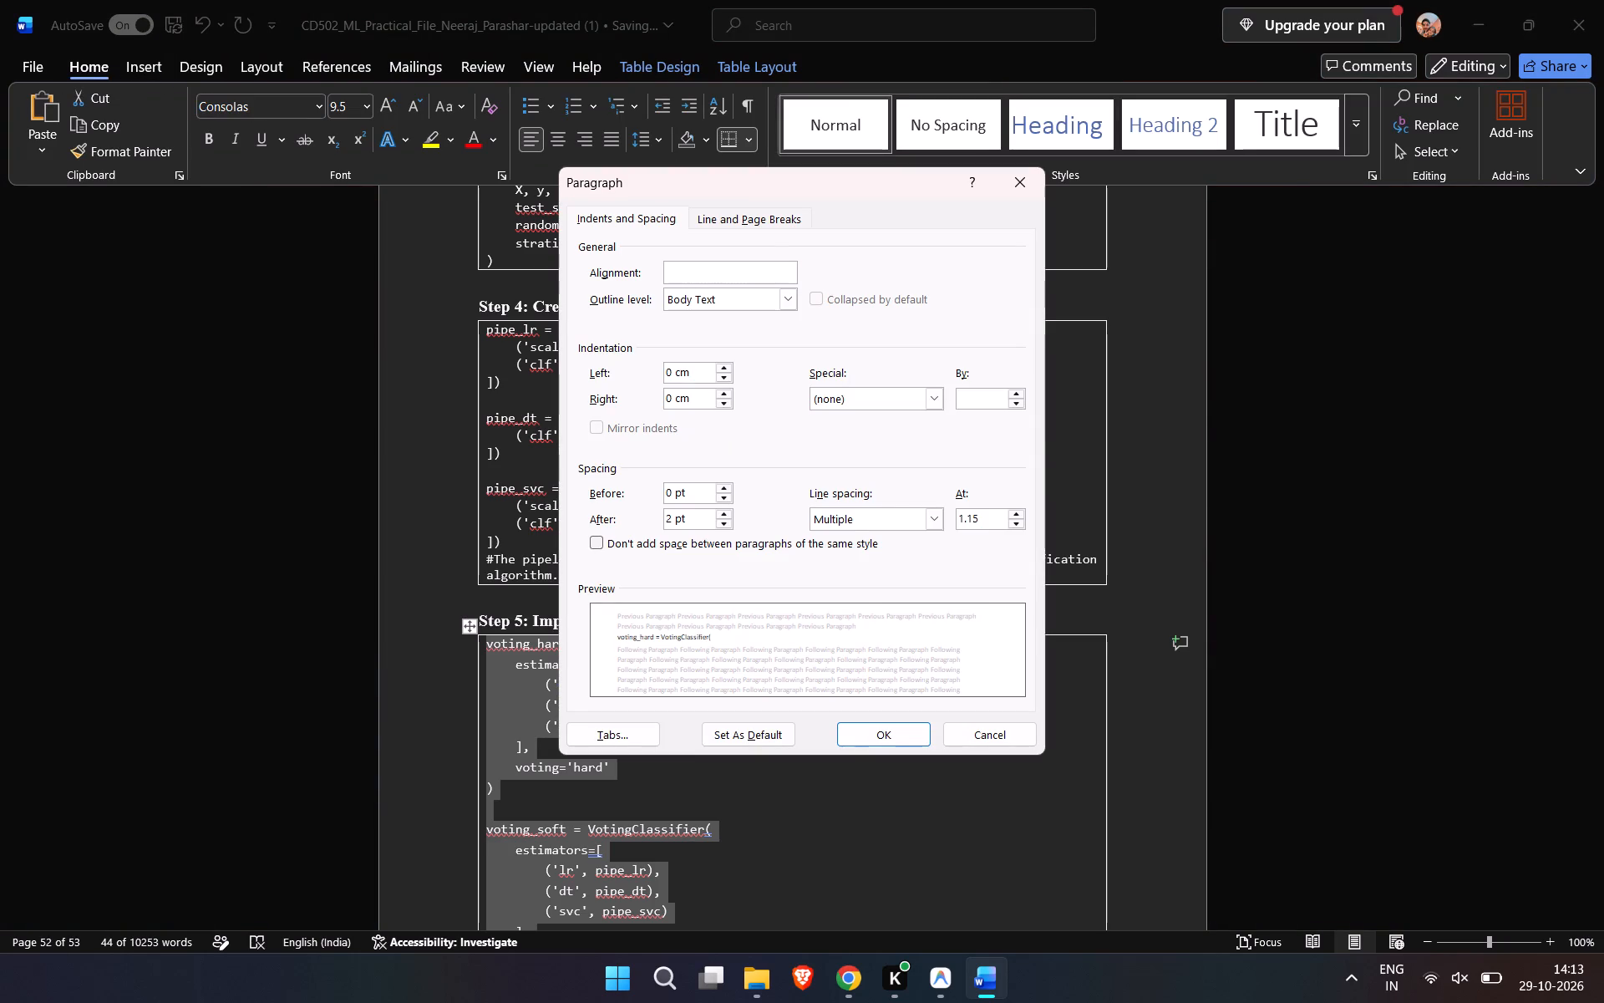
pyautogui.press('BackSpace')
pyautogui.press('1')
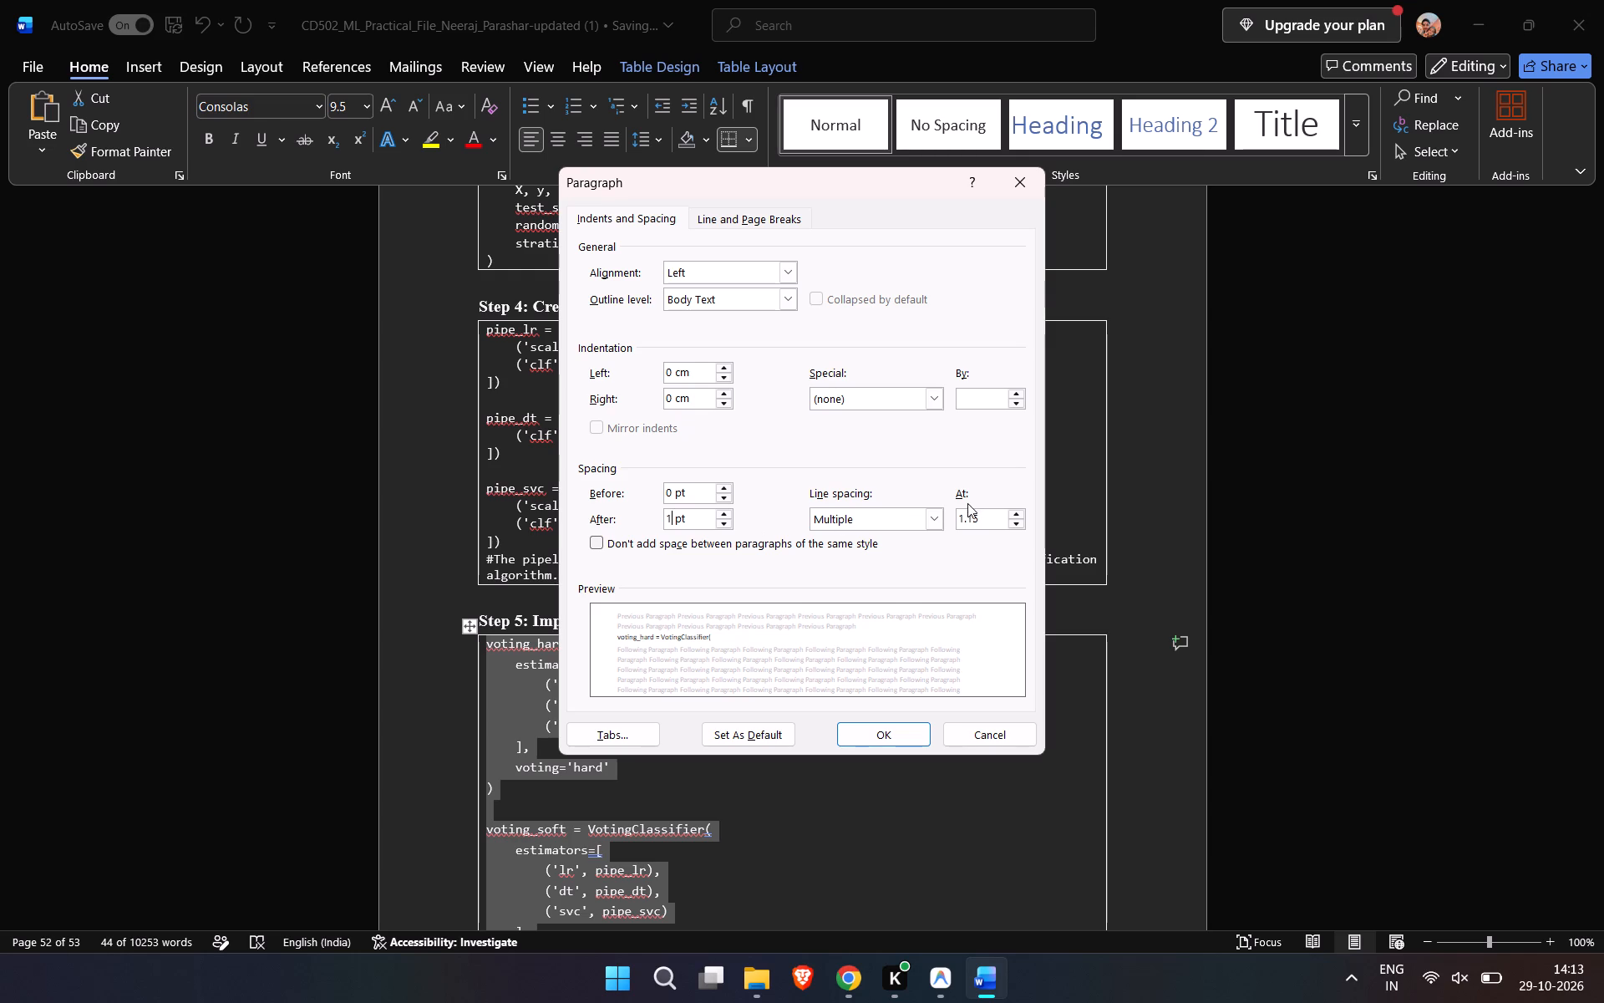
pyautogui.click(970, 515)
pyautogui.press('BackSpace')
pyautogui.press('0')
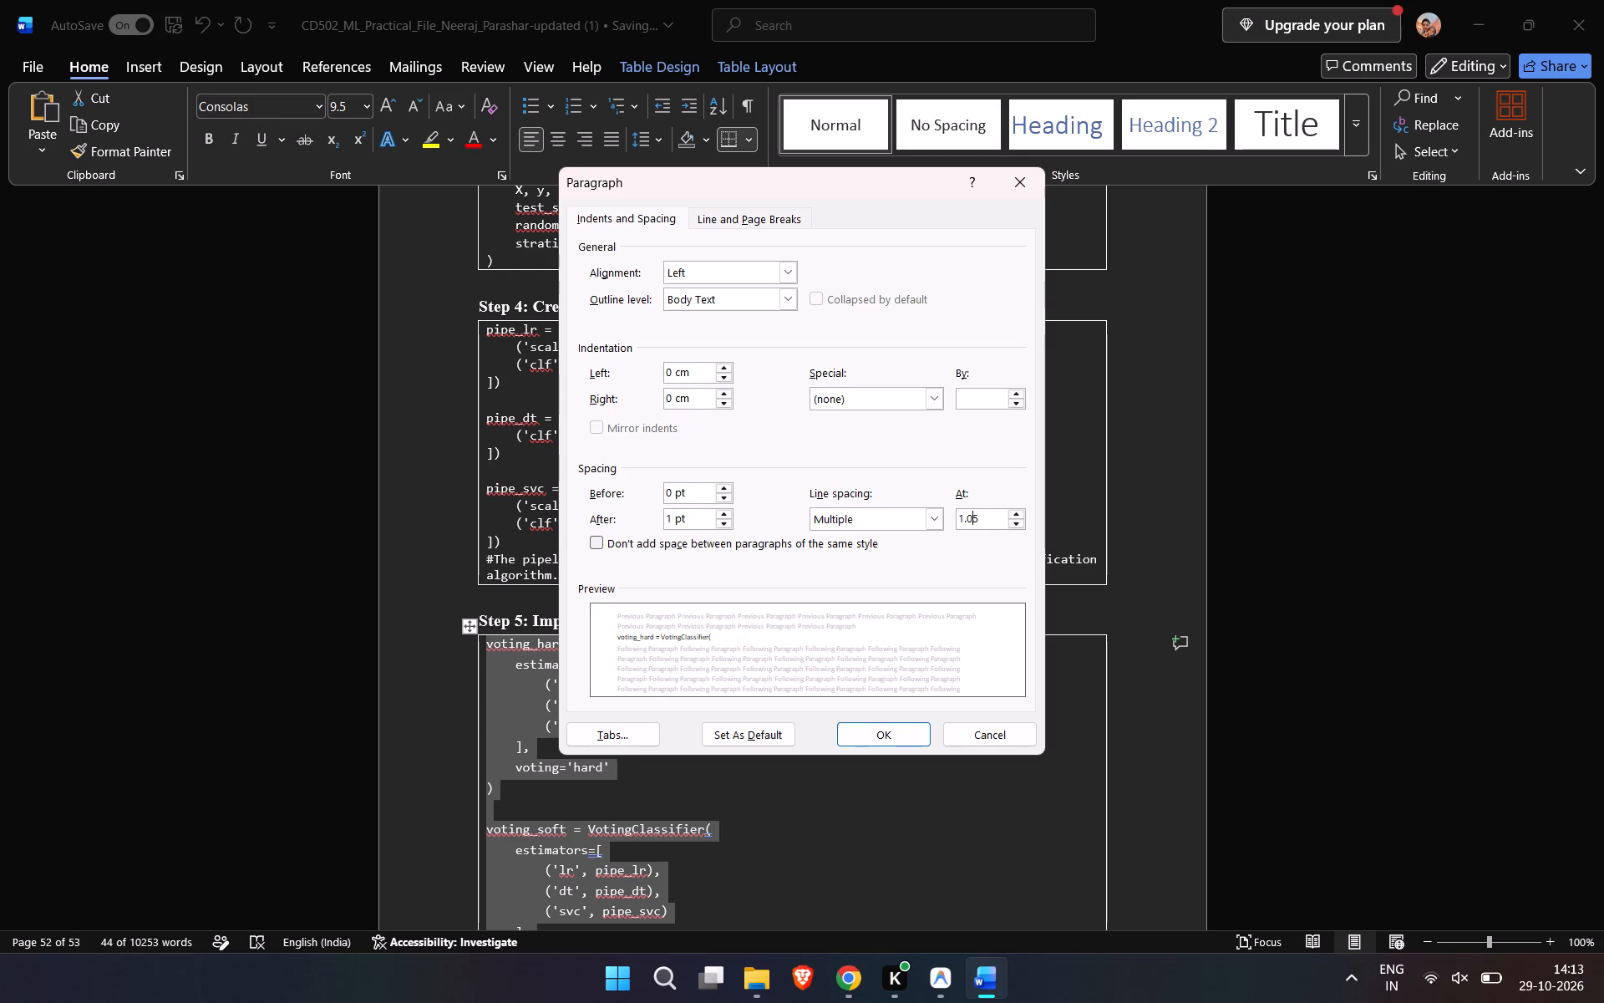
pyautogui.click(885, 736)
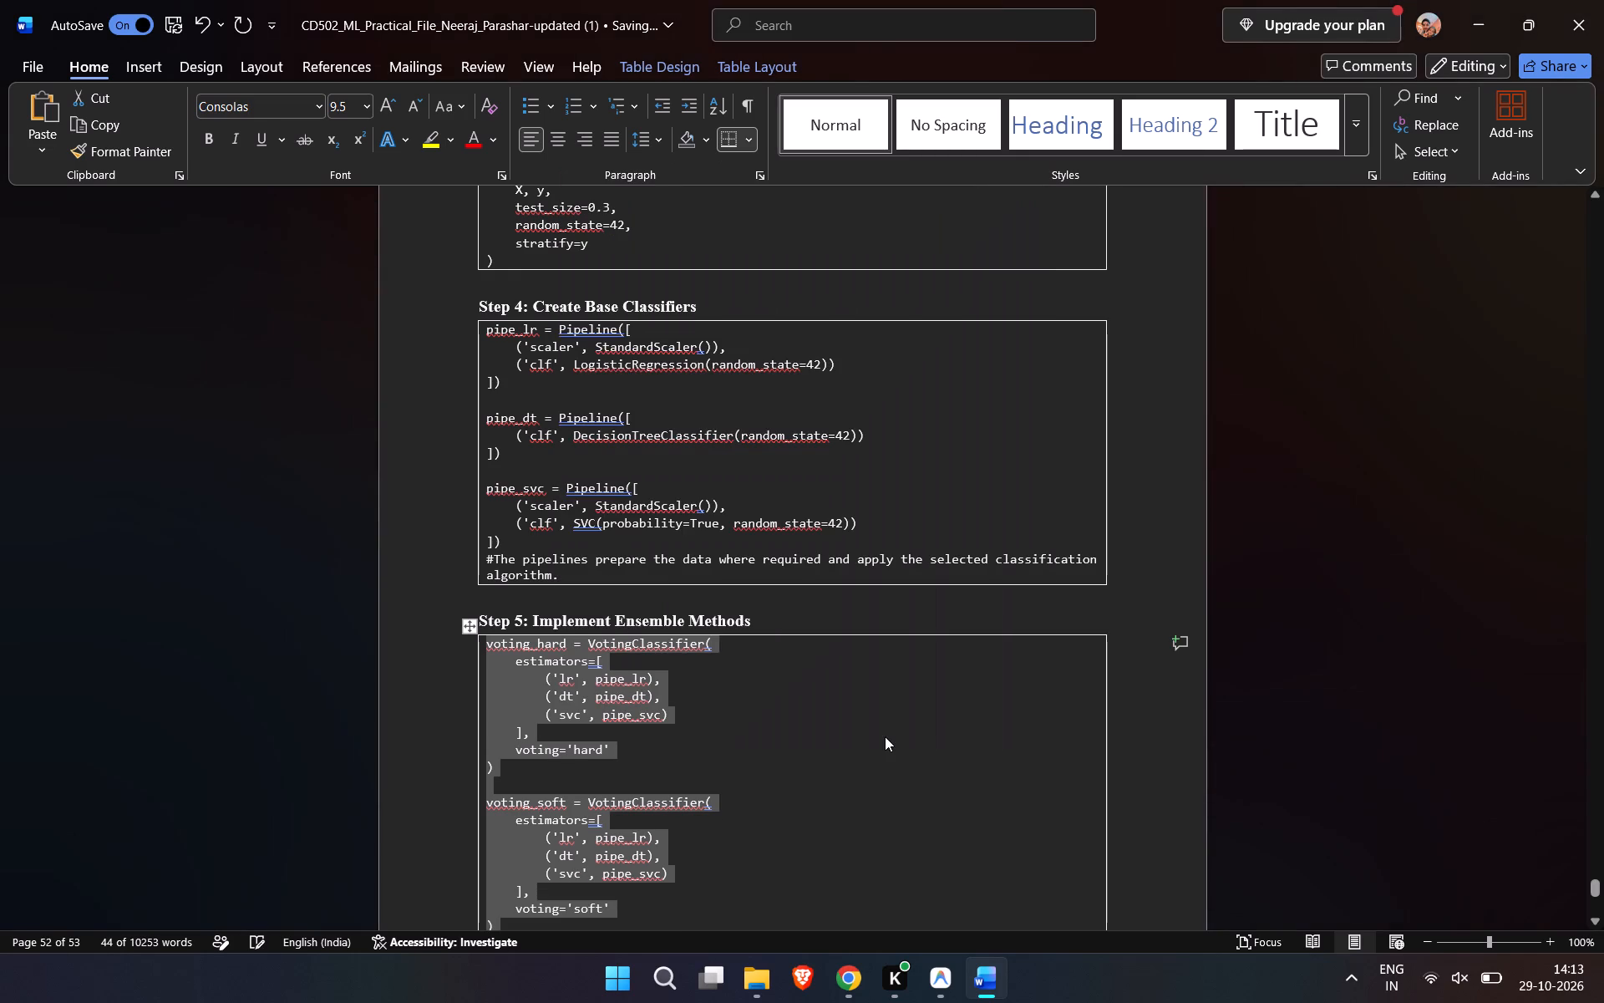
# Review the end of the Step 5 box in Word and the Step 5 output and Step 6 section in ChatGPT.
pyautogui.scroll(-3, 885, 736)
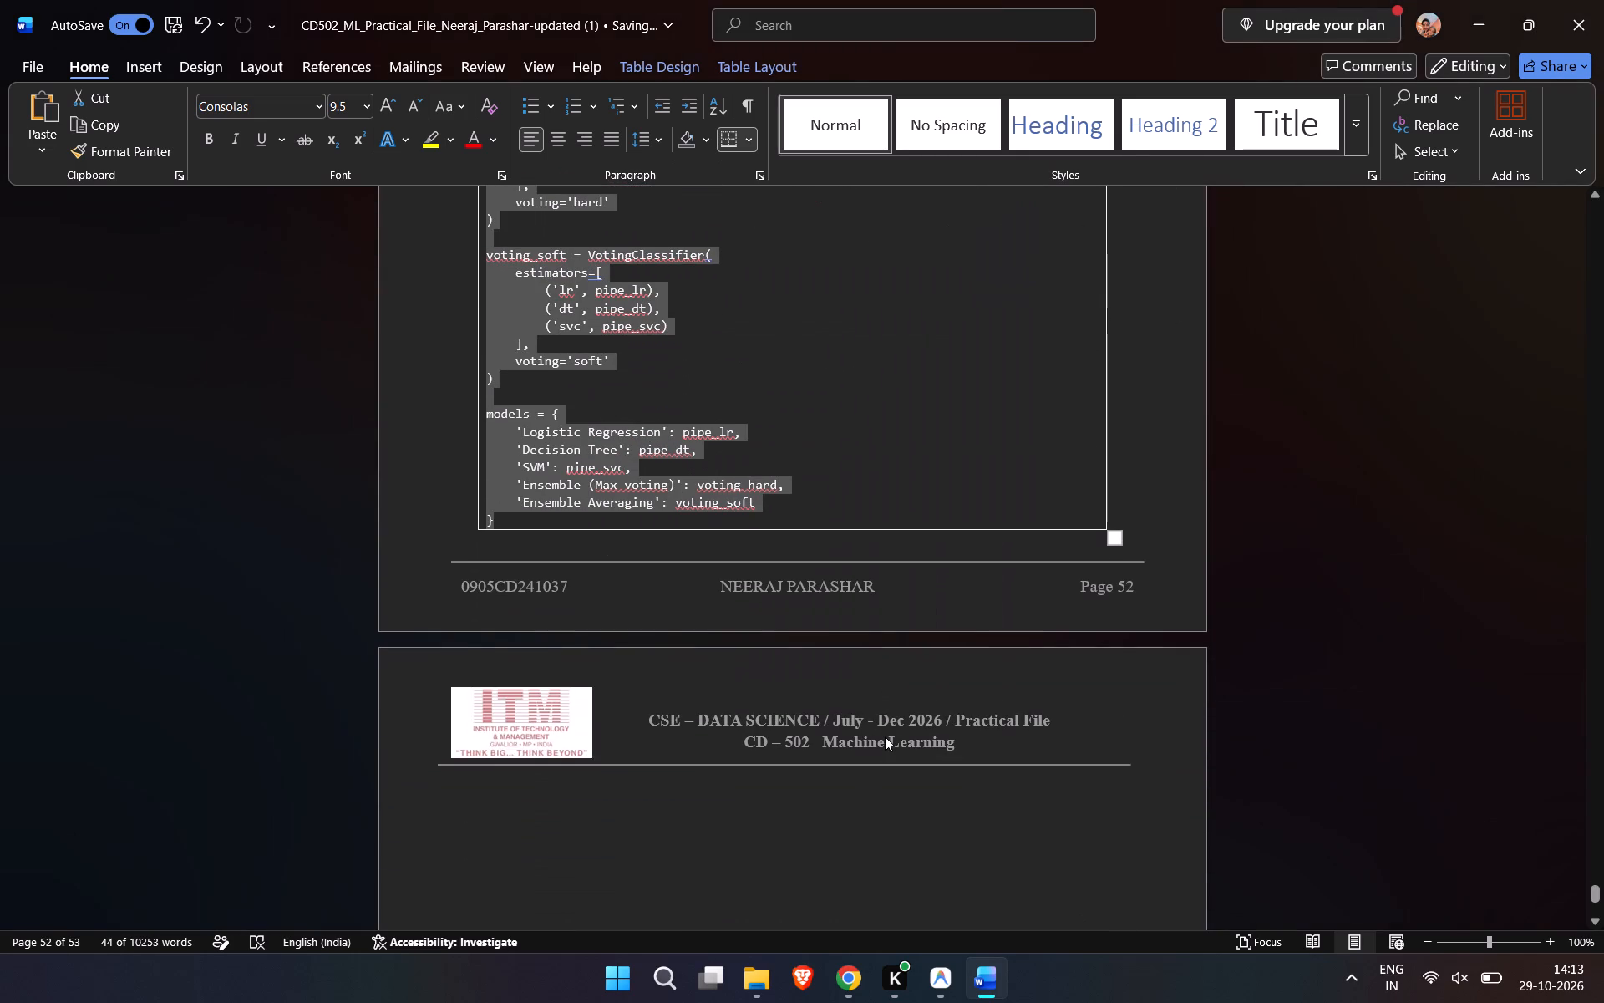
pyautogui.click(799, 515)
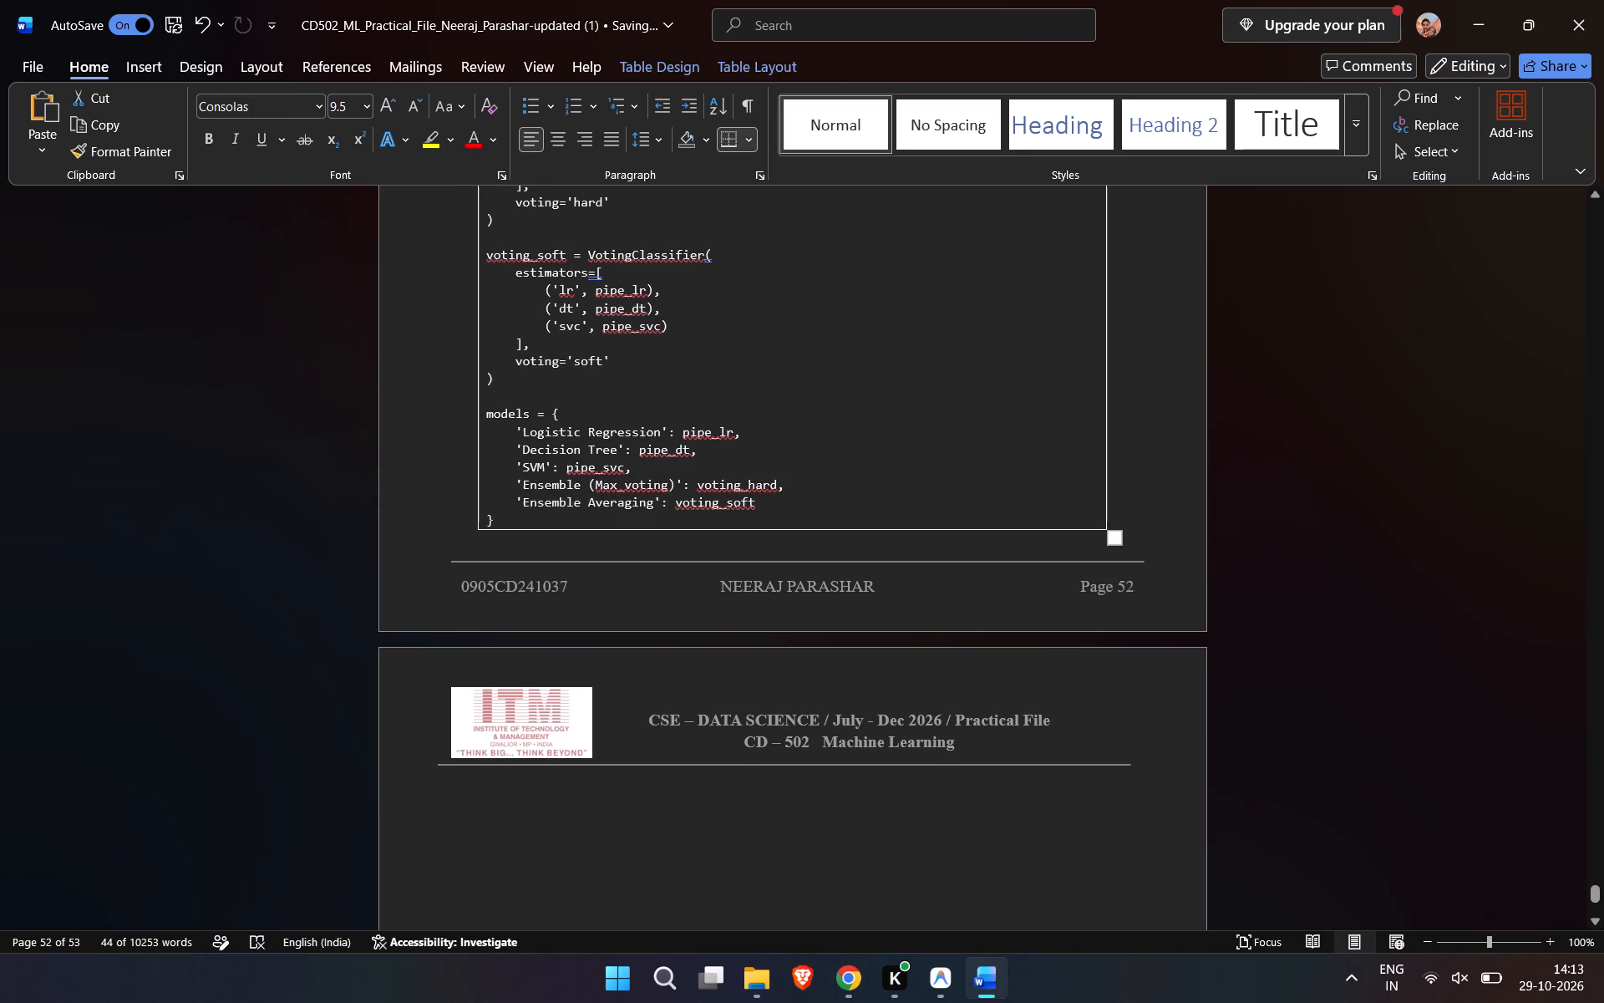
pyautogui.scroll(-1, 743, 855)
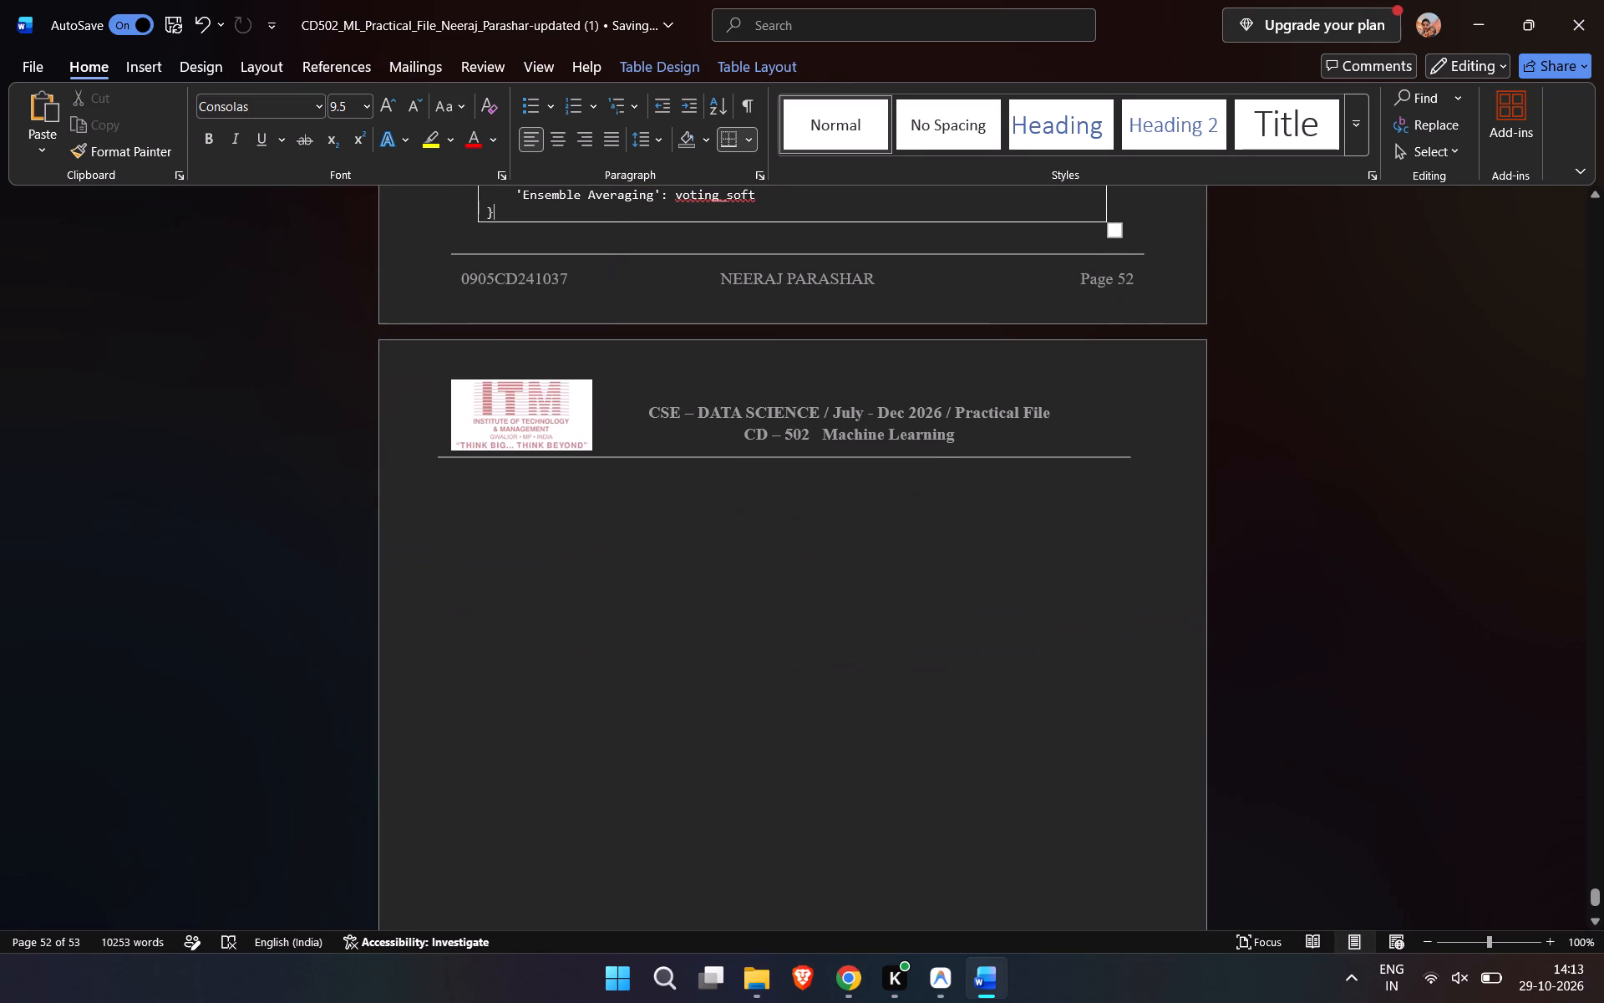
pyautogui.click(830, 907)
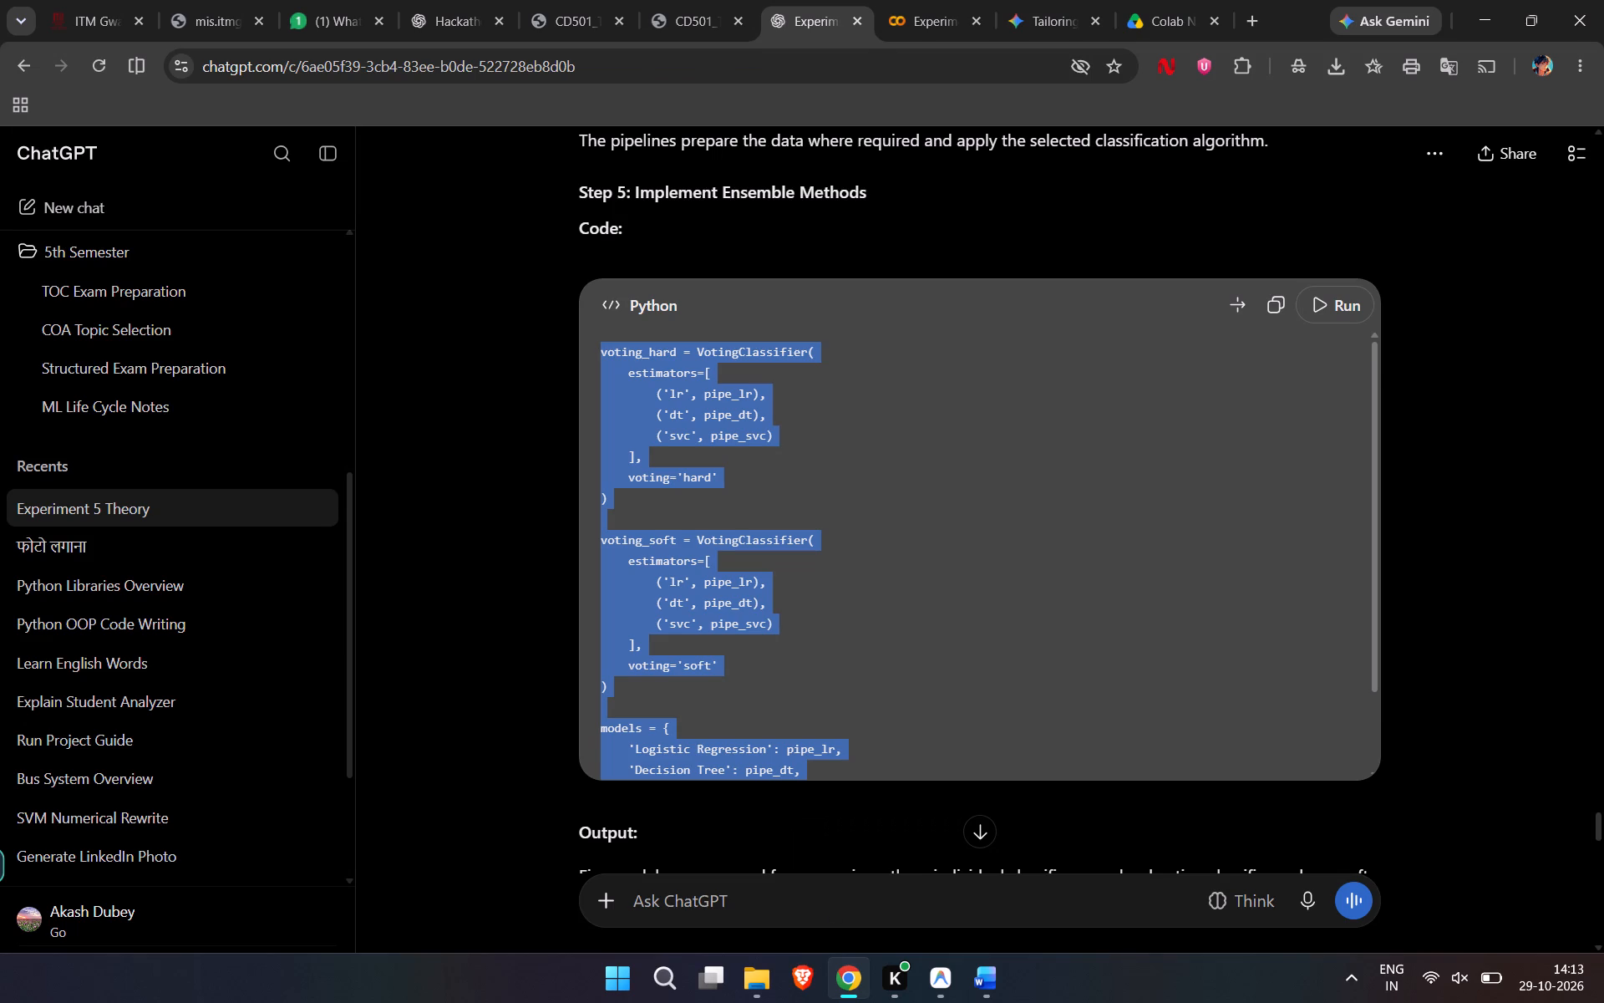
pyautogui.scroll(-7, 833, 747)
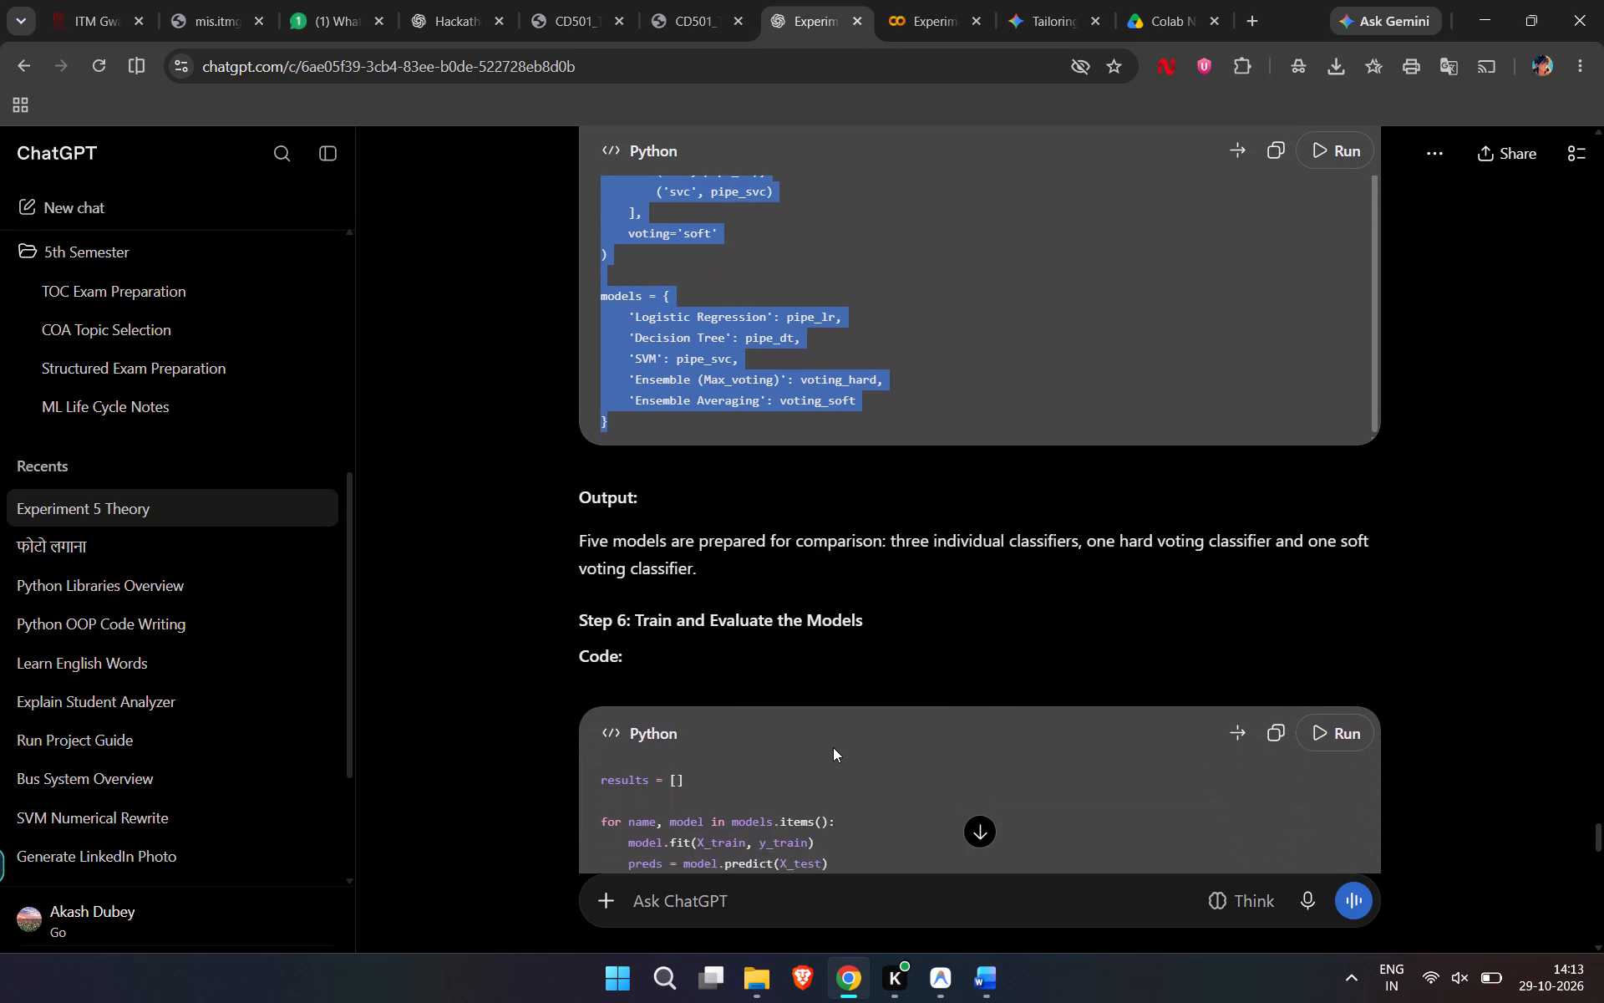
pyautogui.scroll(-1, 833, 747)
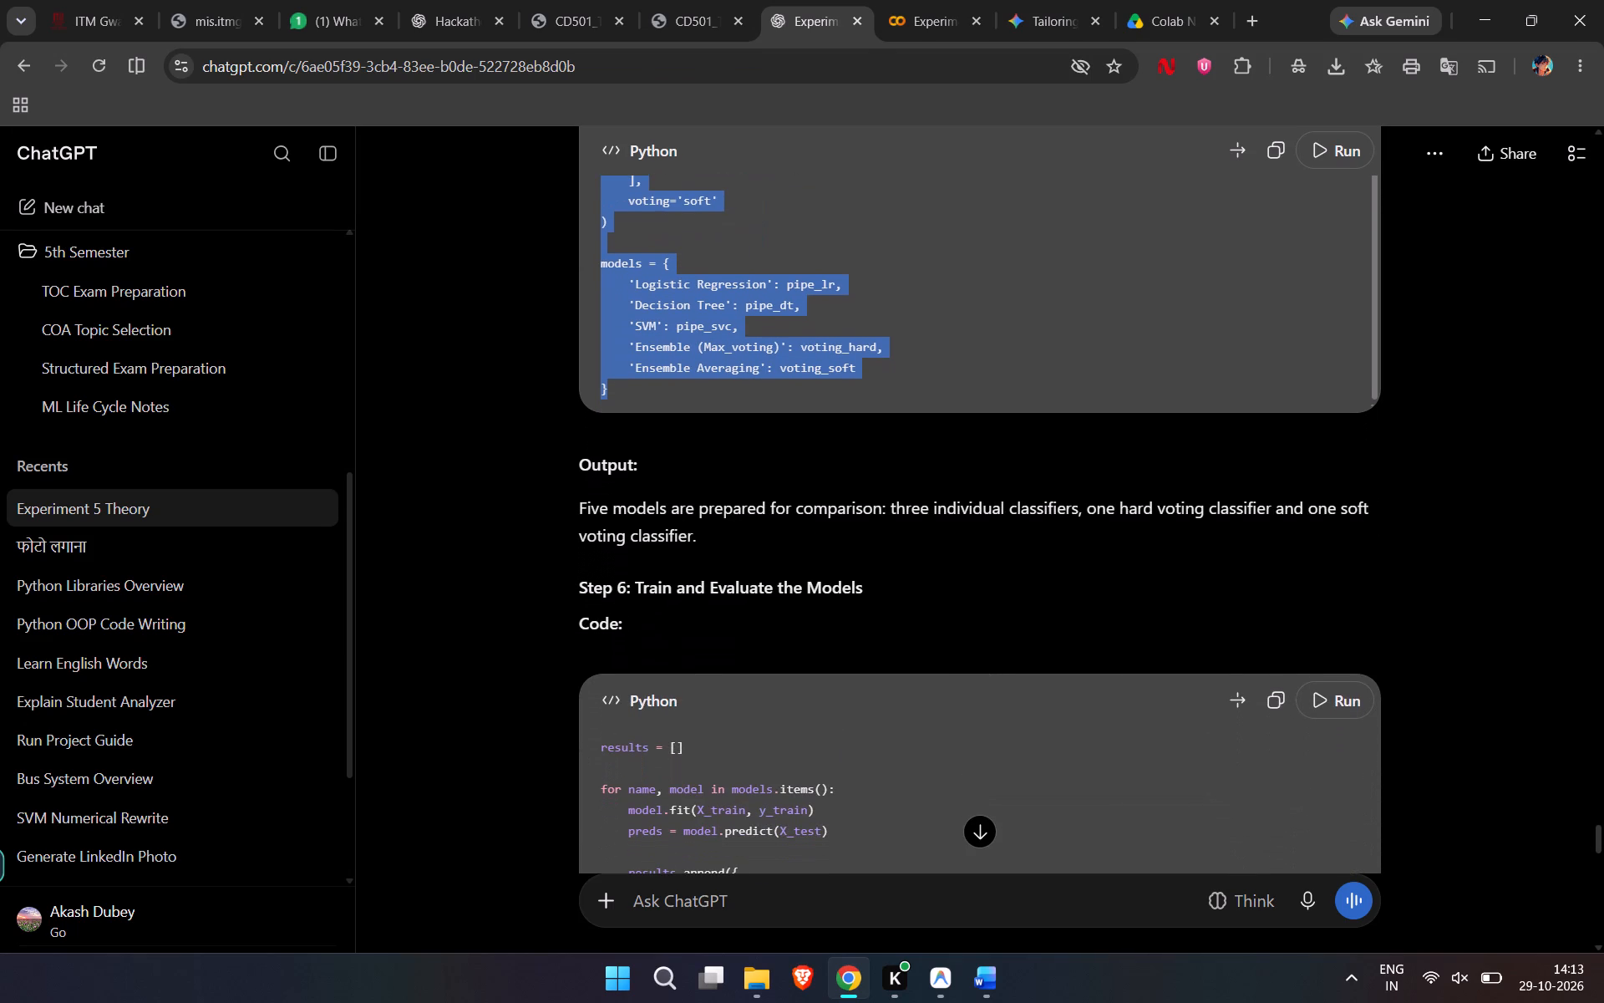
pyautogui.scroll(4, 833, 747)
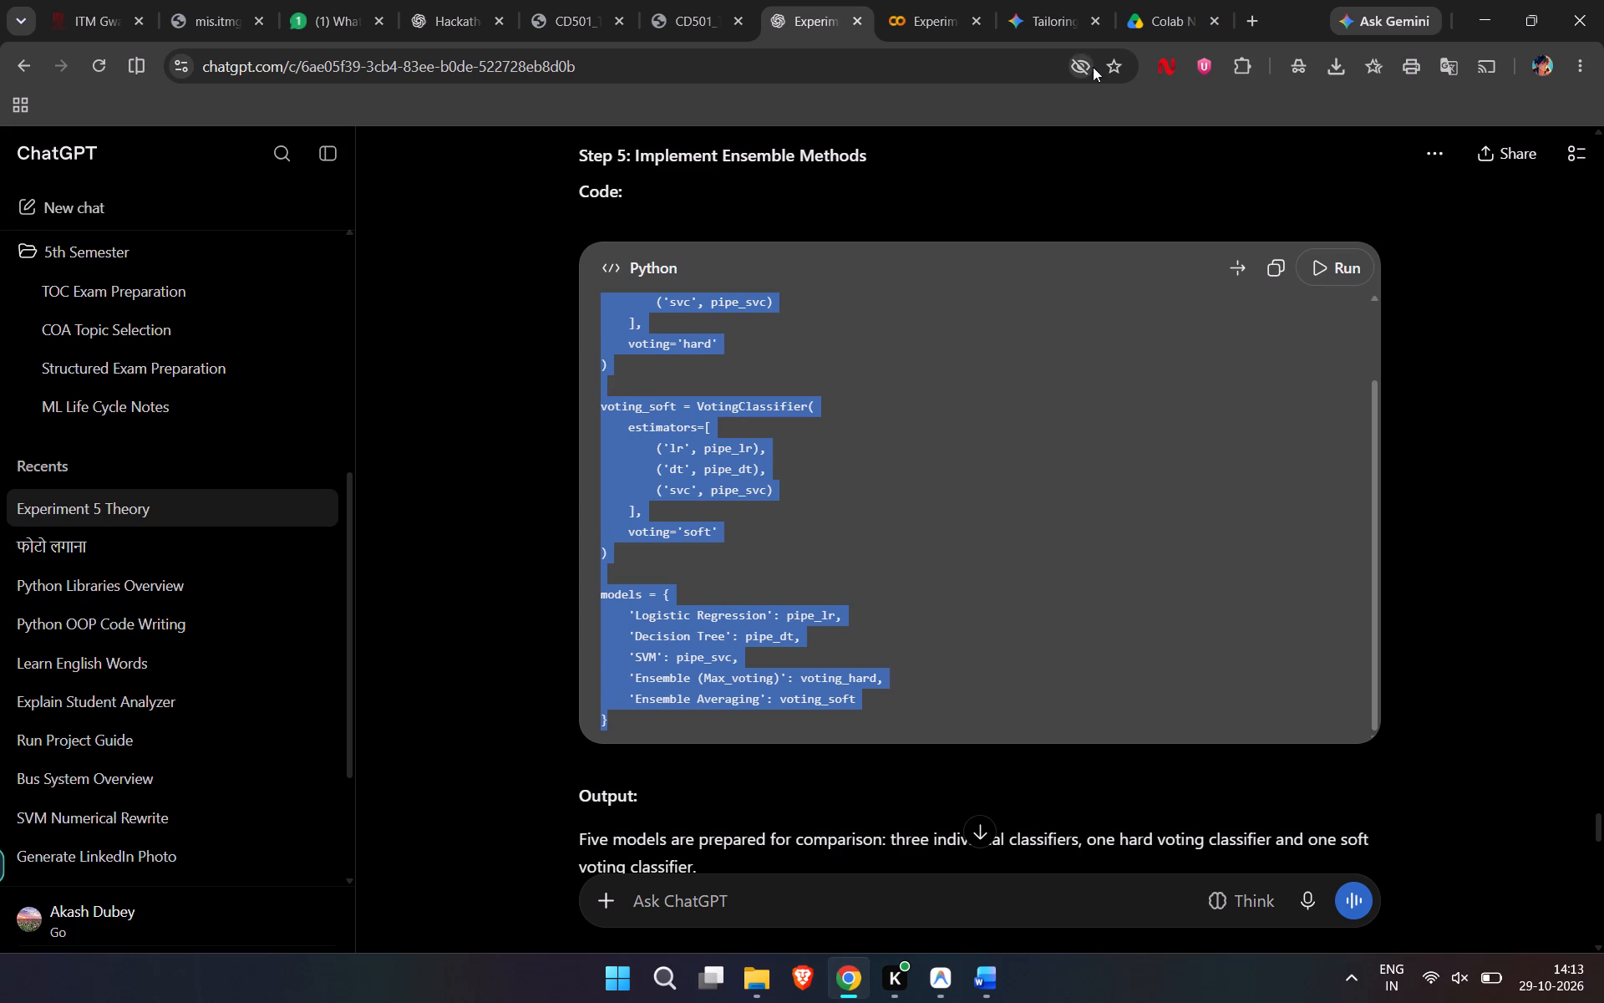
pyautogui.scroll(4, 886, 386)
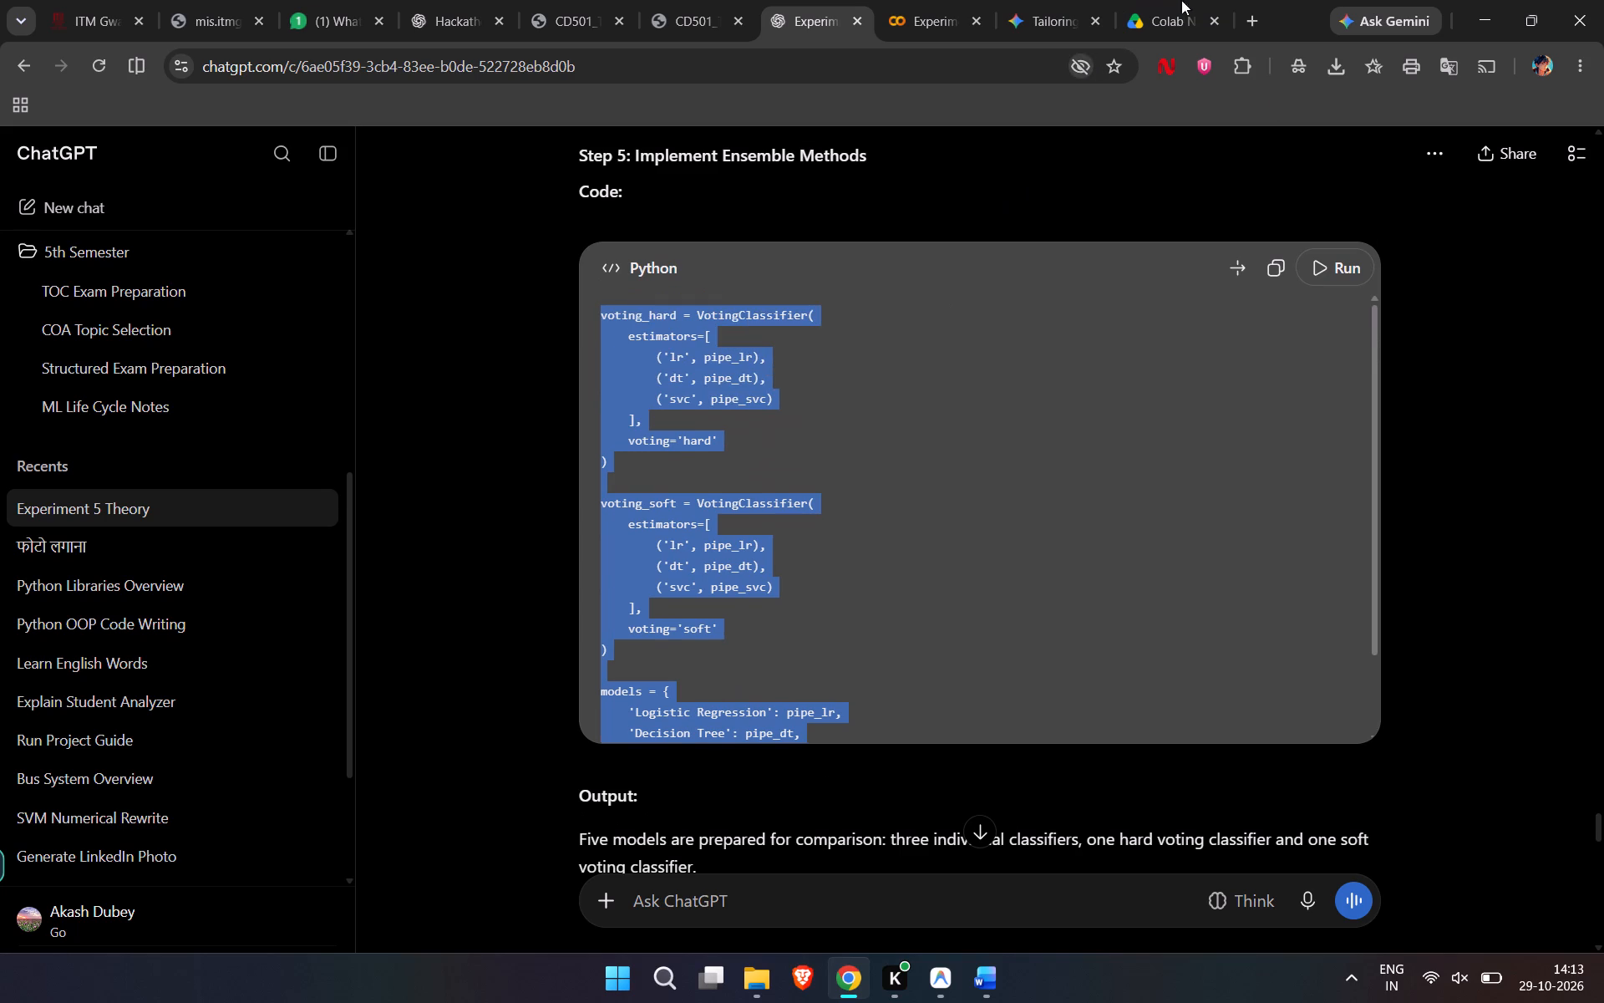
# Copy the Evaluate Models cell's output table from the Experiment_No_7_ML.ipynb notebook in Colab.
pyautogui.click(924, 0)
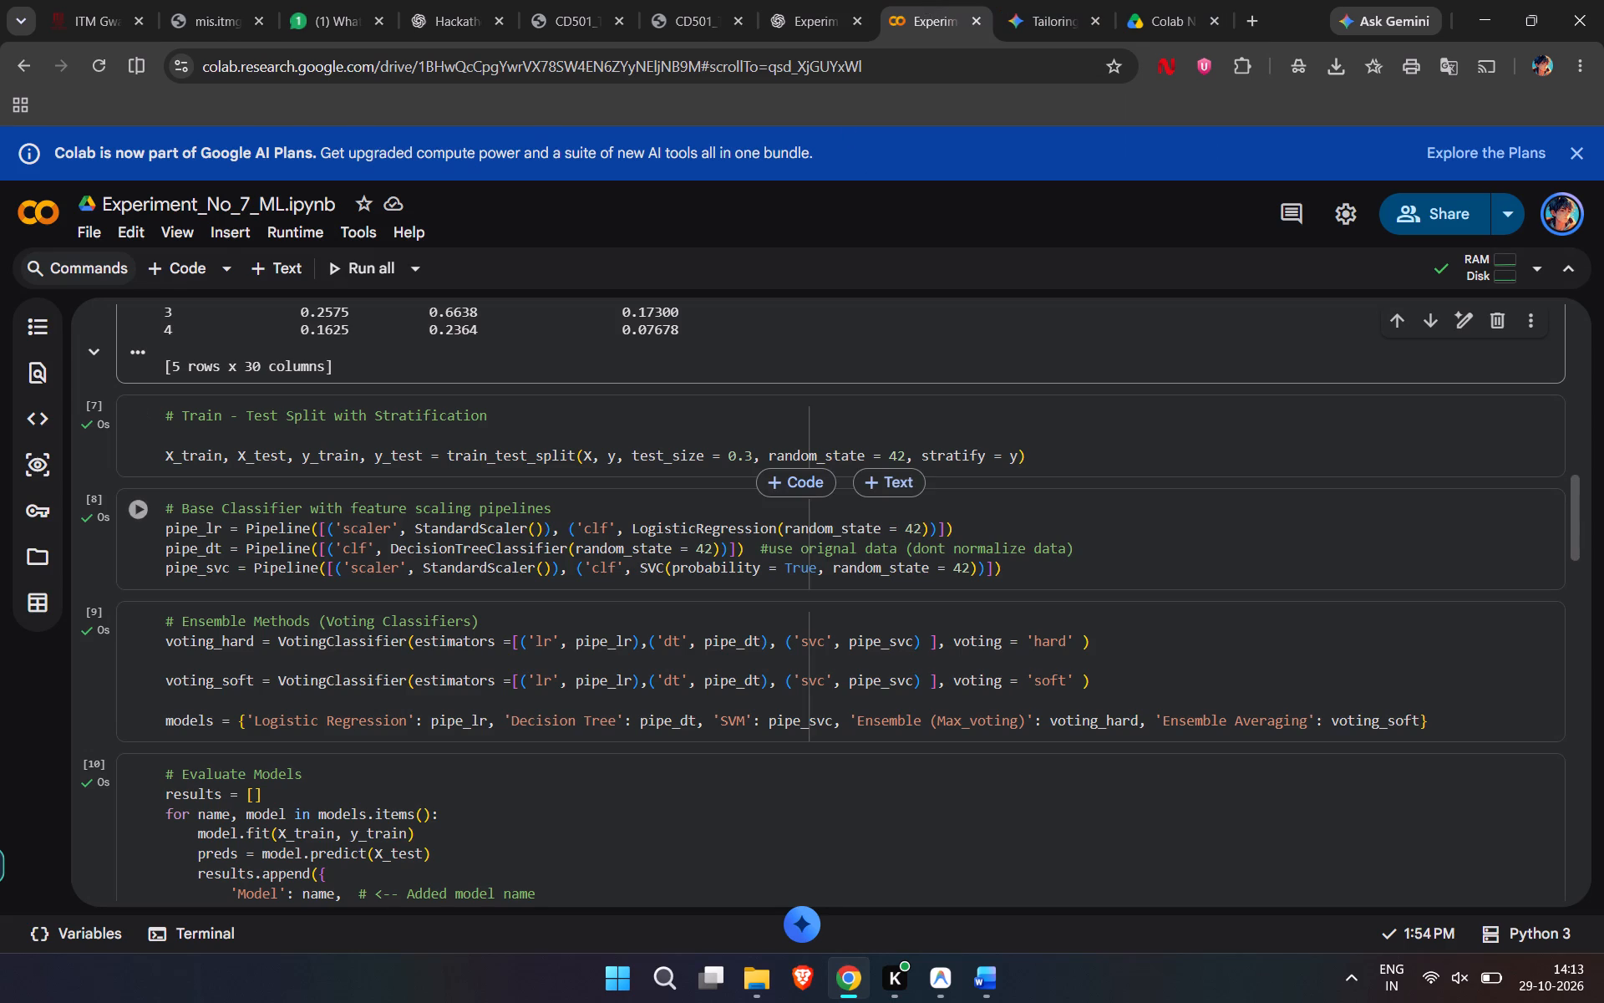
pyautogui.scroll(-3, 609, 563)
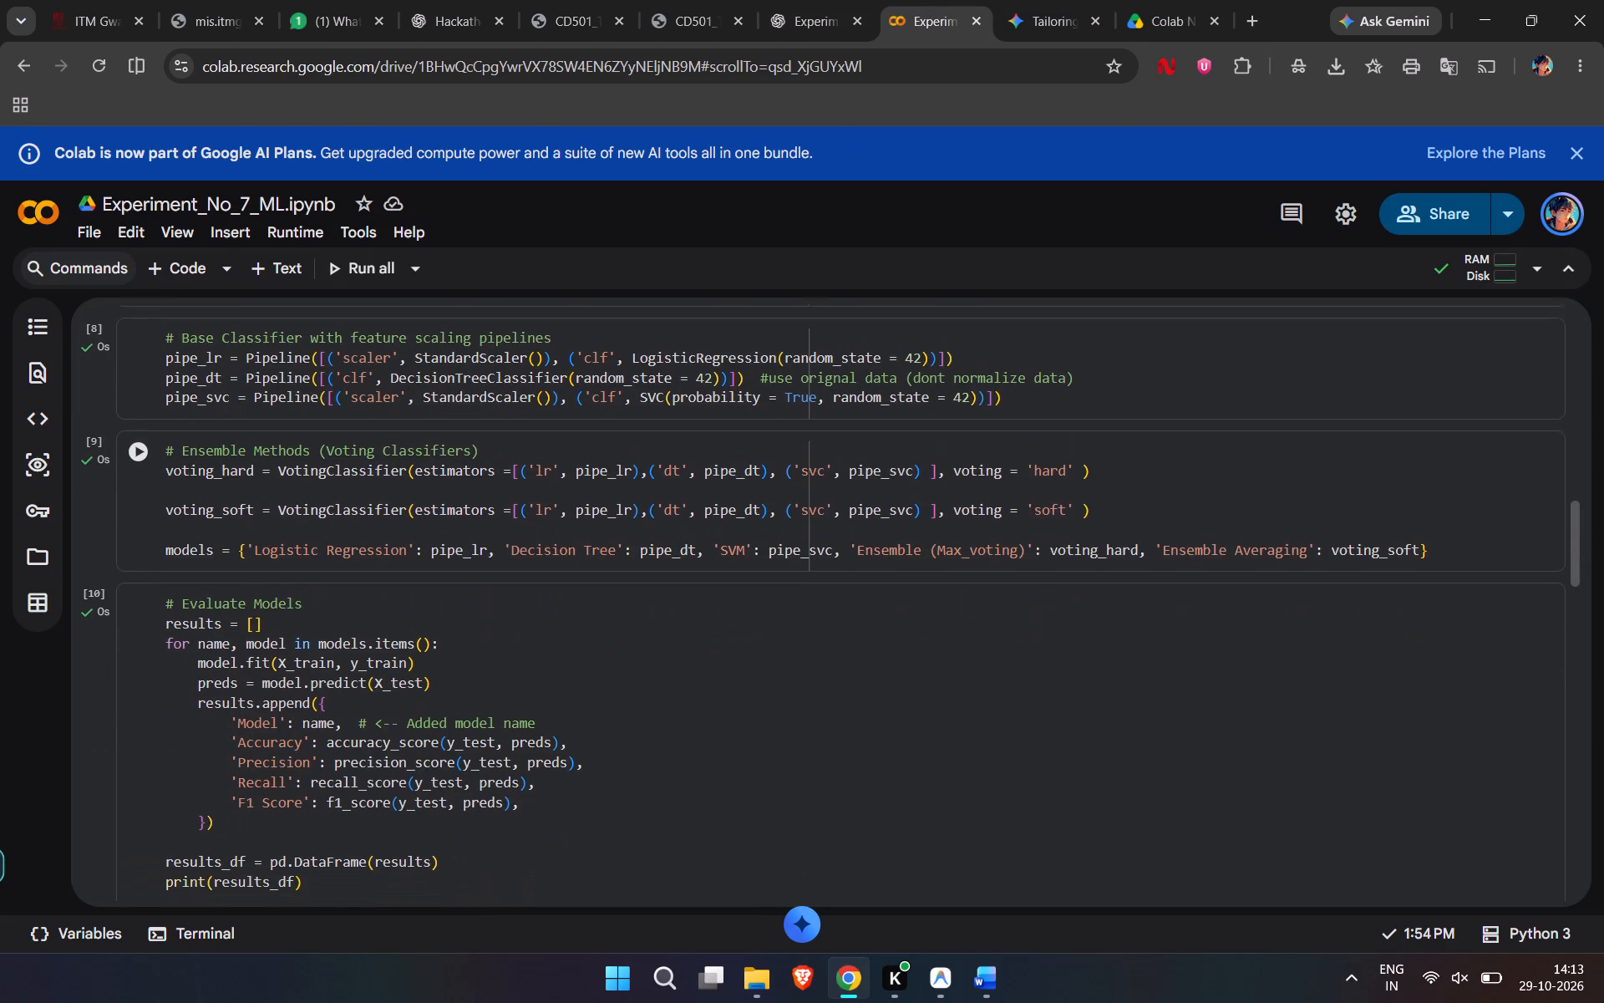
pyautogui.scroll(-2, 609, 563)
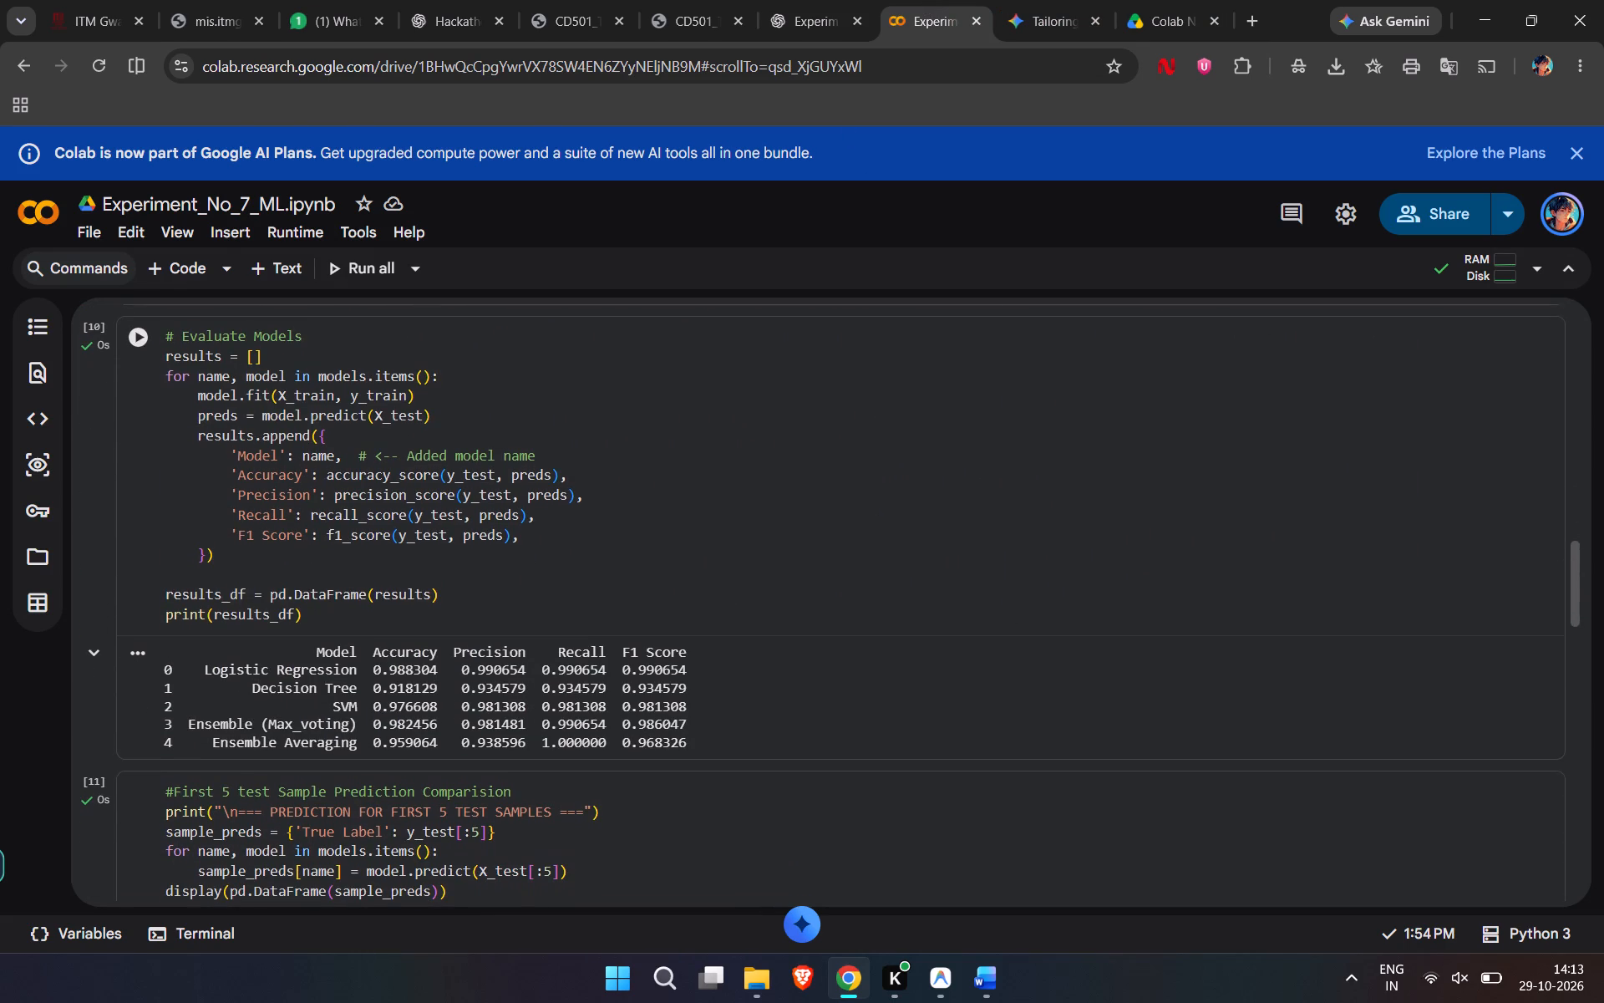
pyautogui.click(140, 657)
pyautogui.click(130, 657)
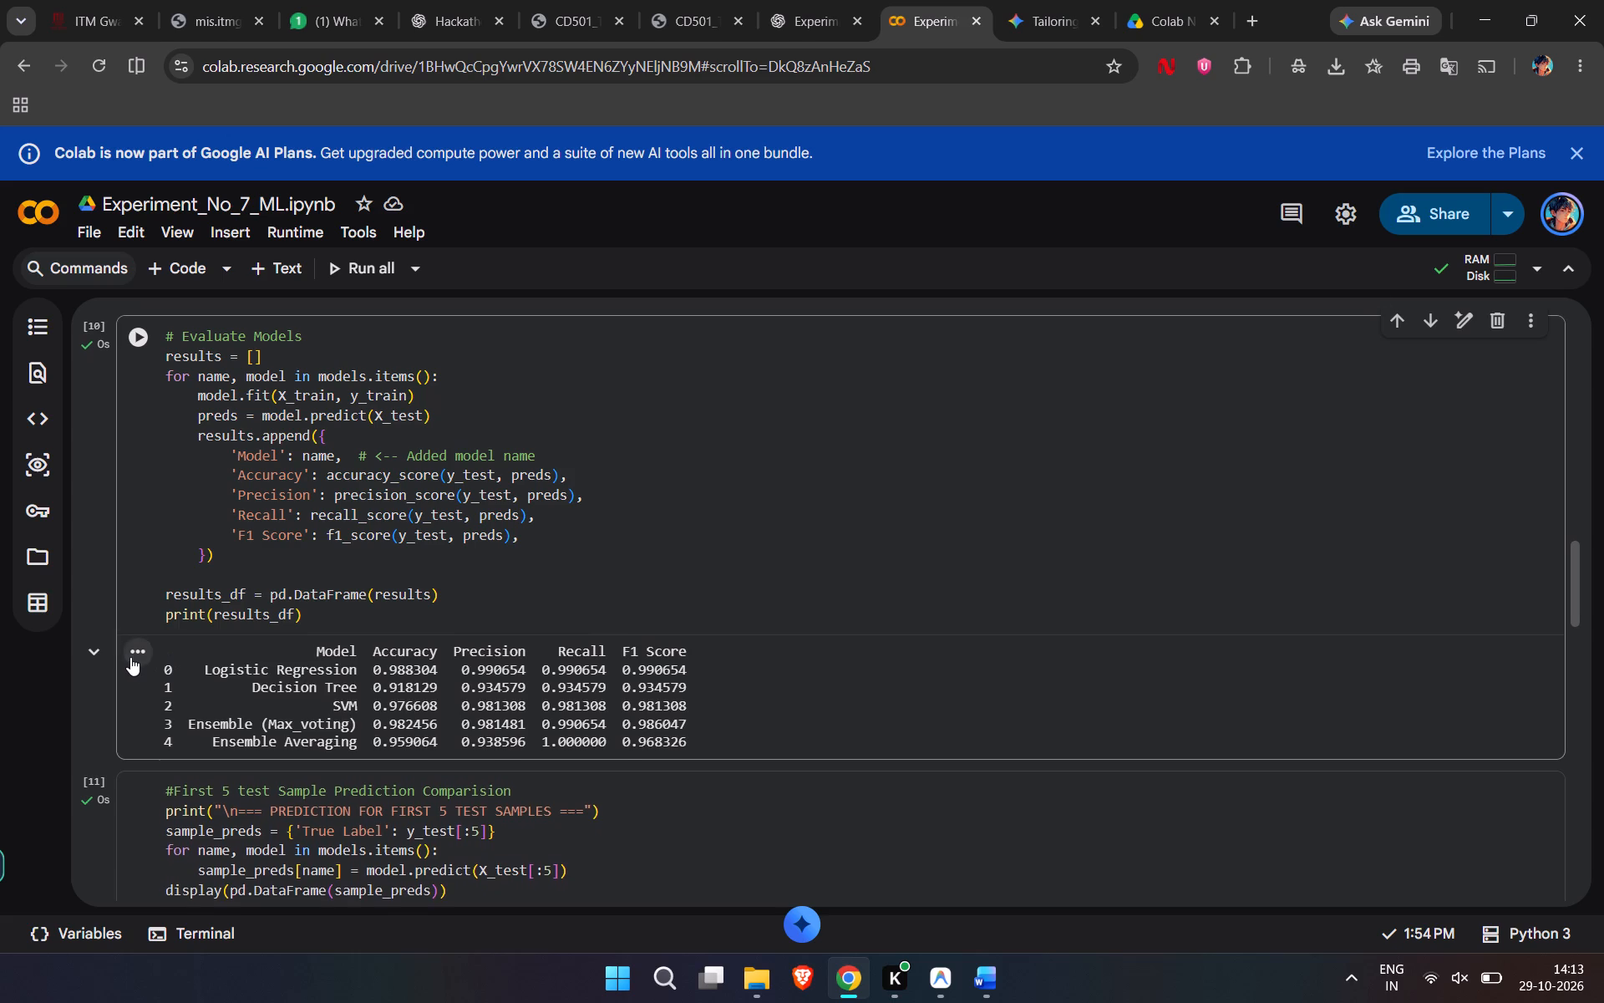
pyautogui.click(139, 649)
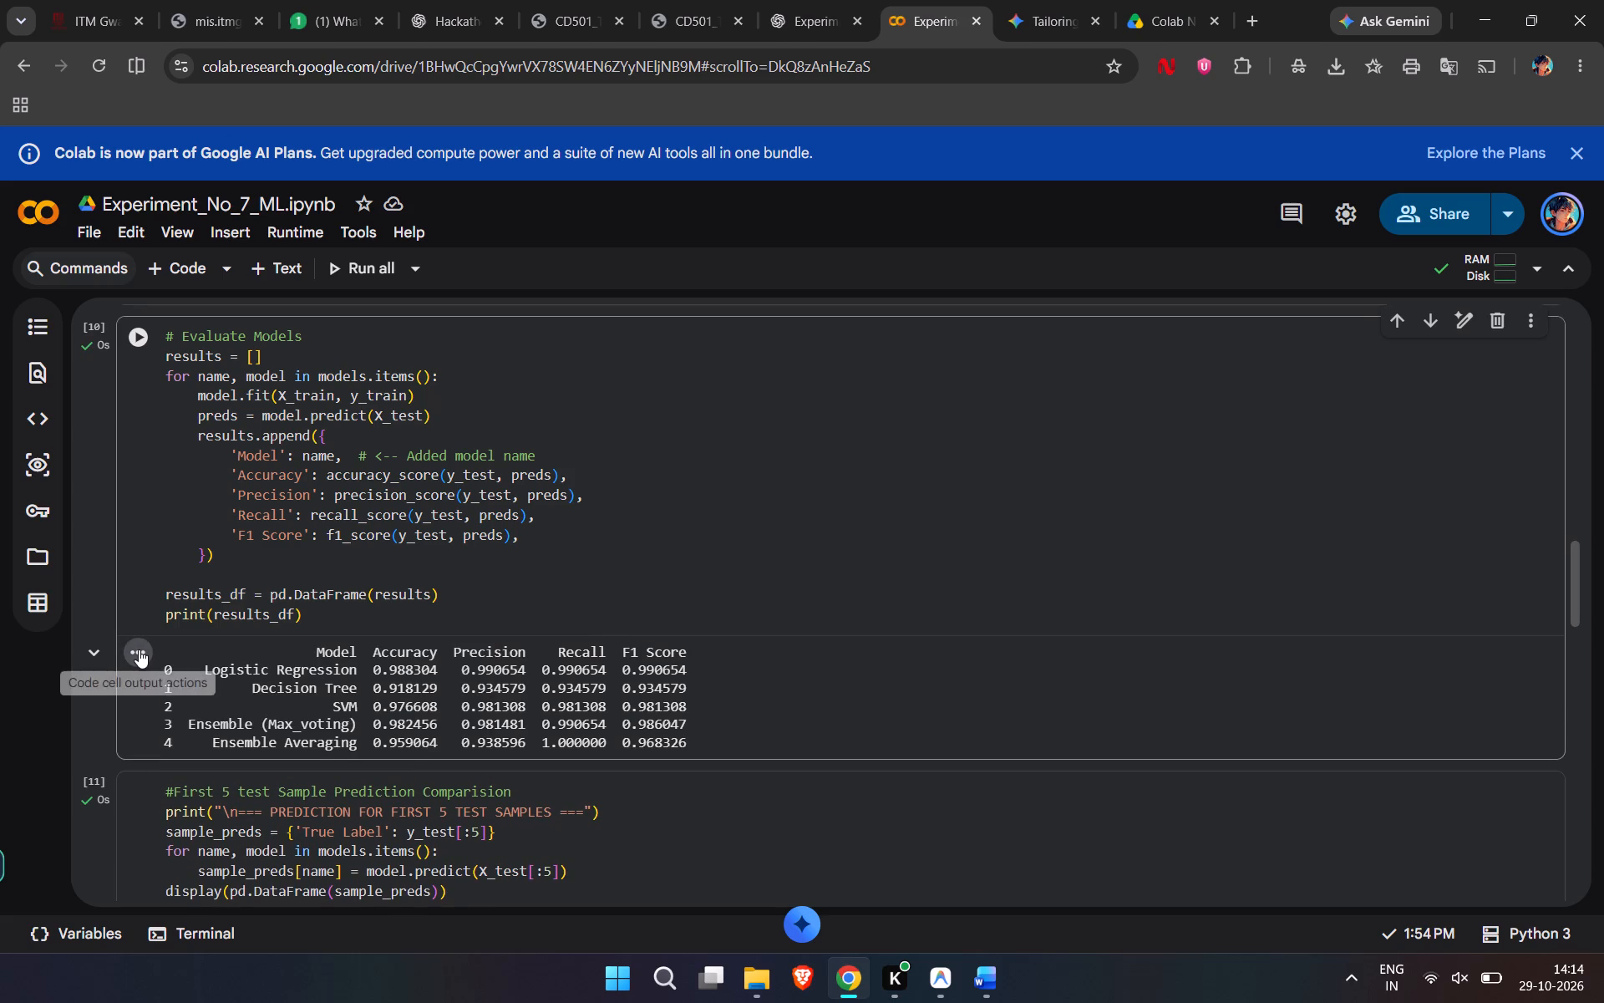
pyautogui.click(139, 649)
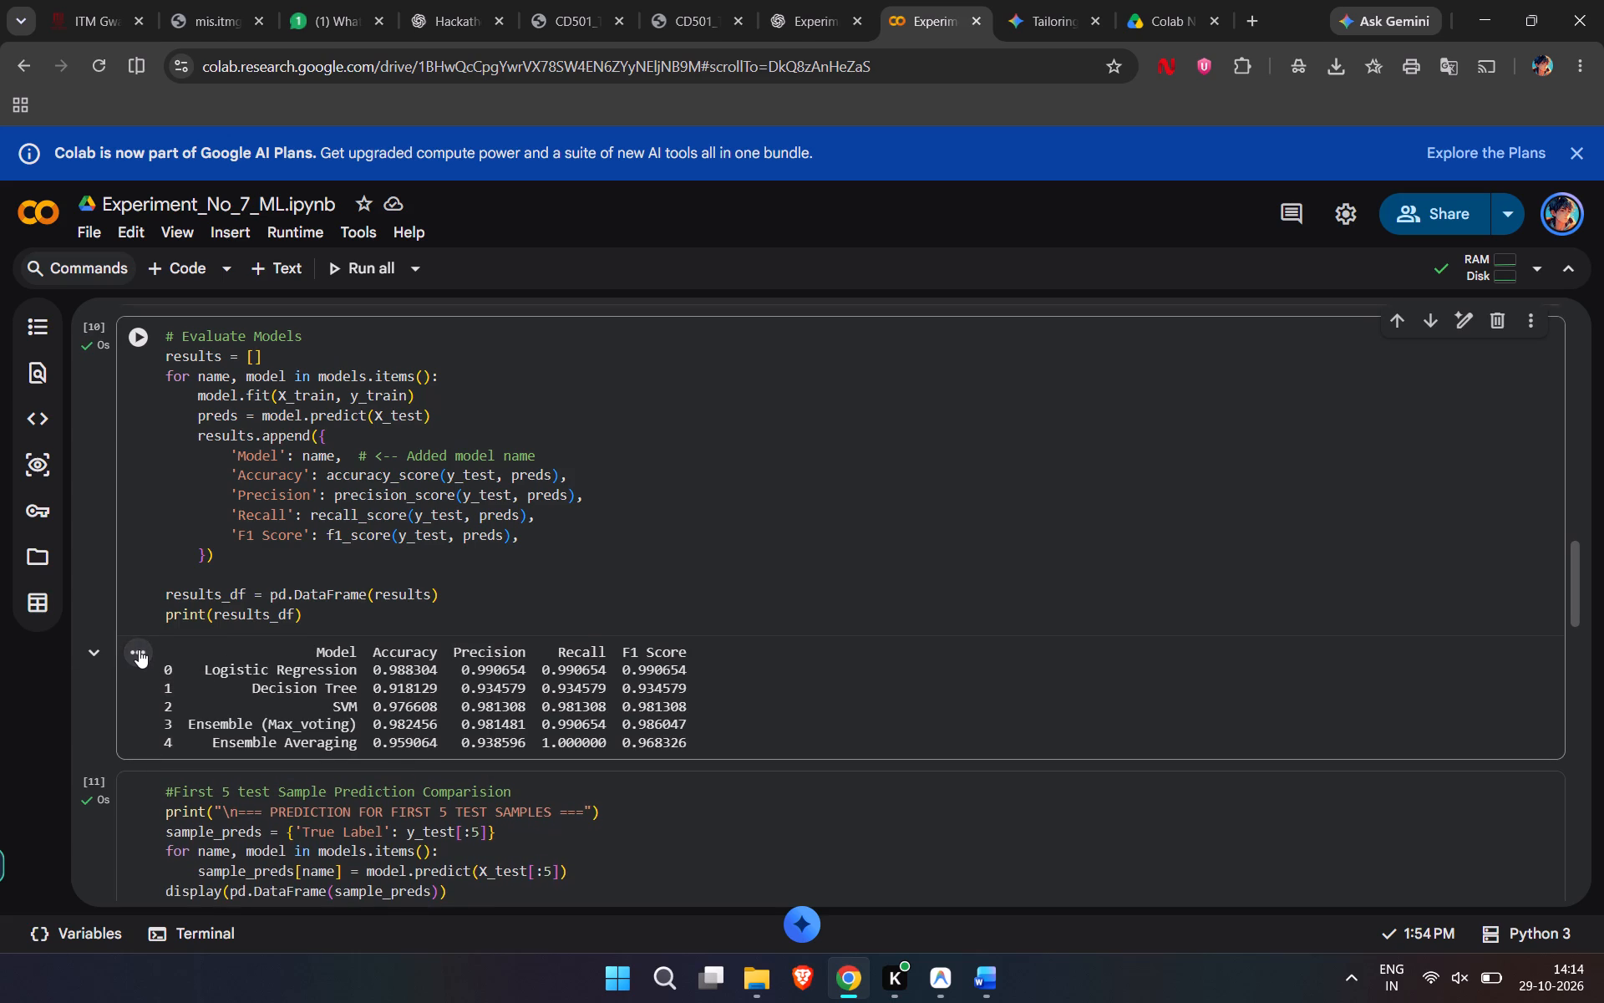
pyautogui.click(134, 602)
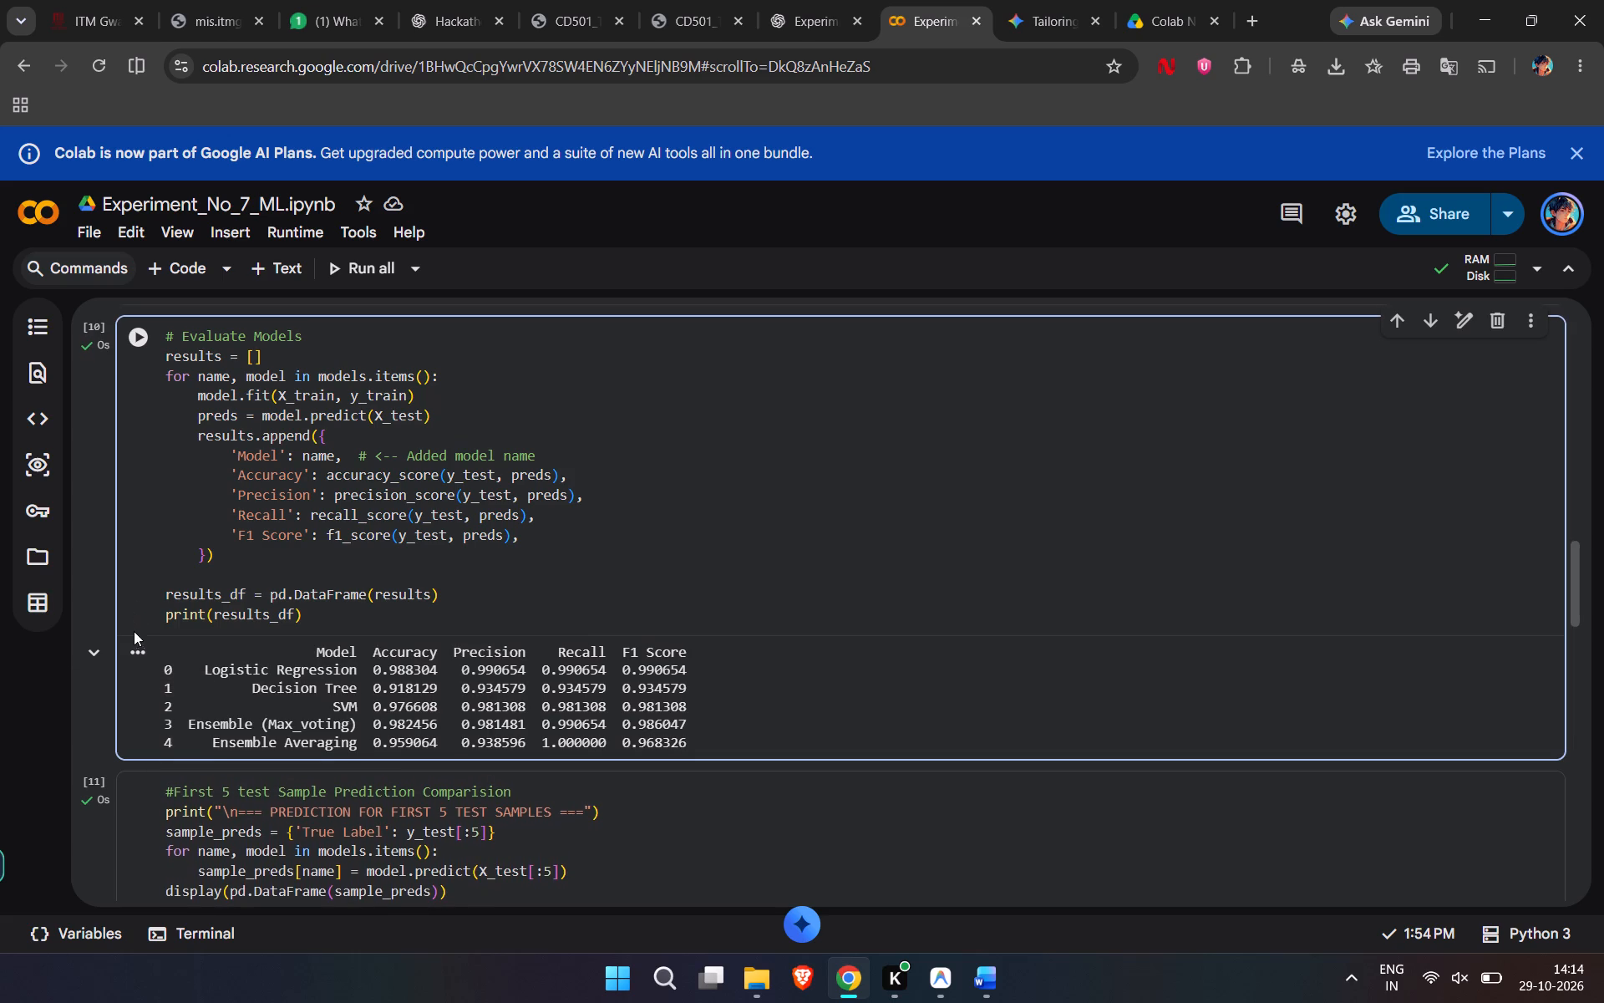
pyautogui.click(138, 651)
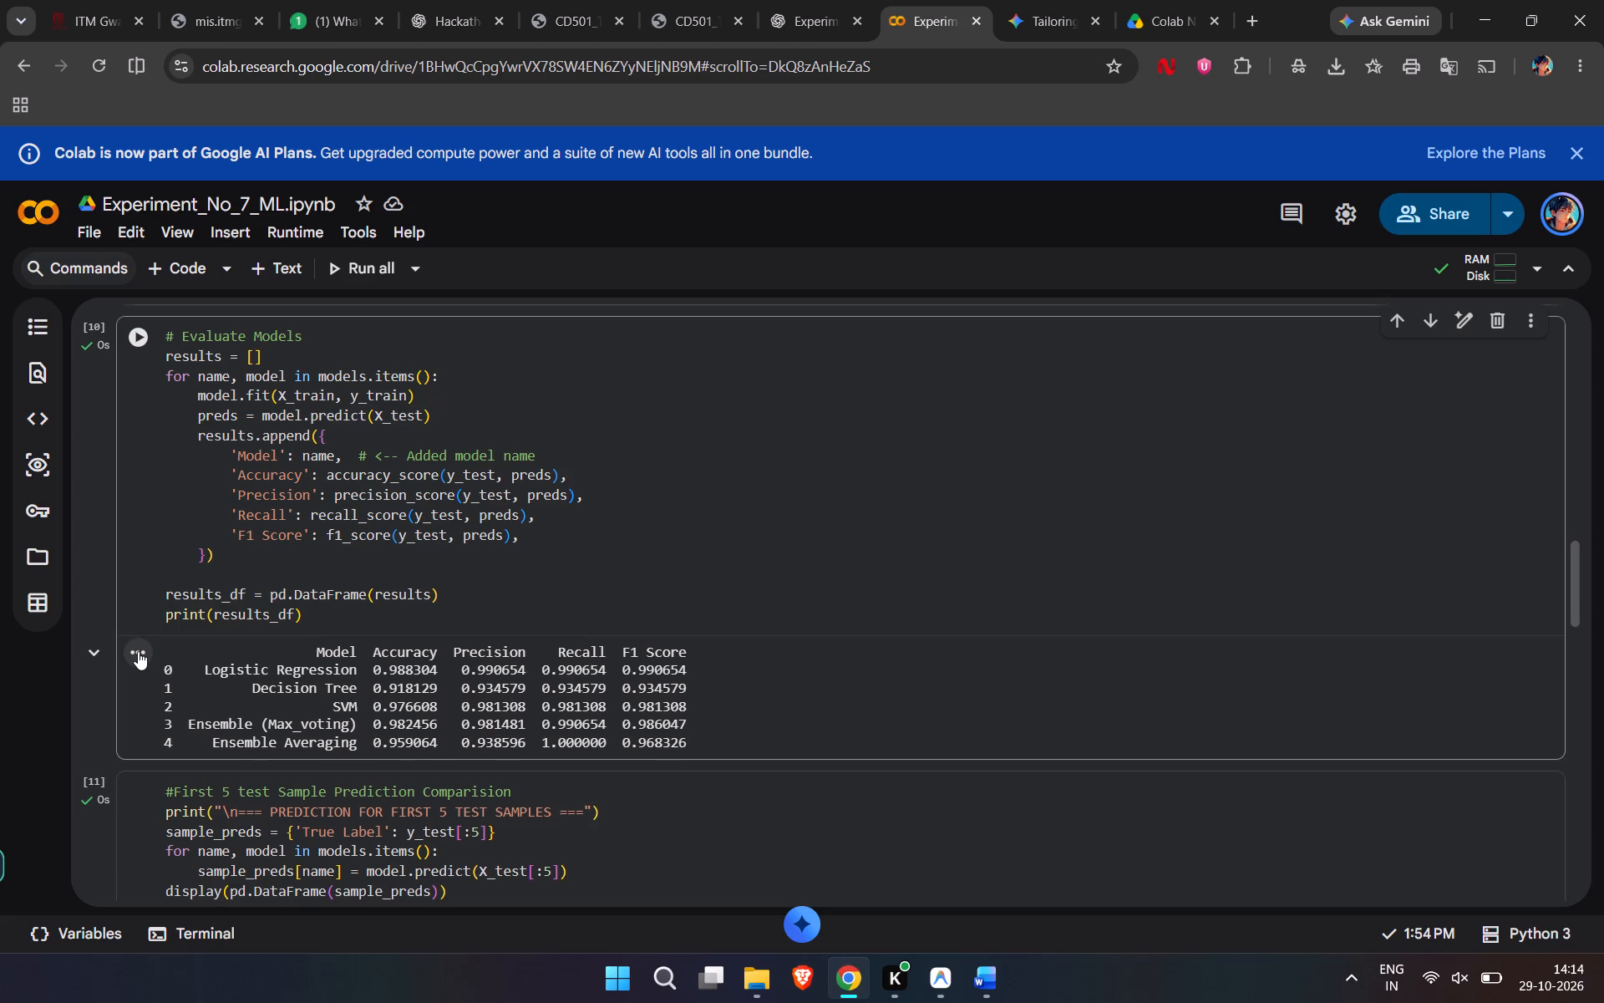
pyautogui.click(138, 651)
pyautogui.scroll(-1, 658, 590)
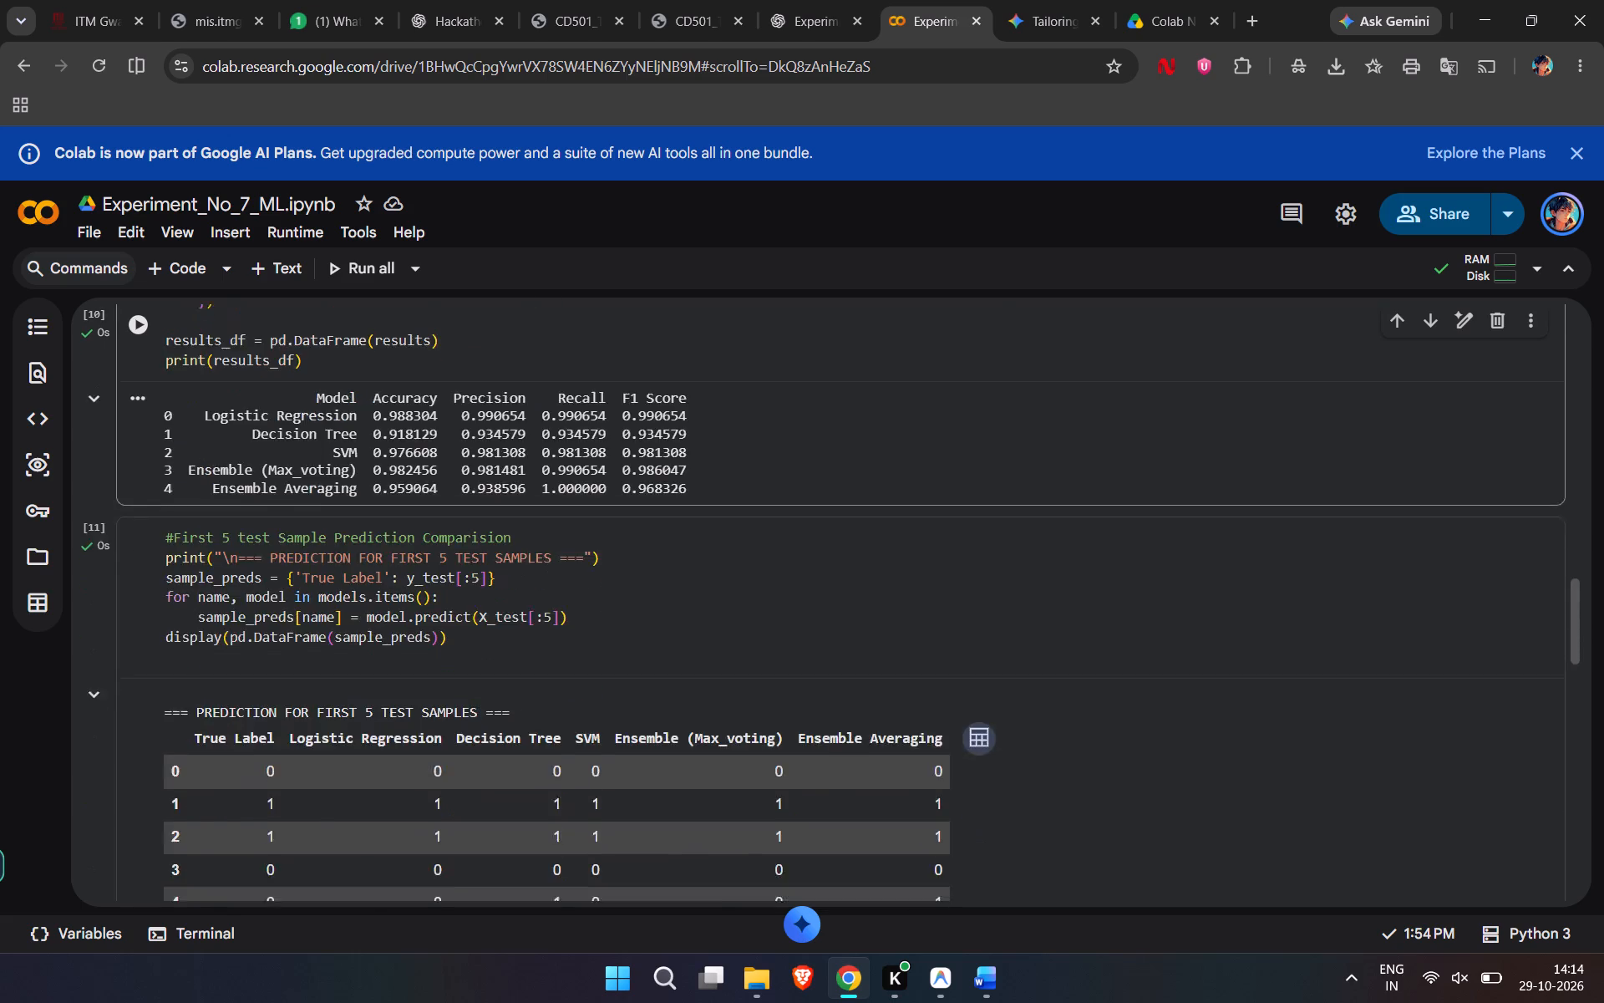
pyautogui.scroll(-1, 658, 590)
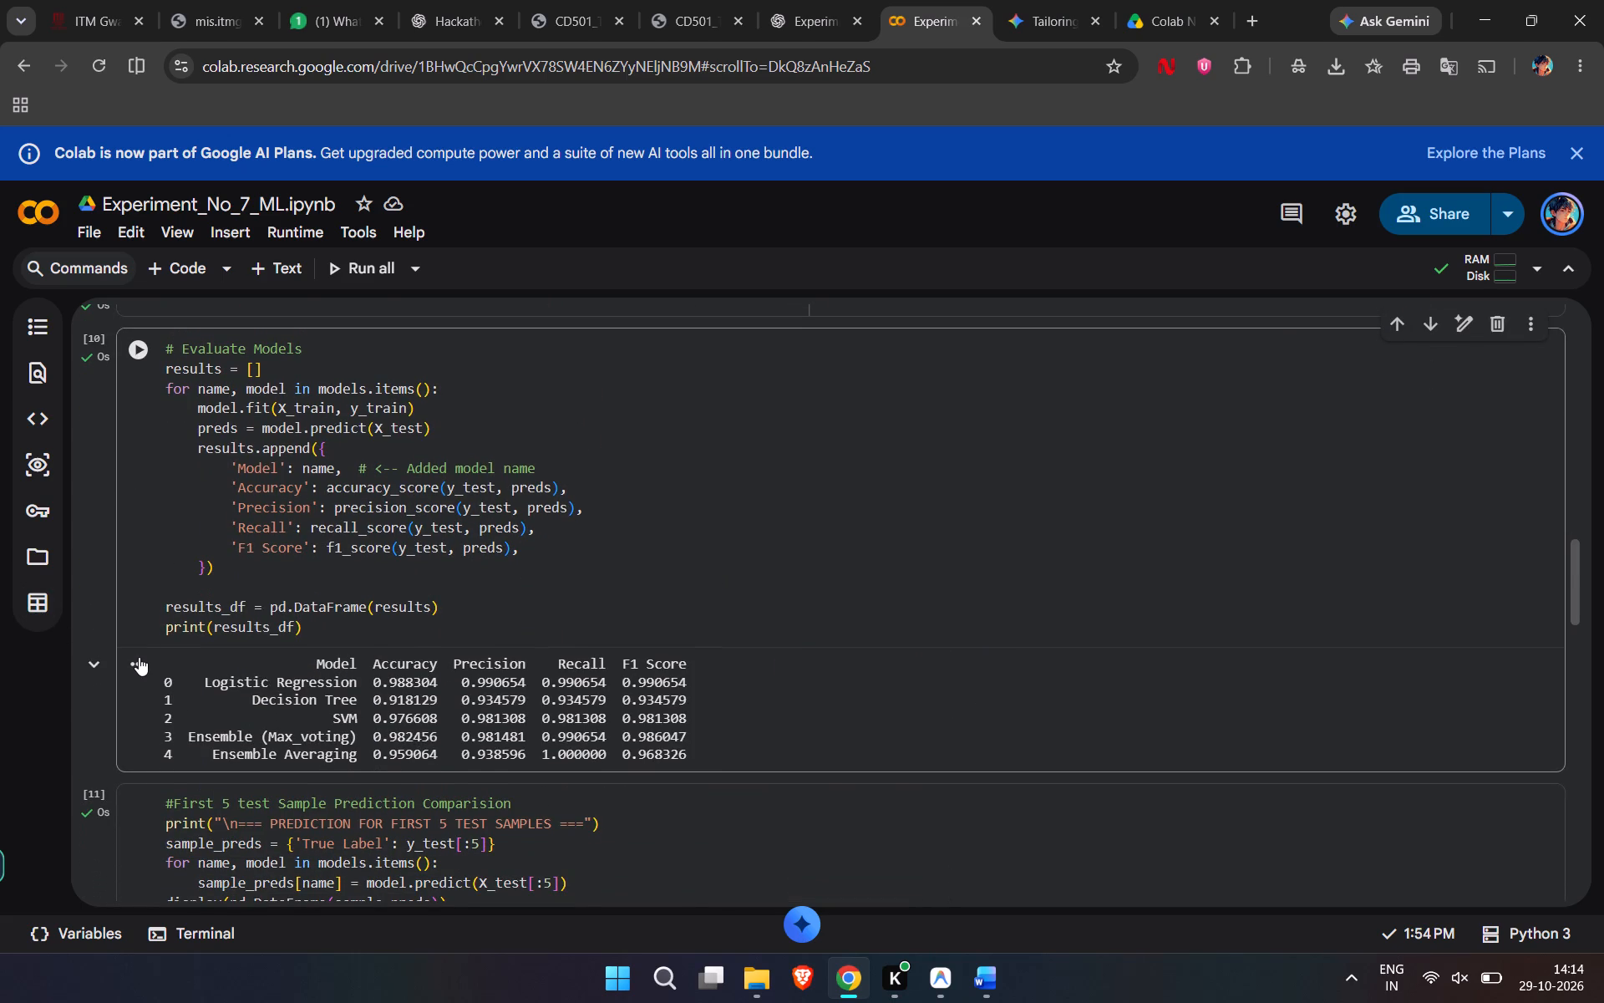
pyautogui.click(139, 657)
pyautogui.click(231, 674)
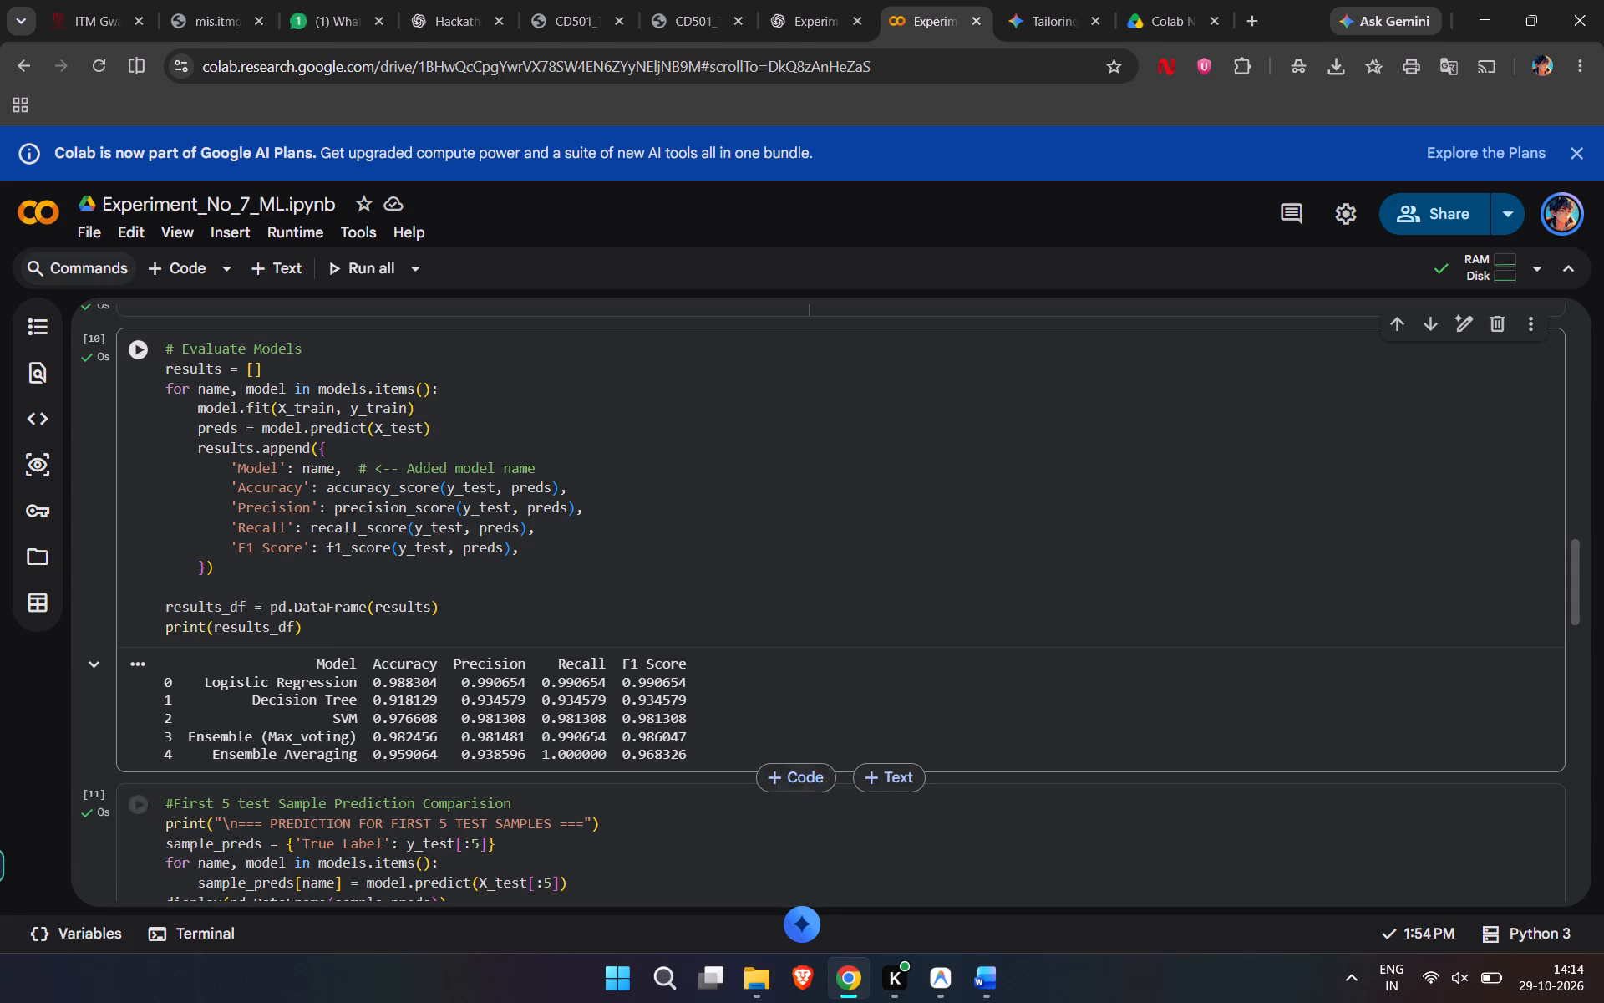
# Switch to Word and insert a single-cell table on the blank page after the Step 5 code box.
pyautogui.click(971, 905)
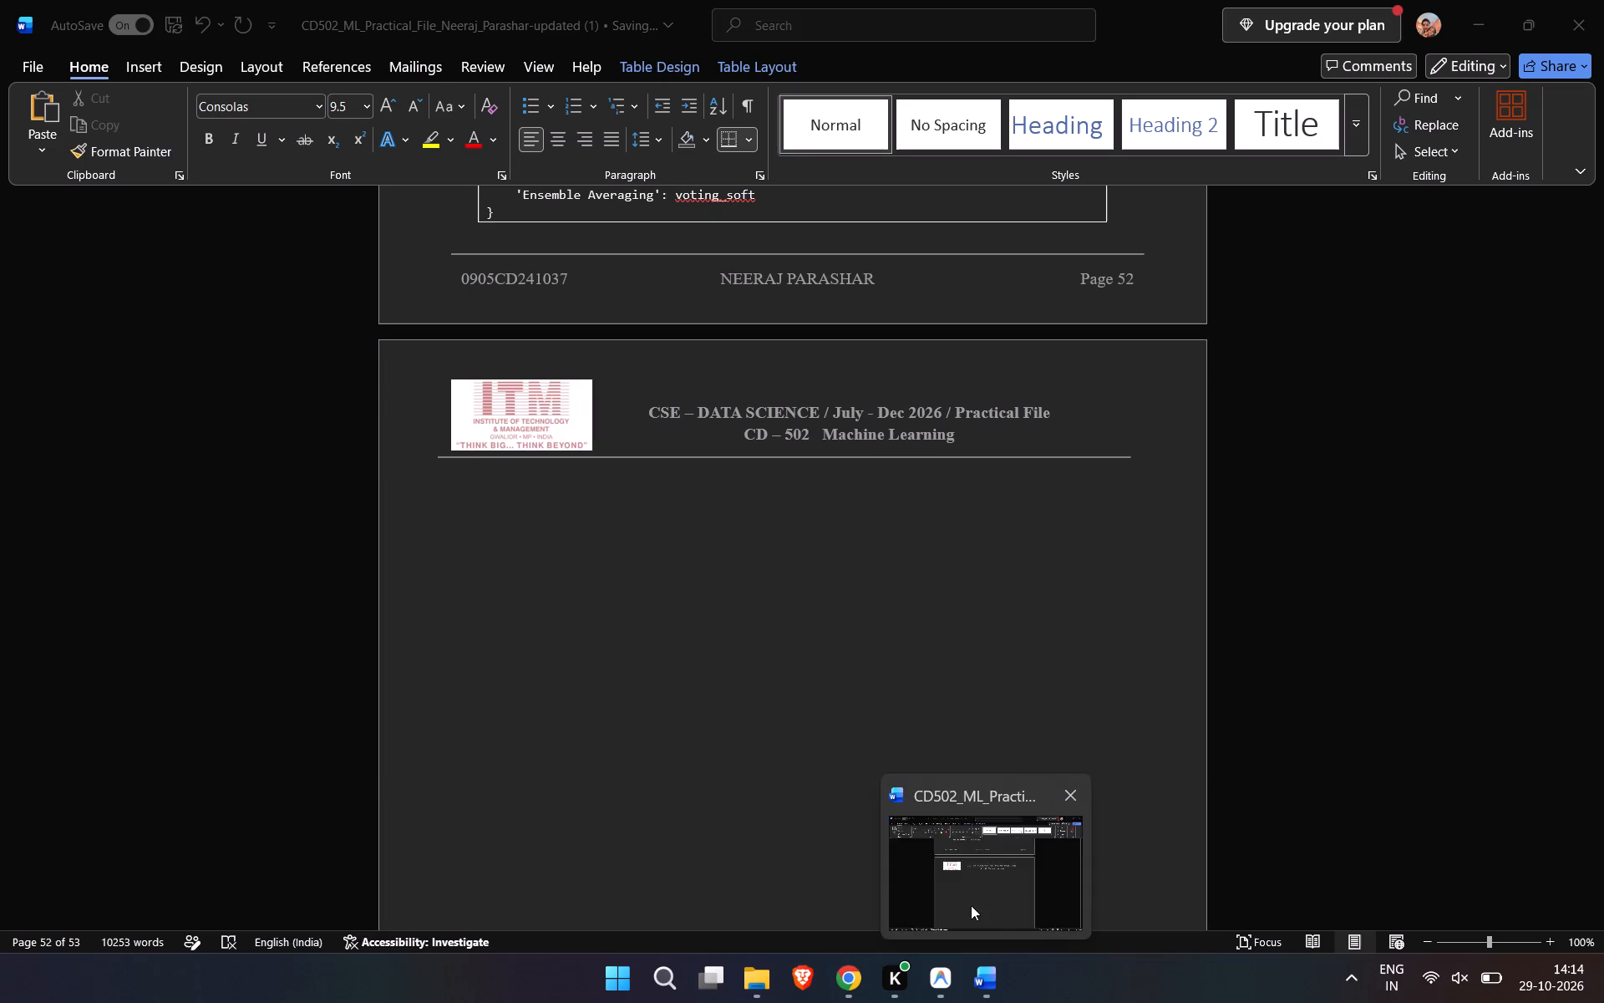
pyautogui.click(628, 520)
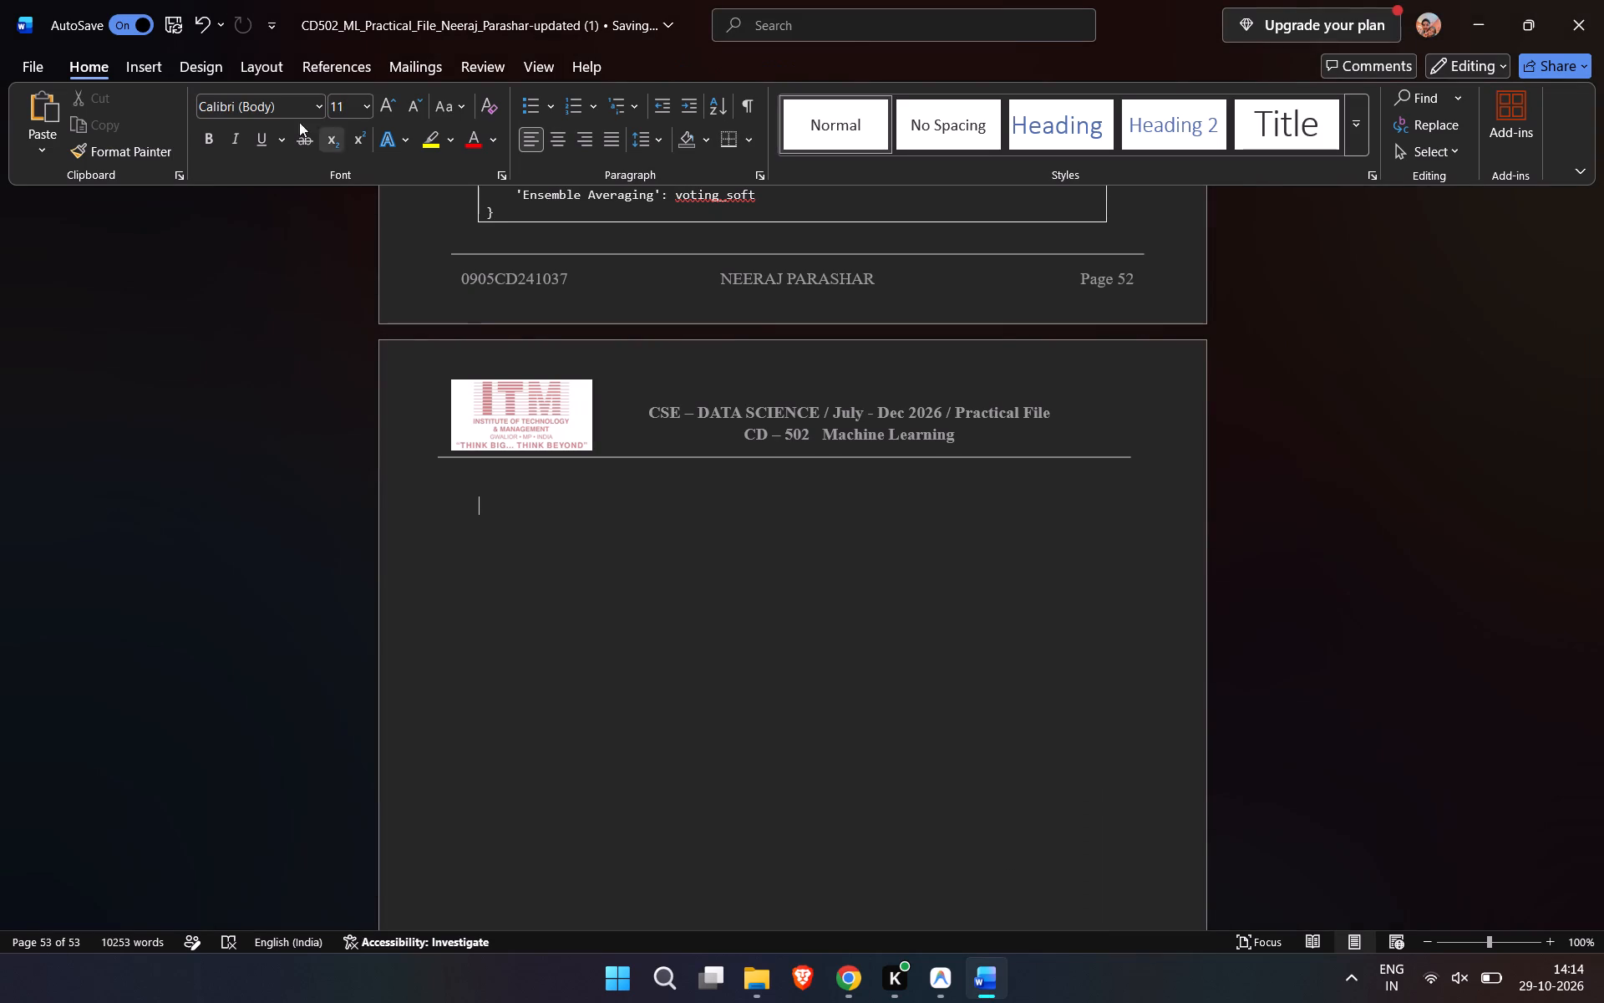
pyautogui.click(154, 65)
pyautogui.click(160, 143)
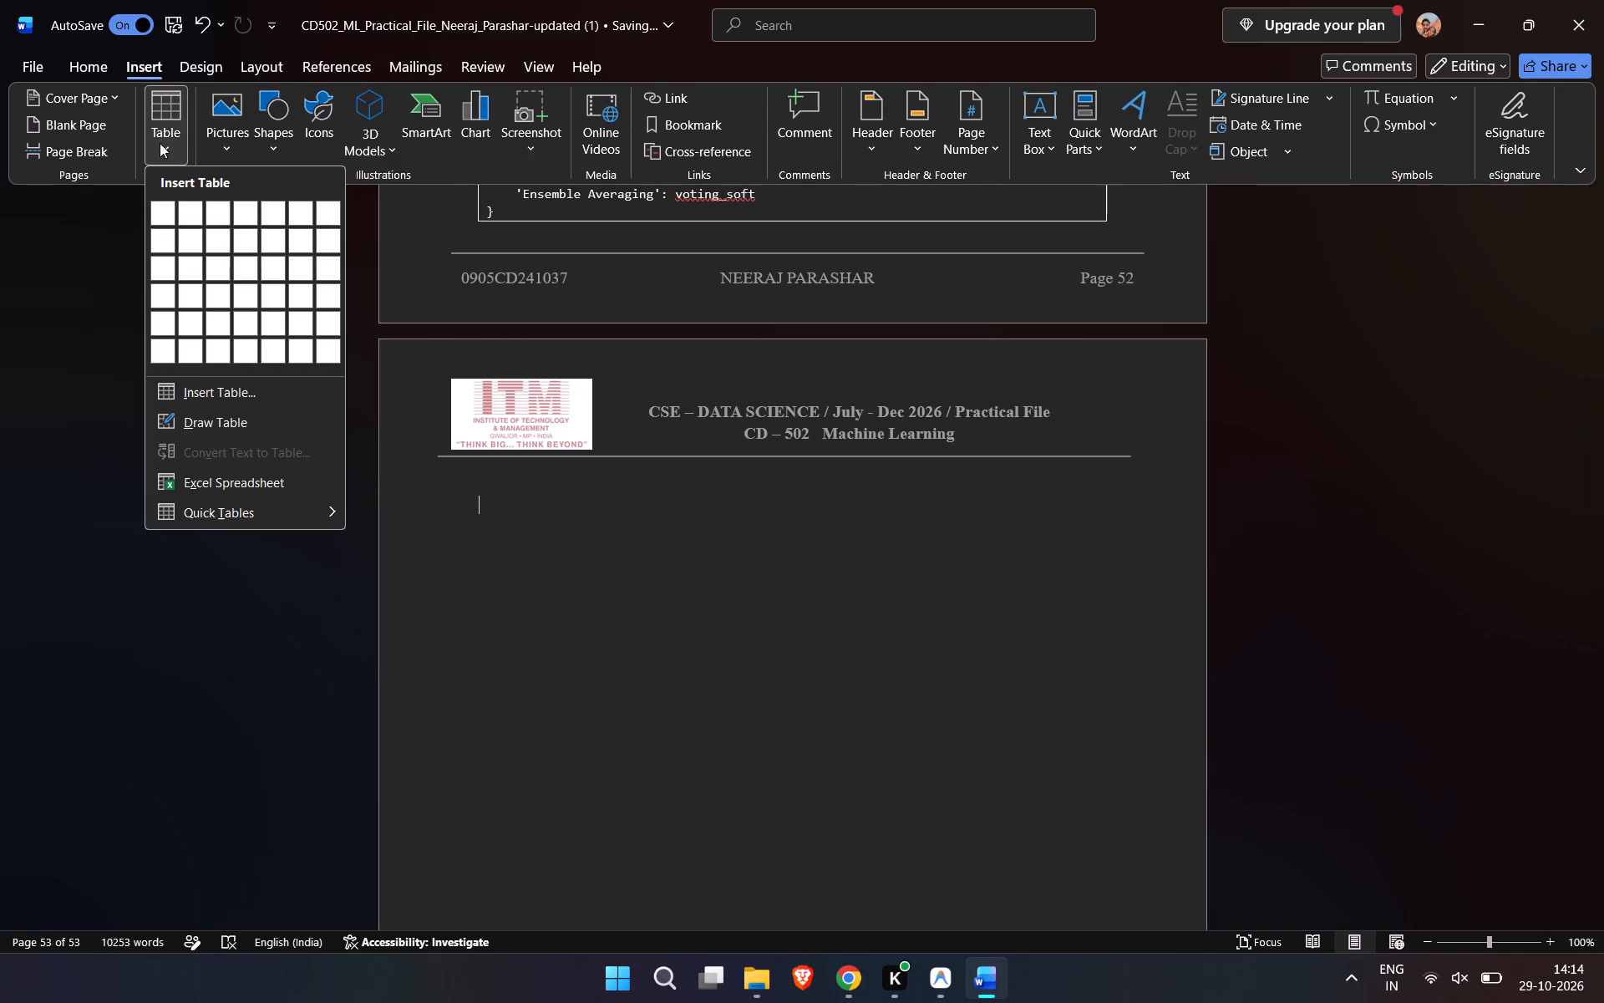
pyautogui.click(160, 207)
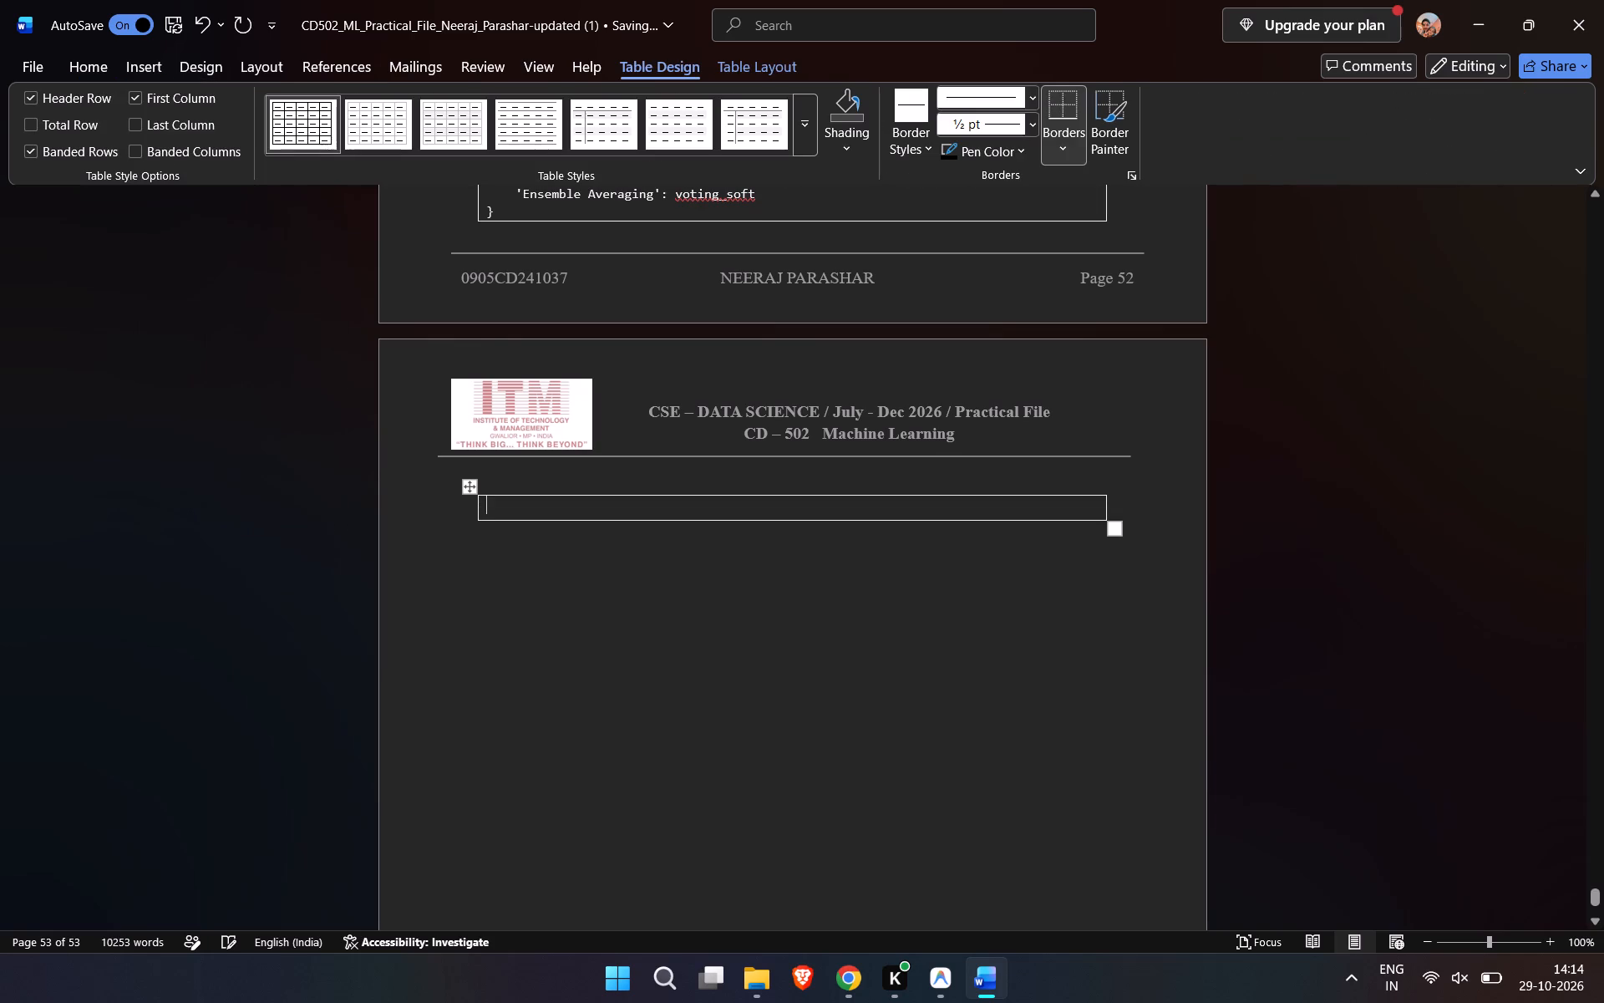
# Paste the copied model results into the new single-cell table, keeping the source formatting.
pyautogui.hotkey('ctrl', 'v')
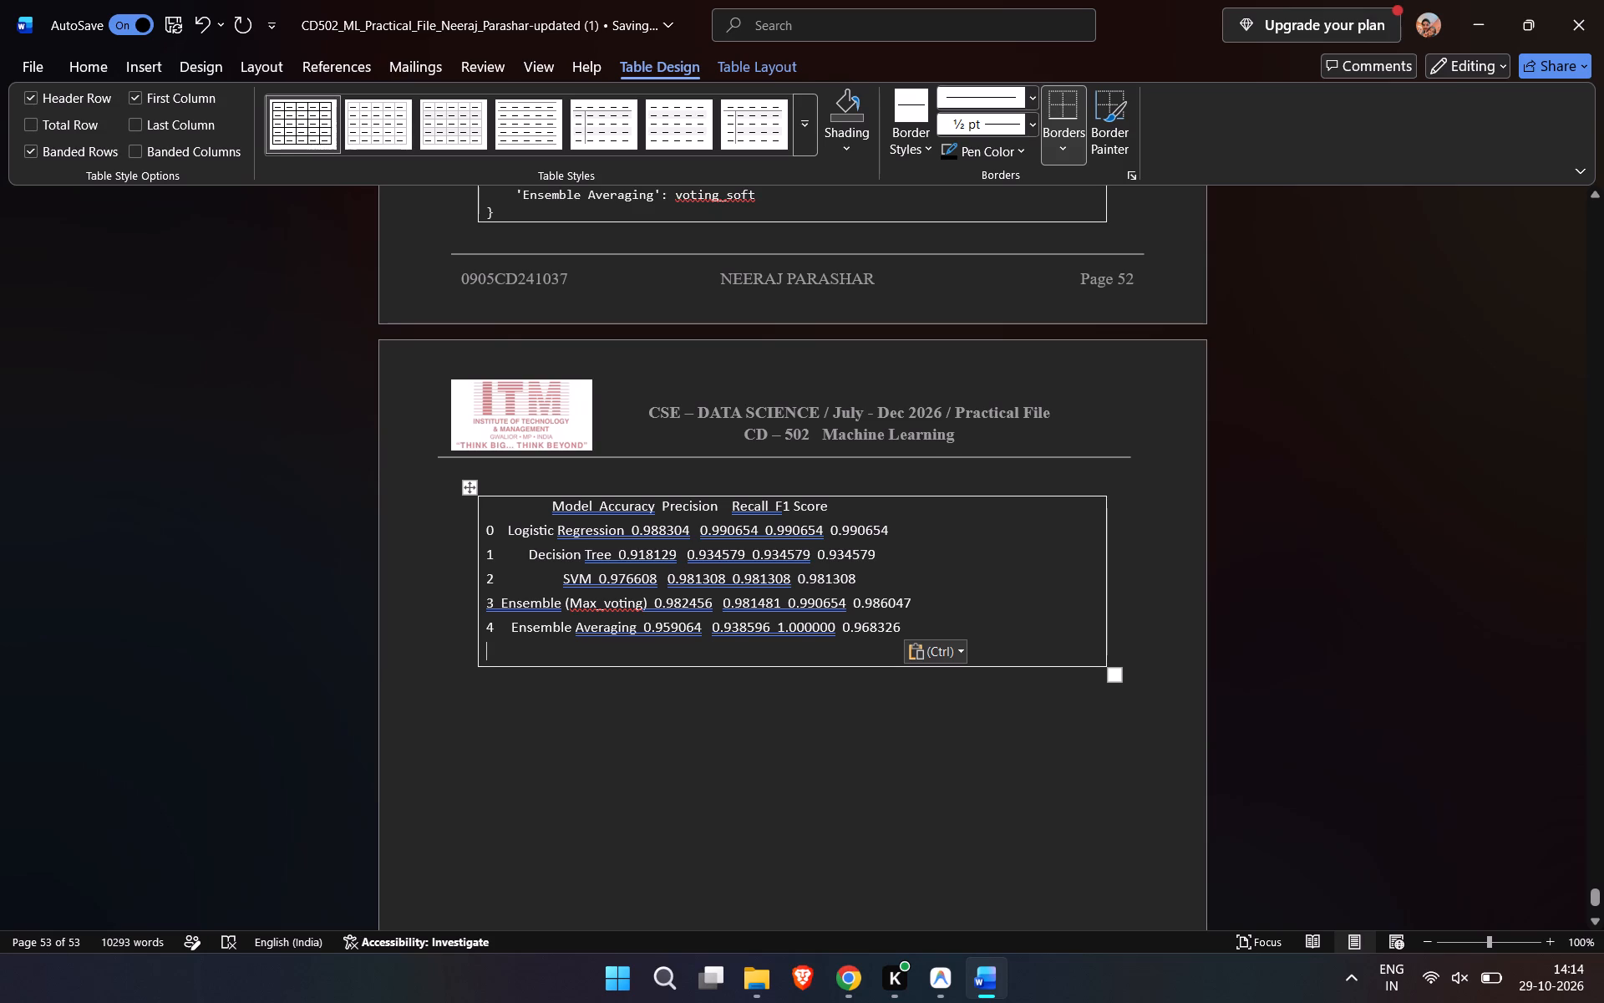
pyautogui.click(943, 659)
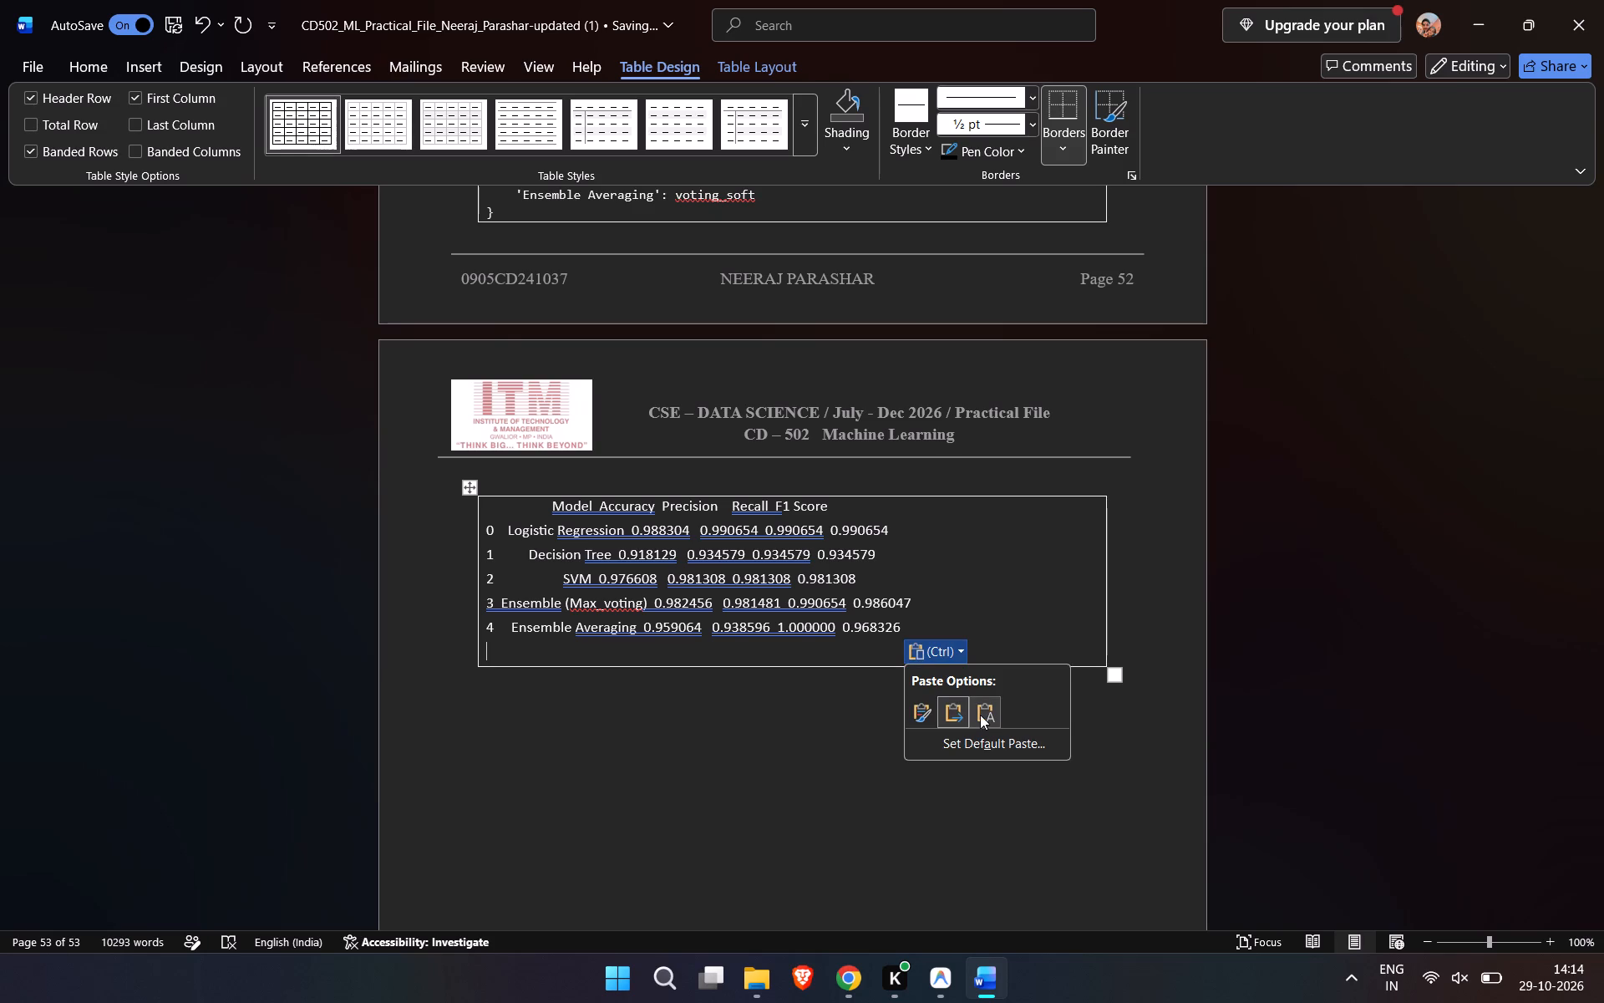
pyautogui.click(911, 710)
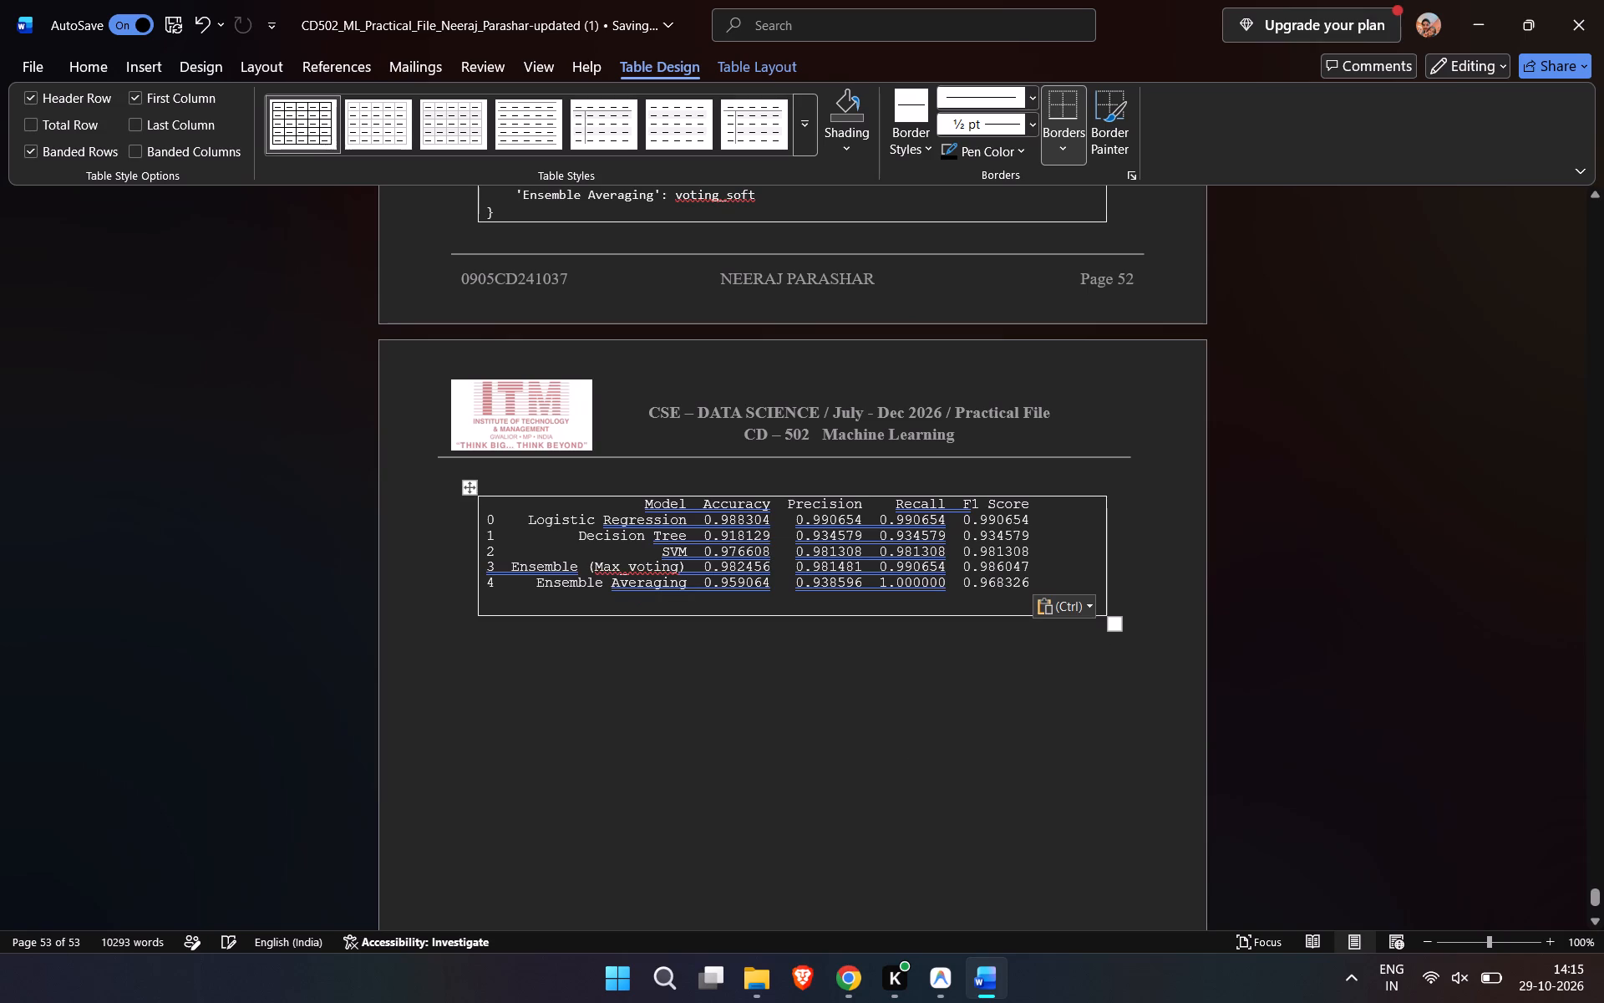
# Add the heading "Ouput:-" on the line above the model results box.
pyautogui.click(602, 478)
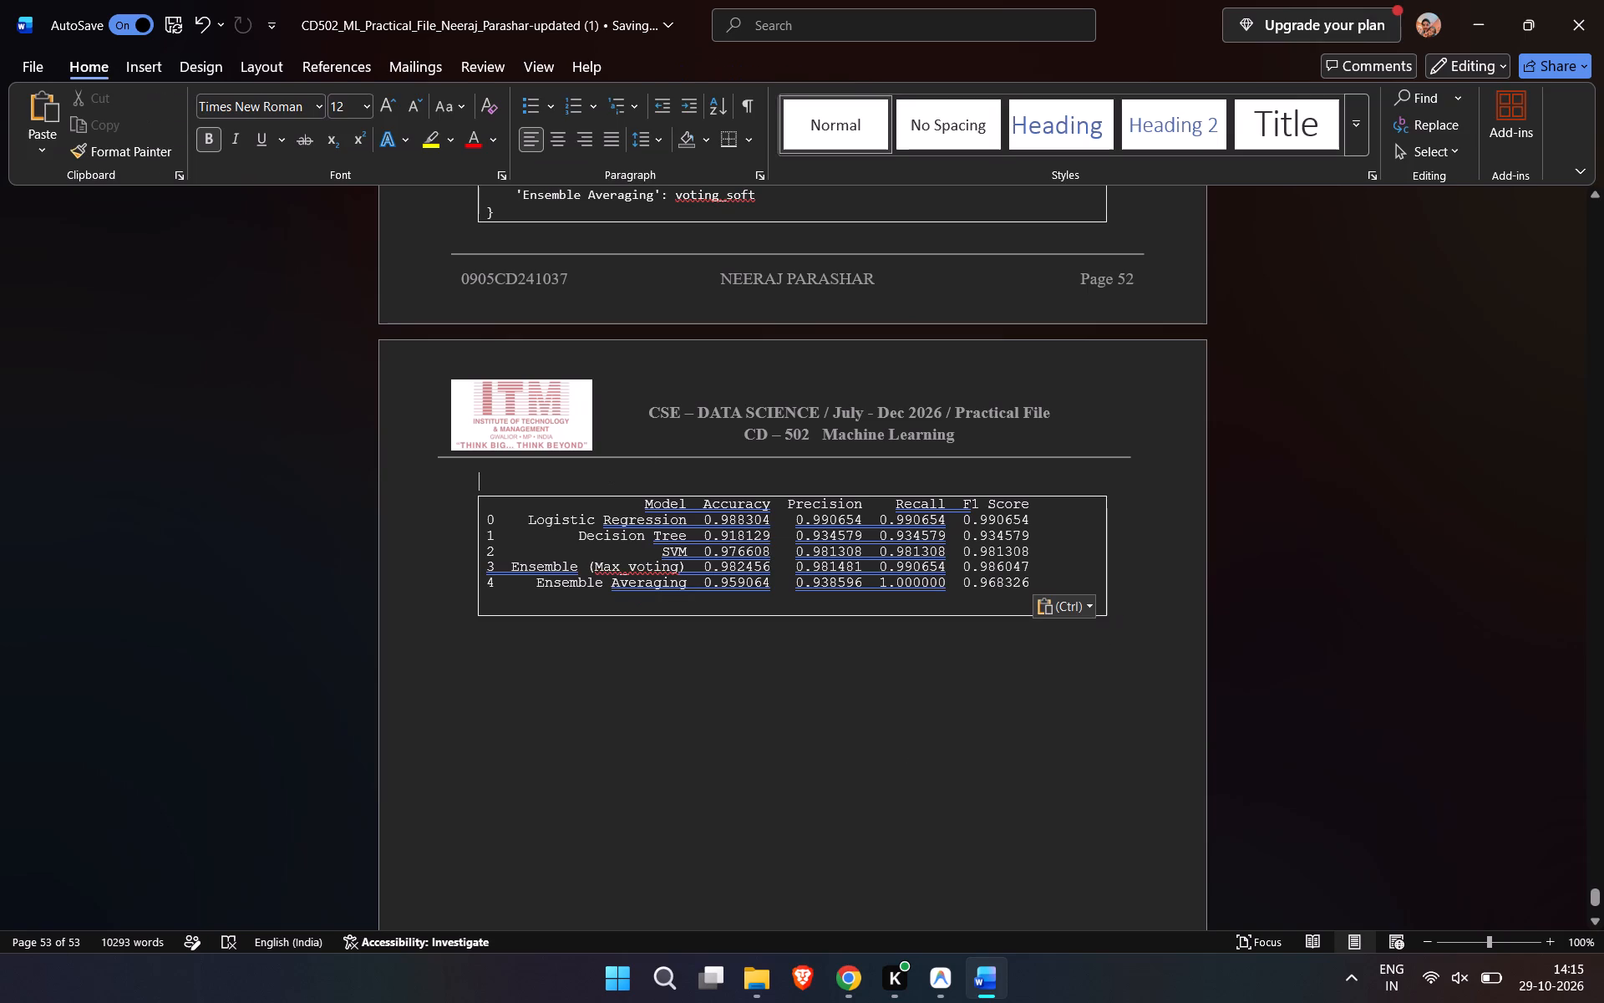
pyautogui.write('Ou')
pyautogui.write('put')
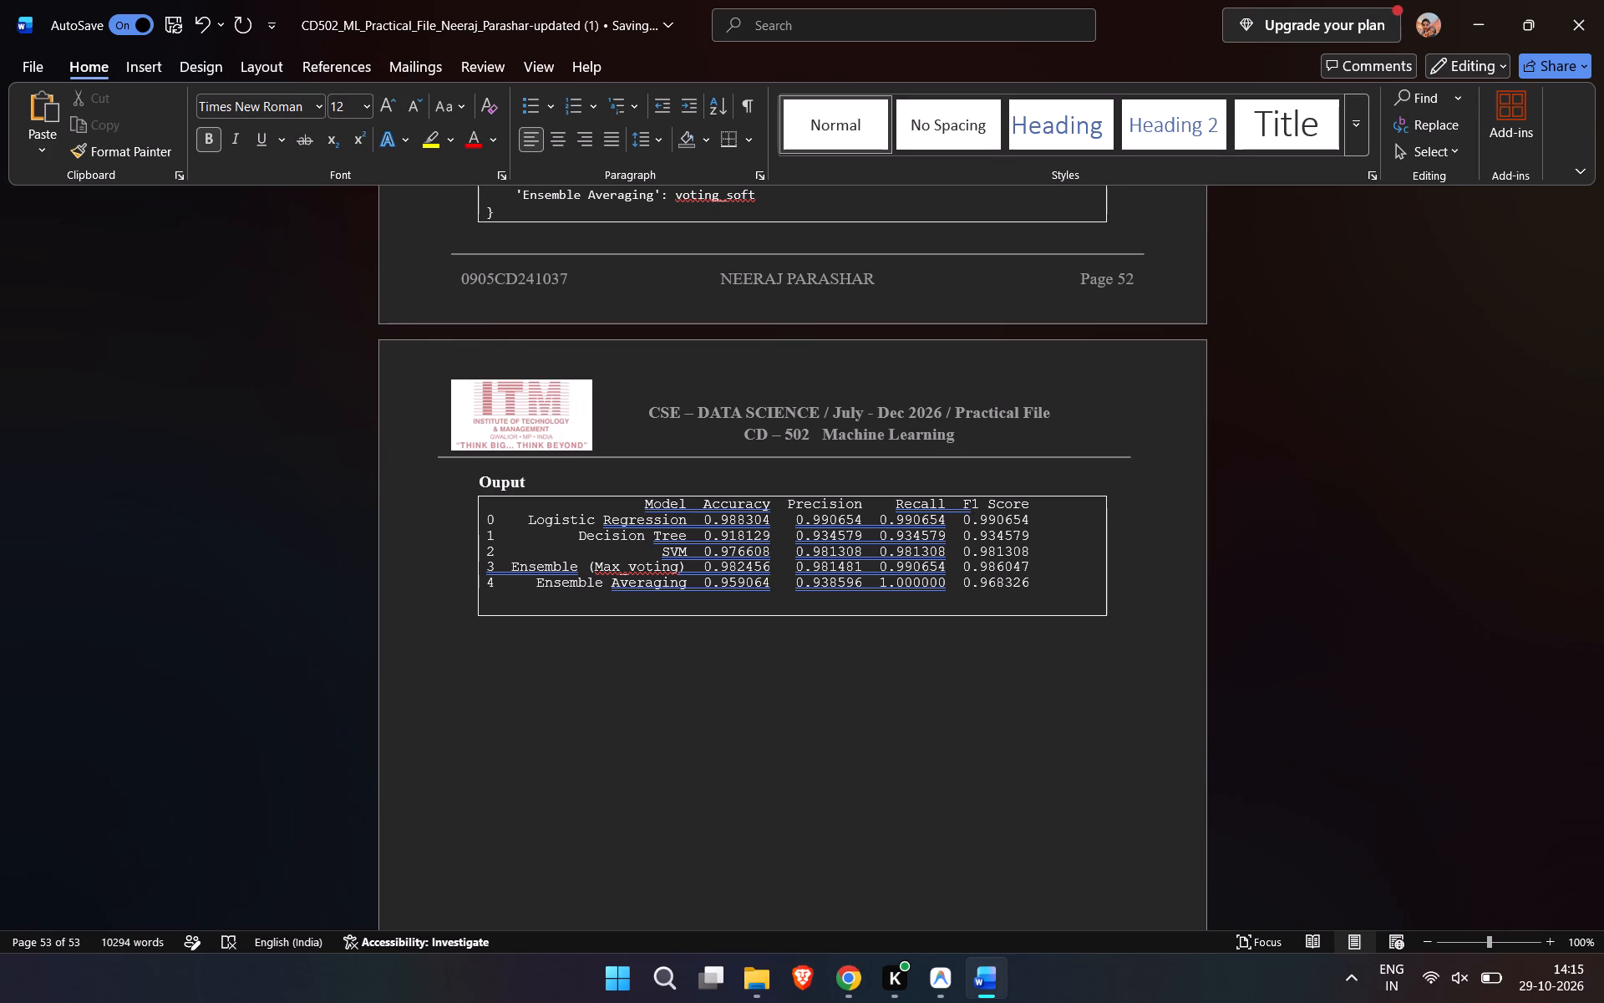
pyautogui.write(':-')
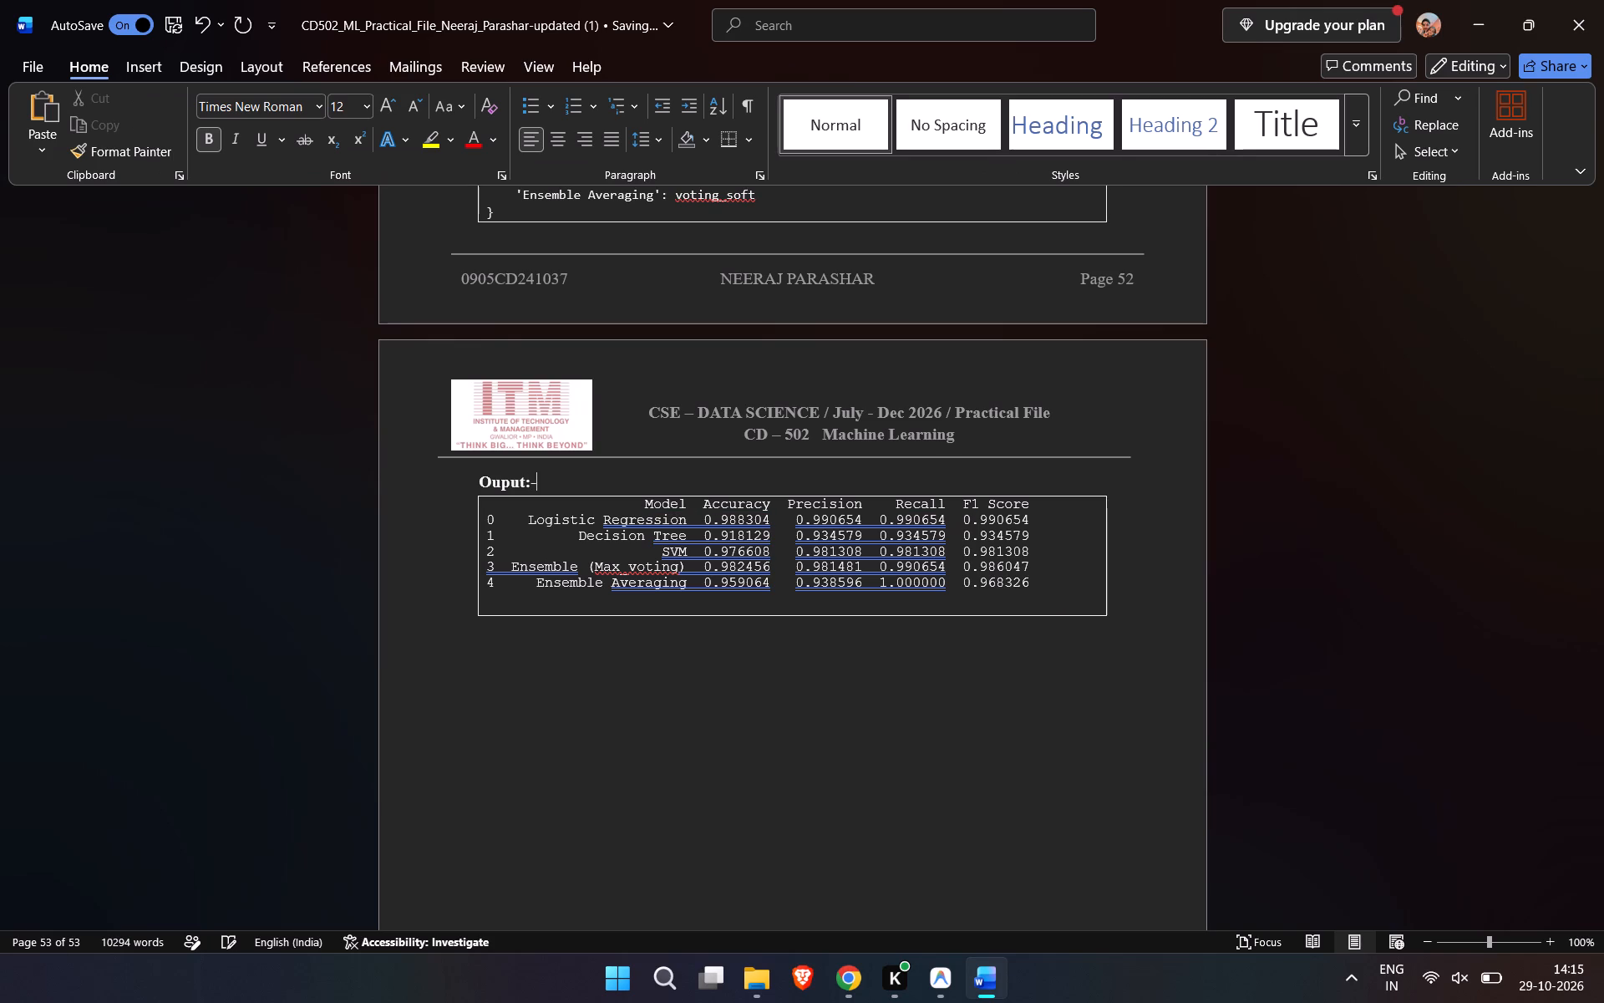
# Remove the empty last line below the Ensemble Averaging row in the results box.
pyautogui.click(645, 700)
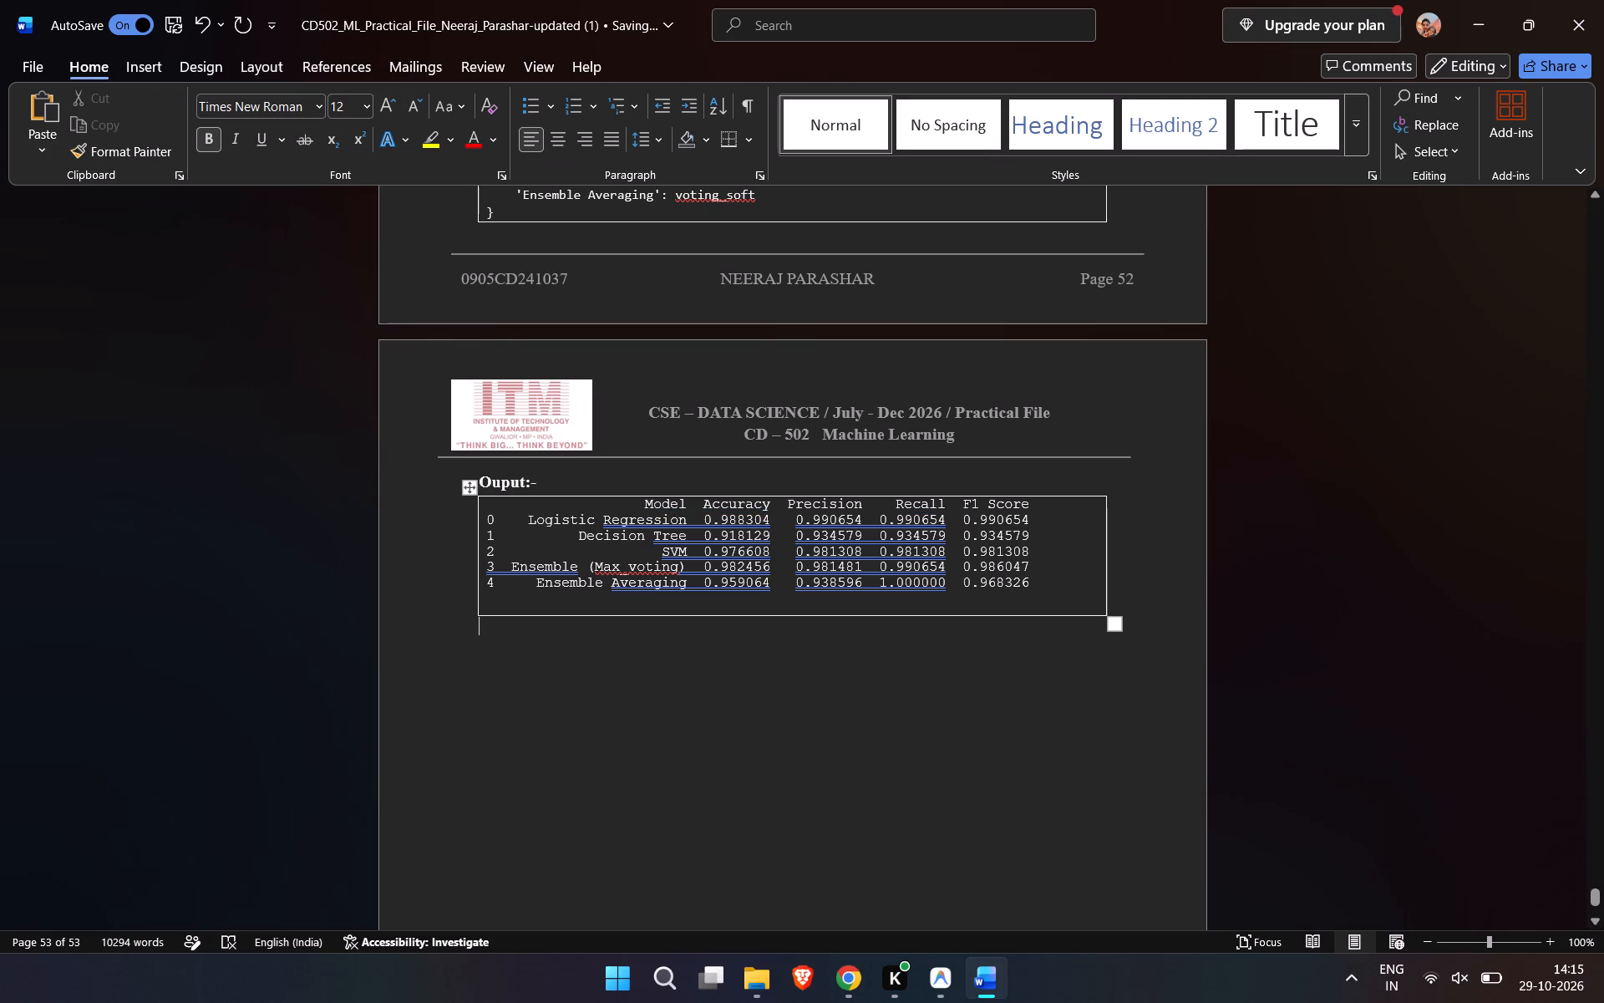
pyautogui.click(614, 601)
pyautogui.press('BackSpace')
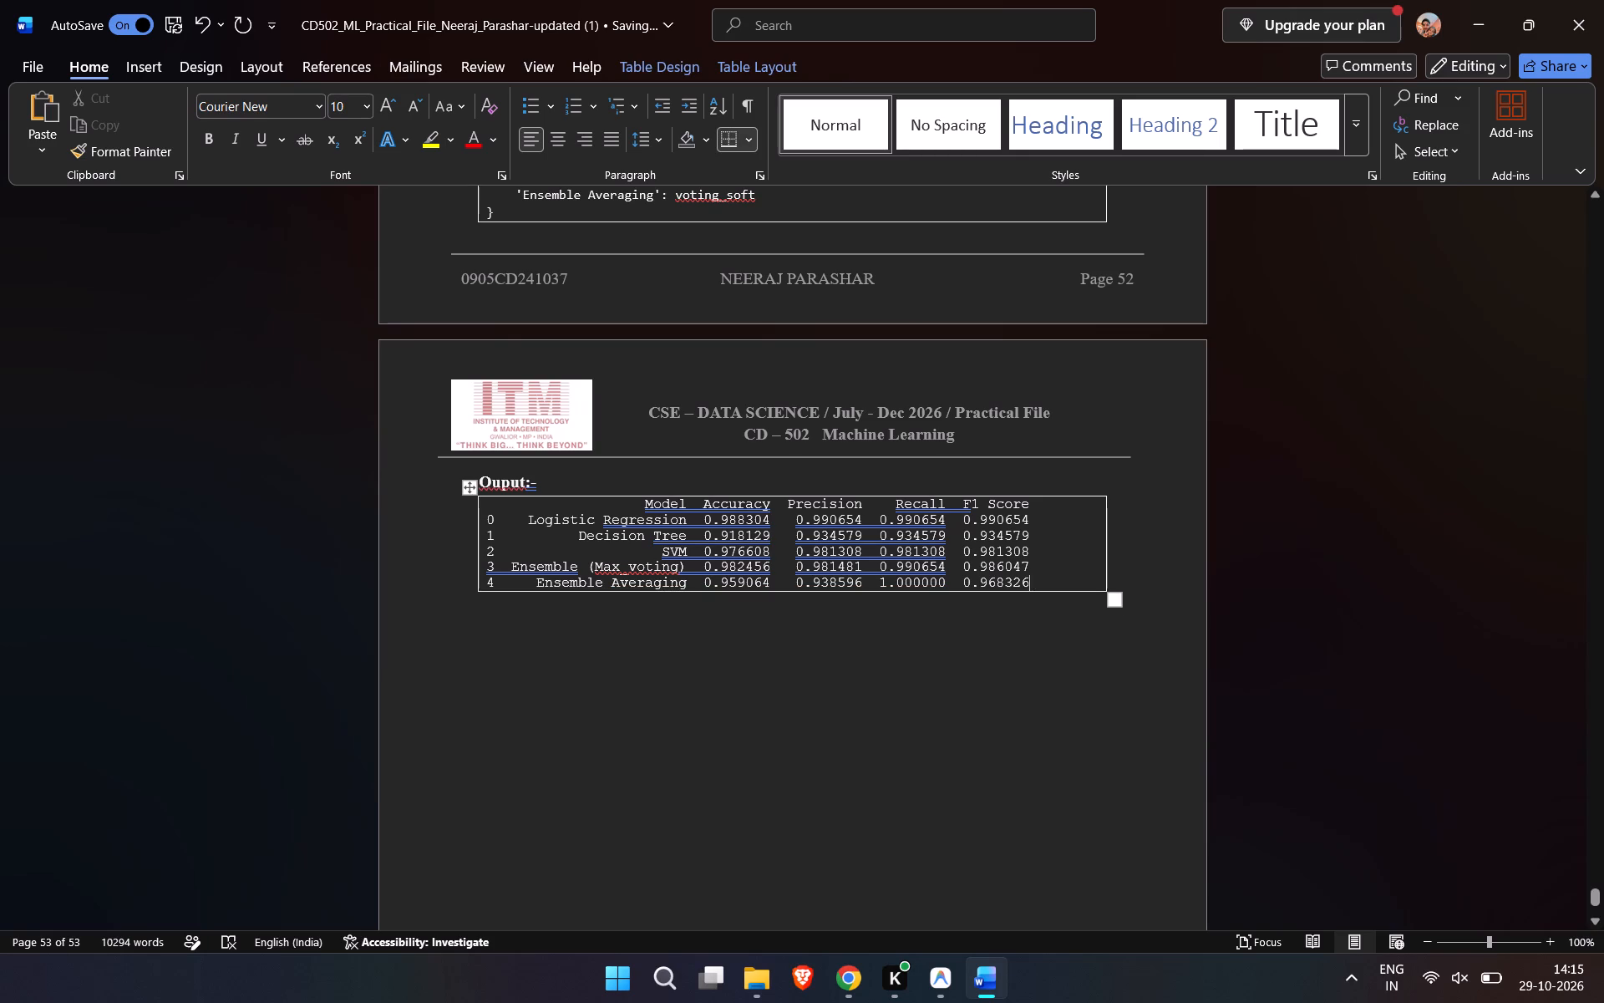
# Set the font size of all the model results text in the output box to 9.5.
pyautogui.moveTo(1043, 580); pyautogui.dragTo(446, 505)
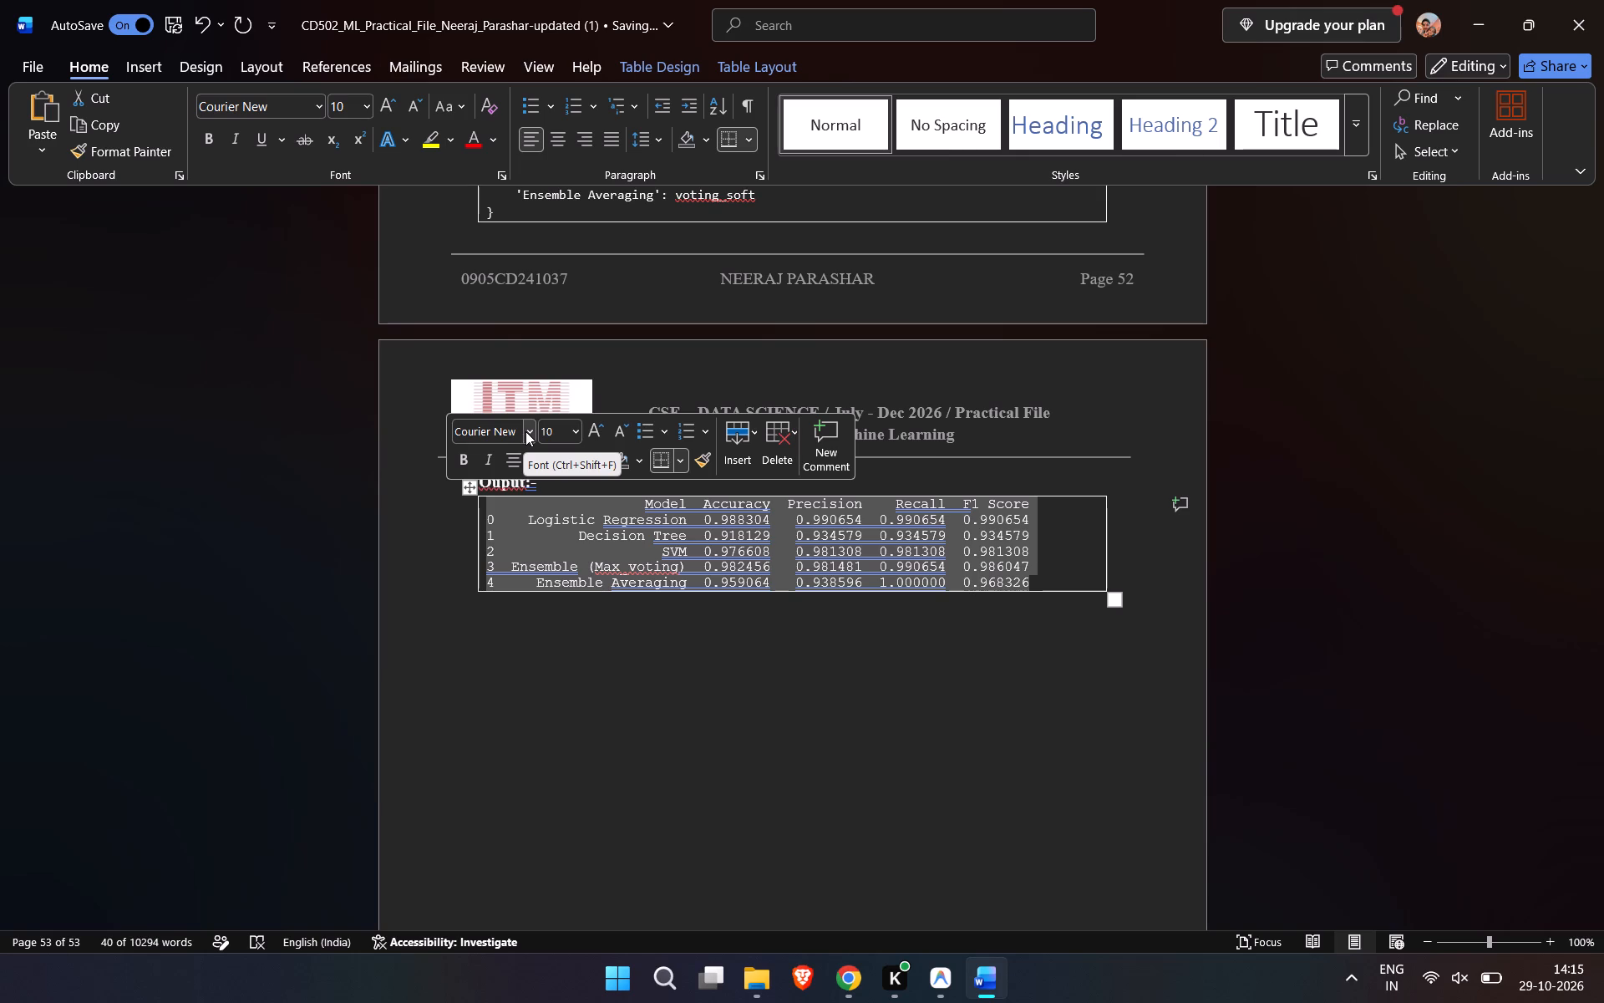
pyautogui.click(556, 428)
pyautogui.click(556, 428)
pyautogui.press('BackSpace')
pyautogui.press('BackSpace')
pyautogui.write('9.5')
pyautogui.click(518, 656)
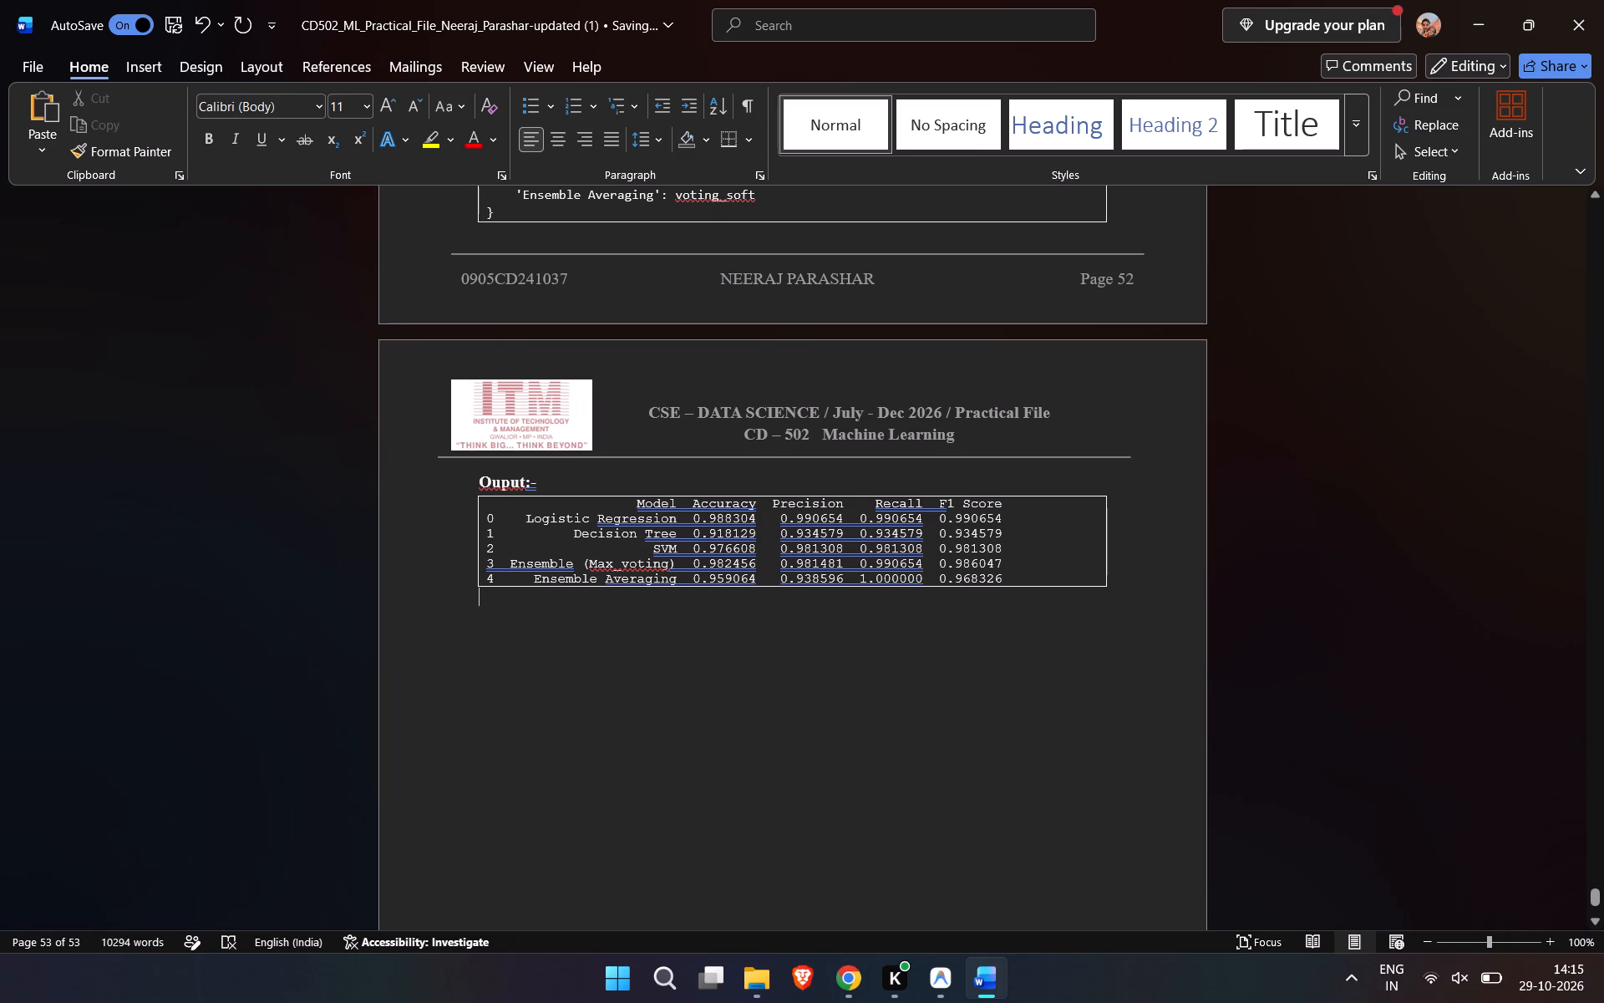
# Select all the model results text in the output box.
pyautogui.moveTo(1029, 579); pyautogui.dragTo(555, 507)
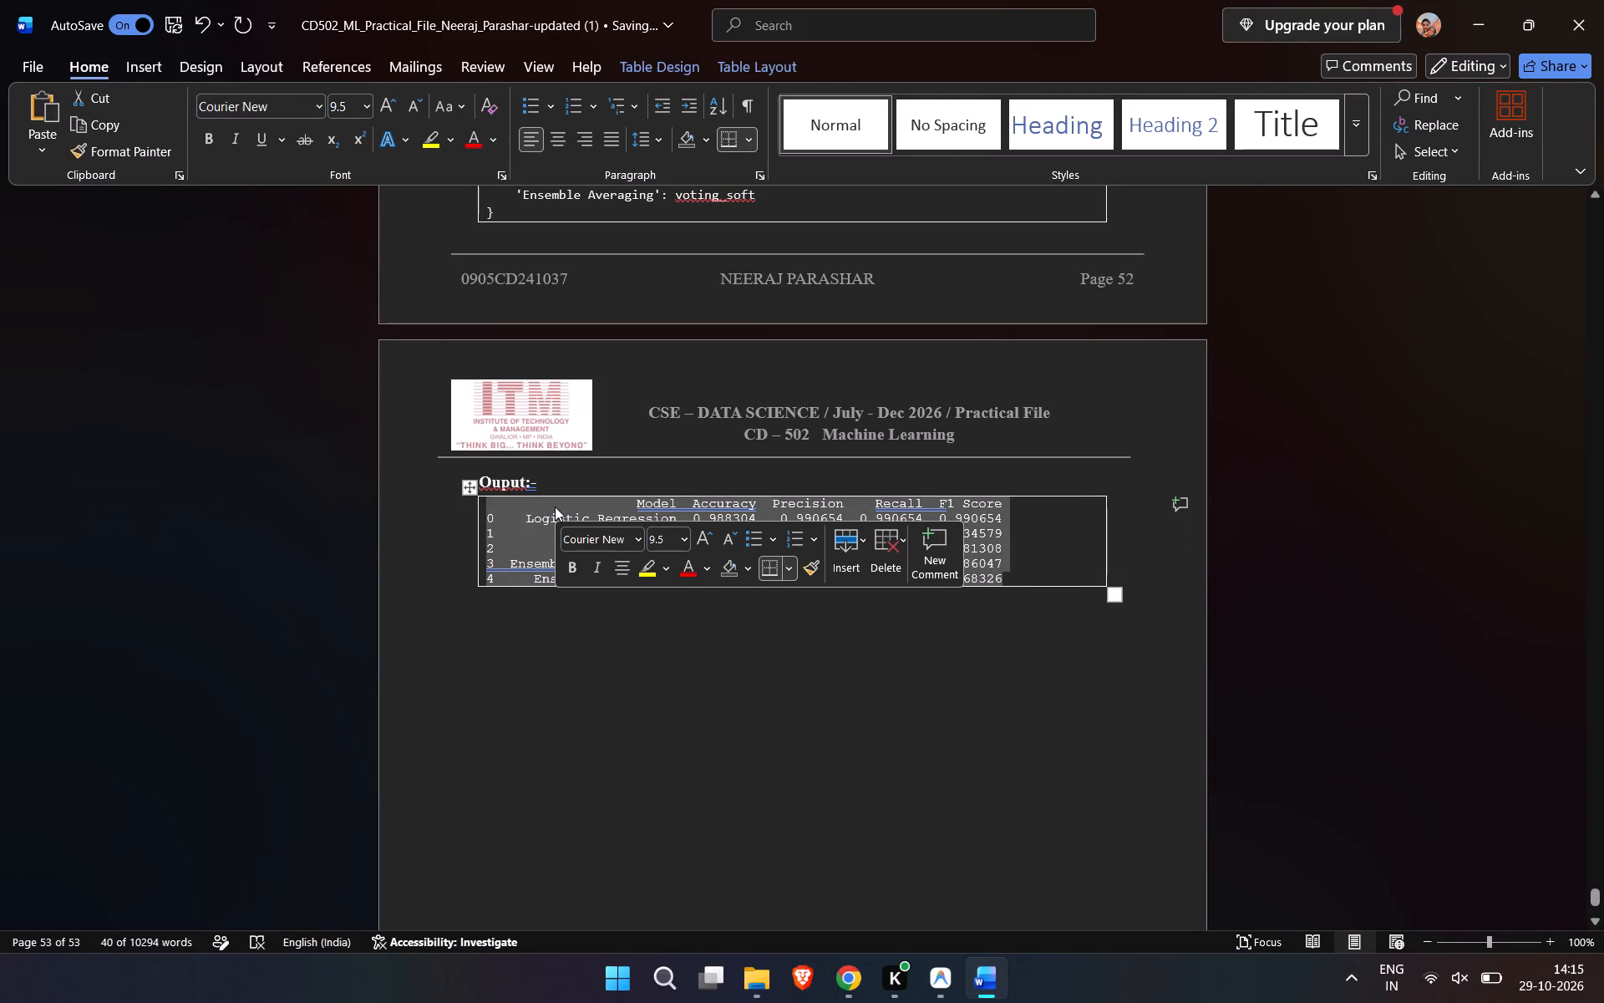
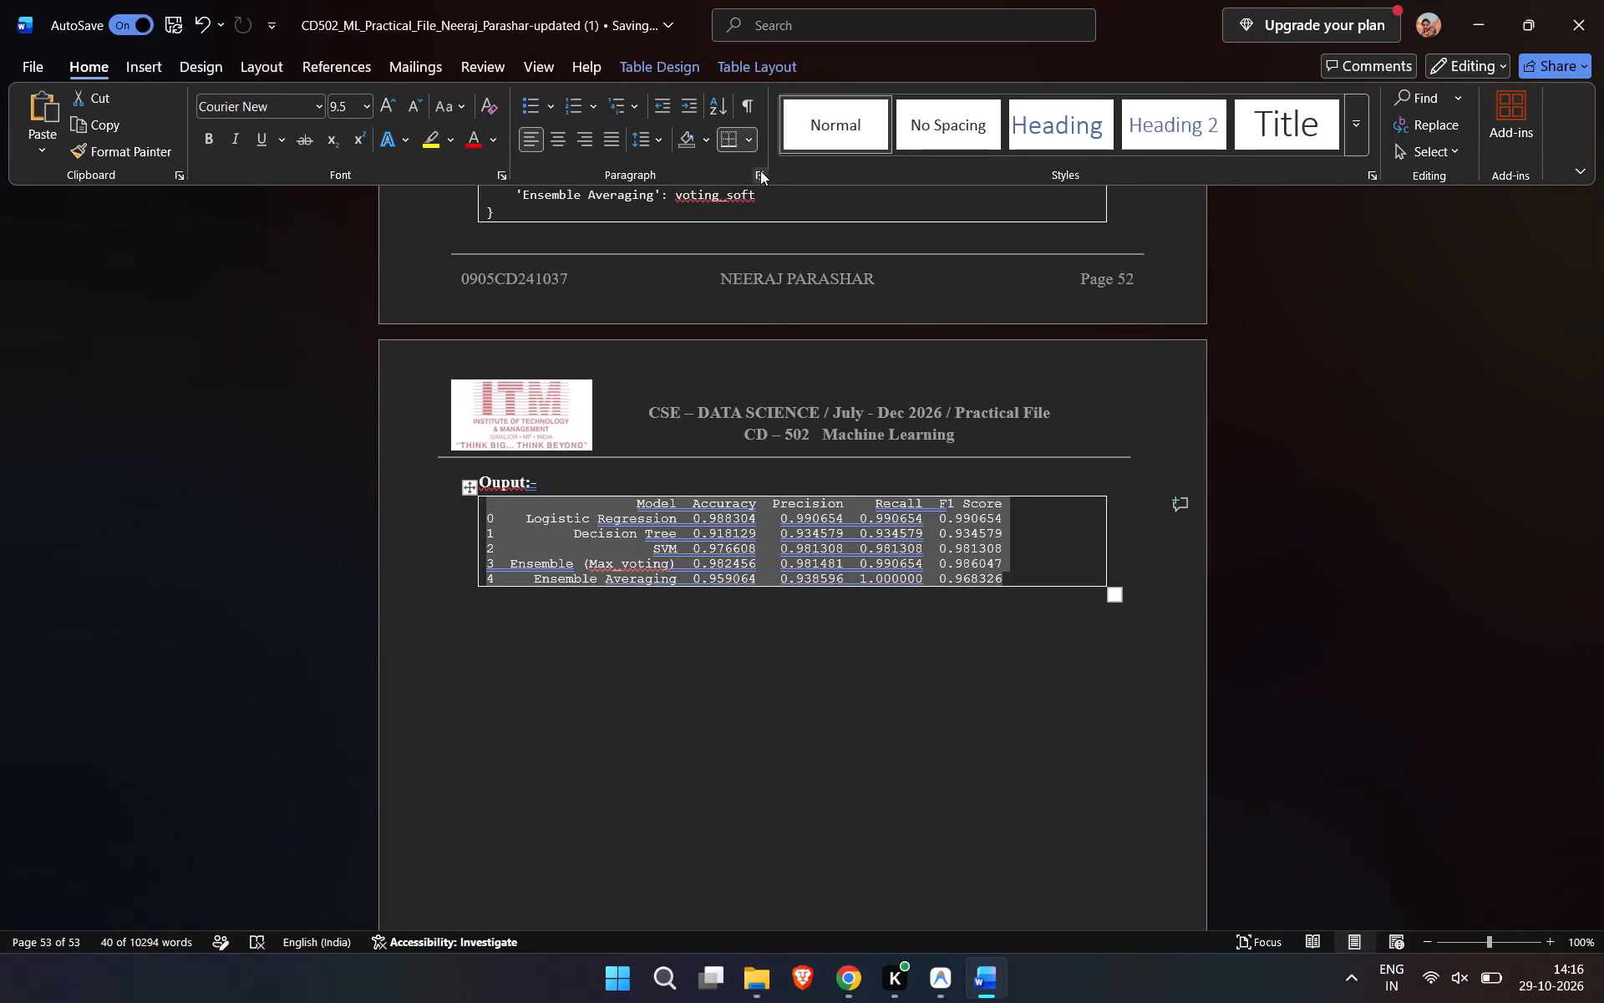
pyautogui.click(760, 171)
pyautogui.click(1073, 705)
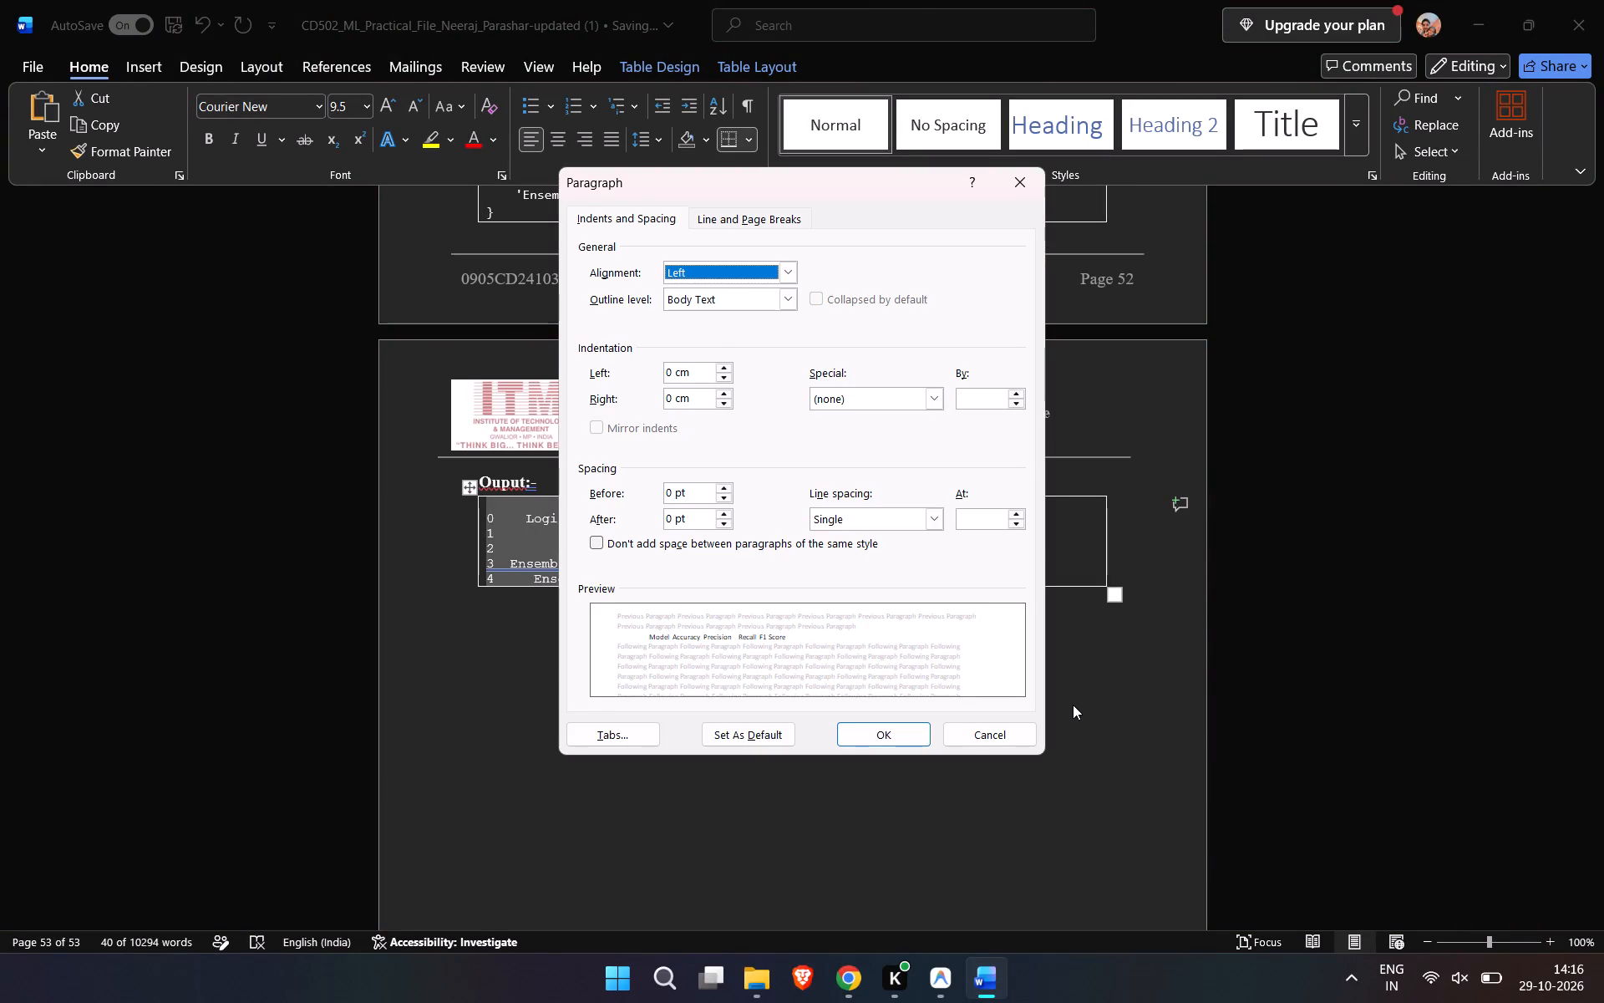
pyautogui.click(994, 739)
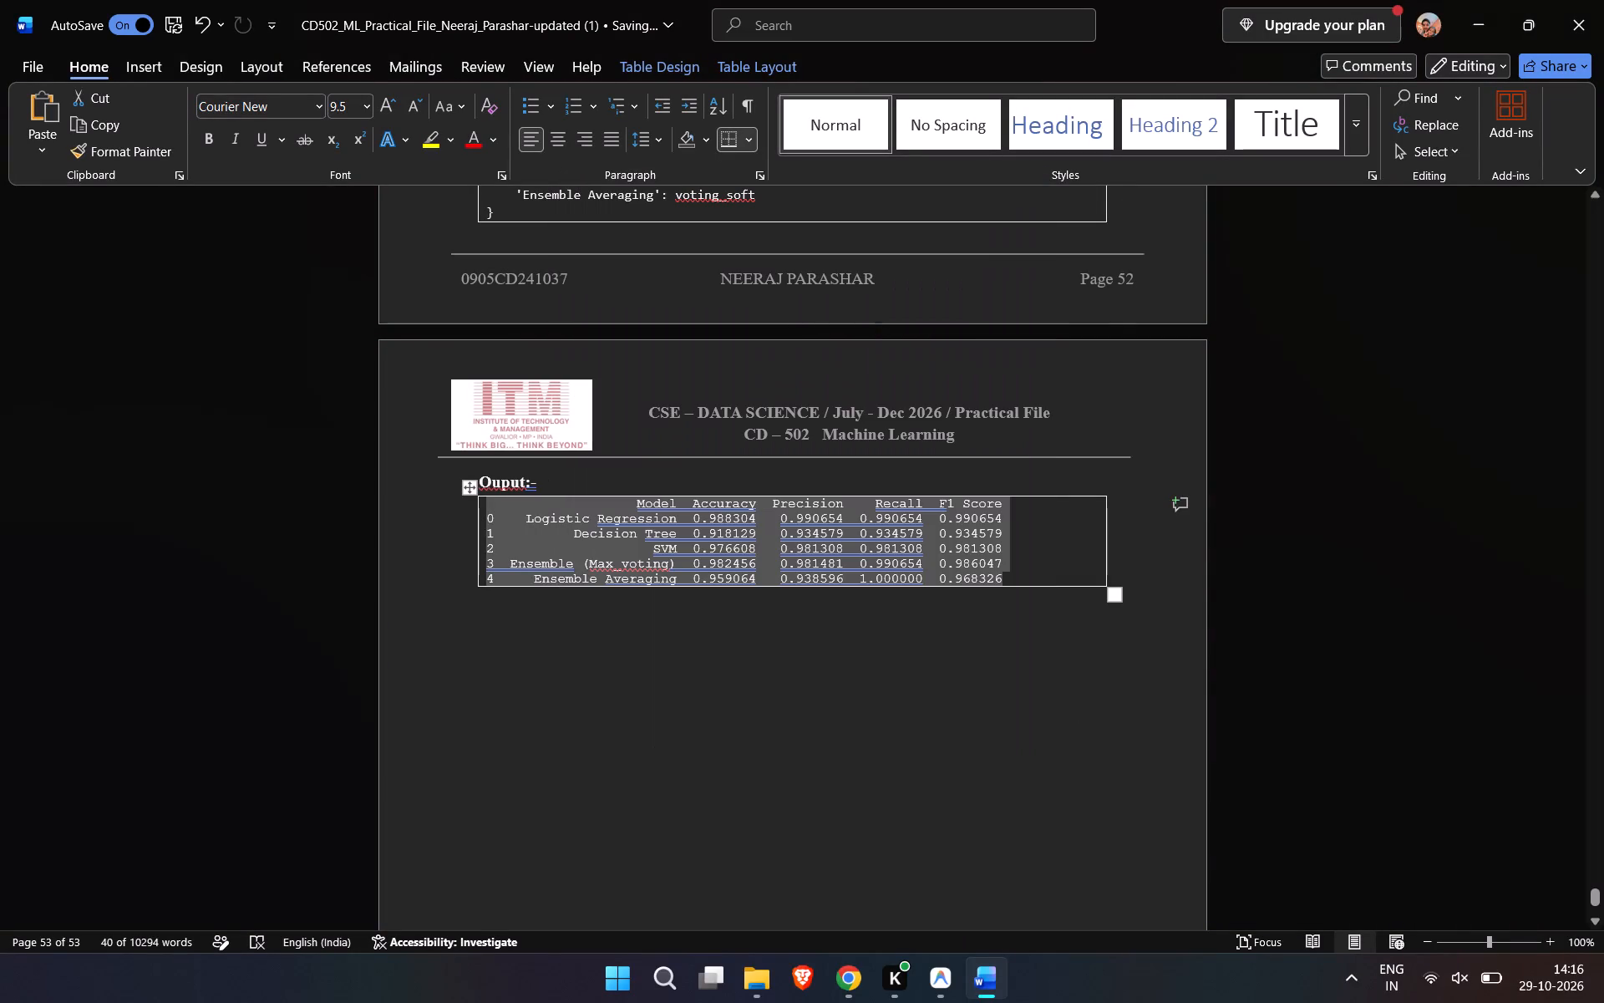
# Add an empty line below the model results box.
pyautogui.click(994, 739)
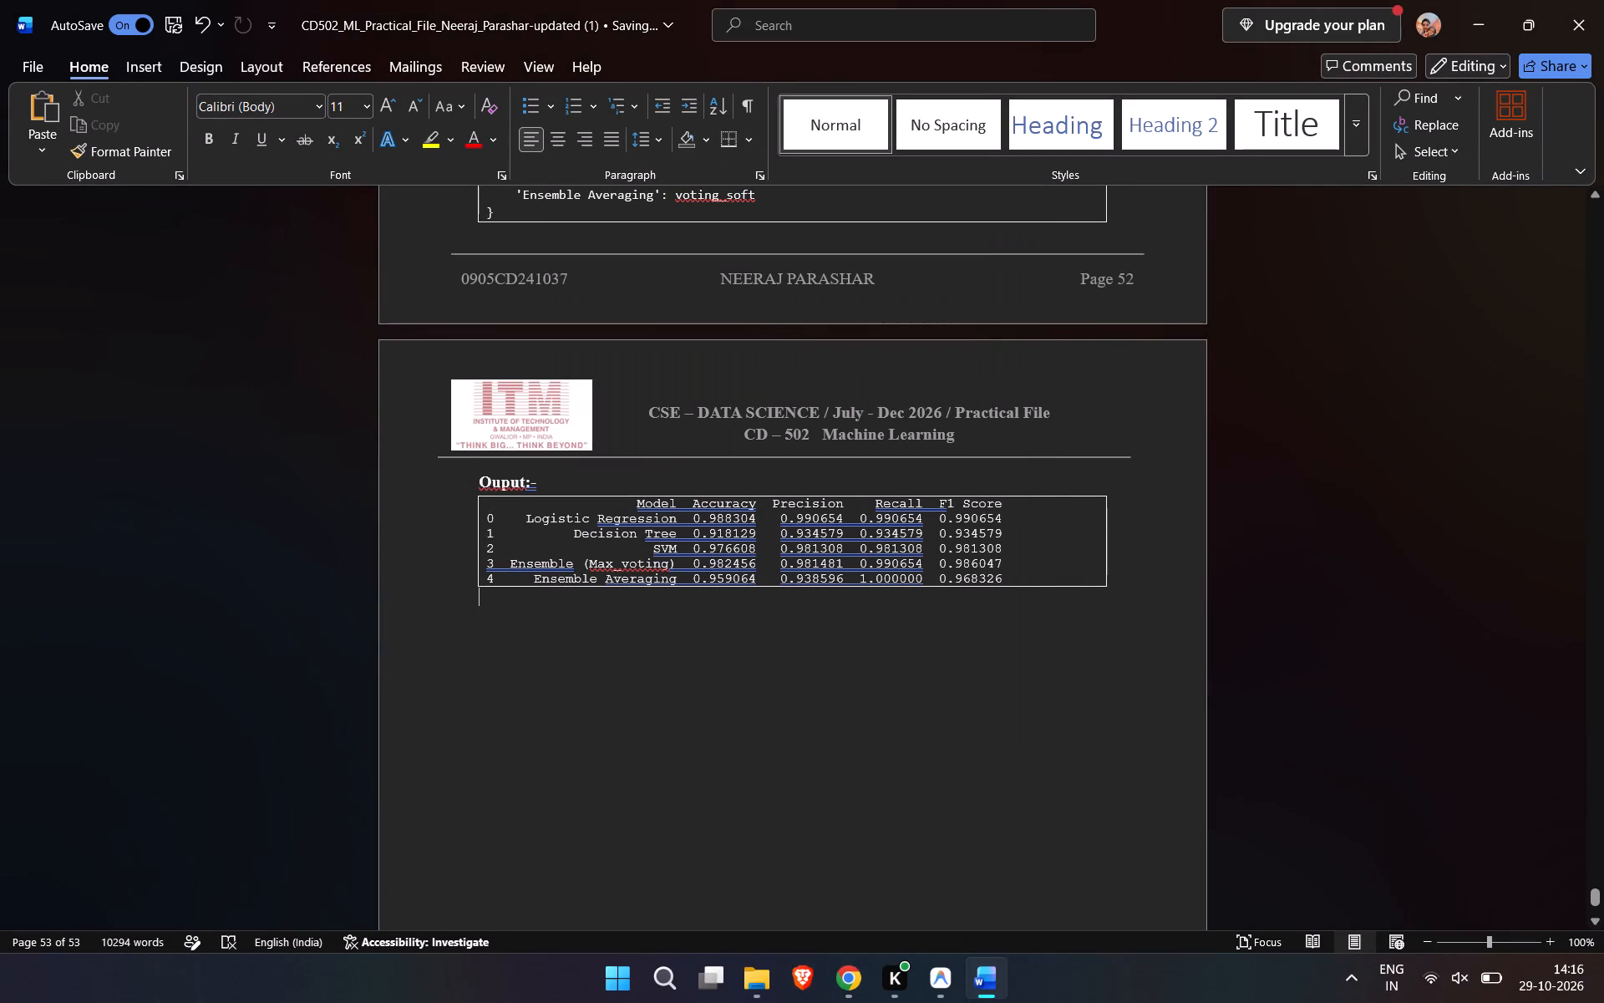
pyautogui.press('Return')
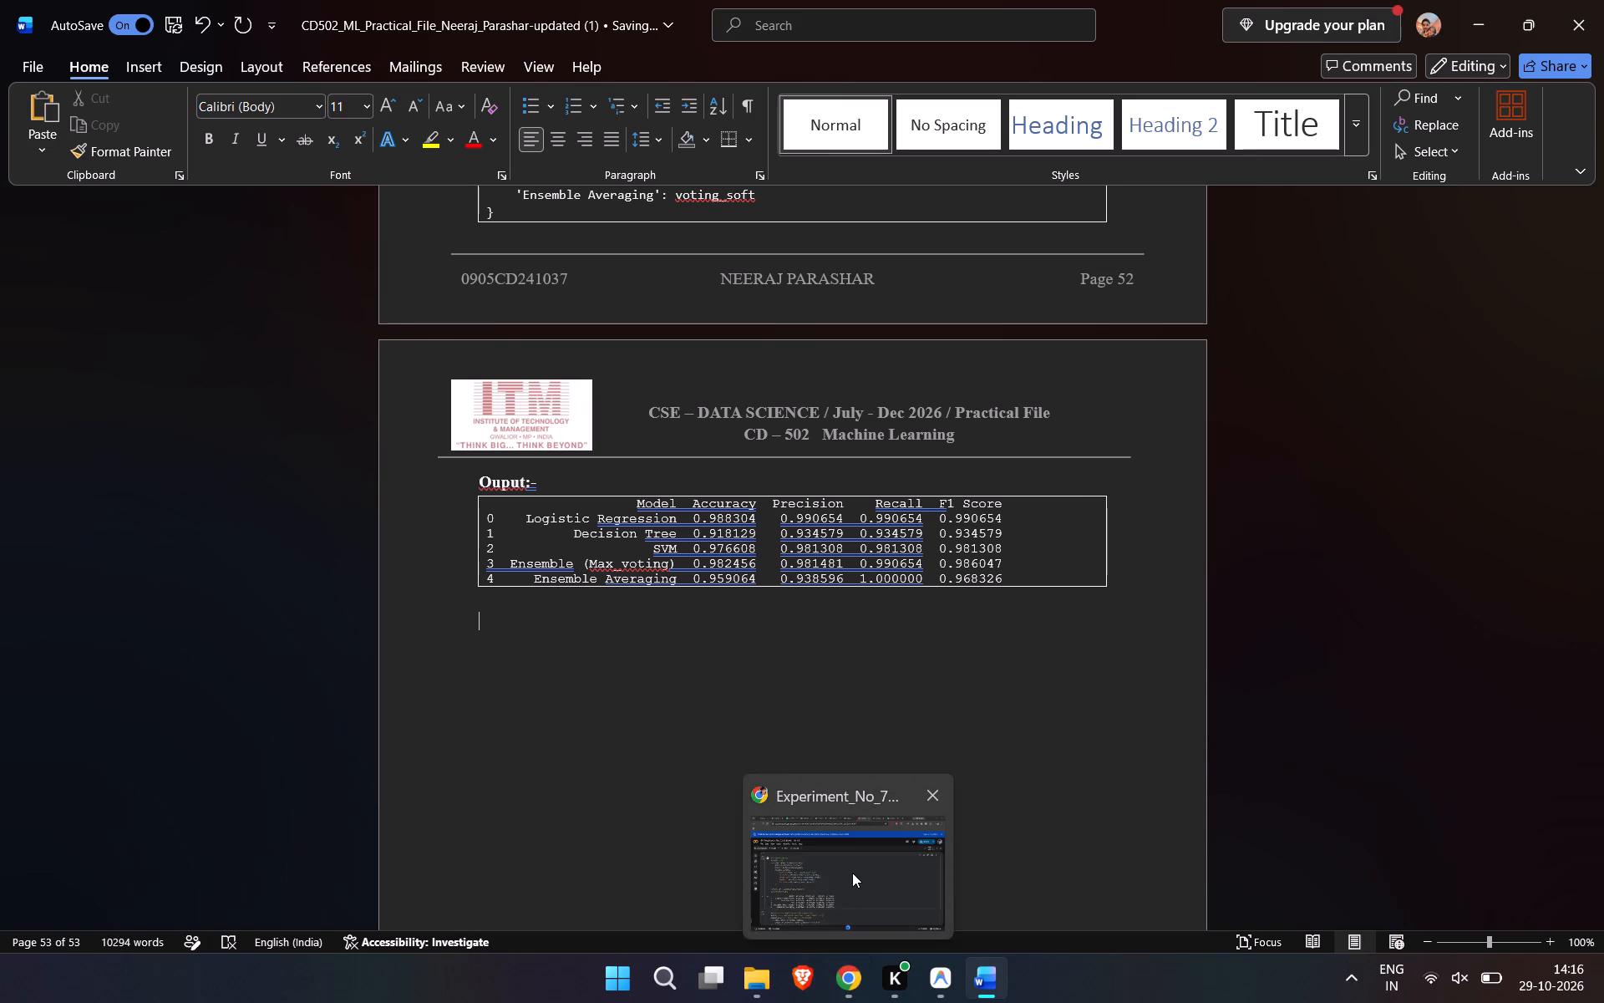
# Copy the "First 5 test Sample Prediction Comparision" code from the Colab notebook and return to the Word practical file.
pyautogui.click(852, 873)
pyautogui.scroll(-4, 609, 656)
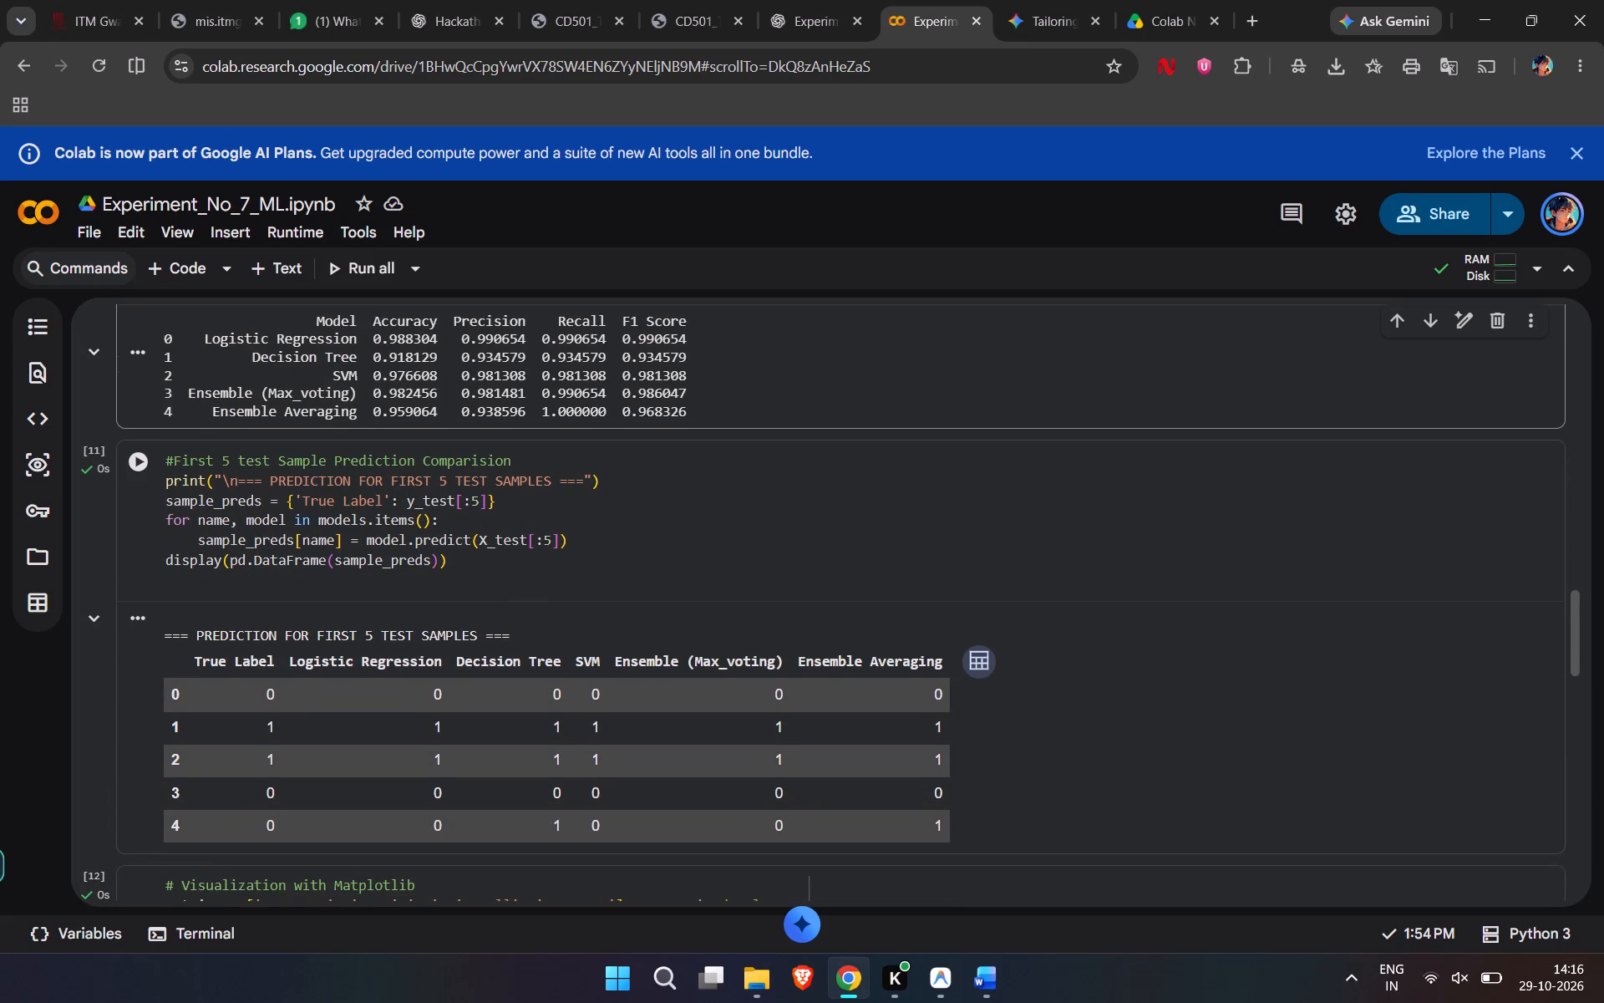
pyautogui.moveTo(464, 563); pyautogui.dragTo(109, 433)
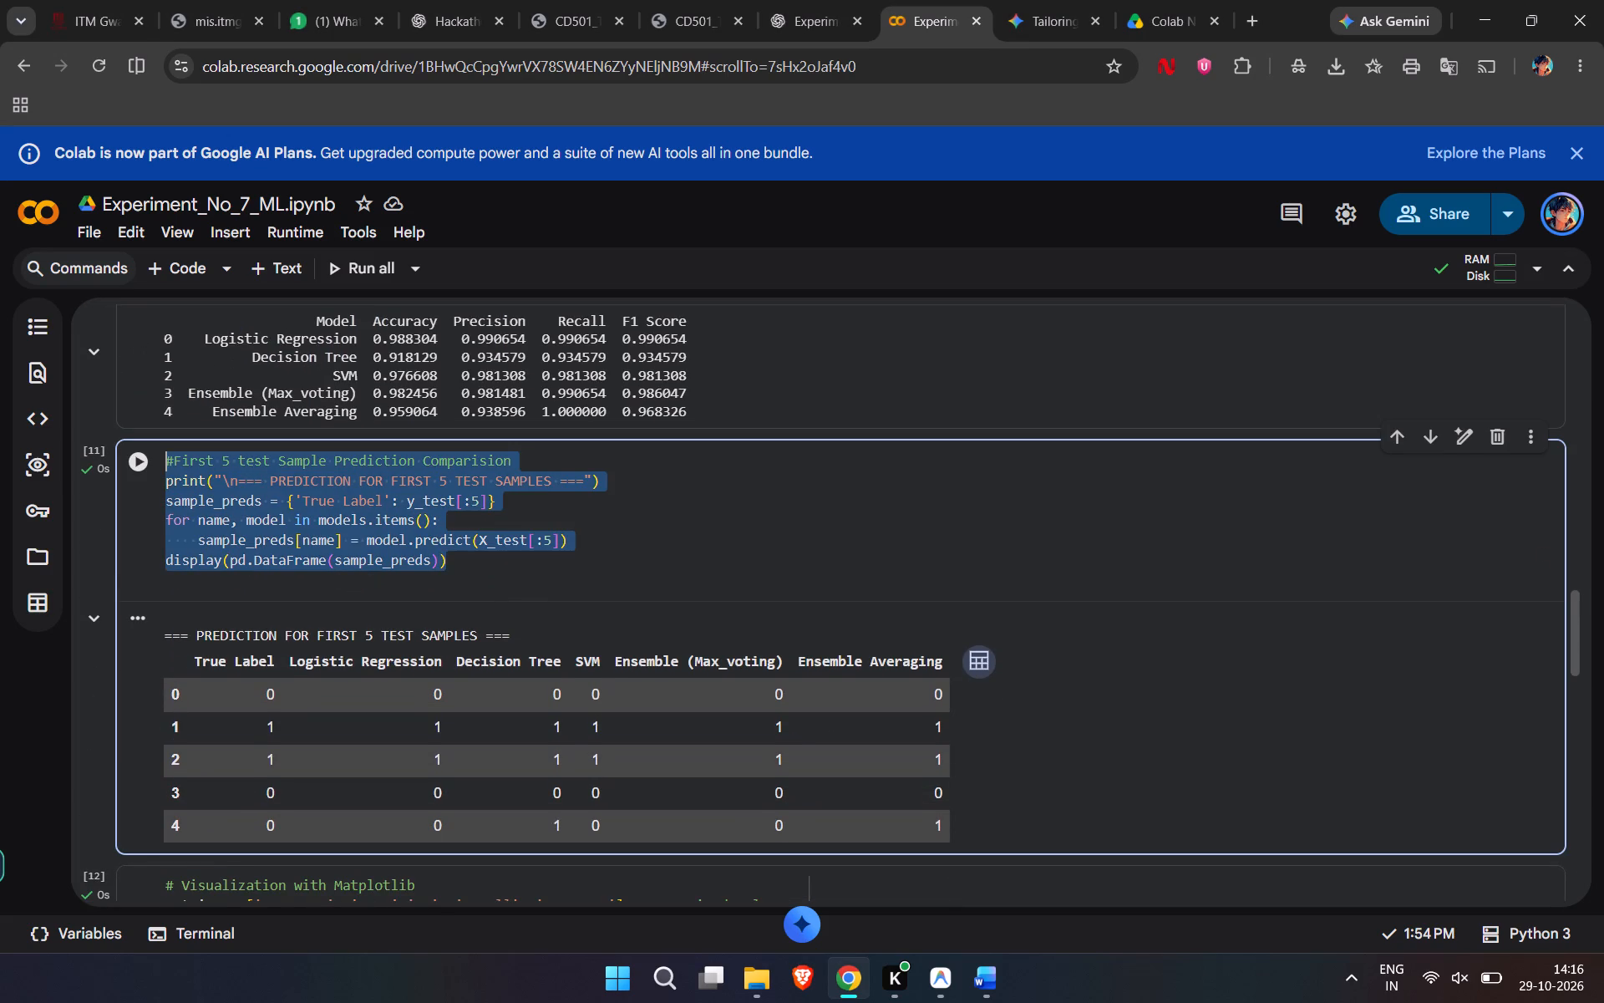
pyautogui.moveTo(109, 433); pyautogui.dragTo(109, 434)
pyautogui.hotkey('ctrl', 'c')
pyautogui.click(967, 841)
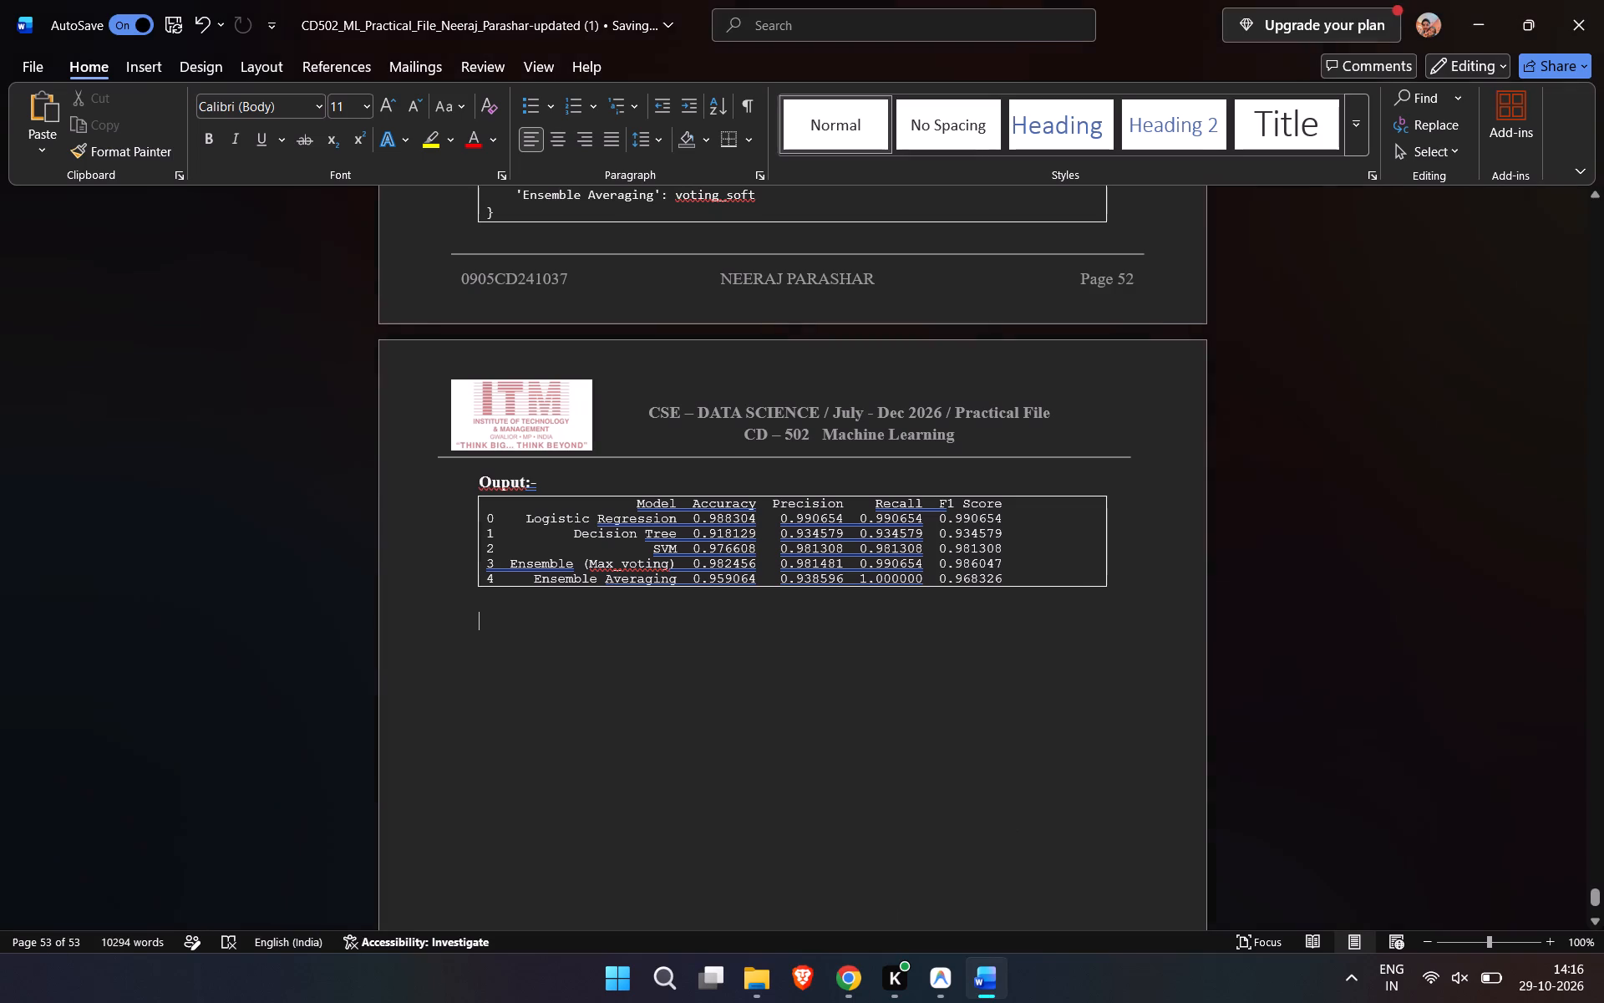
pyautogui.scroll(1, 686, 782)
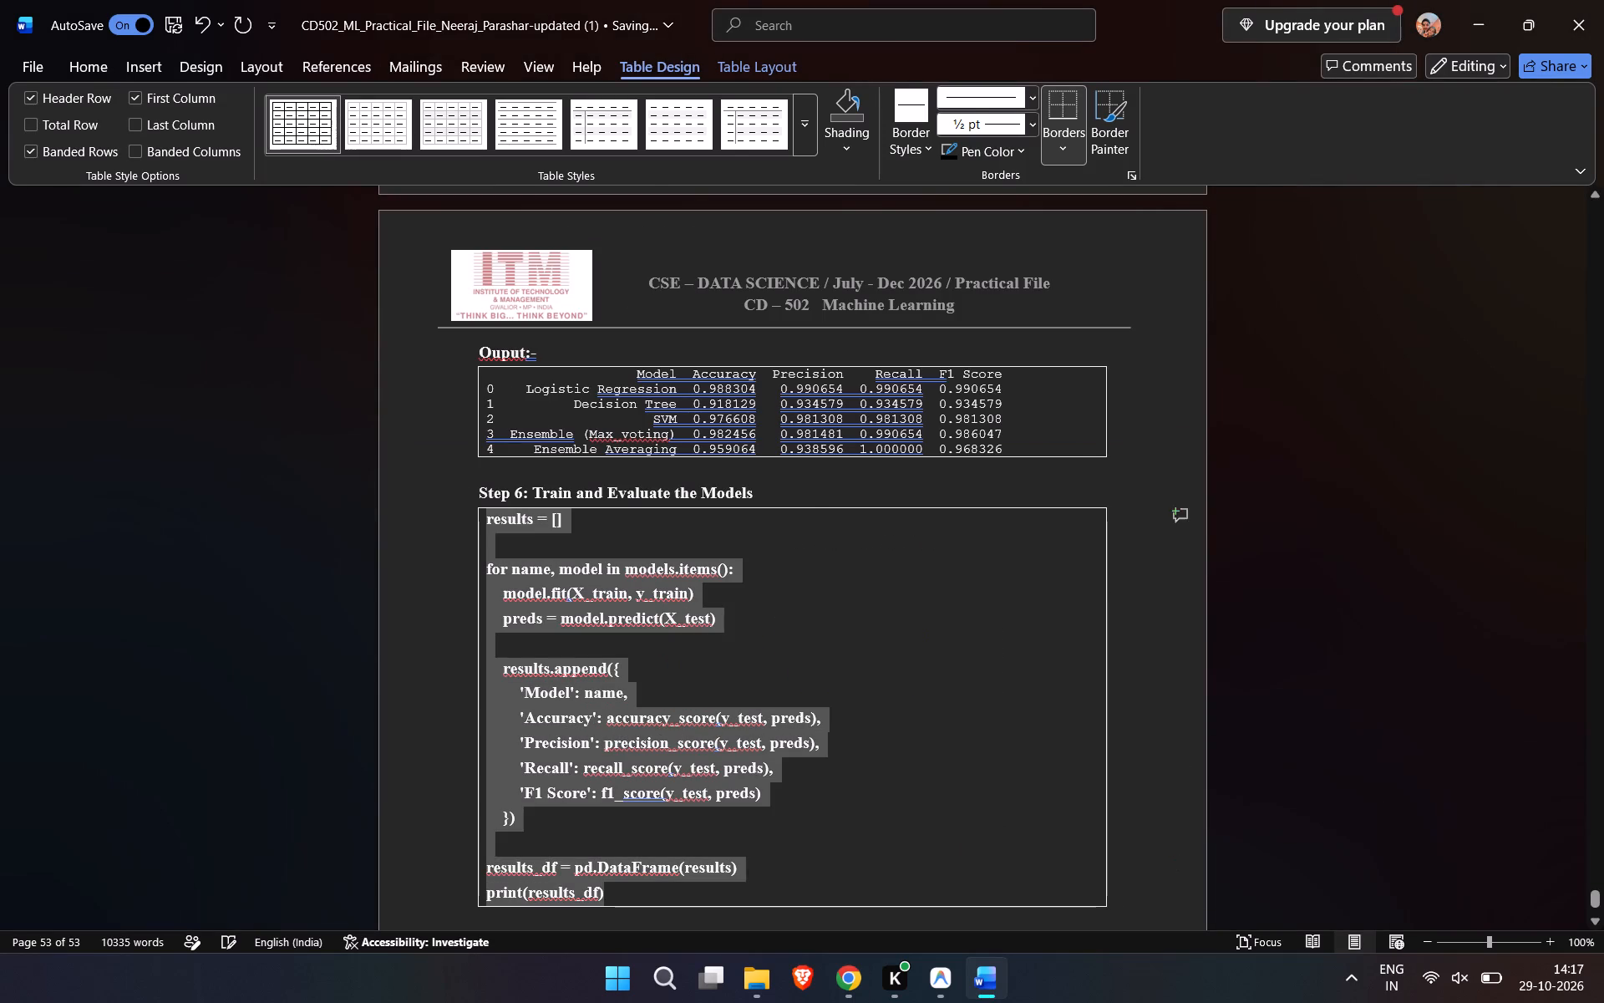
pyautogui.moveTo(456, 524); pyautogui.dragTo(458, 502)
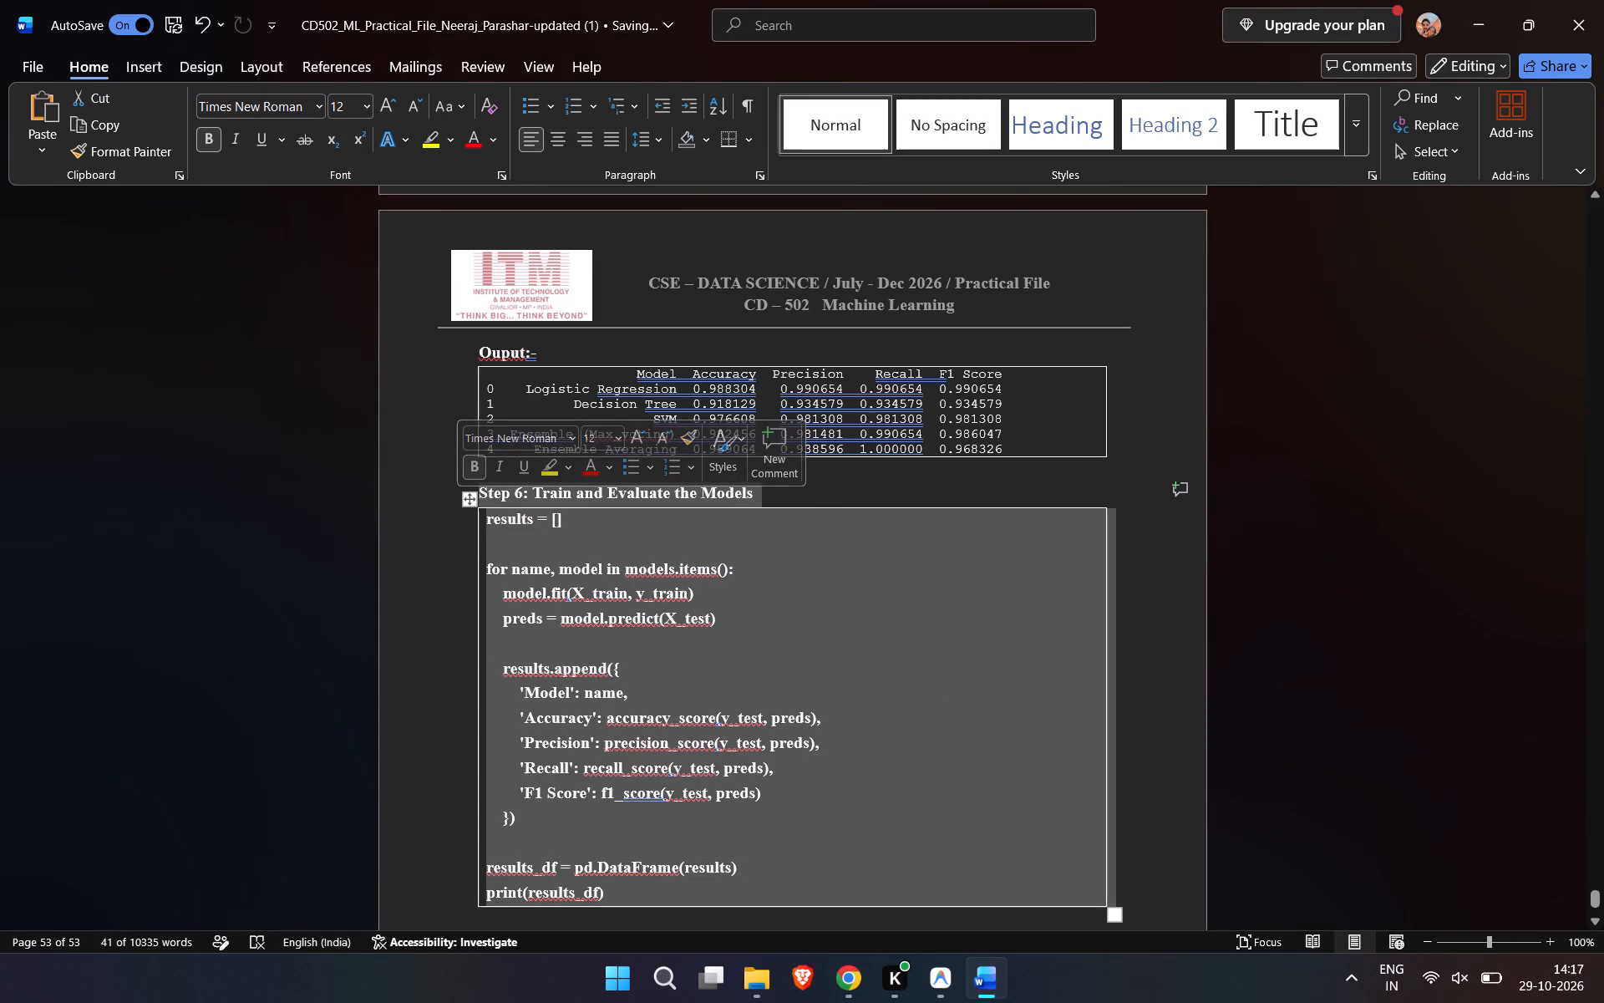
pyautogui.click(485, 520)
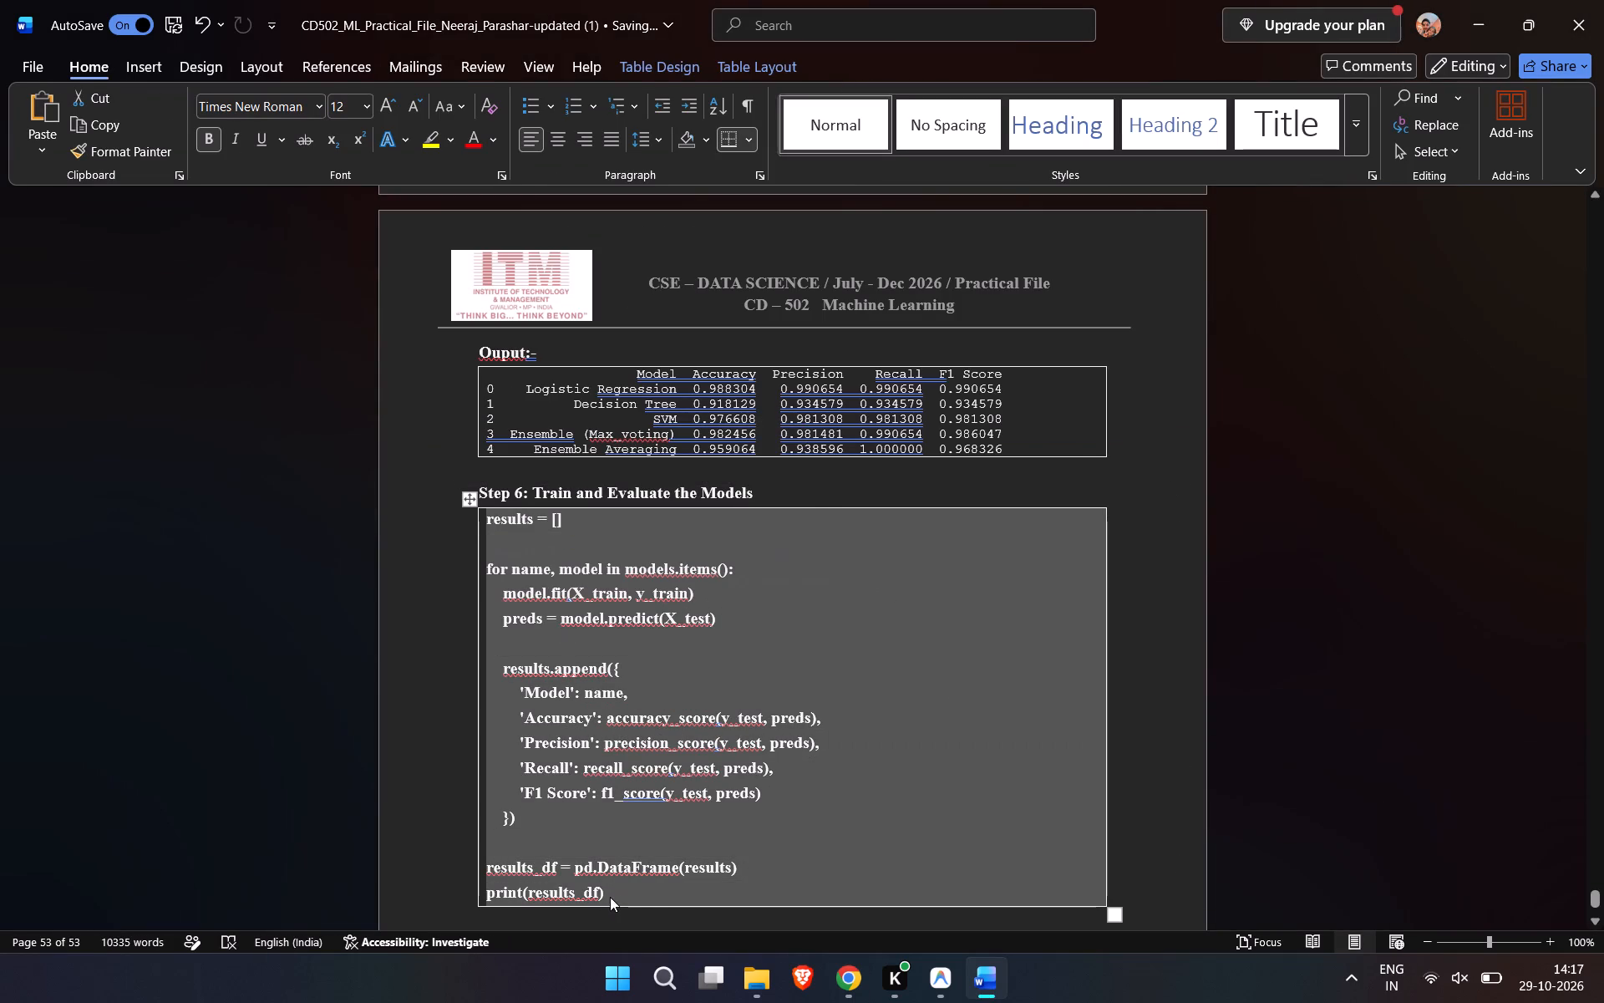
pyautogui.click(622, 894)
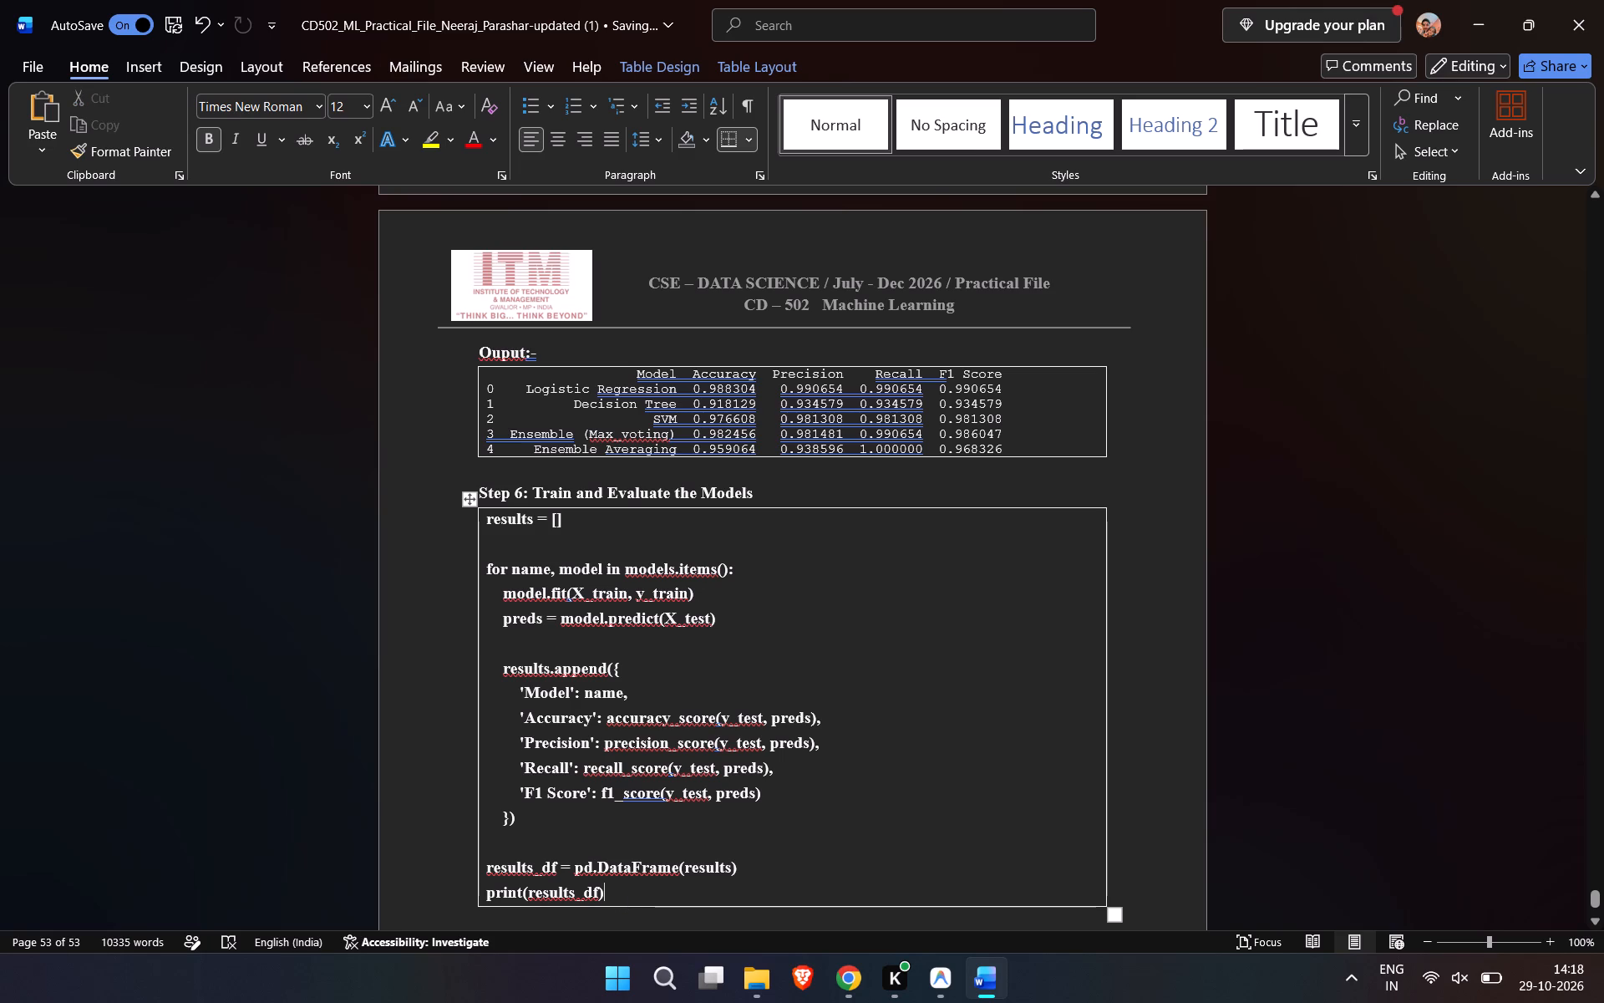
pyautogui.moveTo(612, 892); pyautogui.dragTo(485, 527)
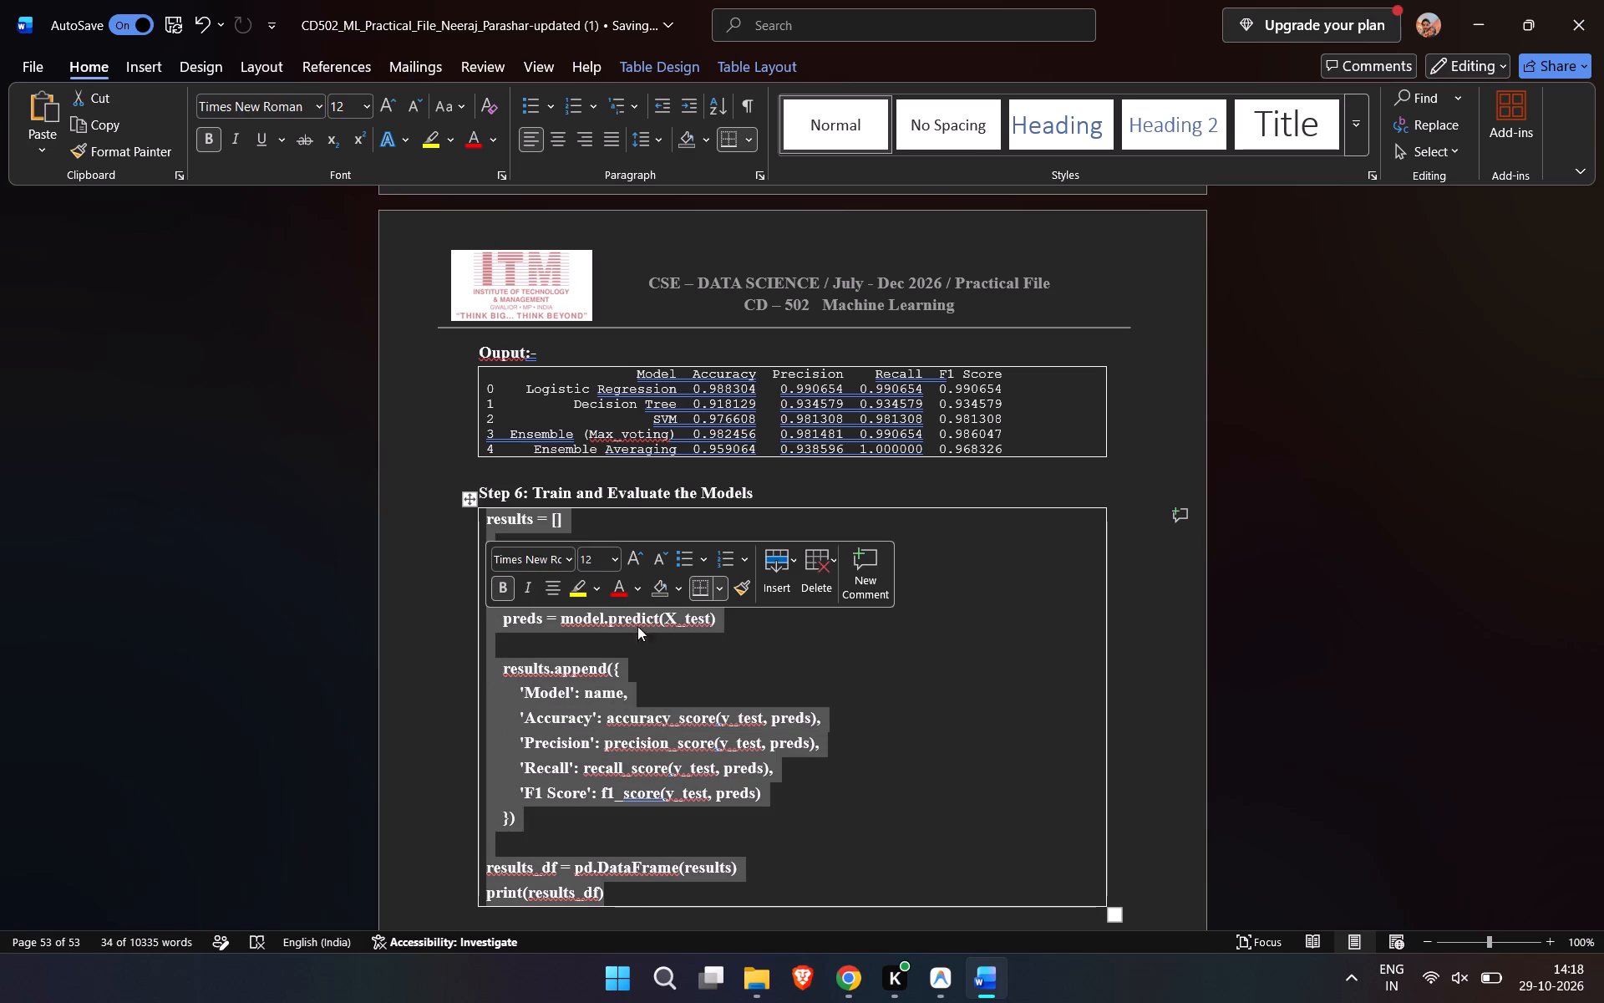
pyautogui.click(568, 561)
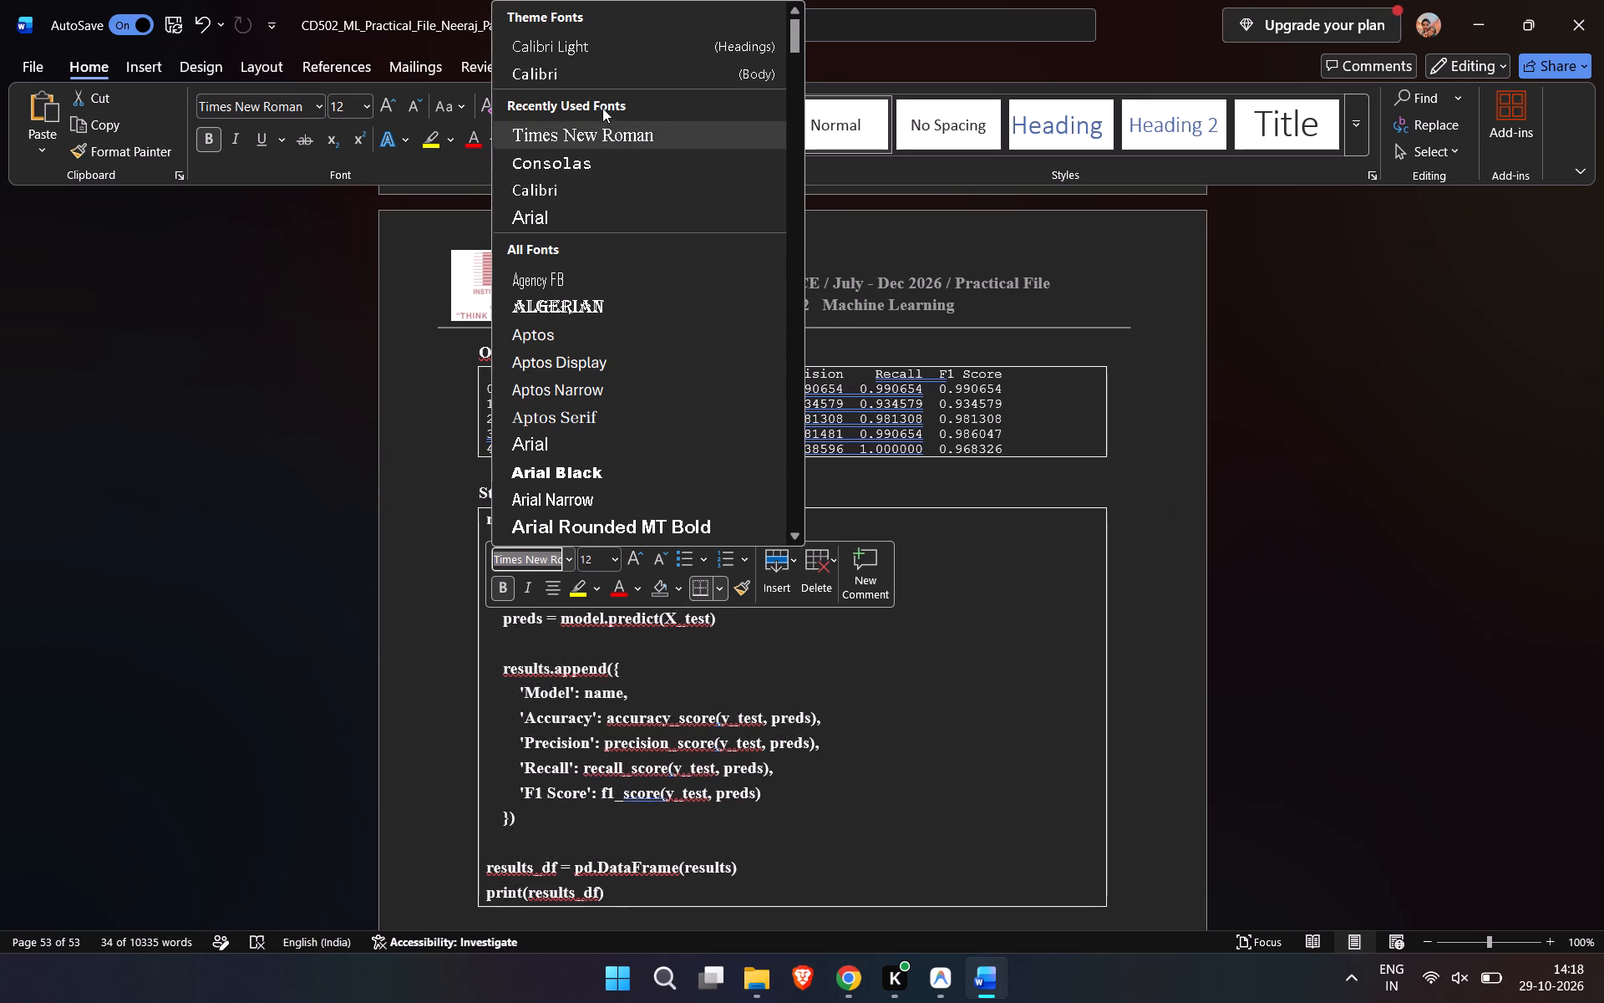
pyautogui.click(588, 166)
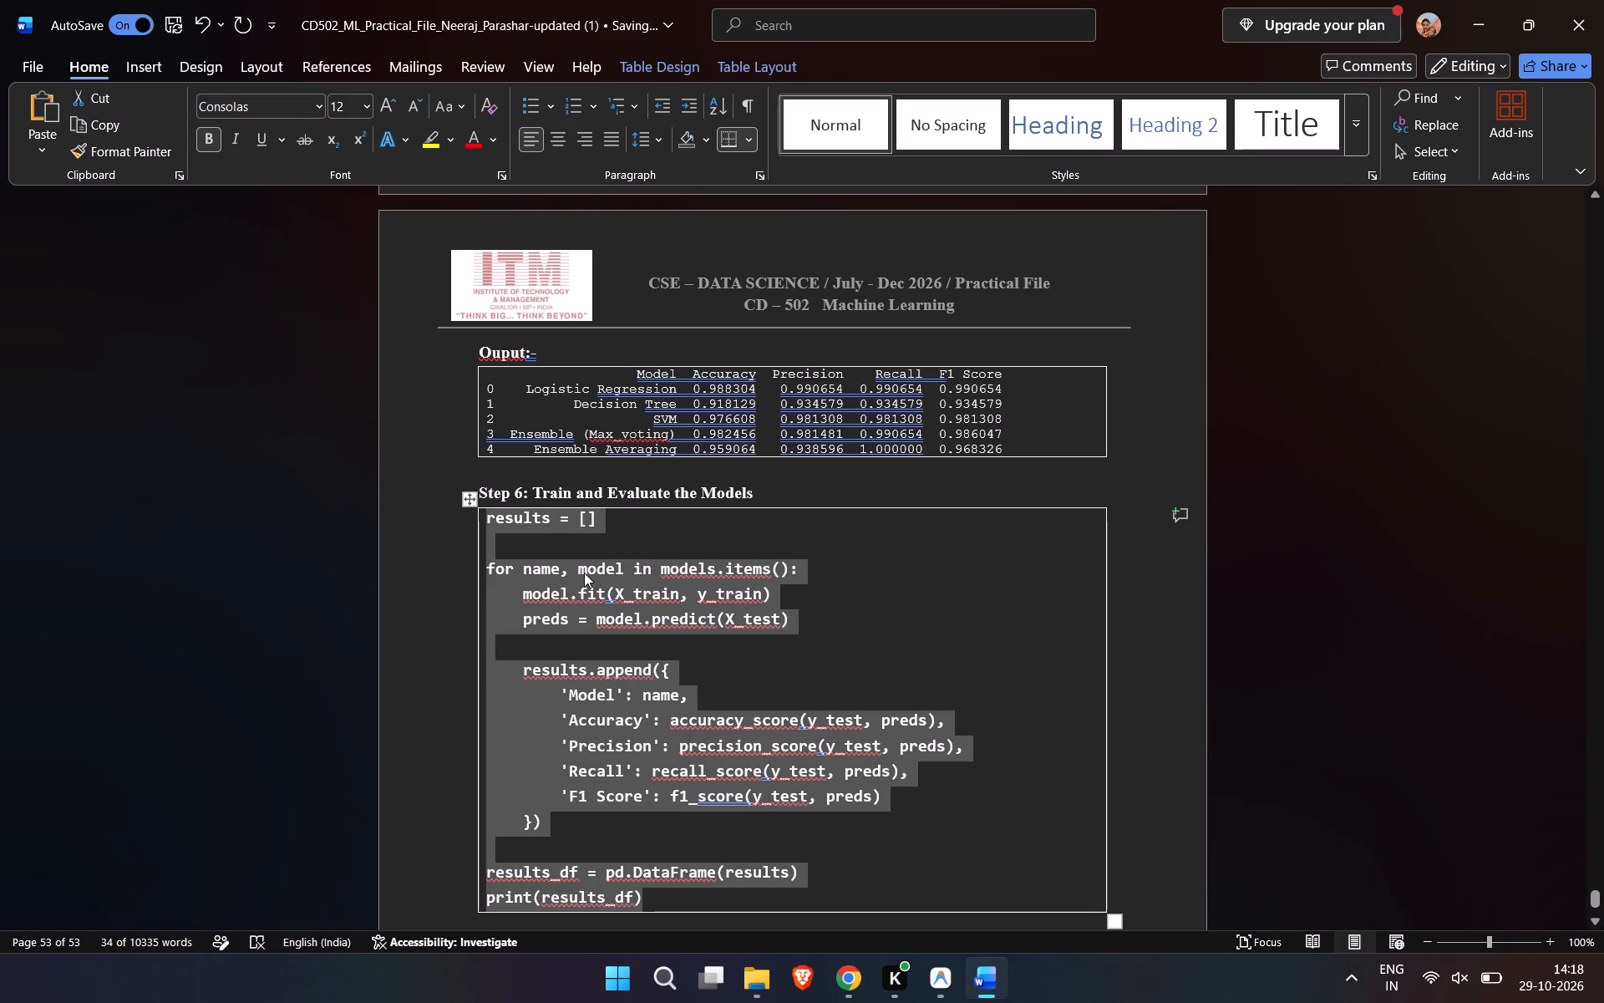
pyautogui.rightClick(584, 573)
pyautogui.click(601, 638)
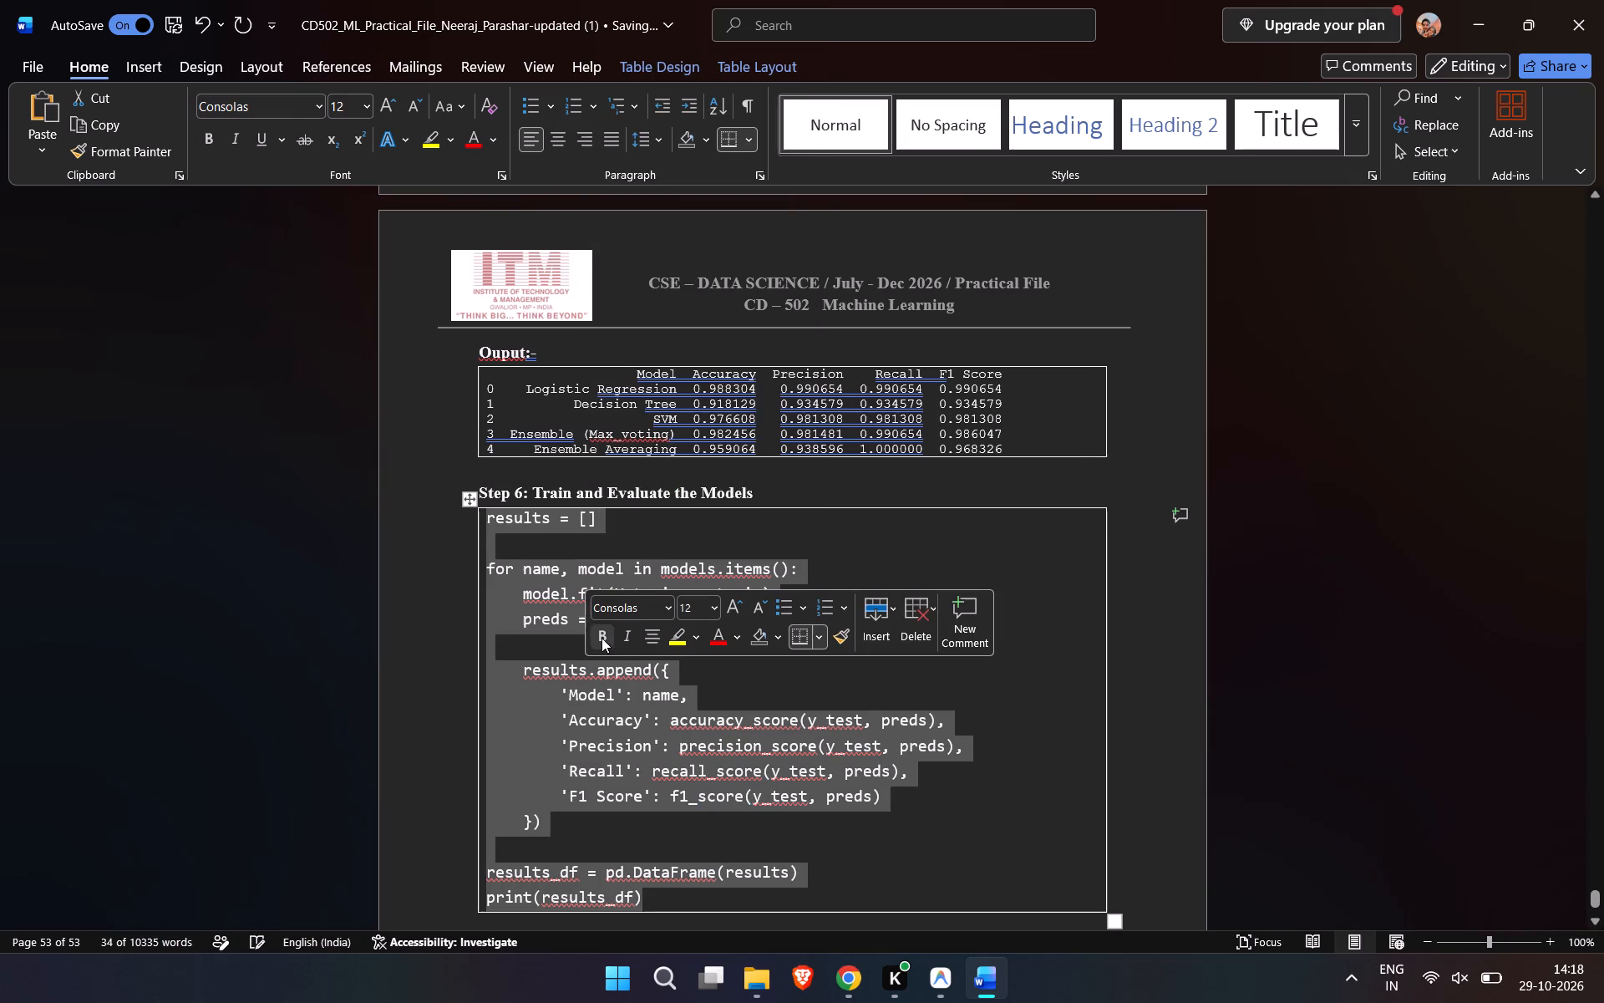
pyautogui.doubleClick(698, 614)
pyautogui.press('BackSpace')
pyautogui.press('BackSpace')
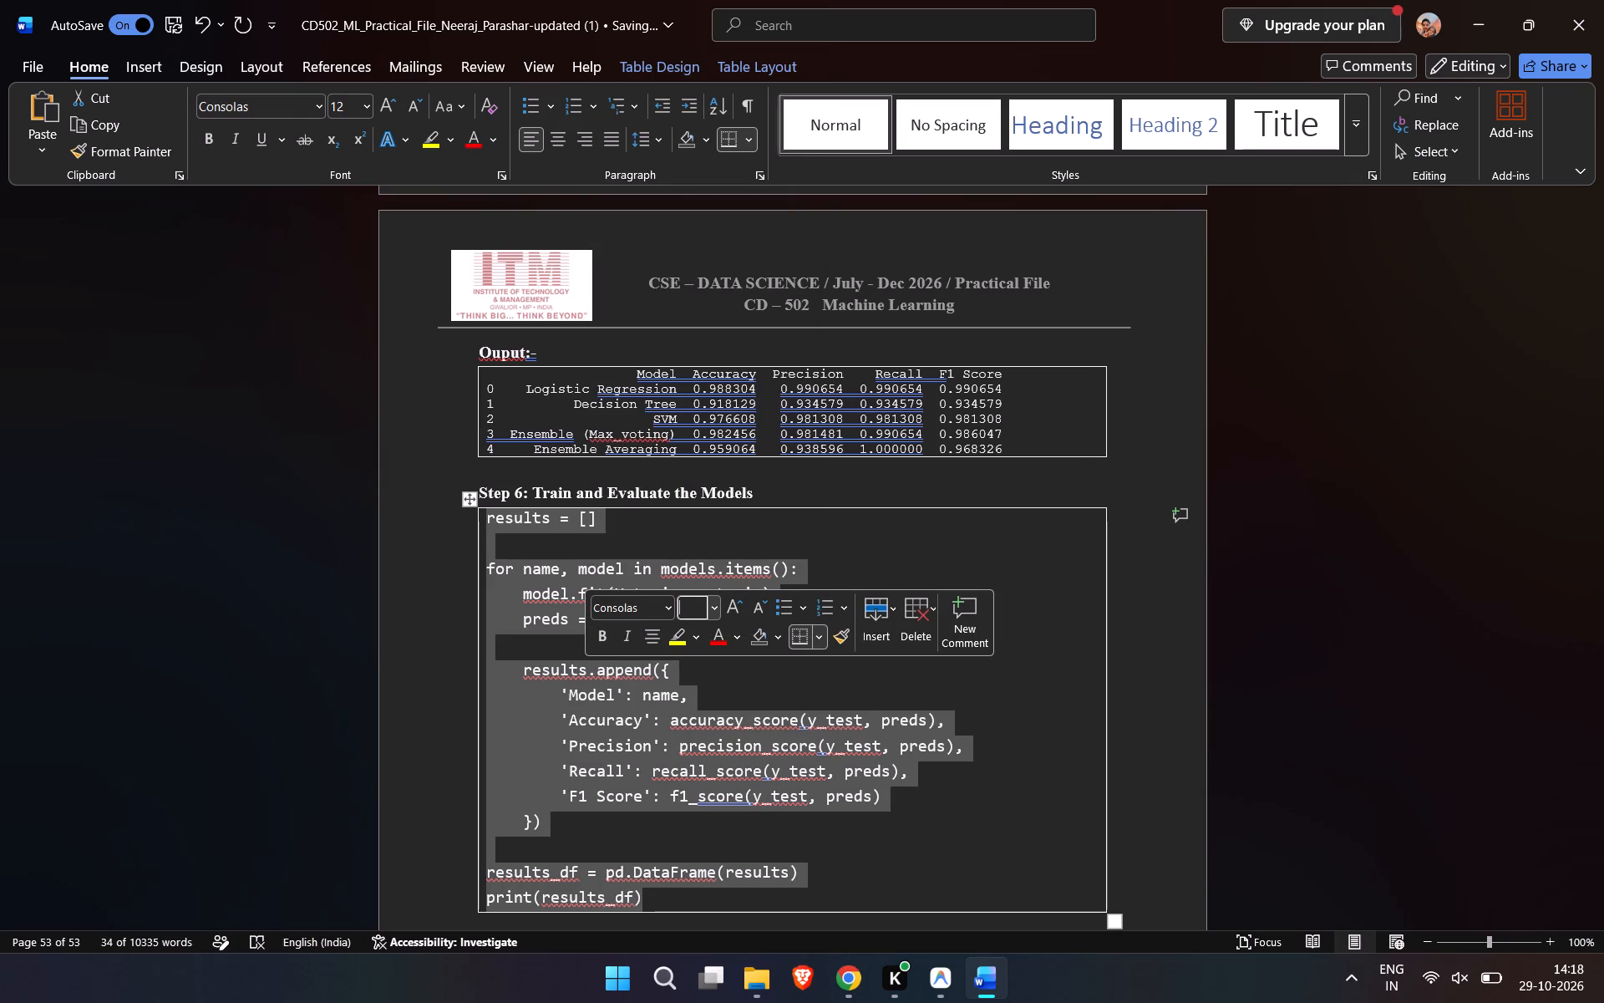
pyautogui.write('9.5')
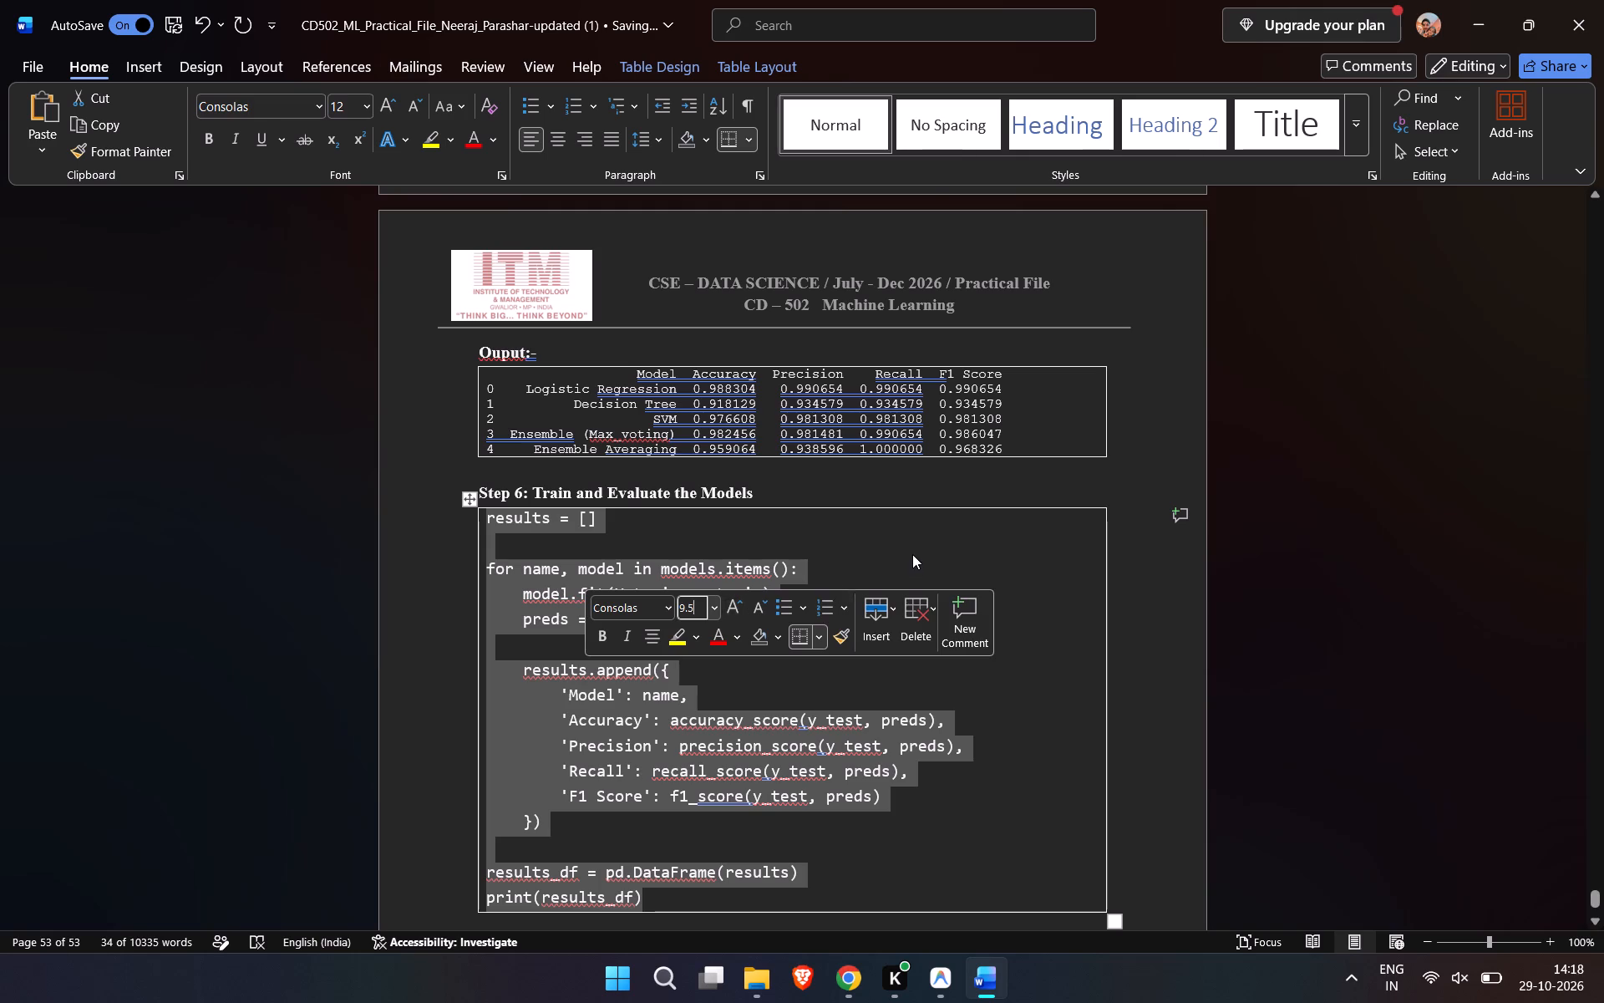
pyautogui.click(912, 554)
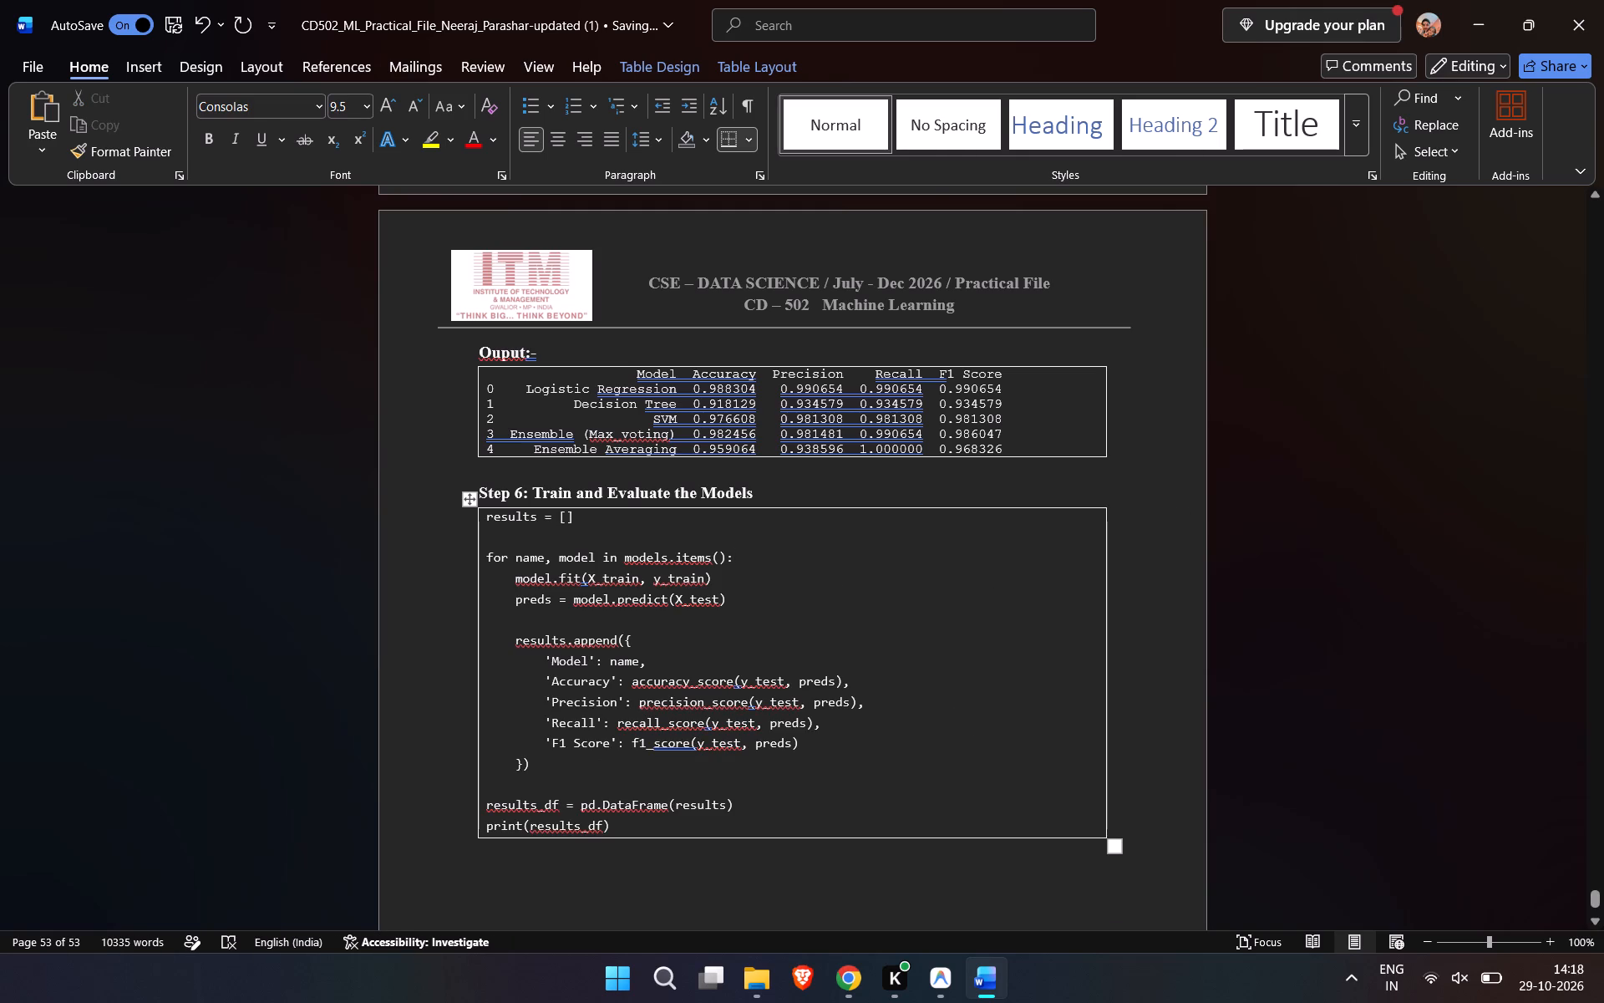
# Set the Step 6 code's paragraph spacing to 1 pt after and its multiple line spacing to 1.05.
pyautogui.moveTo(616, 827); pyautogui.dragTo(482, 515)
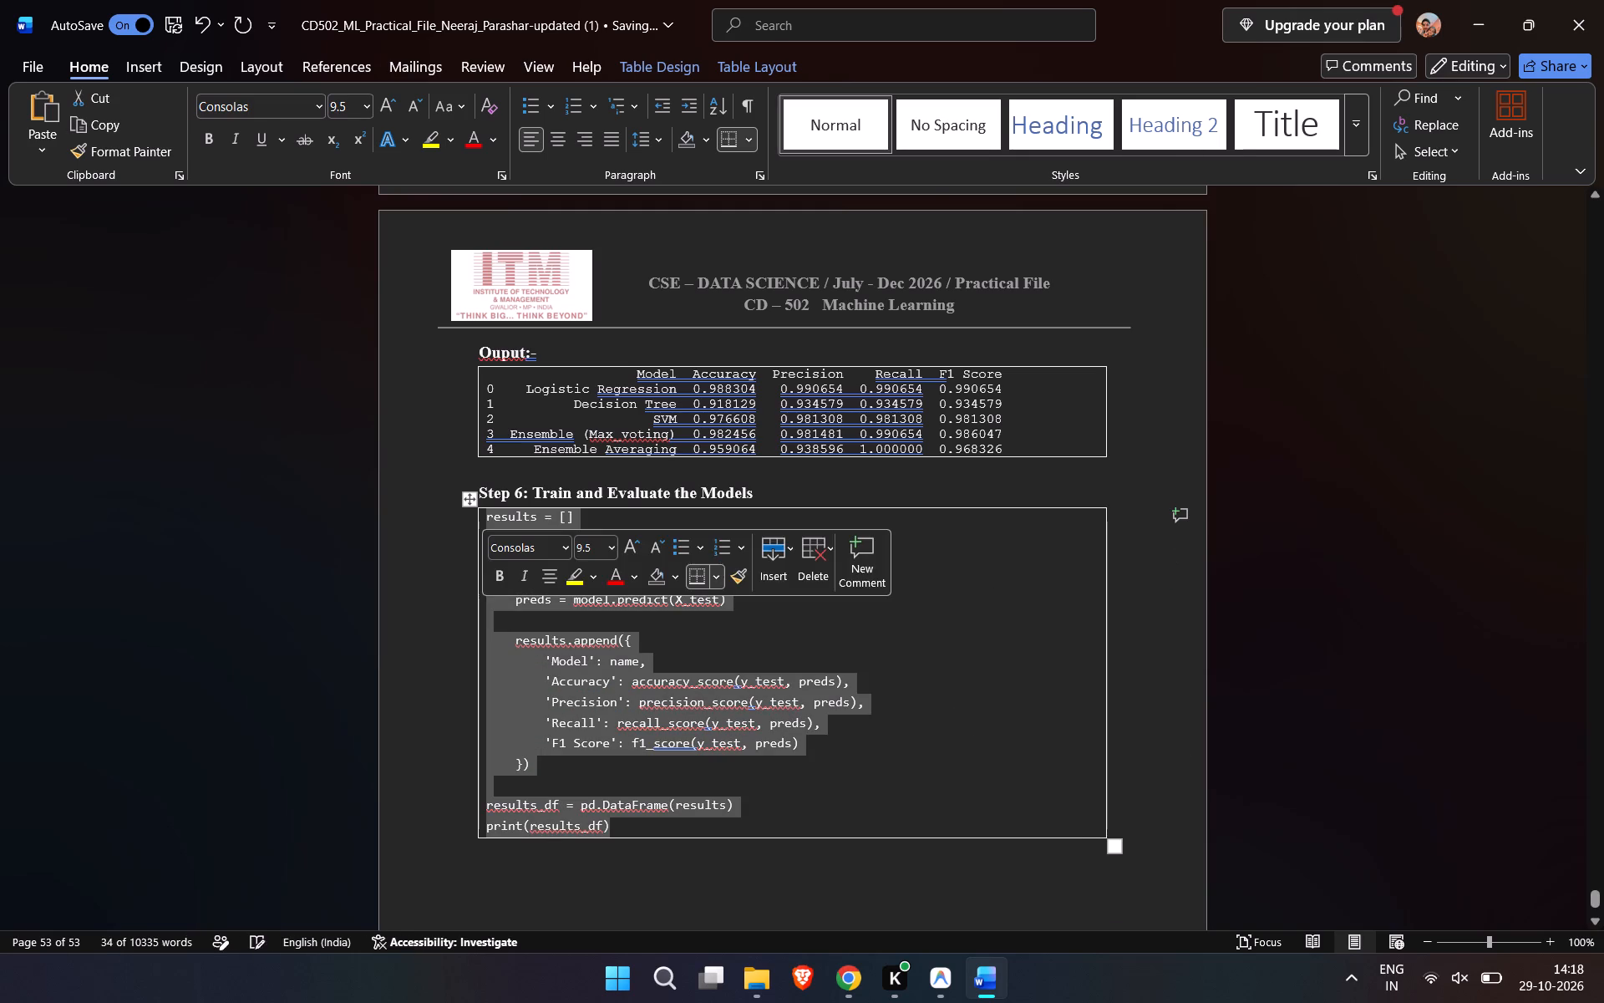
pyautogui.click(757, 173)
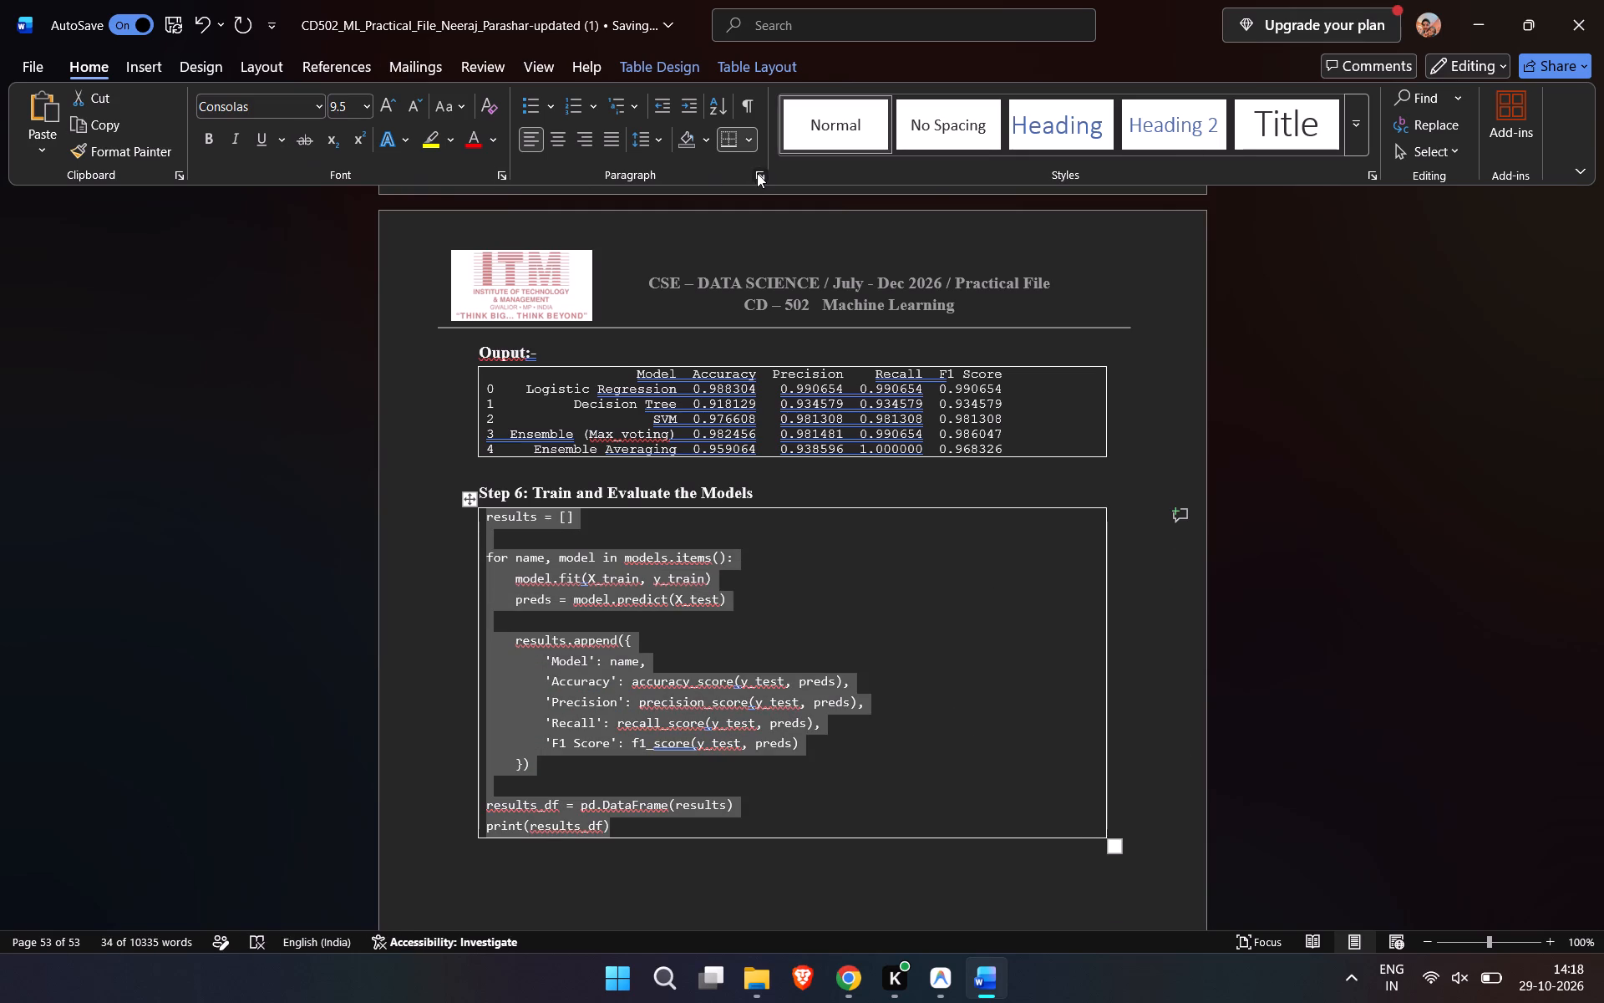
pyautogui.click(671, 517)
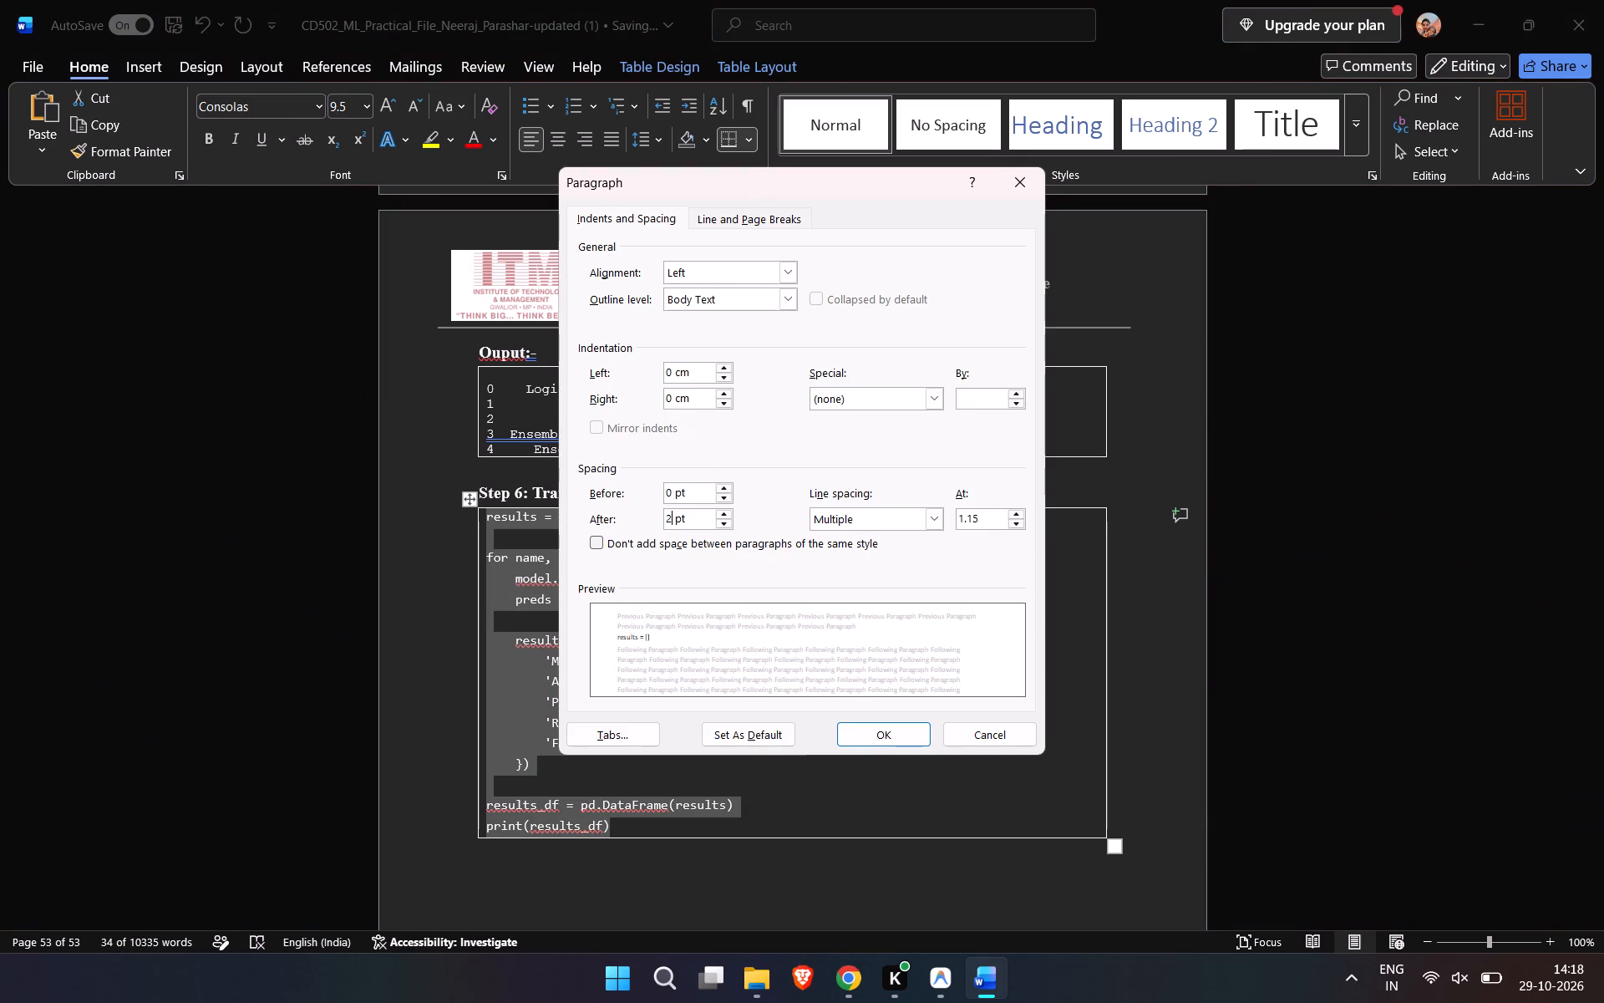
pyautogui.press('BackSpace')
pyautogui.press('1')
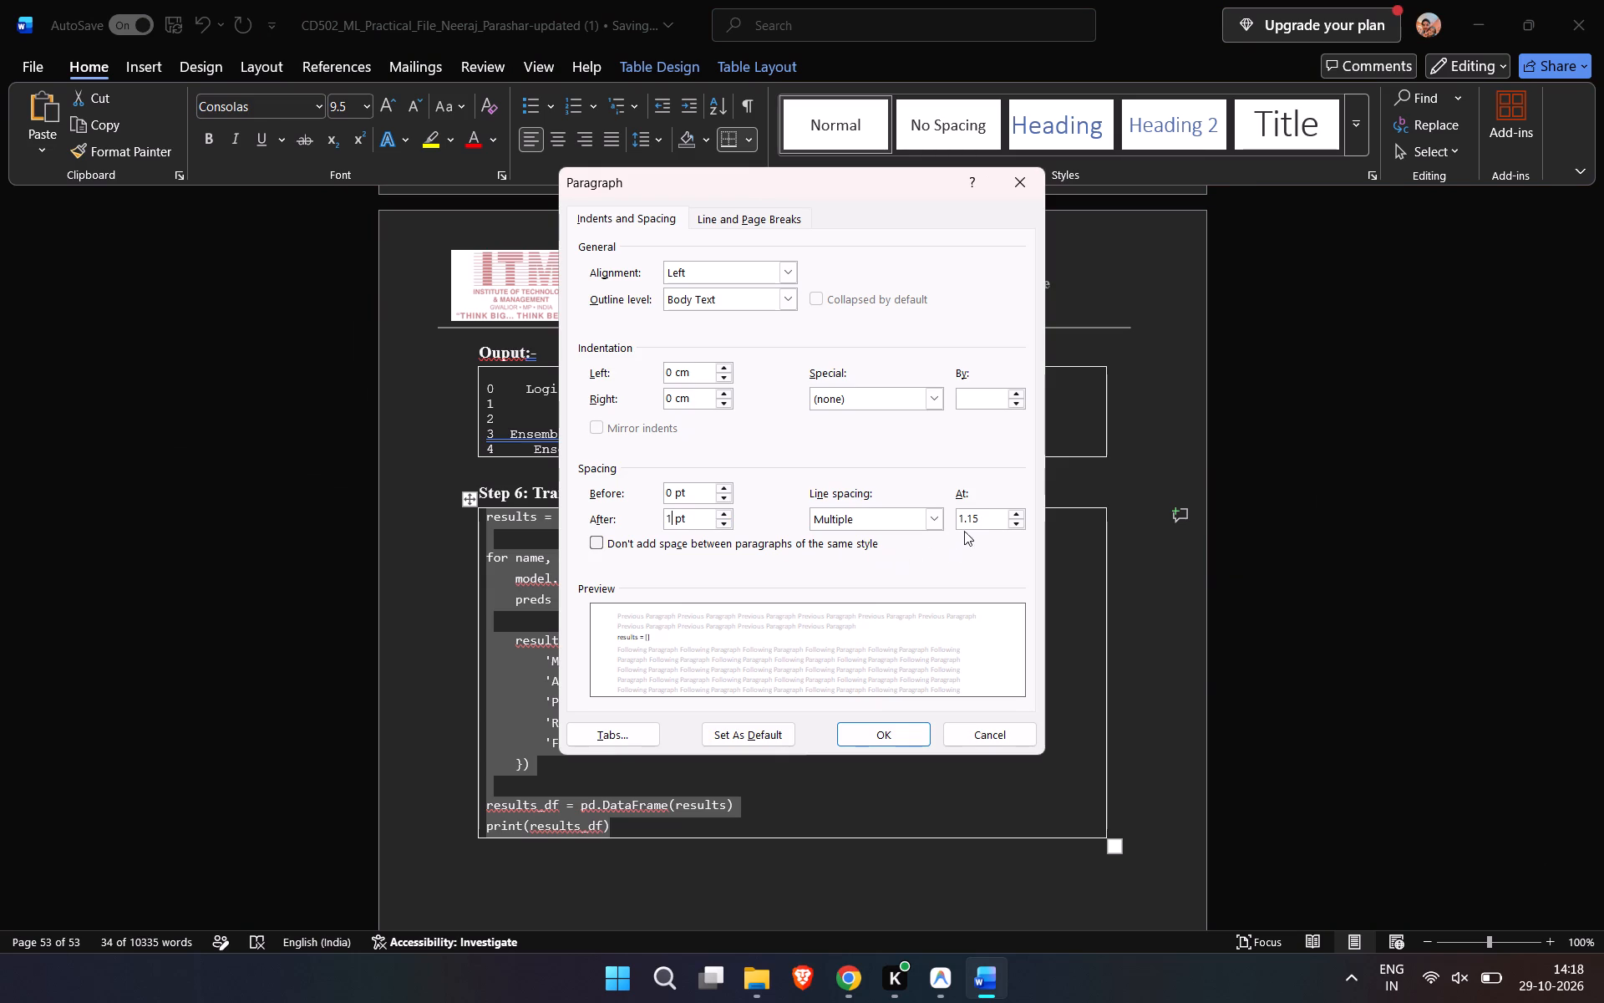
pyautogui.click(972, 522)
pyautogui.press('BackSpace')
pyautogui.press('0')
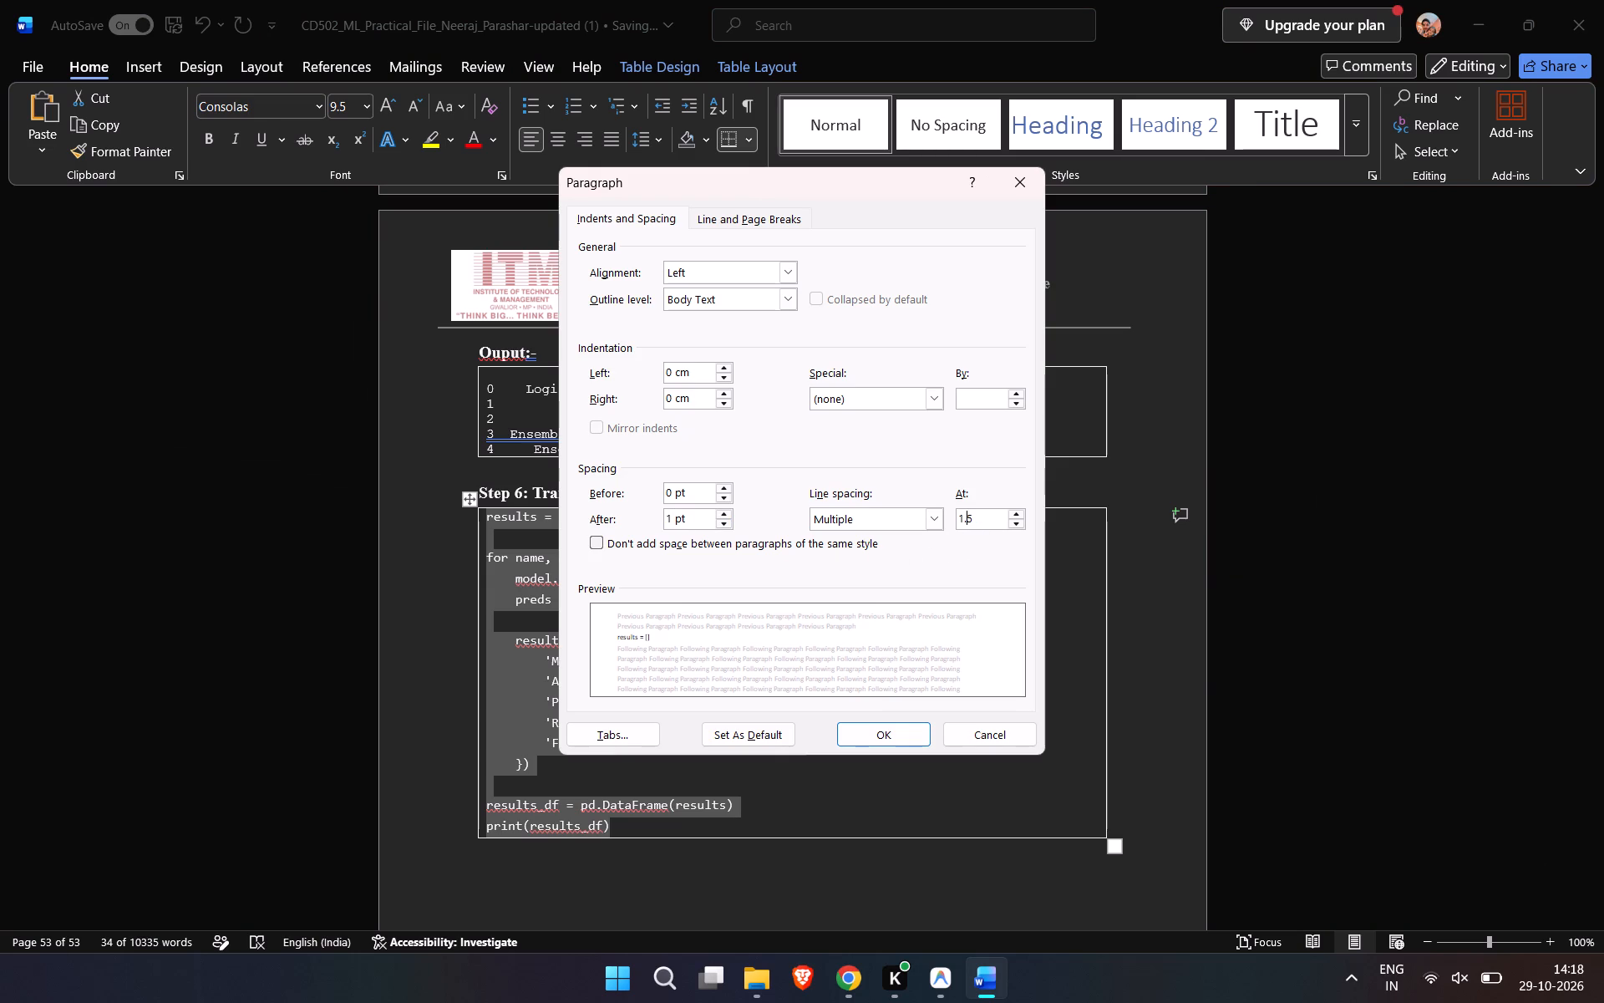
pyautogui.click(896, 728)
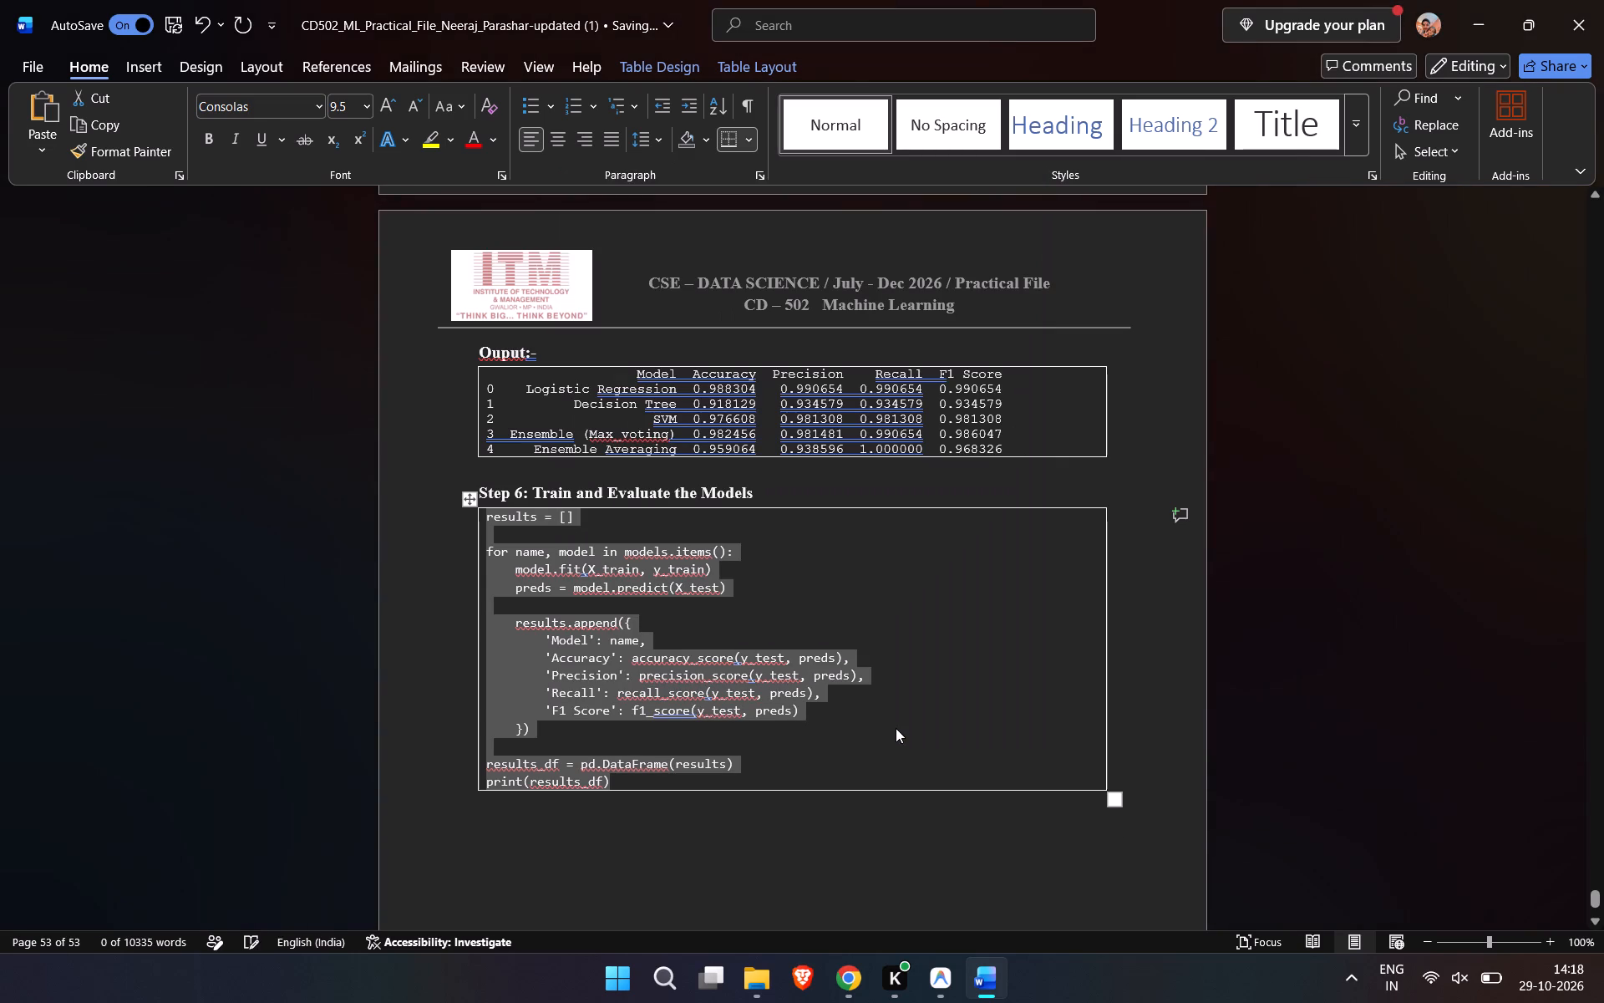
# Add a new line below the Step 6 code box.
pyautogui.click(753, 860)
pyautogui.press('Return')
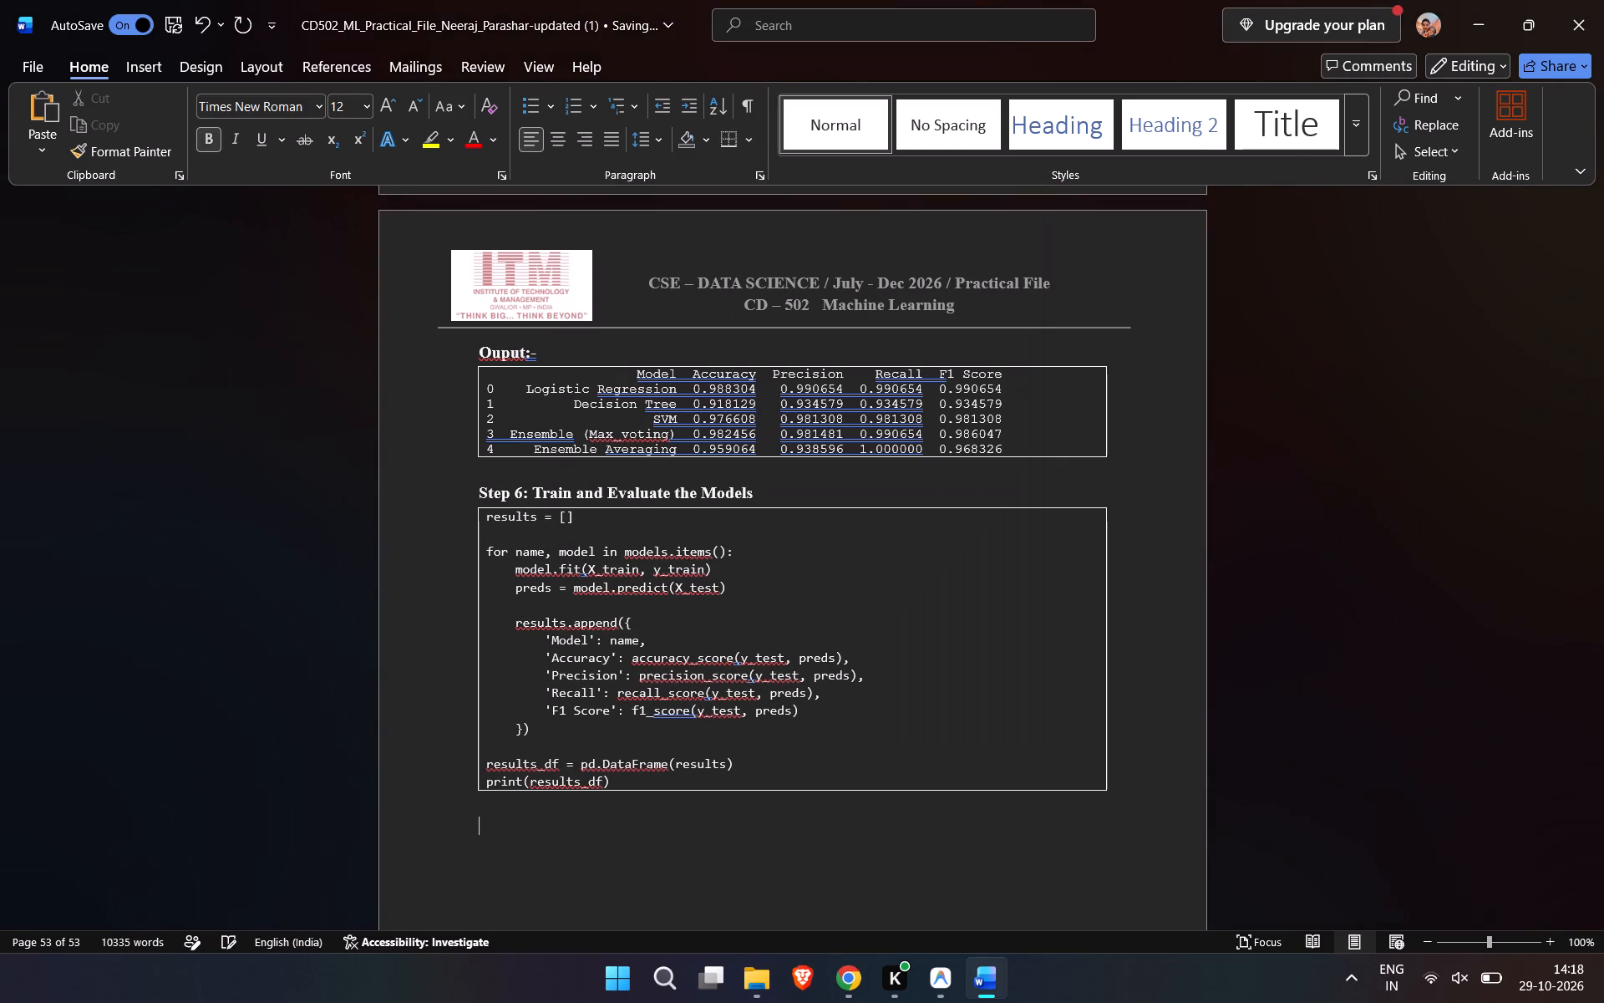
# Review the Step 6 and Step 7 content in ChatGPT and the matching Colab code and outputs against the Word document.
pyautogui.click(833, 841)
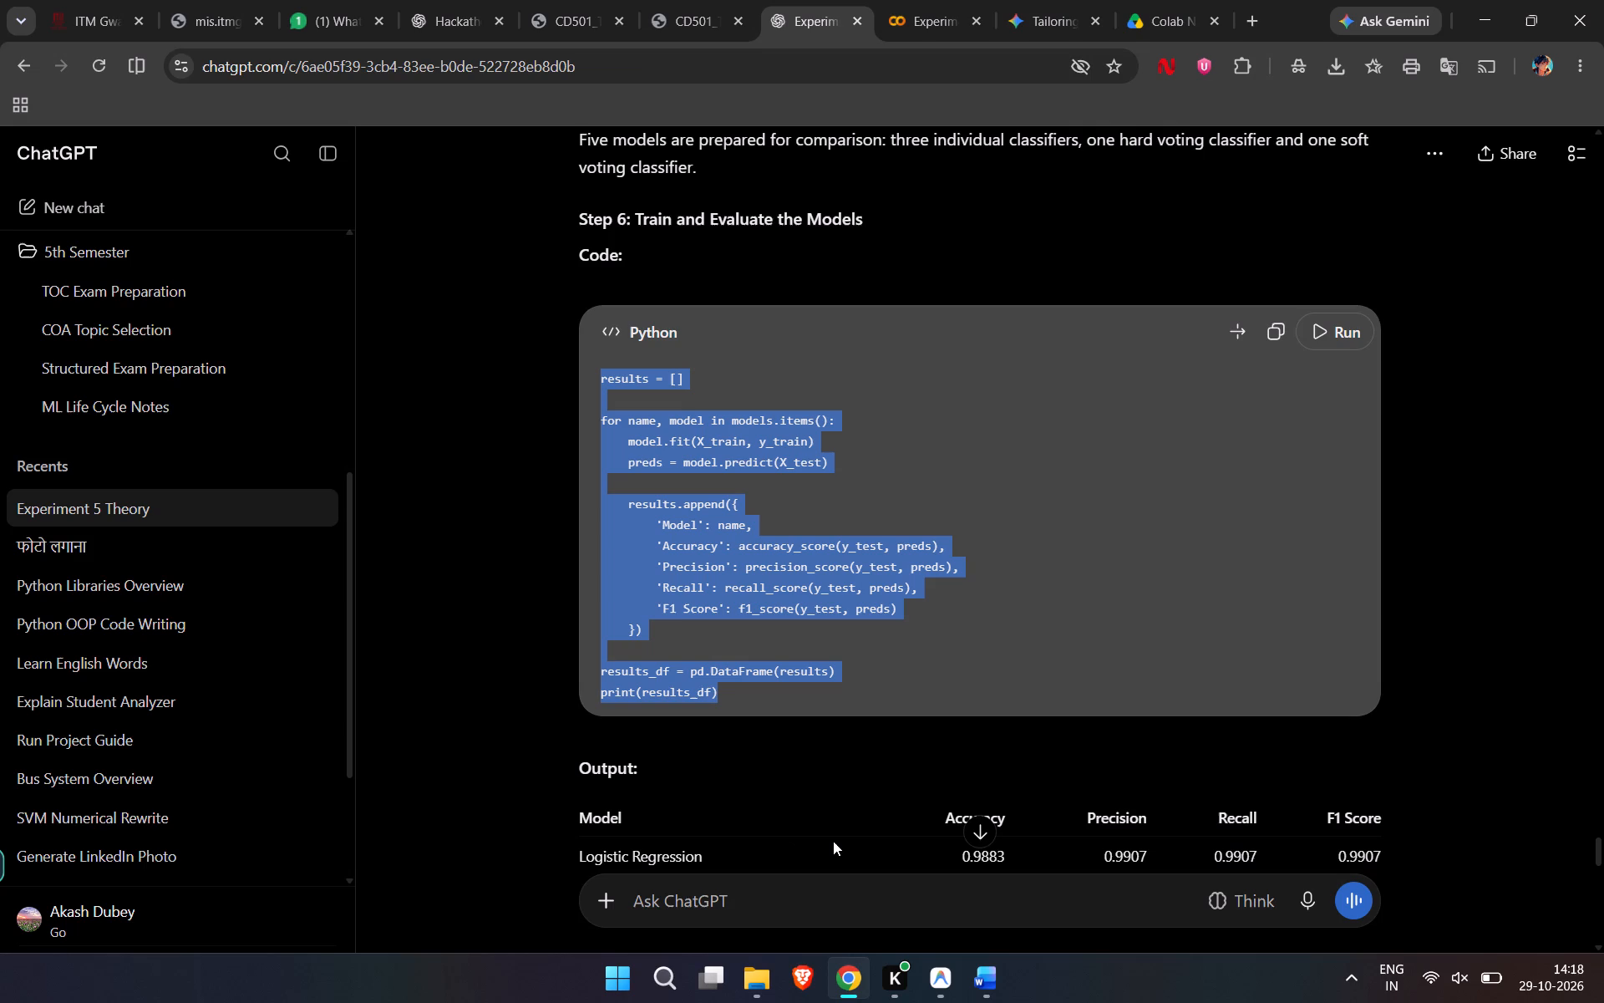
pyautogui.scroll(-7, 818, 662)
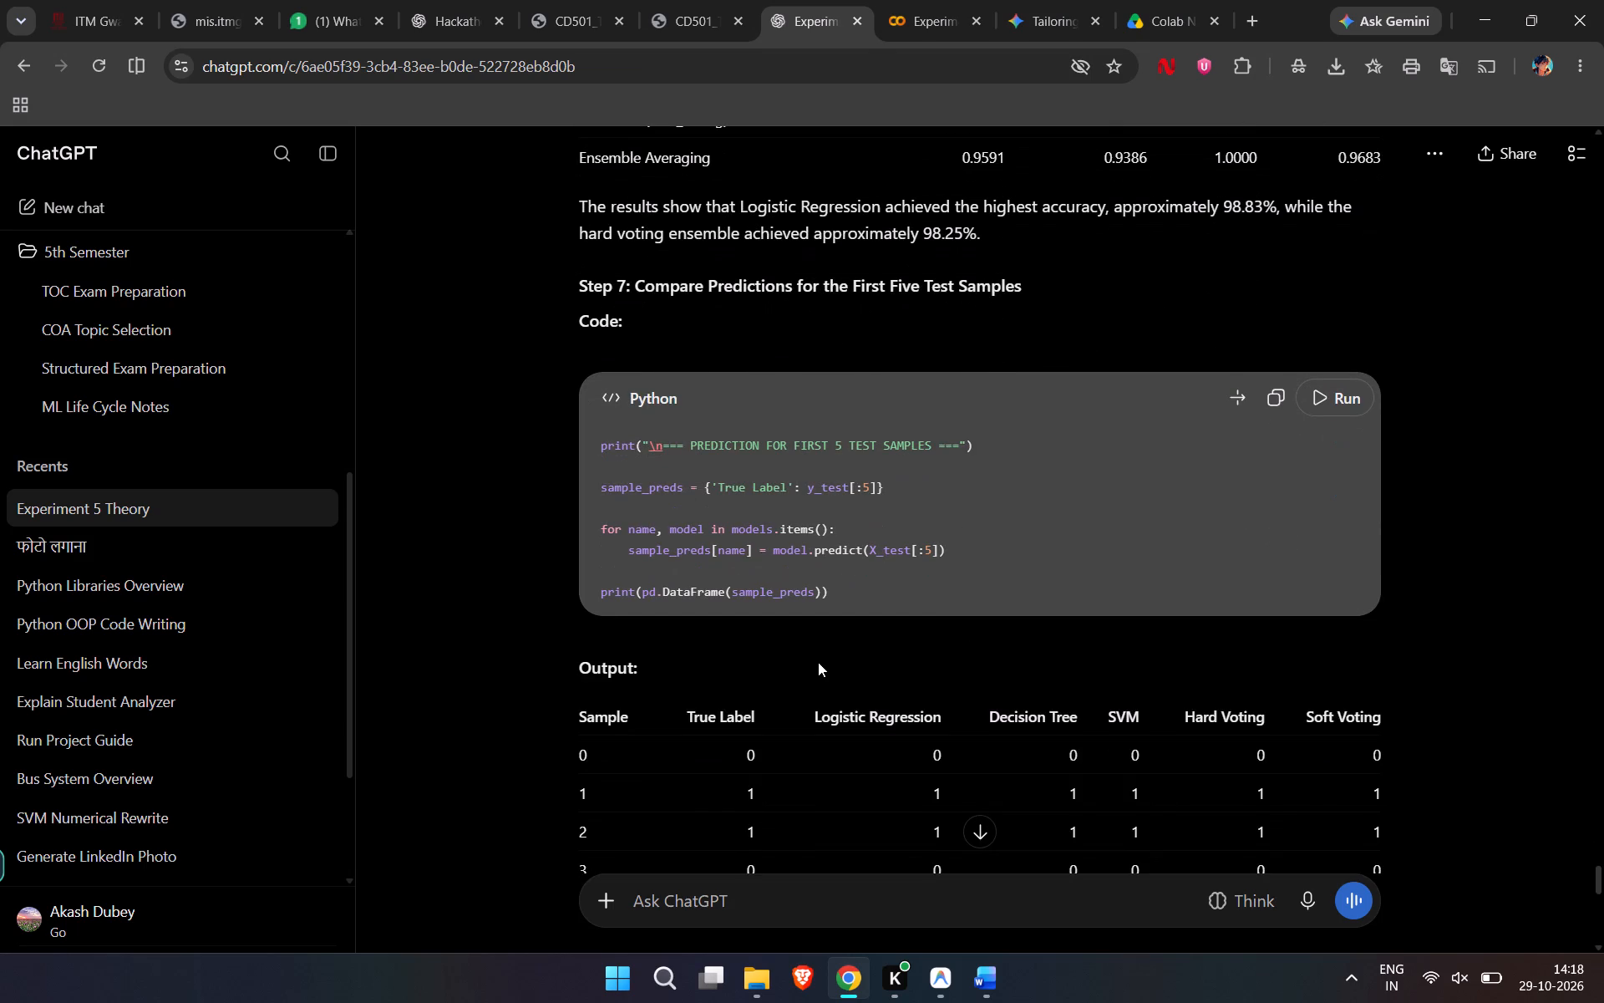
pyautogui.click(937, 0)
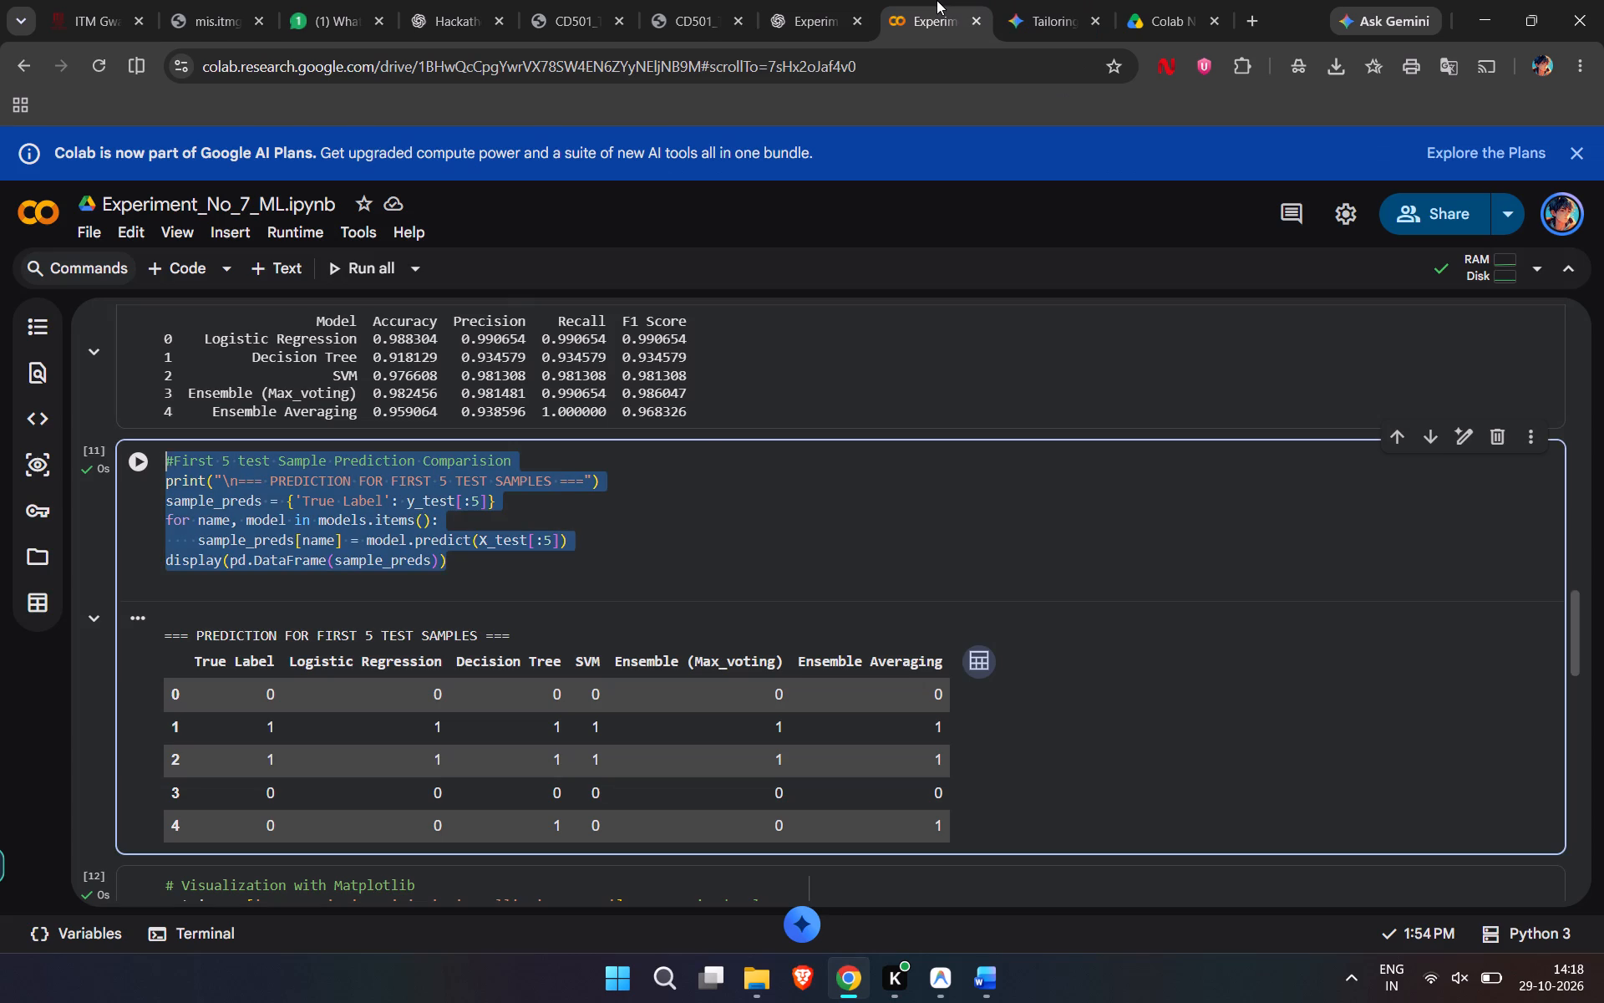
pyautogui.scroll(-1, 667, 507)
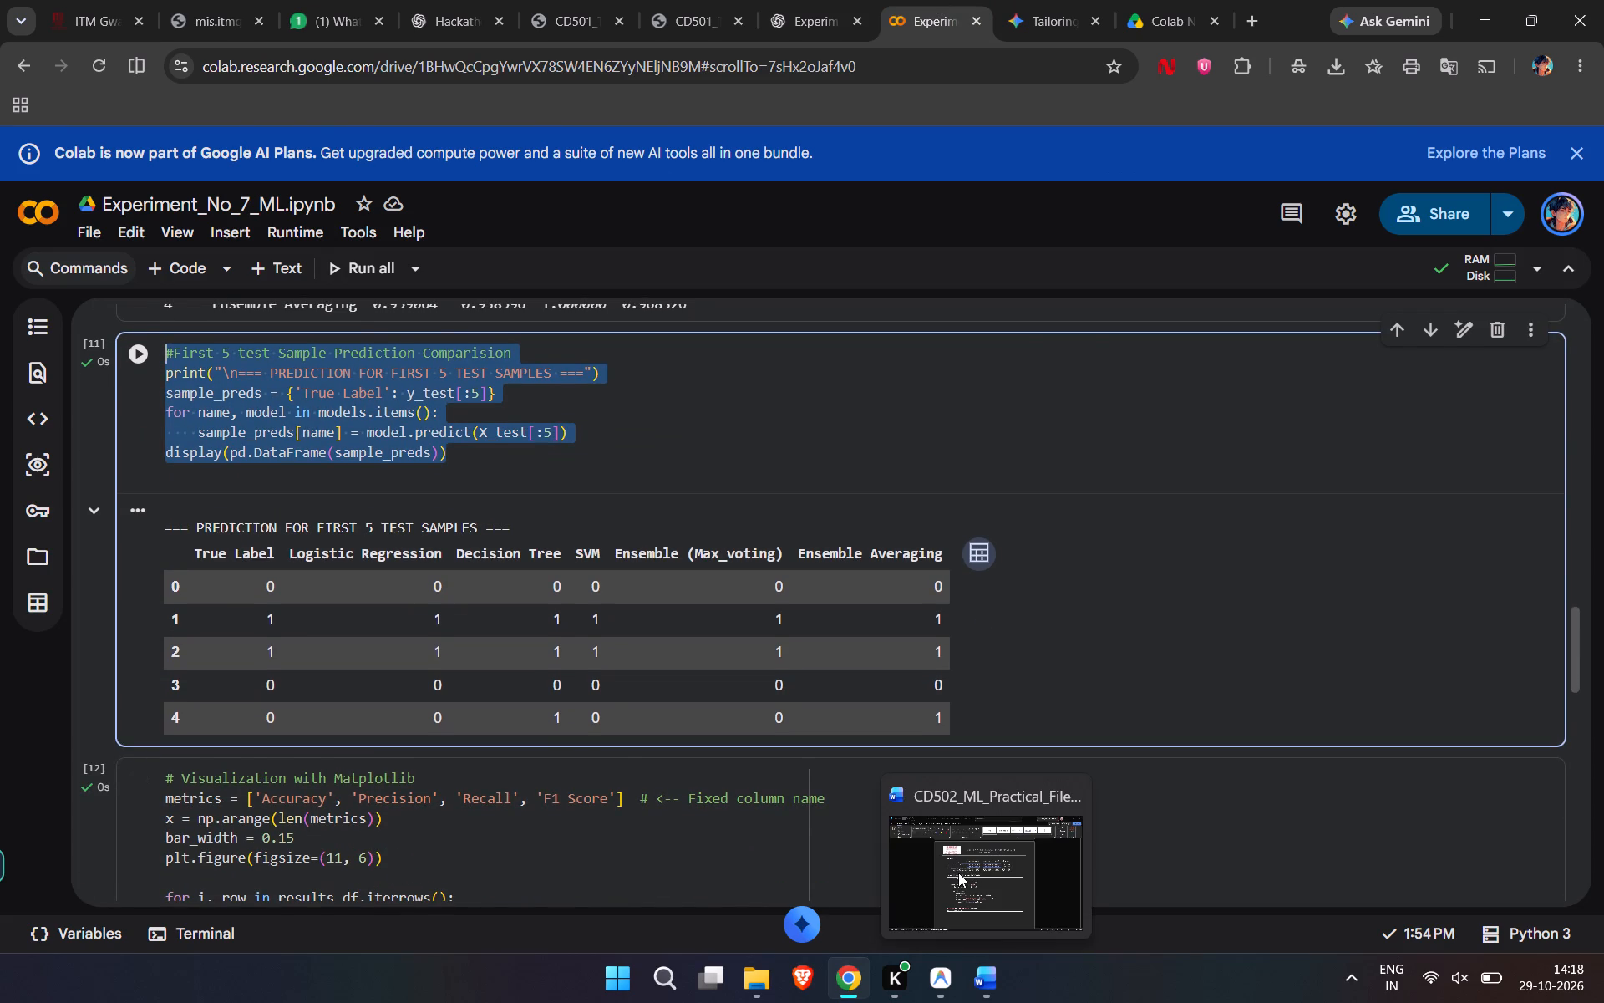
pyautogui.click(958, 873)
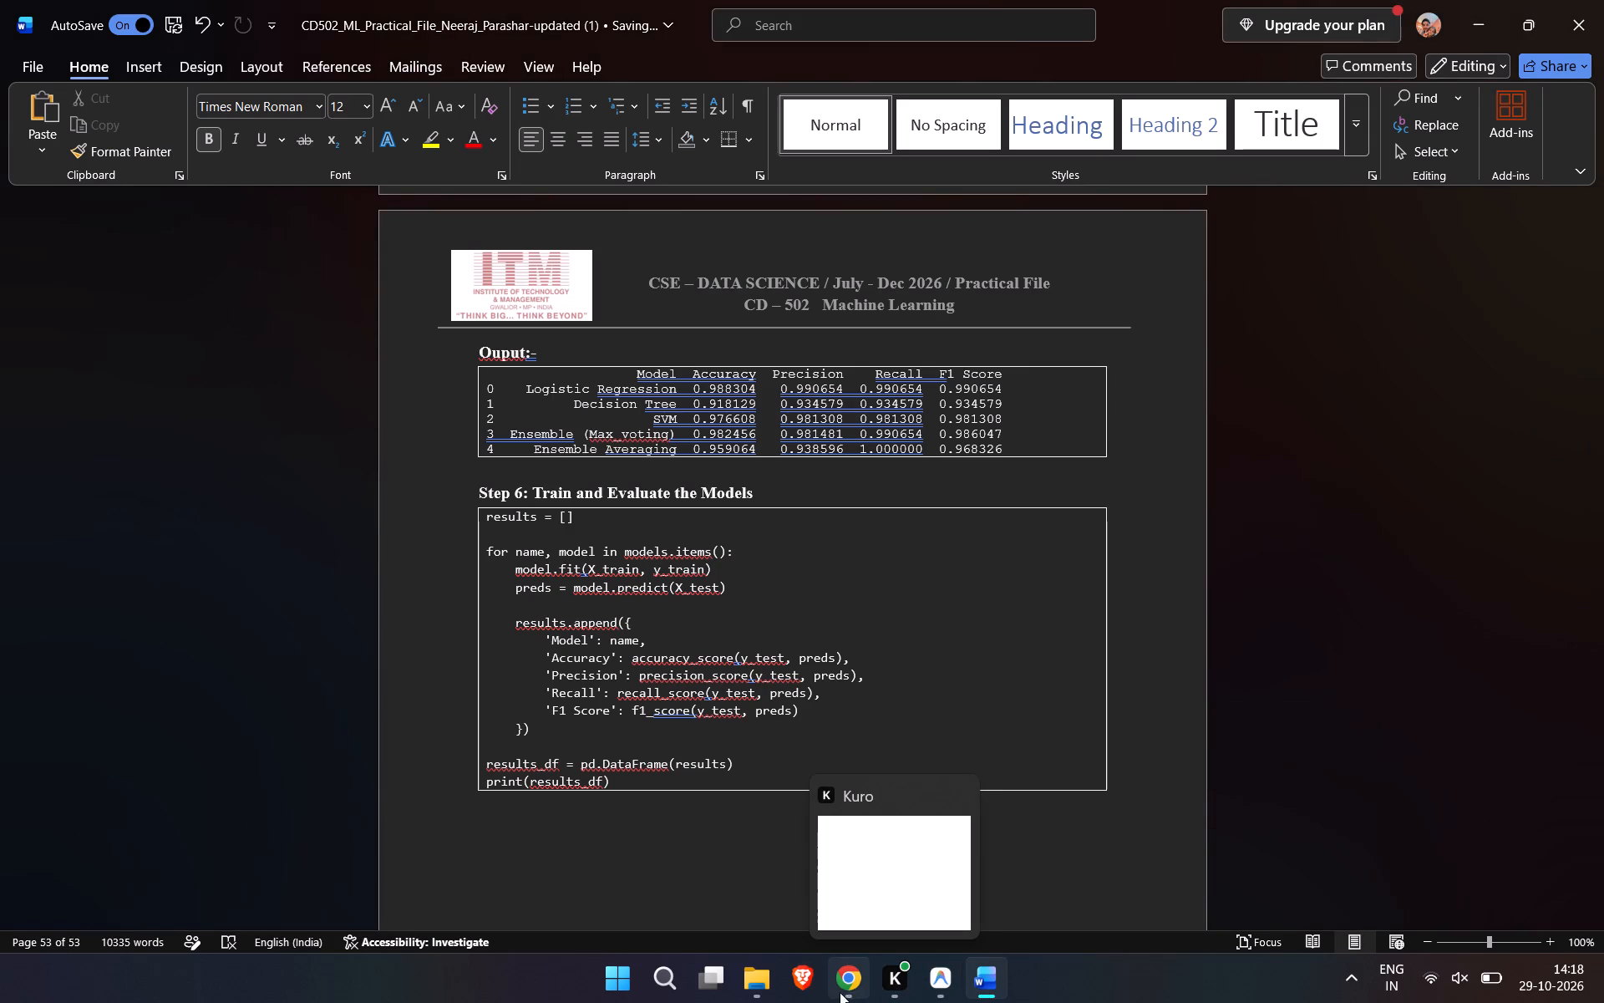
pyautogui.click(816, 906)
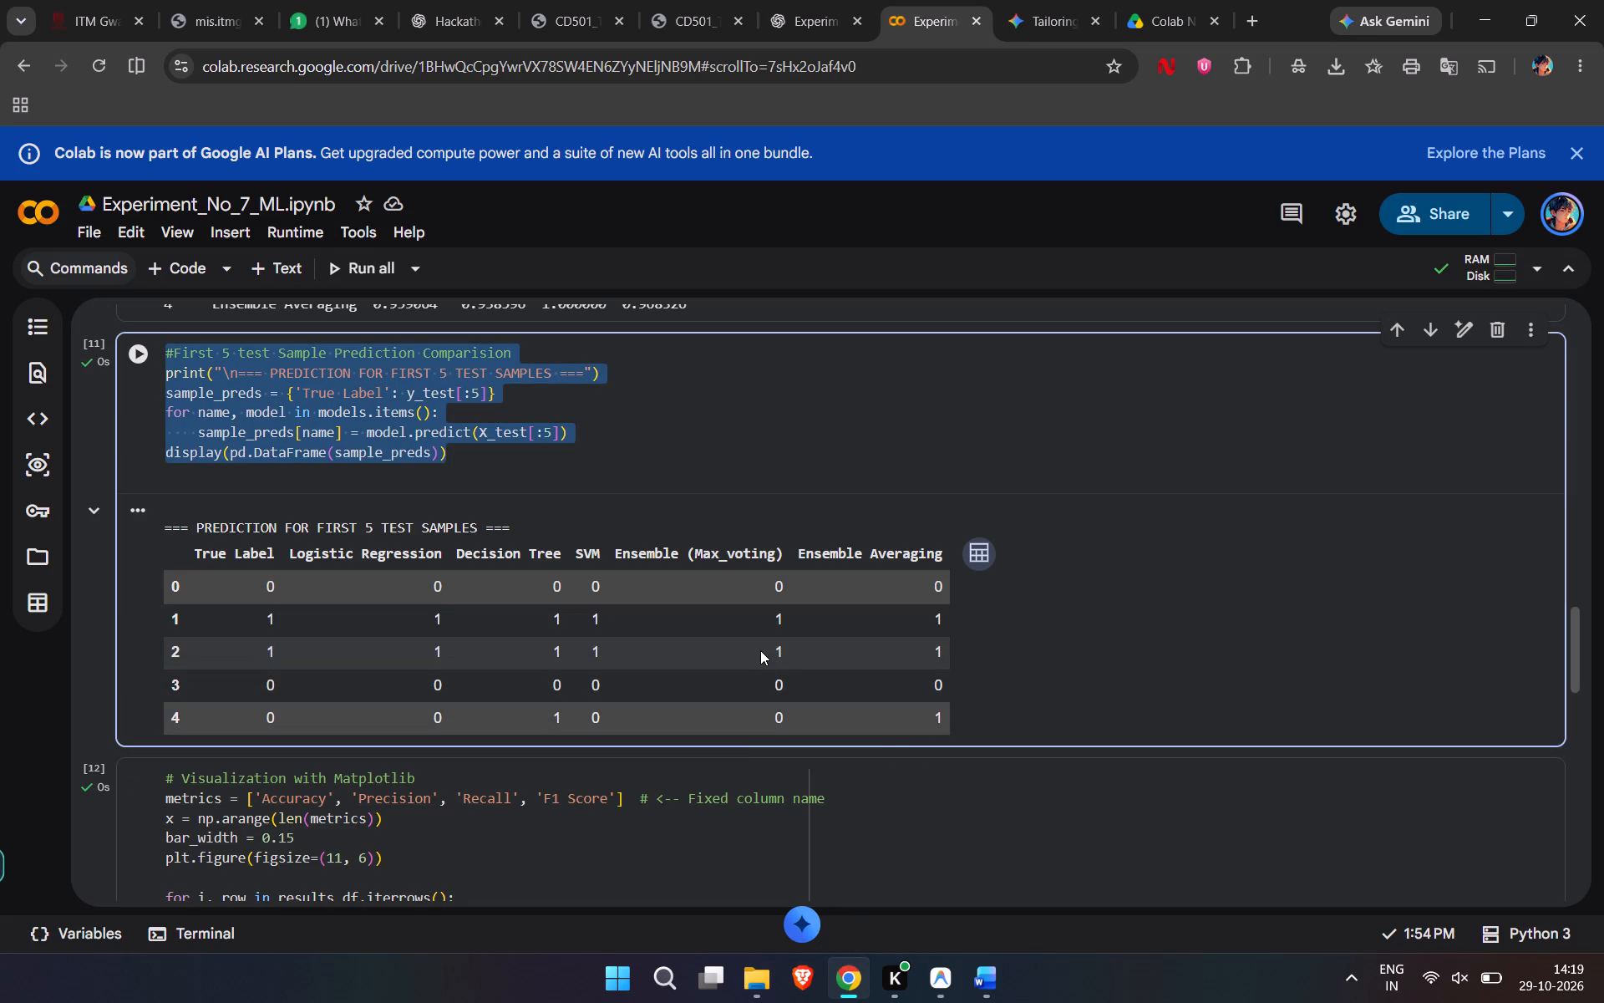
pyautogui.scroll(-1, 760, 650)
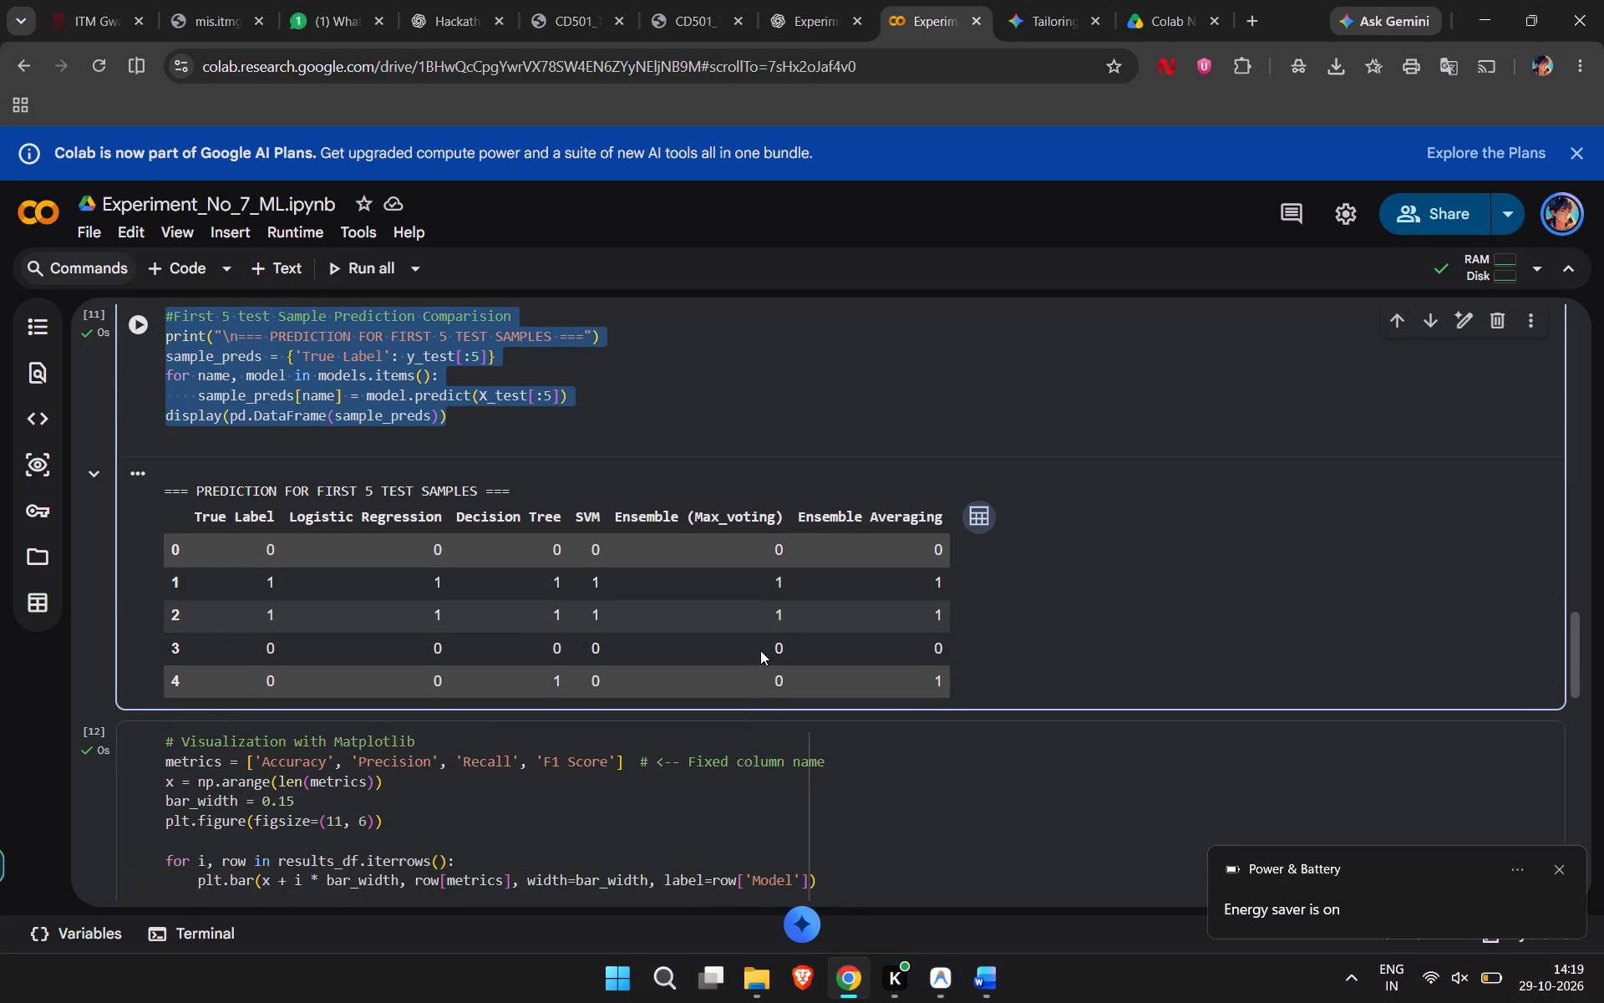
pyautogui.scroll(-3, 760, 650)
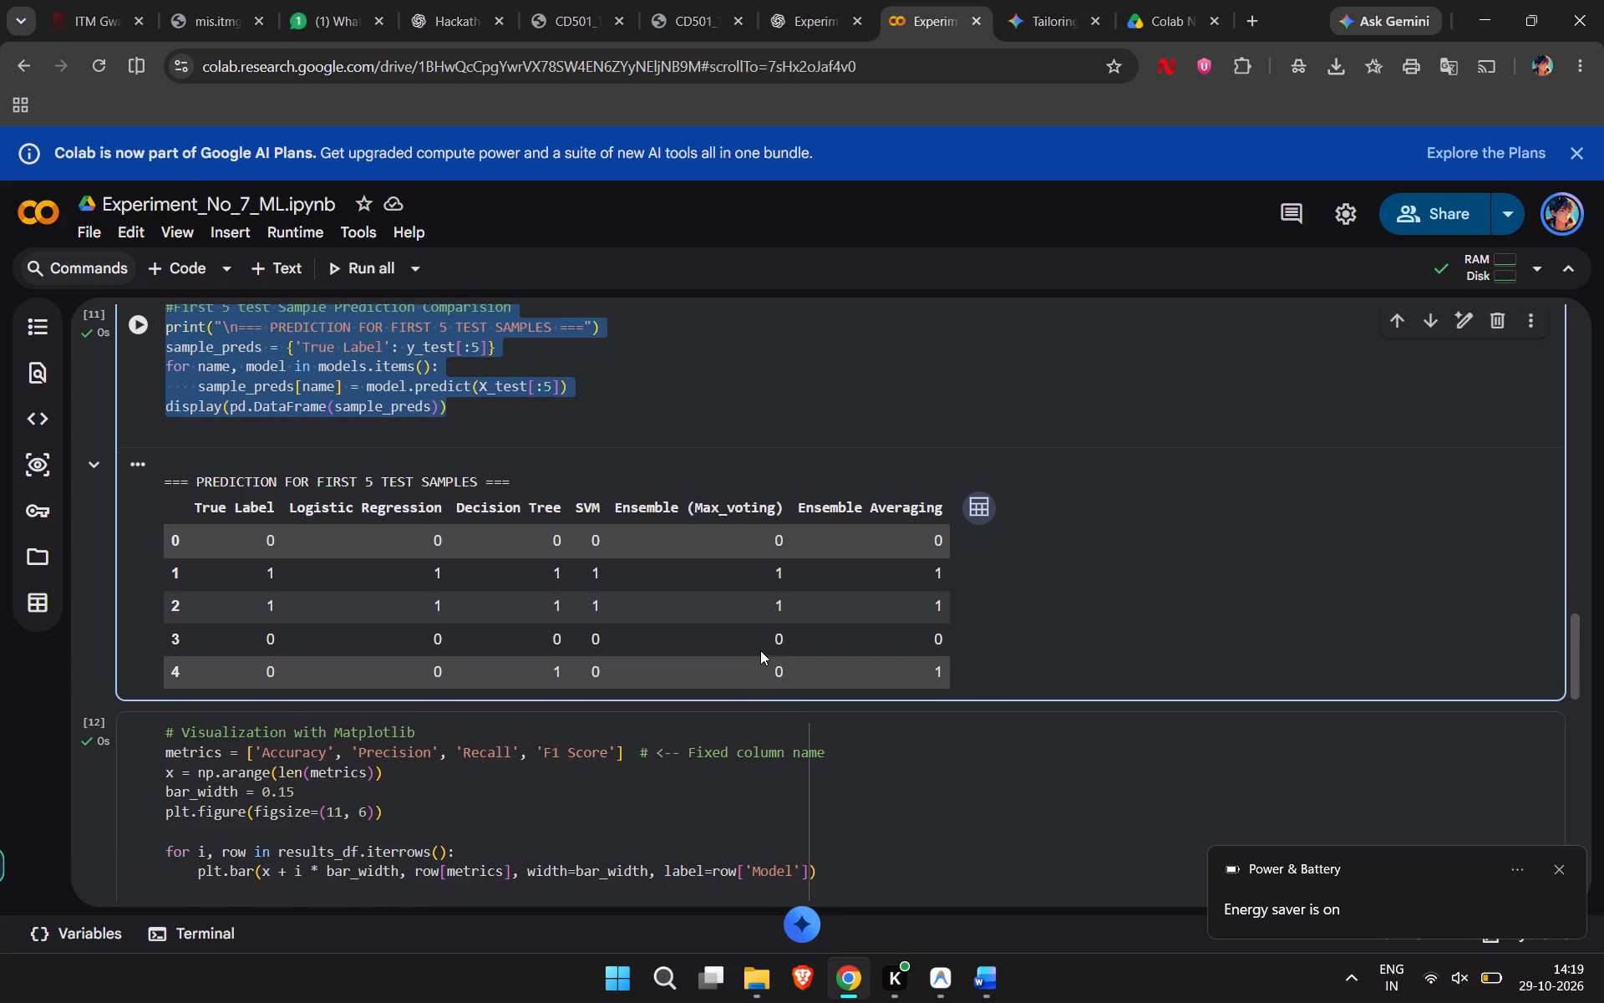
pyautogui.scroll(-1, 760, 650)
pyautogui.scroll(1, 760, 650)
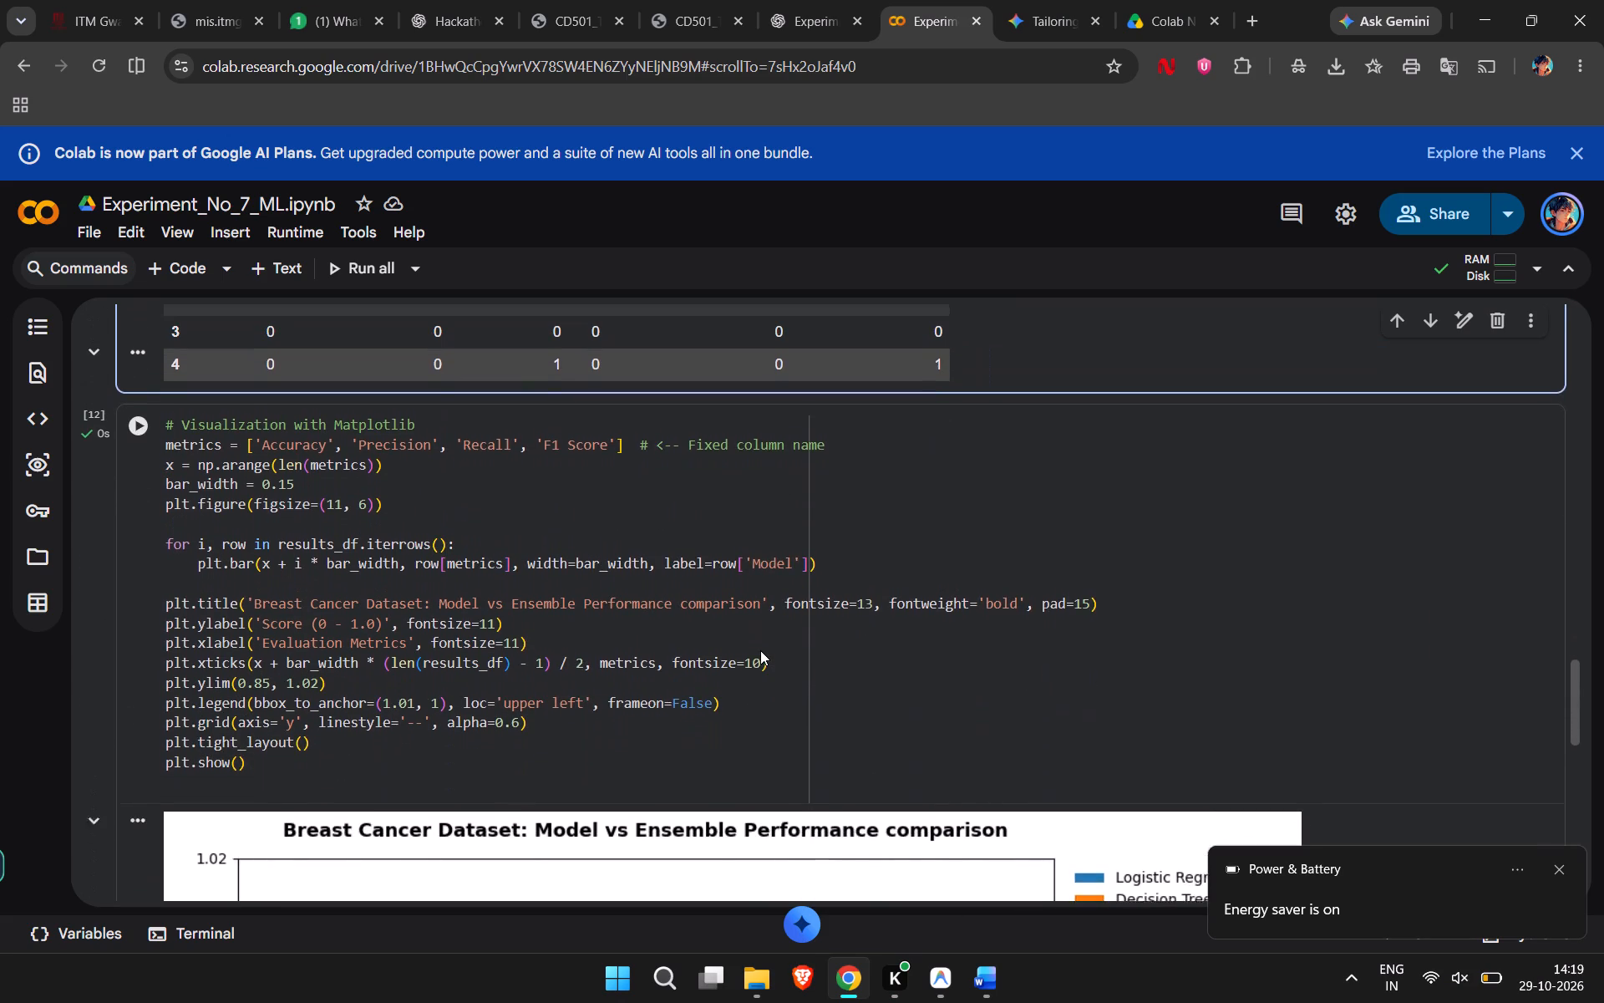
pyautogui.scroll(2, 760, 650)
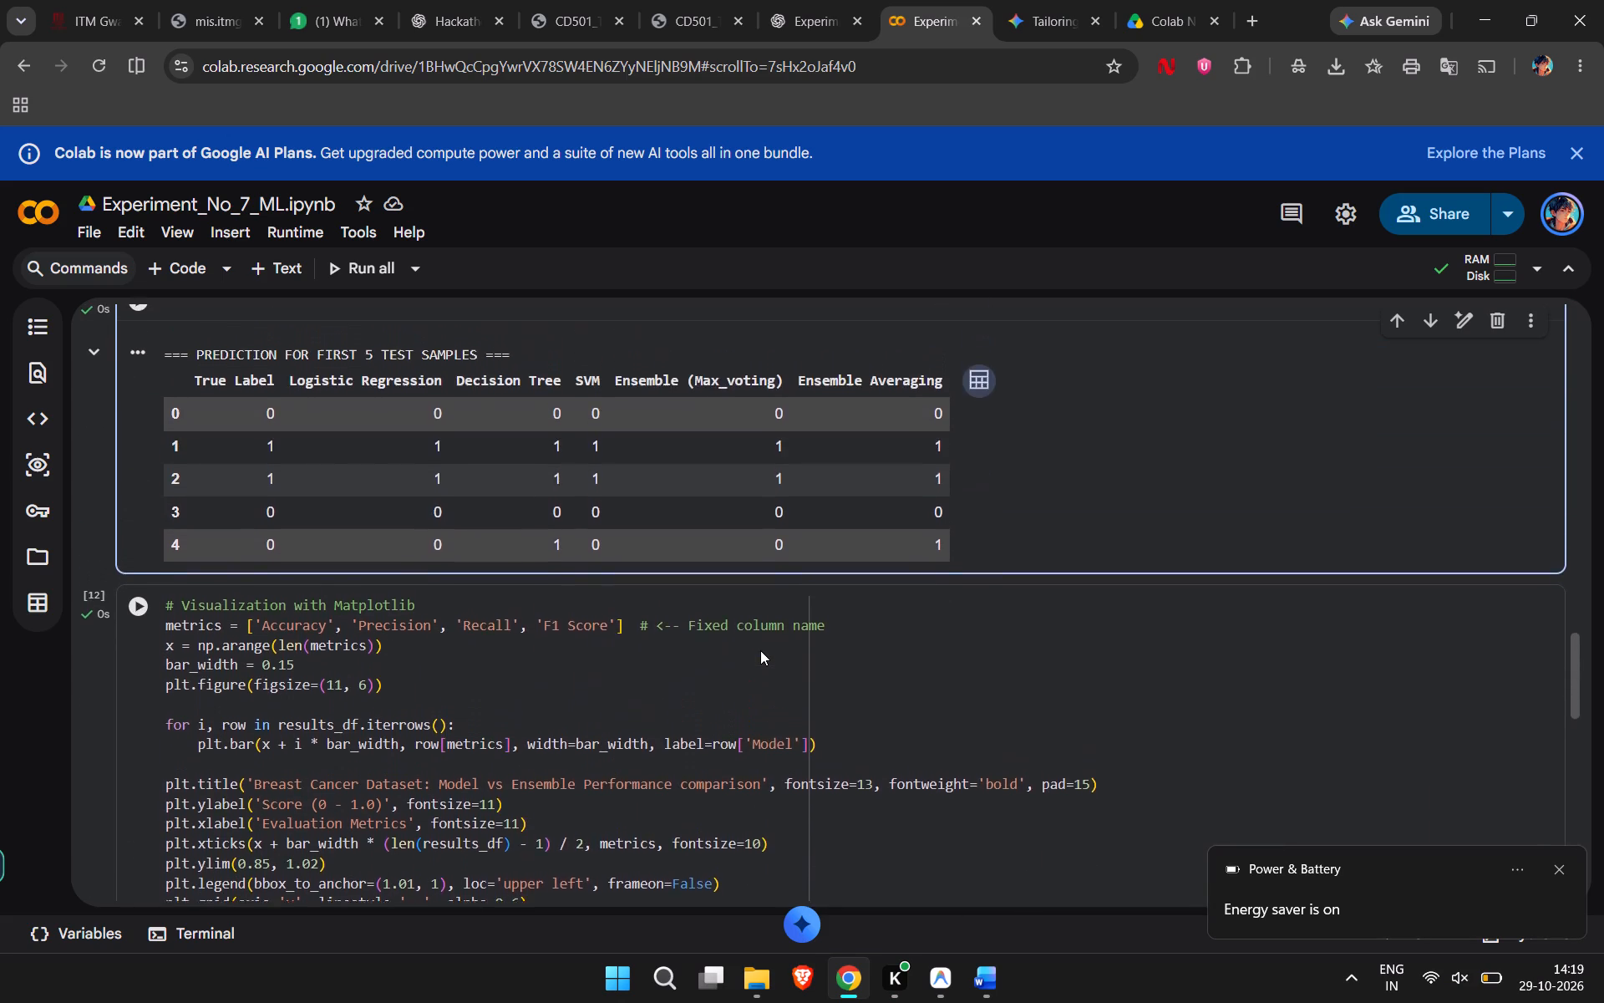
pyautogui.scroll(1, 760, 650)
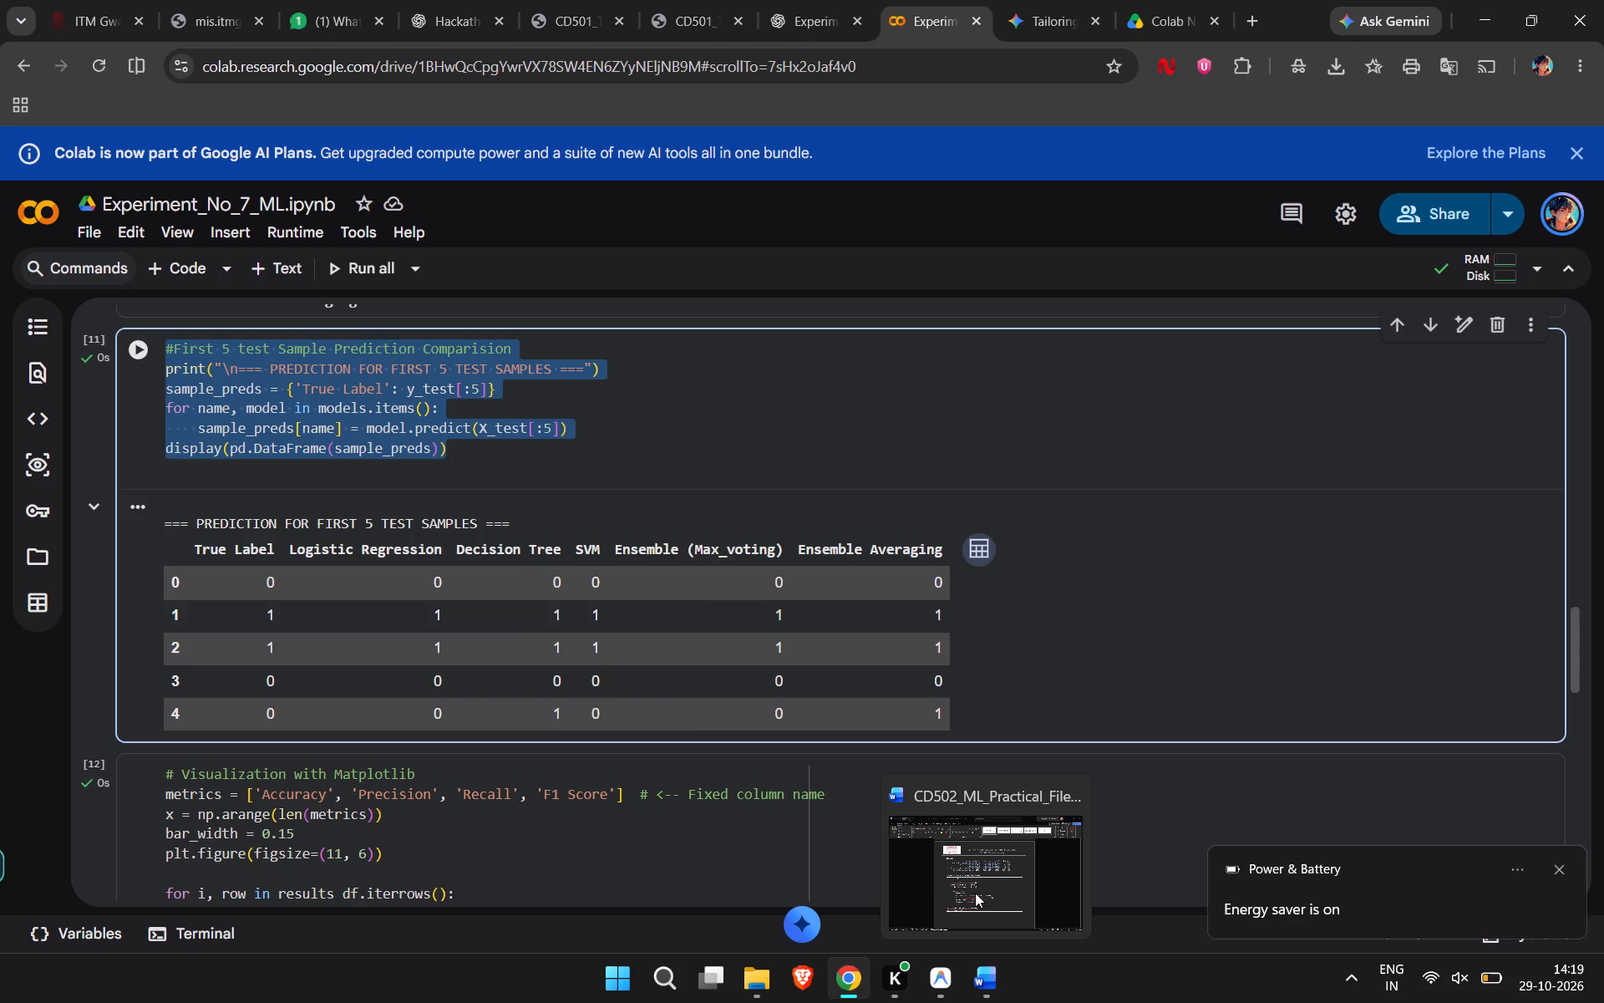
pyautogui.click(970, 876)
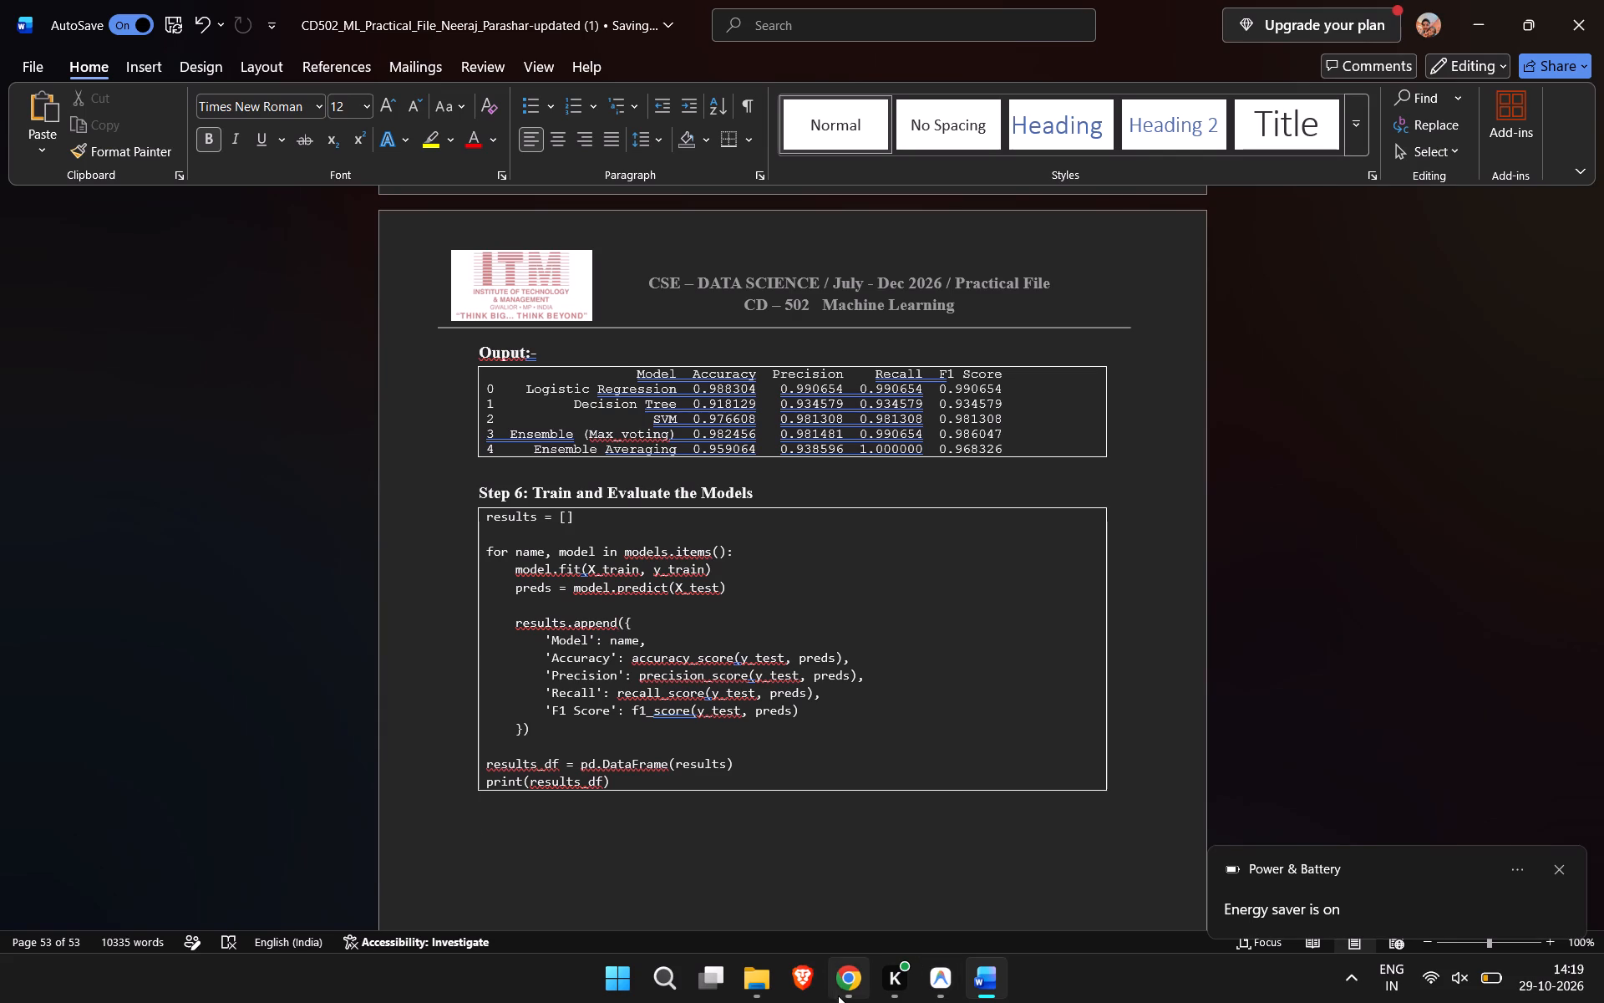
pyautogui.click(854, 883)
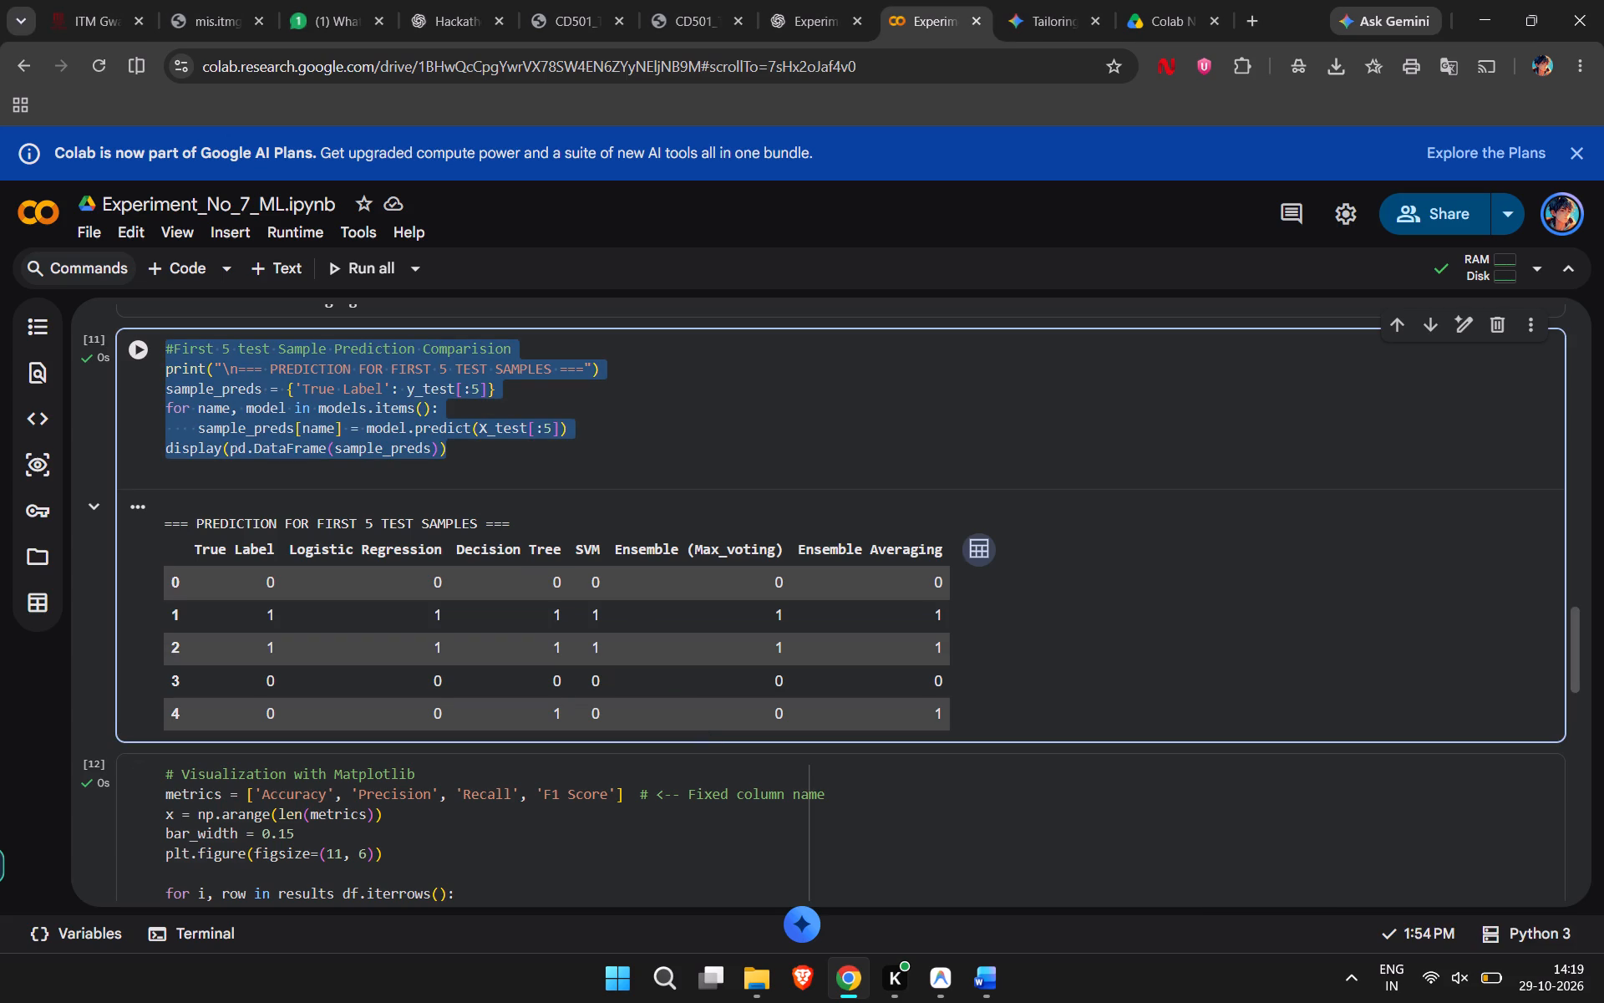
pyautogui.scroll(5, 505, 469)
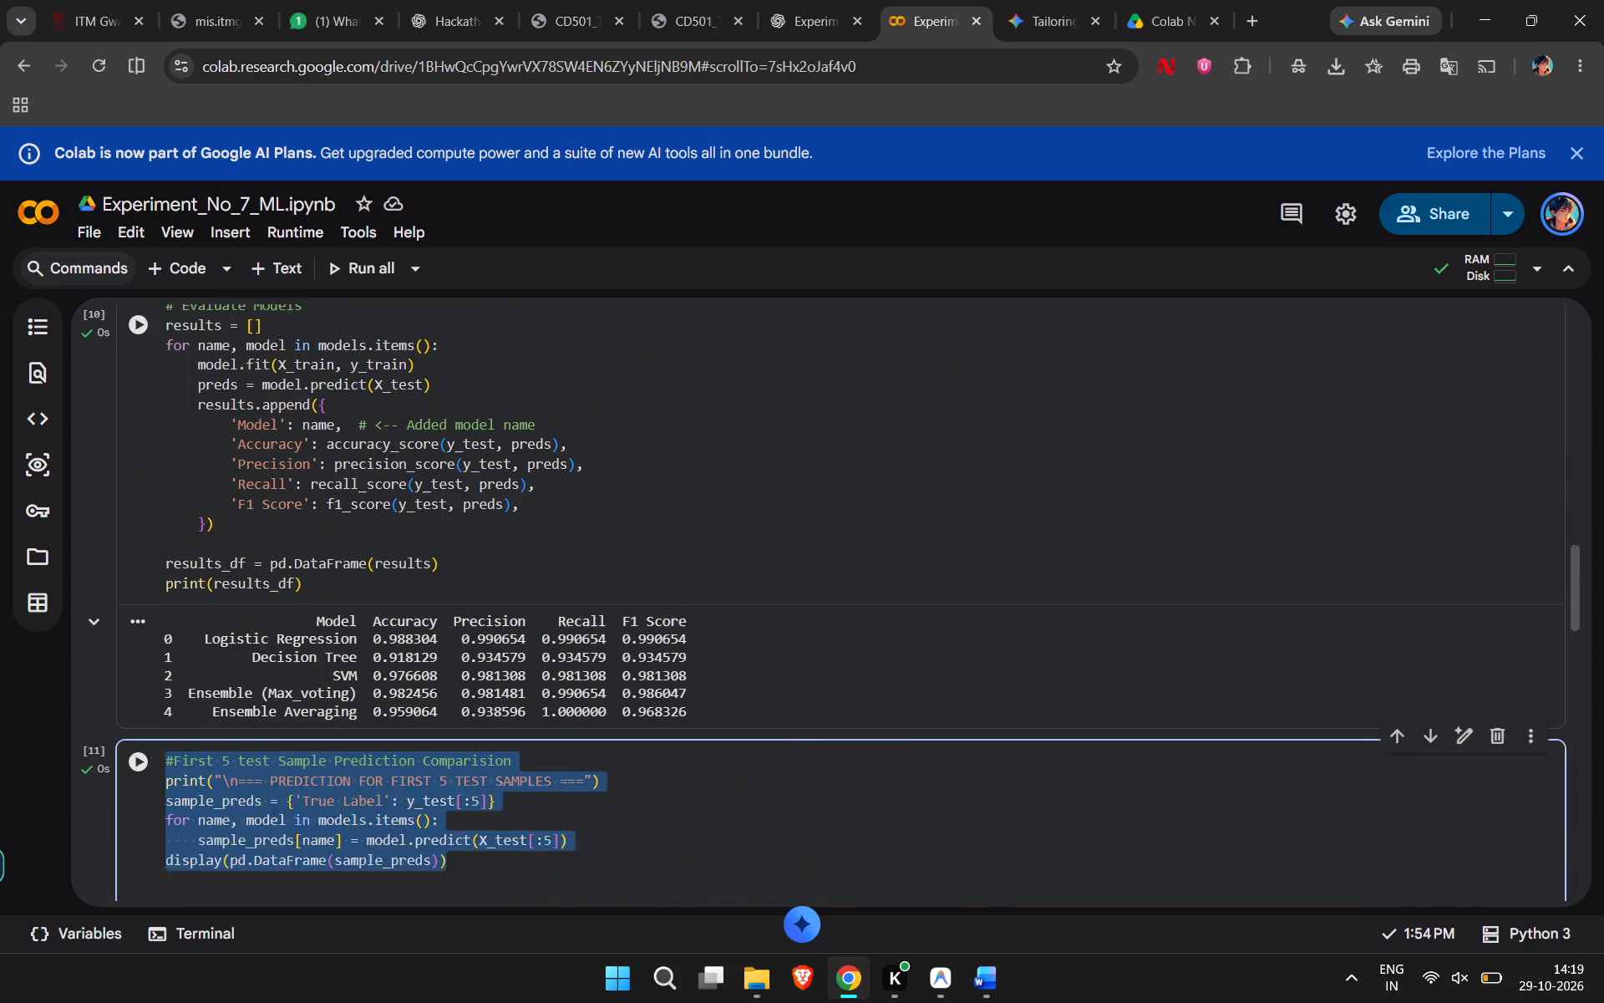
pyautogui.scroll(-1, 505, 469)
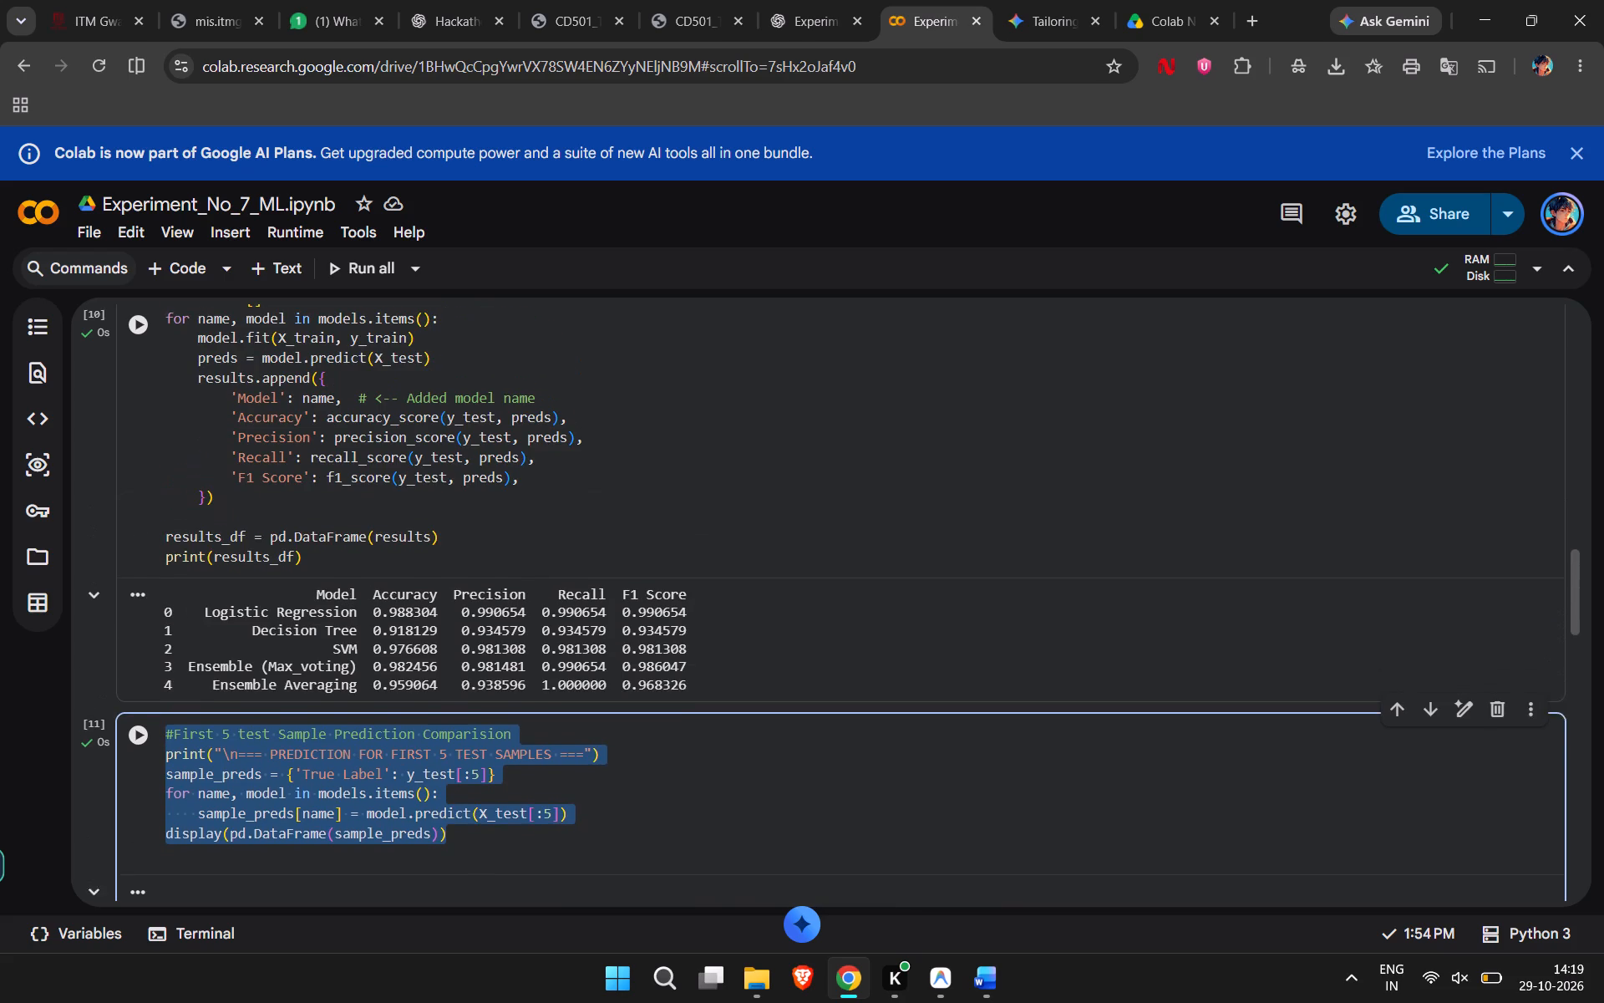
pyautogui.scroll(-1, 505, 469)
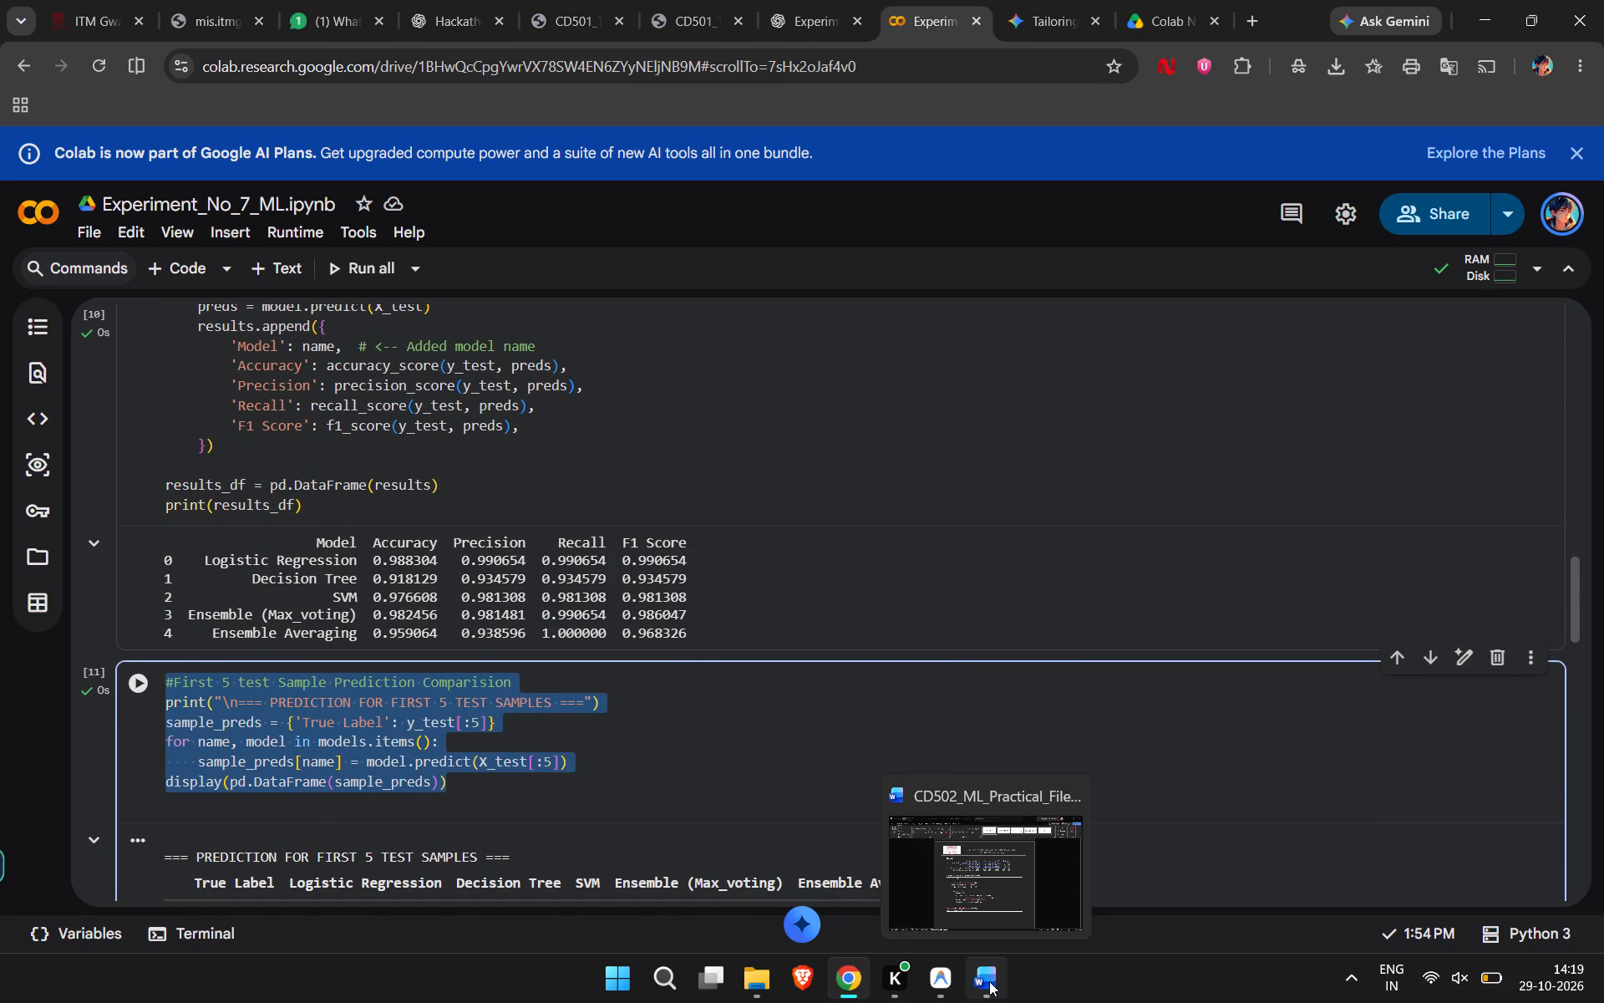
# Compare the Step 5 and Step 6 code and output order in the Word document with the Colab notebook and ChatGPT's version.
pyautogui.click(948, 875)
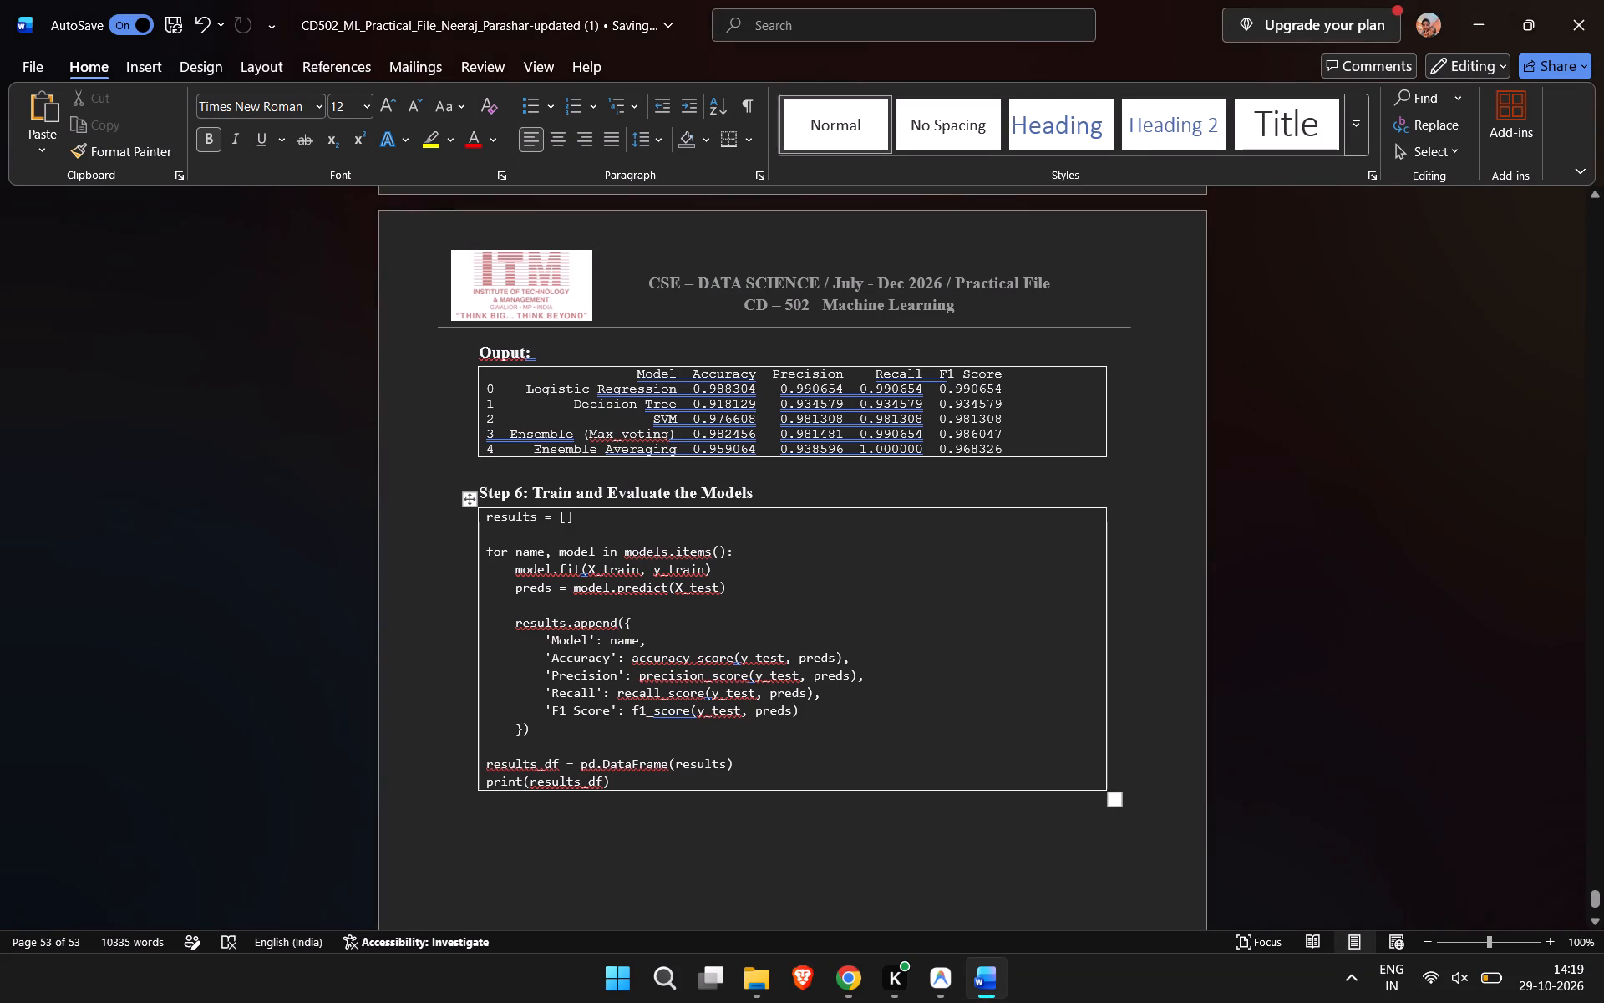
pyautogui.scroll(6, 834, 510)
pyautogui.scroll(-1, 834, 510)
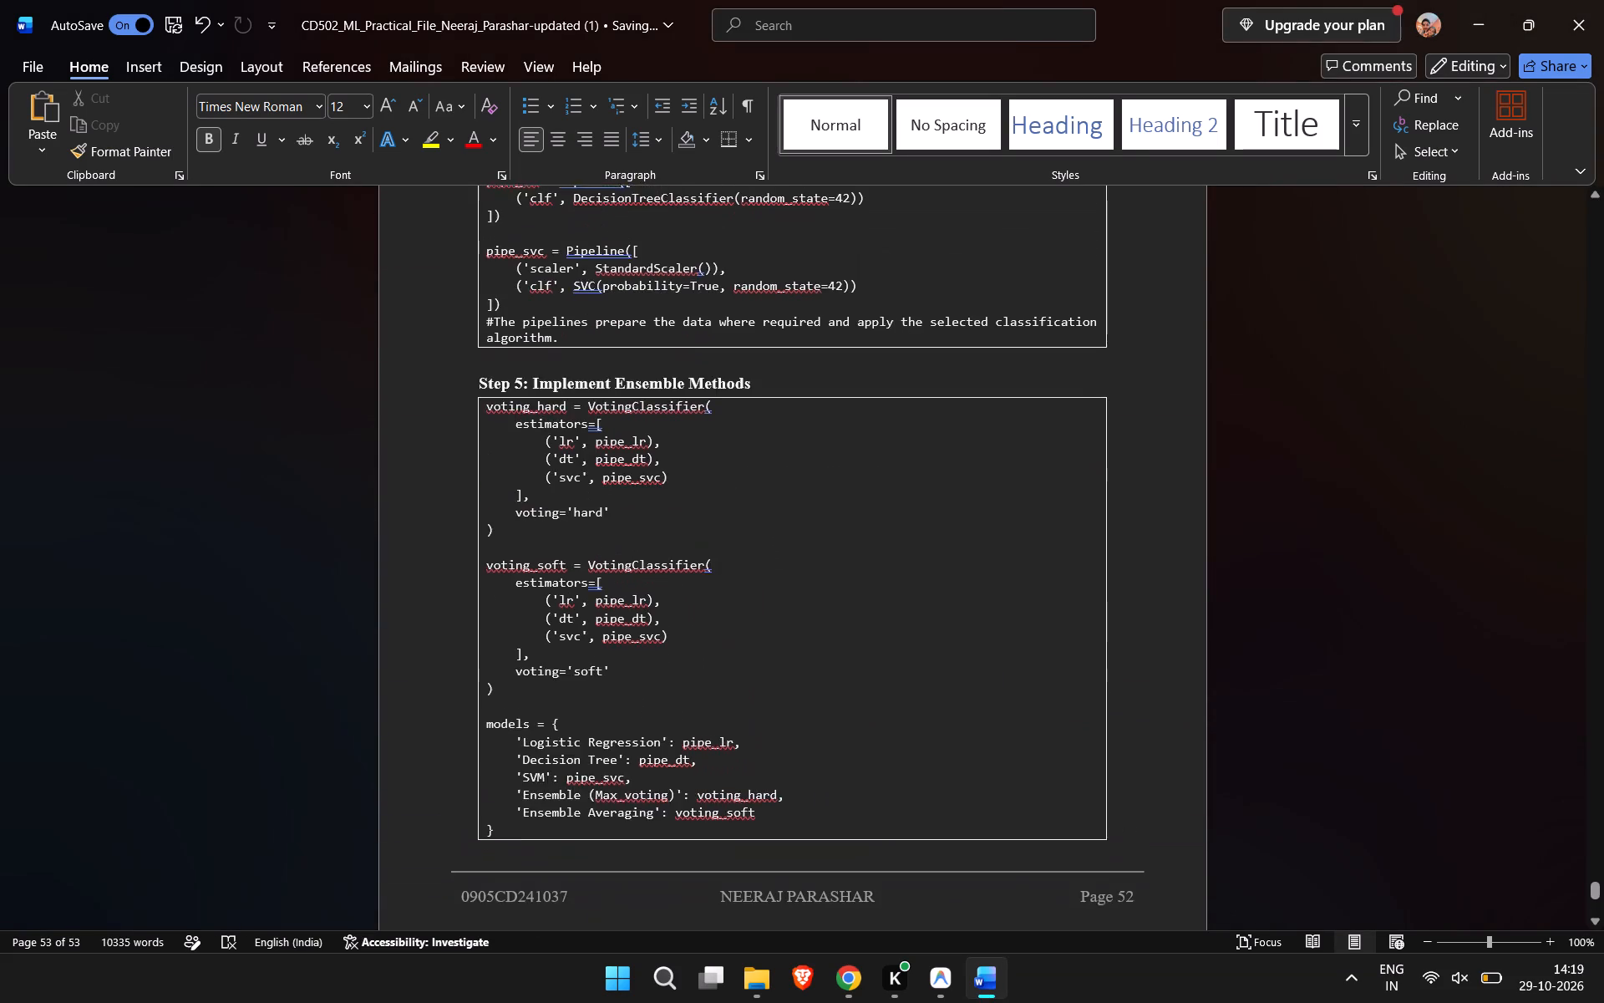
pyautogui.scroll(-1, 834, 510)
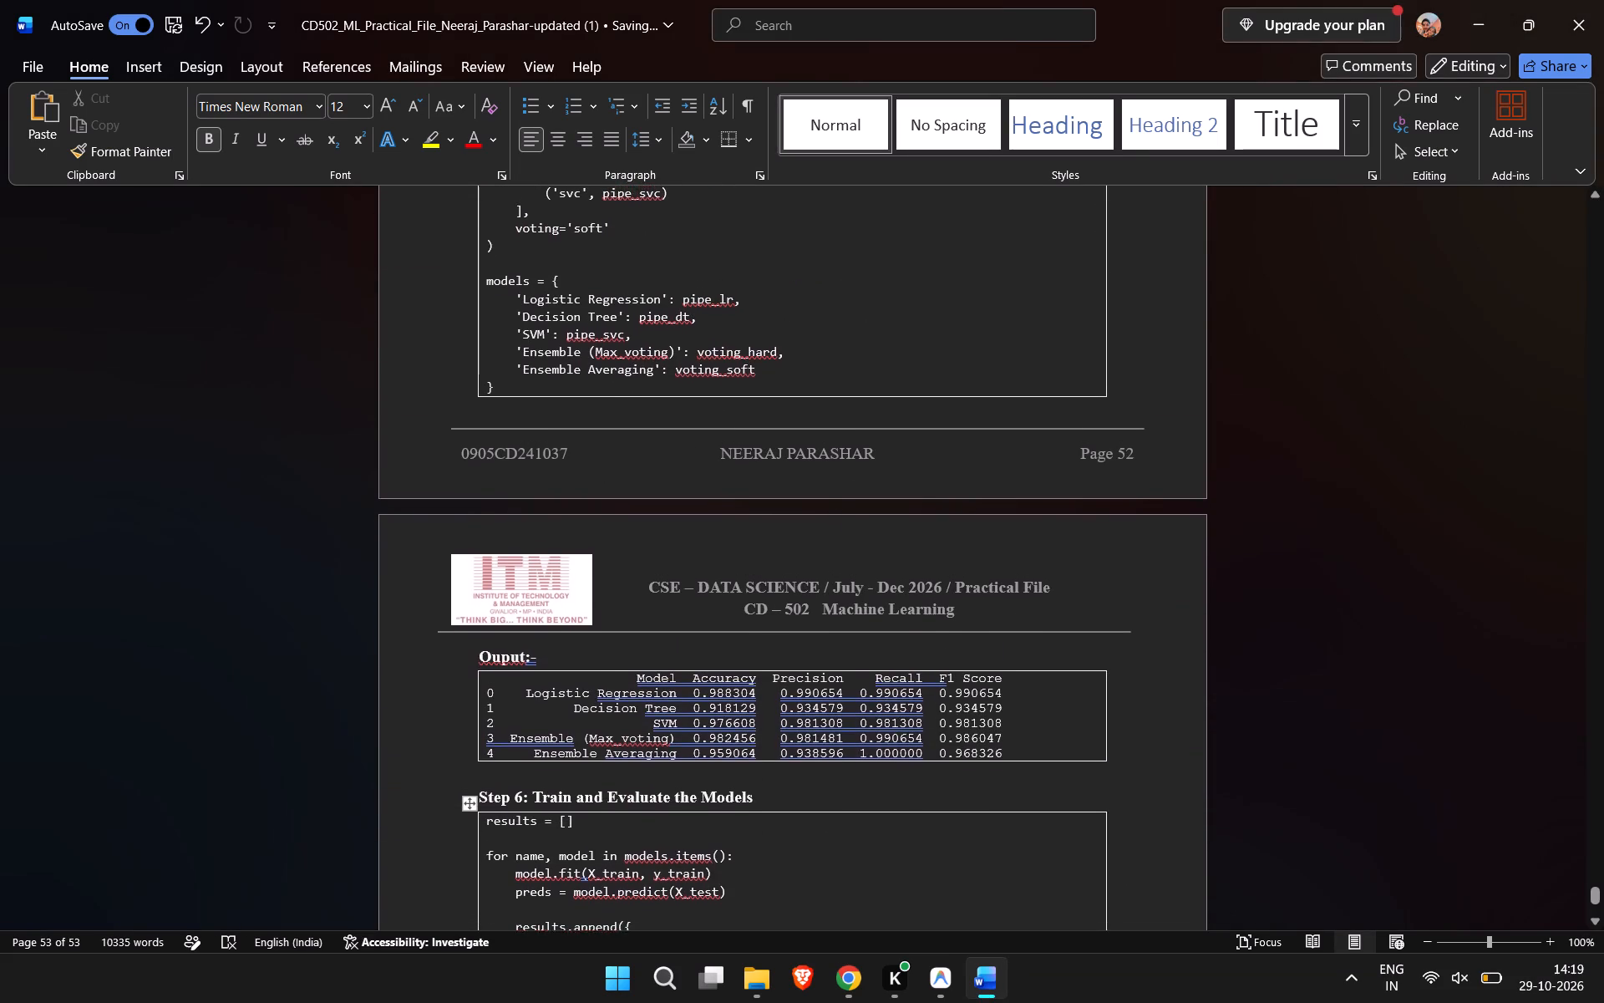
pyautogui.scroll(-1, 834, 510)
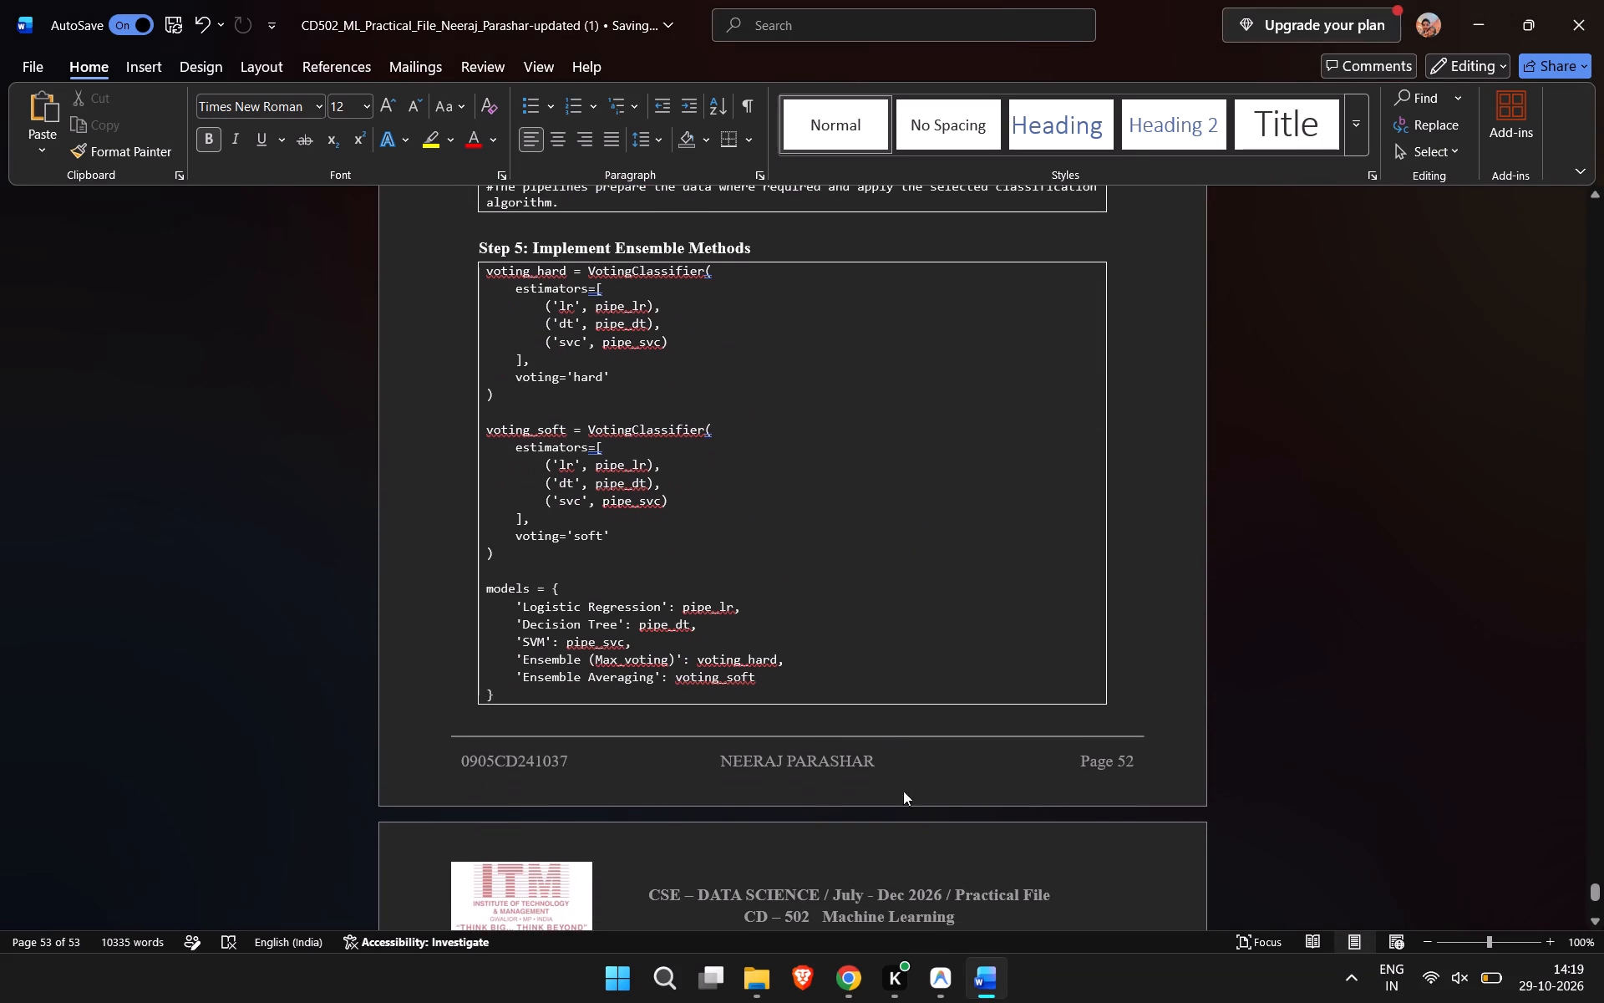
pyautogui.click(825, 848)
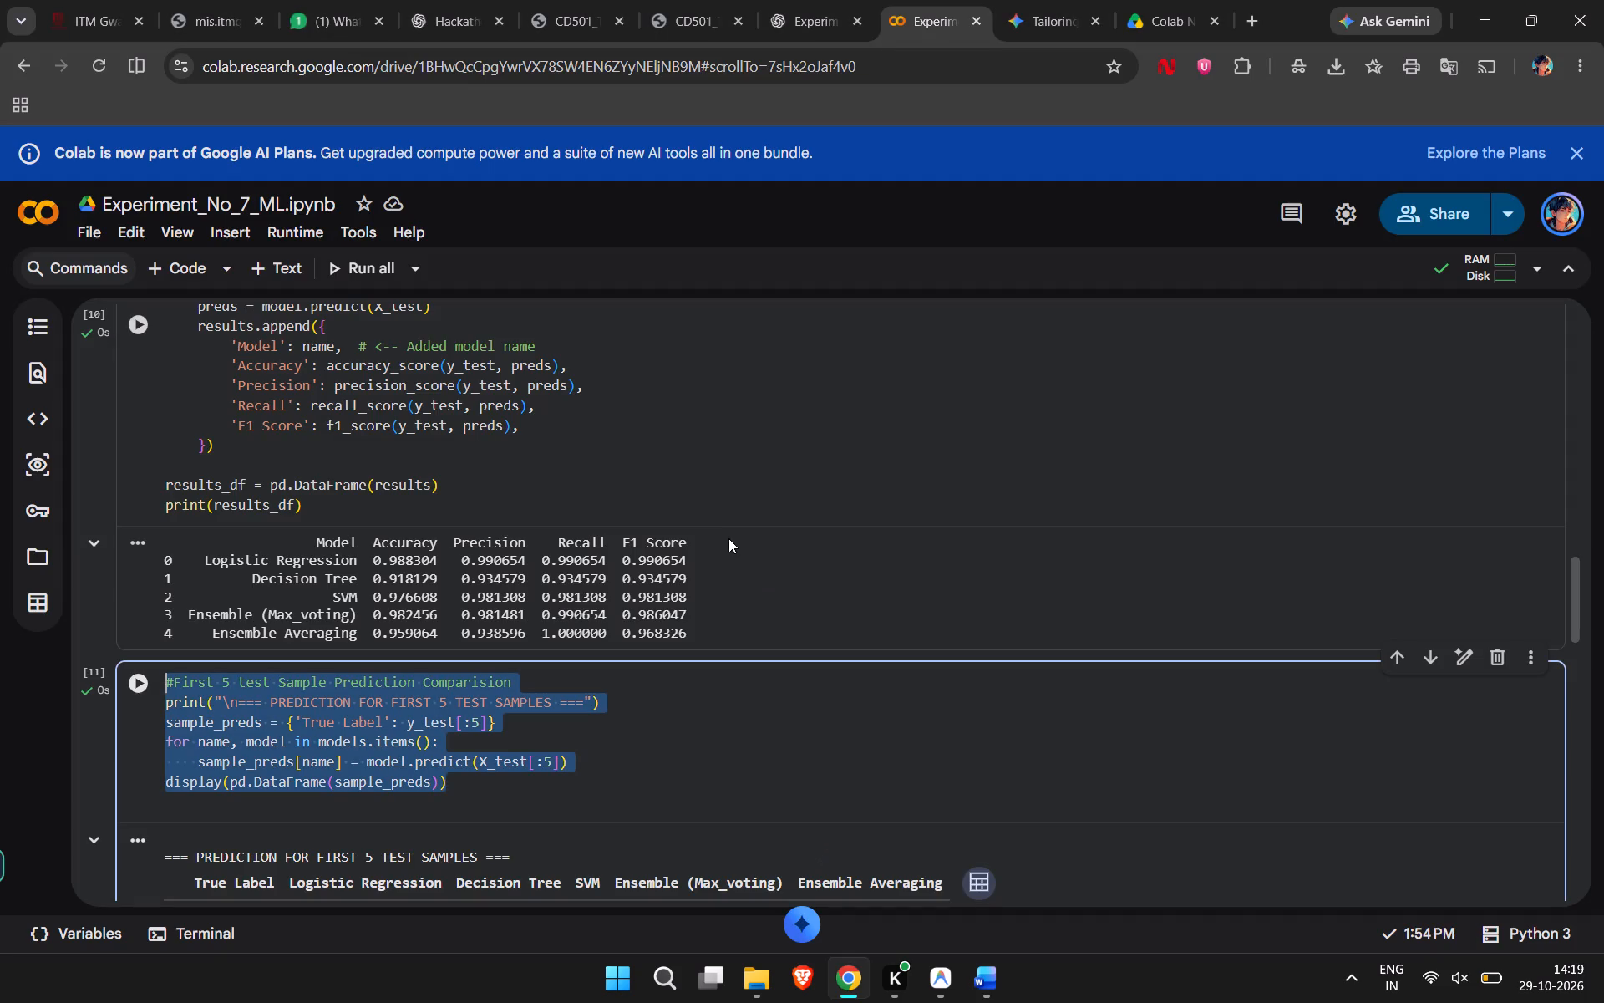
pyautogui.click(770, 0)
pyautogui.scroll(1, 702, 322)
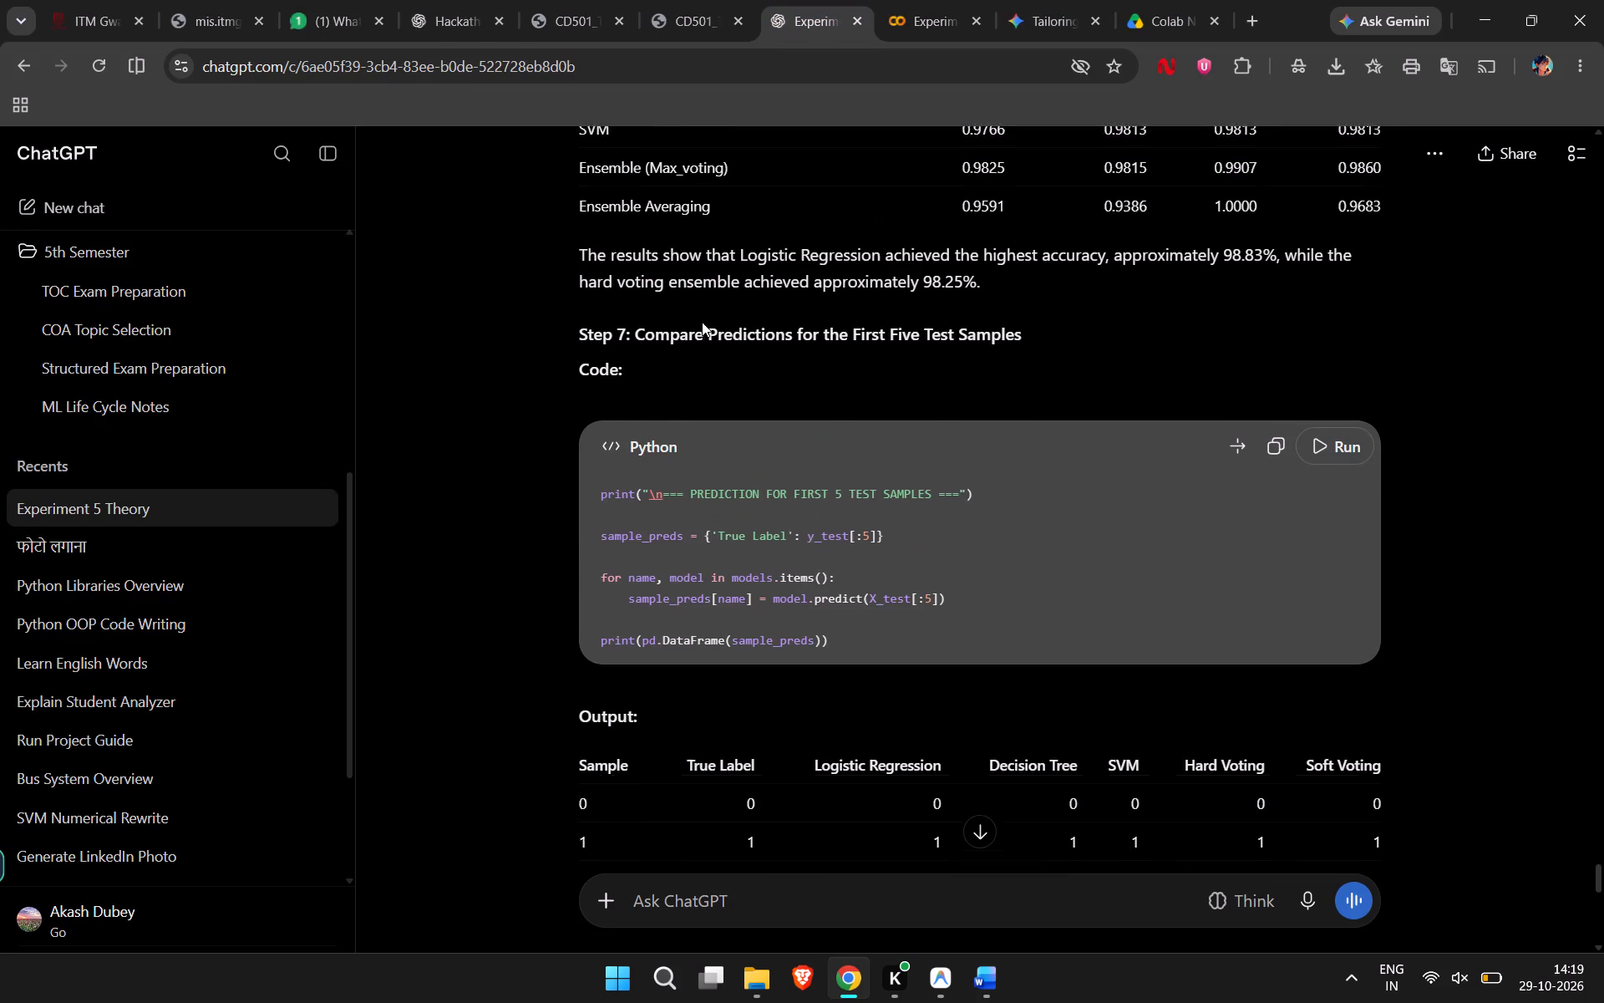
pyautogui.scroll(7, 702, 322)
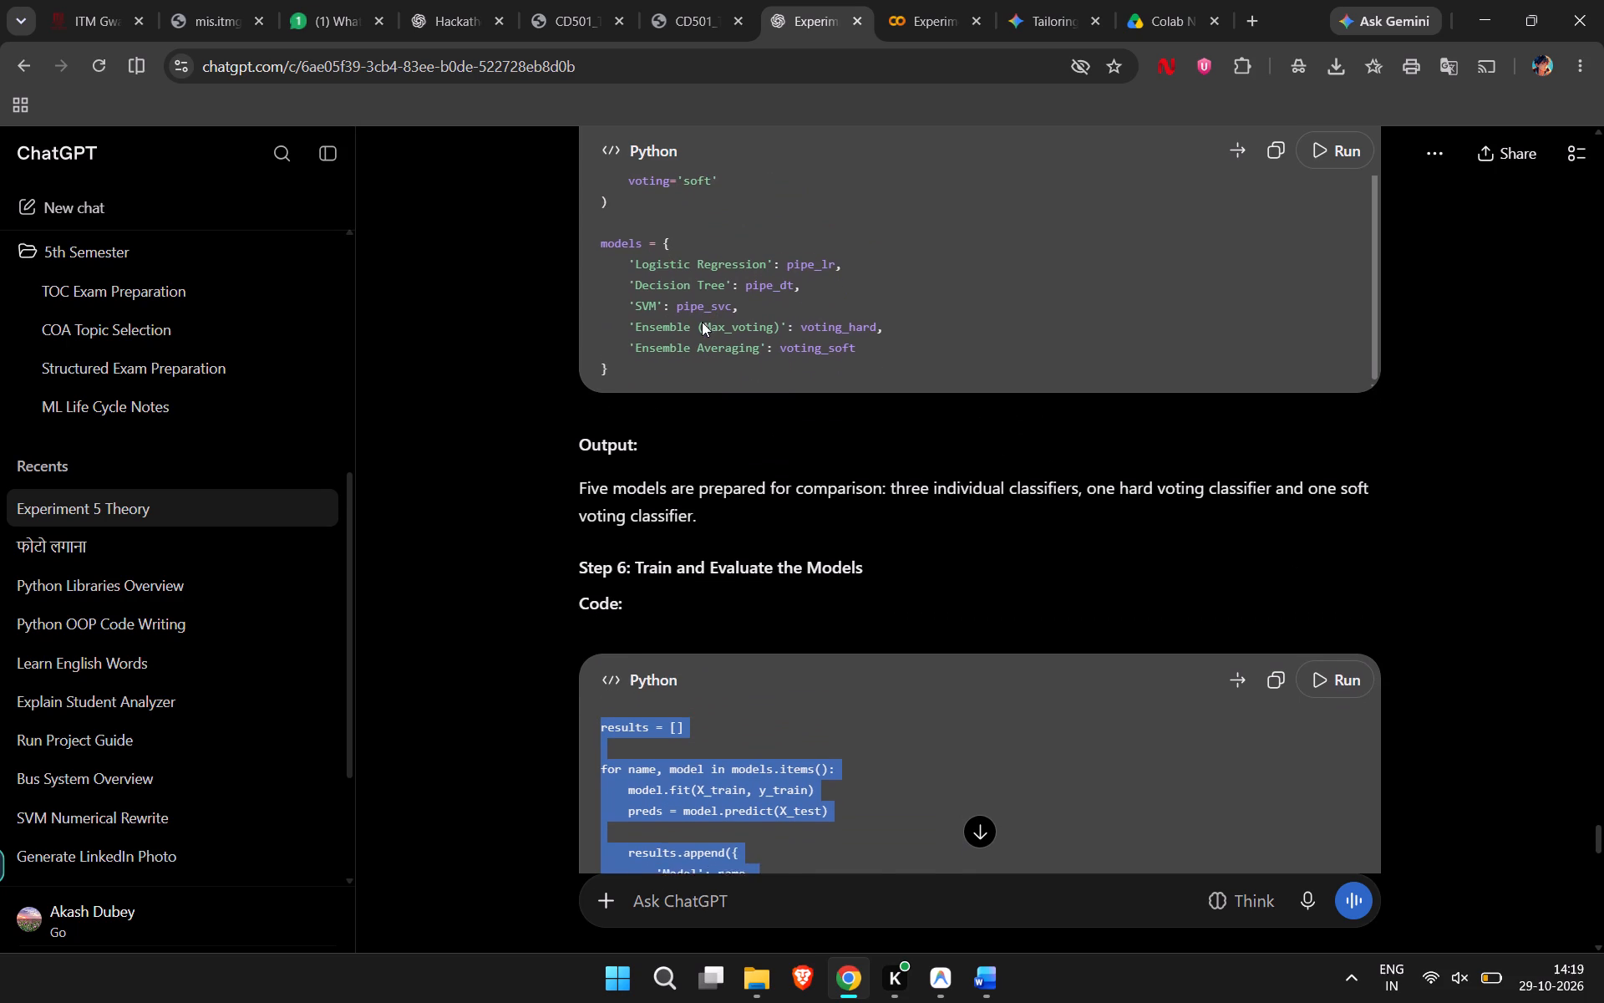
pyautogui.scroll(-2, 702, 322)
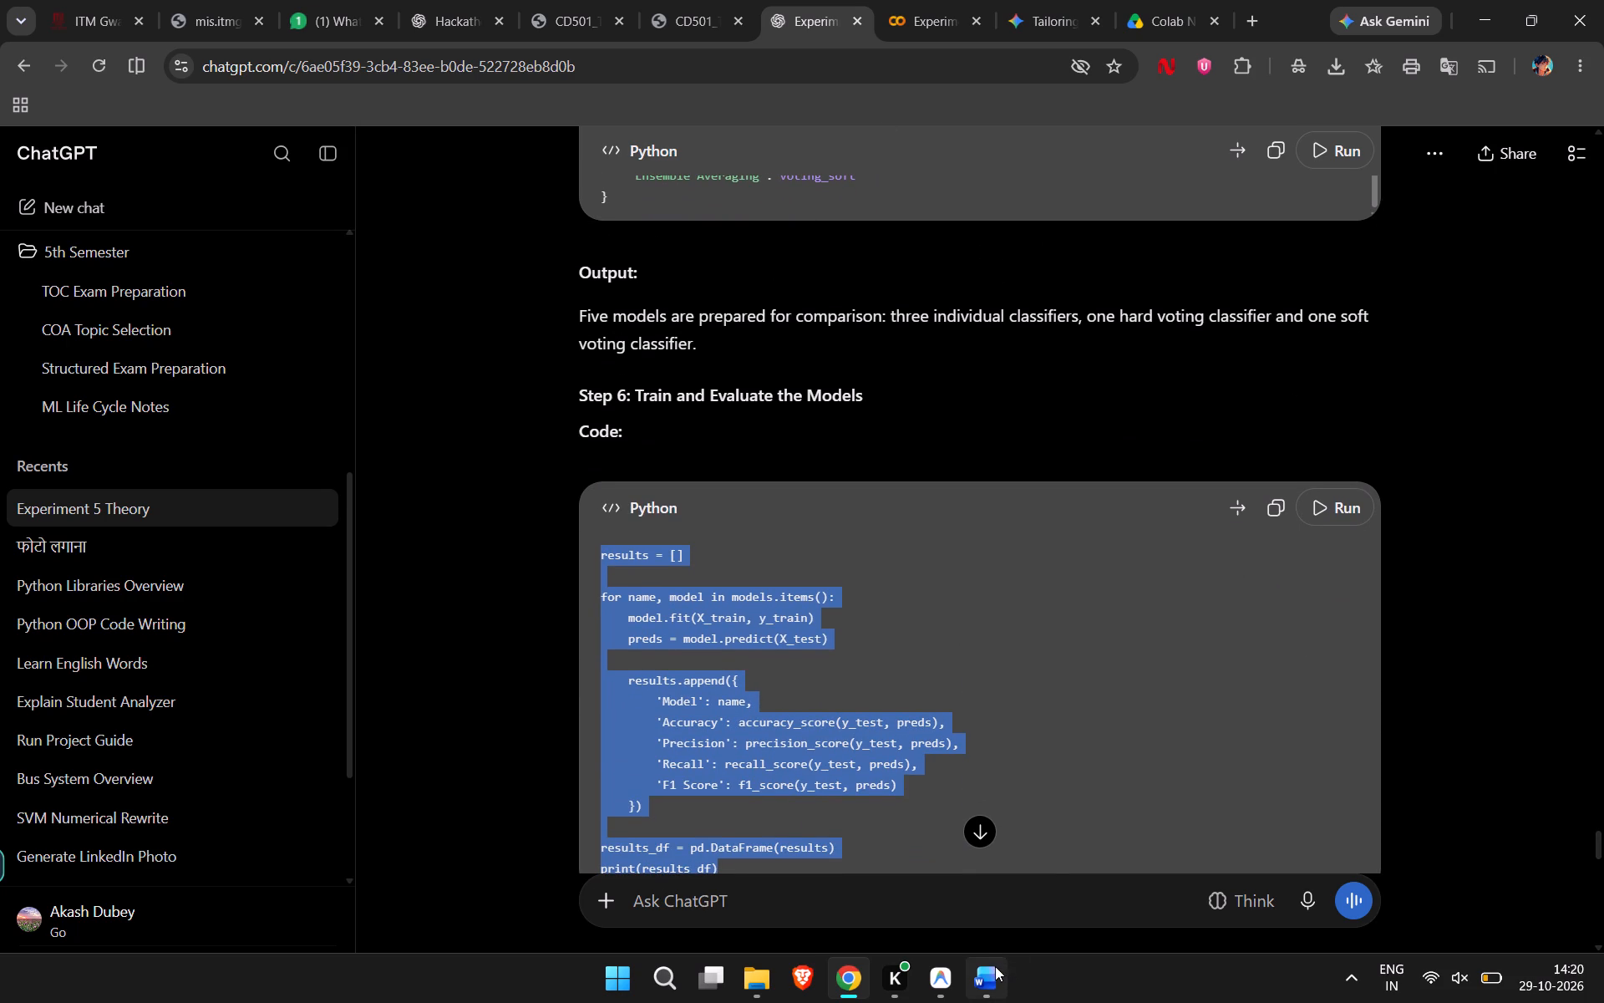
# In the Word document, cut the whole code box under the heading "Step 6: Train and Evaluate the Models".
pyautogui.click(927, 878)
pyautogui.scroll(-2, 784, 644)
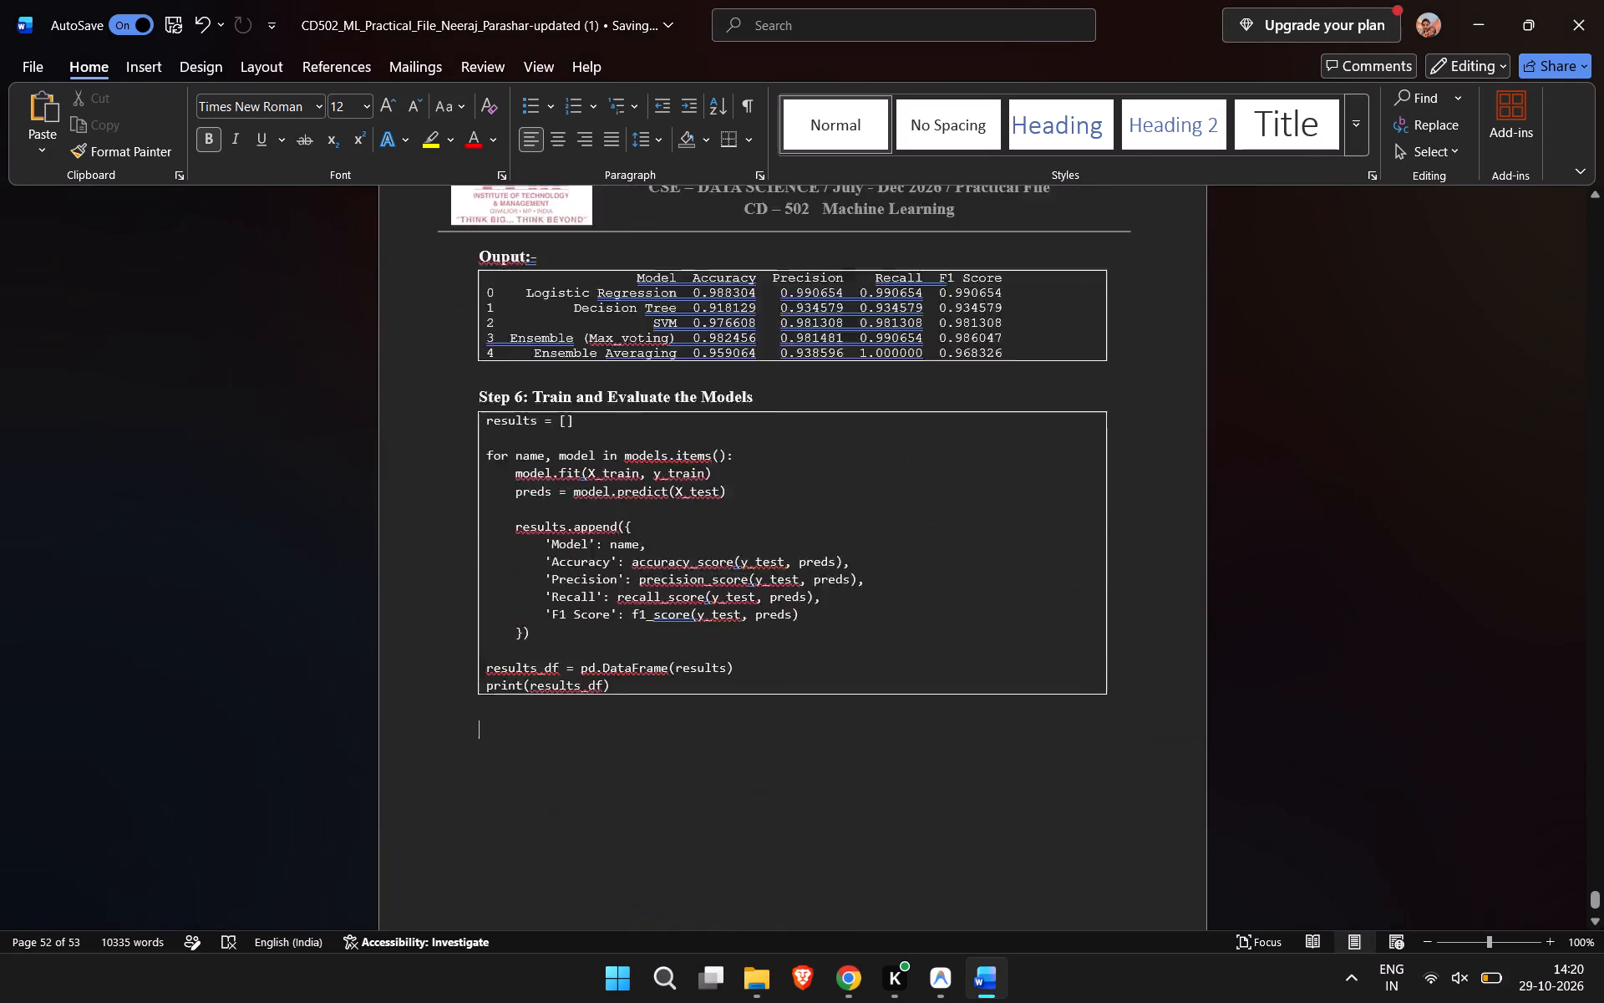
pyautogui.scroll(-1, 784, 644)
pyautogui.scroll(1, 784, 644)
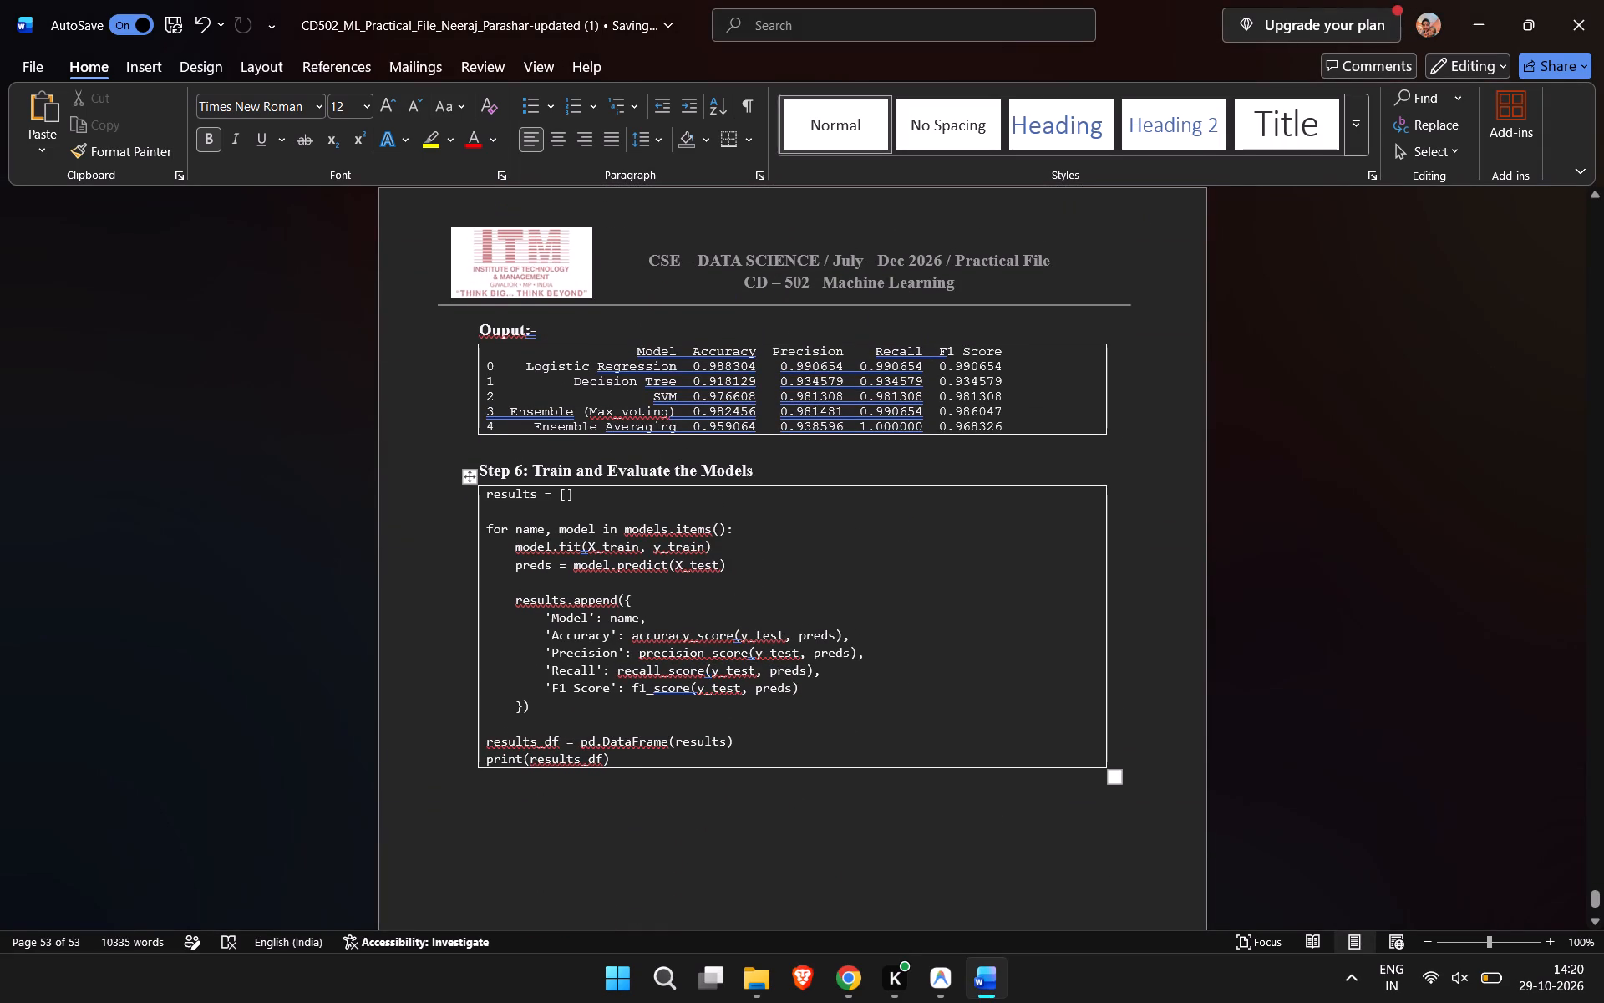
pyautogui.click(1116, 776)
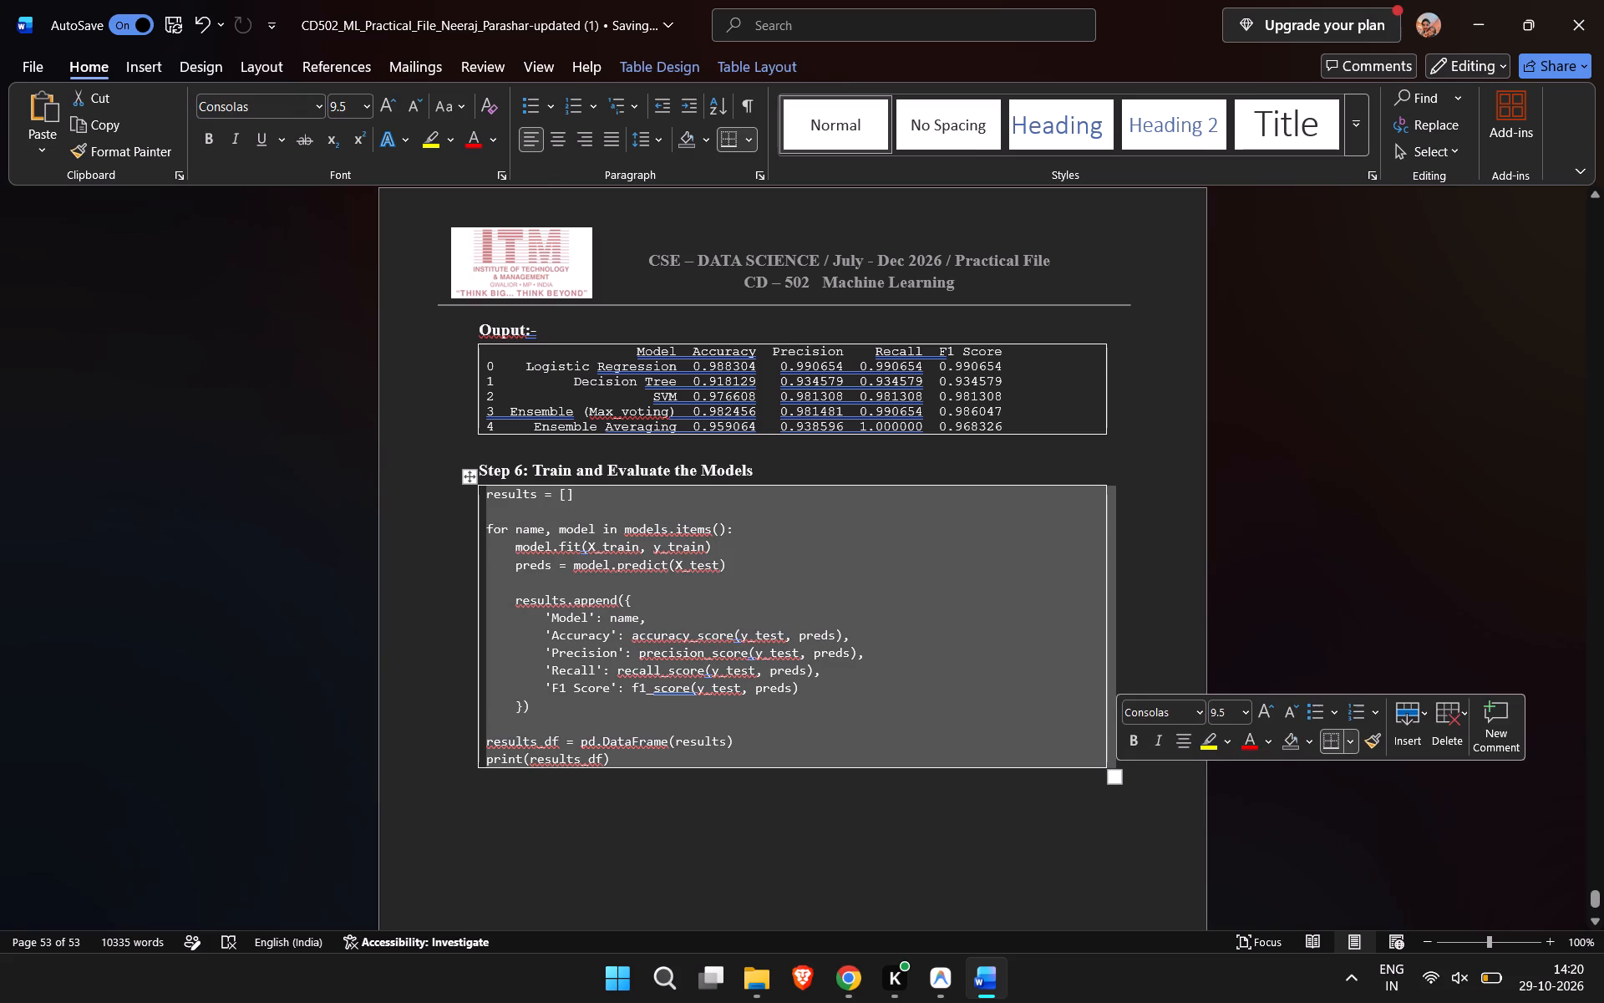
pyautogui.rightClick(926, 669)
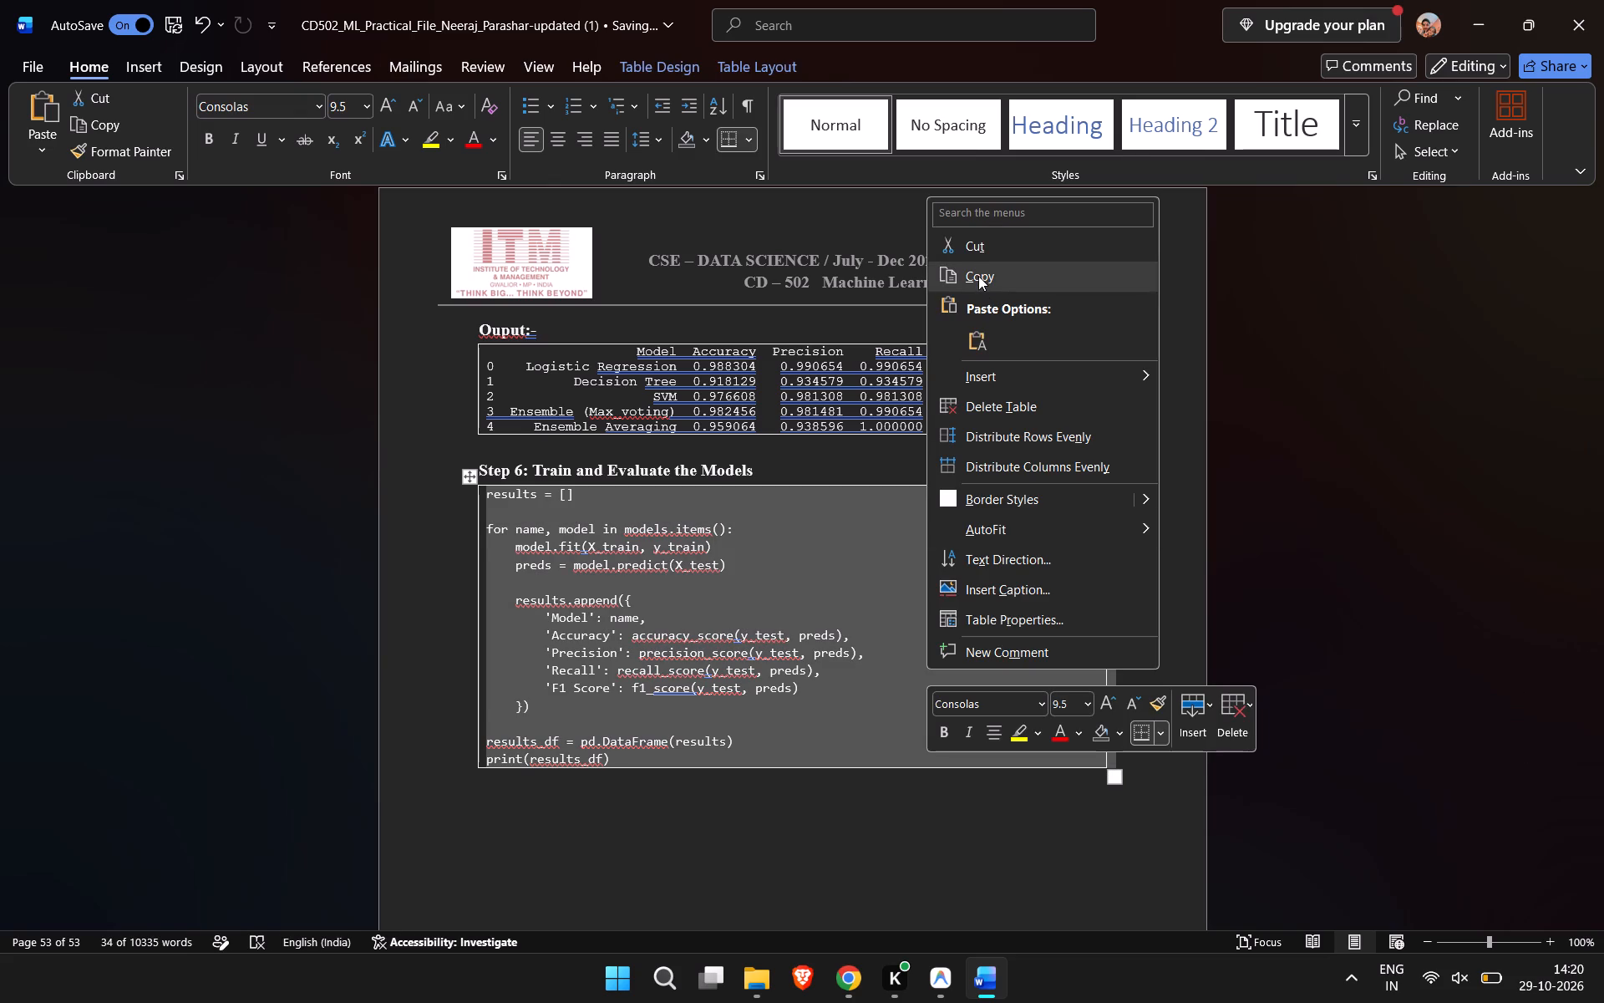
pyautogui.click(973, 250)
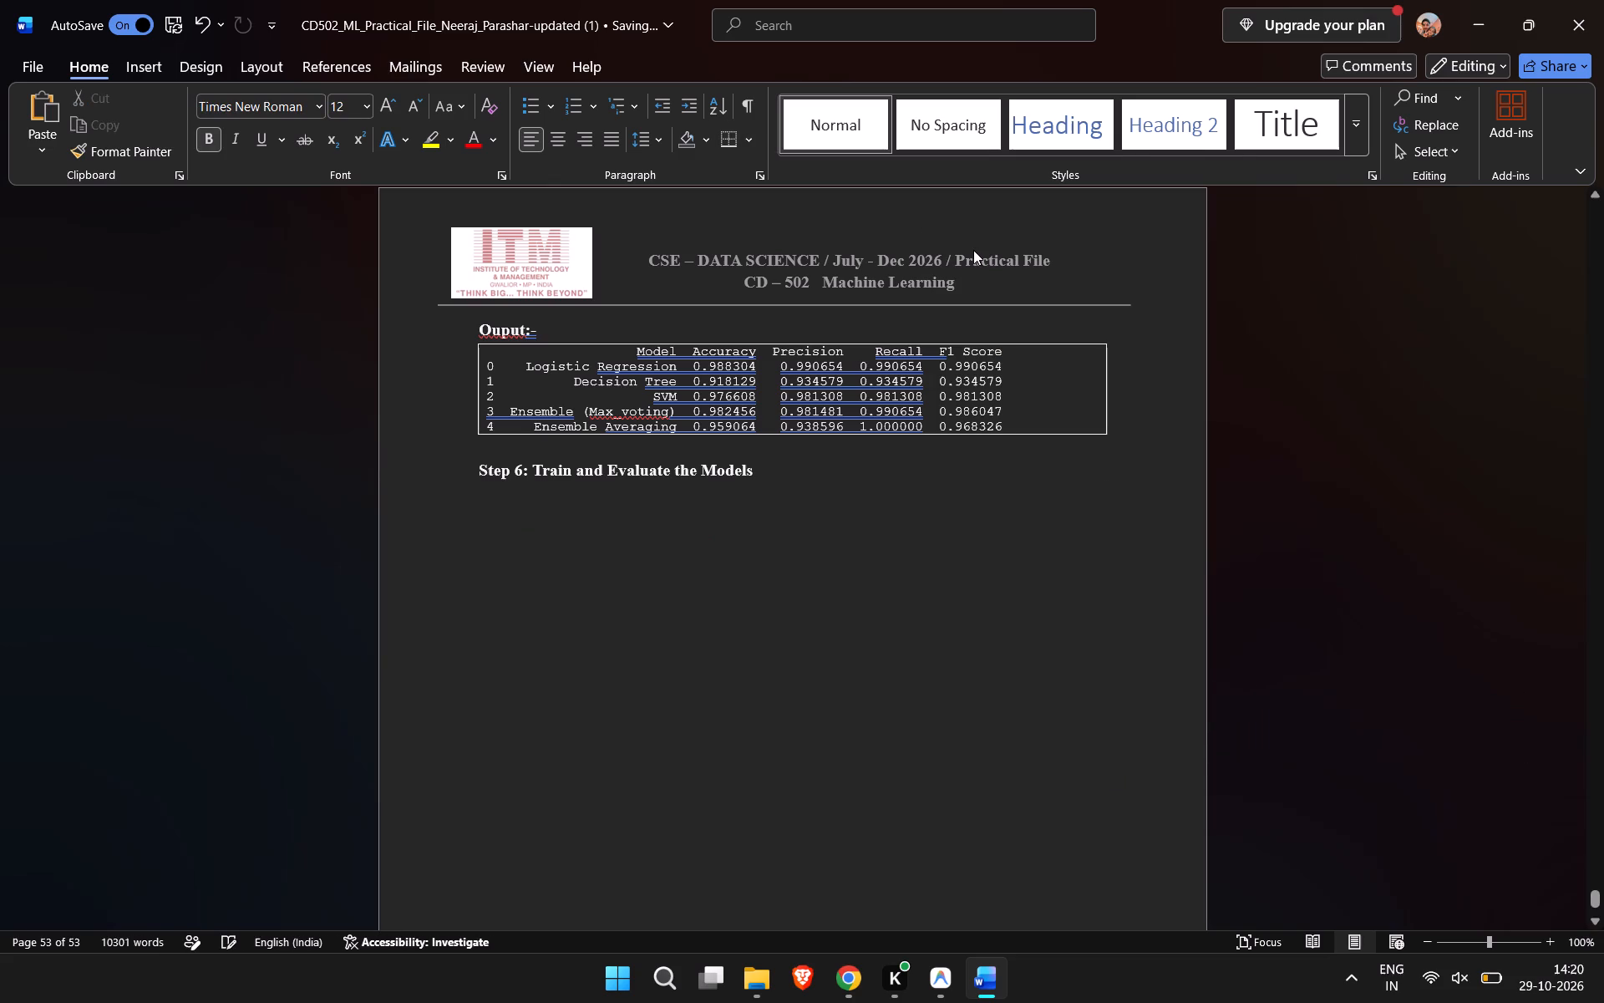
# Add two blank lines above the "Ouput:-" heading on page 53 and paste the cut Step 6 code there.
pyautogui.scroll(1, 786, 521)
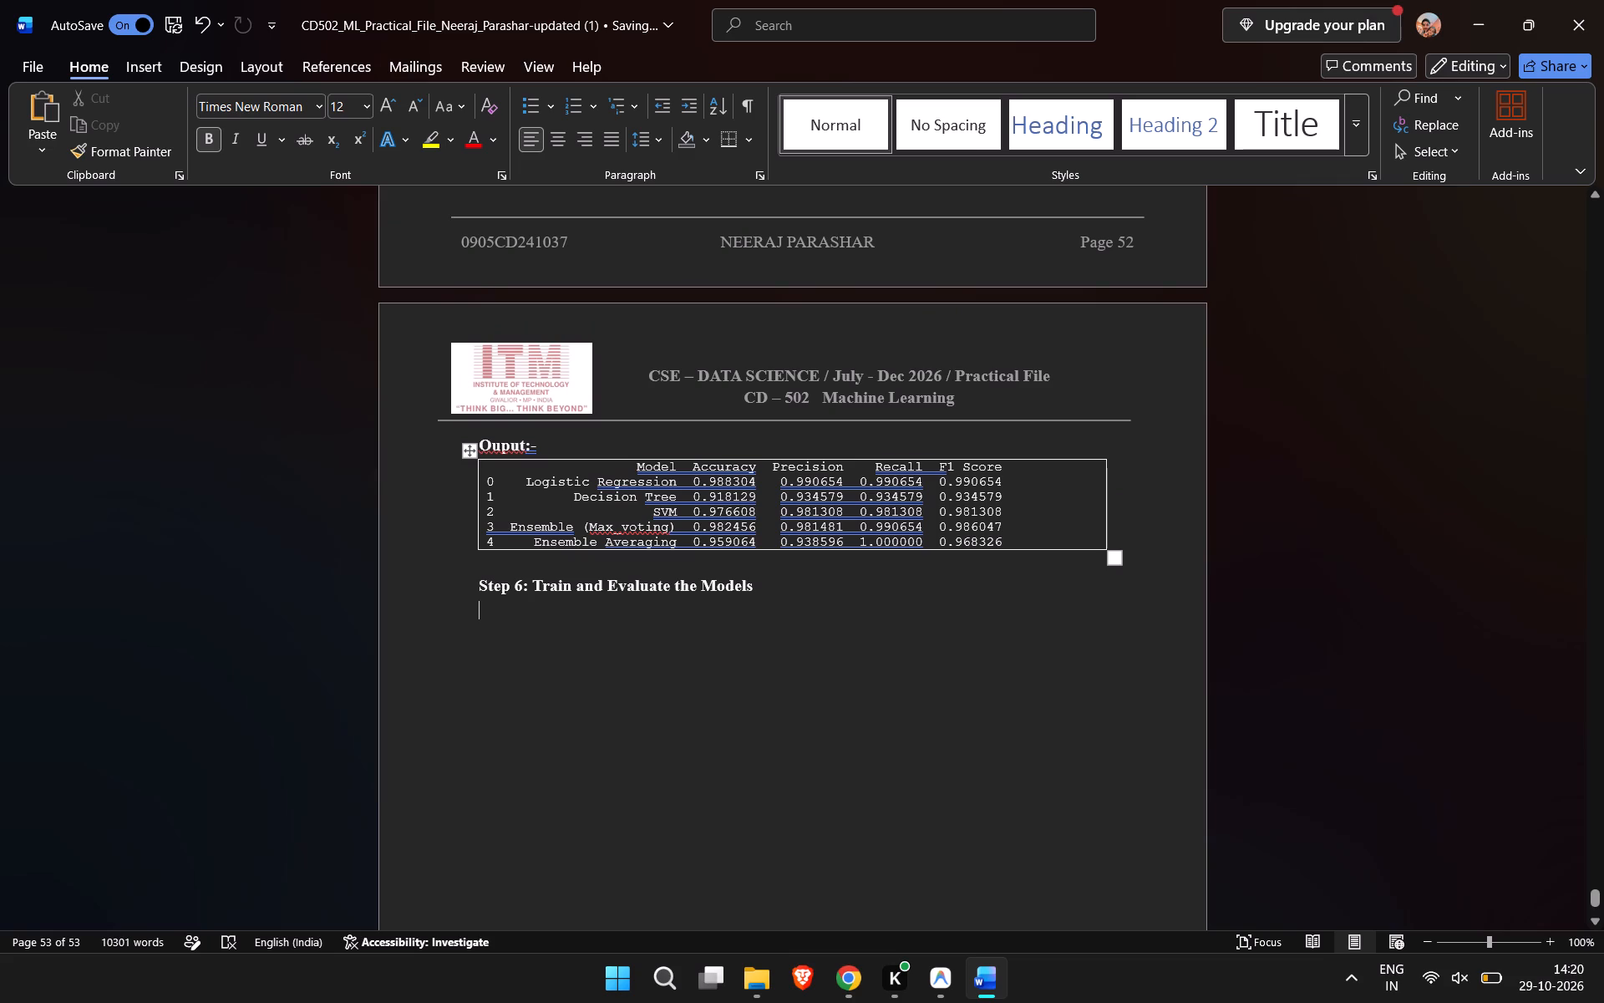
pyautogui.click(592, 437)
pyautogui.press('Left')
pyautogui.press('Left')
pyautogui.press('Left')
pyautogui.press('Left')
pyautogui.press('Left')
pyautogui.press('Left')
pyautogui.press('Left')
pyautogui.press('Return')
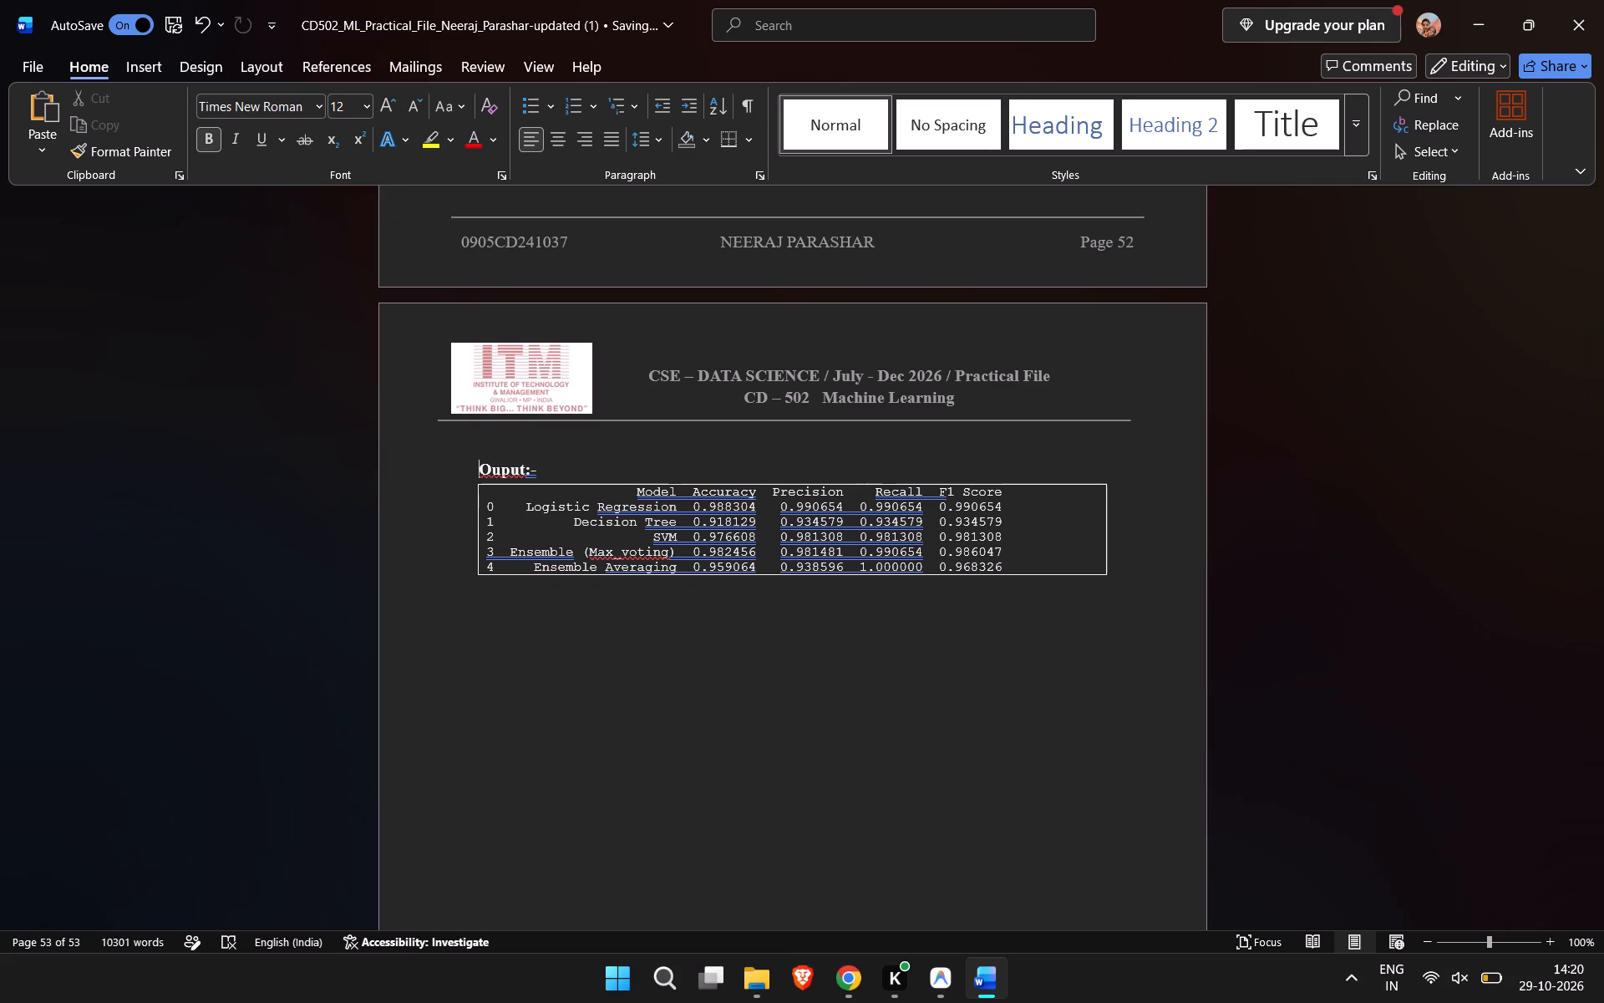
pyautogui.press('Return')
pyautogui.press('Up')
pyautogui.hotkey('ctrl', 'v')
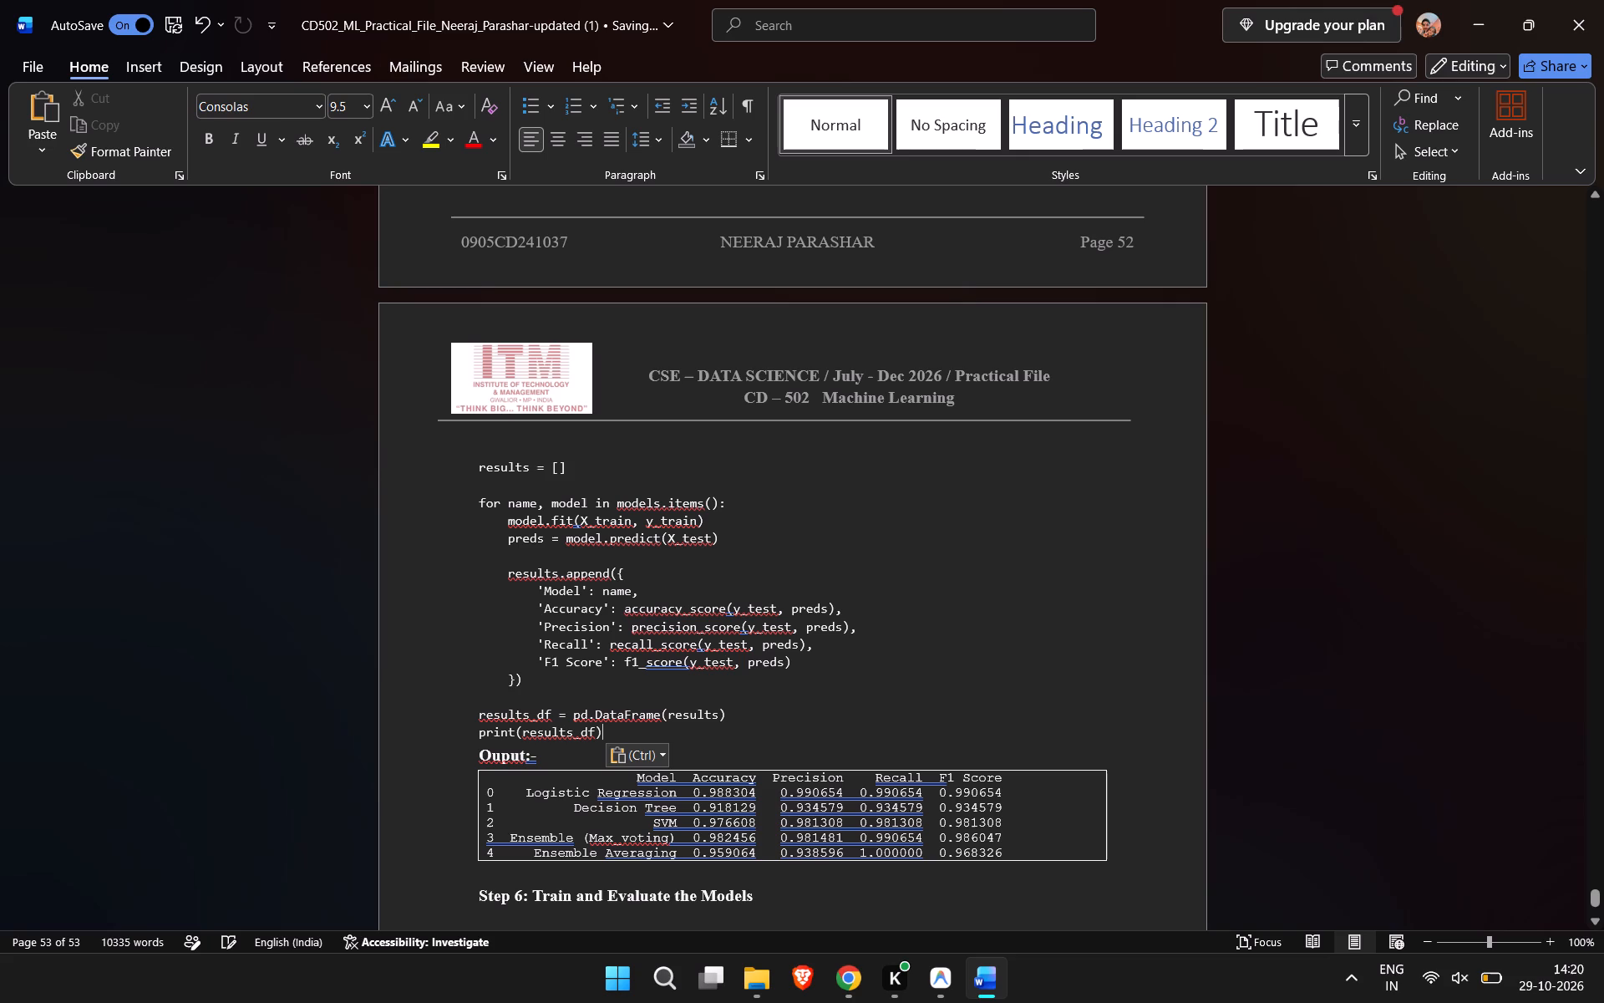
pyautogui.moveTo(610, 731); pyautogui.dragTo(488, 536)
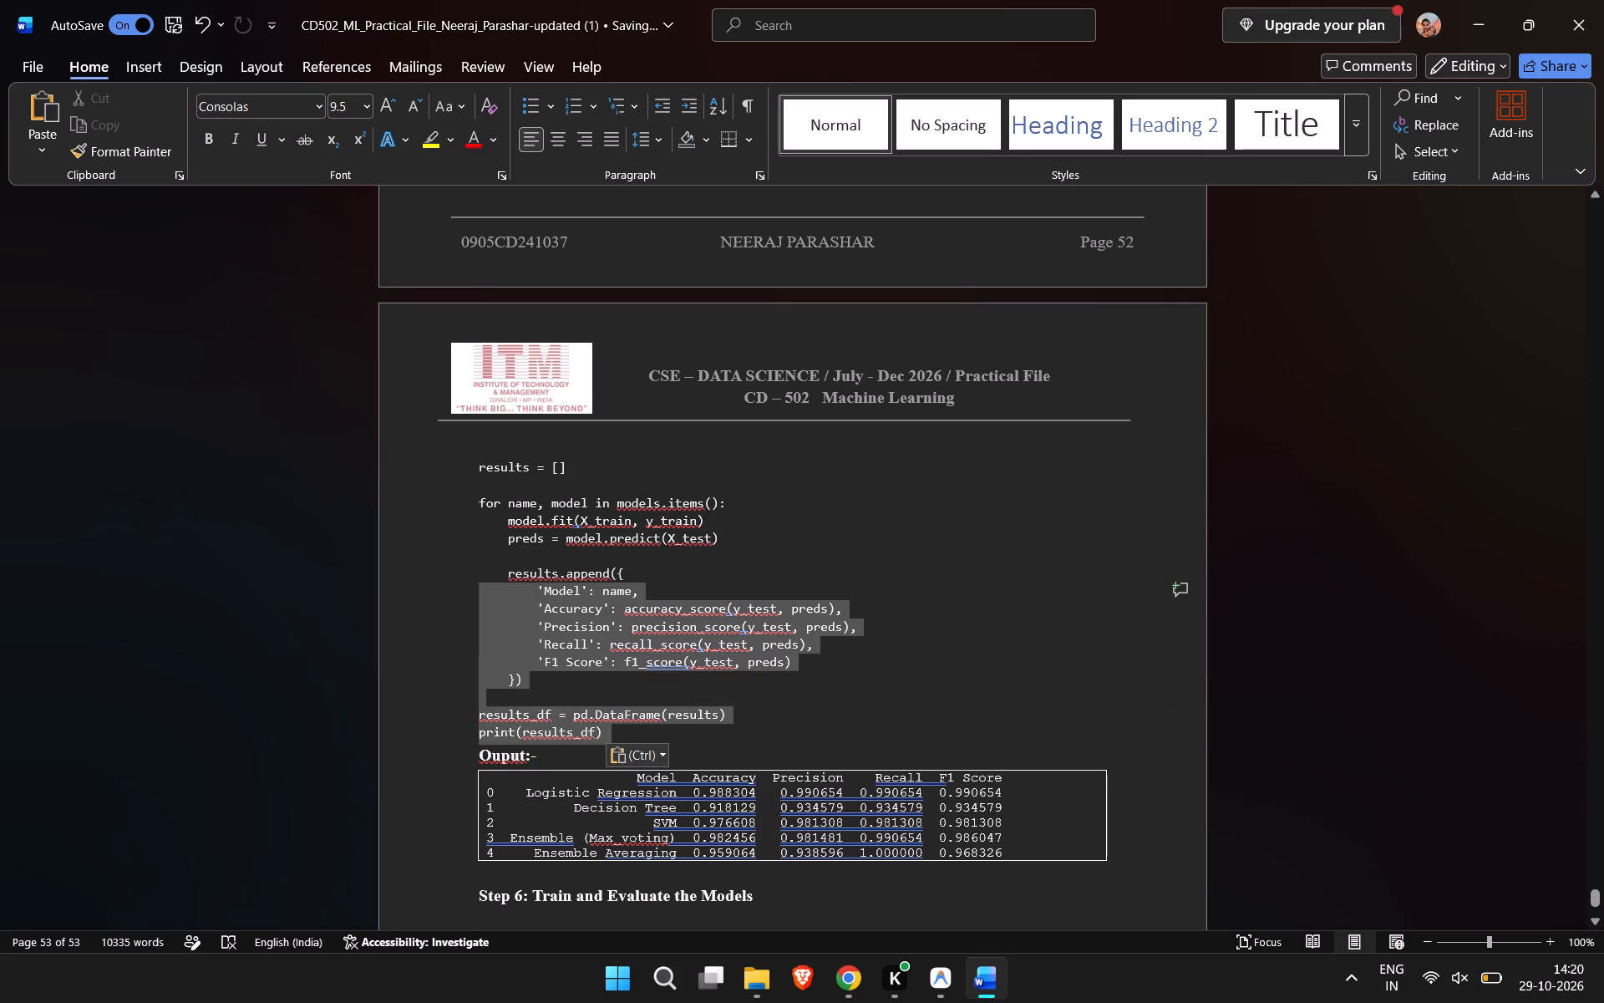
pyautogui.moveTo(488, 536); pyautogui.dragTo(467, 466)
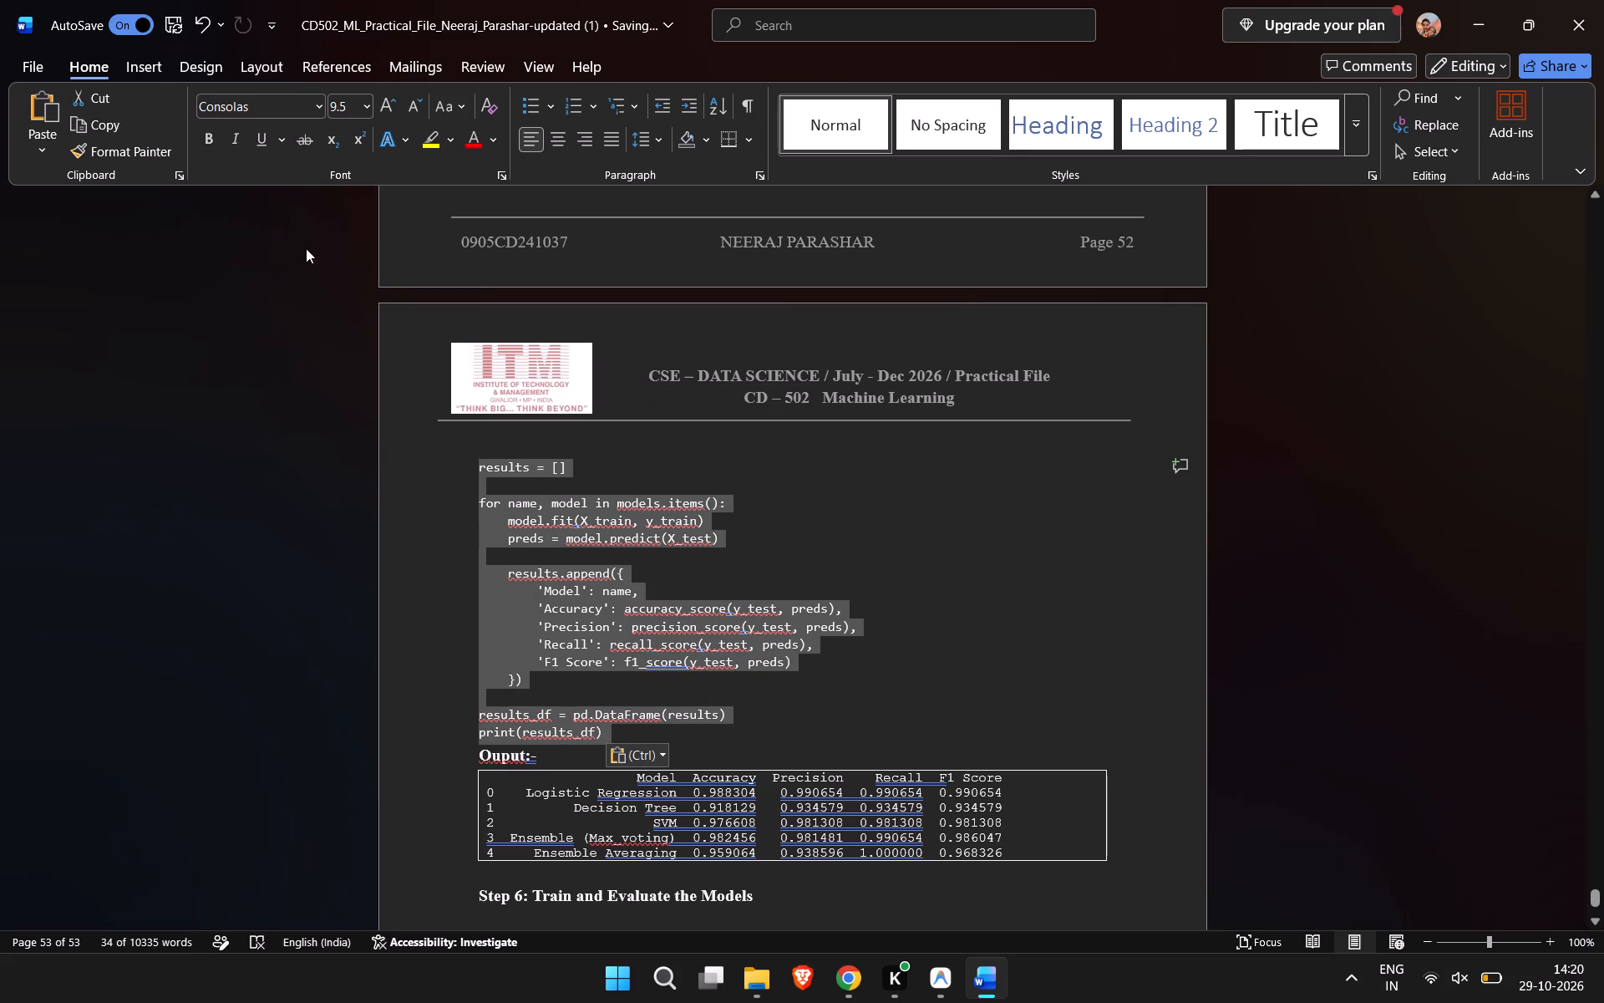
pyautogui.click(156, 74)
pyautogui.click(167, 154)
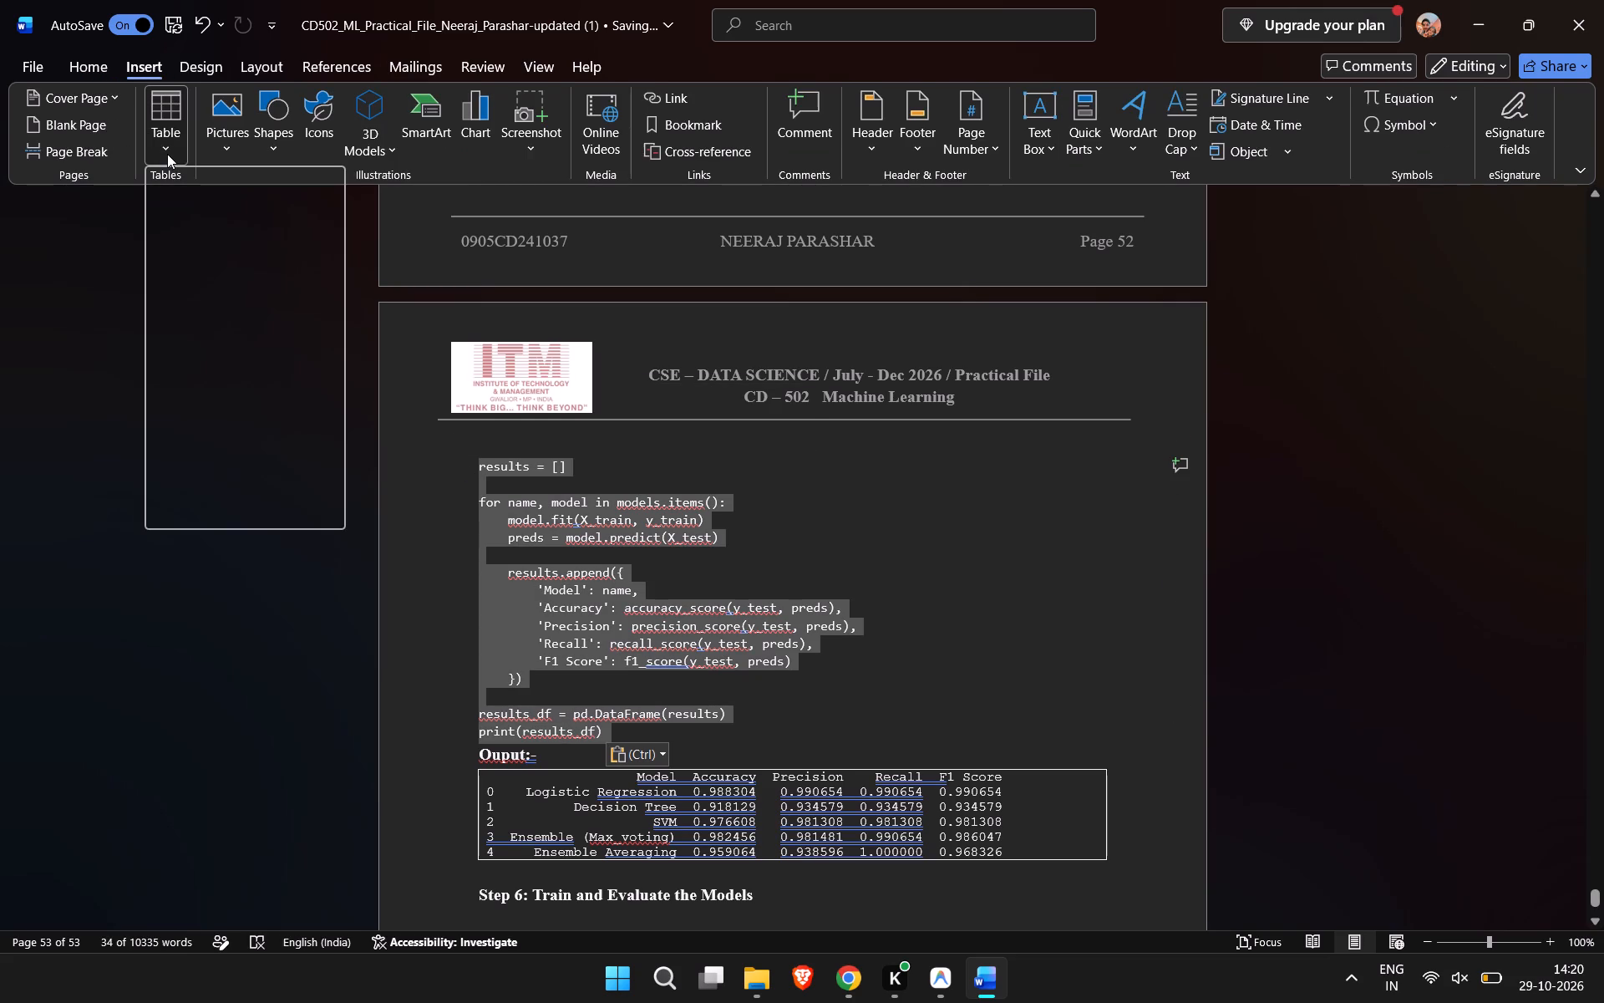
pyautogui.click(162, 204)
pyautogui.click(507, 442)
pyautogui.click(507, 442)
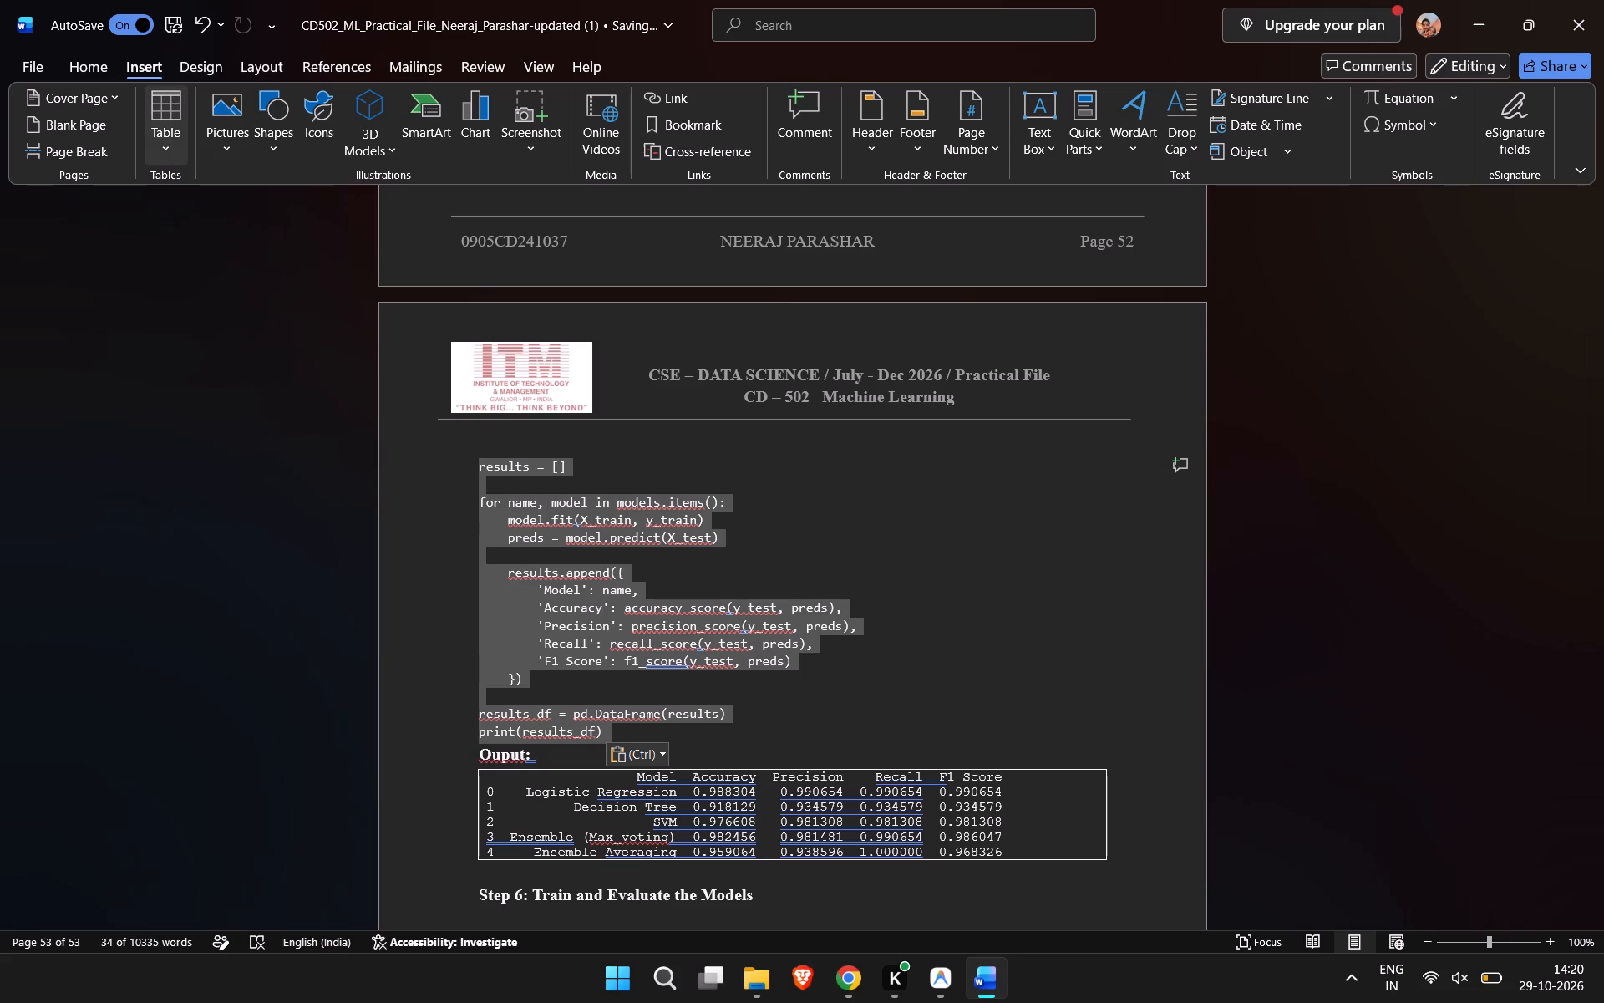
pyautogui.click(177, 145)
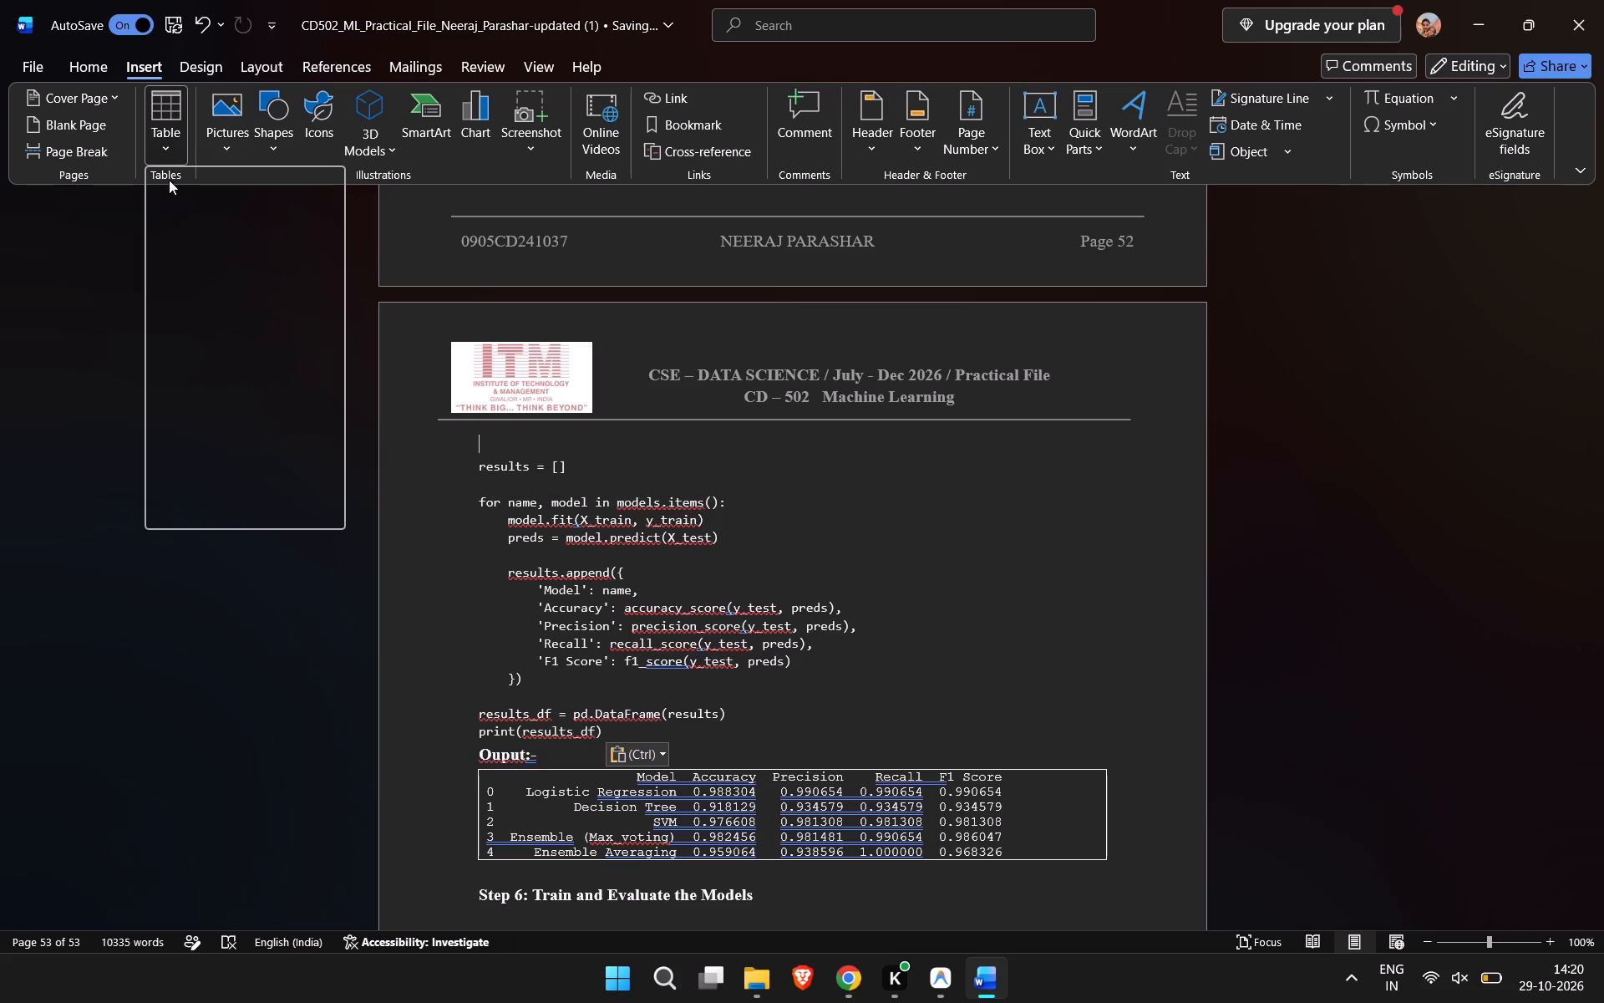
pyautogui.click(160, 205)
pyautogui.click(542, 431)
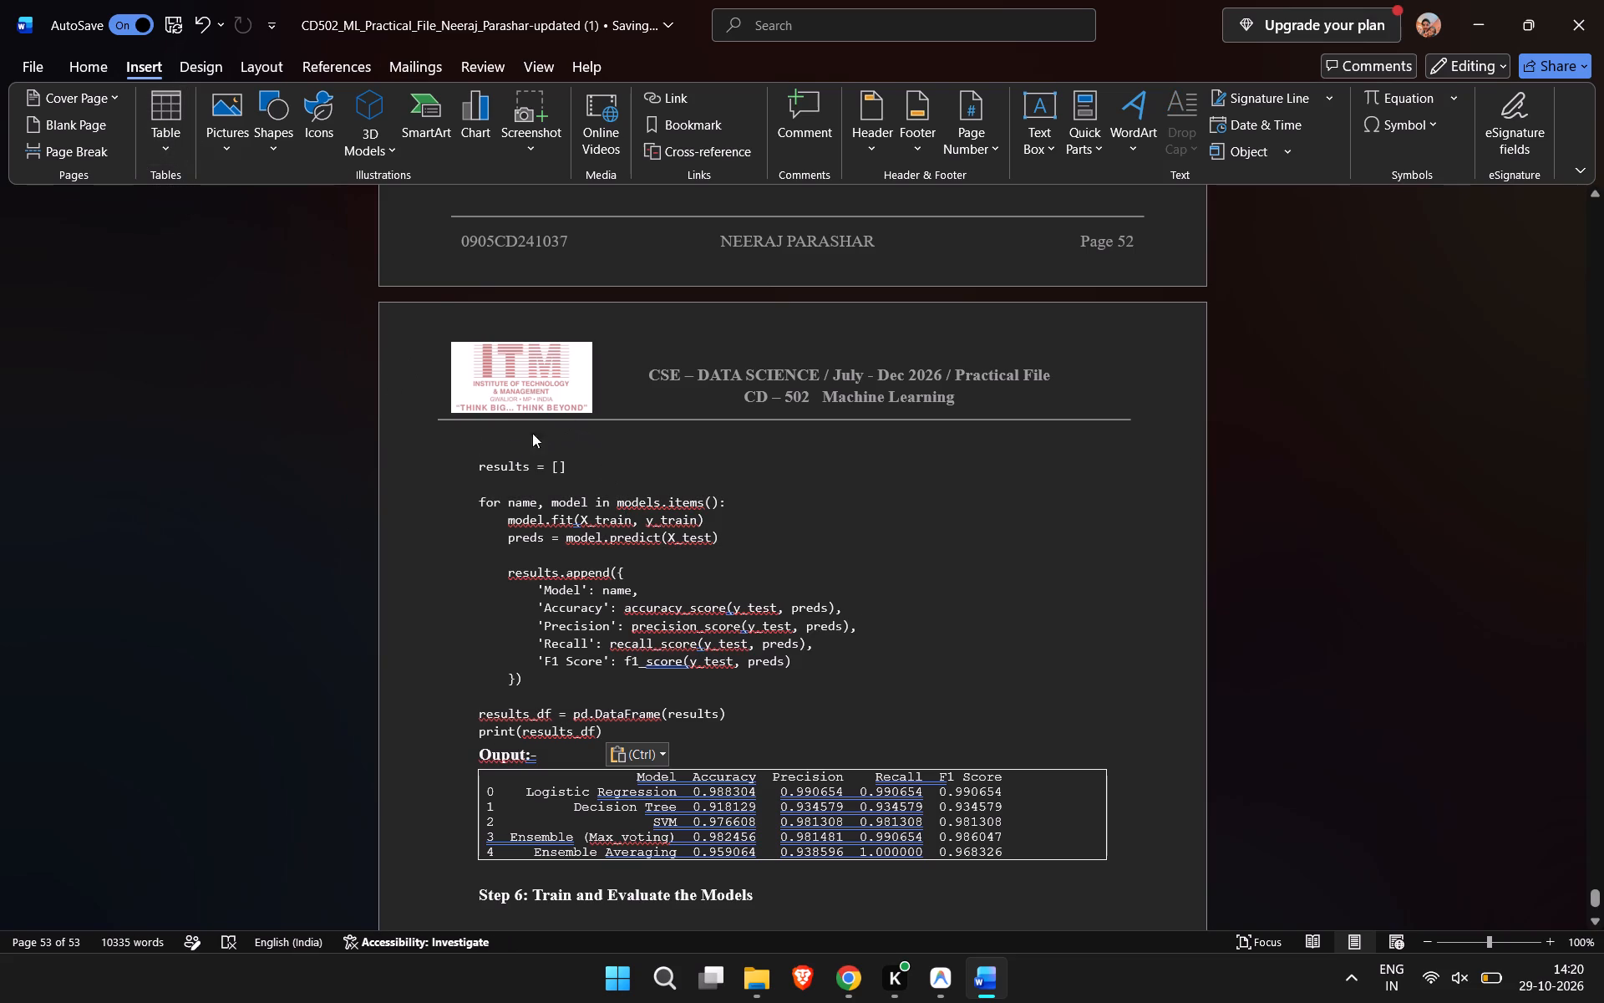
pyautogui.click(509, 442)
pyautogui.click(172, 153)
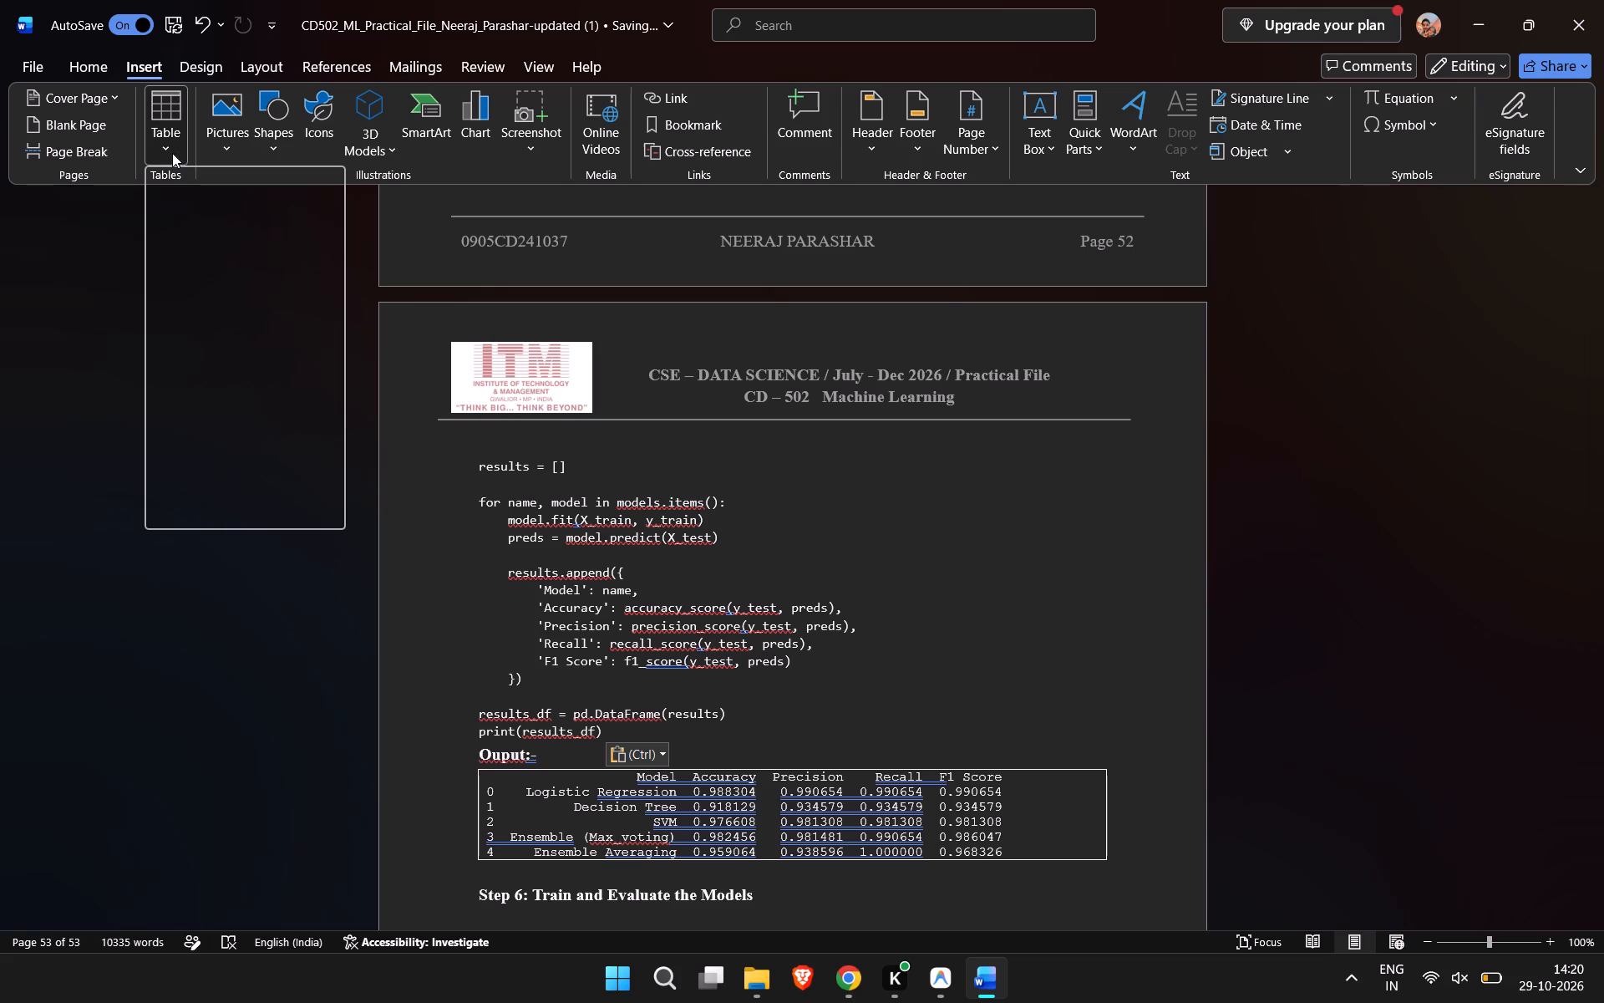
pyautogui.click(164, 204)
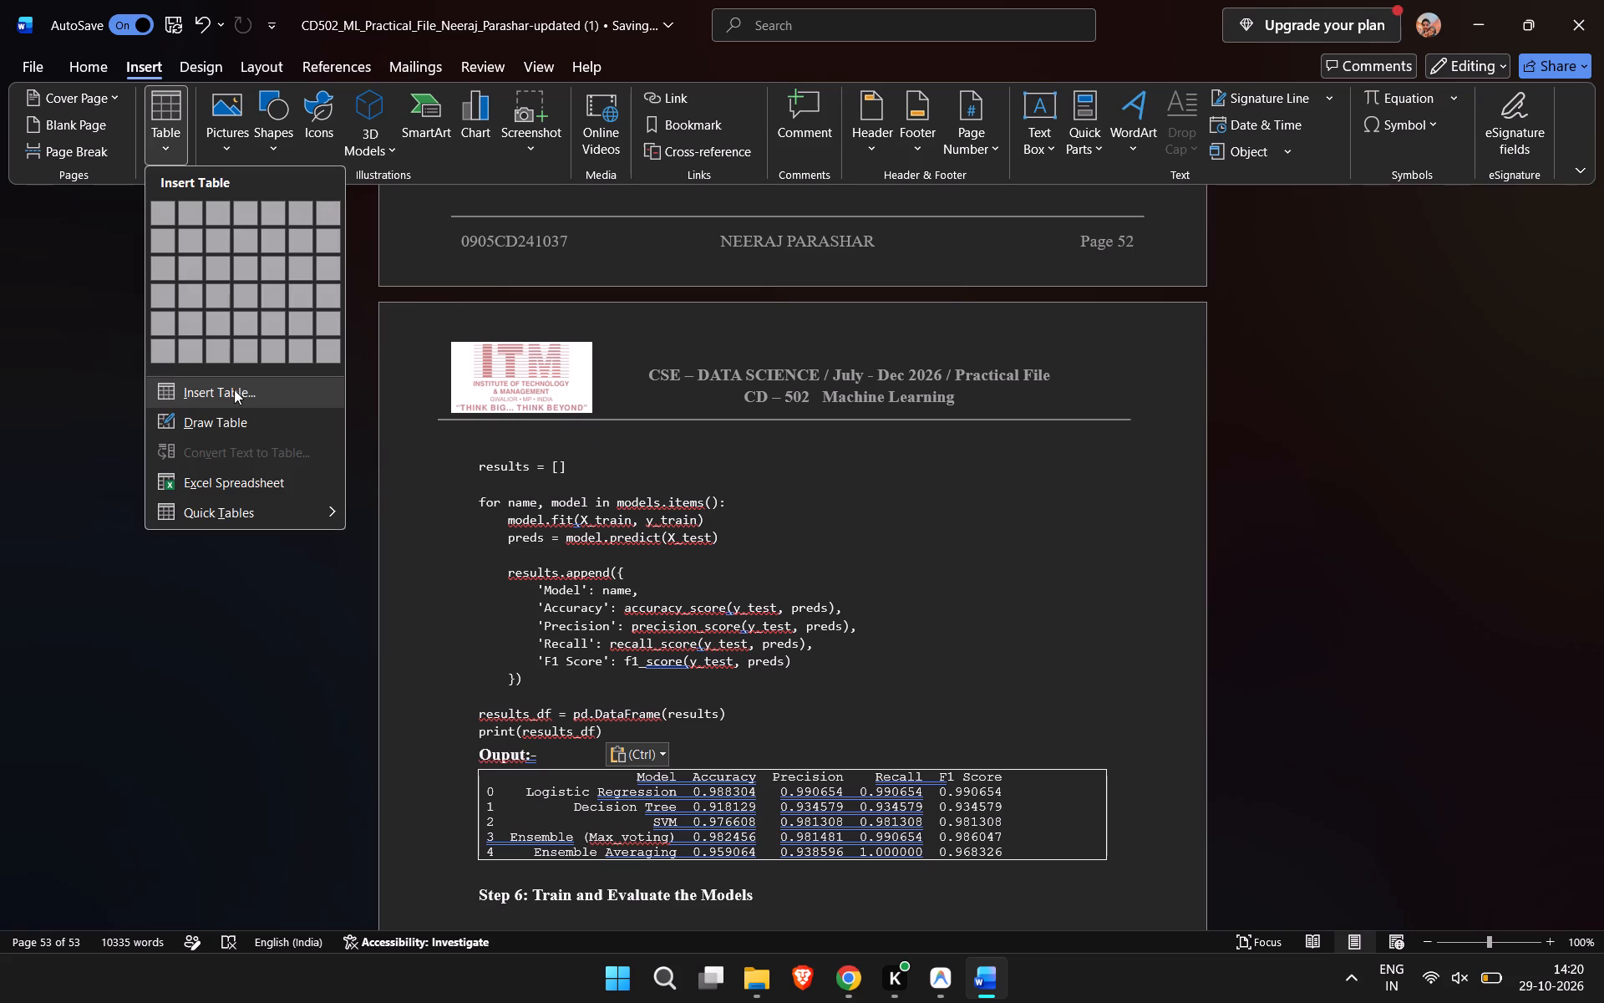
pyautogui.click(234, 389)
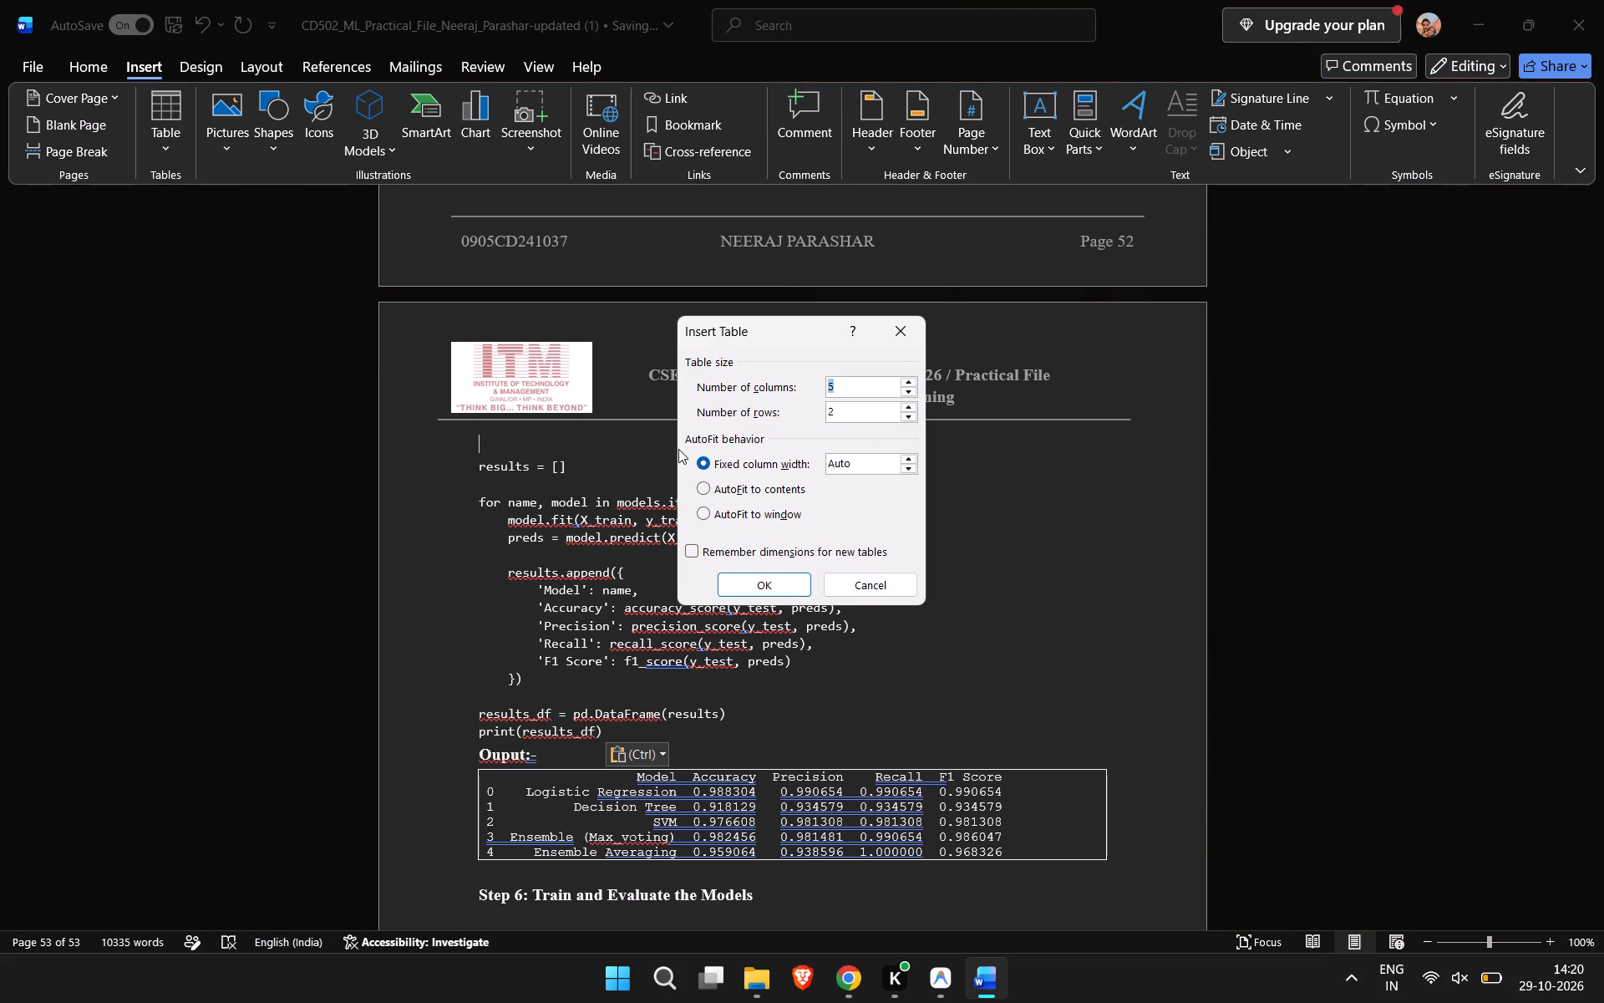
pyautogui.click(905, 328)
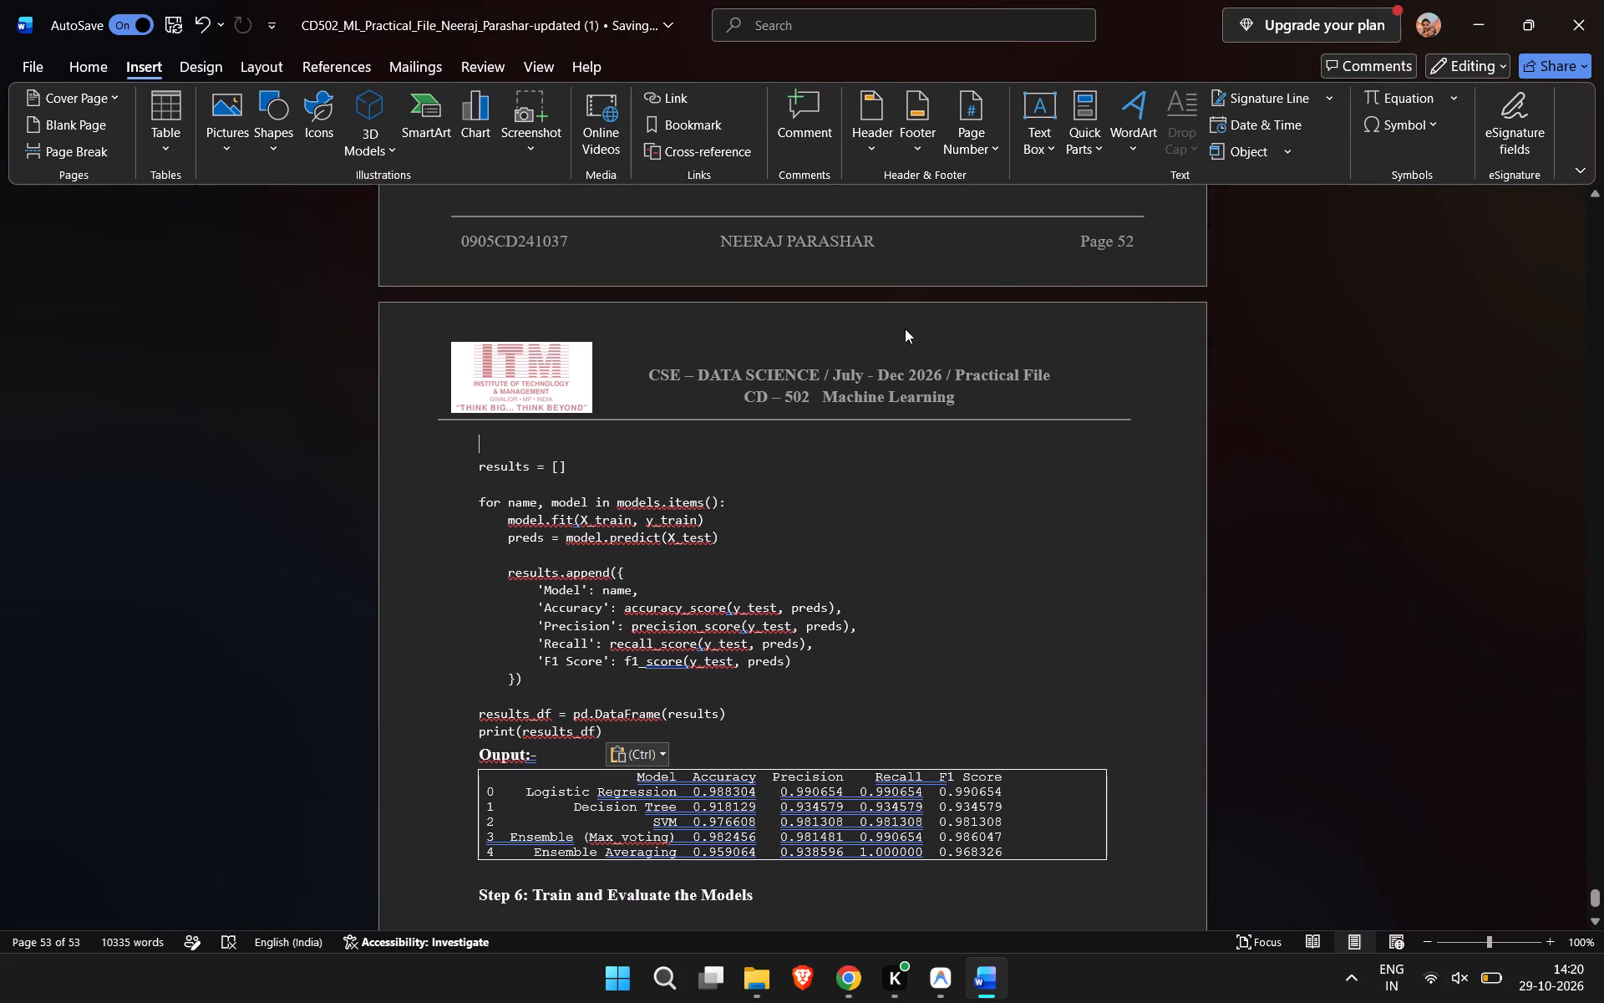
# Add a blank line above the pasted results code and insert a one-column, one-row table there.
pyautogui.press('Return')
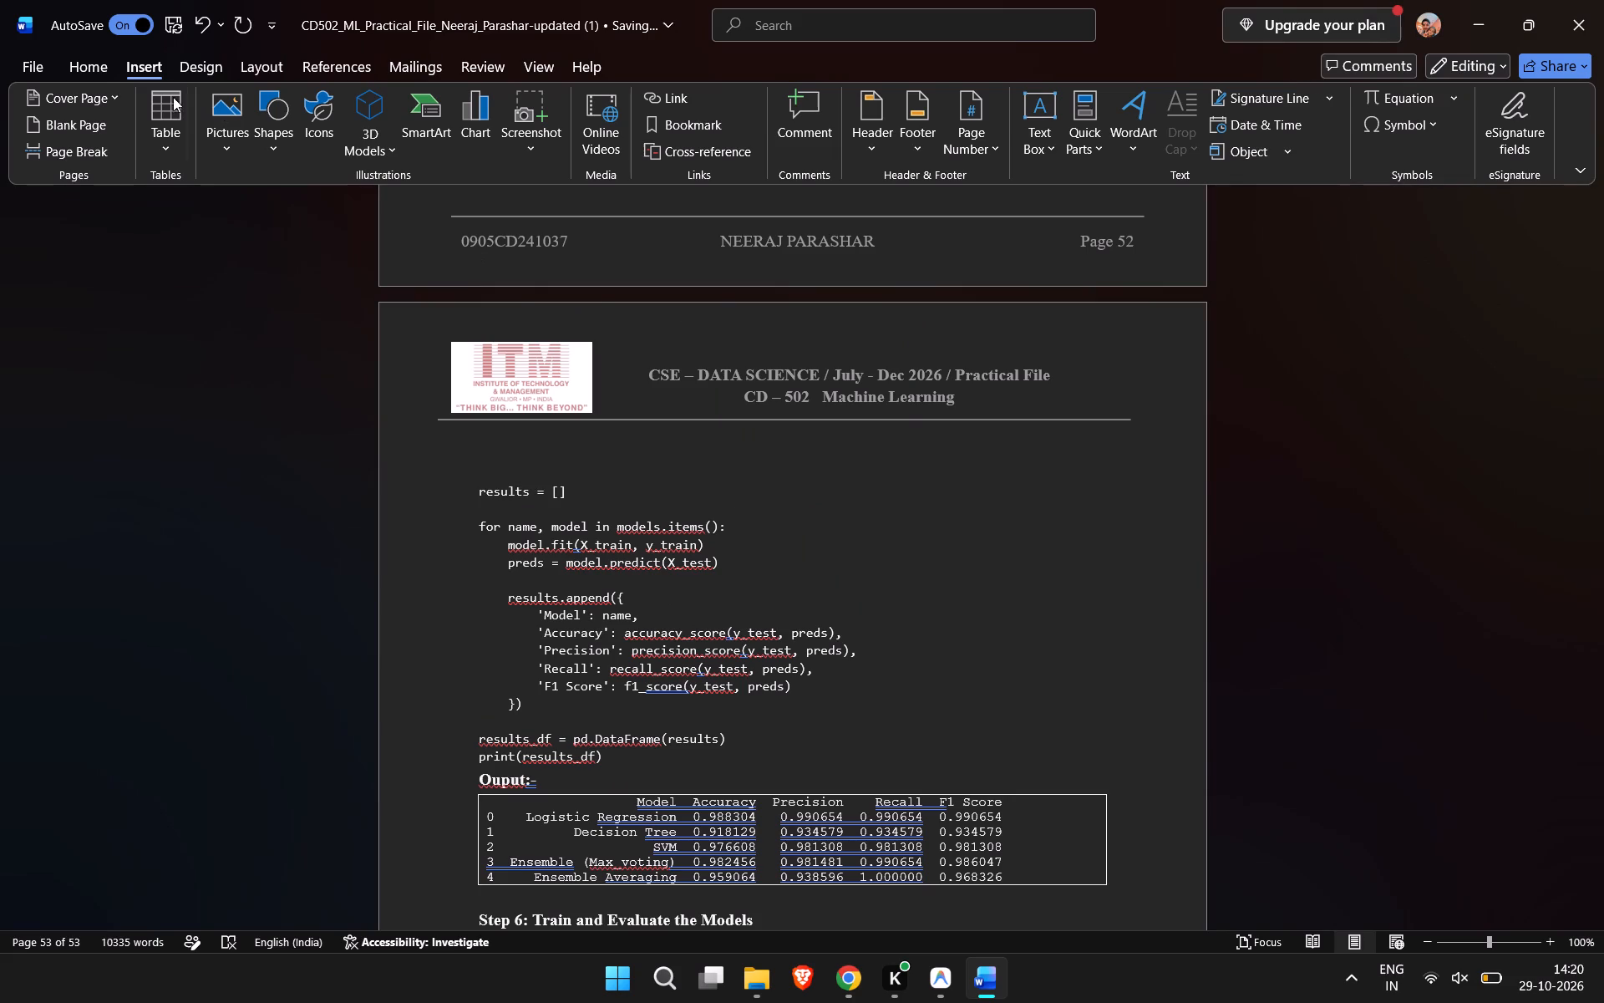
pyautogui.click(163, 153)
pyautogui.click(159, 212)
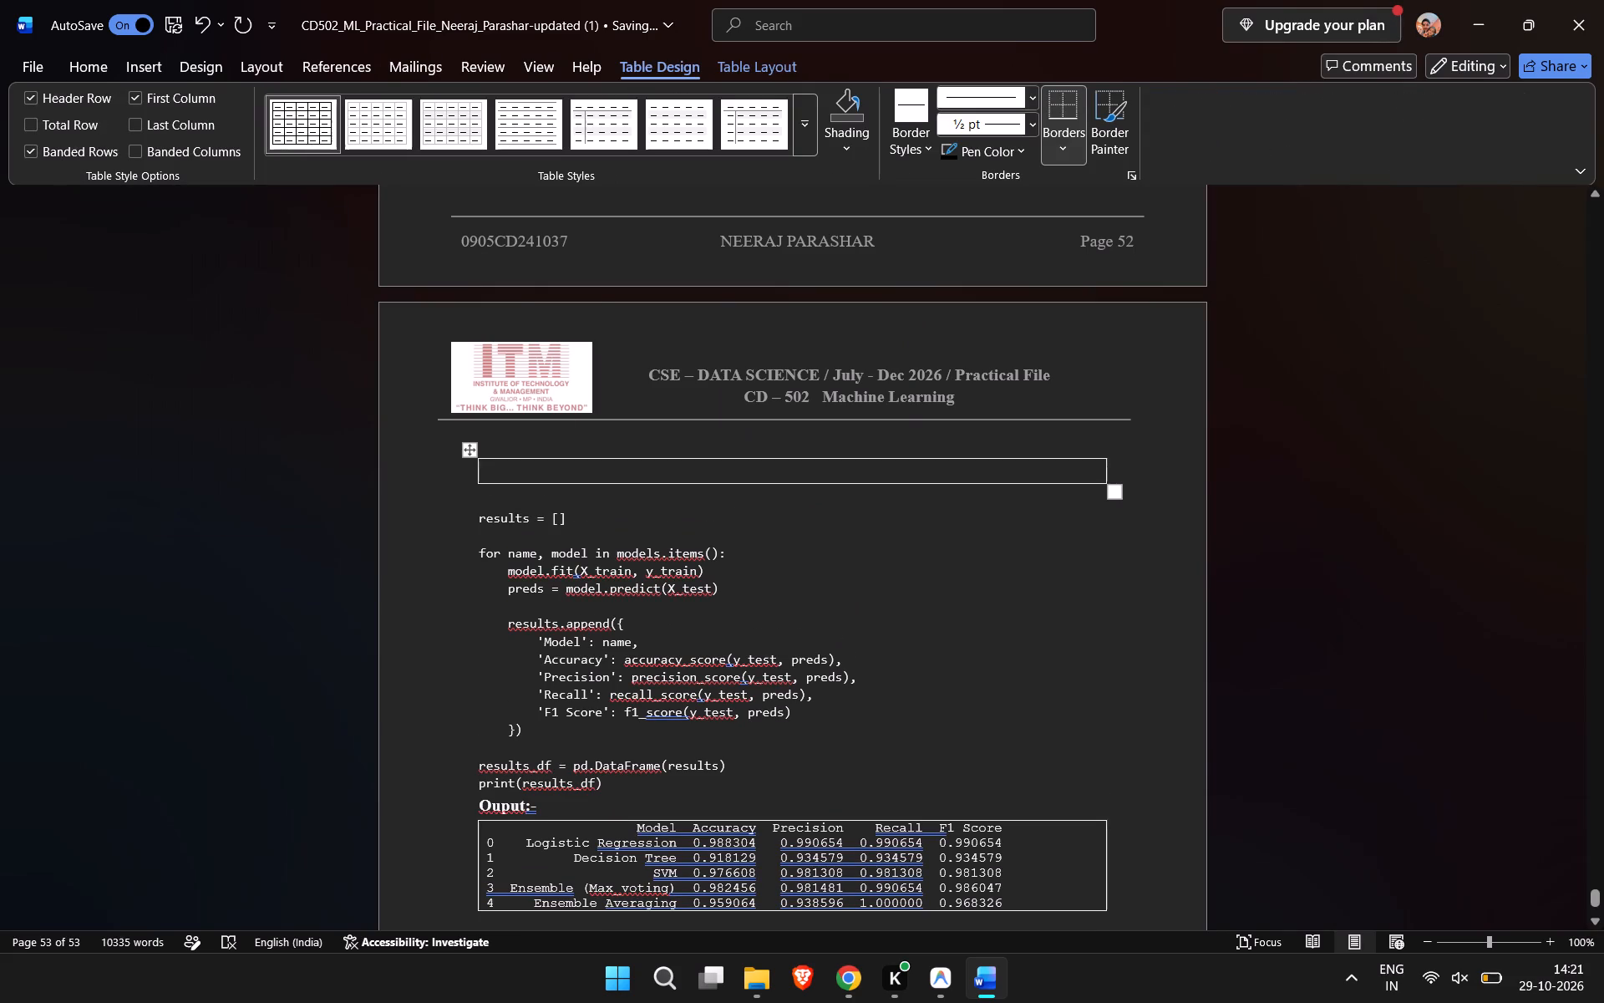
# Copy the full code from "results = []" to "print(results_df)" into the empty table cell and remove the trailing blank line.
pyautogui.moveTo(621, 782); pyautogui.dragTo(472, 513)
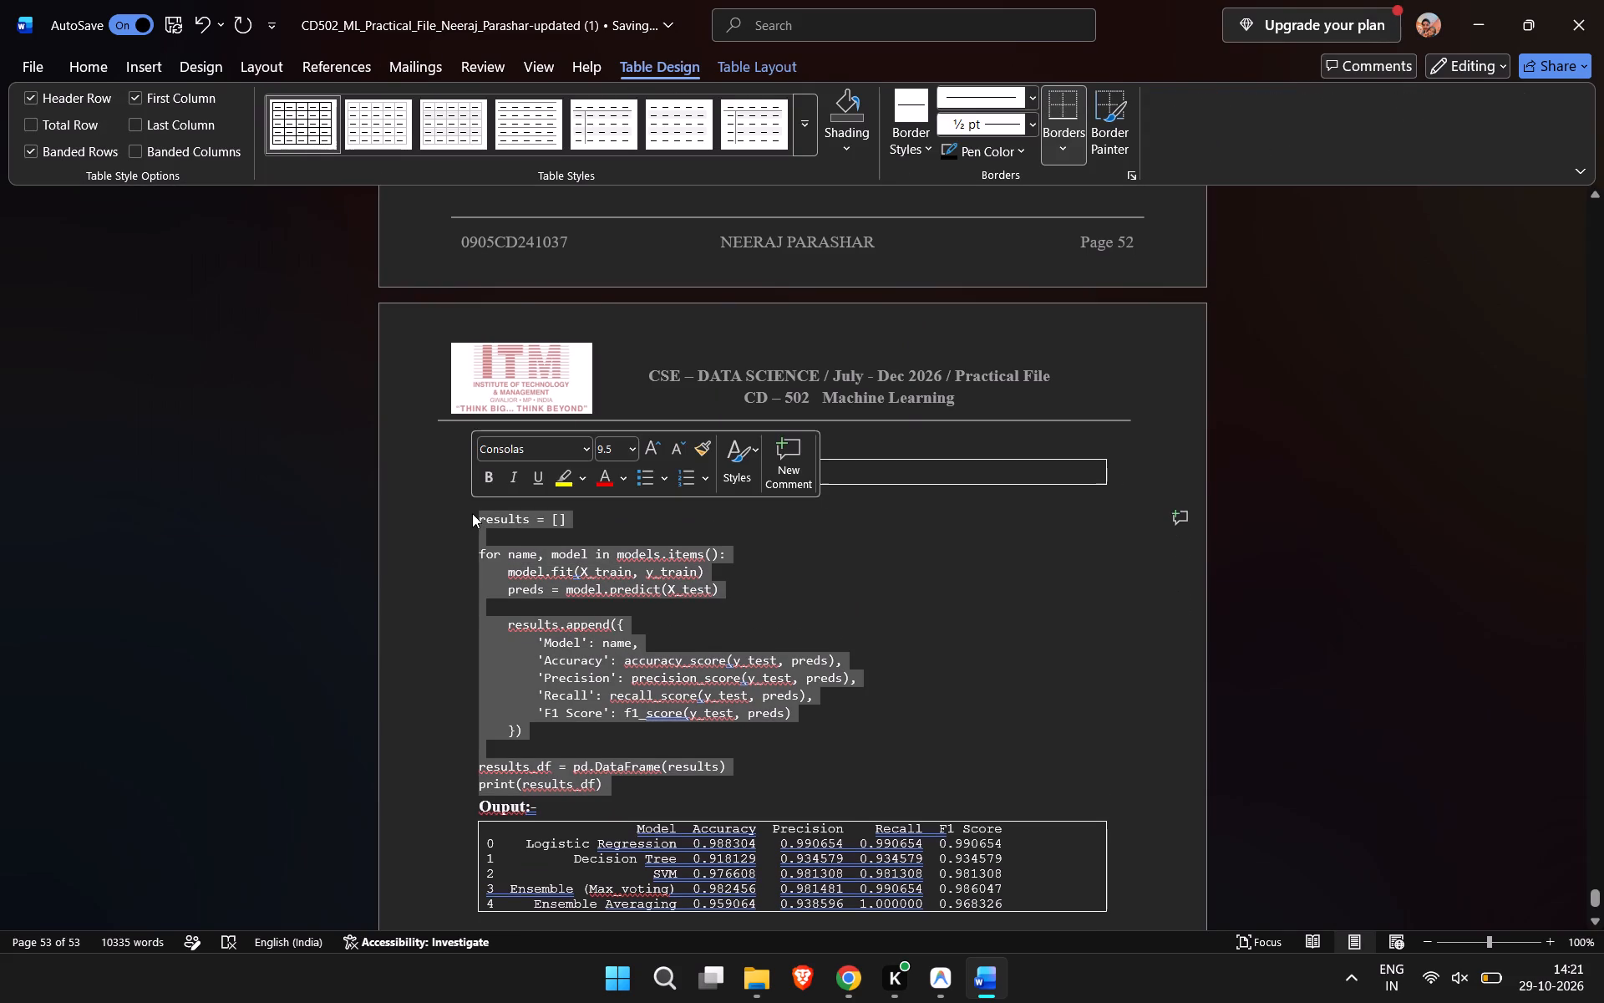
pyautogui.hotkey('ctrl', 'c')
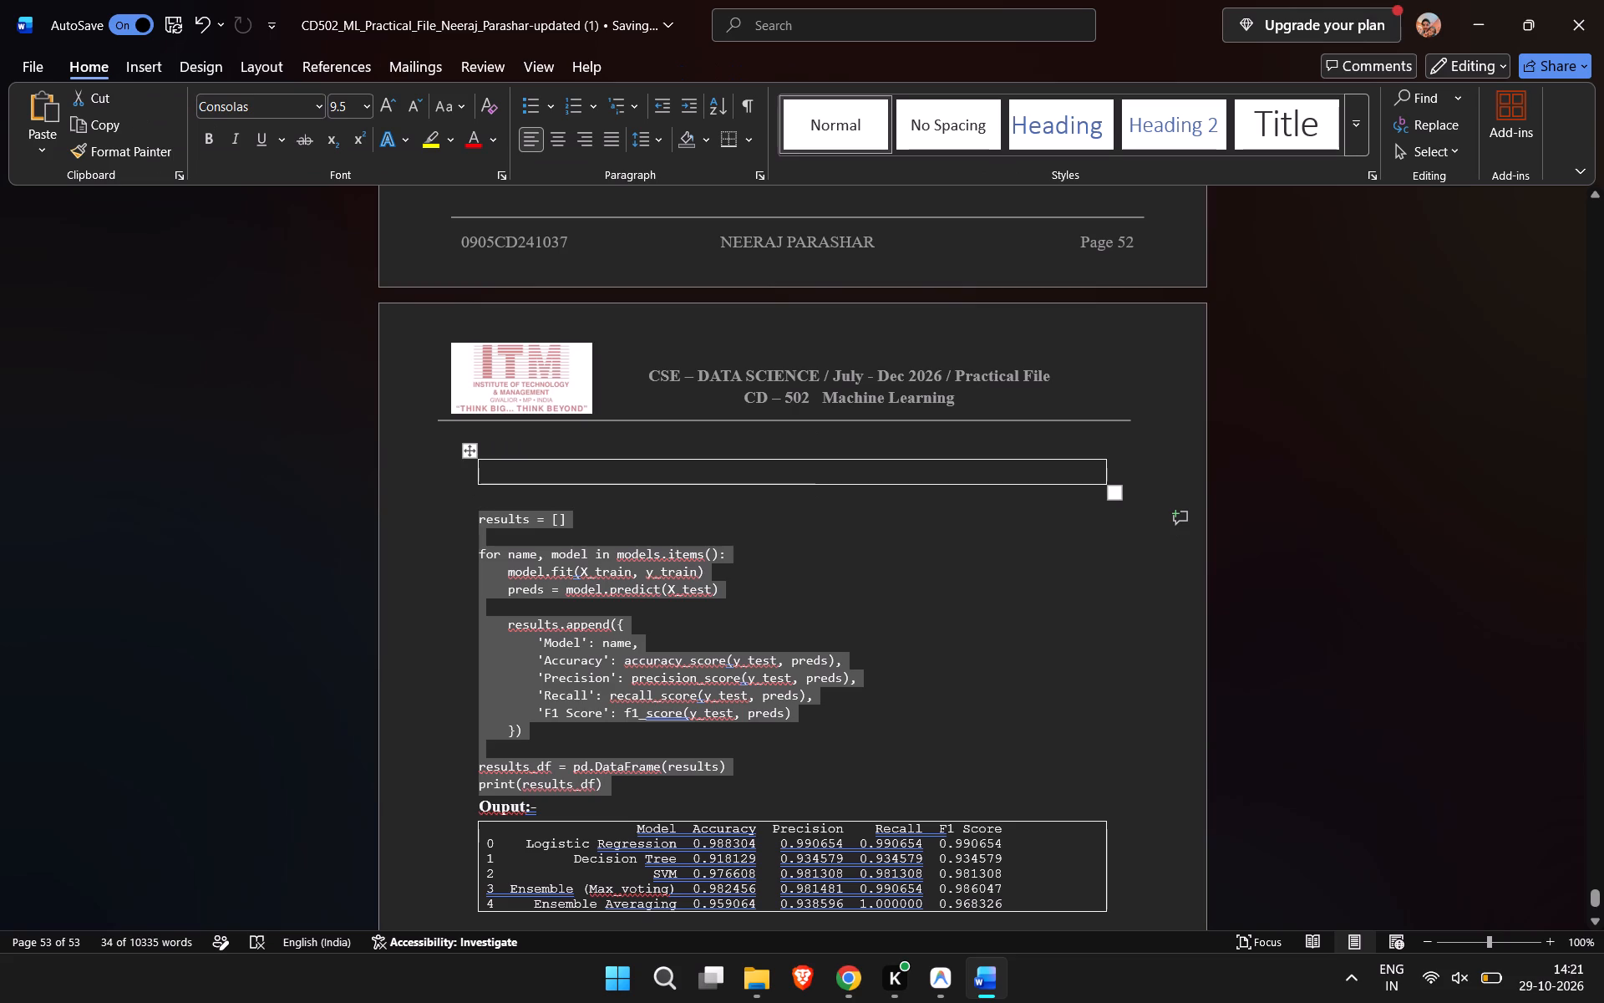
pyautogui.click(566, 473)
pyautogui.hotkey('ctrl', 'v')
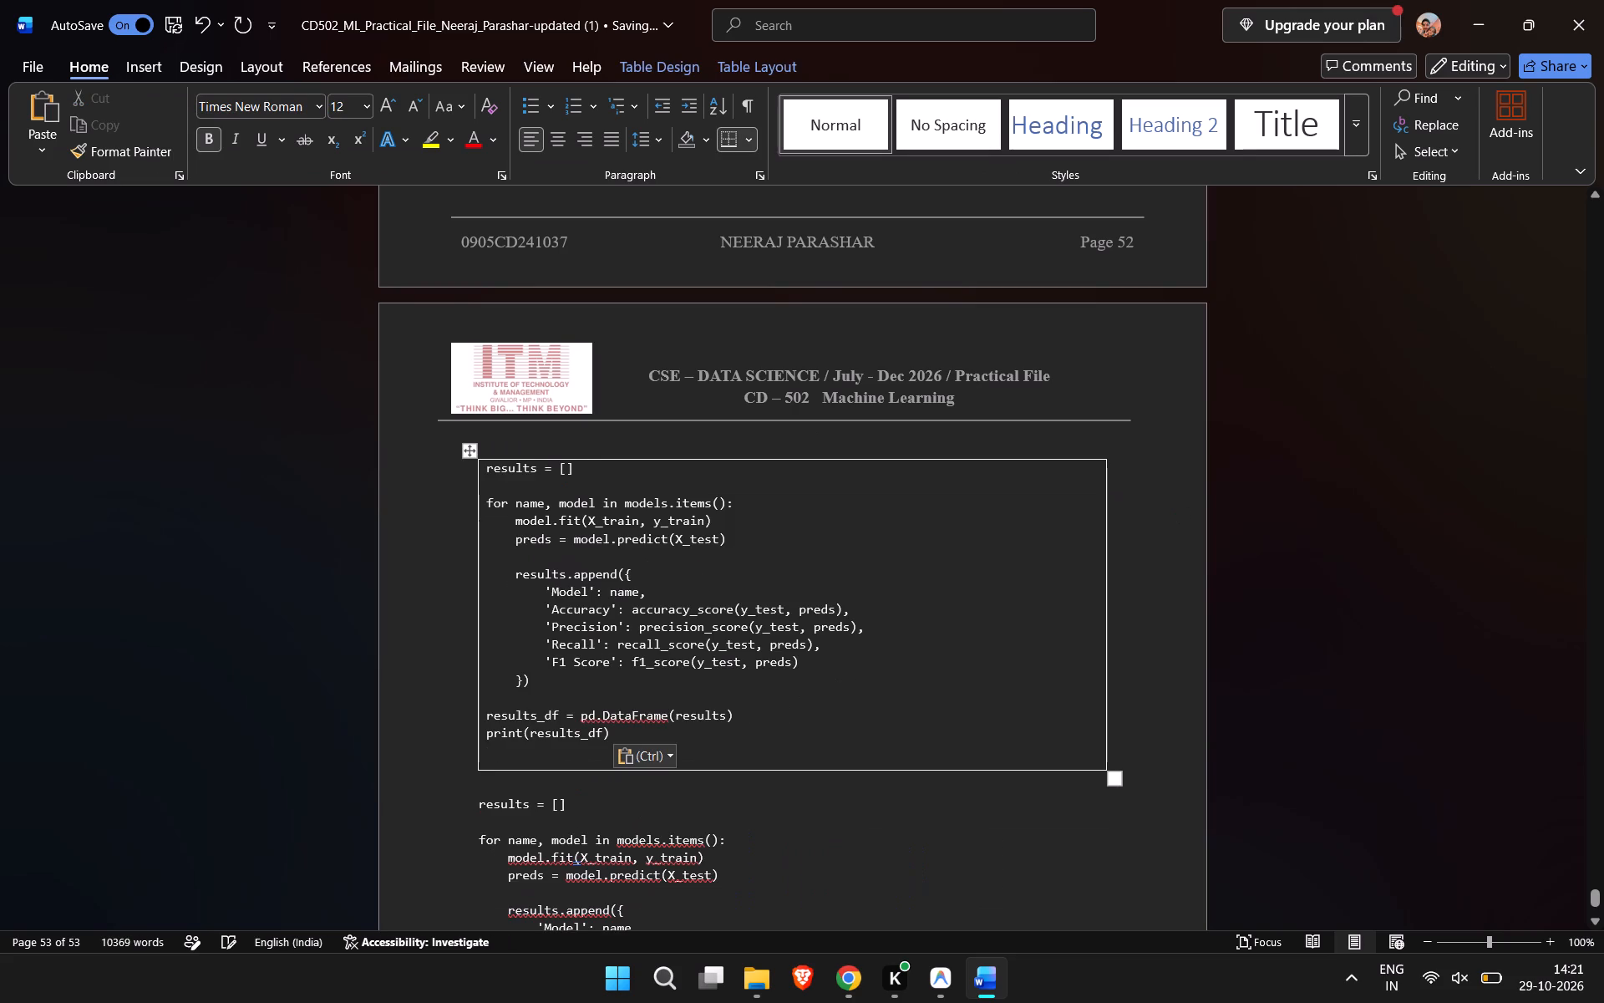
pyautogui.press('BackSpace')
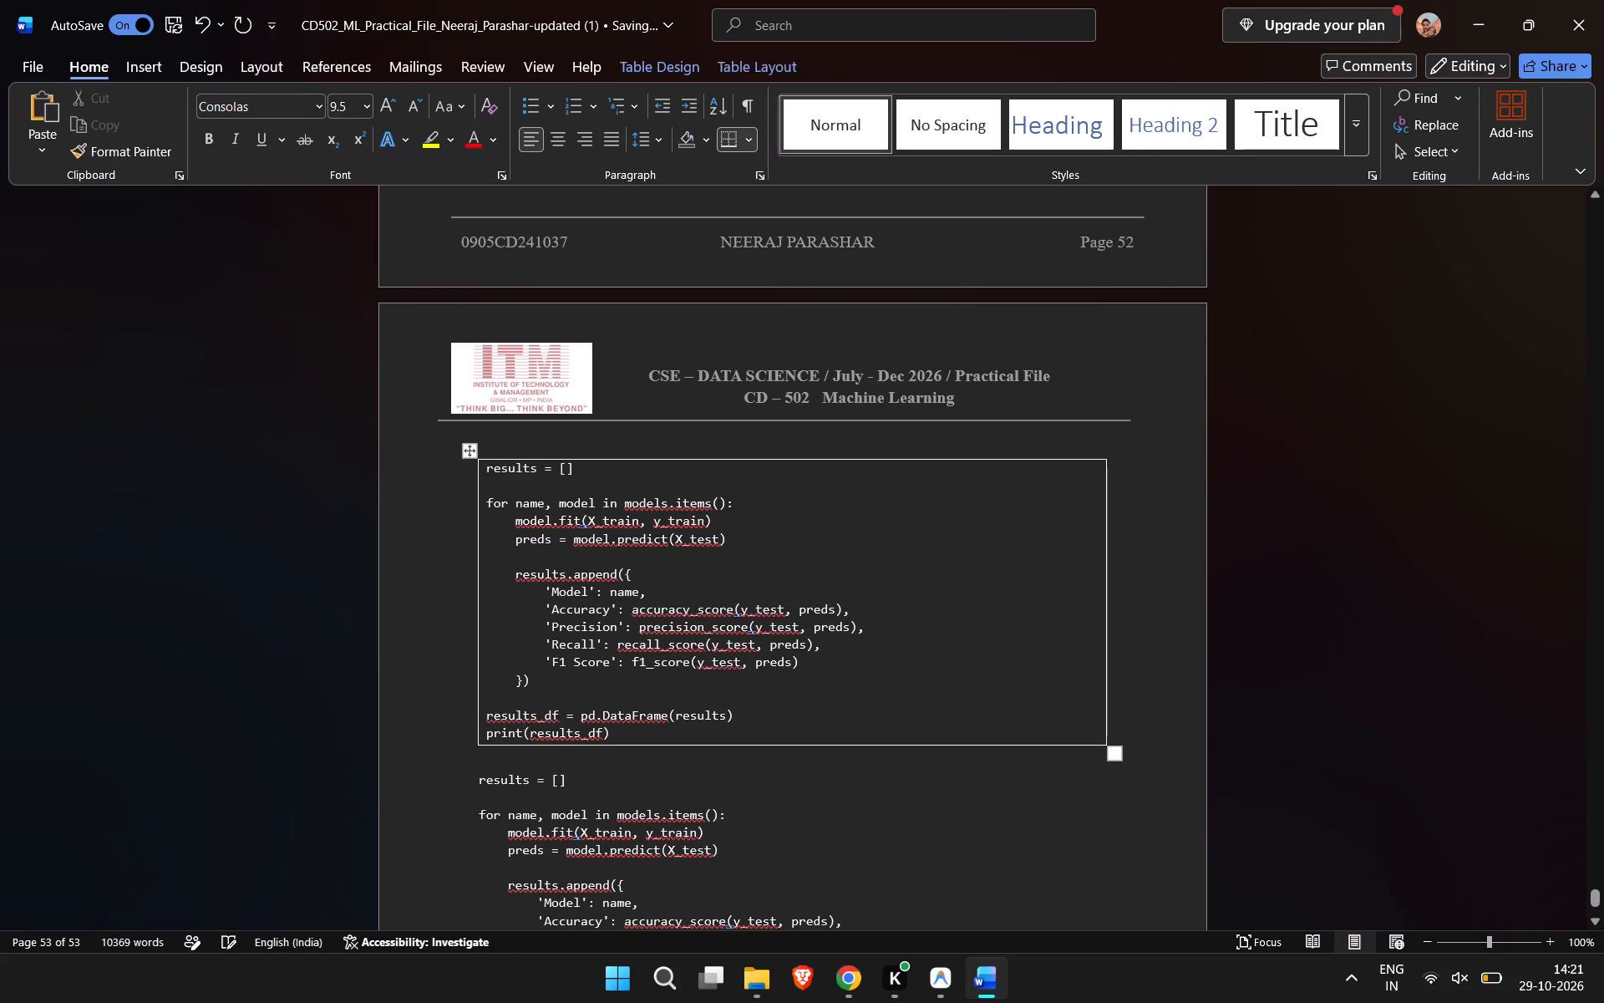
# Delete the duplicate unboxed results code between the new code box and the "Ouput:-" heading.
pyautogui.scroll(-2, 623, 876)
pyautogui.moveTo(608, 616); pyautogui.dragTo(478, 348)
pyautogui.press('BackSpace')
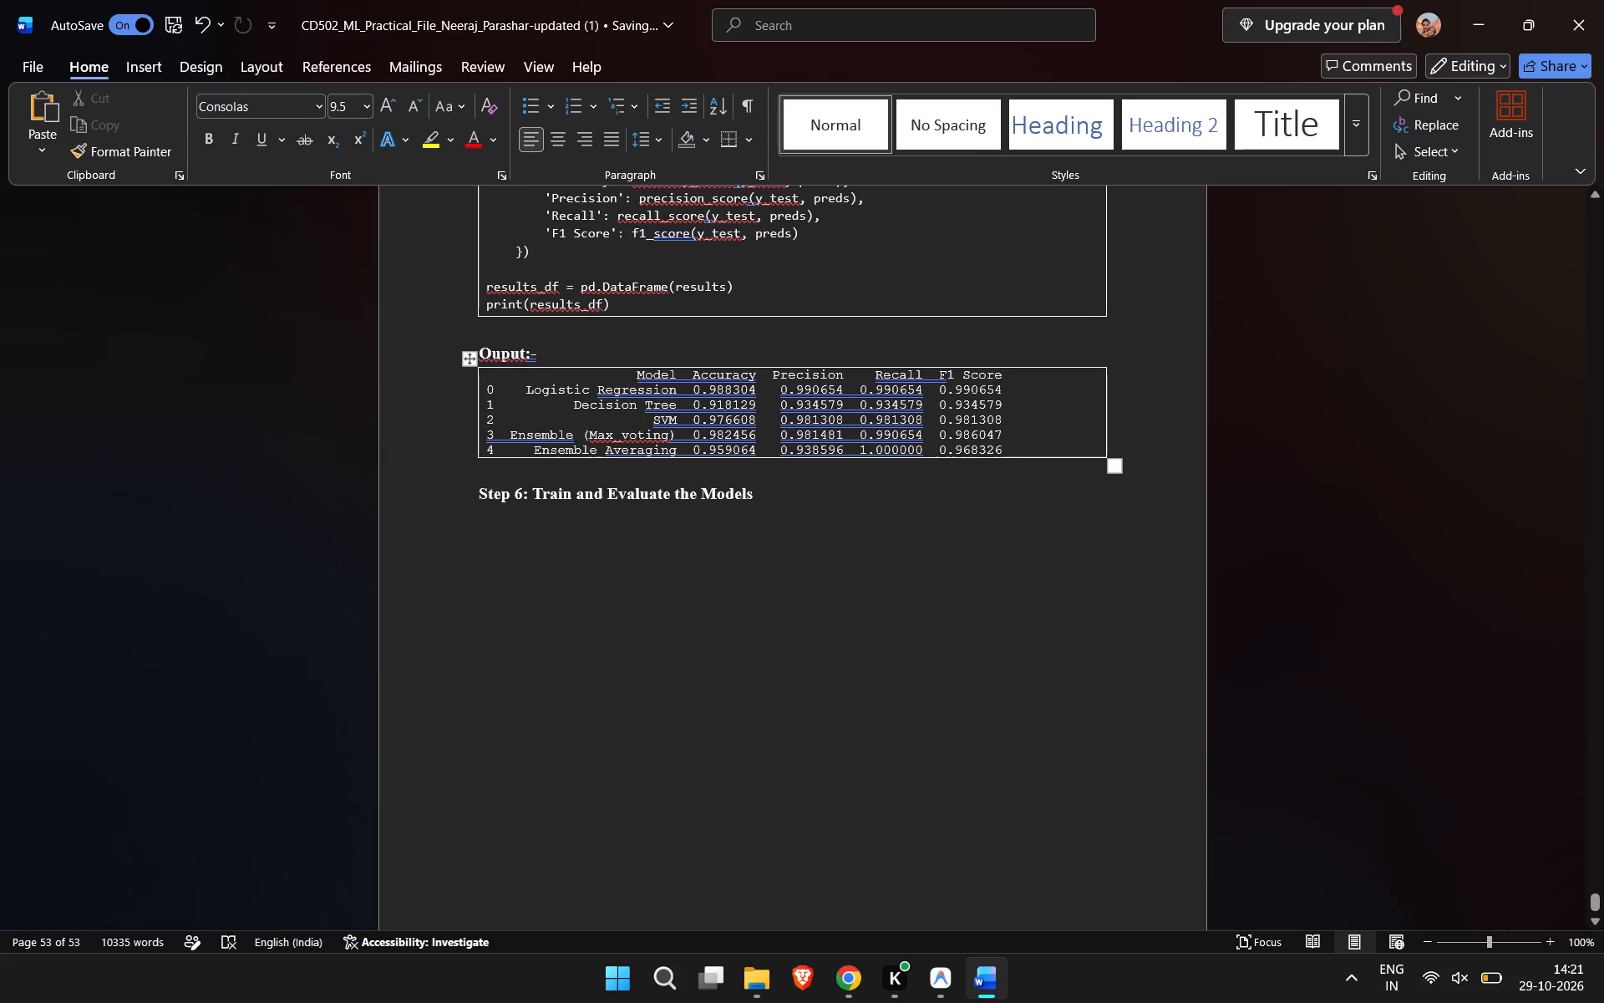
# Correct the heading "Ouput:-" above the model results box to "Output:-".
pyautogui.click(499, 353)
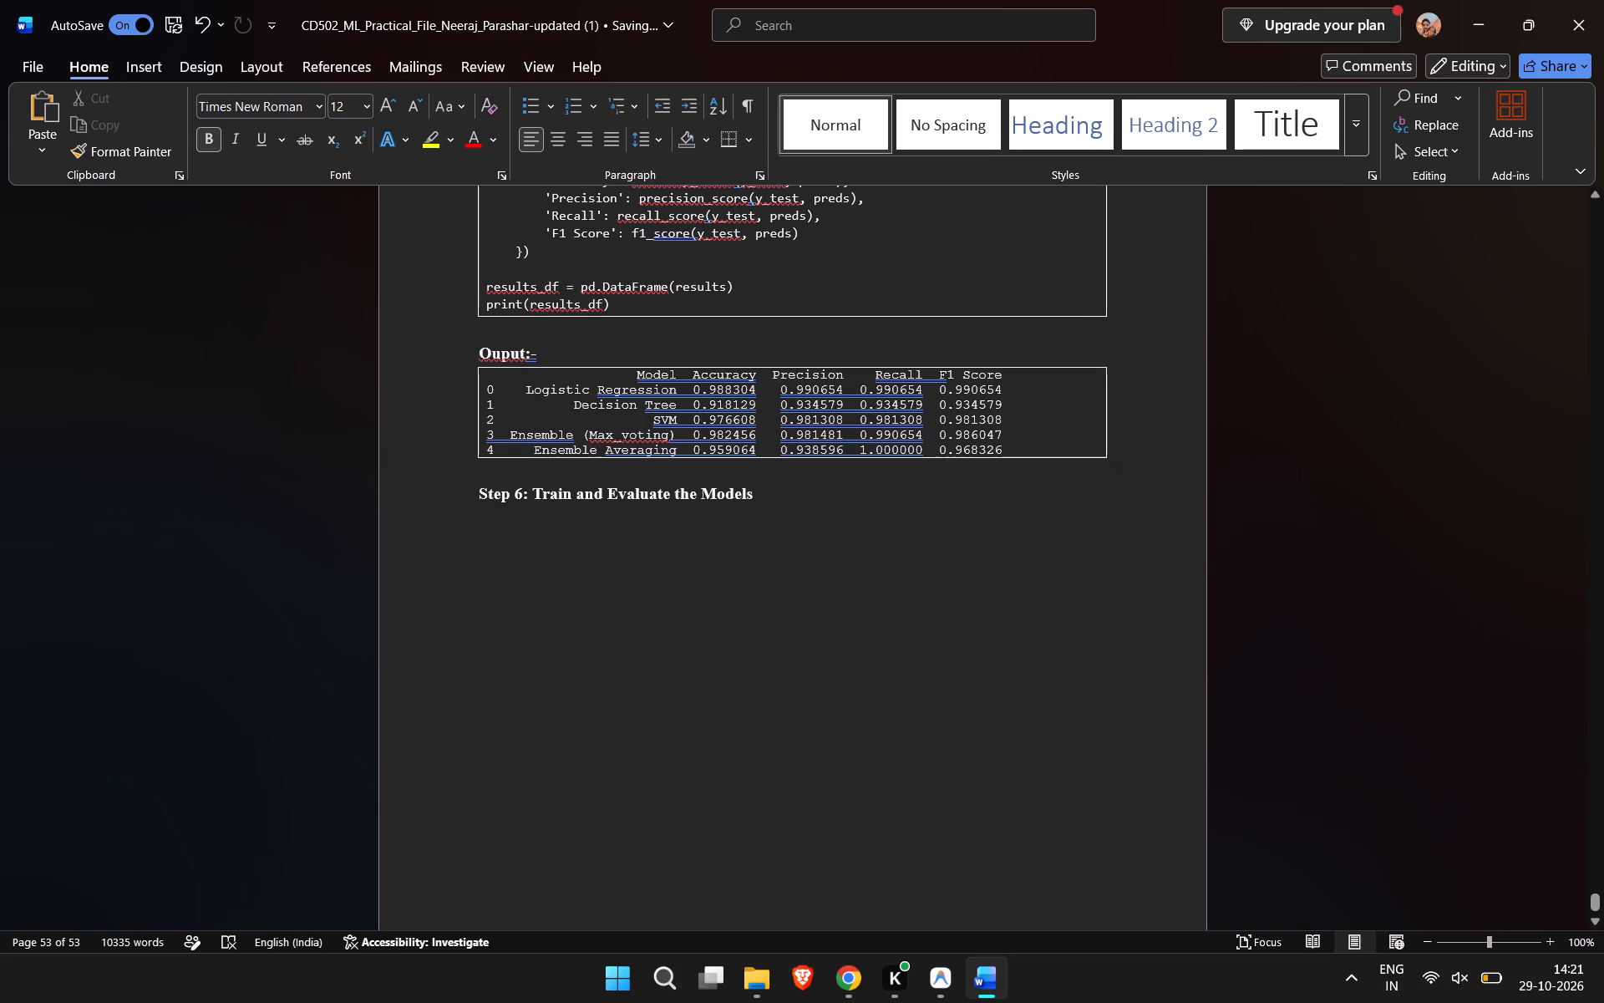
pyautogui.press('t')
# Copy the heading "Step 6: Train and Evaluate the Models" onto the blank line above the results code box, without an extra line after it.
pyautogui.scroll(1, 806, 535)
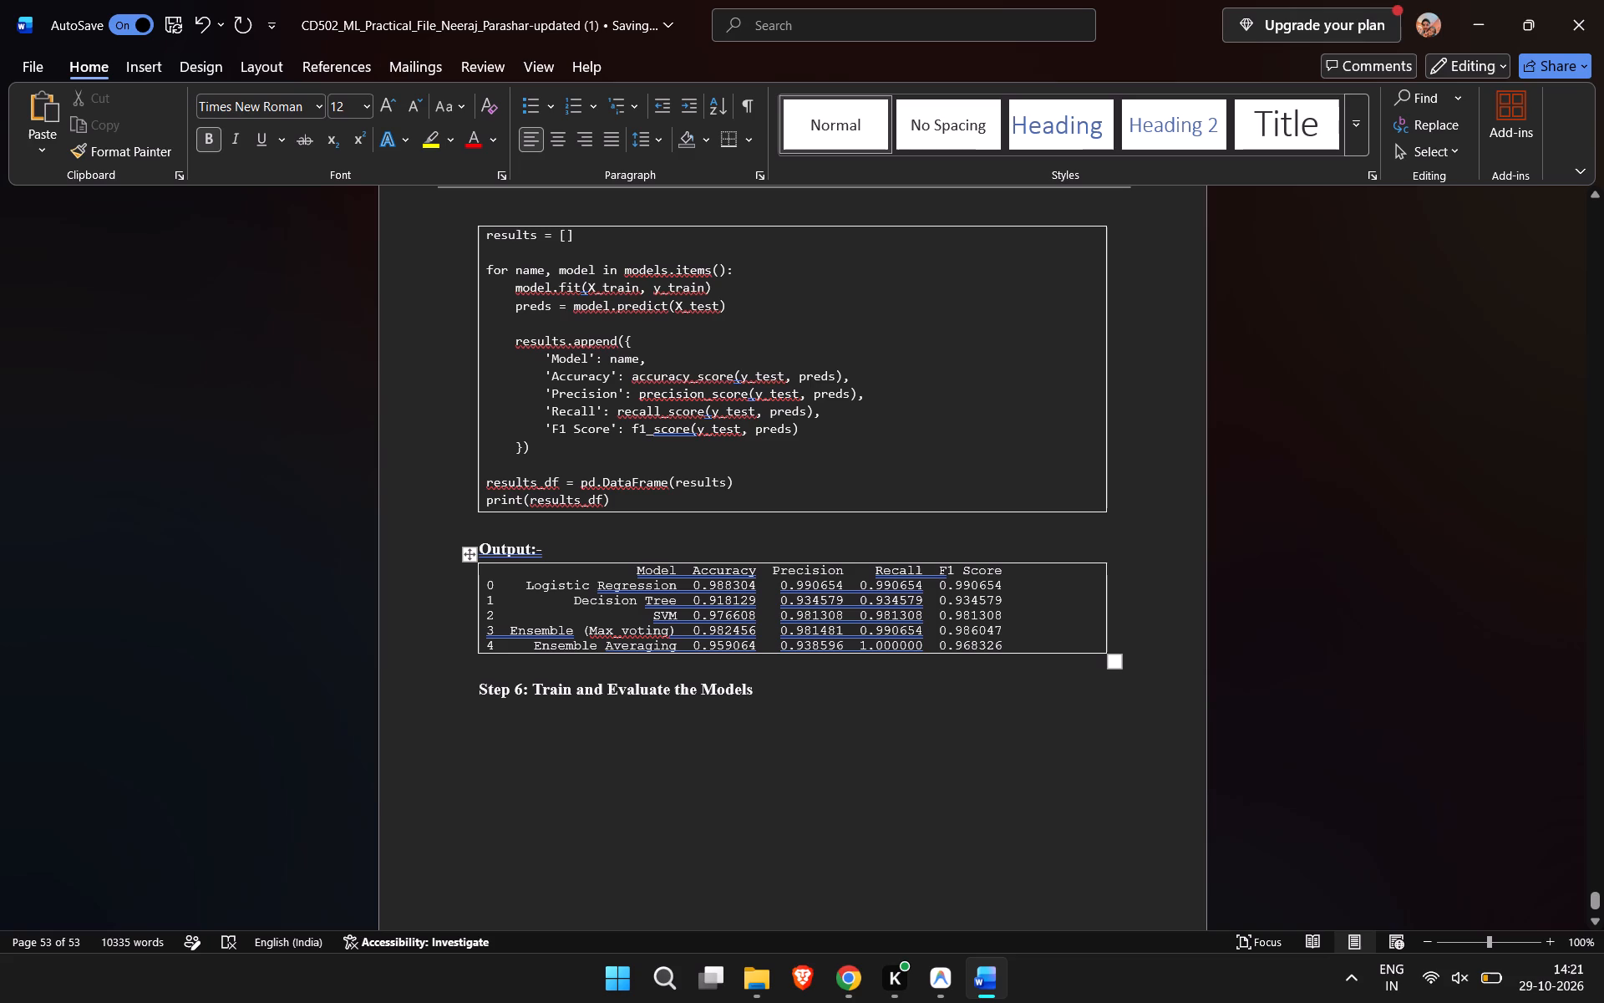
pyautogui.moveTo(762, 697); pyautogui.dragTo(475, 675)
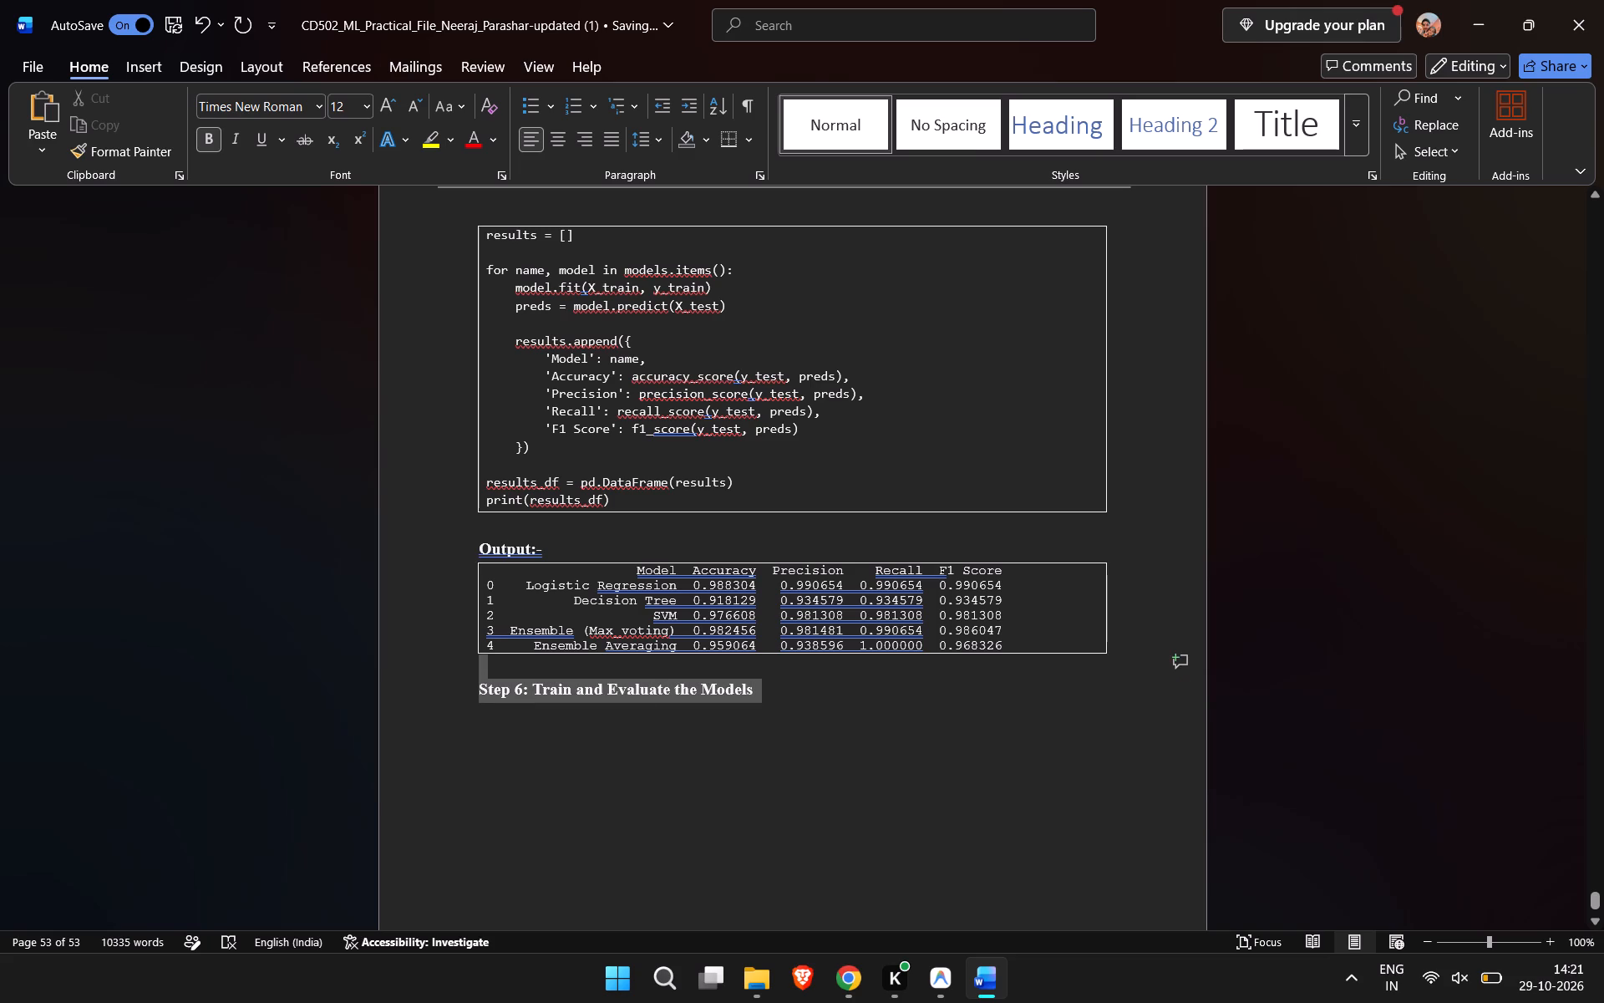
pyautogui.moveTo(475, 675); pyautogui.dragTo(474, 686)
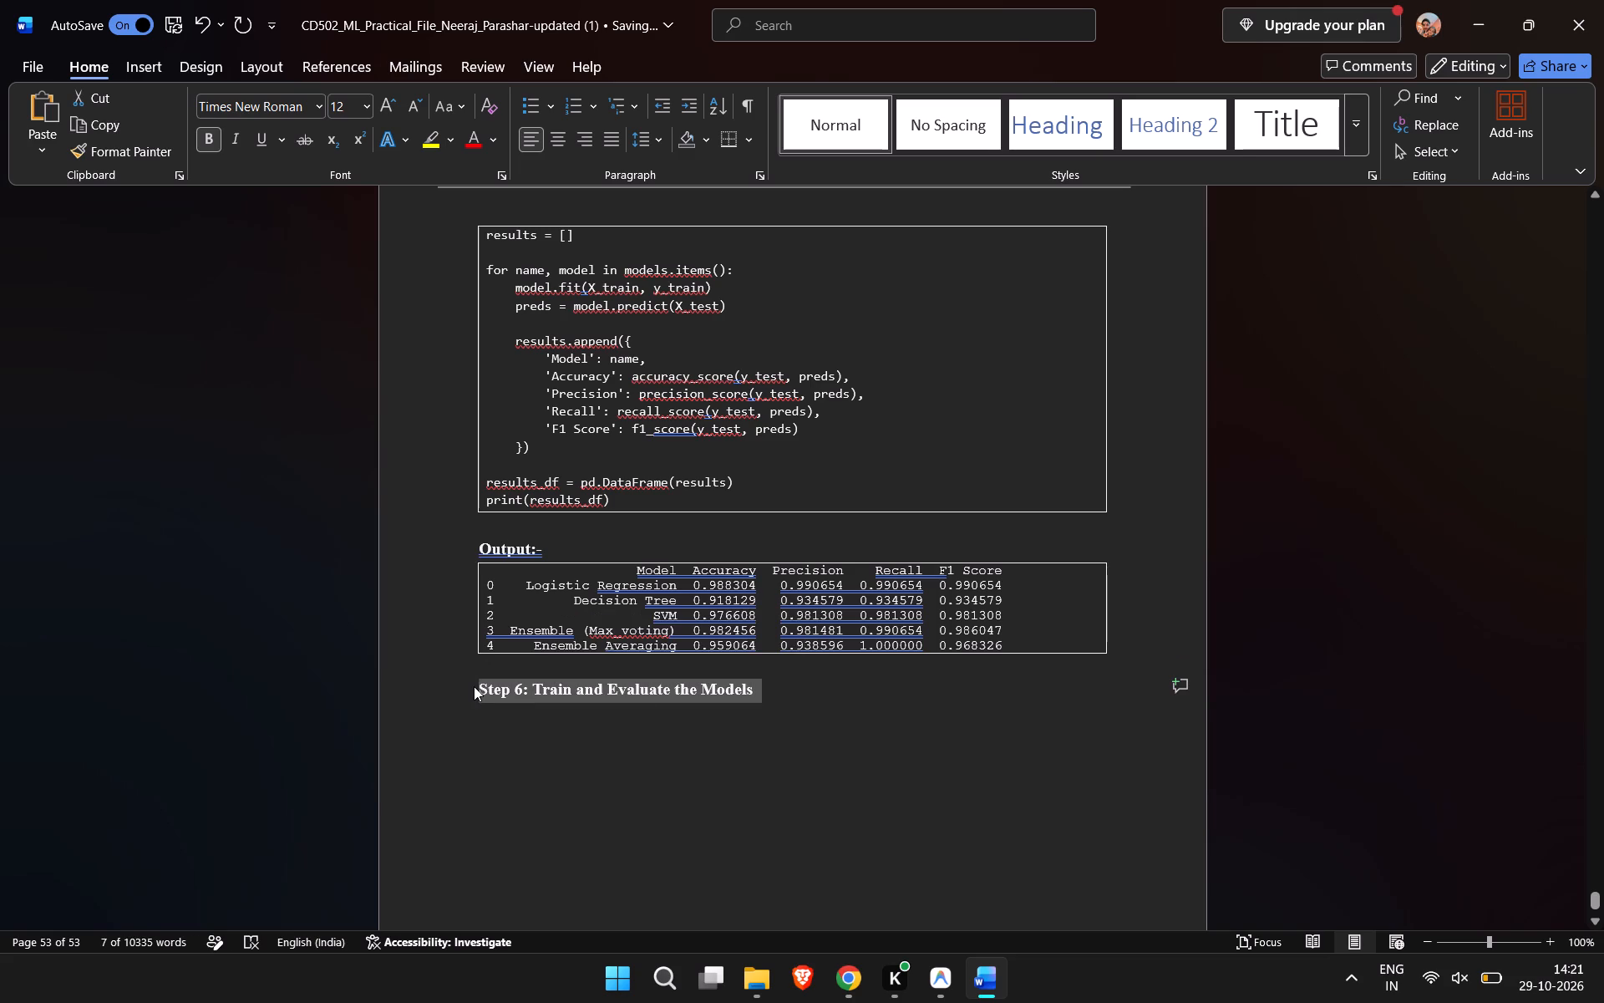
pyautogui.hotkey('ctrl', 'c')
pyautogui.scroll(1, 474, 686)
pyautogui.scroll(1, 542, 463)
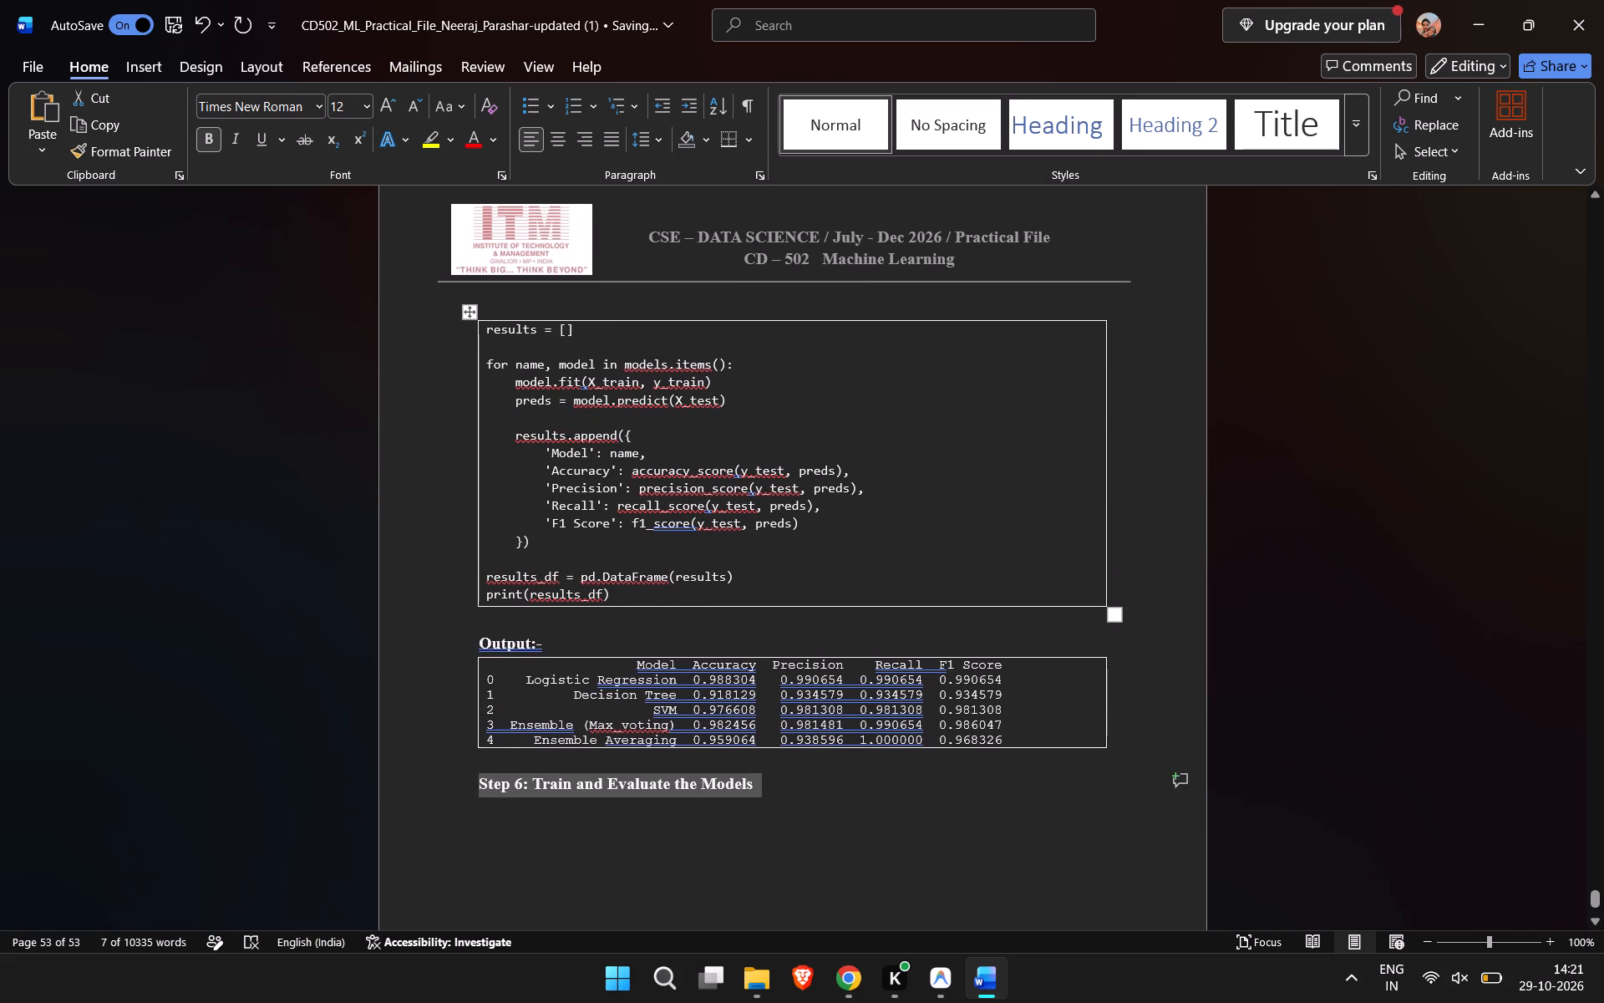
pyautogui.scroll(1, 542, 463)
pyautogui.click(557, 303)
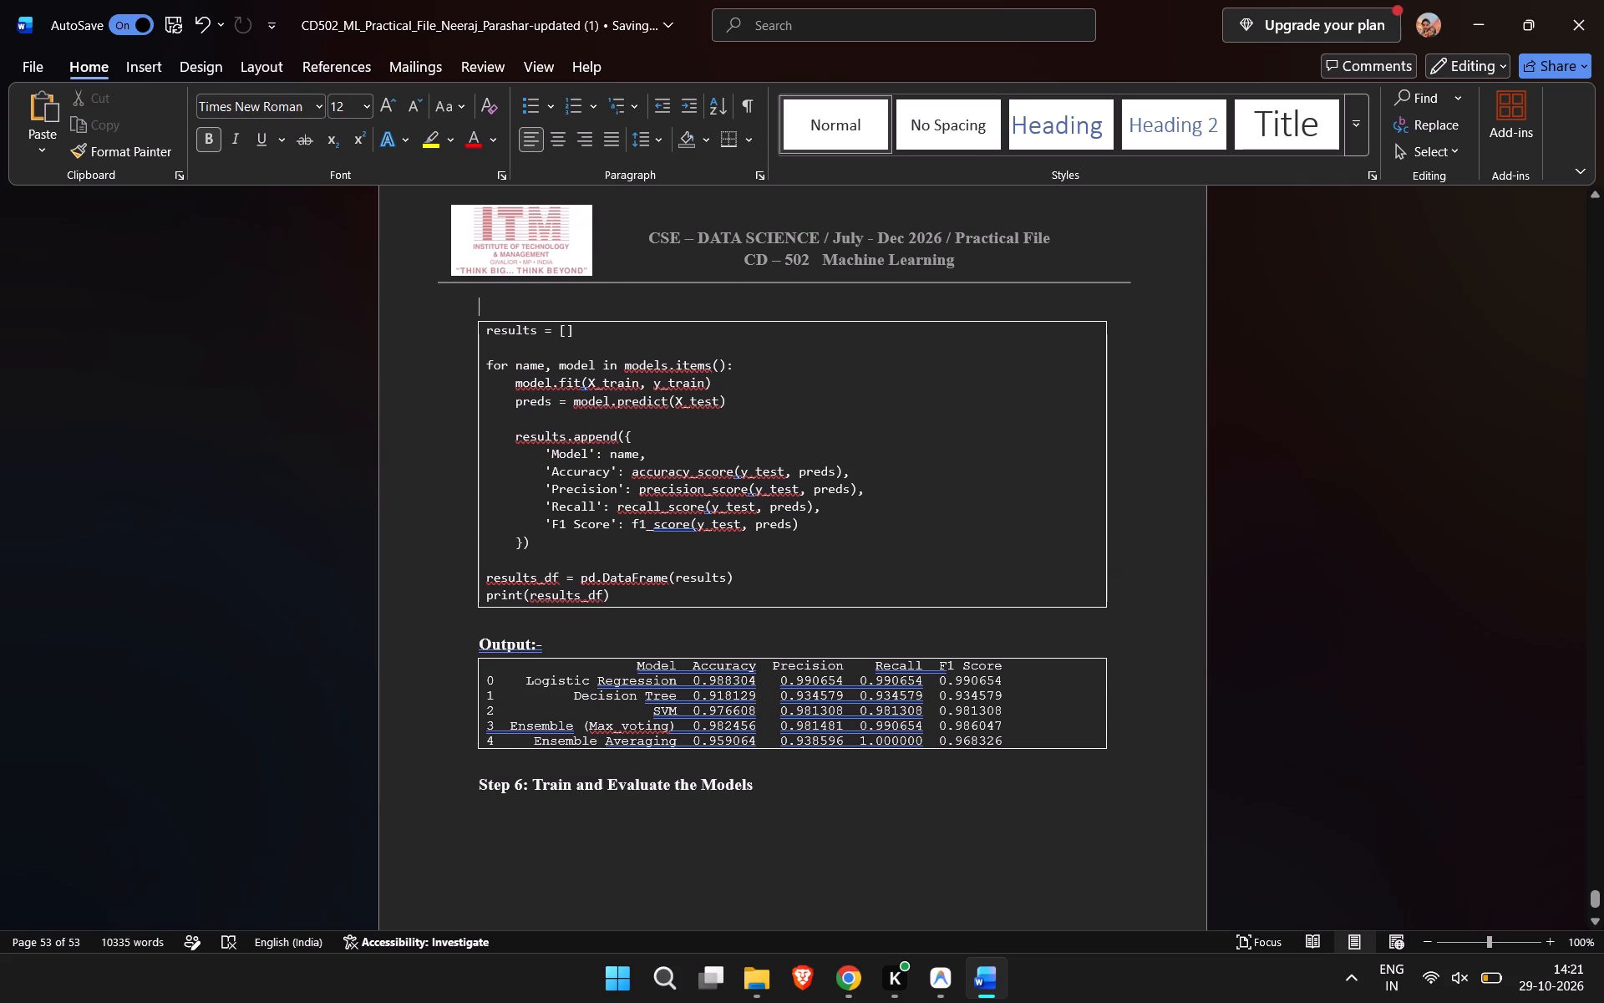
pyautogui.hotkey('ctrl', 'v')
pyautogui.press('BackSpace')
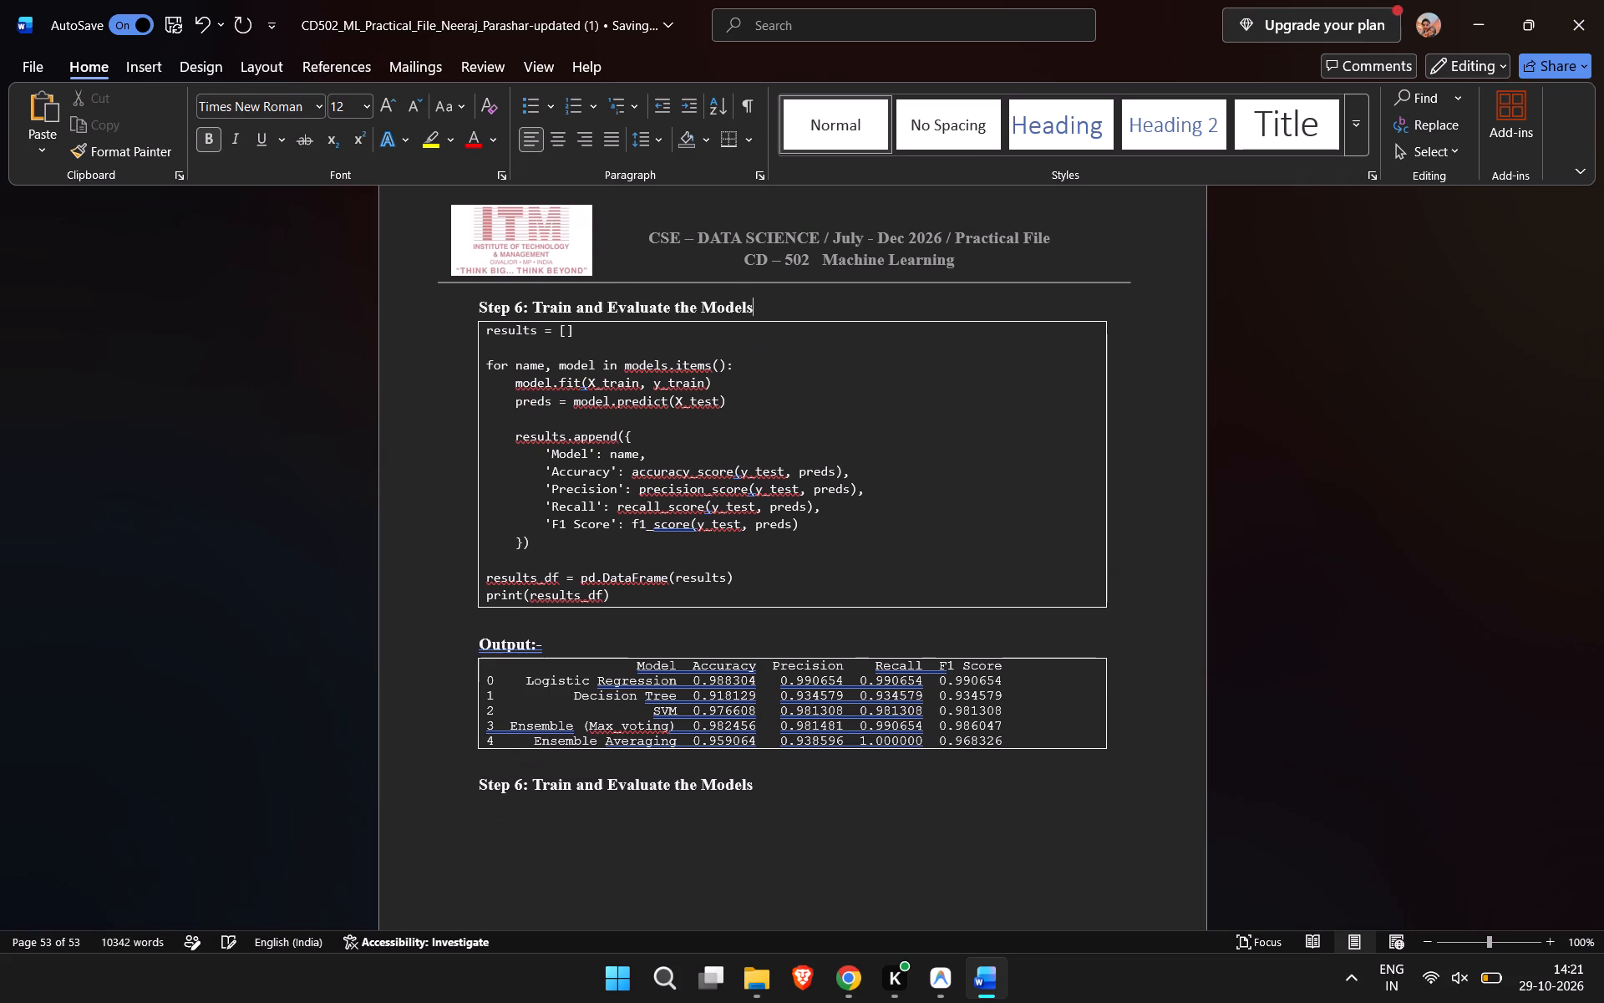
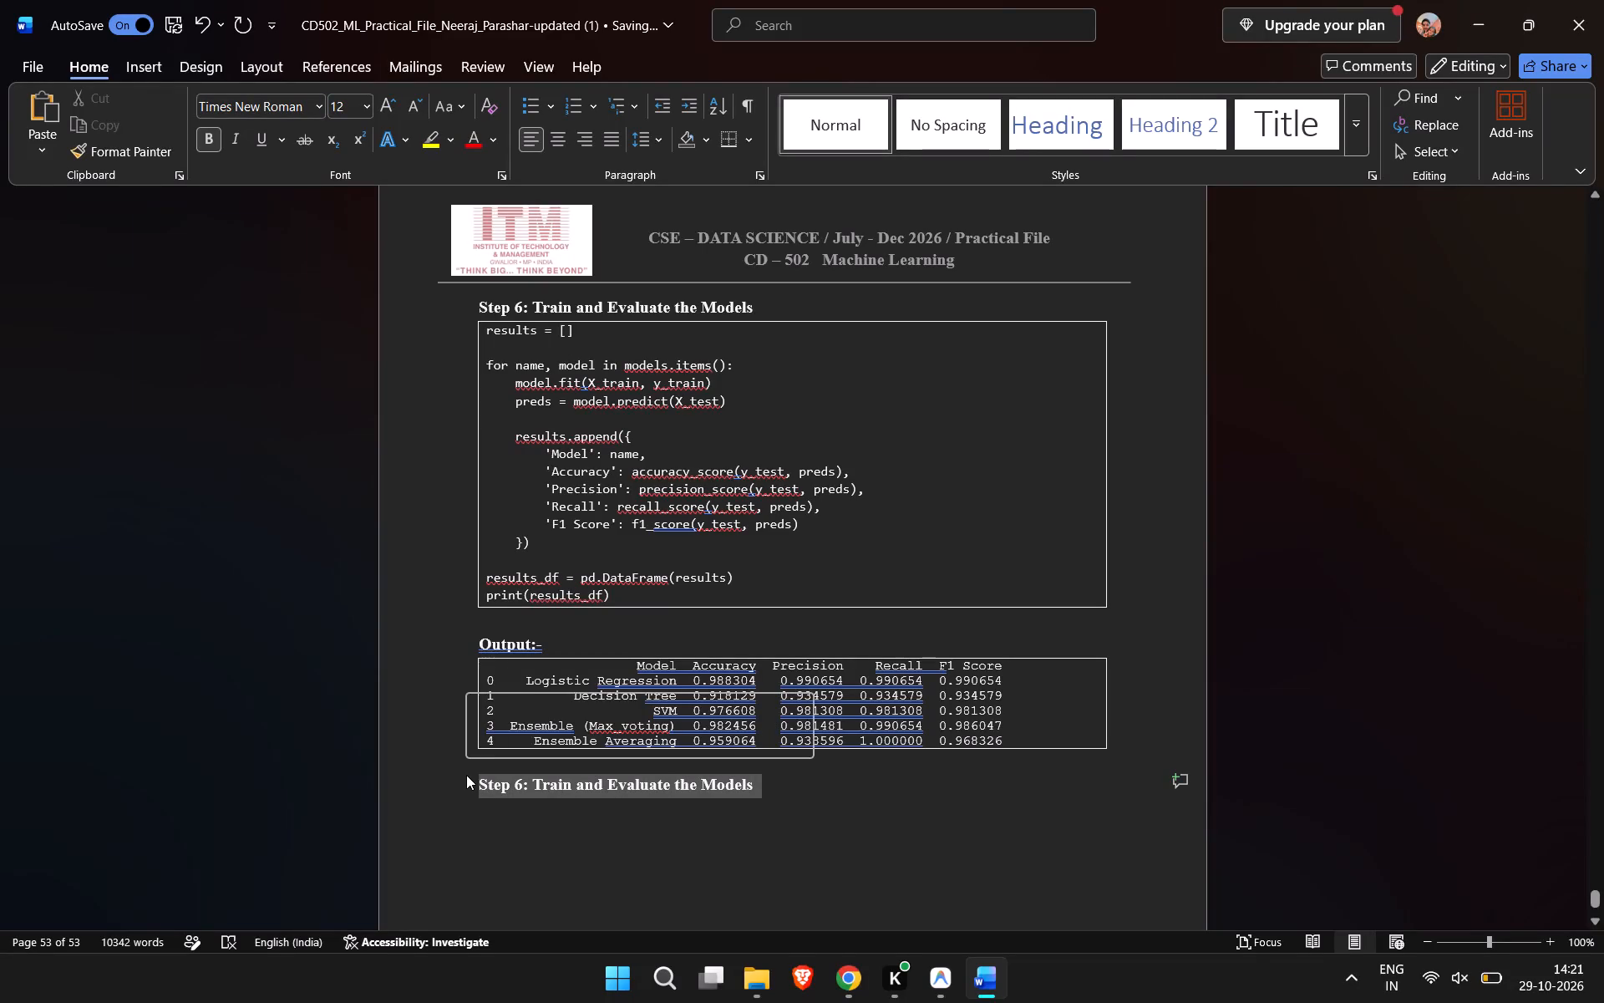
# Delete the duplicate heading "Step 6: Train and Evaluate the Models" below the model results box.
pyautogui.press('BackSpace')
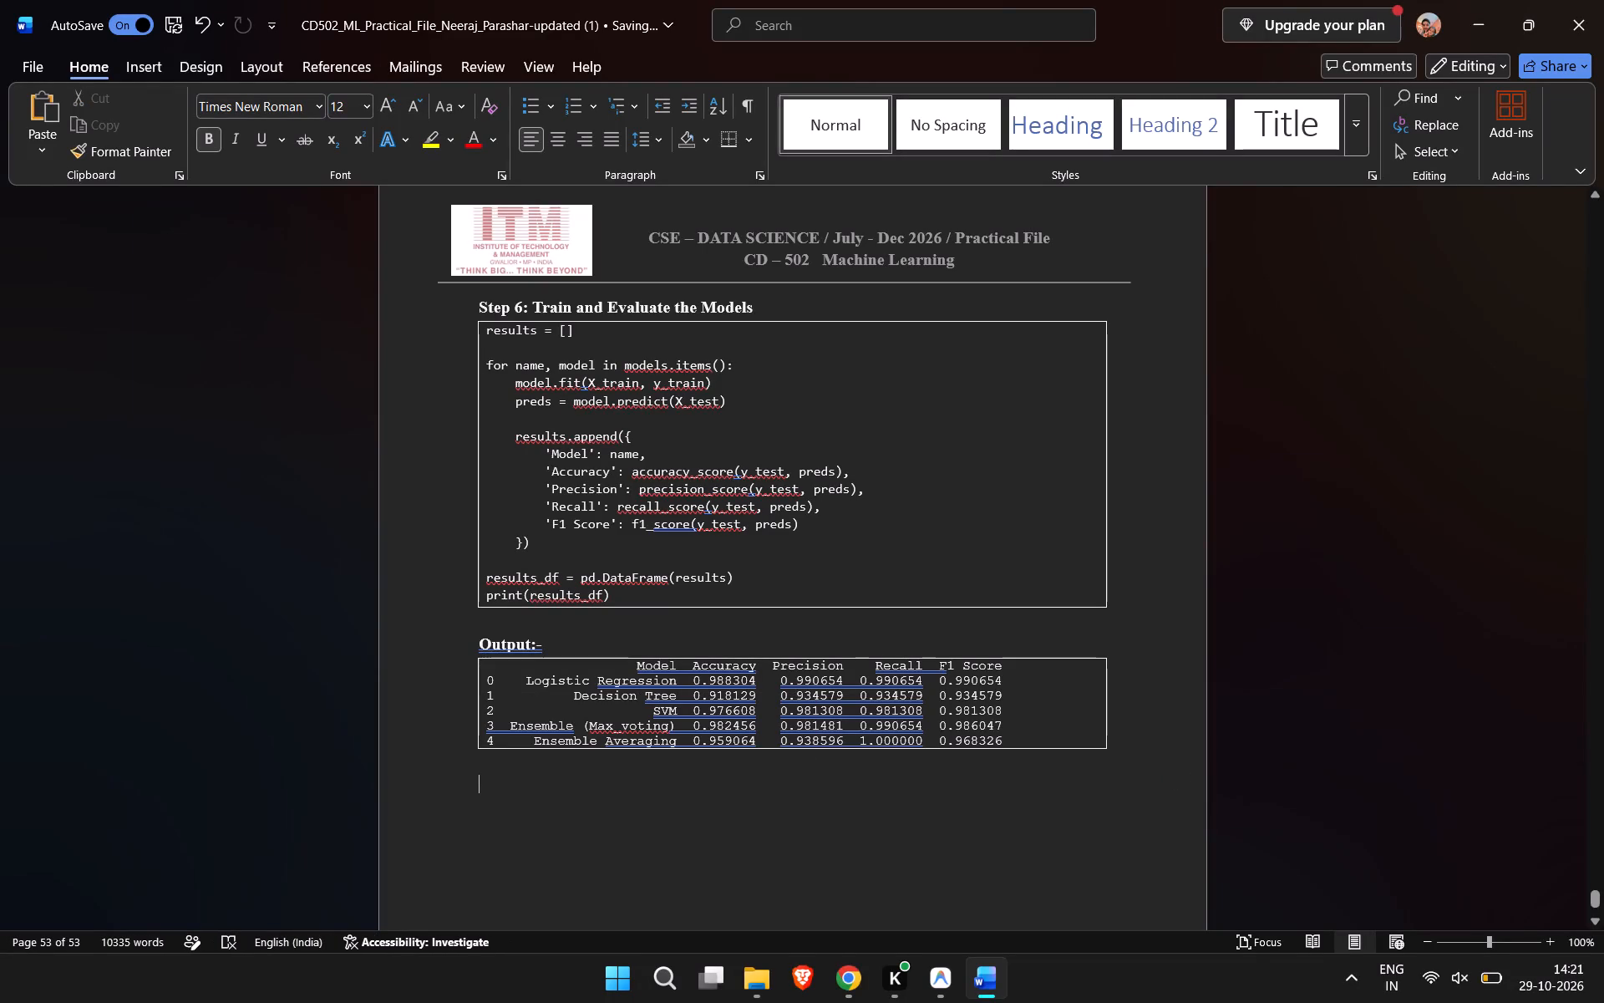
pyautogui.scroll(2, 691, 575)
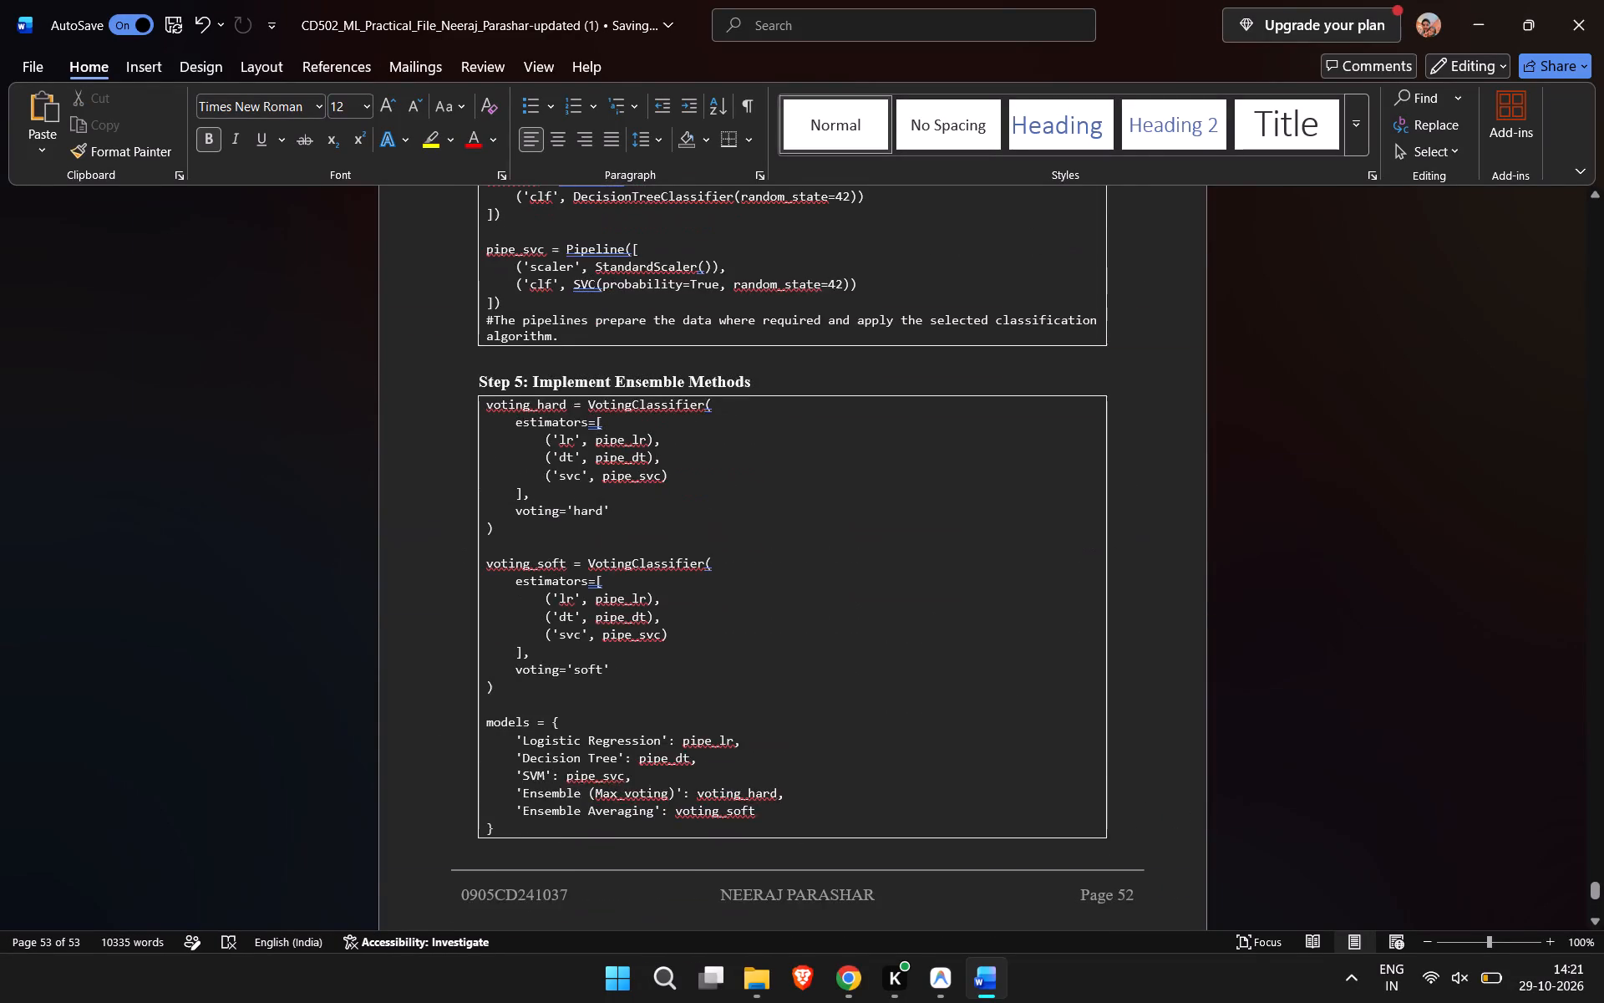
pyautogui.scroll(-2, 691, 575)
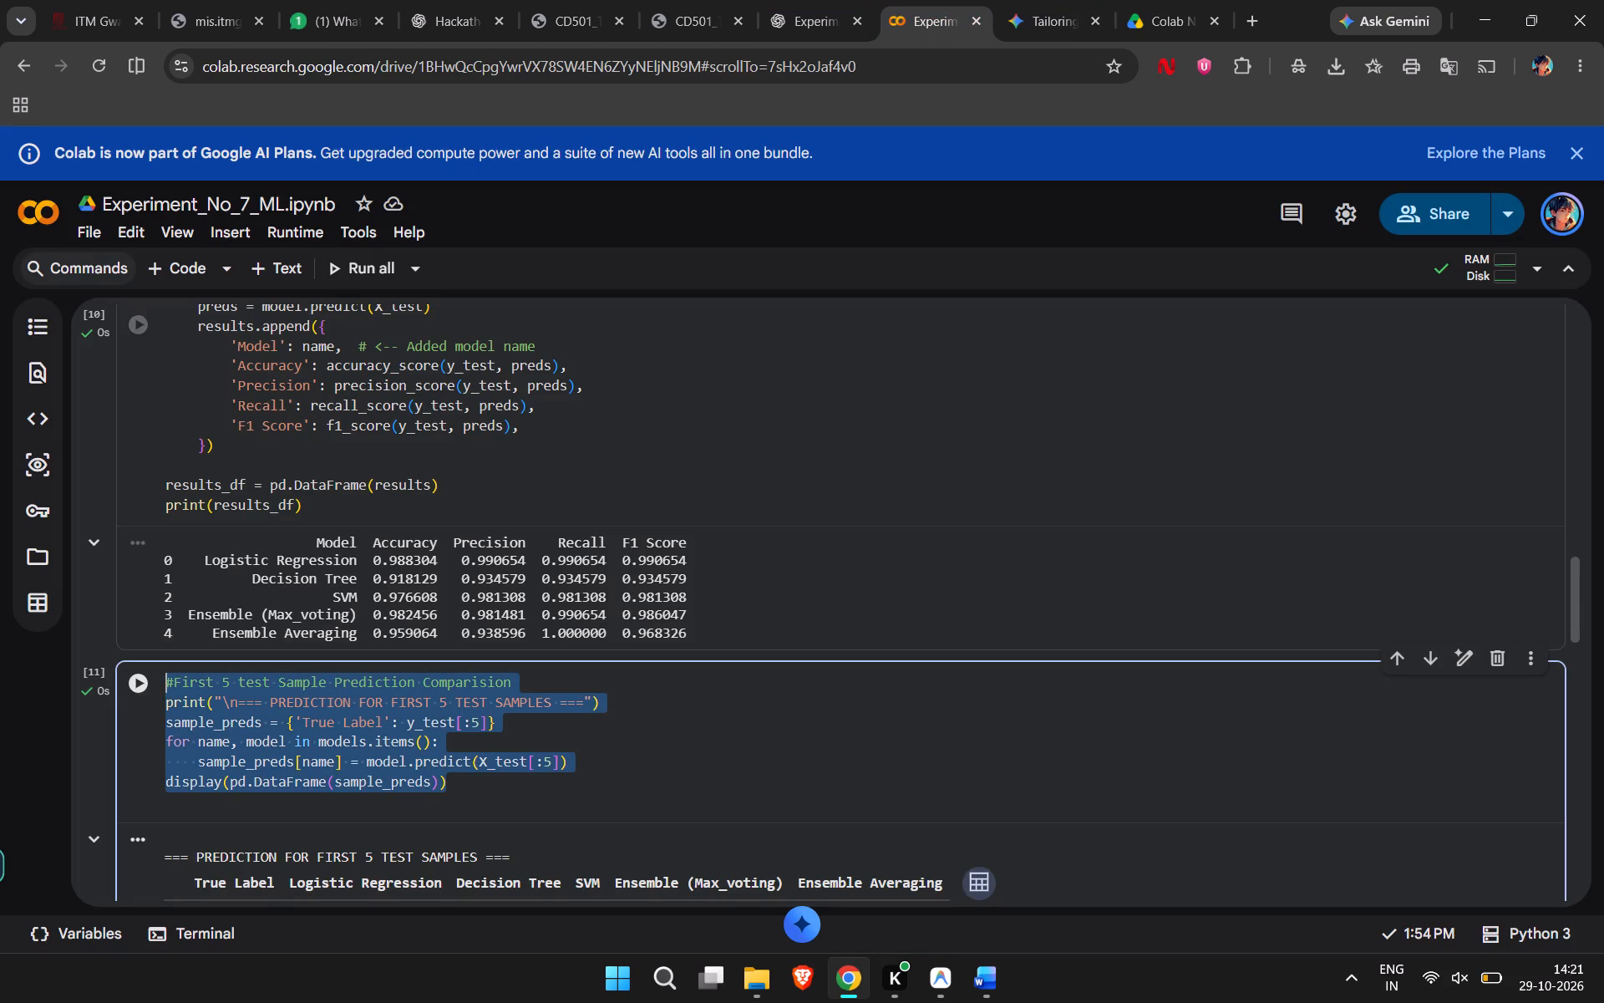
pyautogui.scroll(-3, 596, 639)
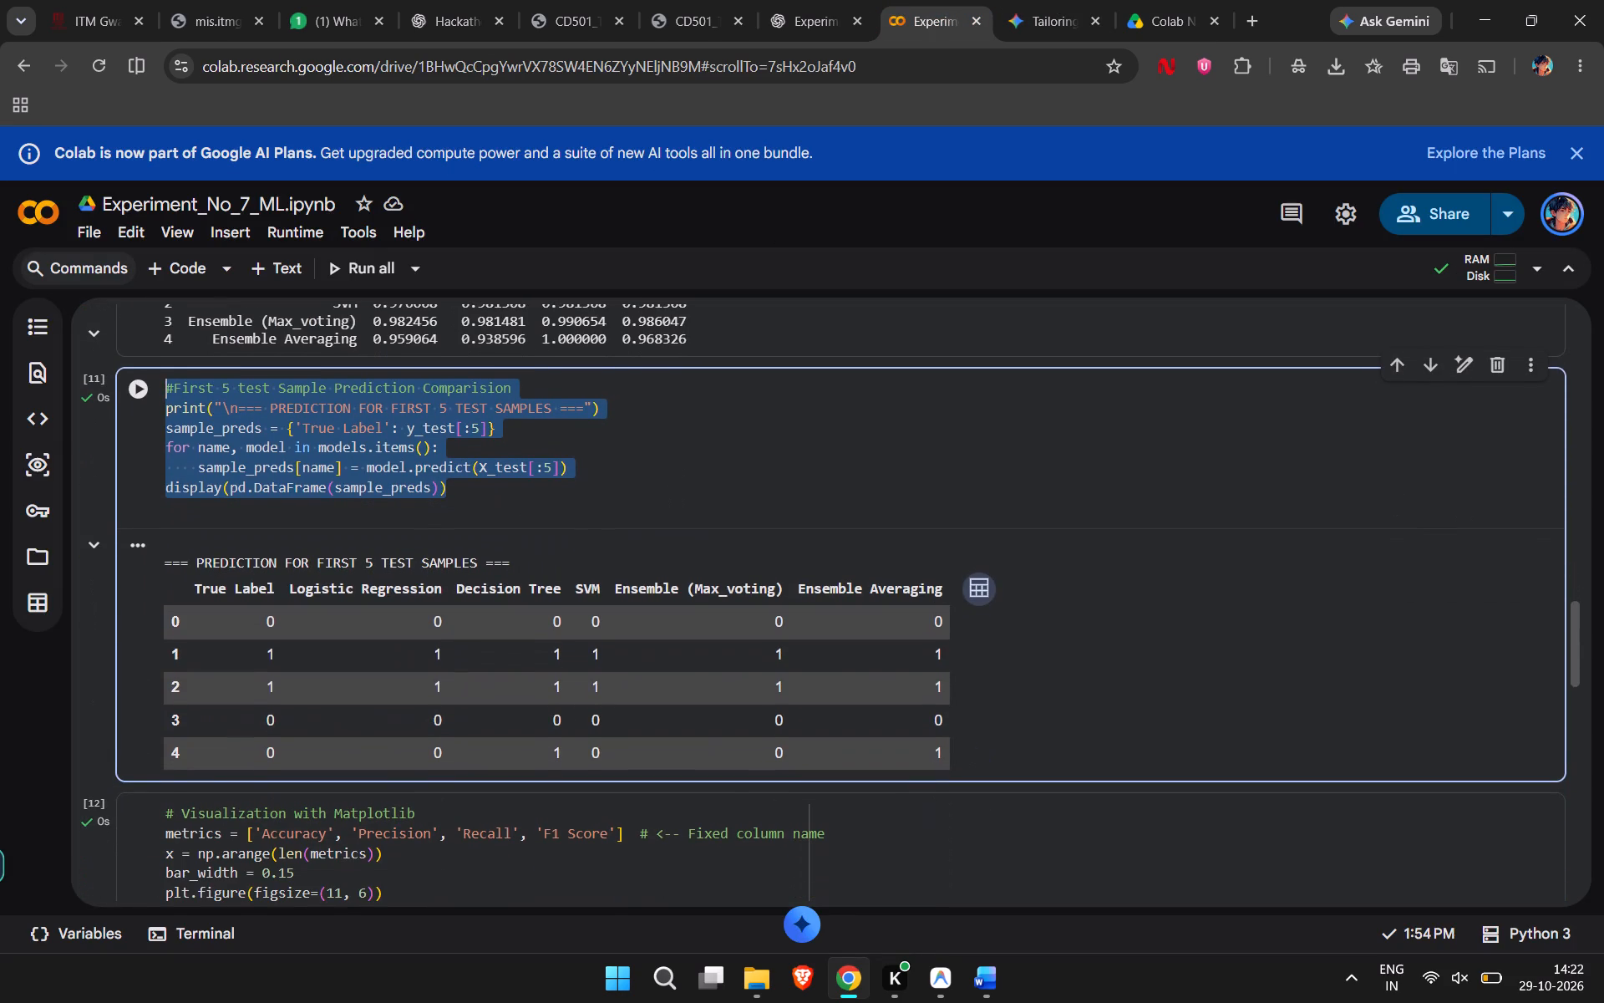
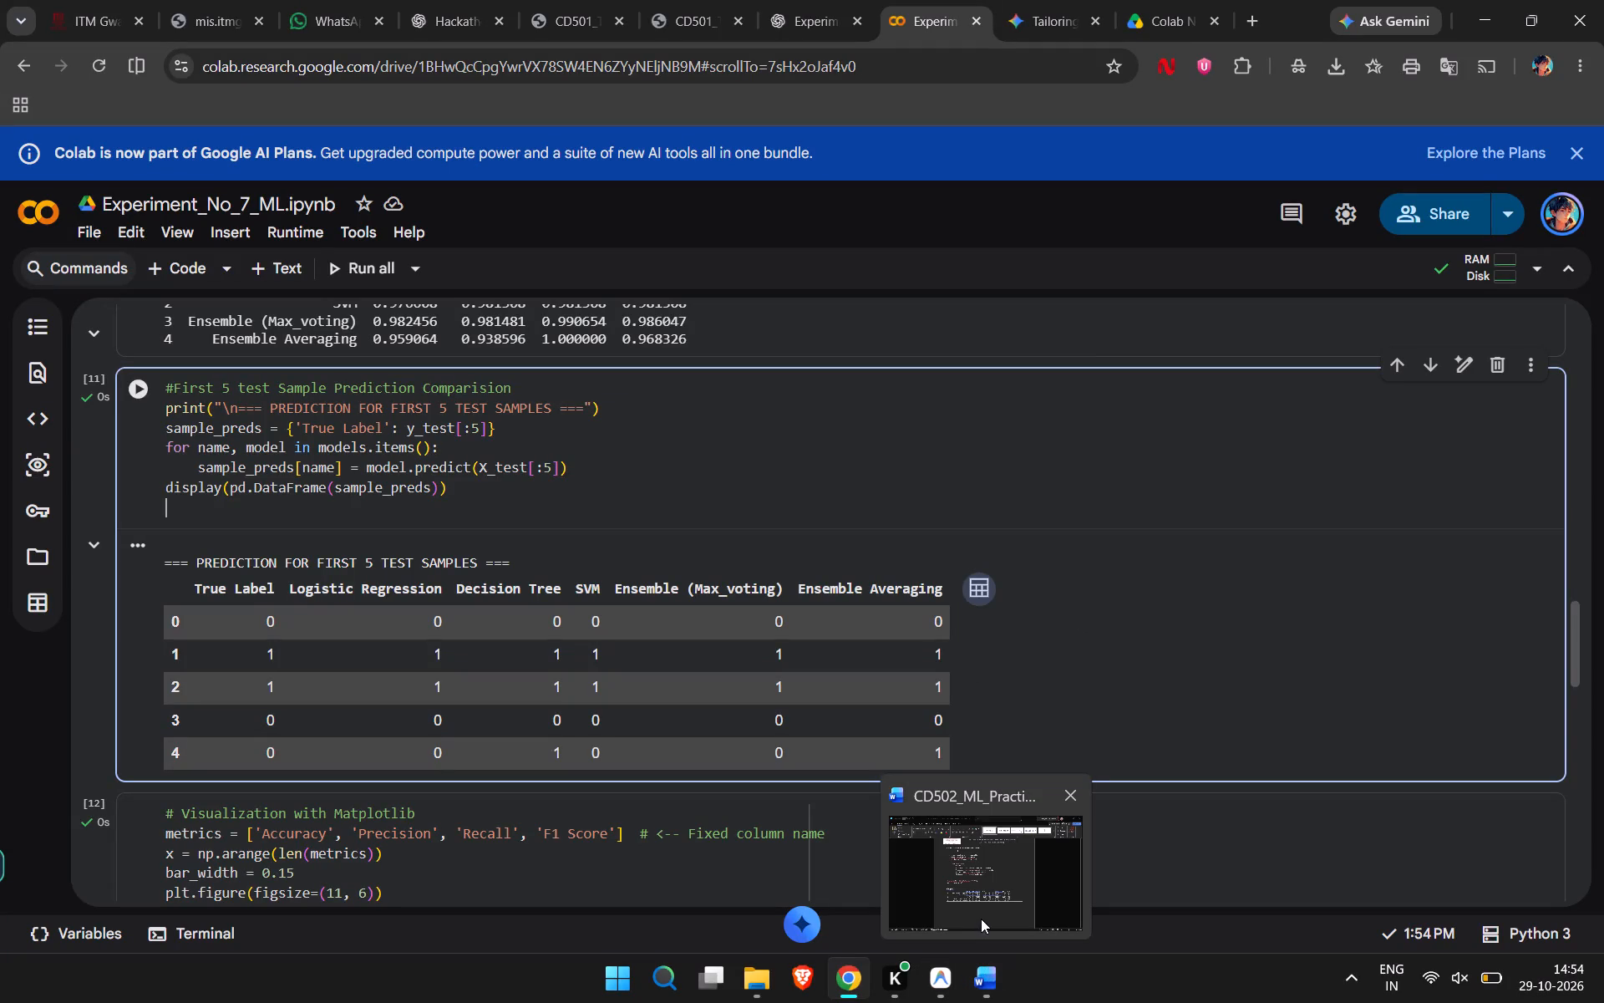
# Review the Step 4 to Step 6 code and output boxes in the Word practical file, alternating with the Colab notebook.
pyautogui.click(974, 847)
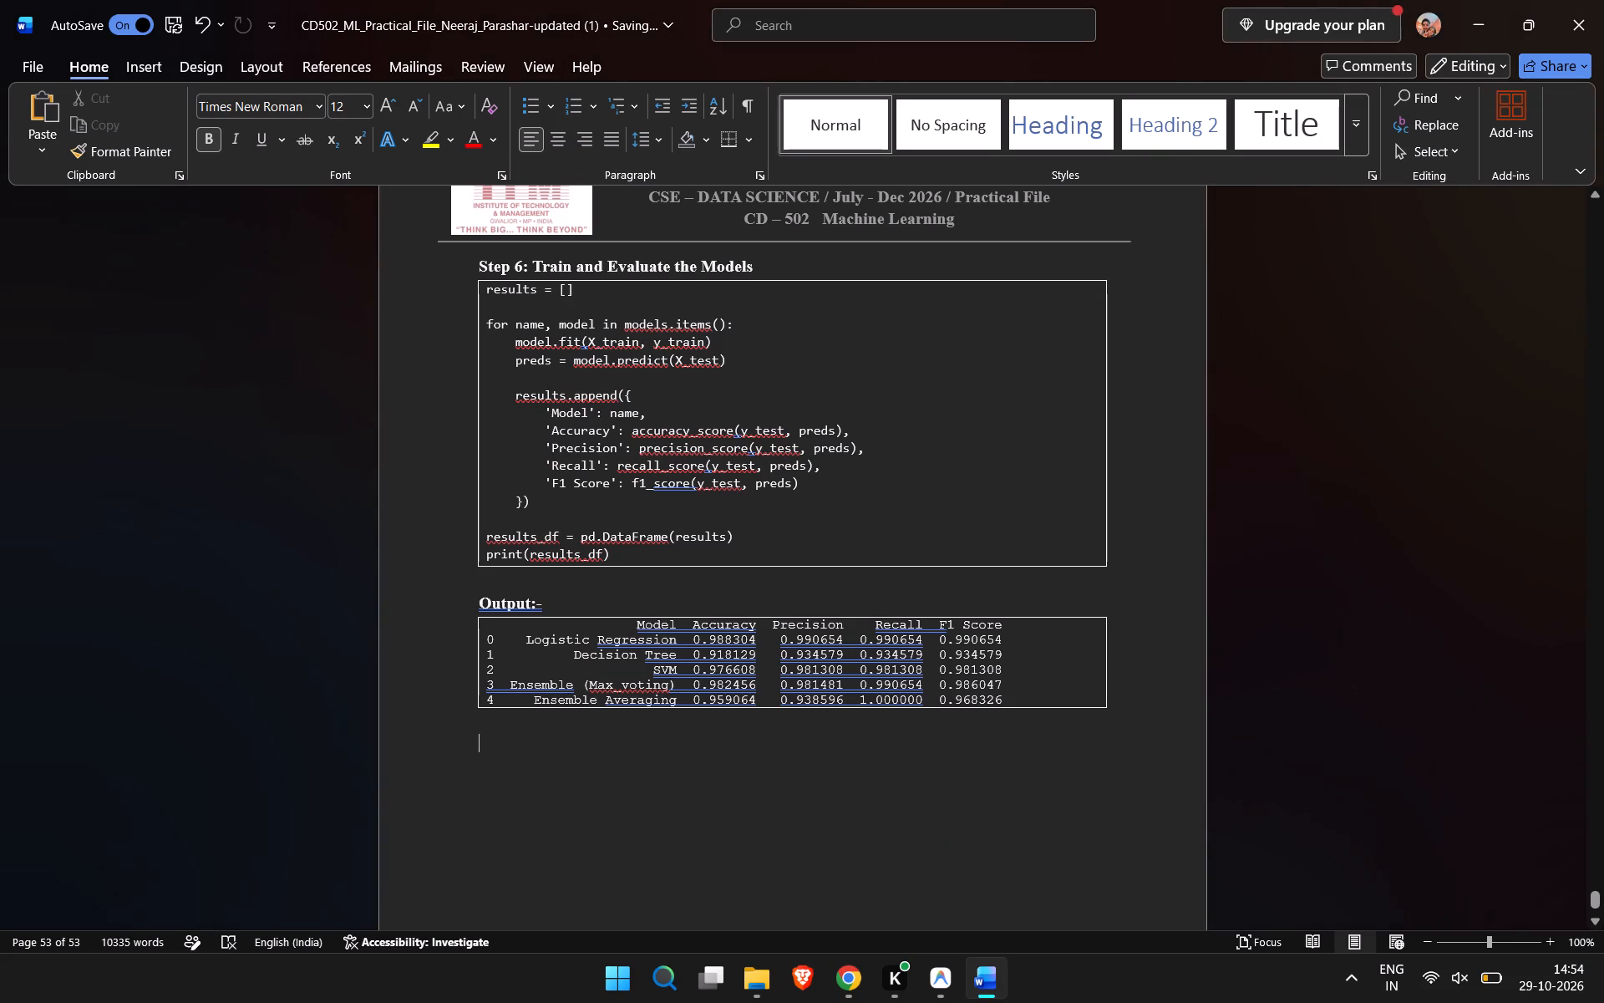
pyautogui.scroll(1, 820, 778)
pyautogui.keyDown('ctrl'); pyautogui.scroll(-1, 820, 778); pyautogui.keyUp('ctrl')
pyautogui.keyDown('ctrl'); pyautogui.scroll(2, 820, 778); pyautogui.keyUp('ctrl')
pyautogui.click(800, 876)
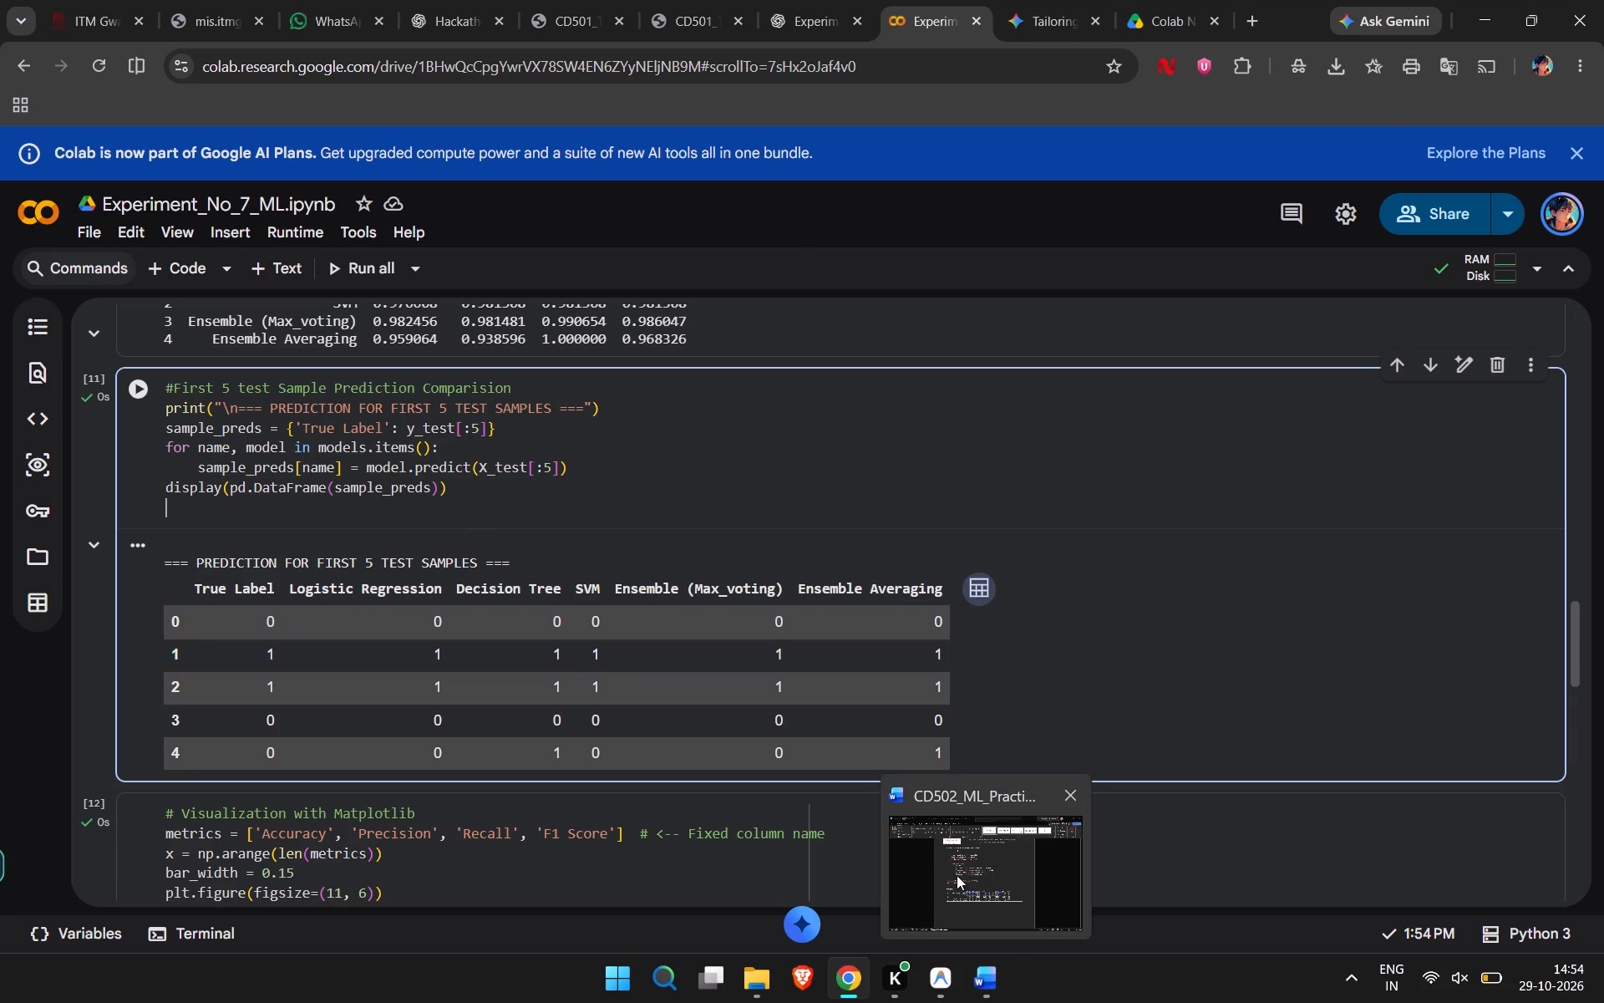
pyautogui.click(957, 875)
pyautogui.scroll(1, 957, 875)
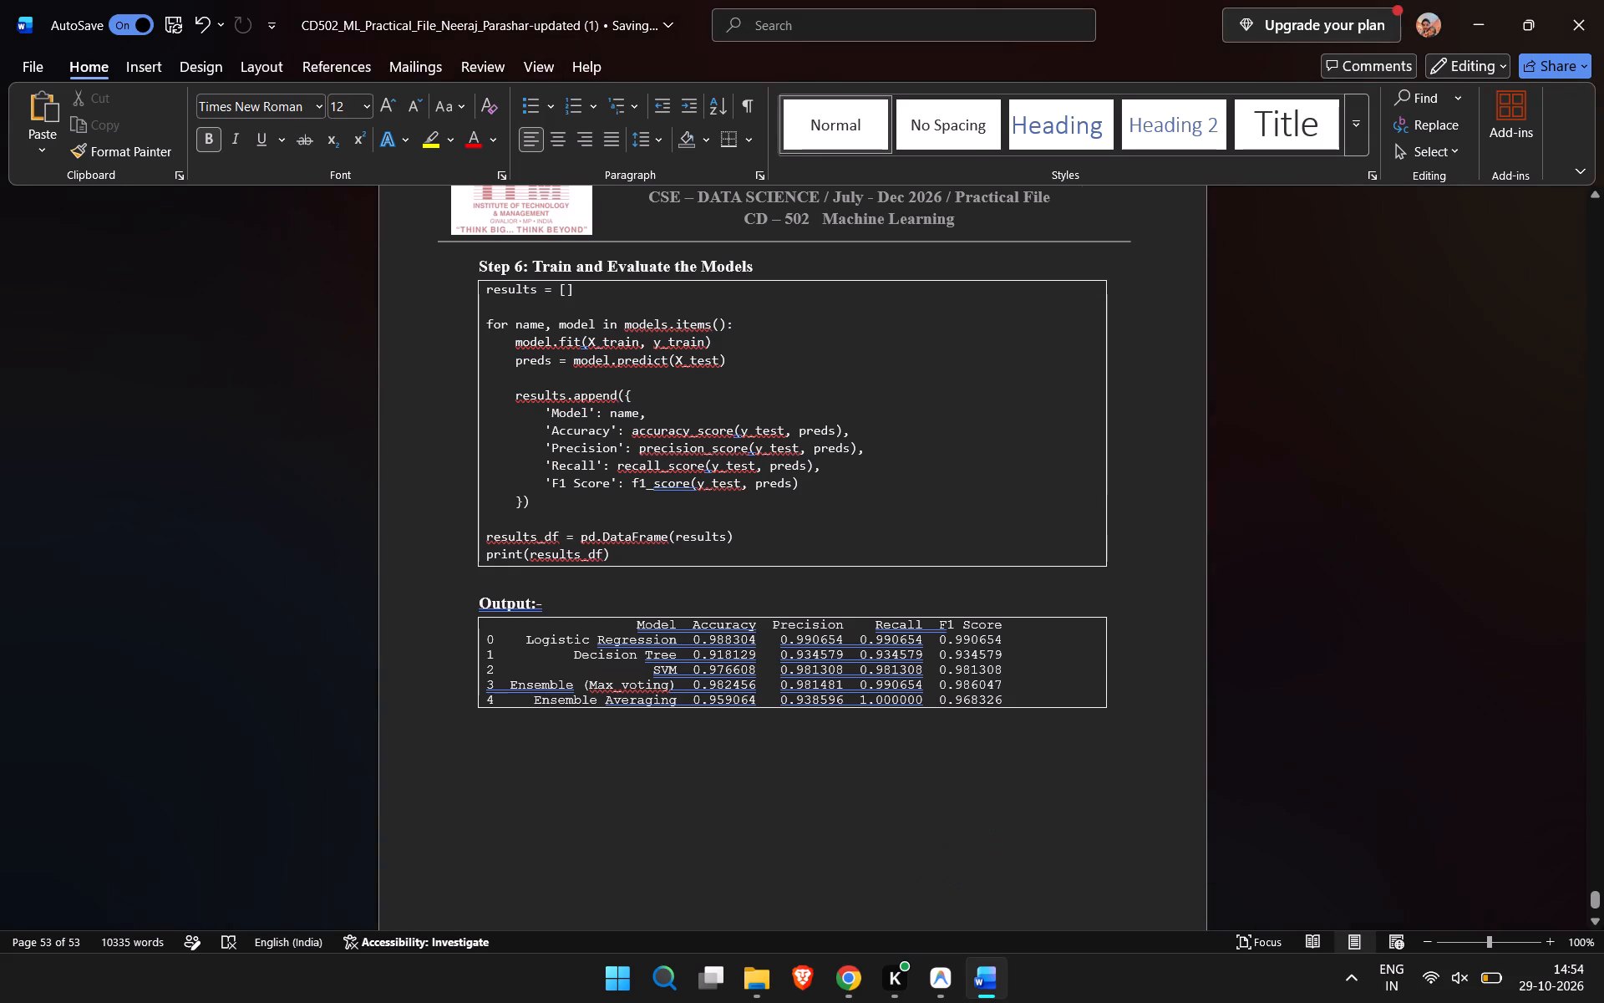
pyautogui.scroll(3, 957, 875)
pyautogui.scroll(-1, 957, 875)
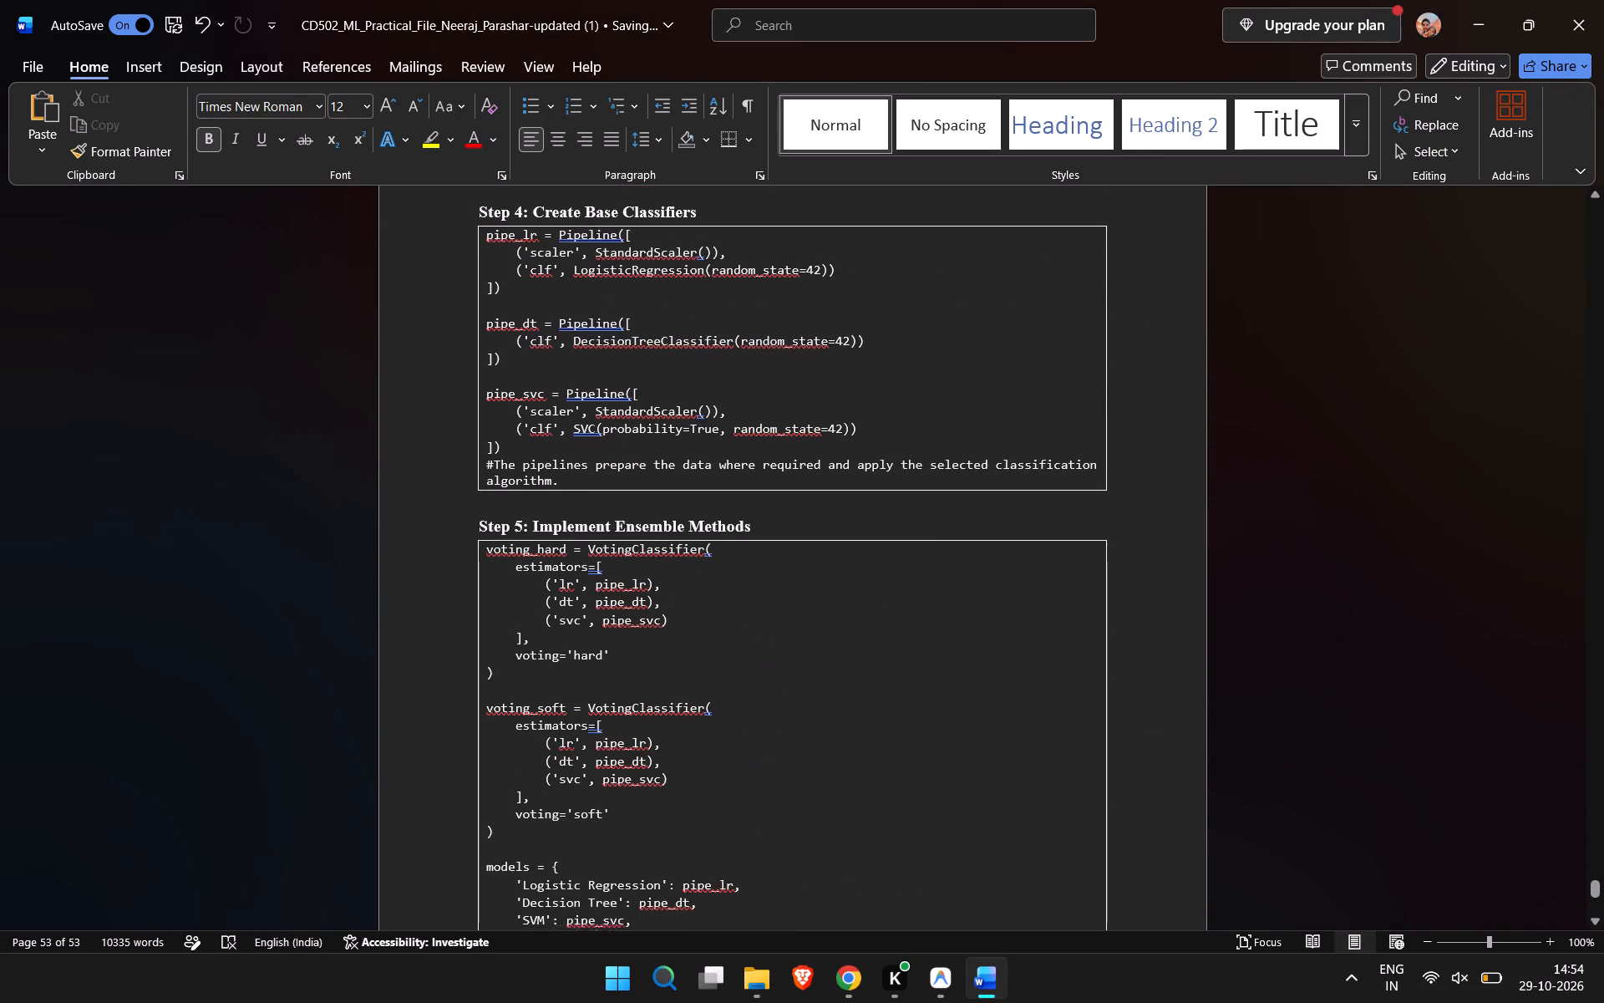
pyautogui.scroll(-3, 957, 875)
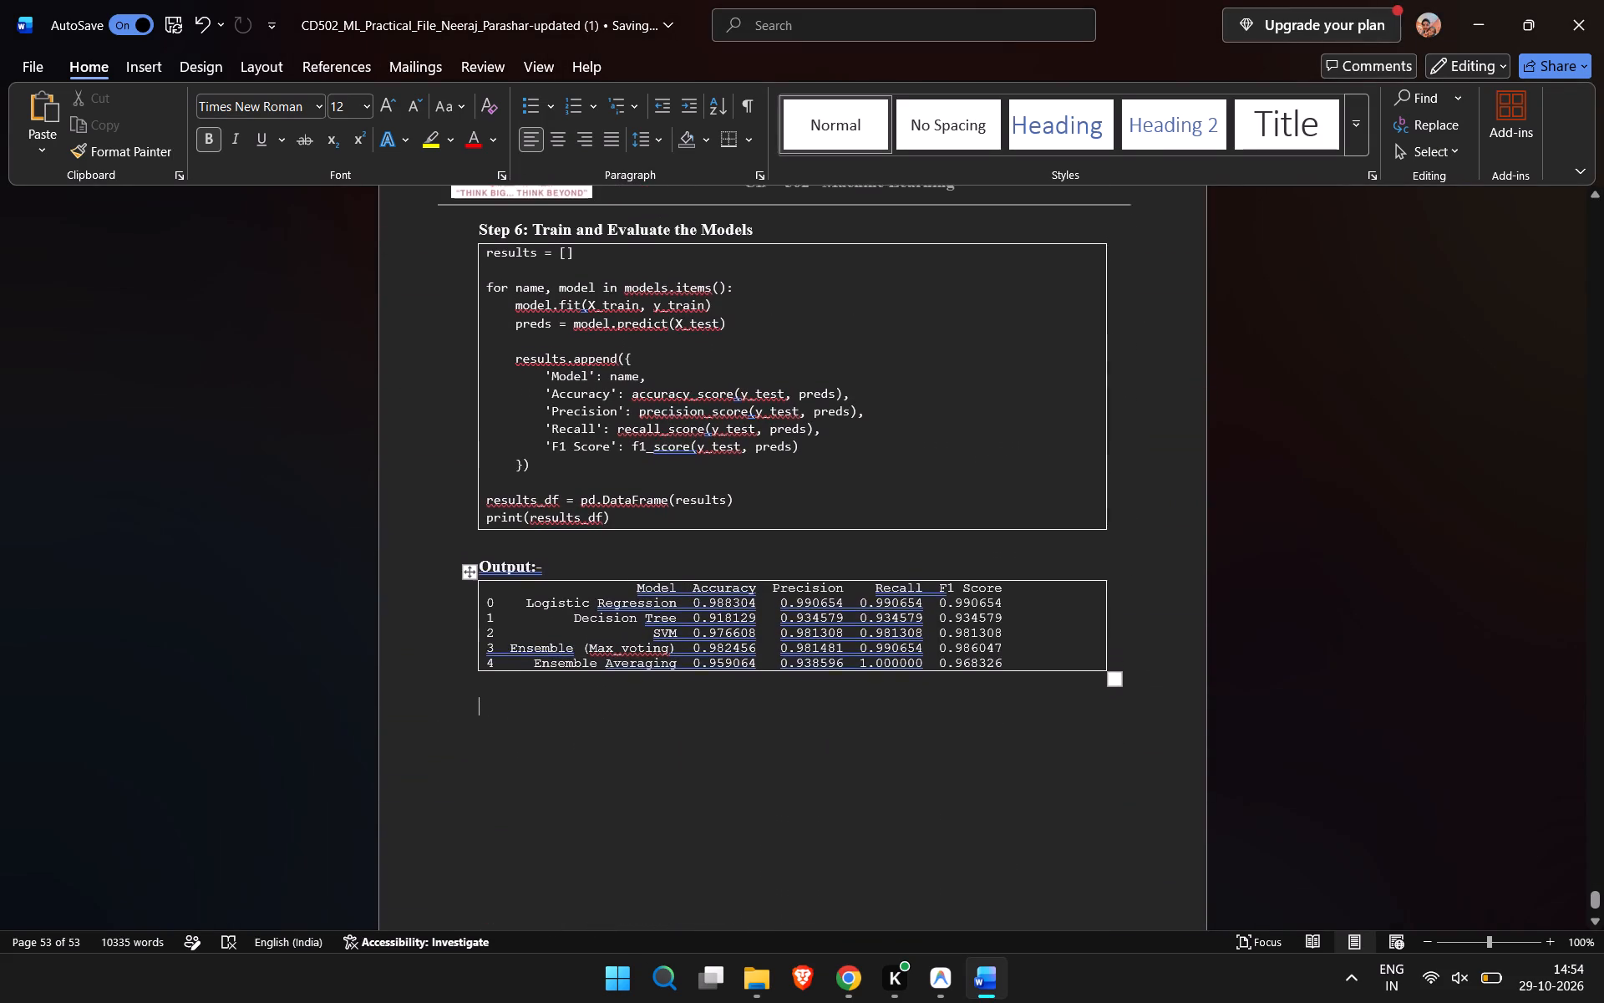
pyautogui.scroll(-1, 957, 875)
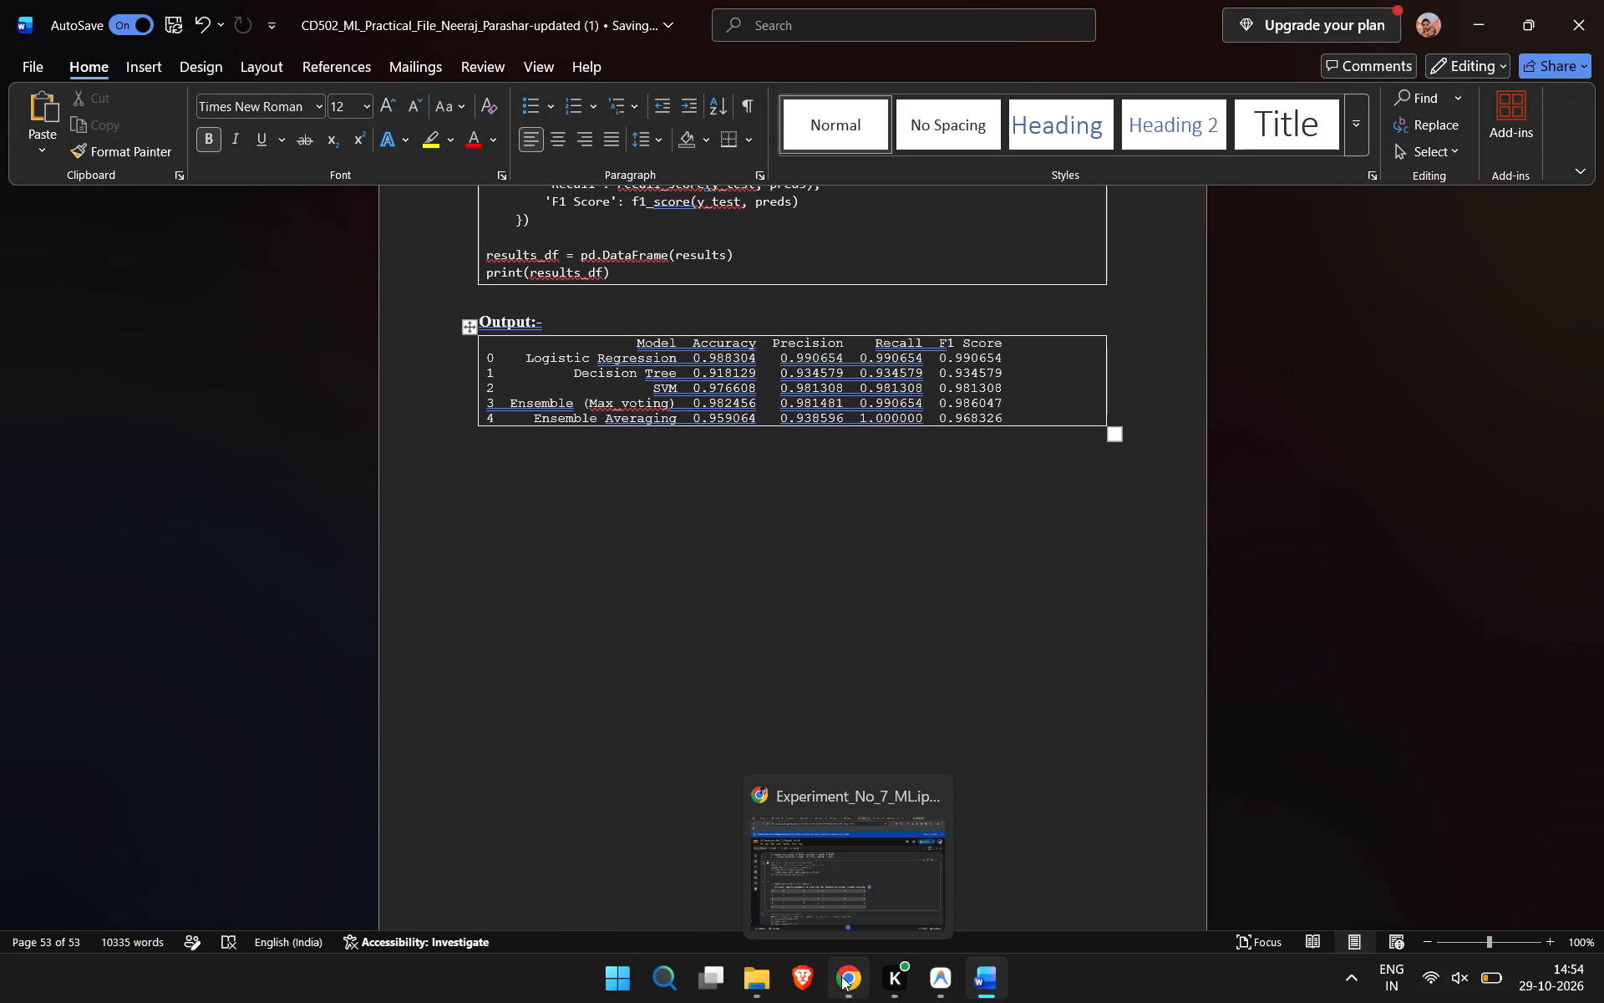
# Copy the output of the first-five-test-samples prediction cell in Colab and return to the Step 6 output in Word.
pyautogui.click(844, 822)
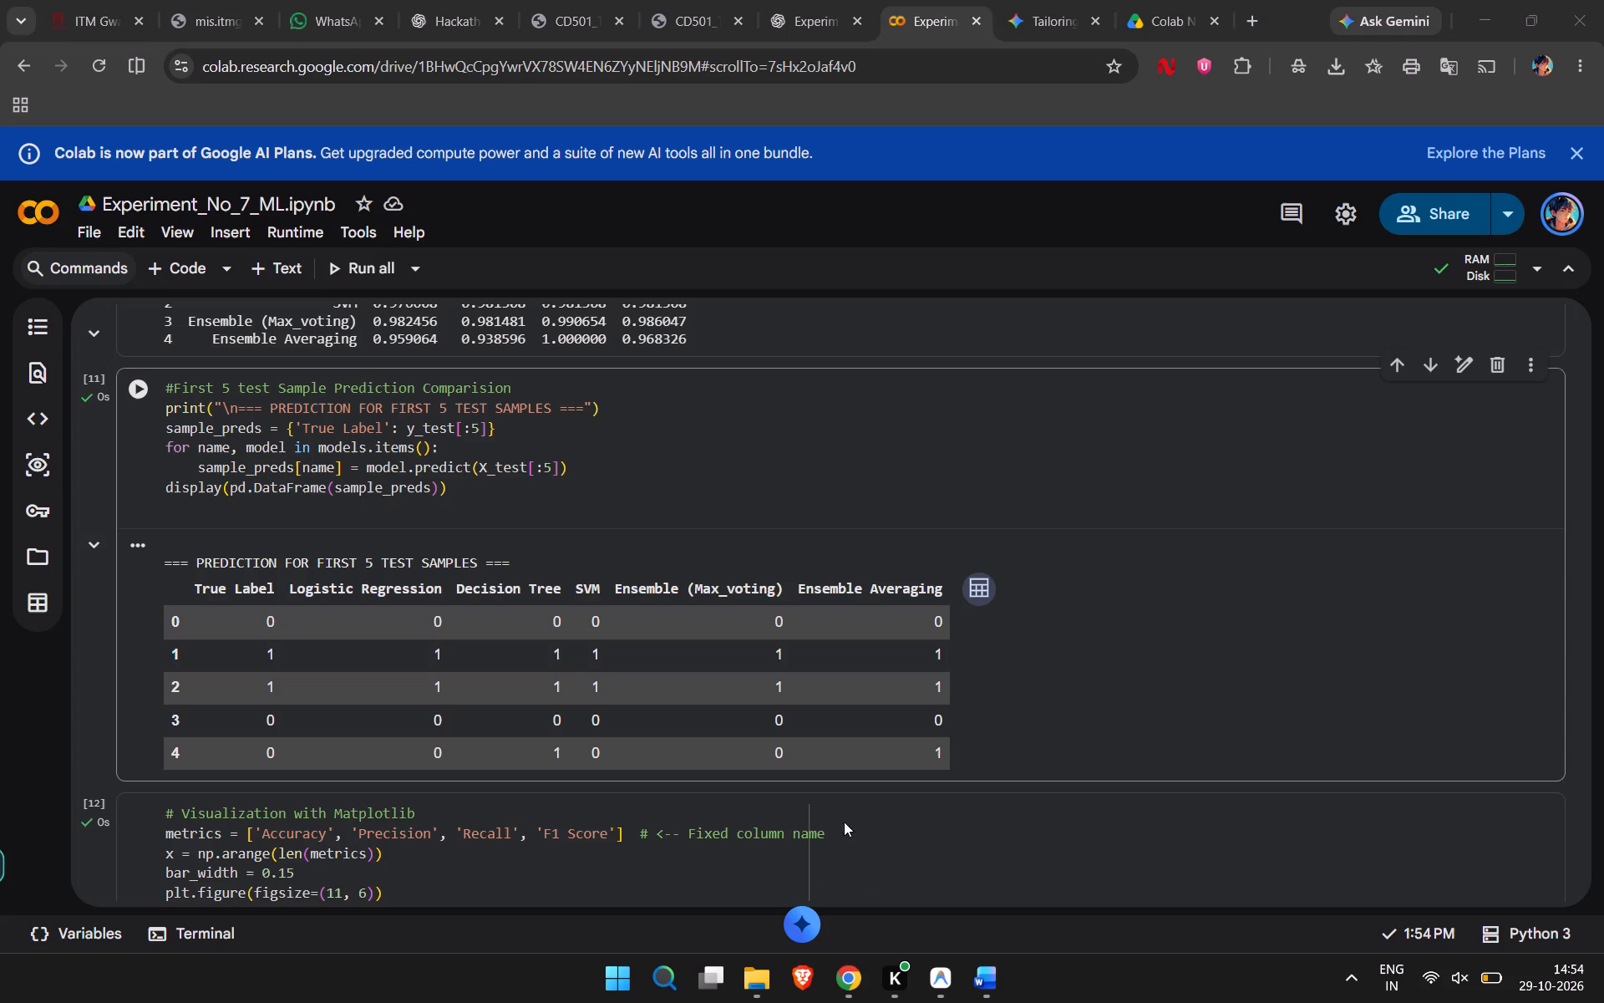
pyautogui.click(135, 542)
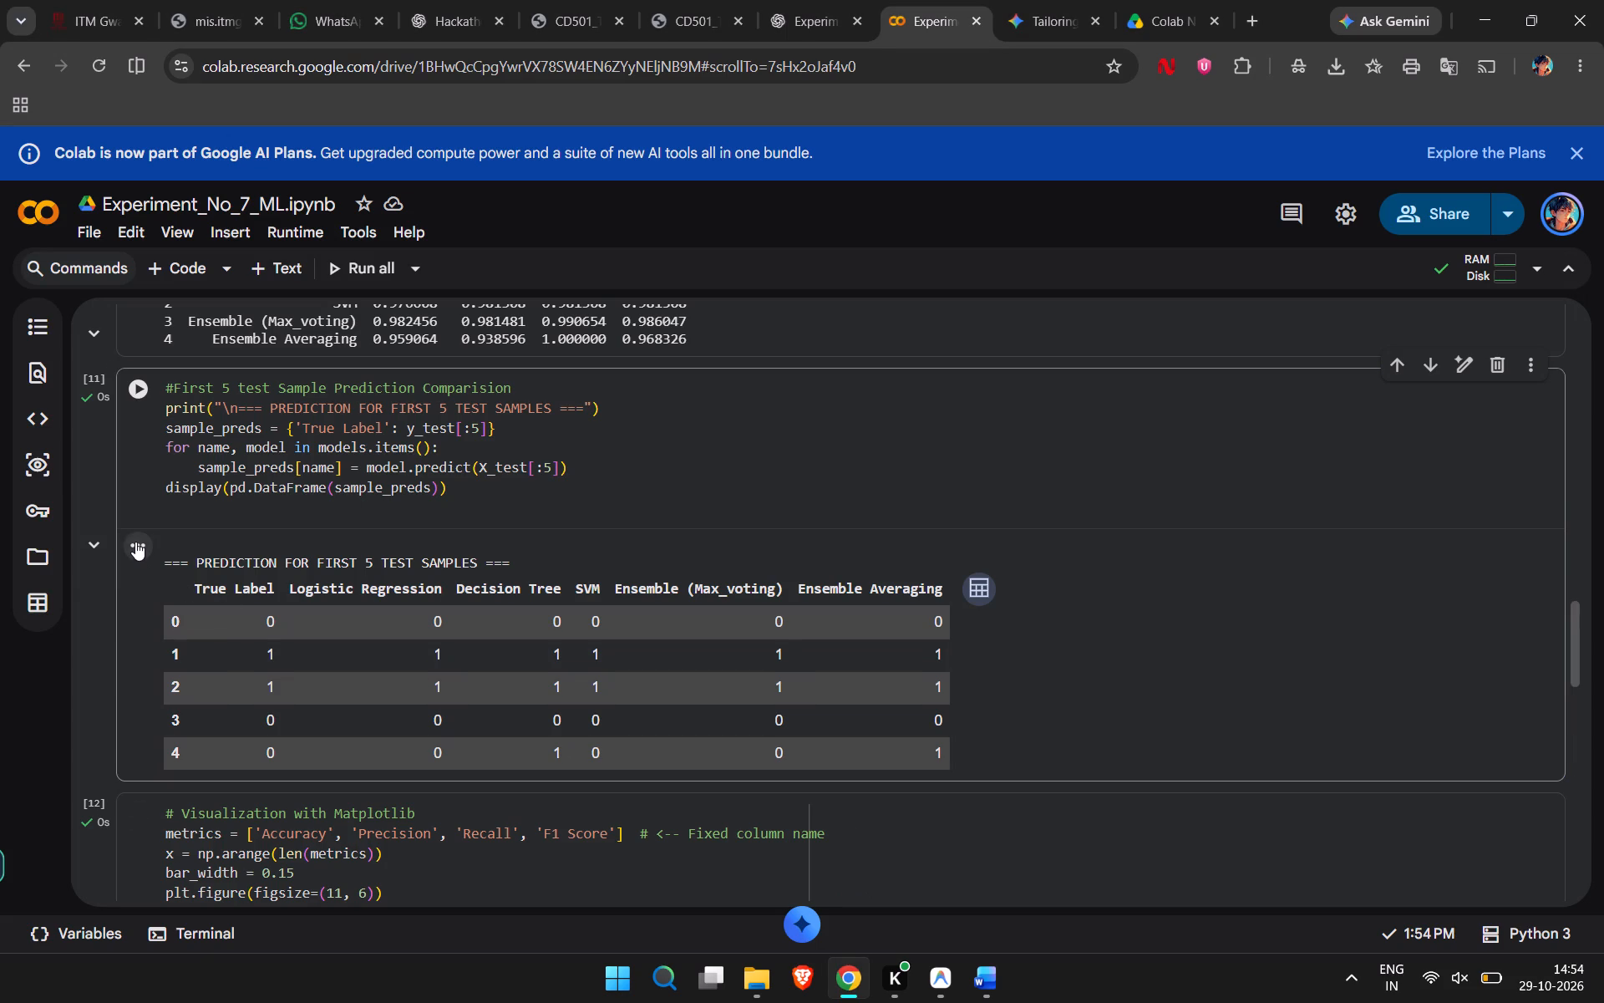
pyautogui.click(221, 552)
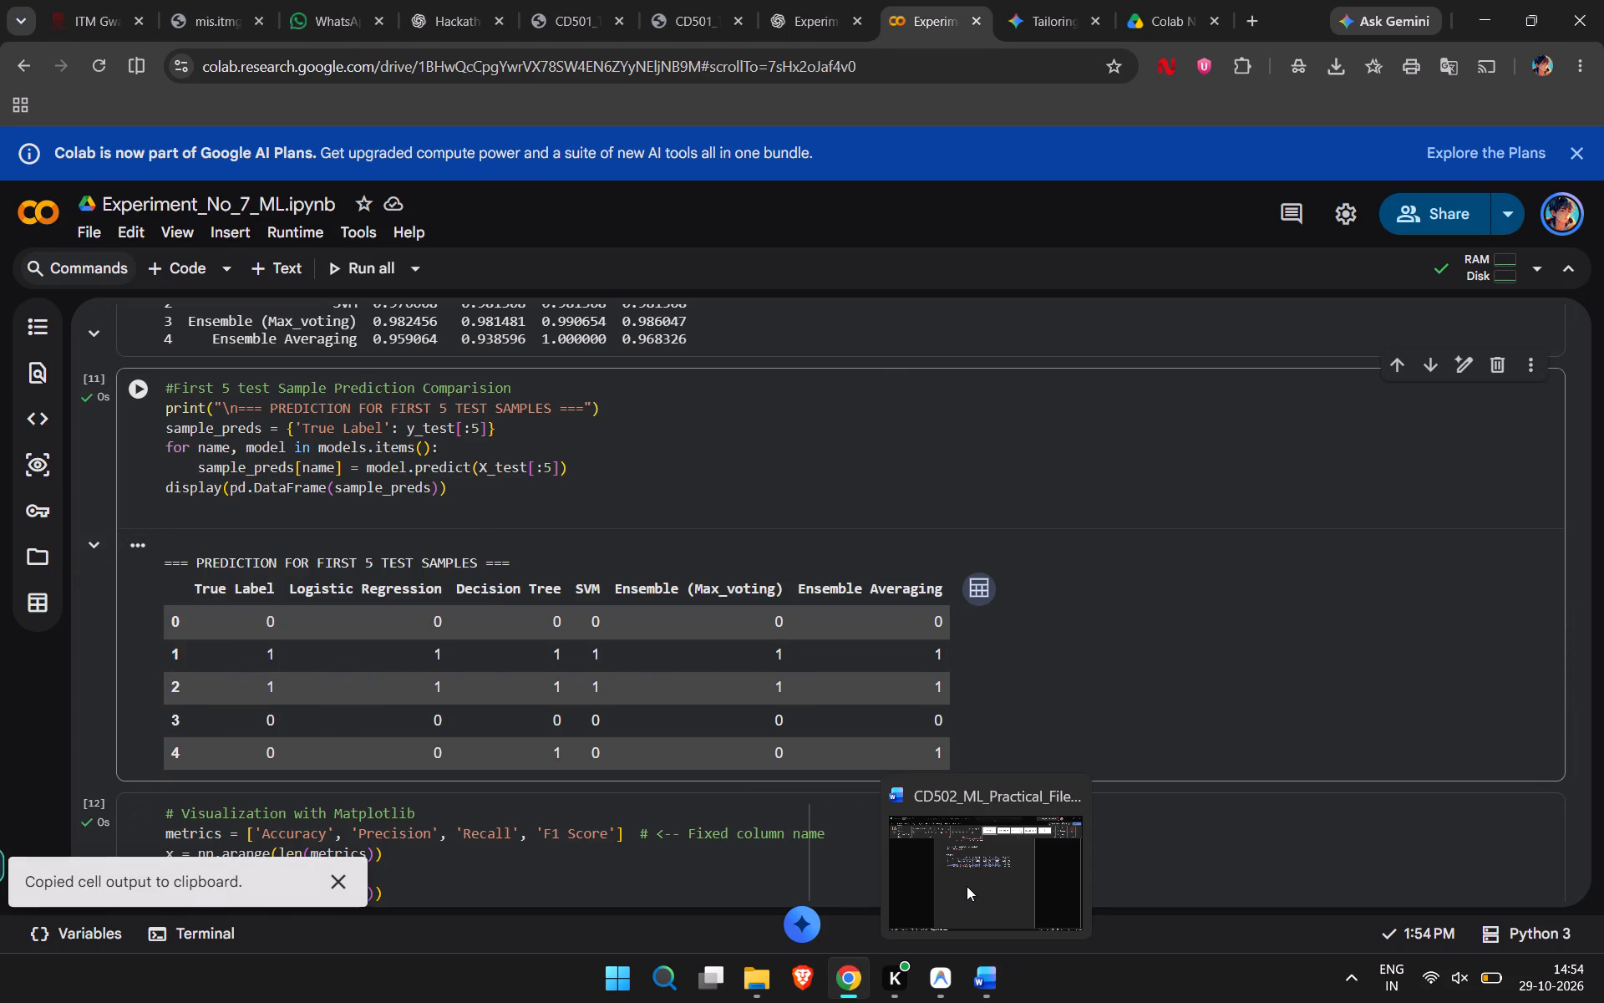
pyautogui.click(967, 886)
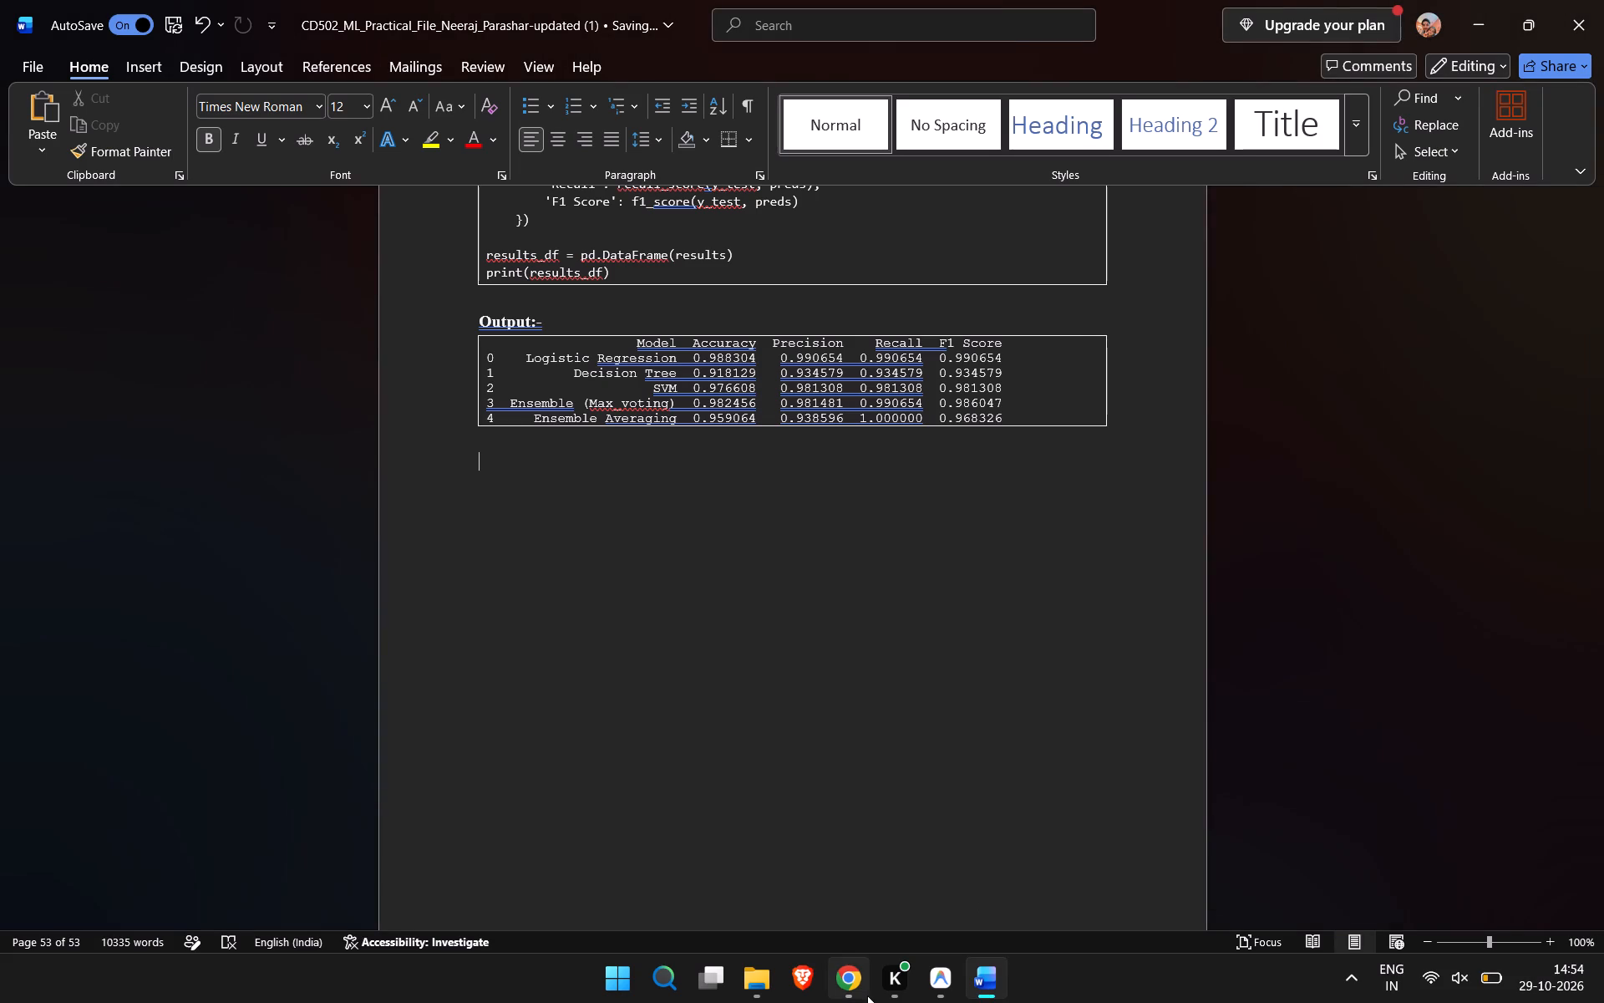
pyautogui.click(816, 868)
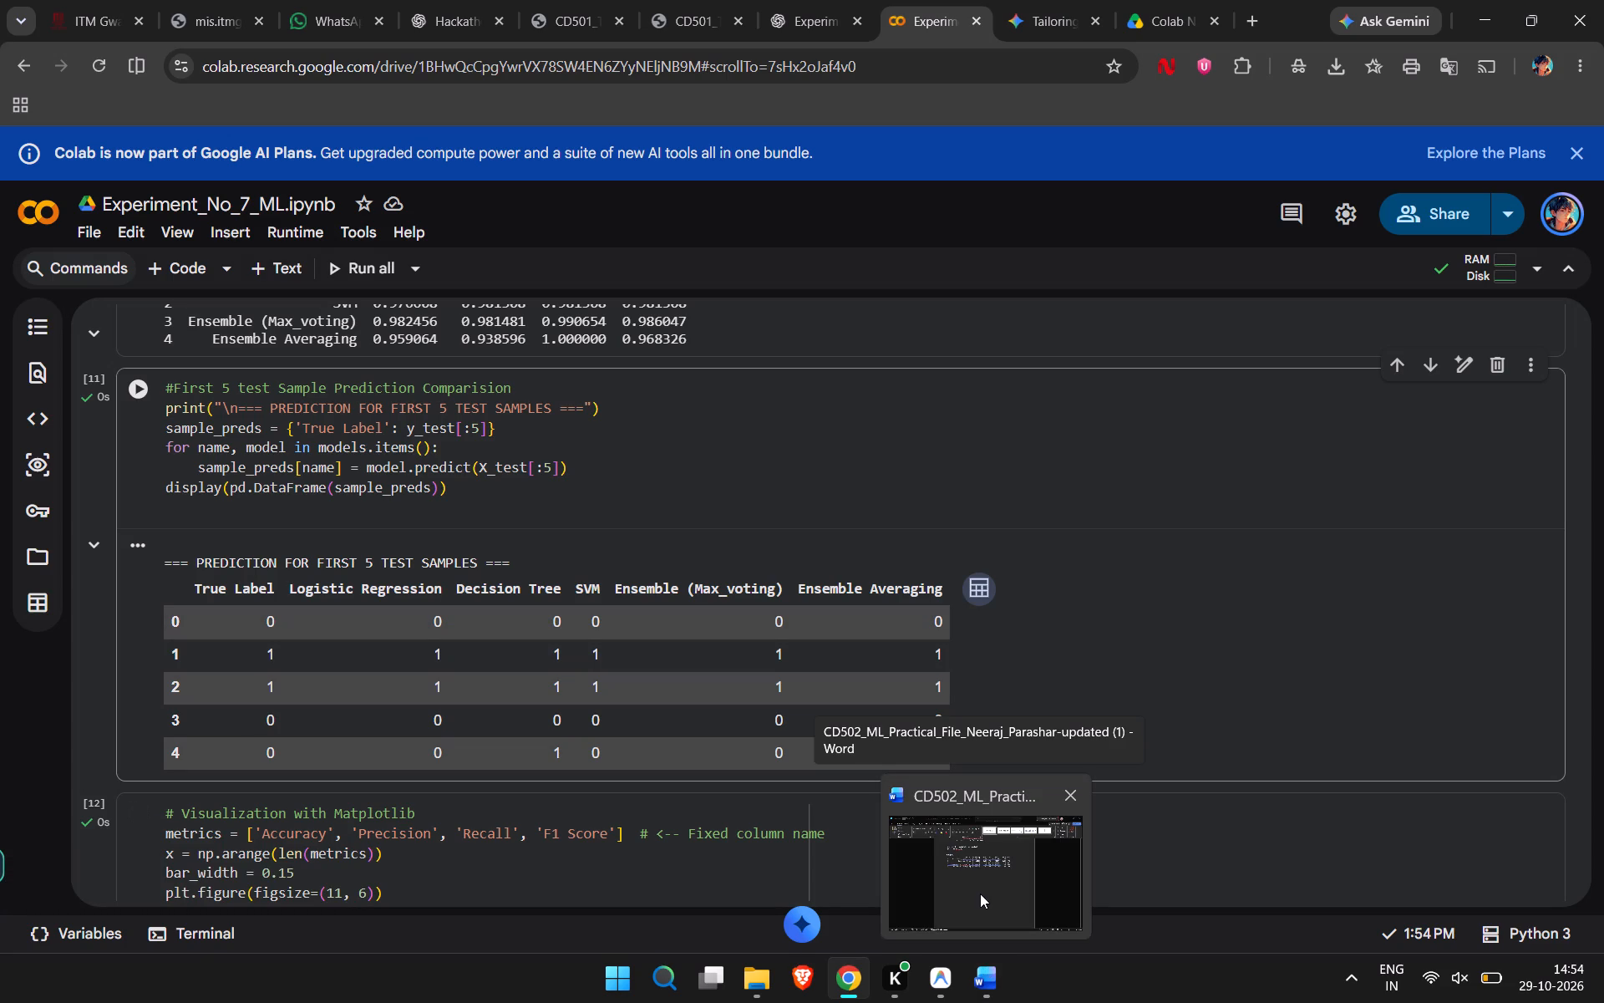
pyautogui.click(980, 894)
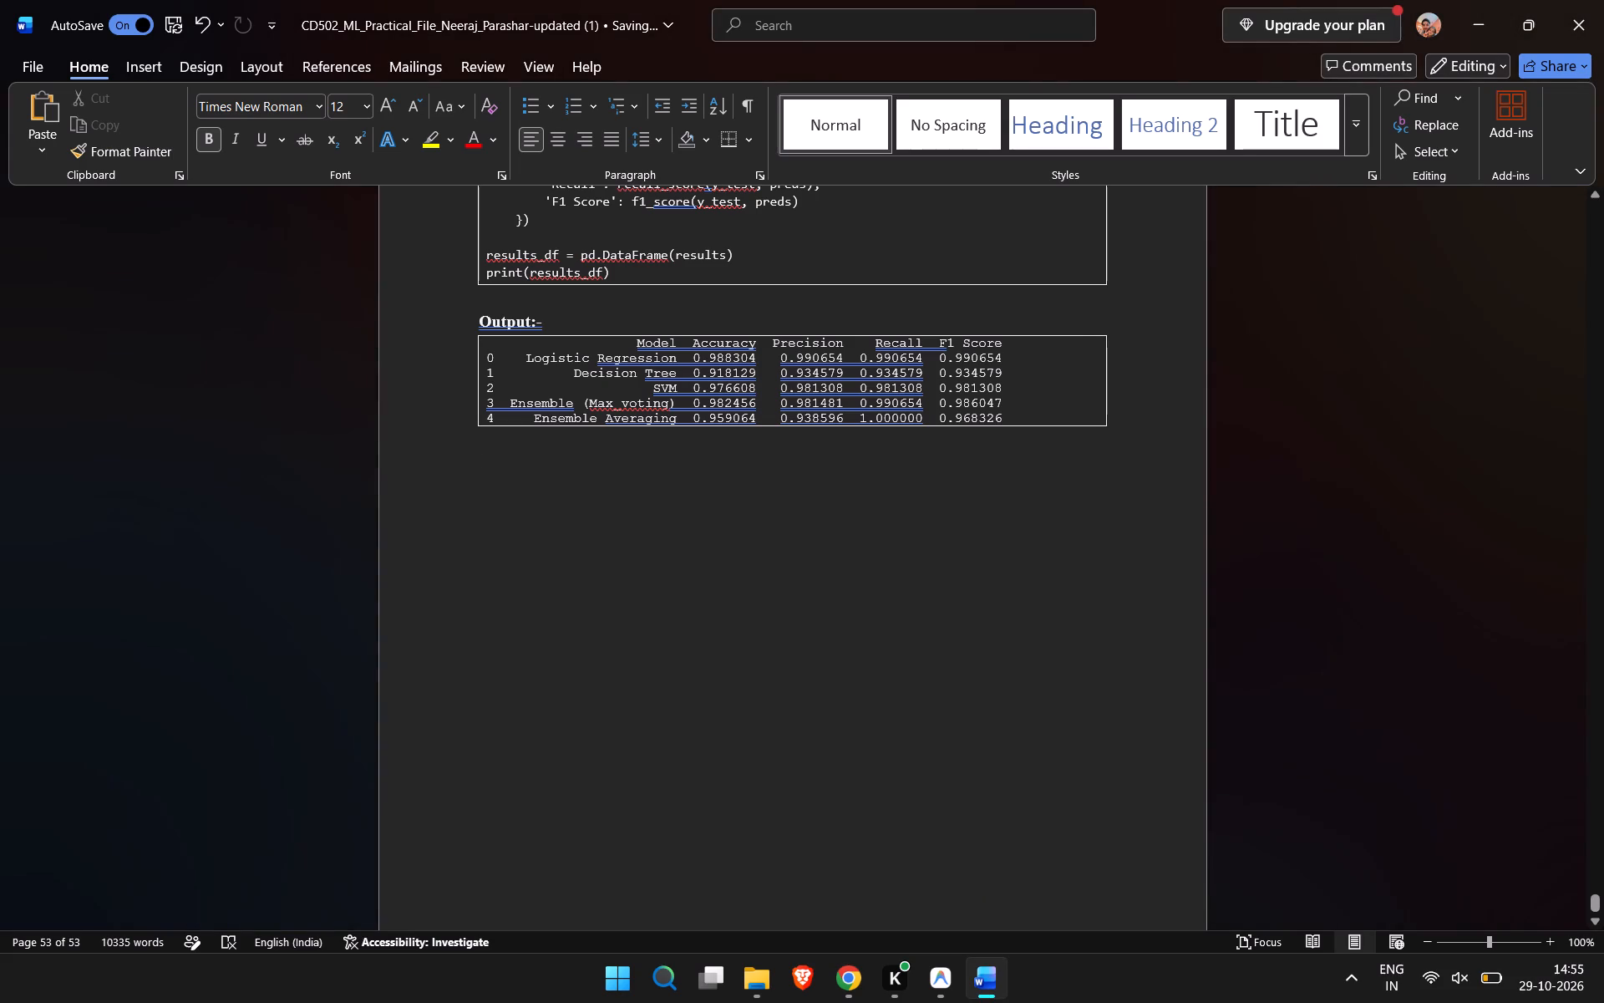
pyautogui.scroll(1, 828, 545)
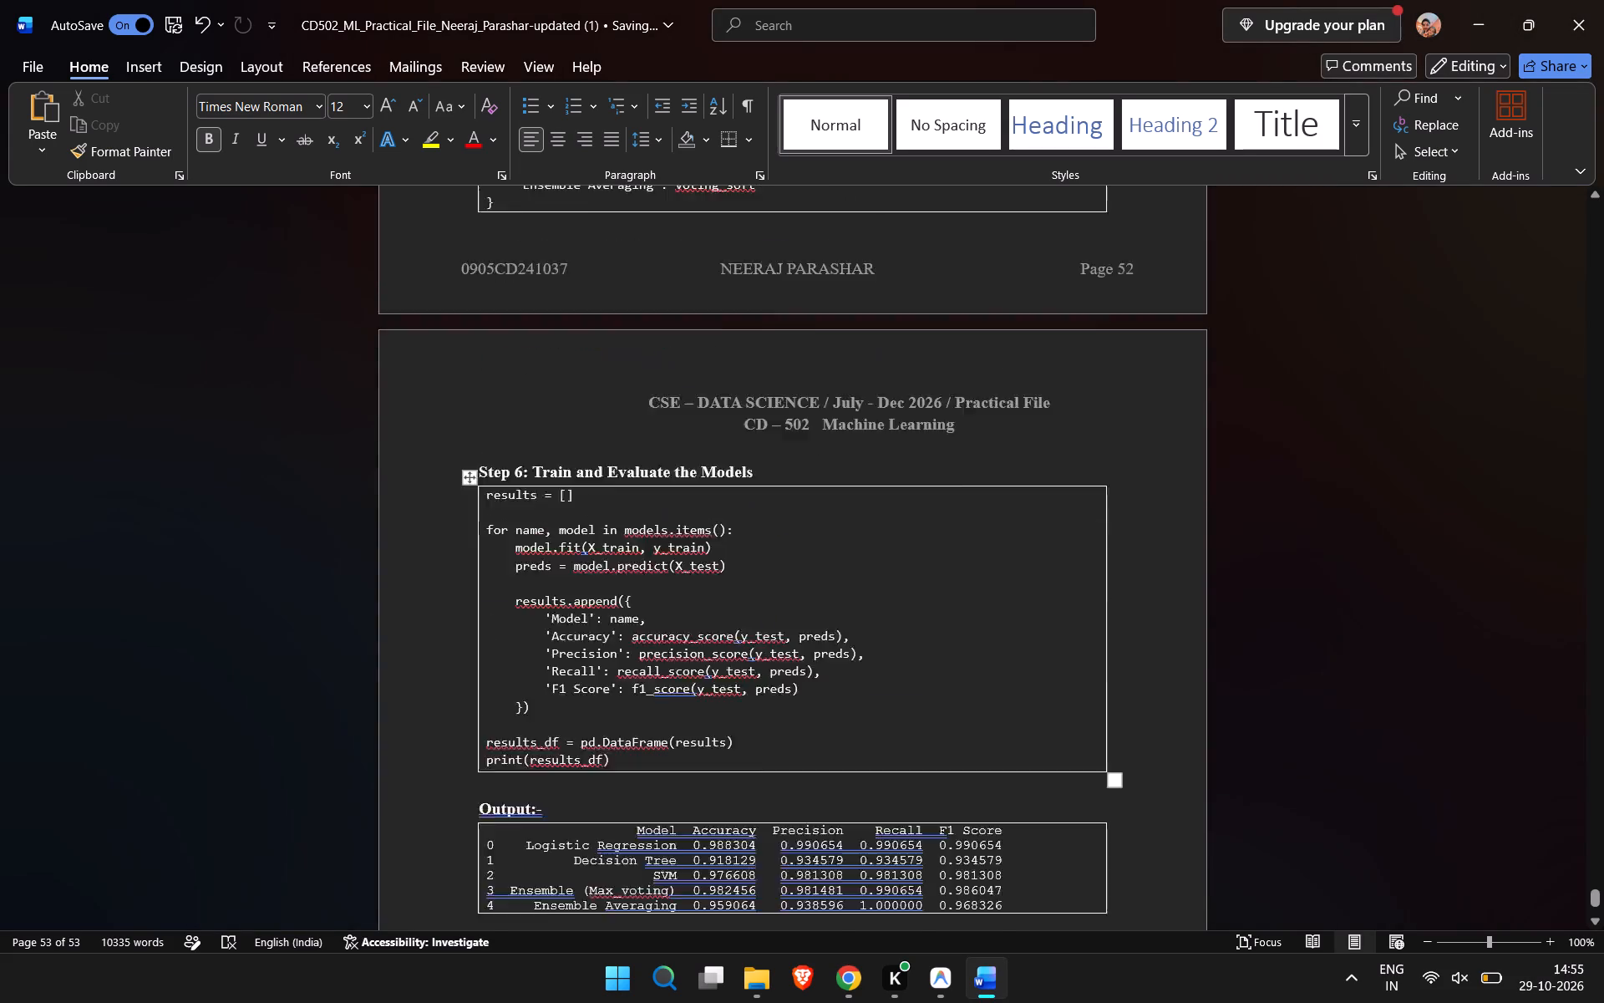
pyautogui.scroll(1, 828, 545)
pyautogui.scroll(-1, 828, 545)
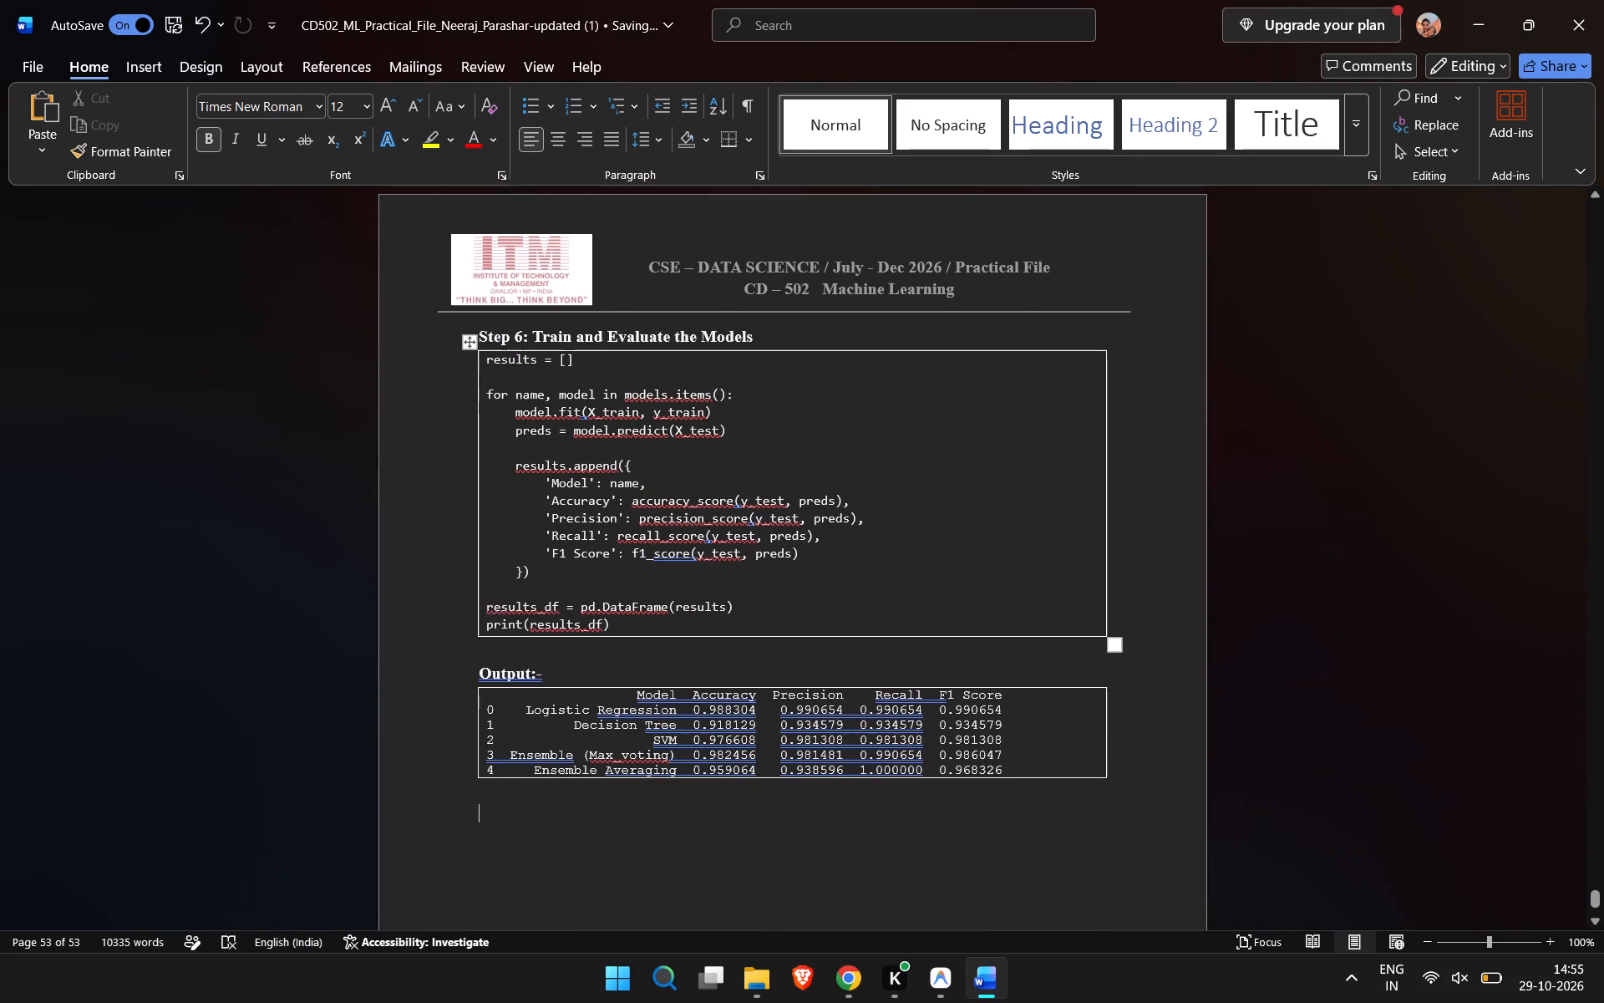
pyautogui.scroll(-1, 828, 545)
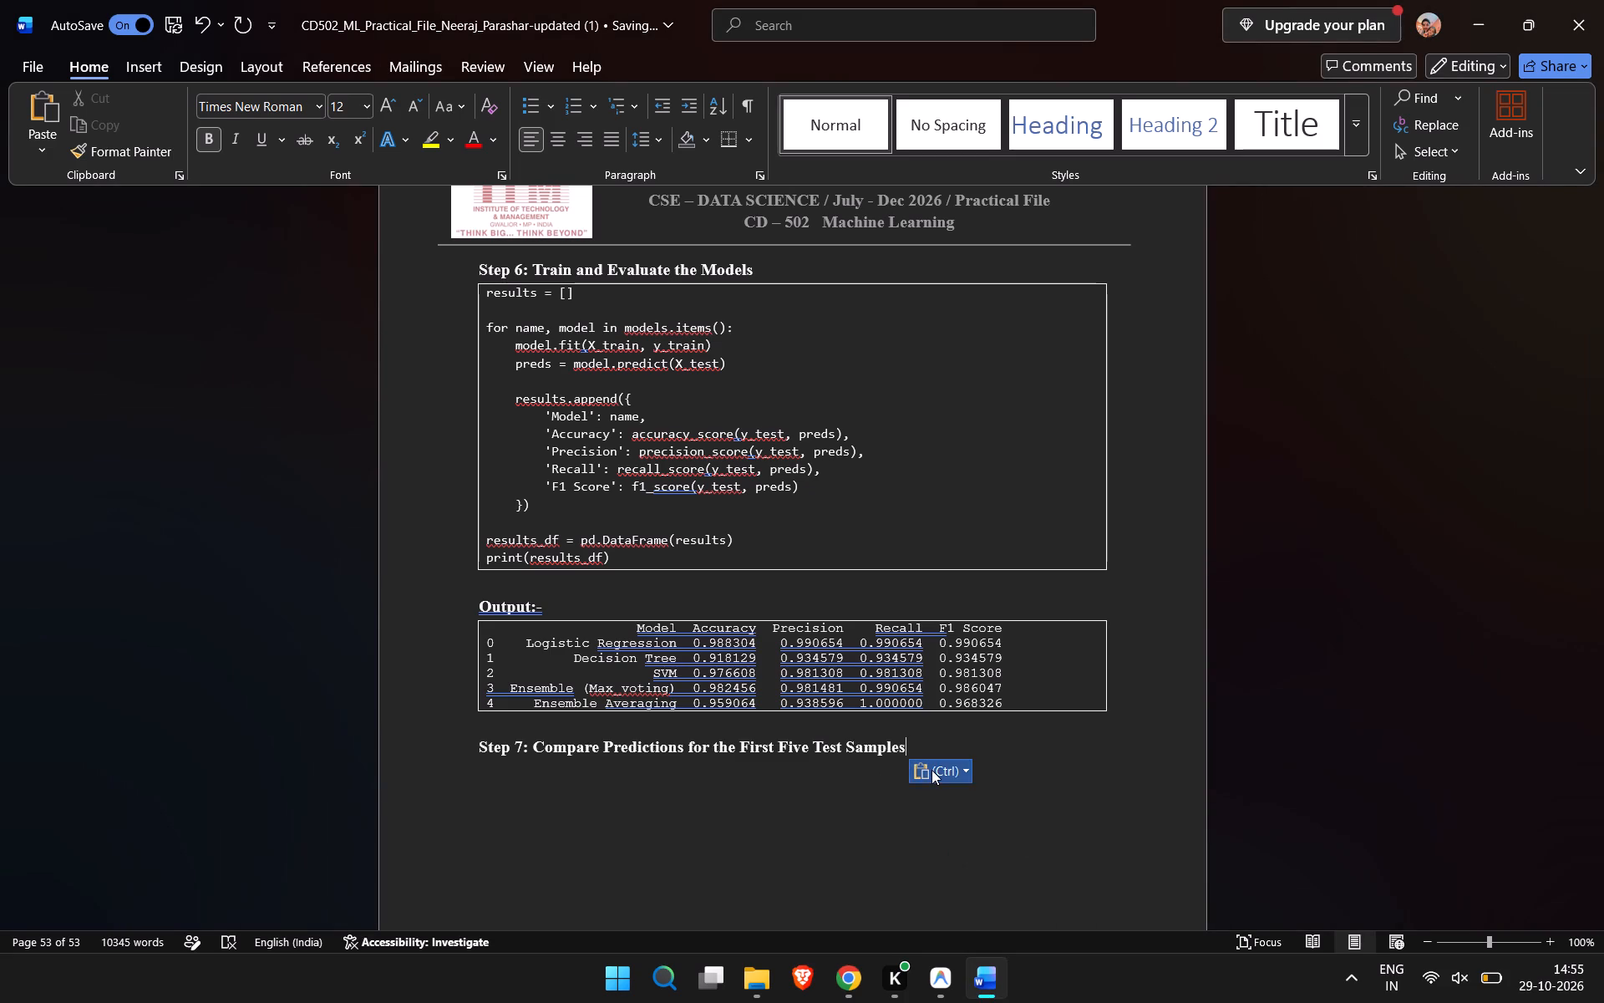
# Insert a 1x1 table on a new line below the Step 7 heading.
pyautogui.press('Return')
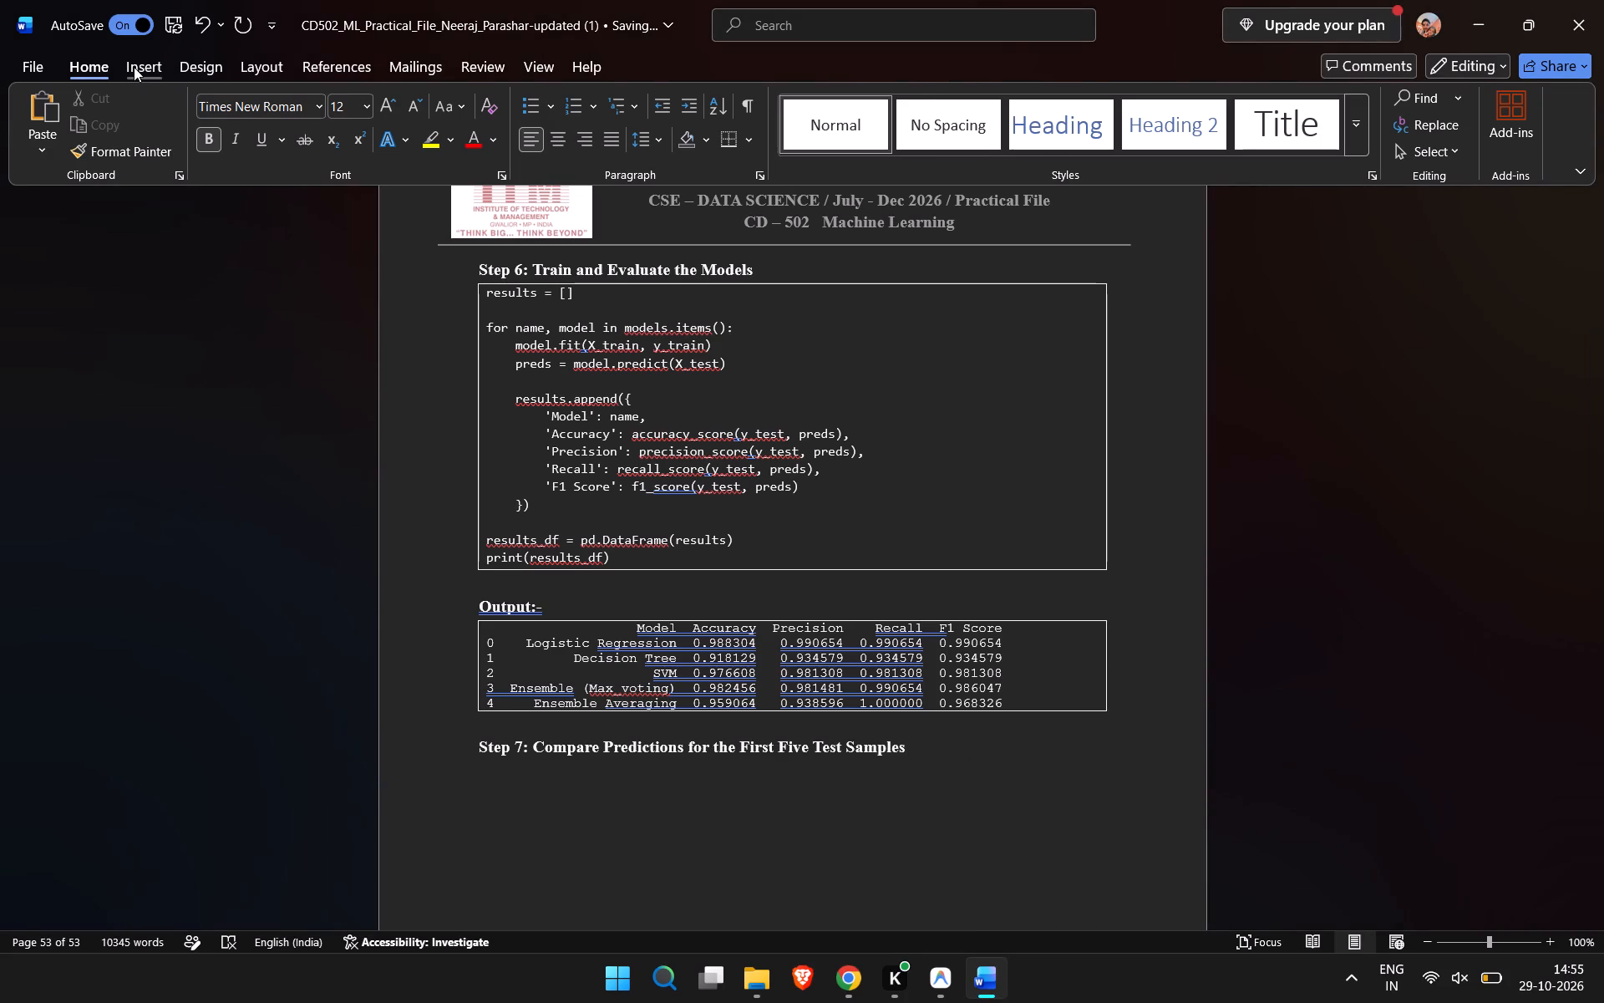
pyautogui.click(134, 67)
pyautogui.click(160, 146)
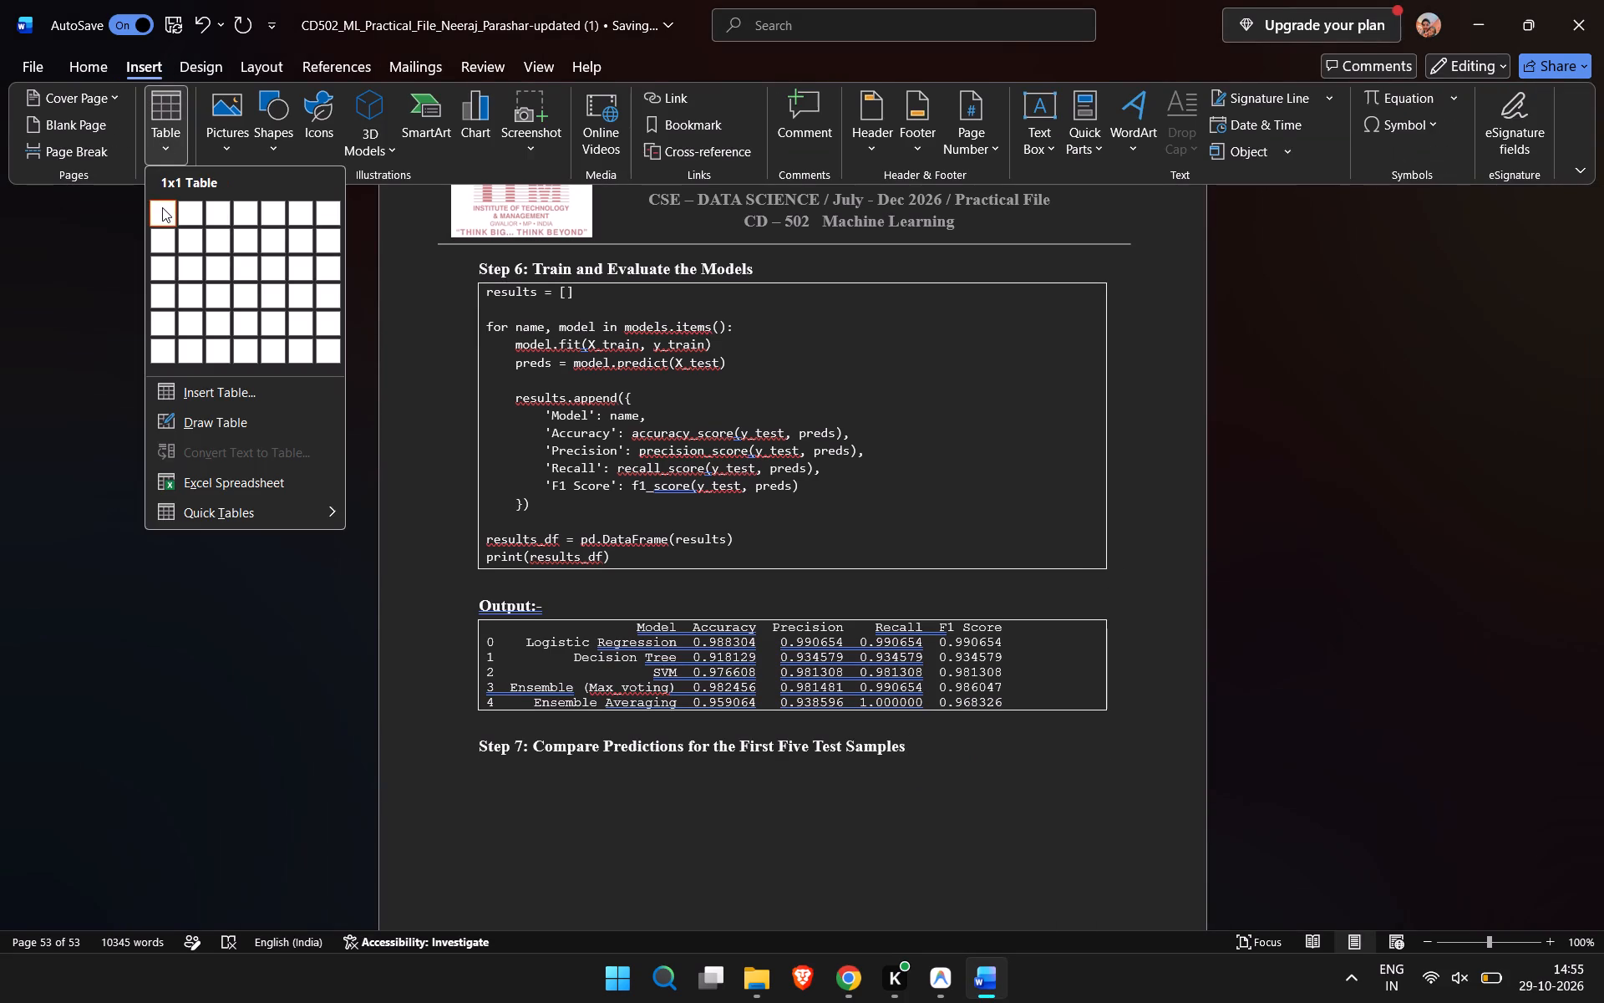
pyautogui.click(162, 207)
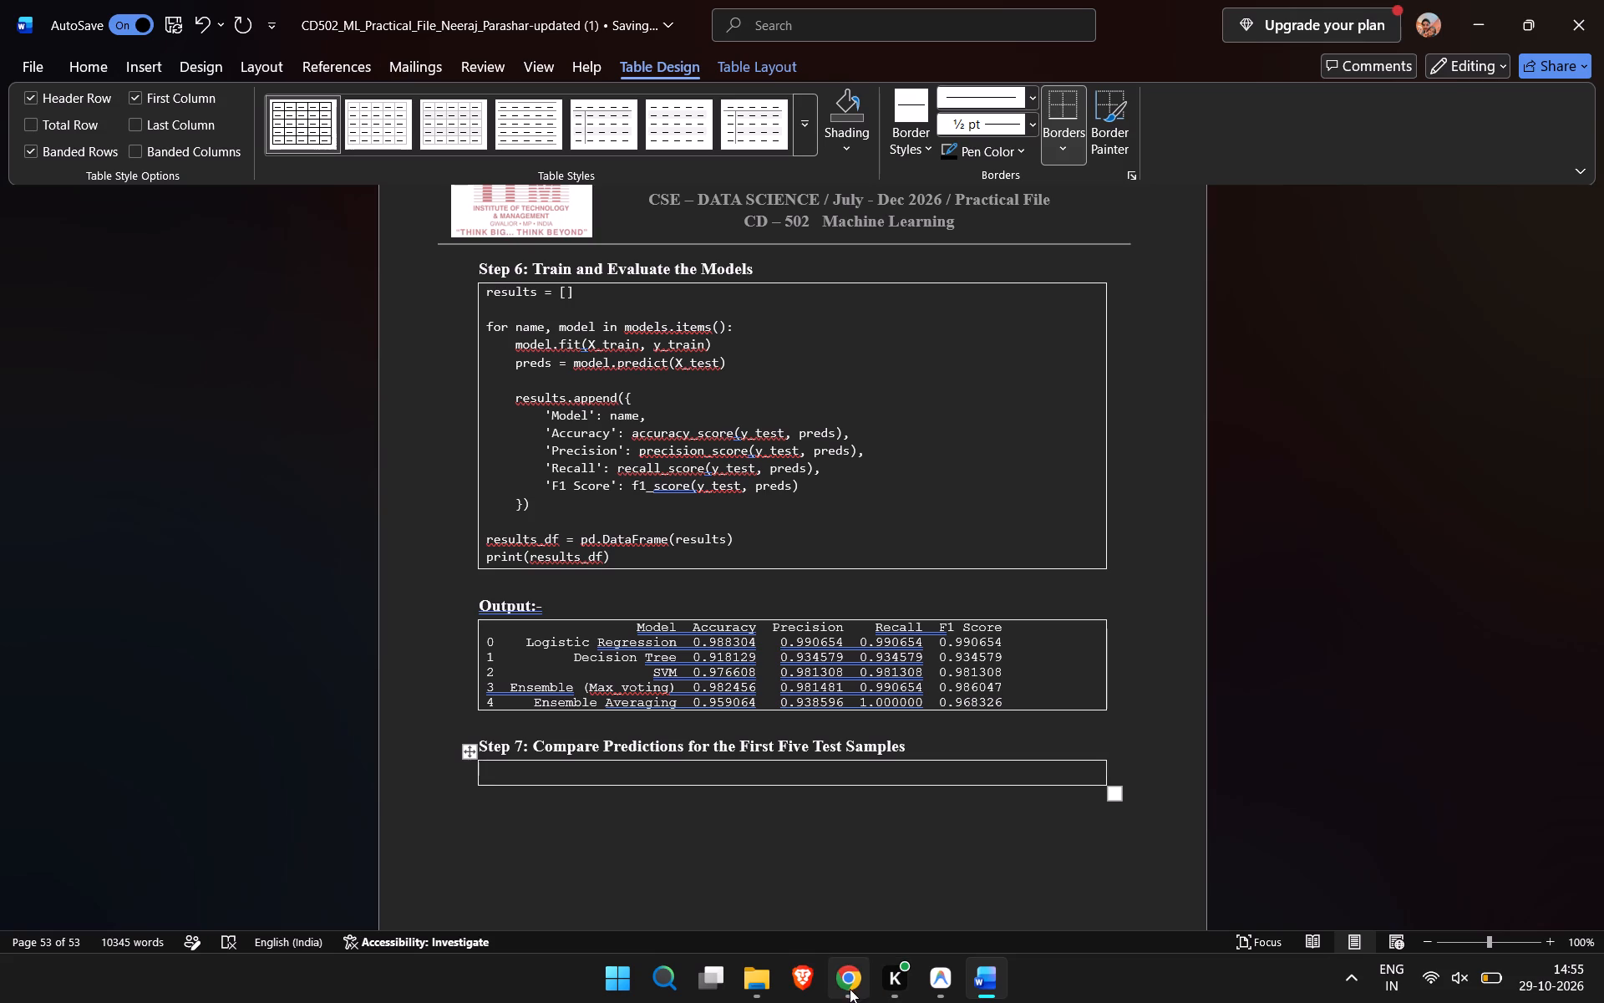
# Copy the Step 7 Python code from ChatGPT into the empty table below the Step 7 heading in Word.
pyautogui.click(815, 896)
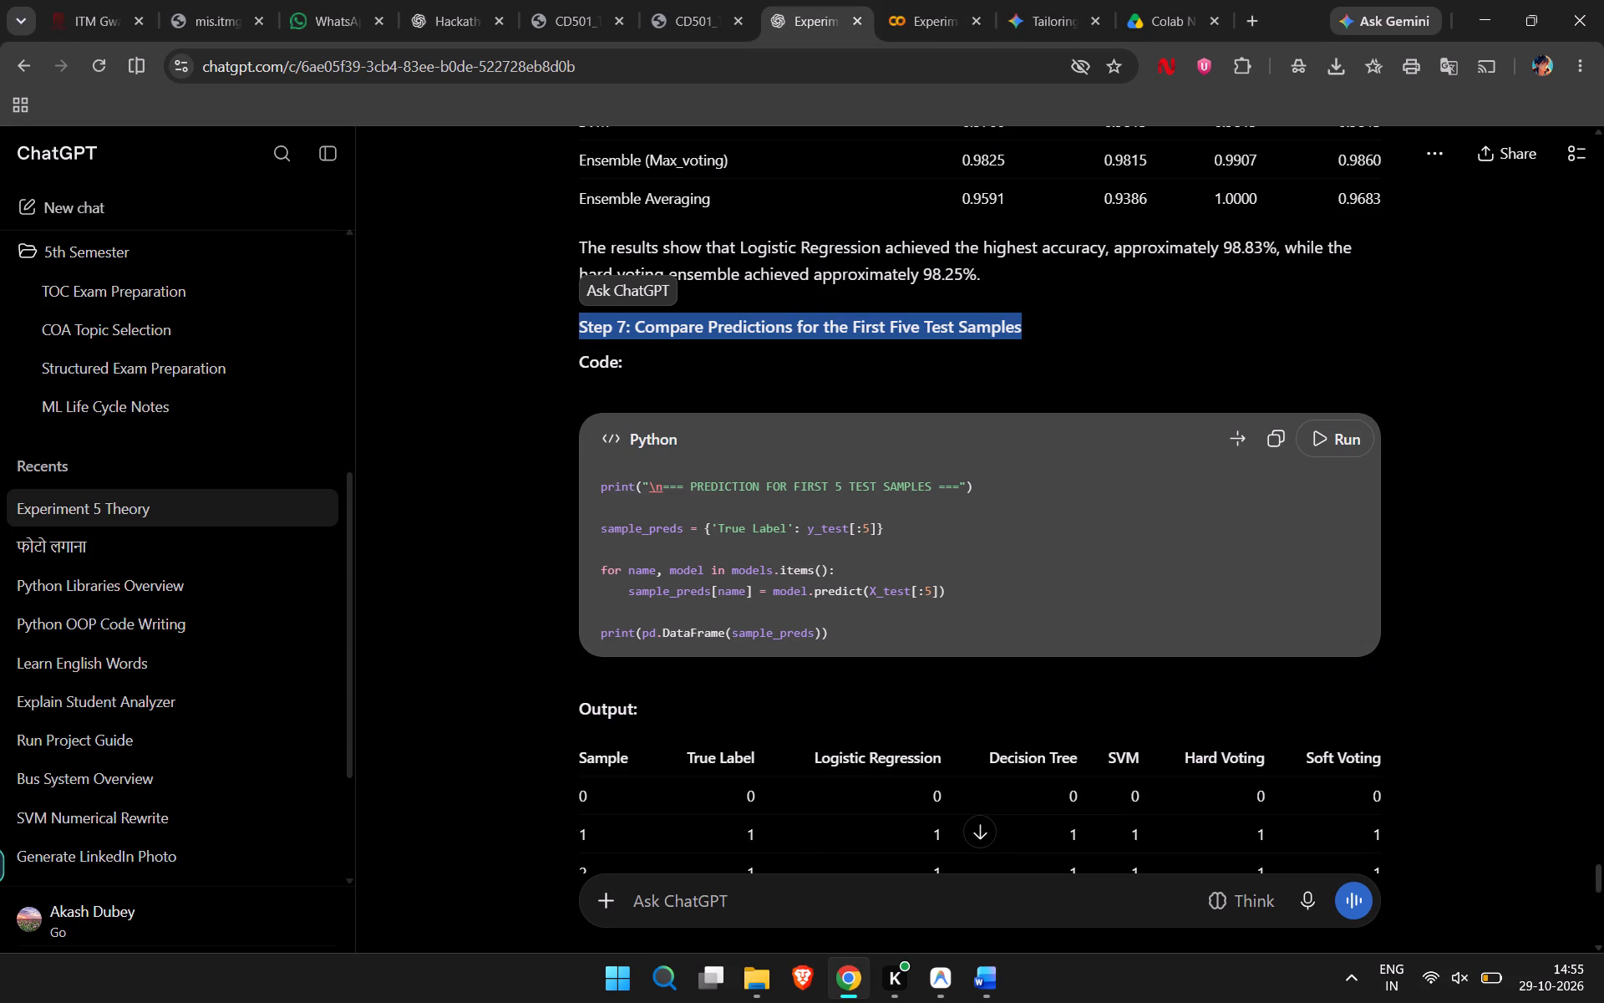
pyautogui.moveTo(830, 634); pyautogui.dragTo(547, 466)
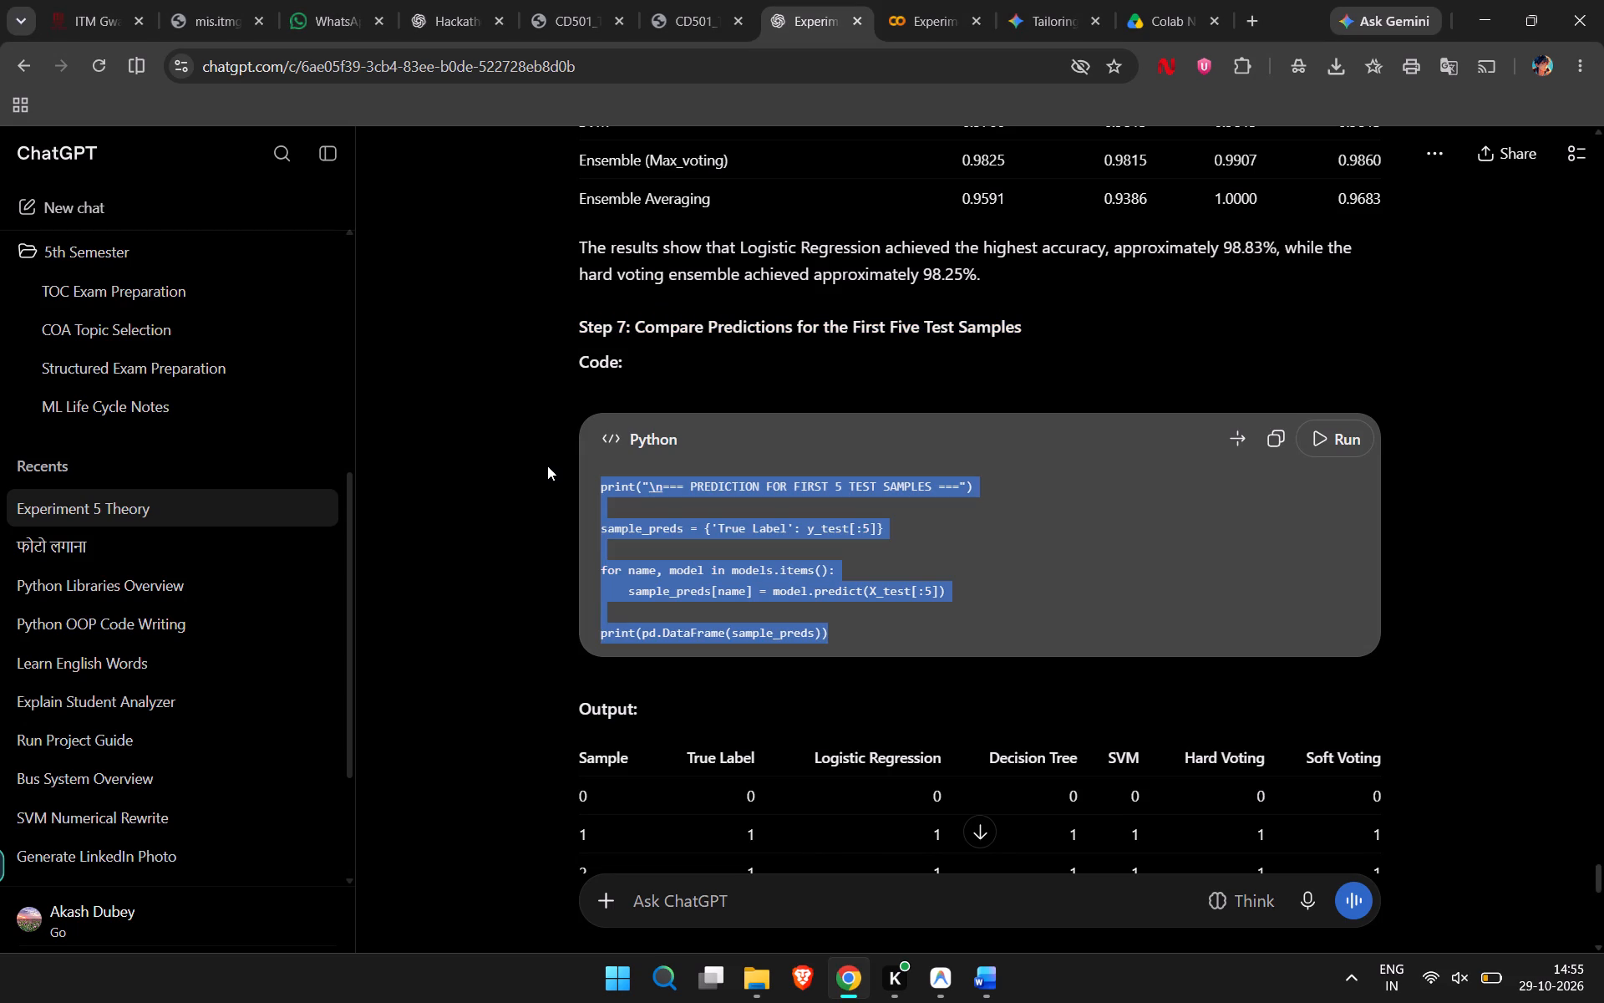
pyautogui.moveTo(547, 466); pyautogui.dragTo(550, 469)
pyautogui.hotkey('ctrl', 'c')
pyautogui.click(943, 887)
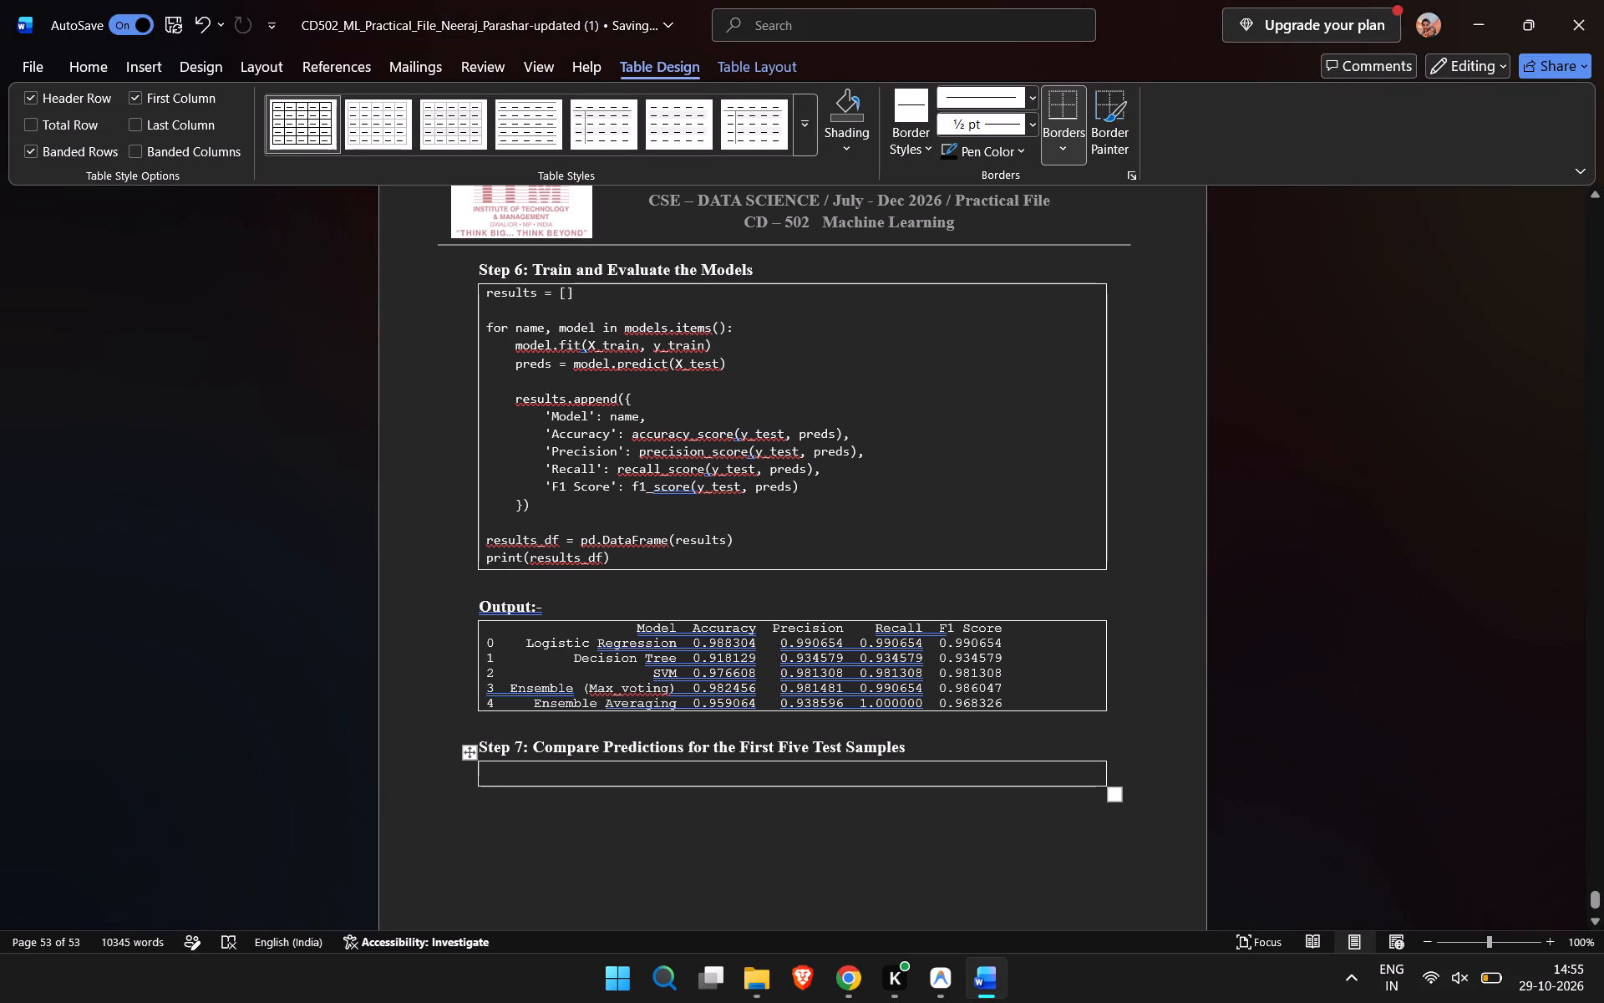
pyautogui.hotkey('ctrl', 'v')
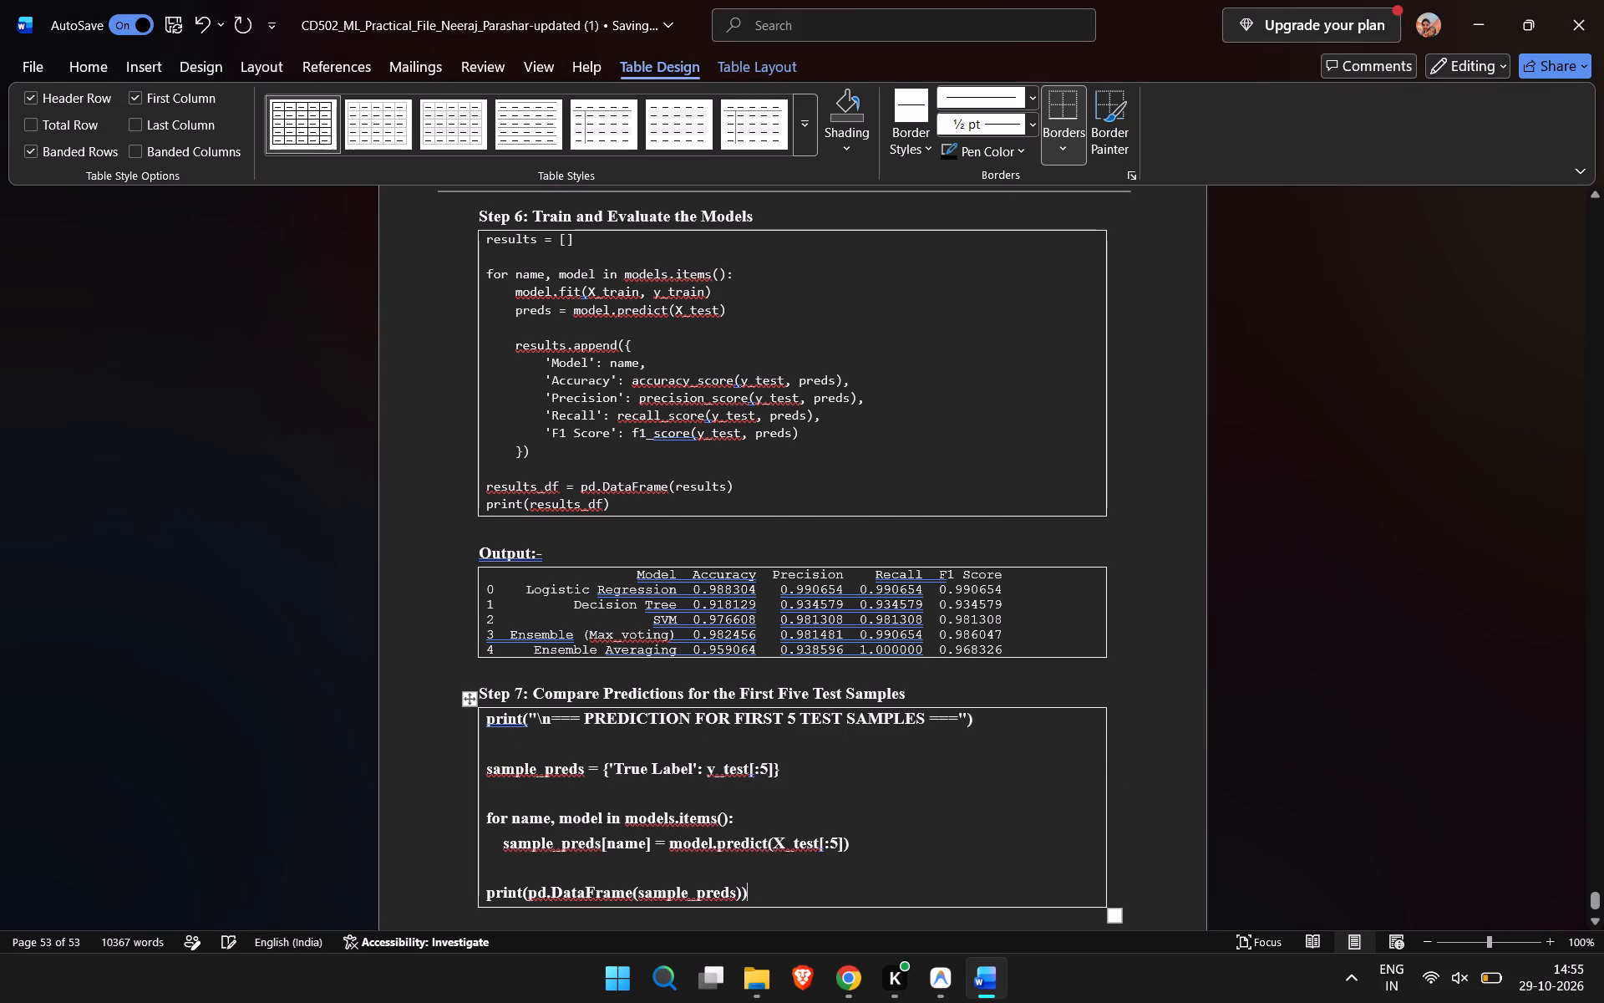
# Format the pasted Step 7 code as non-bold Consolas at 9.5 pt.
pyautogui.moveTo(758, 892); pyautogui.dragTo(735, 888)
pyautogui.moveTo(735, 888); pyautogui.dragTo(458, 719)
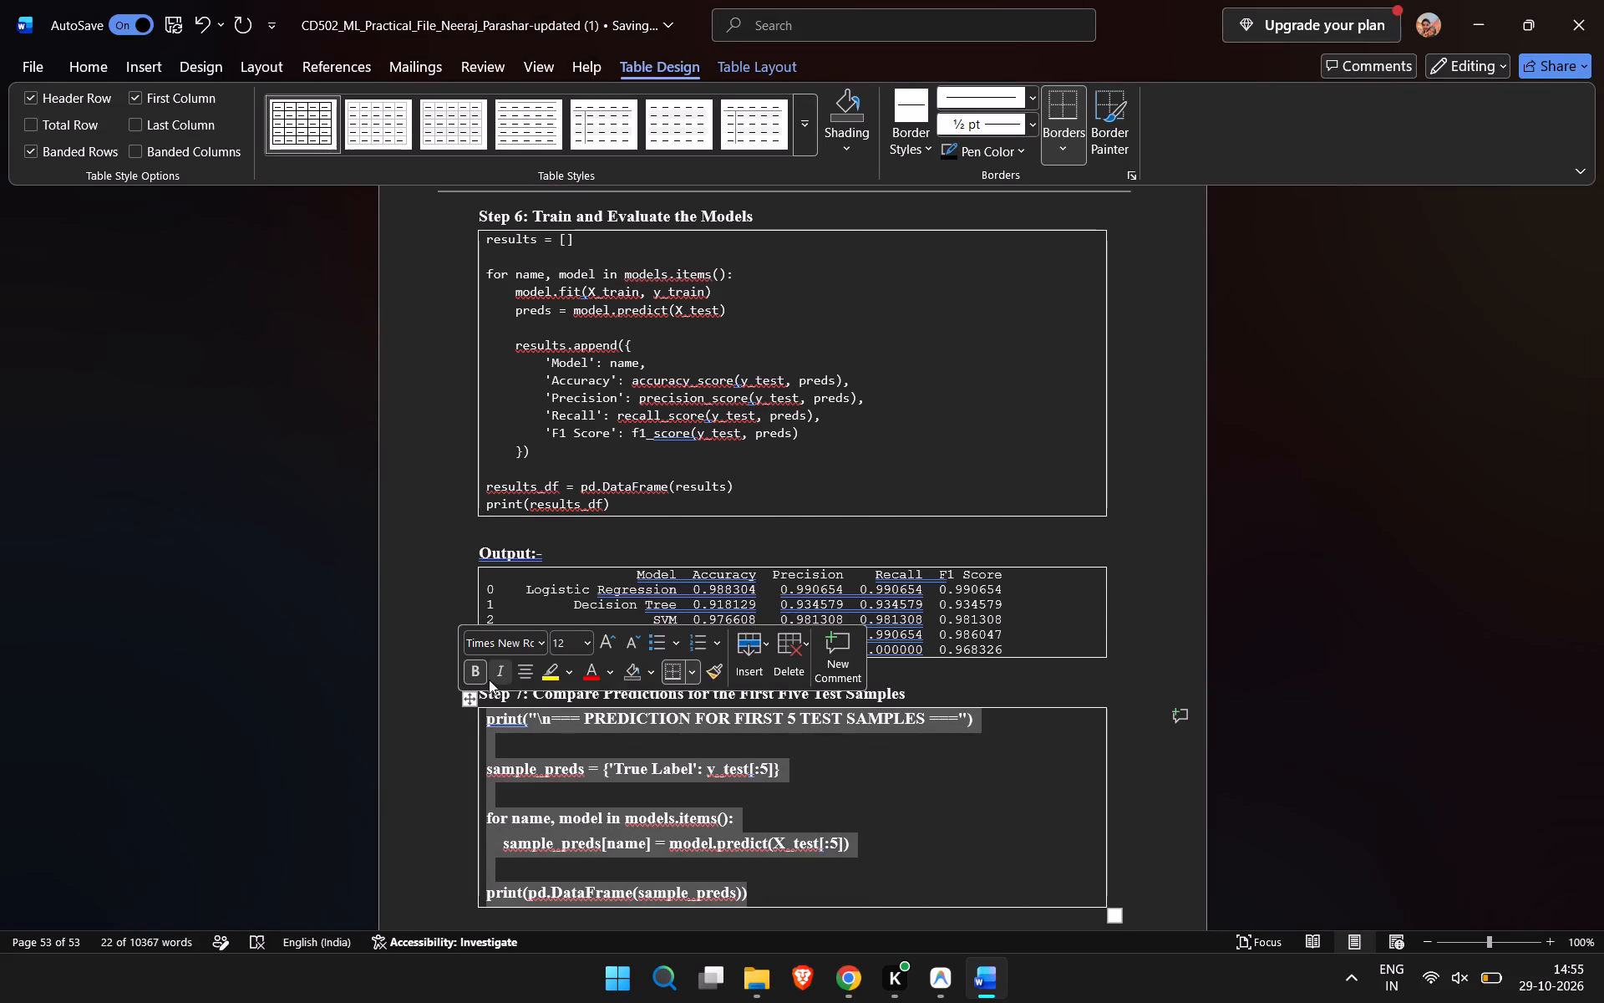
pyautogui.click(476, 672)
pyautogui.doubleClick(566, 644)
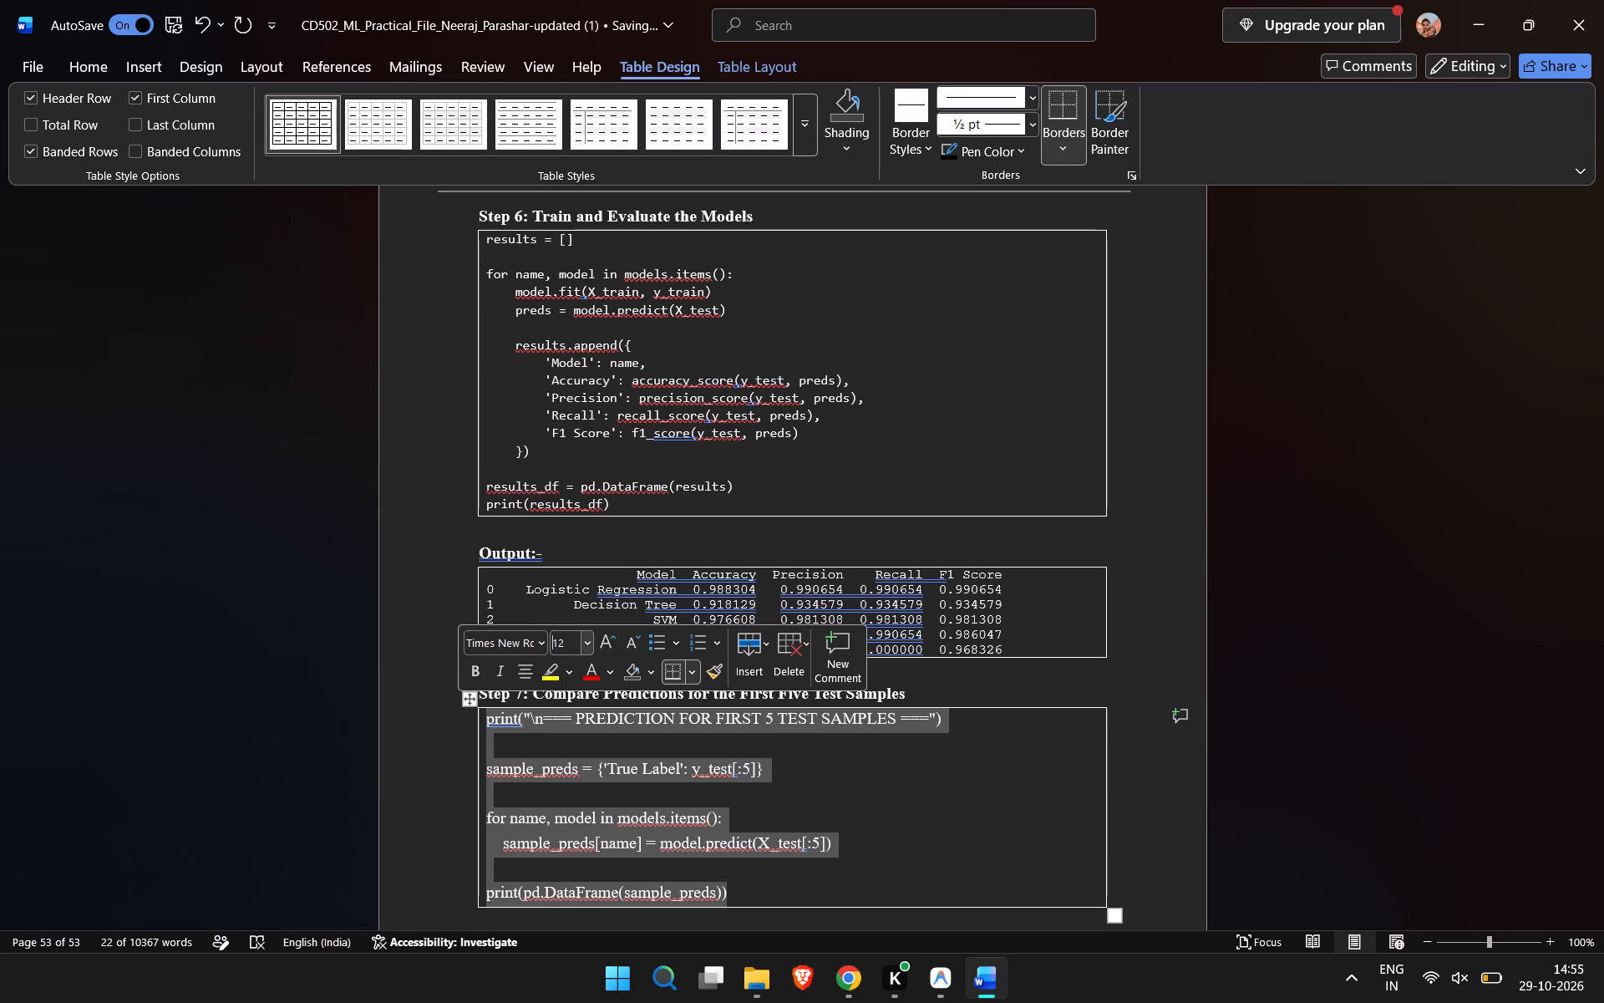
pyautogui.press('BackSpace')
pyautogui.press('BackSpace')
pyautogui.write('9.5')
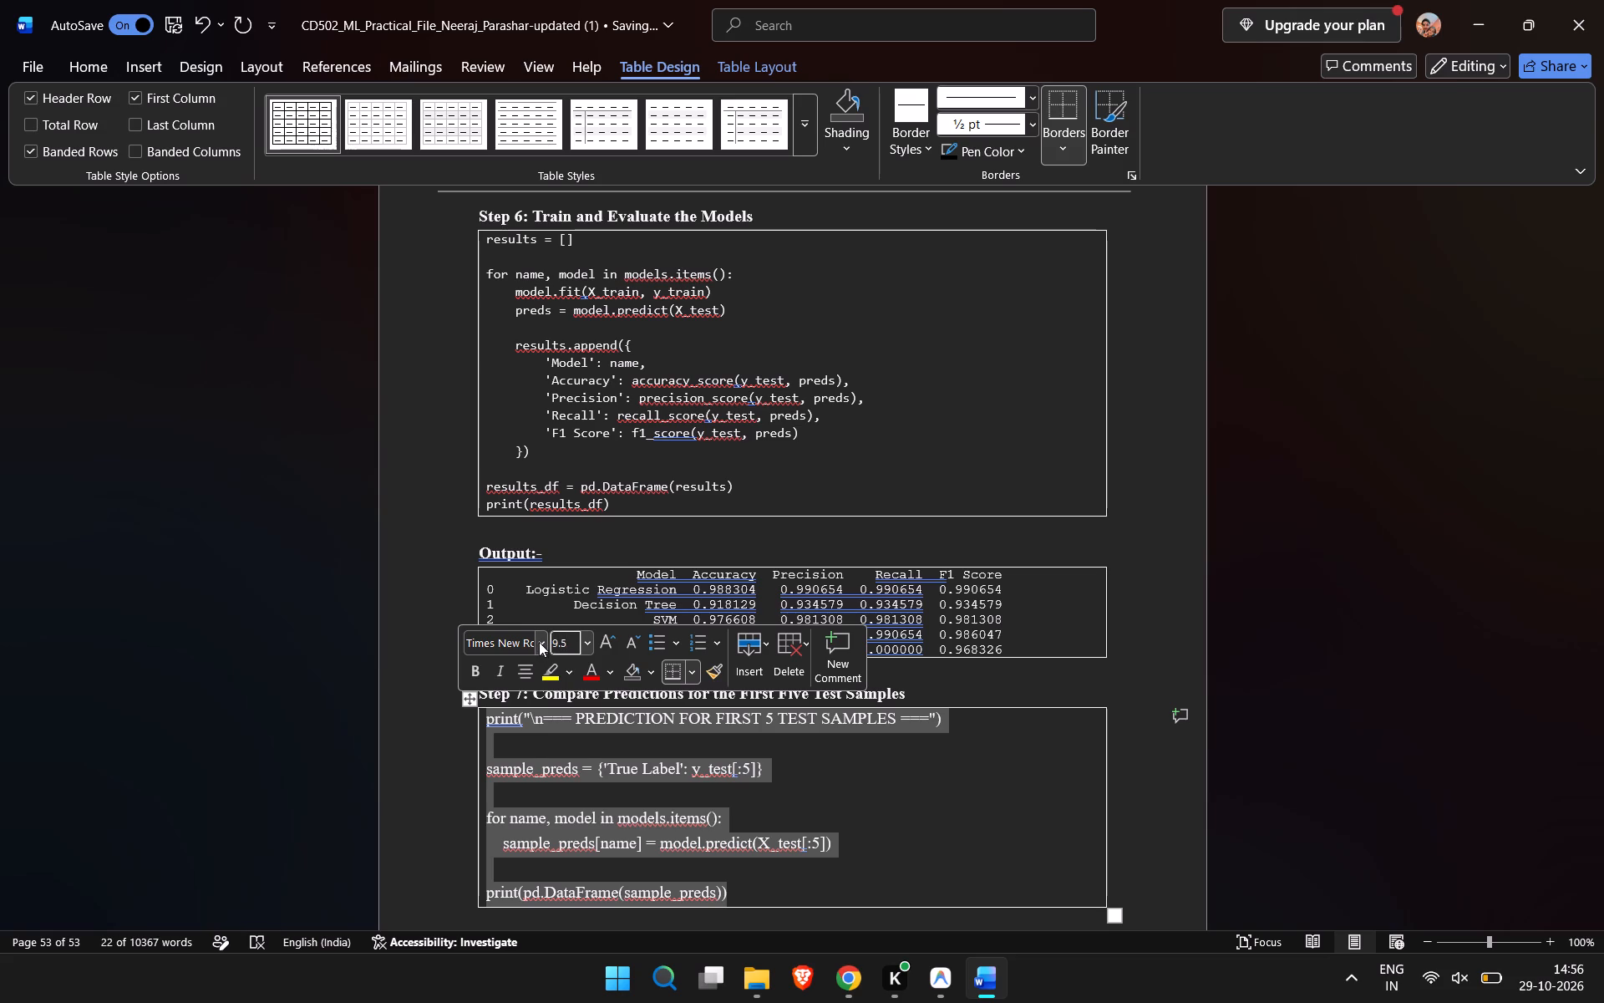
pyautogui.click(539, 642)
pyautogui.click(539, 642)
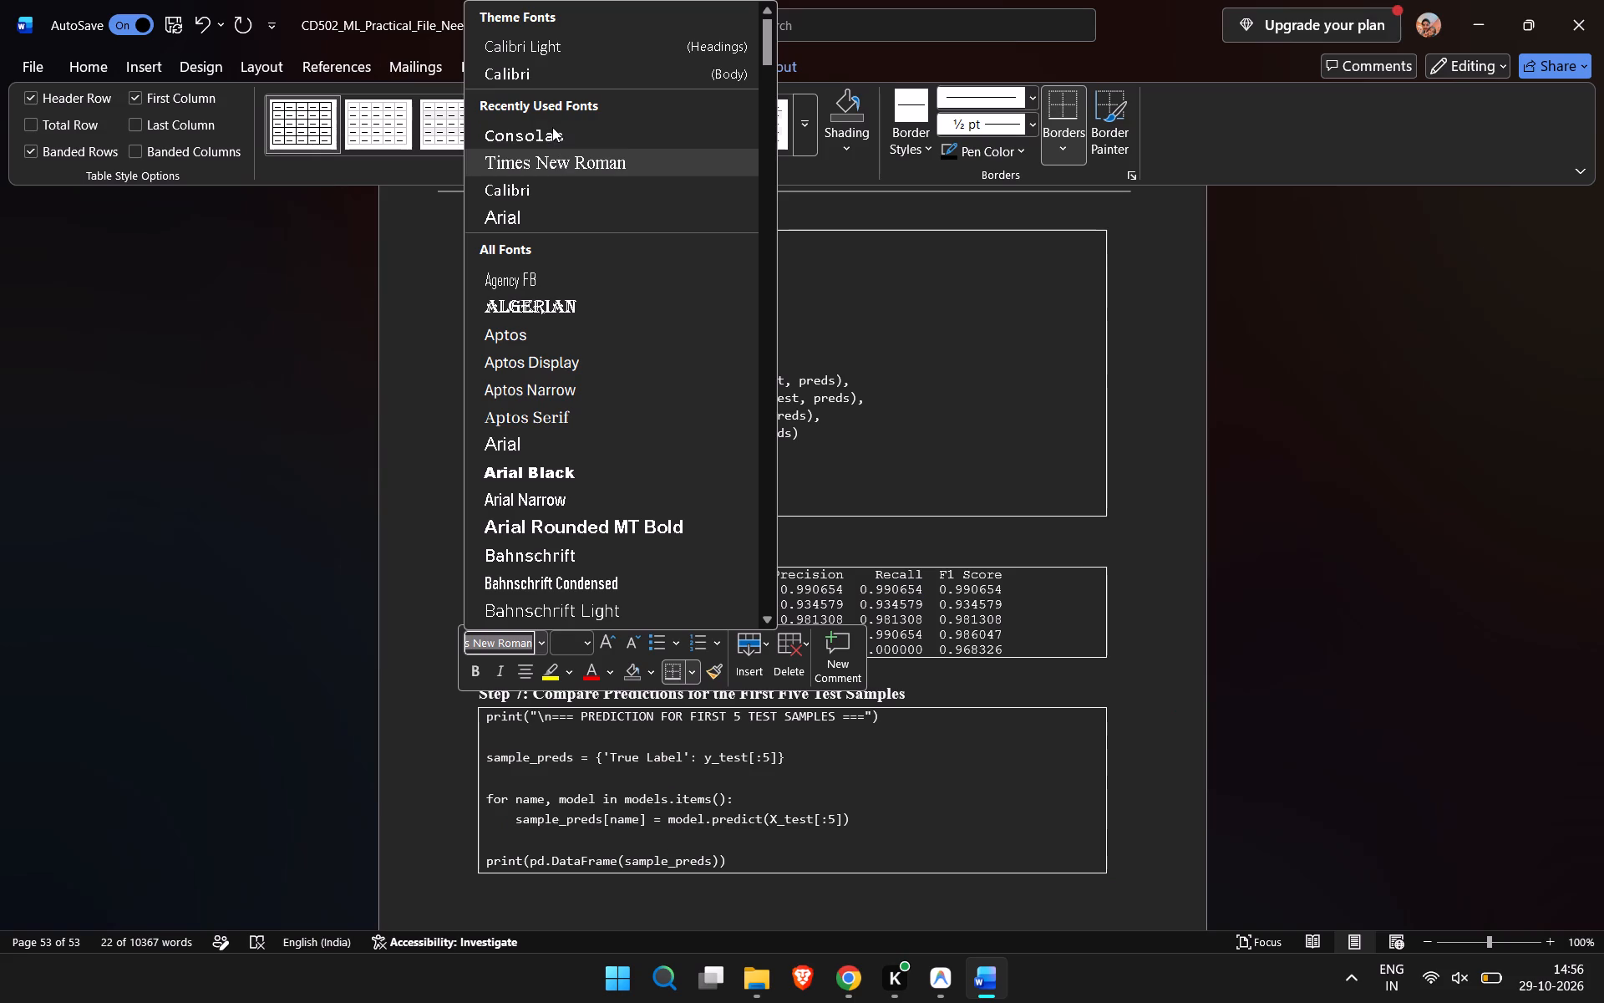
pyautogui.click(552, 127)
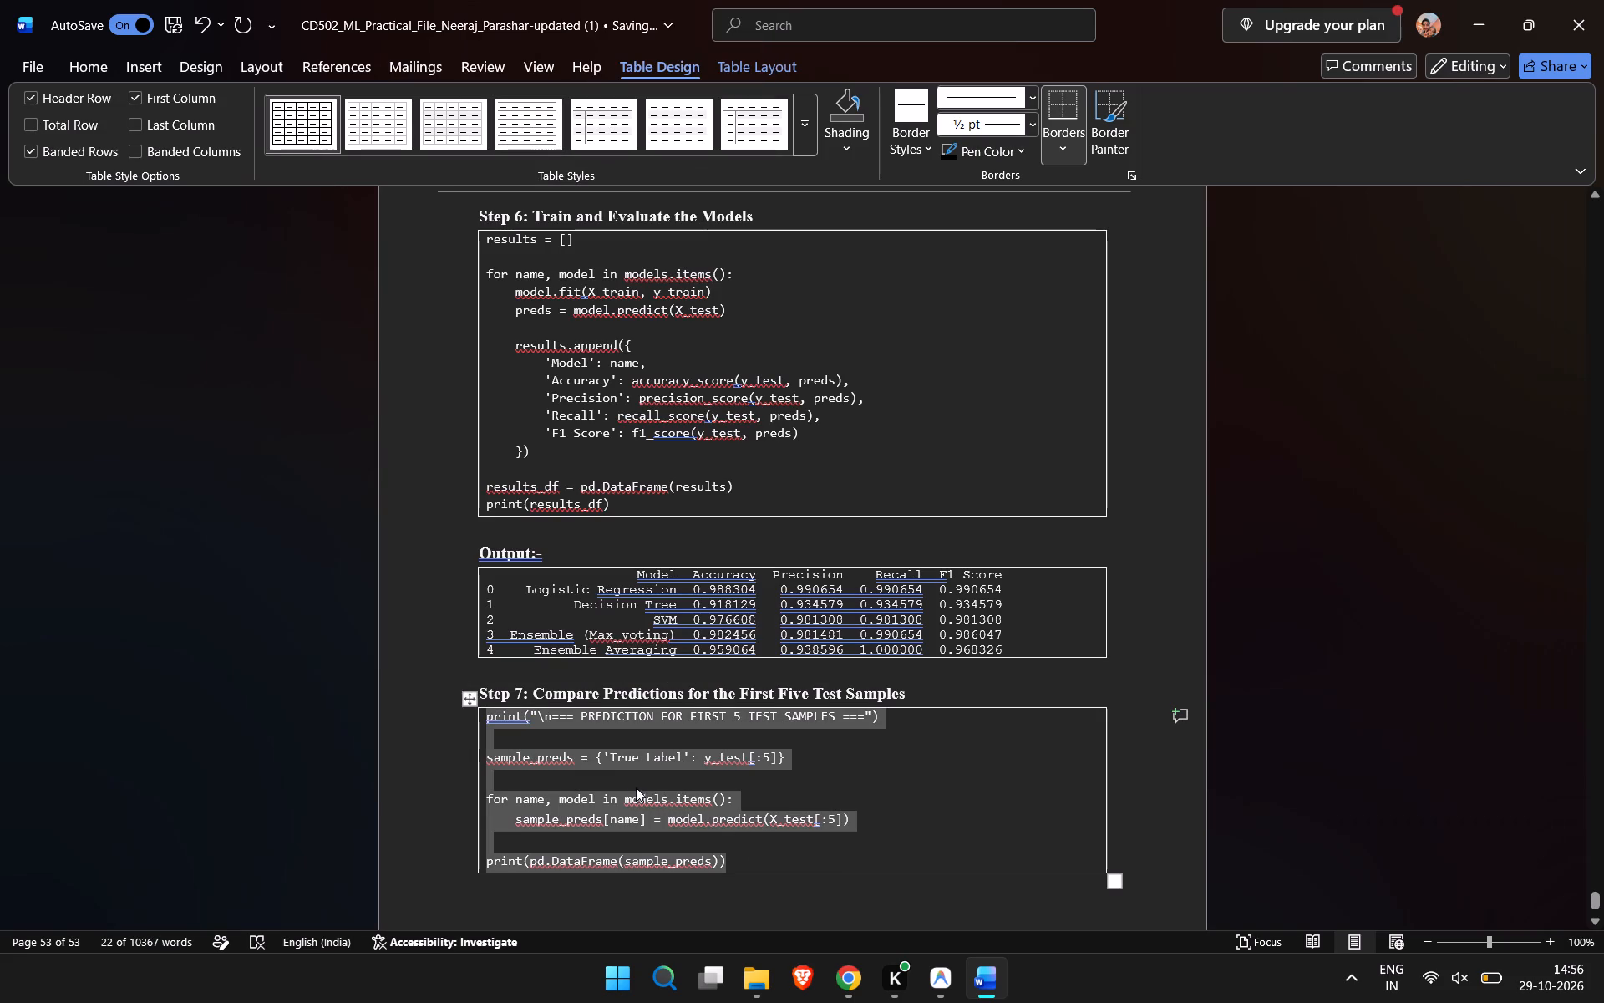
# Set the Step 7 code's paragraph spacing to 1 pt after and its line spacing to Multiple 1.05.
pyautogui.rightClick(635, 805)
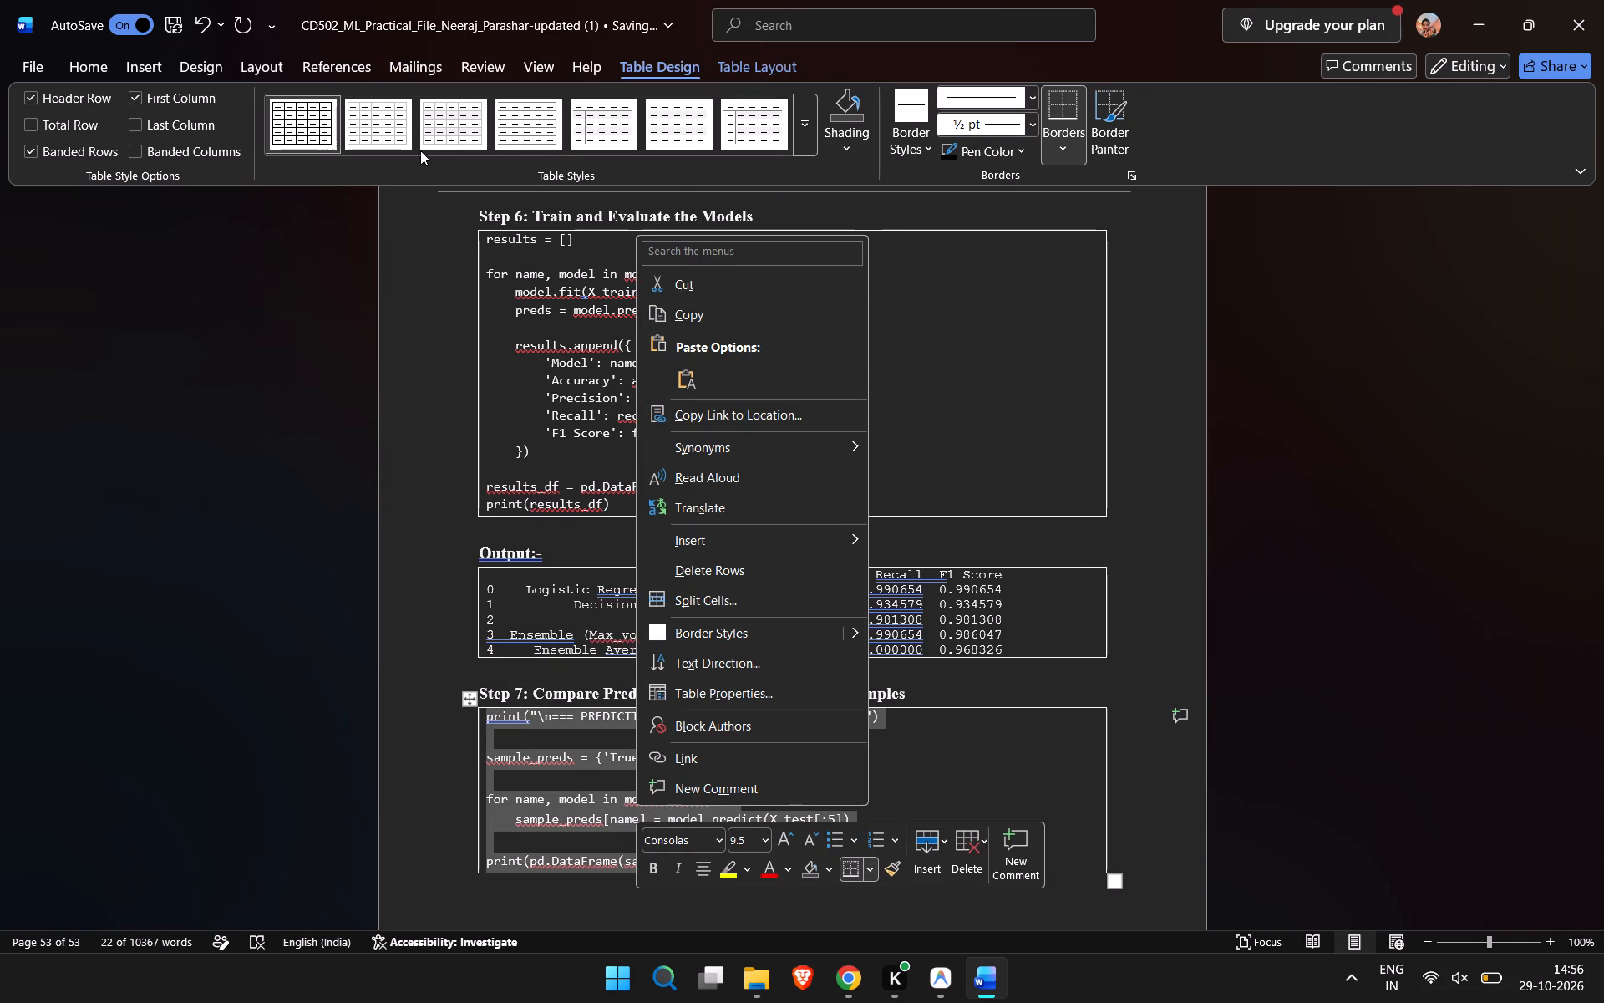
pyautogui.click(139, 66)
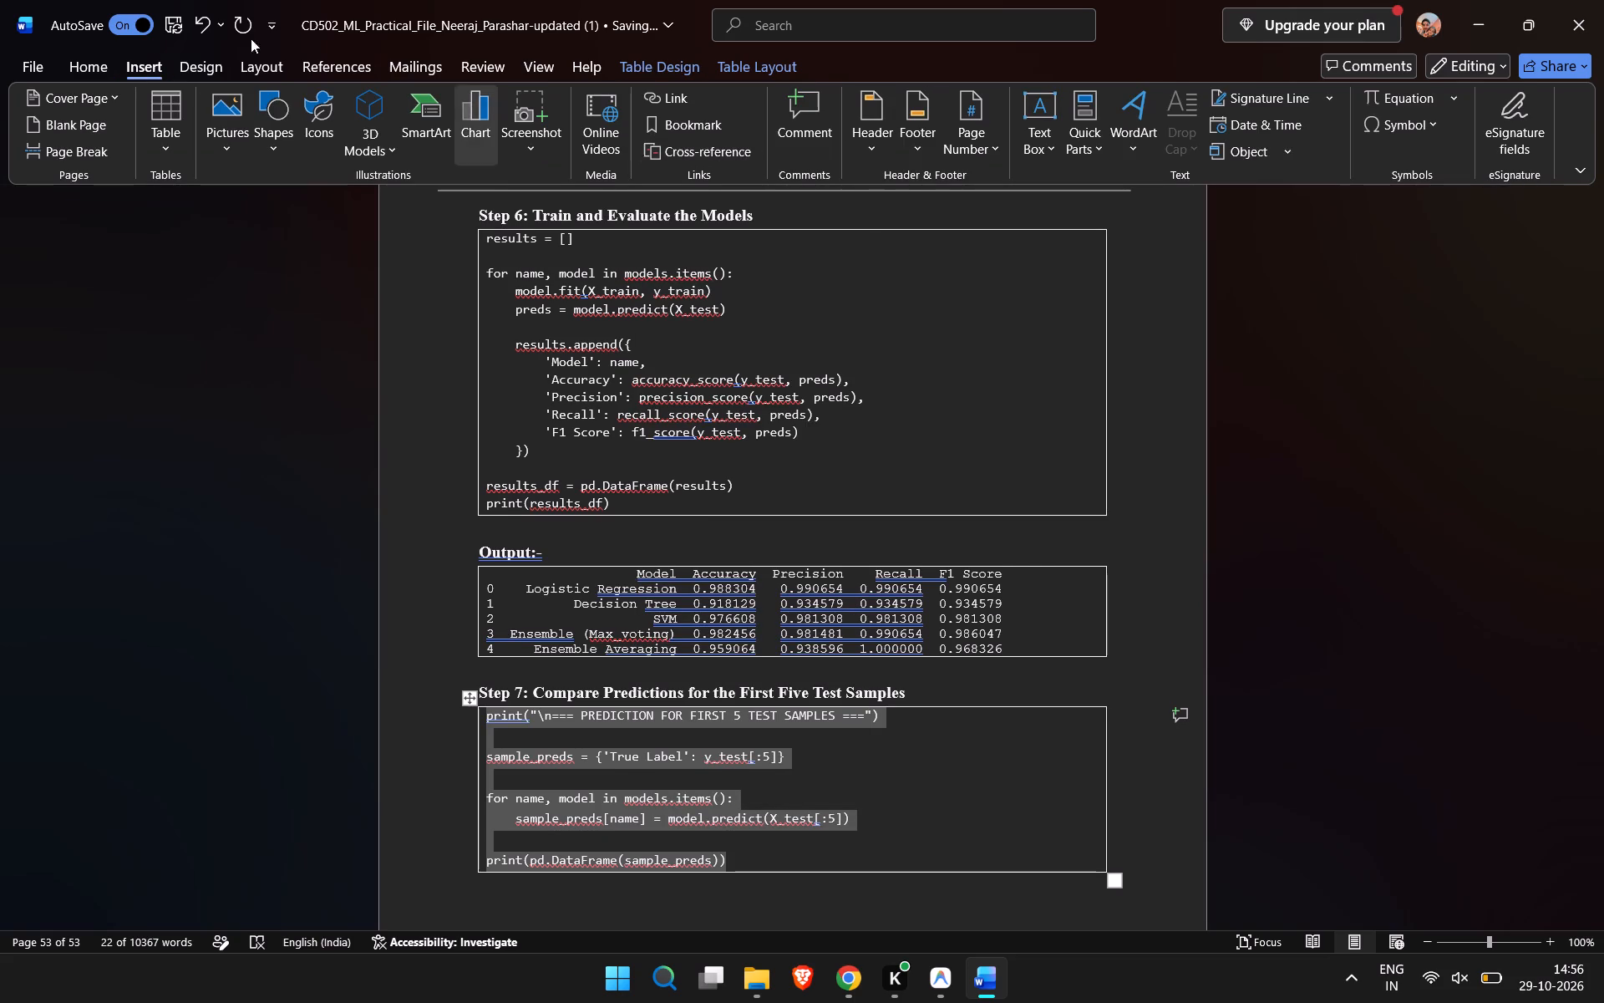
pyautogui.click(78, 65)
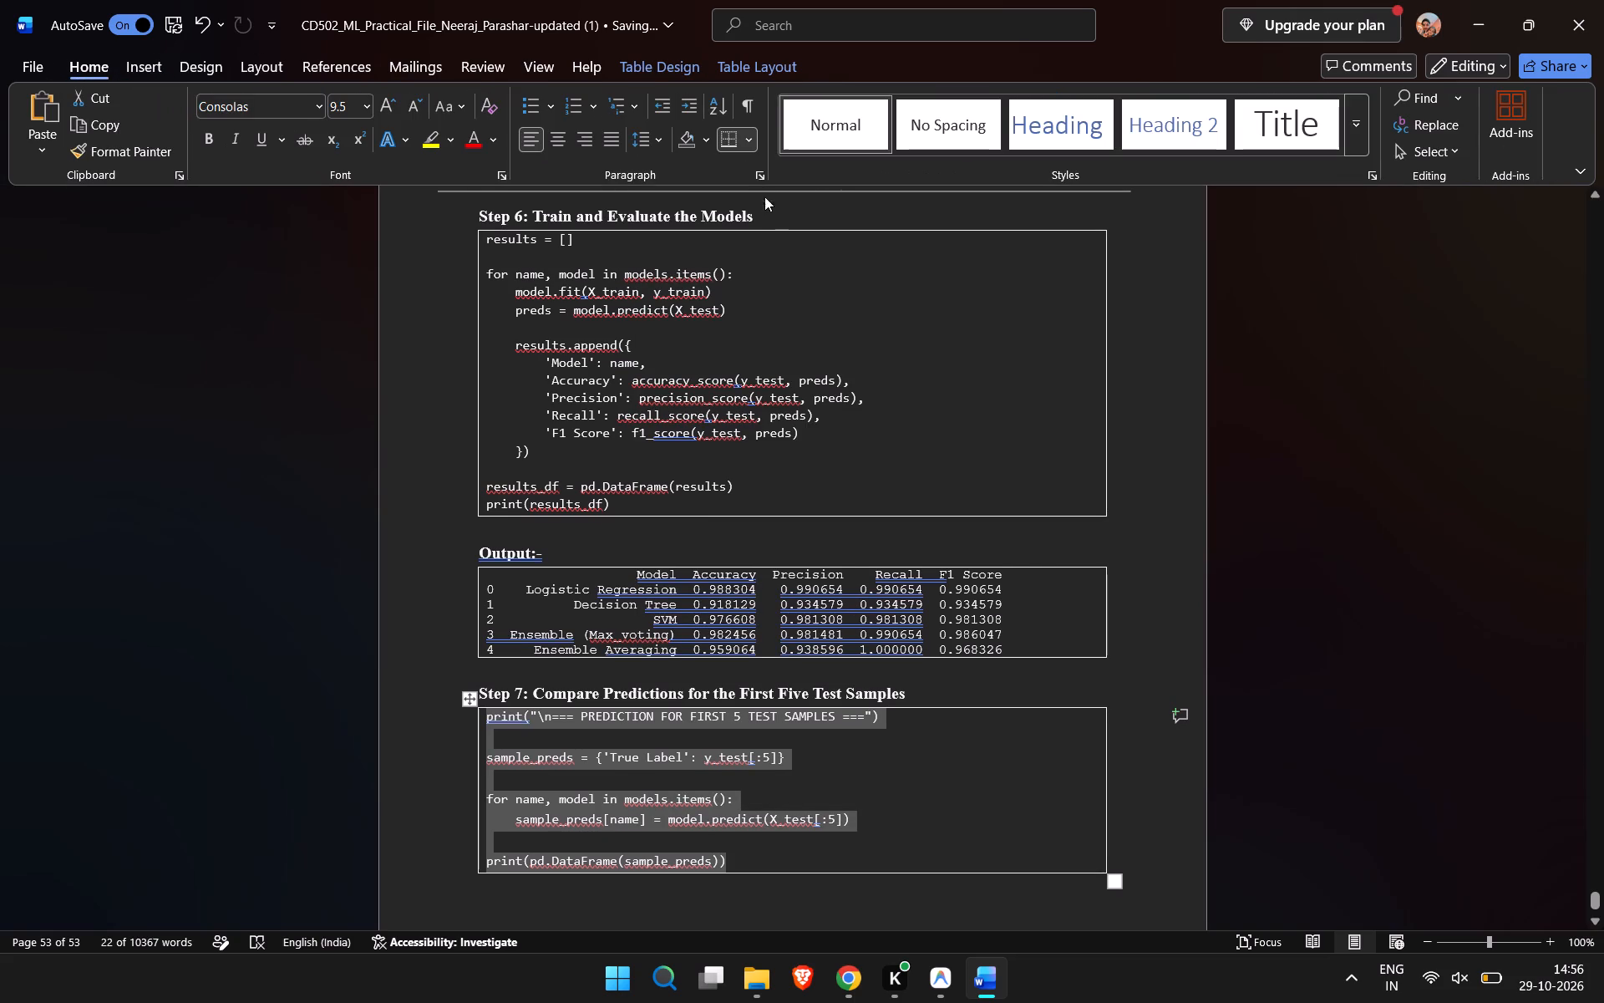
pyautogui.click(756, 173)
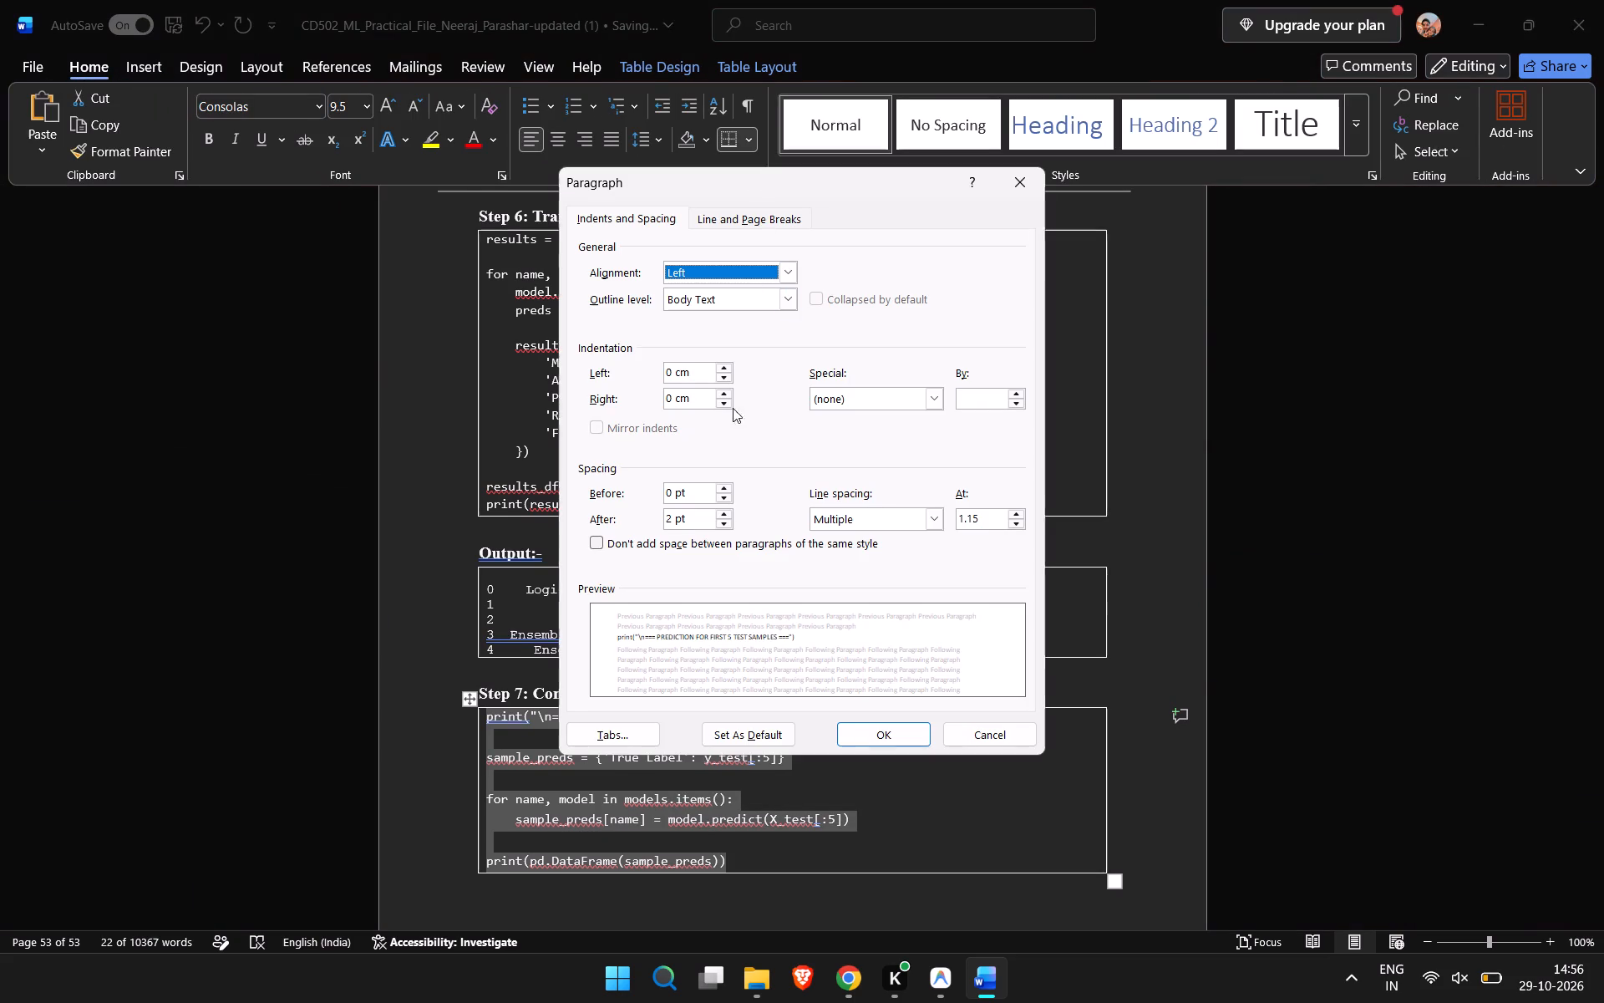
pyautogui.click(673, 519)
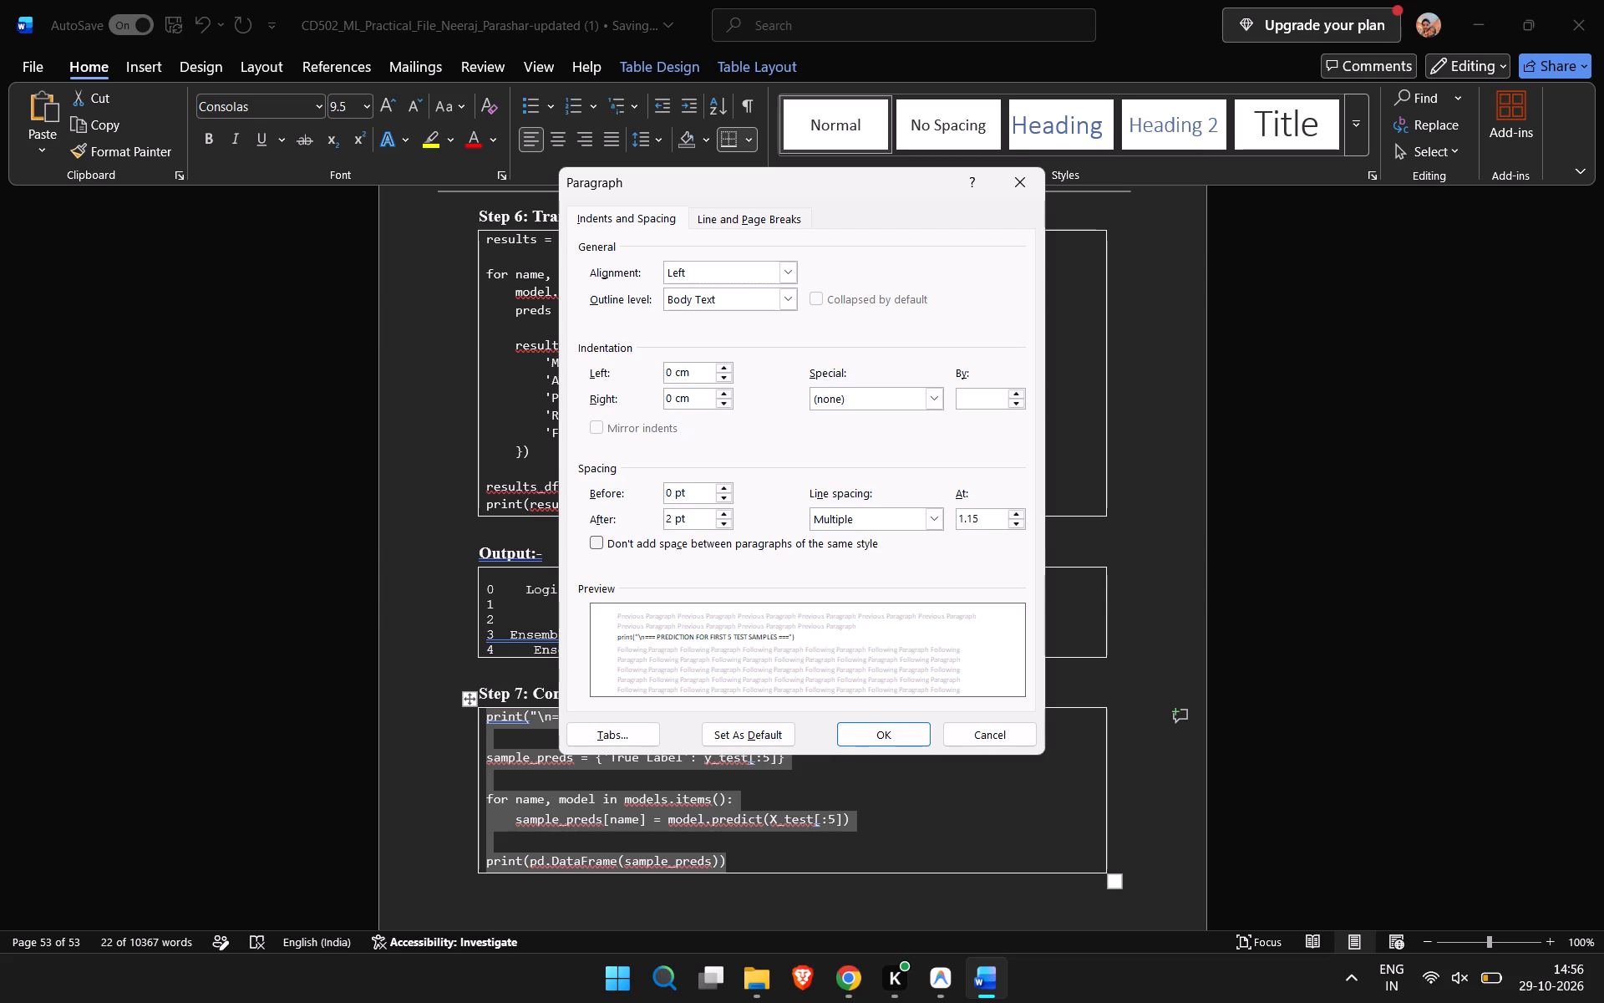
pyautogui.press('BackSpace')
pyautogui.press('1')
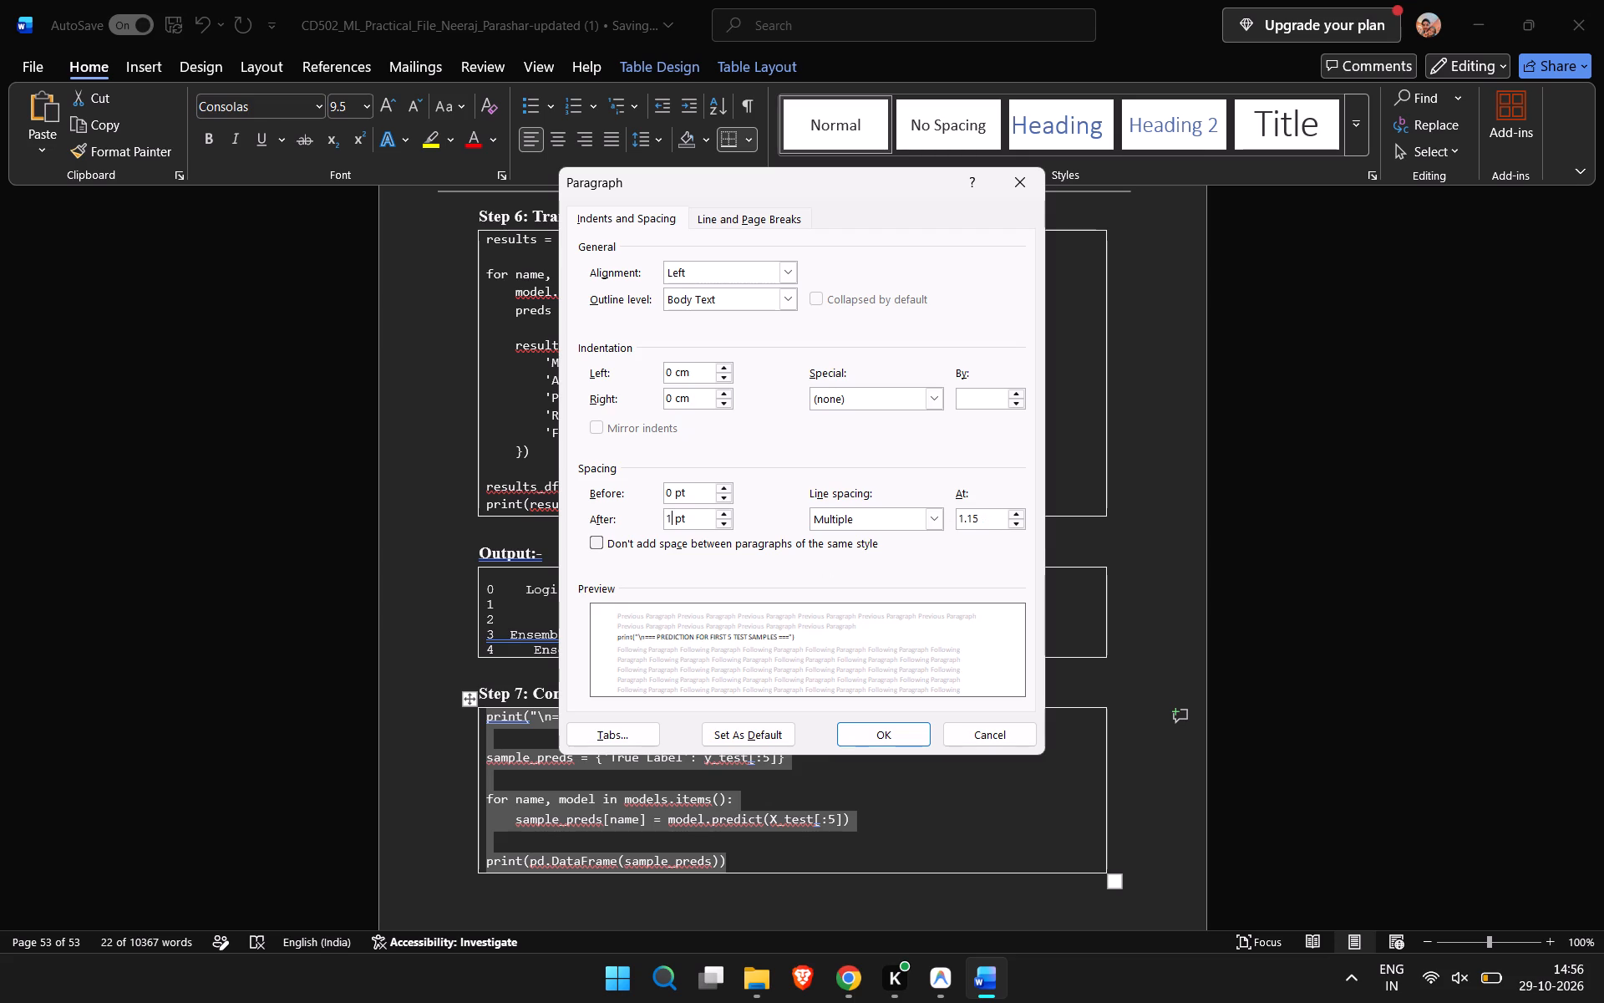
pyautogui.click(971, 517)
pyautogui.press('BackSpace')
pyautogui.press('0')
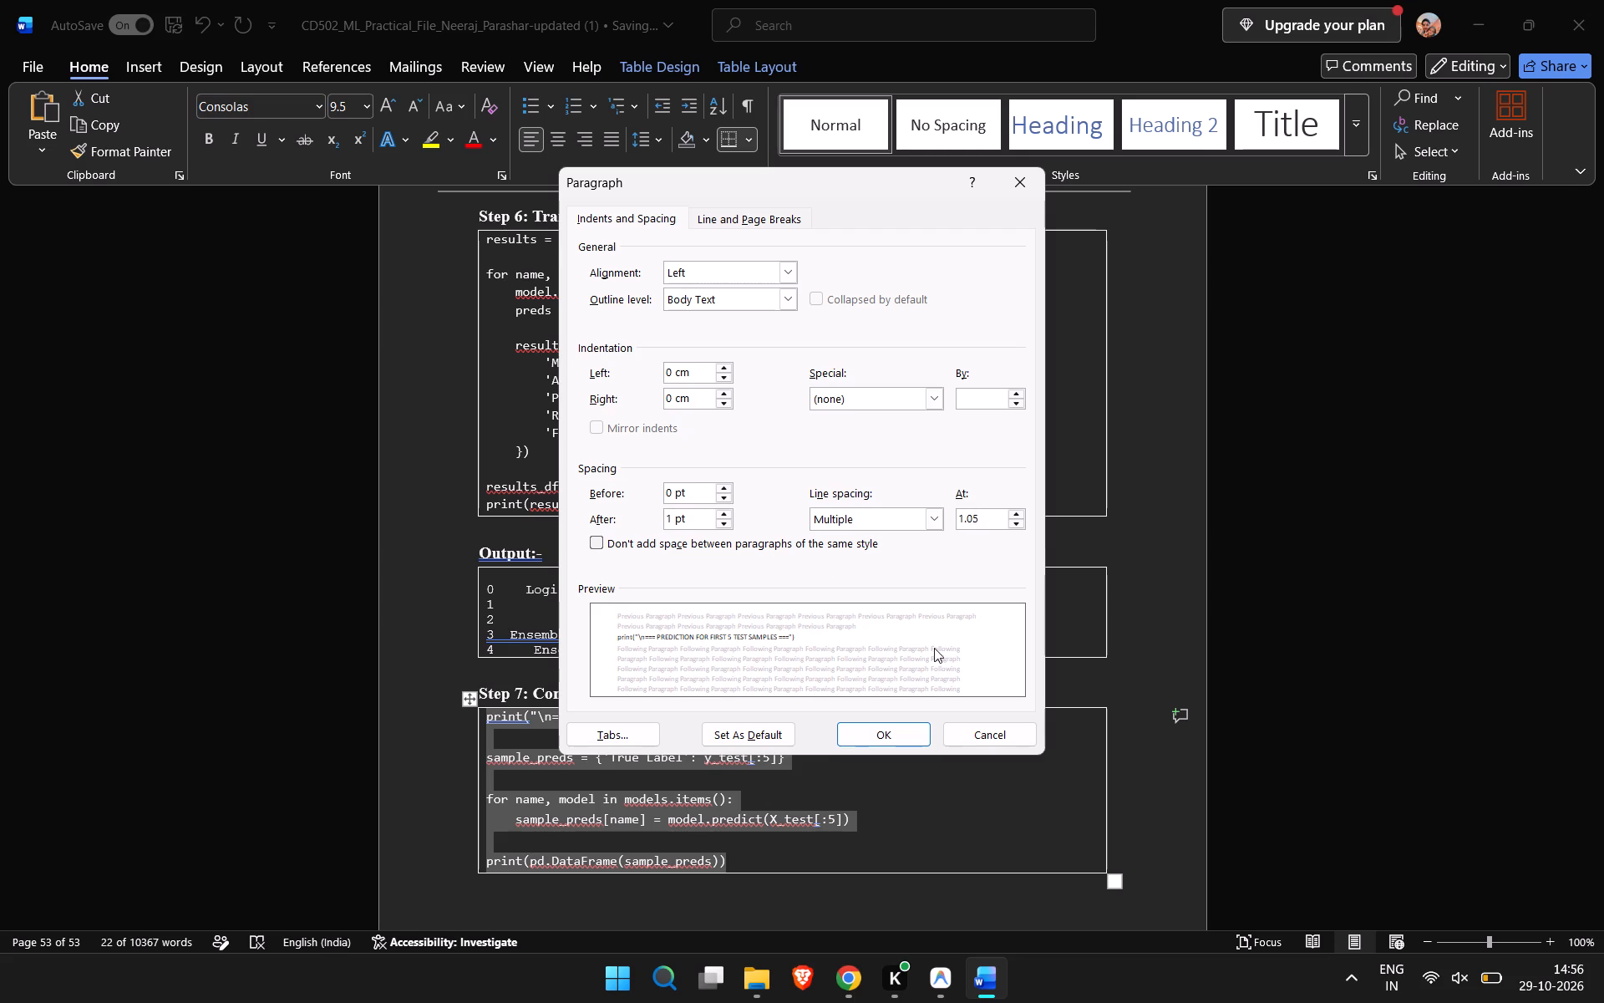
pyautogui.click(894, 737)
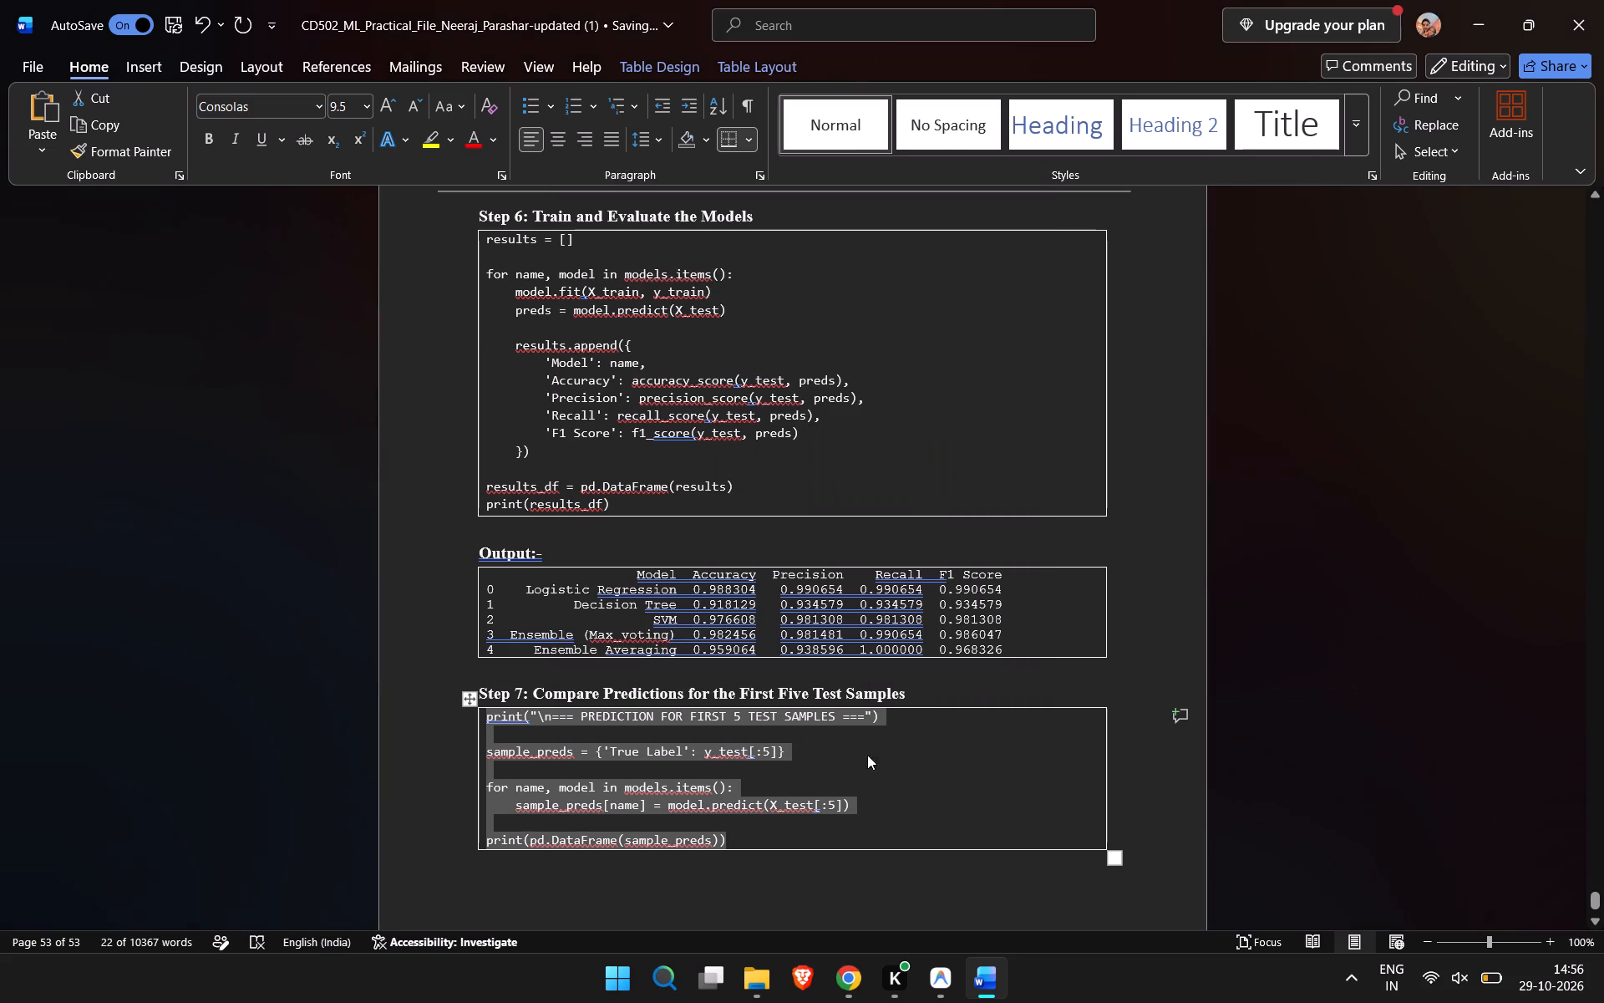
pyautogui.click(742, 838)
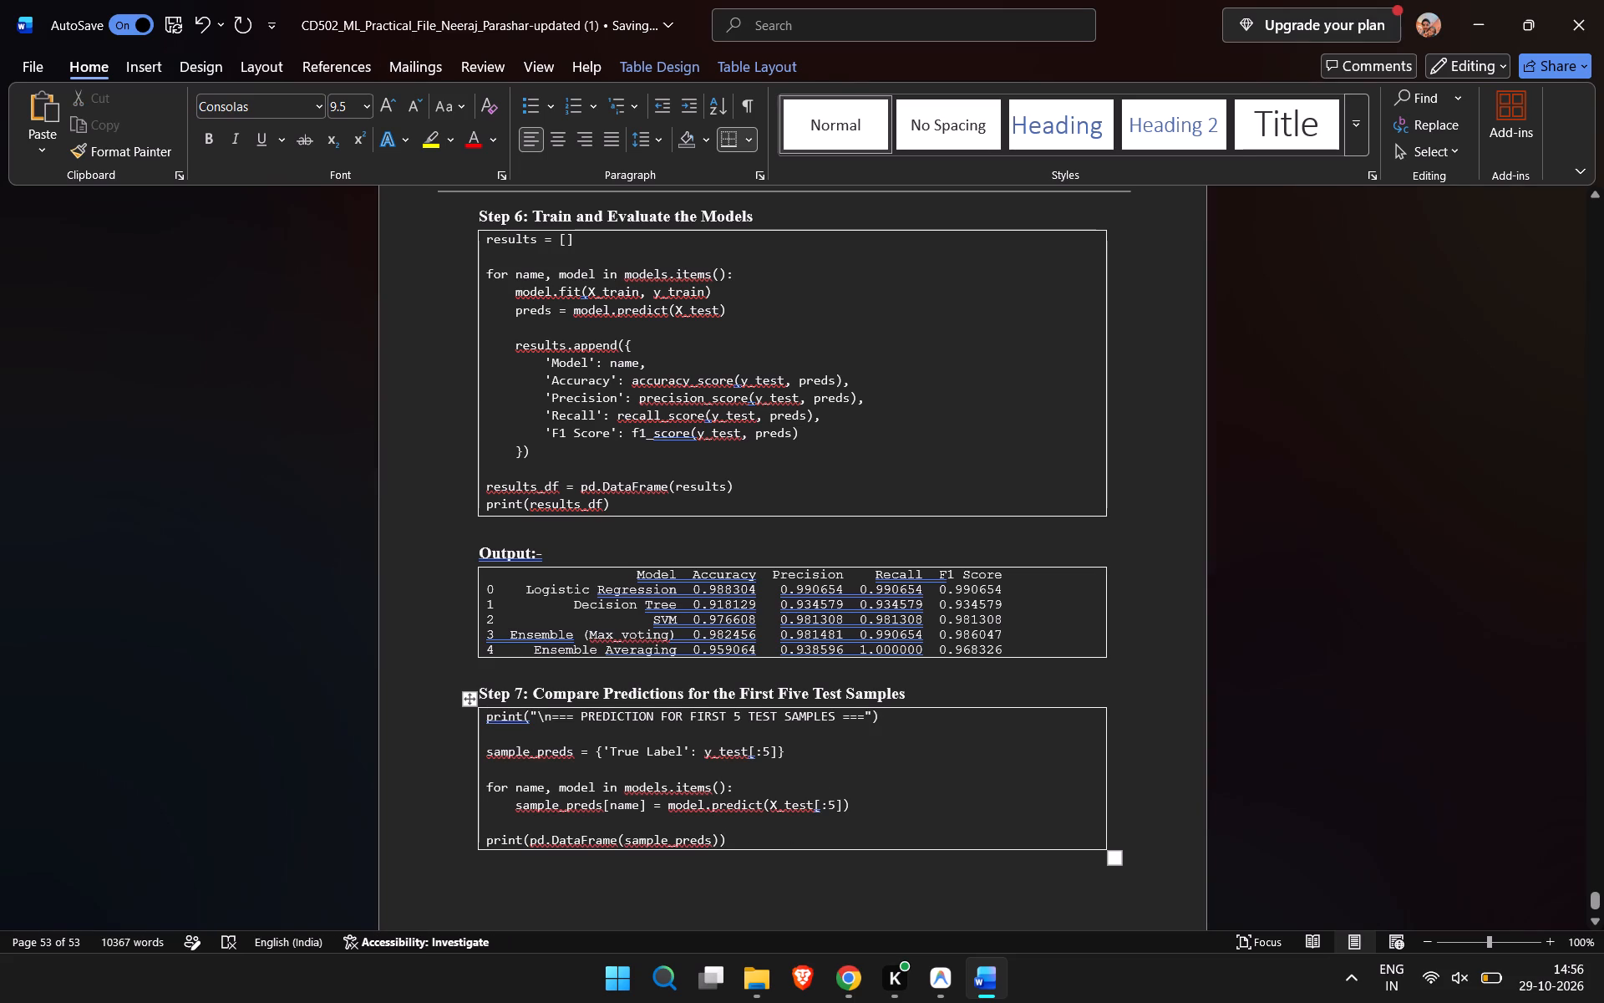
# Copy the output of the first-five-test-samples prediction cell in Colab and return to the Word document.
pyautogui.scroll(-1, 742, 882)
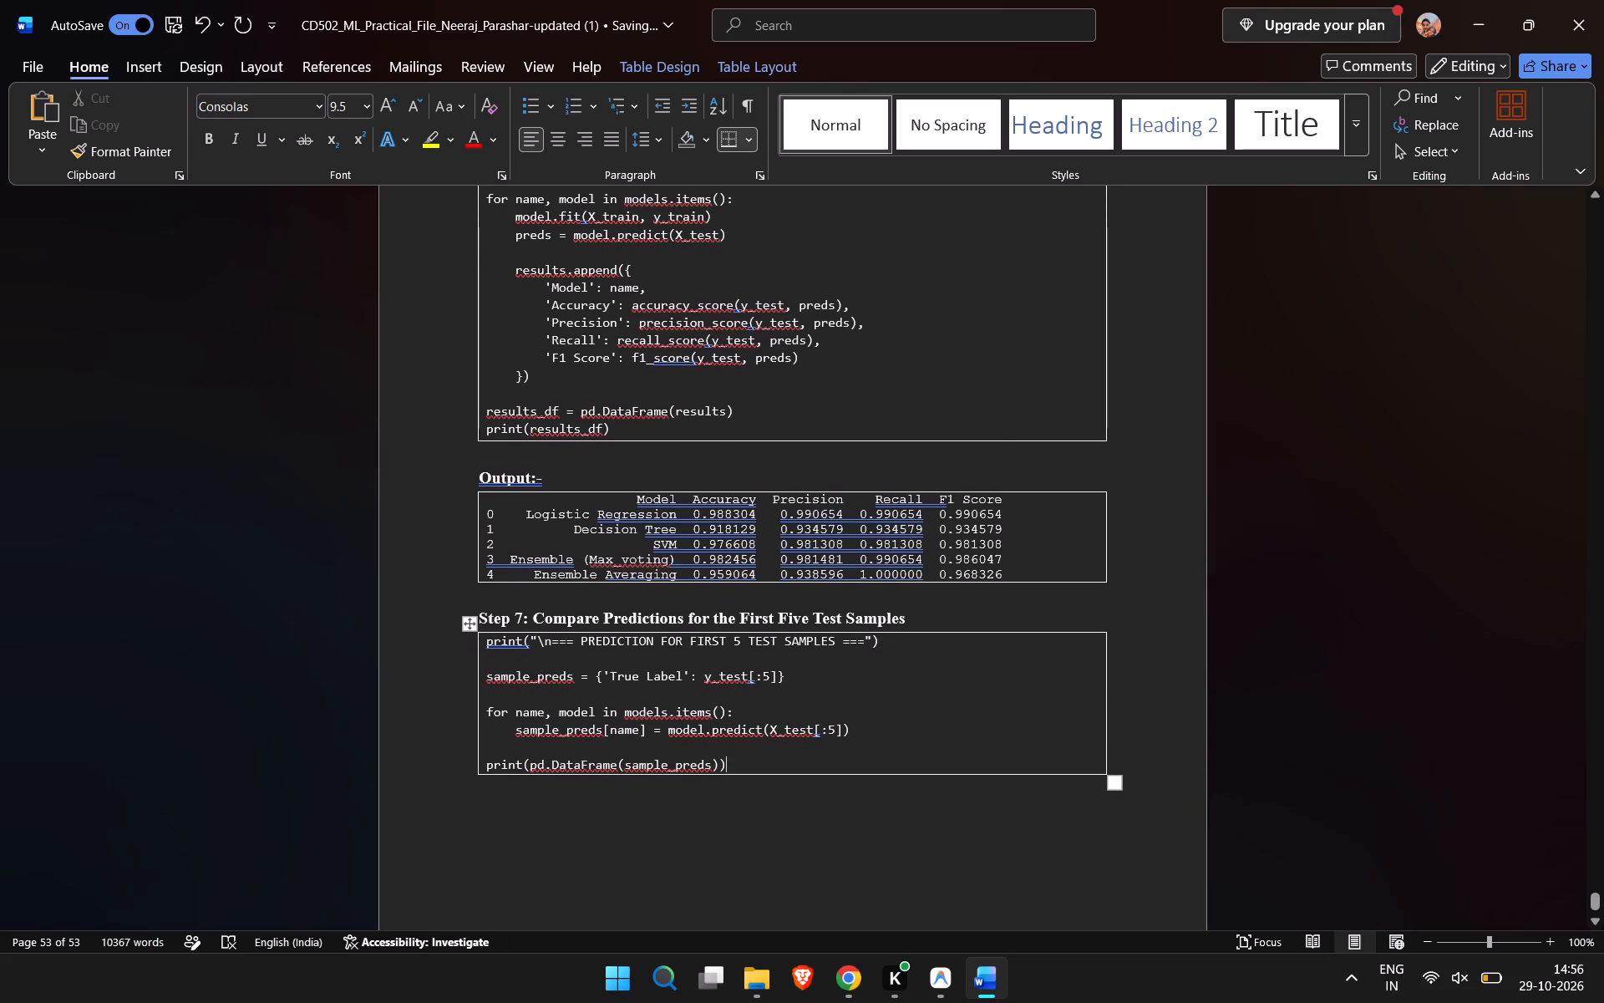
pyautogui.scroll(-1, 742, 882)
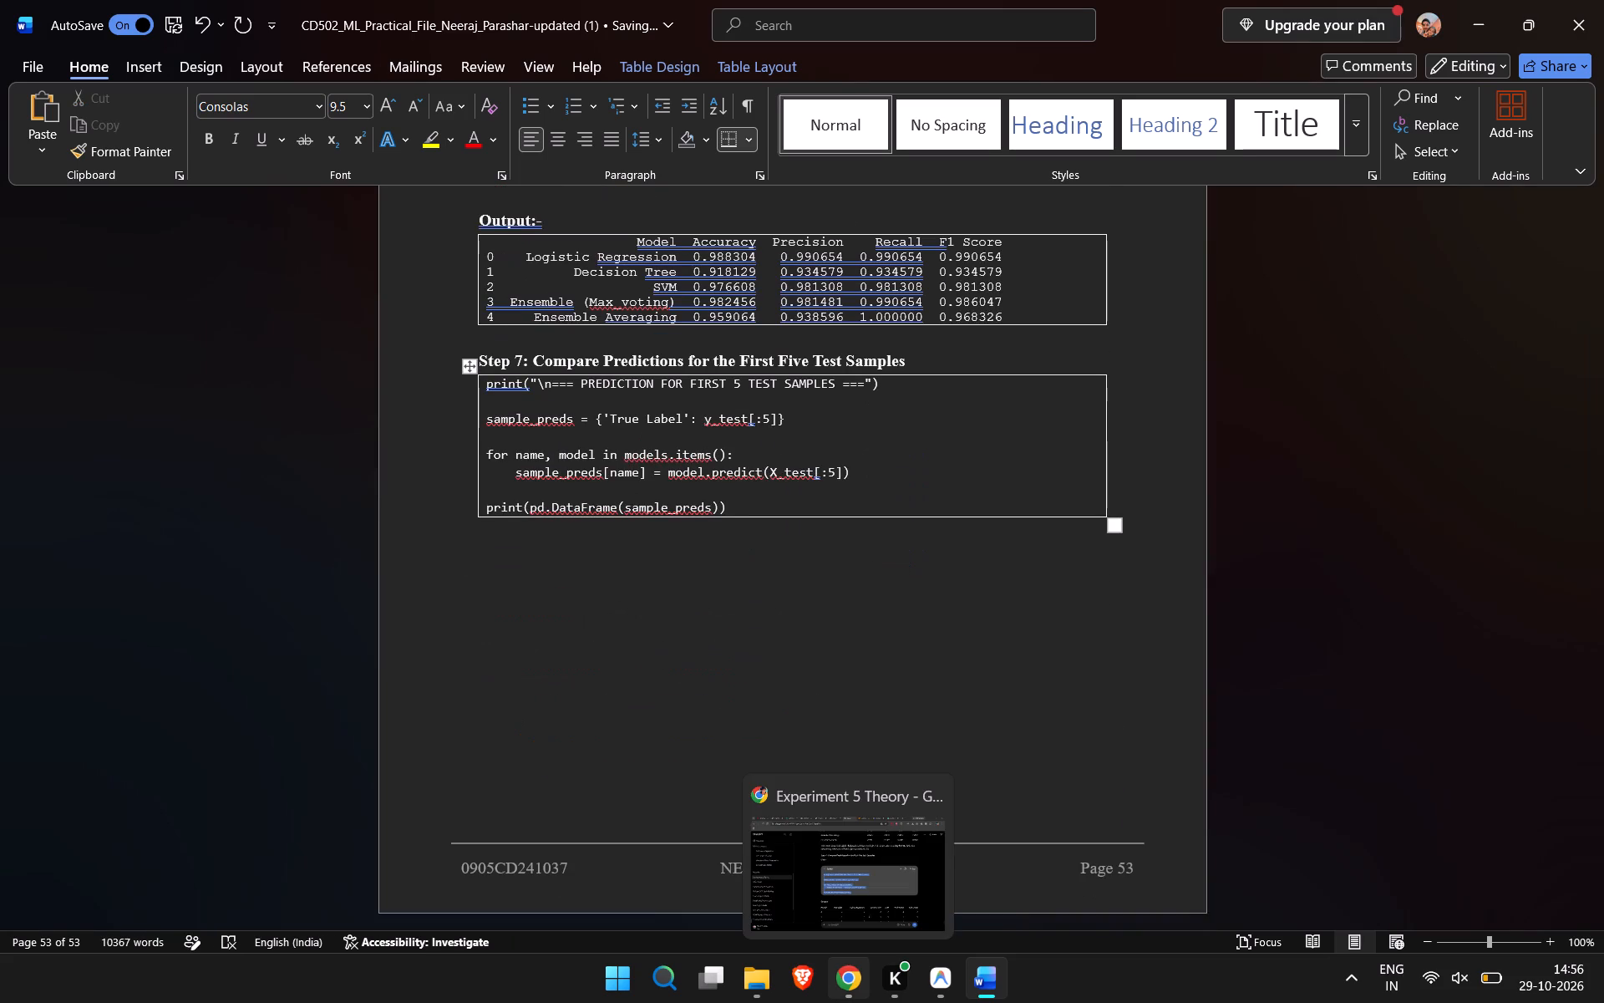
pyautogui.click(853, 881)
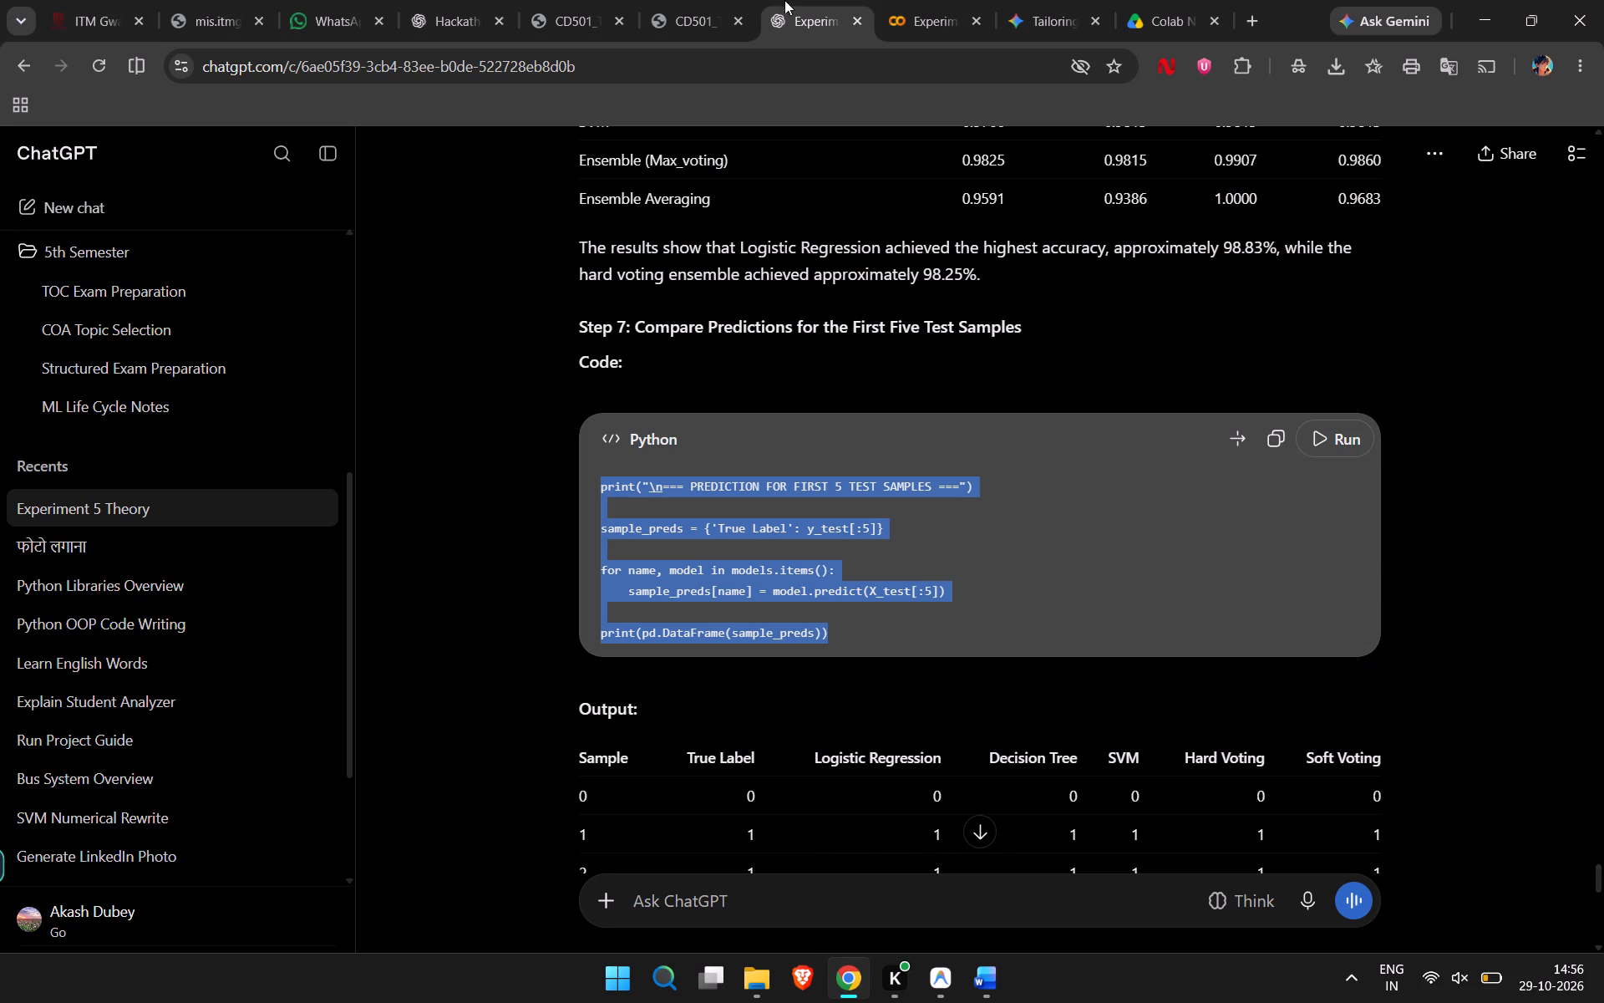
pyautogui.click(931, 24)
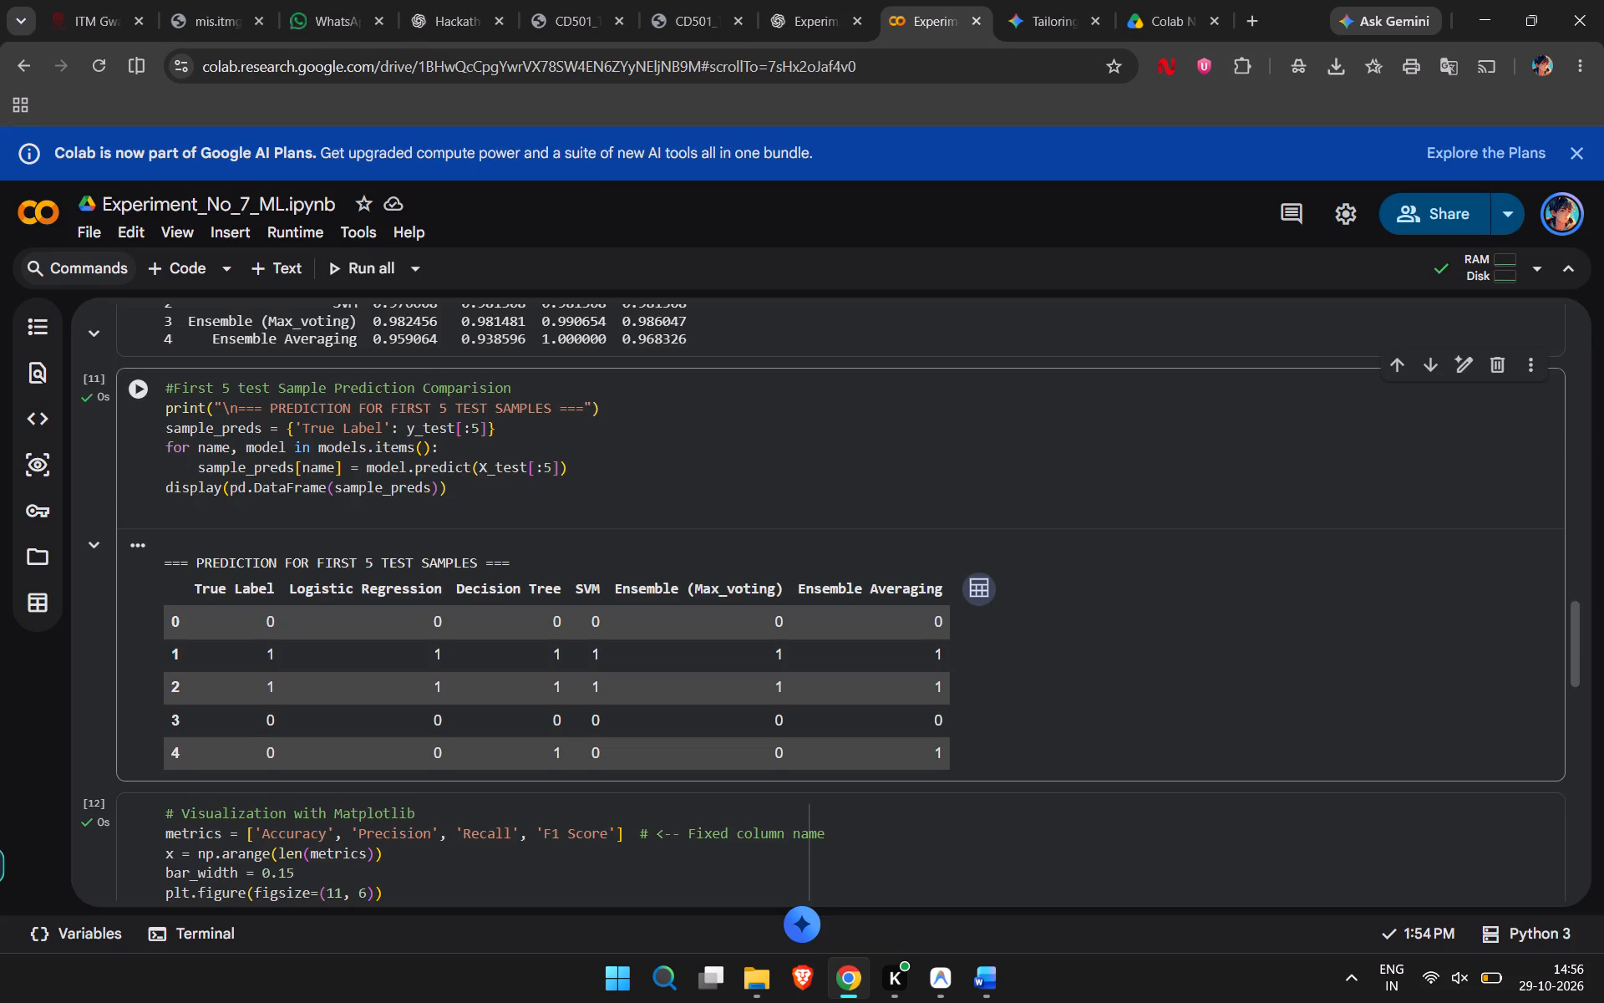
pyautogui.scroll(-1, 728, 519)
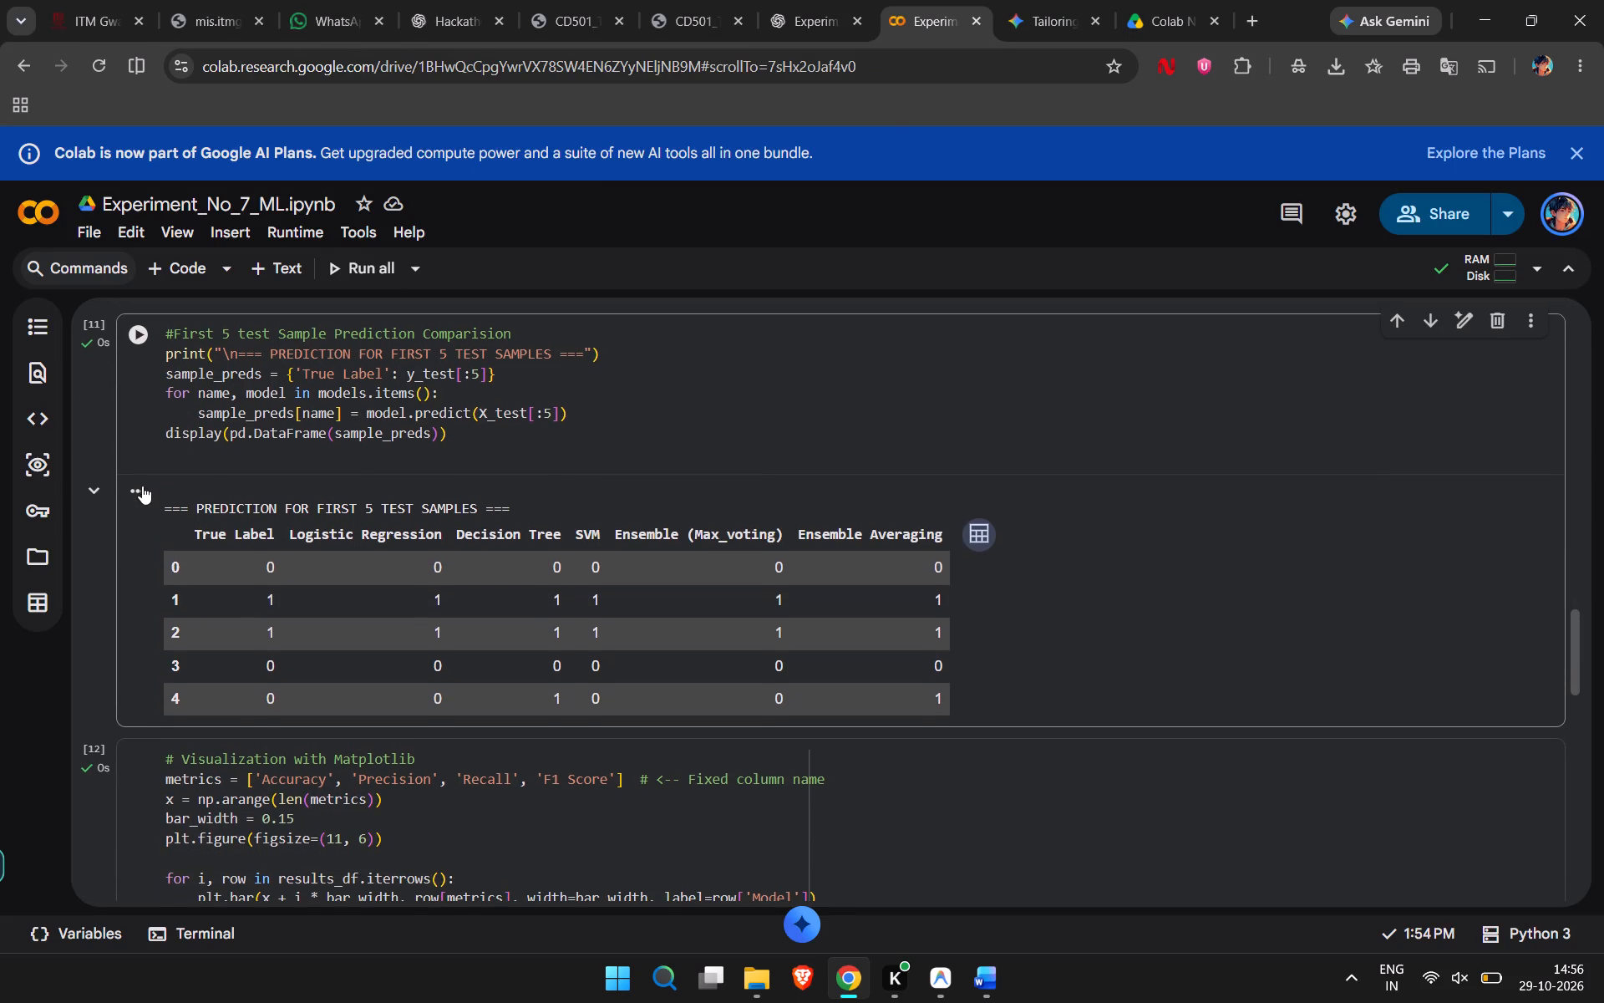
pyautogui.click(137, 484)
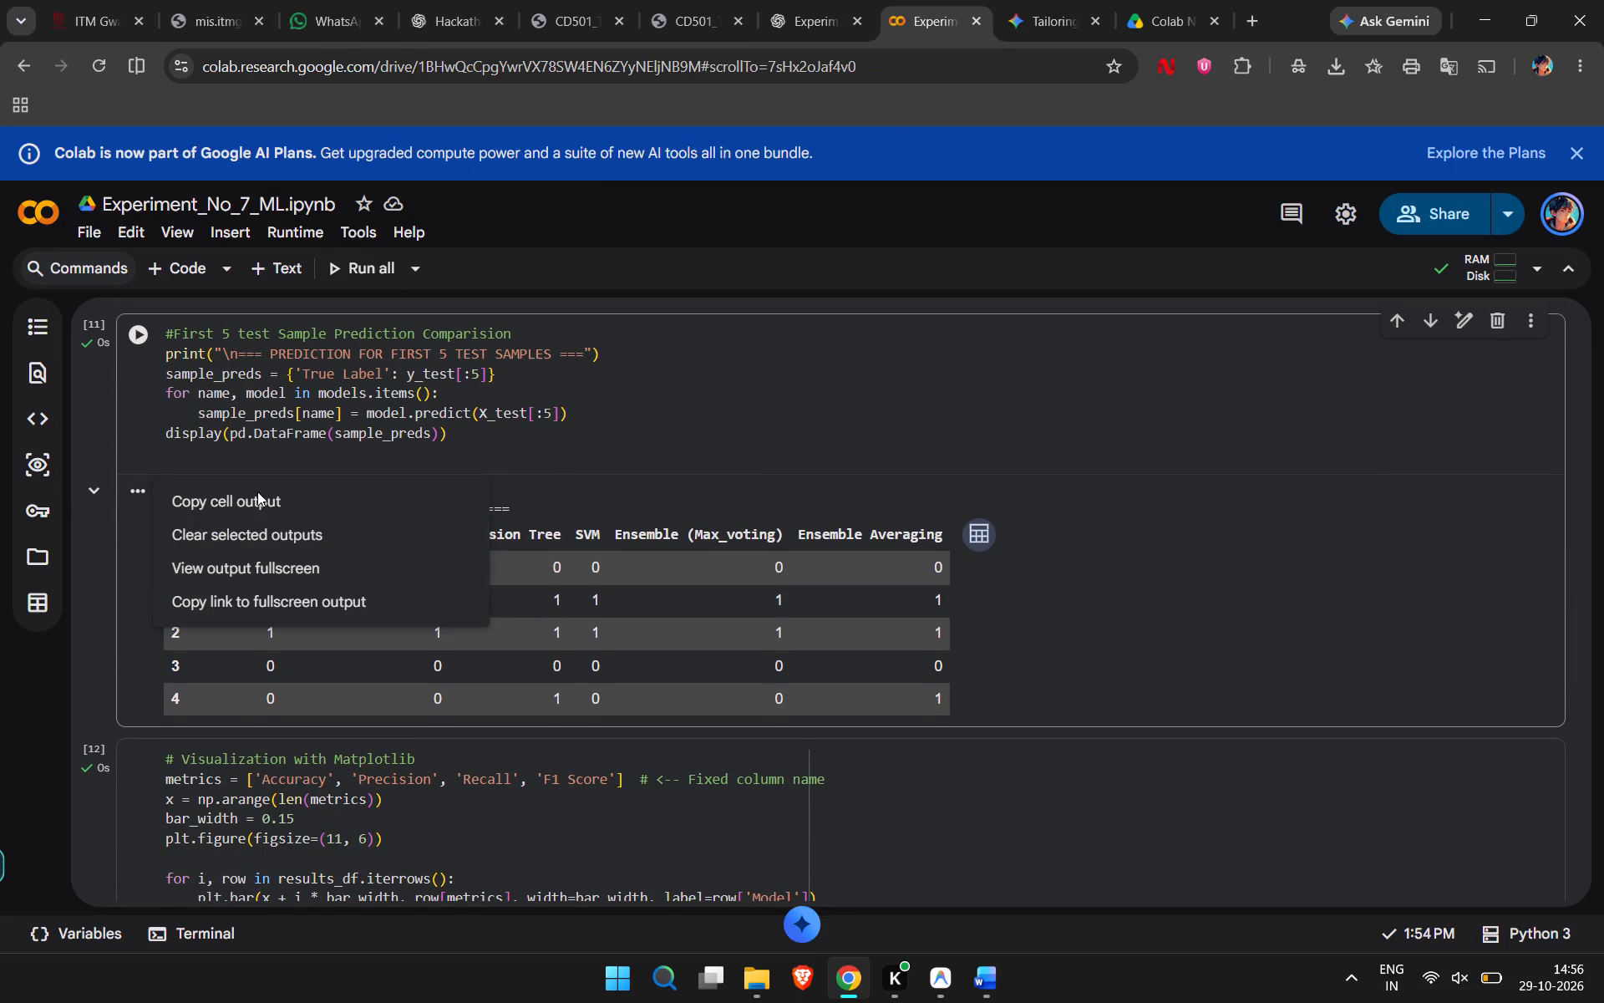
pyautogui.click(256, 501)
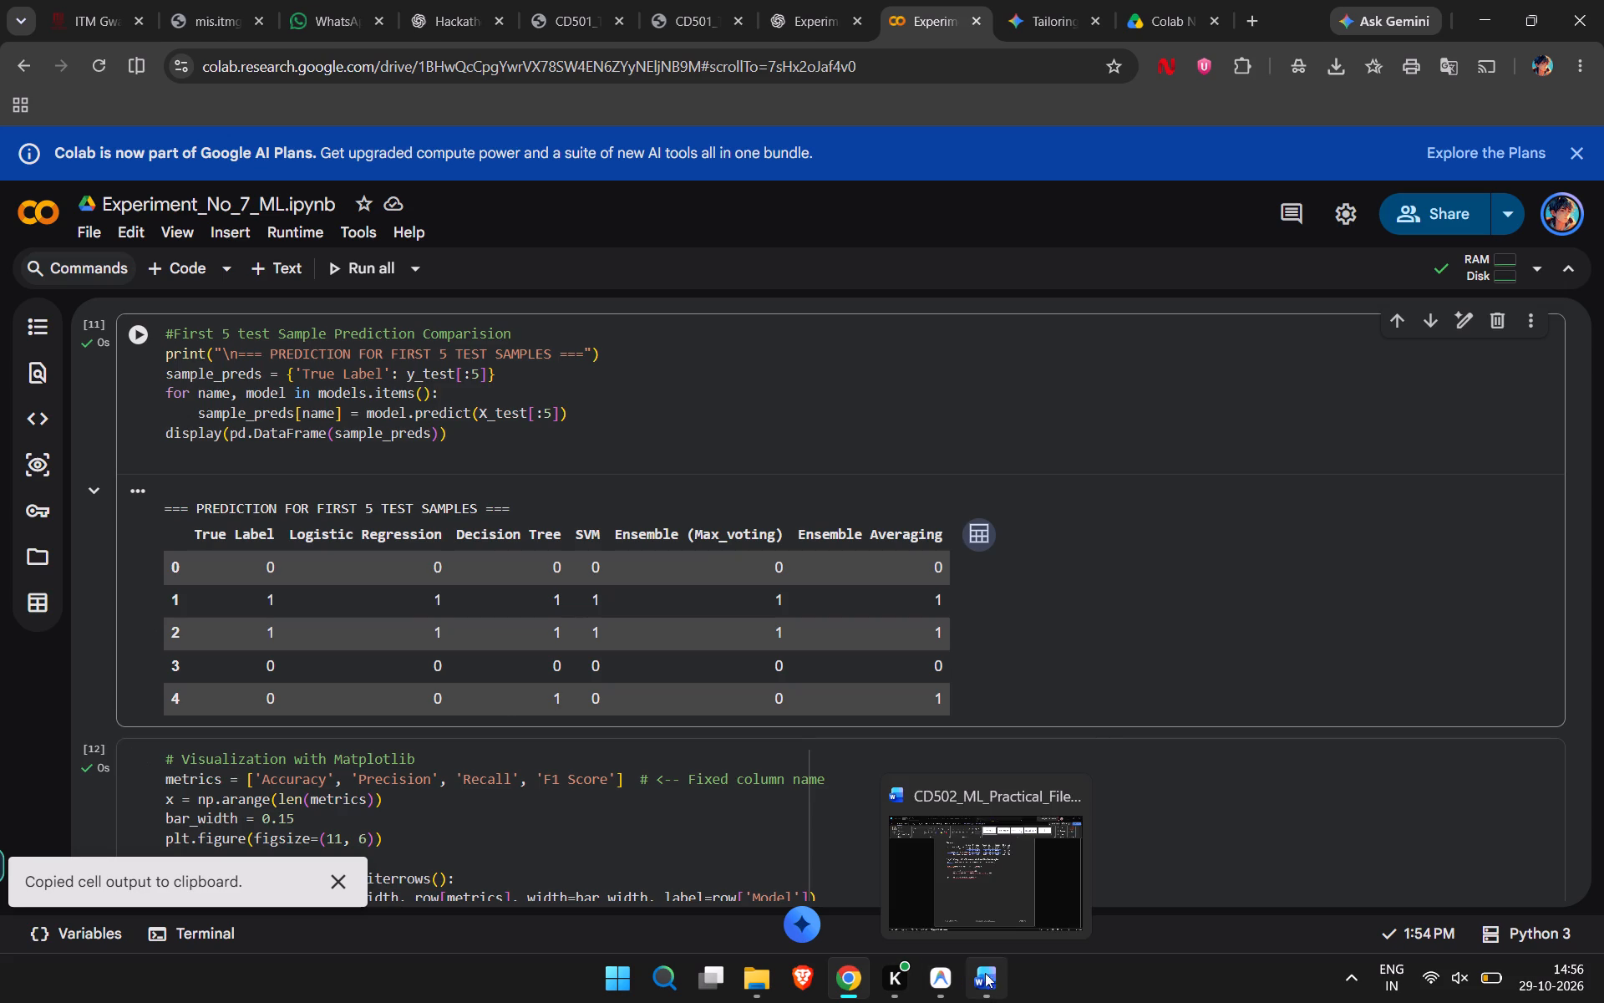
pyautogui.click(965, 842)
# Add the label "Output:-" below the Step 7 code box, followed by a new line.
pyautogui.click(645, 552)
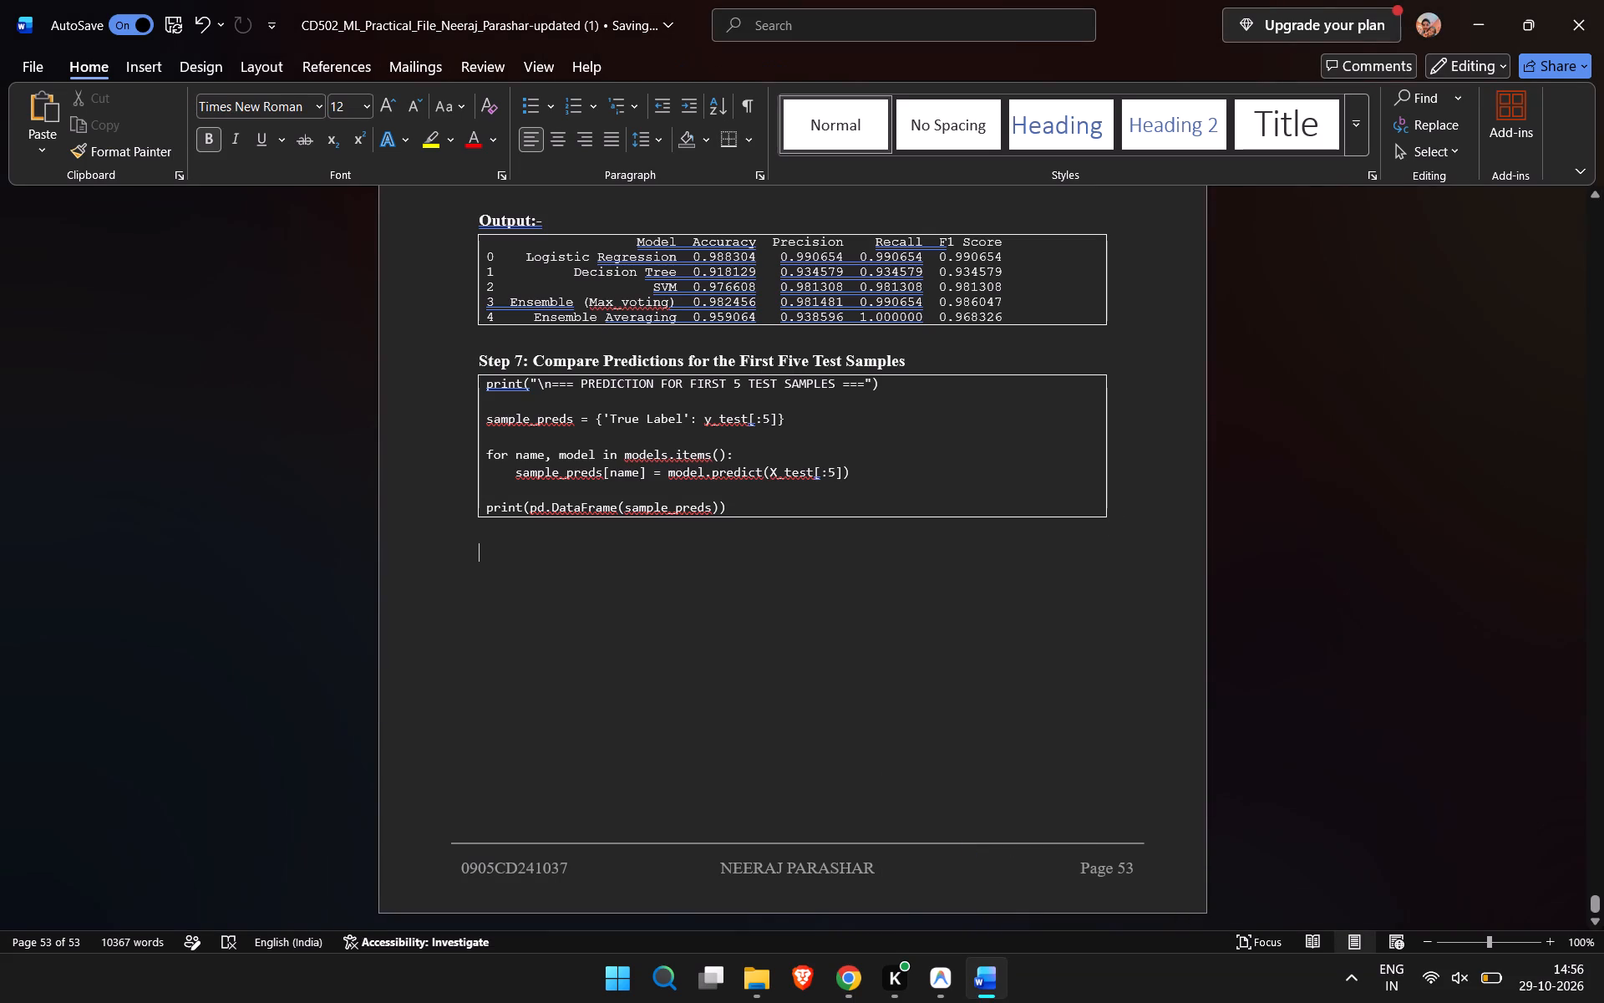
pyautogui.write('Output')
pyautogui.write(':-')
pyautogui.press('Return')
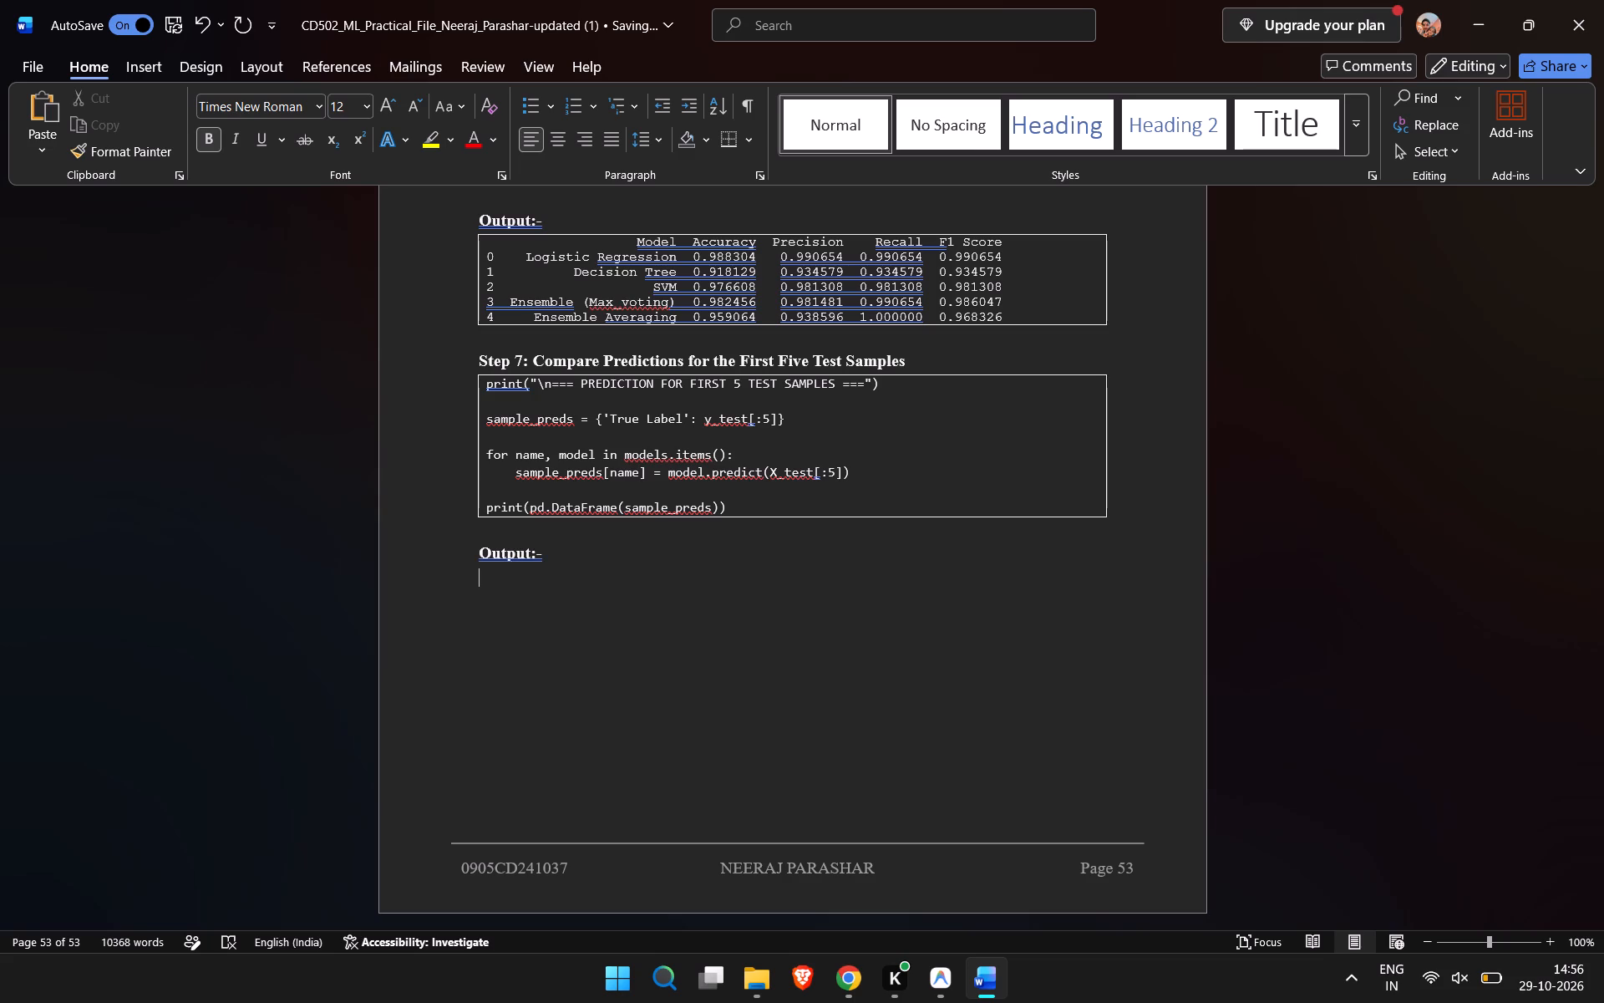
# Insert a 1x1 table below the Step 7 "Output:-" label.
pyautogui.click(127, 64)
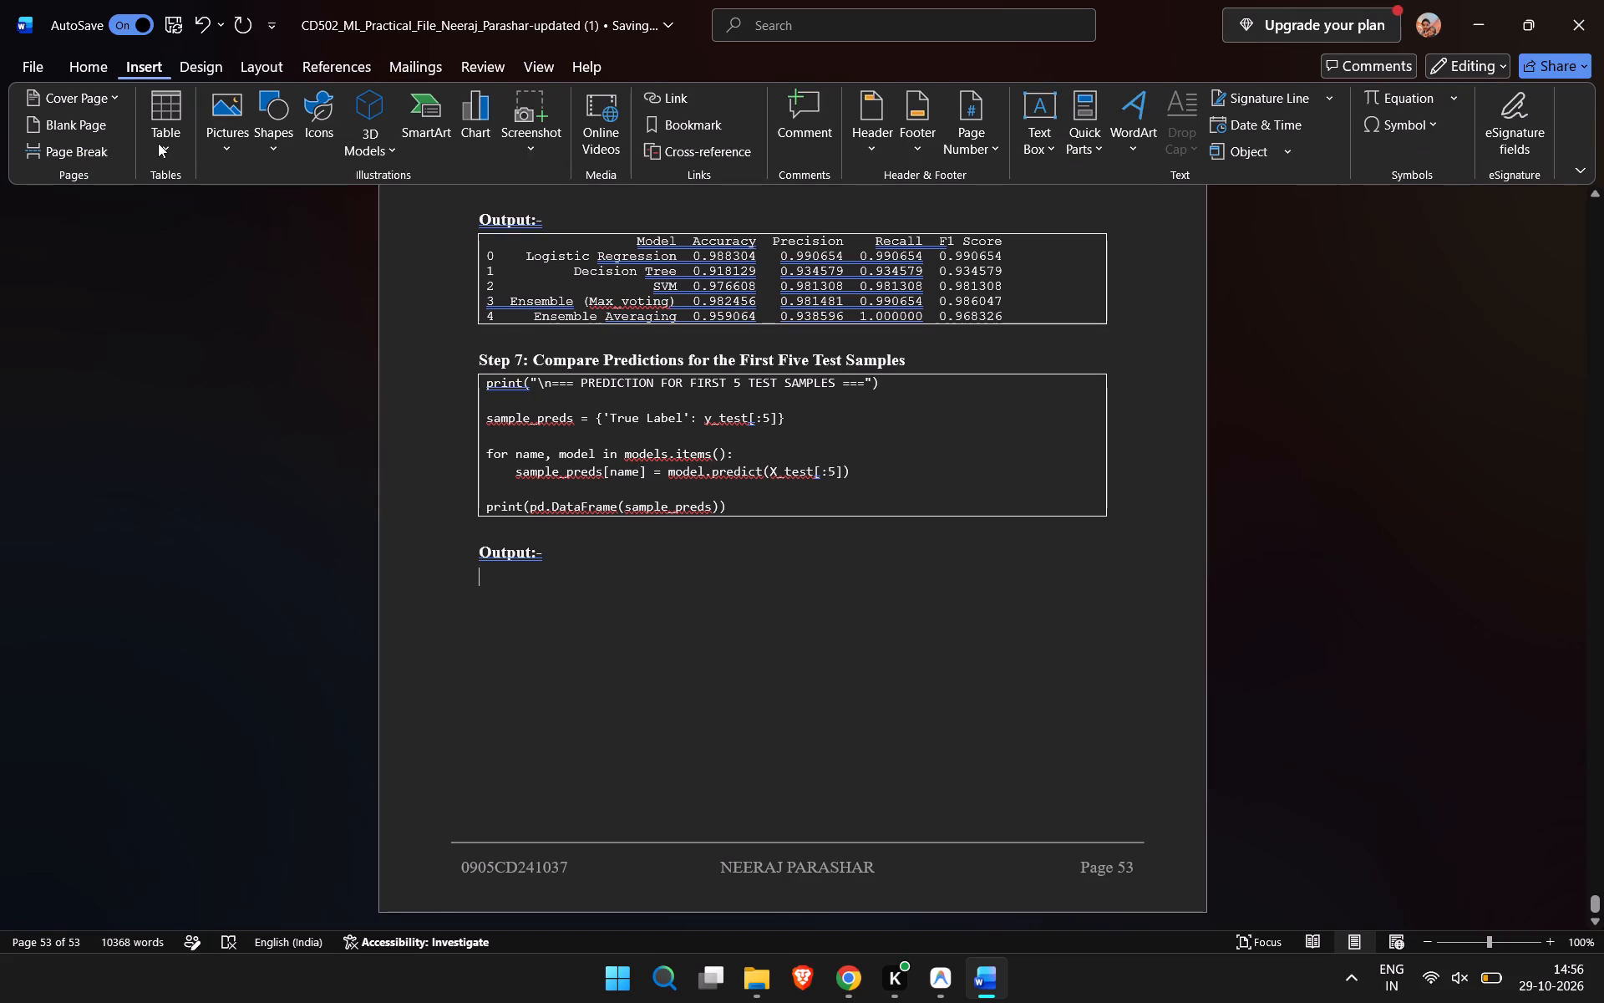
pyautogui.click(159, 144)
pyautogui.click(163, 208)
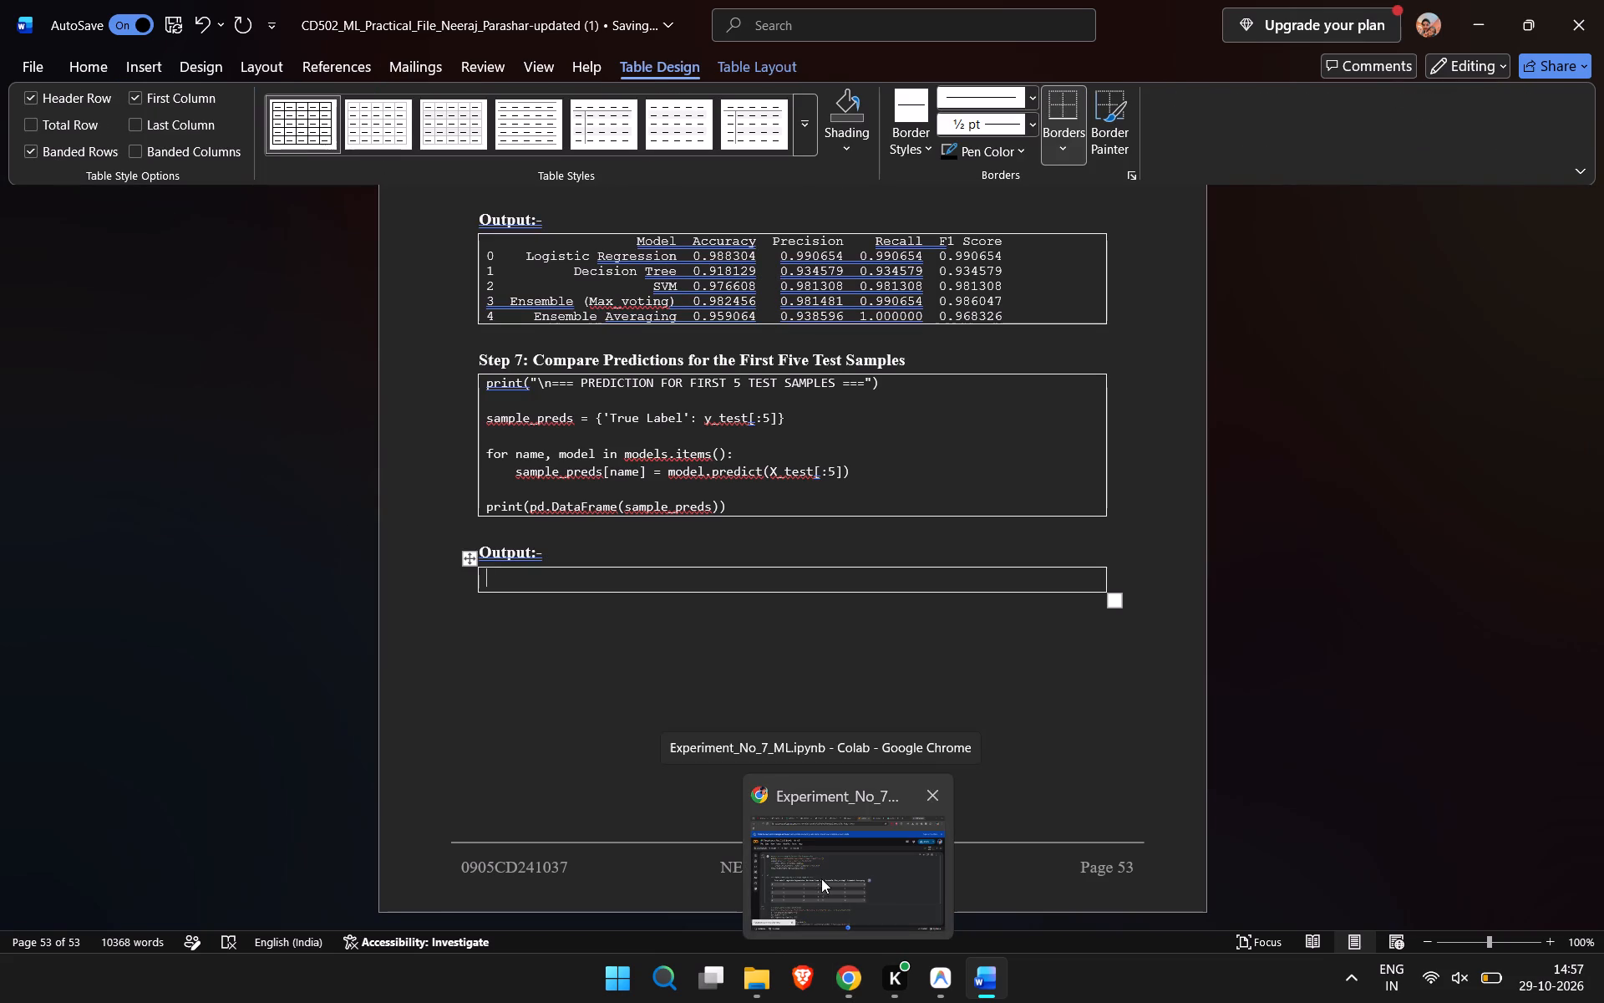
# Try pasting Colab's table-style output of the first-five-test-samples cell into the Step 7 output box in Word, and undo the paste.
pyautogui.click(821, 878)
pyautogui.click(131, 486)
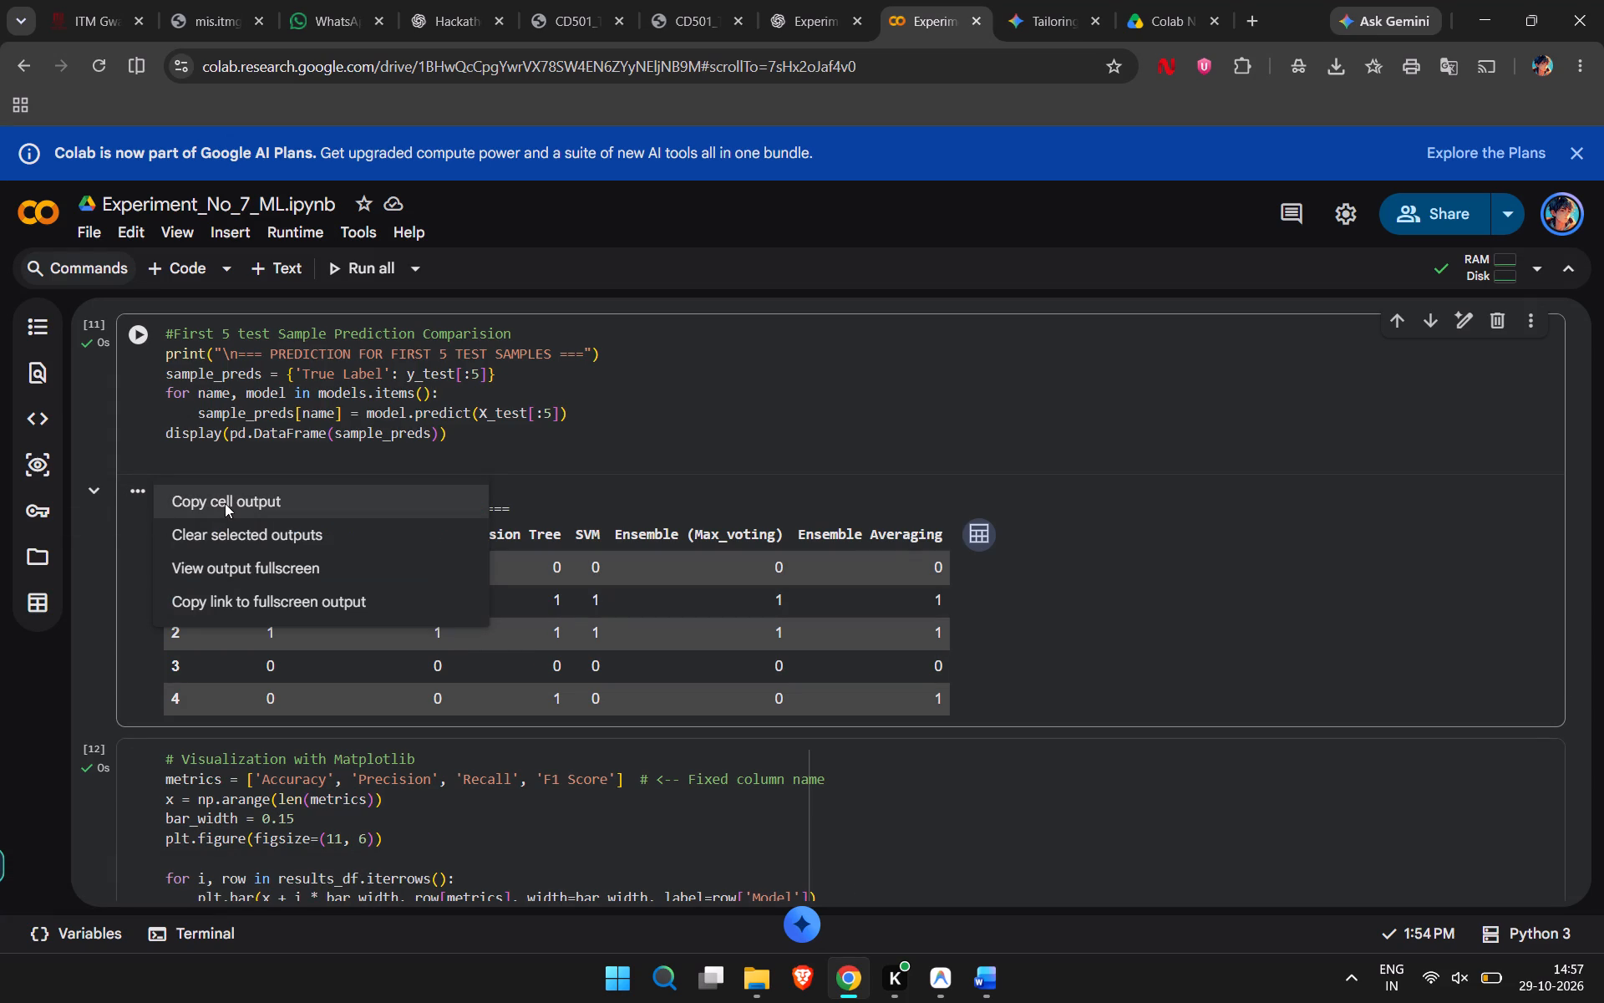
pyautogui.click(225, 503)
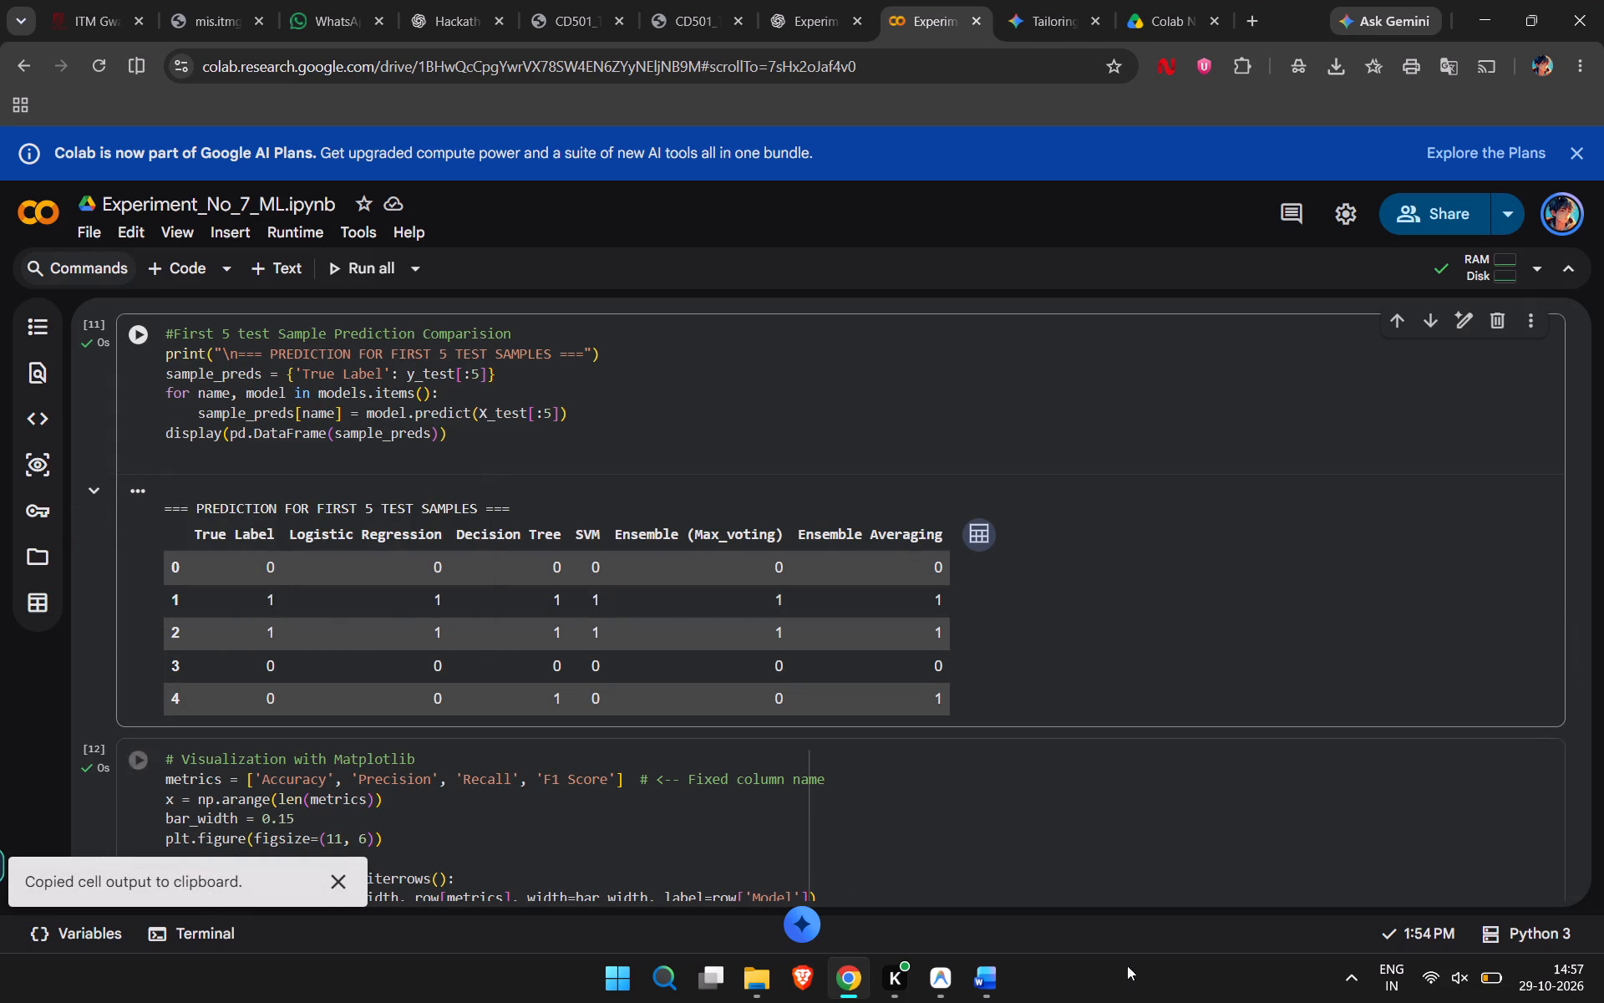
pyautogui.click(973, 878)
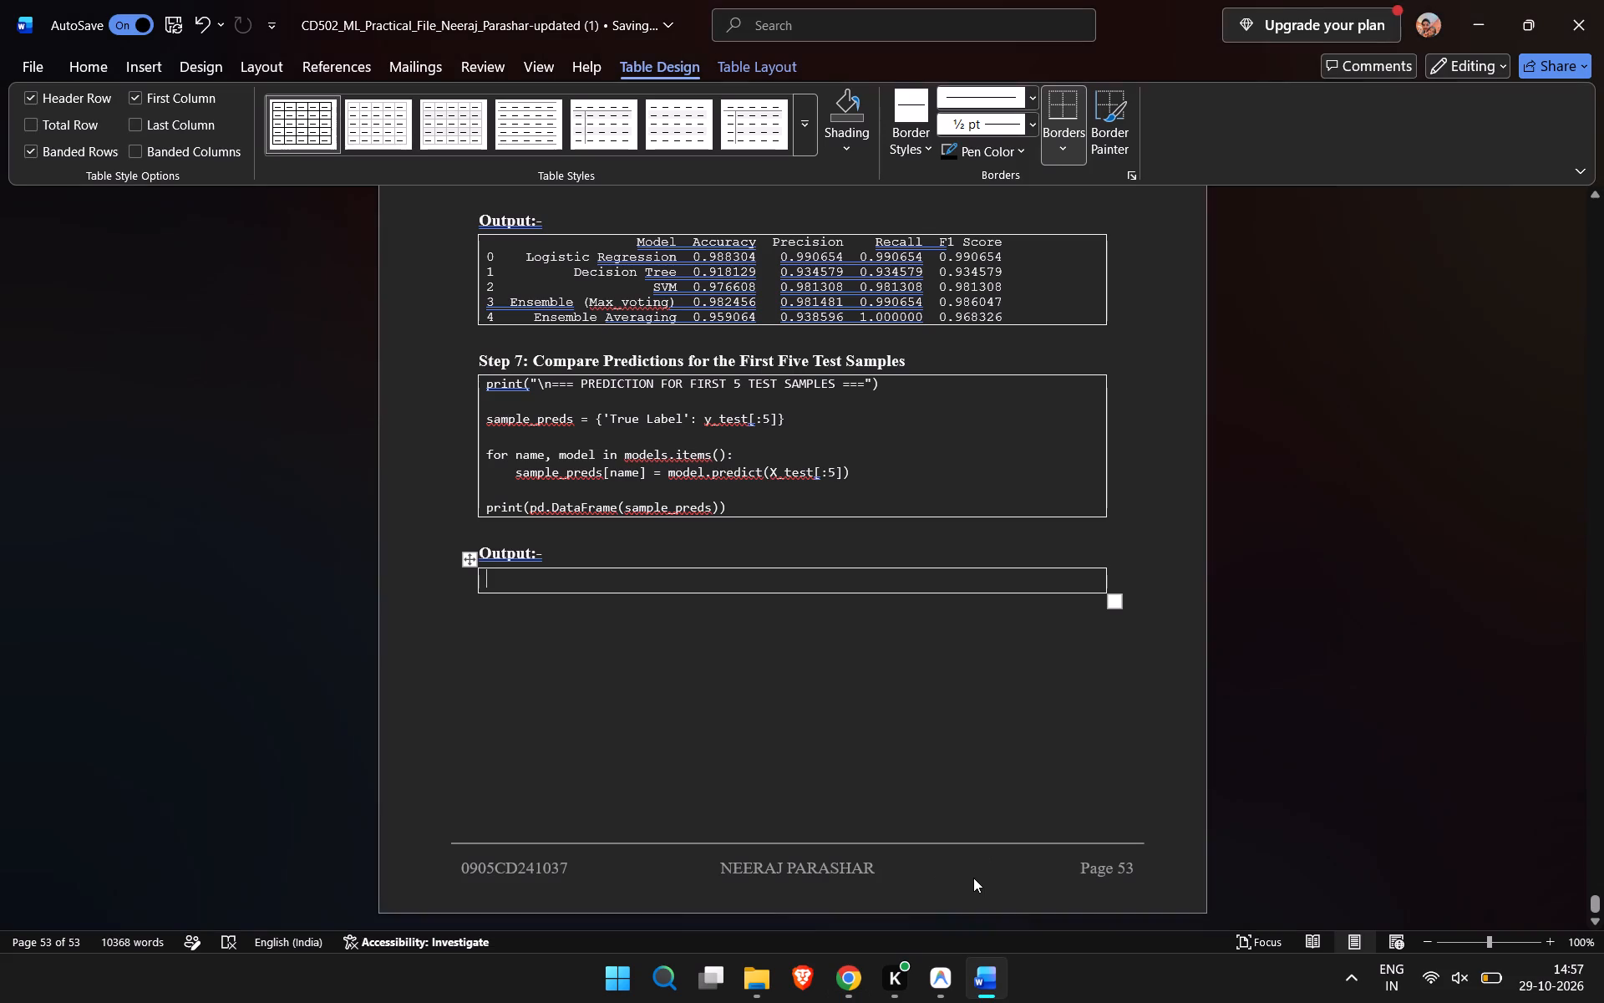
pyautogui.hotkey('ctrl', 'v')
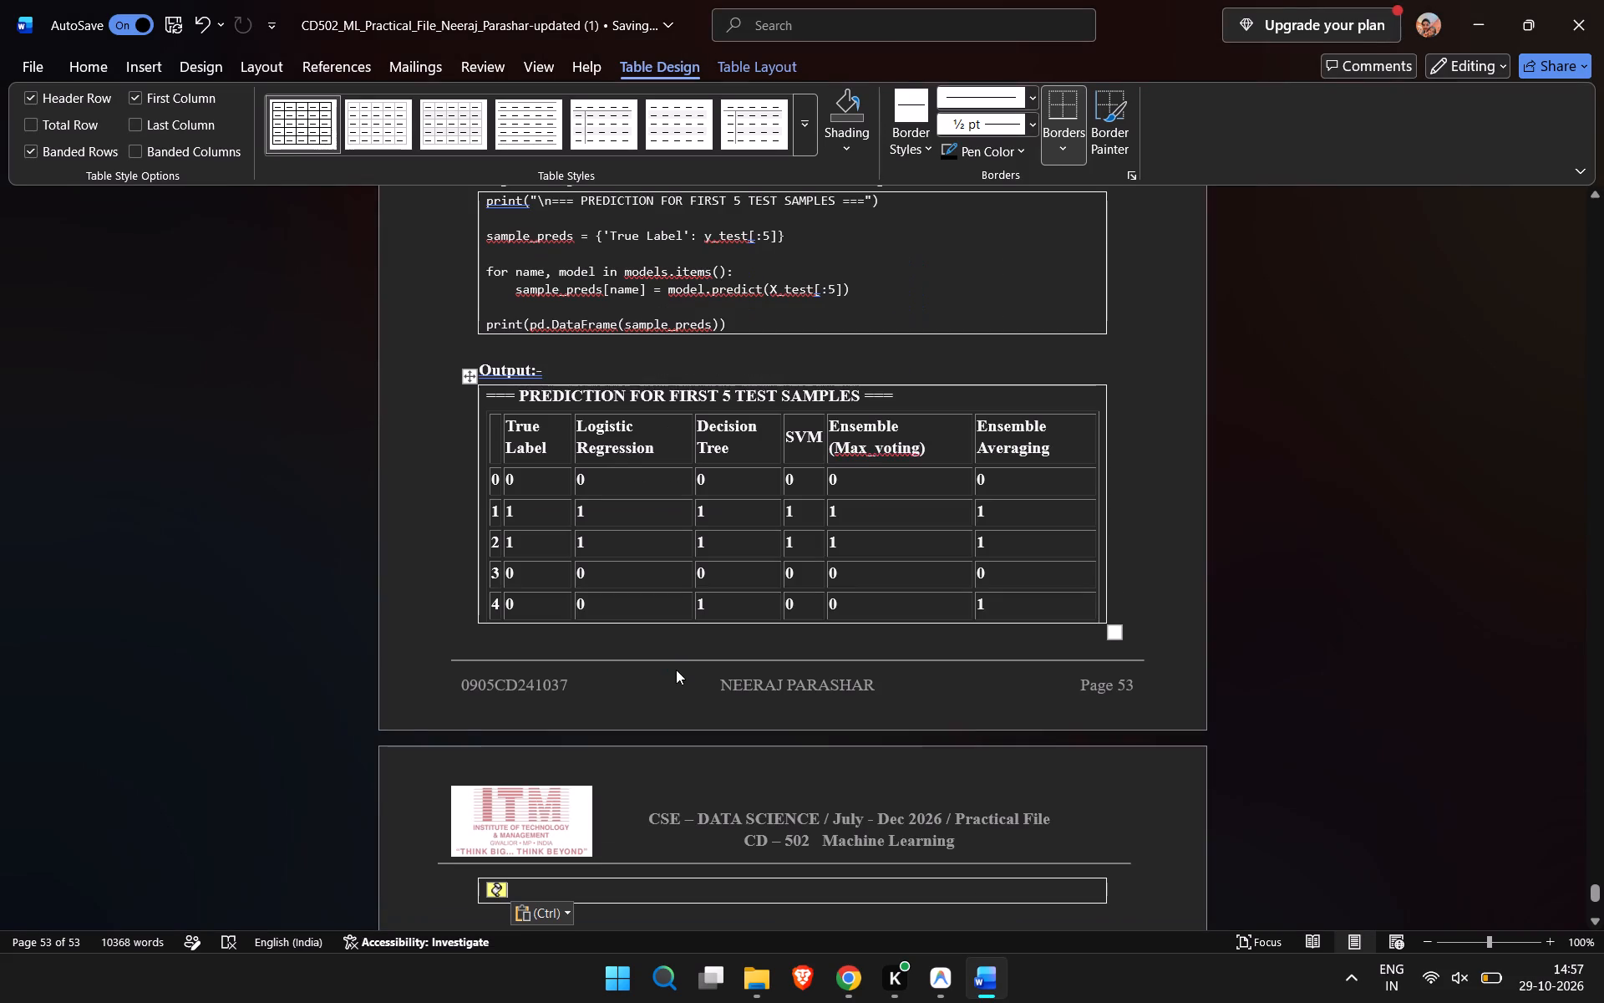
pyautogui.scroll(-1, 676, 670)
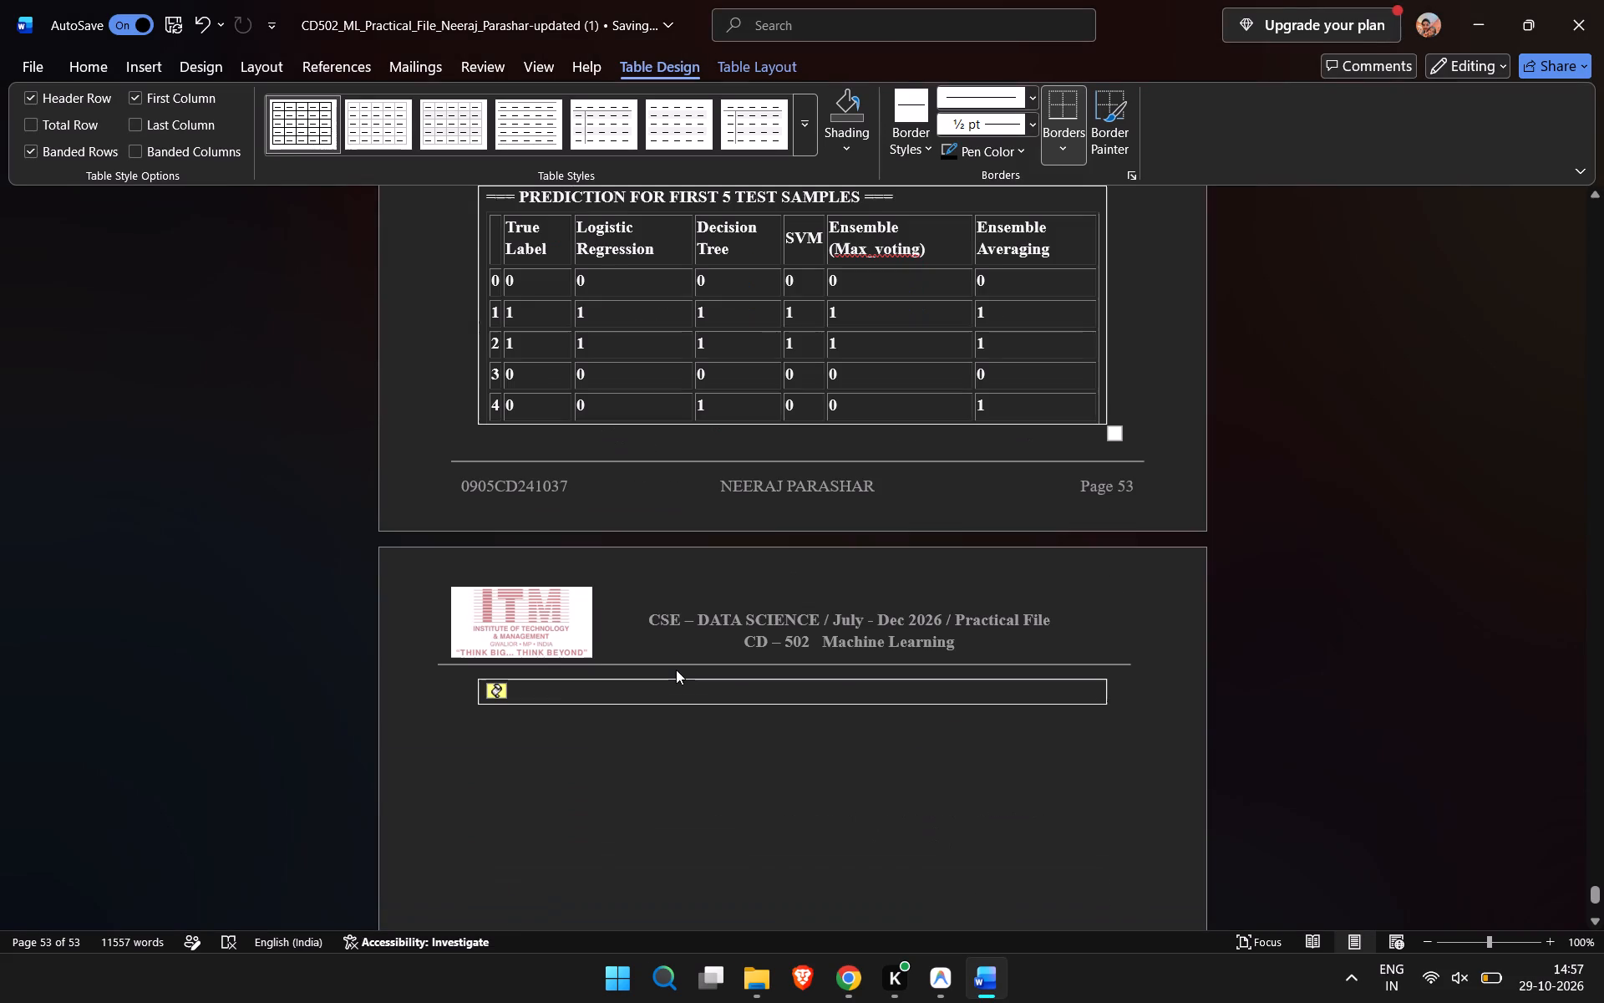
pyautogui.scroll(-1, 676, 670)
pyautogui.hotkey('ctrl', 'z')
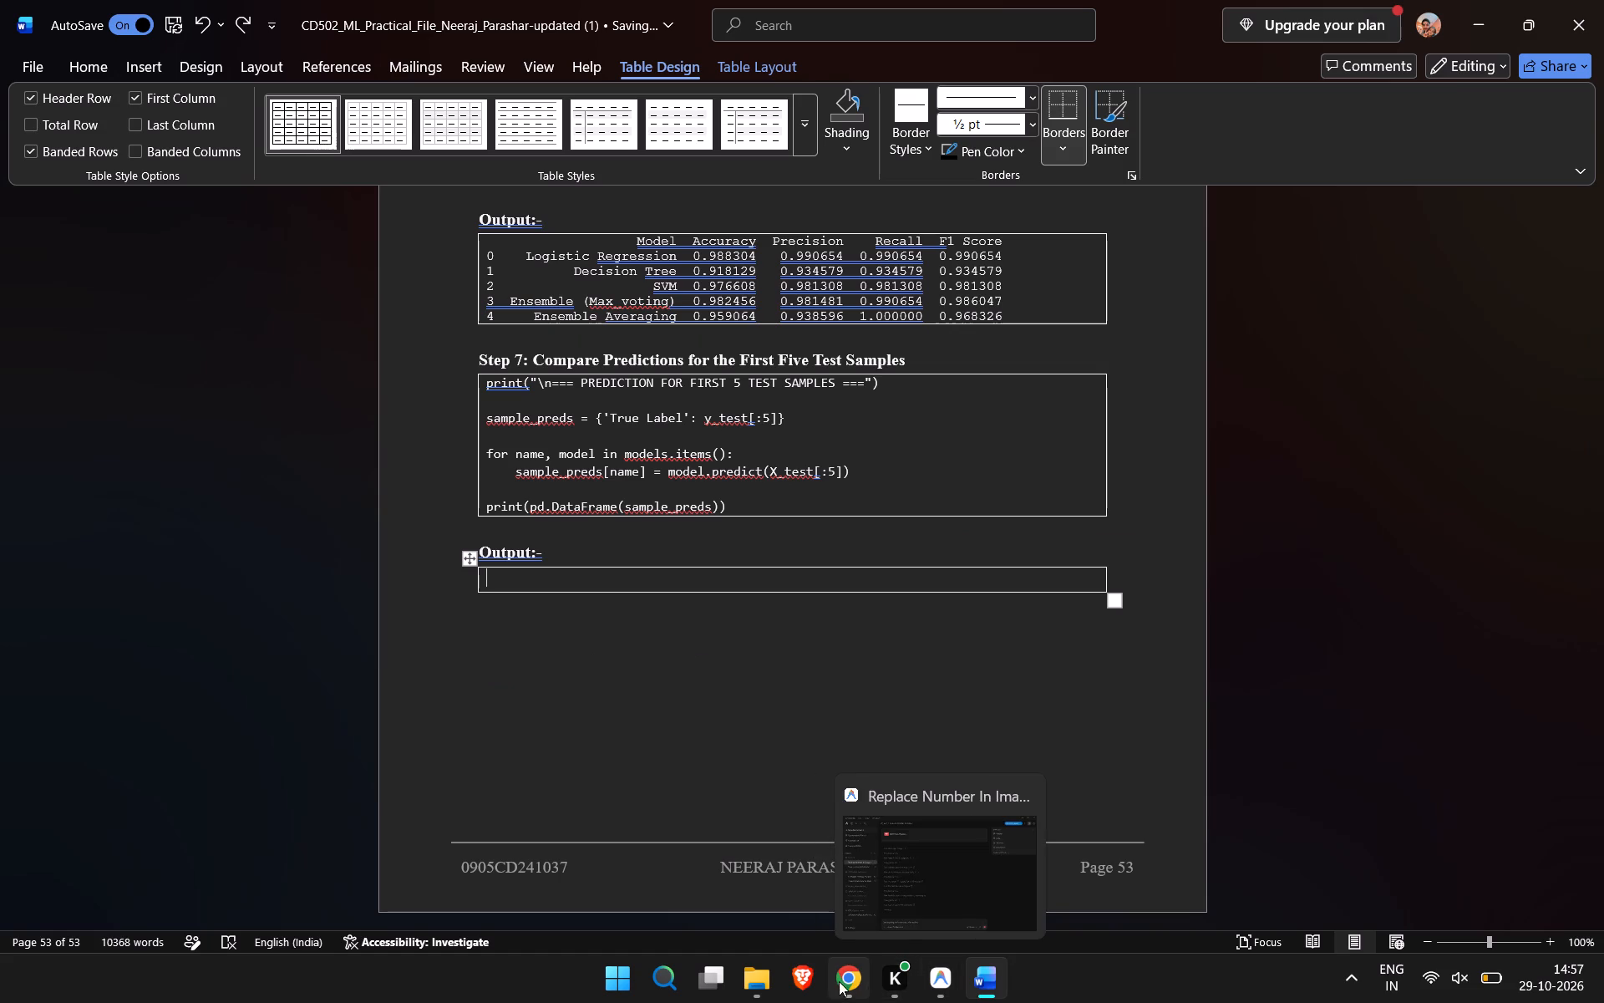
# In Colab, replace display with print in the last line of the first-five-test-samples prediction cell and rerun the cell.
pyautogui.click(806, 875)
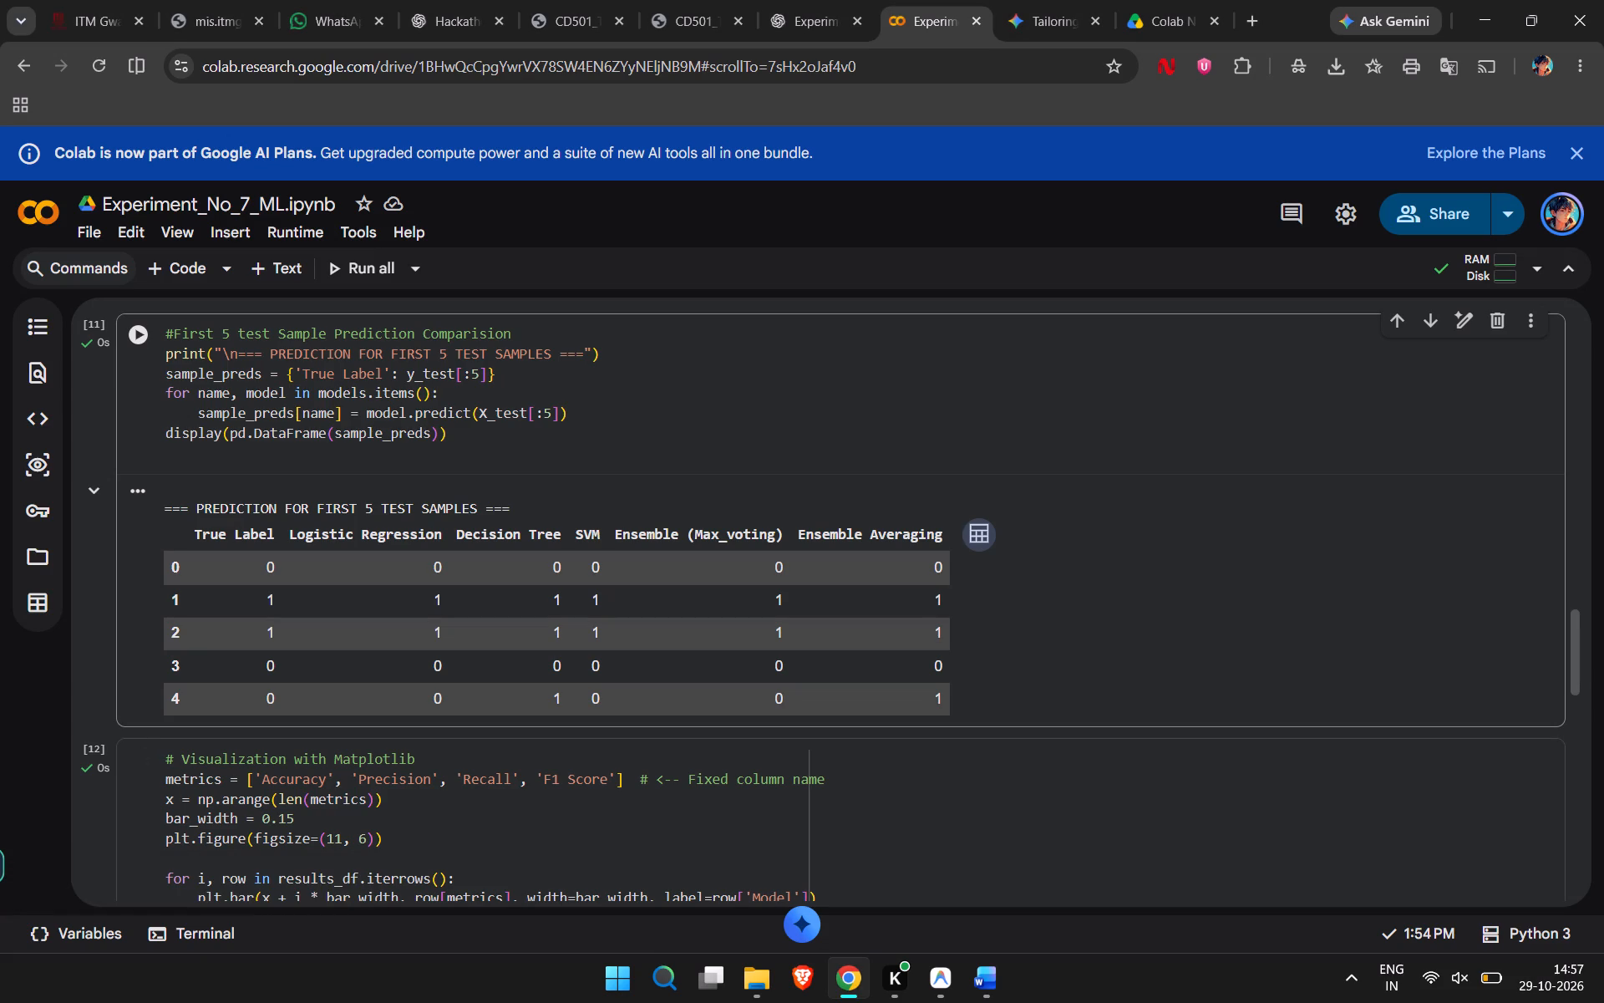
pyautogui.click(219, 432)
pyautogui.press('BackSpace')
pyautogui.press('BackSpace')
pyautogui.press('BackSpace')
pyautogui.press('BackSpace')
pyautogui.press('BackSpace')
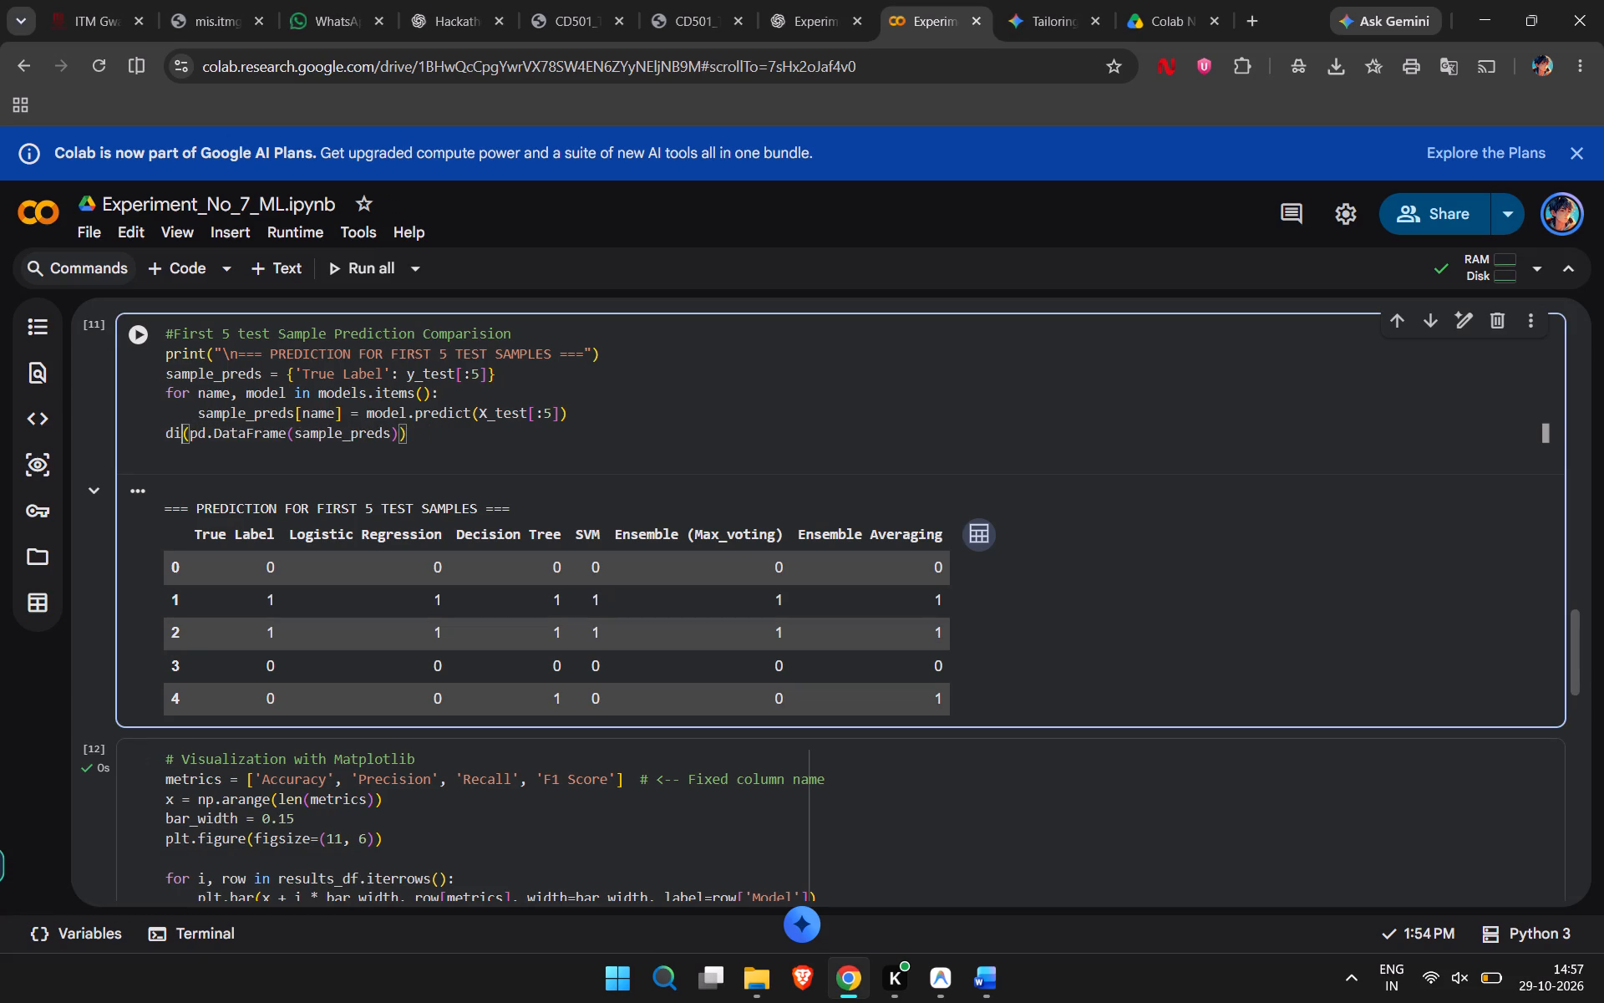
pyautogui.press('BackSpace')
pyautogui.press('BackSpace')
pyautogui.write('print')
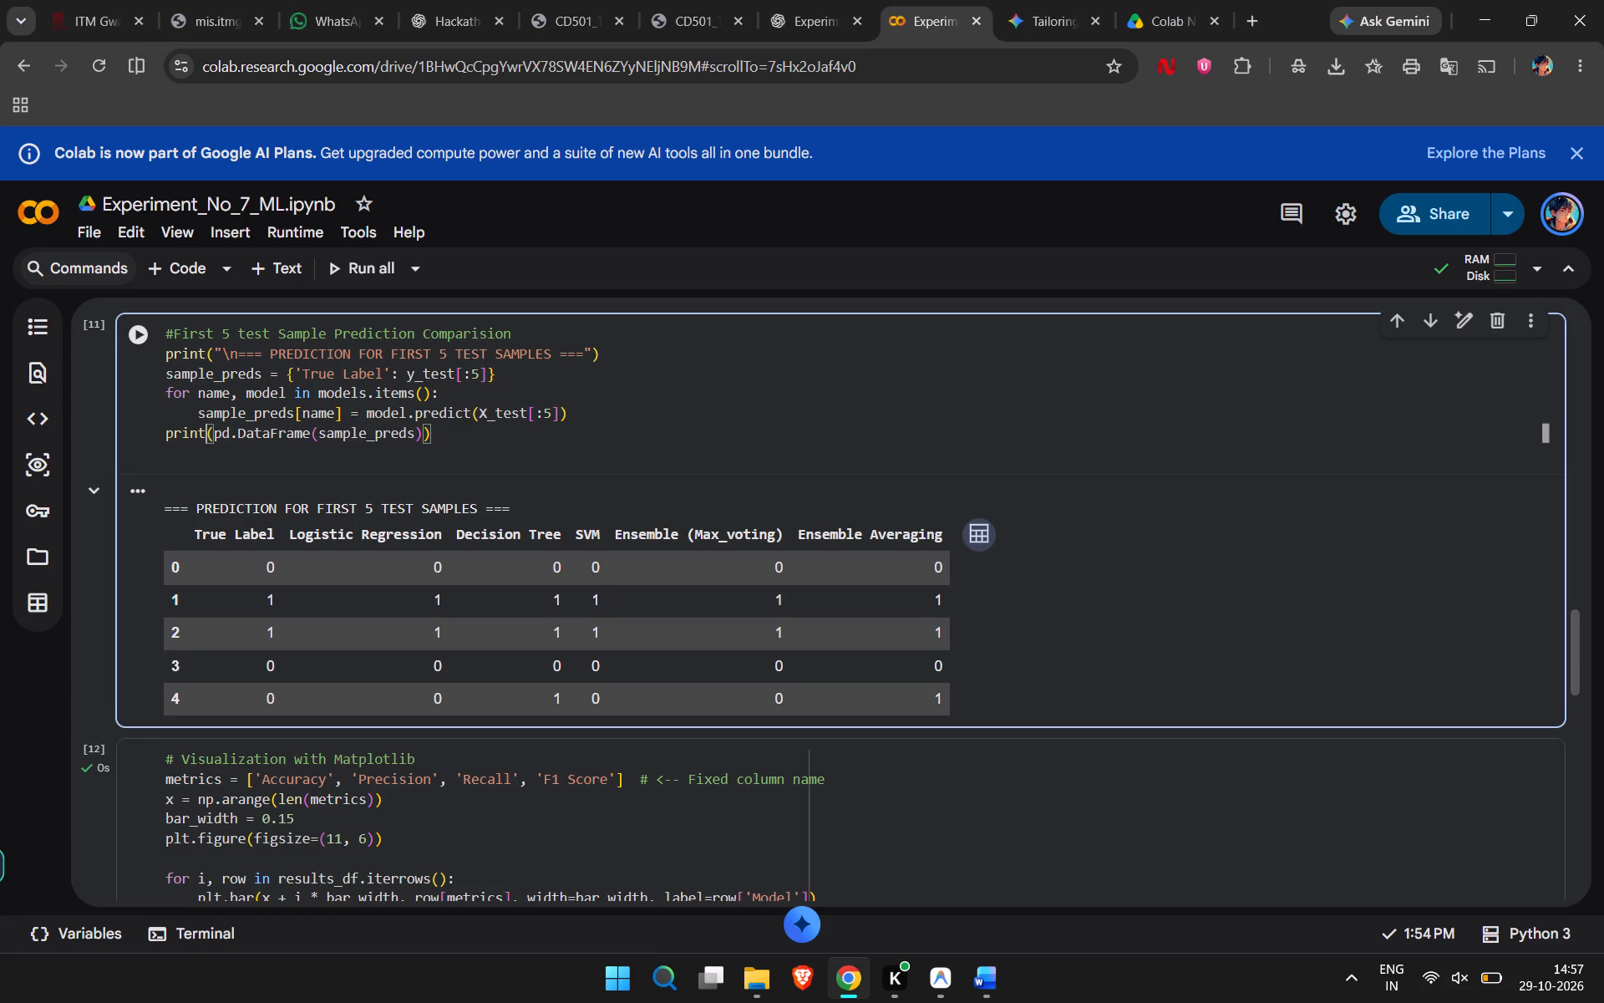
pyautogui.click(138, 324)
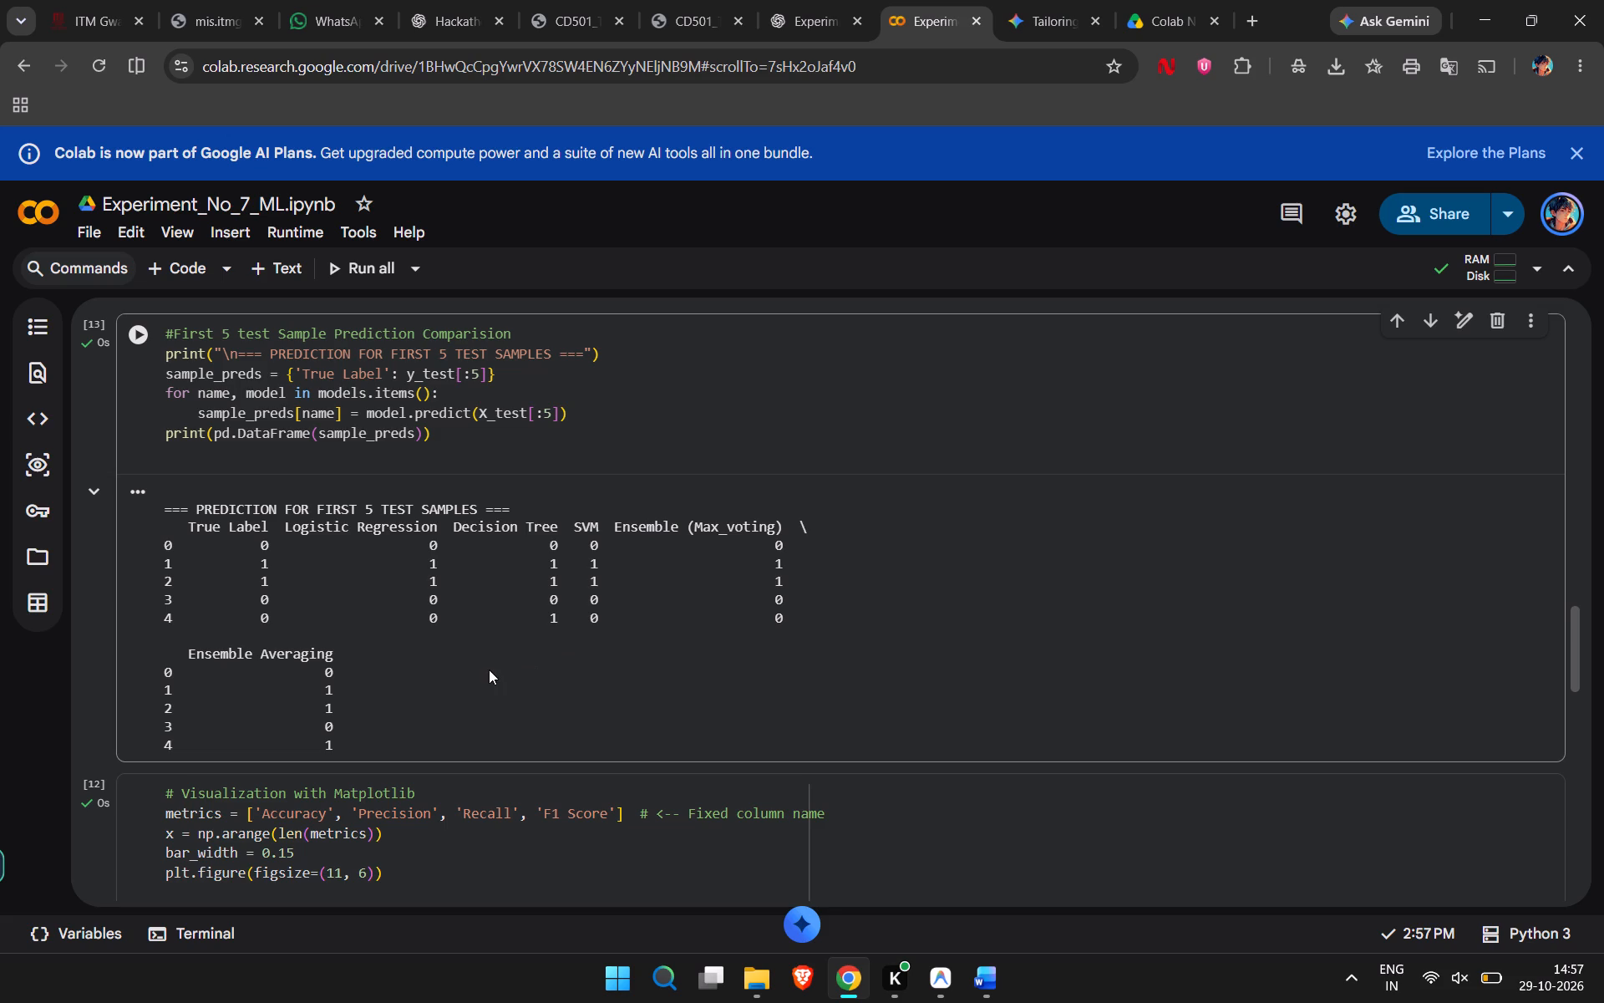
# Copy the rerun cell's output into the Step 7 output box in Word and remove the trailing blank line.
pyautogui.click(138, 481)
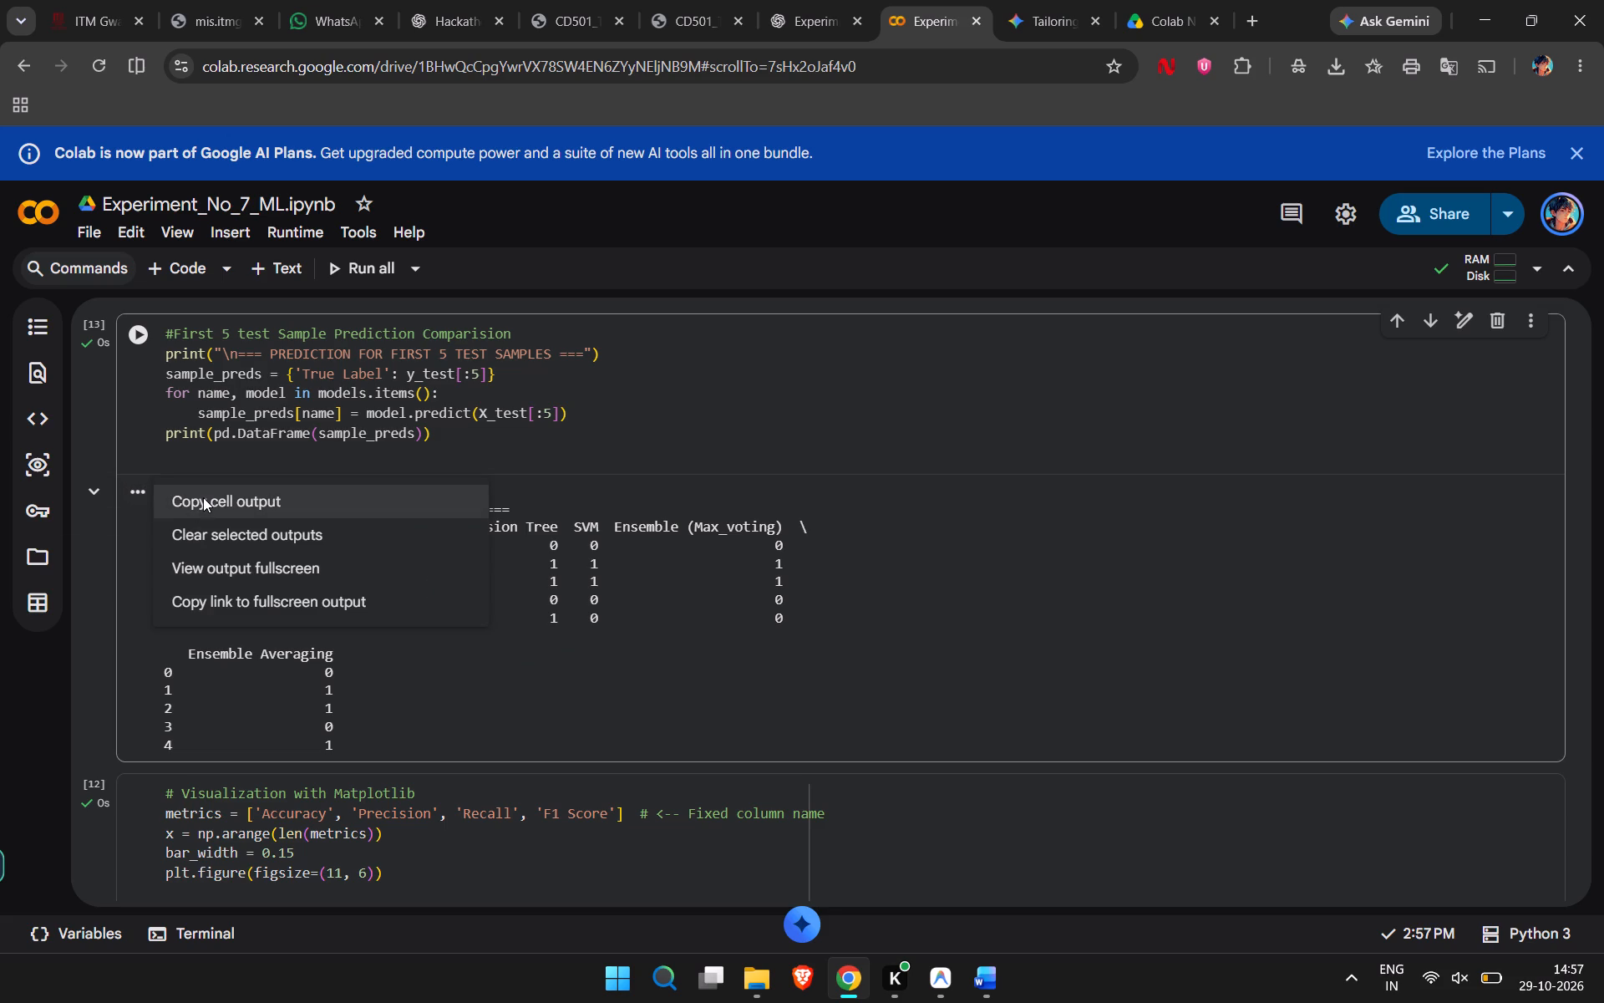
pyautogui.click(203, 497)
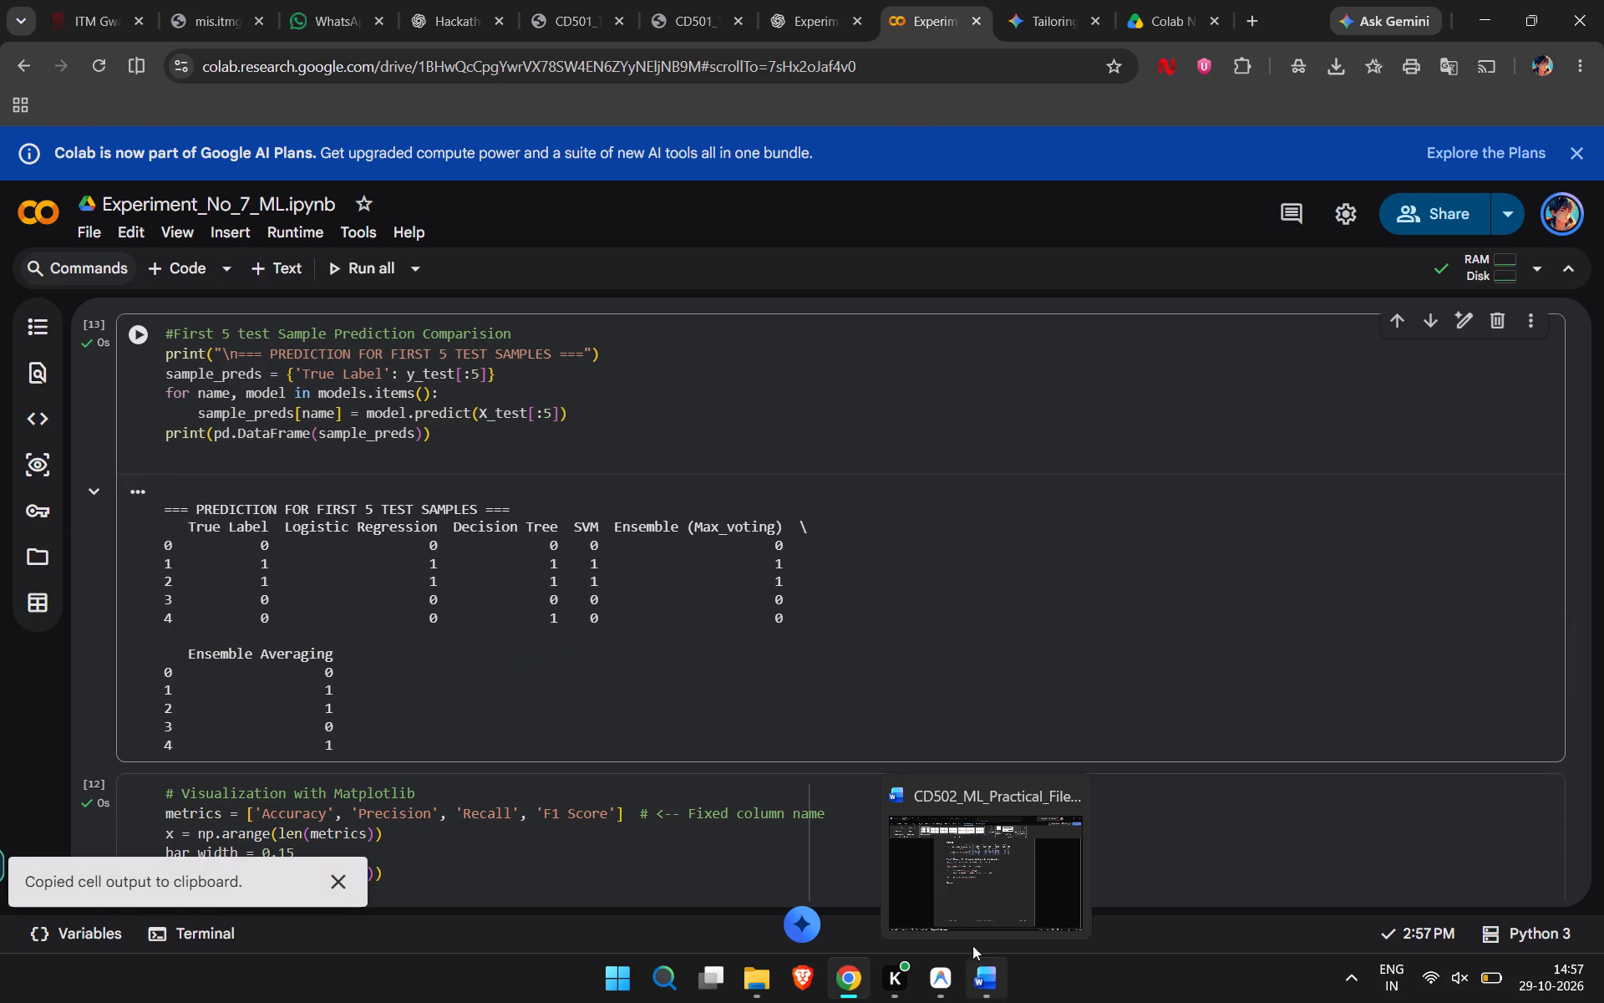
pyautogui.click(967, 925)
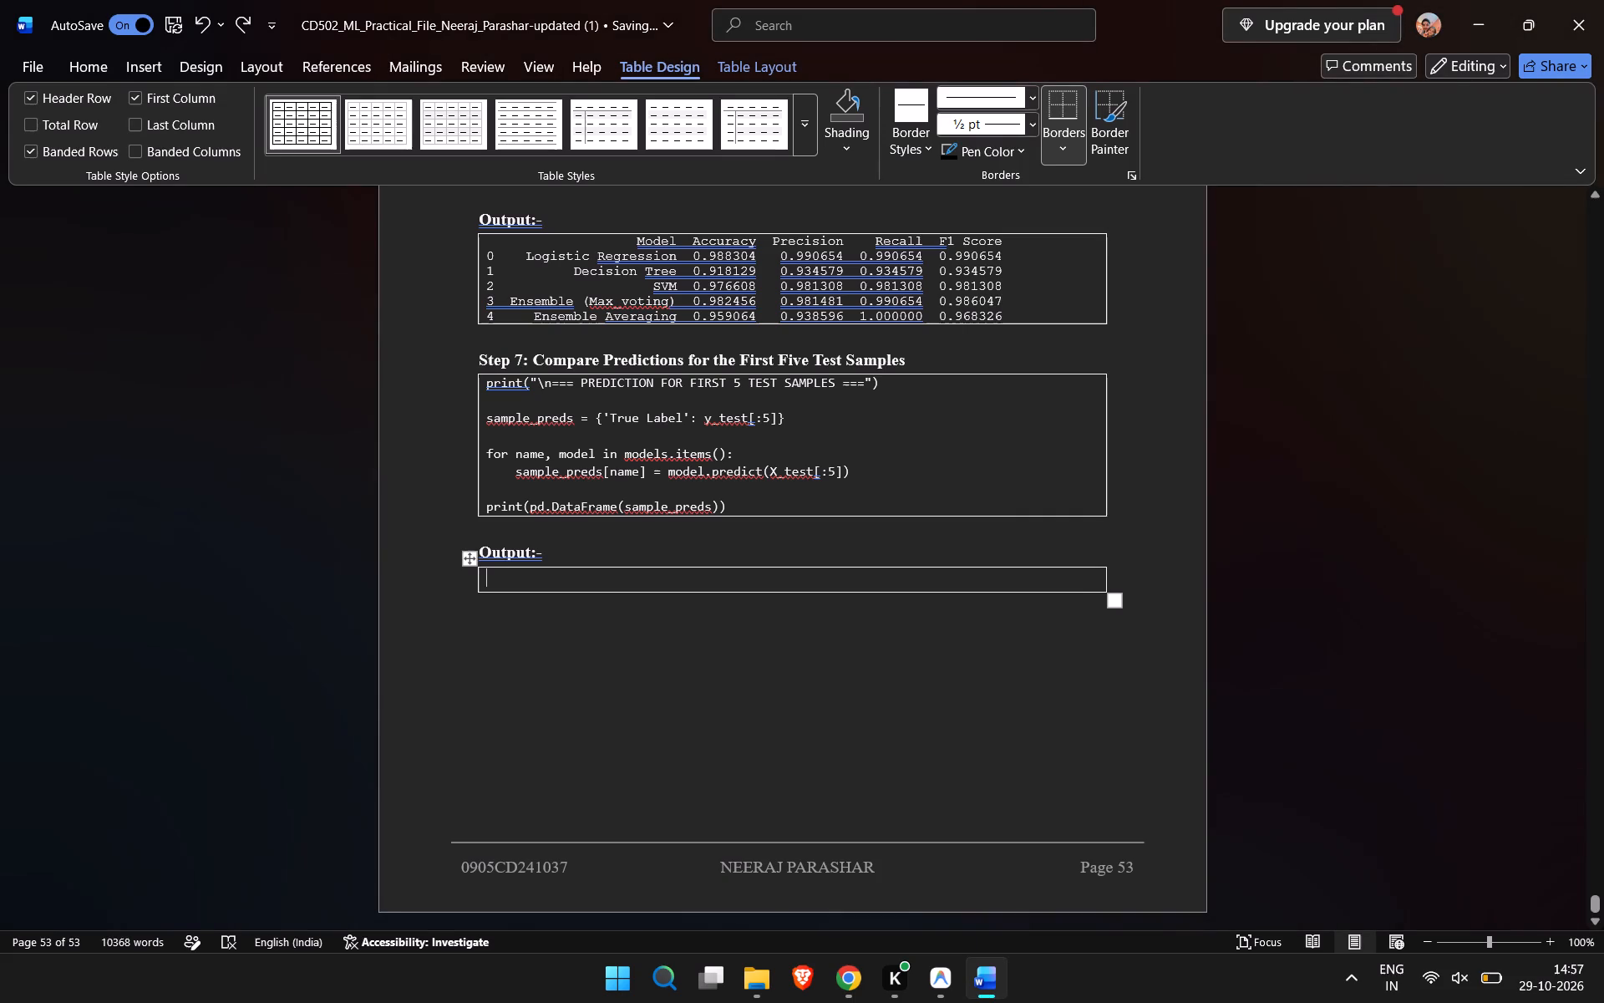
pyautogui.hotkey('ctrl', 'v')
pyautogui.scroll(-1, 627, 684)
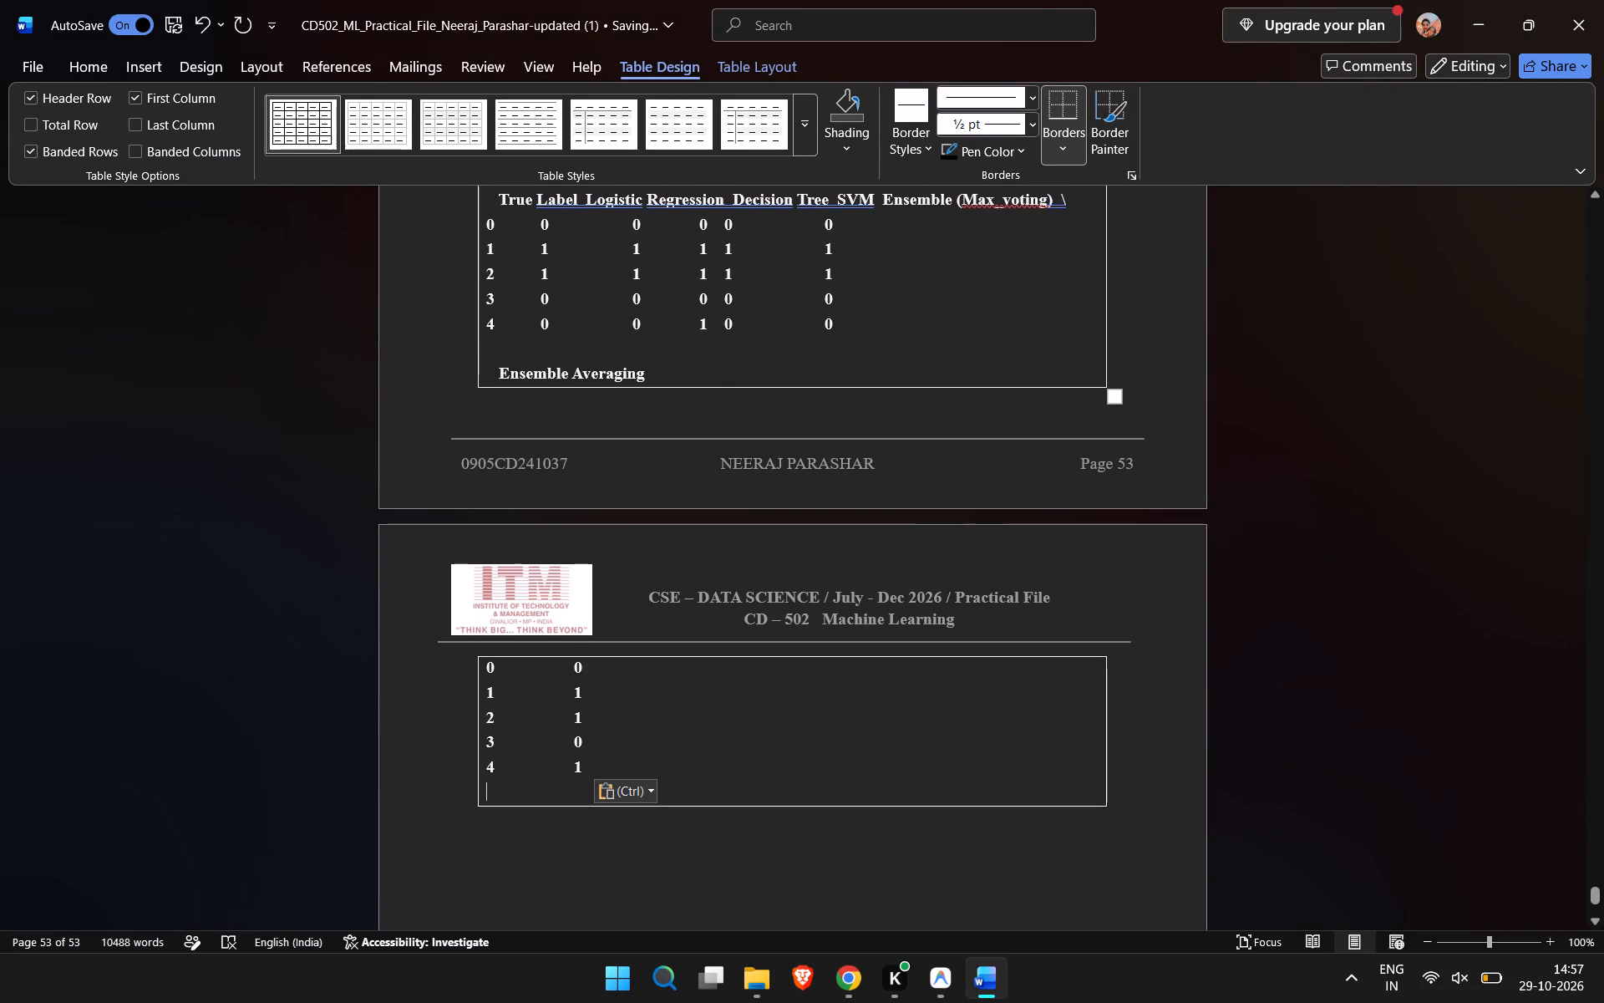
pyautogui.press('BackSpace')
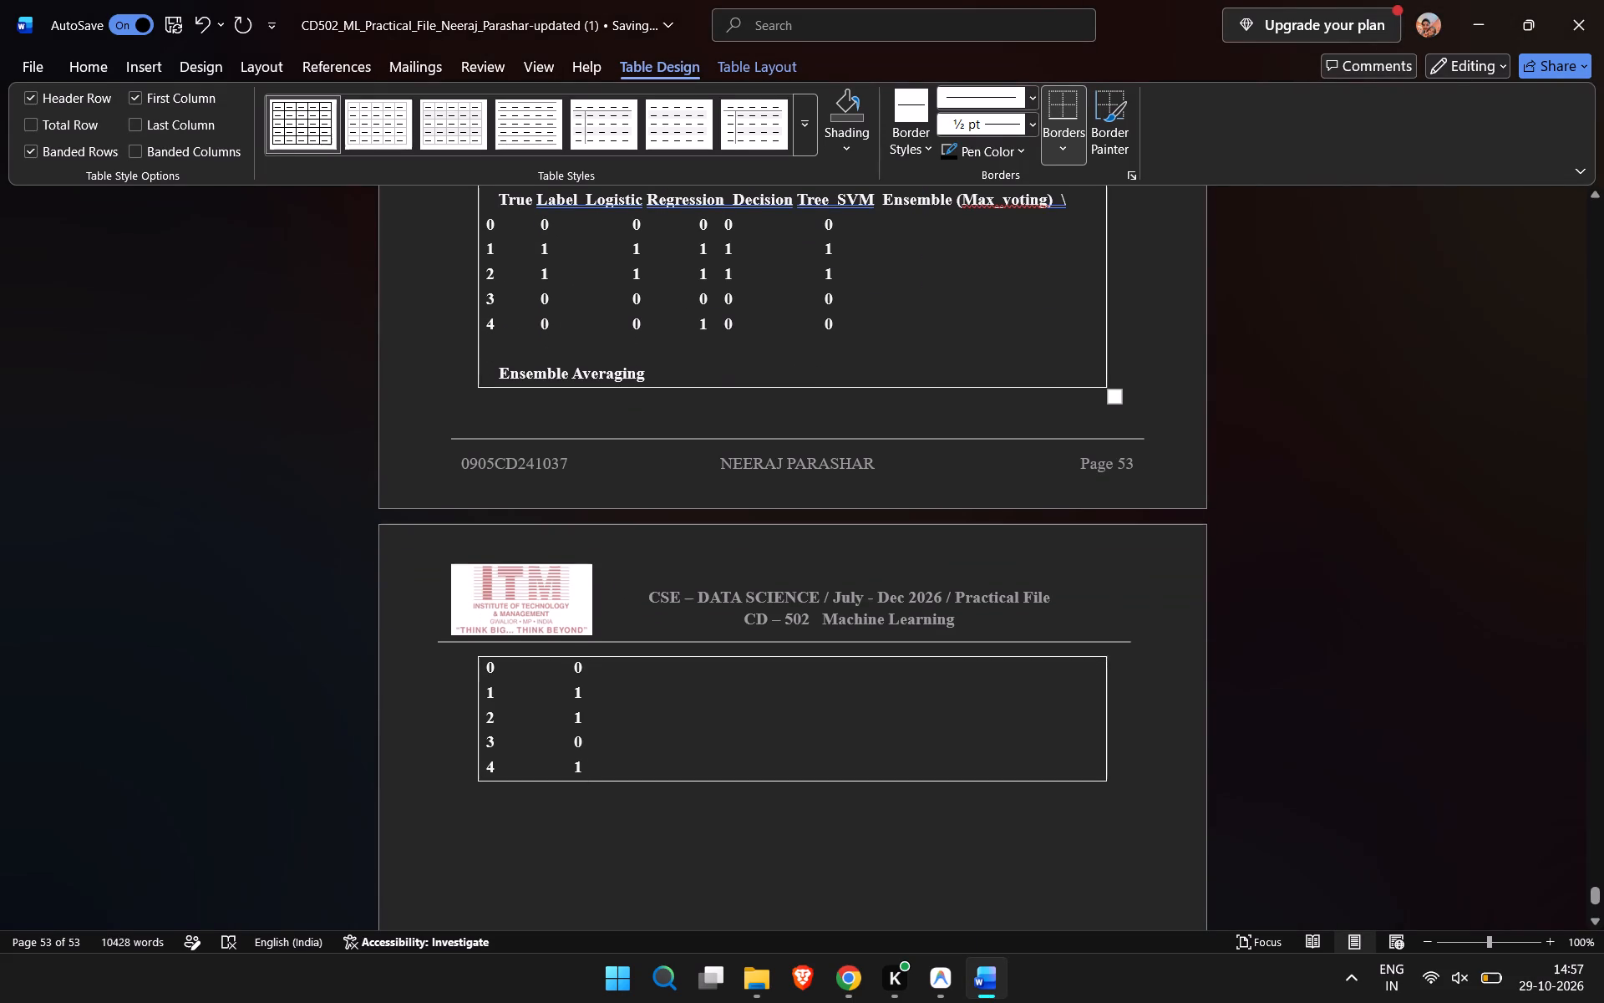
# Format all the Step 7 output text as Consolas, size 9.5, without bold.
pyautogui.moveTo(596, 766); pyautogui.dragTo(419, 172)
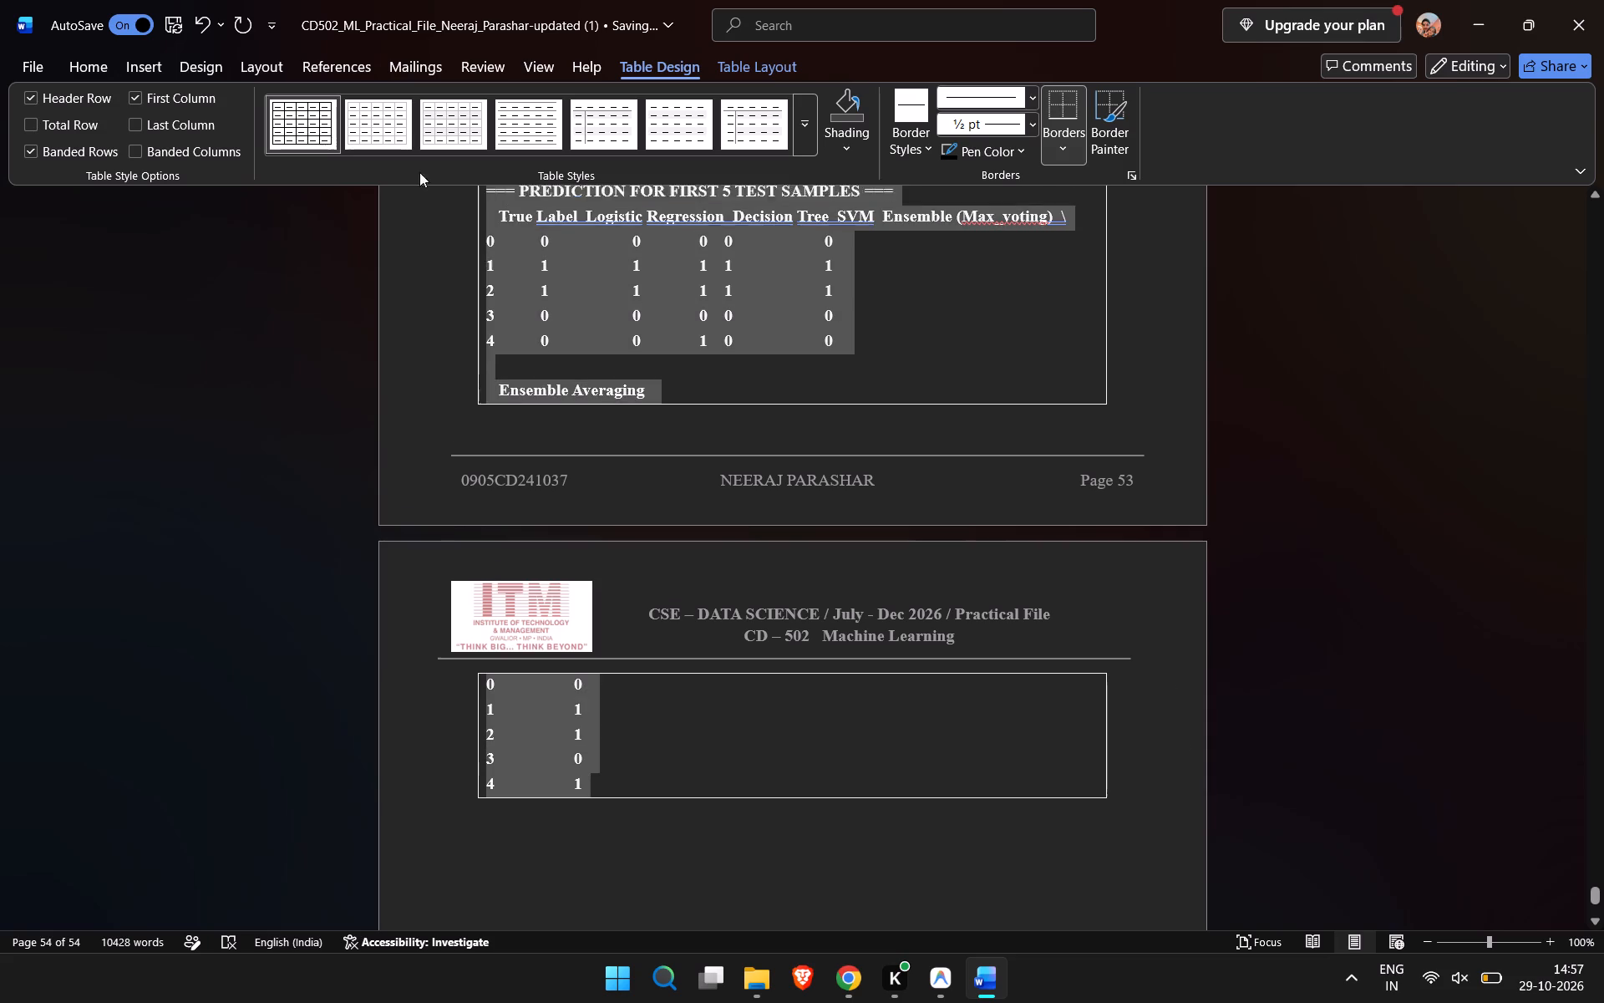
pyautogui.moveTo(419, 172); pyautogui.dragTo(470, 451)
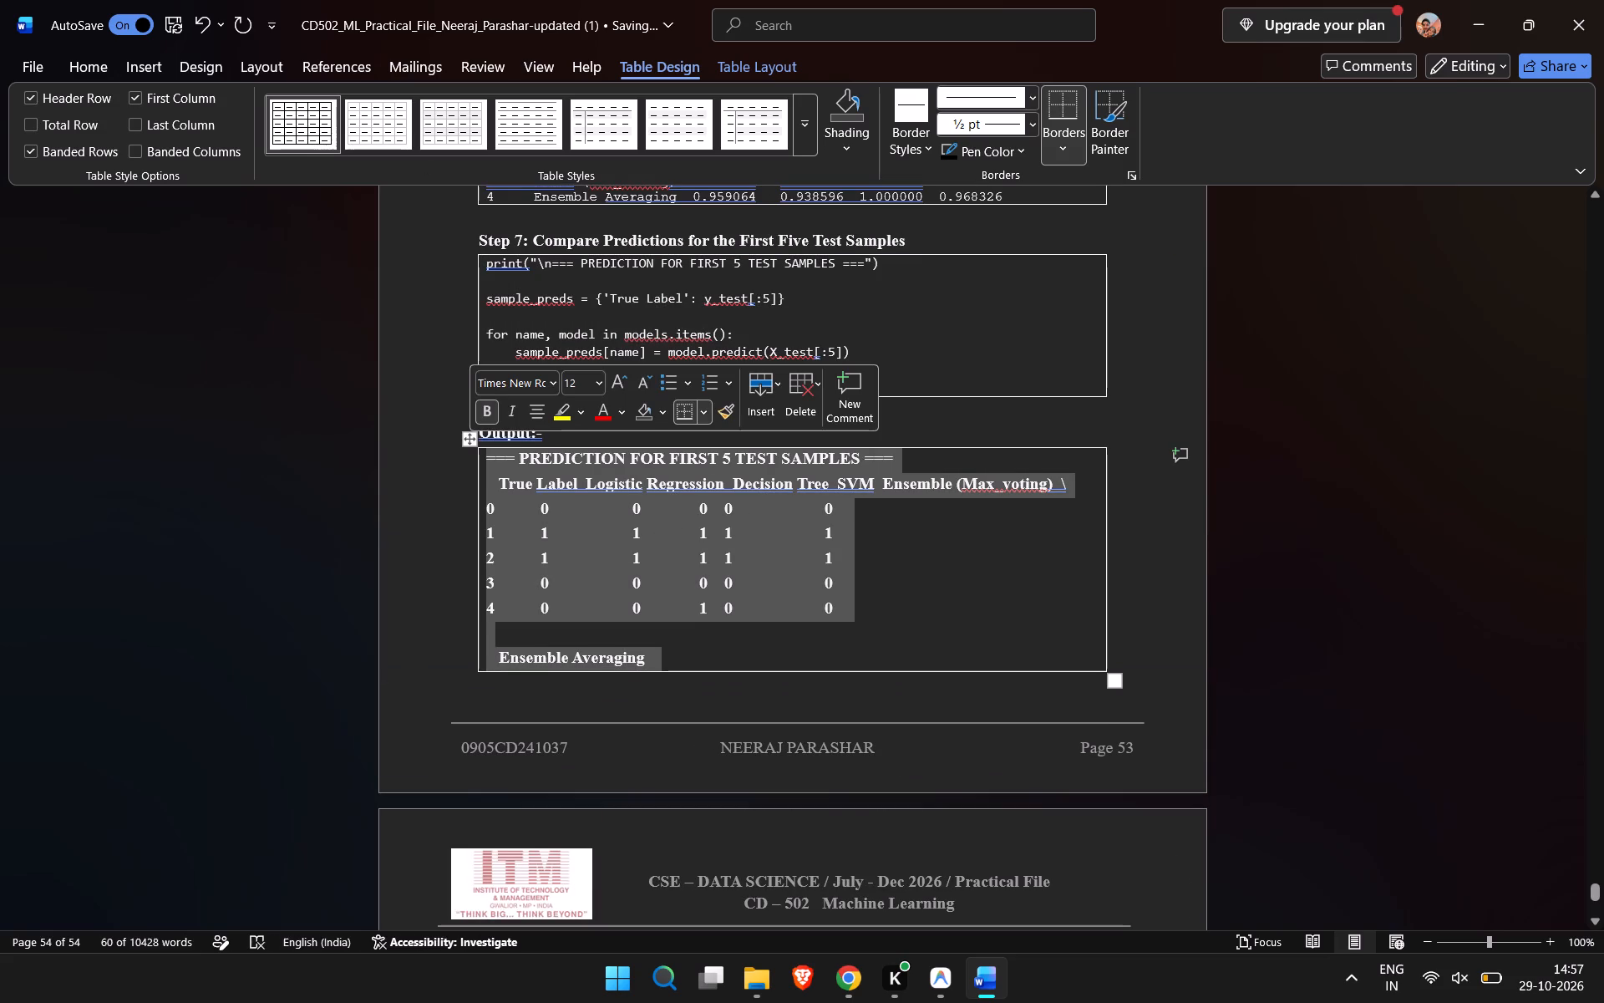
pyautogui.doubleClick(581, 378)
pyautogui.press('BackSpace')
pyautogui.press('BackSpace')
pyautogui.write('9.5')
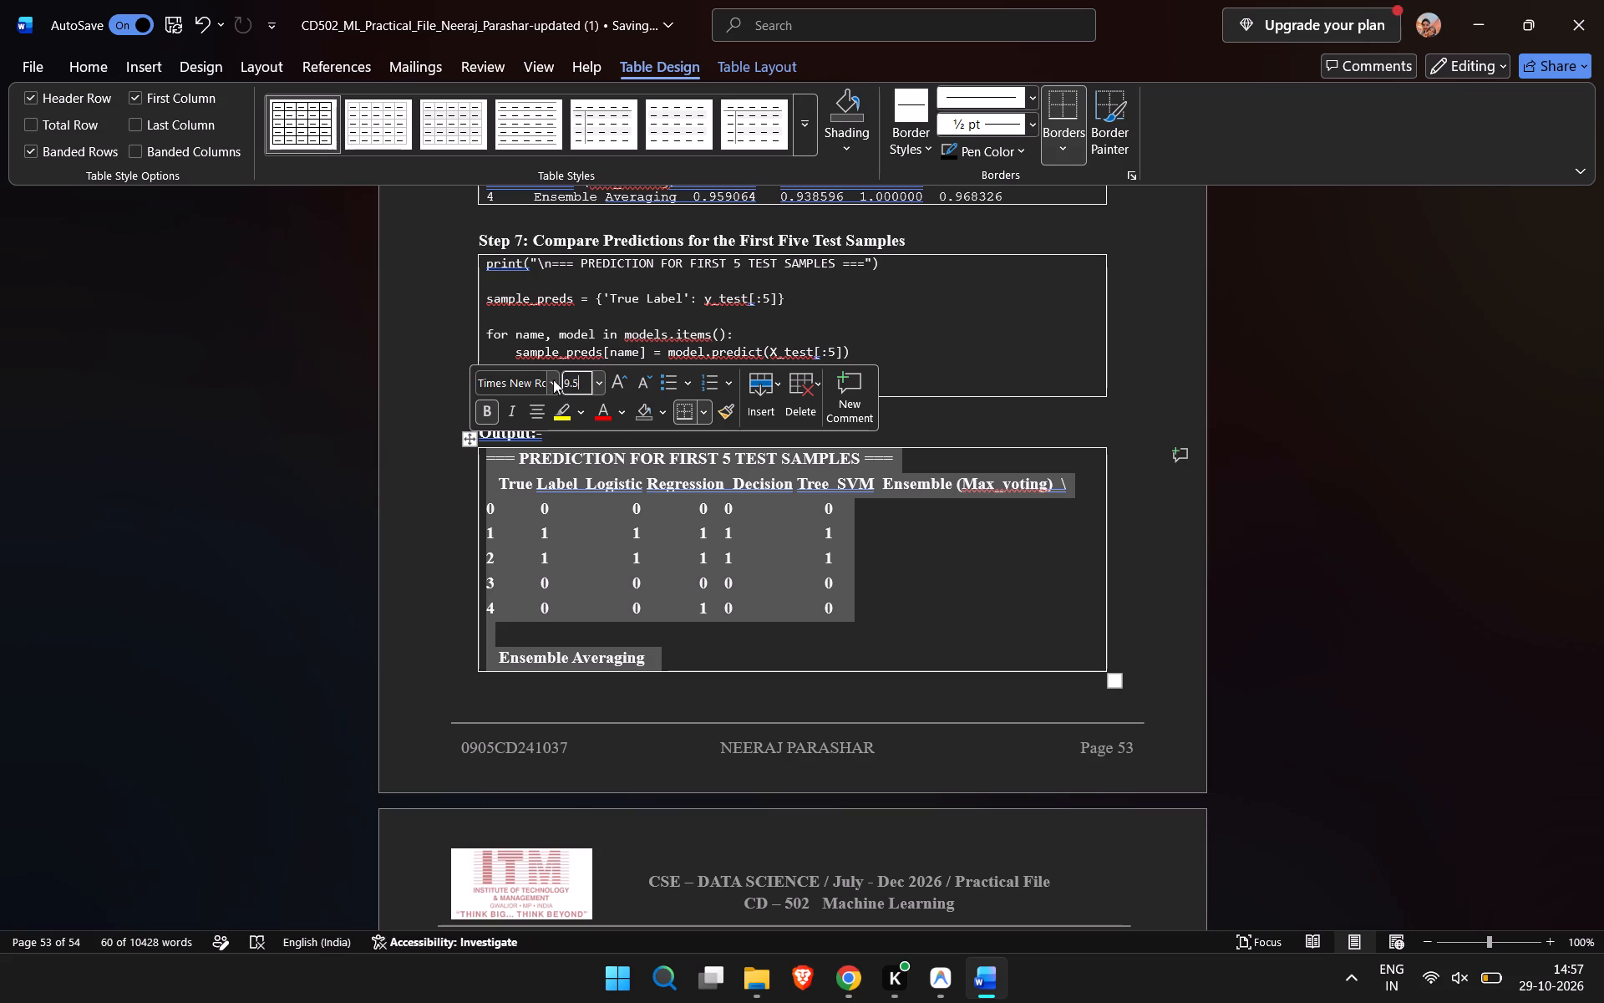
pyautogui.click(549, 379)
pyautogui.click(549, 379)
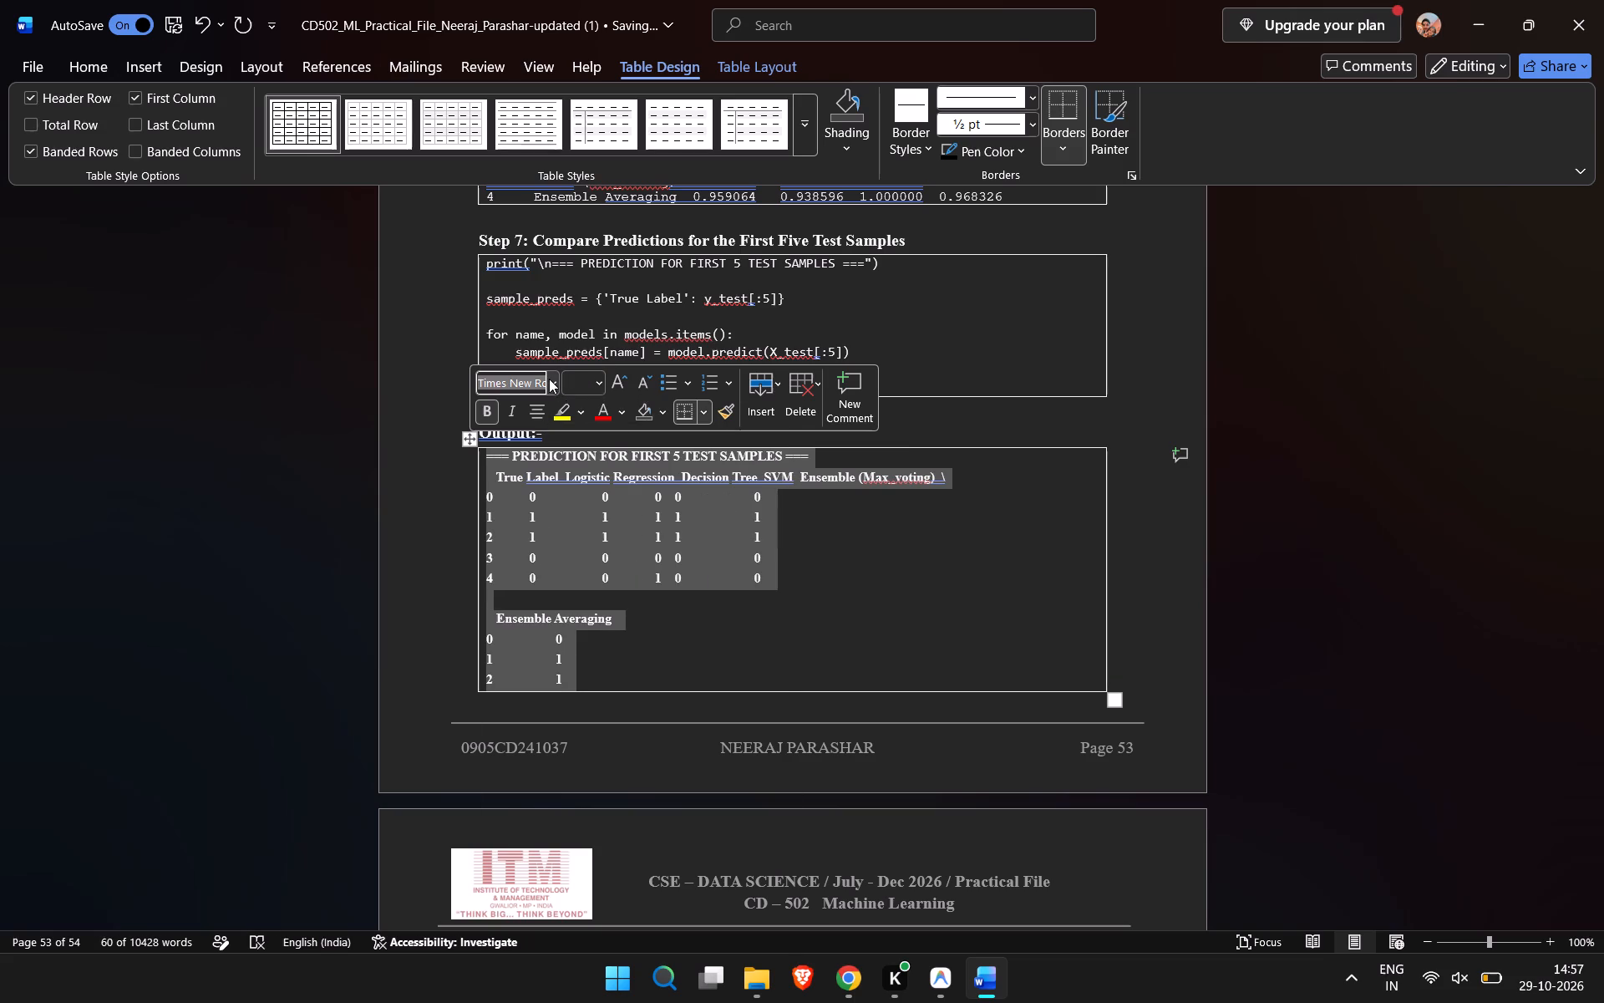
pyautogui.click(607, 526)
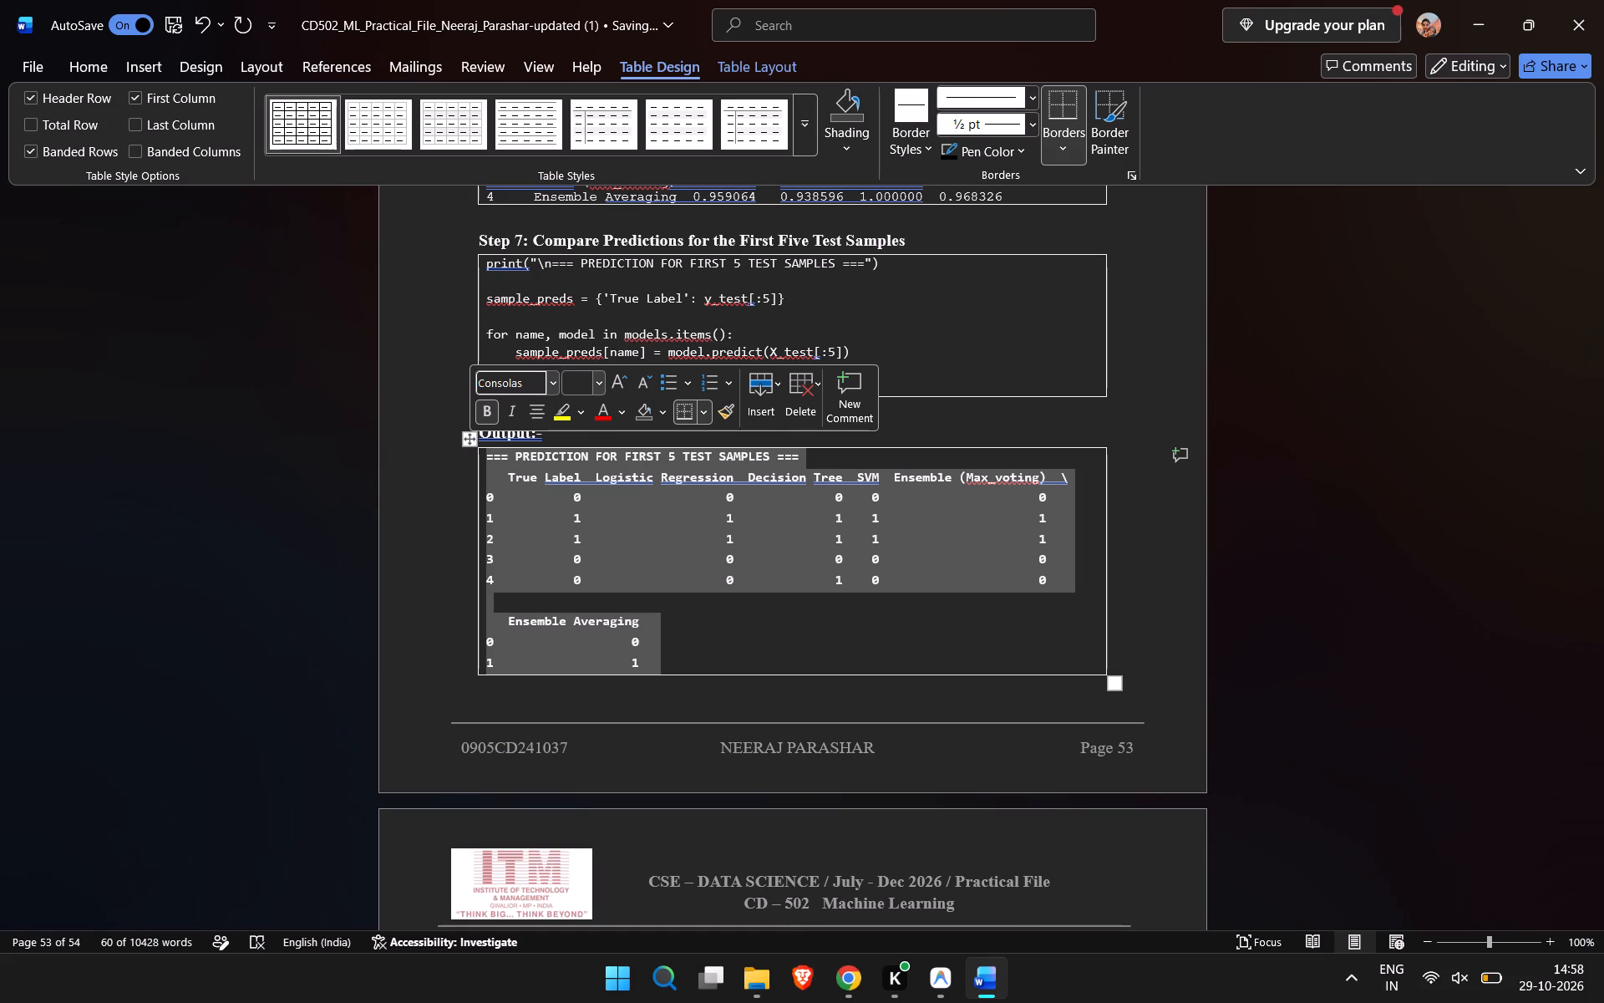
pyautogui.click(484, 415)
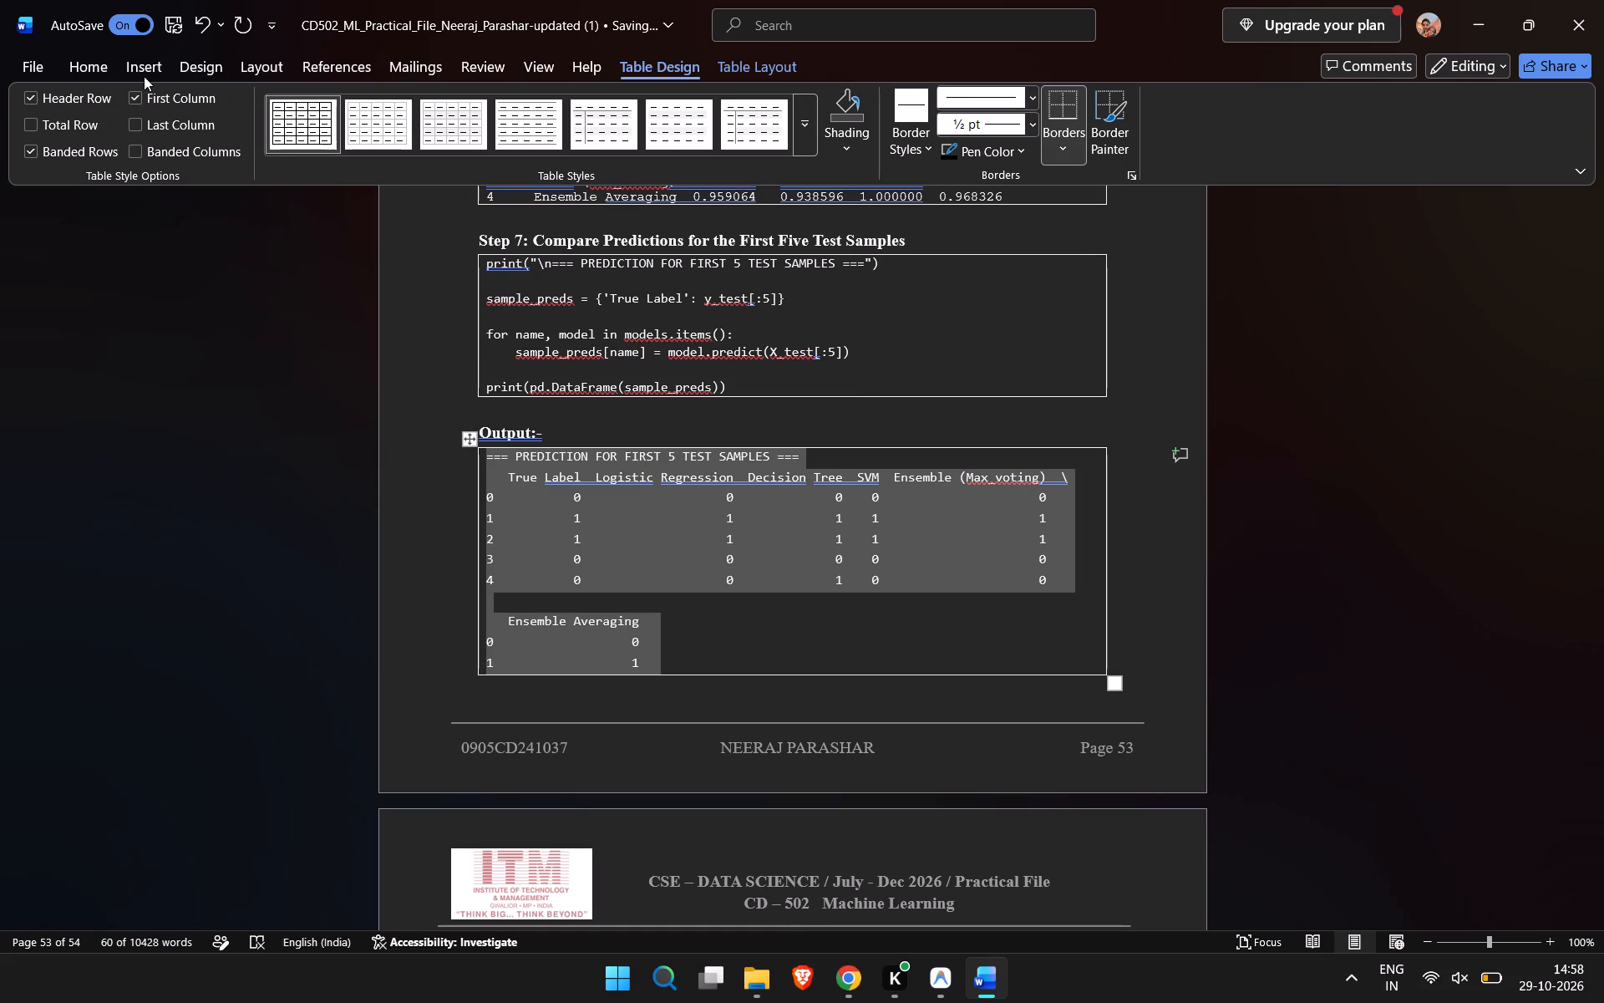
# Set the Step 7 output's paragraph spacing to 1 pt after and its line spacing to Multiple 1.05.
pyautogui.click(72, 63)
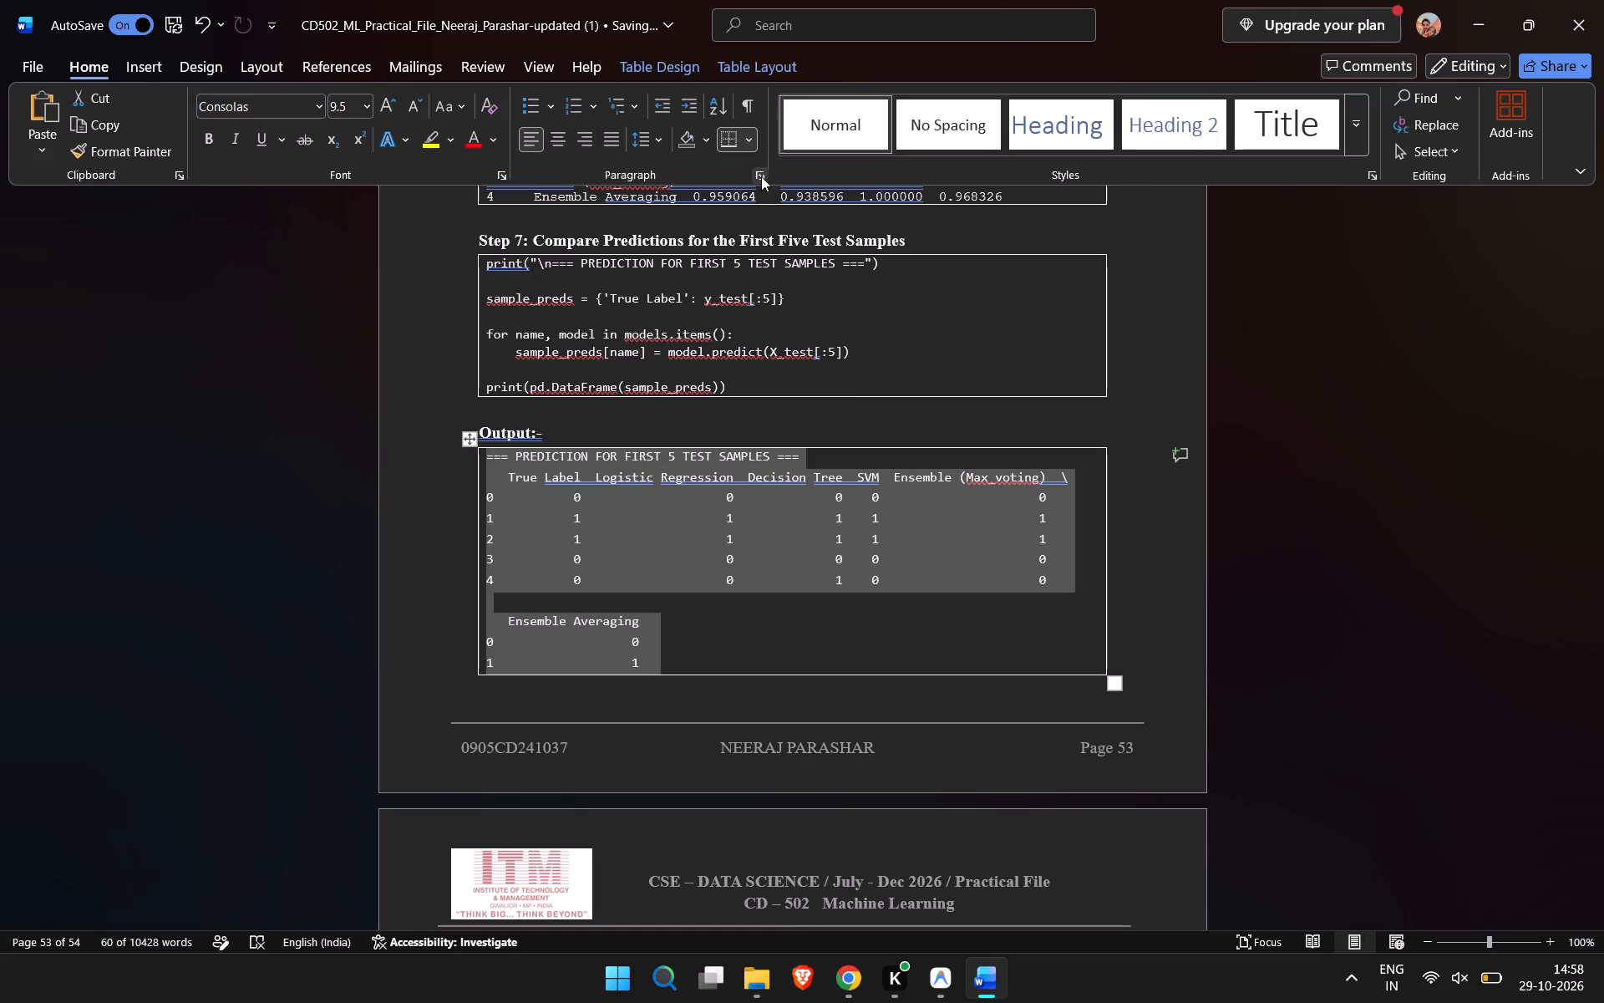
pyautogui.click(761, 176)
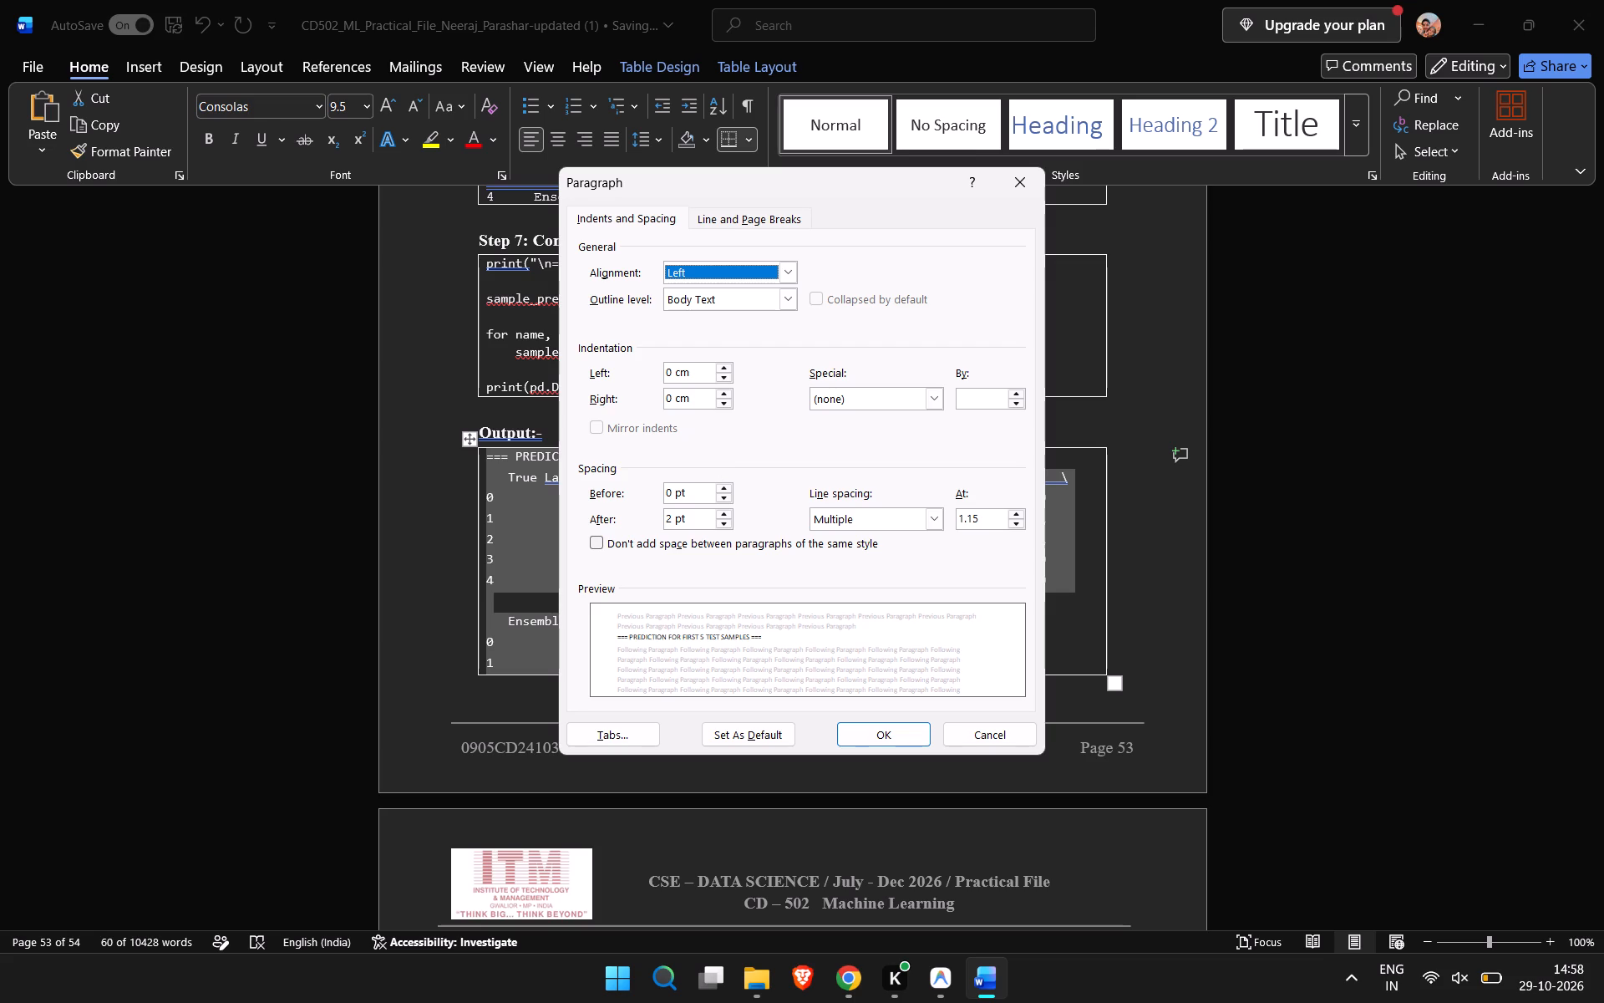
pyautogui.click(666, 516)
pyautogui.press('Right')
pyautogui.press('BackSpace')
pyautogui.press('1')
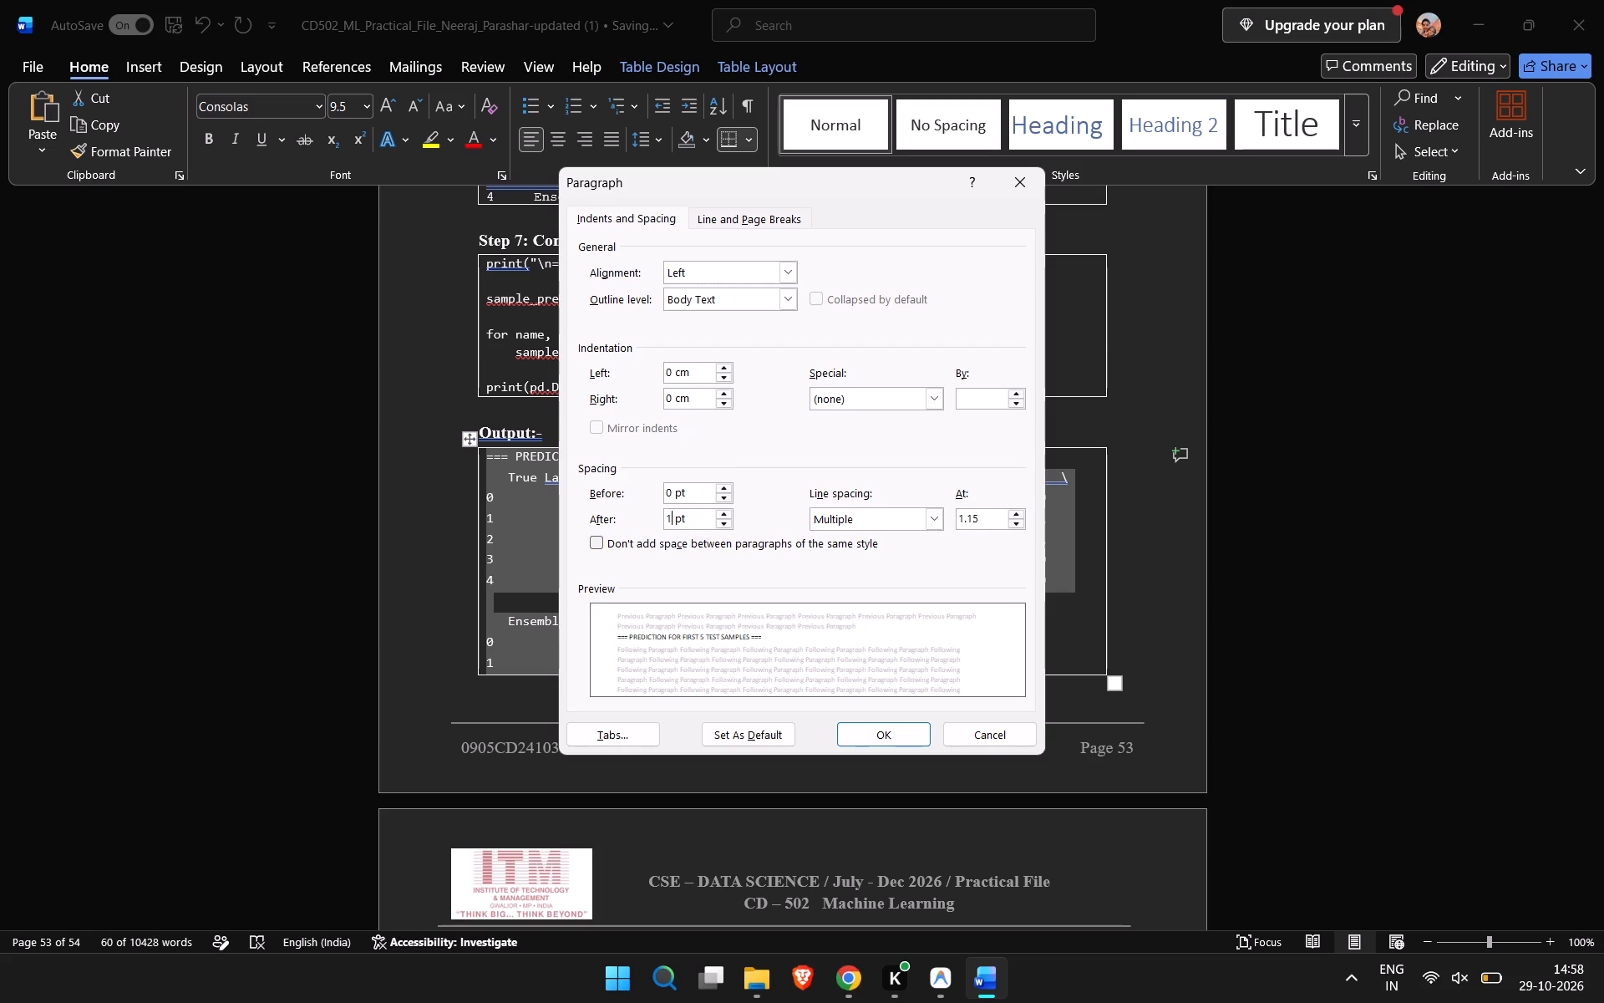
pyautogui.click(969, 514)
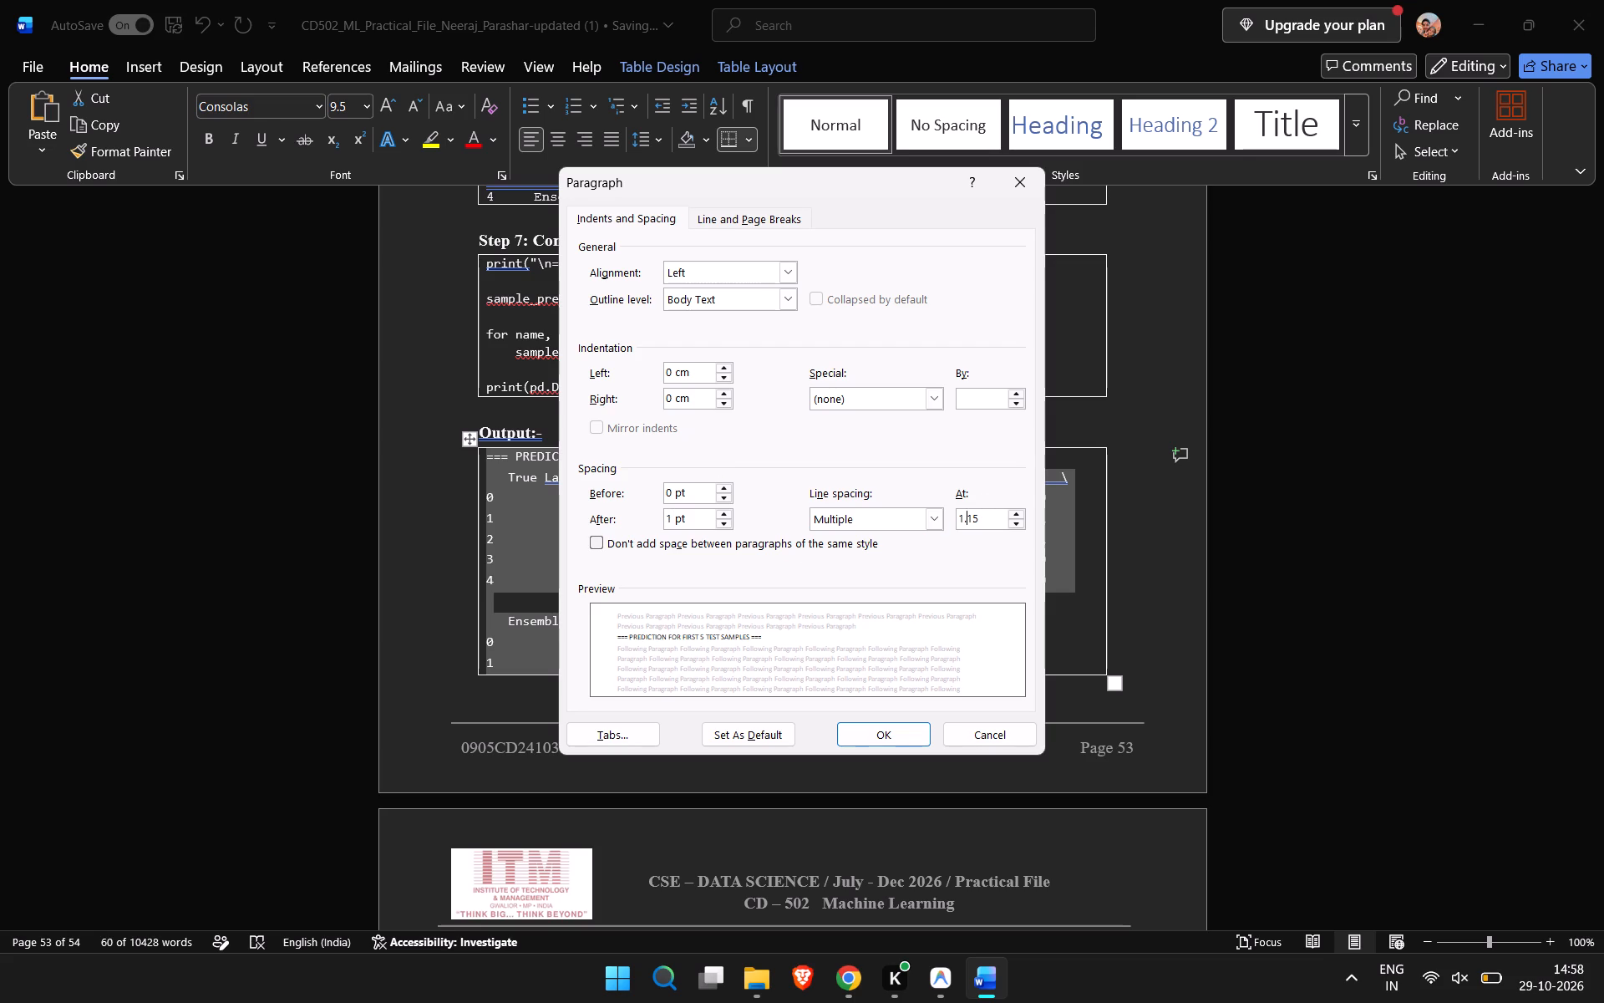
pyautogui.press('Right')
pyautogui.press('BackSpace')
pyautogui.press('0')
pyautogui.click(871, 736)
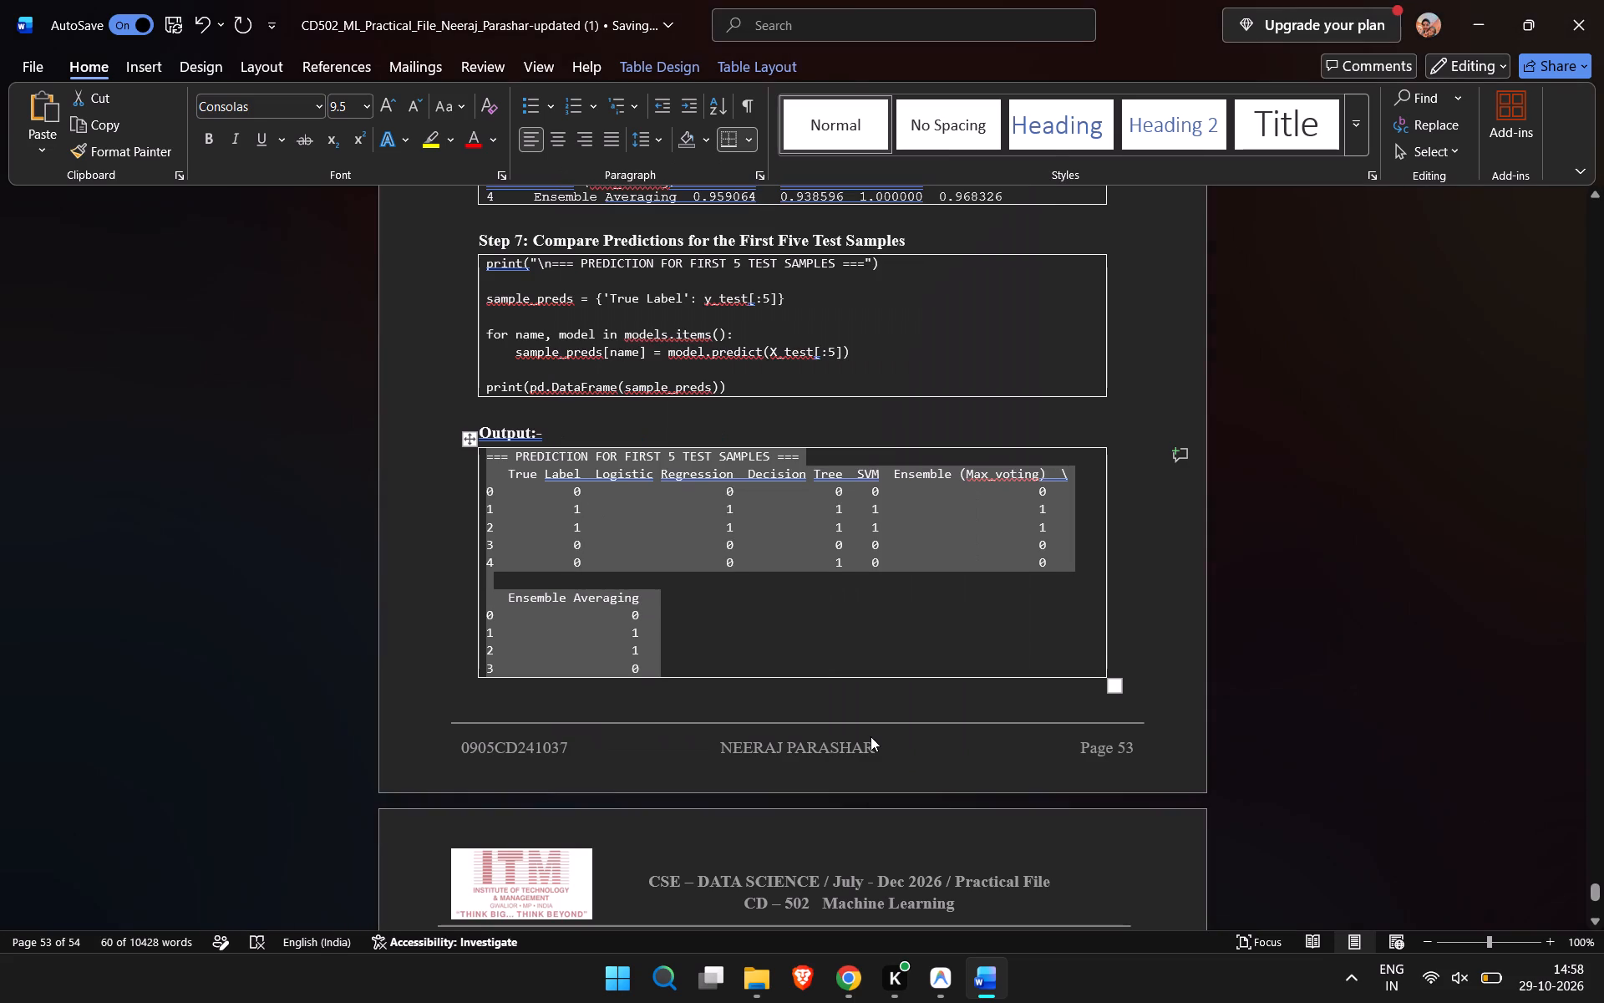
pyautogui.click(702, 659)
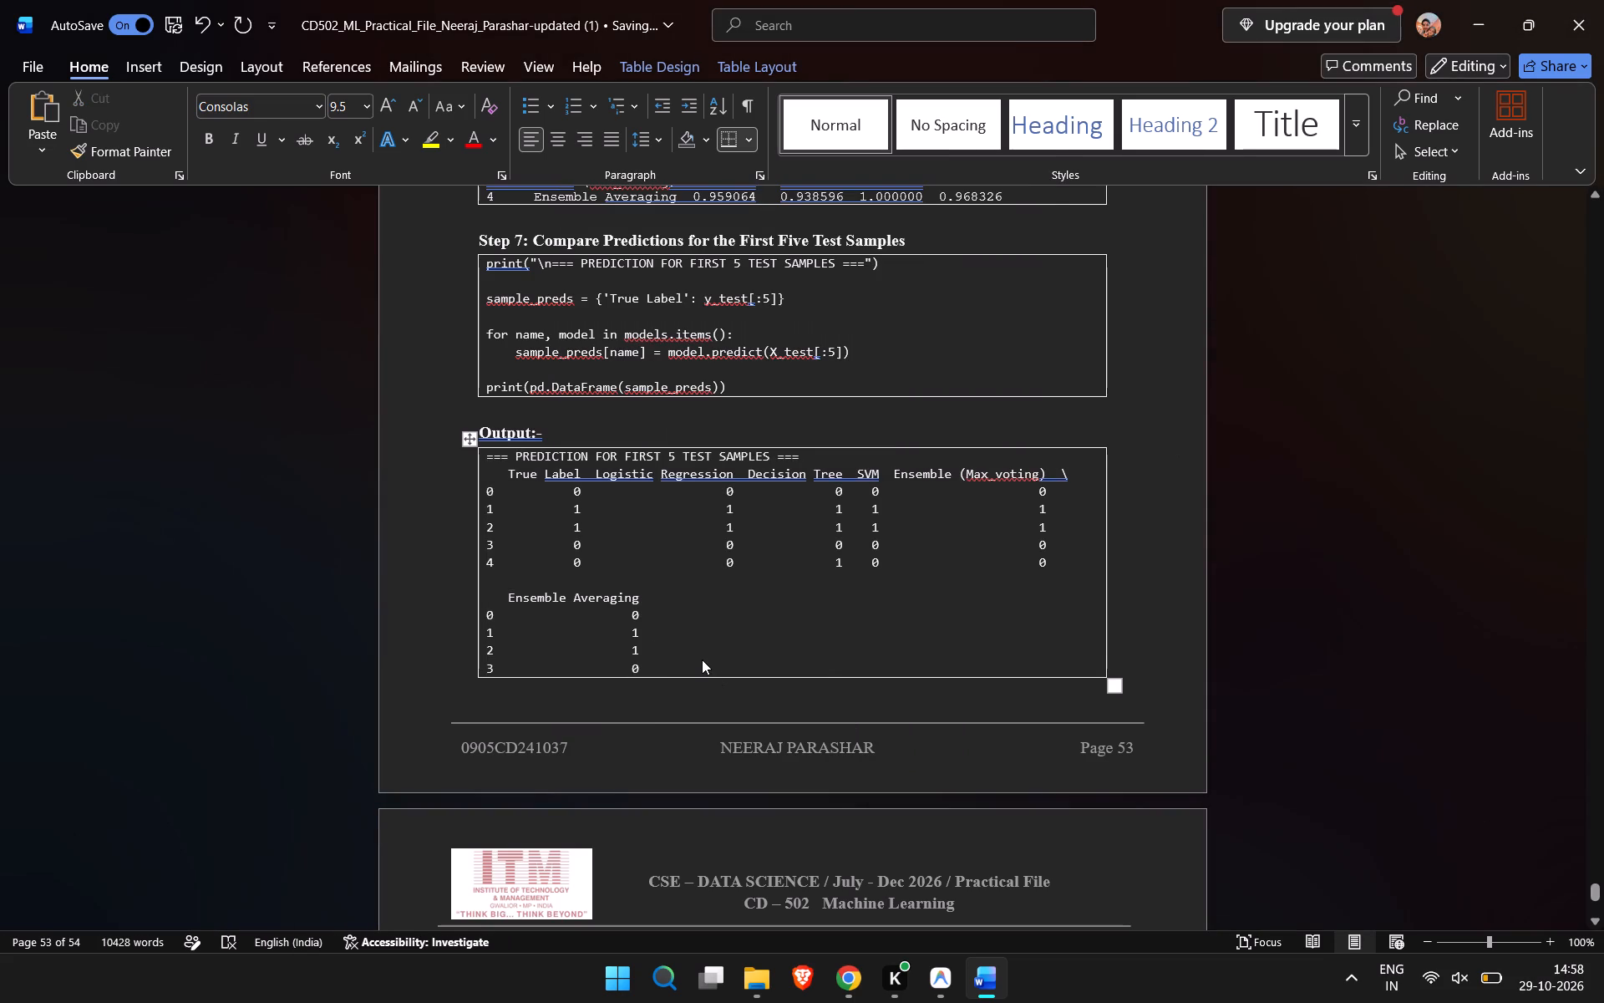
# Copy the heading "Step 8: Visualize Model Performance" from ChatGPT onto a new line below the Step 7 output box in Word.
pyautogui.scroll(-2, 702, 659)
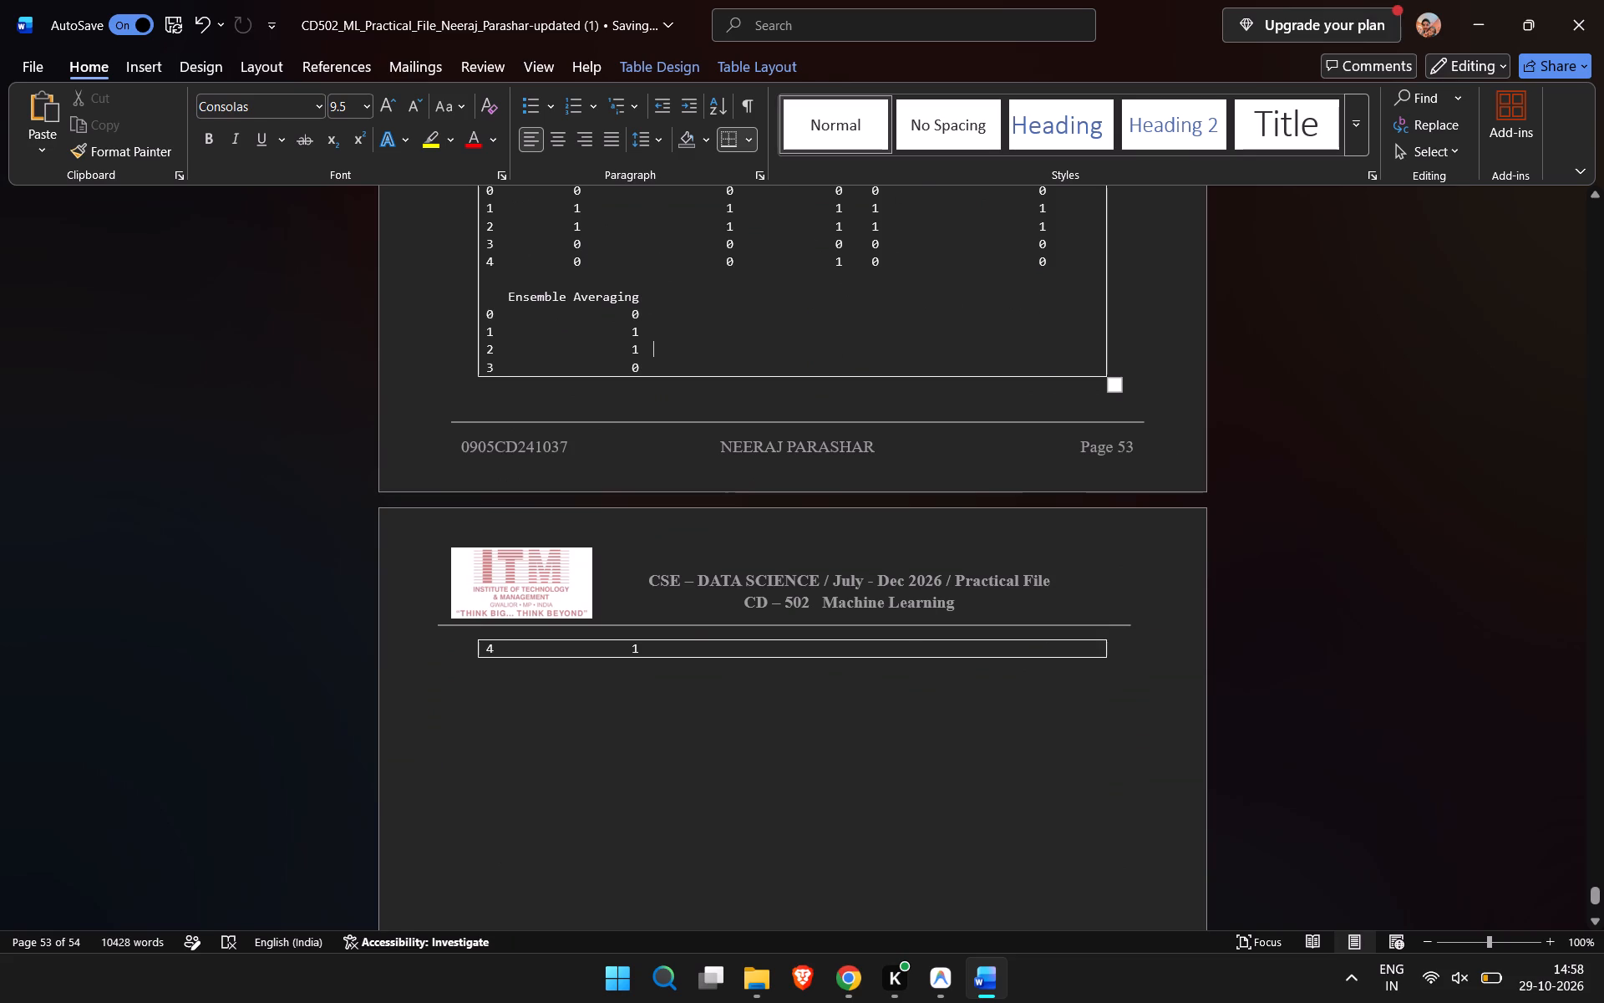
pyautogui.scroll(-1, 702, 659)
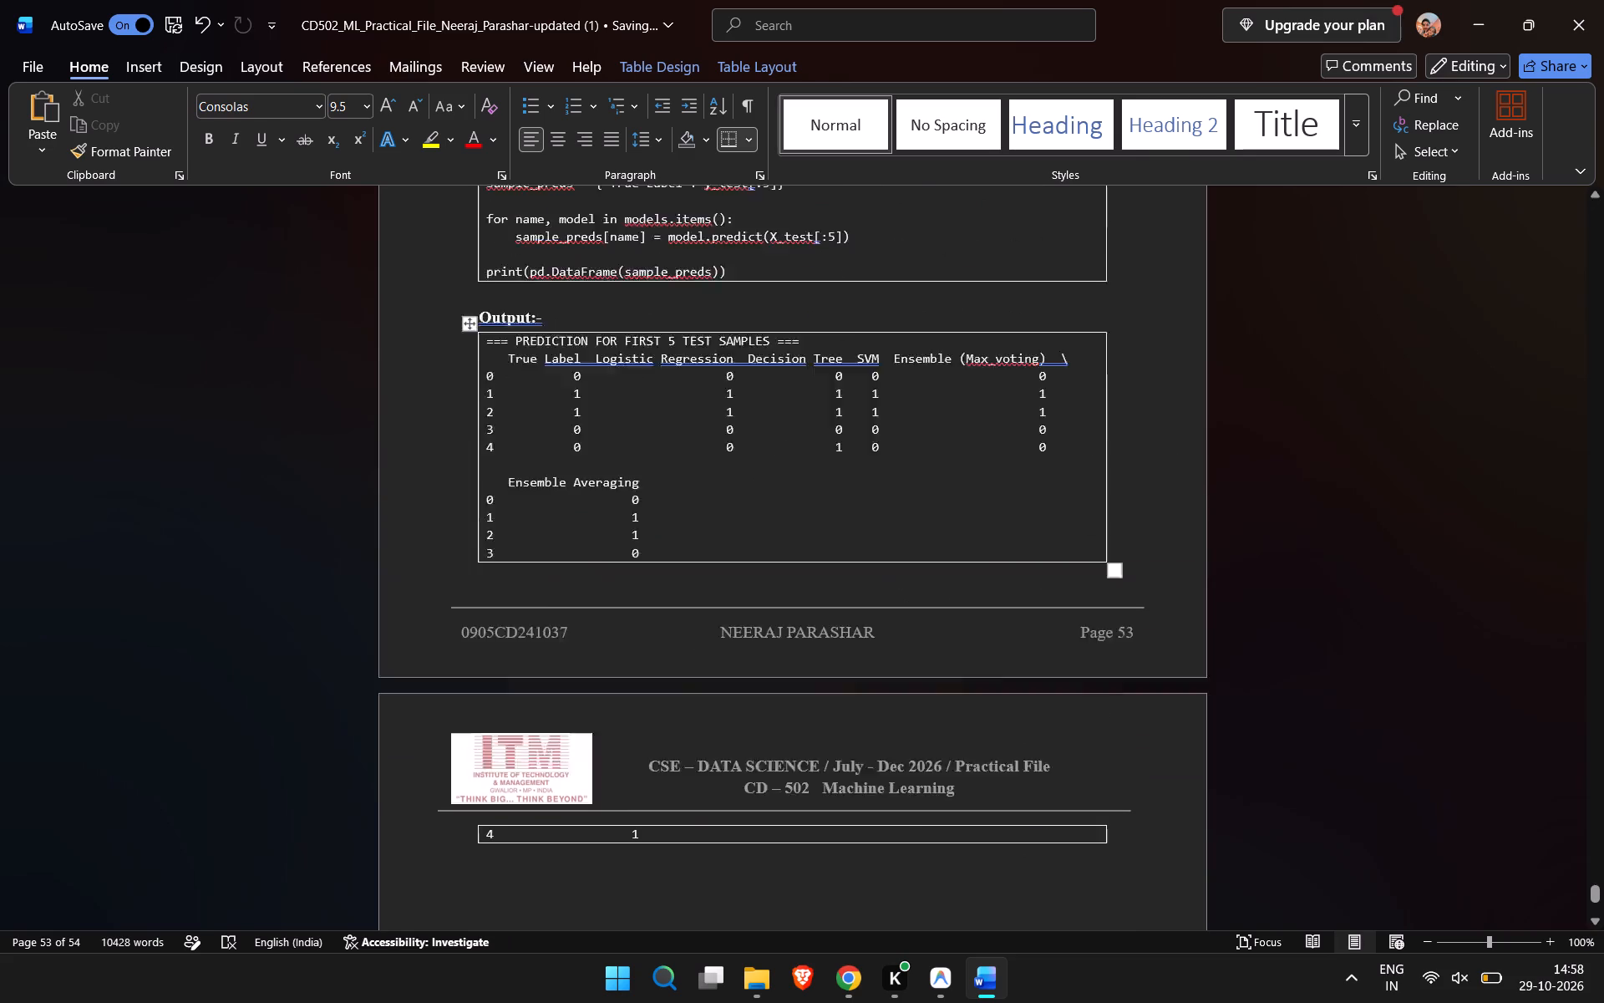
pyautogui.scroll(-1, 702, 659)
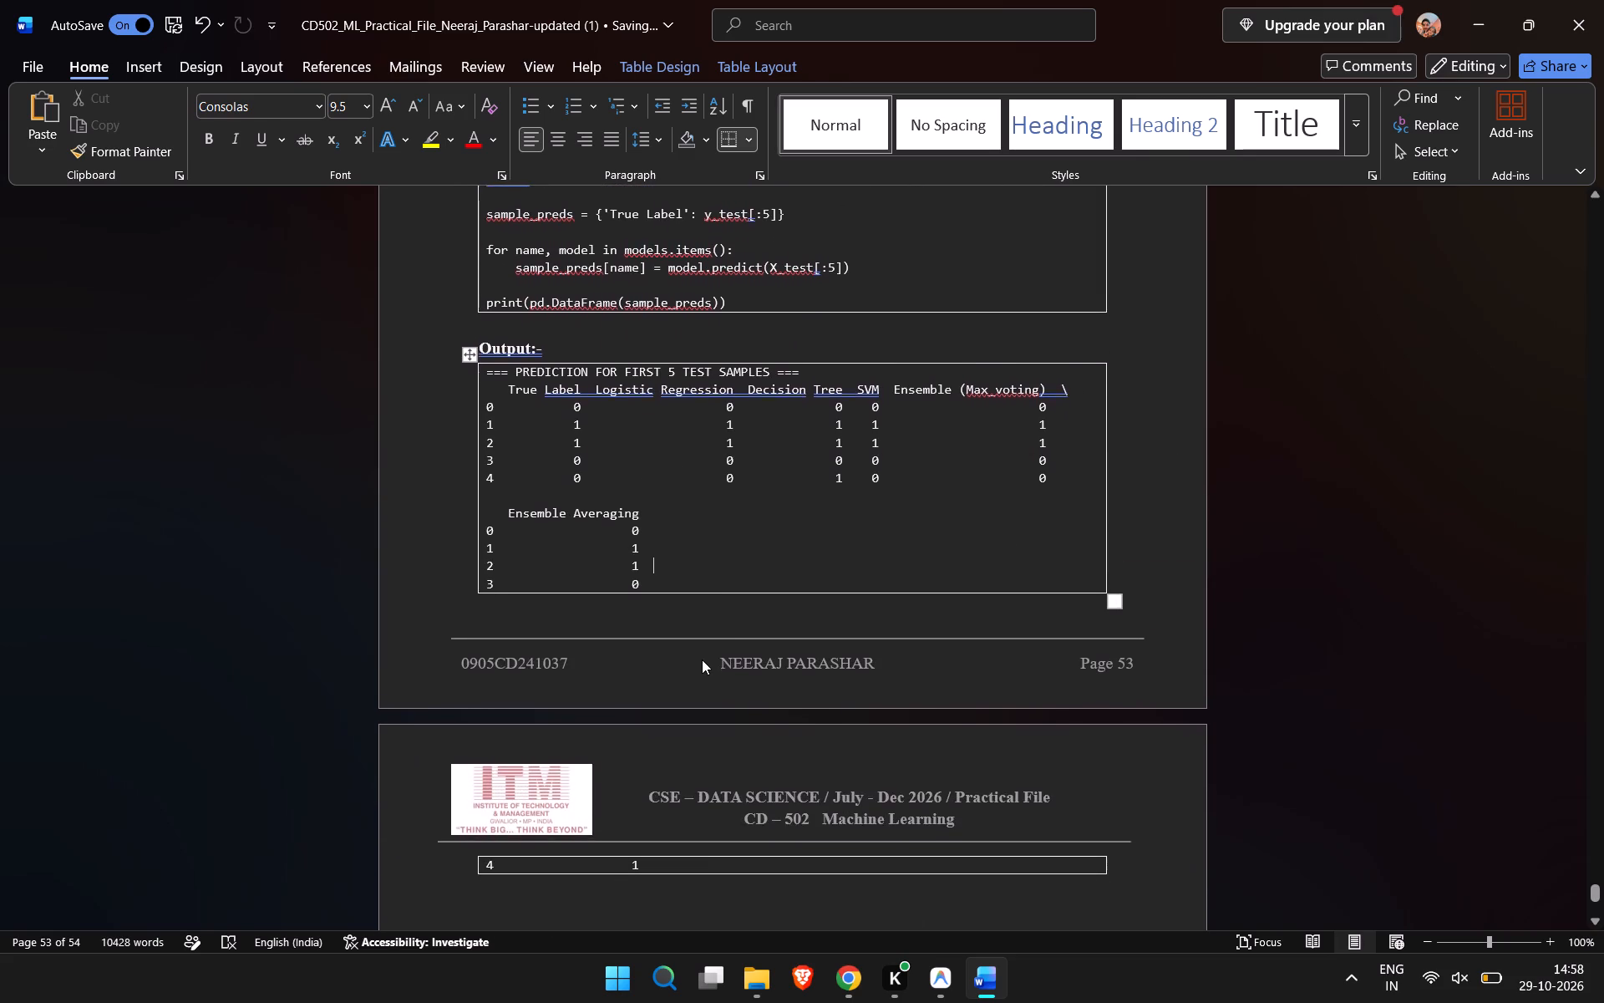
pyautogui.scroll(-1, 702, 659)
pyautogui.click(759, 679)
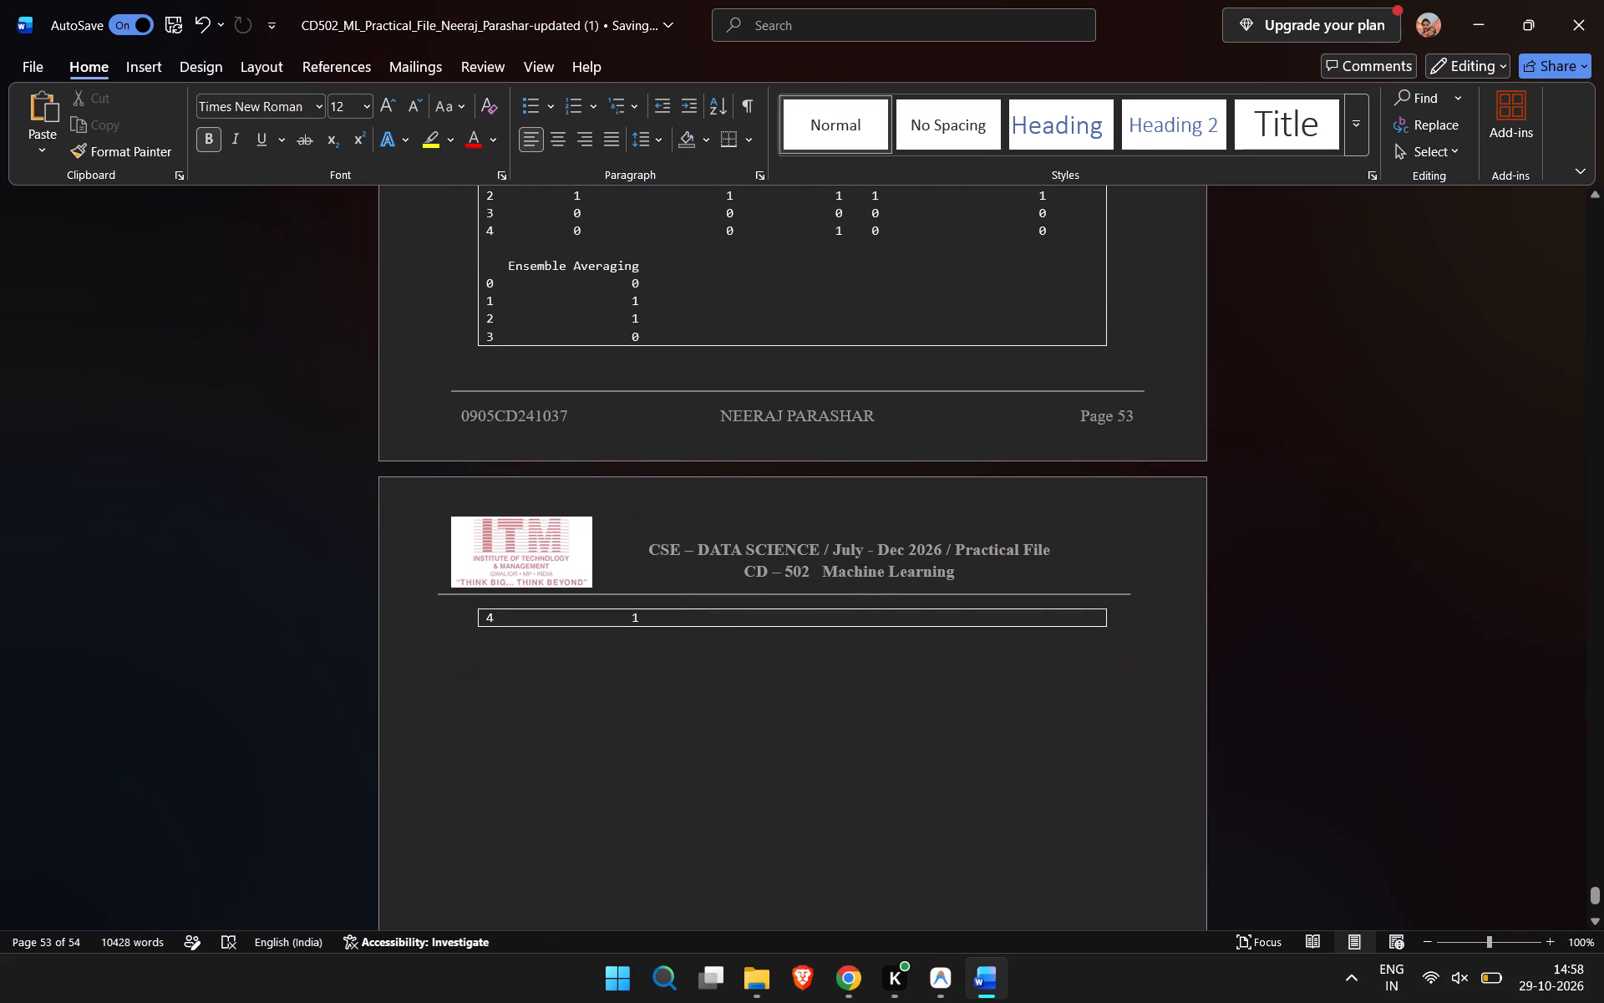
pyautogui.press('Return')
pyautogui.click(802, 880)
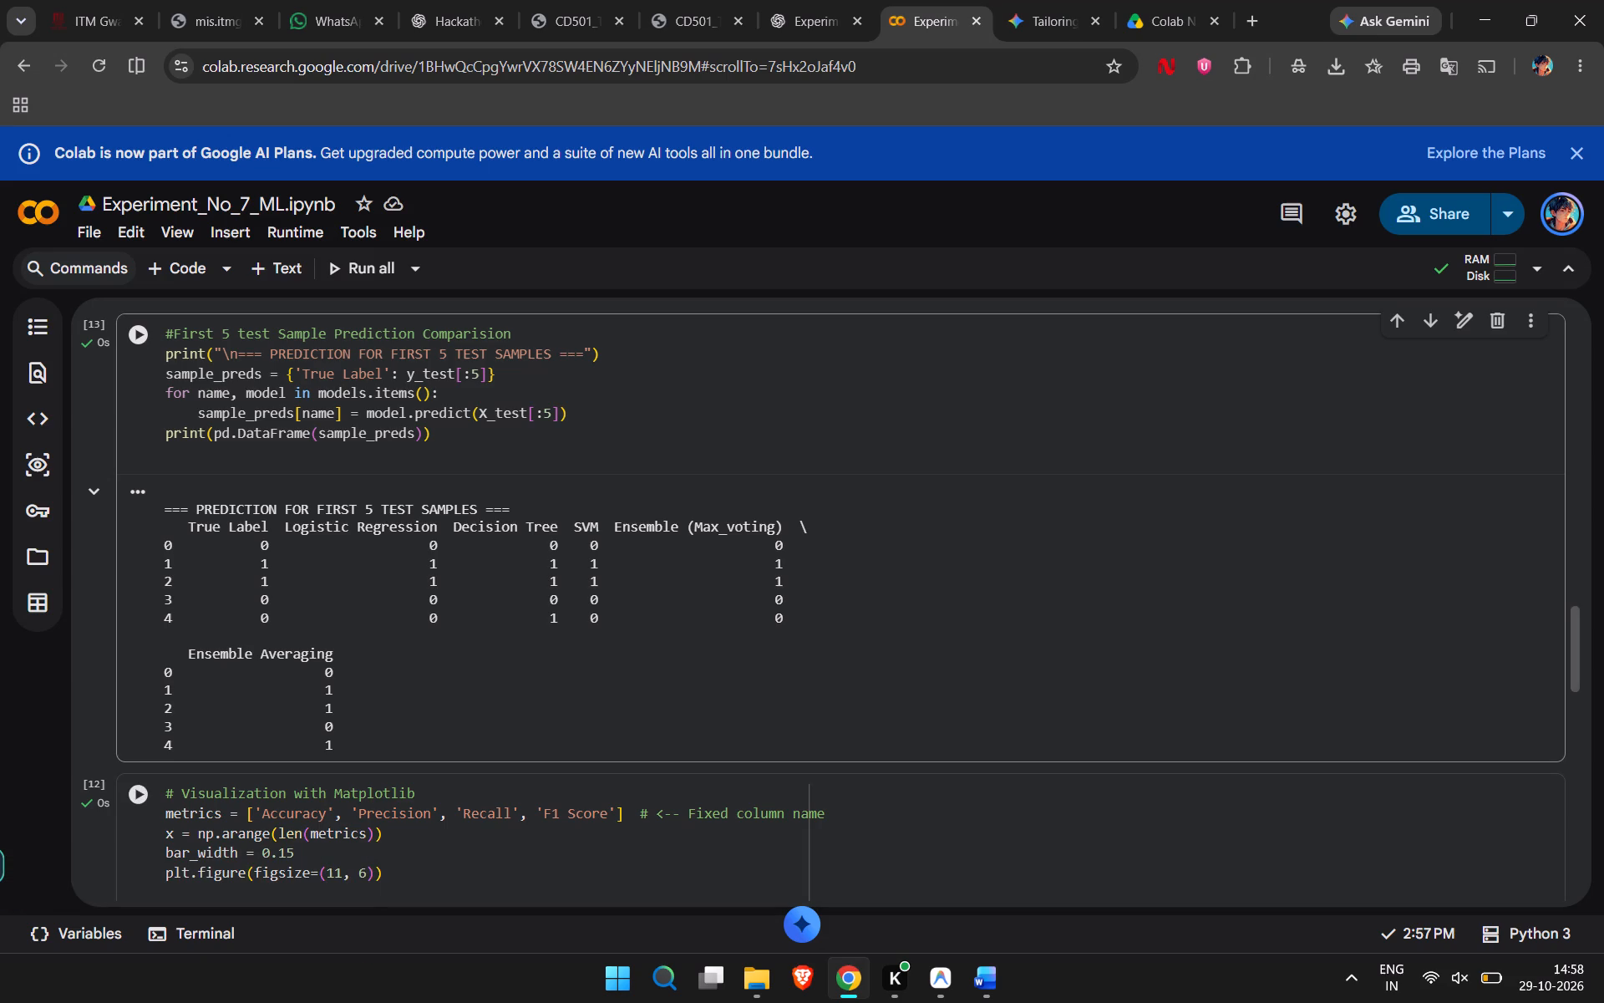
pyautogui.click(821, 0)
pyautogui.scroll(-2, 744, 633)
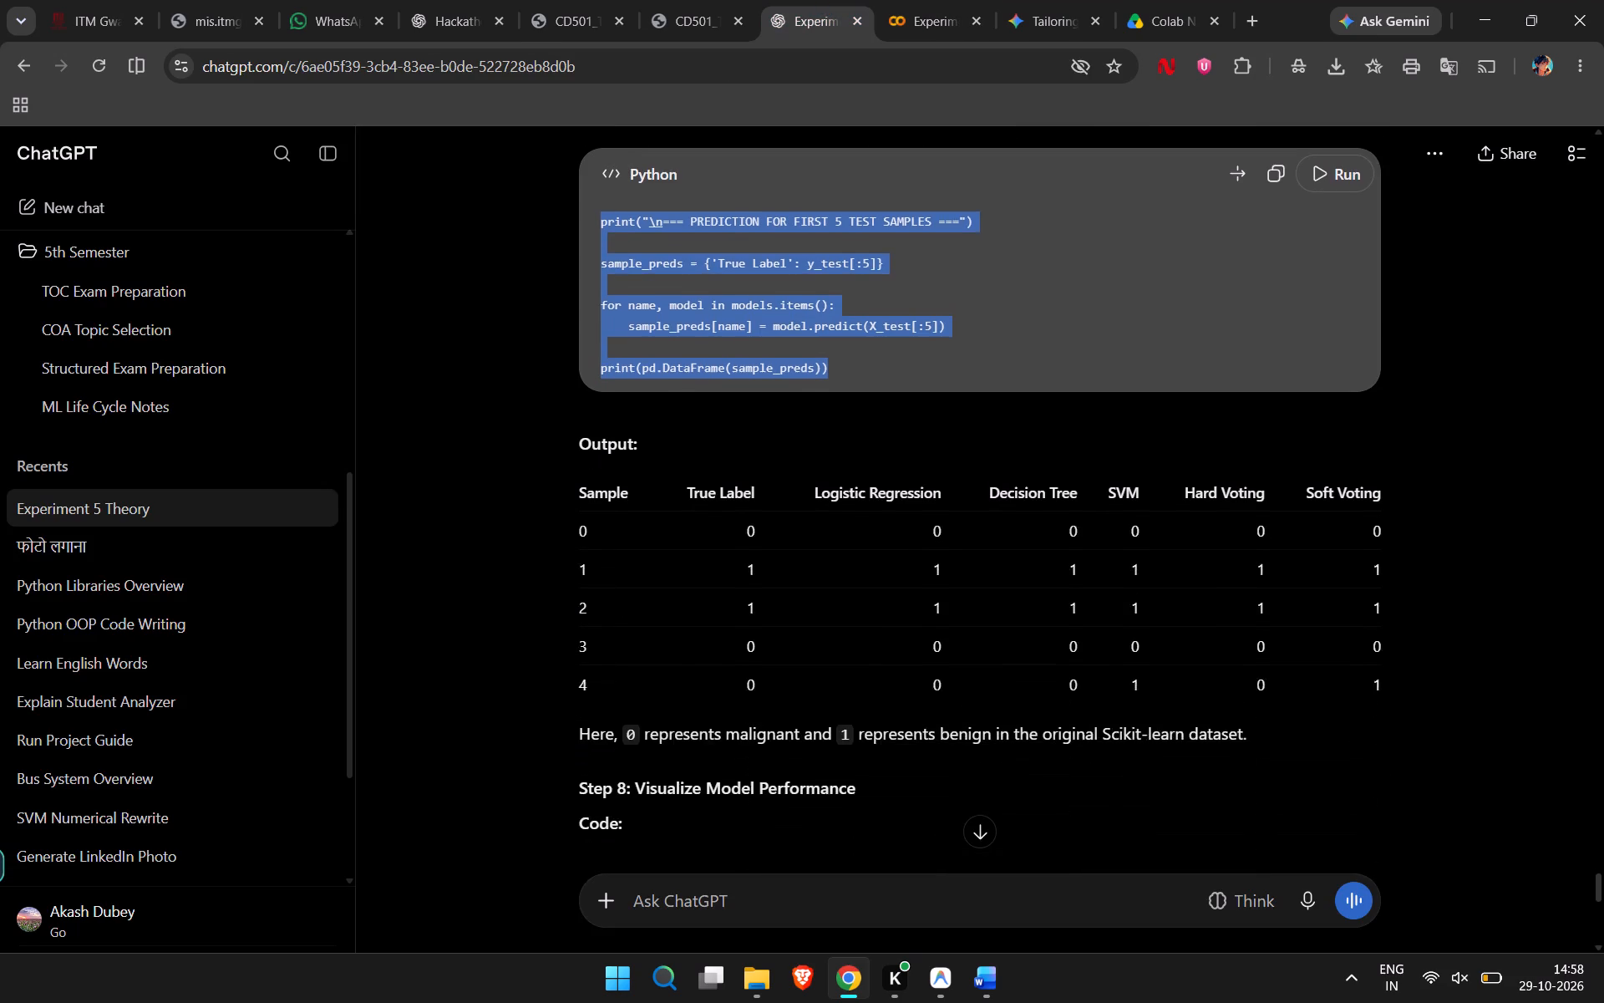
pyautogui.scroll(-7, 744, 633)
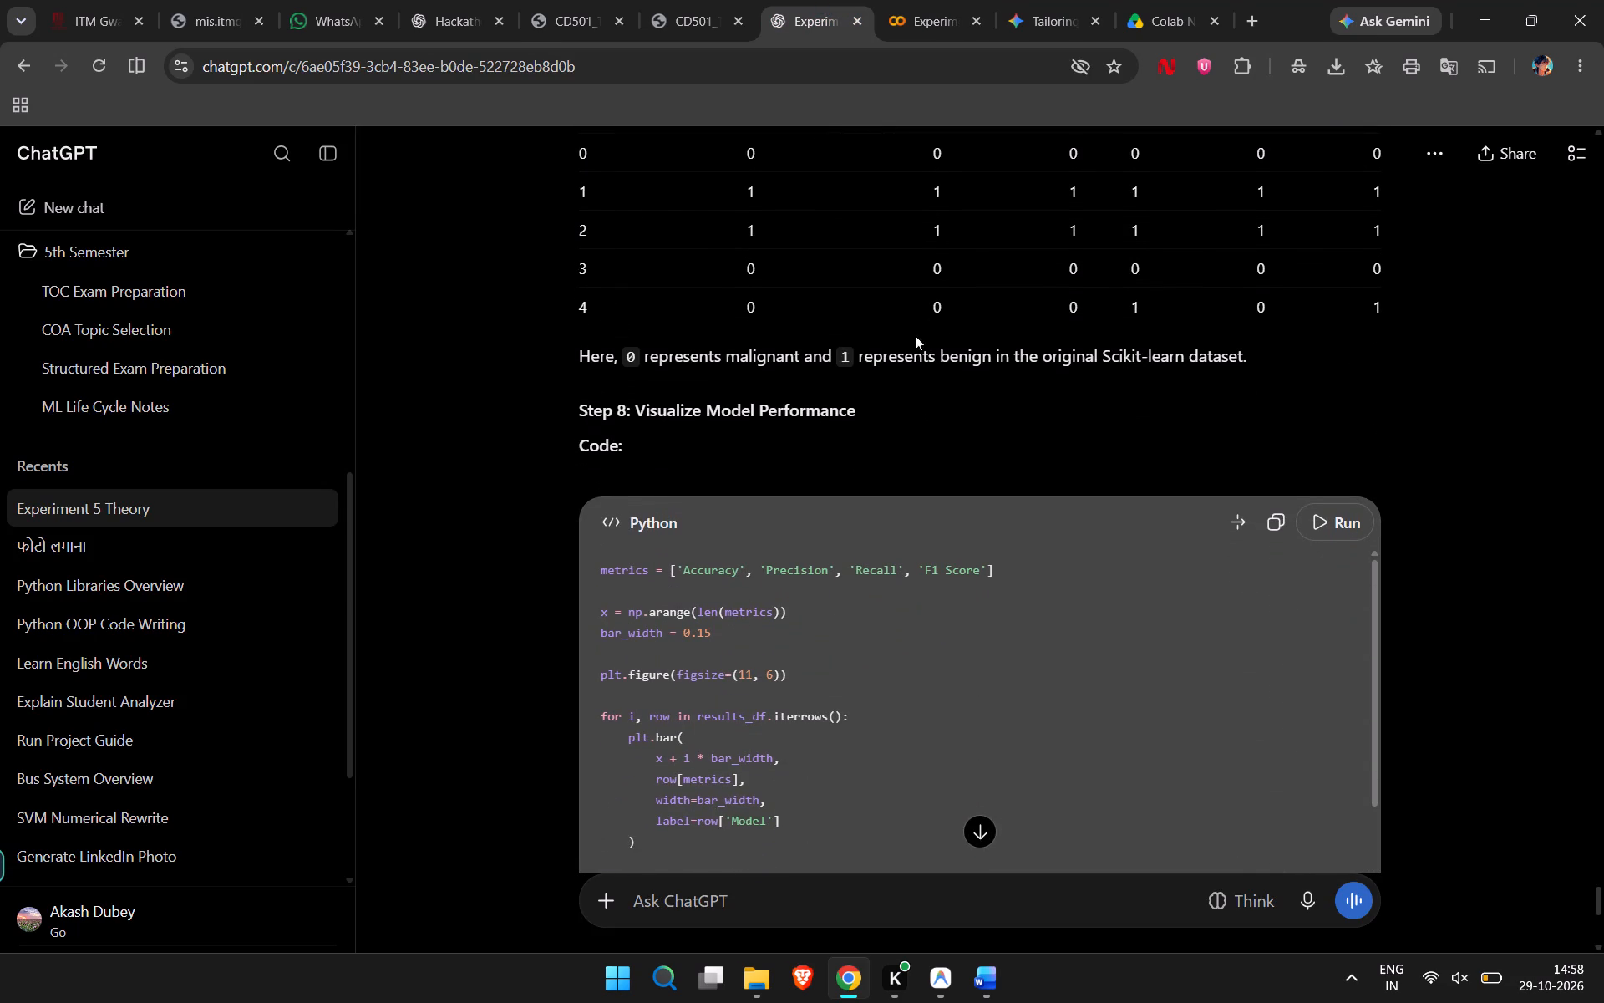
pyautogui.moveTo(865, 409); pyautogui.dragTo(503, 410)
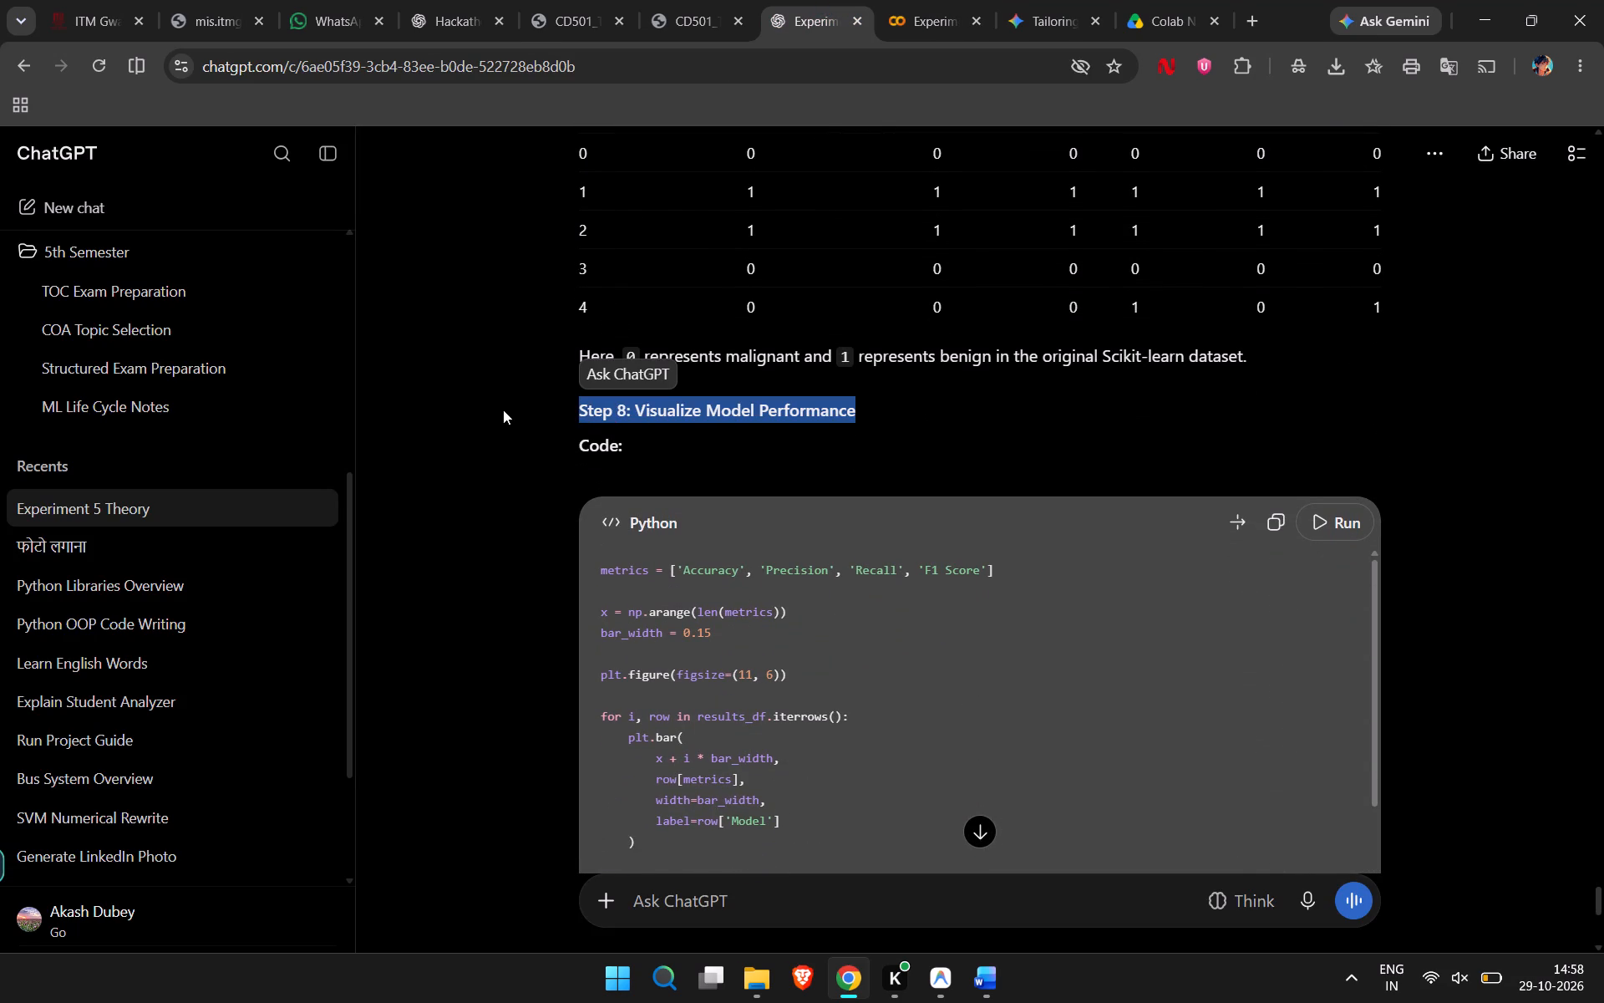
pyautogui.hotkey('ctrl', 'c')
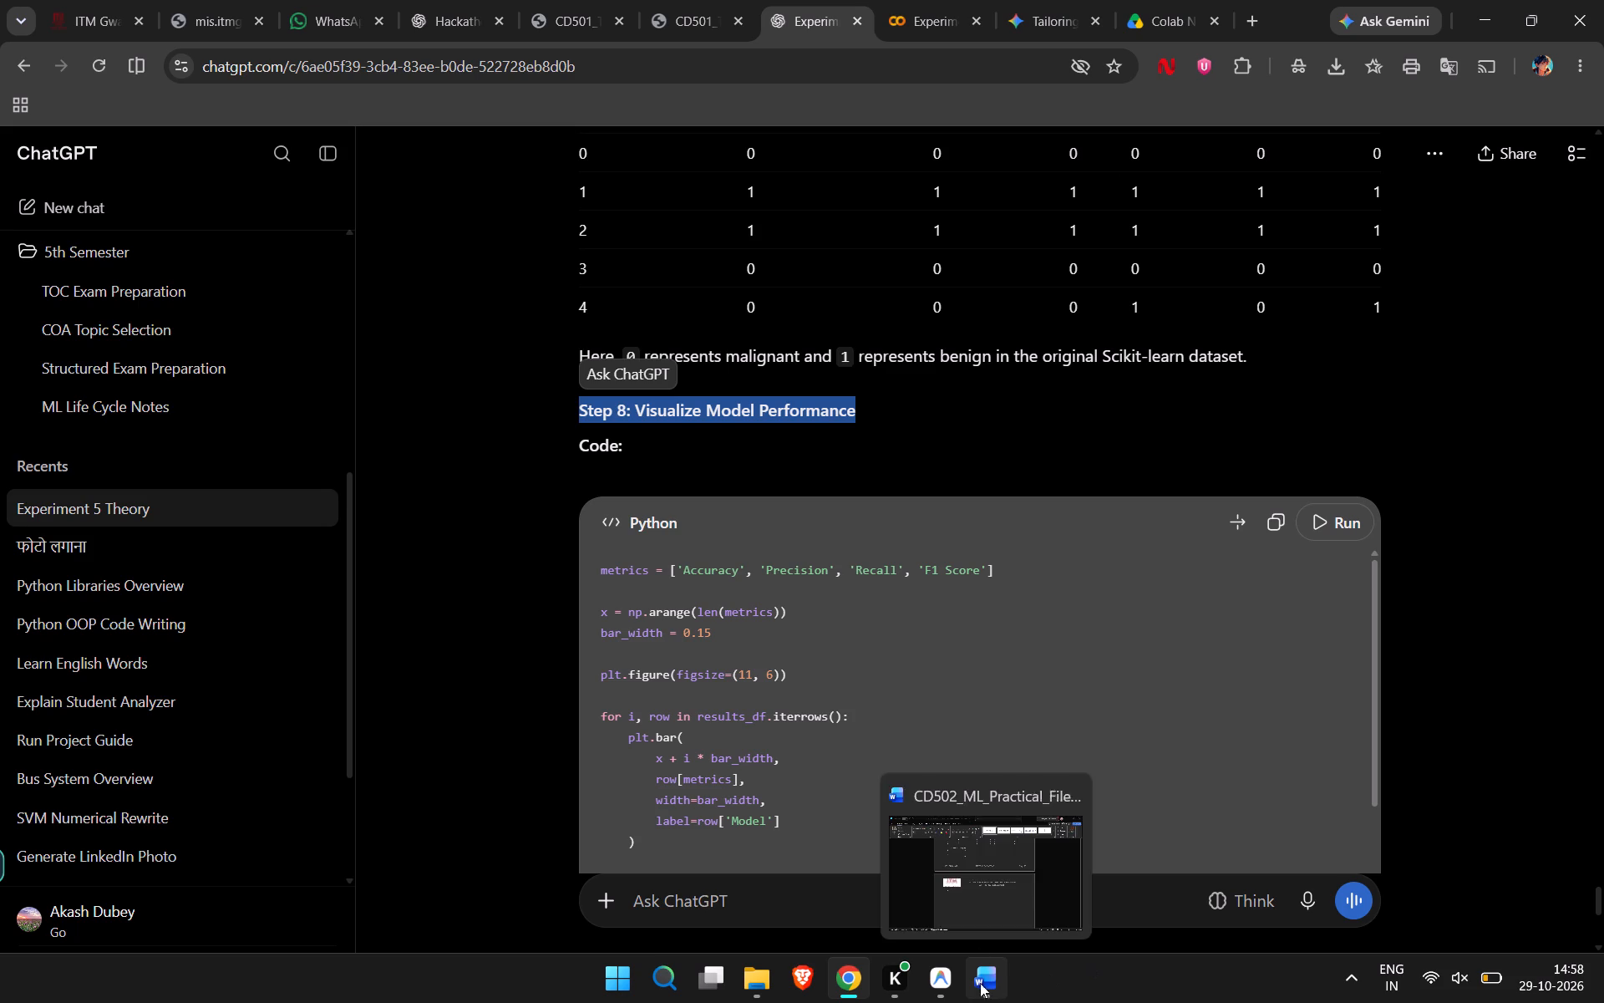
pyautogui.click(967, 860)
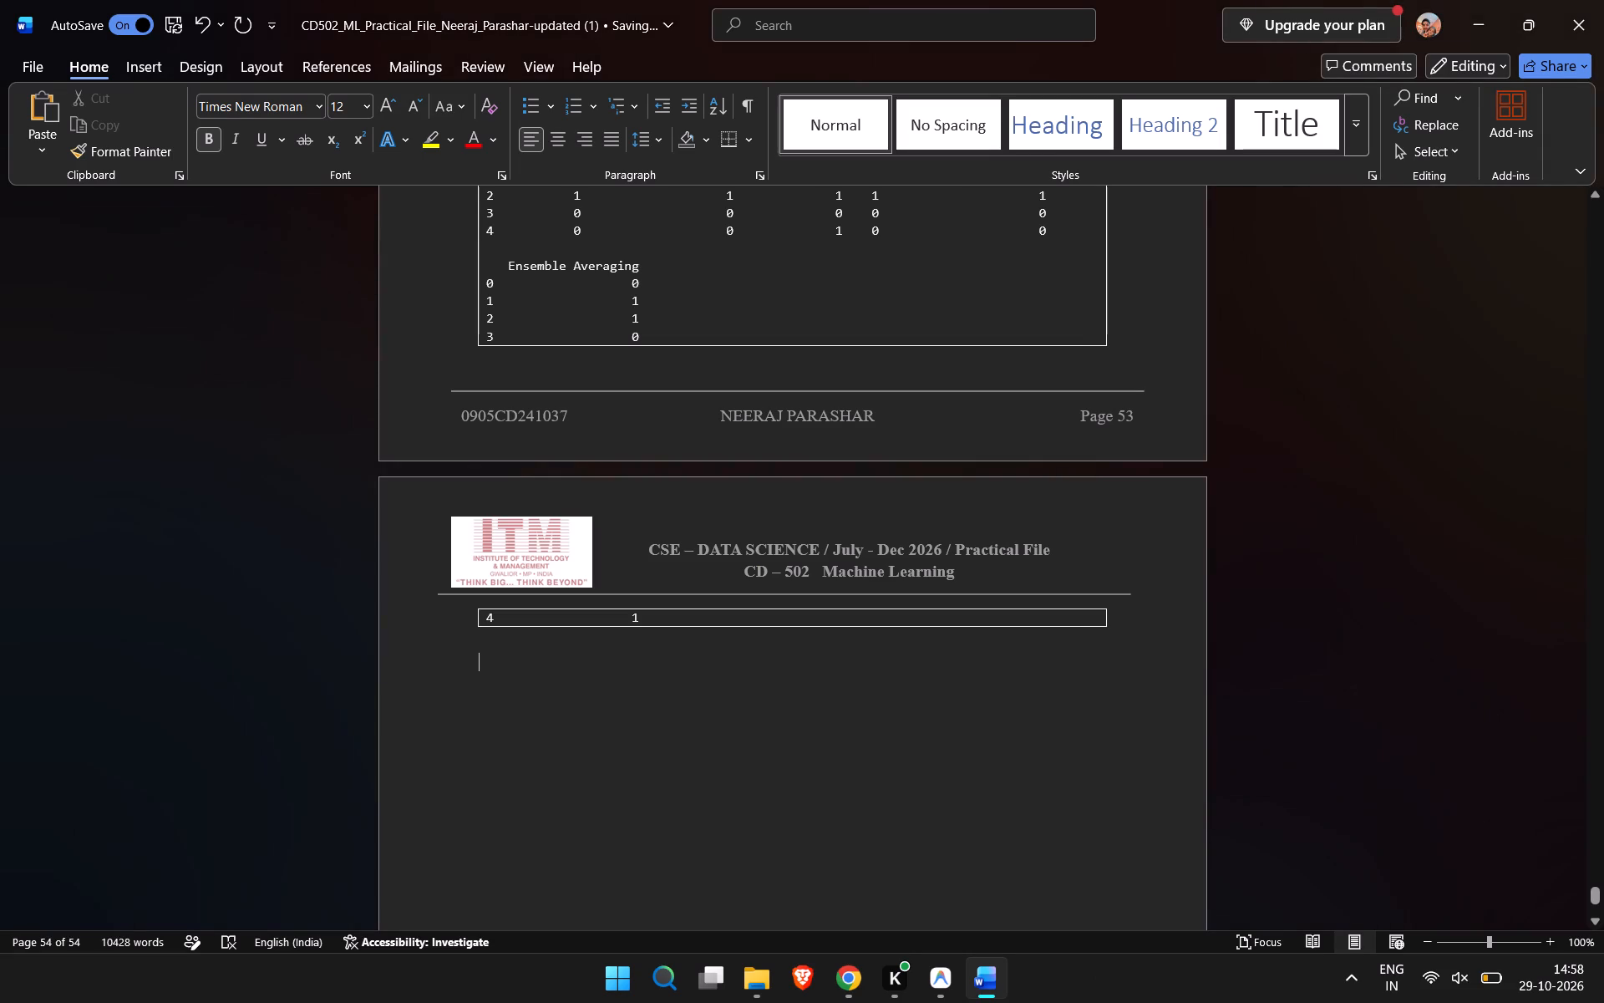
pyautogui.hotkey('ctrl', 'v')
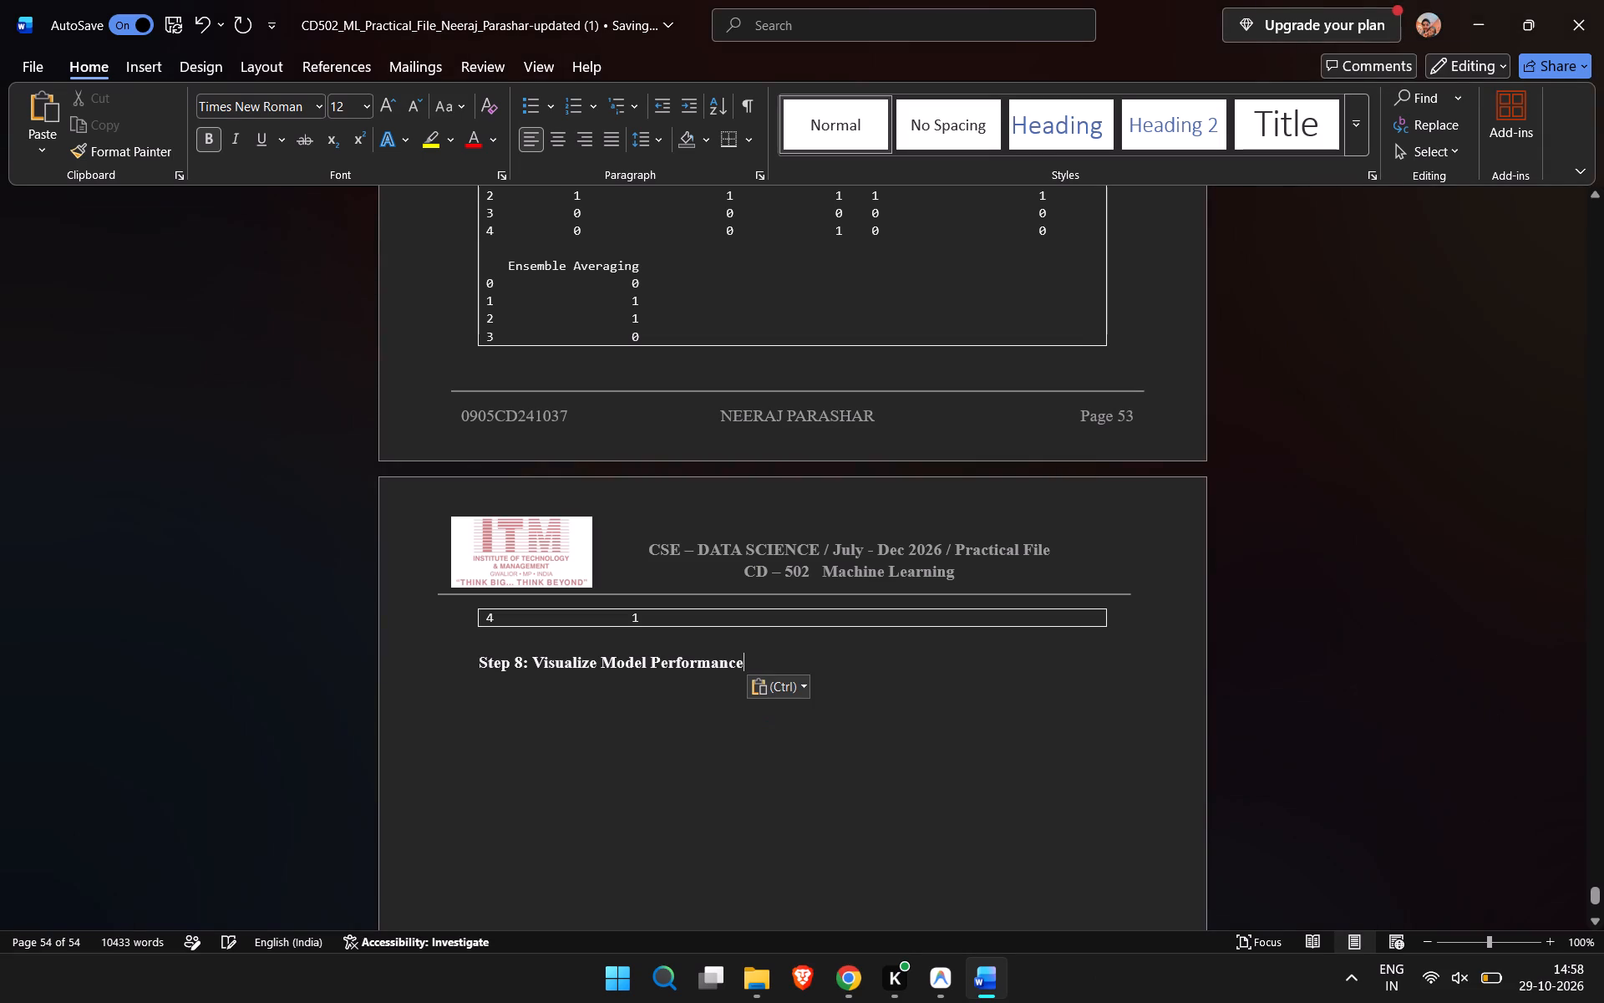
# Insert a single-cell table on a new line beneath the Step 8 heading.
pyautogui.press('Return')
pyautogui.click(135, 64)
pyautogui.click(153, 132)
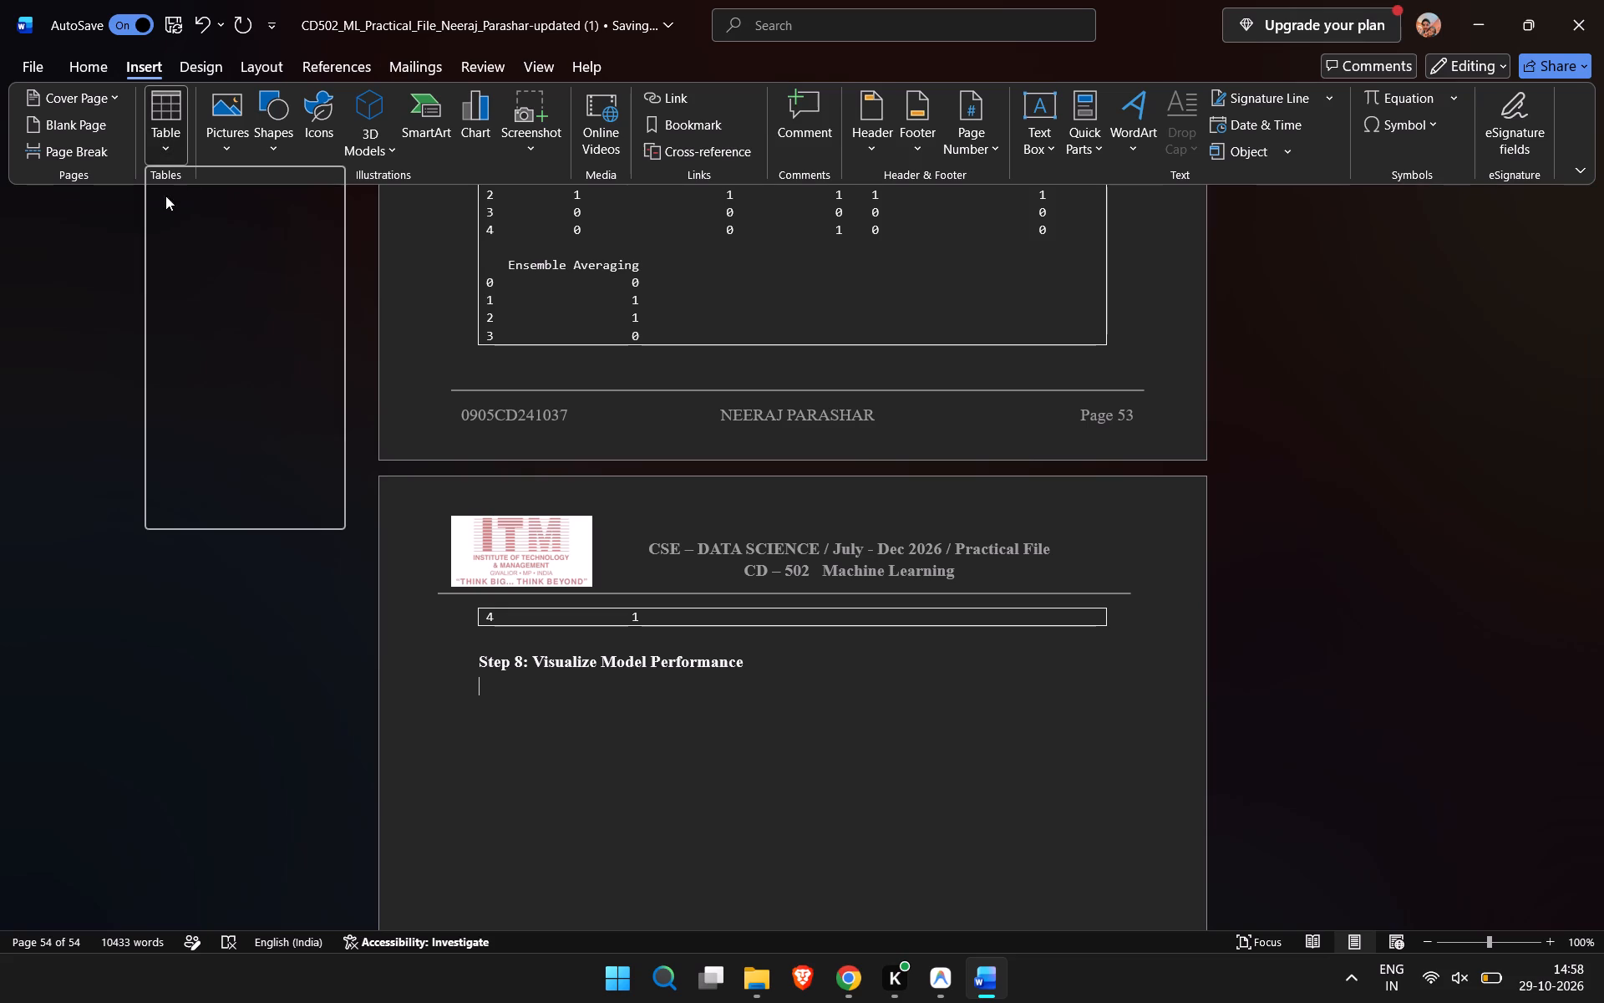
pyautogui.click(164, 216)
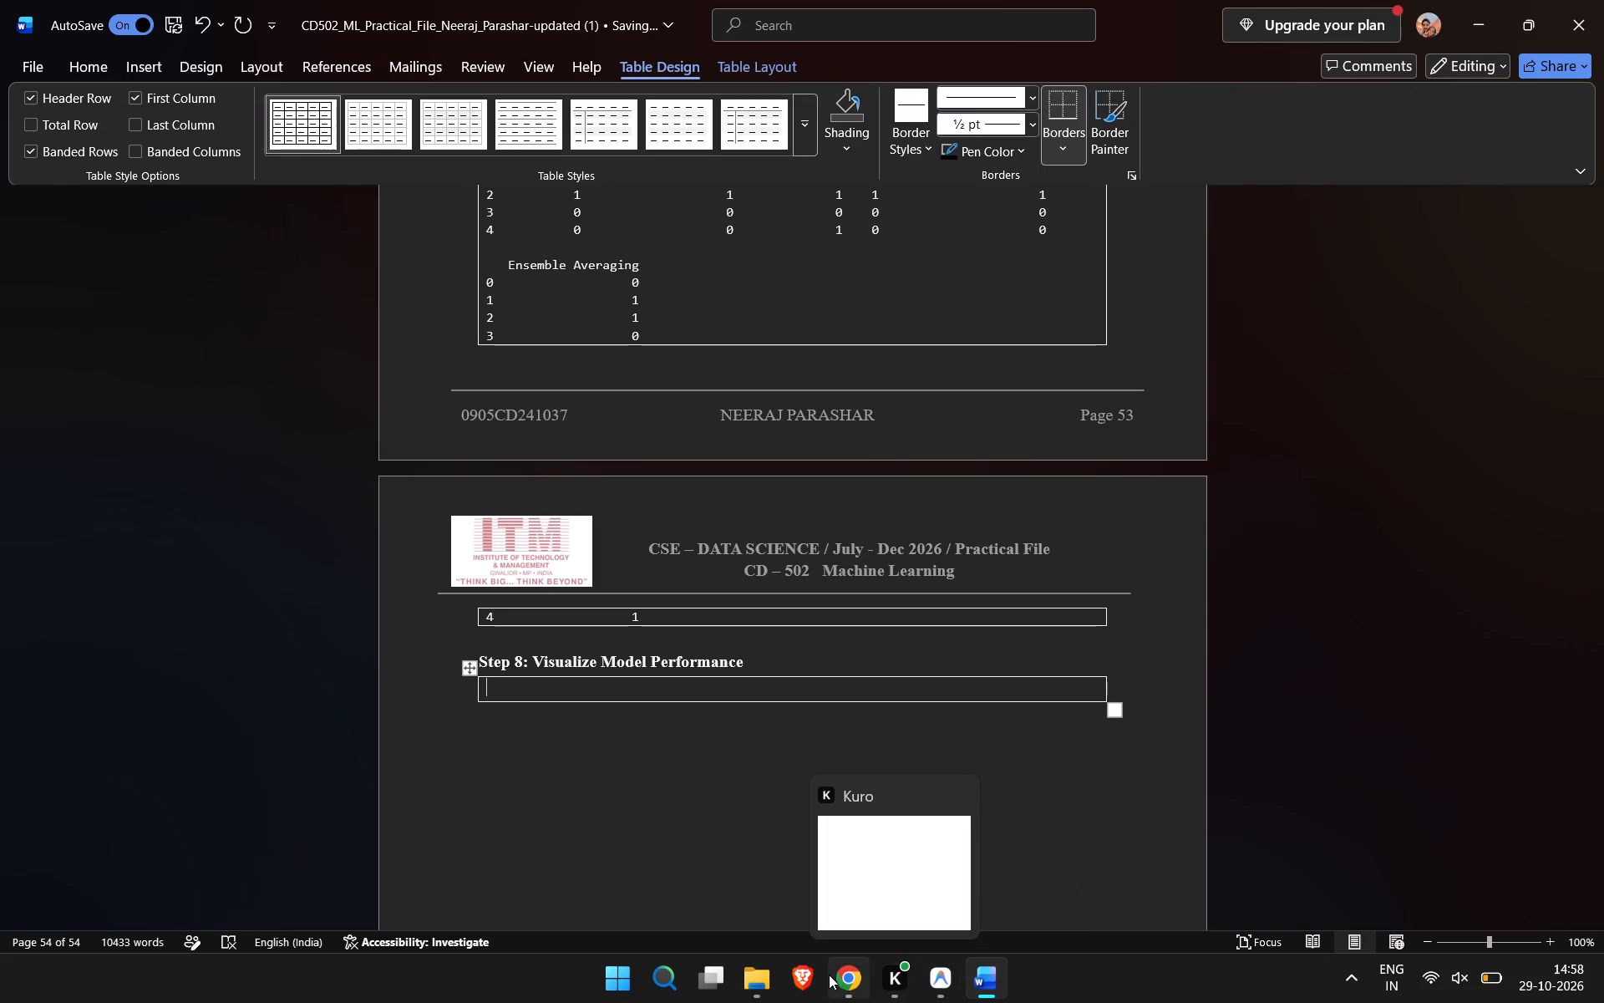
# Copy the complete Step 8 Python plotting code from ChatGPT into the empty box under the Step 8 heading in Word.
pyautogui.click(840, 875)
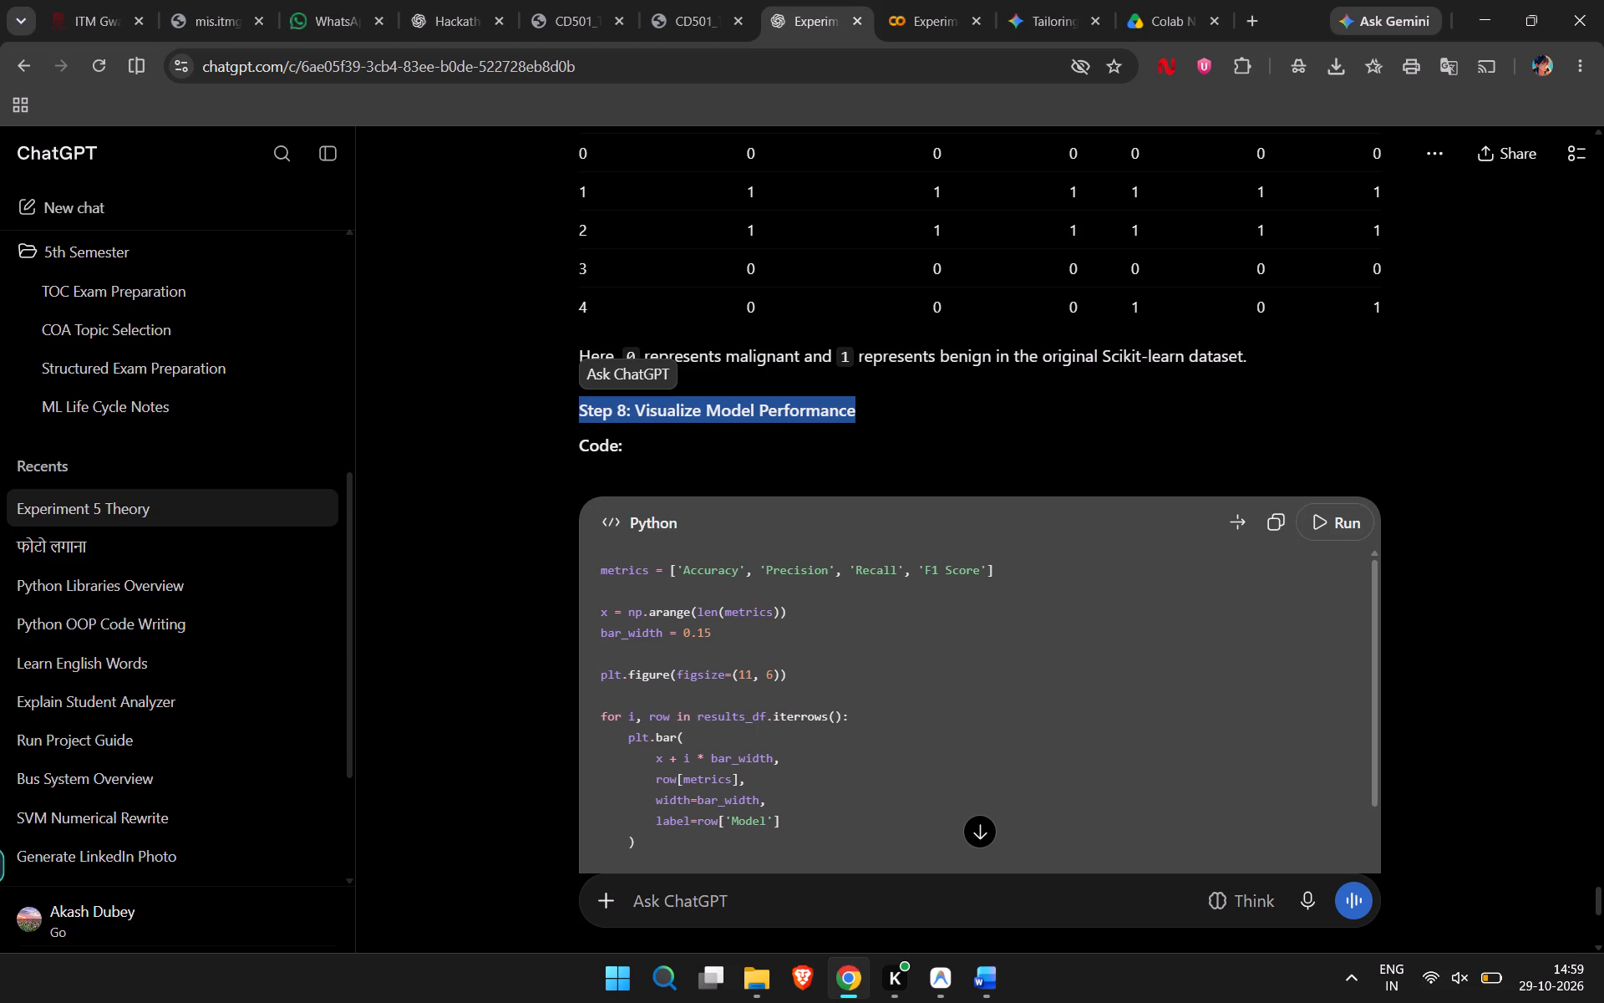
pyautogui.scroll(-2, 791, 659)
pyautogui.scroll(5, 791, 659)
pyautogui.click(1280, 520)
pyautogui.scroll(-8, 833, 672)
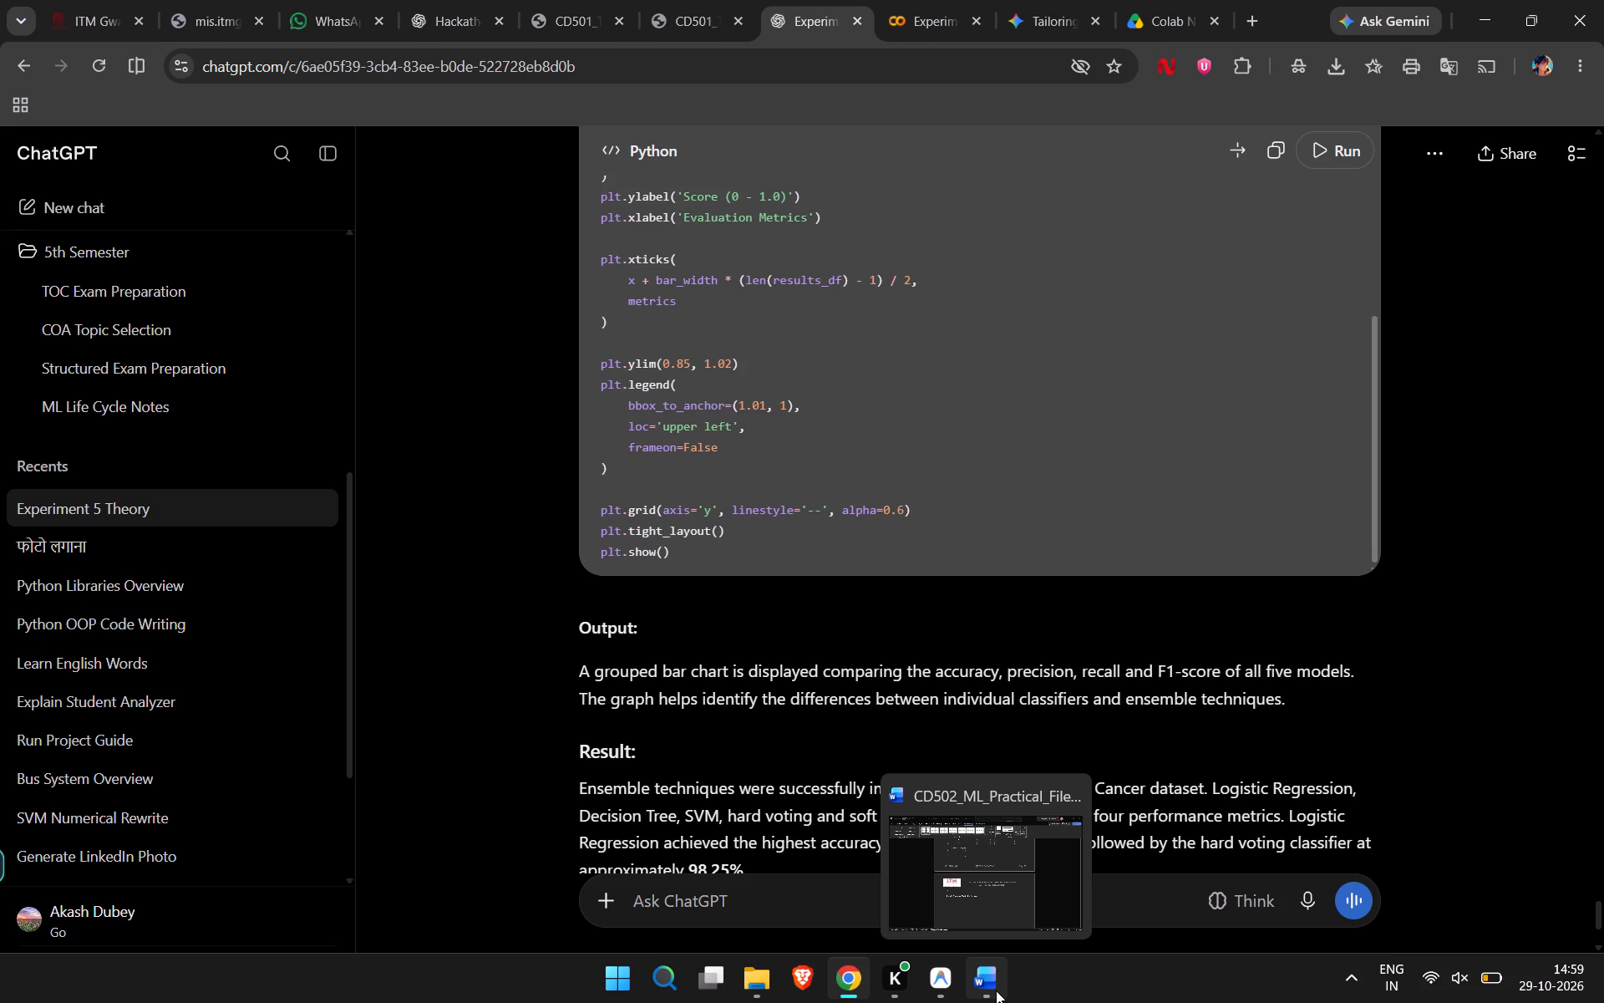
pyautogui.click(984, 851)
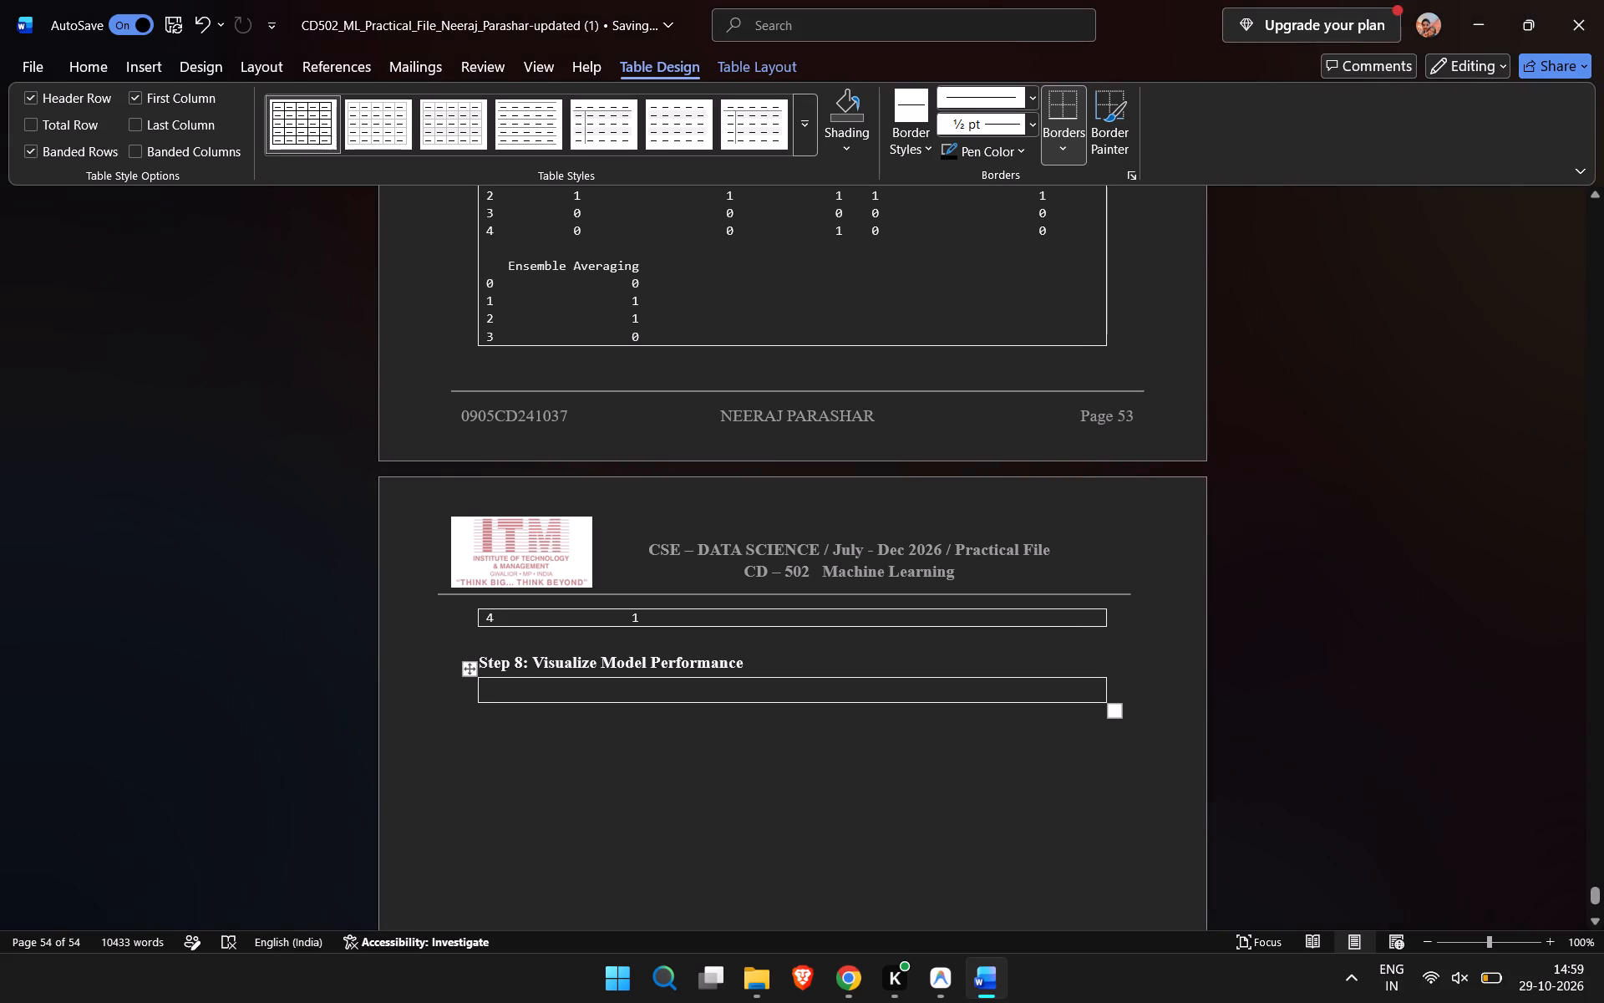
pyautogui.hotkey('ctrl', 'v')
# Format all the Step 8 code as Consolas, size 9.5, without bold.
pyautogui.scroll(-1, 784, 797)
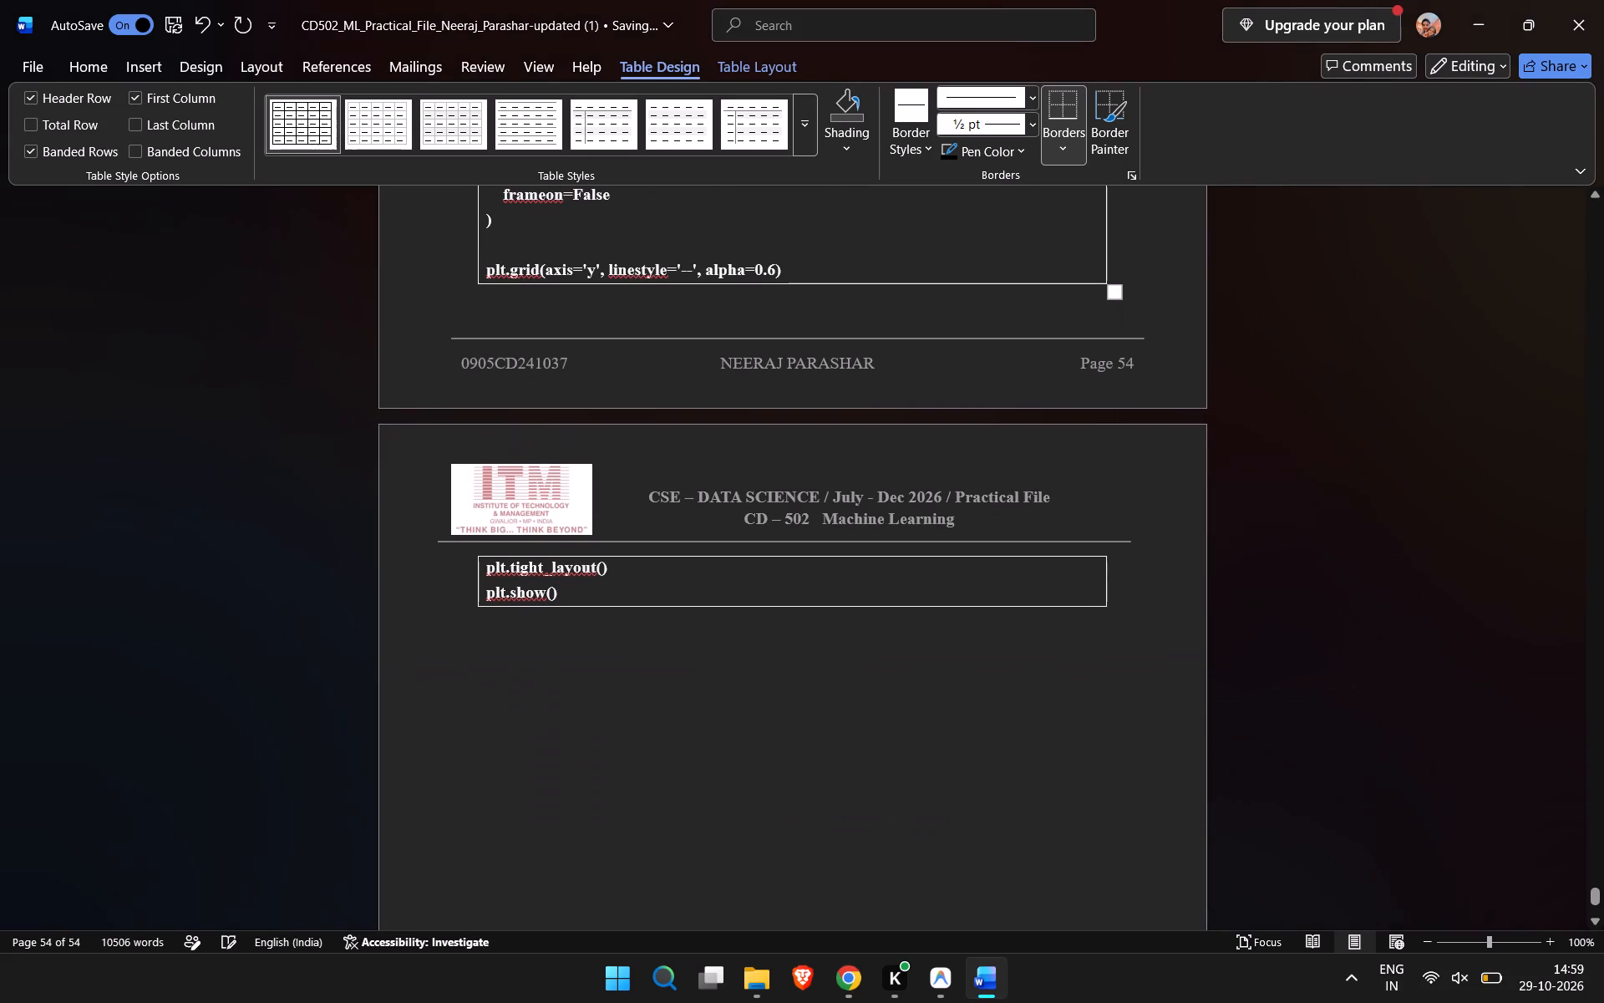
pyautogui.scroll(-1, 784, 797)
pyautogui.moveTo(576, 597); pyautogui.dragTo(566, 595)
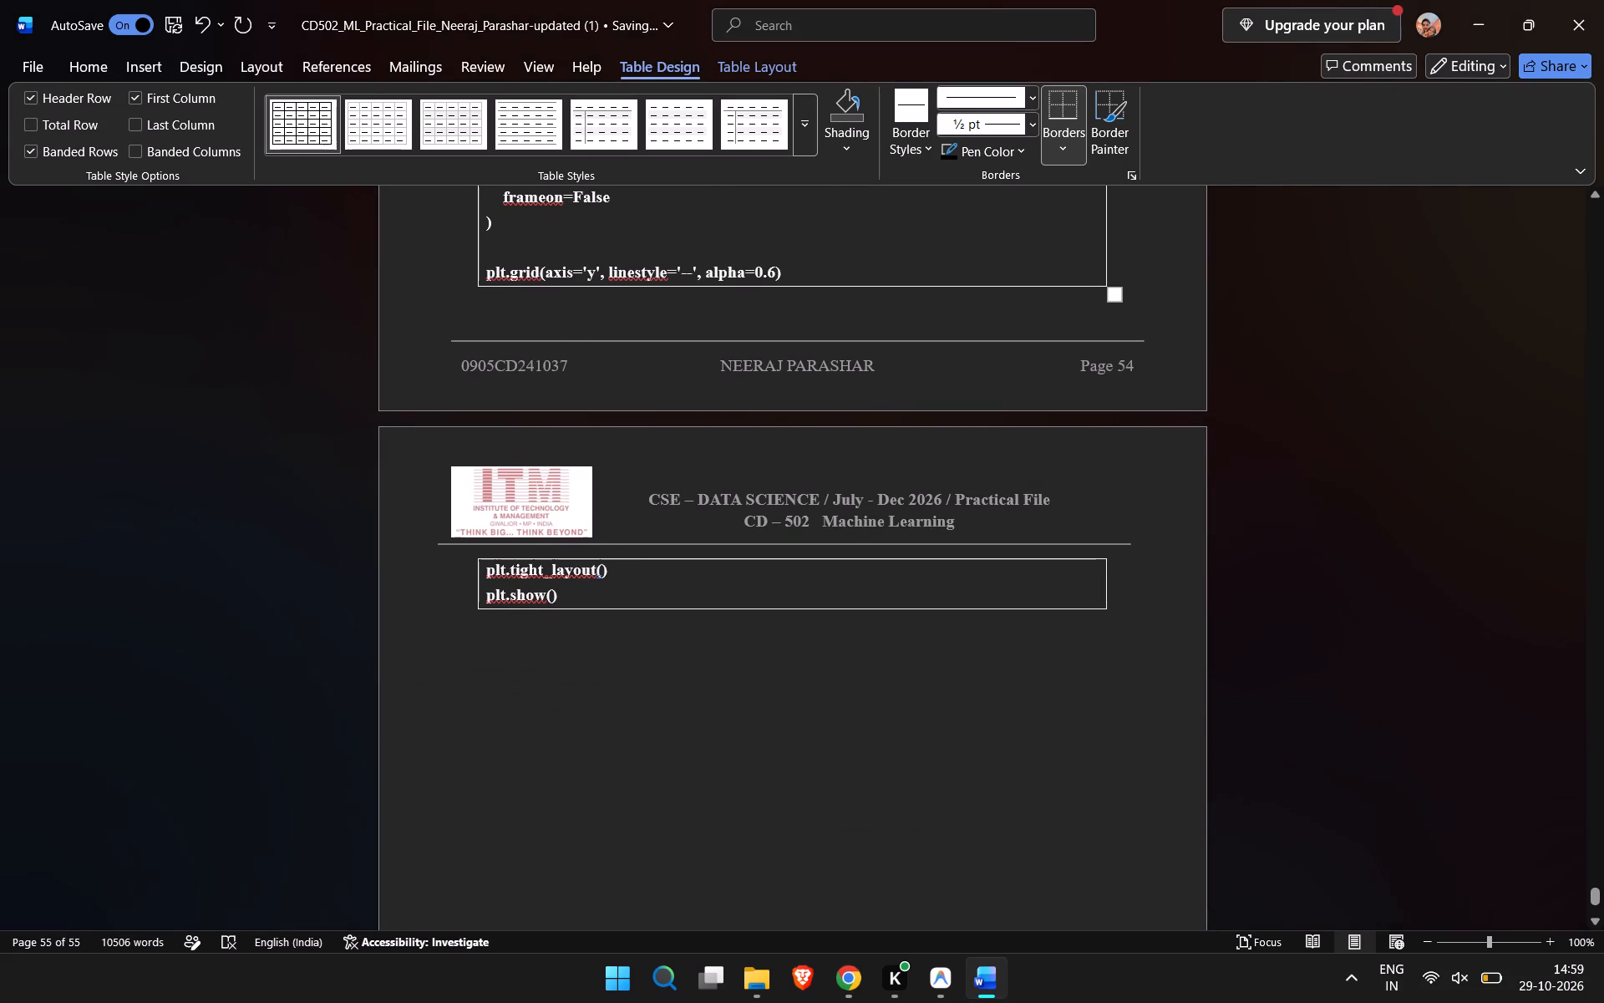
pyautogui.moveTo(566, 595); pyautogui.dragTo(490, 367)
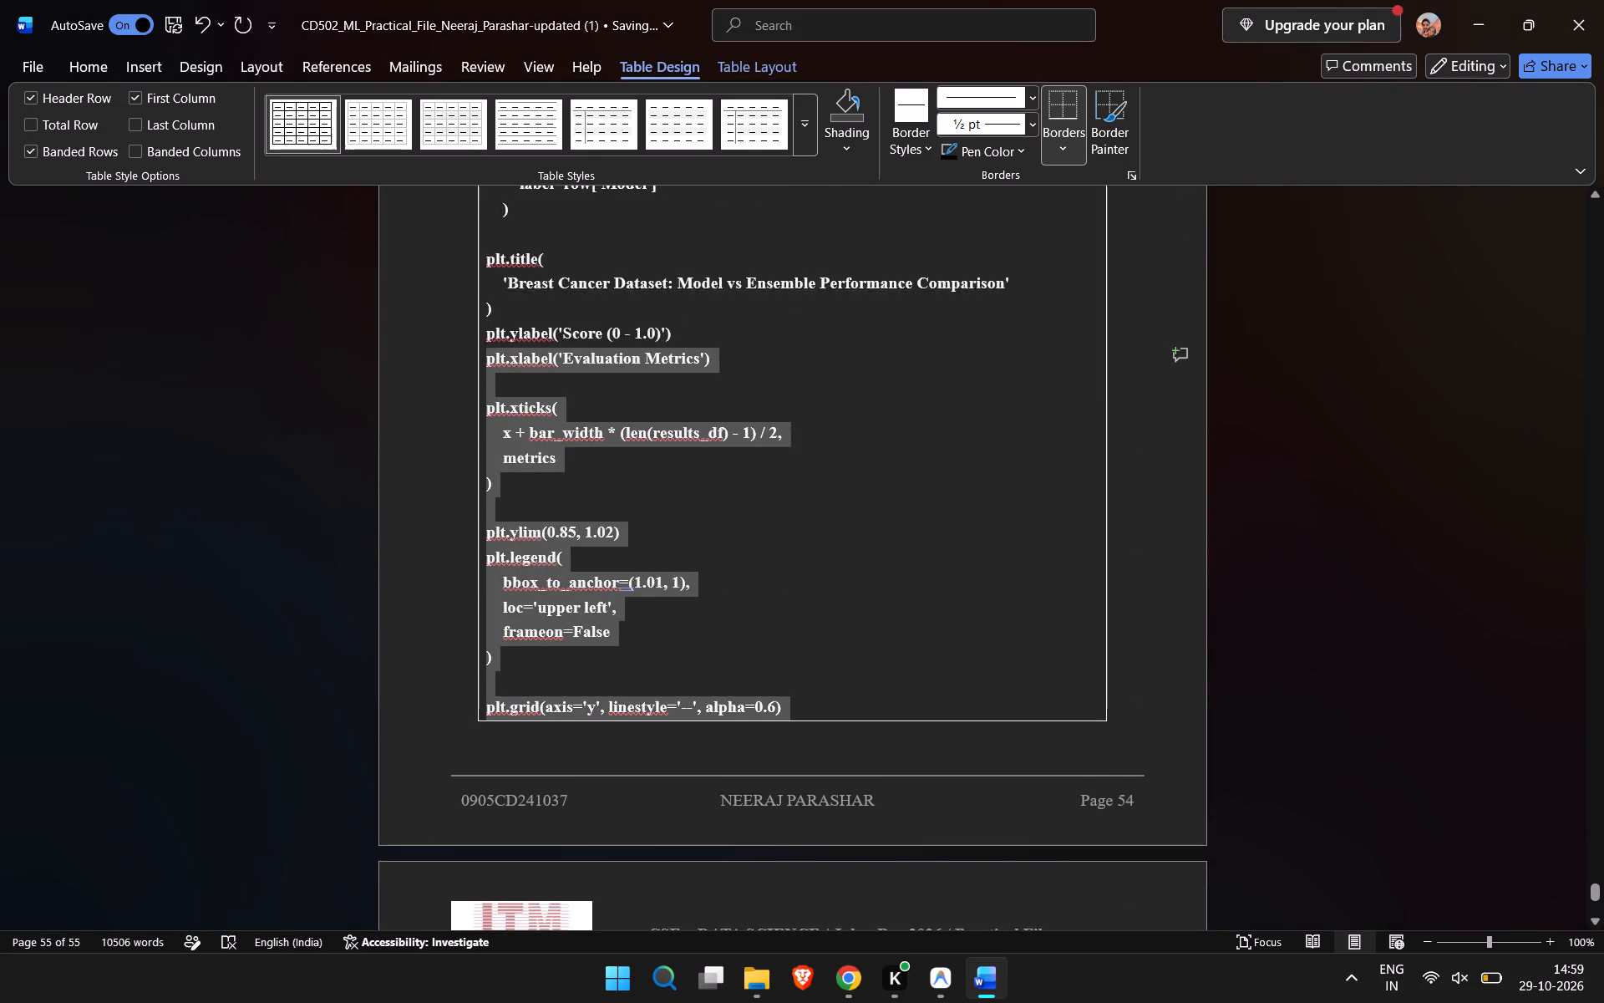
pyautogui.moveTo(490, 367); pyautogui.dragTo(497, 227)
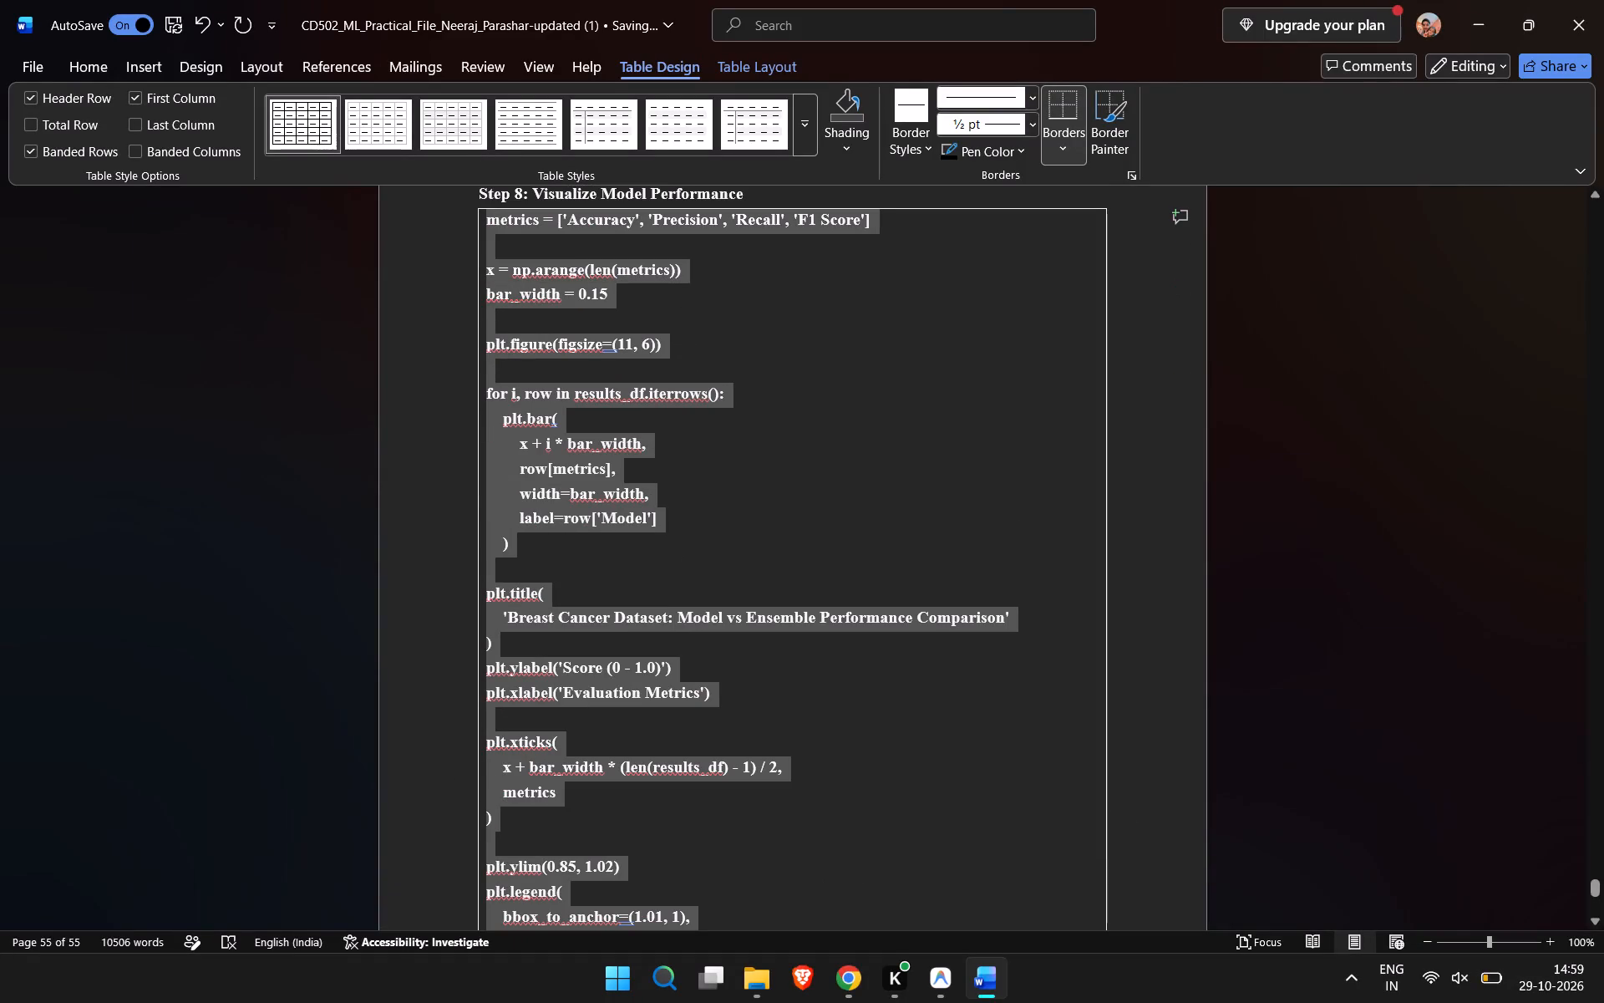
pyautogui.moveTo(497, 227); pyautogui.dragTo(484, 222)
pyautogui.moveTo(484, 222); pyautogui.dragTo(471, 221)
pyautogui.moveTo(471, 221); pyautogui.dragTo(470, 221)
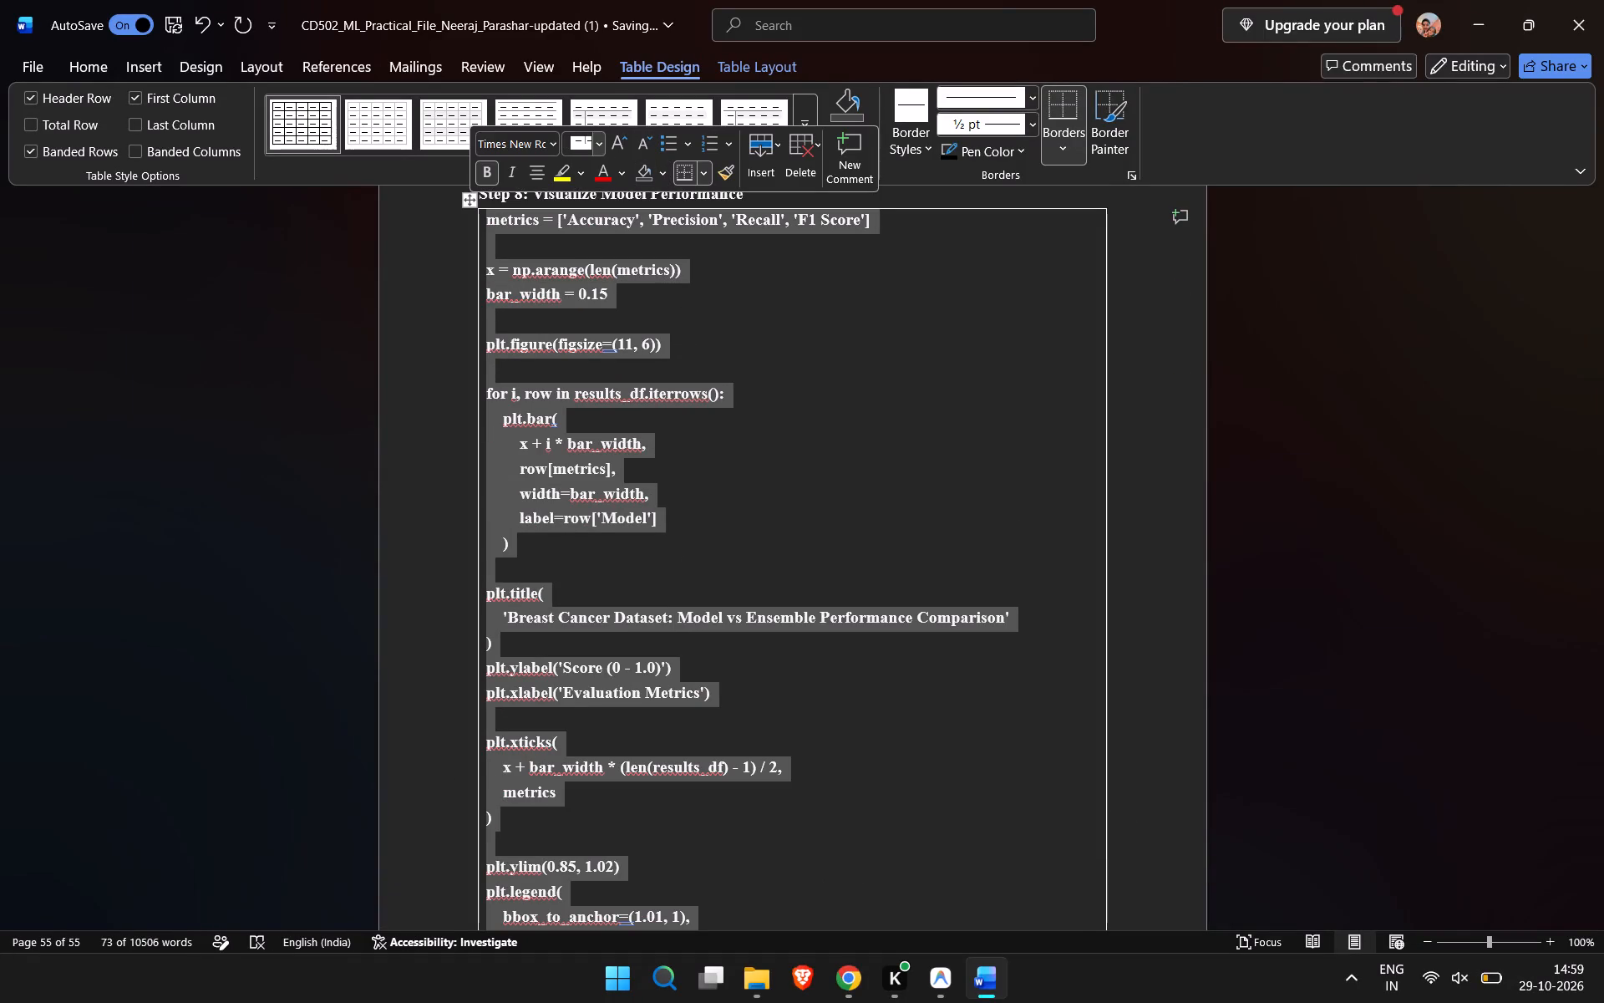
pyautogui.doubleClick(581, 145)
pyautogui.press('BackSpace')
pyautogui.press('BackSpace')
pyautogui.write('9,')
pyautogui.press('BackSpace')
pyautogui.write('.5')
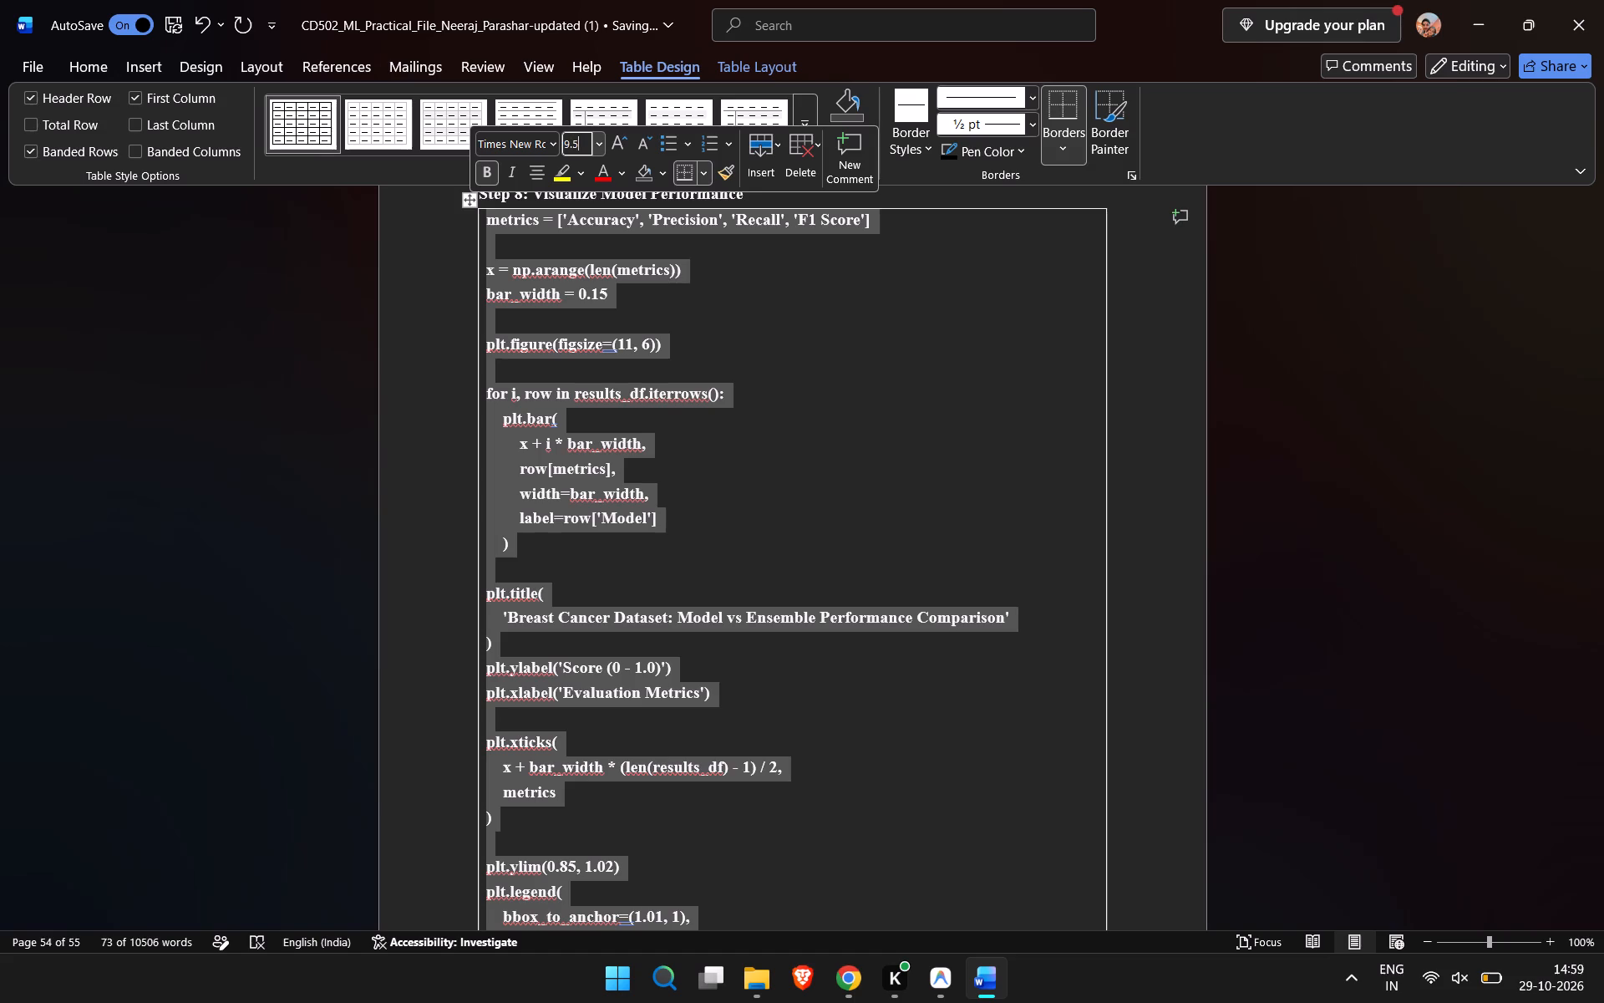
pyautogui.rightClick(571, 213)
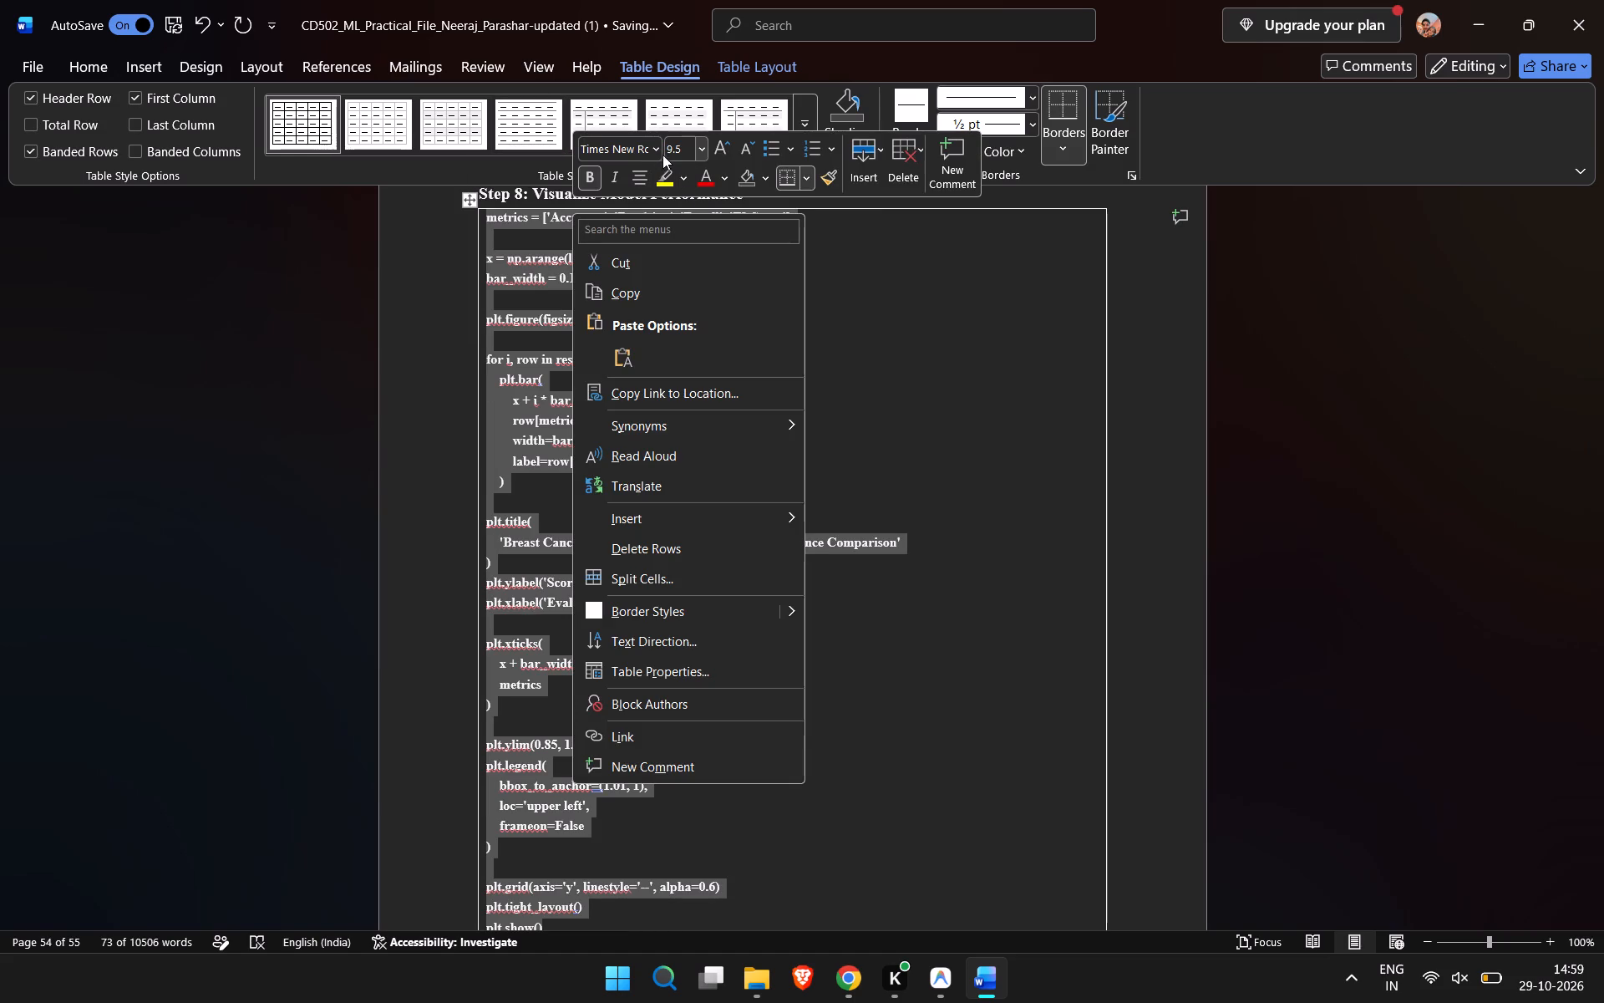
pyautogui.click(657, 154)
pyautogui.click(678, 295)
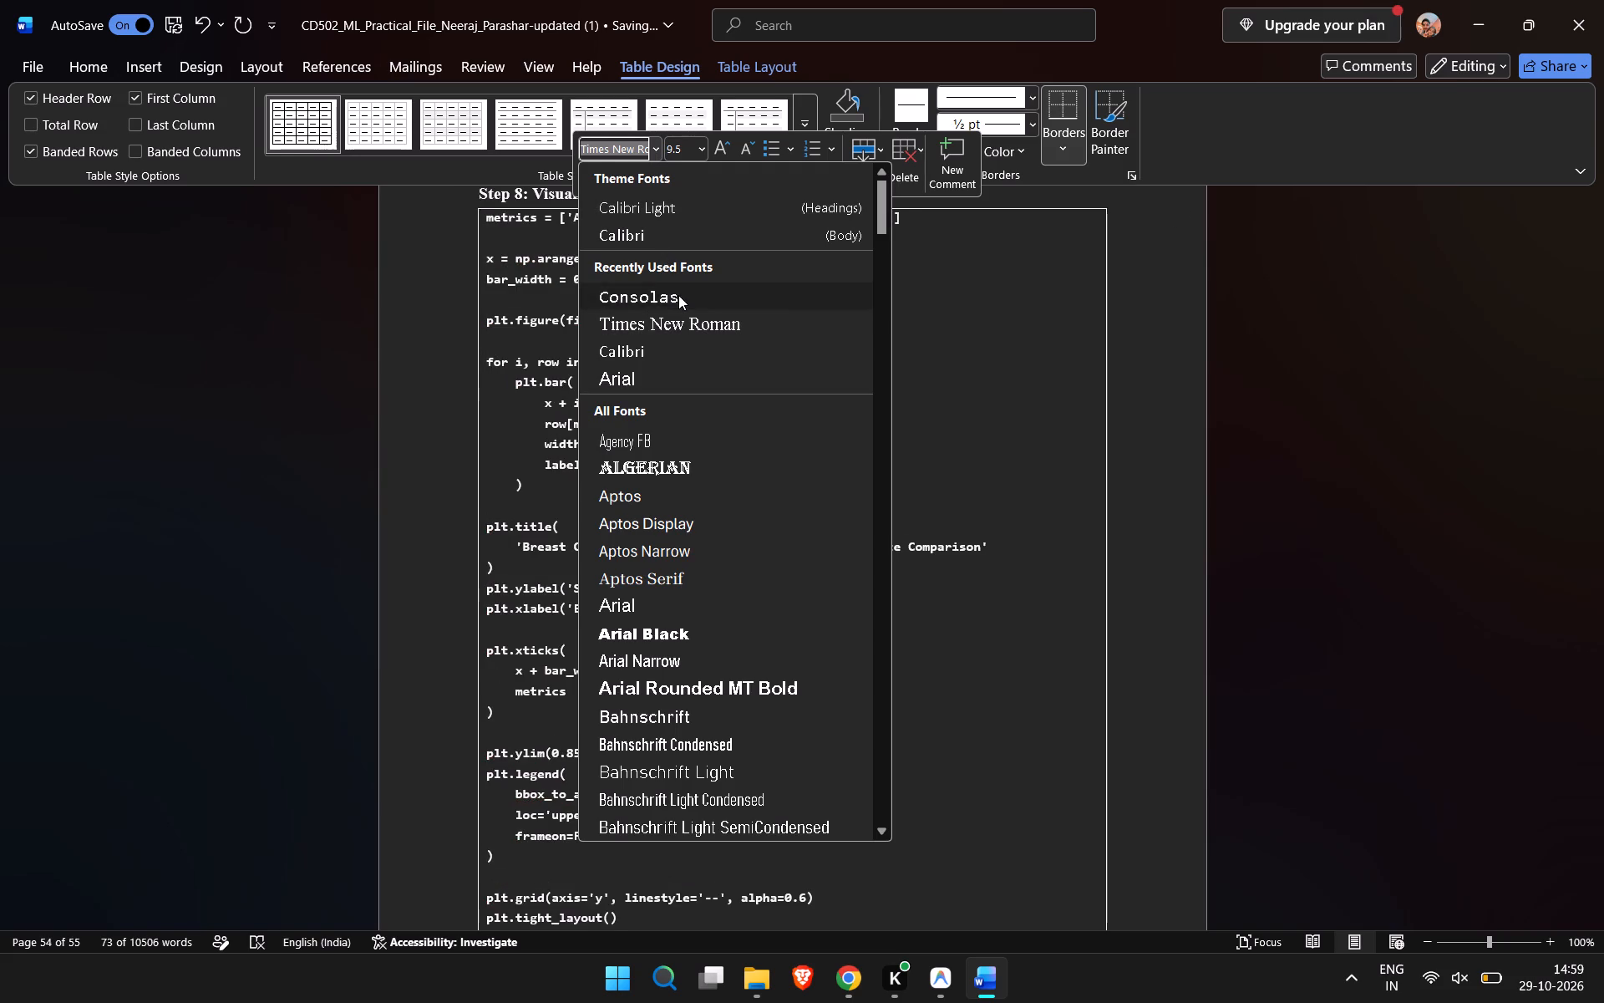
pyautogui.click(590, 179)
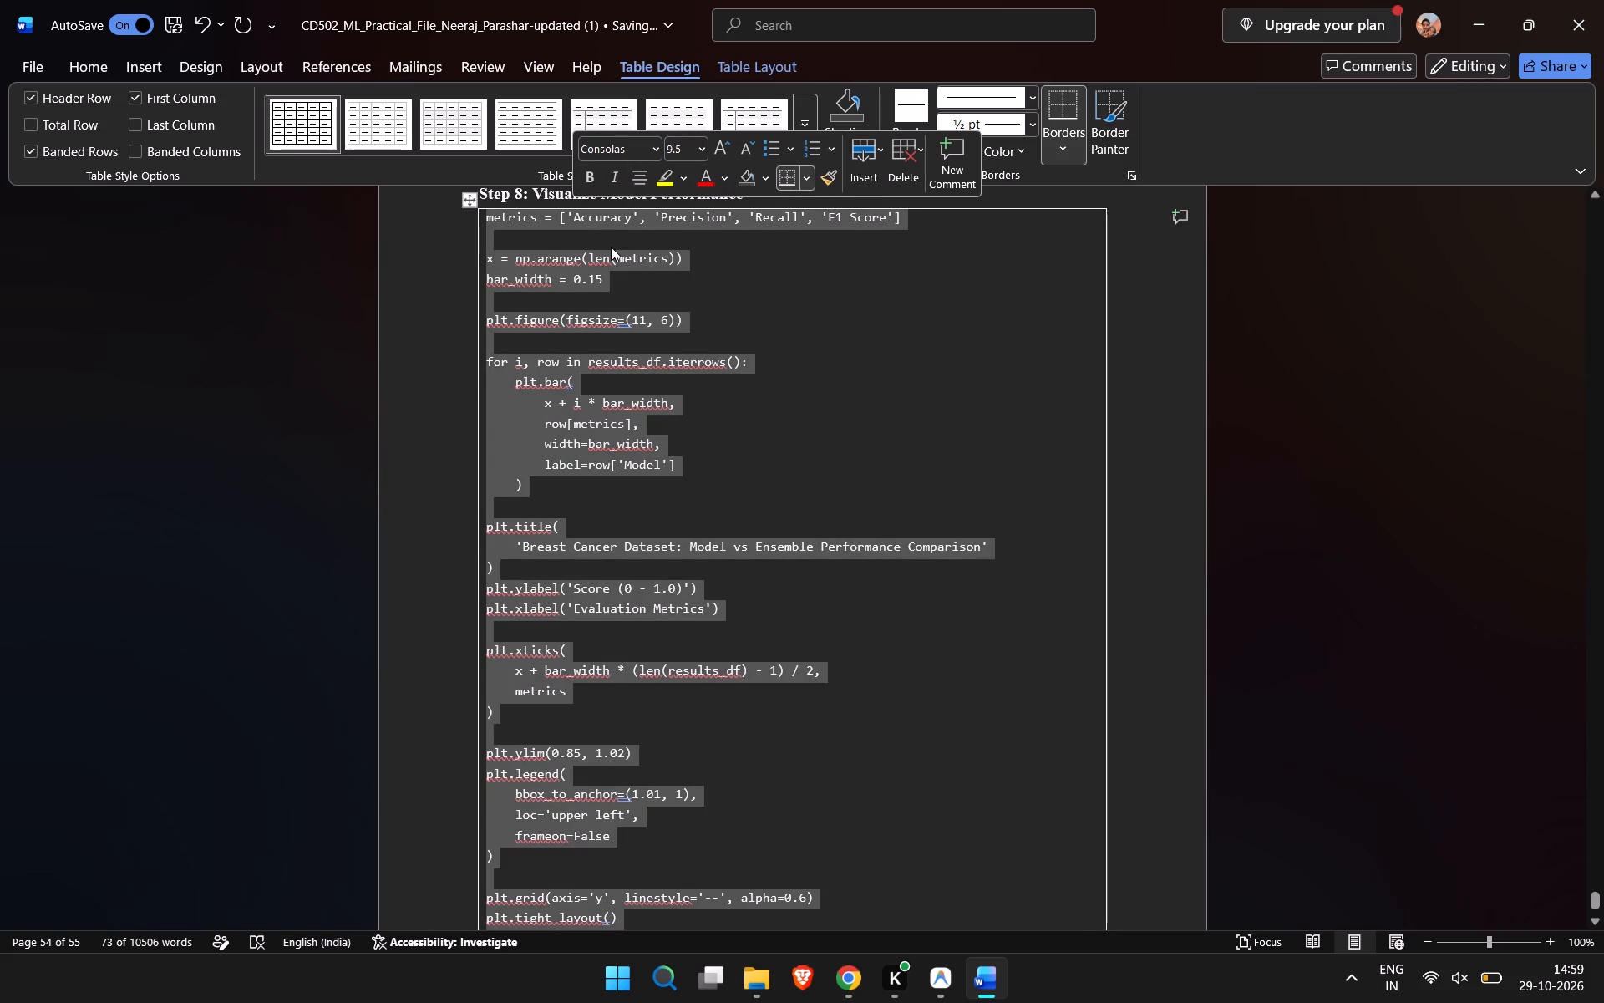
# Set the Step 8 code's paragraph spacing to 1 pt after and its multiple line spacing to 1.05.
pyautogui.click(85, 67)
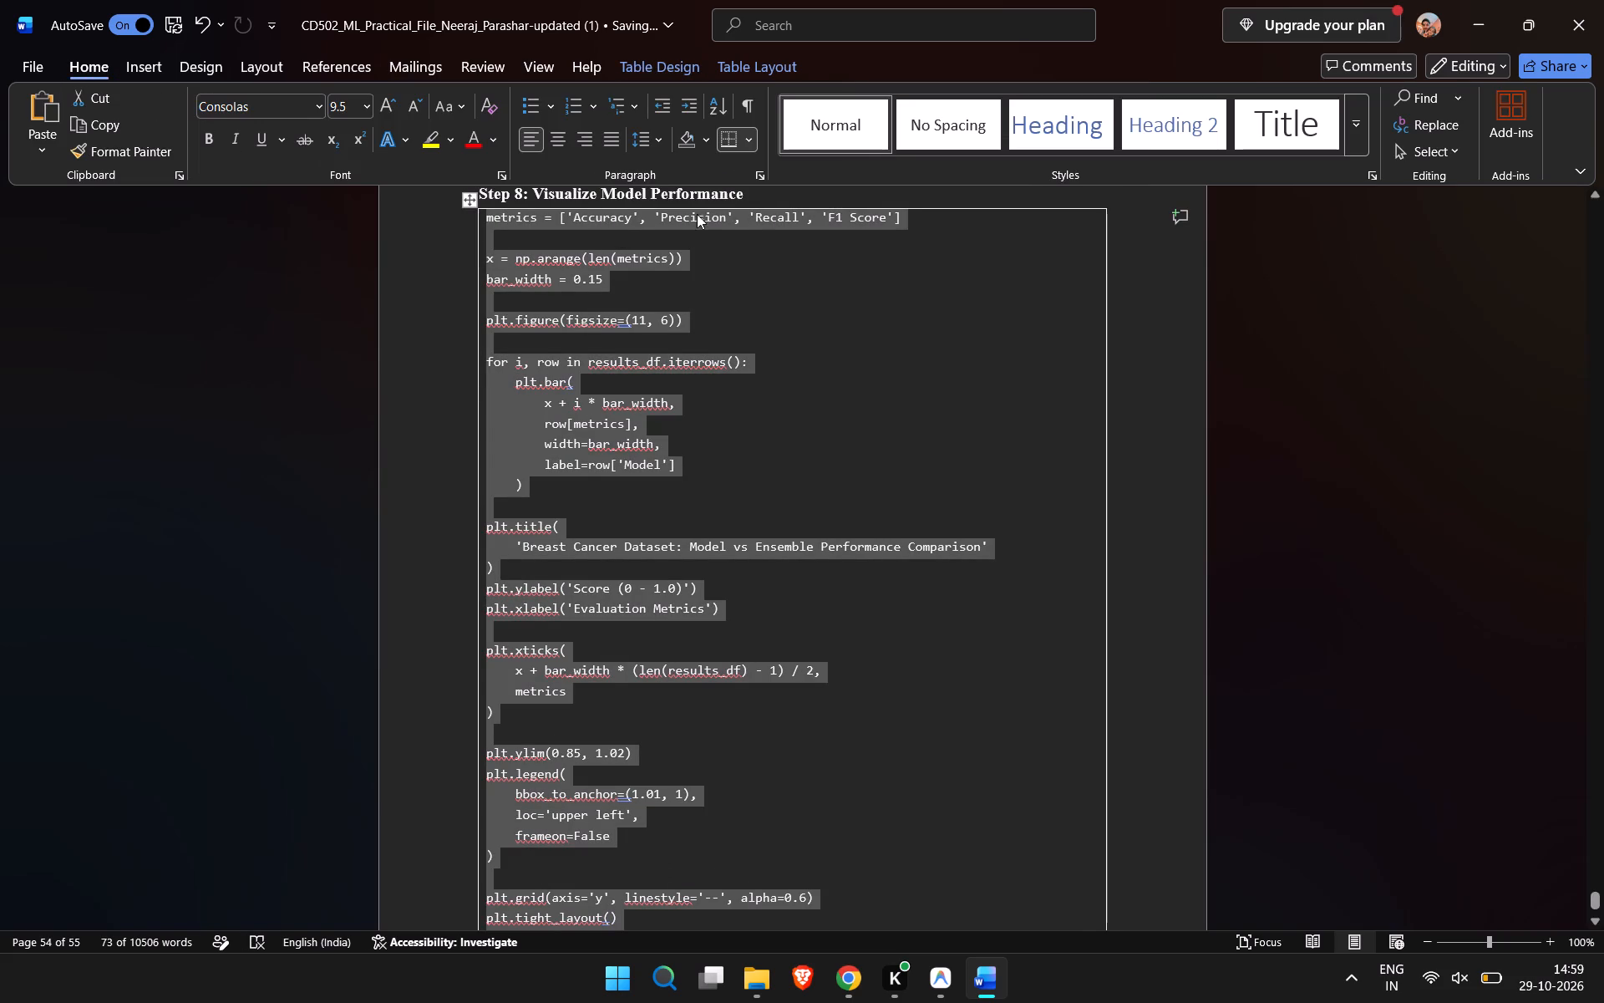
pyautogui.click(758, 173)
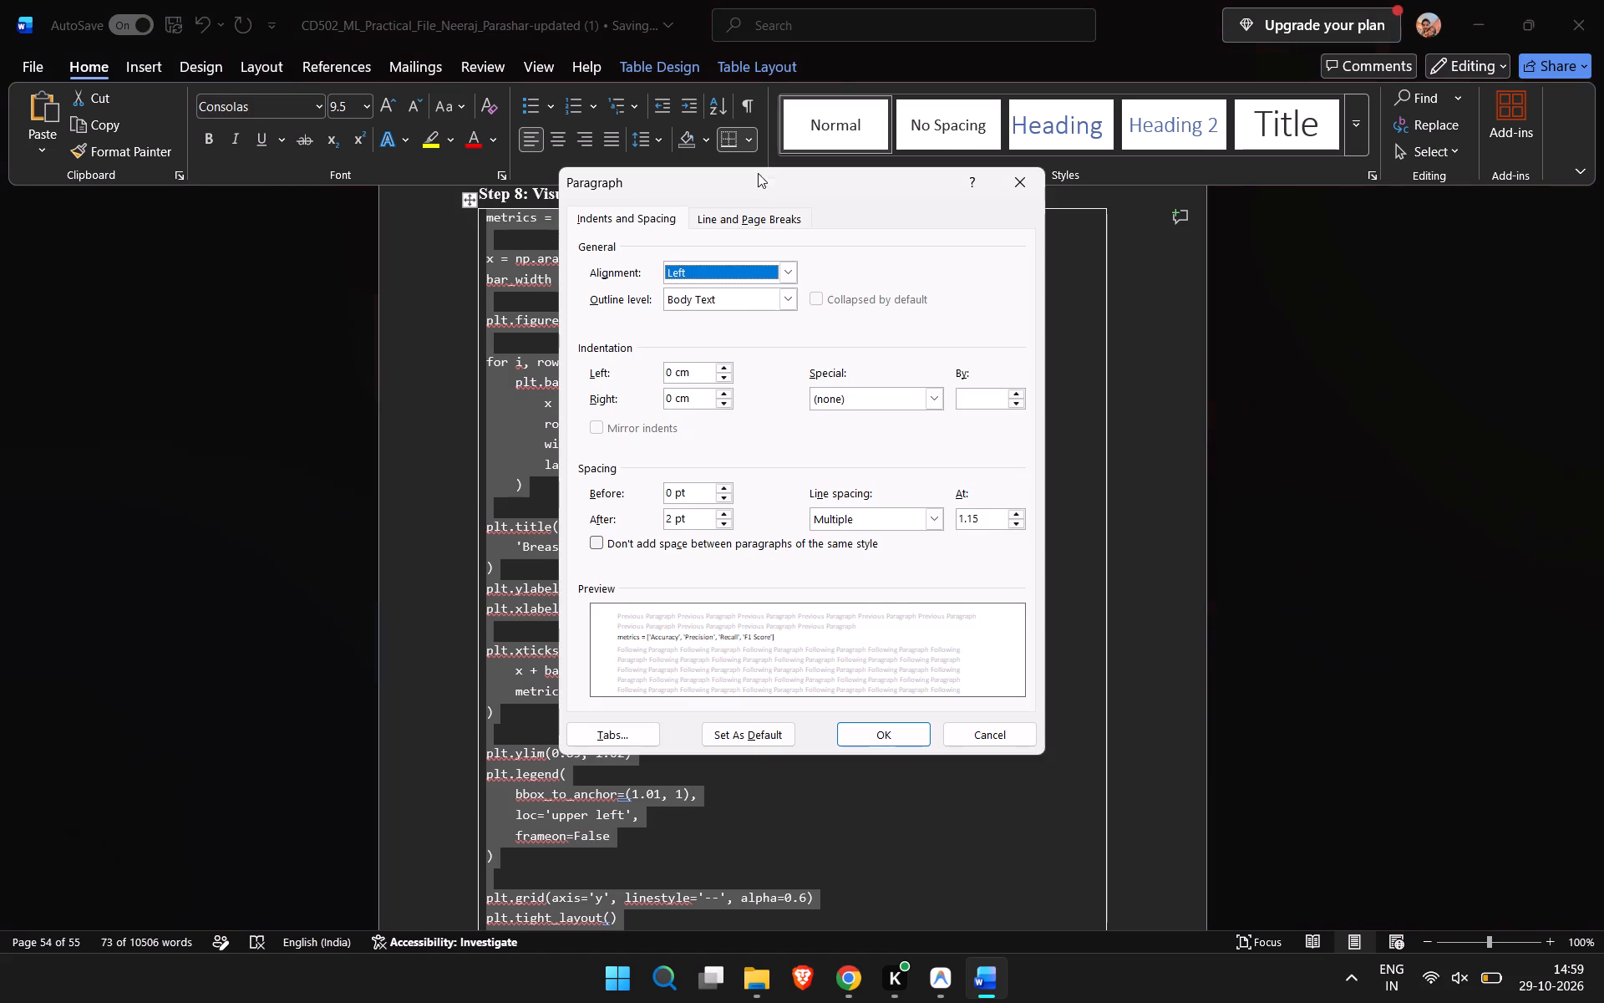
pyautogui.click(669, 519)
pyautogui.press('BackSpace')
pyautogui.press('1')
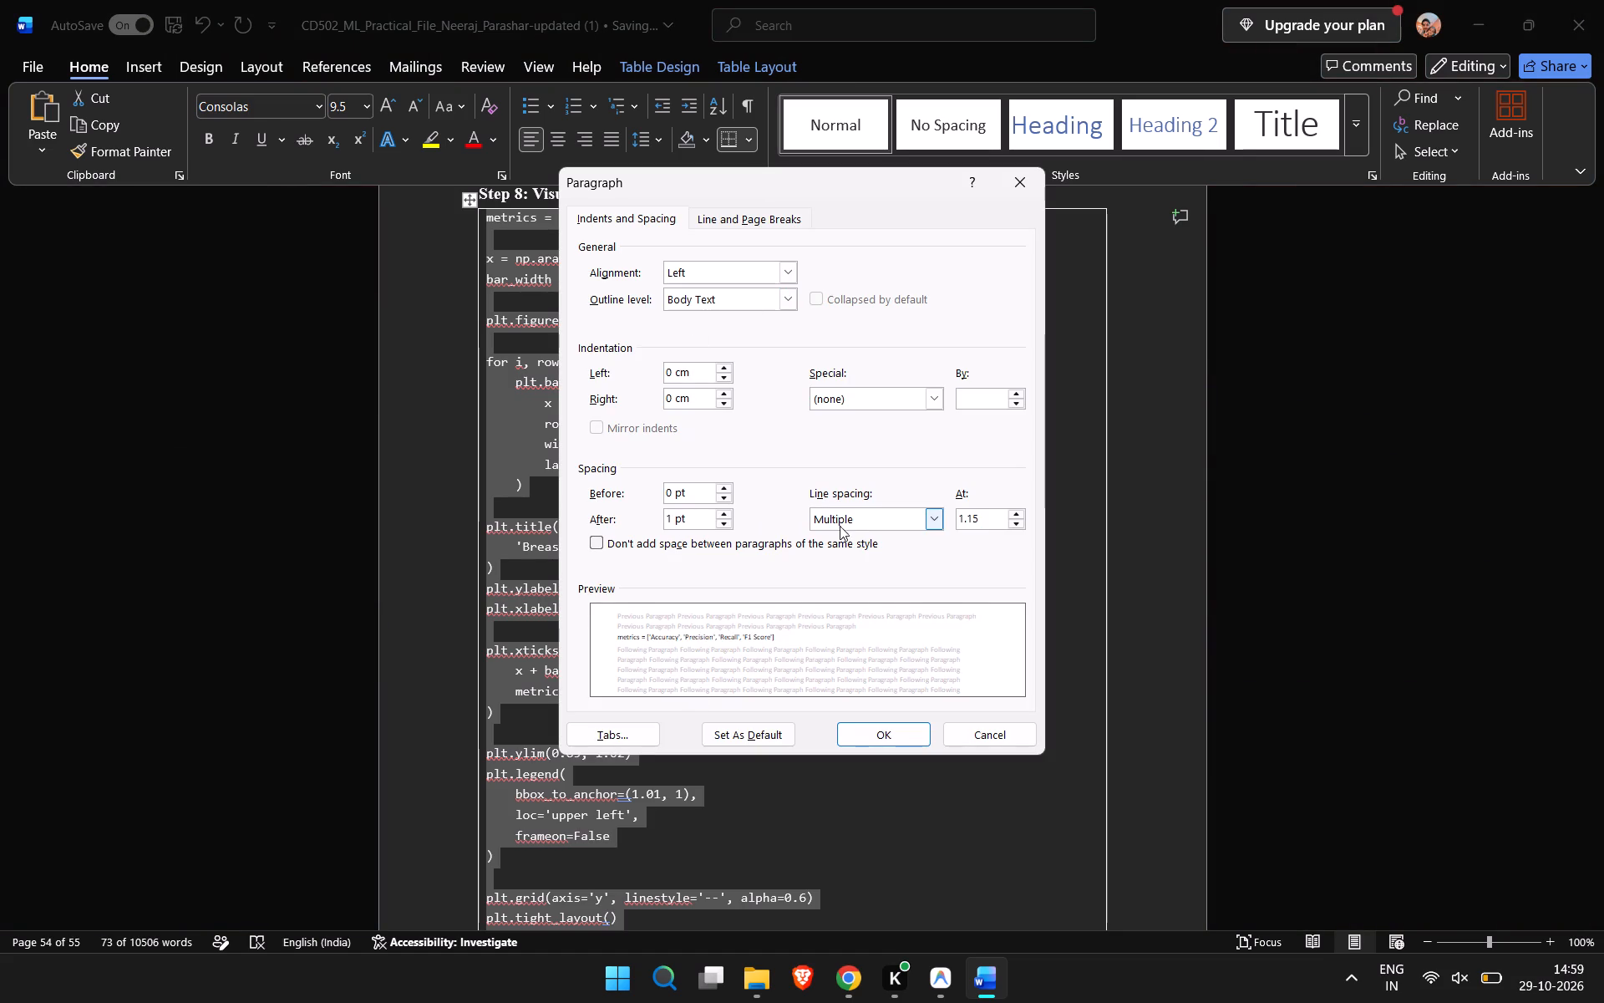
pyautogui.click(972, 518)
pyautogui.press('BackSpace')
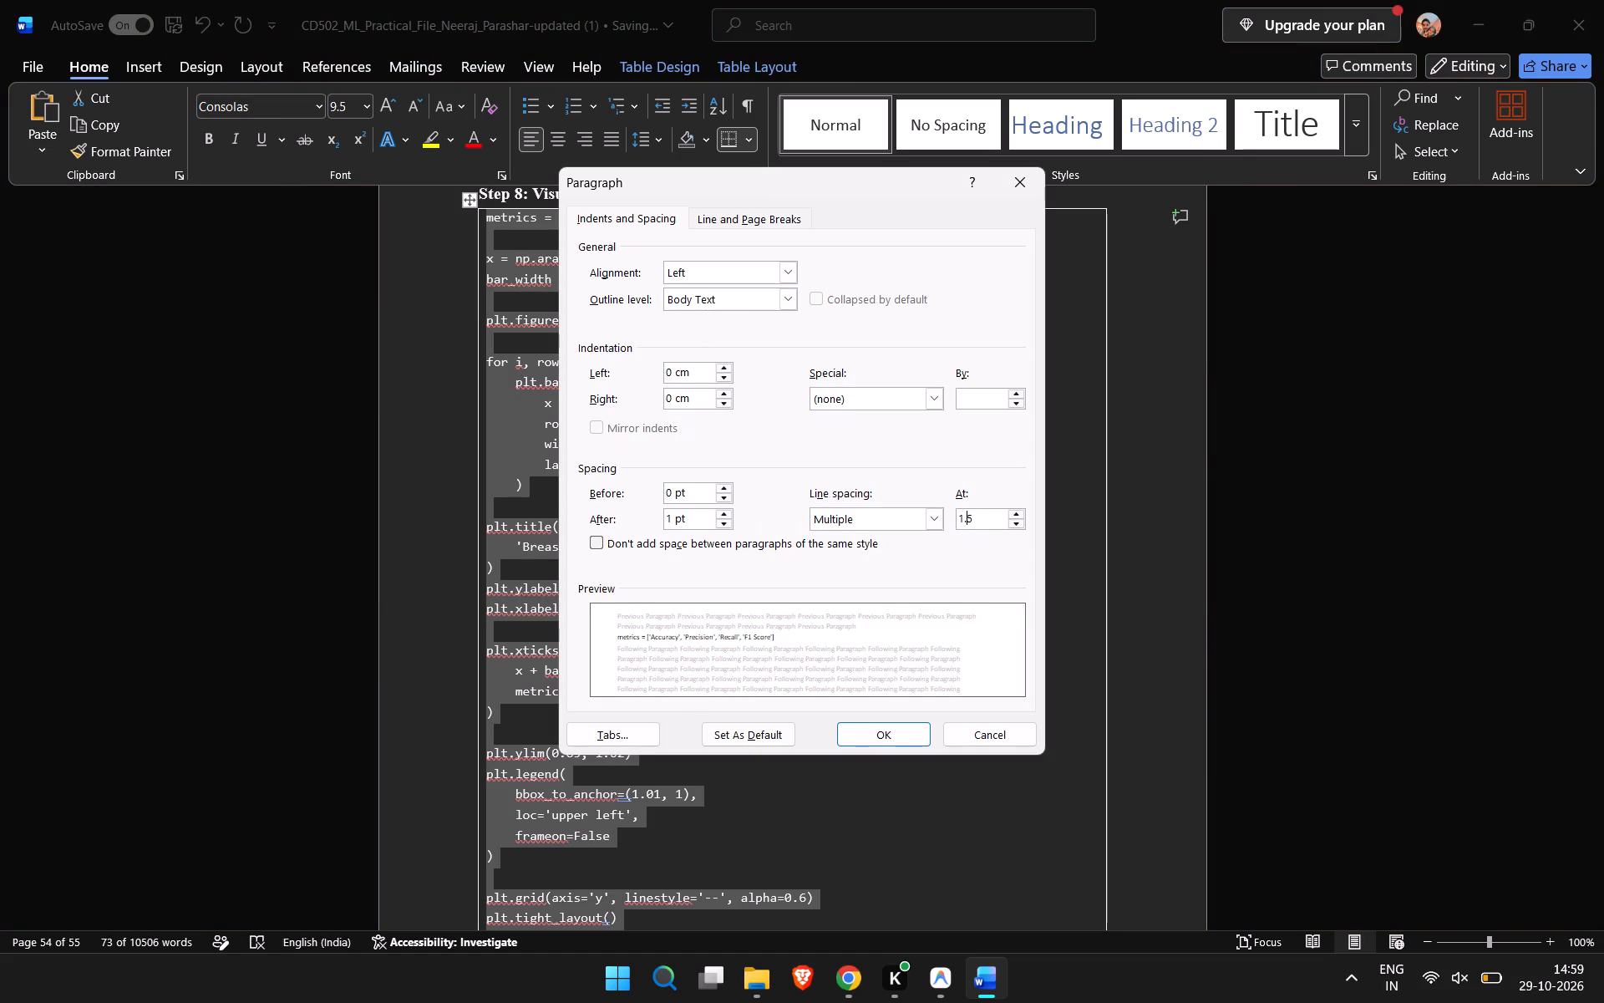
pyautogui.press('0')
pyautogui.click(885, 736)
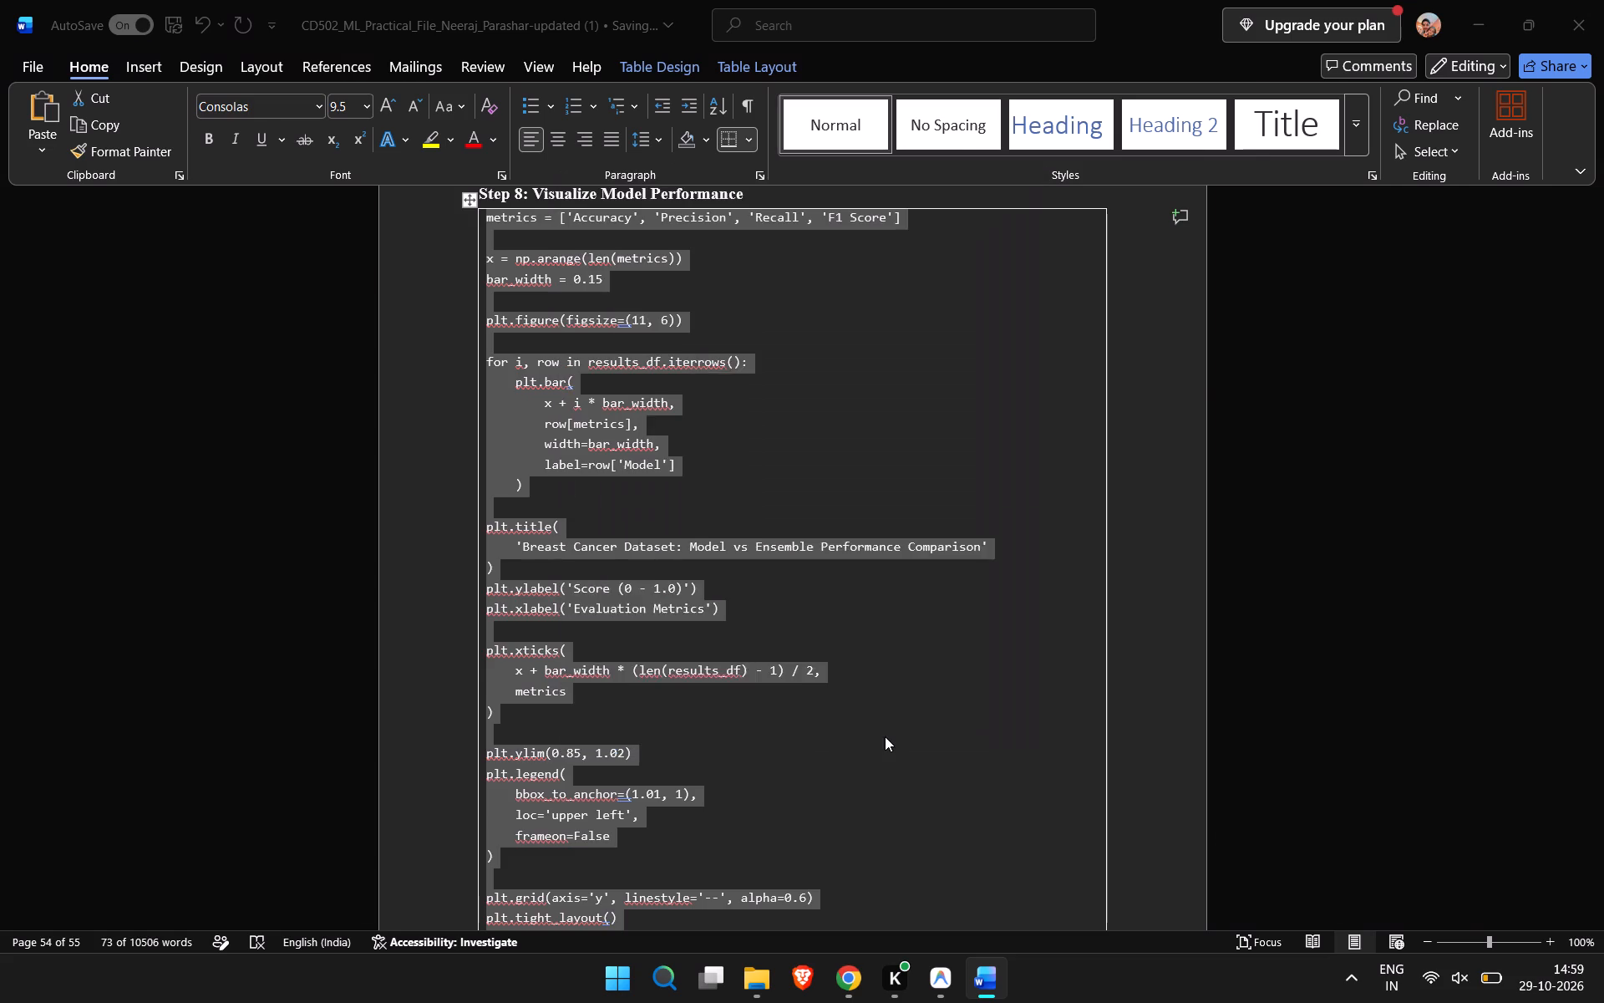
pyautogui.click(885, 736)
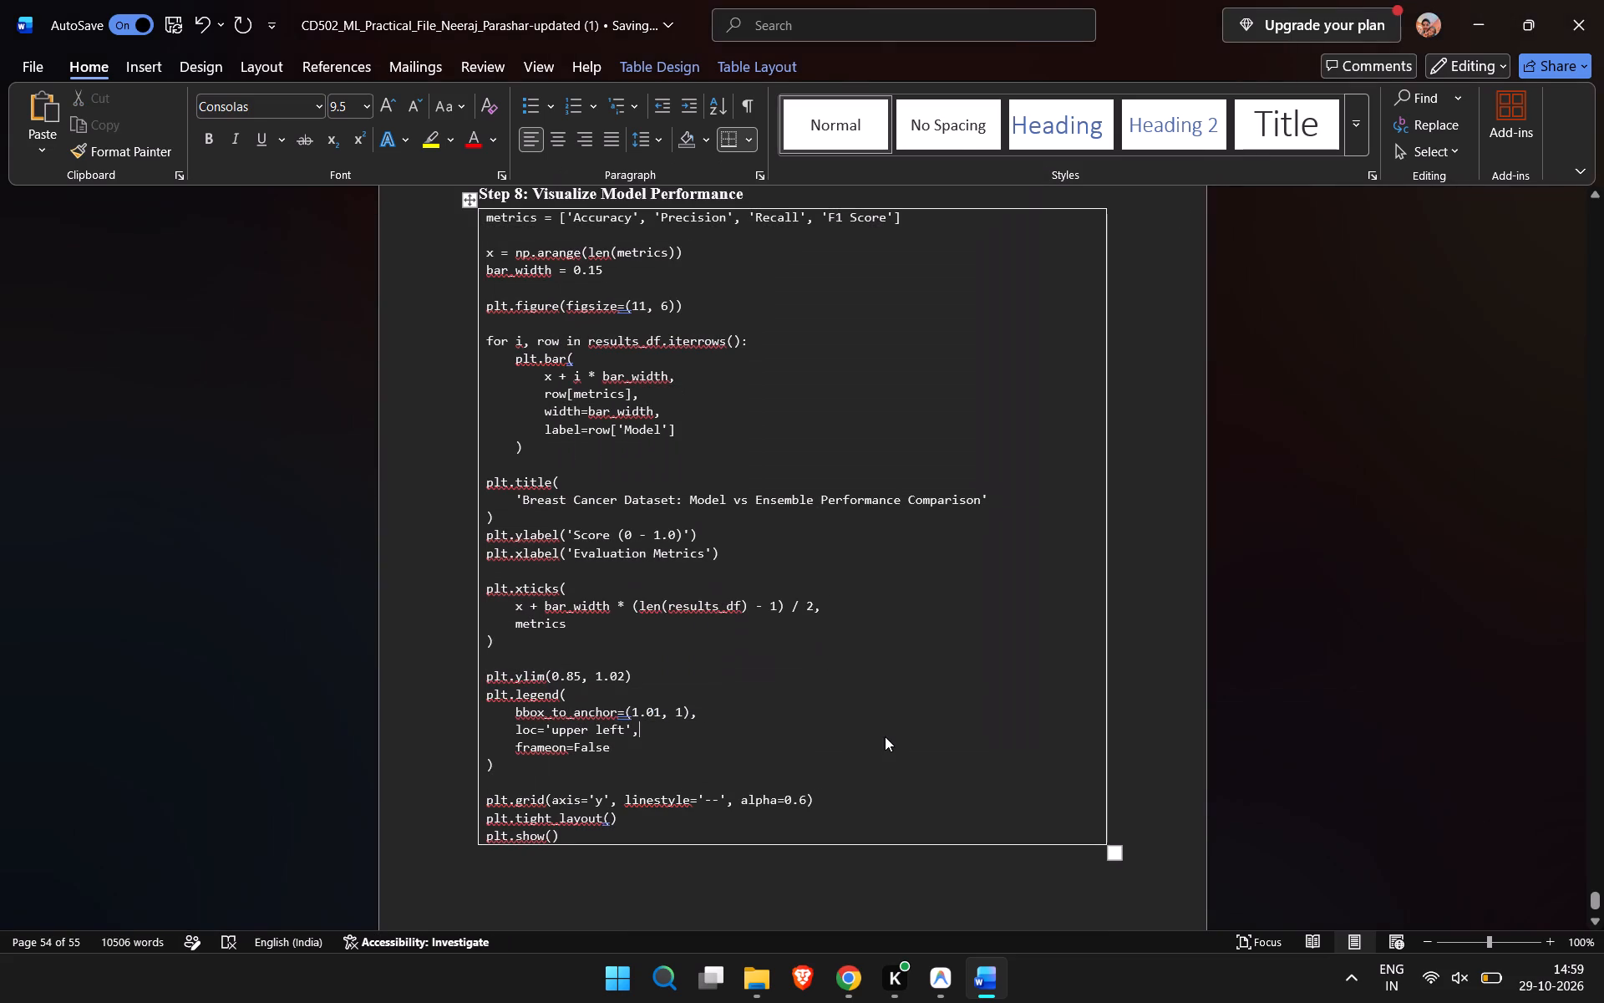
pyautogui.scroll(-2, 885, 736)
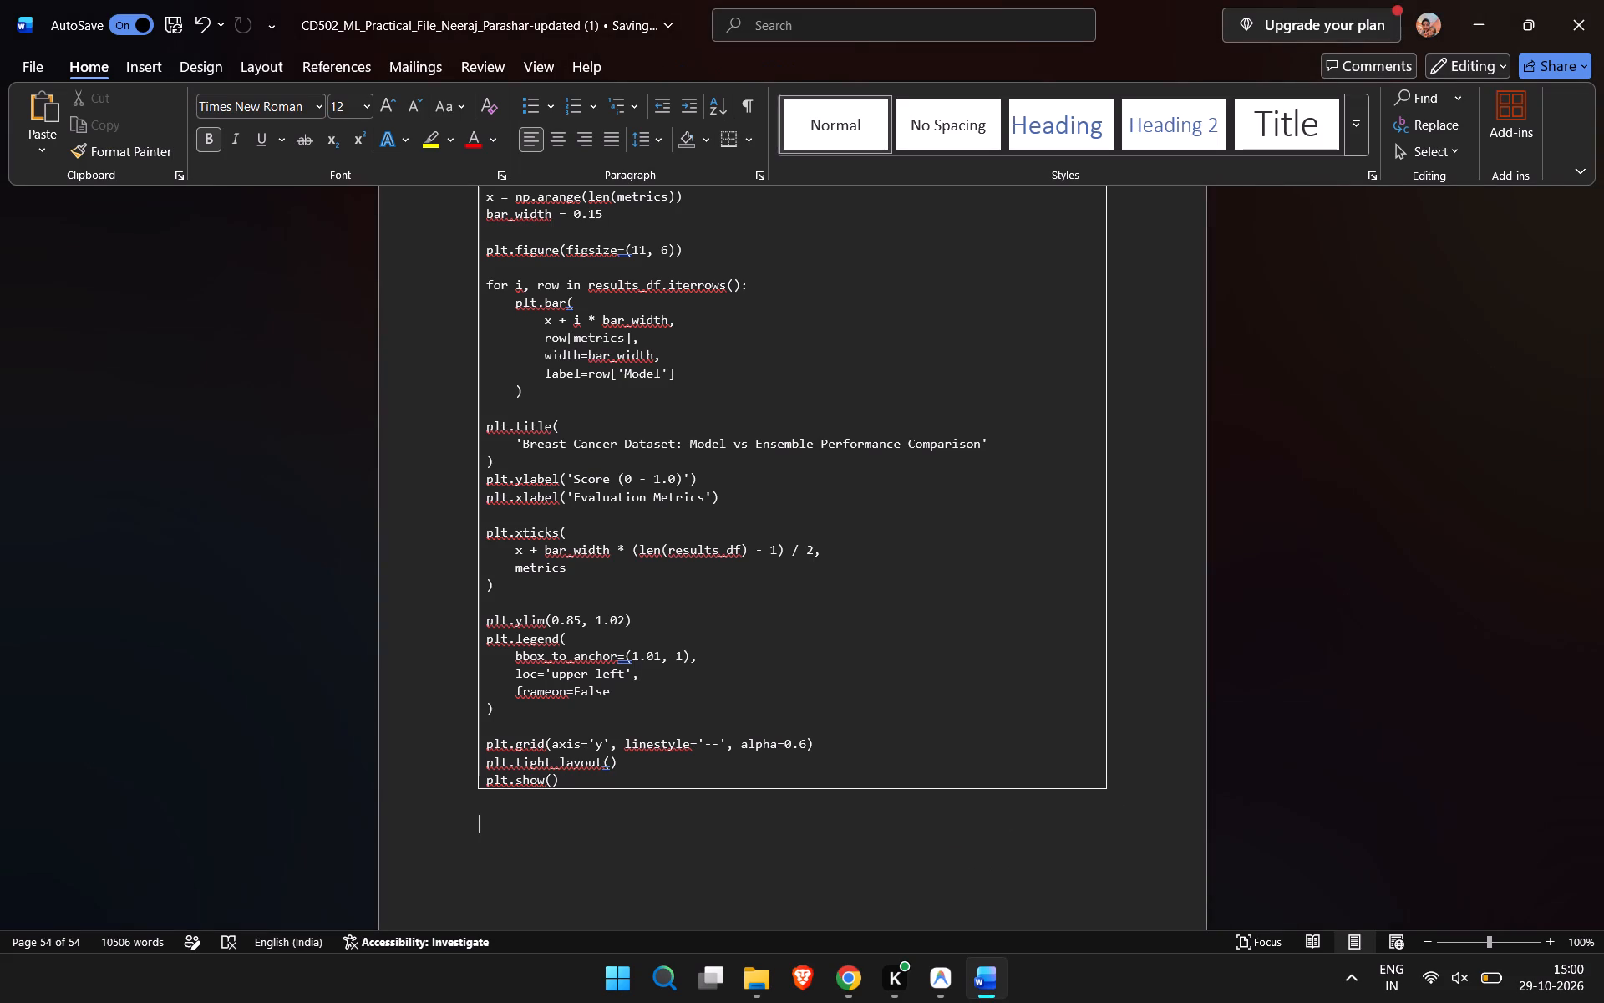
pyautogui.write('Output')
pyautogui.hotkey('shift', ':')
pyautogui.press('-')
pyautogui.press('Return')
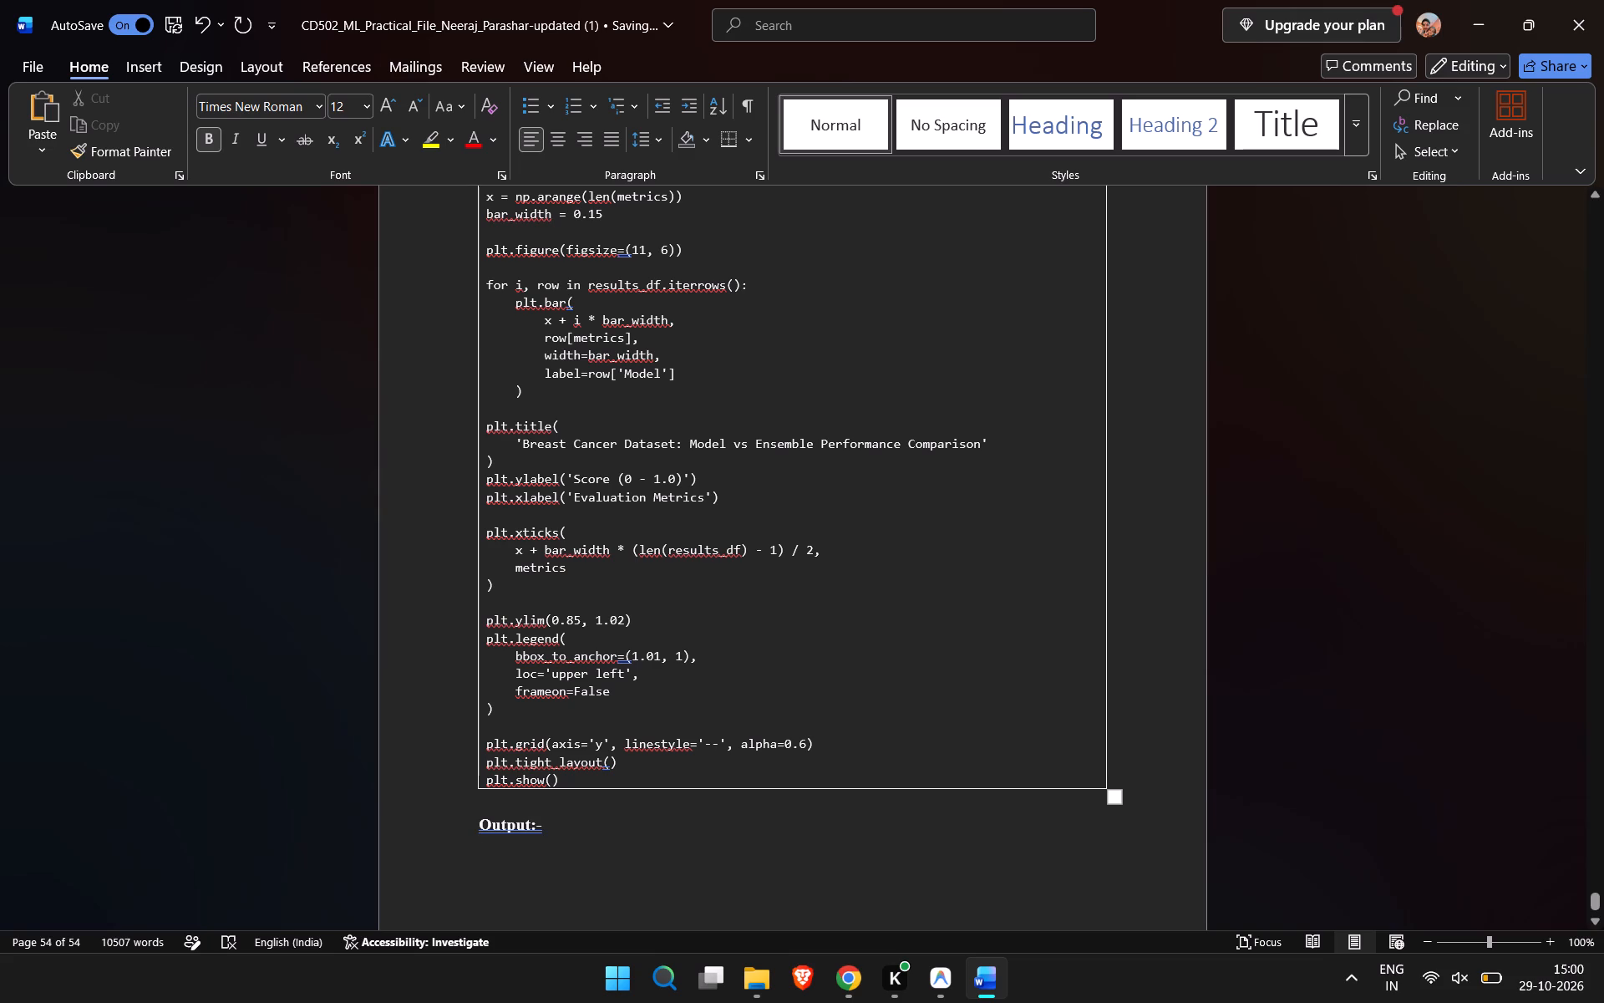
# Insert blank lines above the Step 8 "Output:-" heading to move it onto the next page.
pyautogui.scroll(-1, 591, 775)
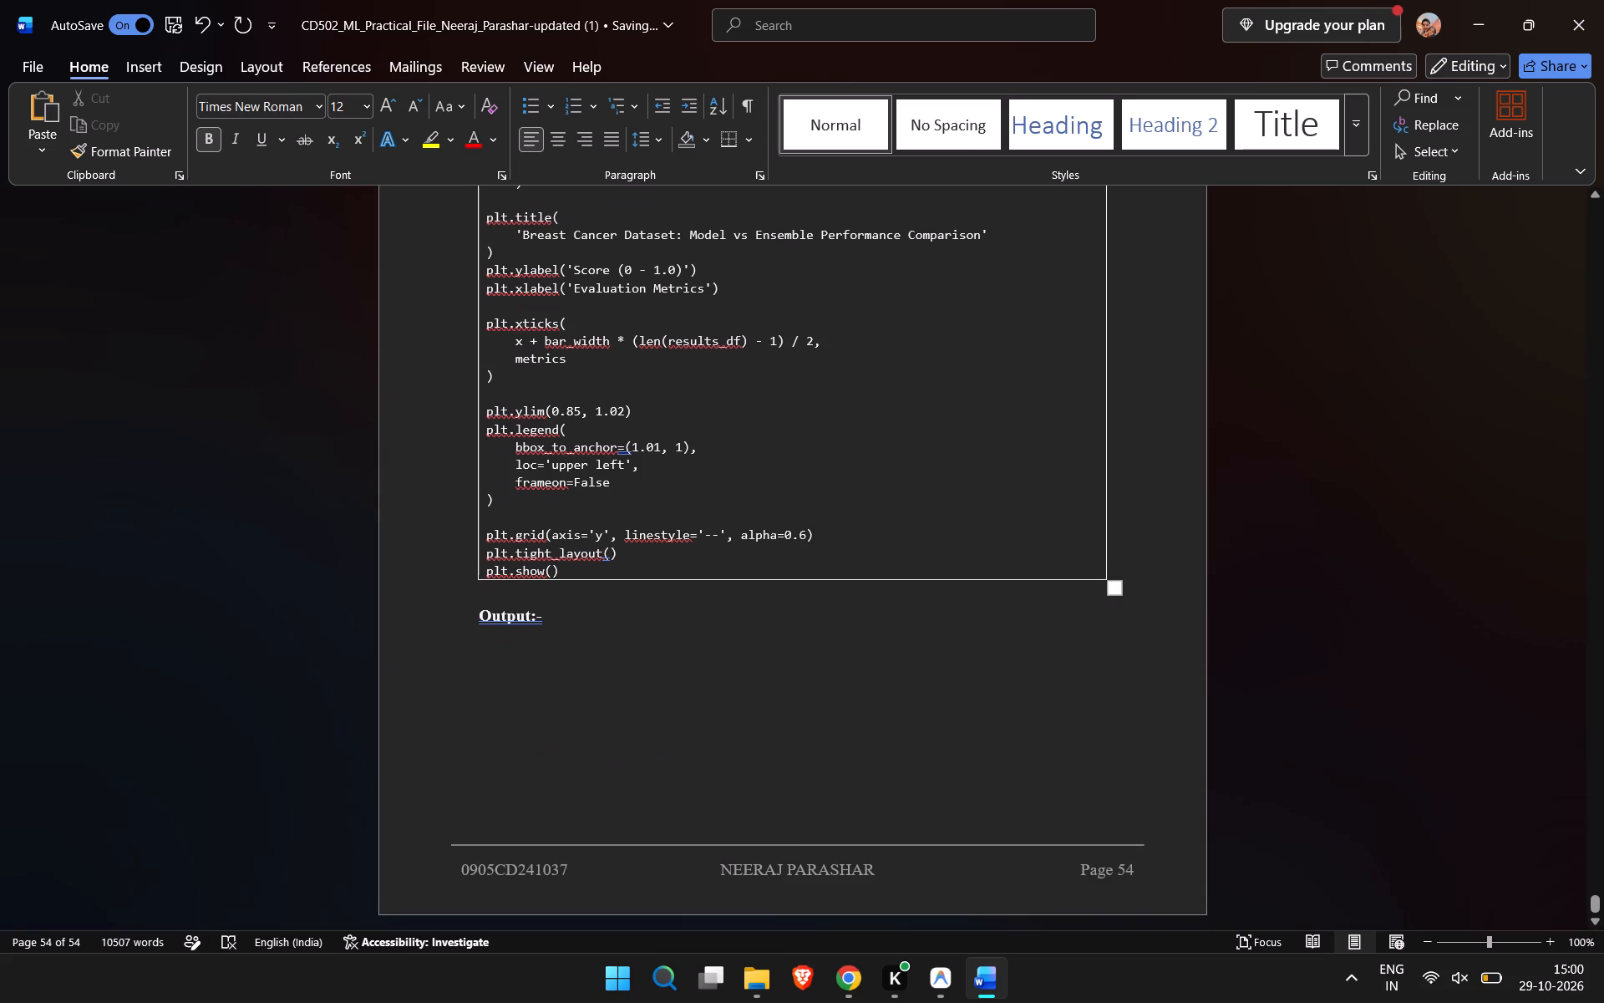
pyautogui.click(515, 598)
pyautogui.press('Return')
pyautogui.press('Return')
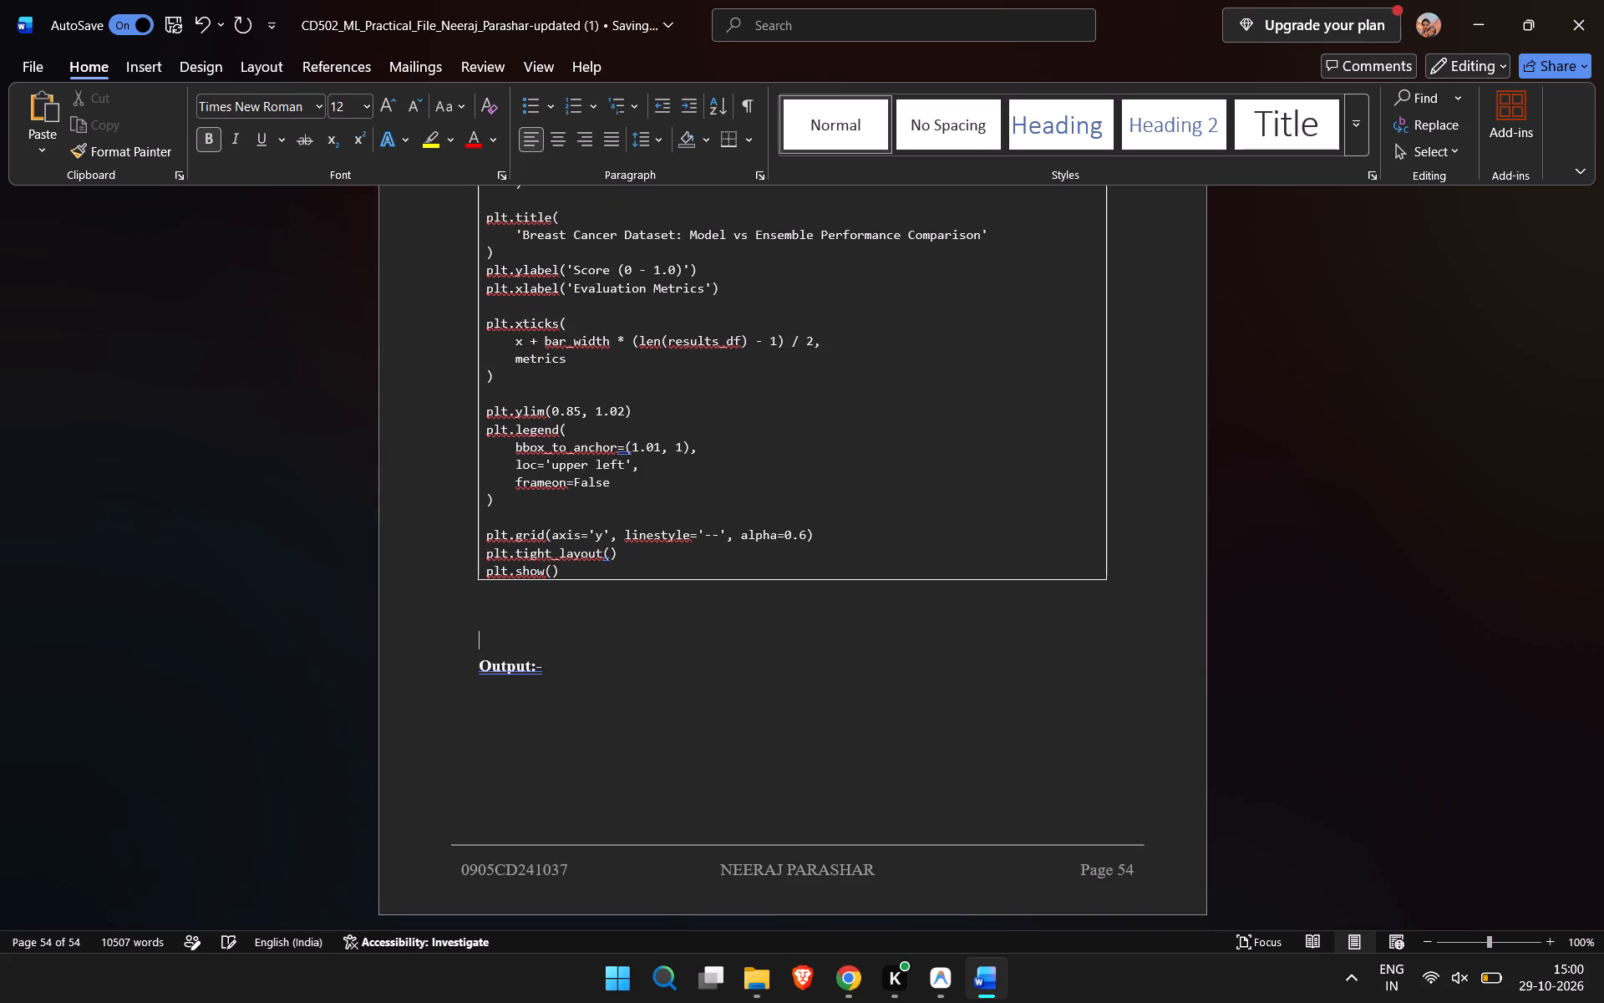
pyautogui.press('Return')
pyautogui.press('Return')
pyautogui.press('Return')
pyautogui.press('Return')
pyautogui.press('Return')
pyautogui.press('Return')
# Insert a single-cell table on a new line beneath the Step 8 "Output:-" heading.
pyautogui.scroll(-2, 515, 598)
pyautogui.click(686, 731)
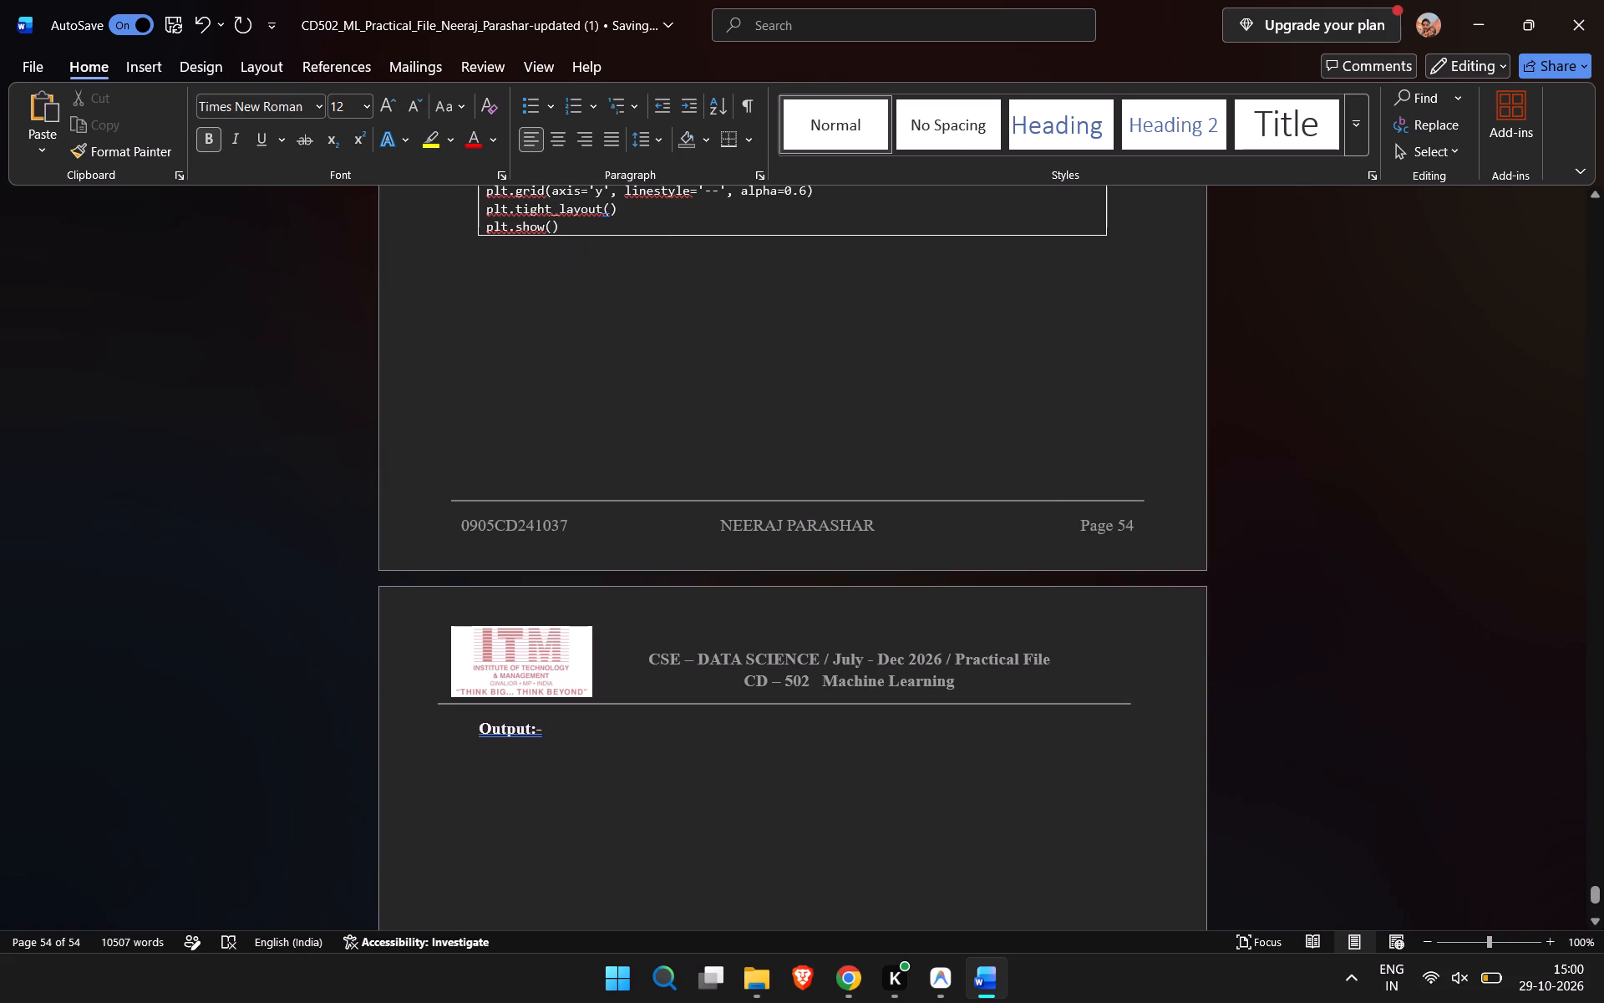
pyautogui.press('Return')
pyautogui.click(135, 70)
pyautogui.click(169, 150)
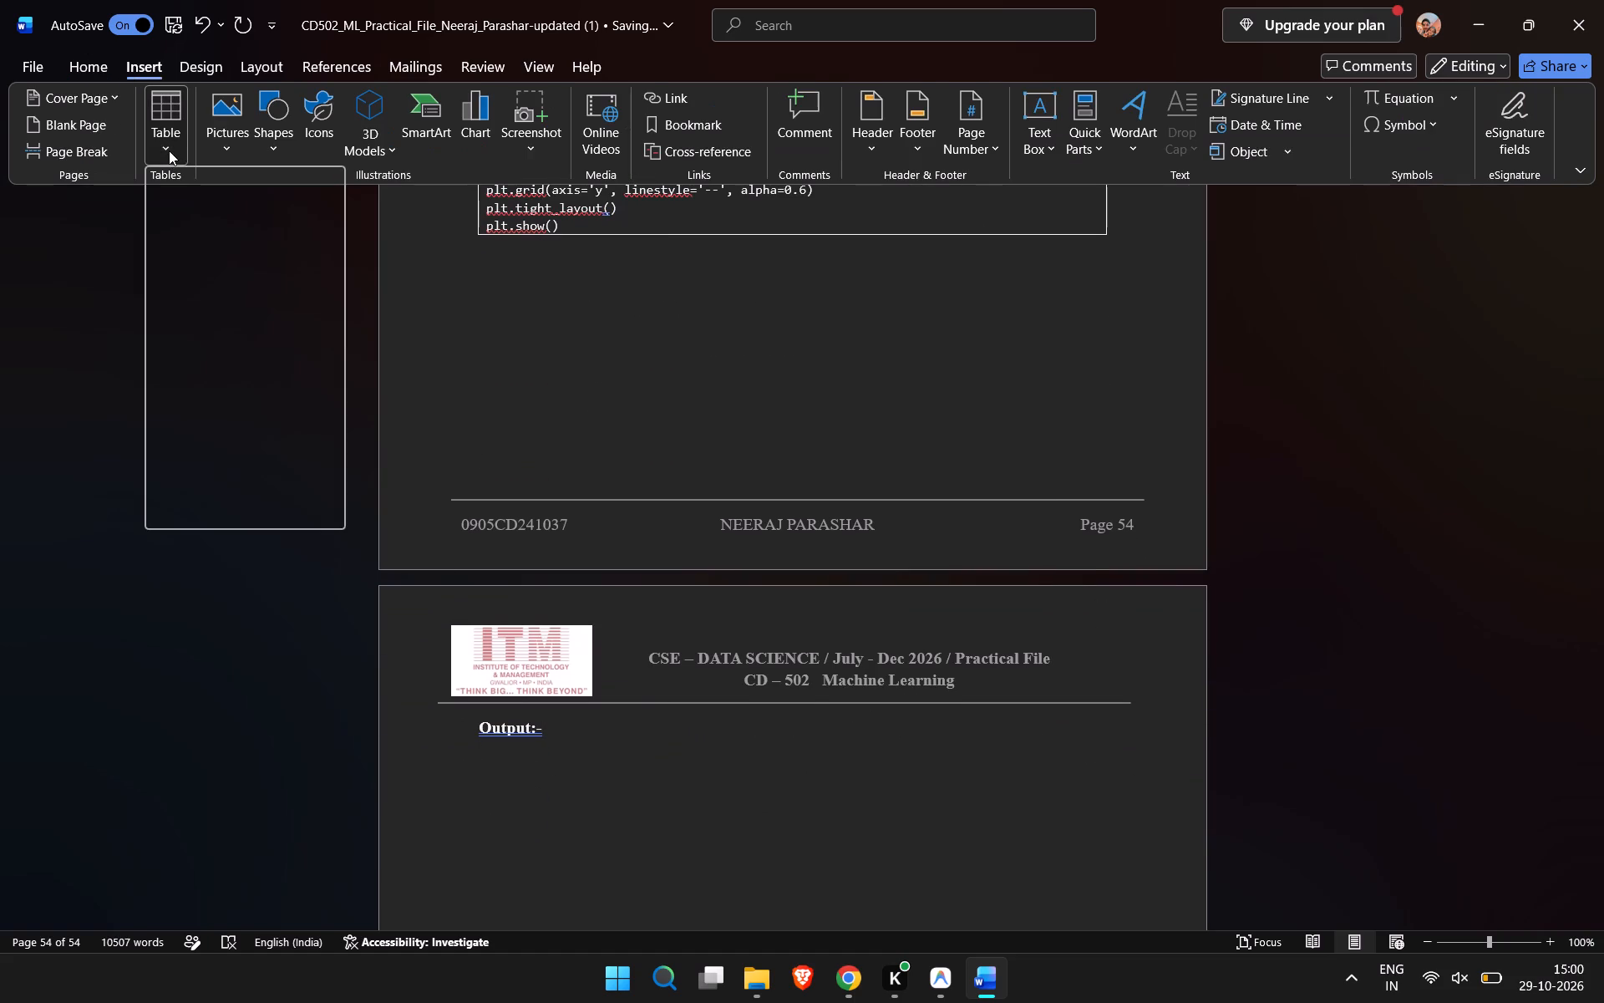
pyautogui.click(161, 223)
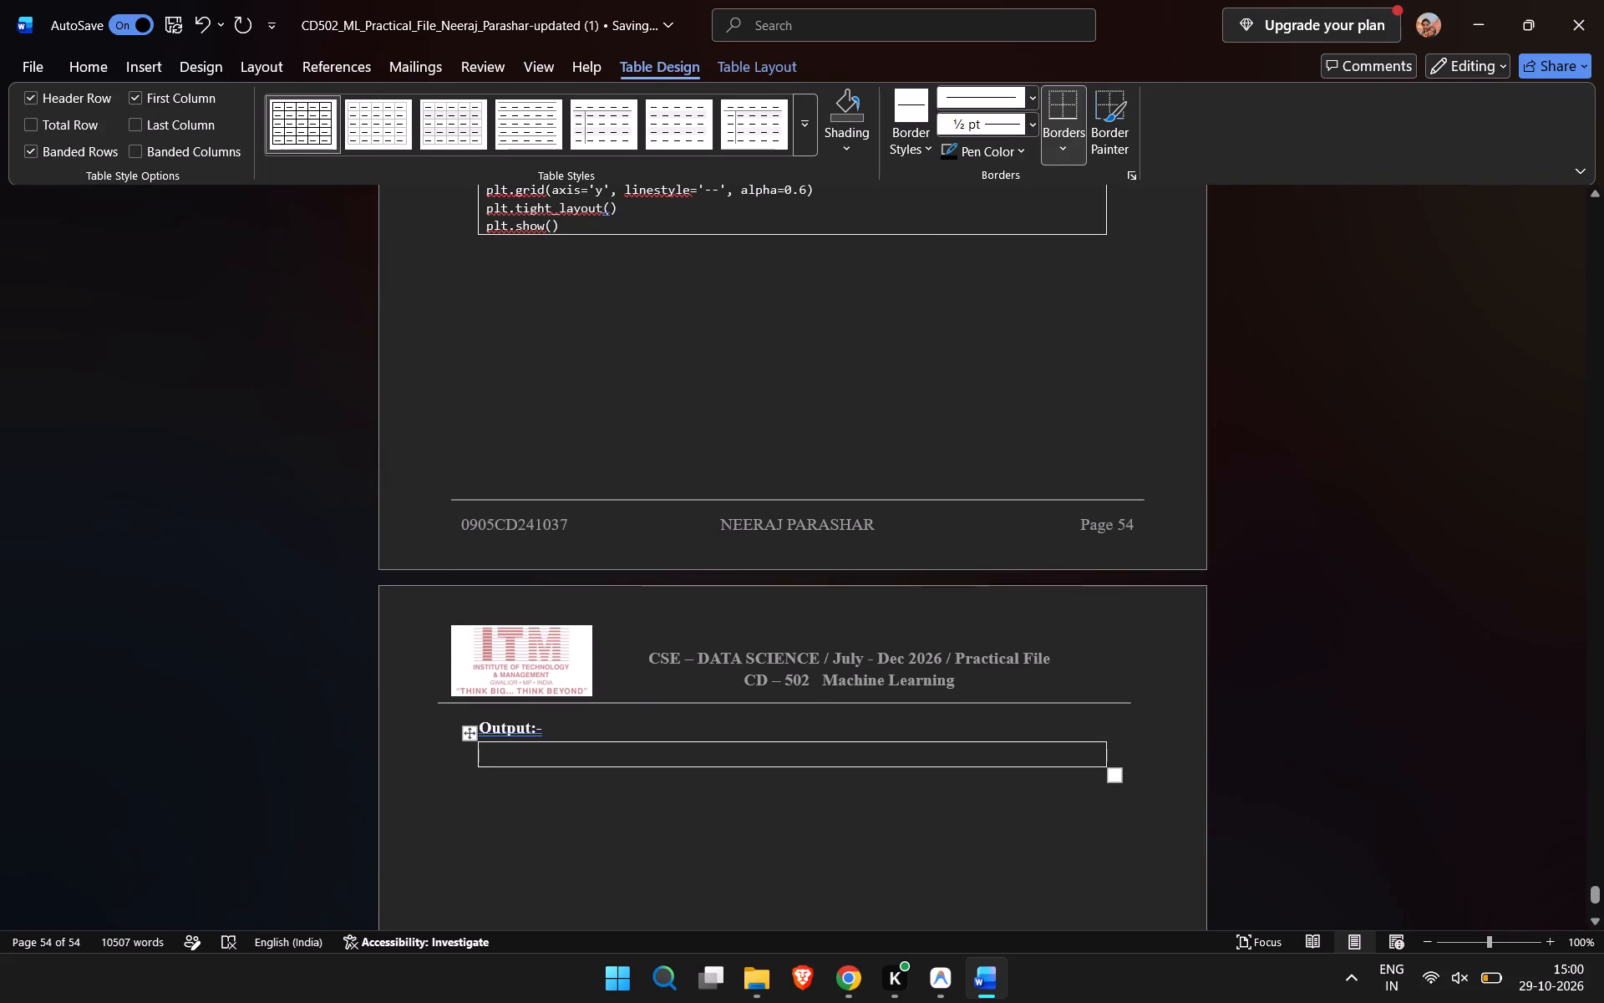
# Copy the model performance bar chart output from Colab into the empty box under the "Output:-" heading in Word.
pyautogui.click(840, 831)
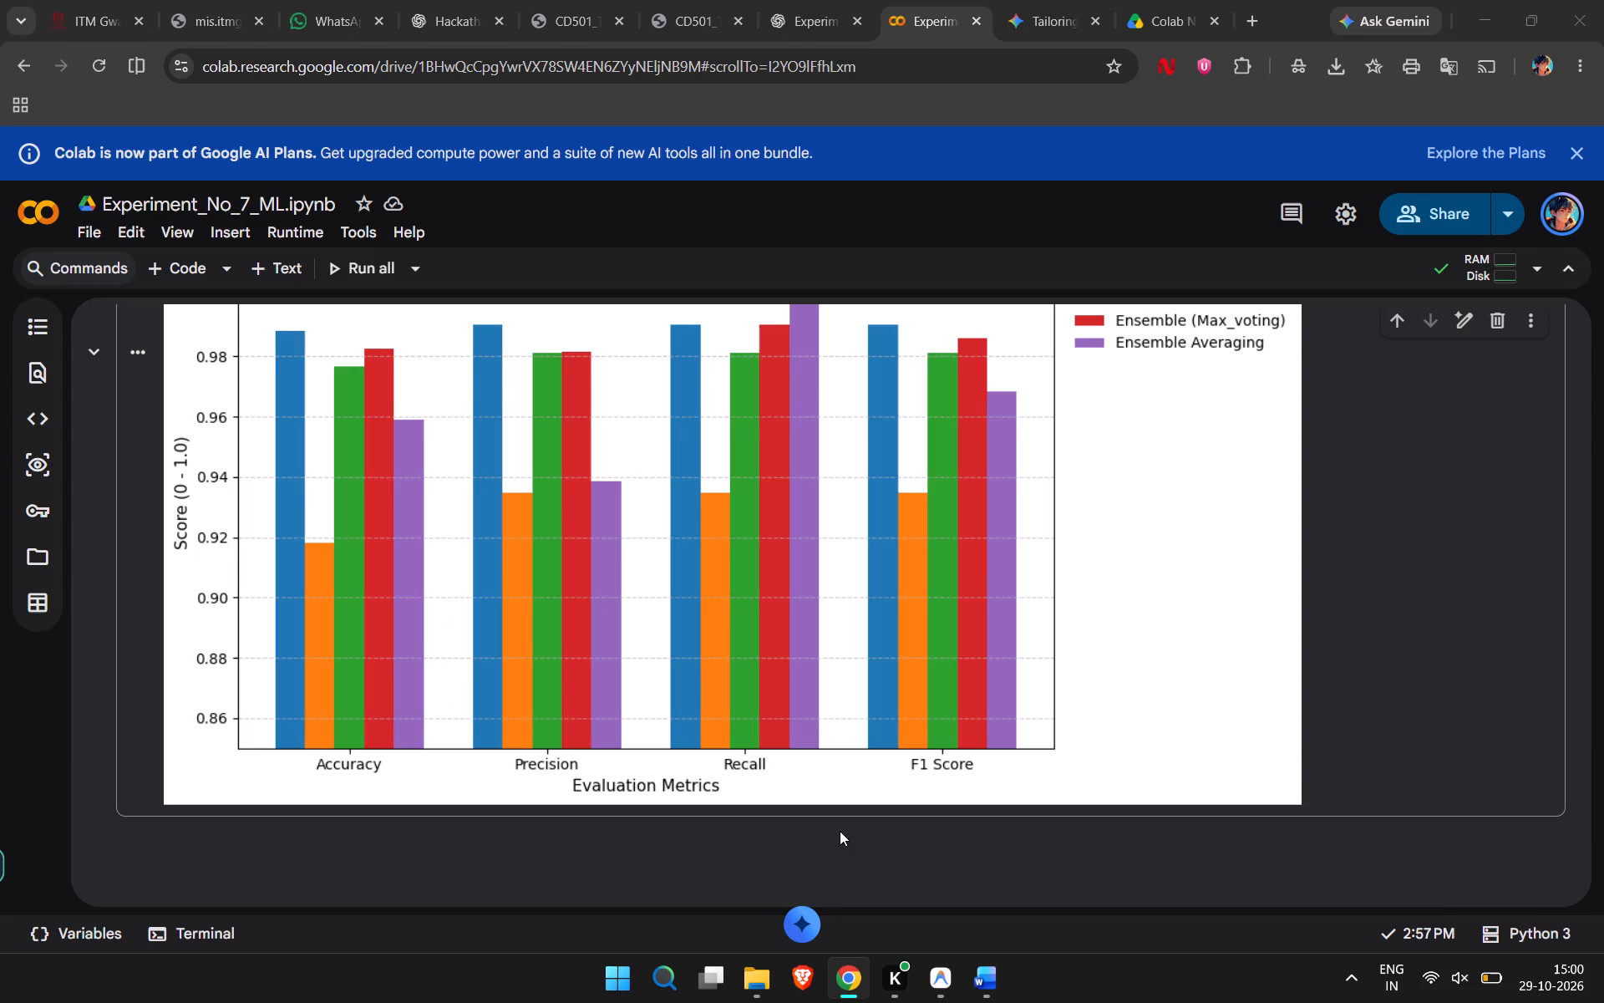
pyautogui.scroll(3, 325, 456)
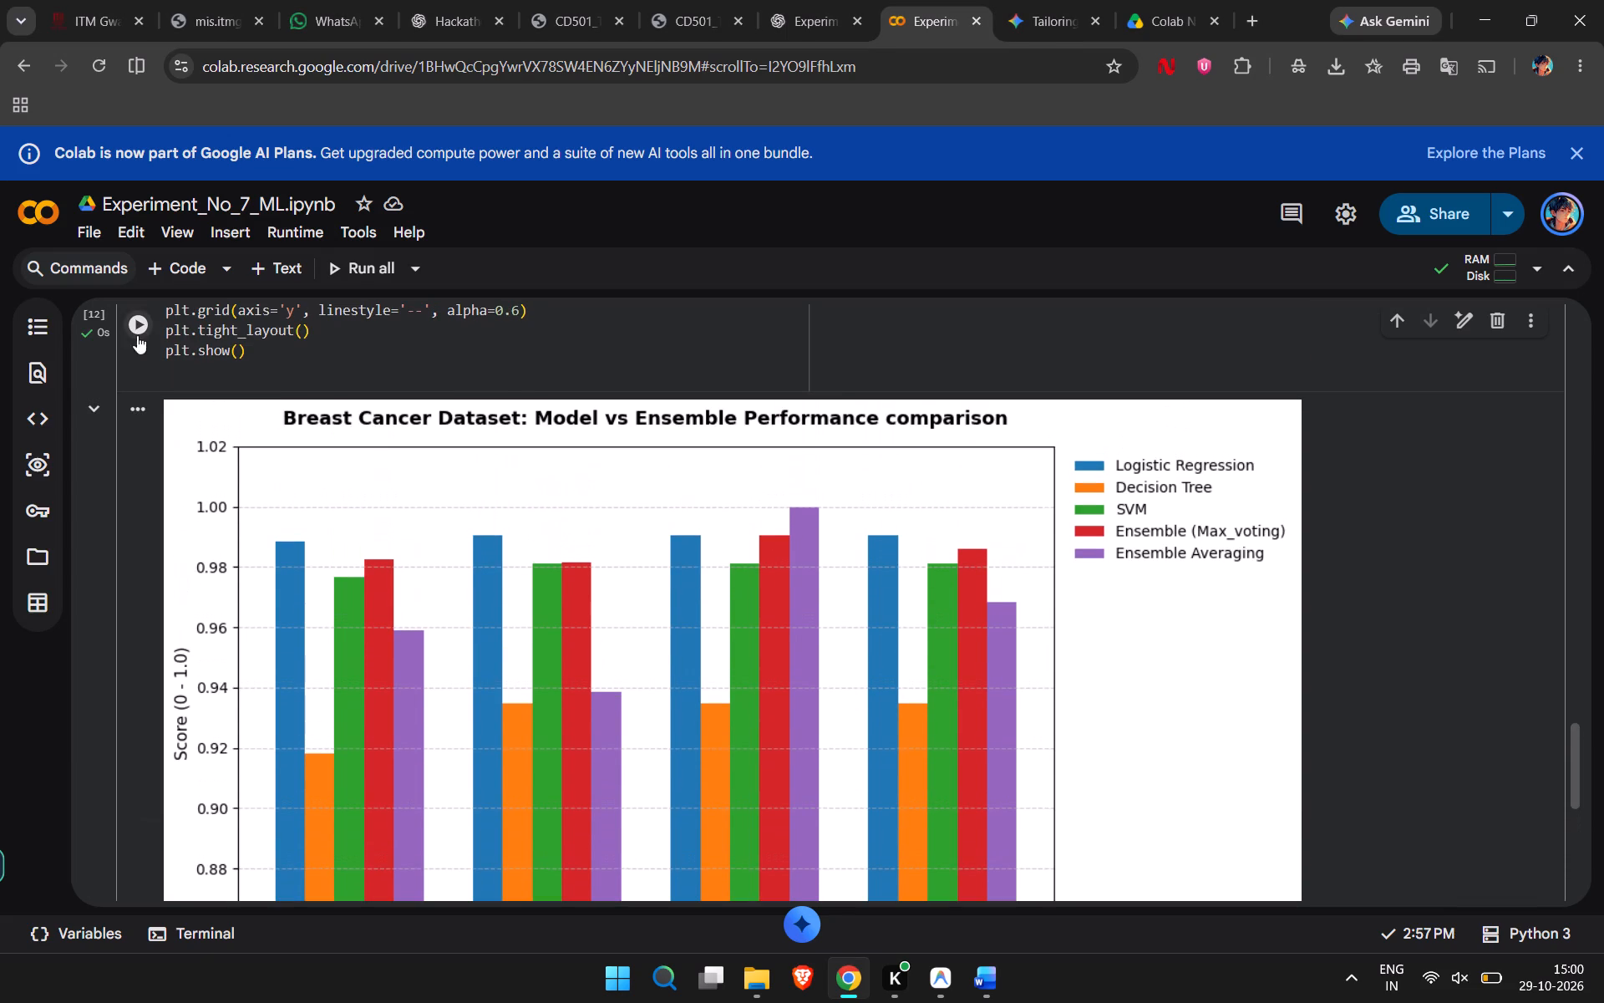
pyautogui.click(141, 412)
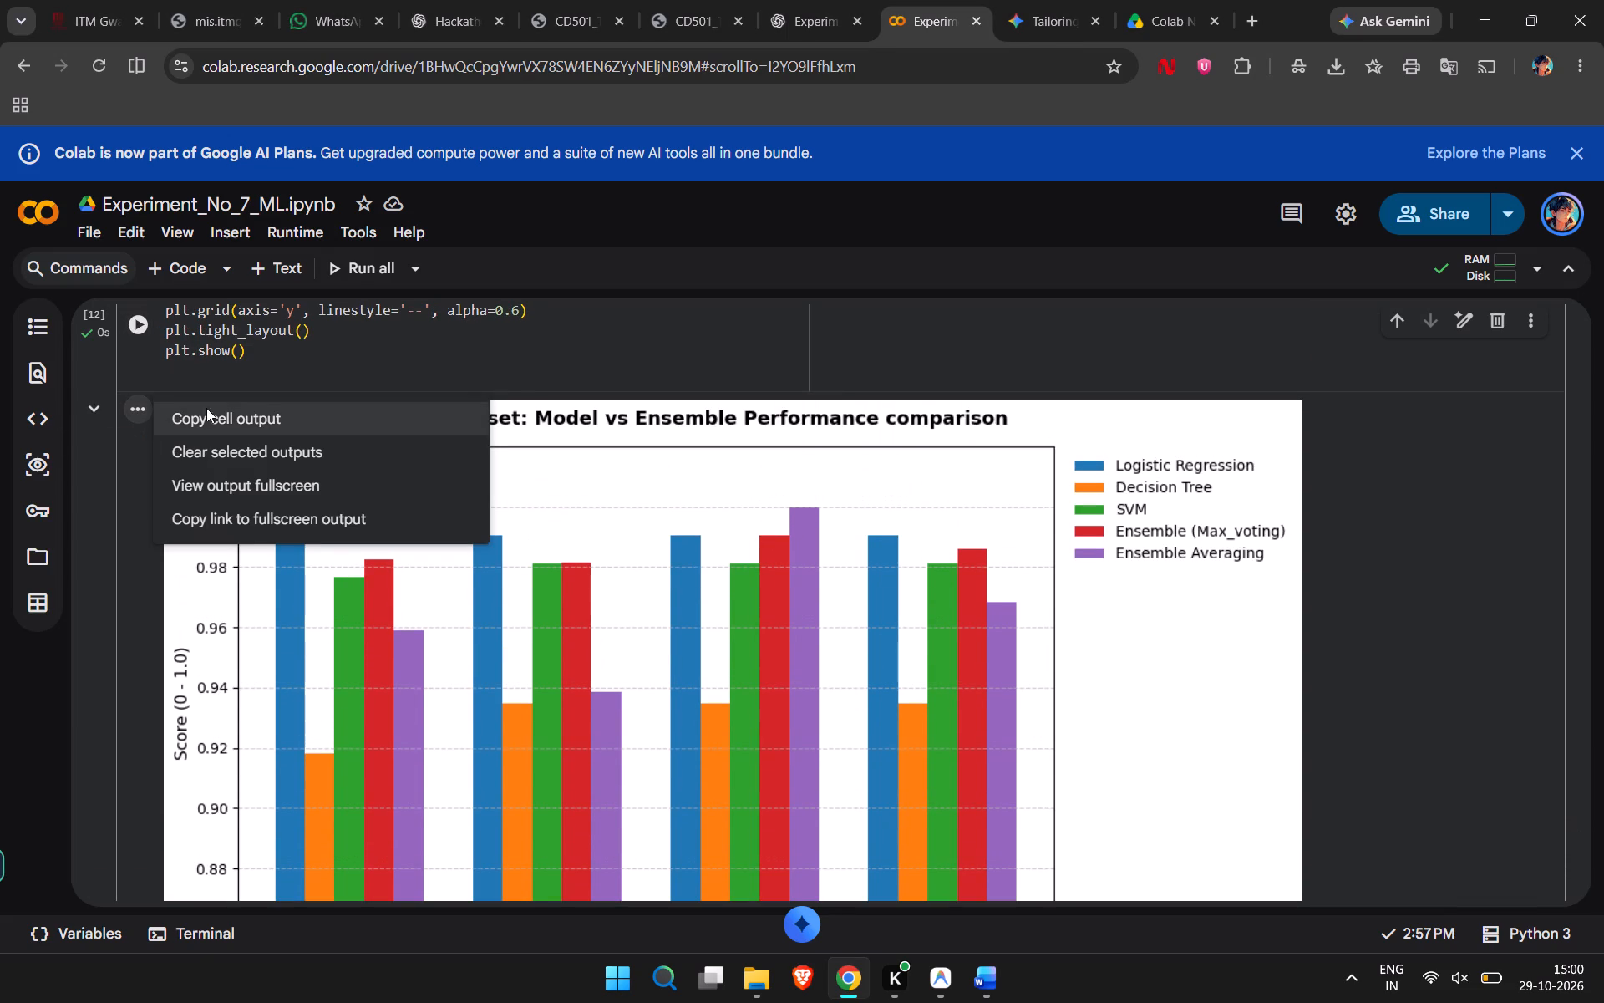
pyautogui.click(238, 414)
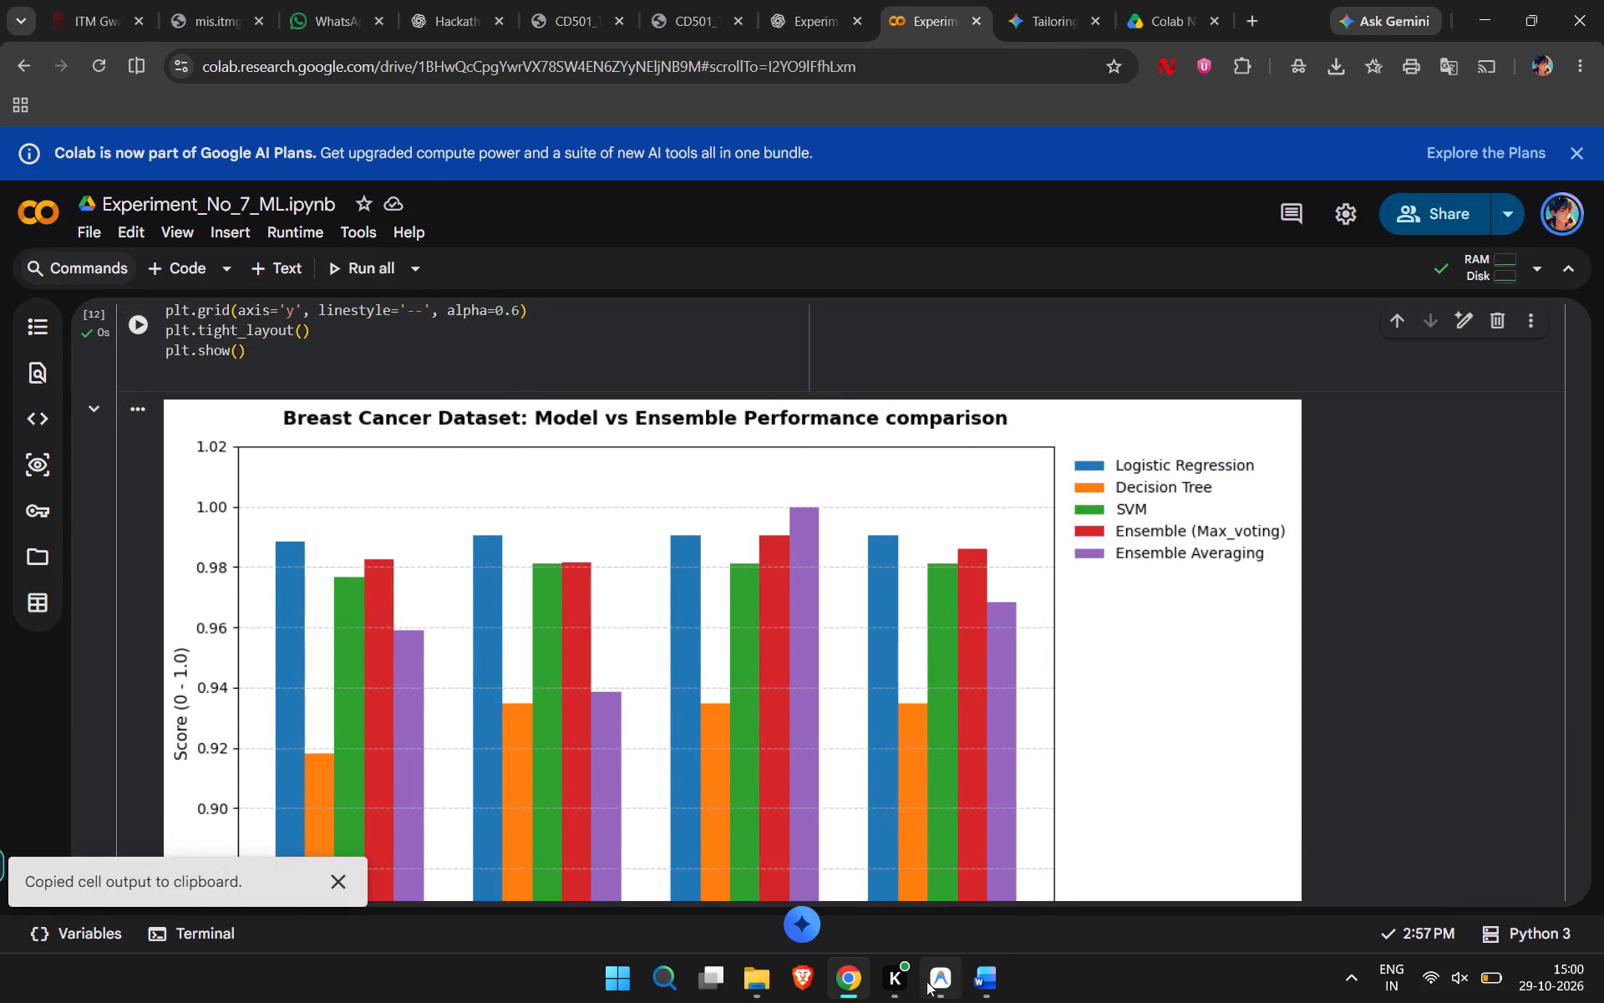
pyautogui.click(977, 891)
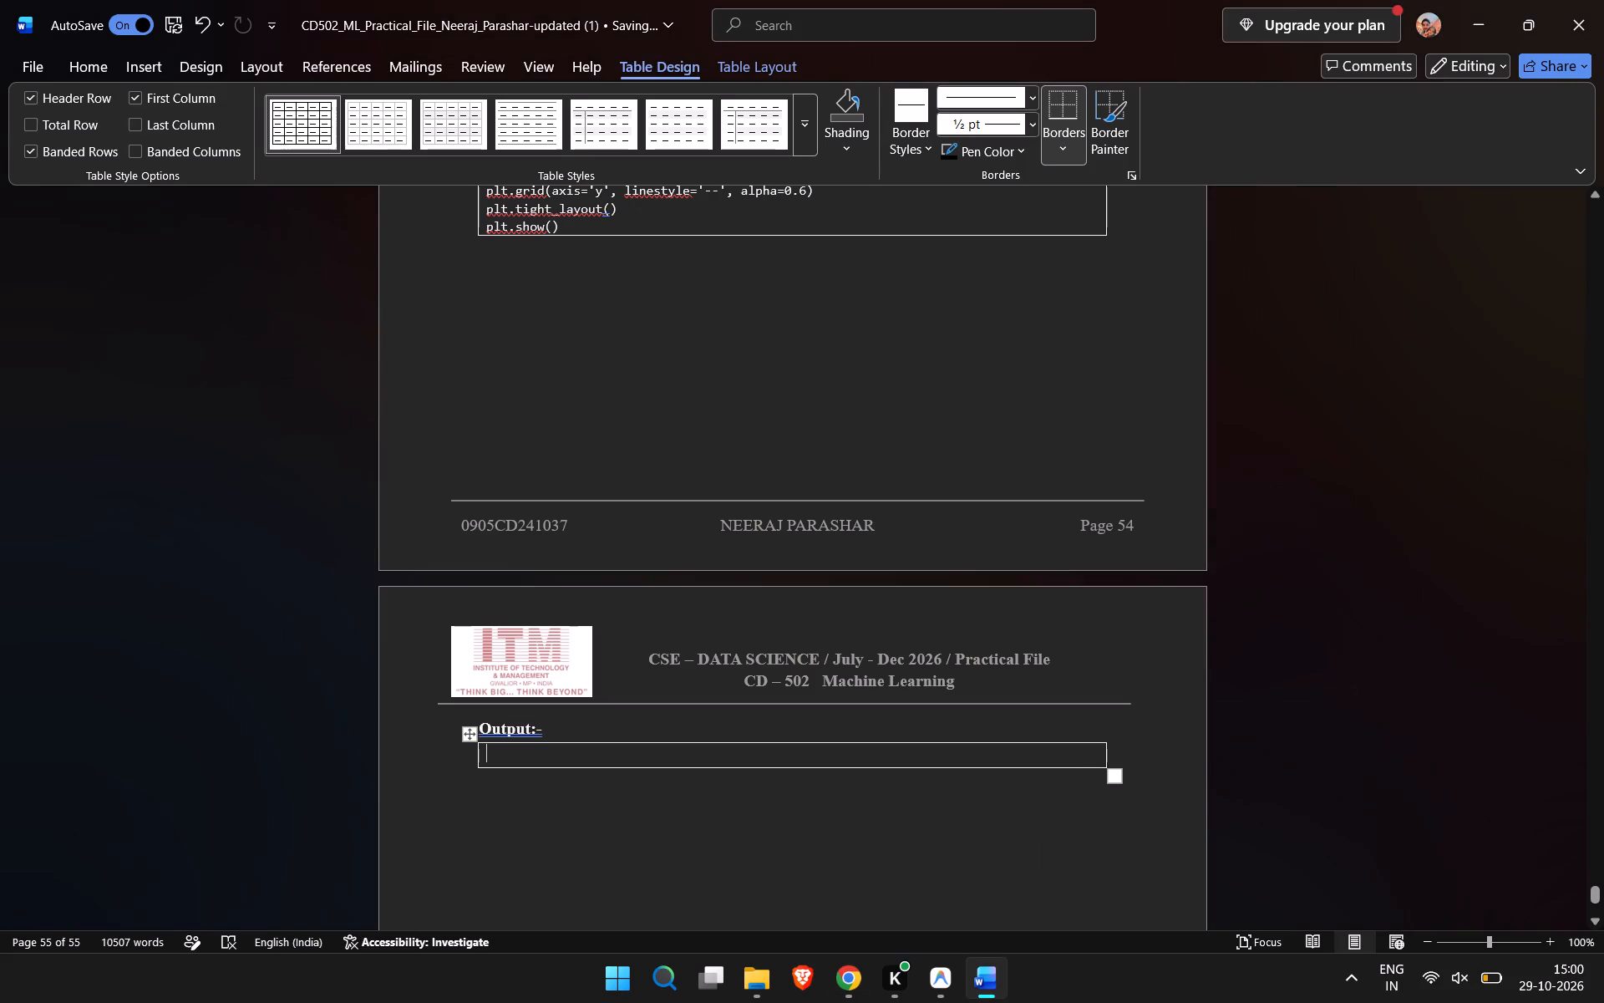
pyautogui.hotkey('ctrl', 'v')
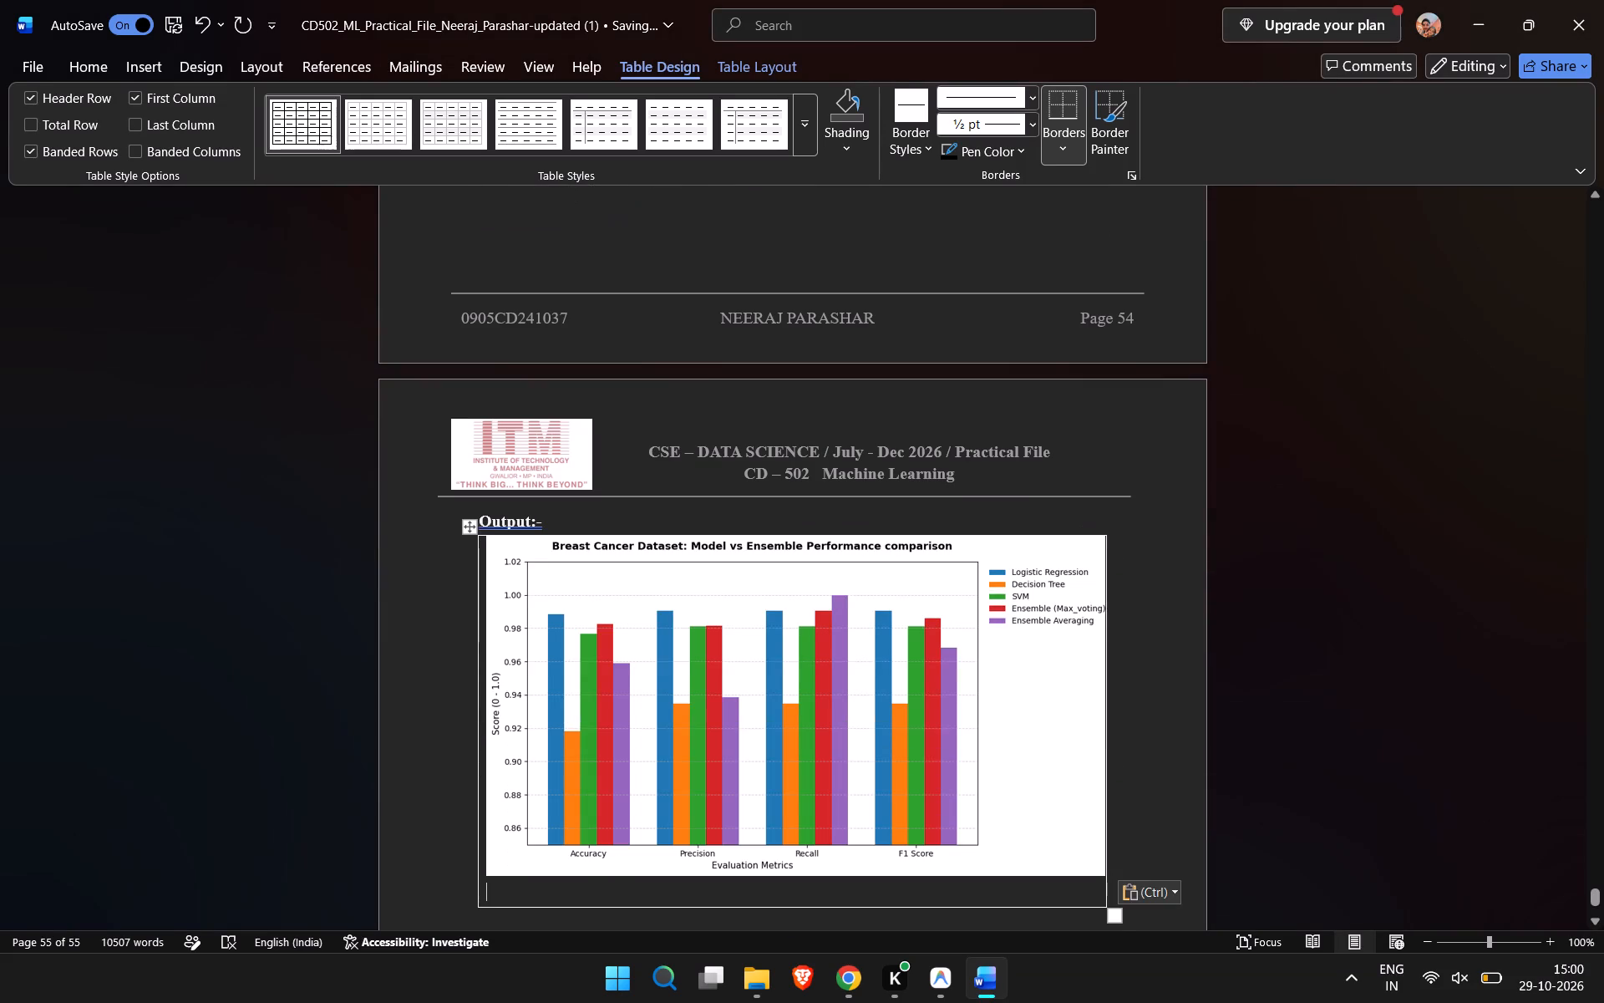
pyautogui.scroll(-1, 848, 844)
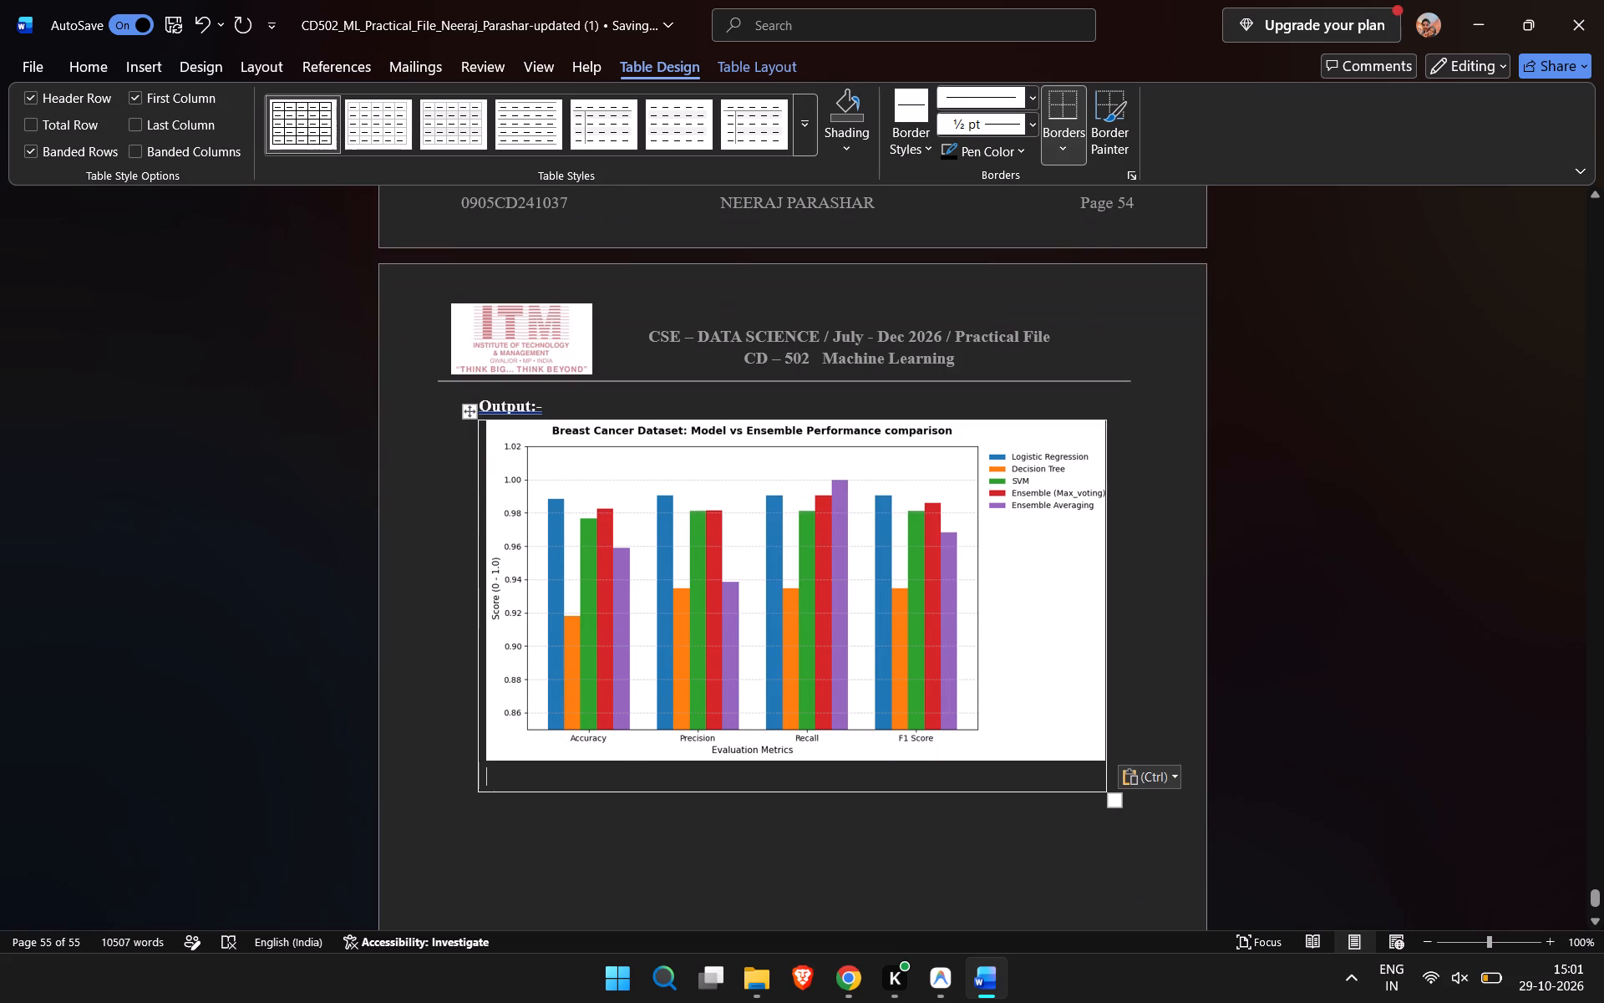
# Insert a blank line between the Step 8 "Output:-" heading and the box holding the bar chart.
pyautogui.click(848, 844)
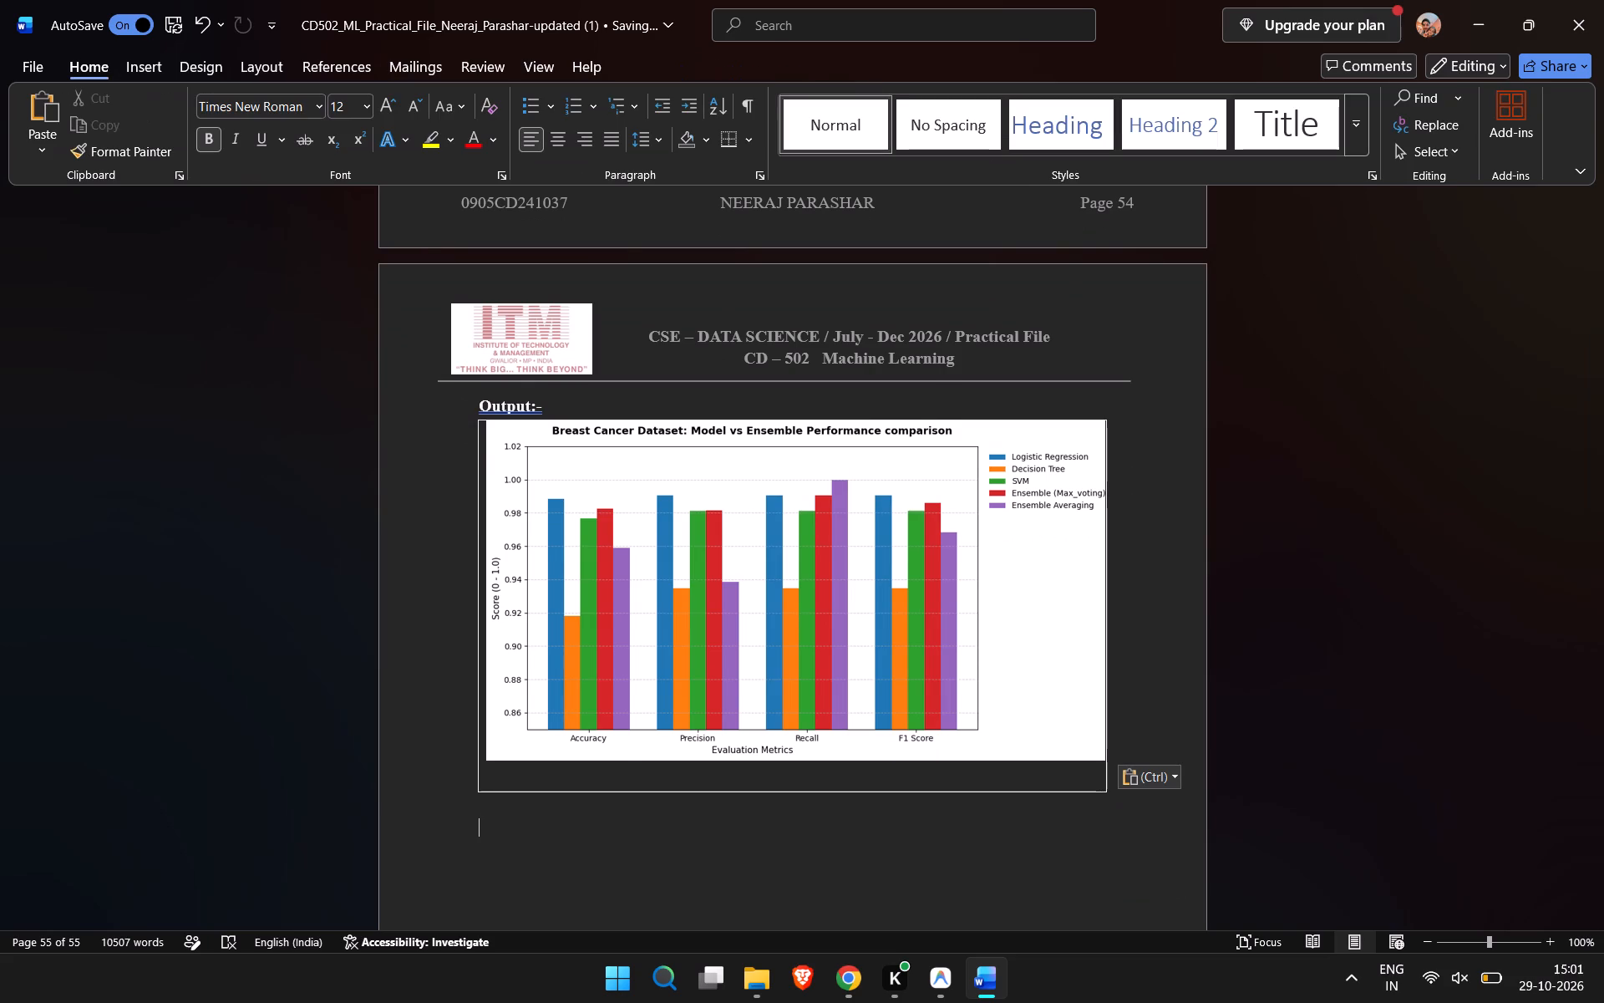
pyautogui.scroll(-1, 848, 844)
pyautogui.scroll(1, 848, 844)
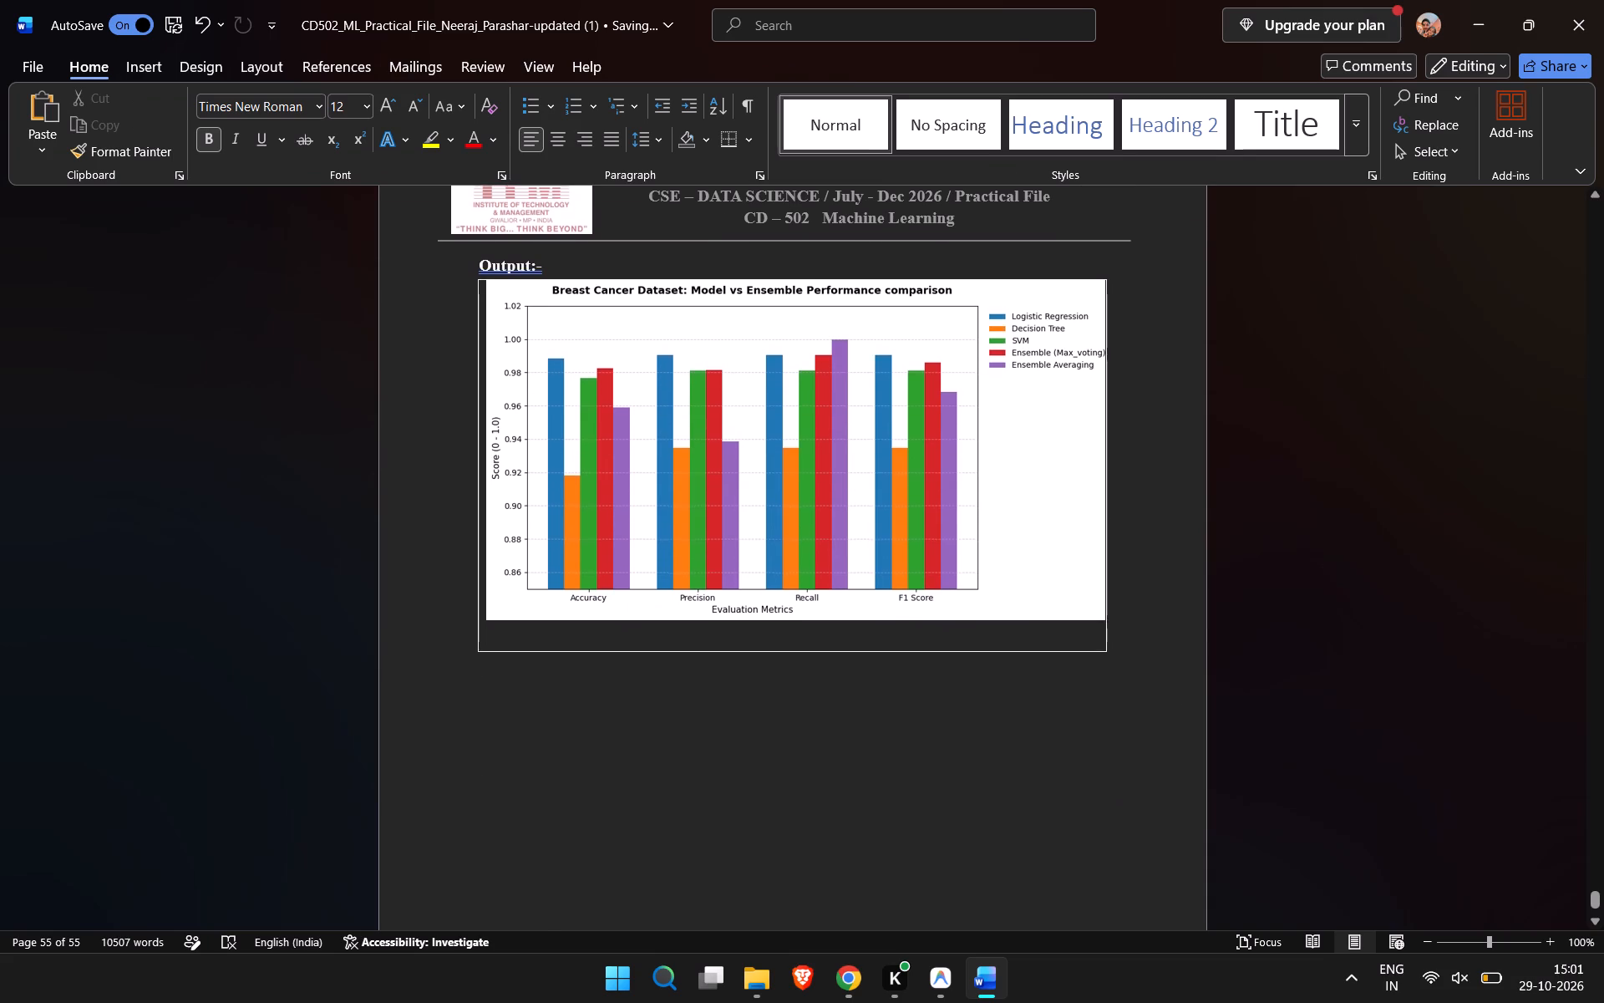
pyautogui.scroll(1, 848, 844)
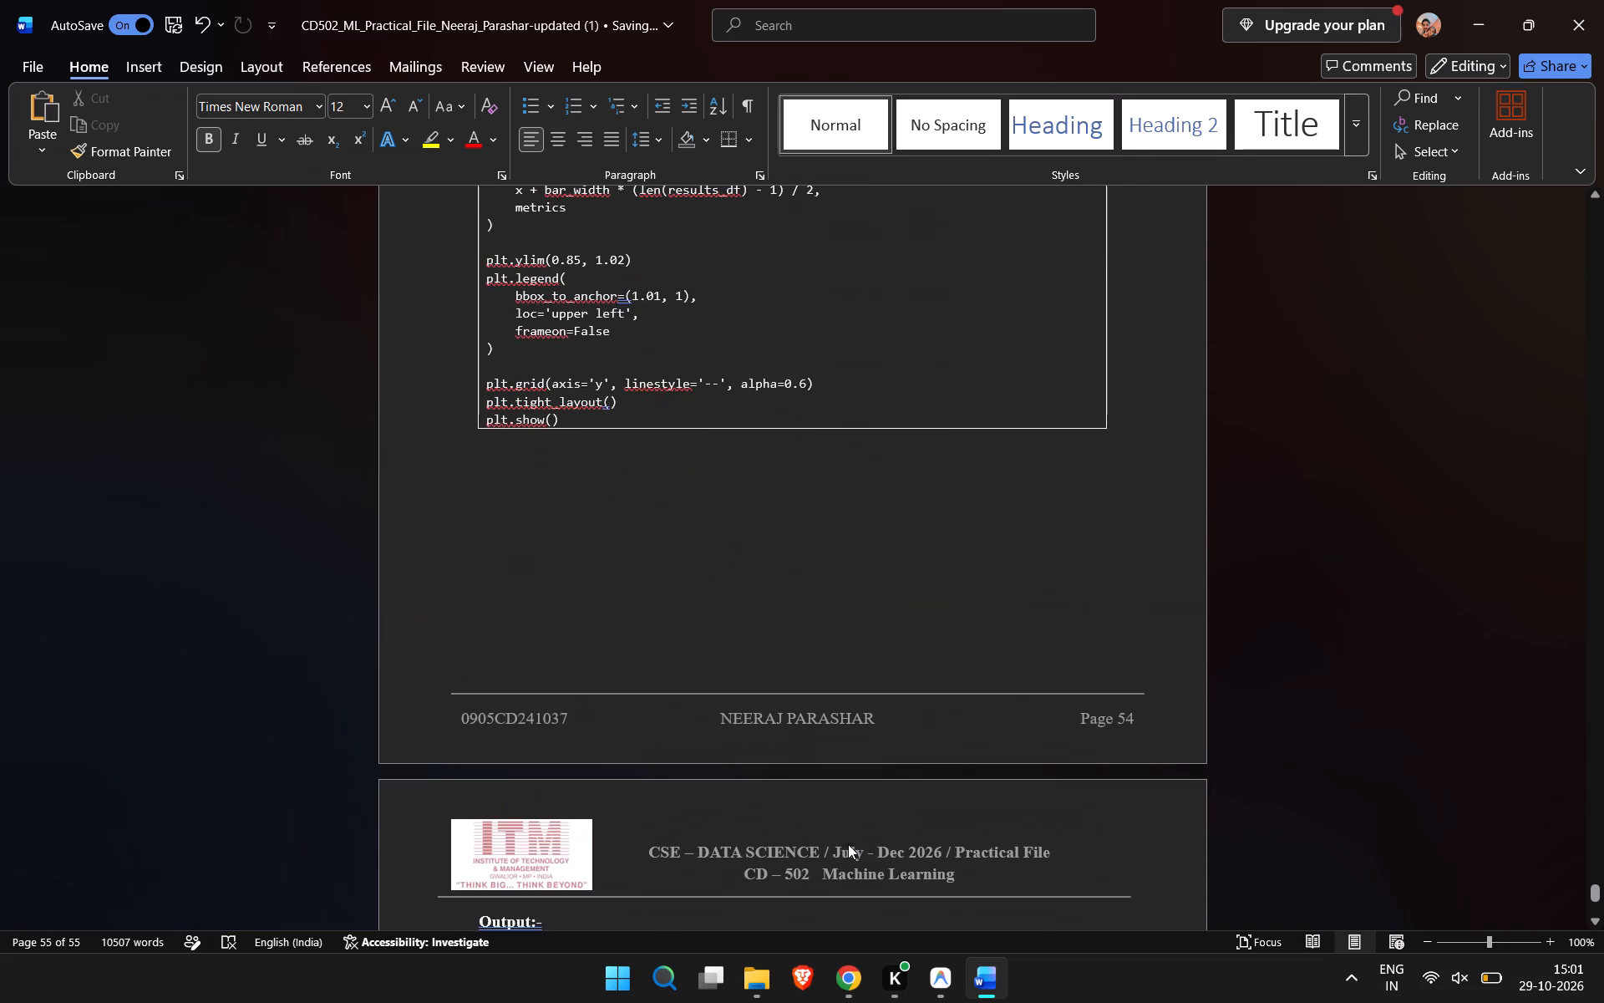
pyautogui.scroll(-1, 848, 844)
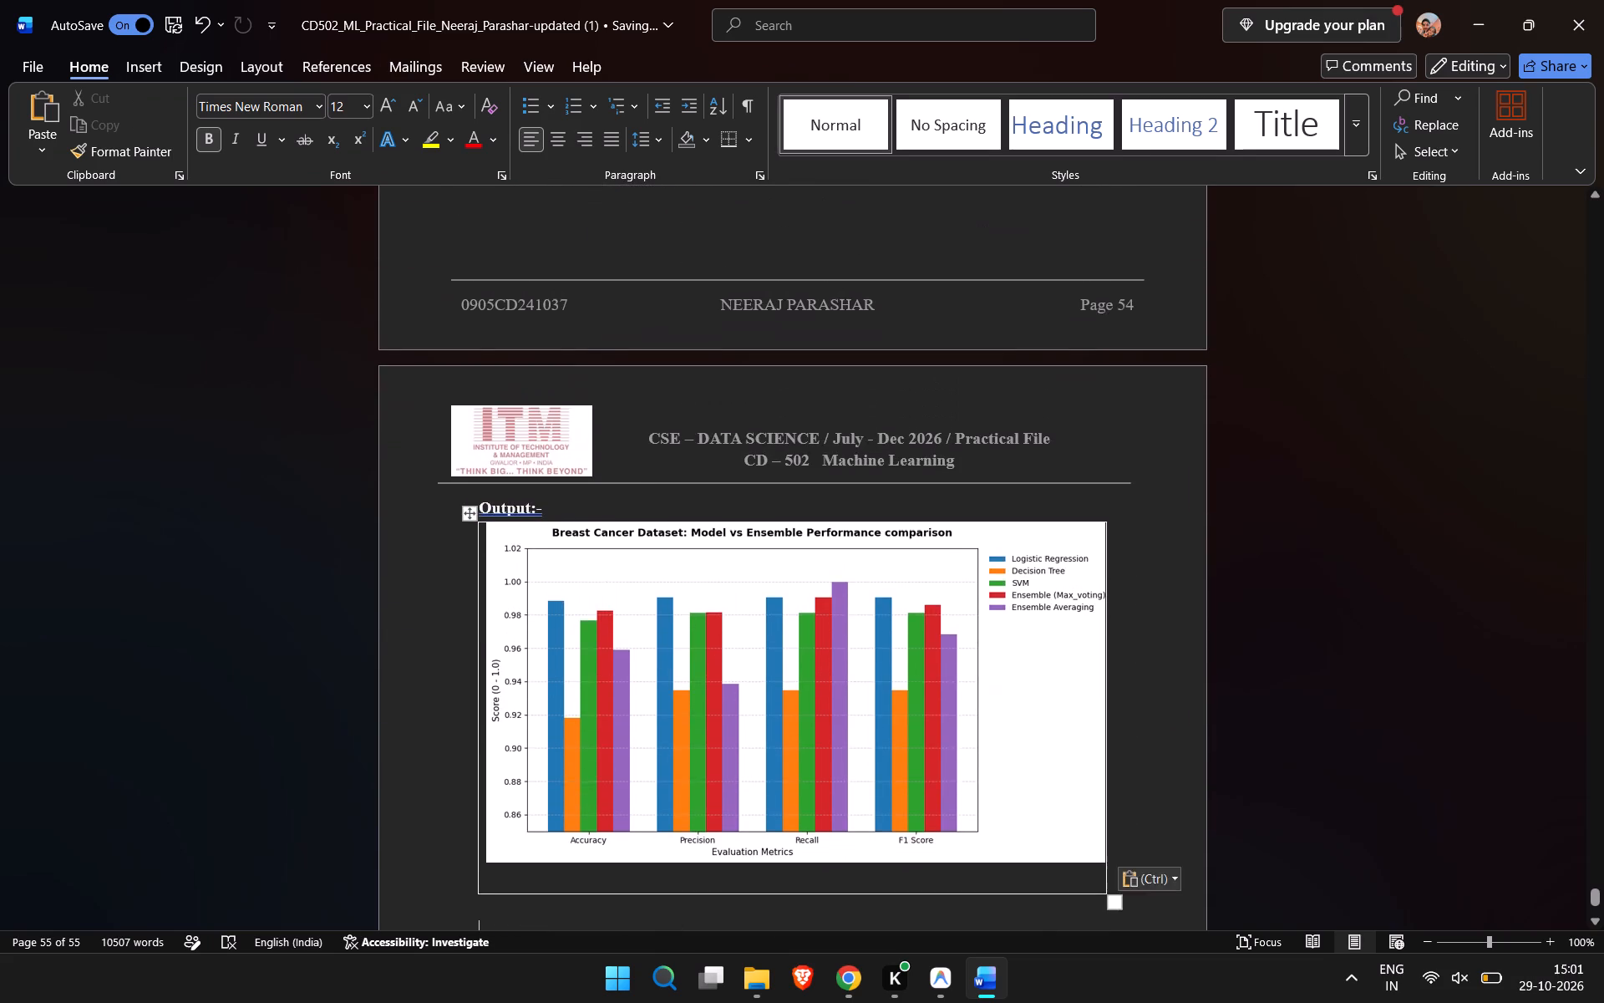
pyautogui.scroll(-1, 848, 844)
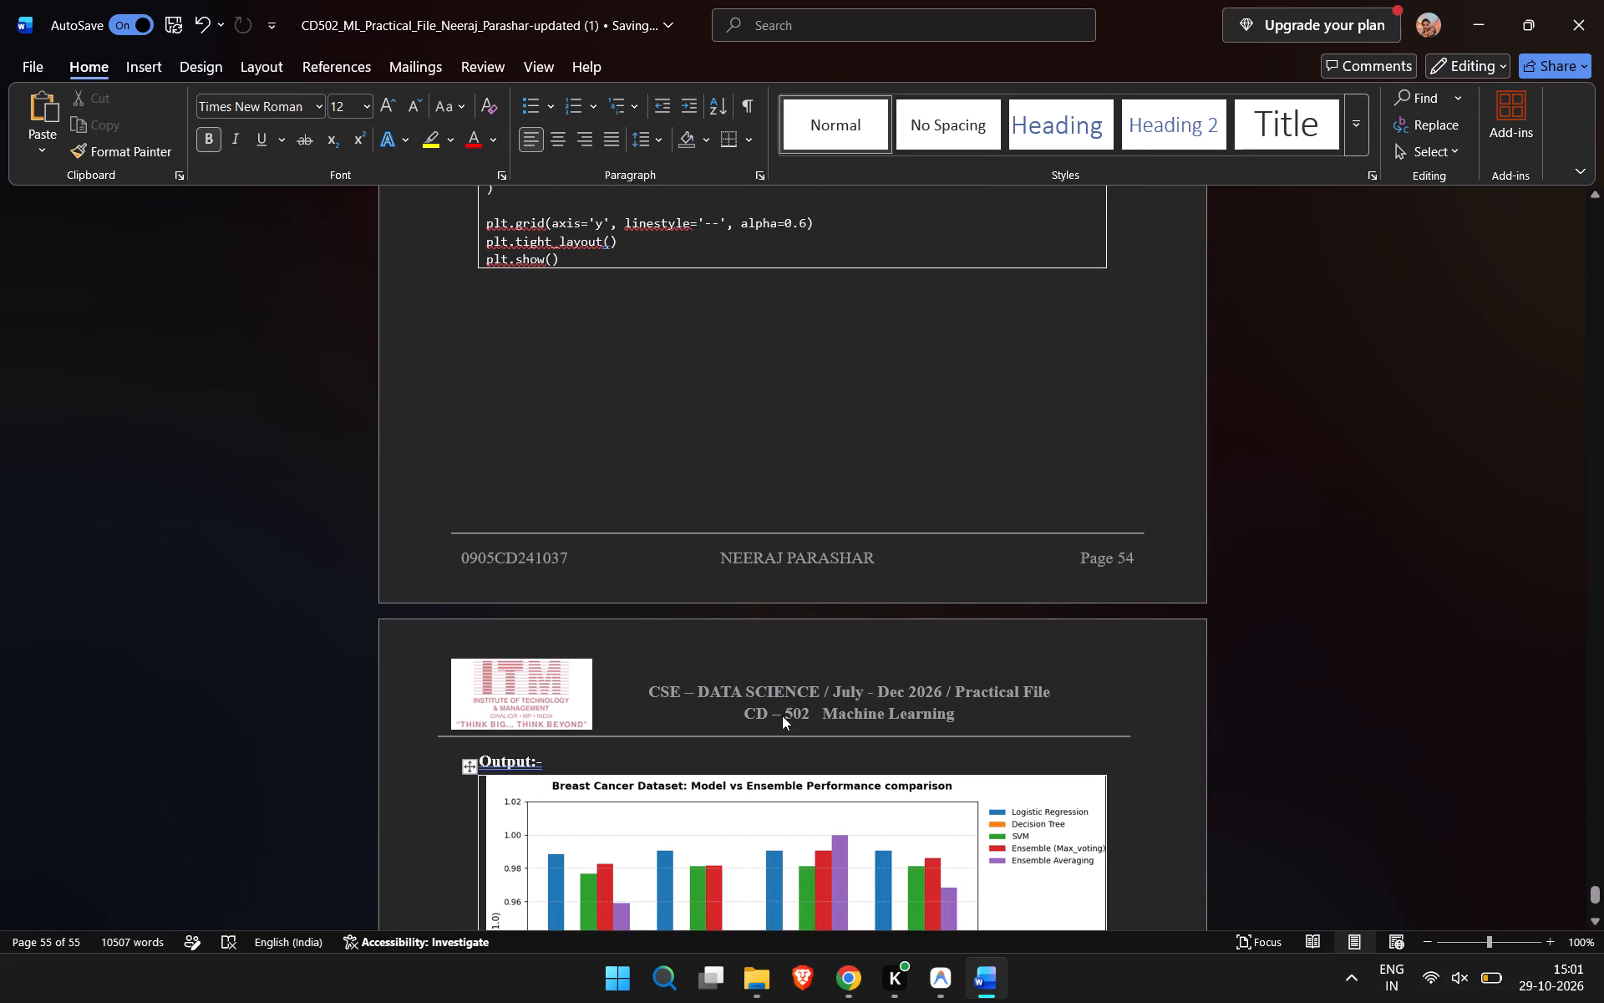
pyautogui.scroll(-1, 631, 649)
pyautogui.scroll(1, 631, 649)
pyautogui.scroll(-1, 631, 649)
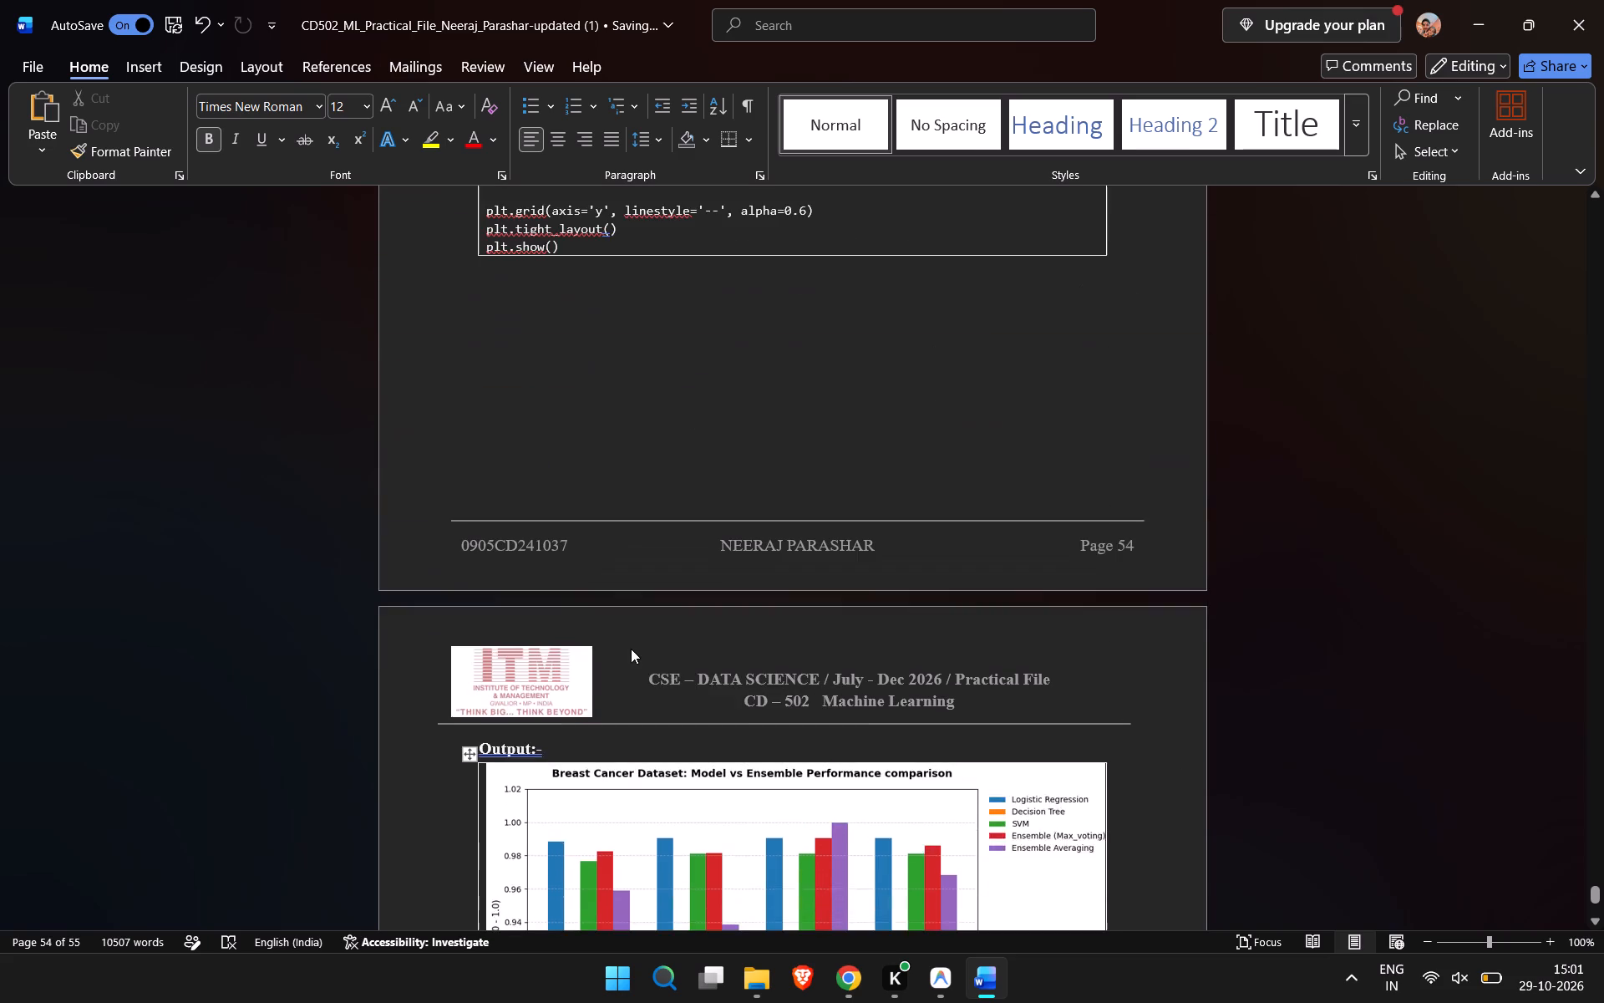
pyautogui.scroll(-1, 631, 649)
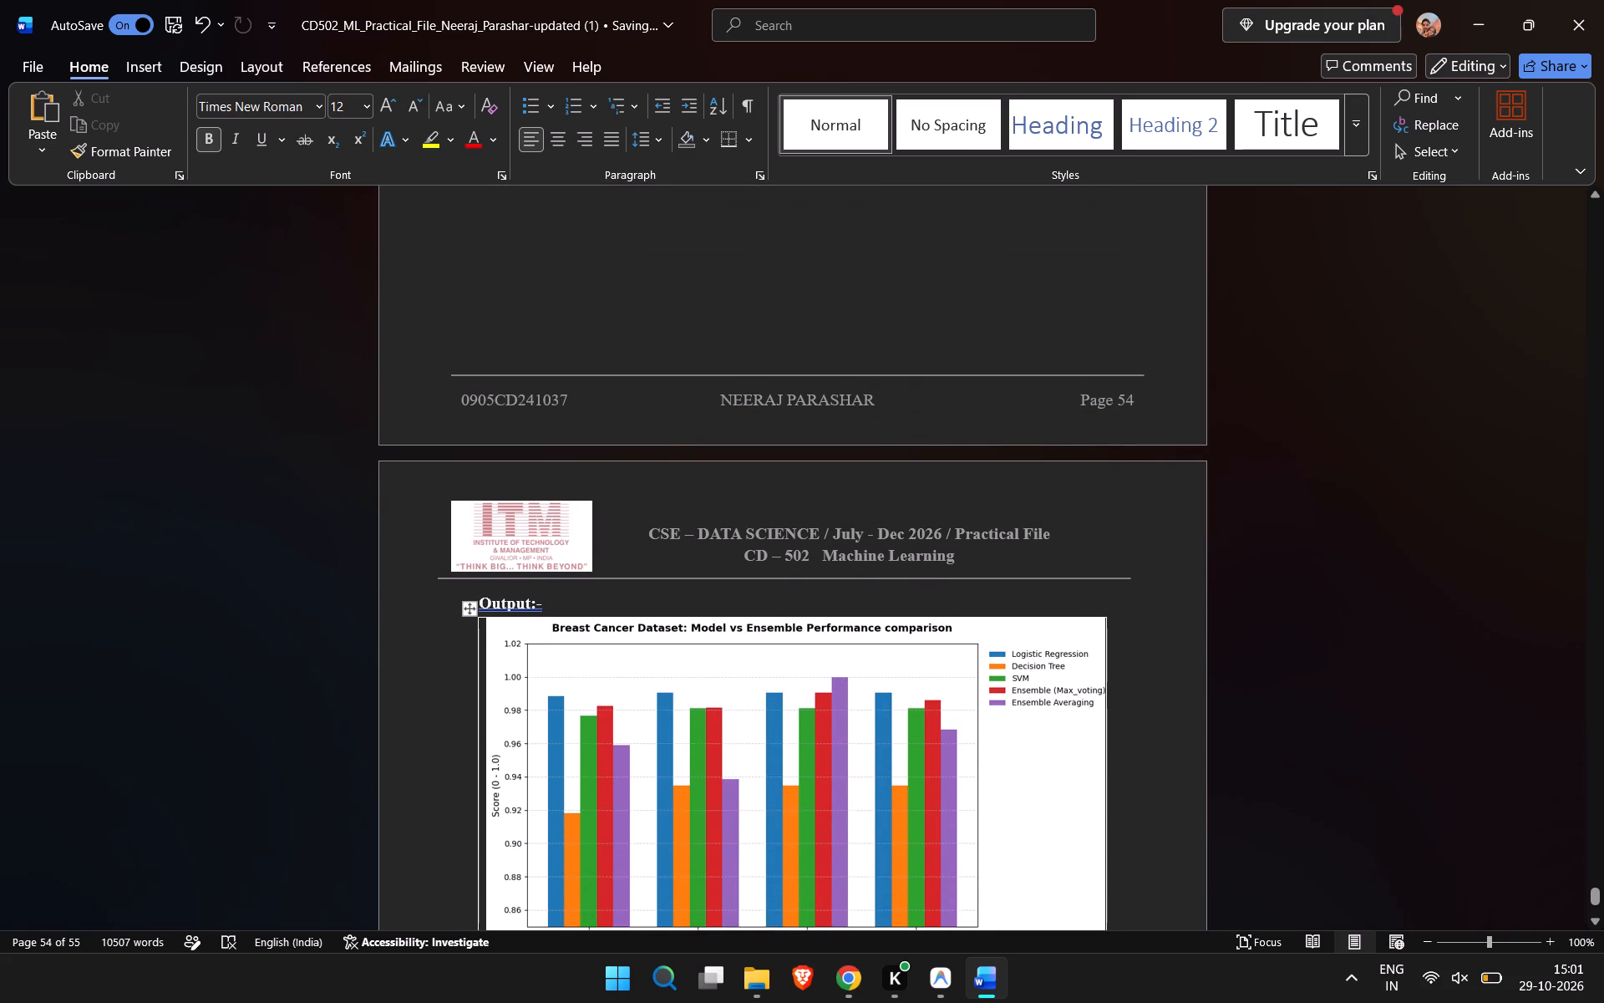
pyautogui.click(578, 601)
pyautogui.press('Return')
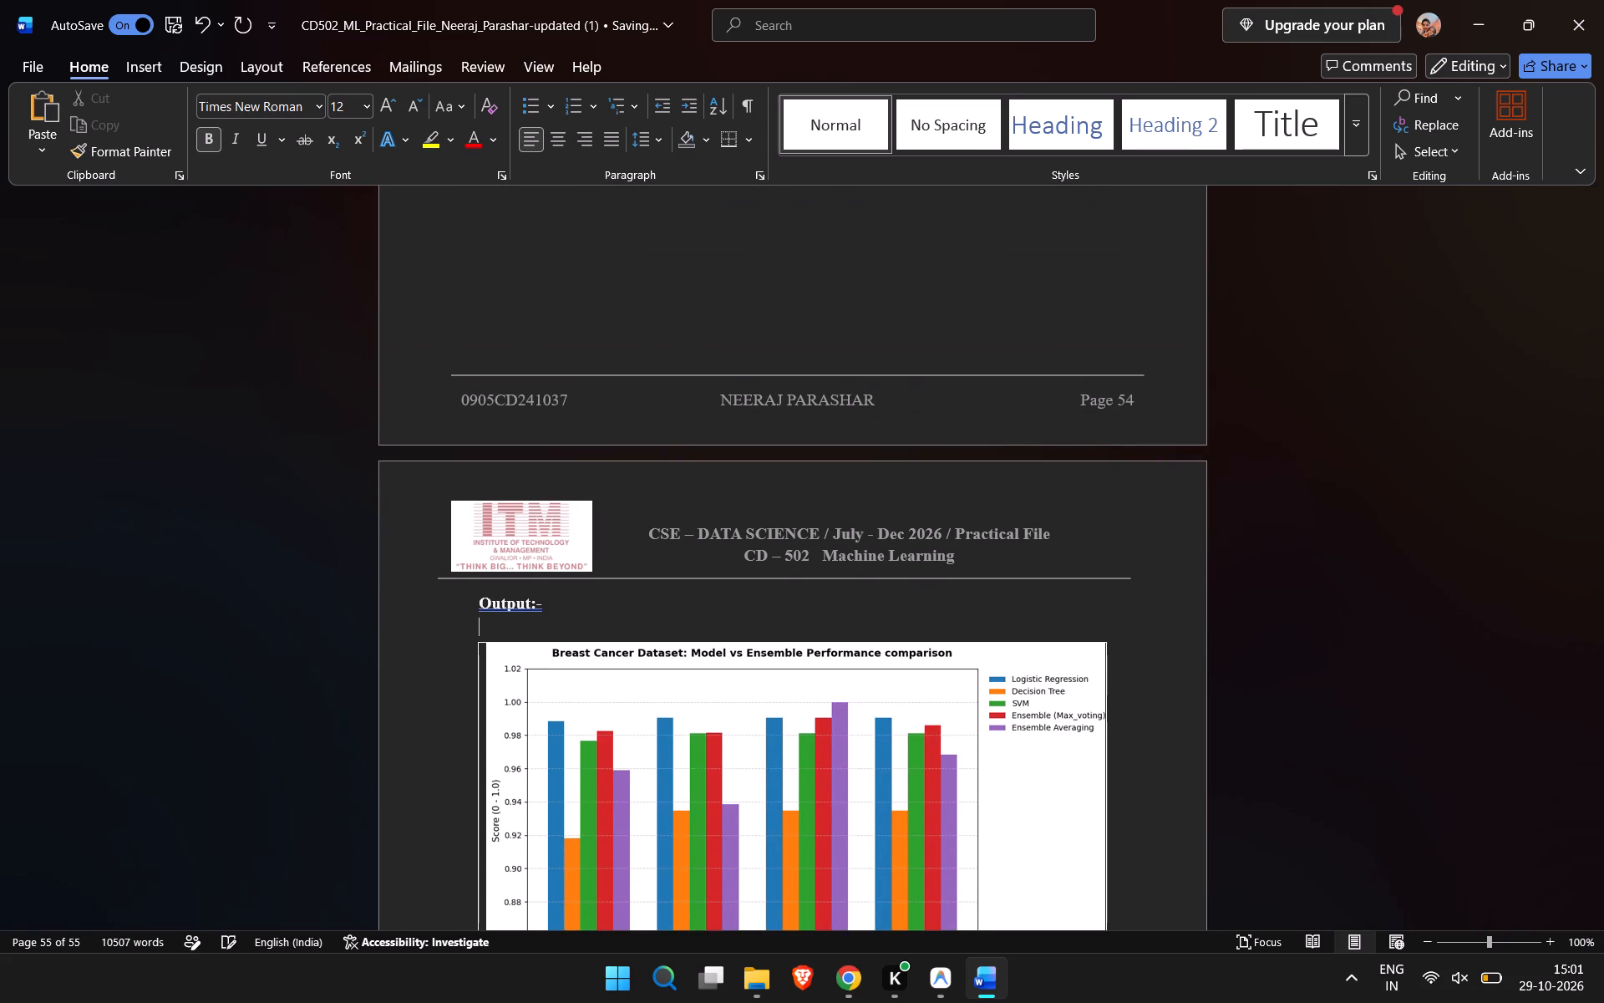
# Check the end of the Colab notebook for any output following the bar chart, and return to the space below the chart box in Word.
pyautogui.scroll(-5, 734, 651)
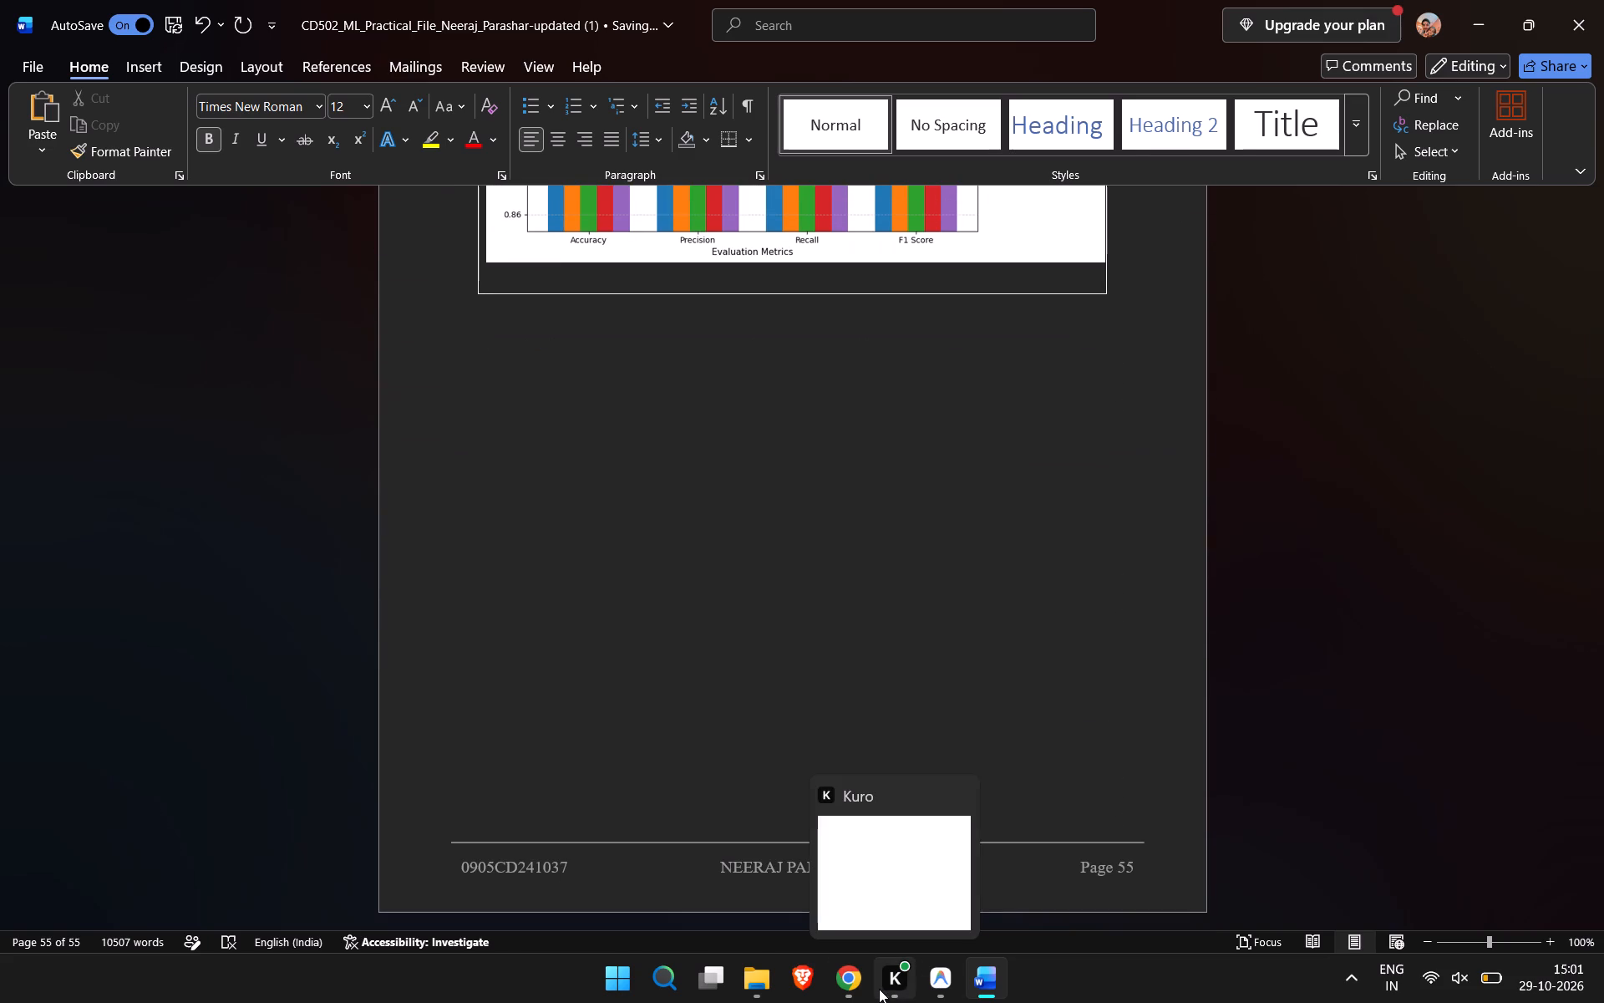
pyautogui.click(825, 920)
pyautogui.scroll(-2, 768, 726)
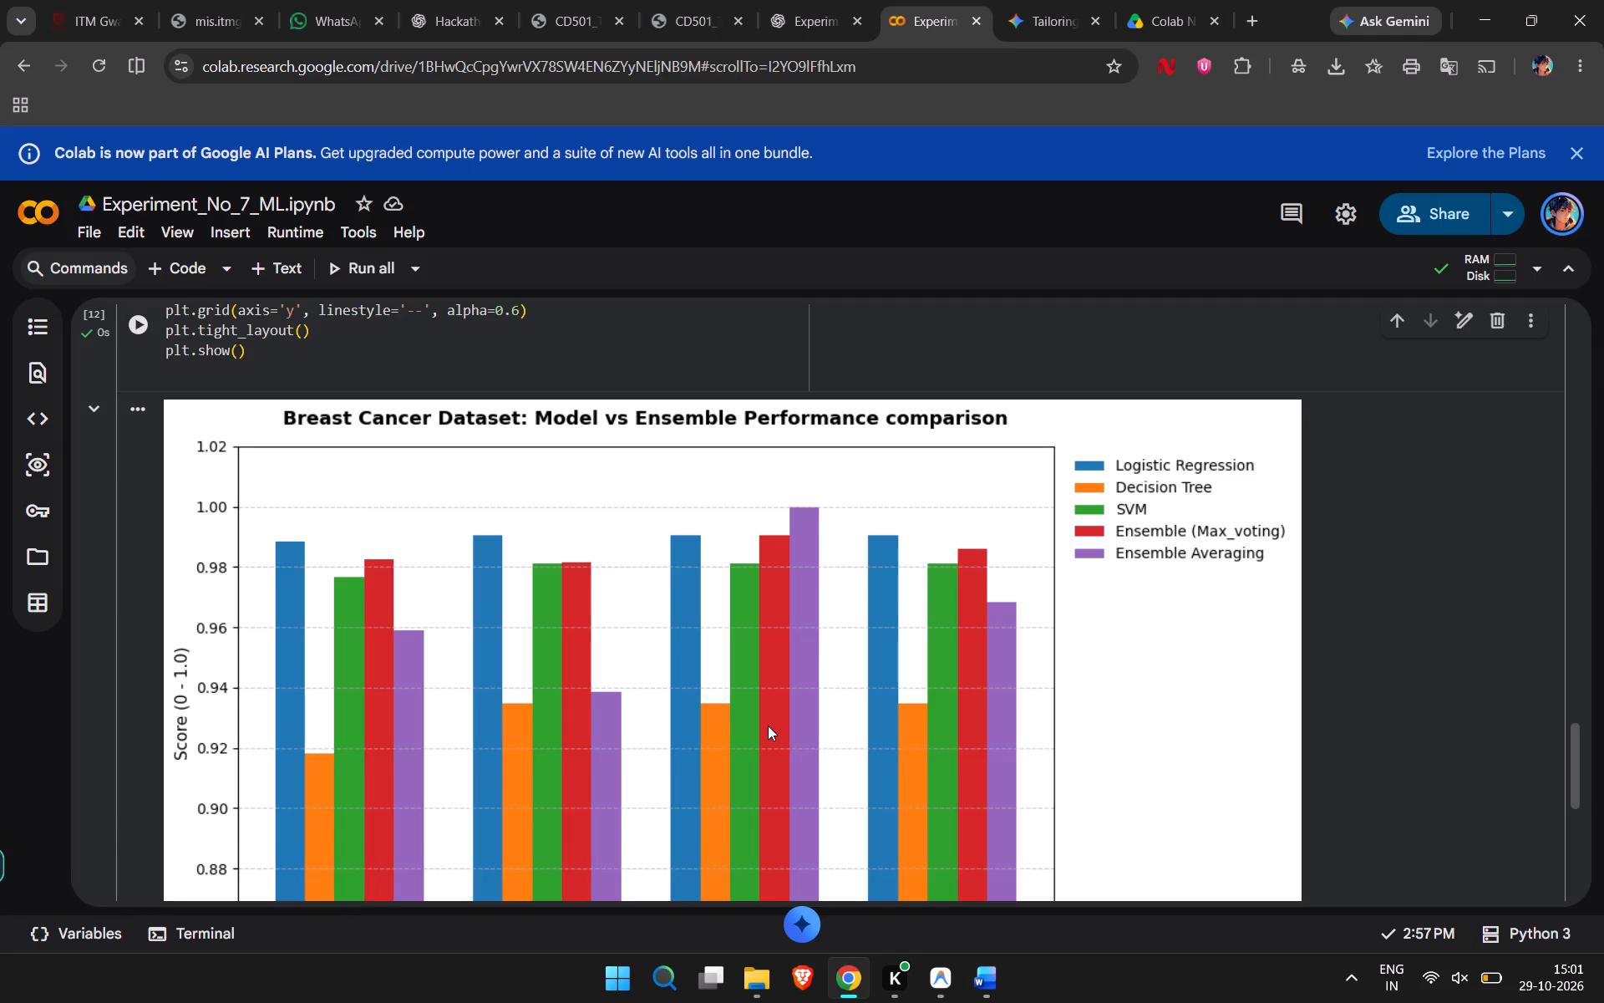
pyautogui.scroll(-3, 768, 726)
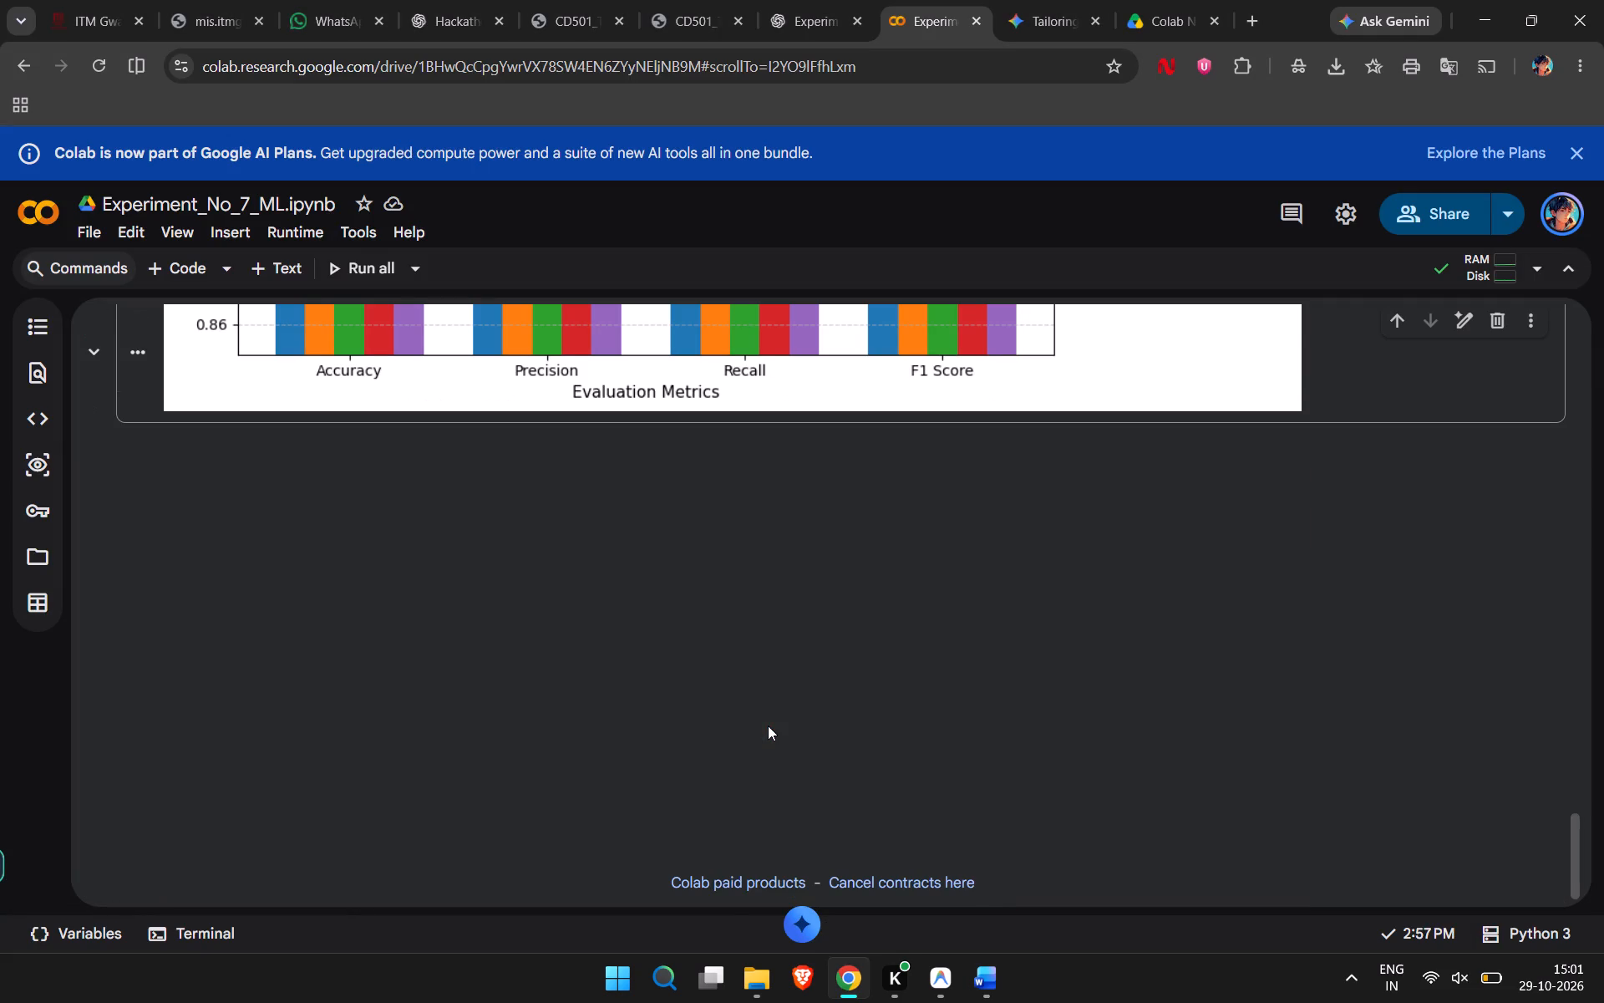
pyautogui.scroll(1, 768, 726)
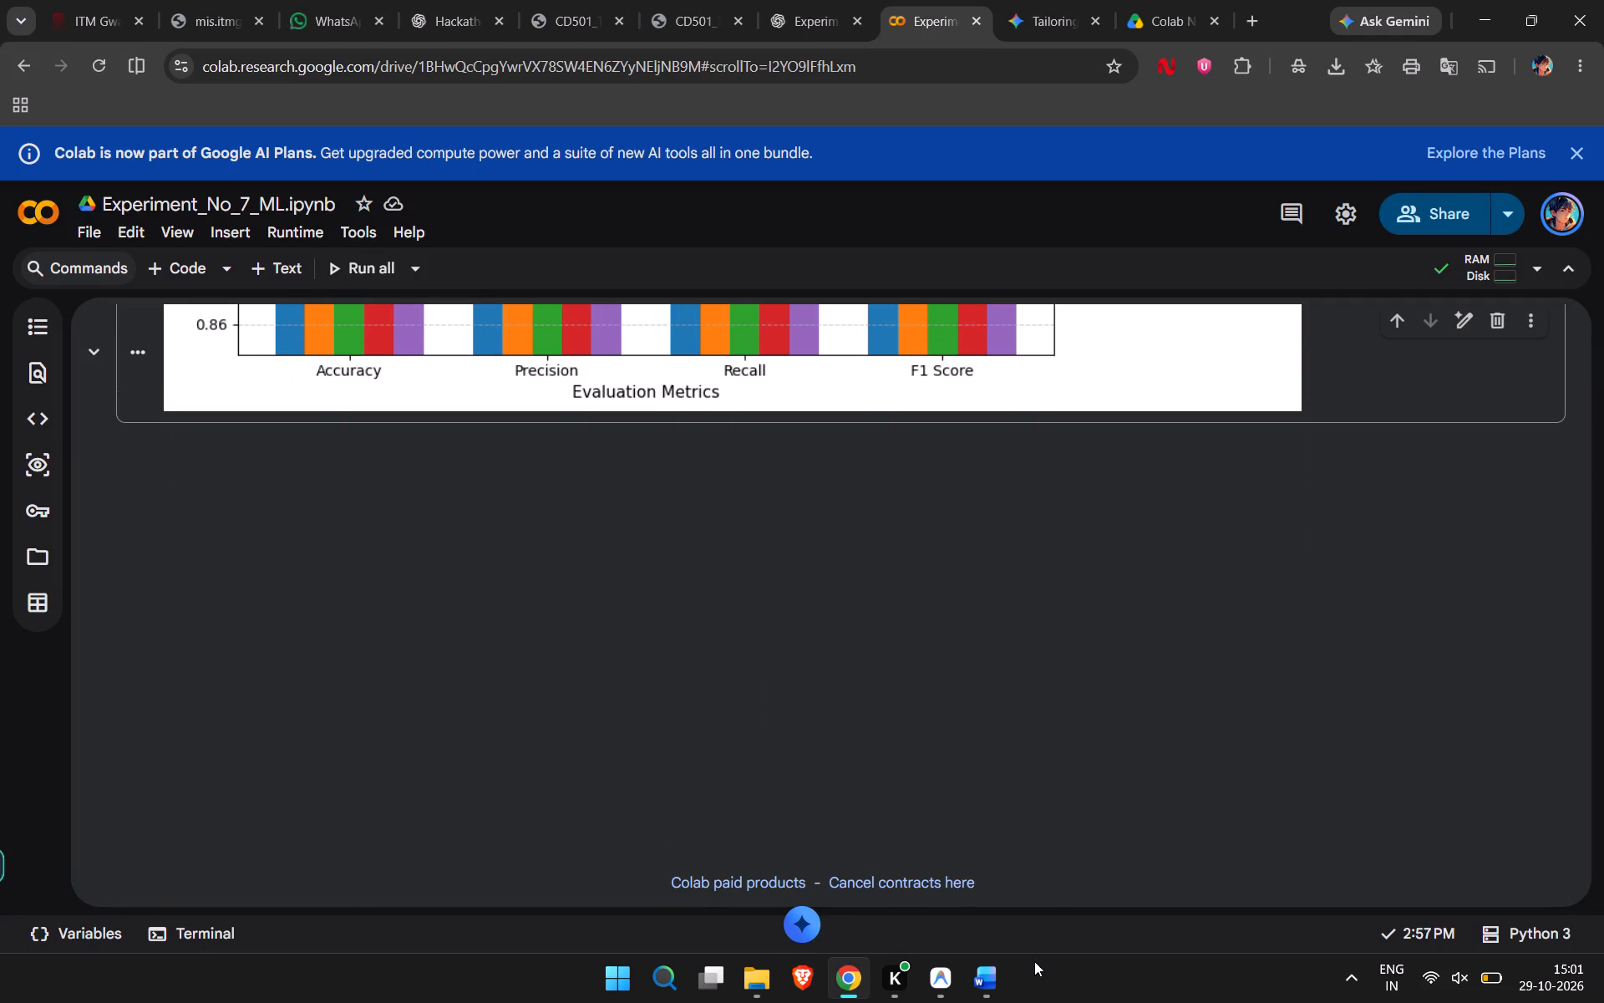
pyautogui.click(952, 897)
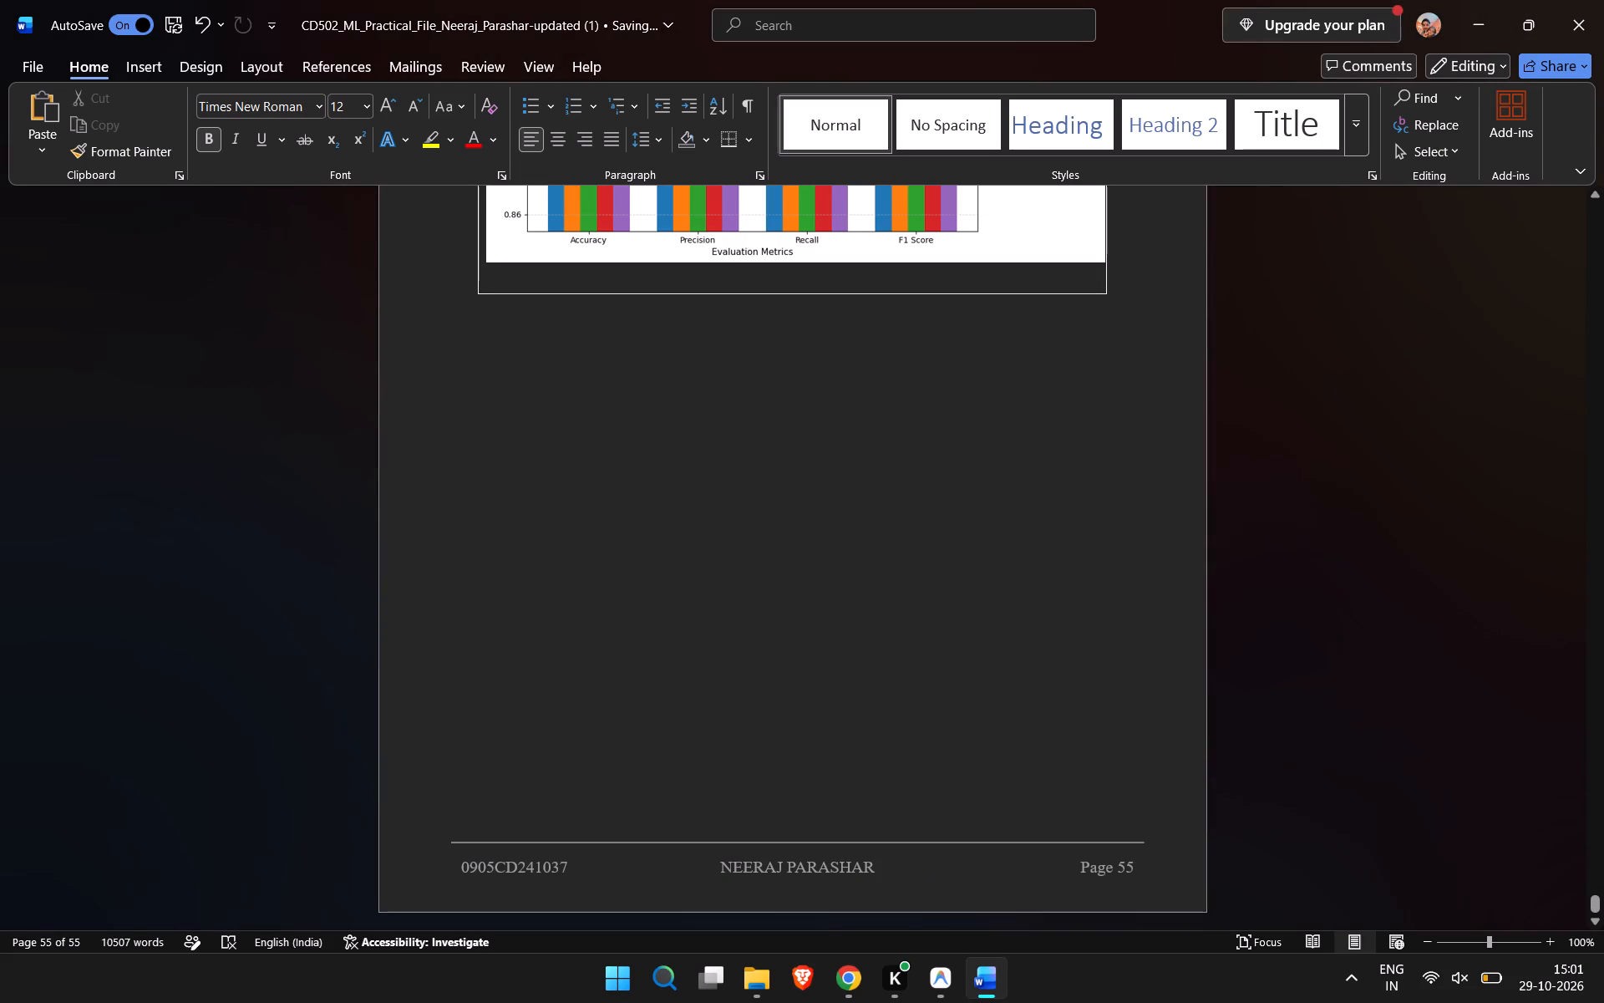
pyautogui.click(566, 378)
pyautogui.click(830, 874)
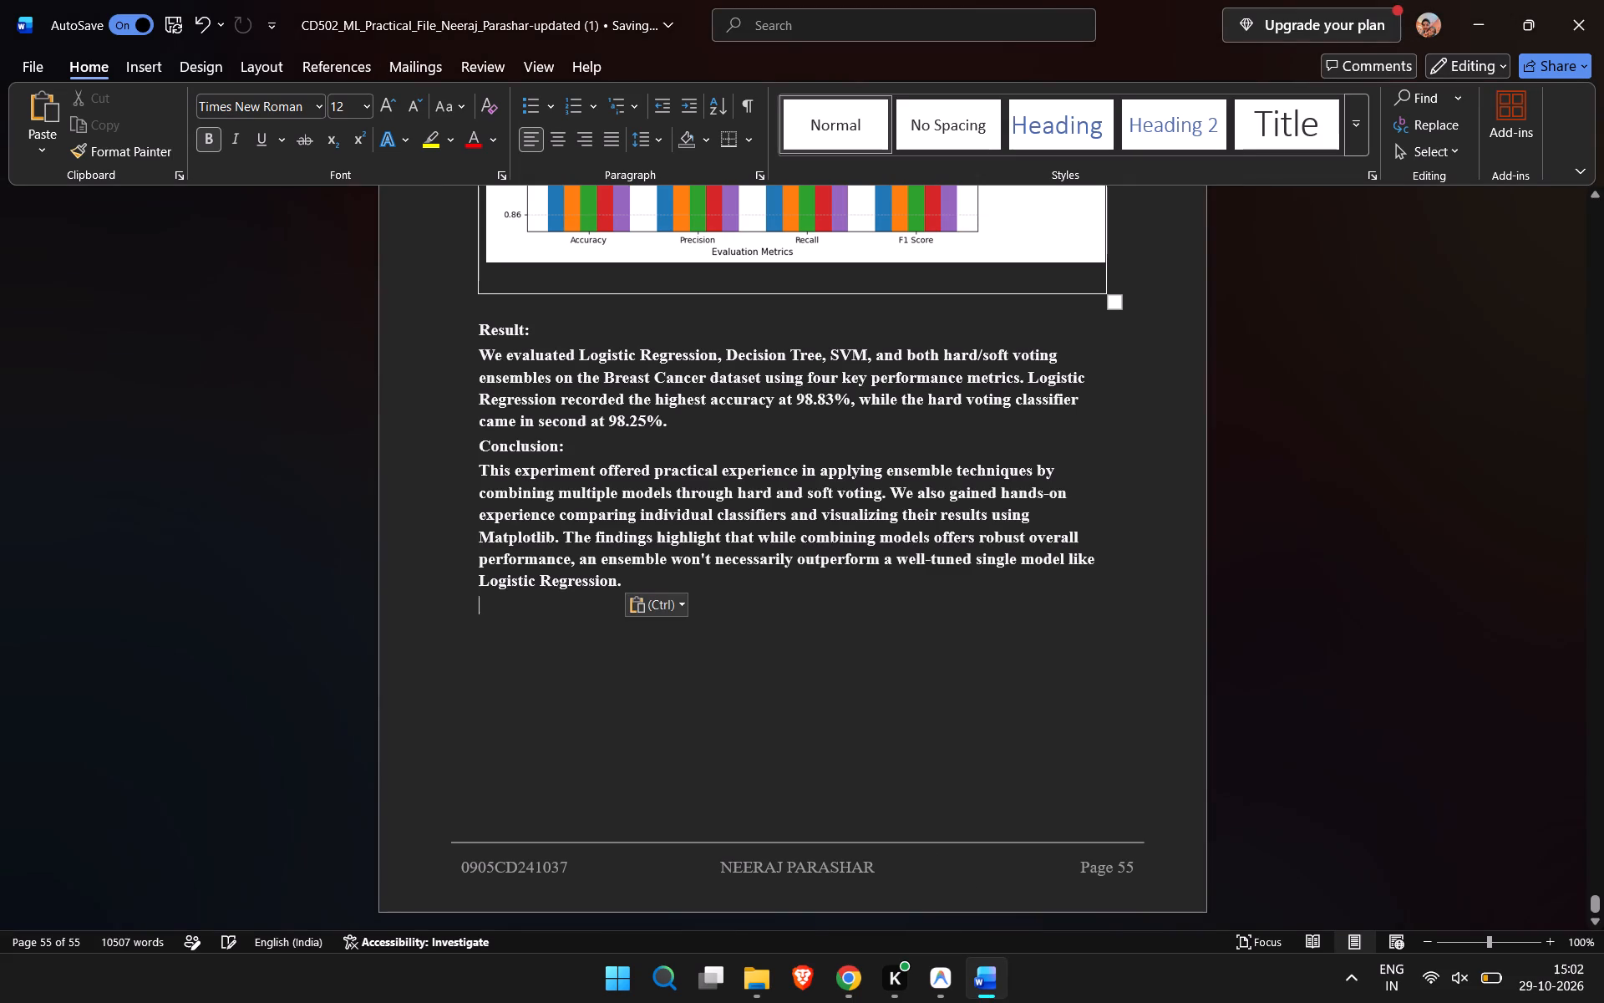
# Insert a blank line between the Result paragraph and the "Conclusion:" heading.
pyautogui.click(685, 425)
pyautogui.press('Return')
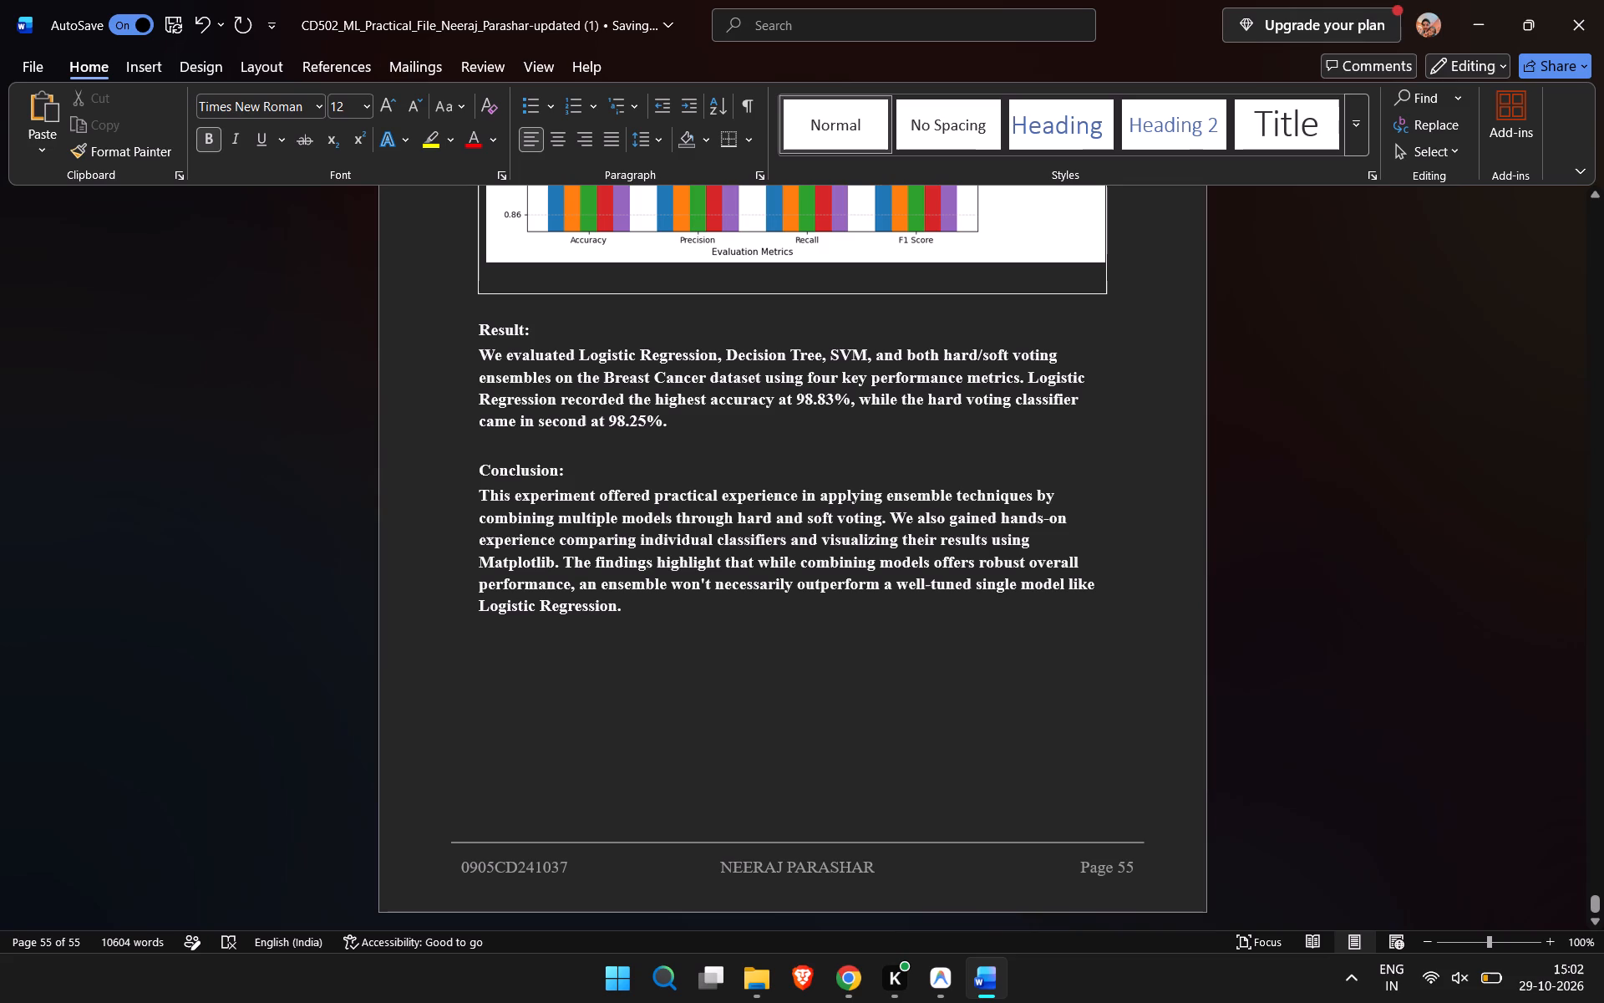
# Remove bold from the paragraph under "Result:" and set its font to Calibri (Body).
pyautogui.moveTo(698, 427); pyautogui.dragTo(463, 349)
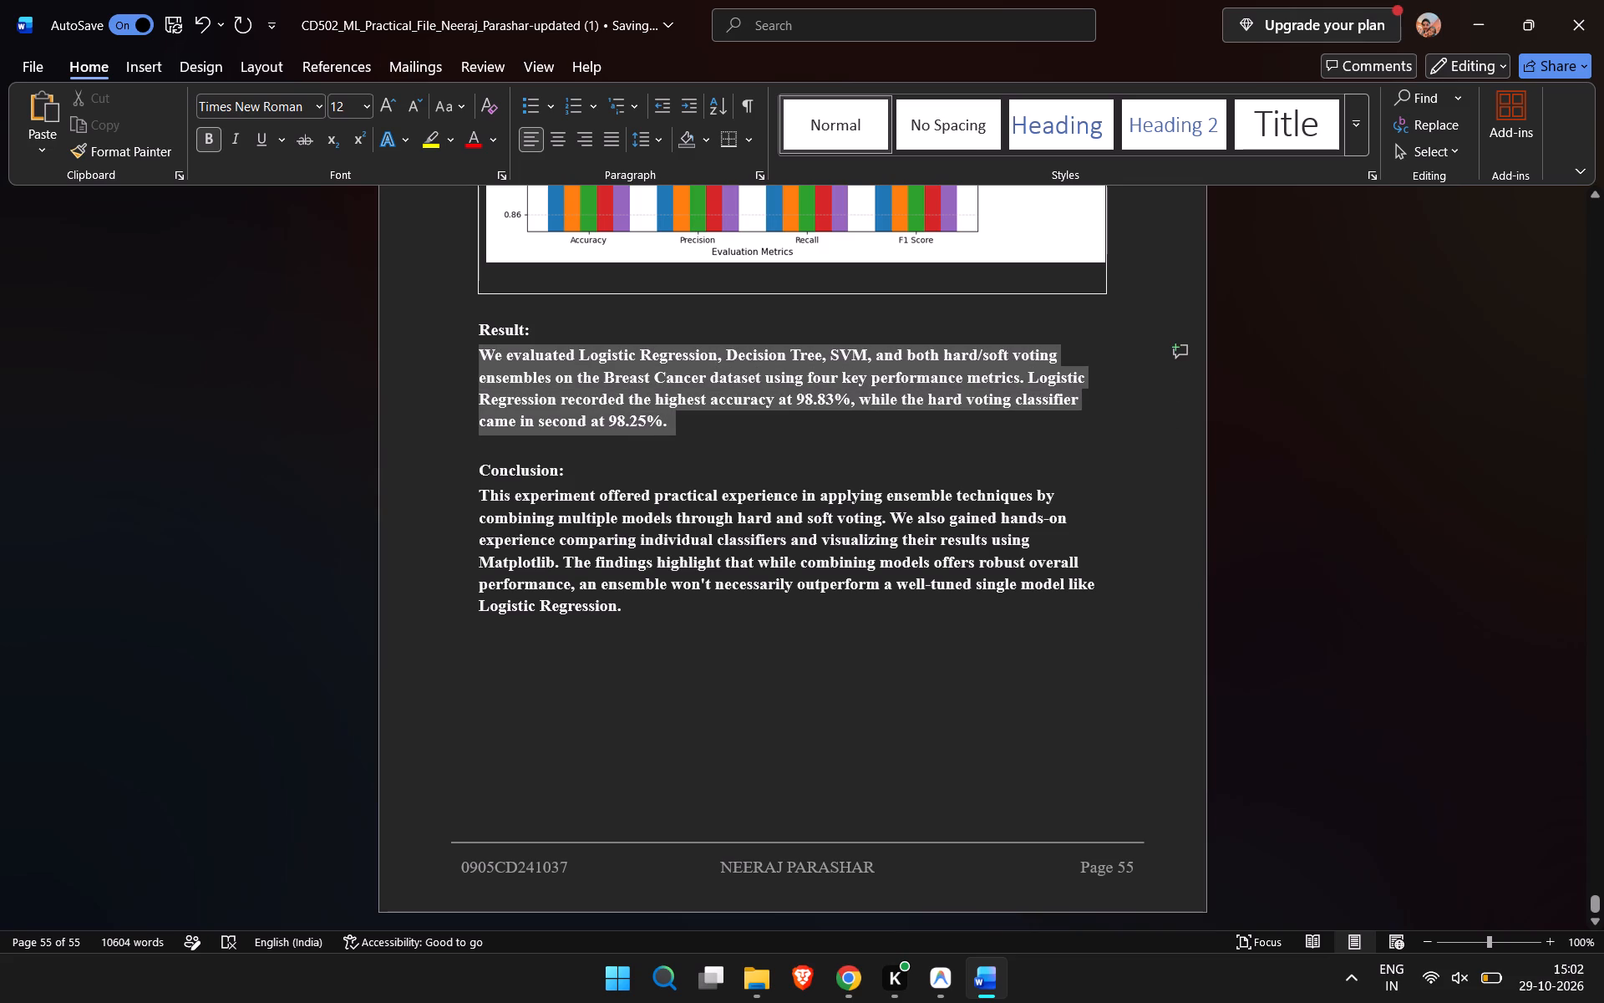
pyautogui.moveTo(463, 349); pyautogui.dragTo(463, 353)
pyautogui.click(480, 316)
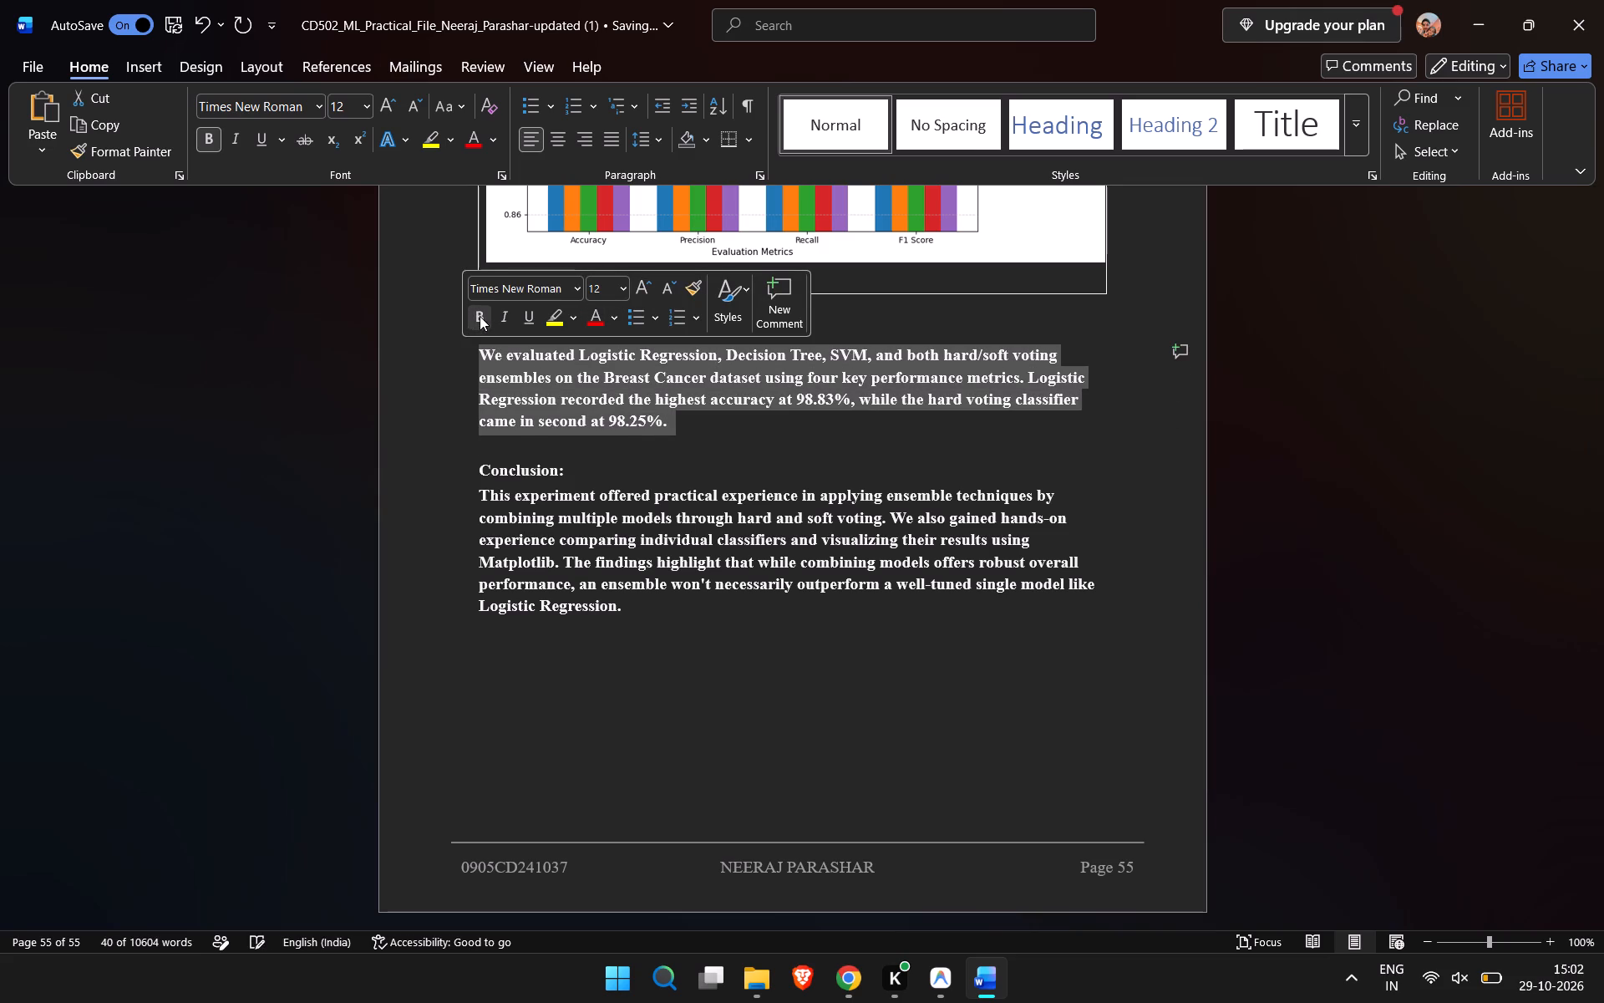
pyautogui.click(578, 288)
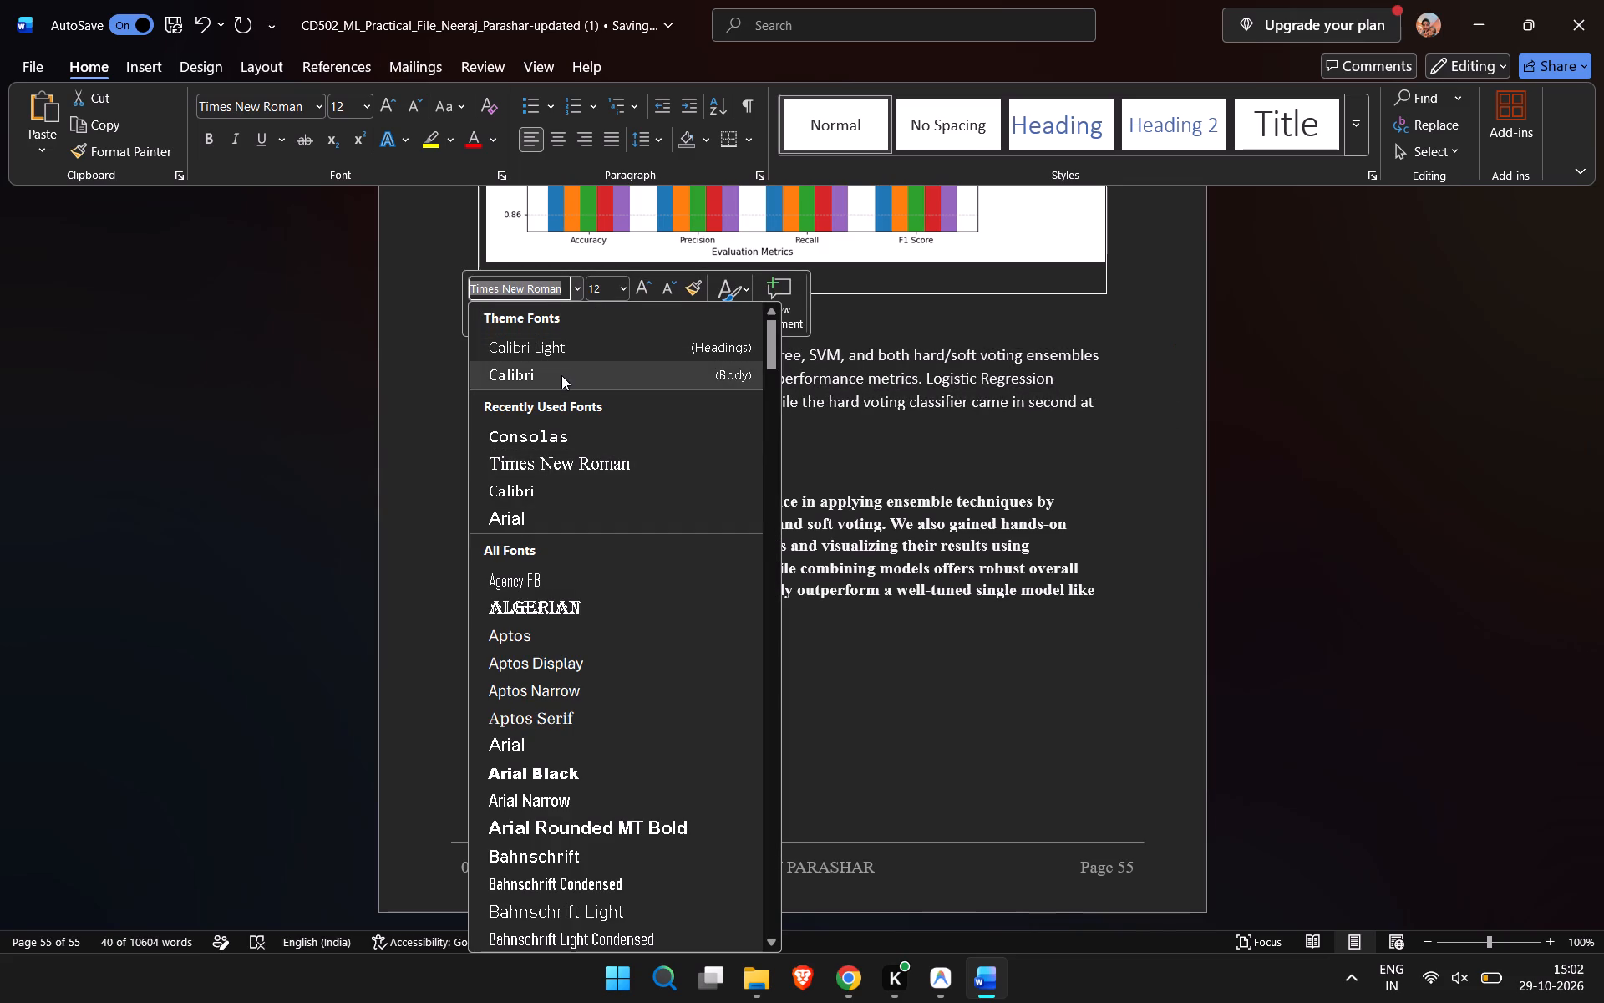
pyautogui.click(561, 375)
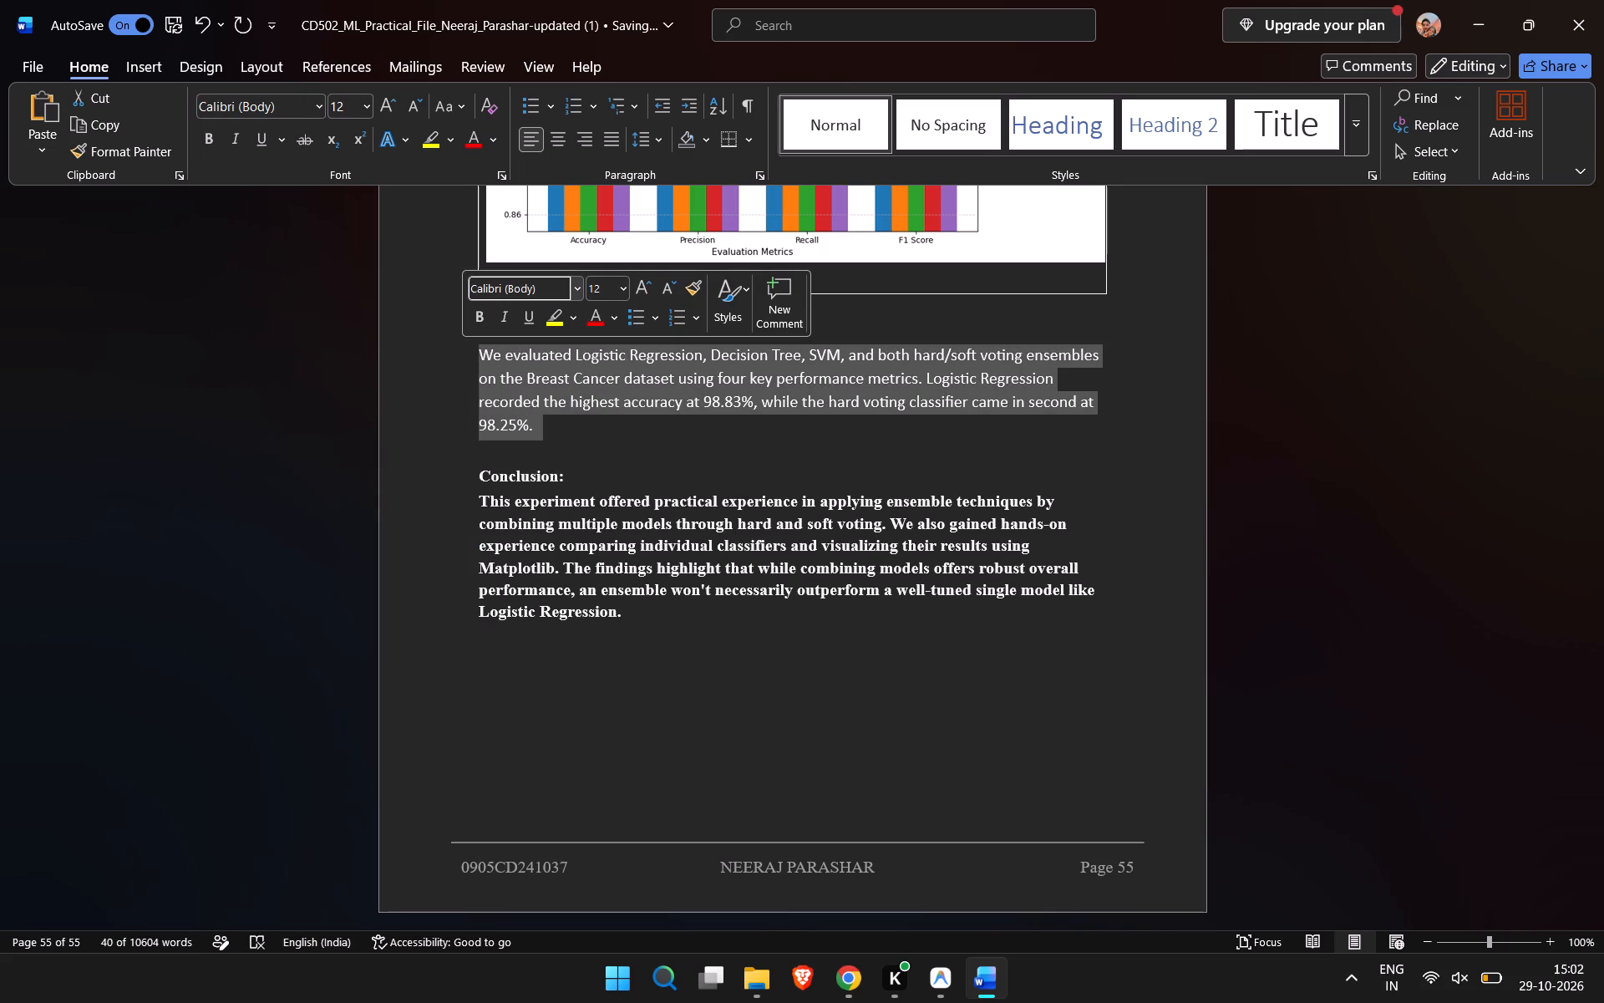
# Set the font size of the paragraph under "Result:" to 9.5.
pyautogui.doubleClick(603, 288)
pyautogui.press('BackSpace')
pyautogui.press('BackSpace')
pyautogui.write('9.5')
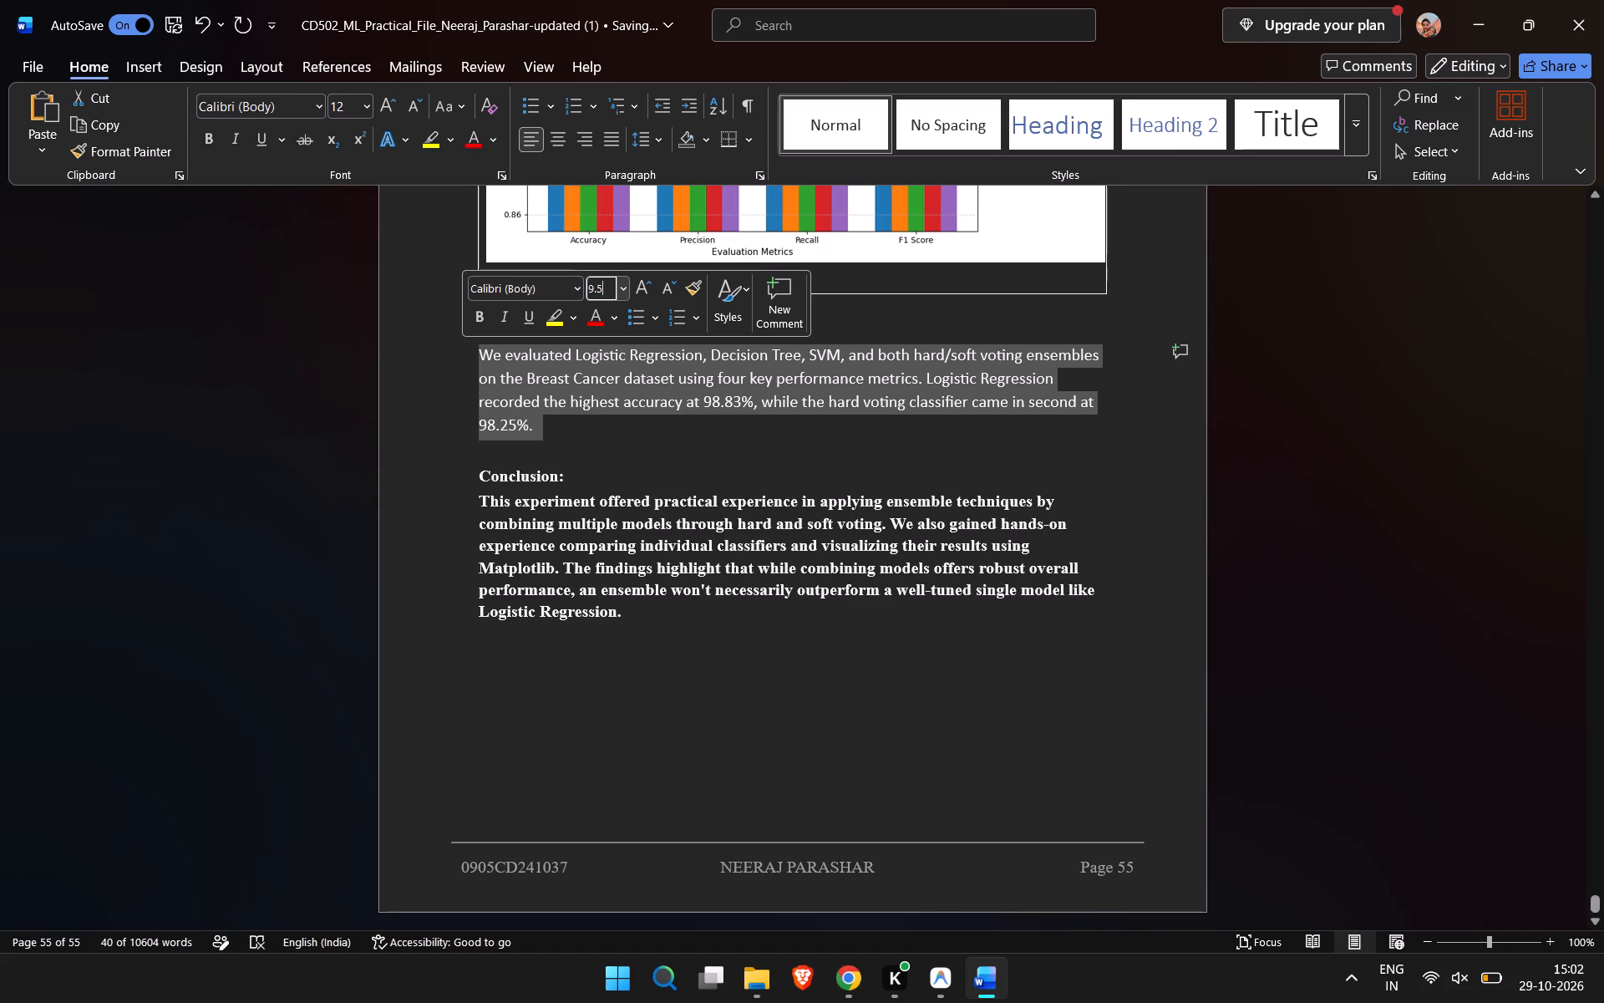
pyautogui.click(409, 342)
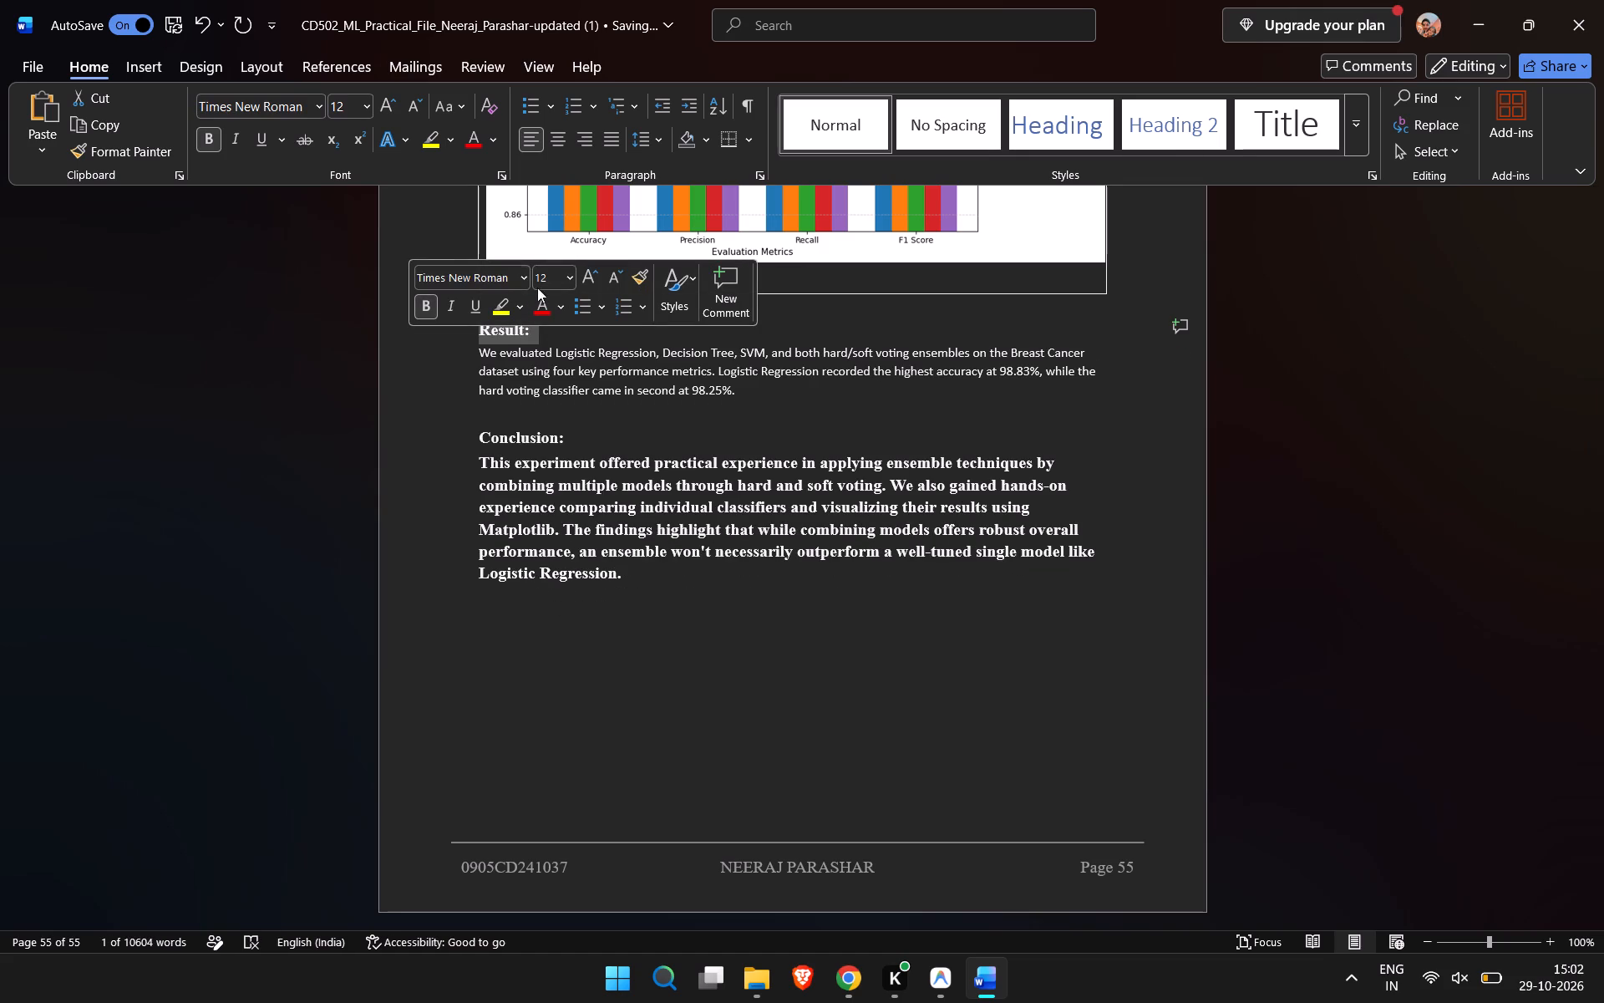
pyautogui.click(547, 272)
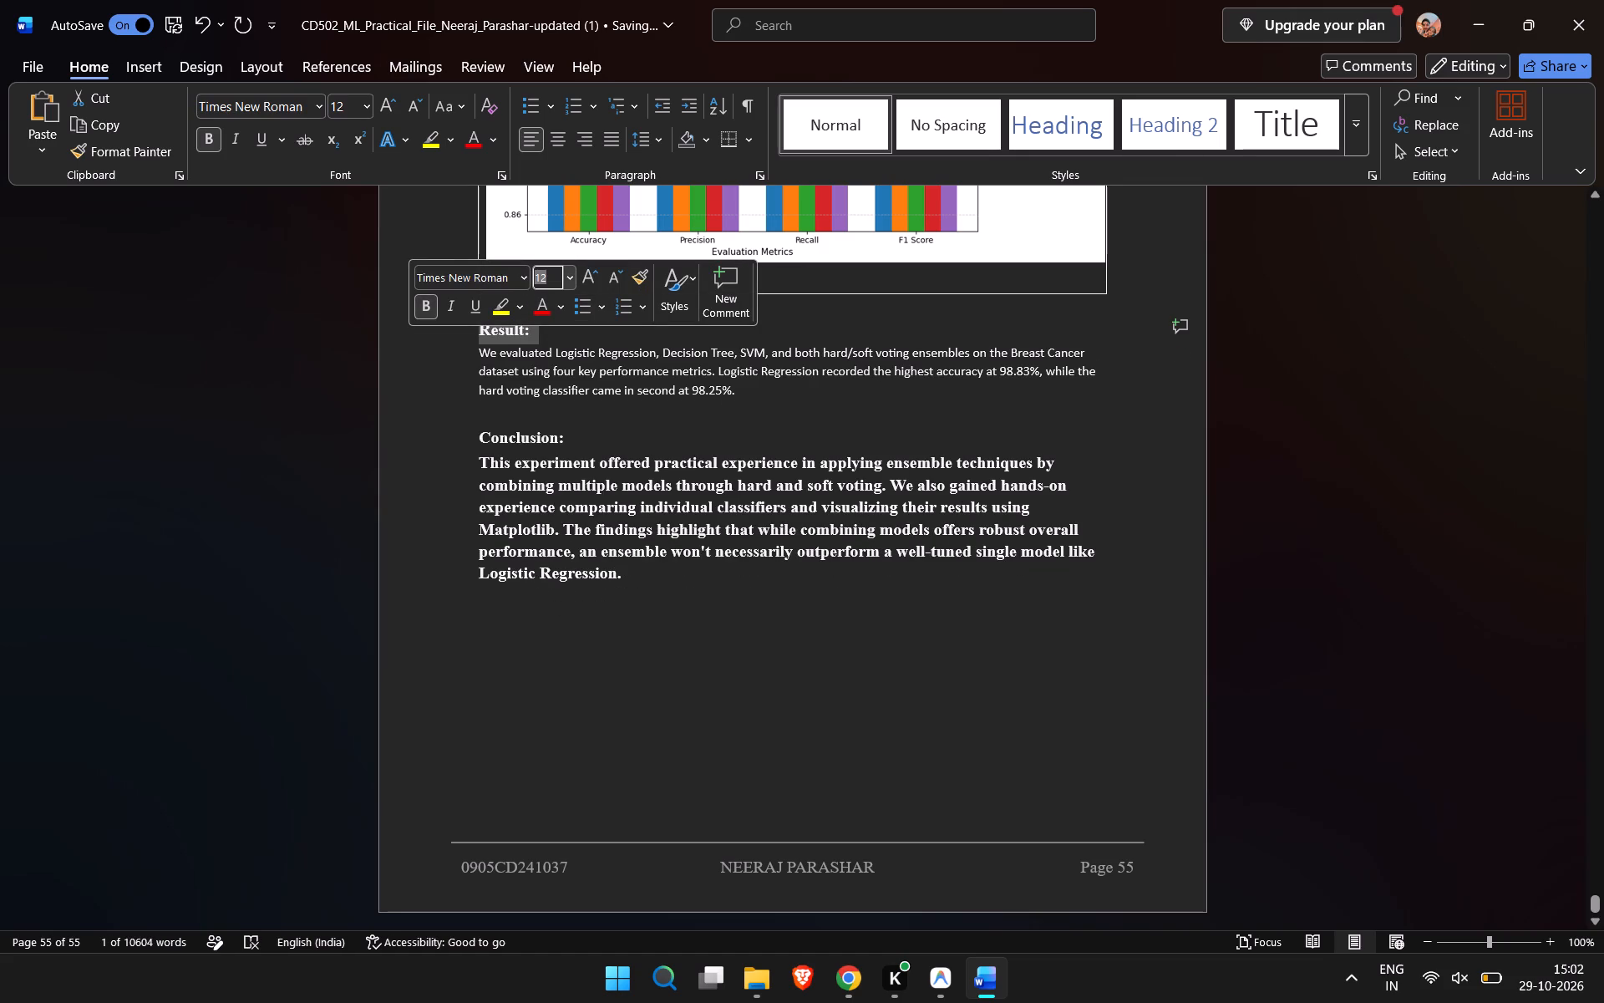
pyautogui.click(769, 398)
# Set the font size of the whole paragraph under "Result:" to 12.
pyautogui.moveTo(769, 398); pyautogui.dragTo(473, 369)
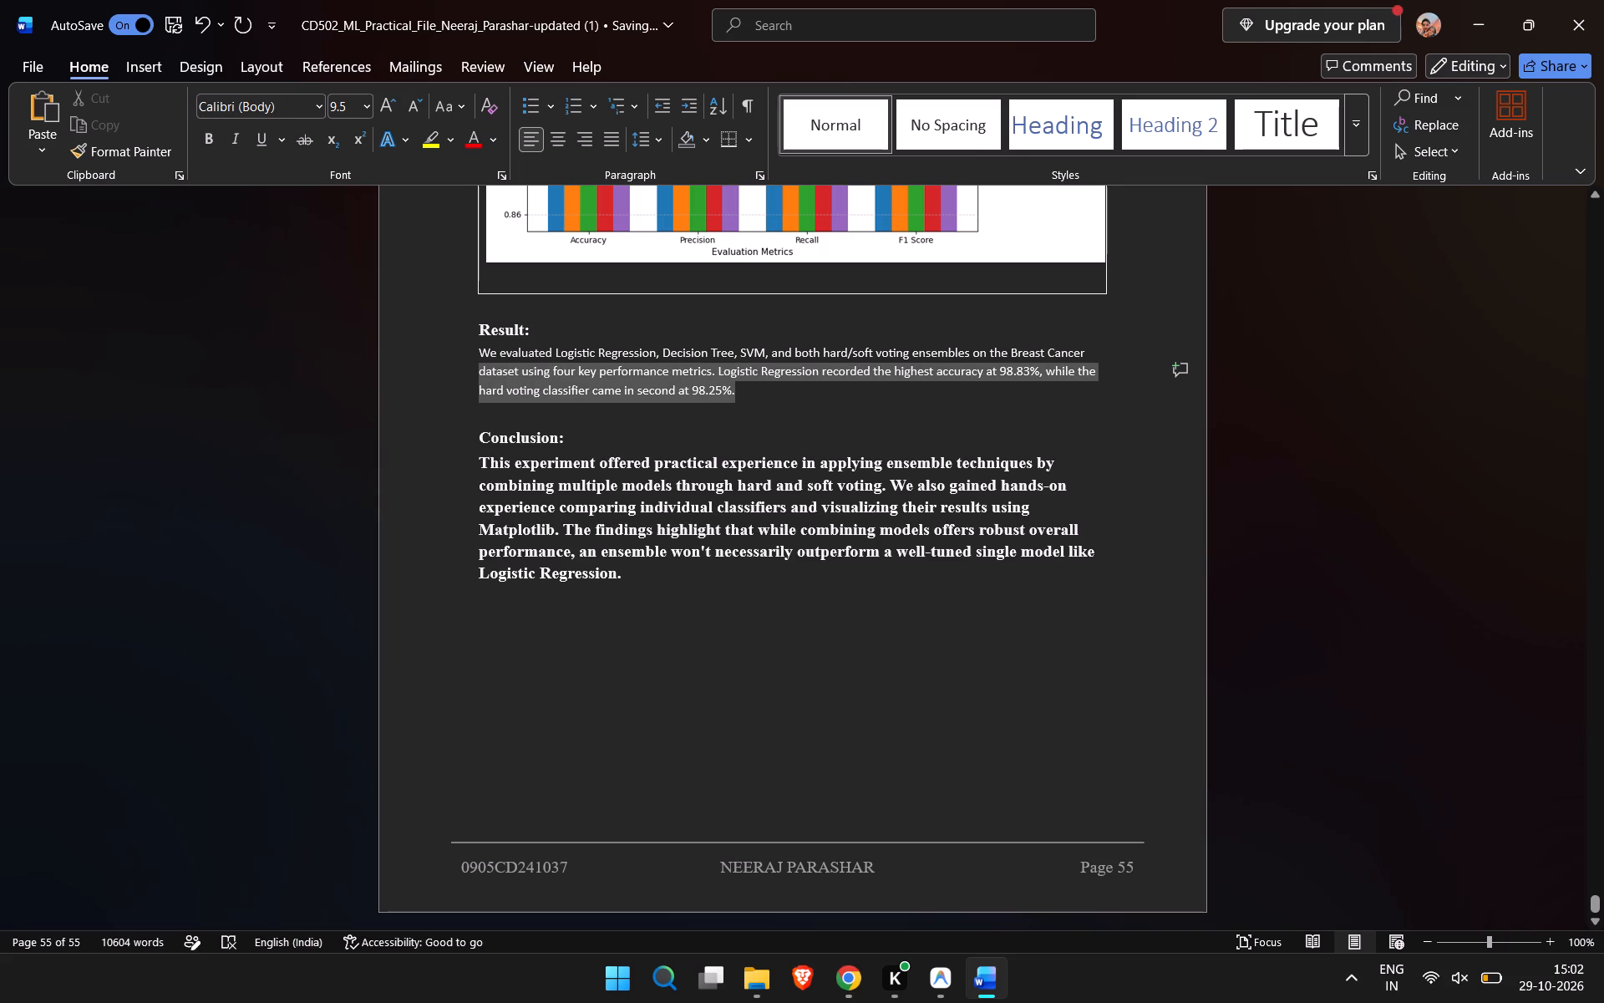
pyautogui.moveTo(473, 369); pyautogui.dragTo(455, 356)
pyautogui.tripleClick(600, 290)
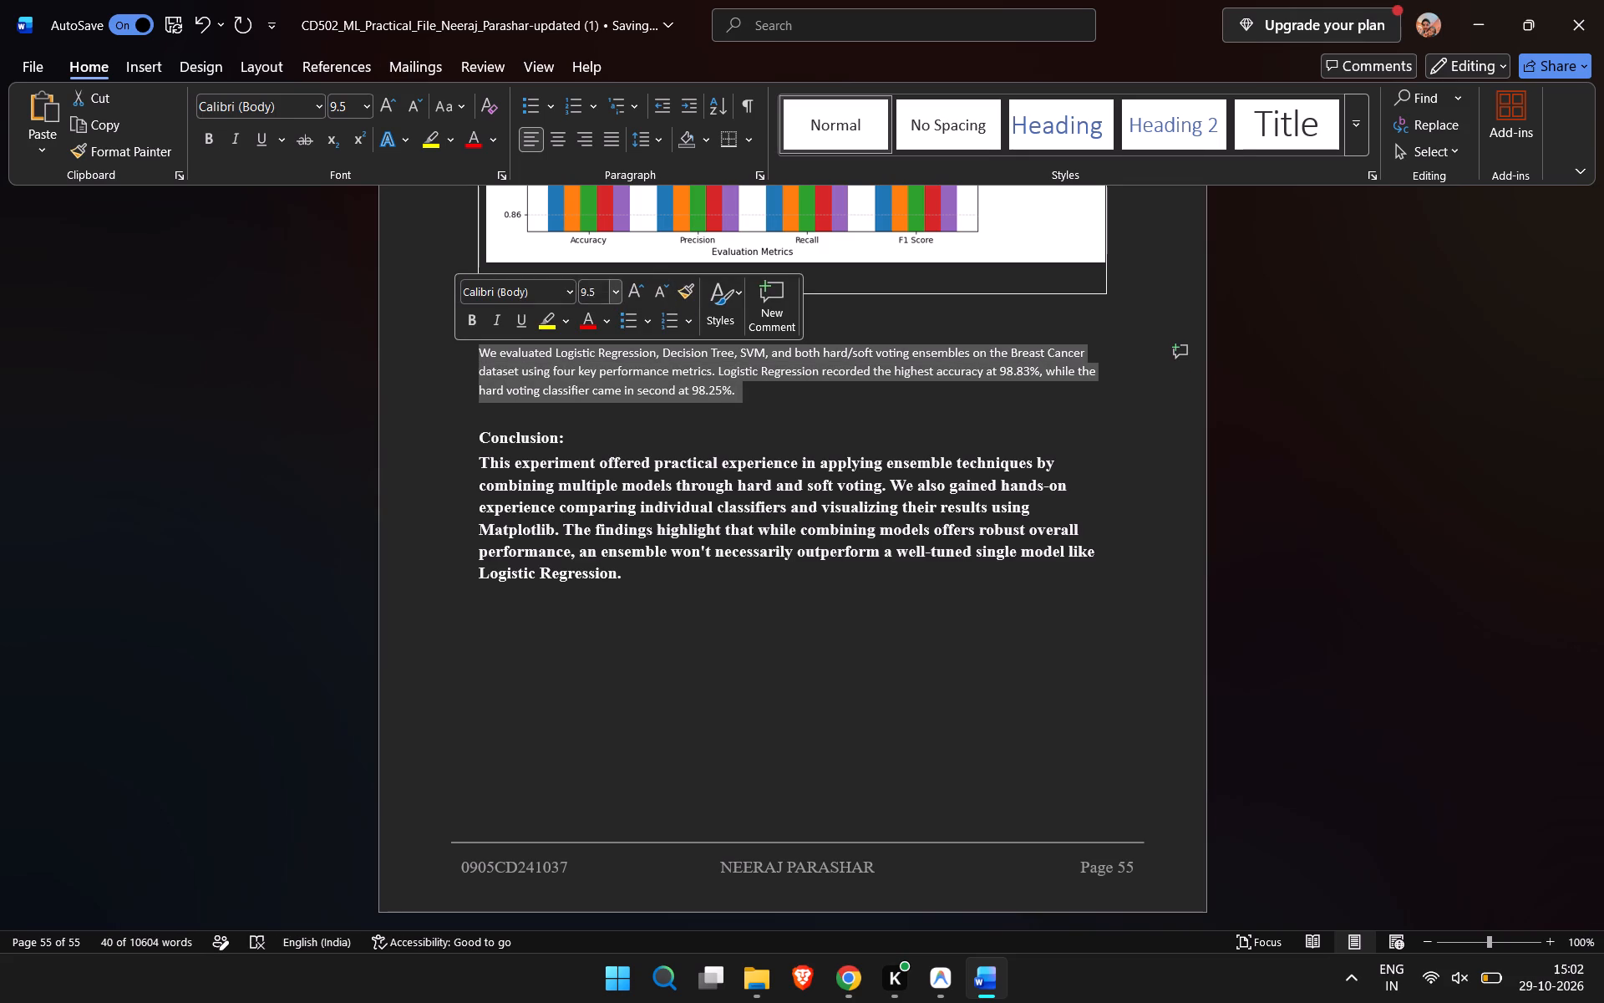
pyautogui.press('BackSpace')
pyautogui.write('12')
pyautogui.click(429, 401)
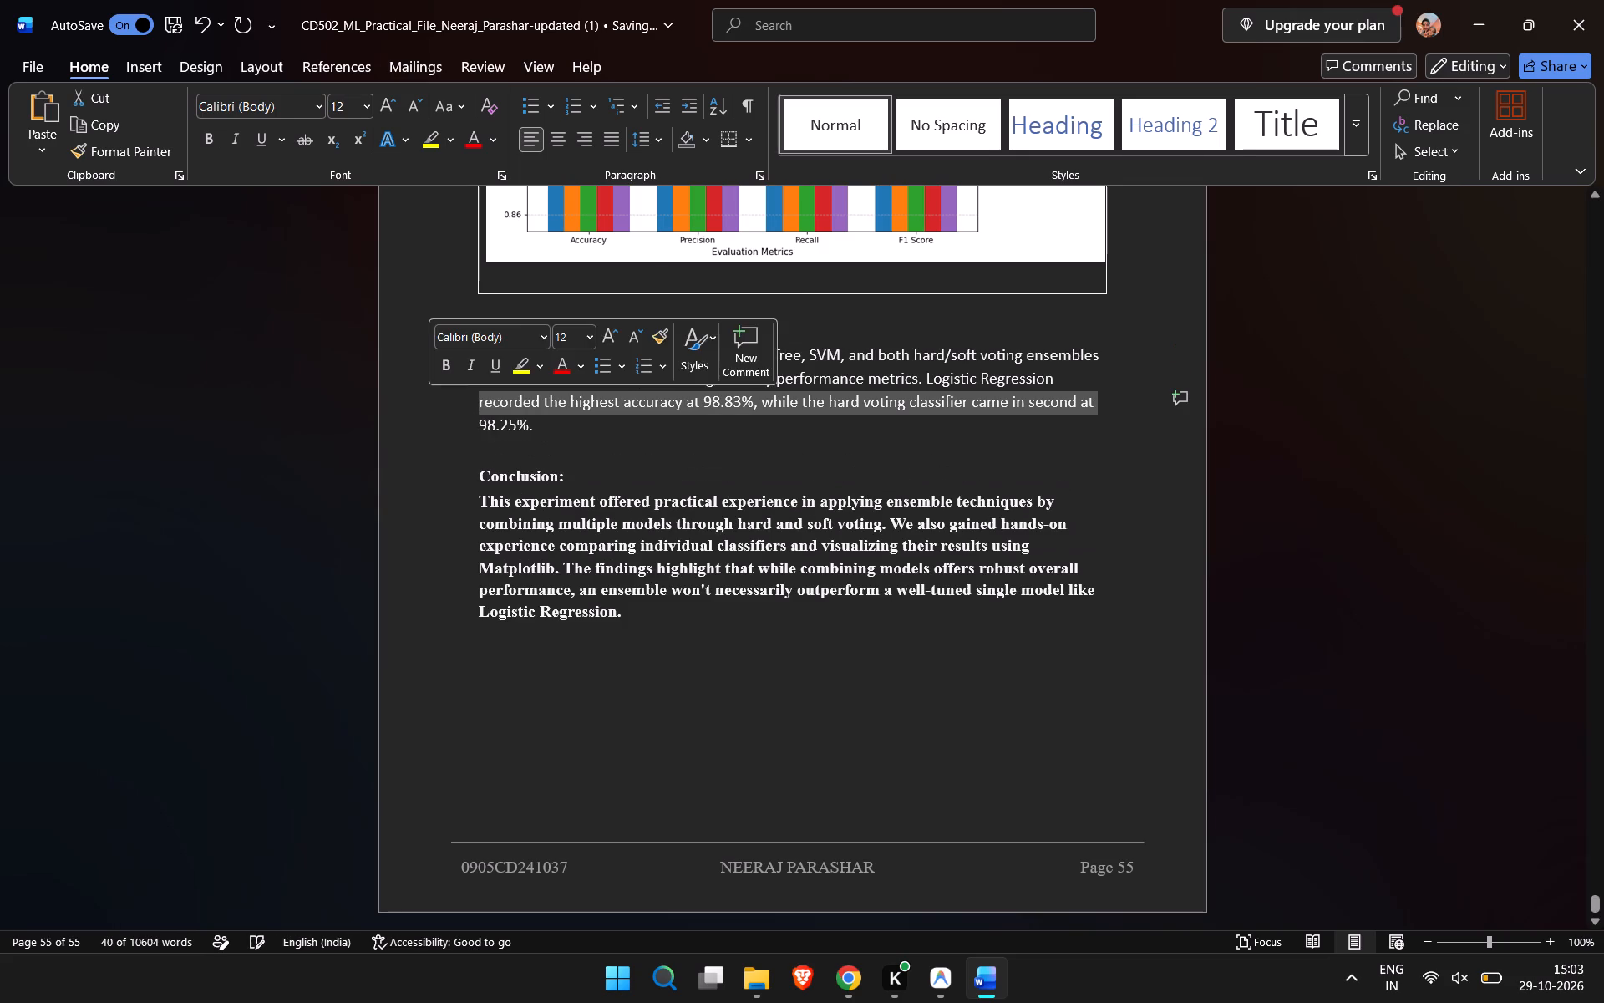
pyautogui.click(444, 444)
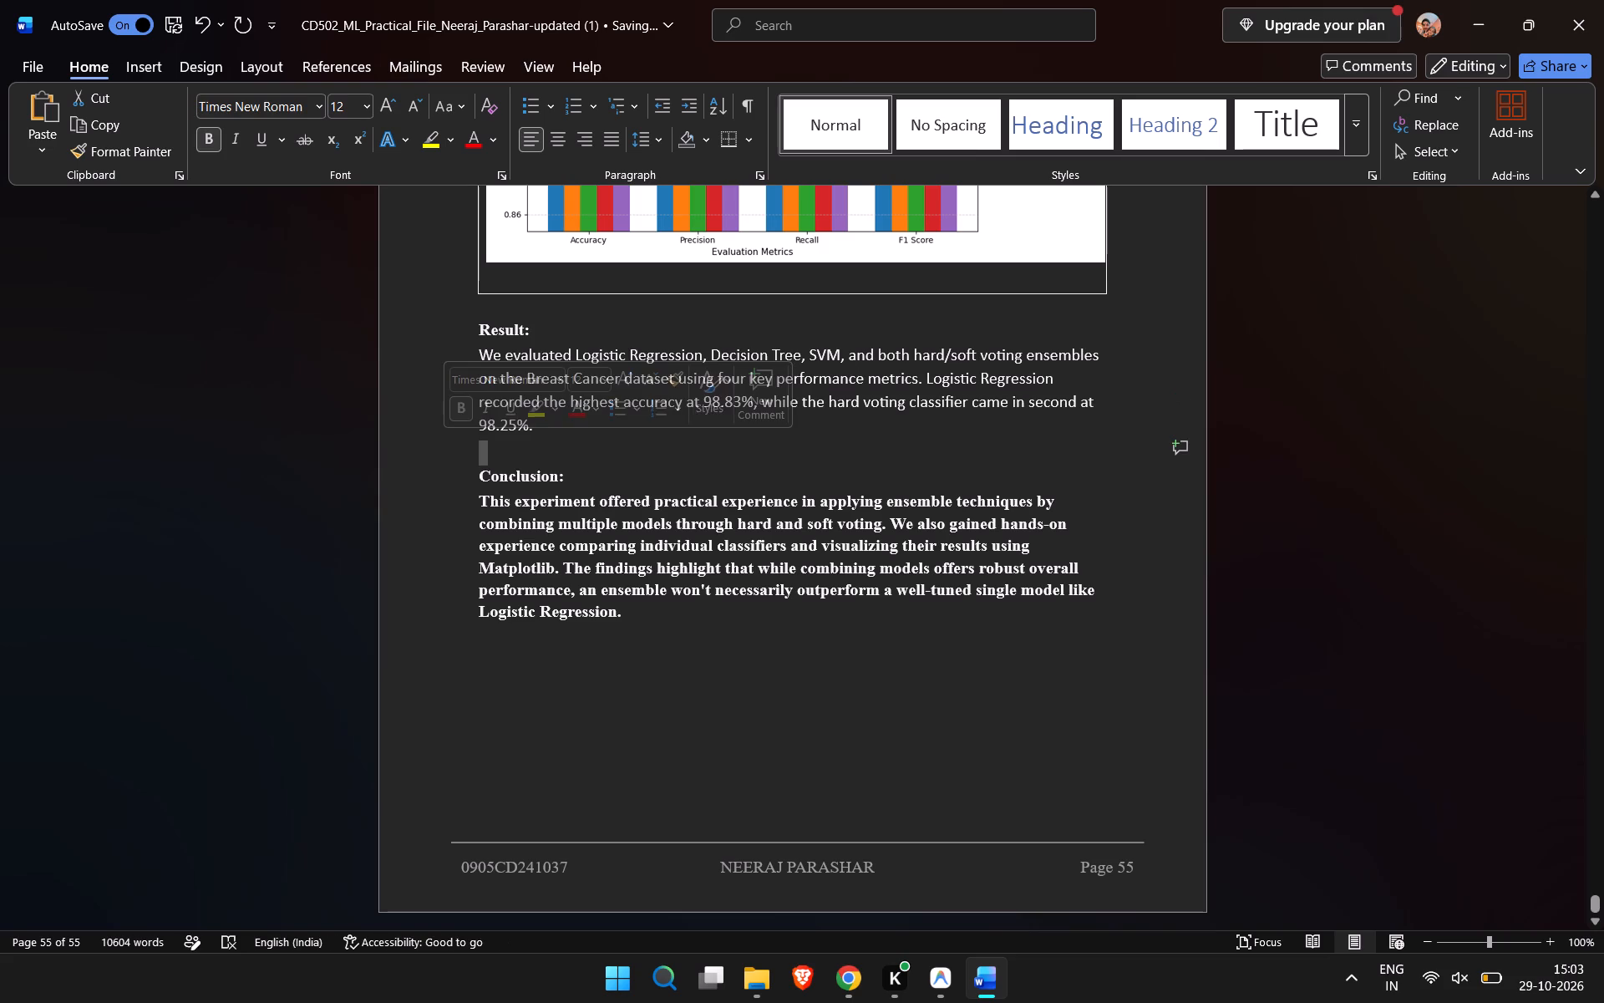
# Set the paragraph under "Conclusion:" to Calibri (Body) at font size 12.
pyautogui.moveTo(627, 614); pyautogui.dragTo(479, 527)
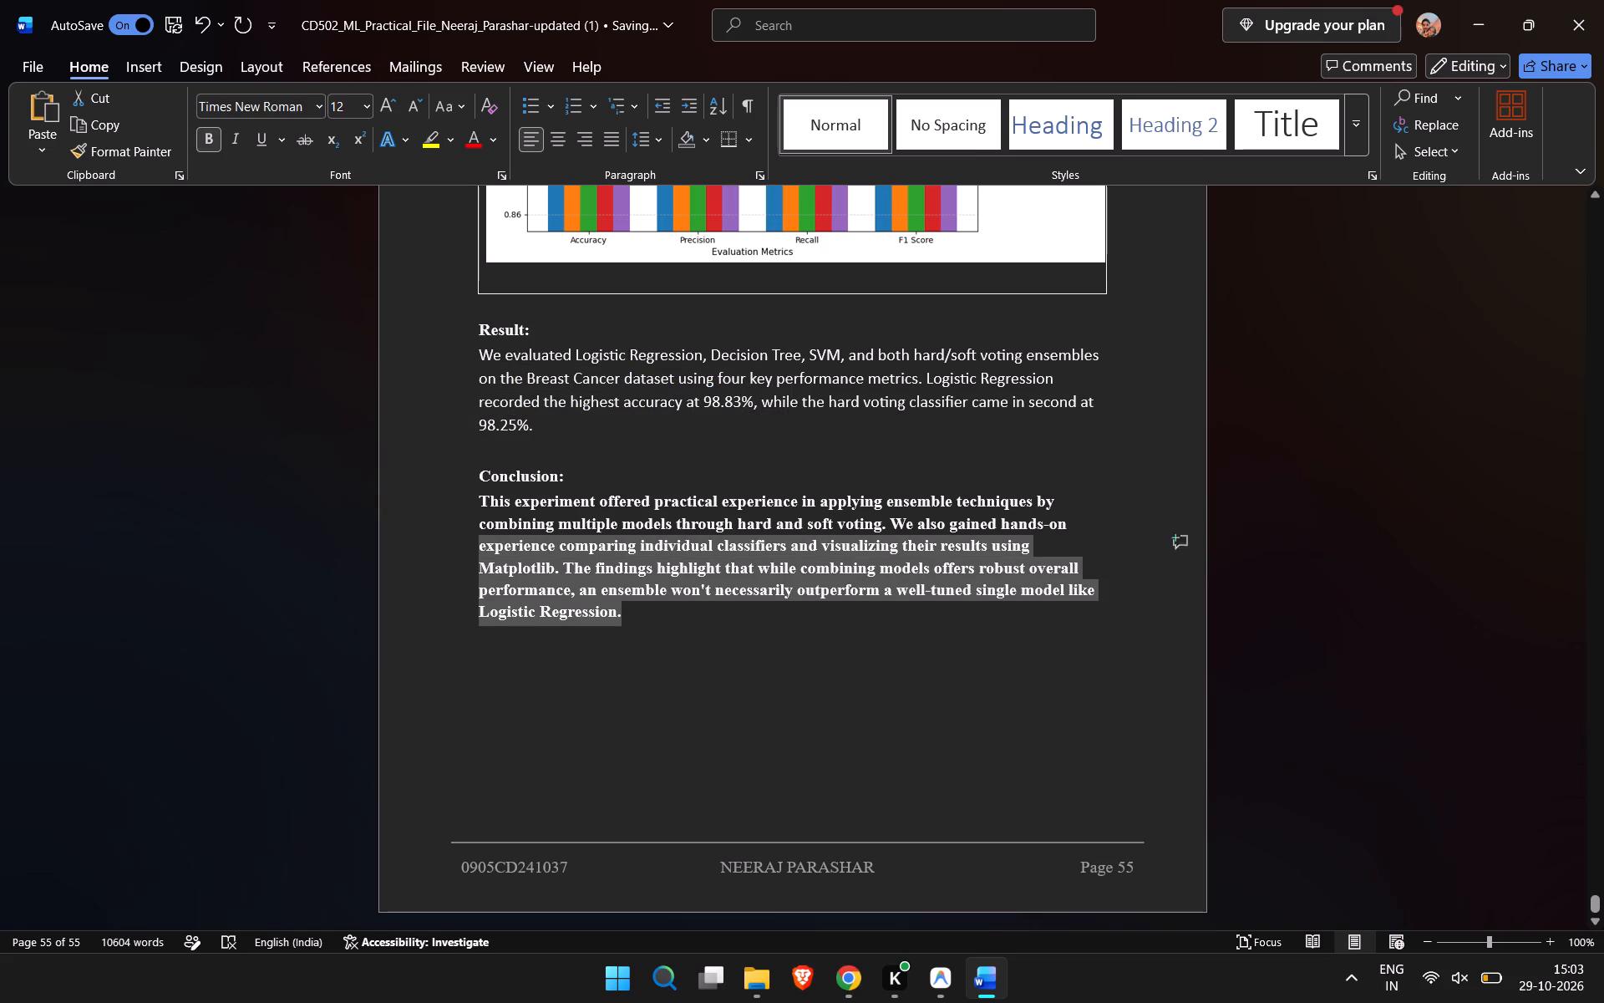
pyautogui.moveTo(479, 527); pyautogui.dragTo(472, 510)
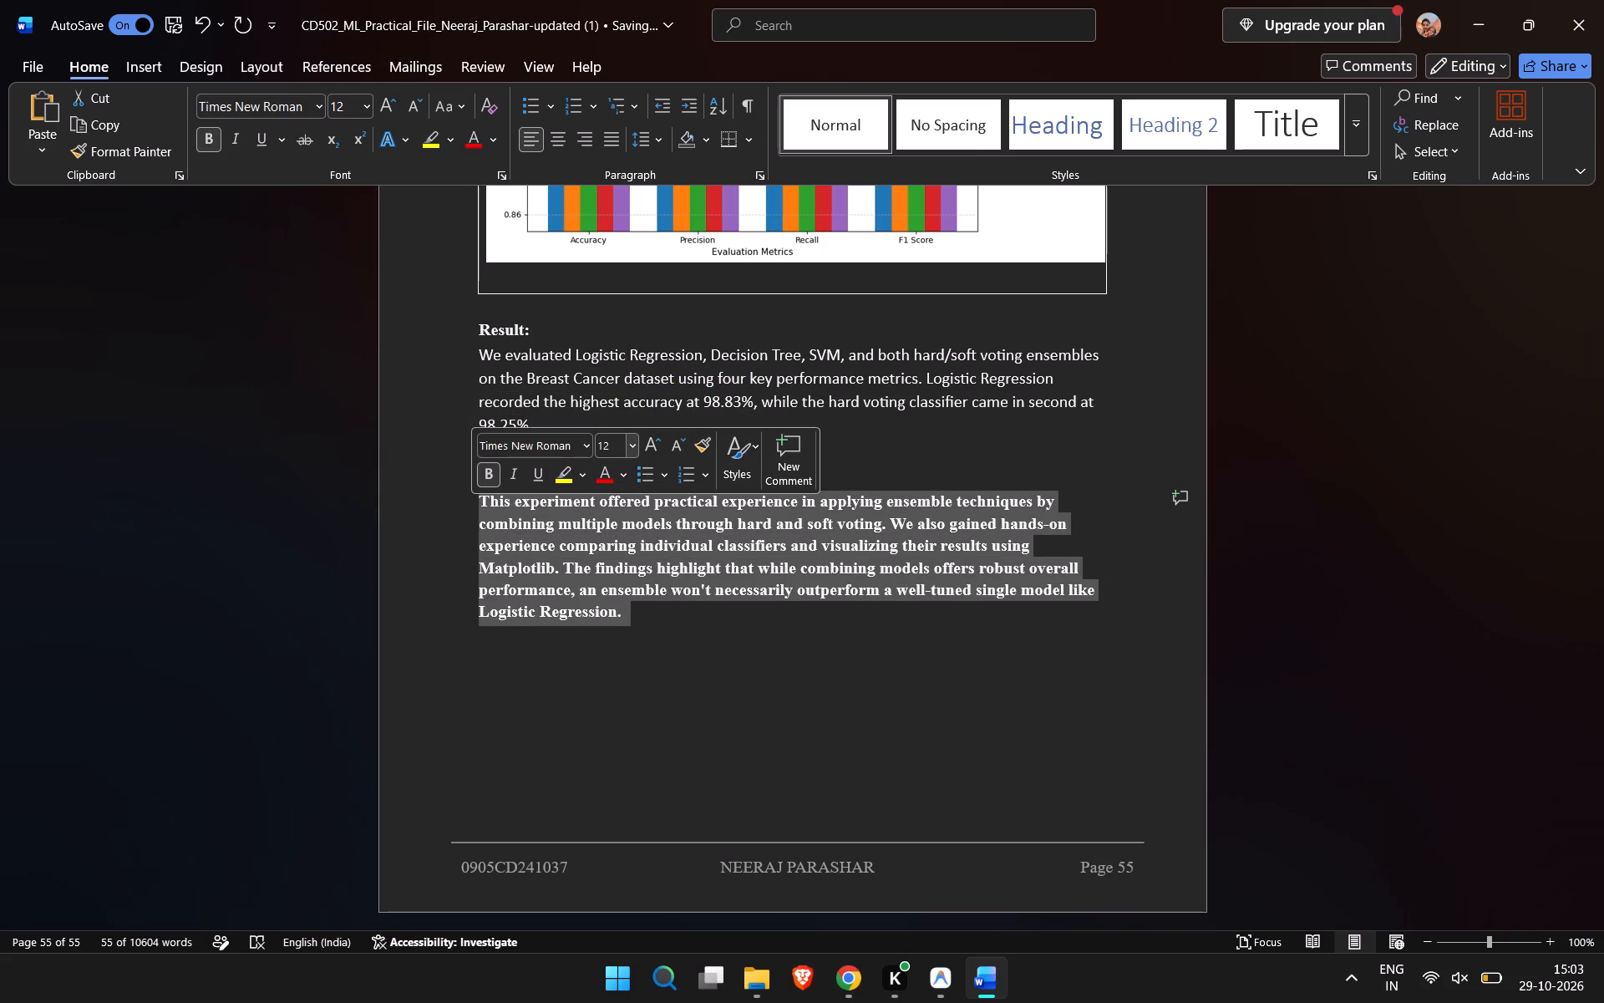
pyautogui.doubleClick(614, 449)
pyautogui.press('BackSpace')
pyautogui.press('BackSpace')
pyautogui.write('9.5')
pyautogui.press('BackSpace')
pyautogui.press('BackSpace')
pyautogui.press('BackSpace')
pyautogui.write('12')
pyautogui.click(587, 446)
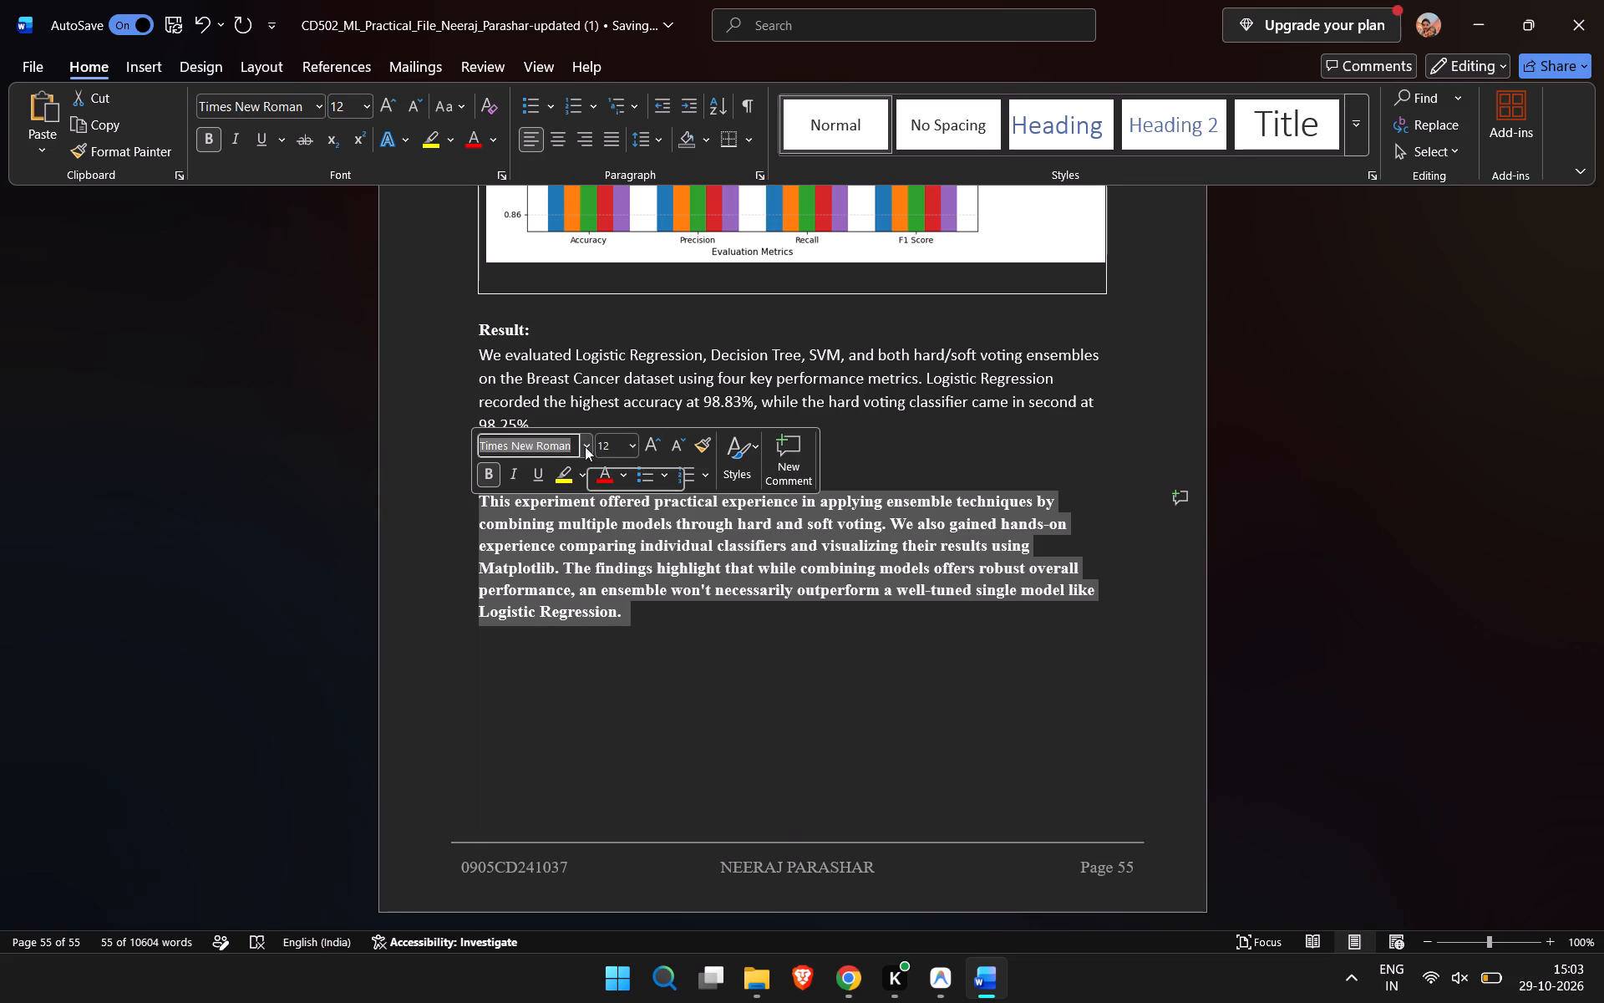
pyautogui.click(585, 446)
pyautogui.click(567, 536)
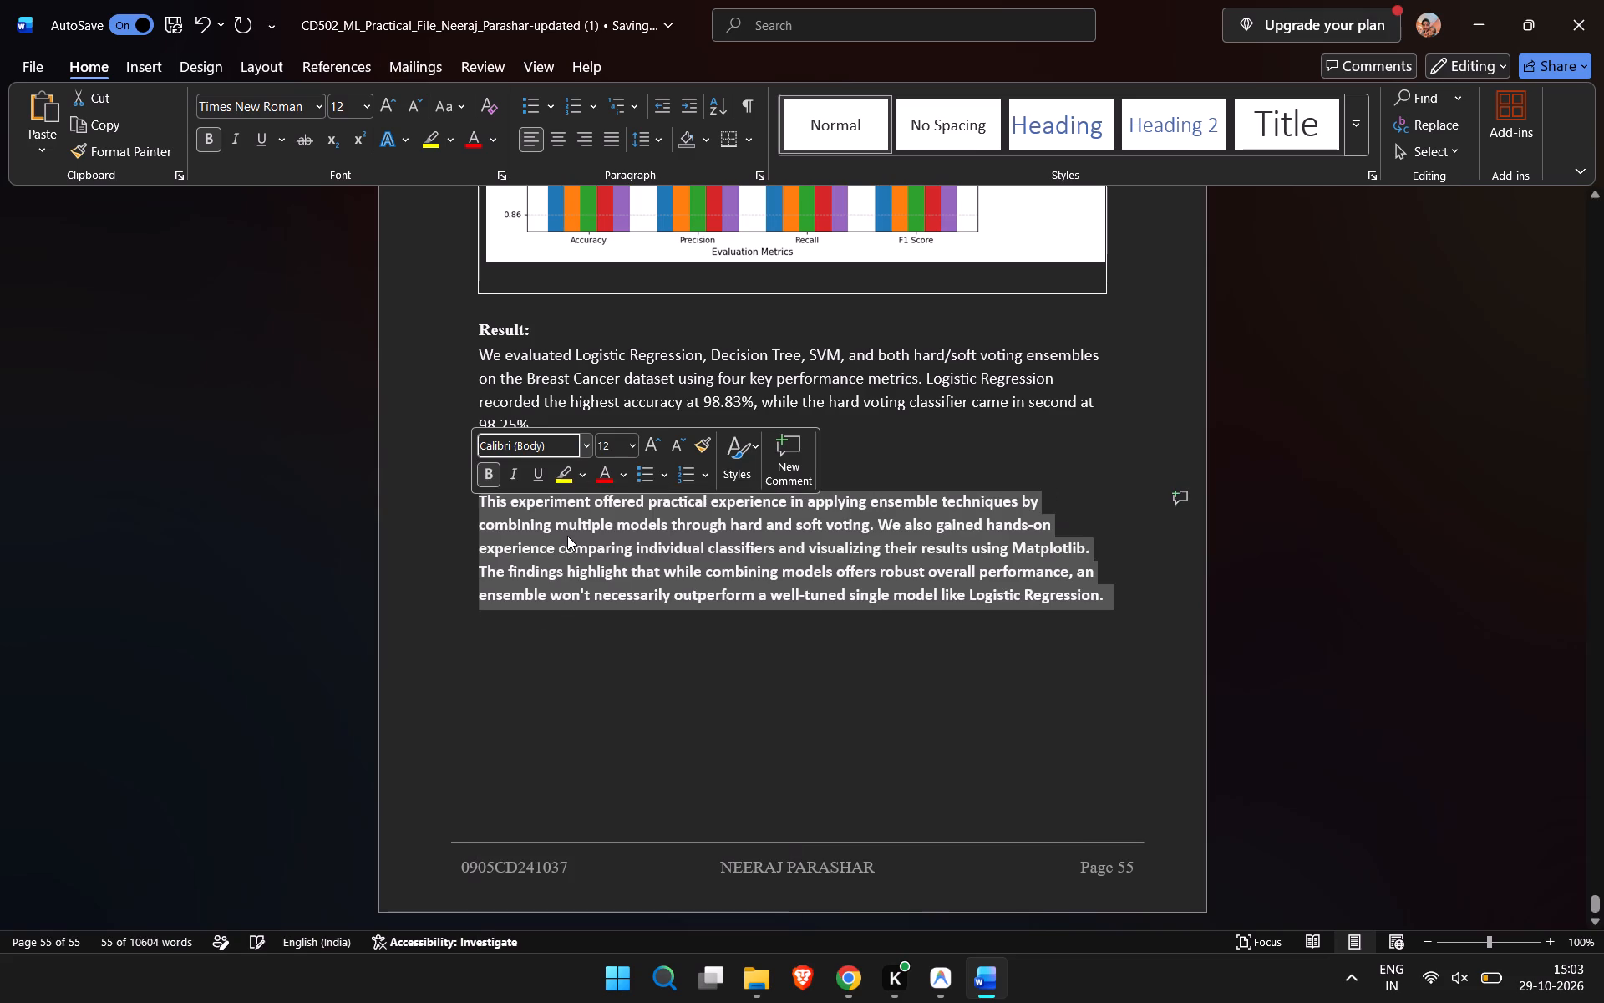
pyautogui.click(935, 451)
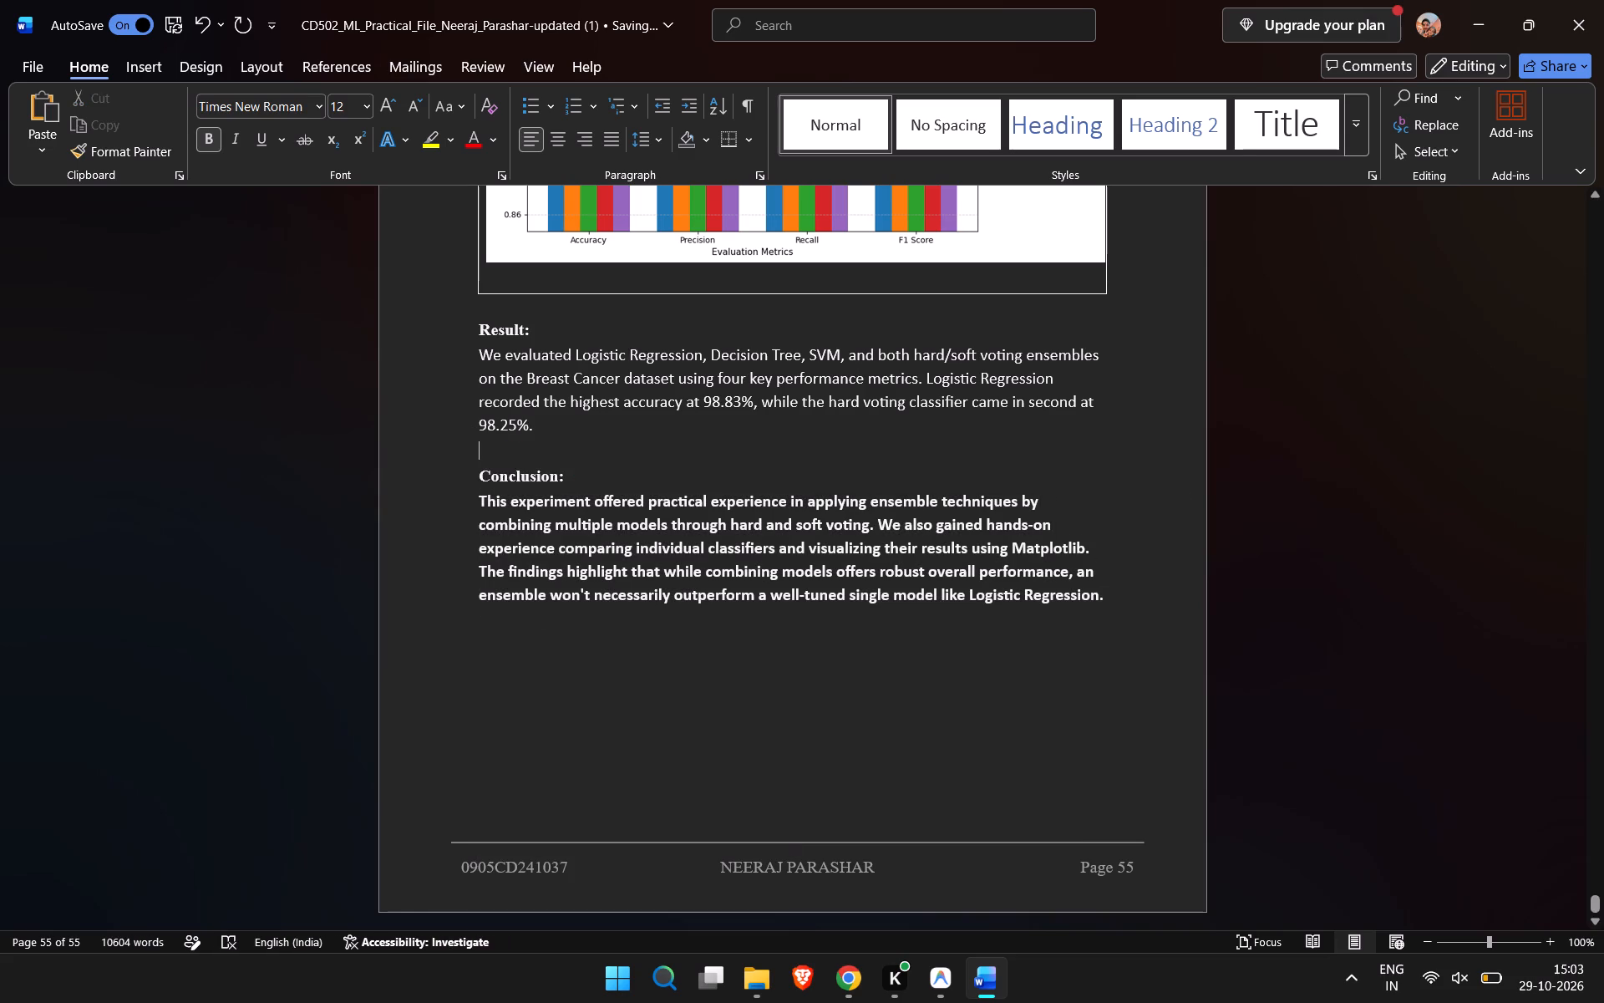
# Remove bold from the whole paragraph under "Conclusion:".
pyautogui.moveTo(480, 501); pyautogui.dragTo(481, 501)
pyautogui.moveTo(481, 501); pyautogui.dragTo(1172, 596)
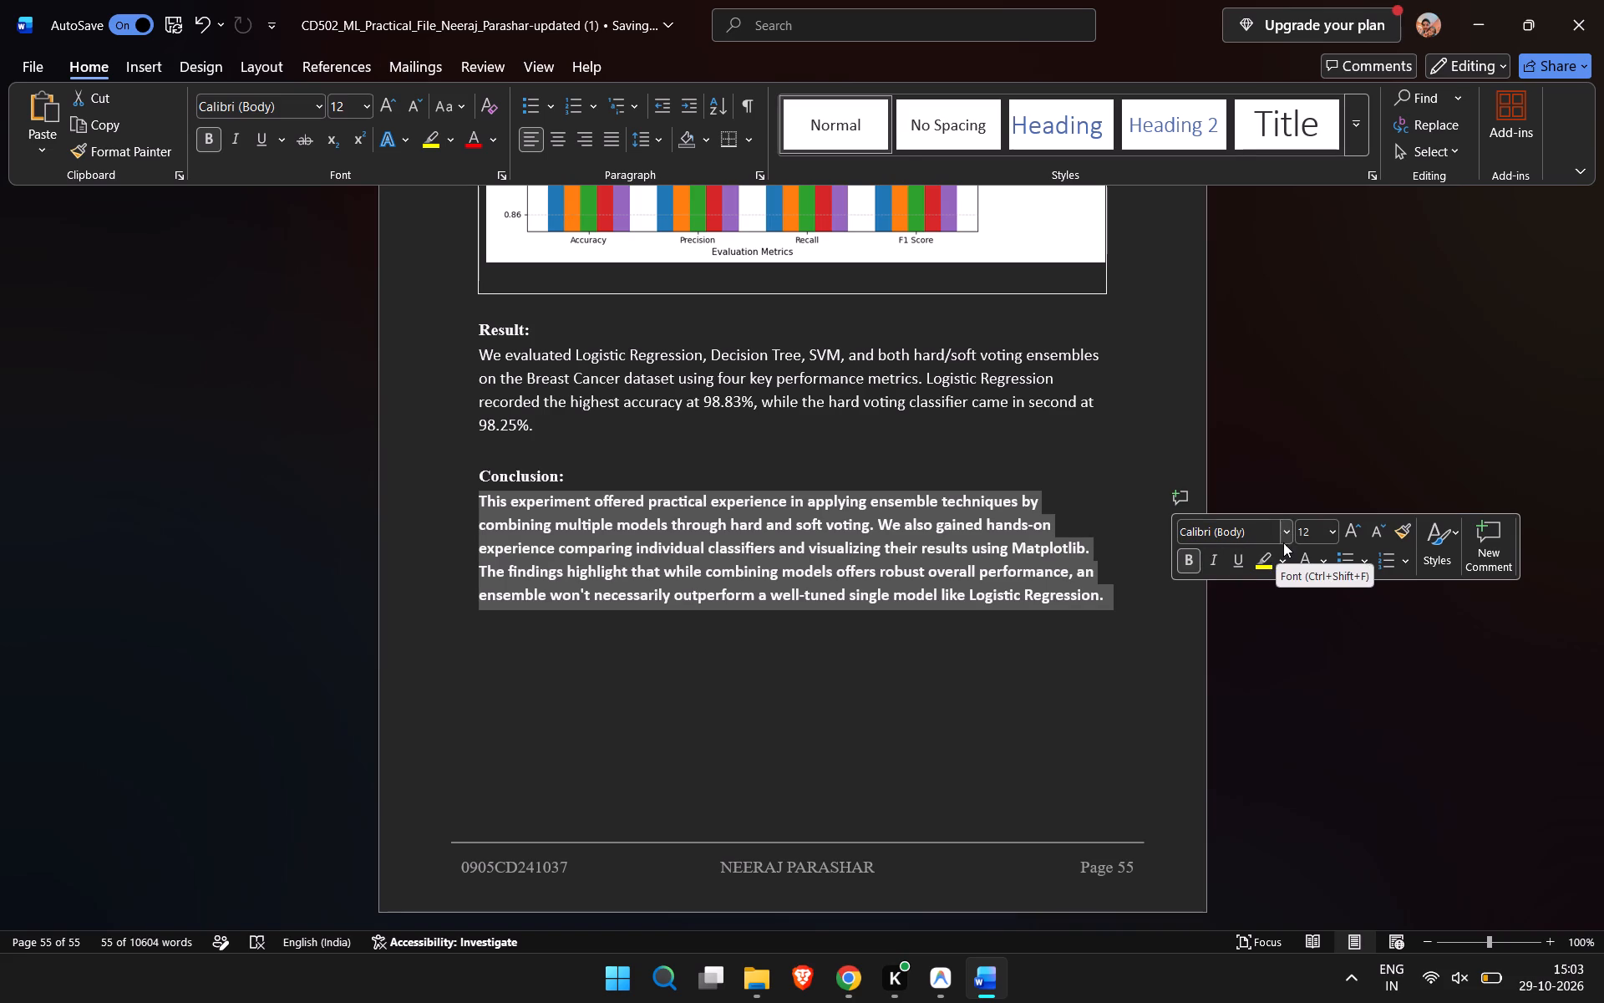
pyautogui.click(1312, 528)
pyautogui.click(1187, 566)
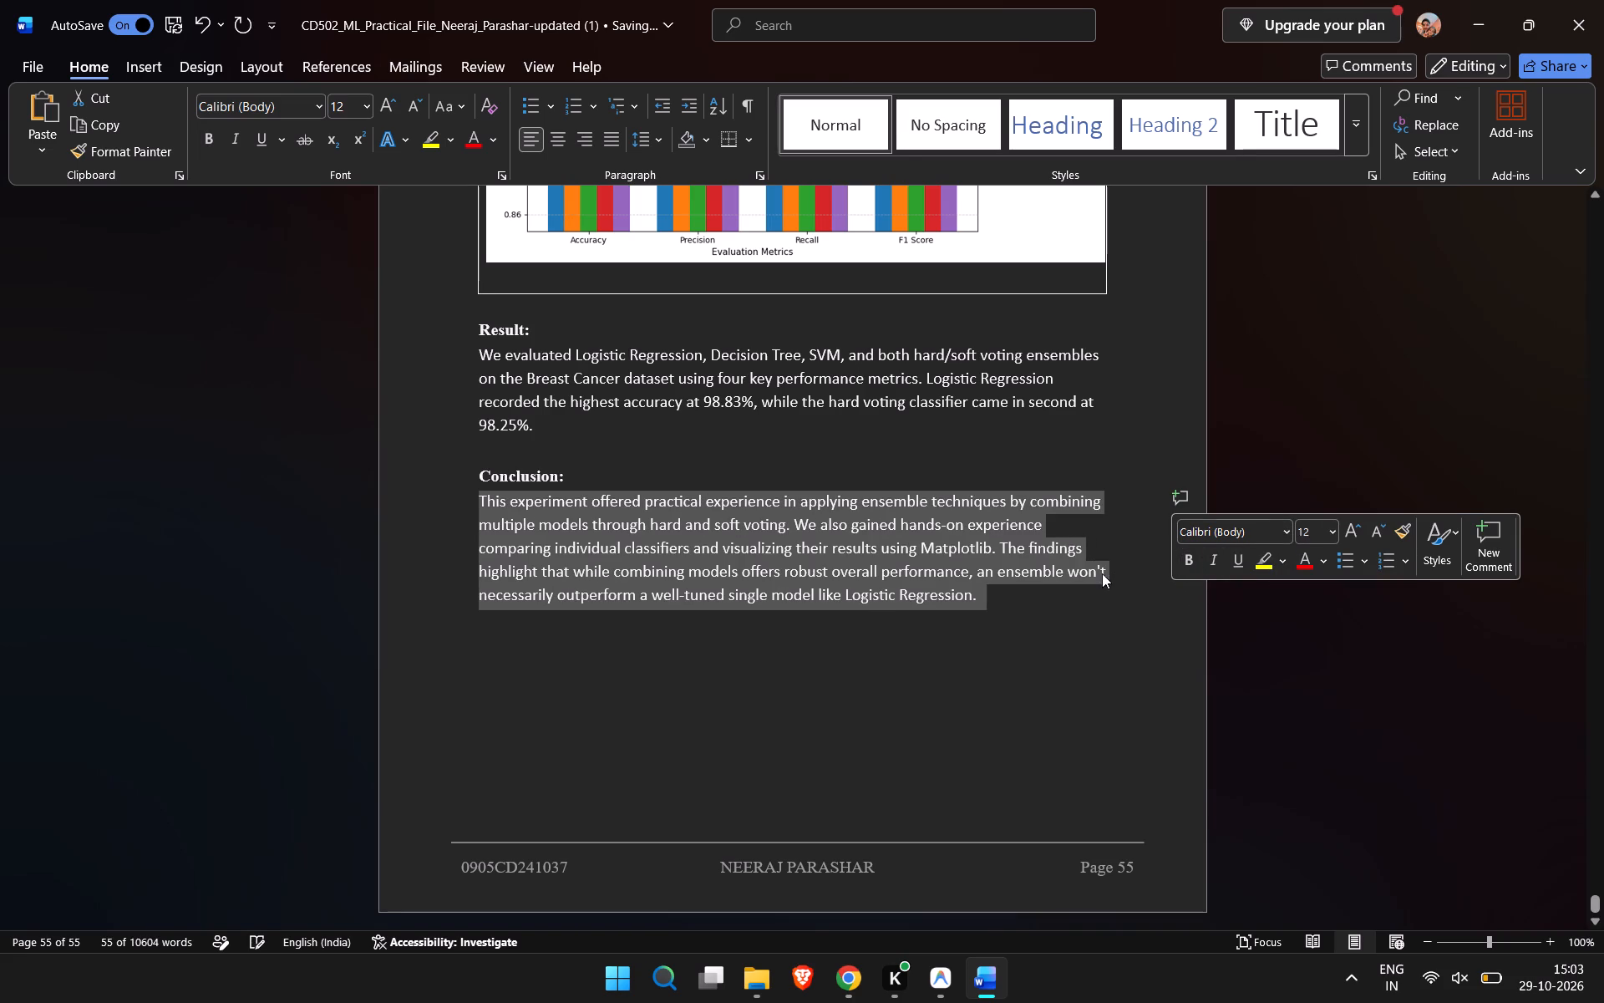
pyautogui.click(1058, 603)
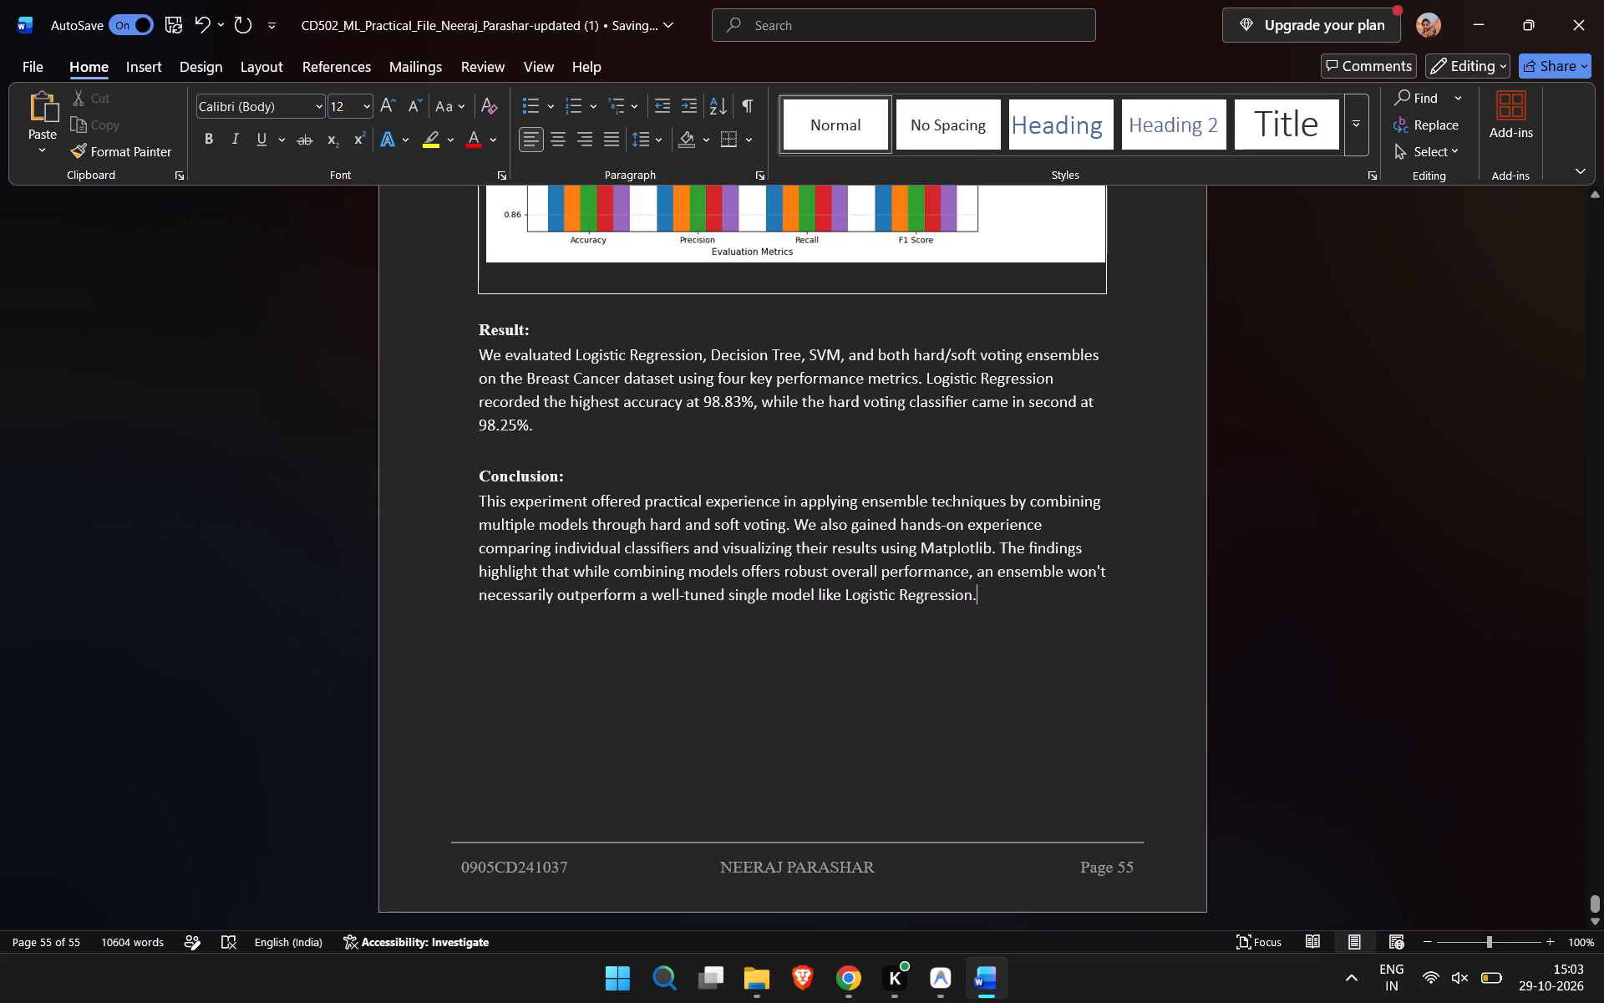
# Set the font size of the "Conclusion:" heading to 13.
pyautogui.moveTo(567, 476); pyautogui.dragTo(464, 476)
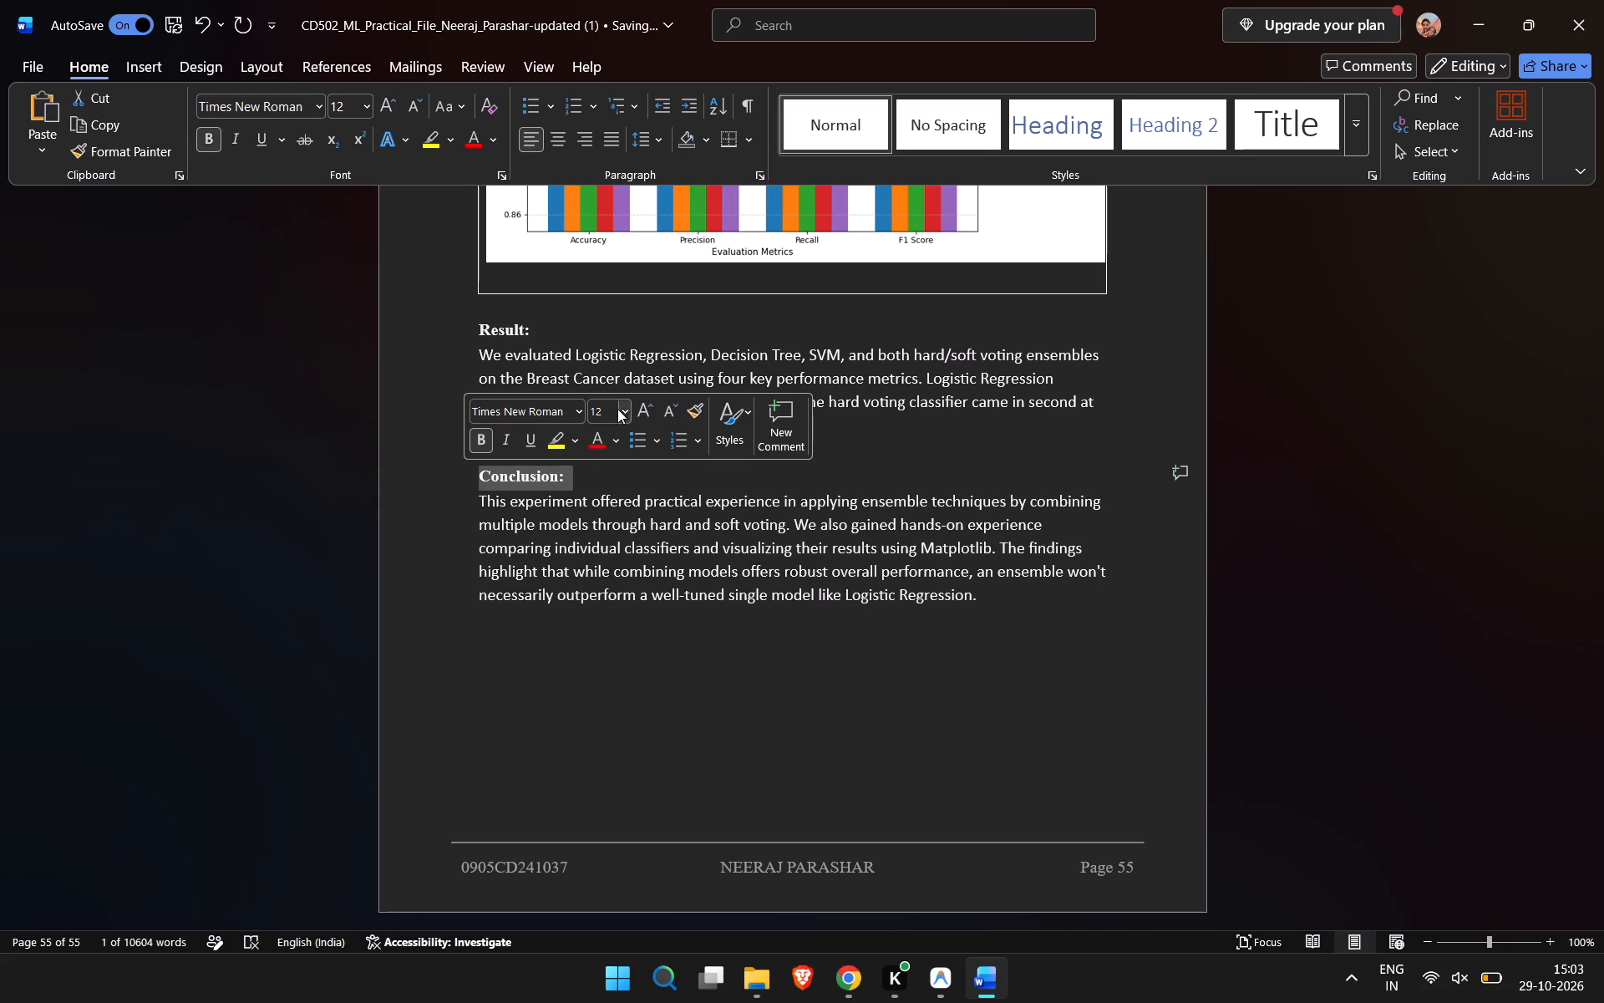
pyautogui.click(604, 408)
pyautogui.click(604, 408)
pyautogui.press('BackSpace')
pyautogui.press('3')
pyautogui.click(426, 670)
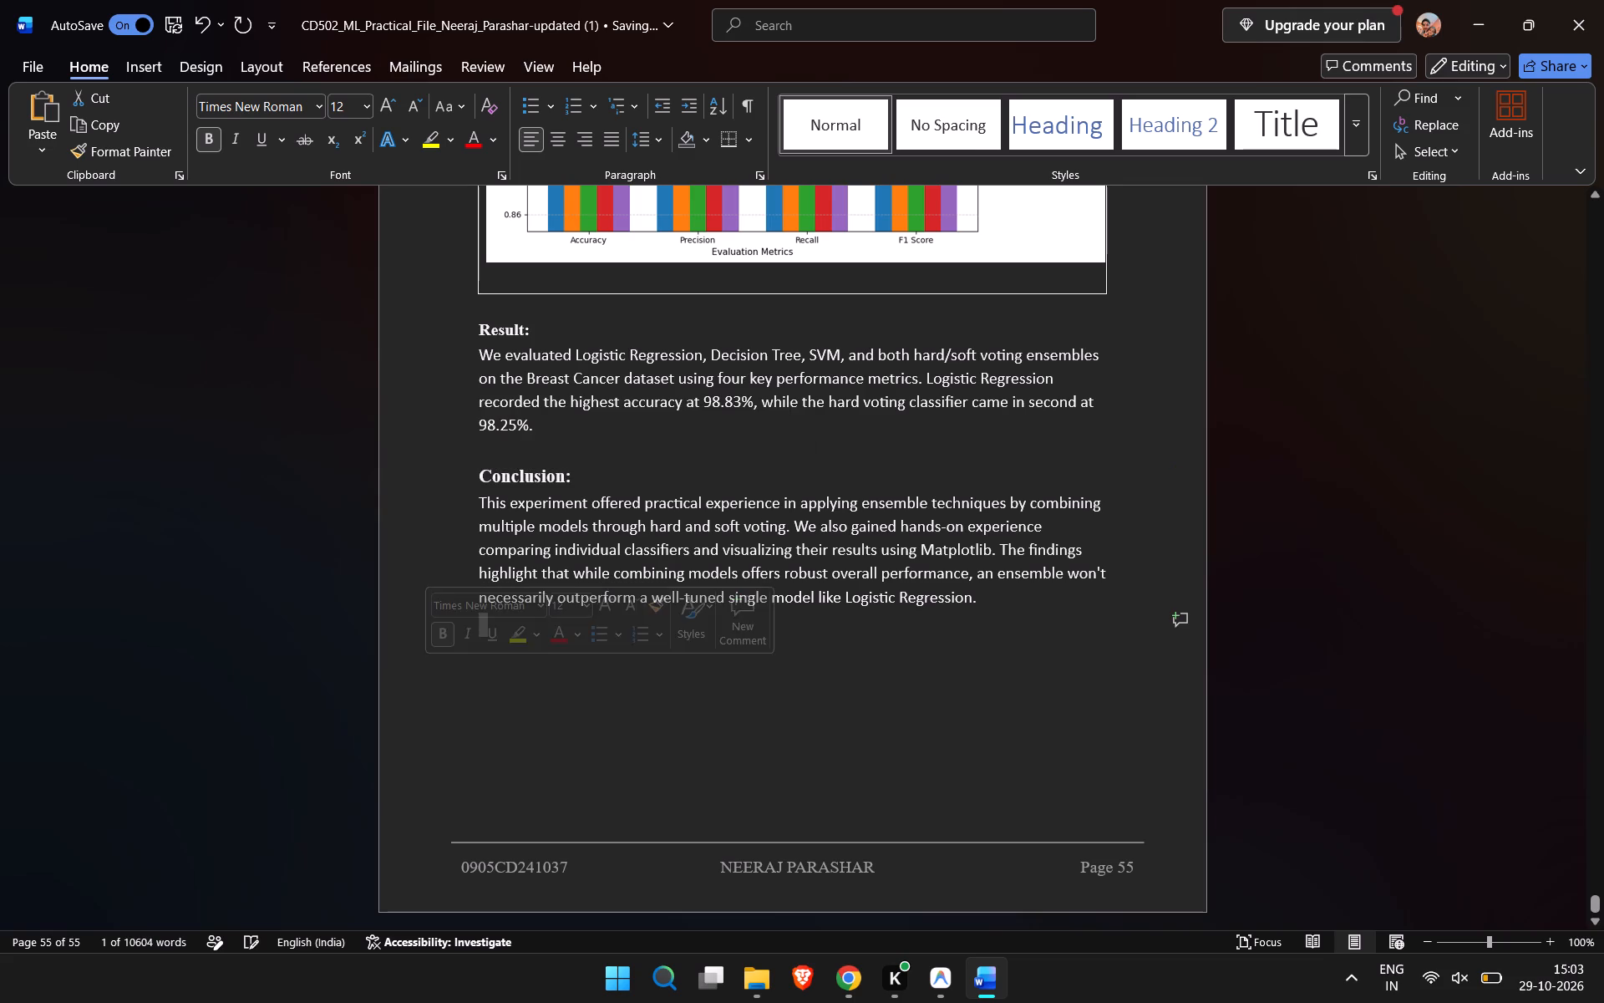
# Set the font size of the "Result:" heading to 13.
pyautogui.moveTo(534, 324); pyautogui.dragTo(445, 324)
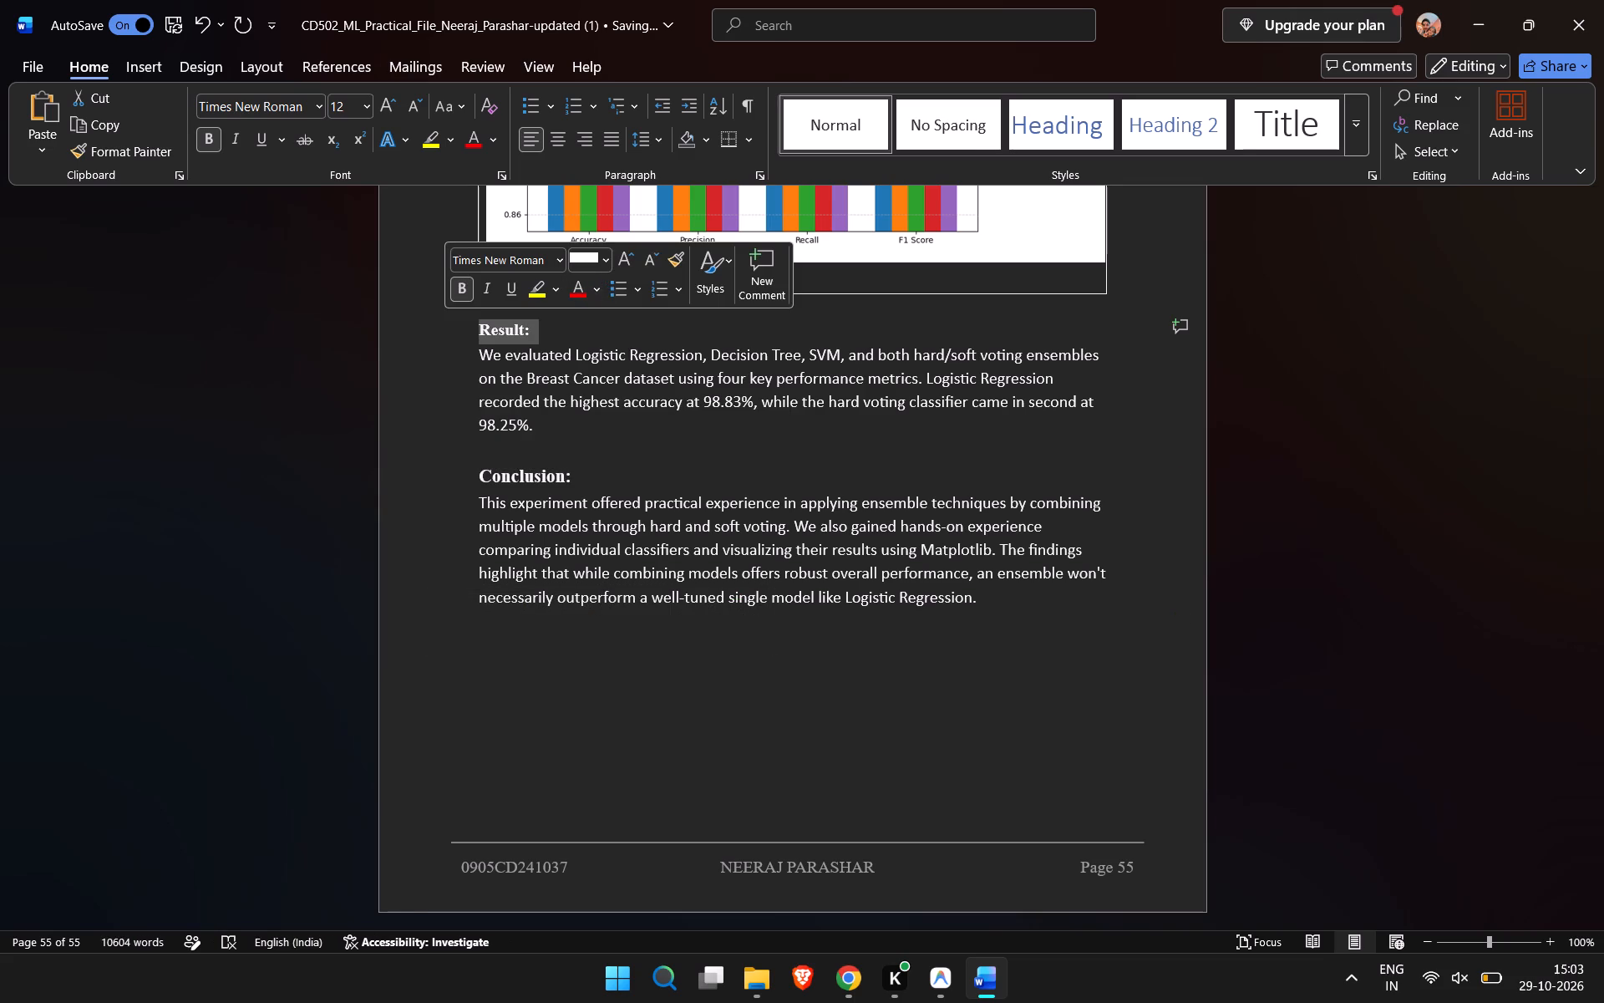
pyautogui.click(588, 258)
pyautogui.click(588, 258)
pyautogui.press('BackSpace')
pyautogui.press('3')
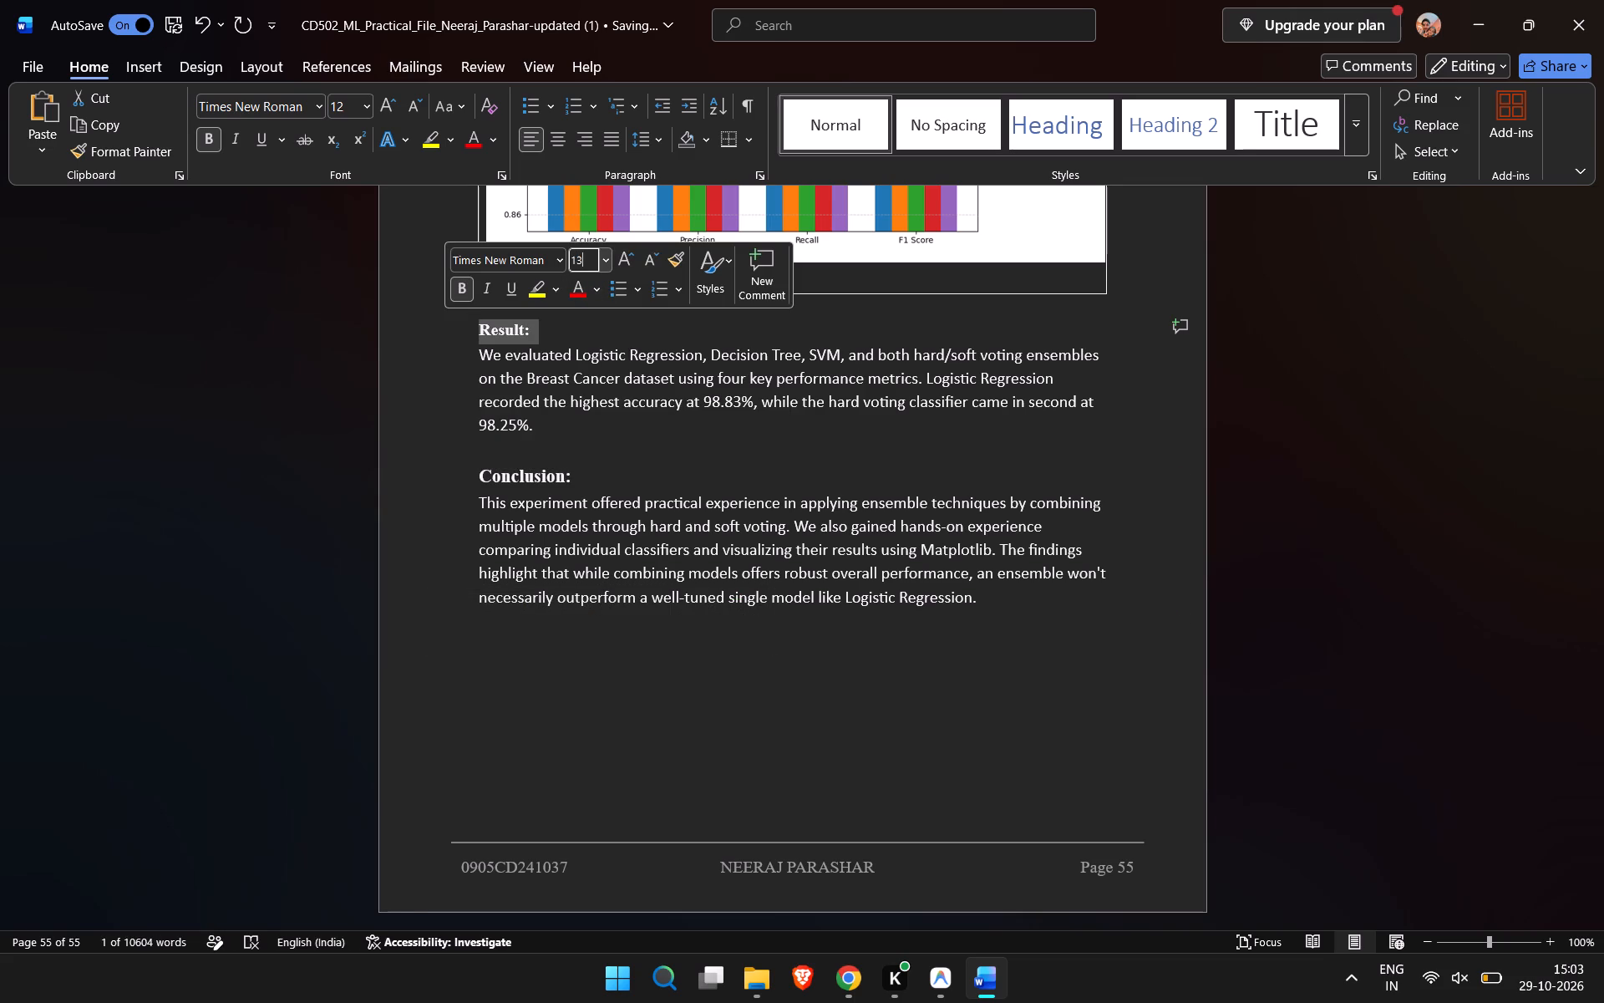
pyautogui.click(432, 378)
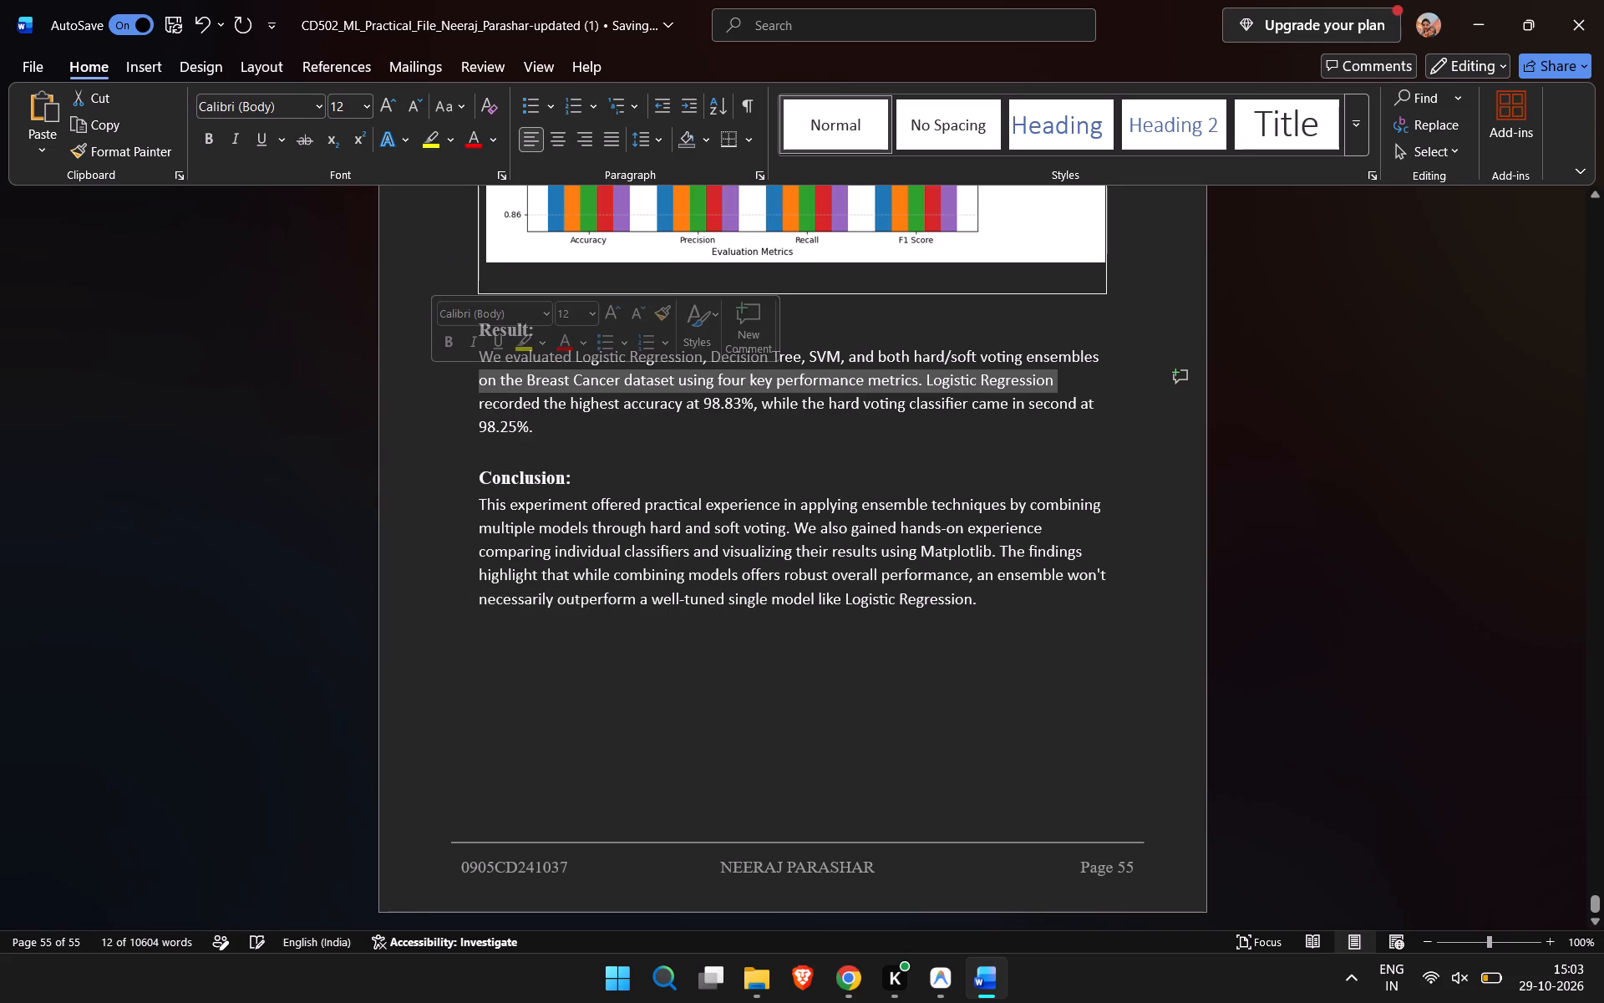
pyautogui.click(587, 430)
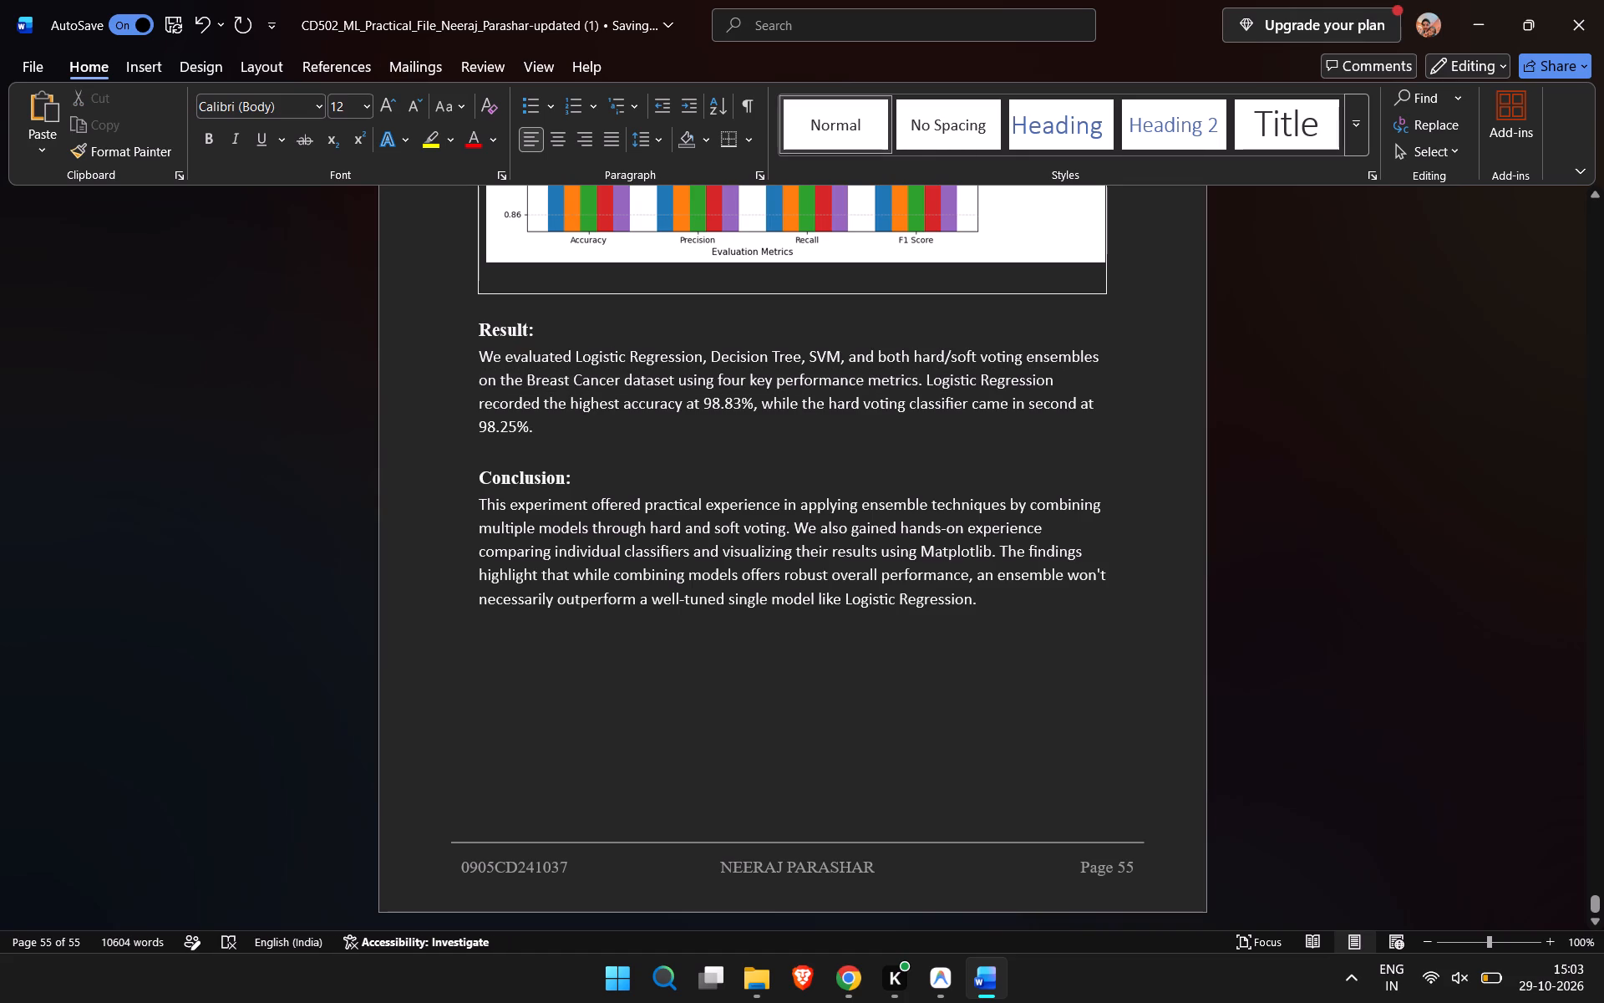
# Insert eight blank lines below the Conclusion paragraph so that the insertion point moves onto a new page.
pyautogui.scroll(2, 668, 482)
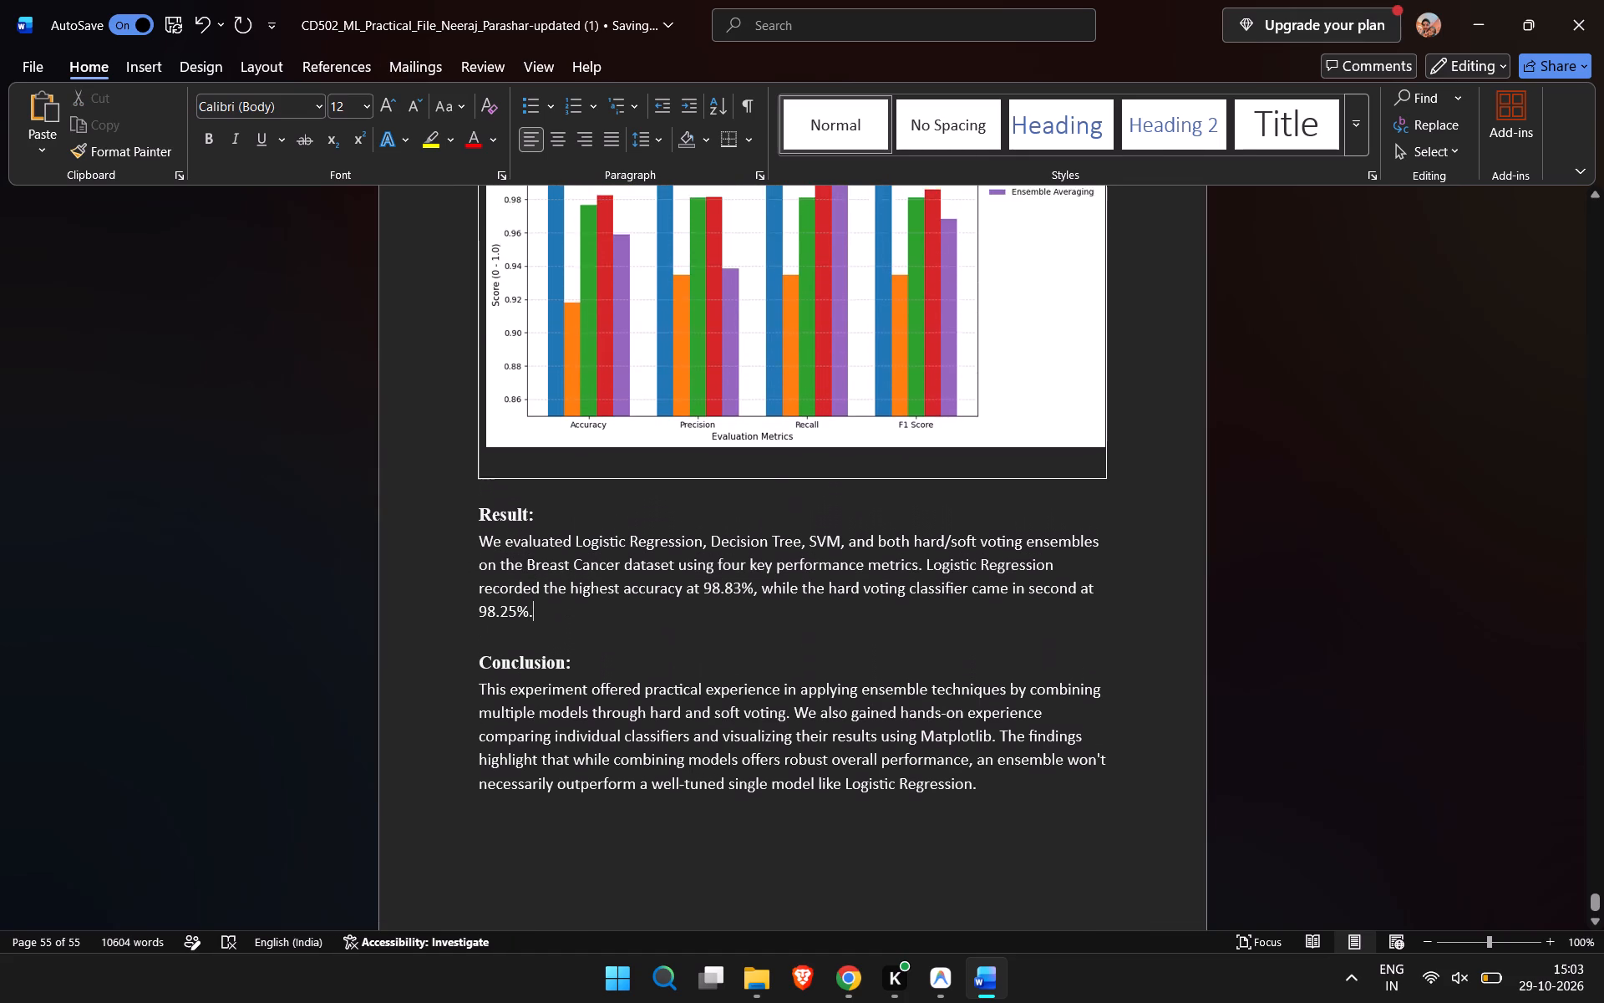
pyautogui.scroll(2, 668, 482)
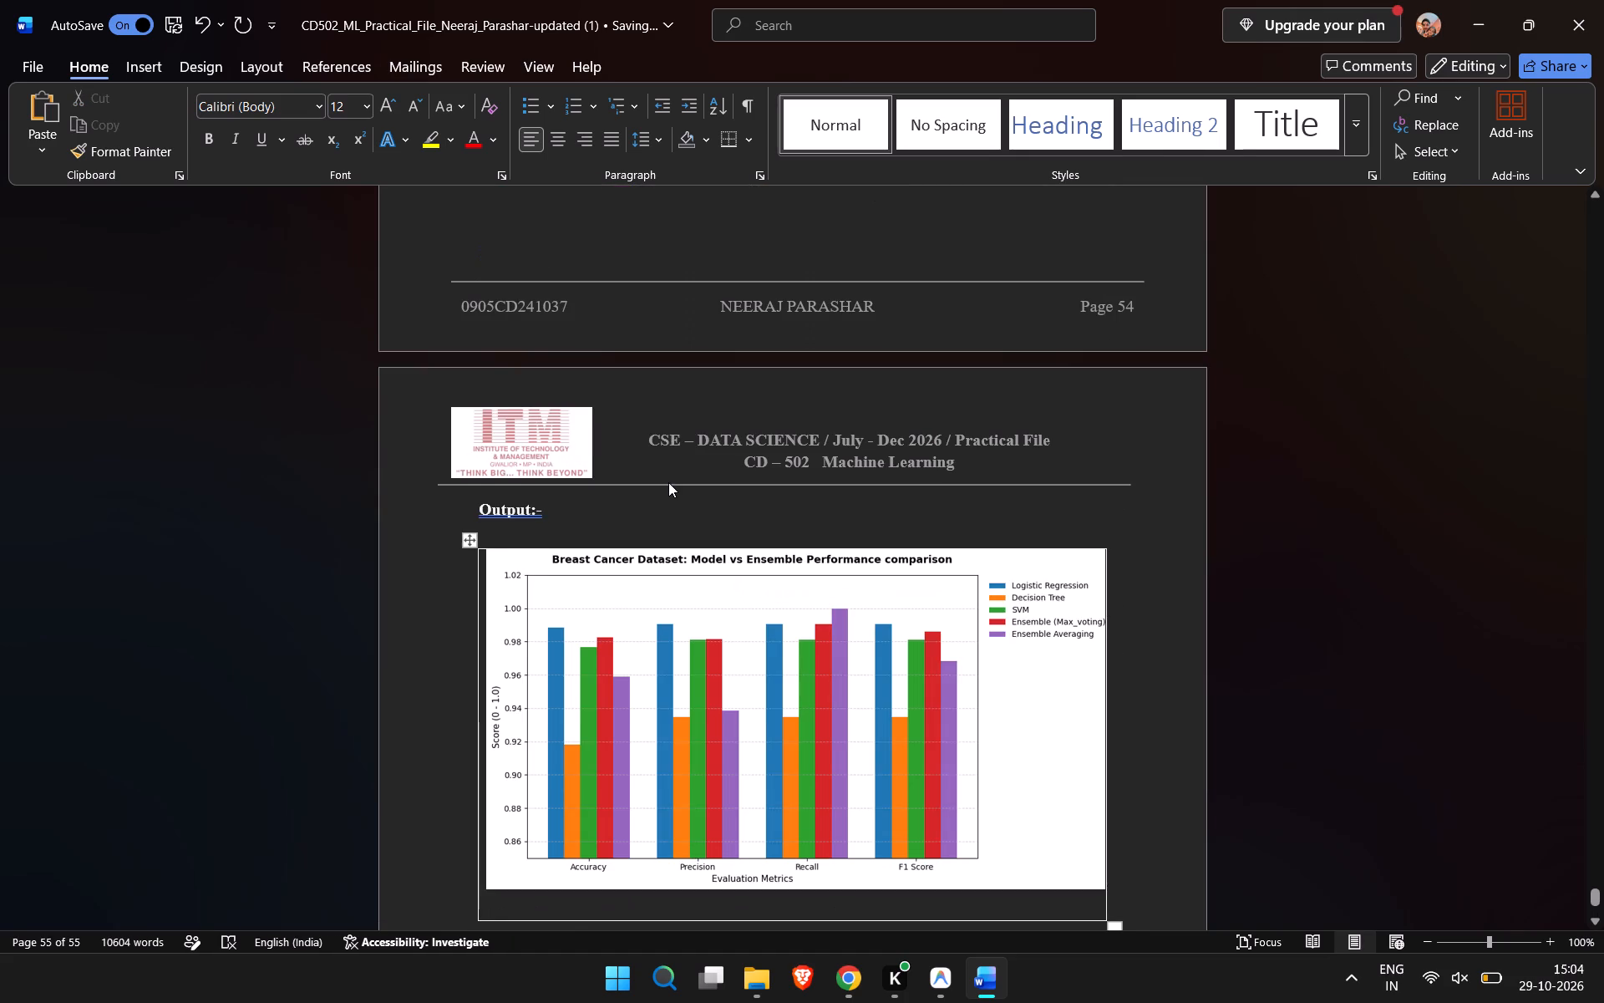
pyautogui.scroll(-2, 668, 482)
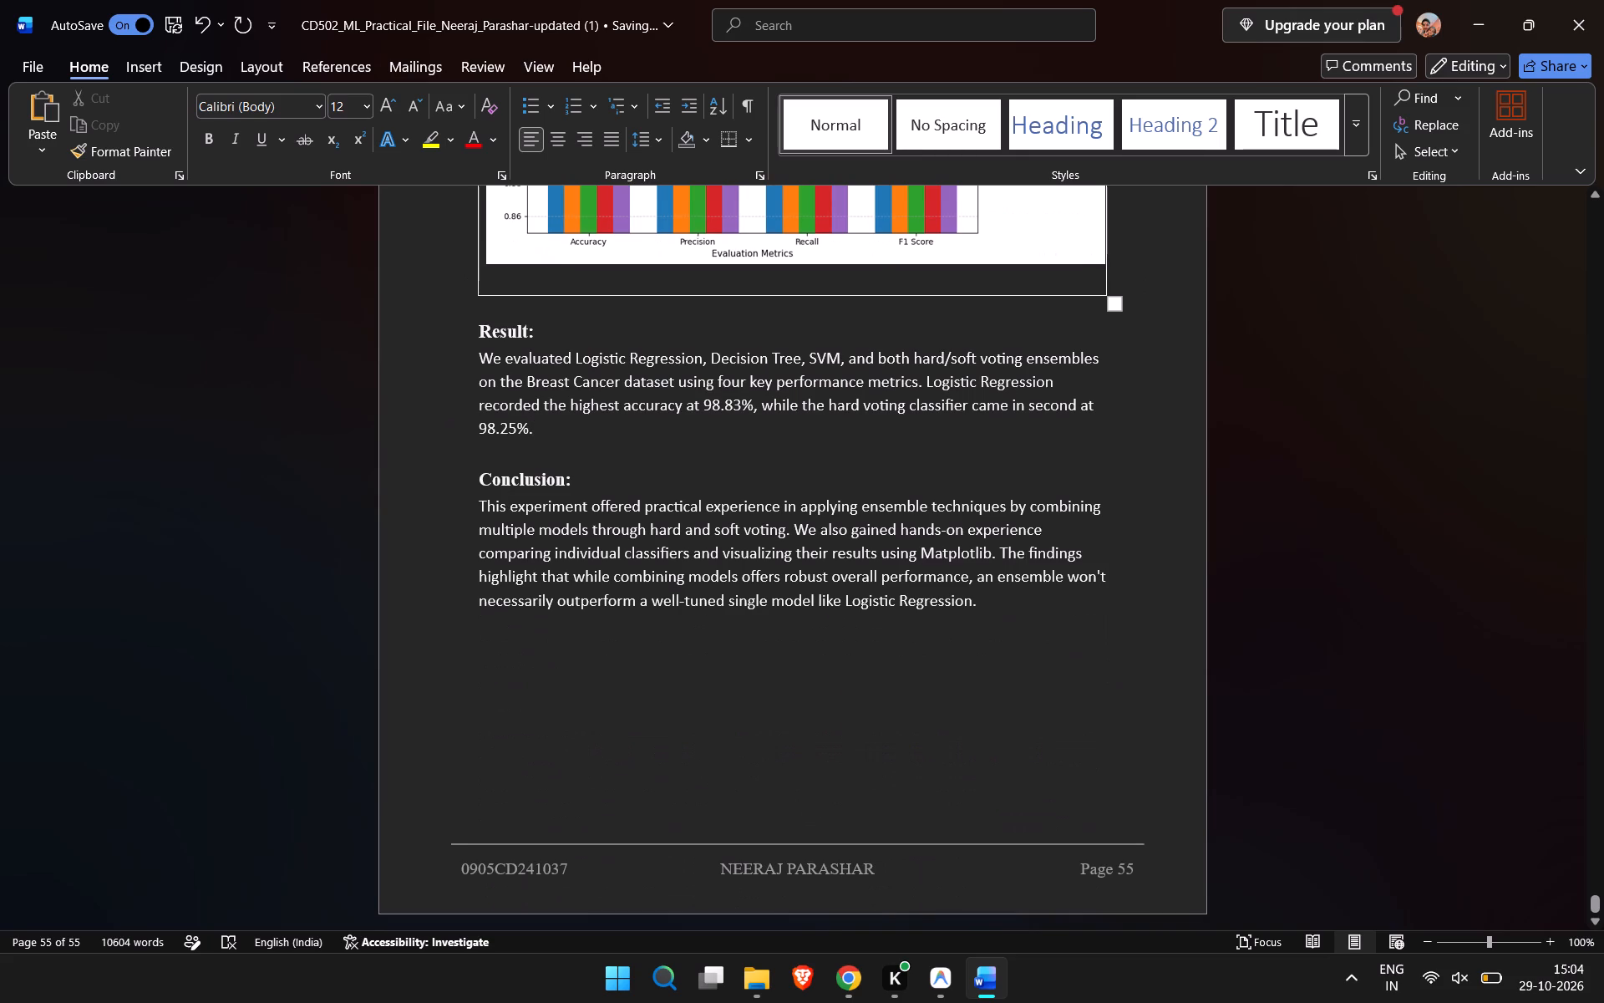
pyautogui.scroll(-1, 668, 482)
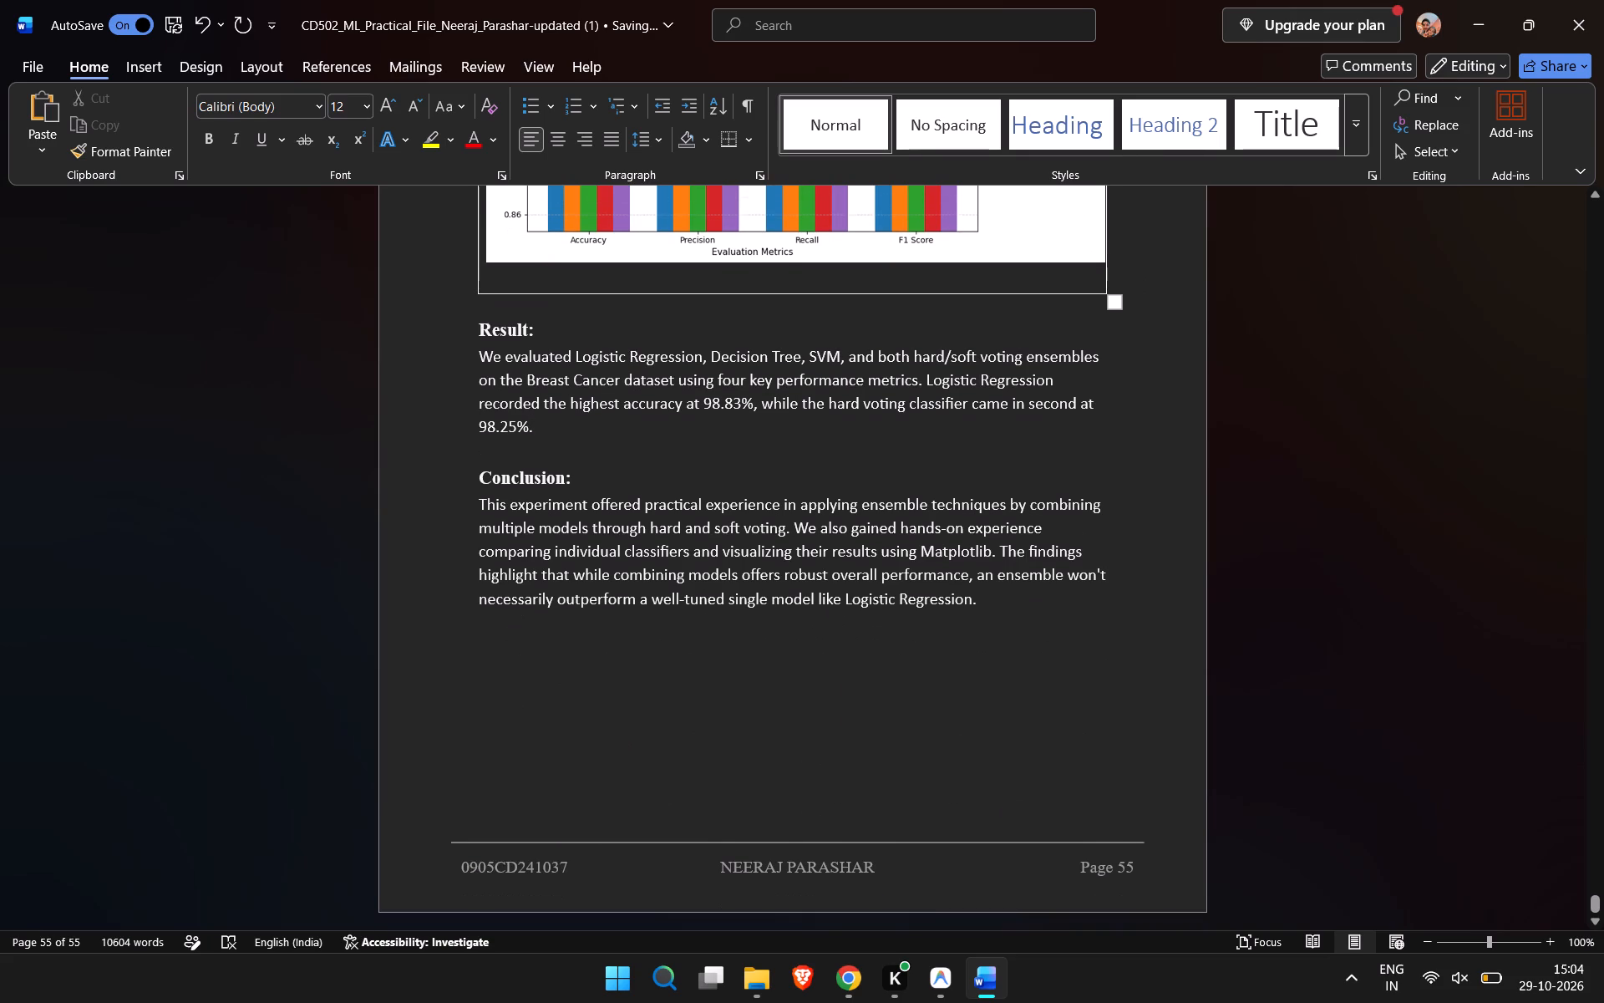
pyautogui.click(720, 802)
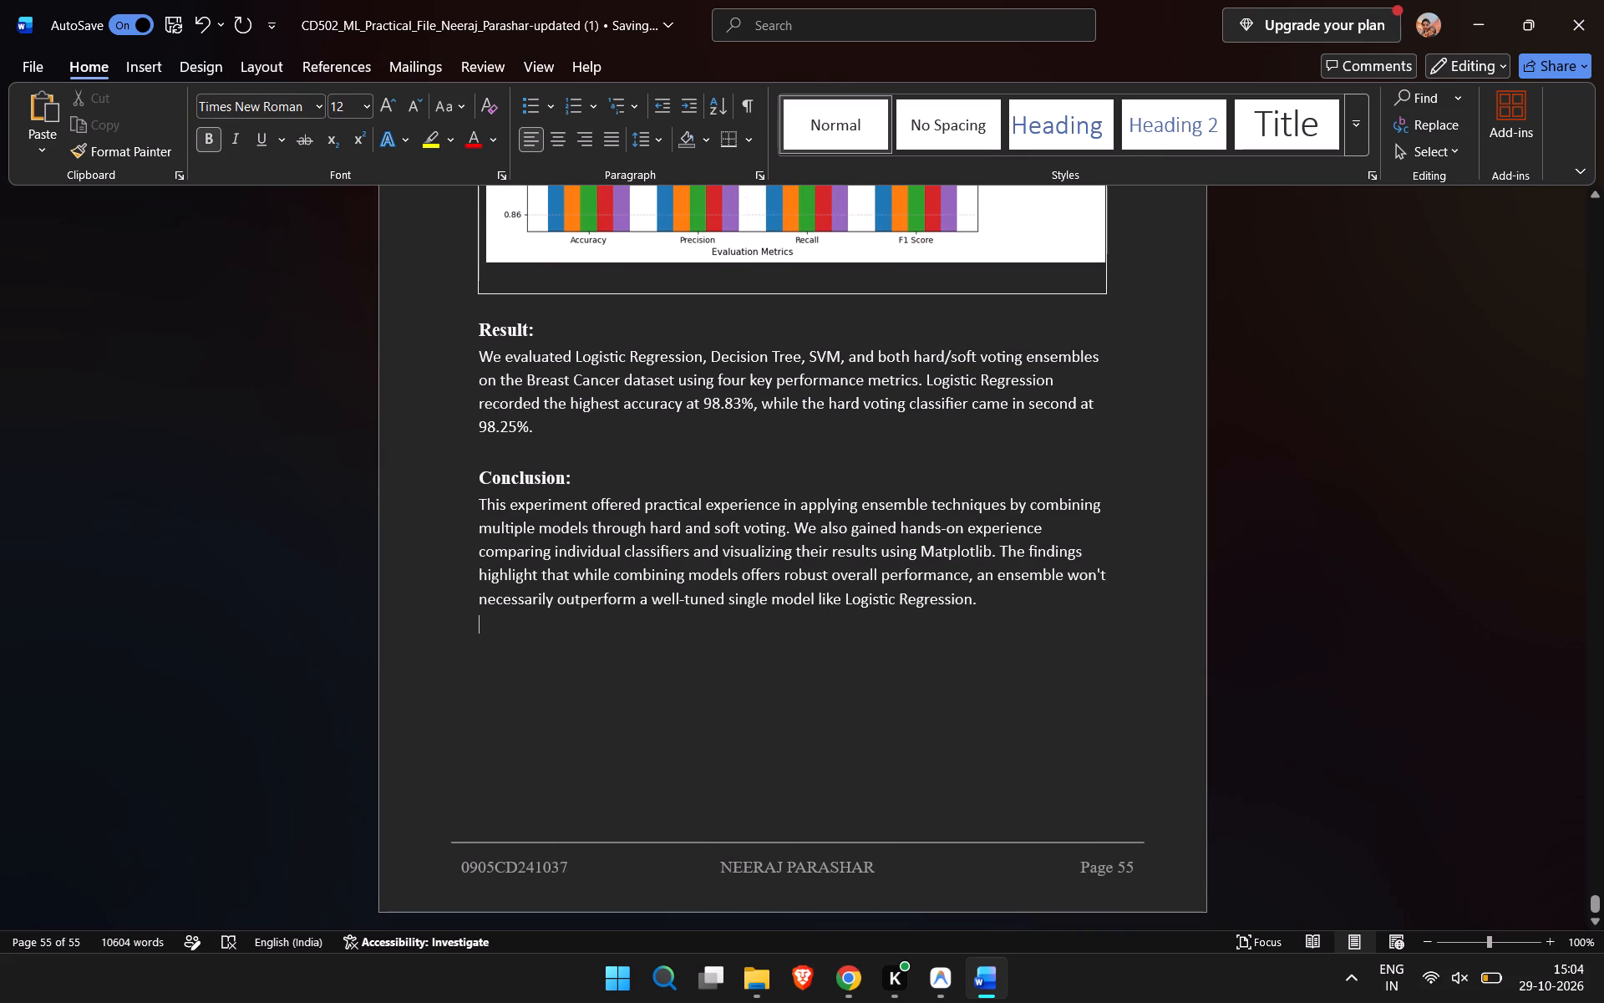
pyautogui.press('Return')
pyautogui.press('Return')
pyautogui.press('Return')
pyautogui.press('Return')
pyautogui.press('Return')
pyautogui.press('Return')
pyautogui.press('Return')
pyautogui.press('Return')
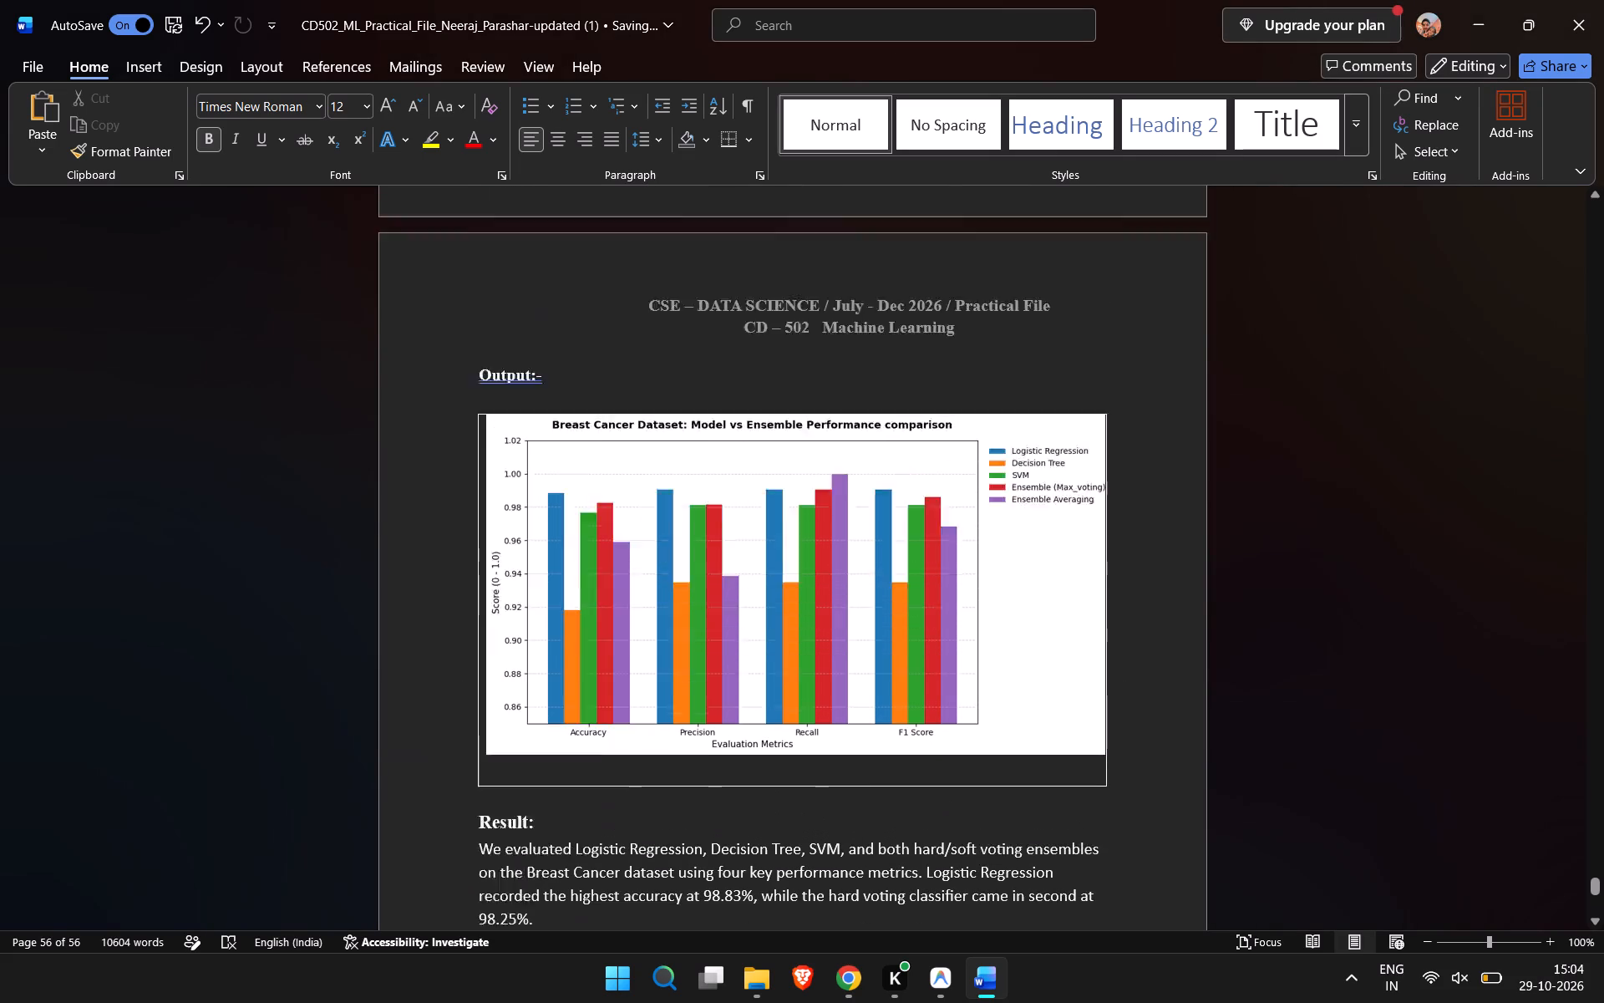
pyautogui.scroll(4, 750, 640)
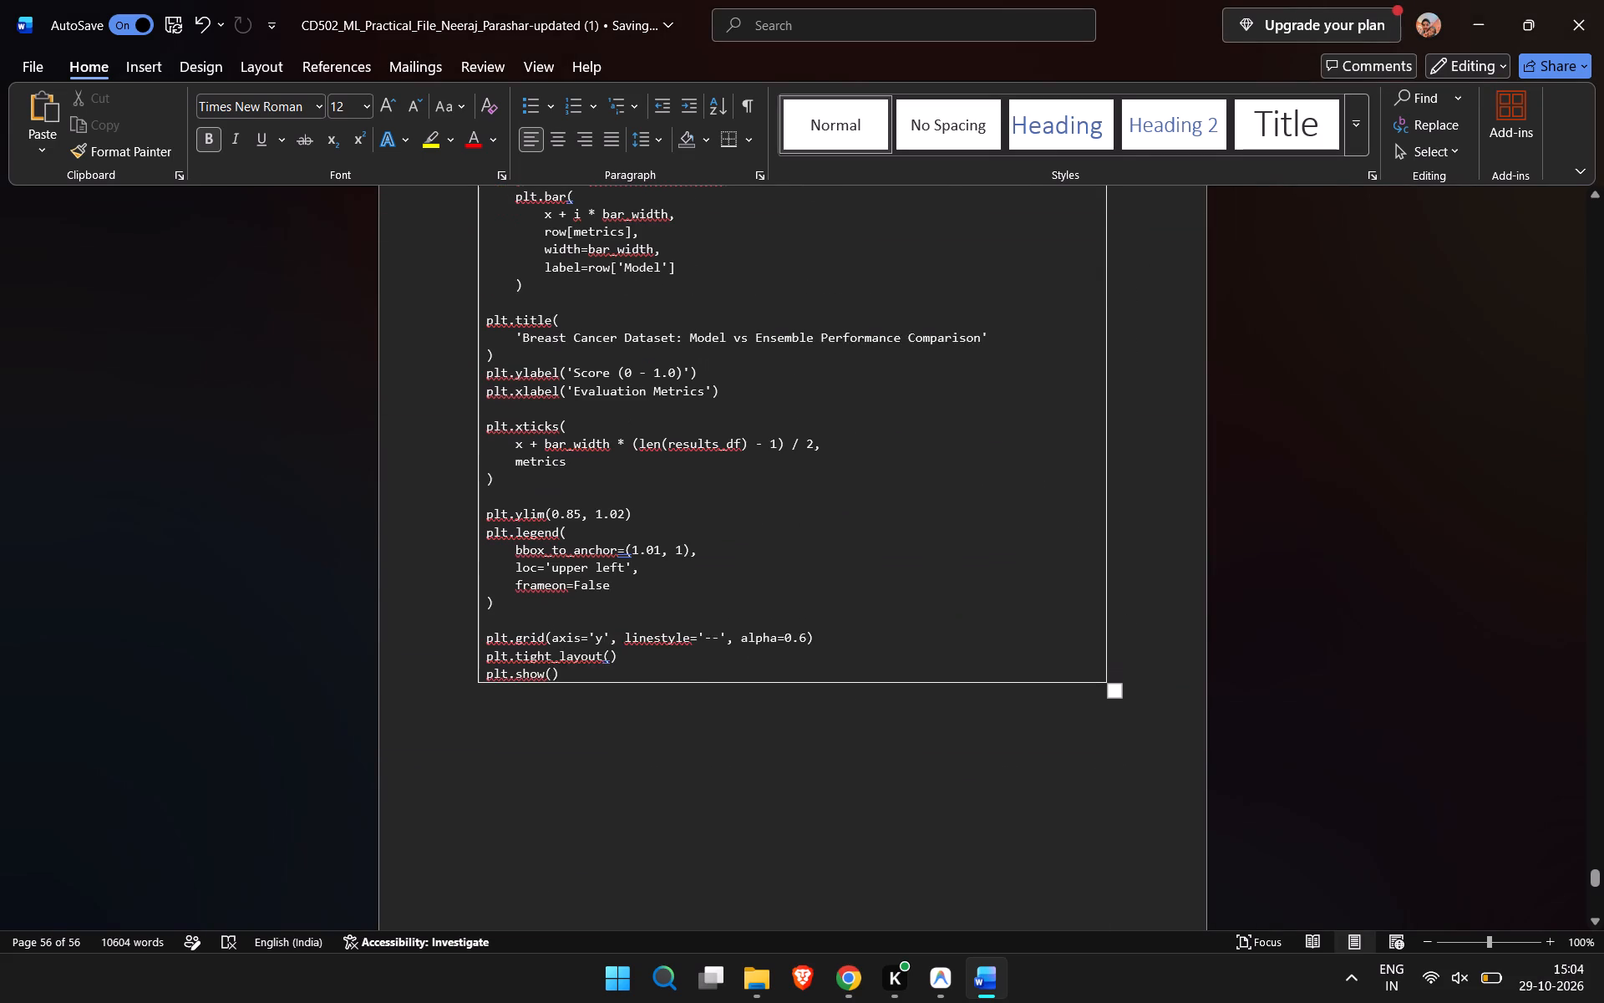
pyautogui.scroll(4, 750, 640)
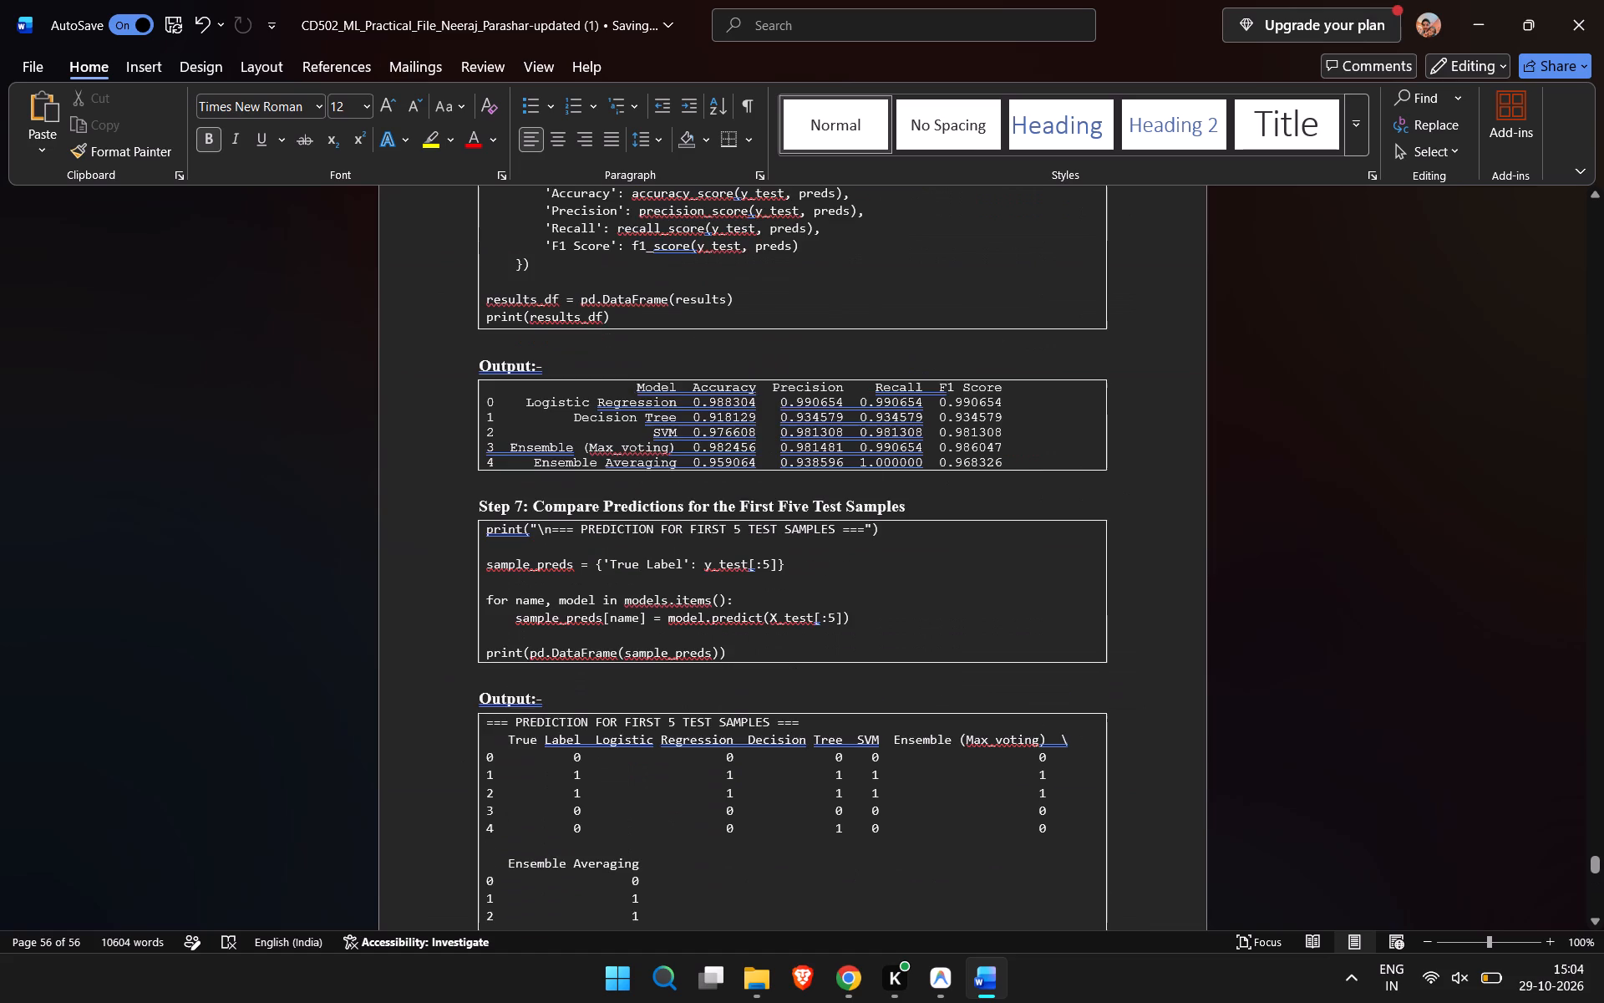
pyautogui.scroll(-1, 750, 640)
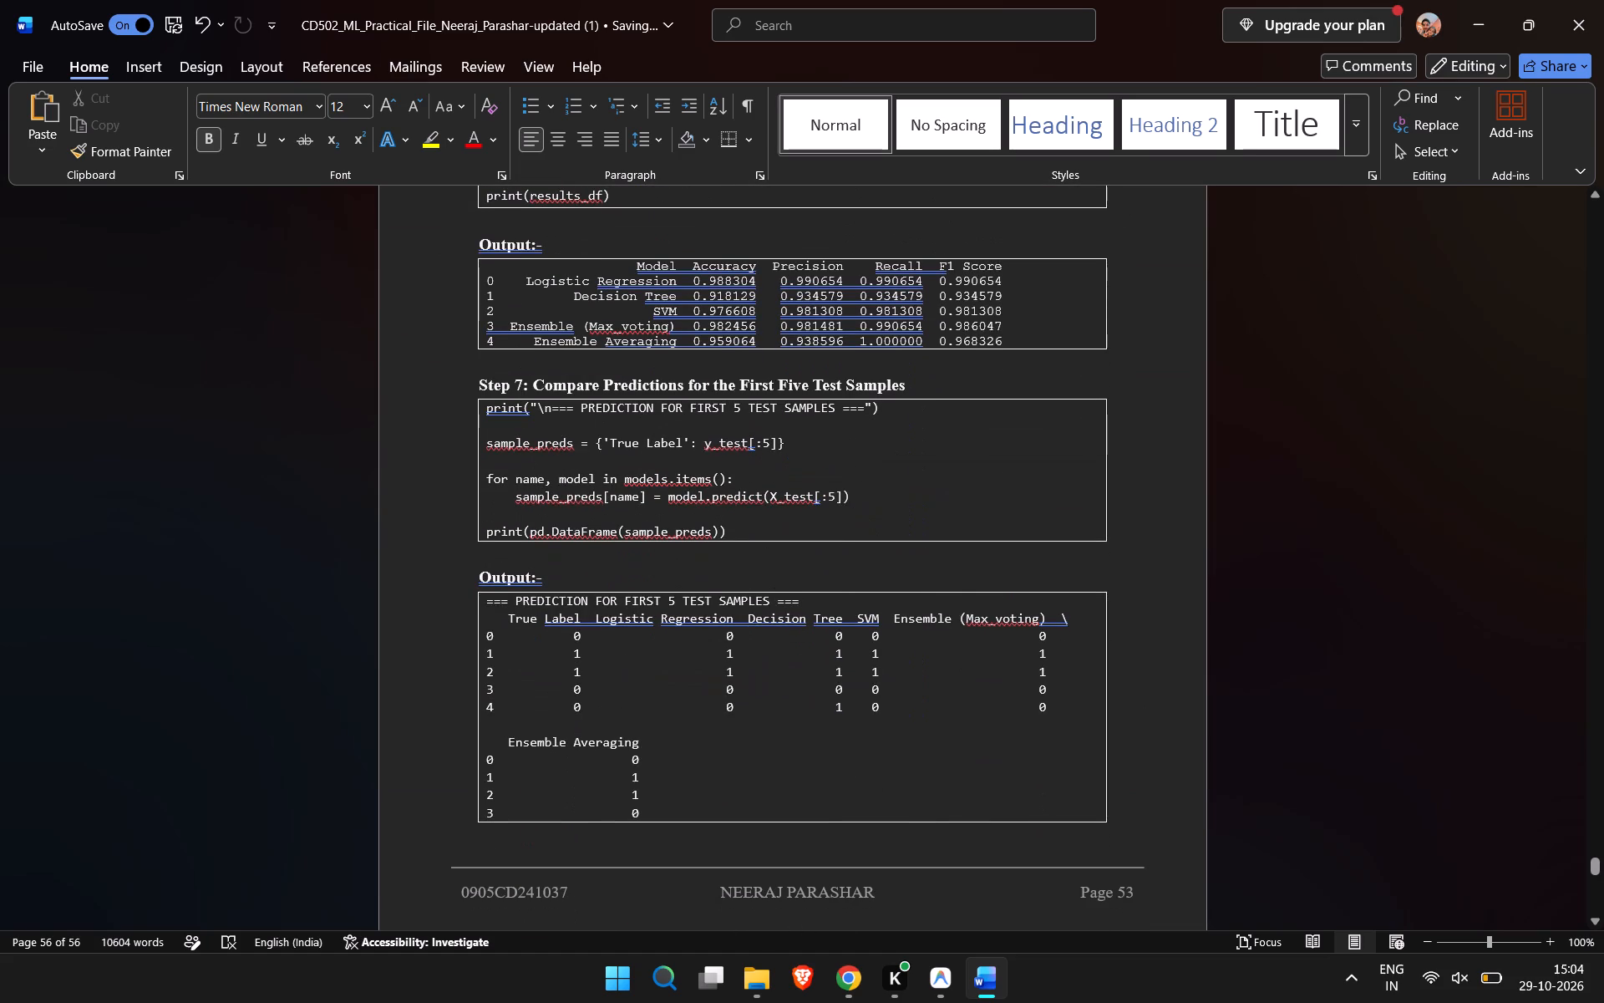
pyautogui.scroll(1, 750, 640)
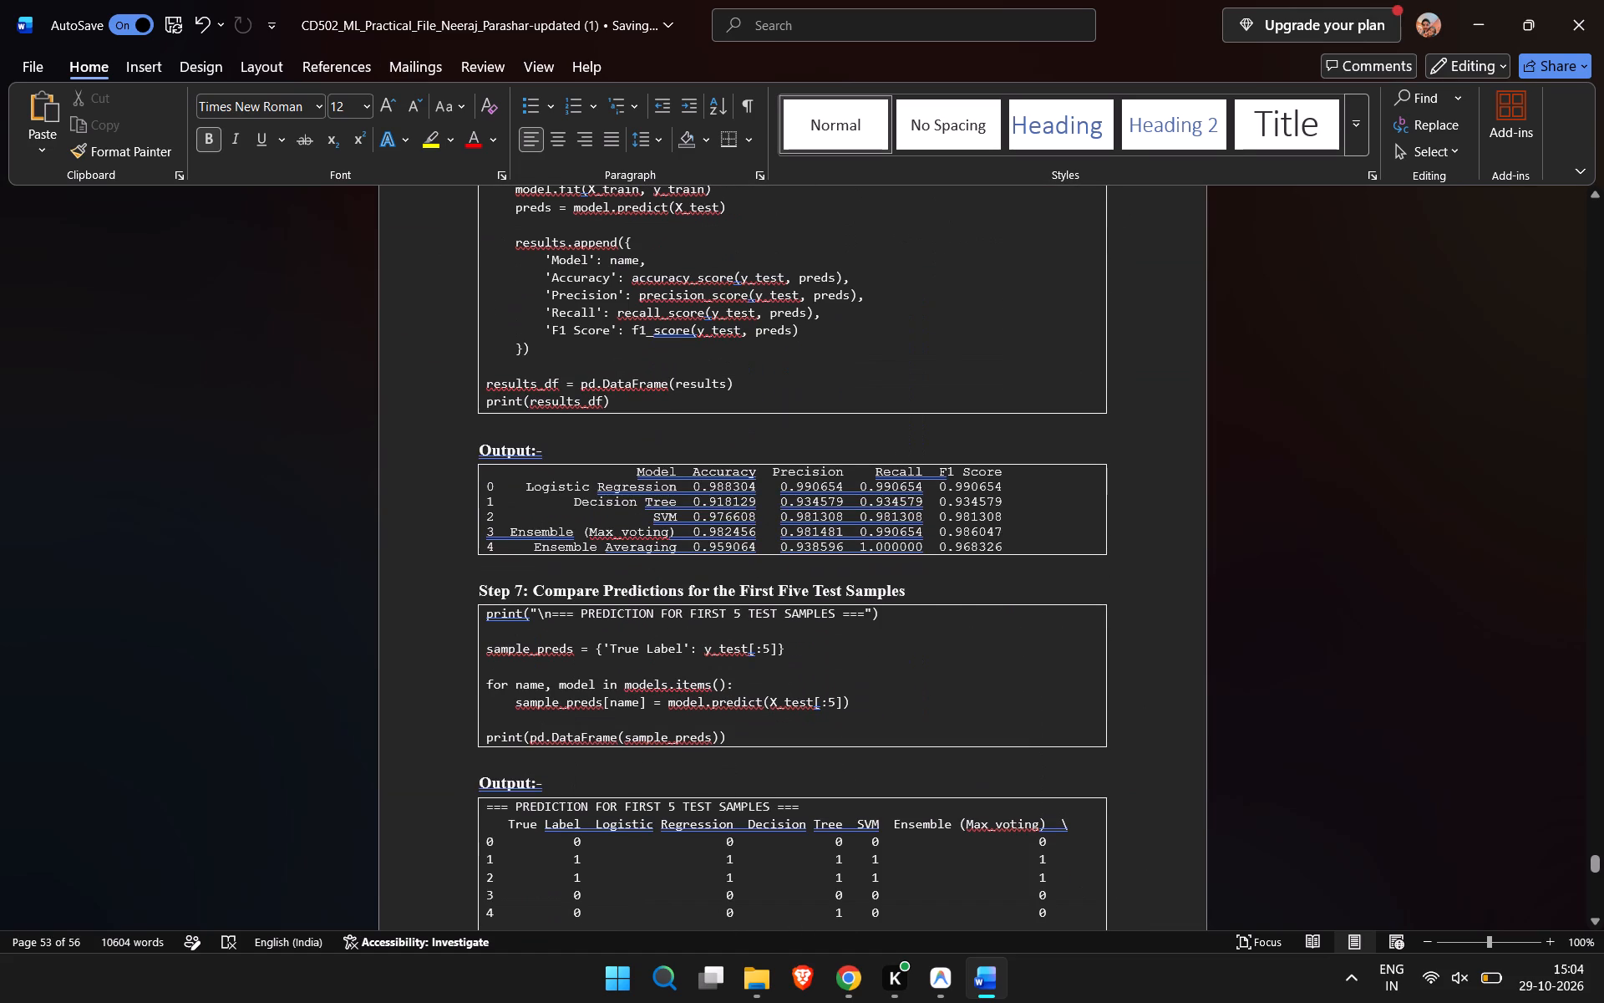
pyautogui.scroll(5, 750, 640)
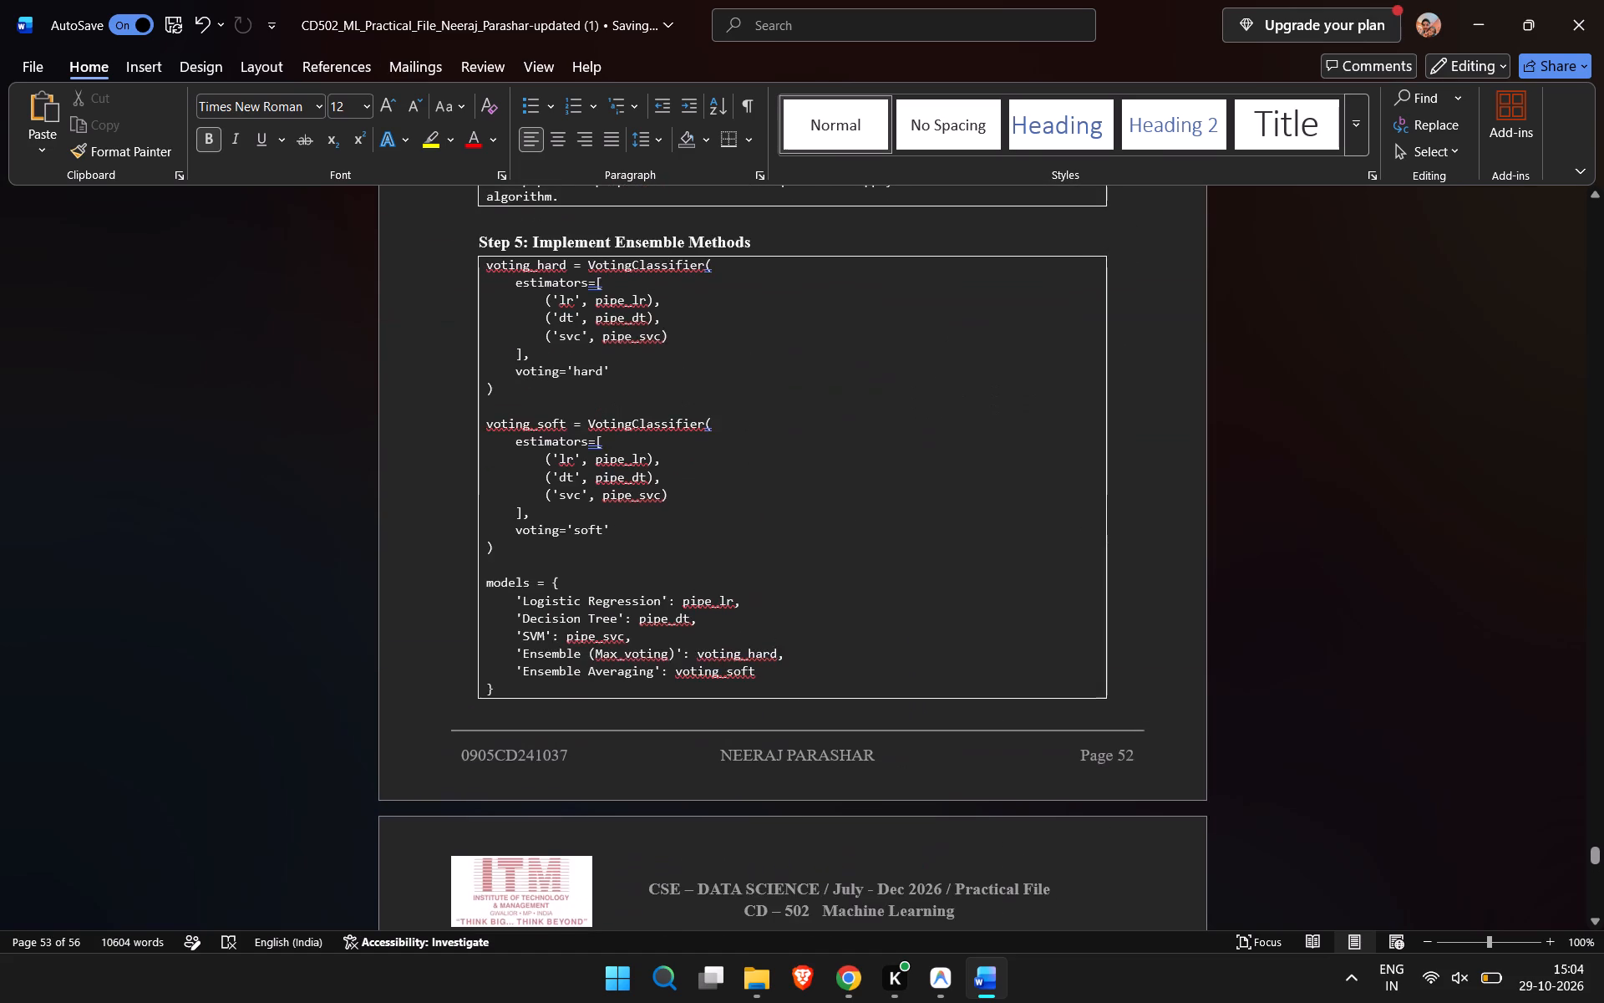
pyautogui.scroll(5, 750, 640)
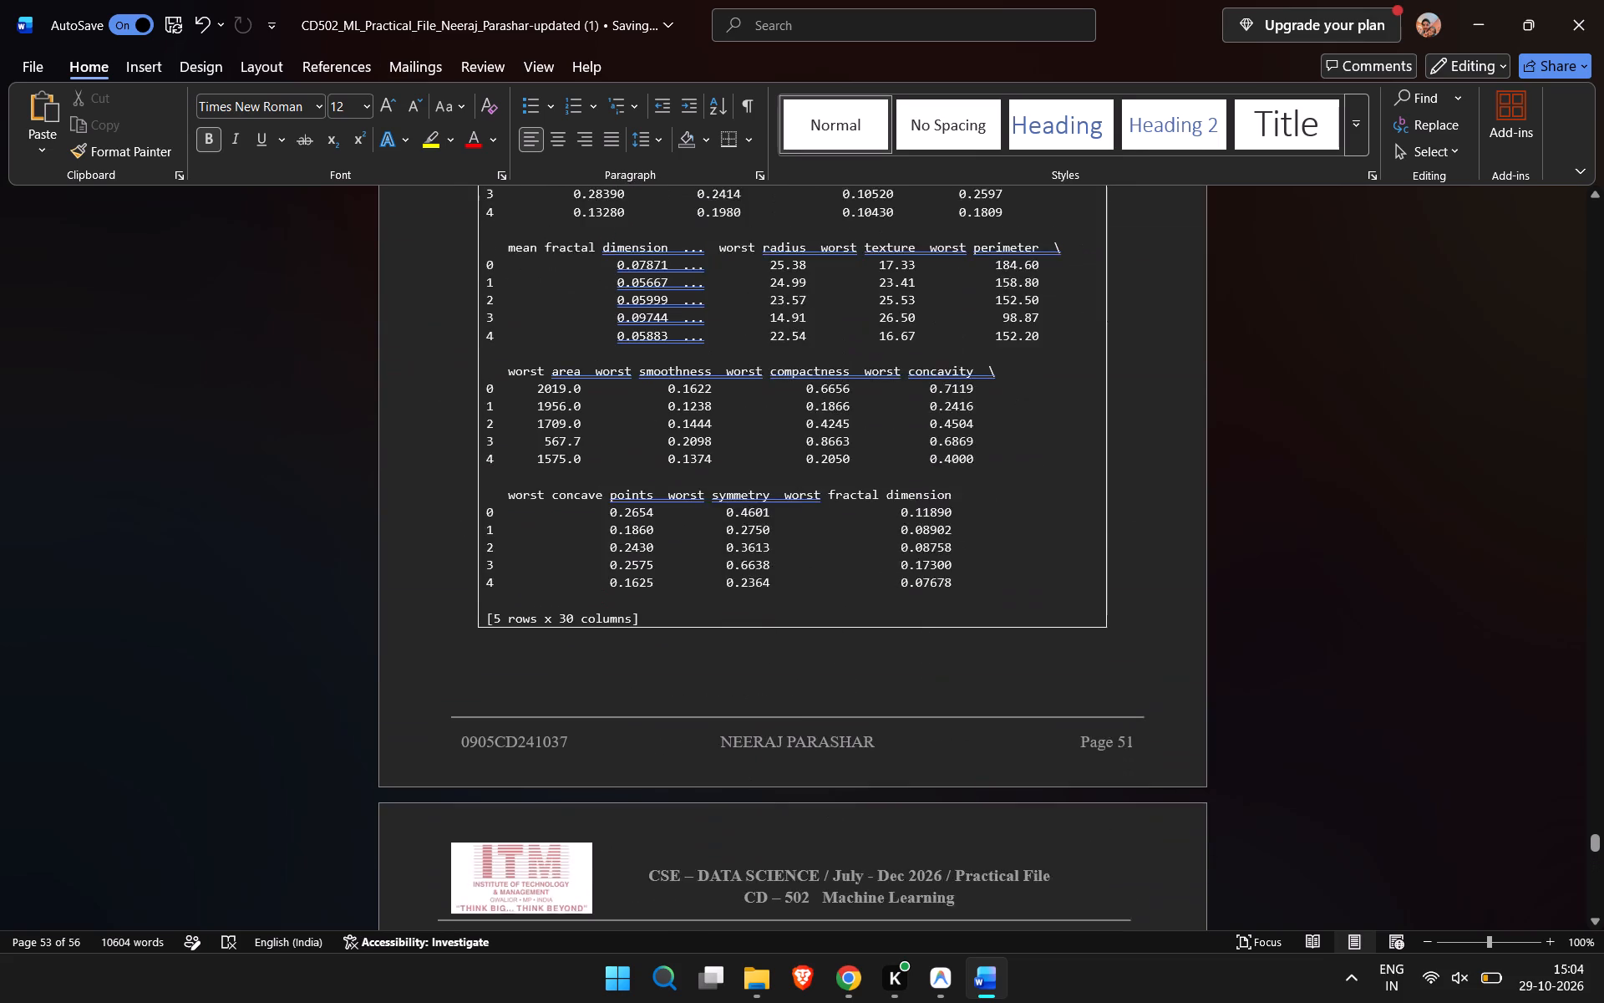
pyautogui.scroll(3, 750, 640)
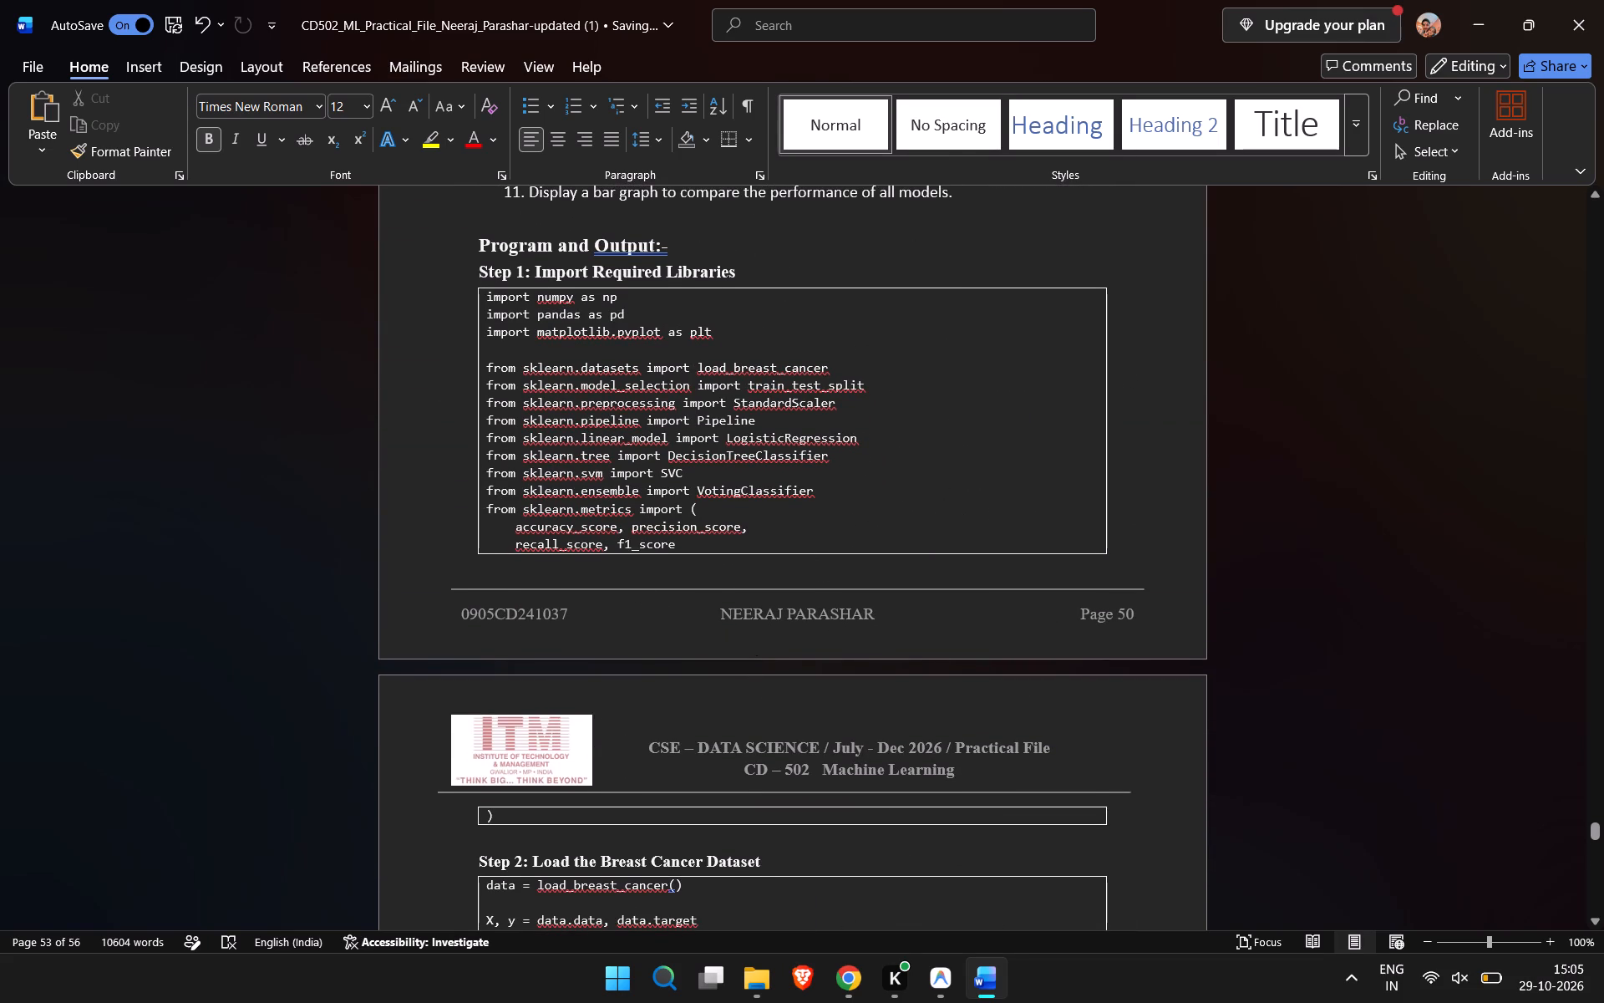
pyautogui.click(694, 544)
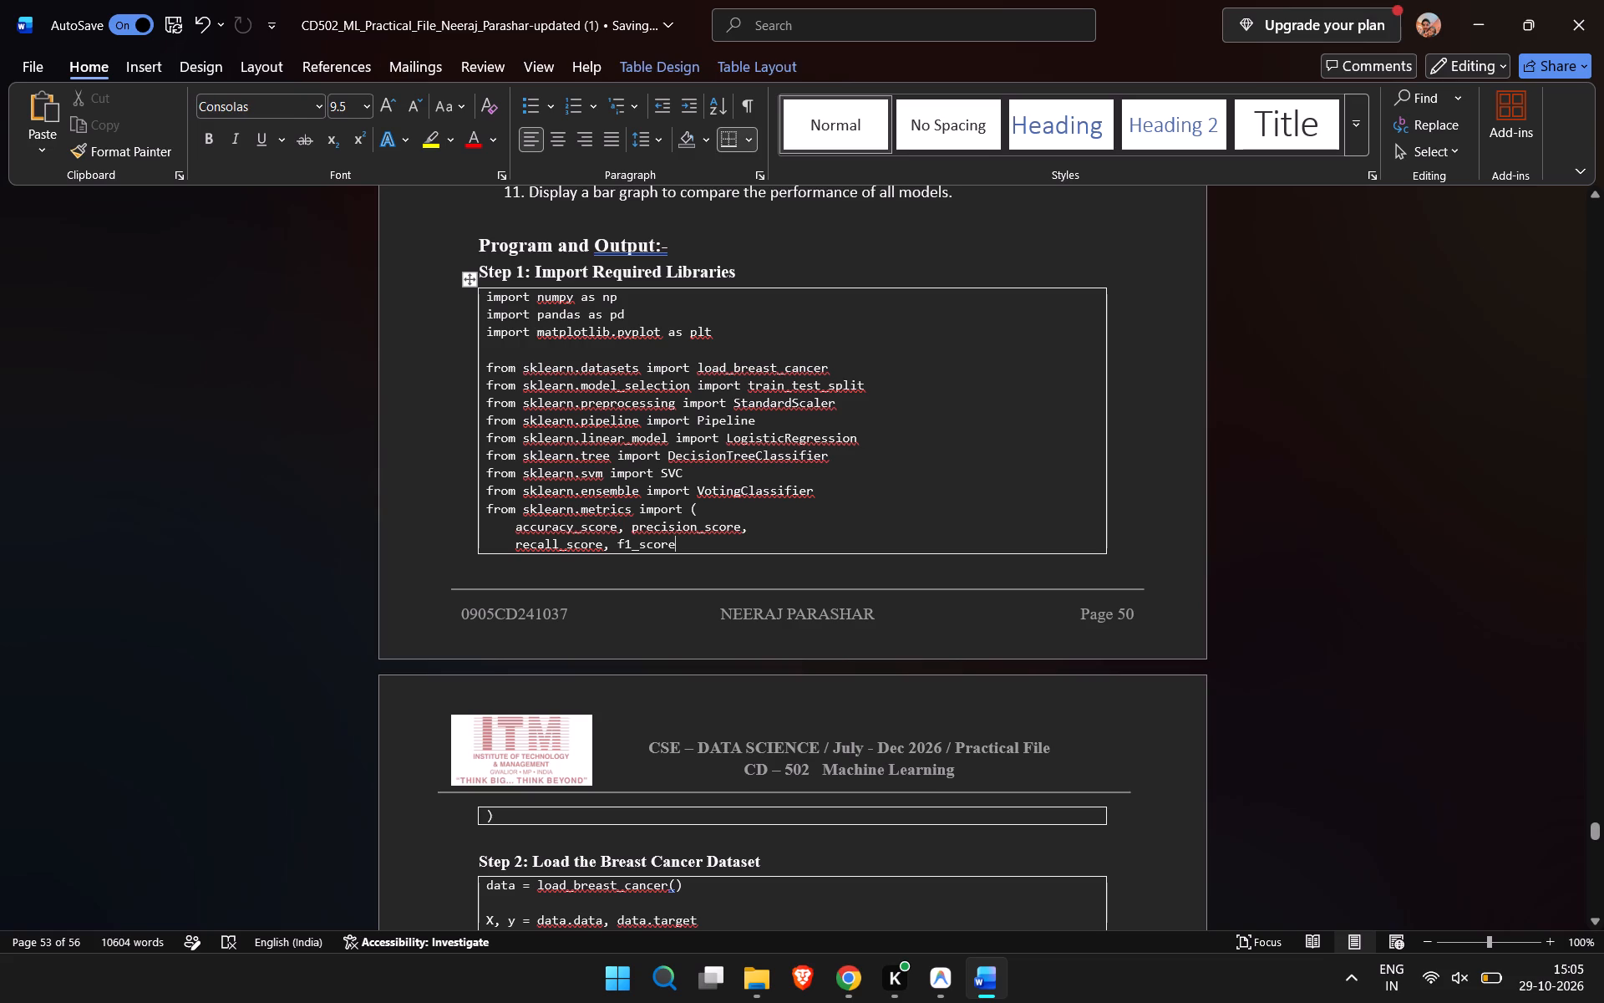
# Switch to Chrome and look through the Experiment_No_7_ML.ipynb Colab notebook from the final chart up to its import cell.
pyautogui.click(846, 828)
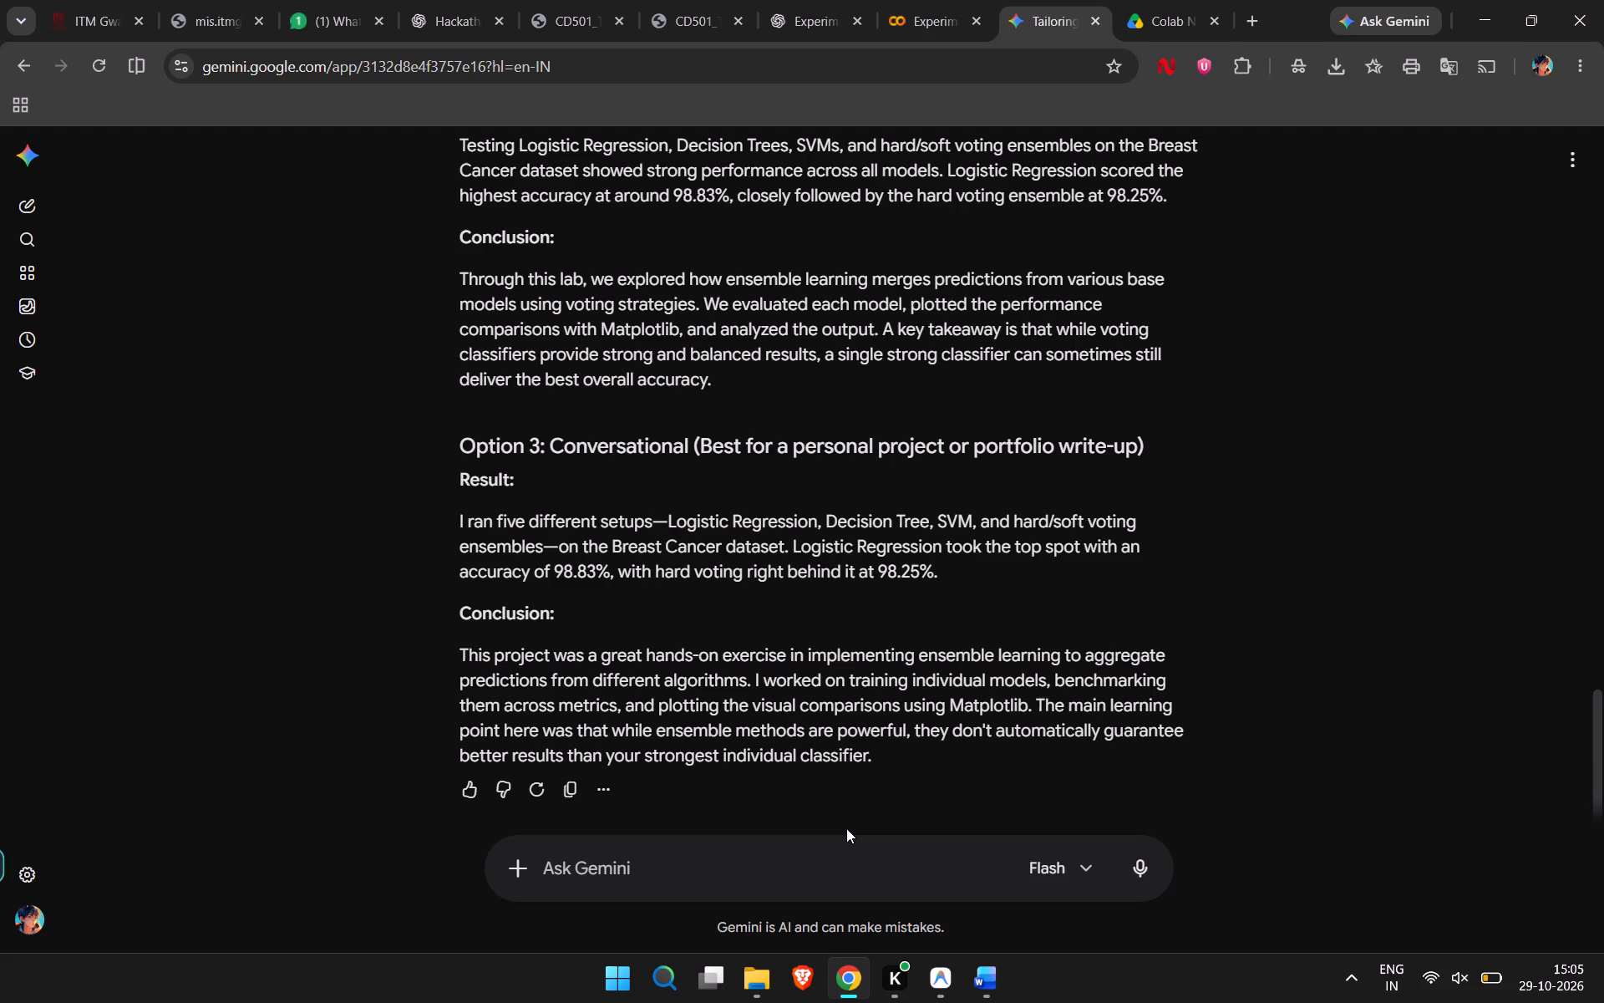
pyautogui.click(891, 0)
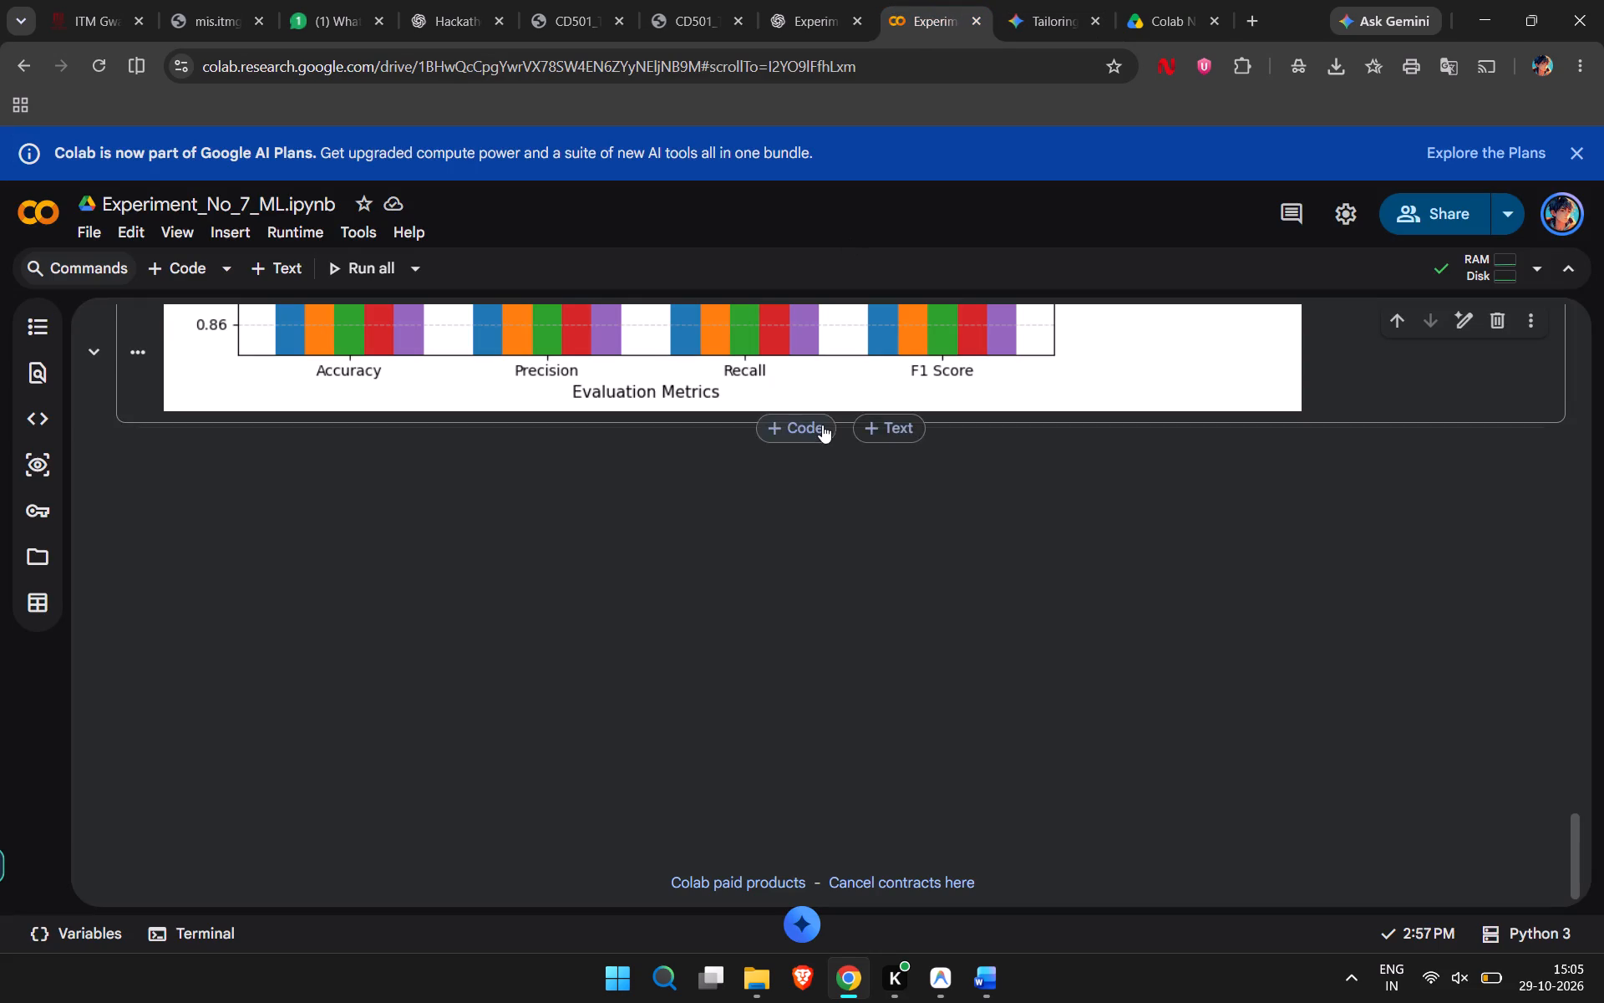
pyautogui.scroll(7, 822, 425)
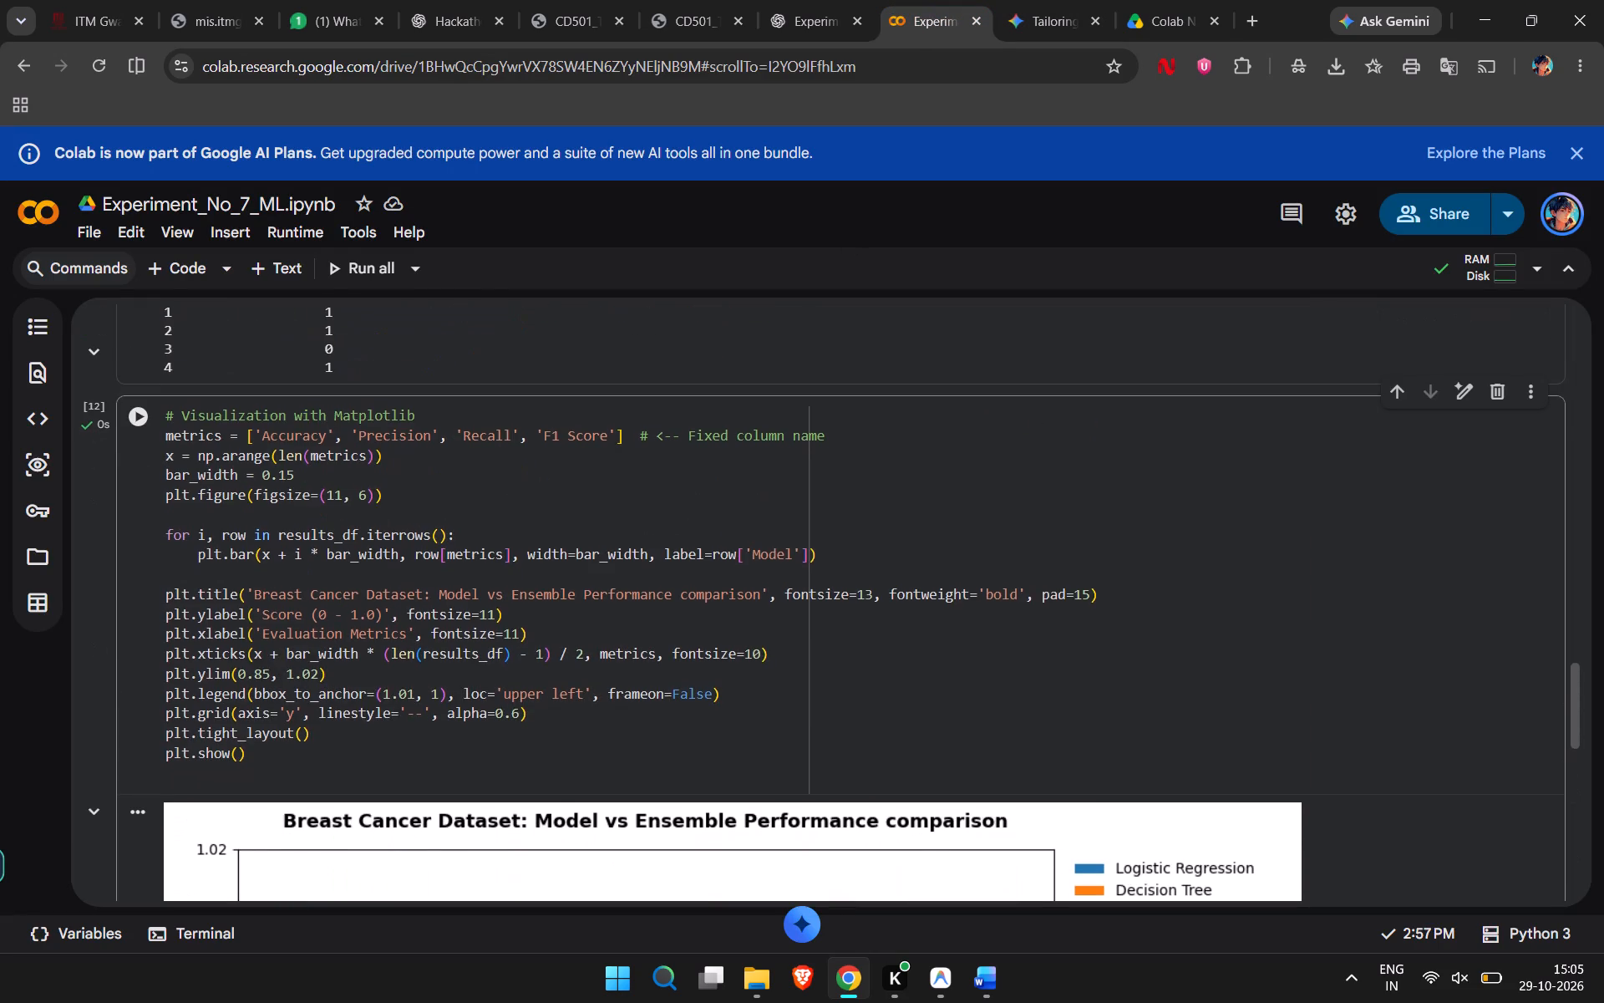
pyautogui.scroll(13, 822, 425)
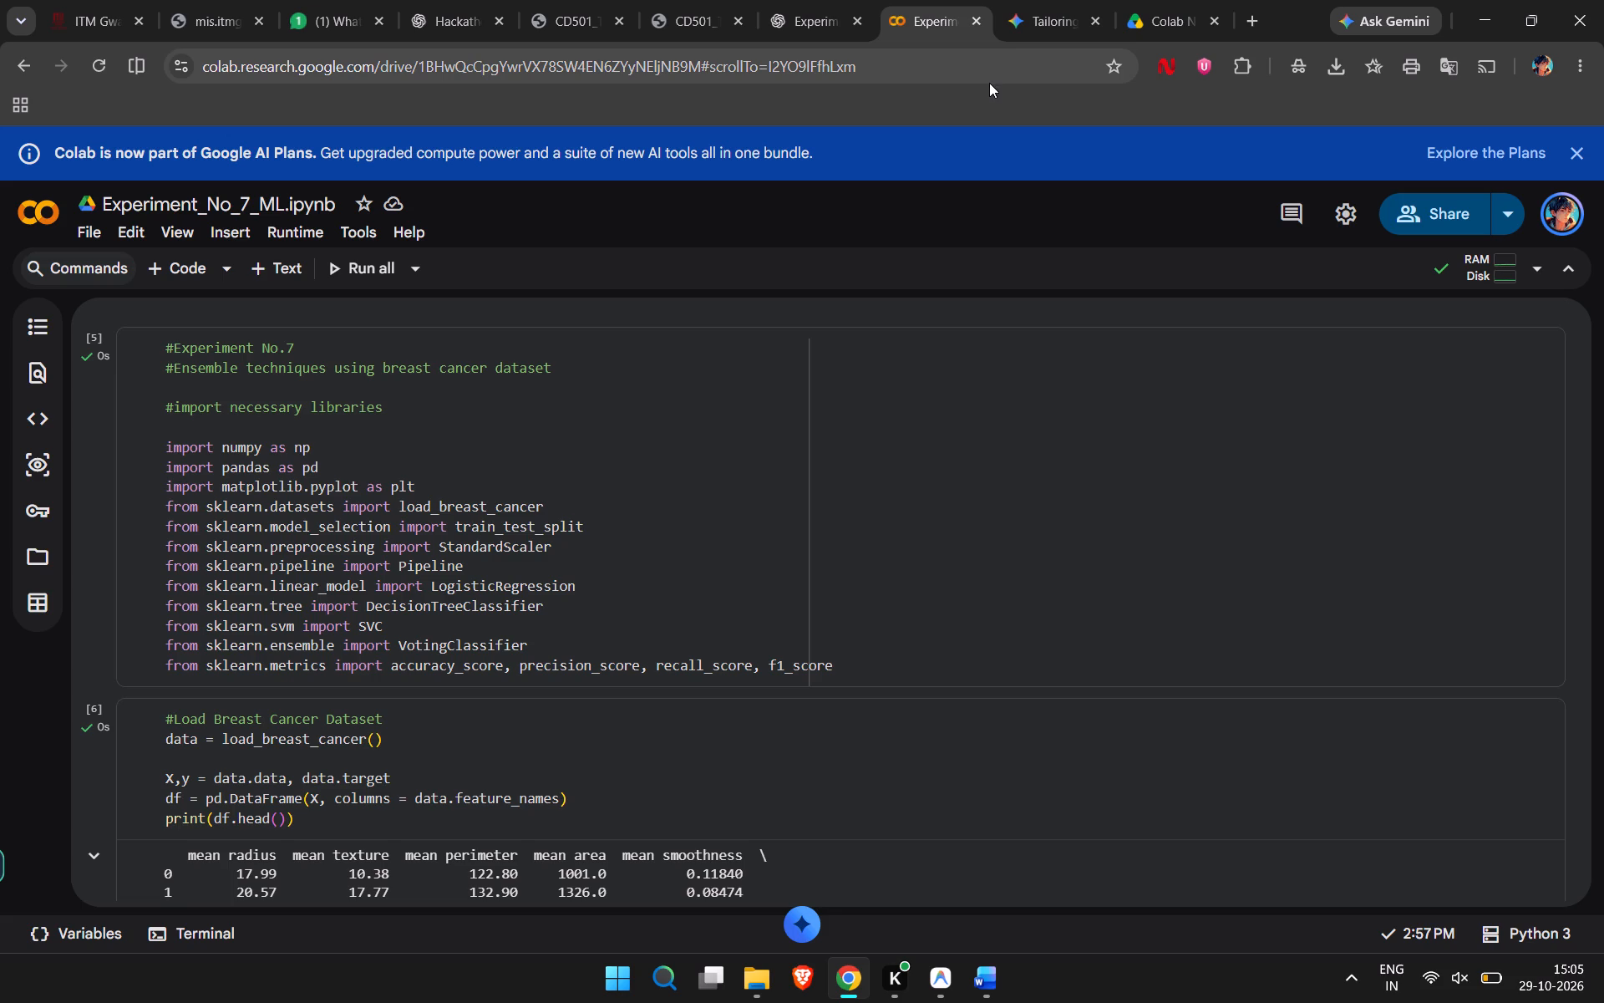
pyautogui.click(1130, 1)
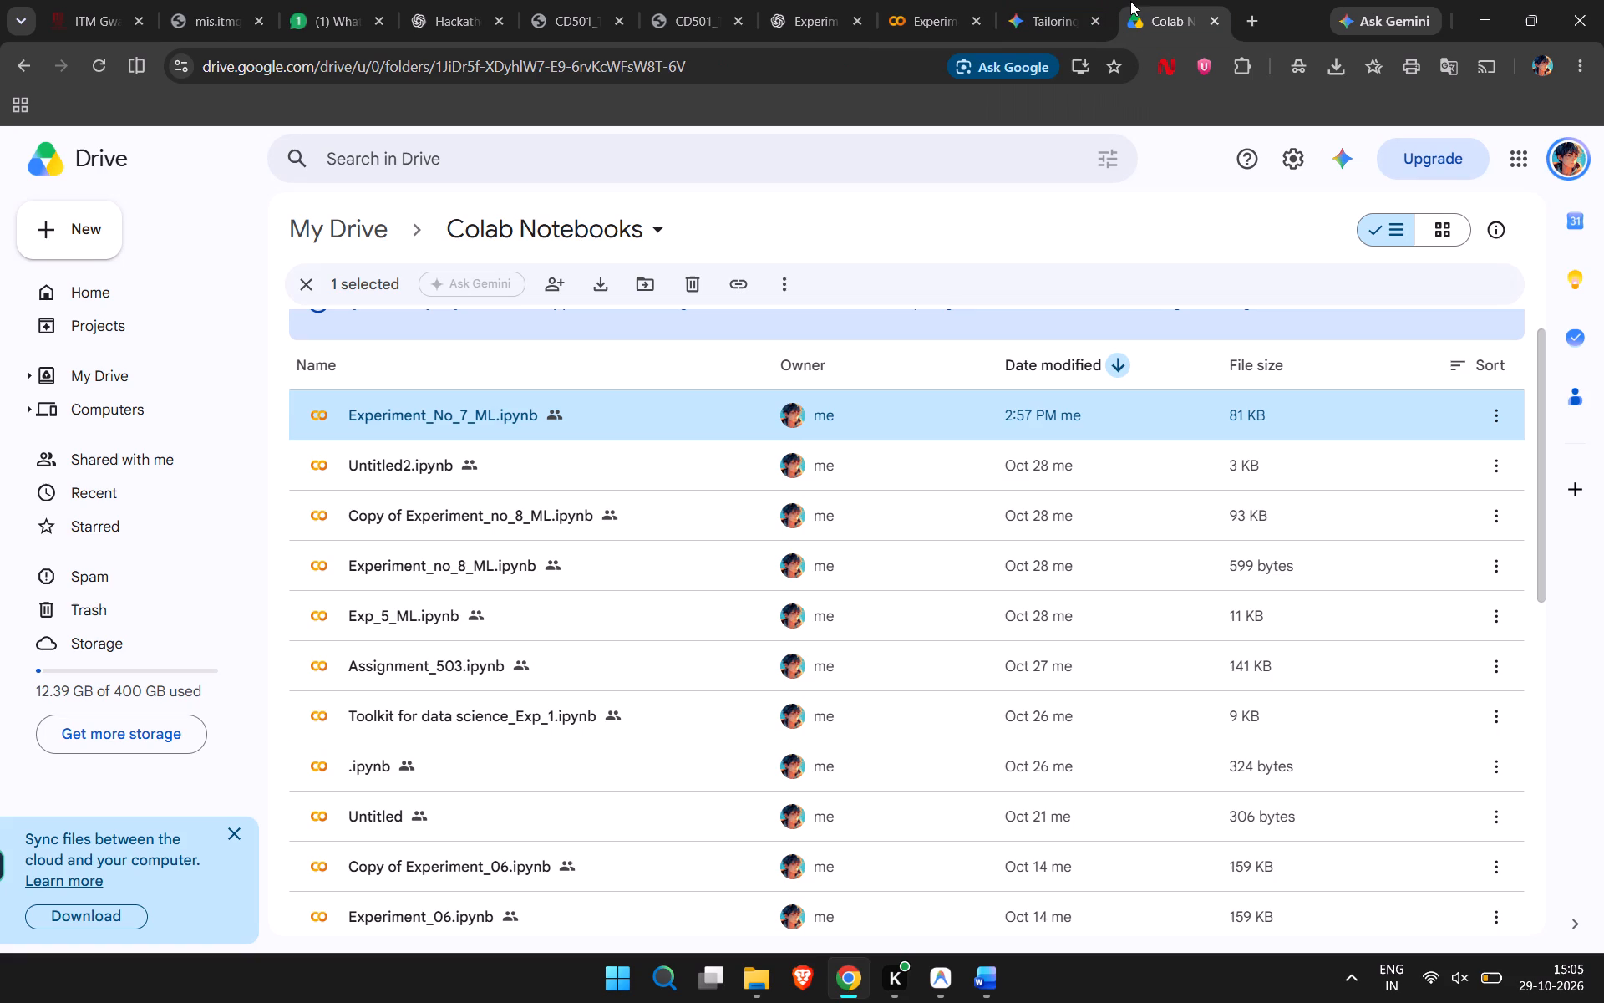
pyautogui.click(1042, 0)
pyautogui.click(926, 0)
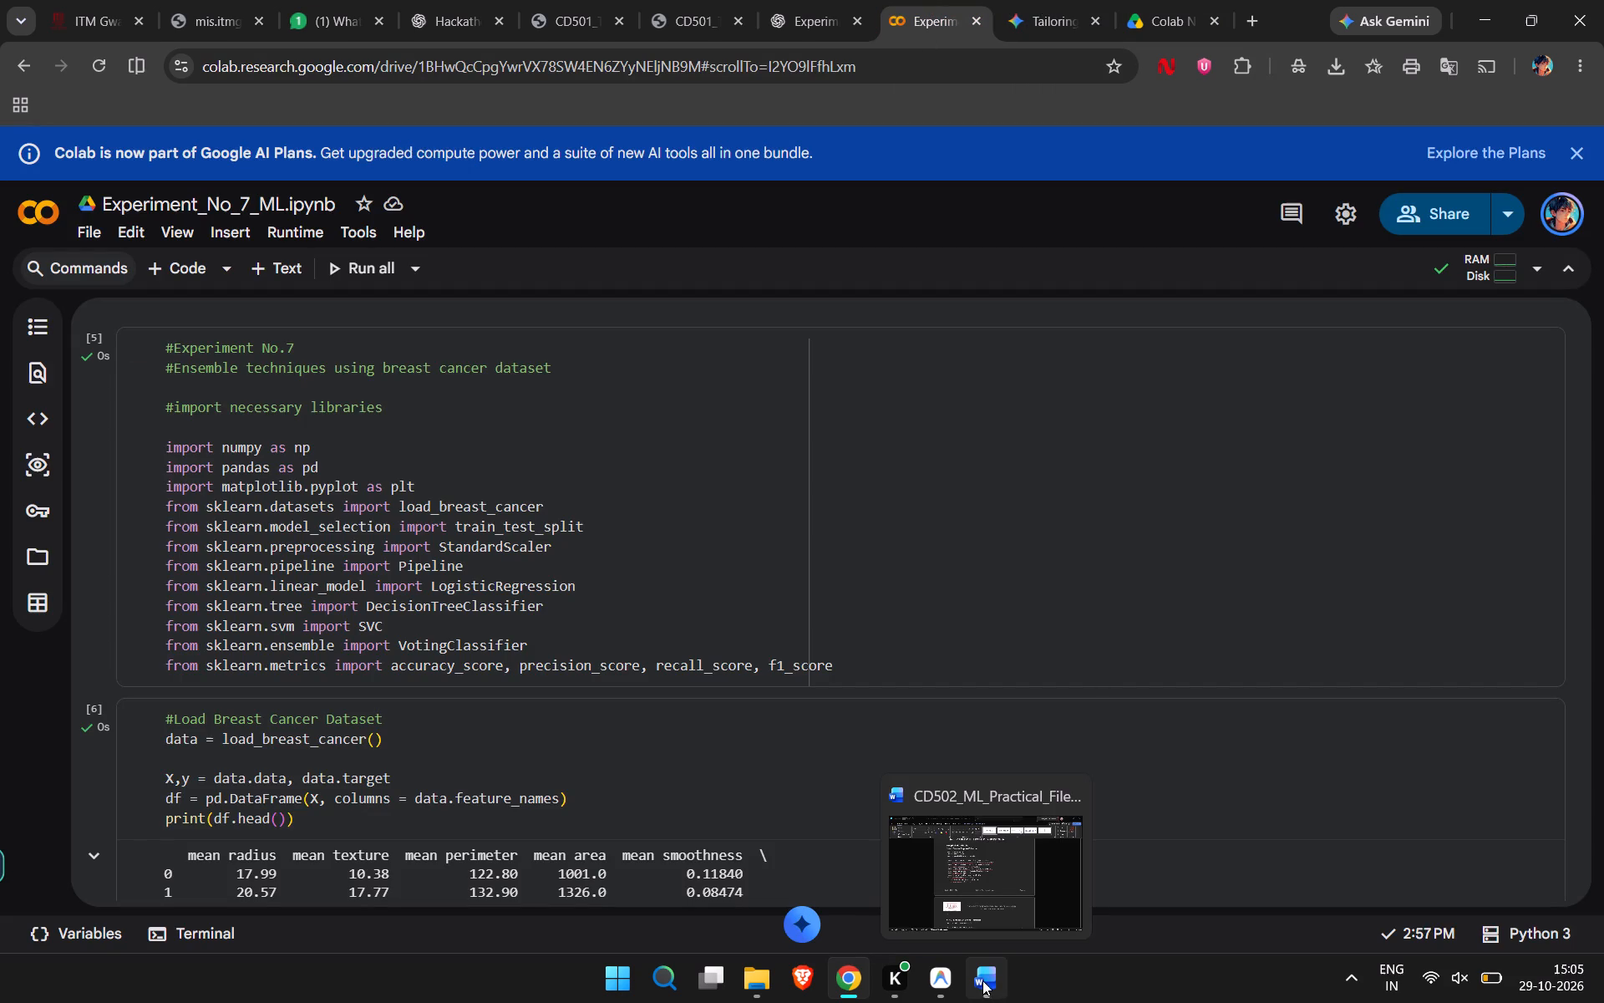
# Return to the Word practical file and join the accuracy_score and recall_score lines onto the sklearn.metrics import line in Step 1's code.
pyautogui.click(980, 854)
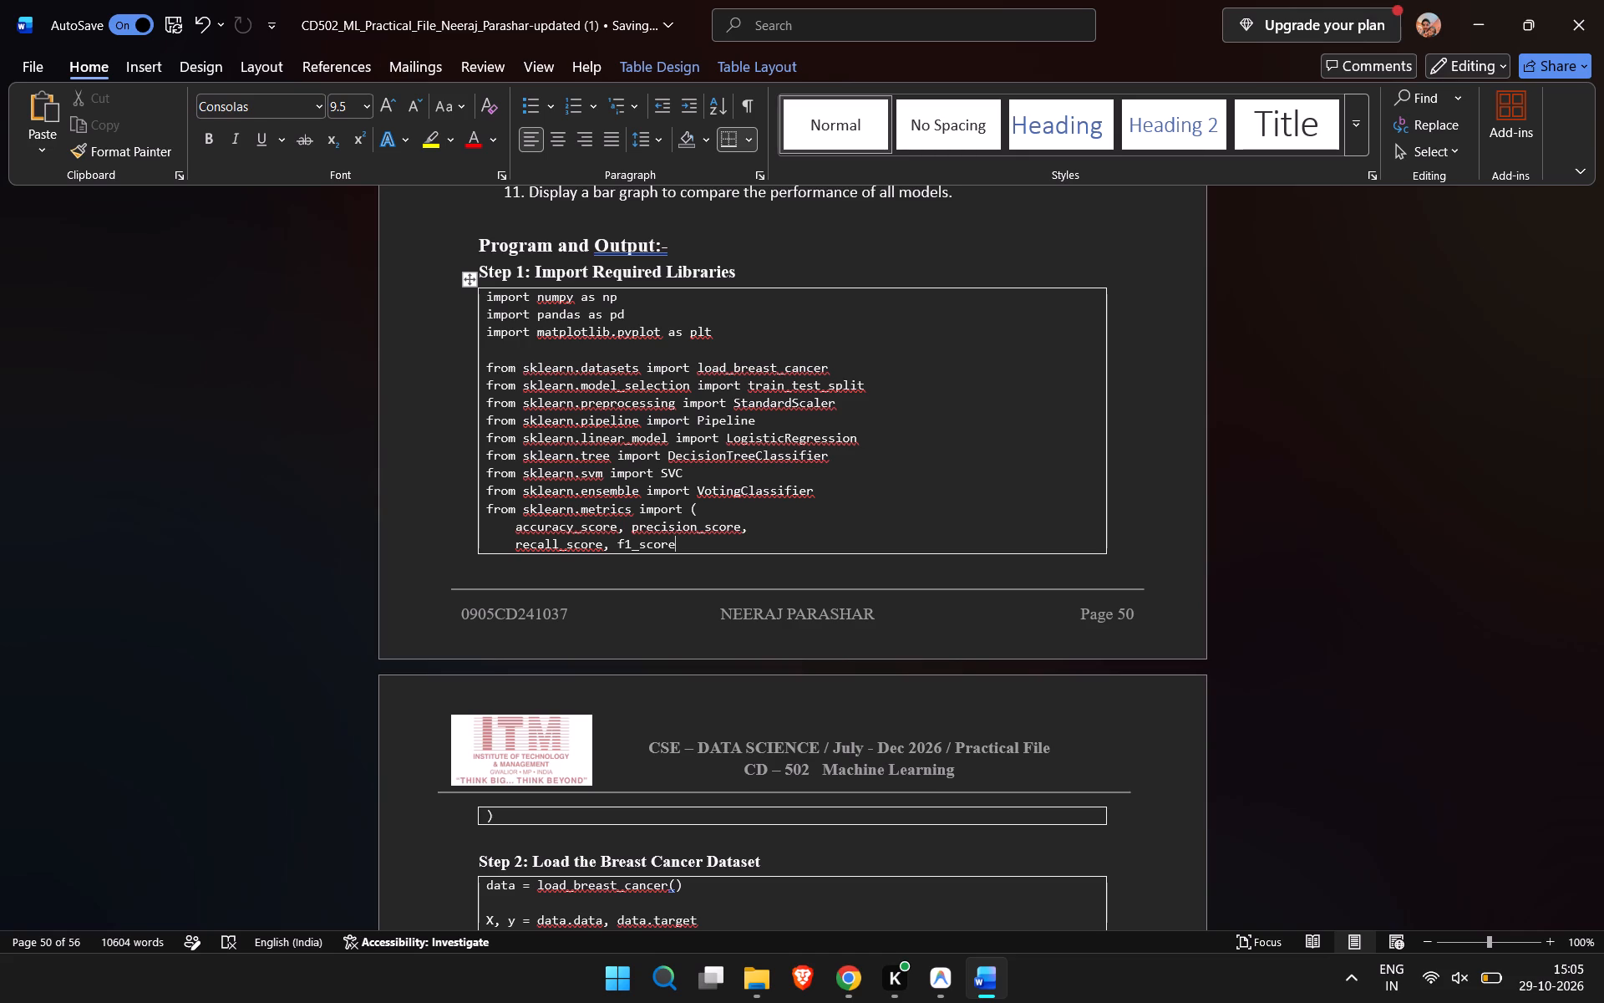
pyautogui.click(509, 528)
pyautogui.press('BackSpace')
pyautogui.press('BackSpace')
pyautogui.press('BackSpace')
pyautogui.press('BackSpace')
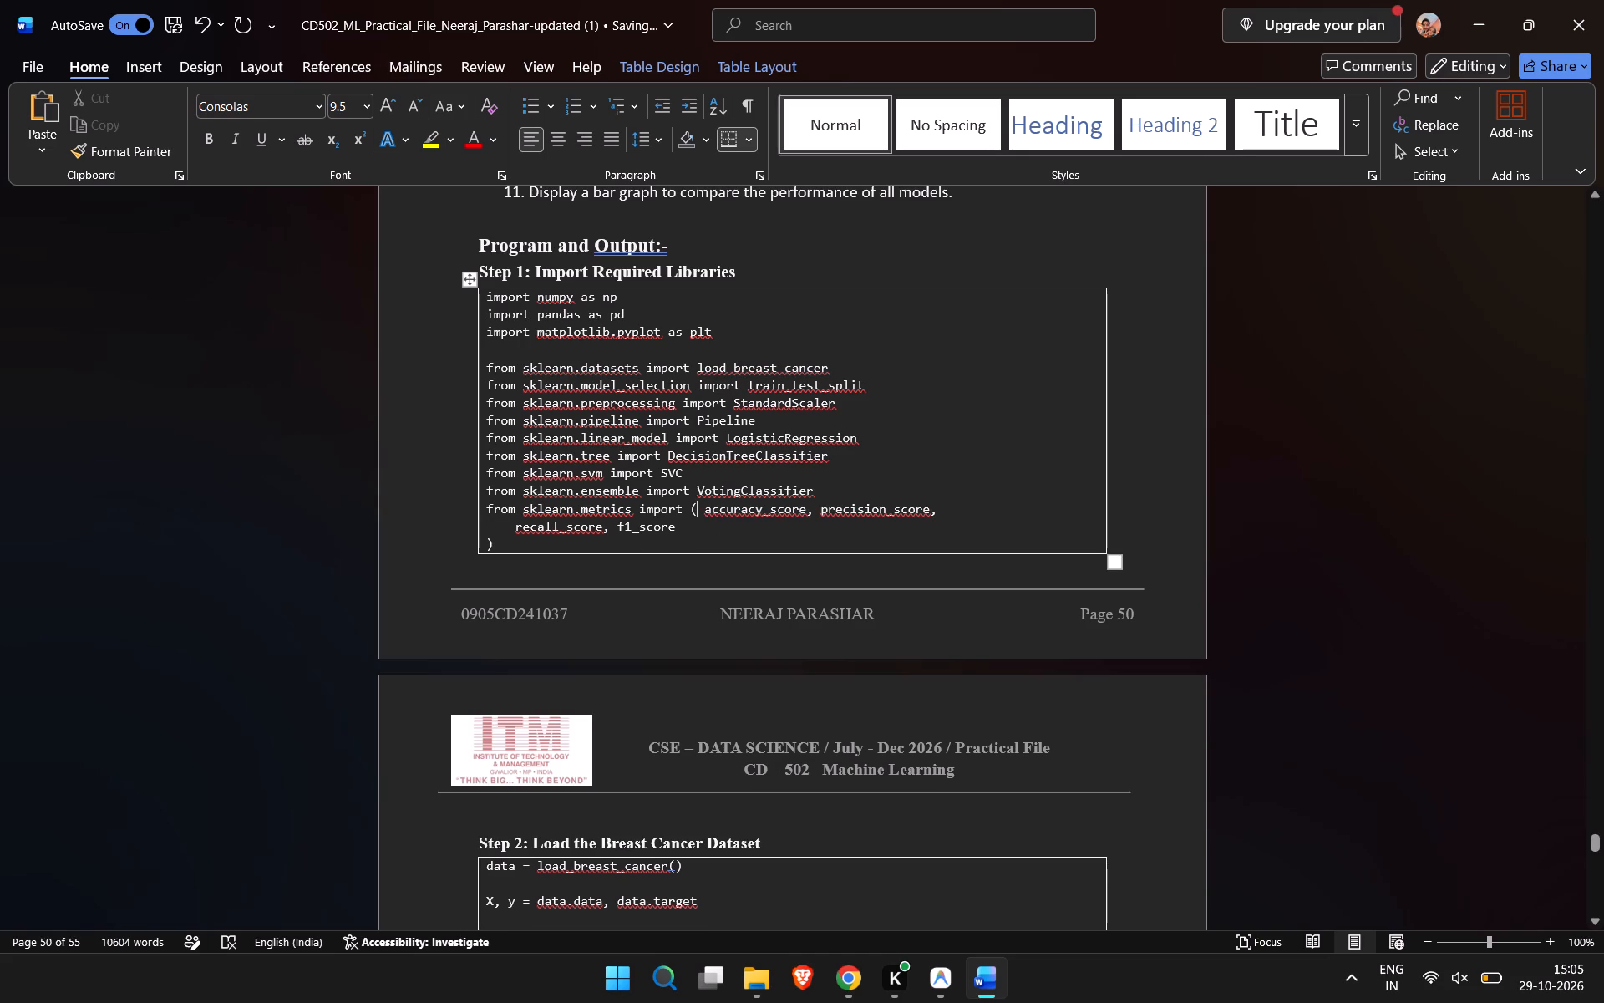
pyautogui.click(511, 527)
pyautogui.press('BackSpace')
pyautogui.press('BackSpace')
pyautogui.press('BackSpace')
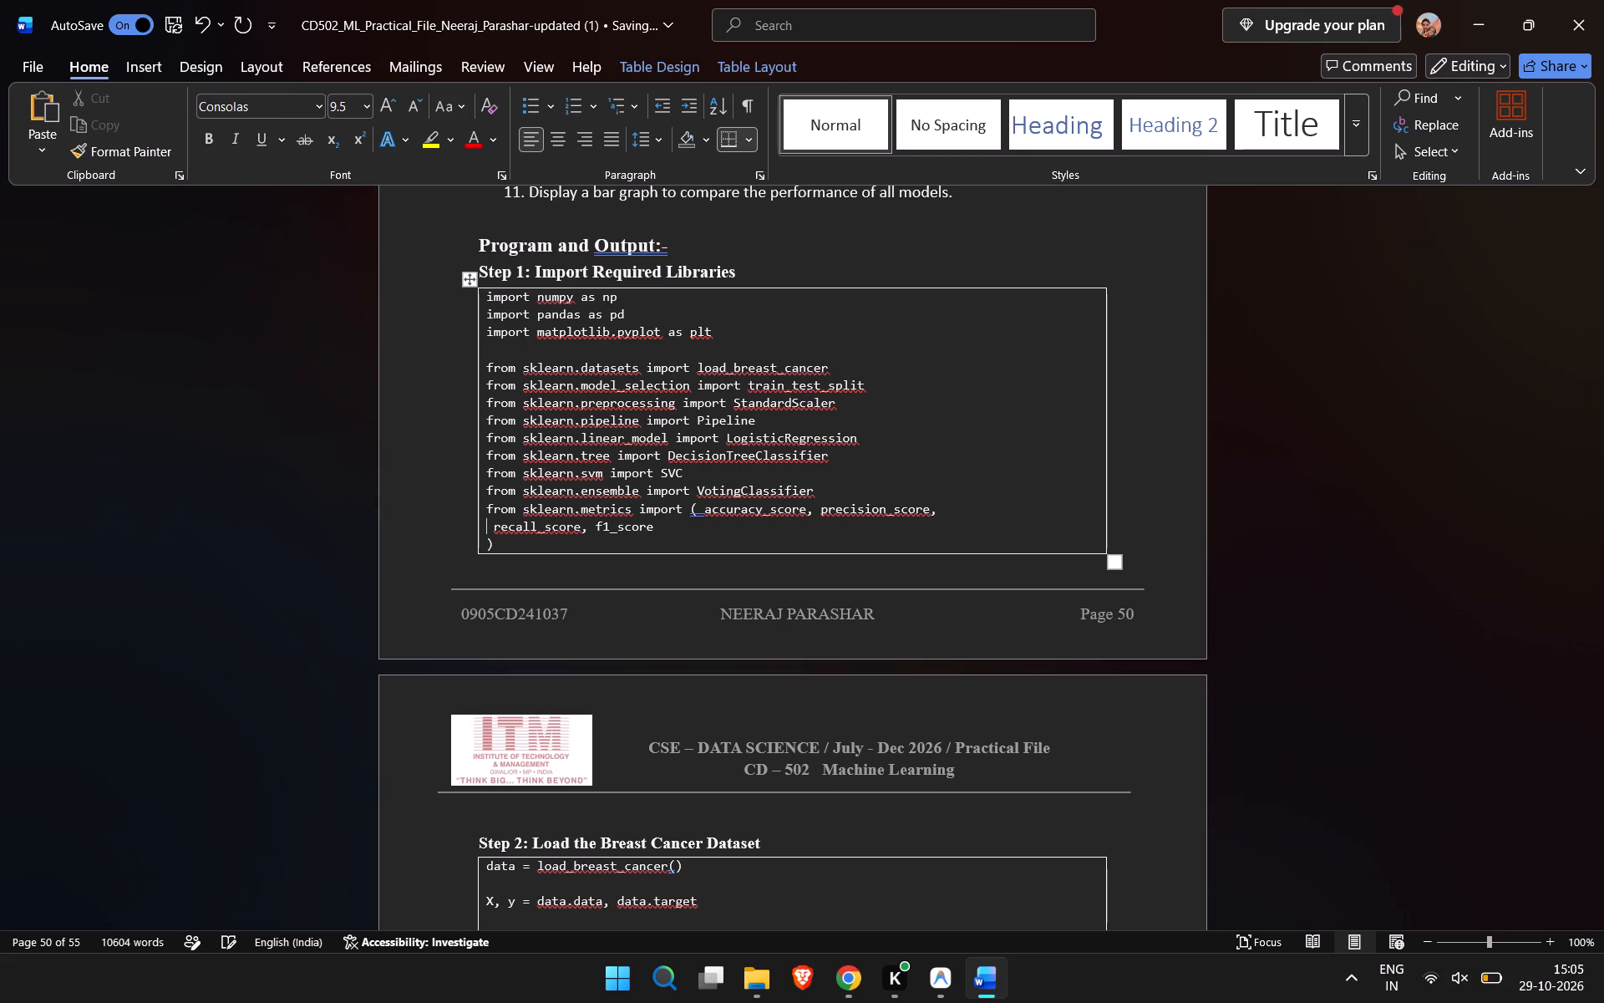
pyautogui.press('BackSpace')
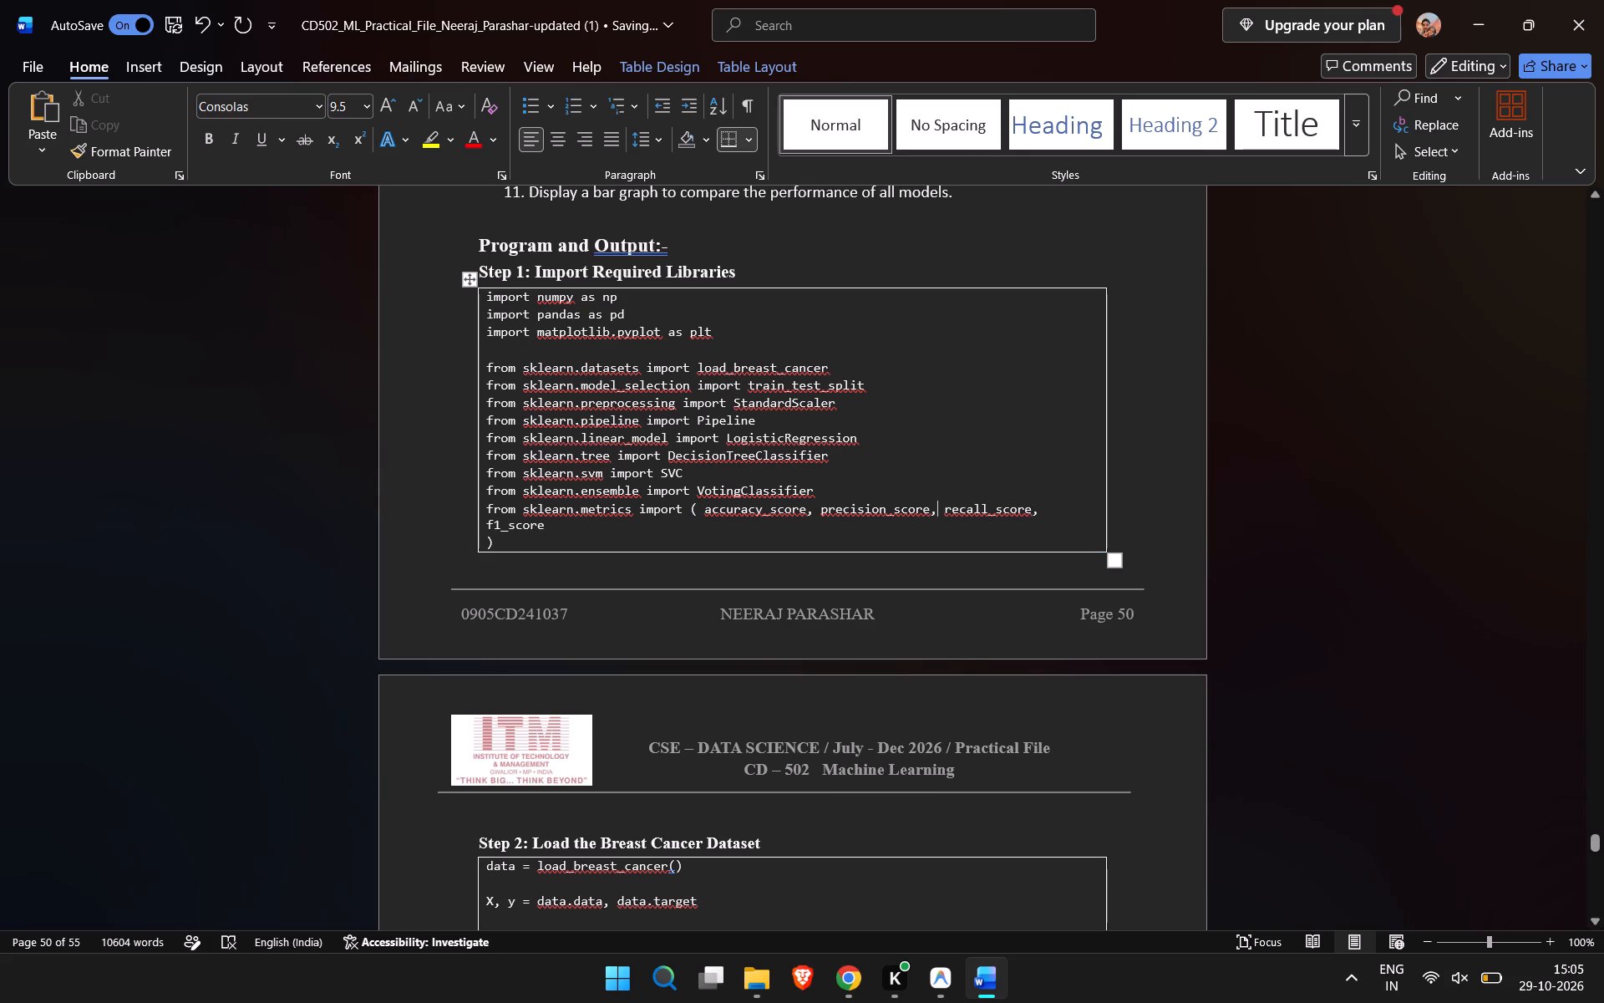
# Move the import statement's closing parenthesis up so it directly follows f1_score in Step 1's code box.
pyautogui.click(485, 529)
pyautogui.click(566, 522)
pyautogui.click(485, 543)
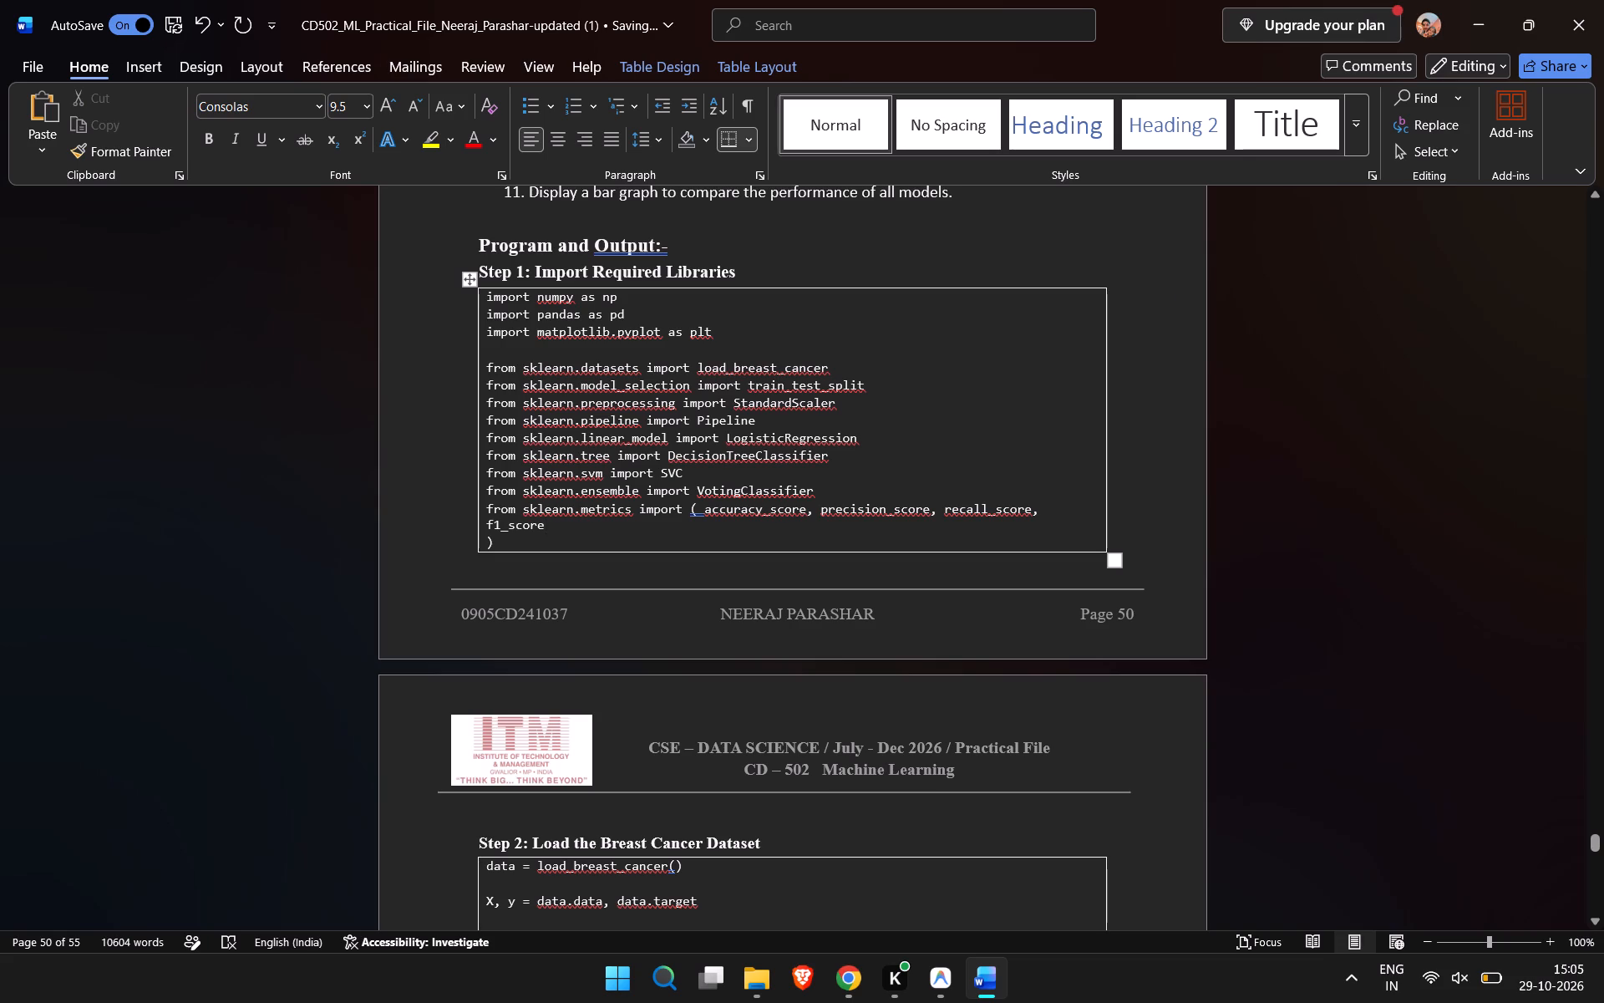
pyautogui.click(492, 543)
pyautogui.press('Left')
pyautogui.press('BackSpace')
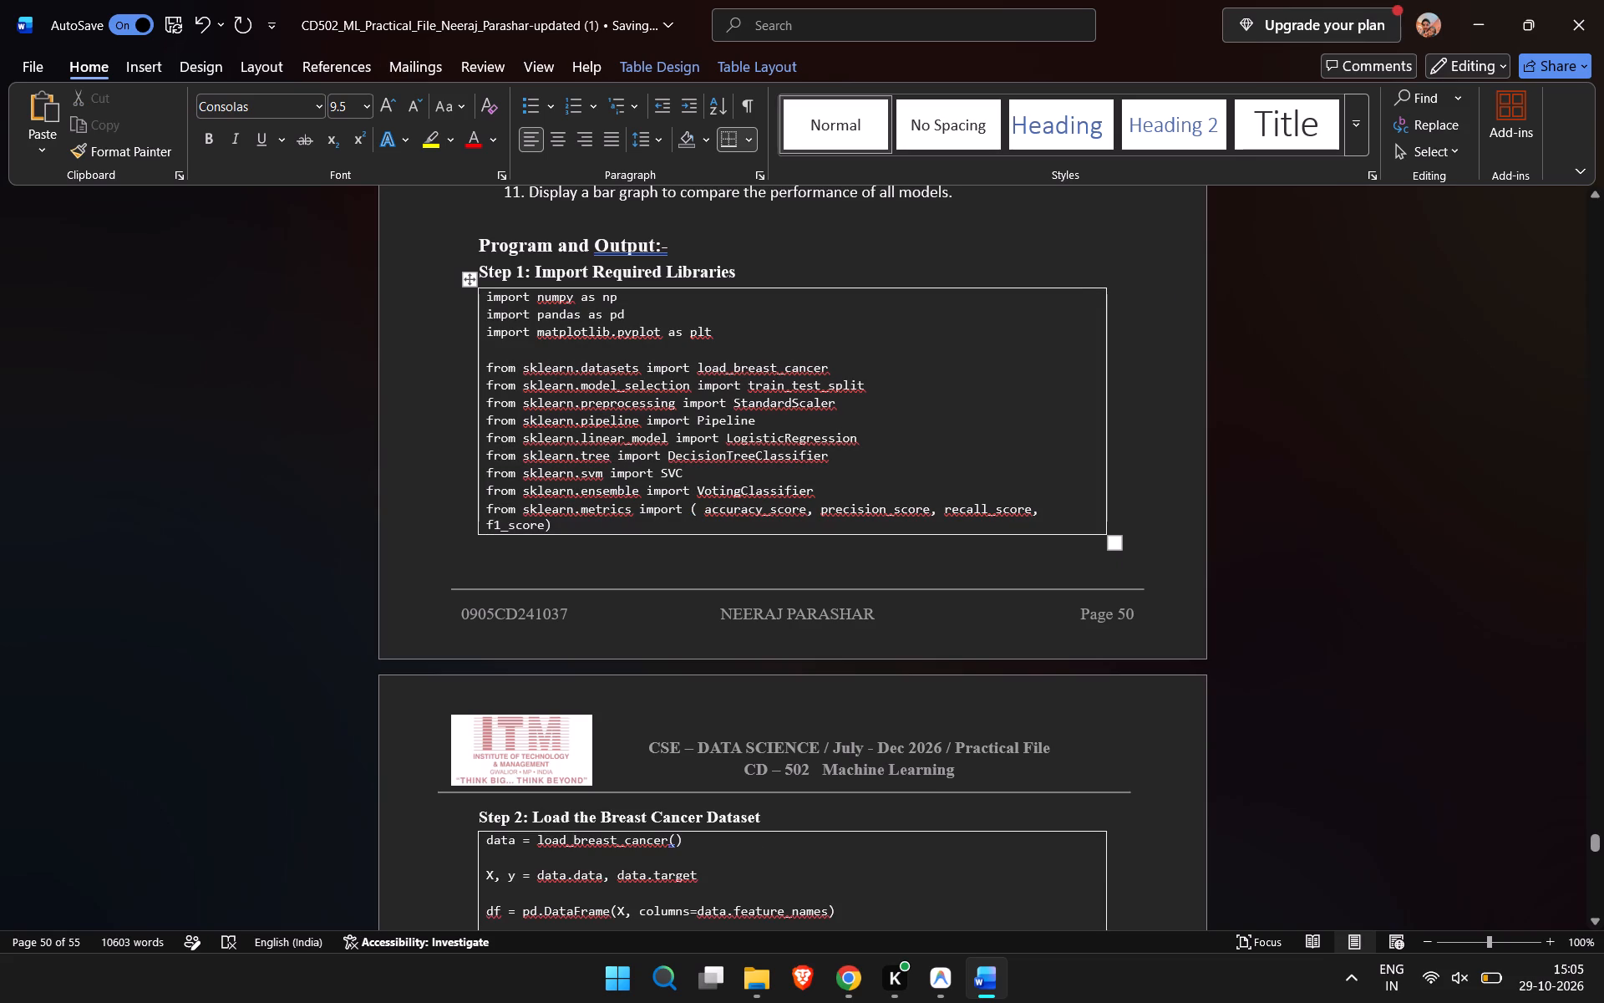
pyautogui.click(929, 501)
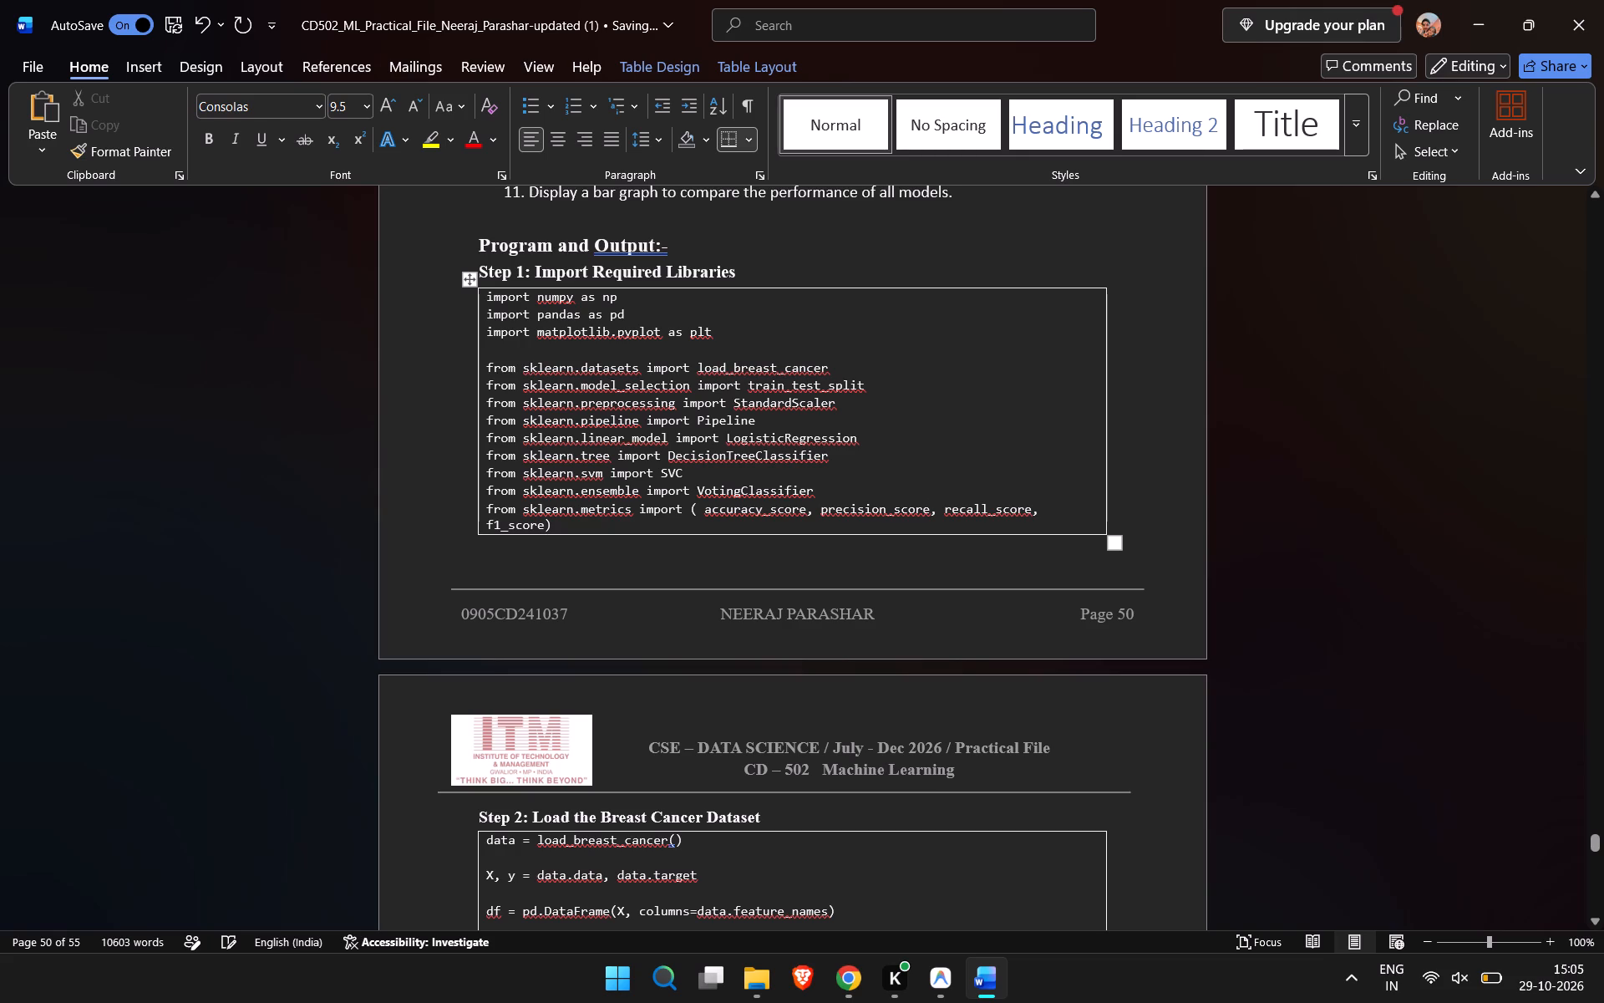
pyautogui.click(1044, 505)
# Delete the surplus blank lines between the code box ending in plt.show() and the "Output:-" heading on page 54.
pyautogui.scroll(-1, 1044, 505)
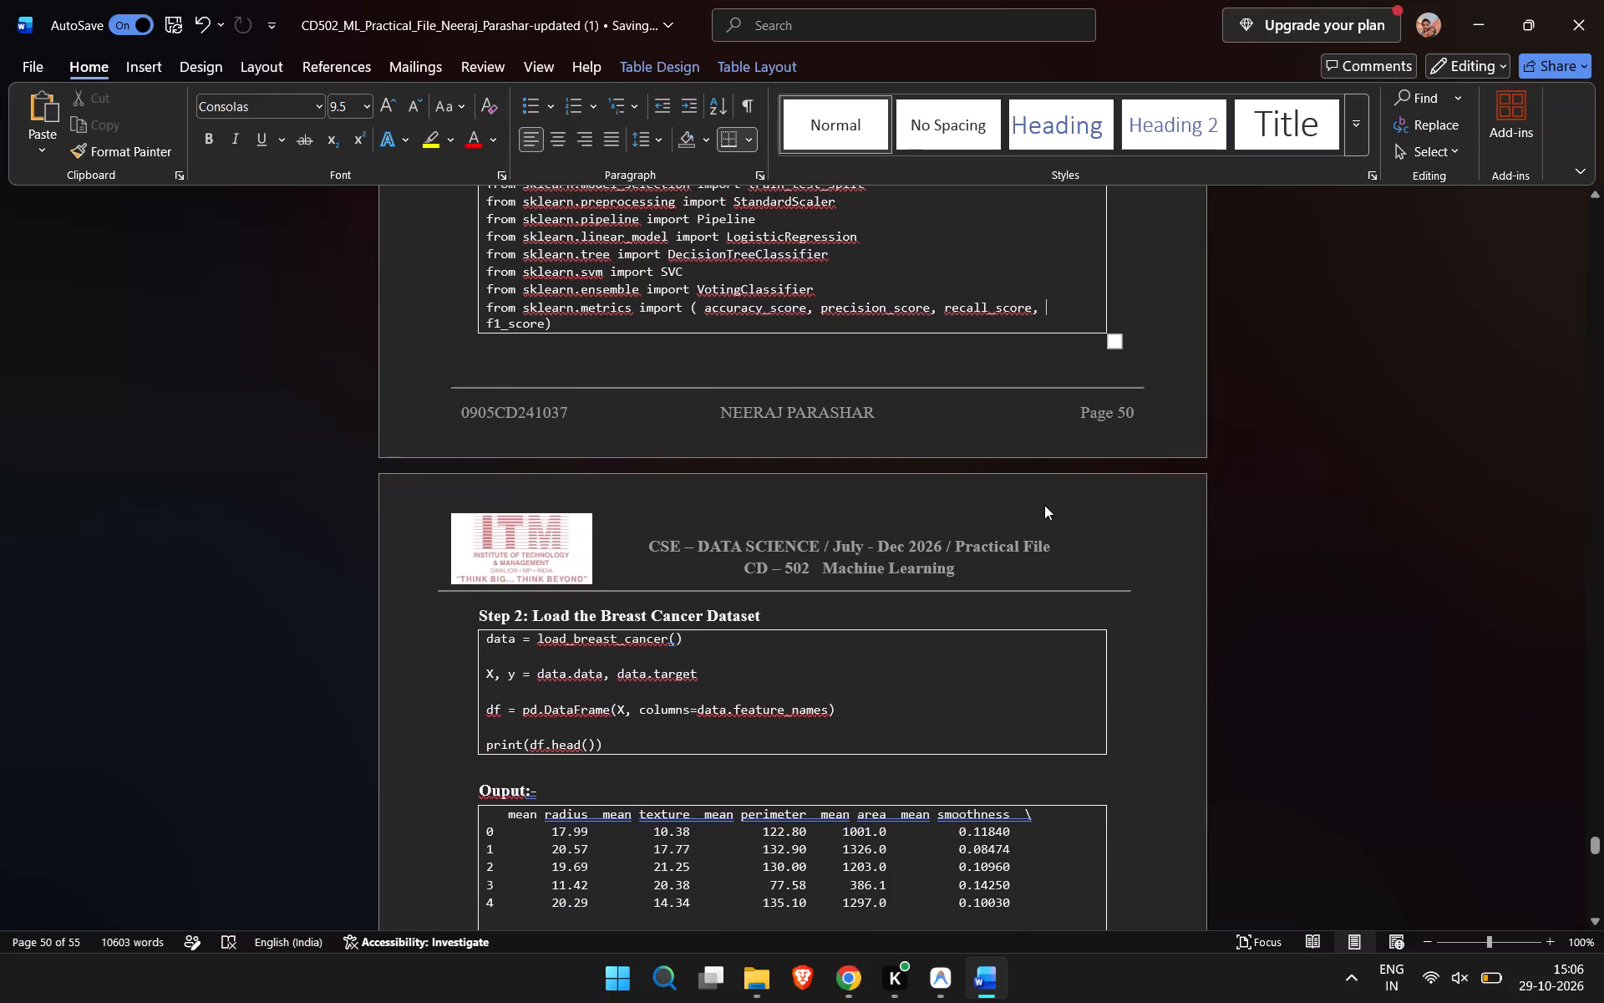
pyautogui.scroll(-13, 1044, 505)
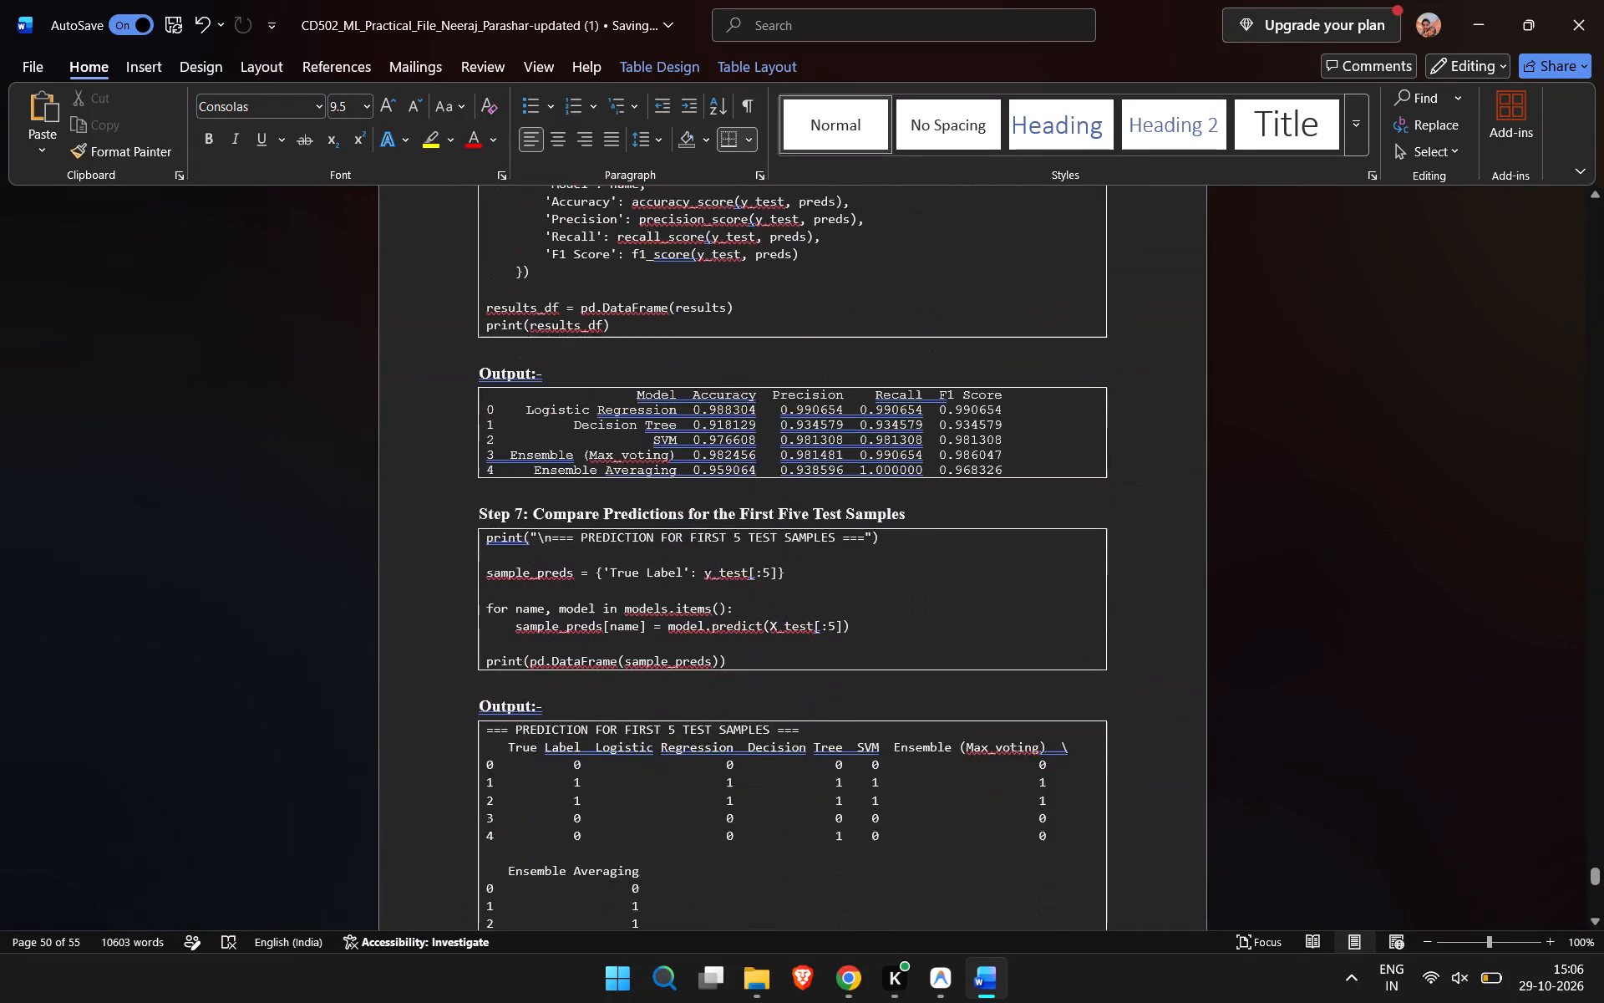
pyautogui.scroll(-6, 1044, 505)
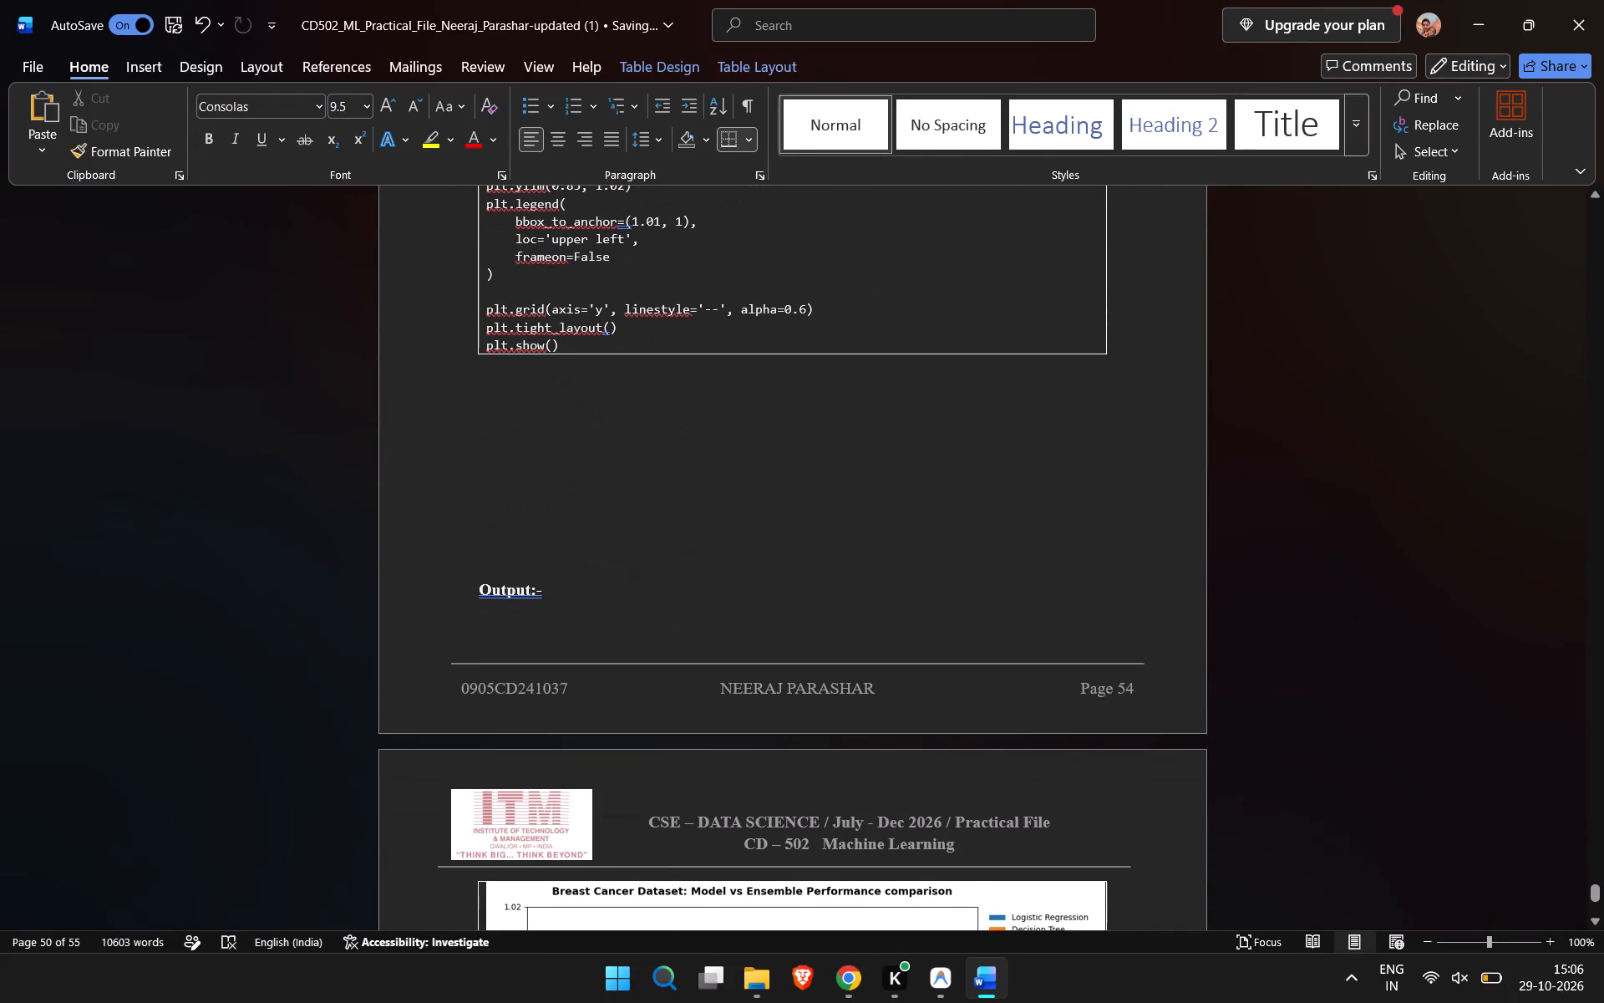
pyautogui.scroll(-1, 786, 591)
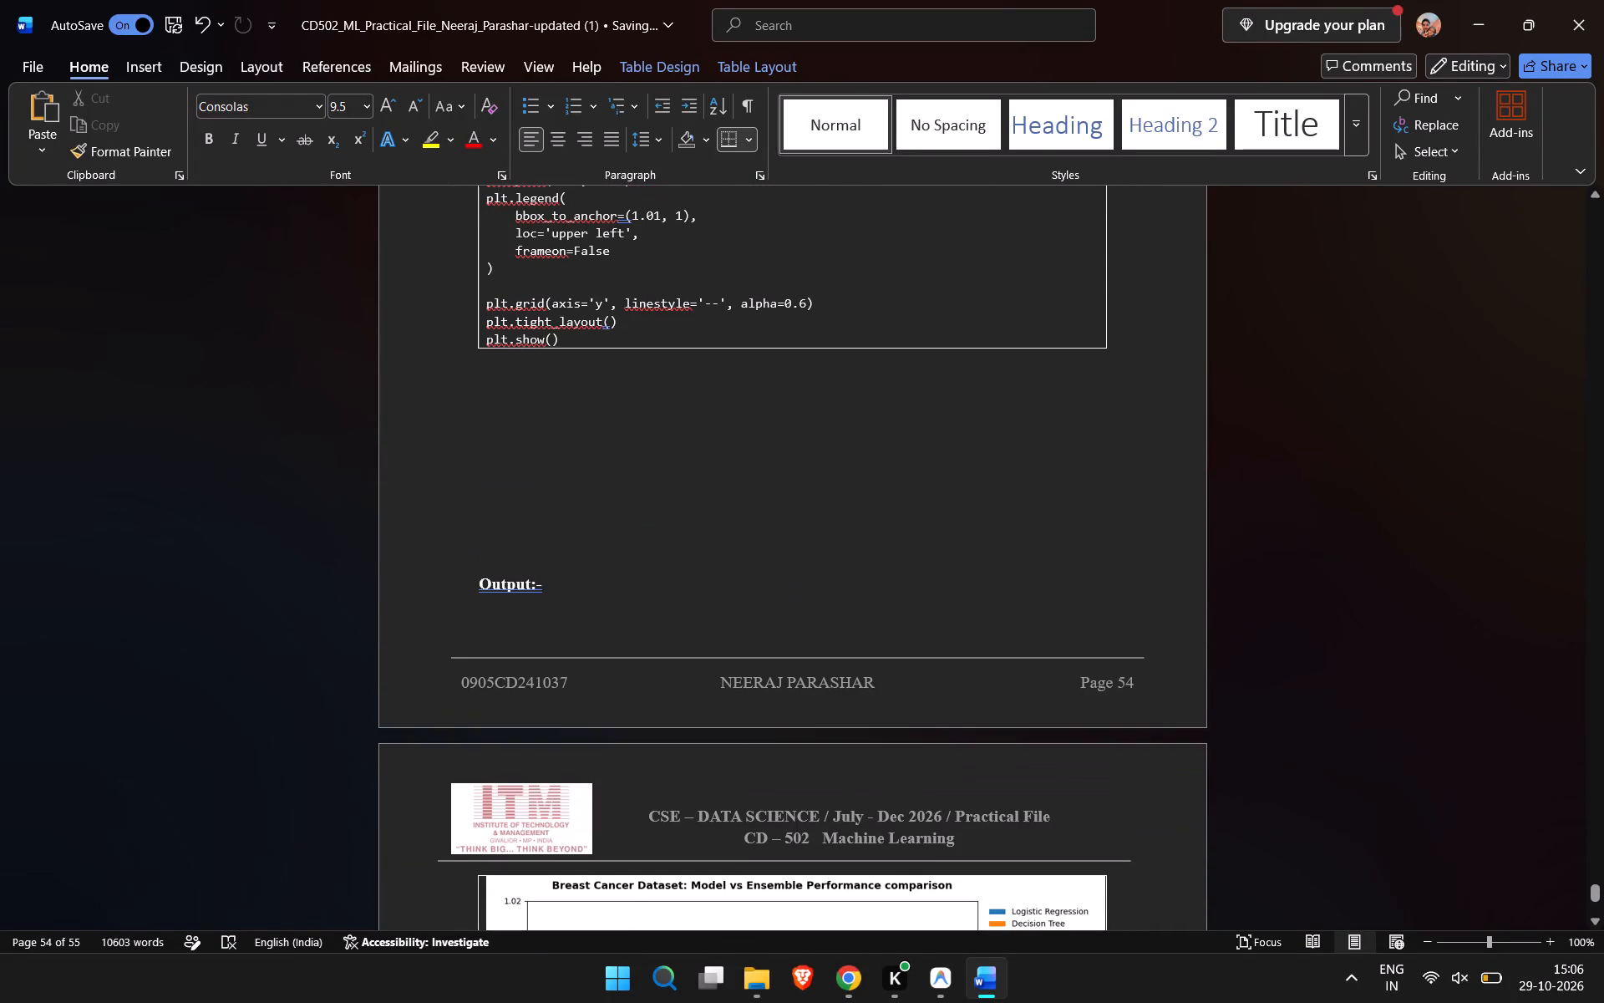
pyautogui.click(477, 573)
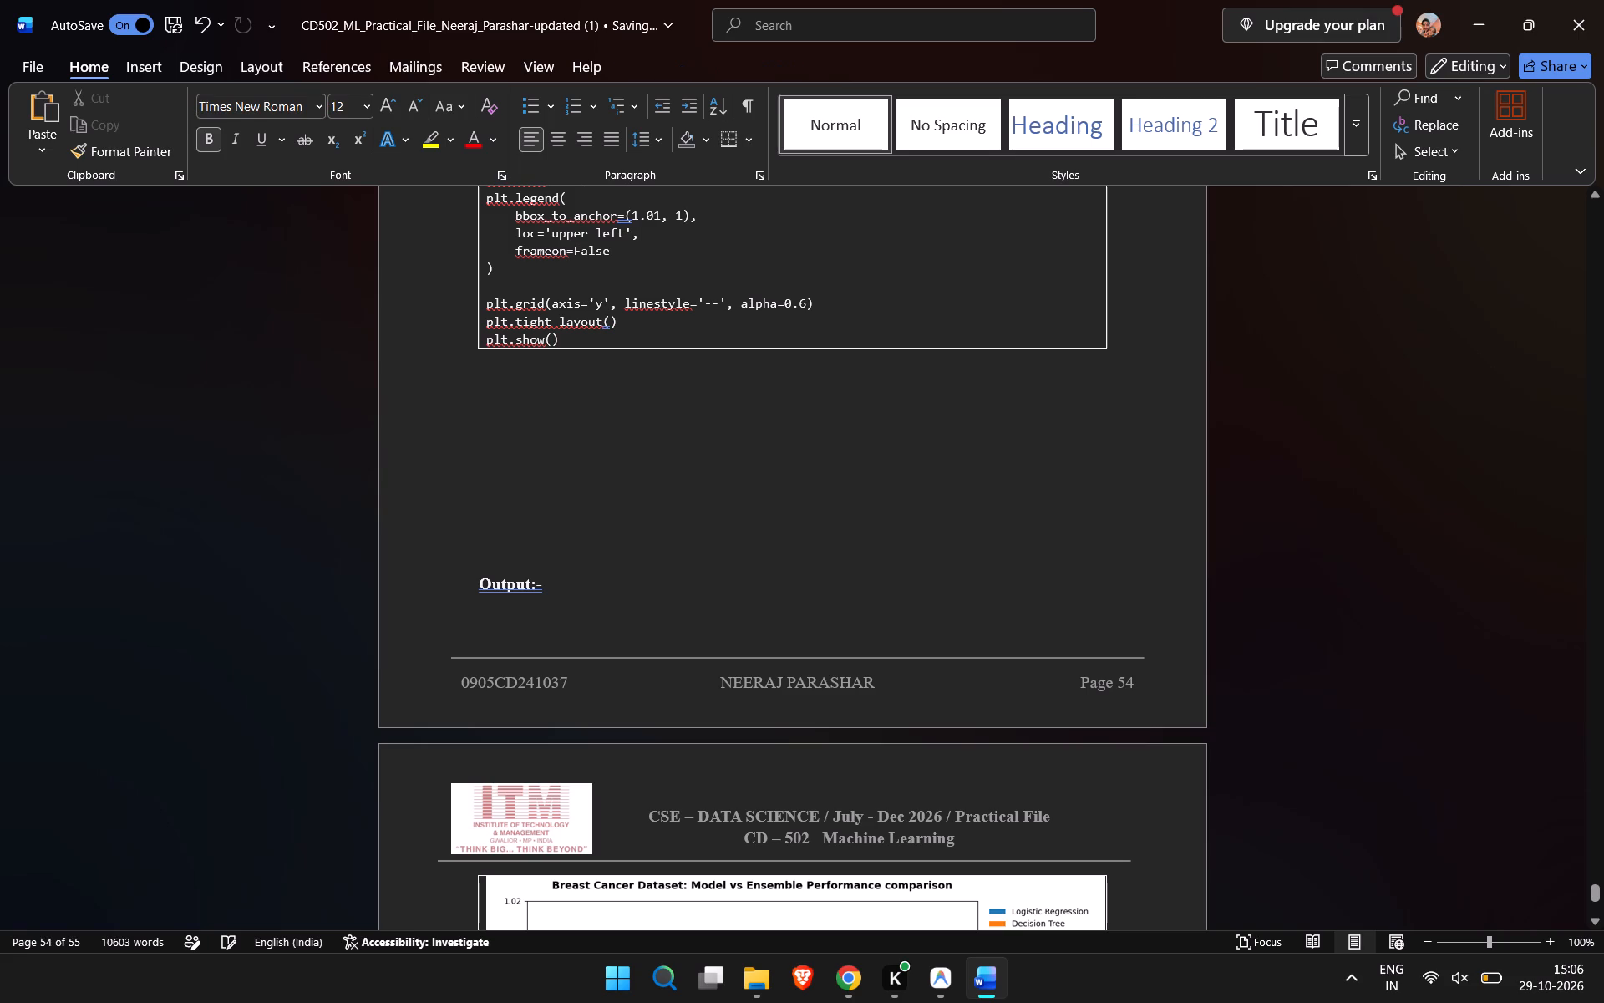
pyautogui.press('BackSpace')
pyautogui.press('BackSpace')
pyautogui.press('BackSpace')
pyautogui.press('BackSpace')
pyautogui.press('BackSpace')
pyautogui.press('BackSpace')
pyautogui.press('BackSpace')
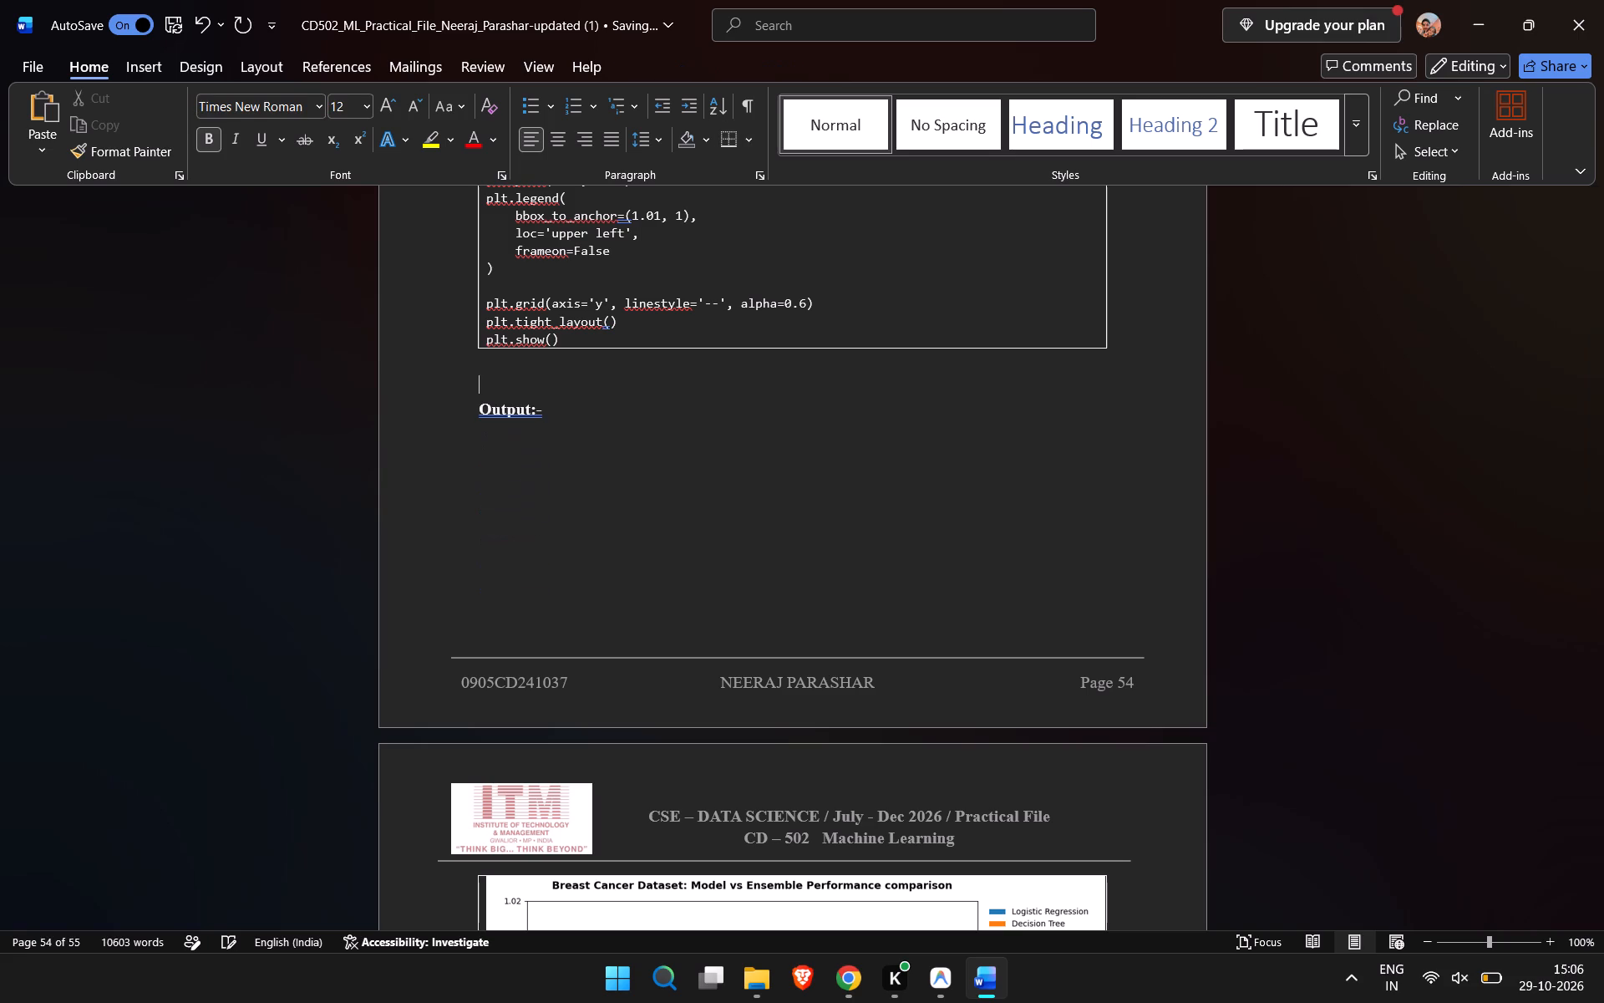
pyautogui.press('Down')
pyautogui.press('BackSpace')
# Review the chart, Result and Conclusion, and switch to Chrome to look at the final chart in the Experiment_No_7_ML.ipynb notebook.
pyautogui.scroll(-4, 622, 653)
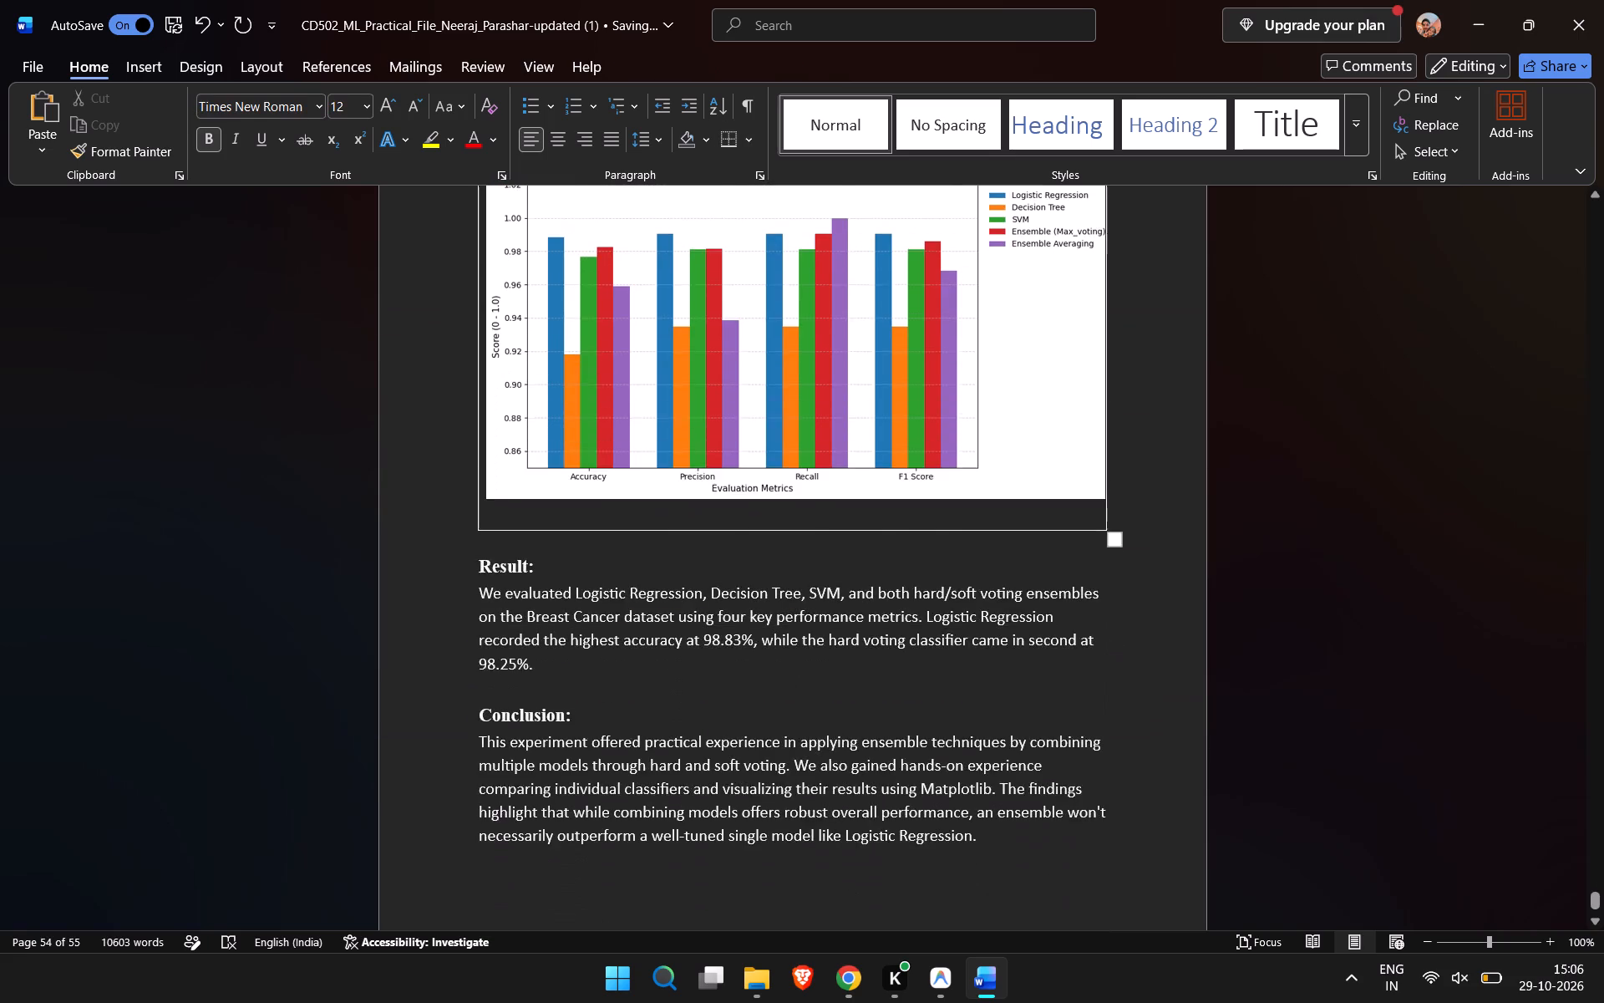
pyautogui.scroll(-1, 622, 653)
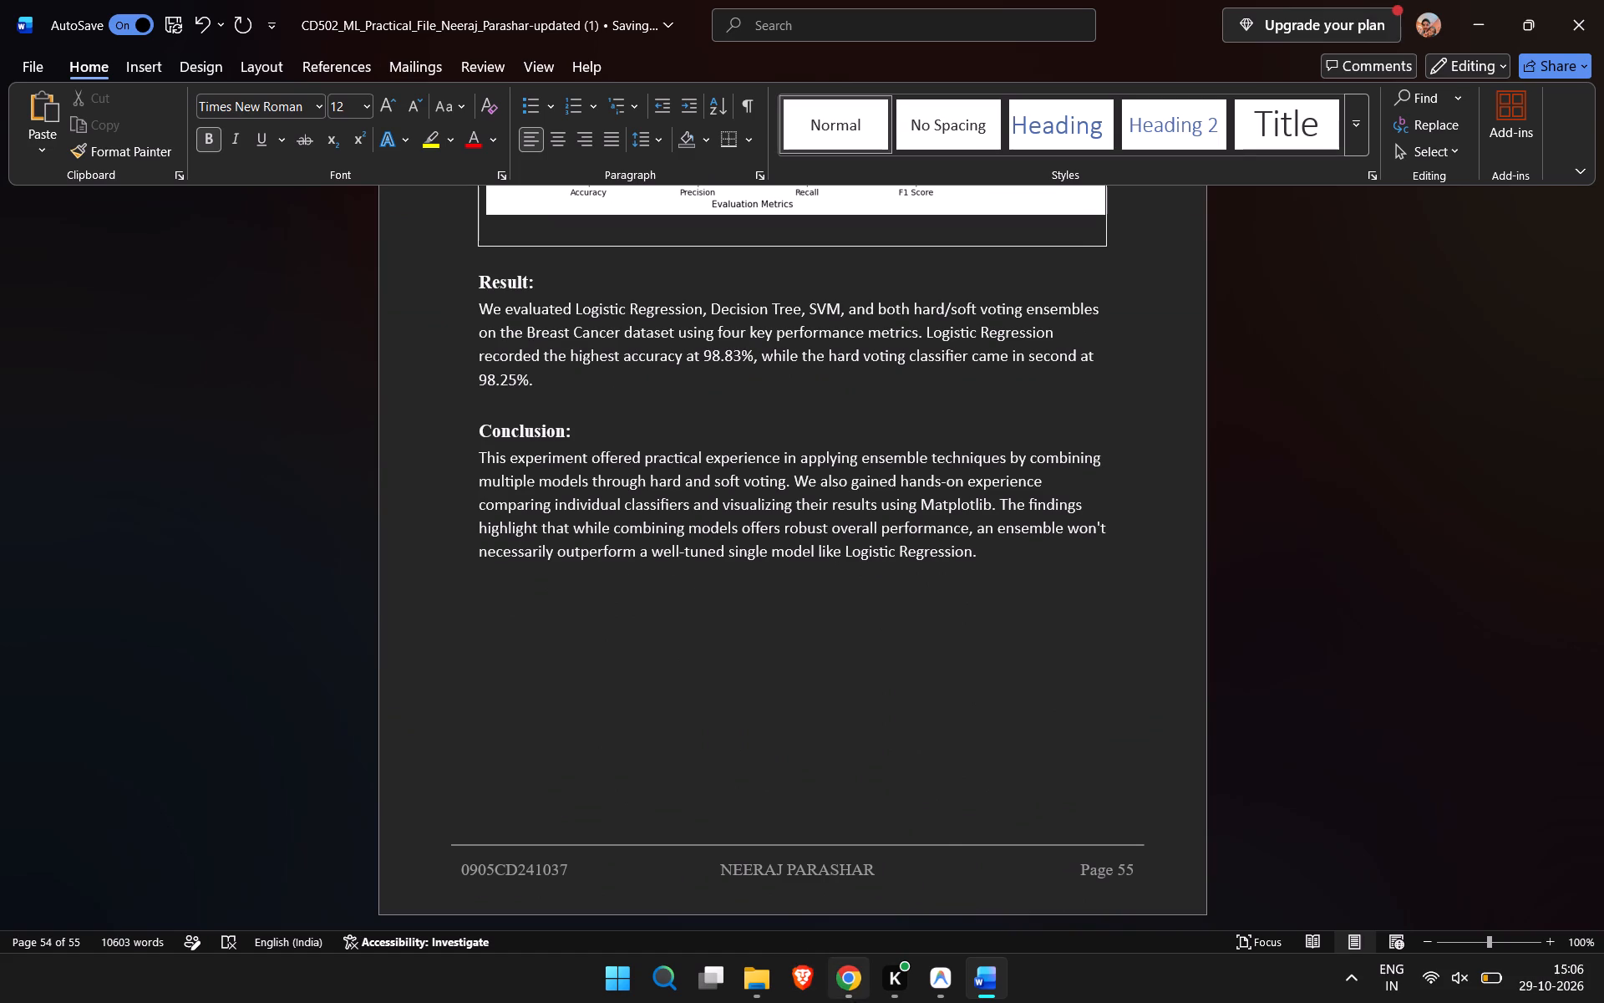
pyautogui.click(827, 892)
pyautogui.scroll(-2, 698, 721)
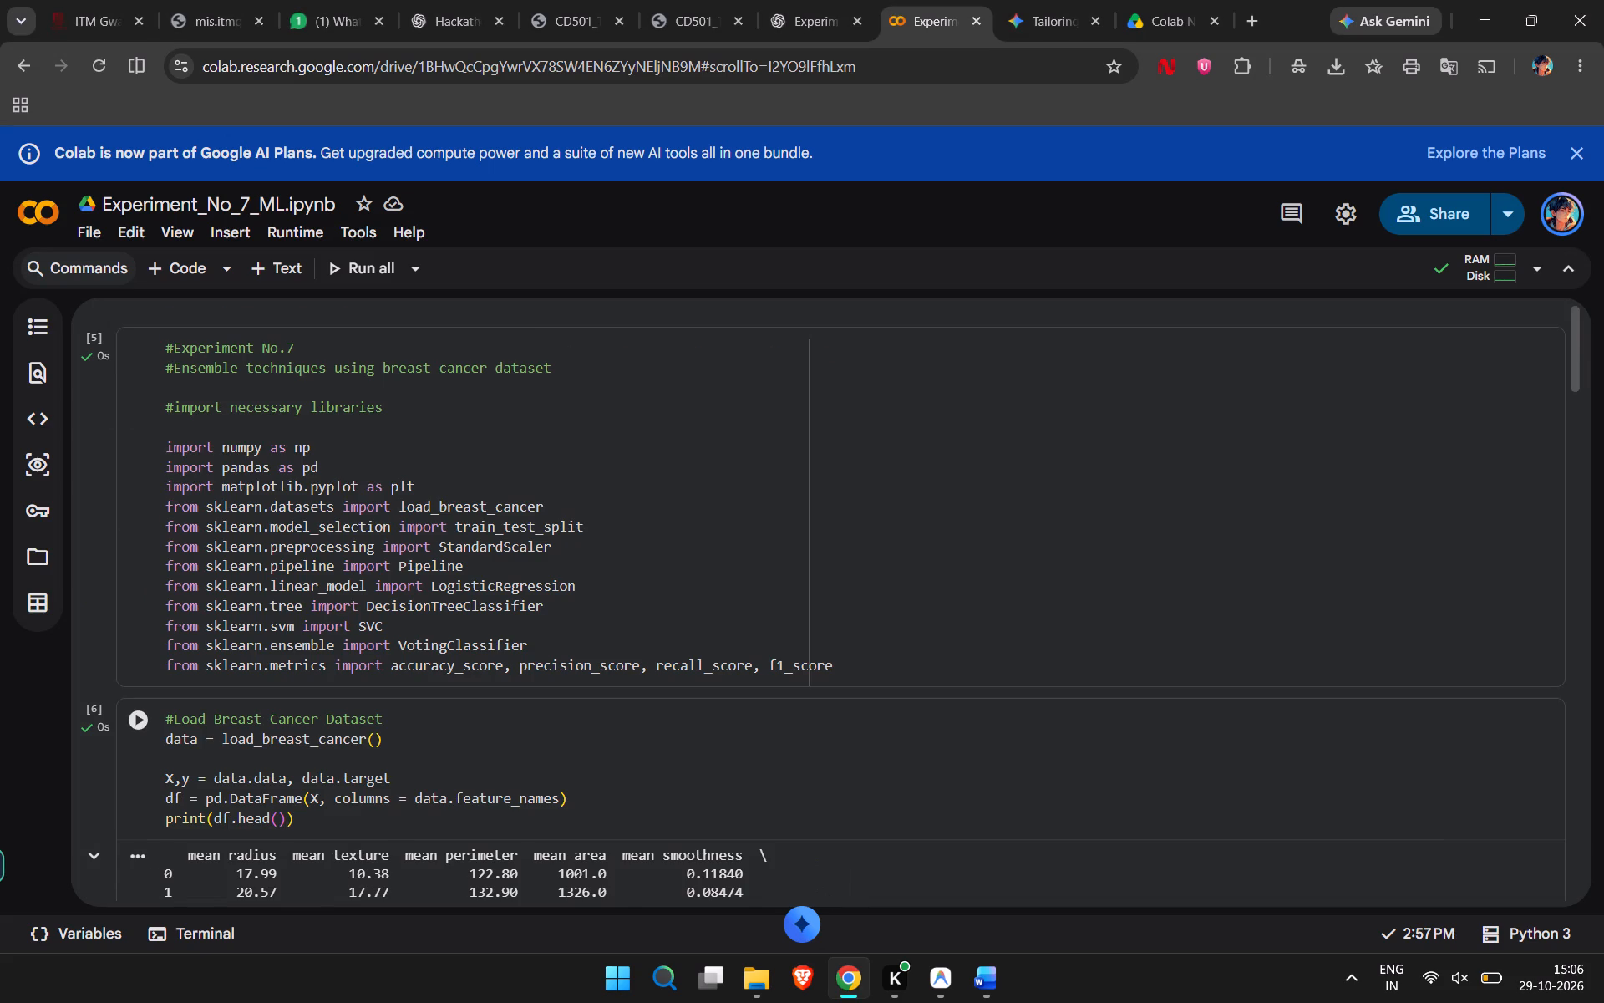
pyautogui.scroll(-12, 698, 721)
pyautogui.scroll(1, 698, 721)
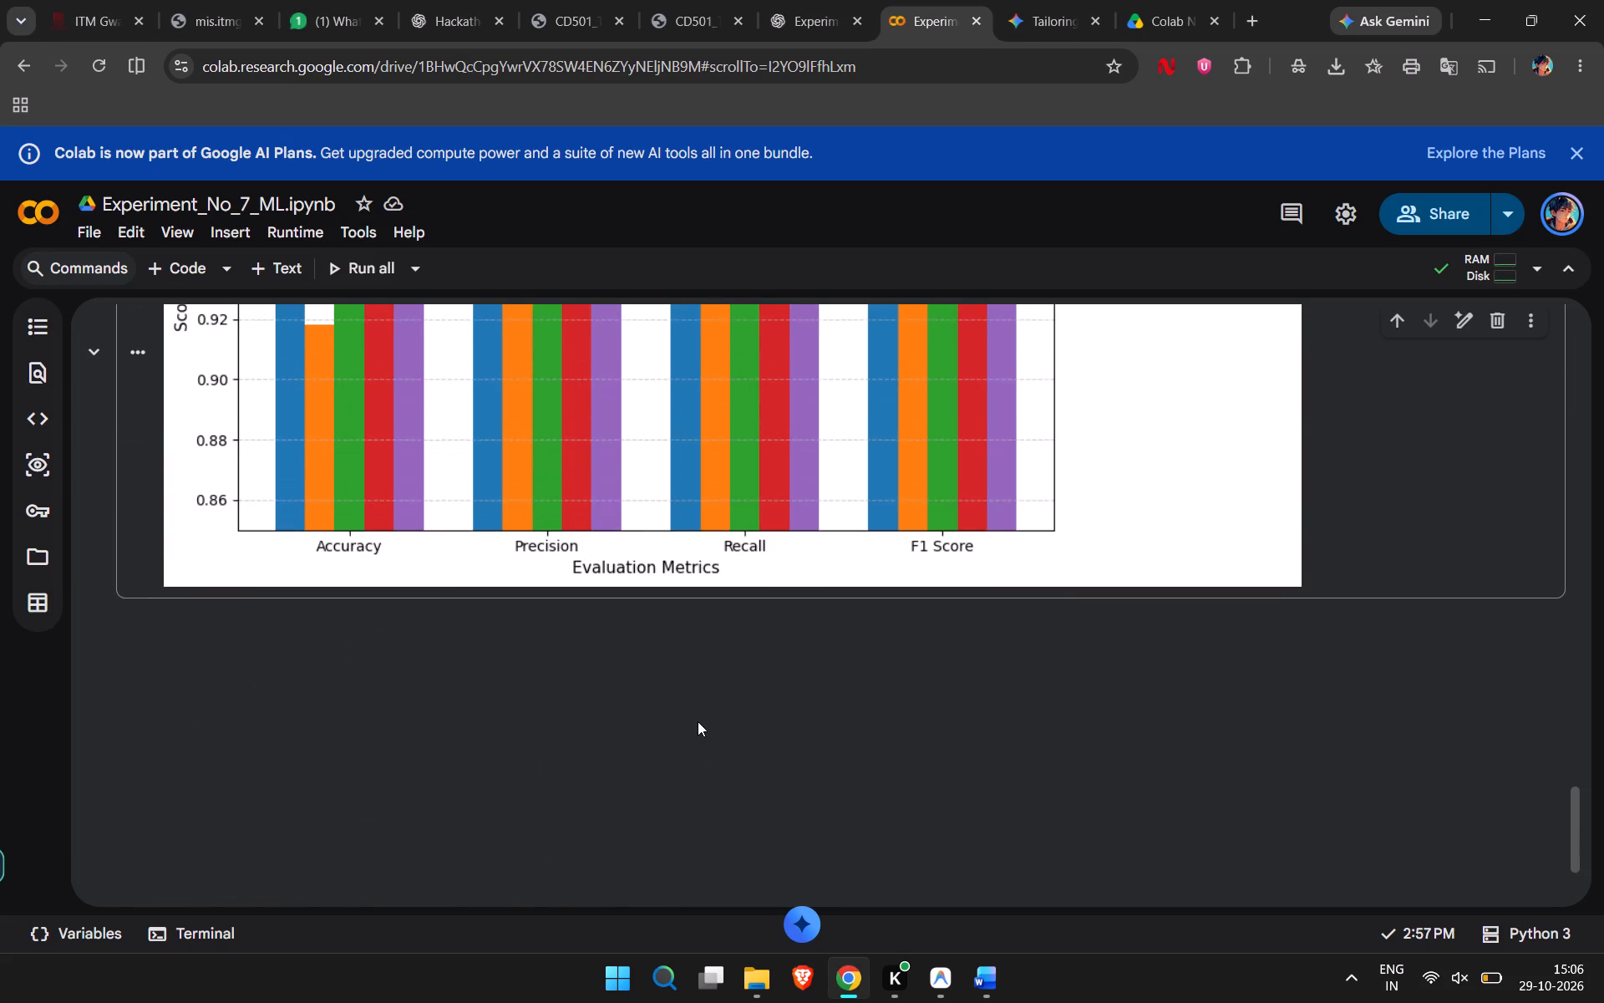
pyautogui.scroll(1, 698, 721)
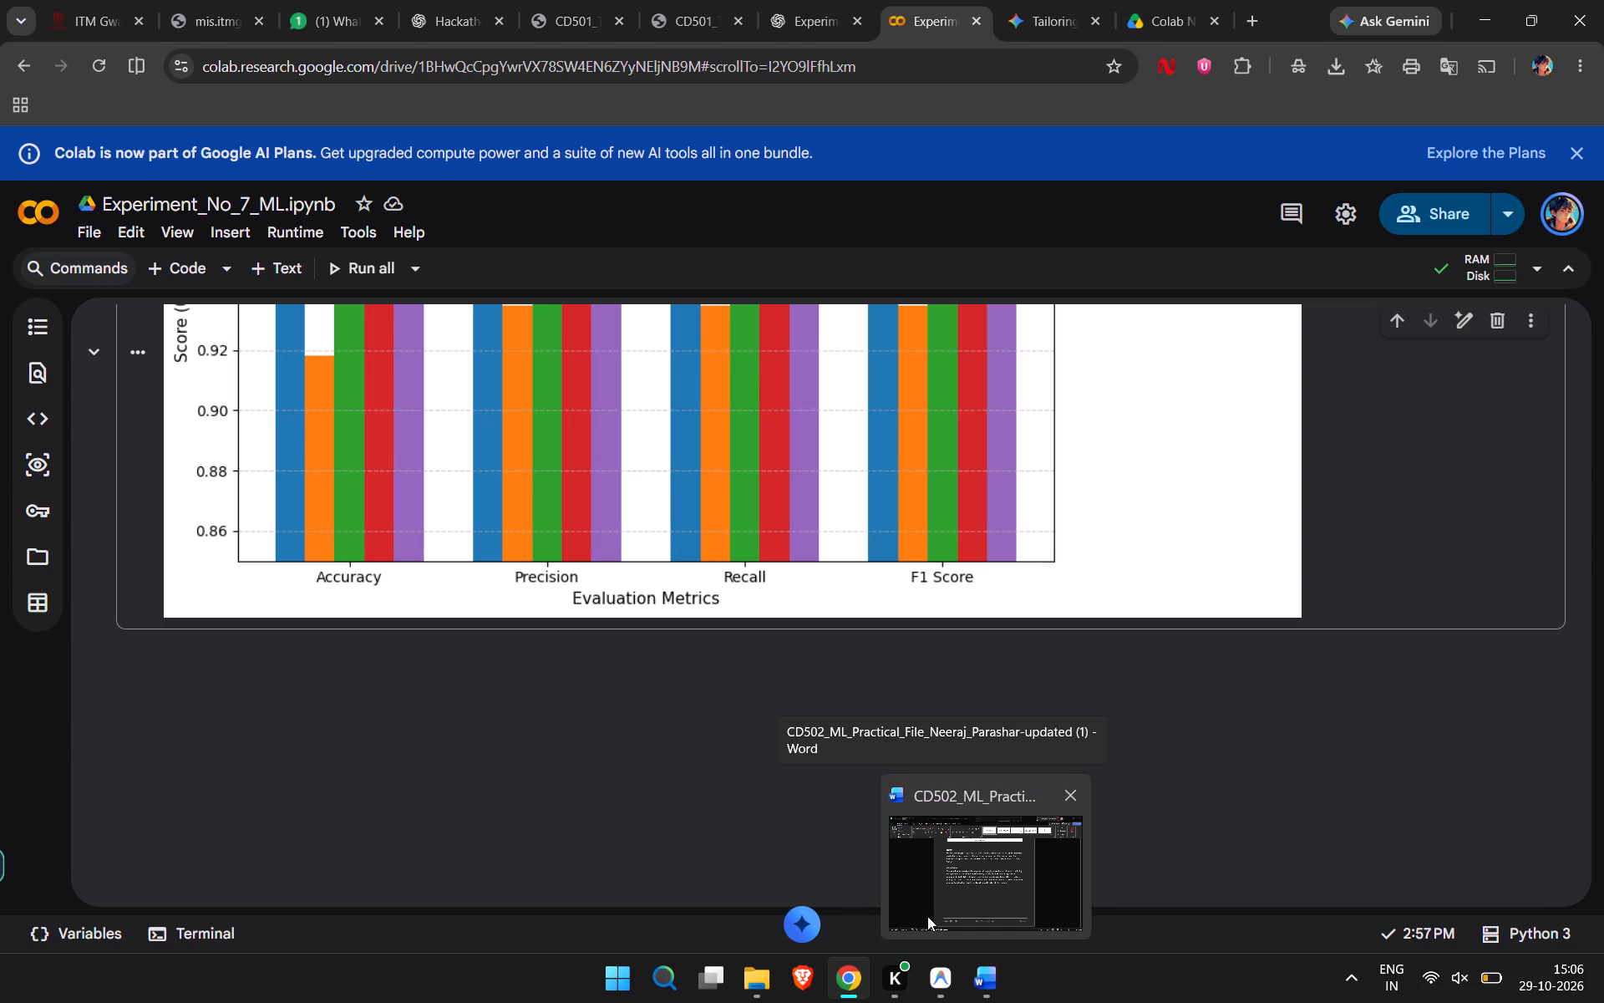
# Return to the Word practical file and review the experiment's comparison chart, Result, Conclusion and code steps back to "Step 3: Split the Dataset".
pyautogui.click(969, 888)
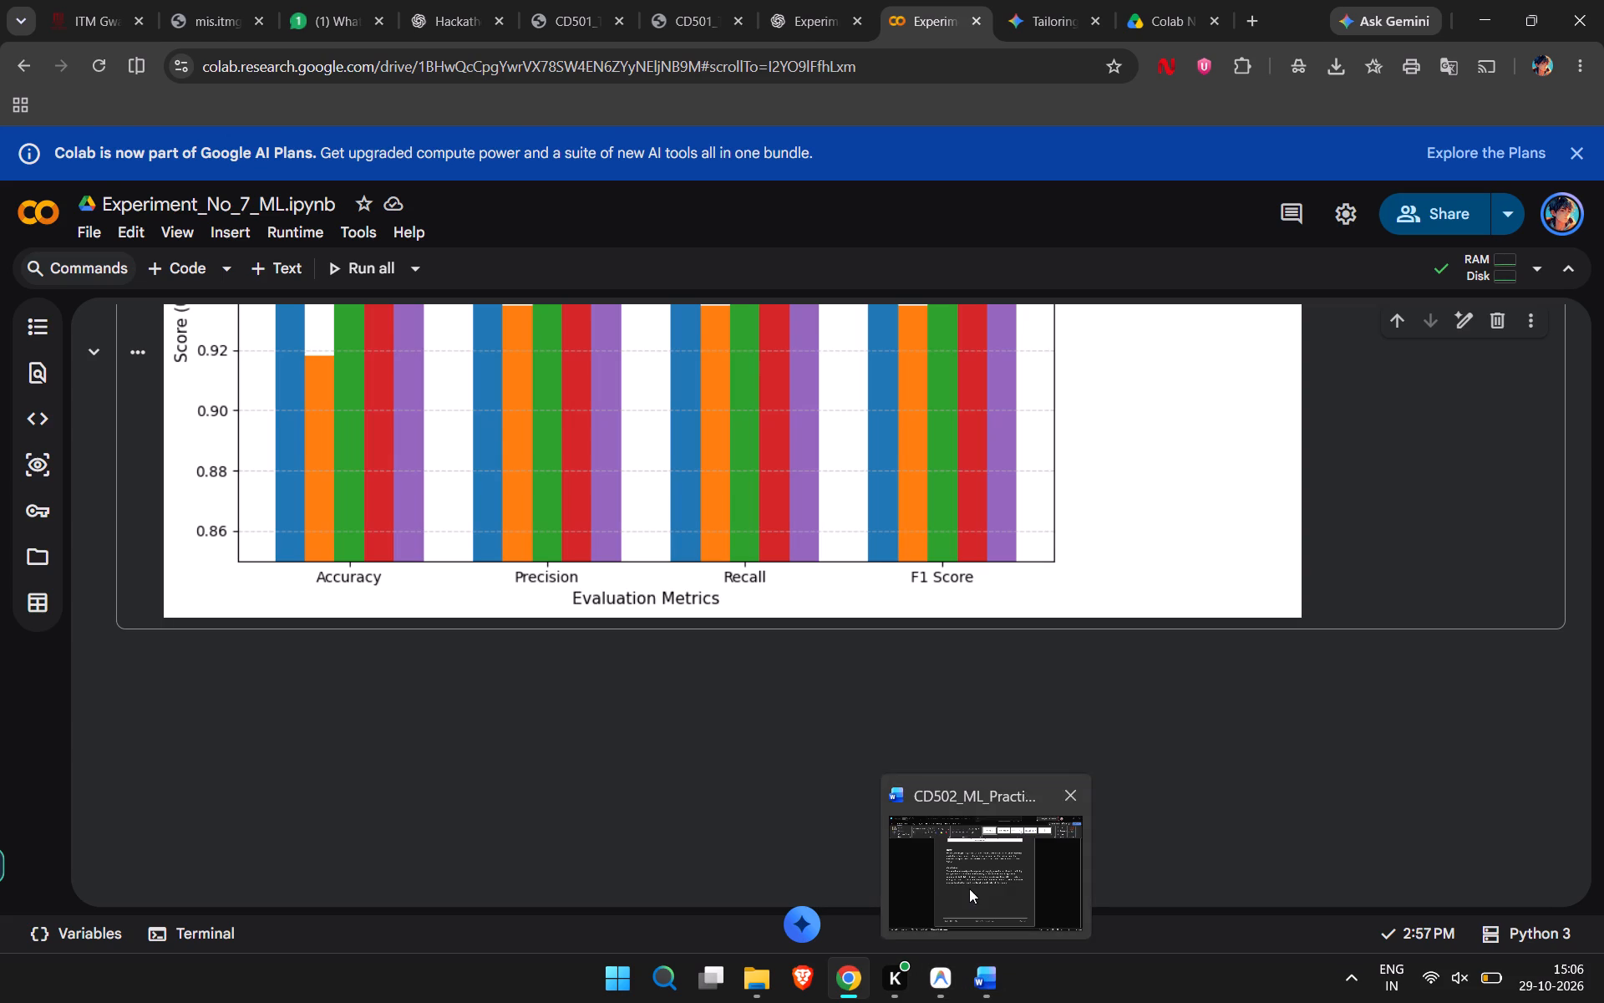
pyautogui.scroll(1, 777, 616)
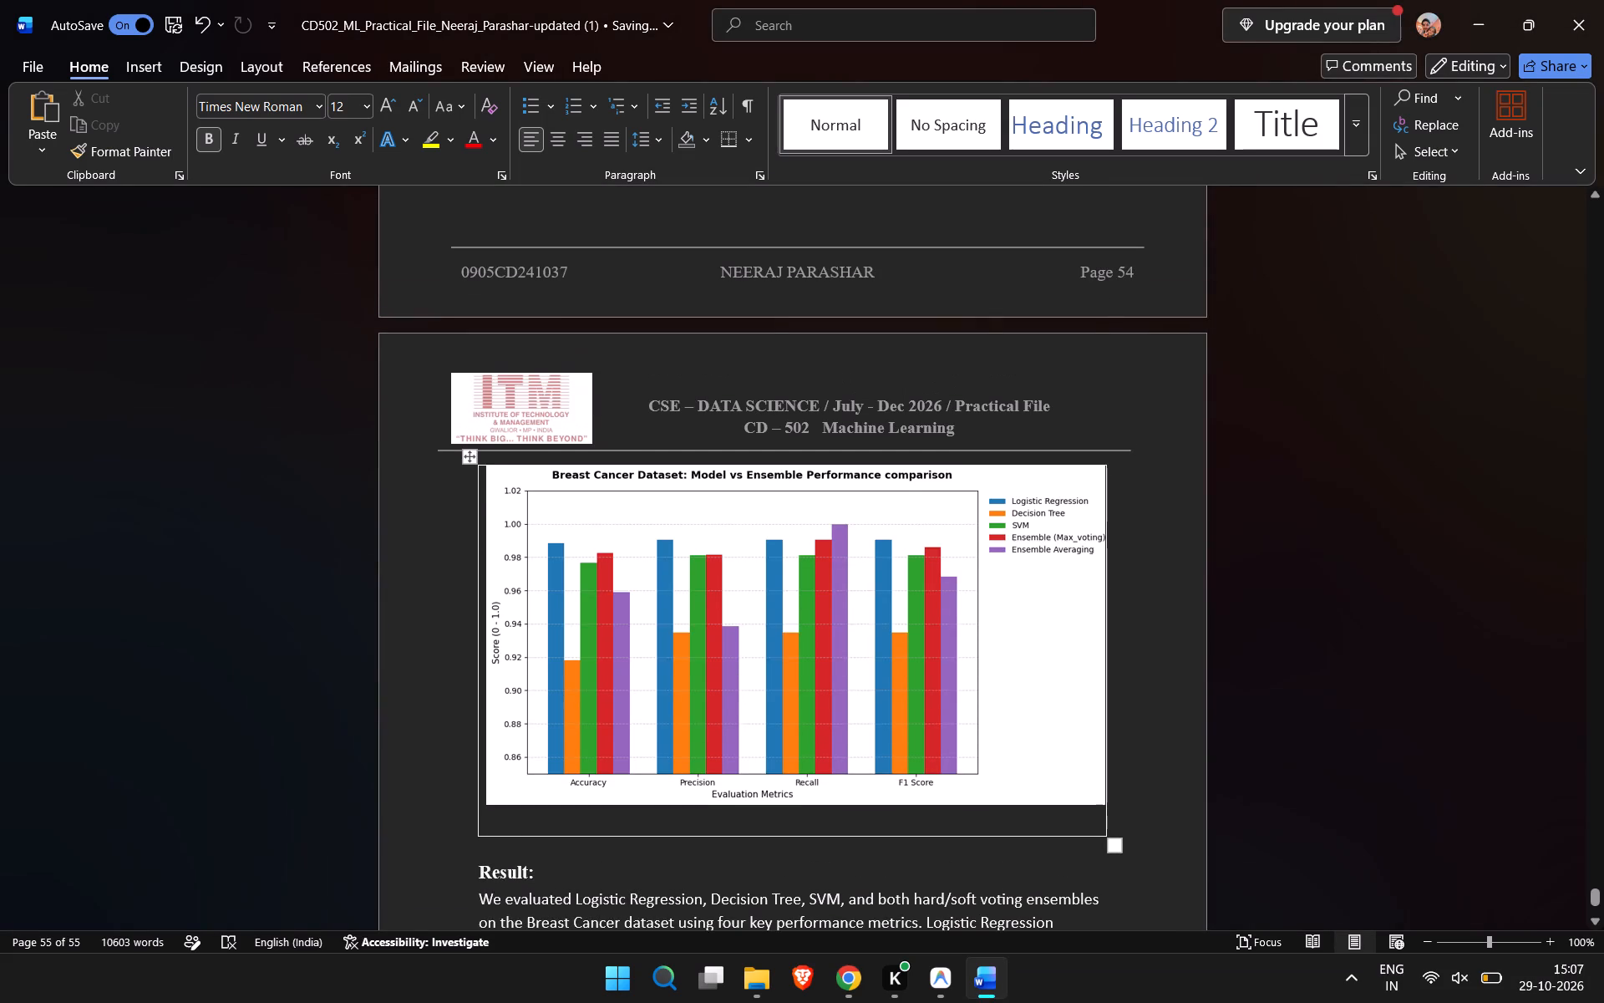
pyautogui.scroll(6, 777, 616)
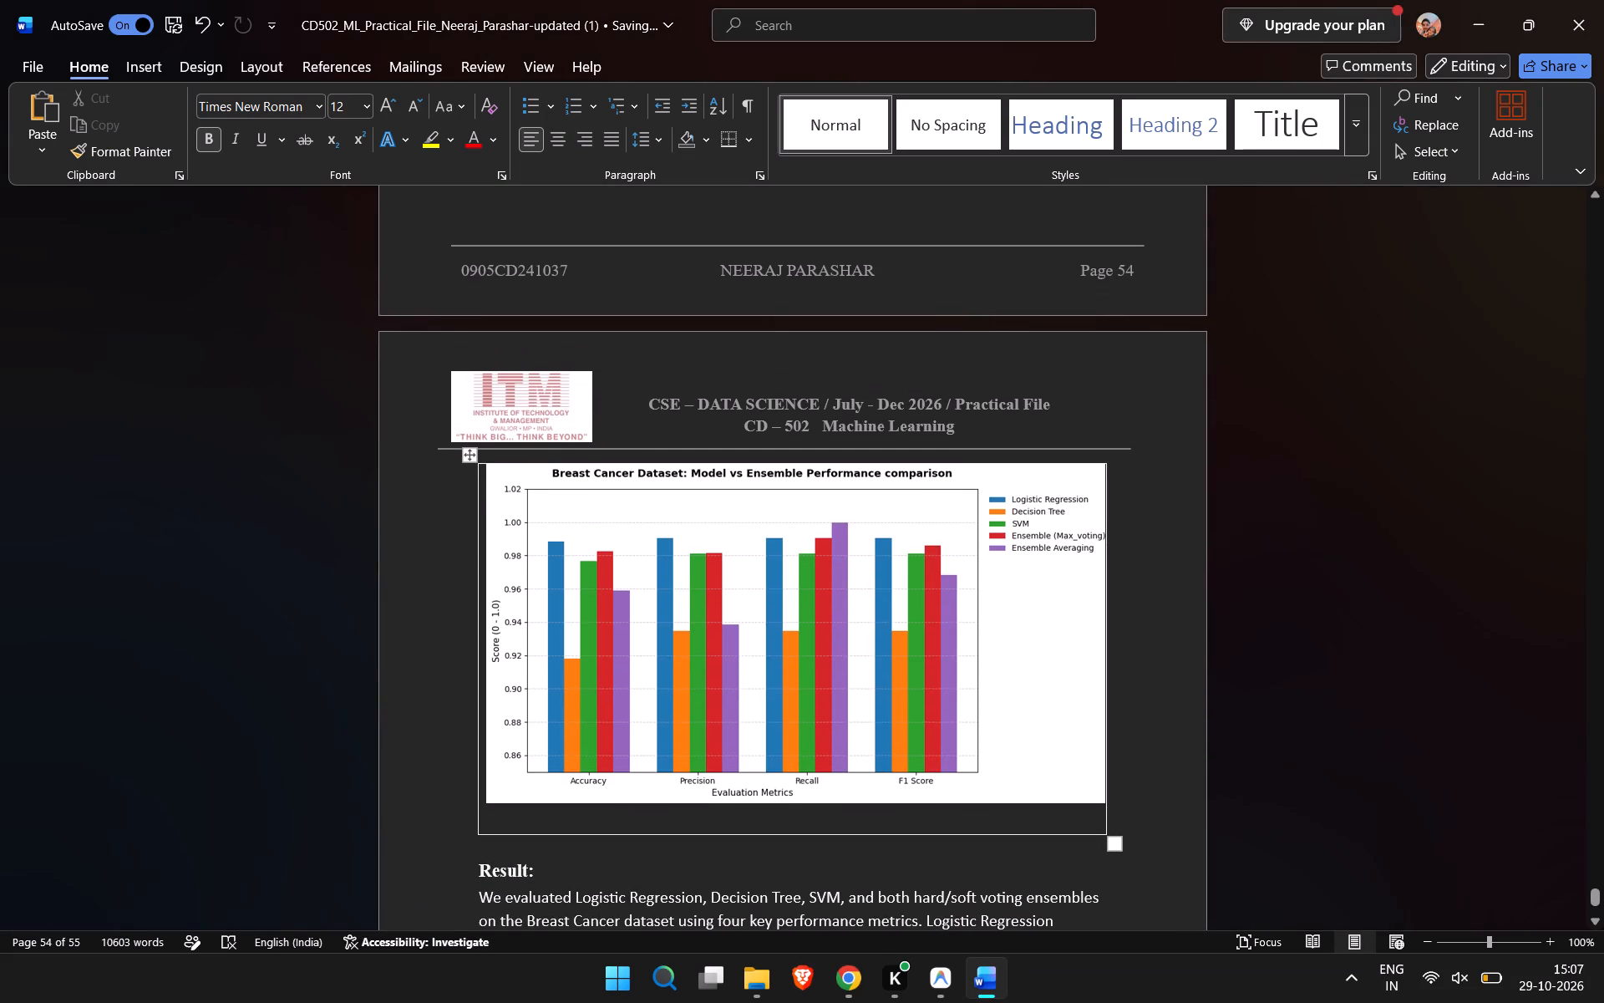
pyautogui.scroll(2, 777, 616)
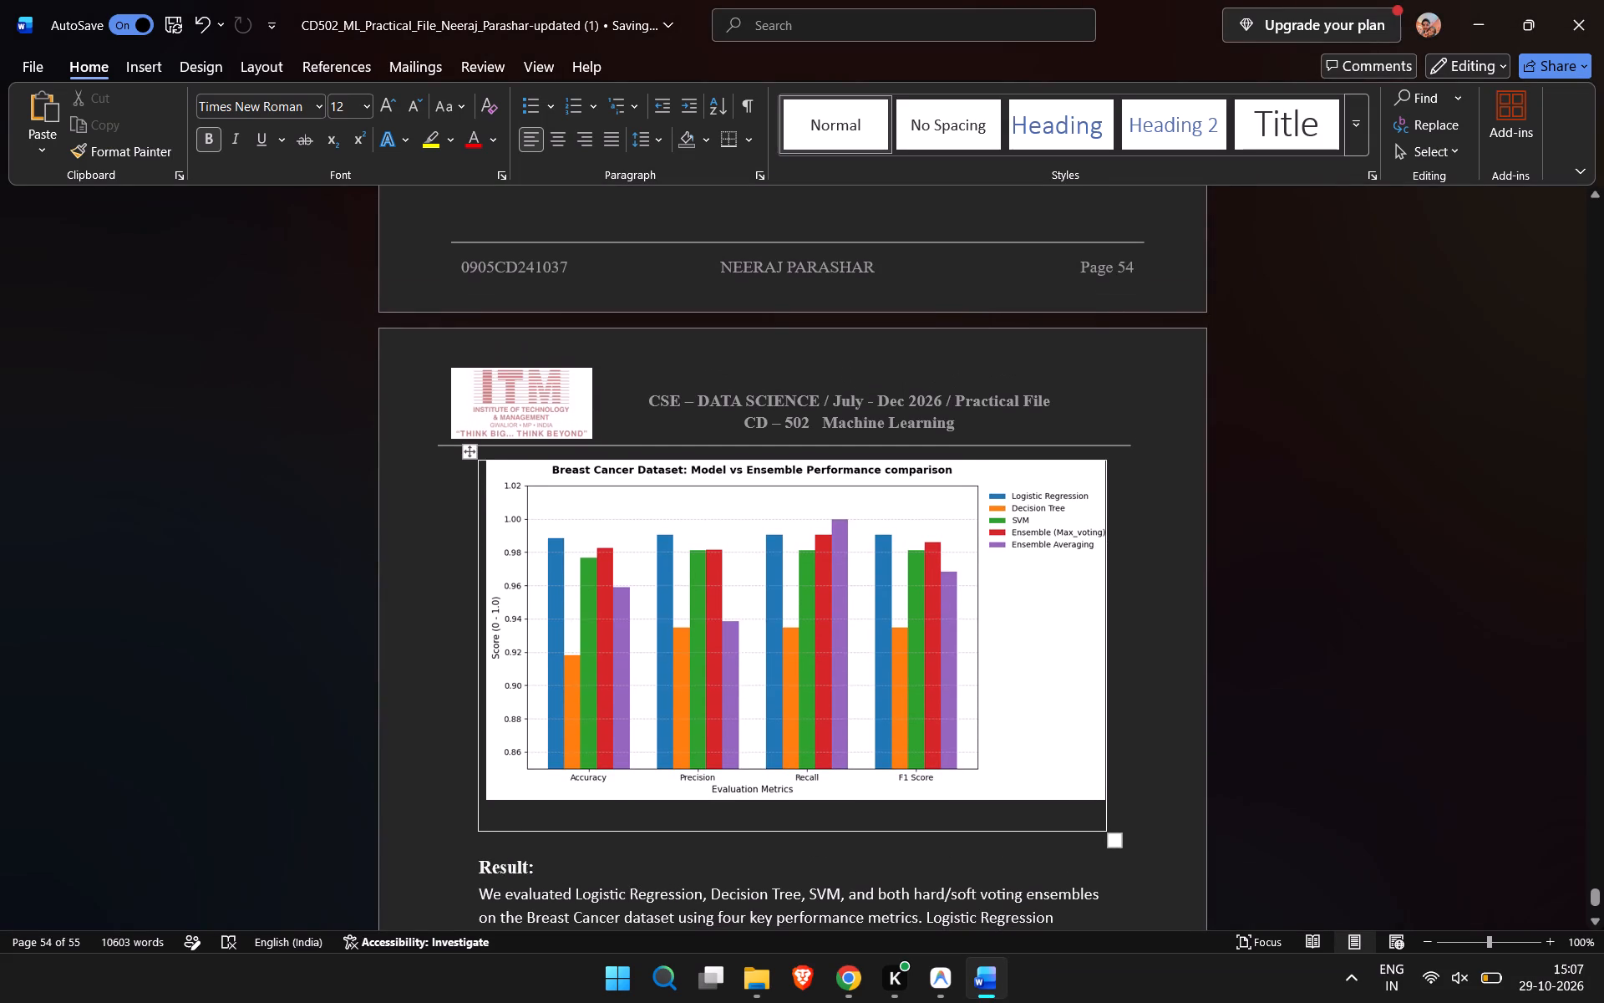
pyautogui.scroll(1, 777, 616)
pyautogui.click(428, 573)
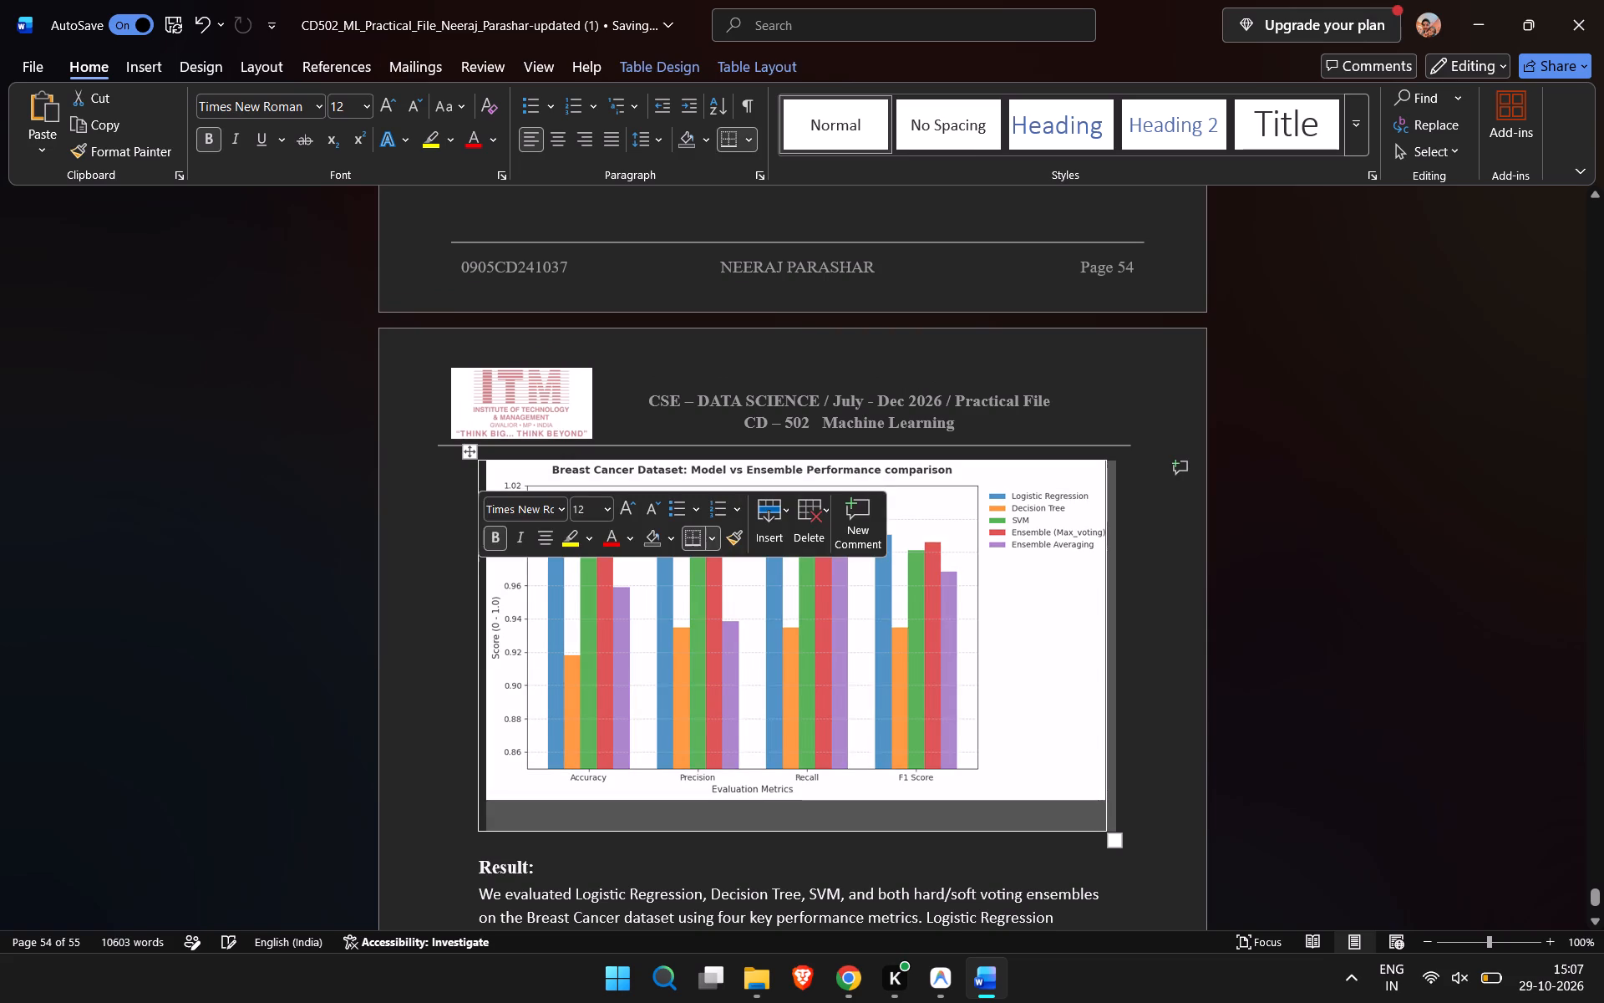
pyautogui.click(453, 625)
pyautogui.click(525, 629)
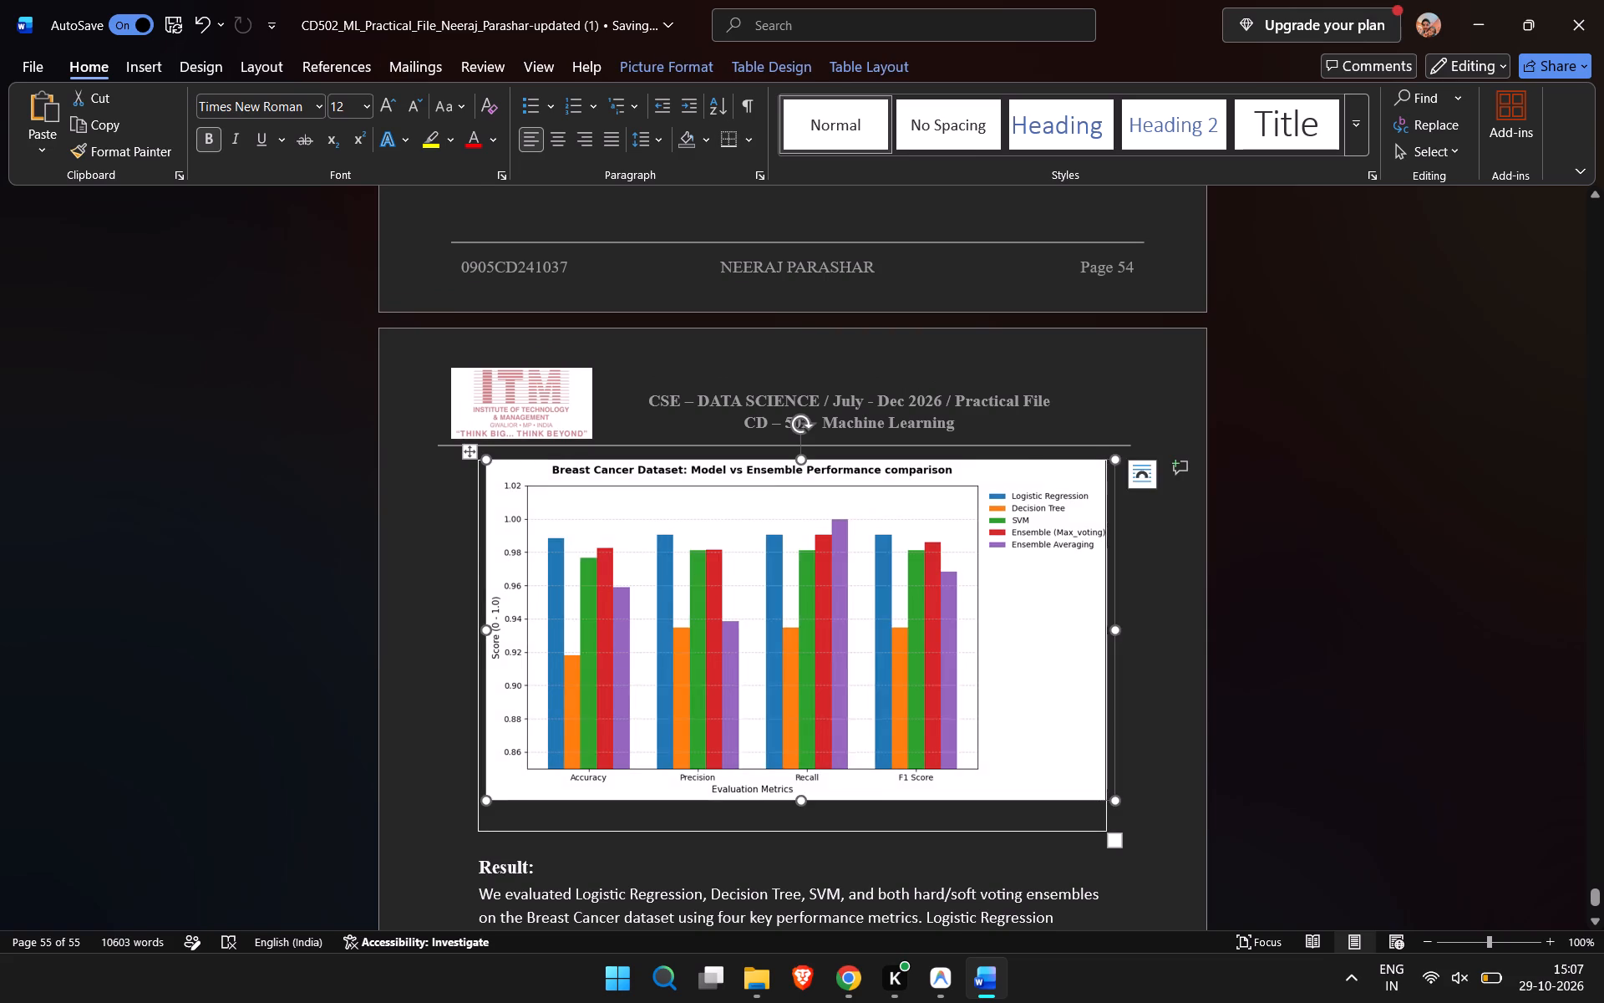
pyautogui.scroll(-3, 525, 629)
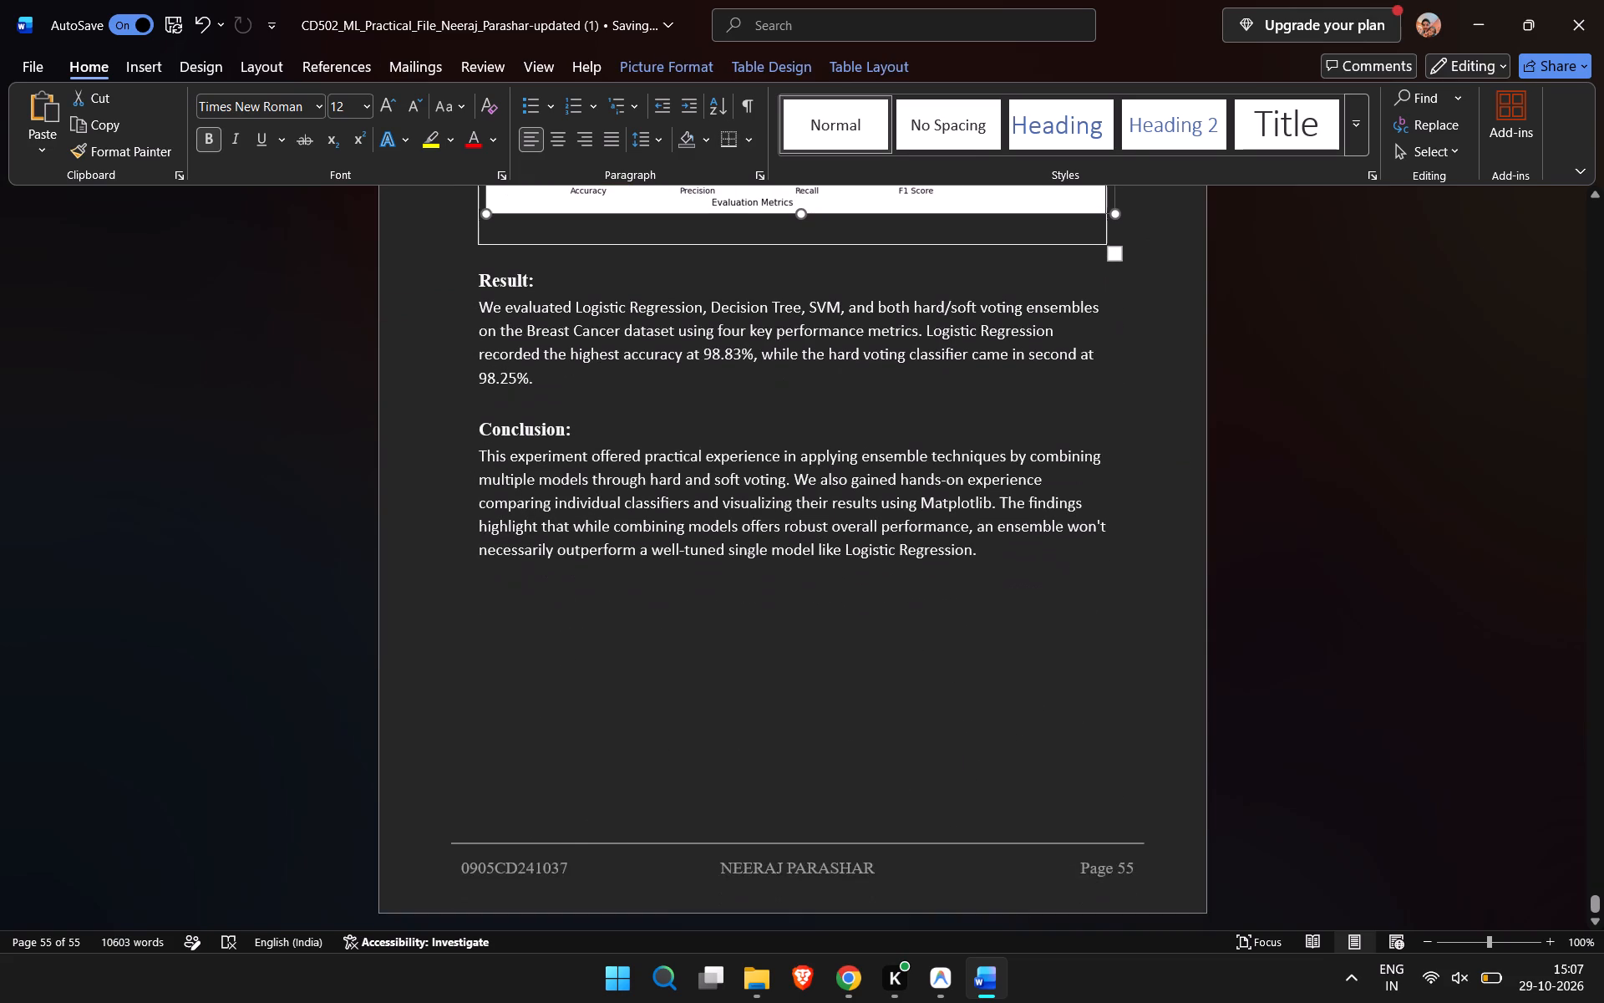
pyautogui.scroll(12, 525, 629)
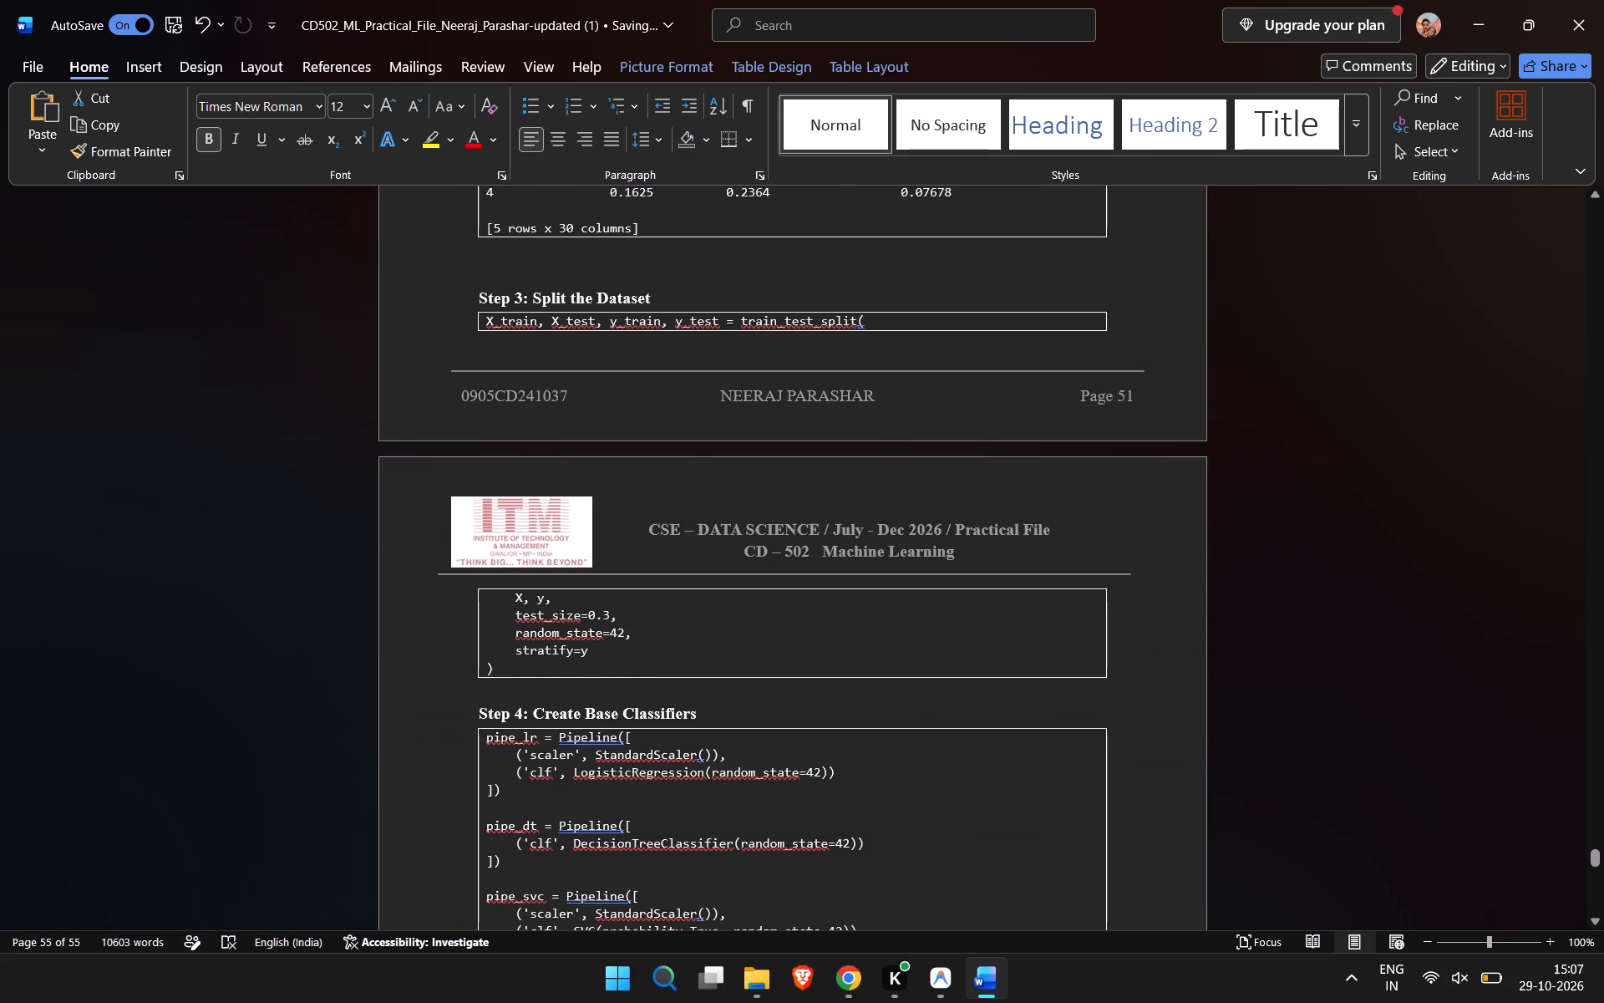
pyautogui.scroll(-11, 525, 629)
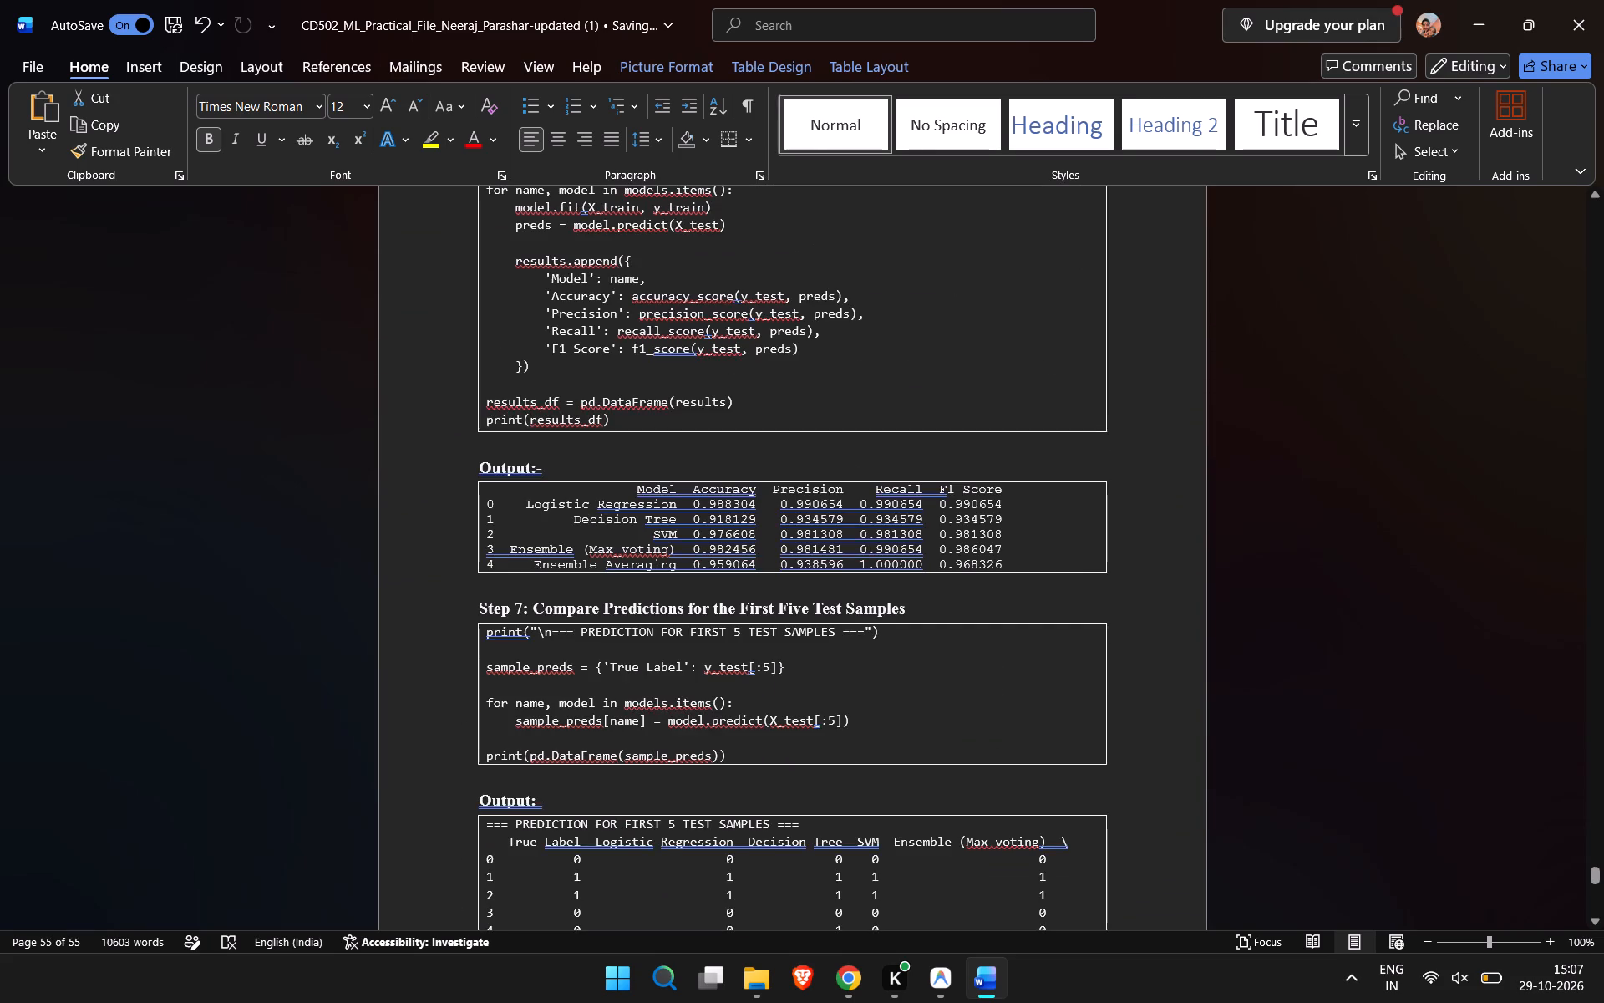
pyautogui.scroll(-4, 525, 629)
pyautogui.scroll(-4, 769, 811)
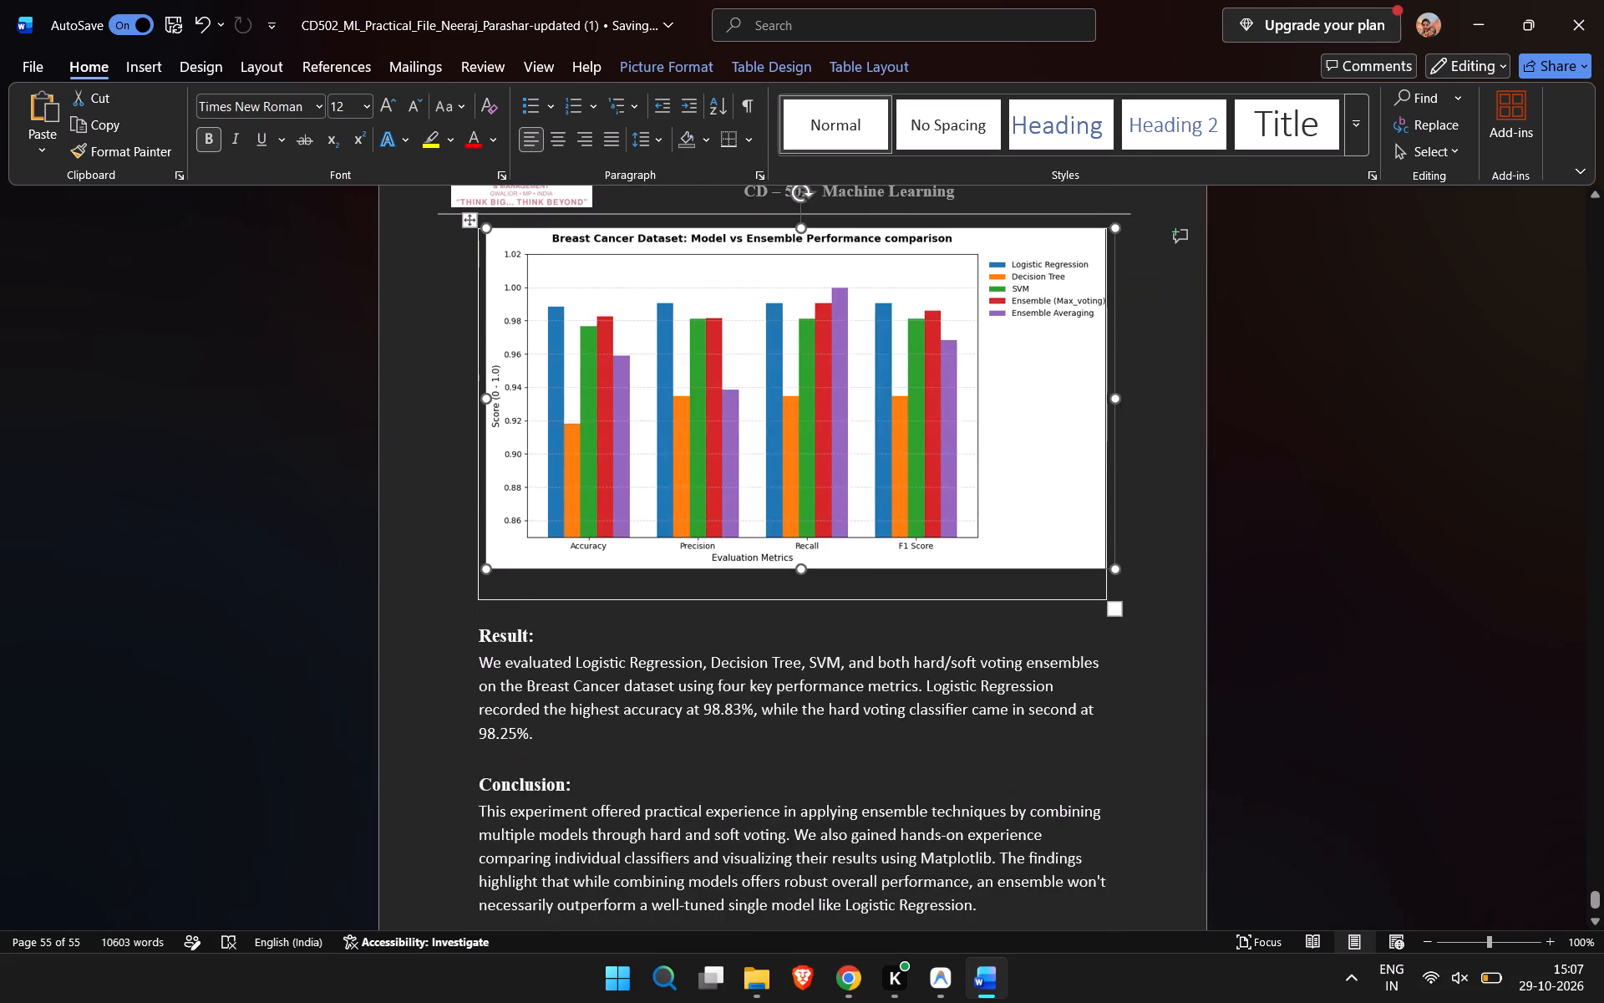
# Switch to Chrome and open Experiment_no_8_ML.ipynb from Colab's recent notebooks to check its contents.
pyautogui.scroll(-15, 769, 811)
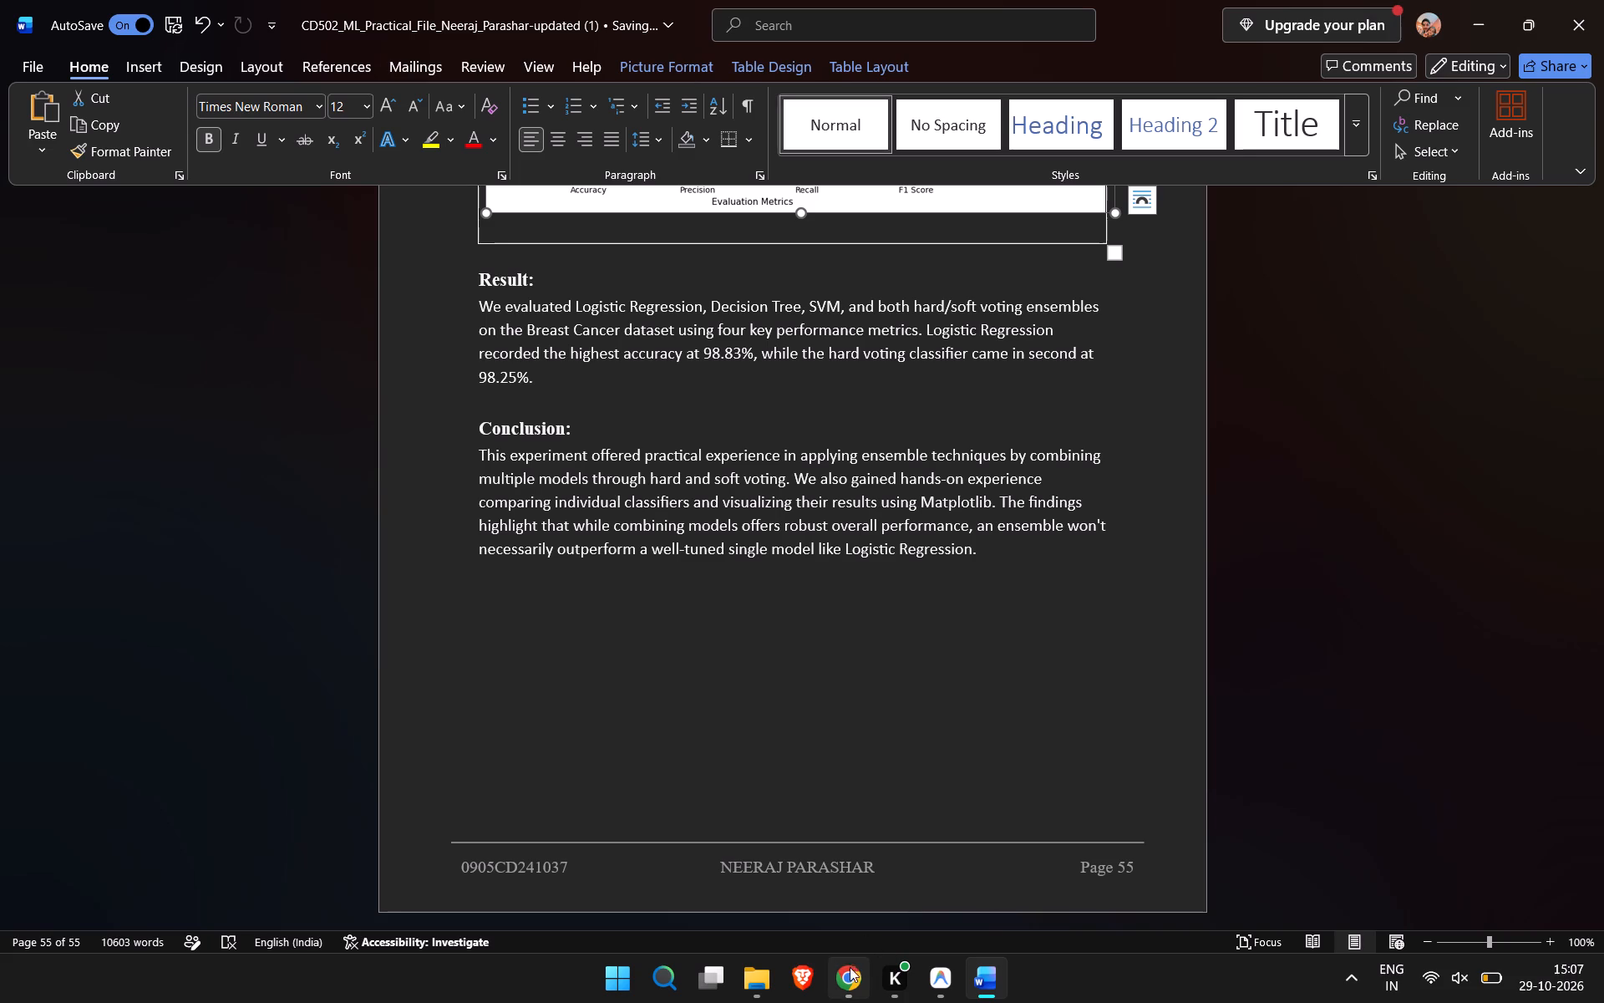
pyautogui.click(860, 897)
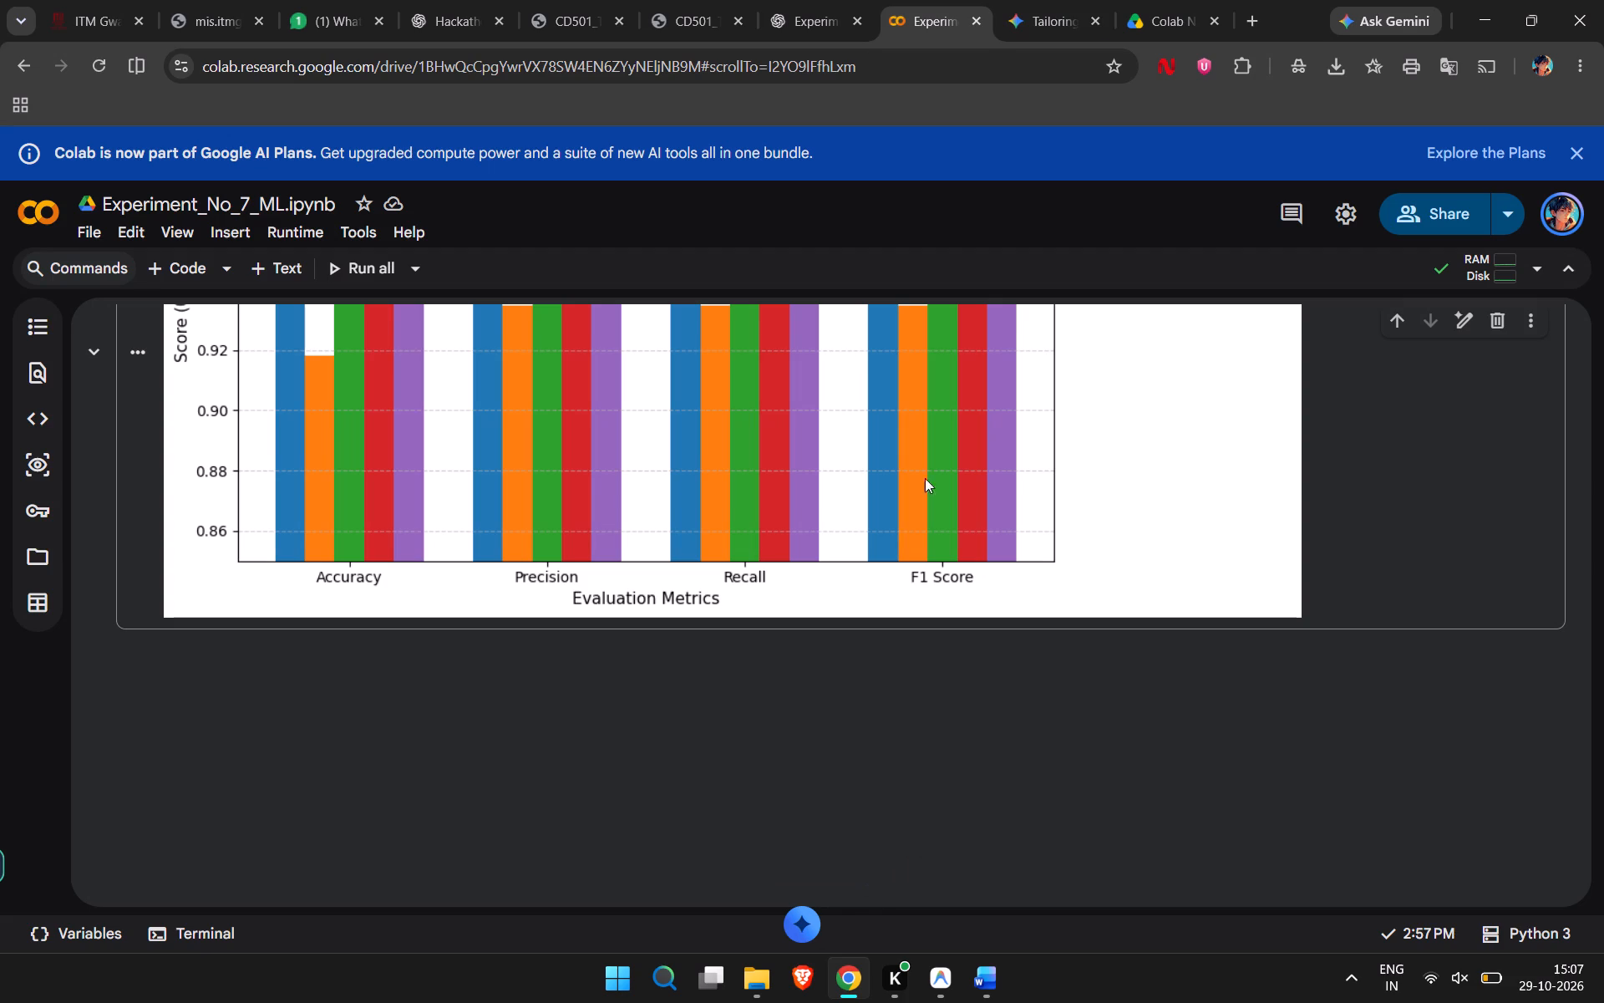
pyautogui.click(38, 206)
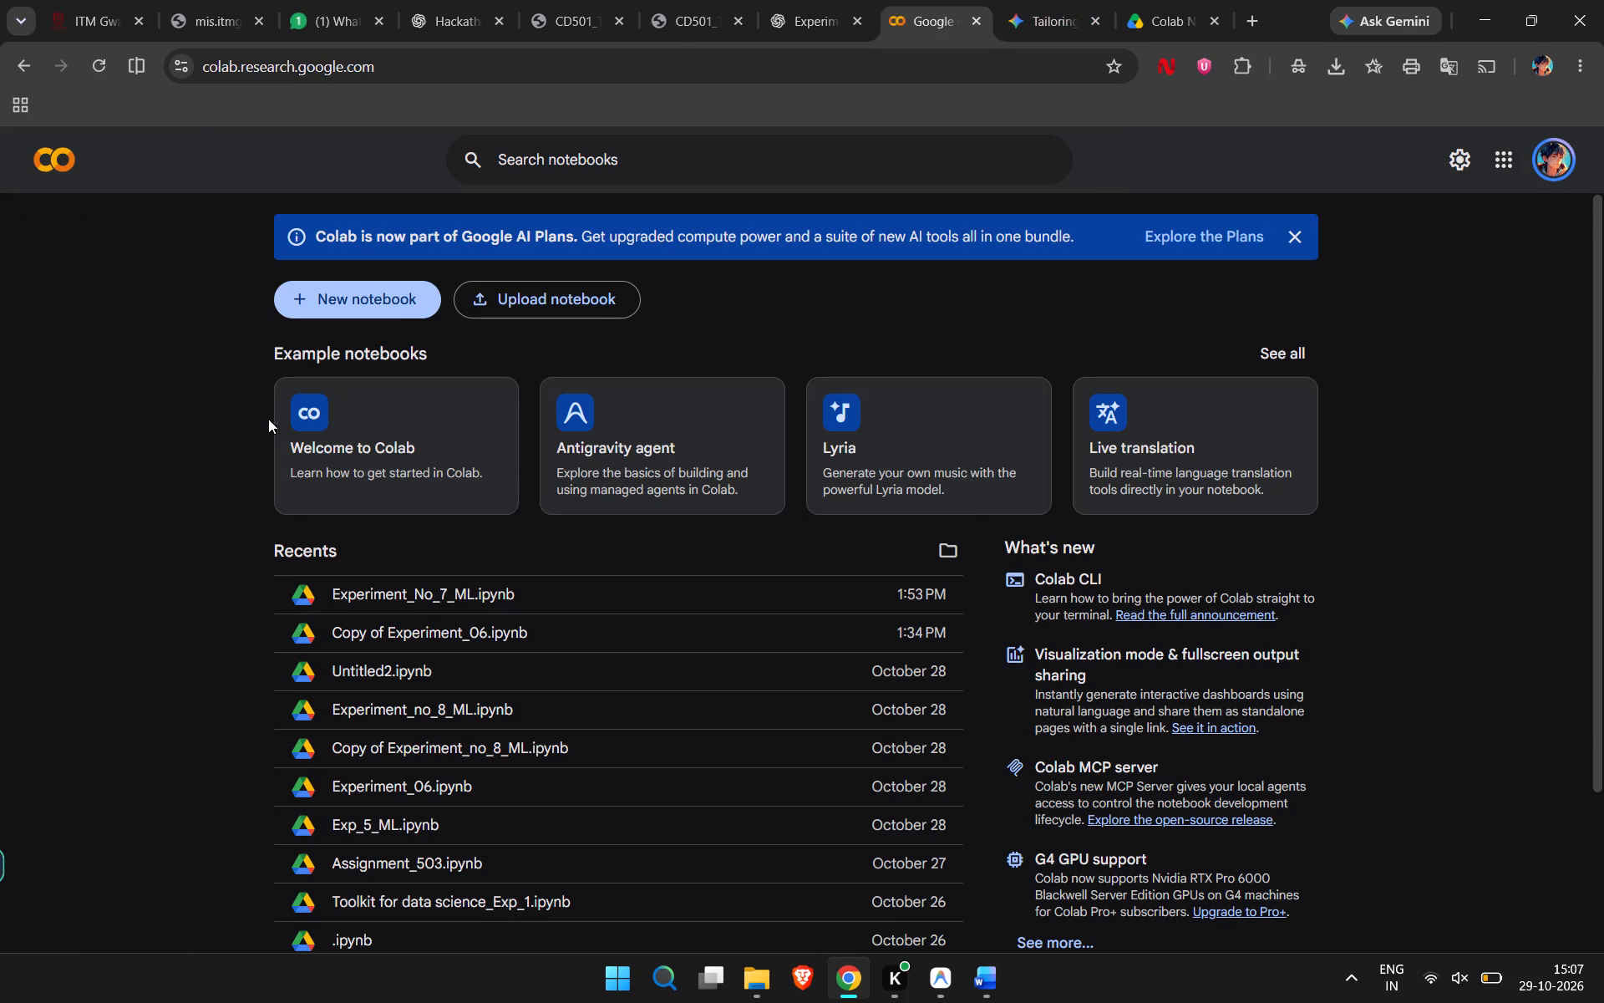
pyautogui.click(526, 713)
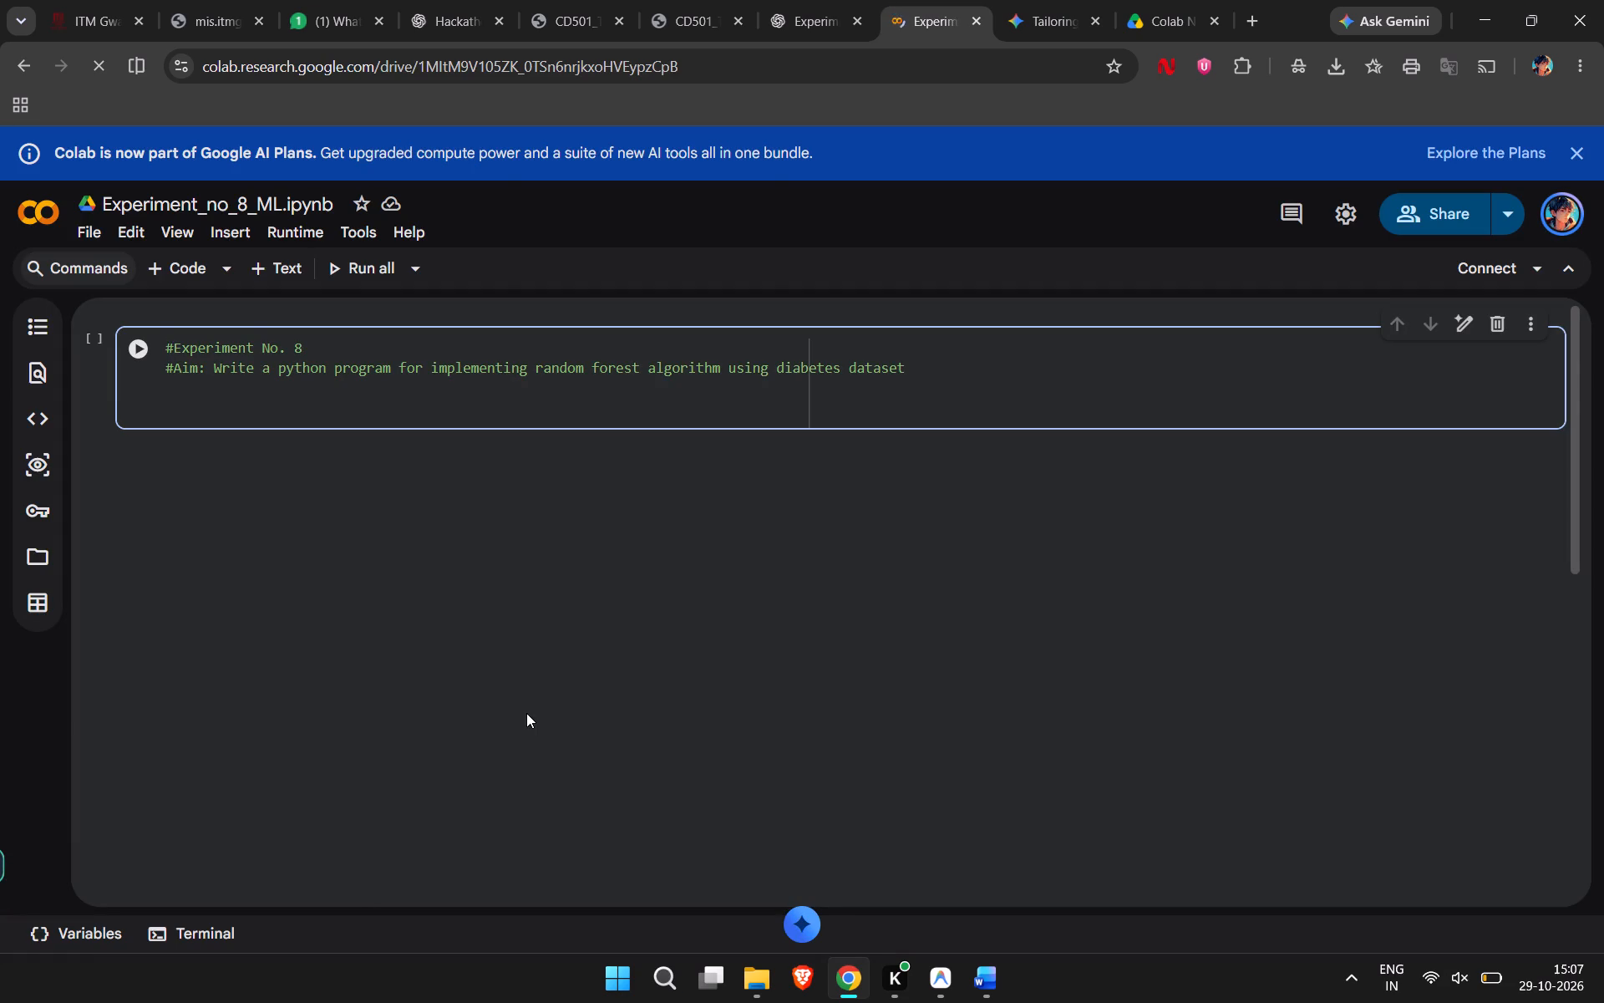
pyautogui.click(405, 393)
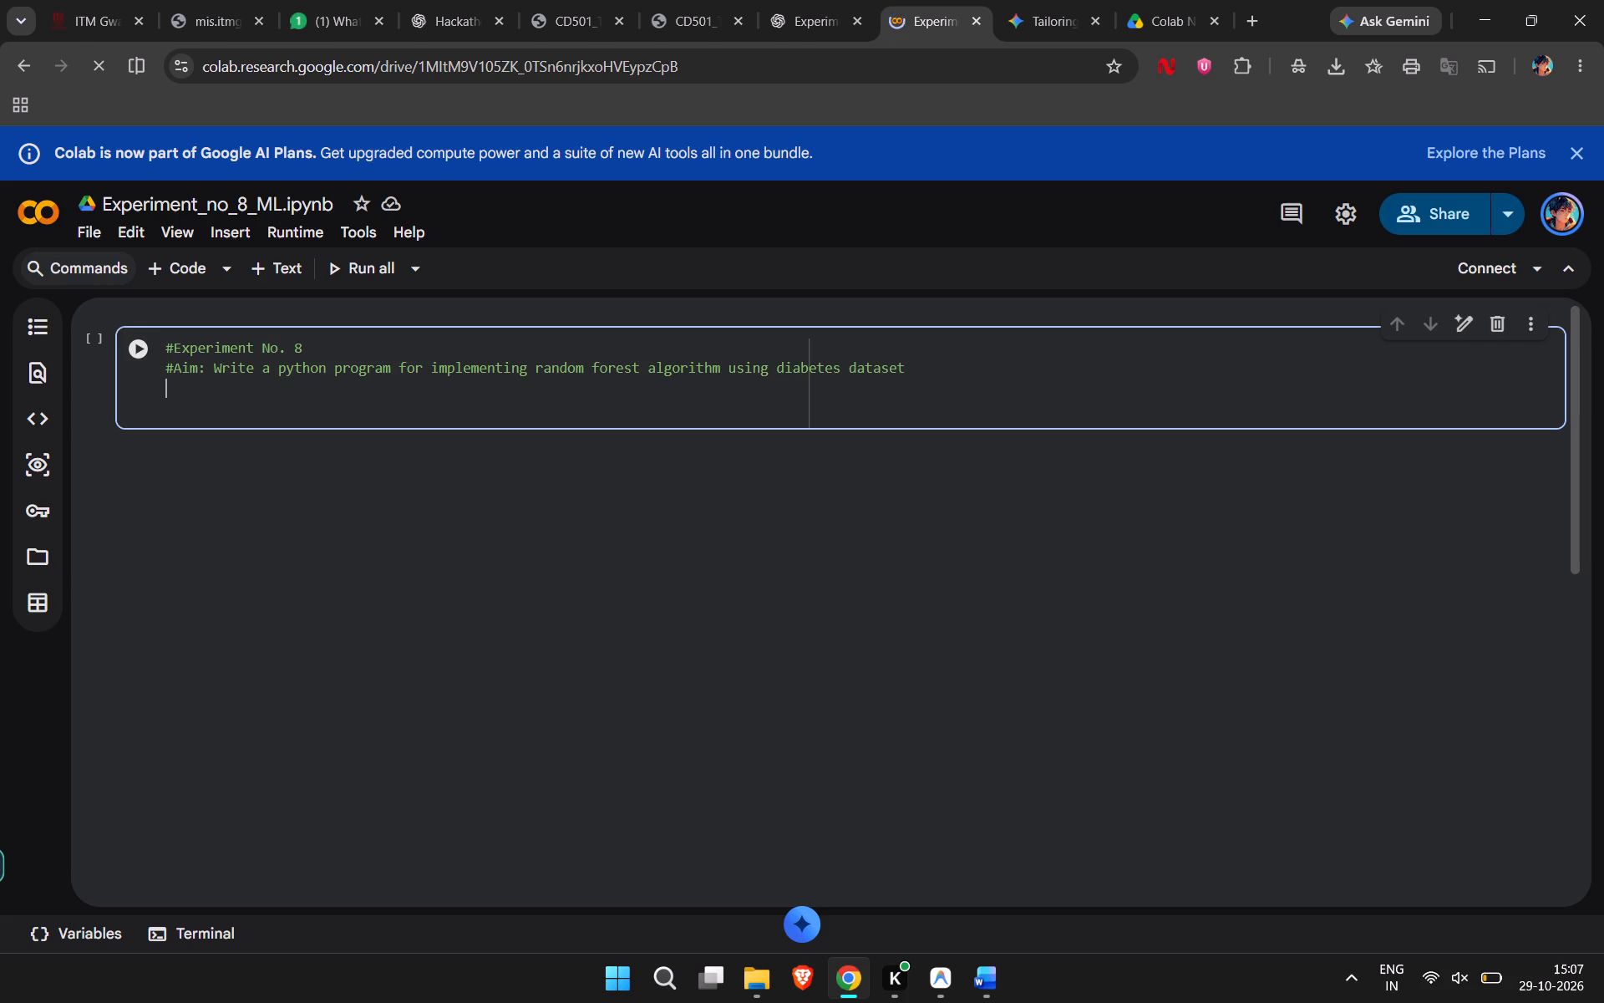
pyautogui.click(405, 393)
# Open Copy of Experiment_no_8_ML.ipynb from Colab's recent notebooks and review its random forest code cells, outputs and charts.
pyautogui.click(27, 217)
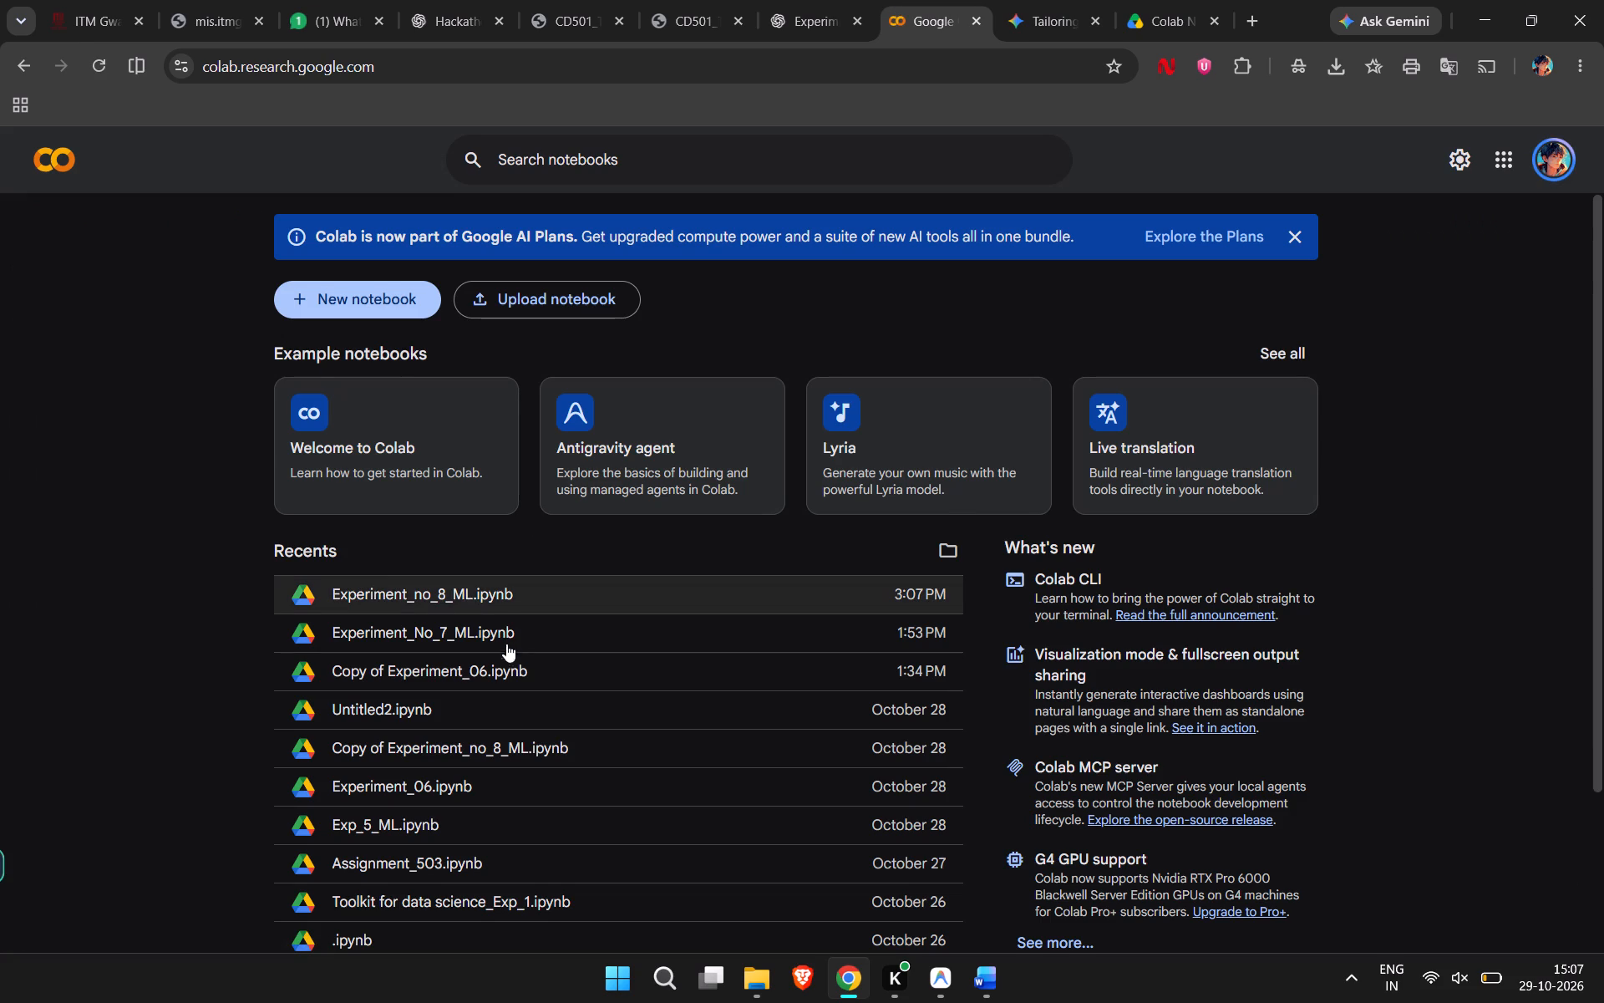
pyautogui.click(526, 746)
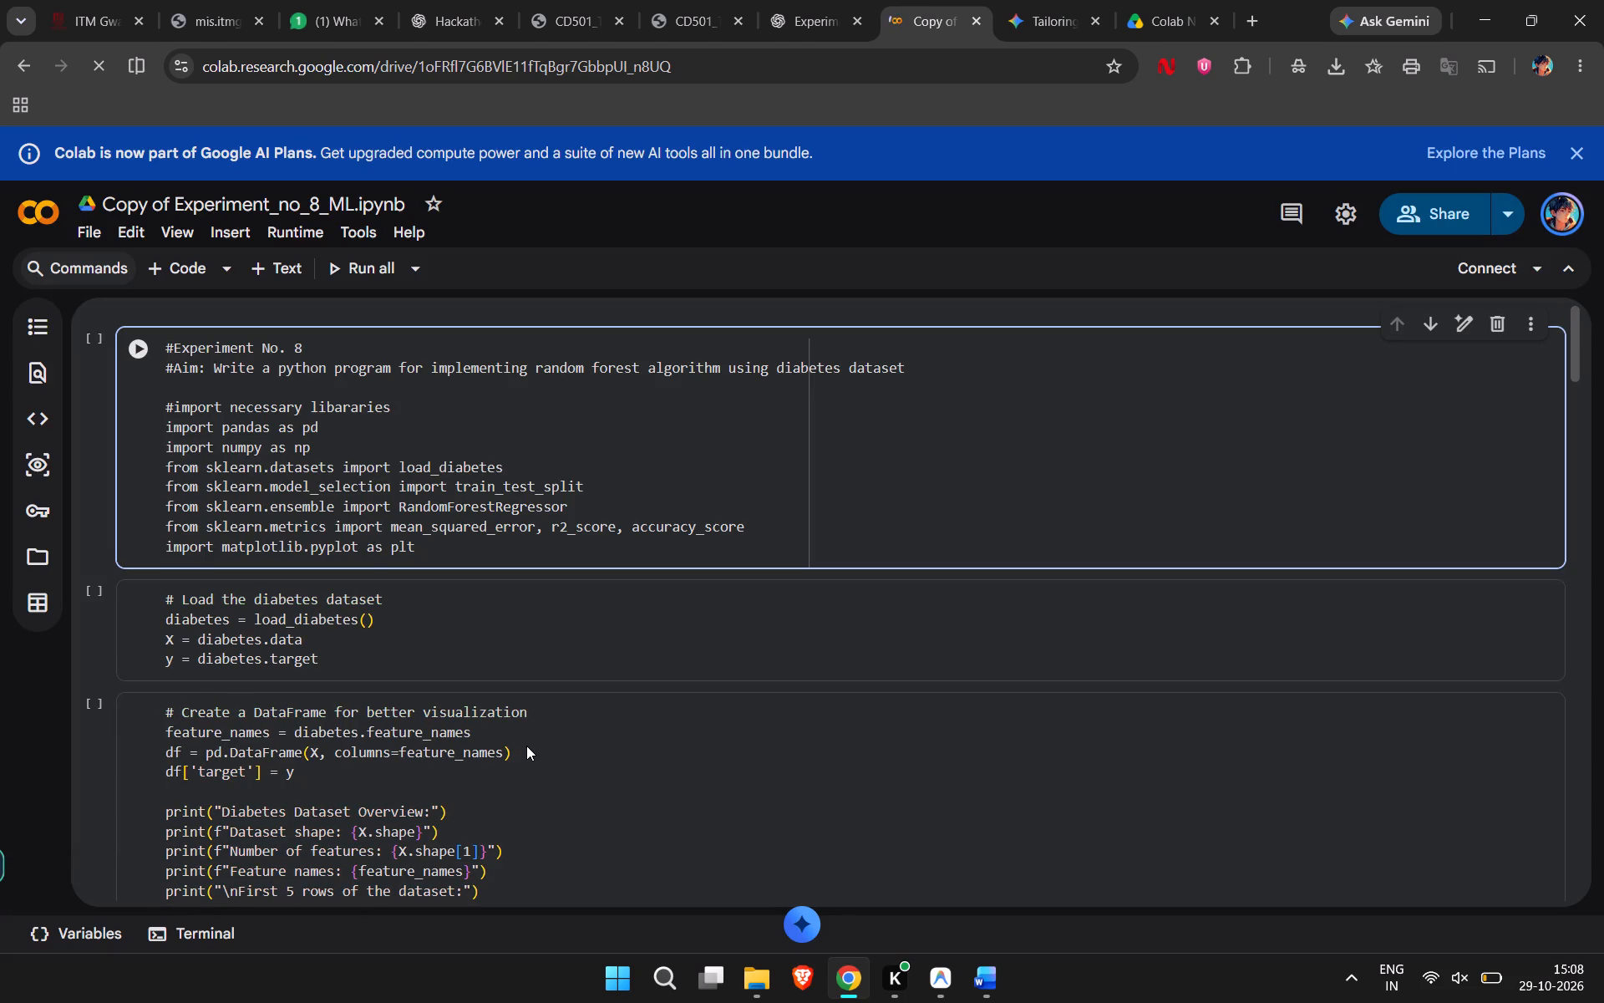
pyautogui.scroll(-4, 513, 644)
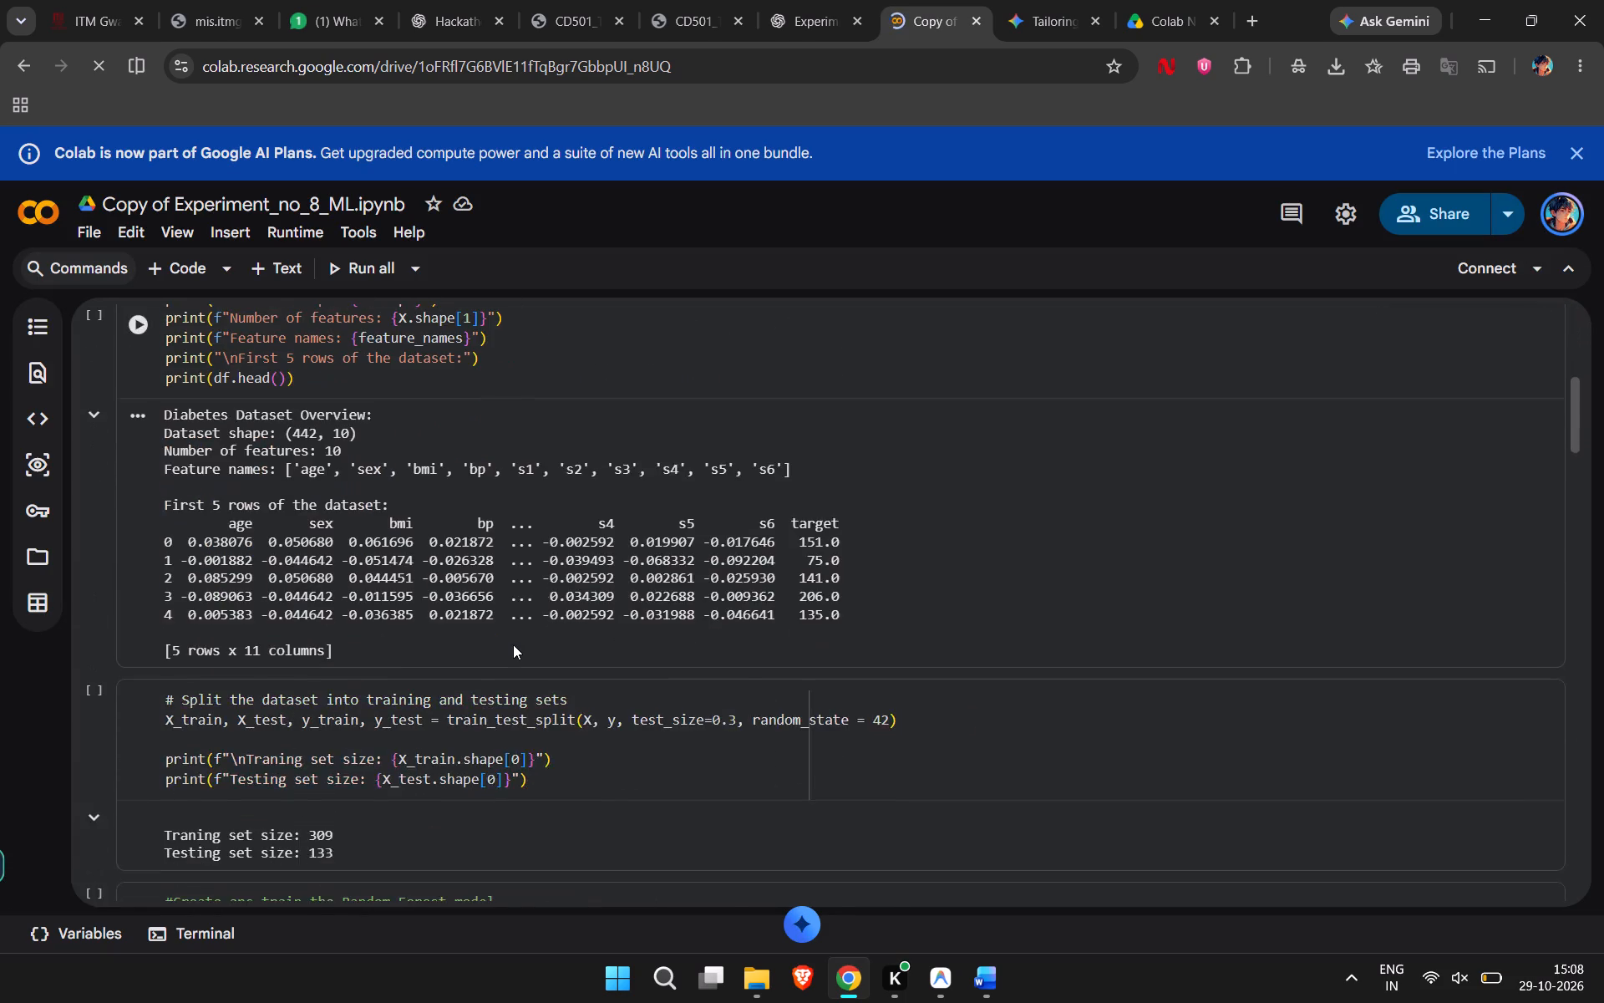
pyautogui.scroll(-11, 513, 644)
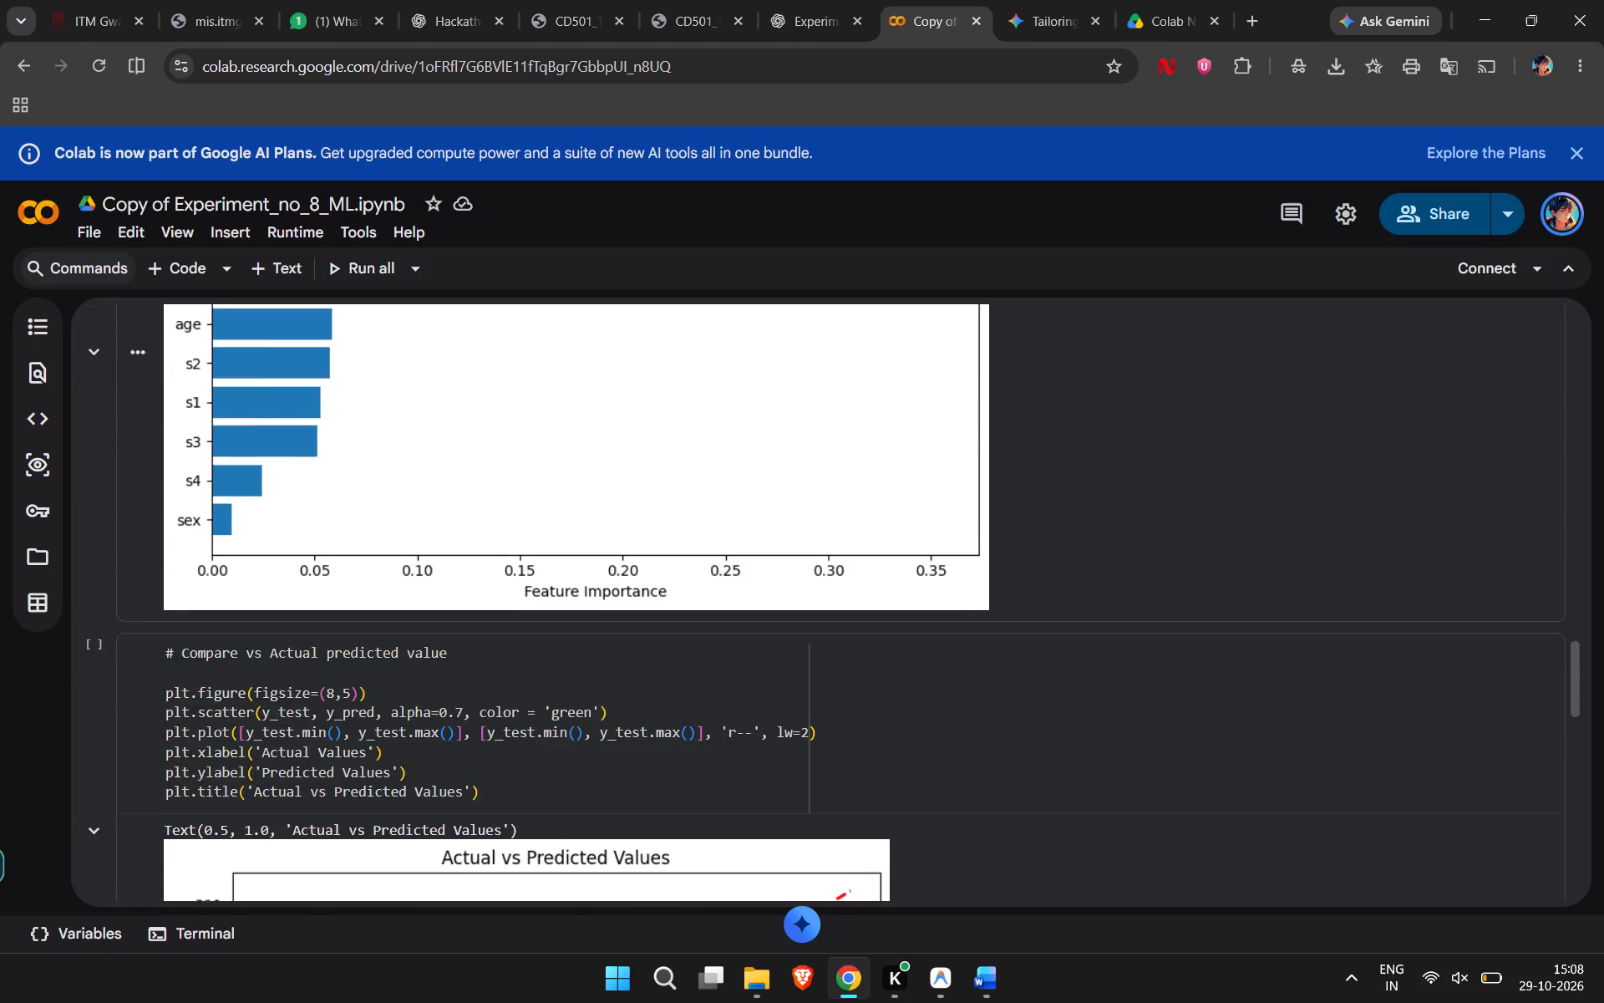
pyautogui.scroll(-8, 513, 644)
pyautogui.scroll(2, 513, 644)
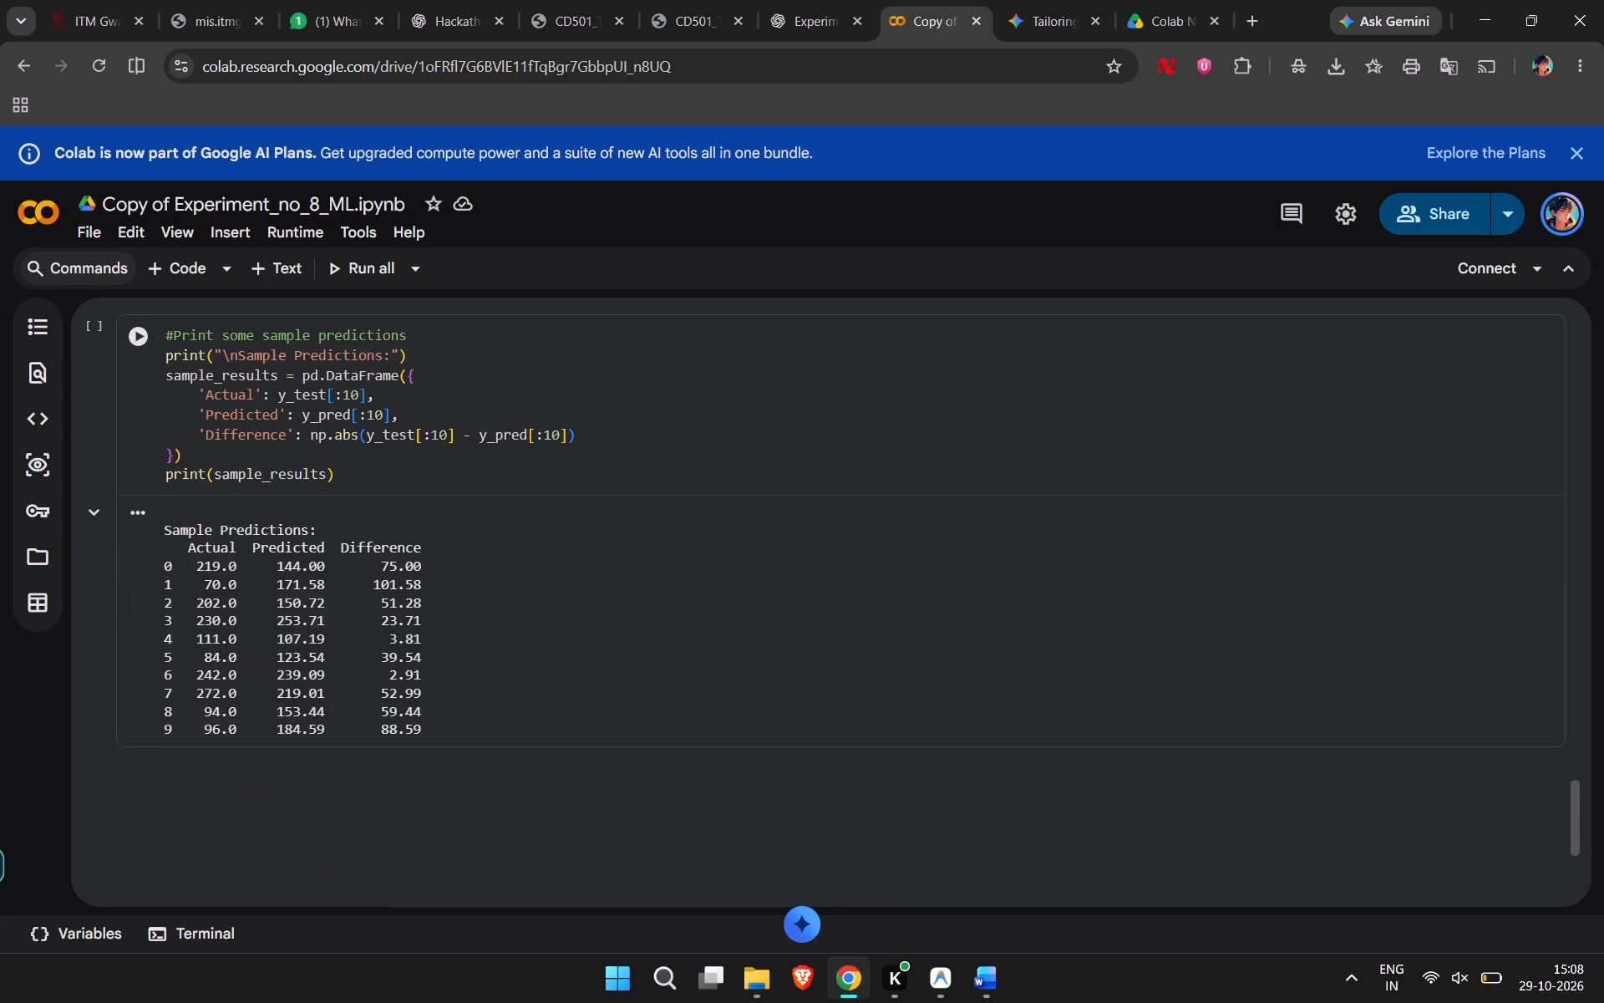
pyautogui.scroll(4, 513, 644)
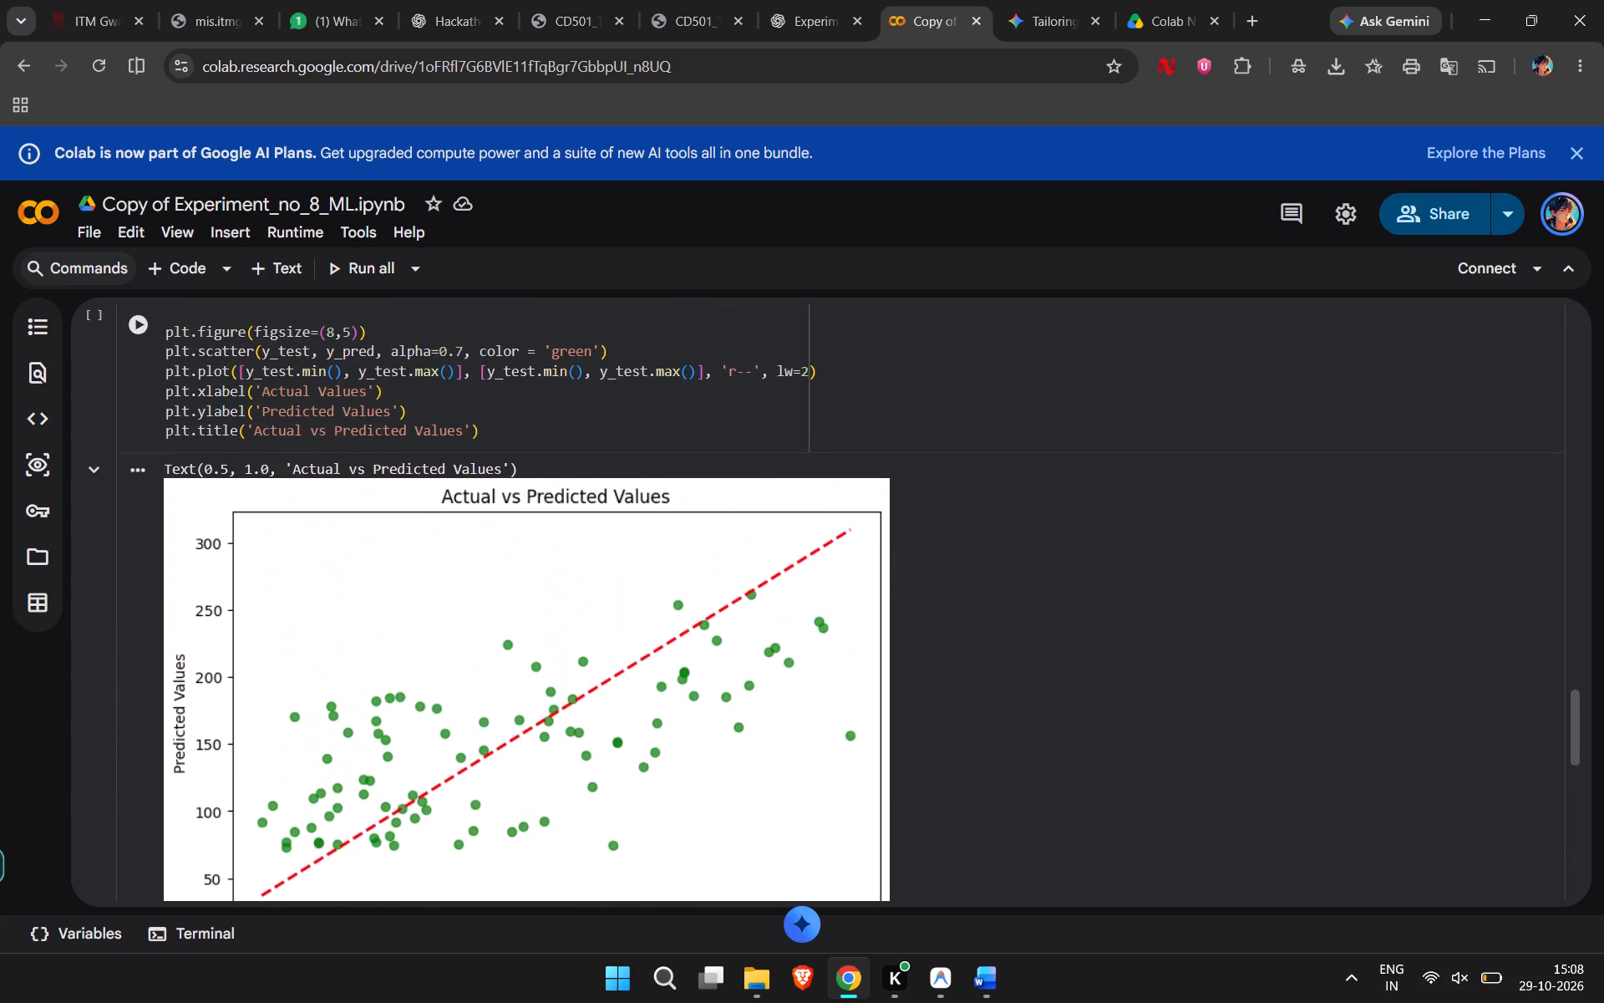
pyautogui.scroll(4, 513, 644)
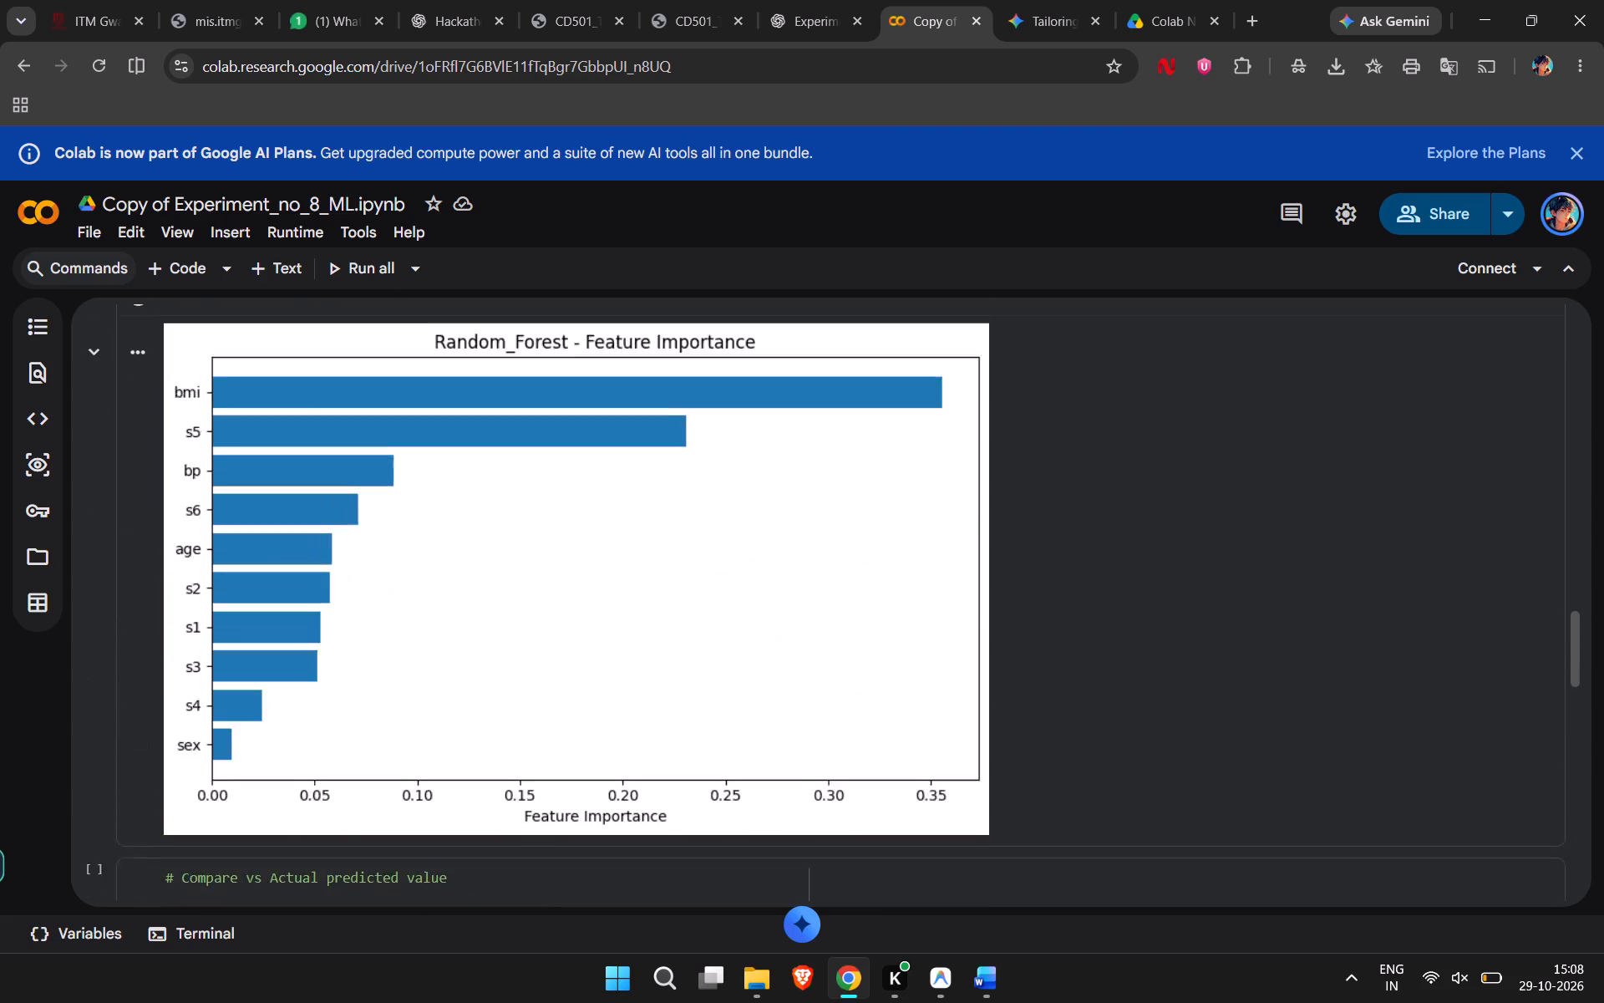
pyautogui.scroll(5, 513, 644)
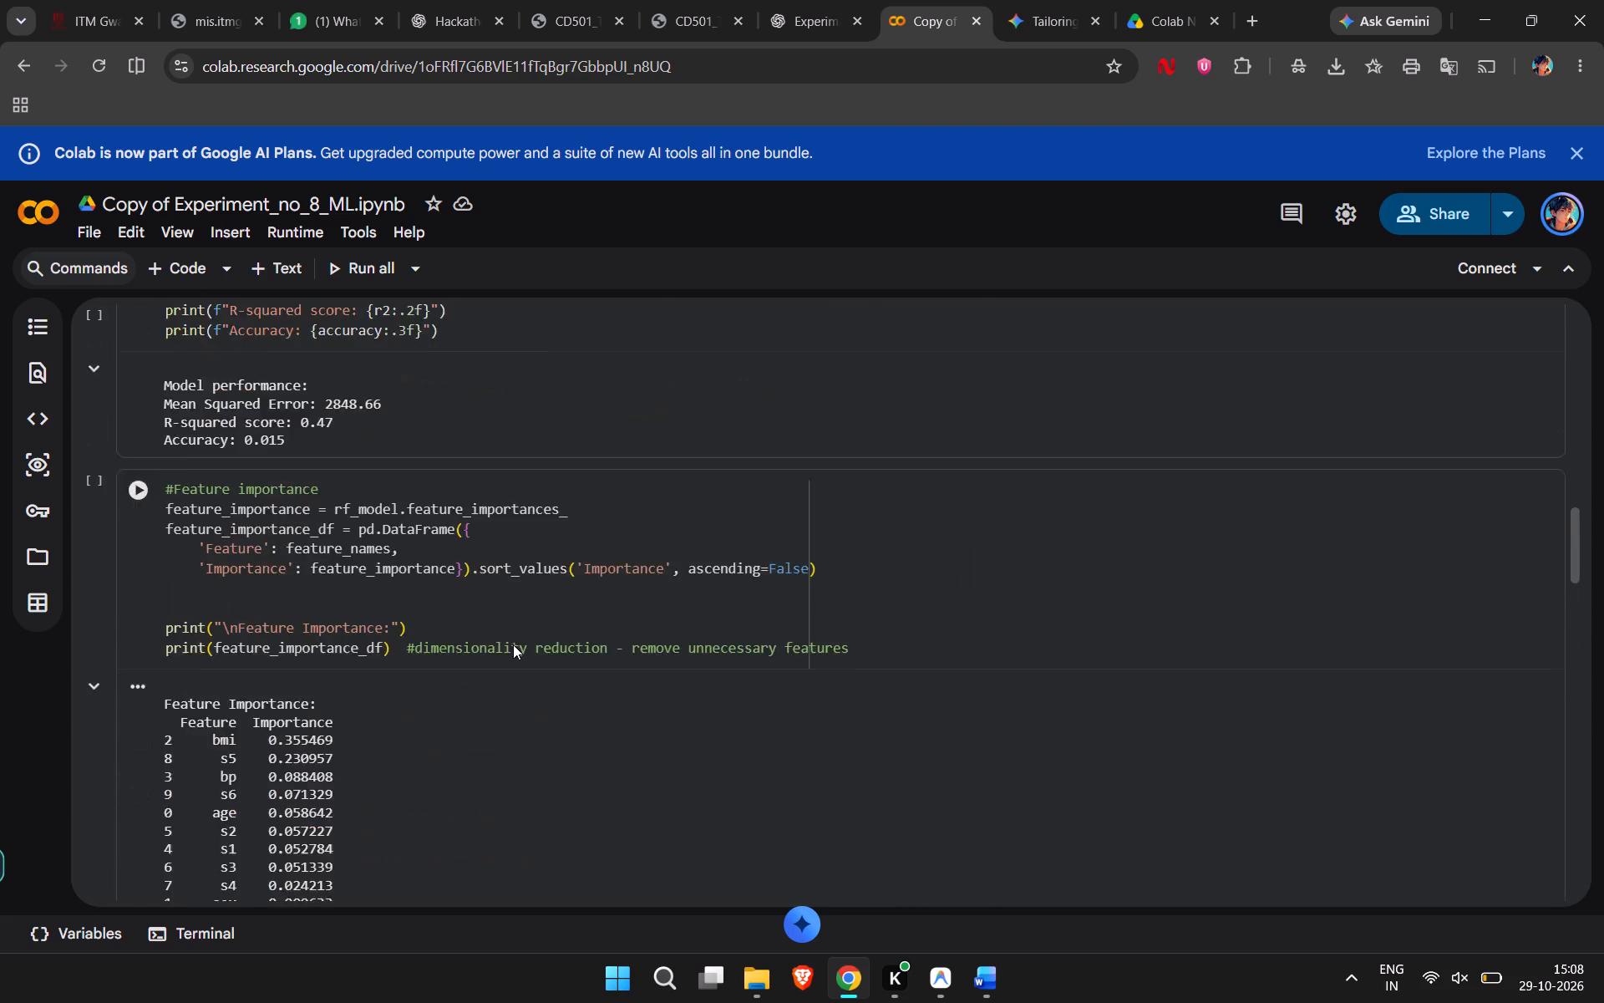
pyautogui.scroll(5, 513, 644)
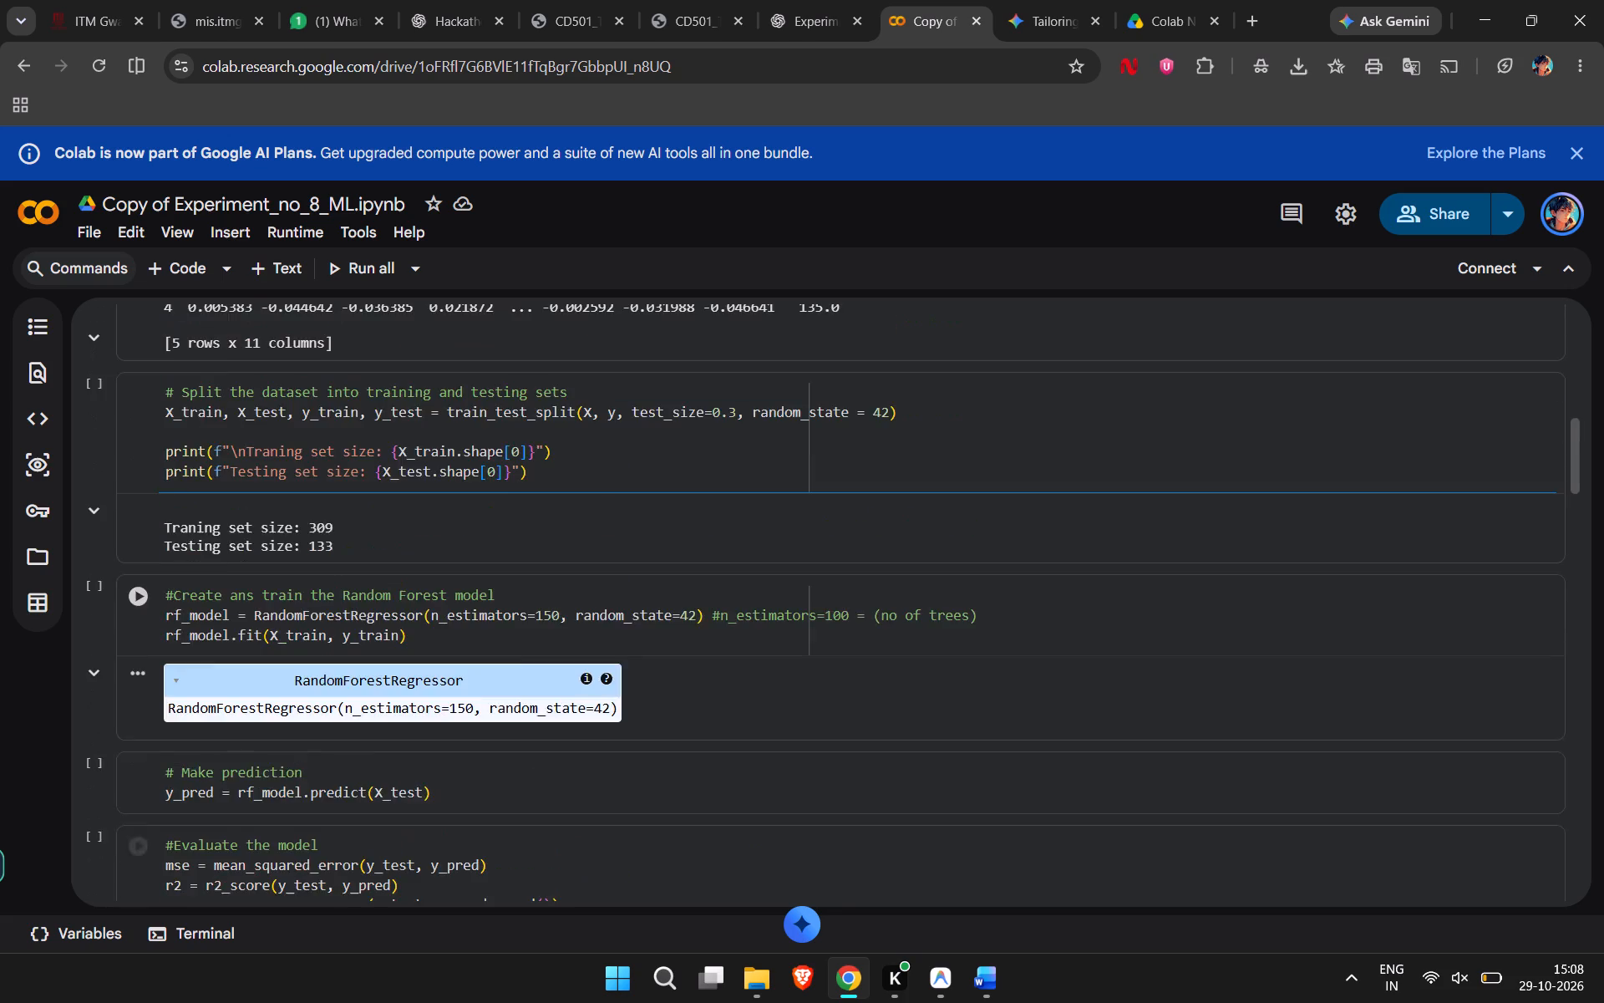
pyautogui.scroll(7, 513, 644)
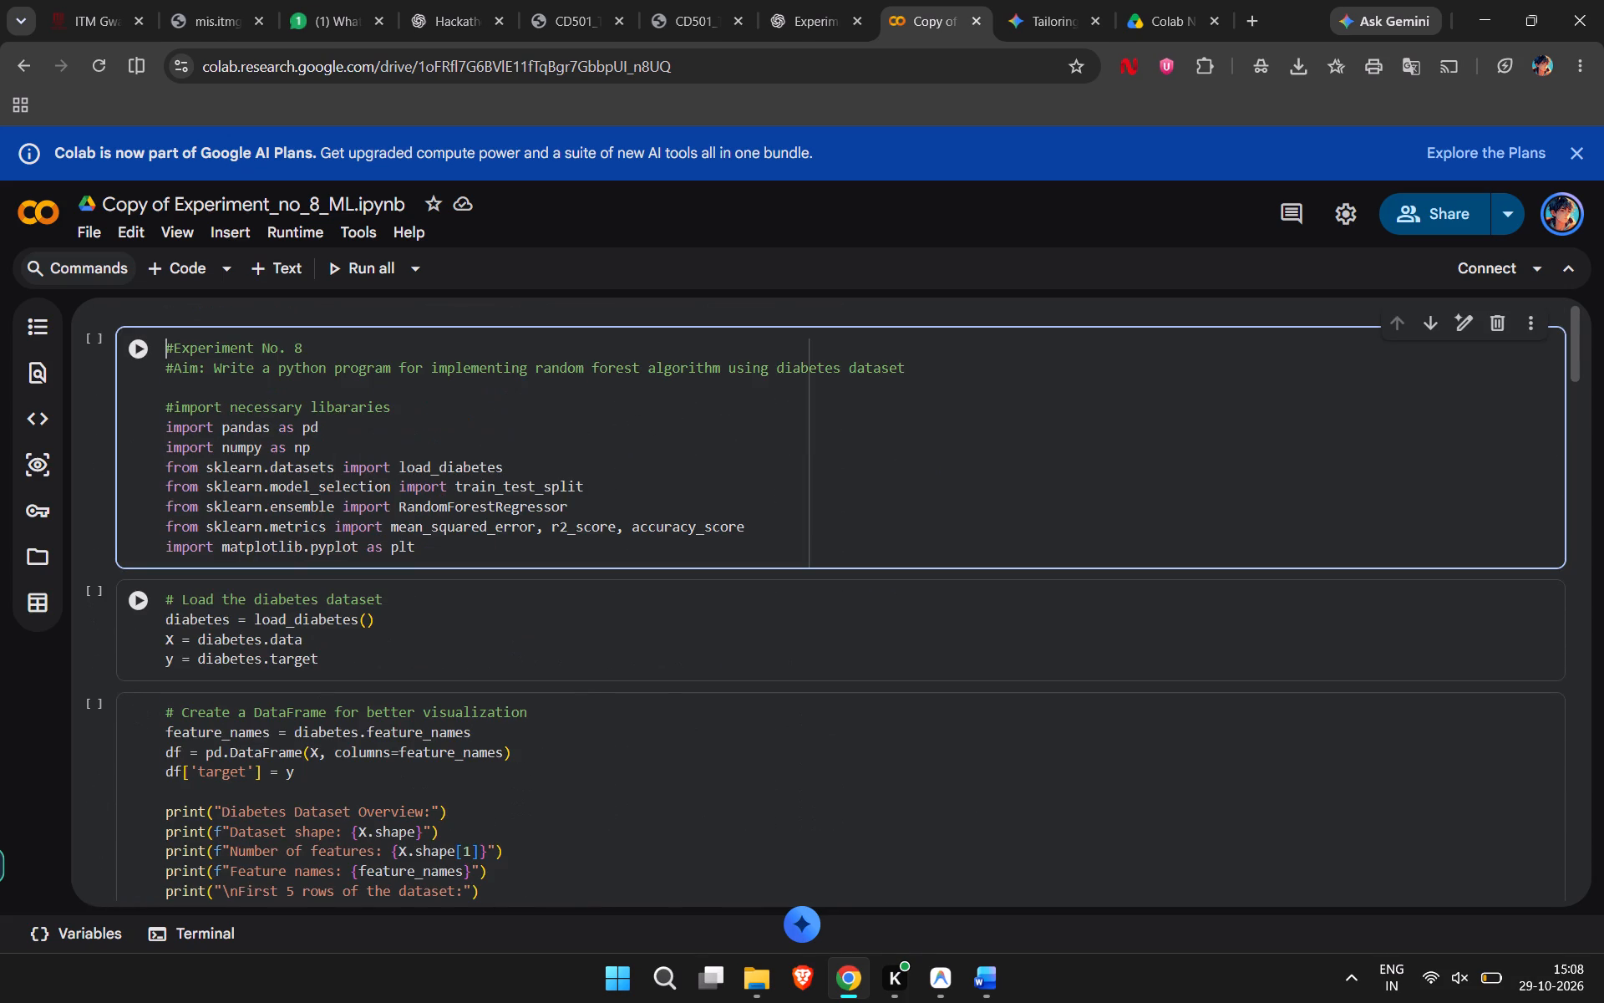
pyautogui.scroll(-1, 576, 362)
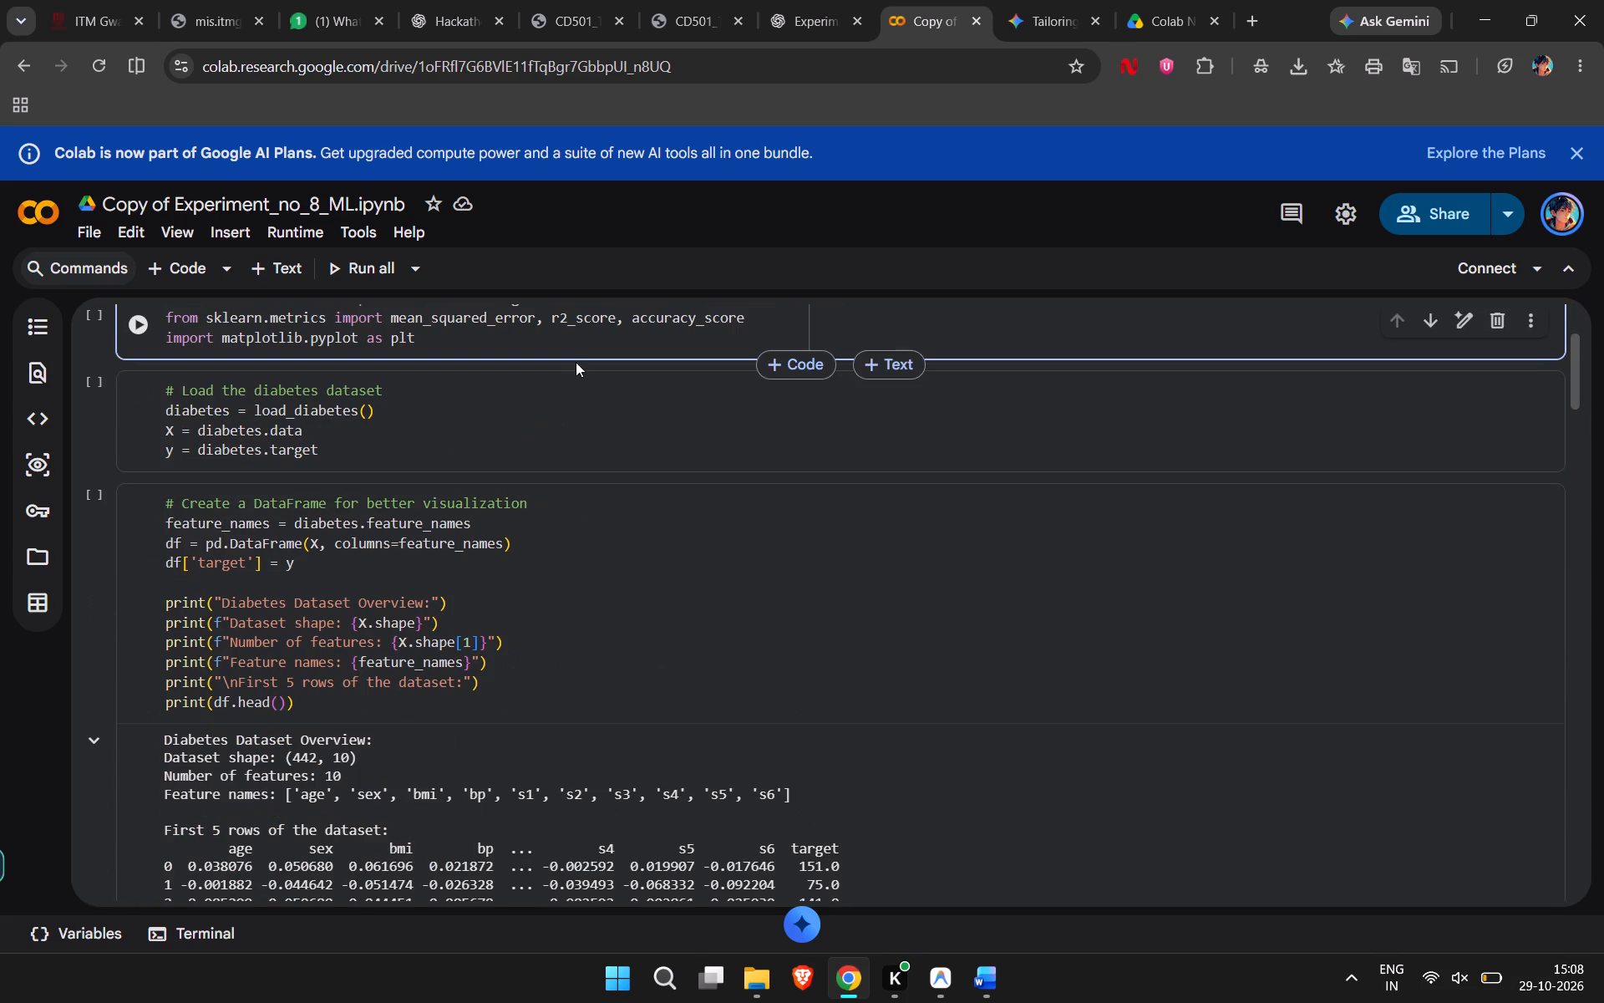
pyautogui.click(1050, 1)
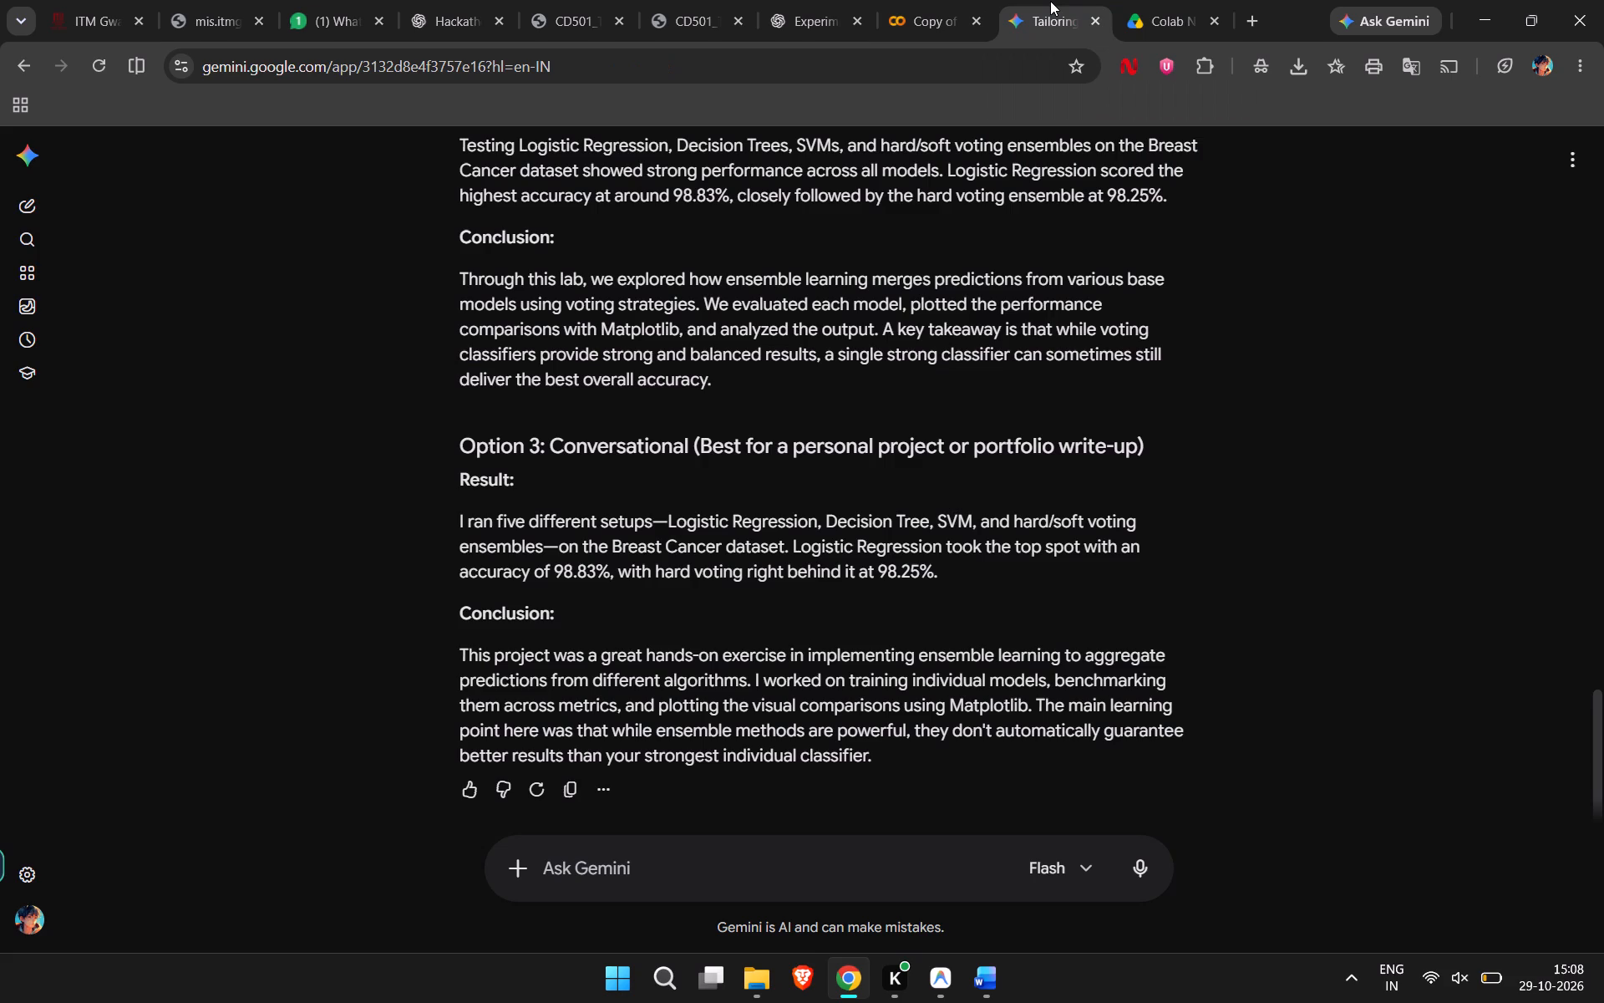
pyautogui.click(1160, 0)
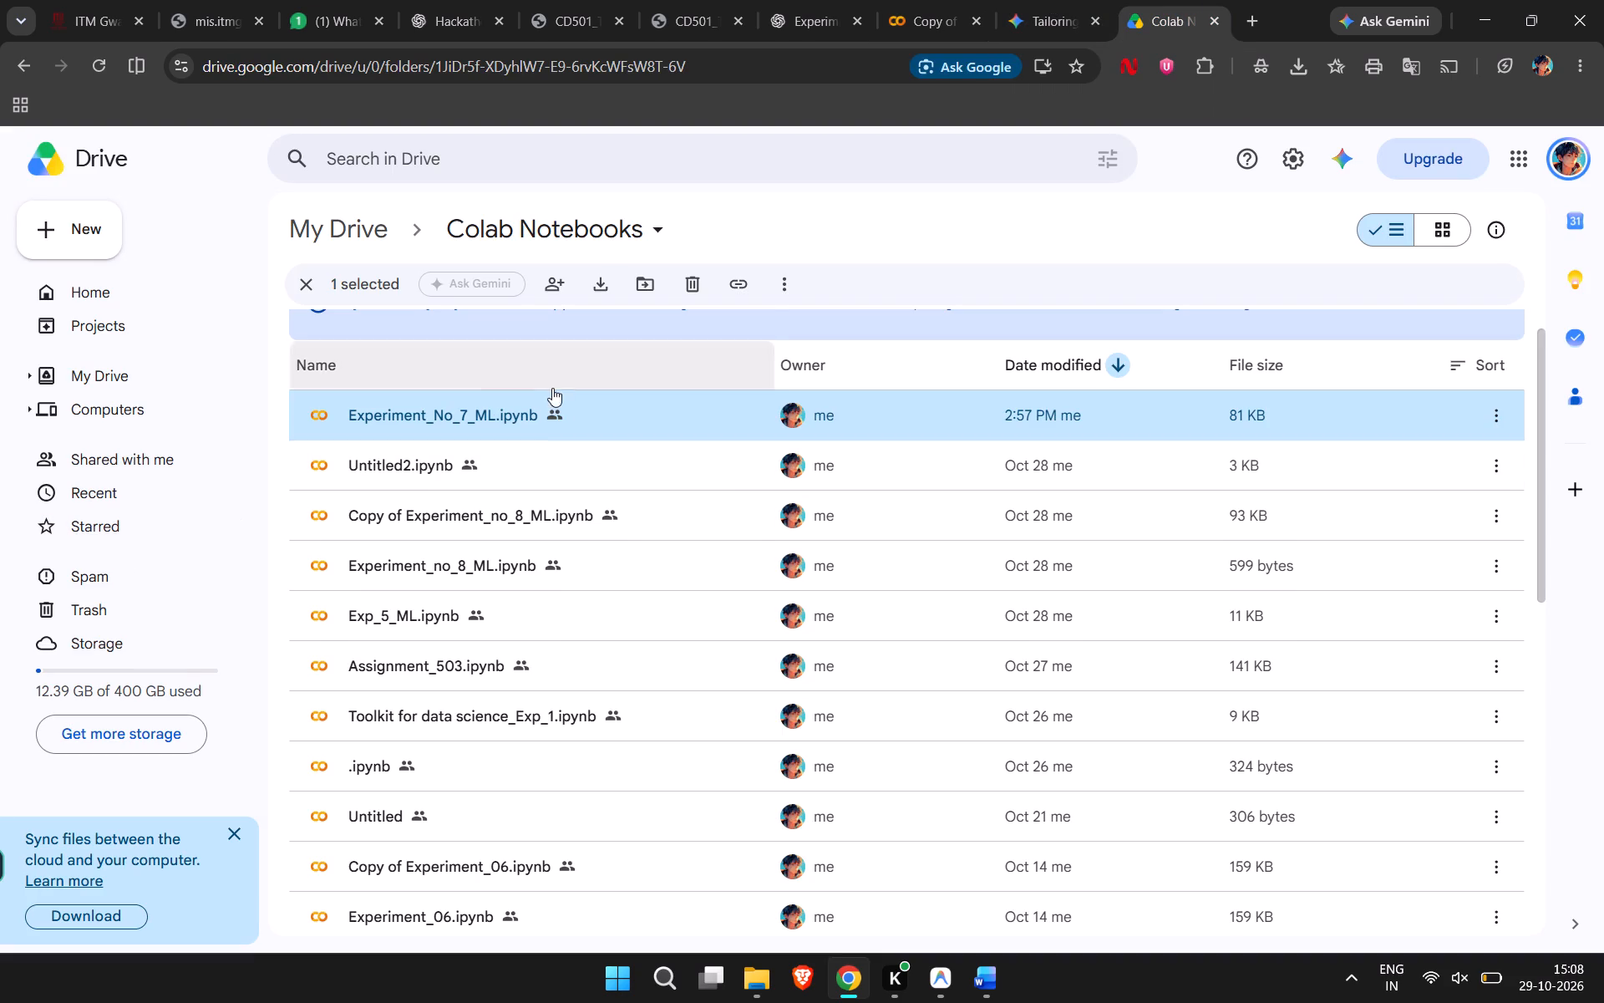
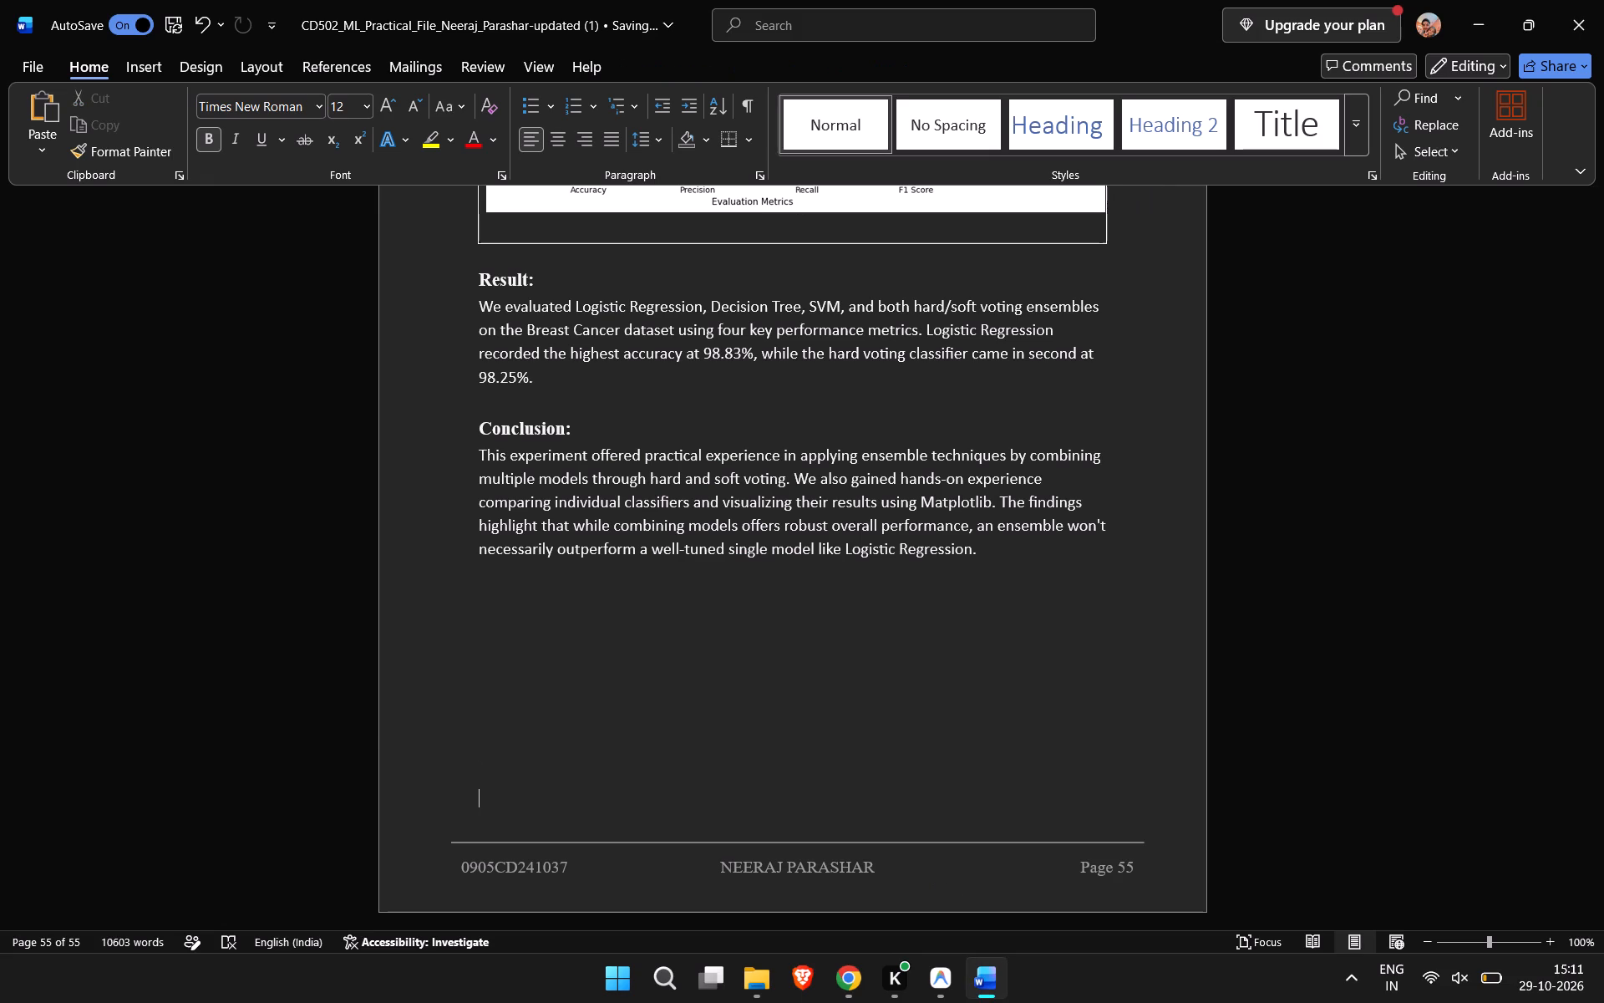
pyautogui.press('Return')
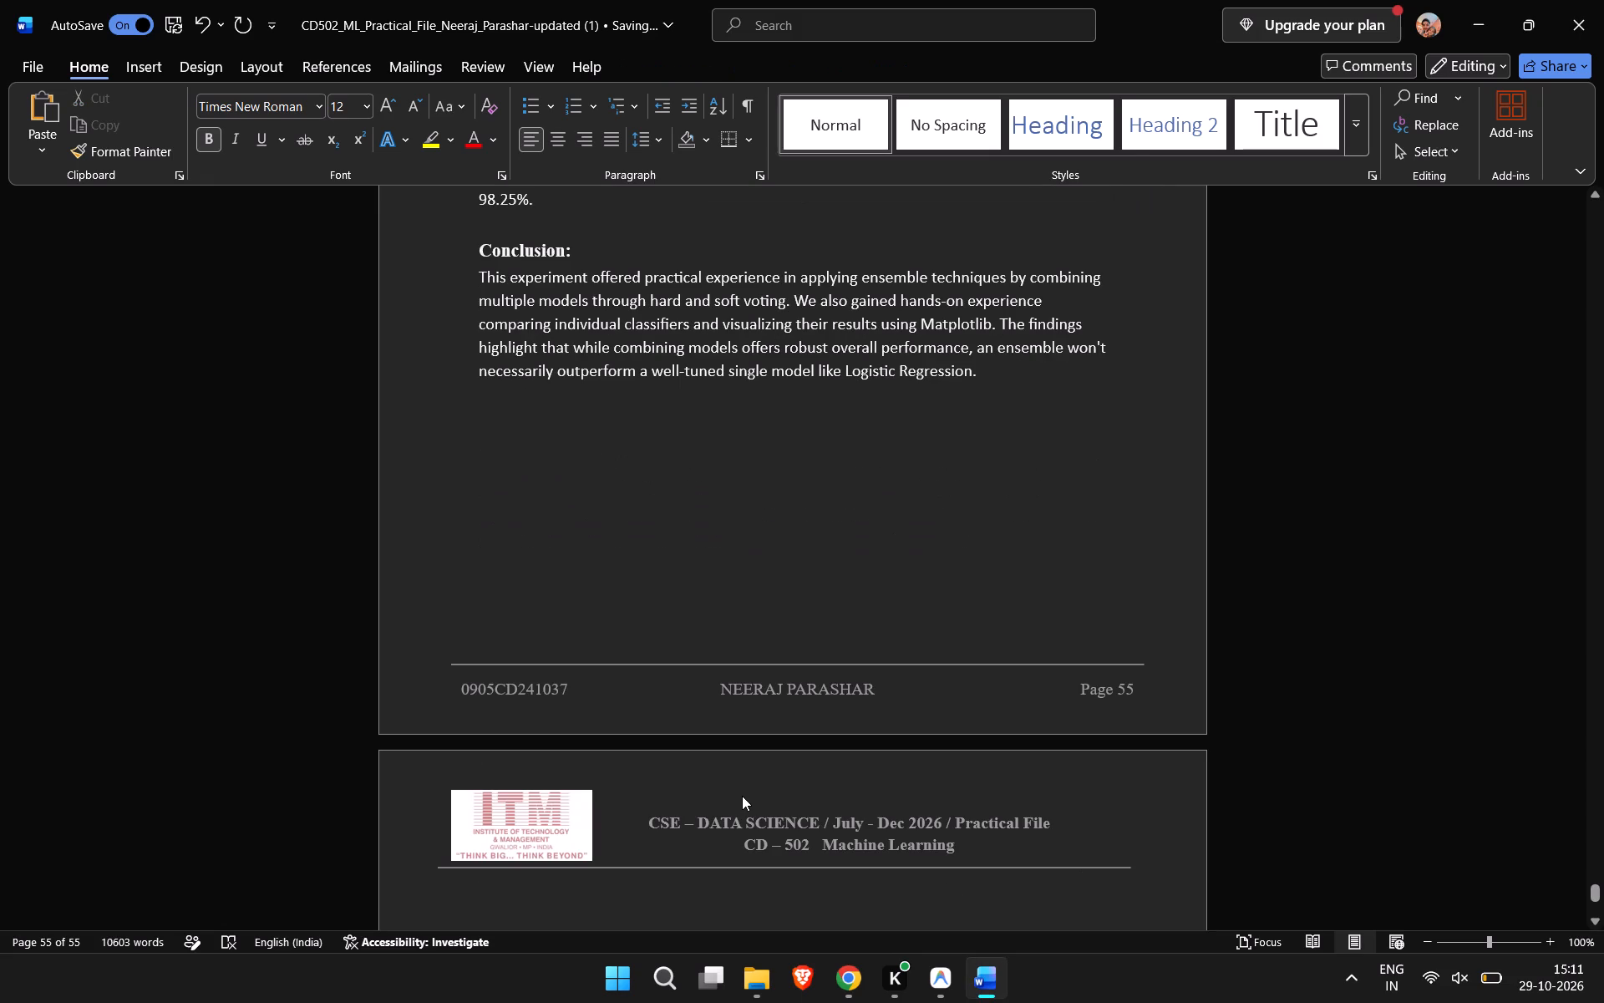
pyautogui.hotkey('ctrl', 'v')
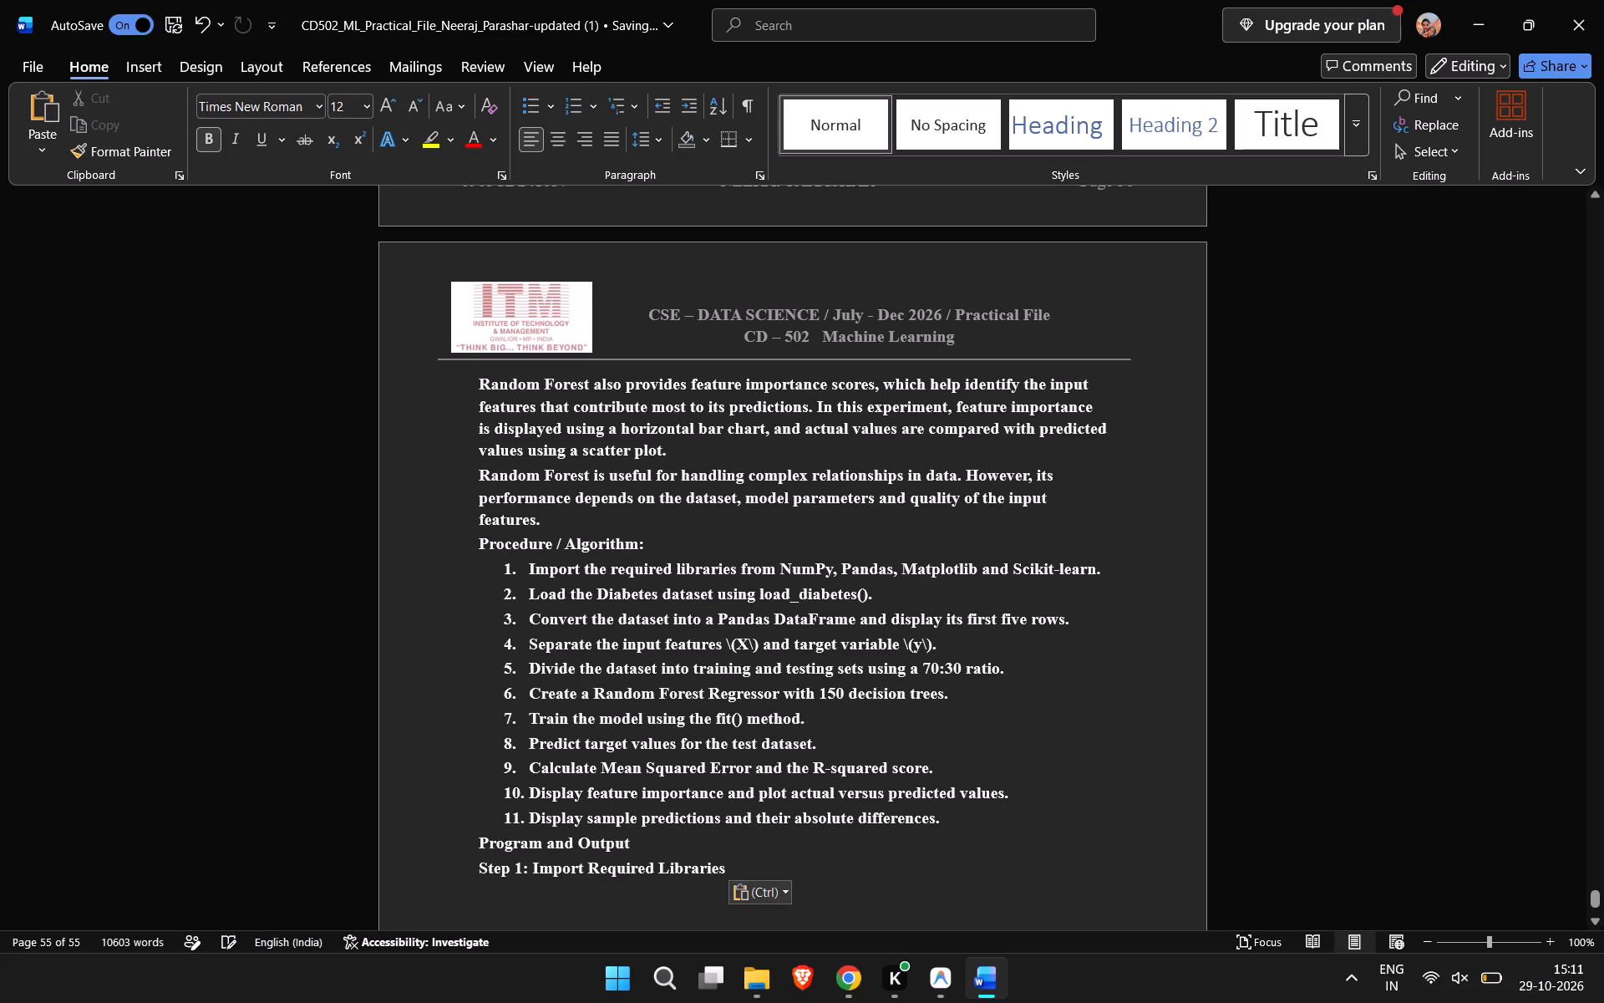
# Centre the "EXPERIMENT NO. 08" heading and set its font size to 15.
pyautogui.scroll(3, 791, 715)
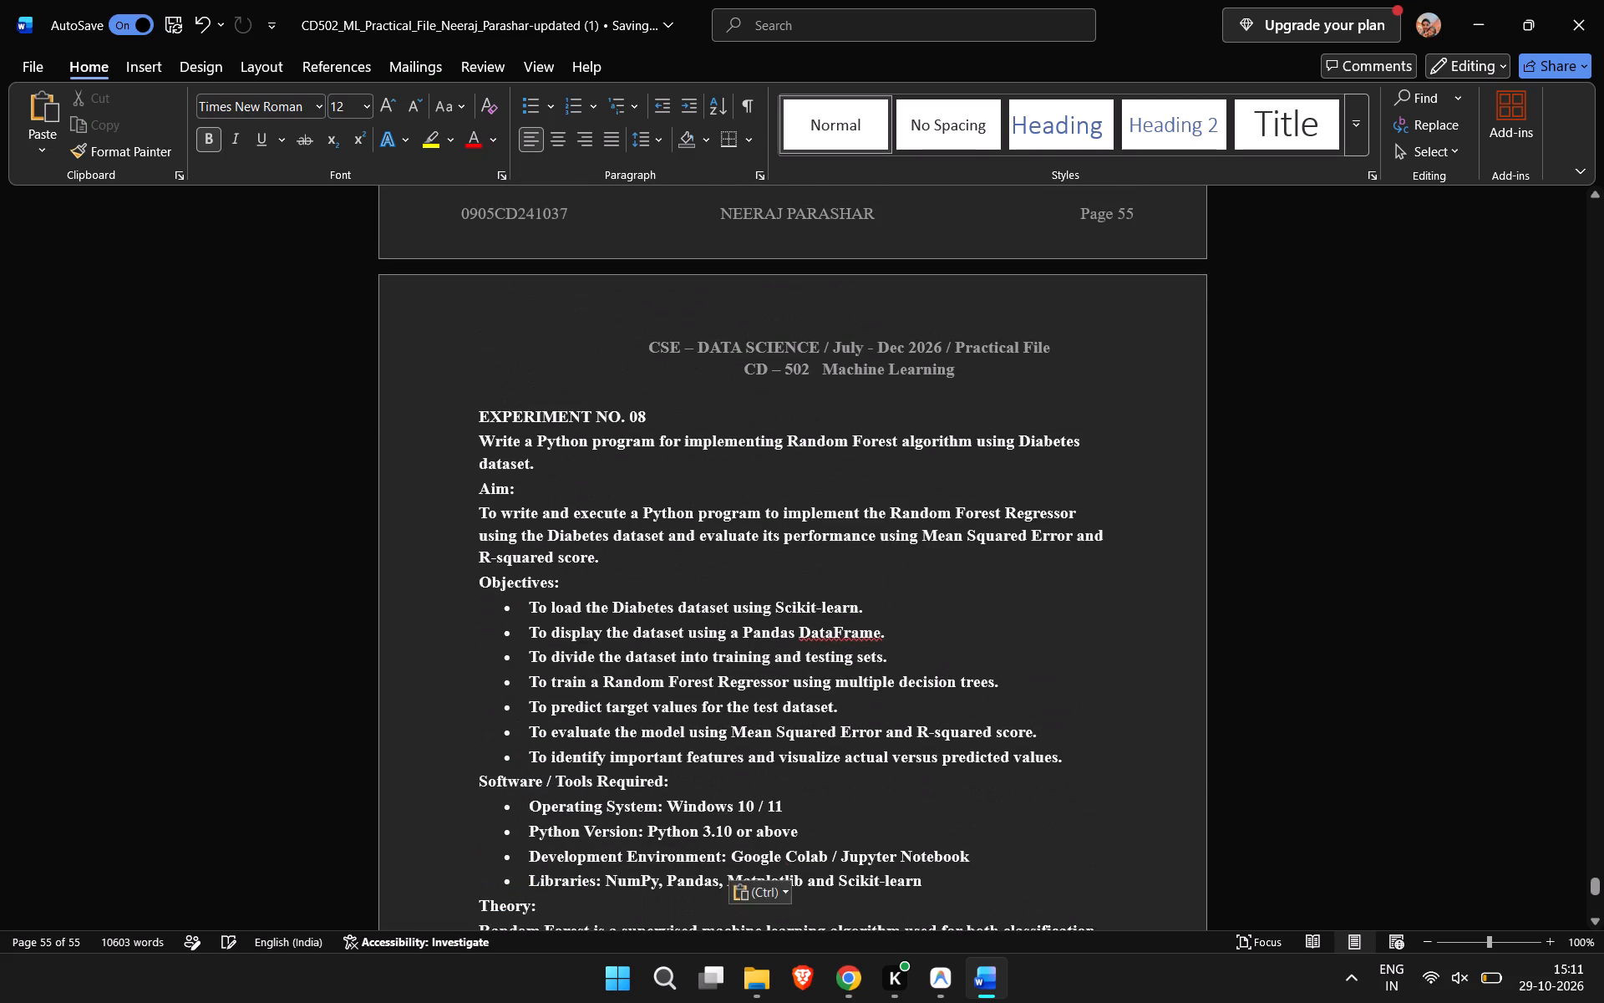
pyautogui.scroll(2, 791, 715)
pyautogui.click(673, 395)
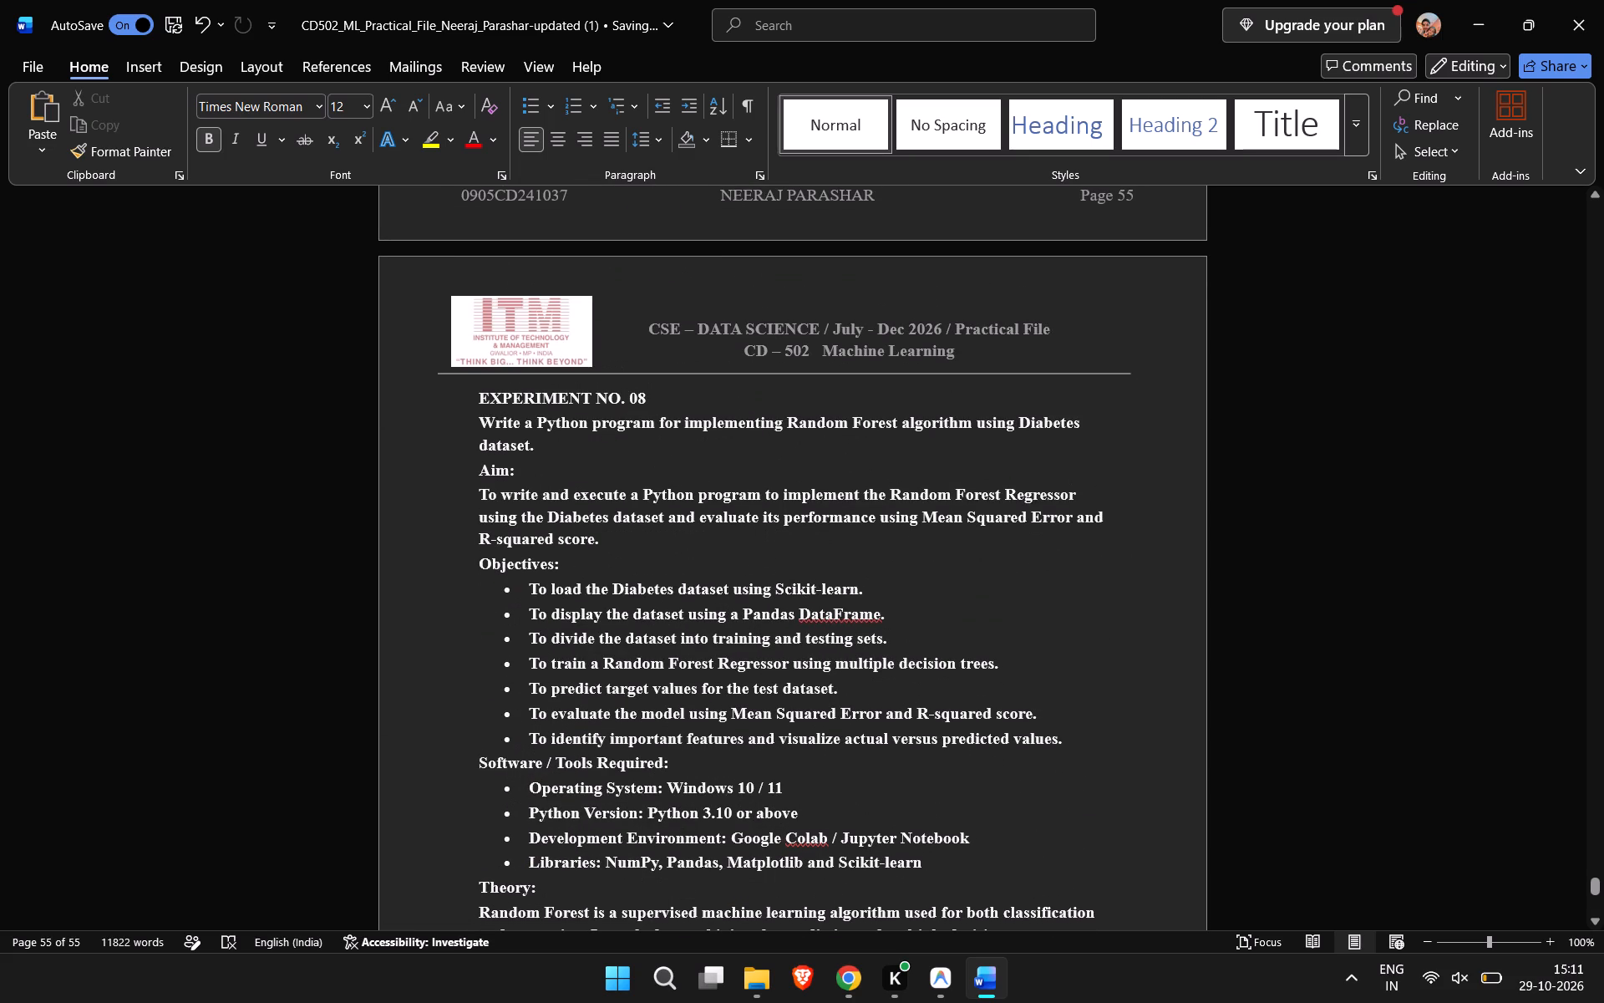
pyautogui.click(673, 395)
pyautogui.click(561, 138)
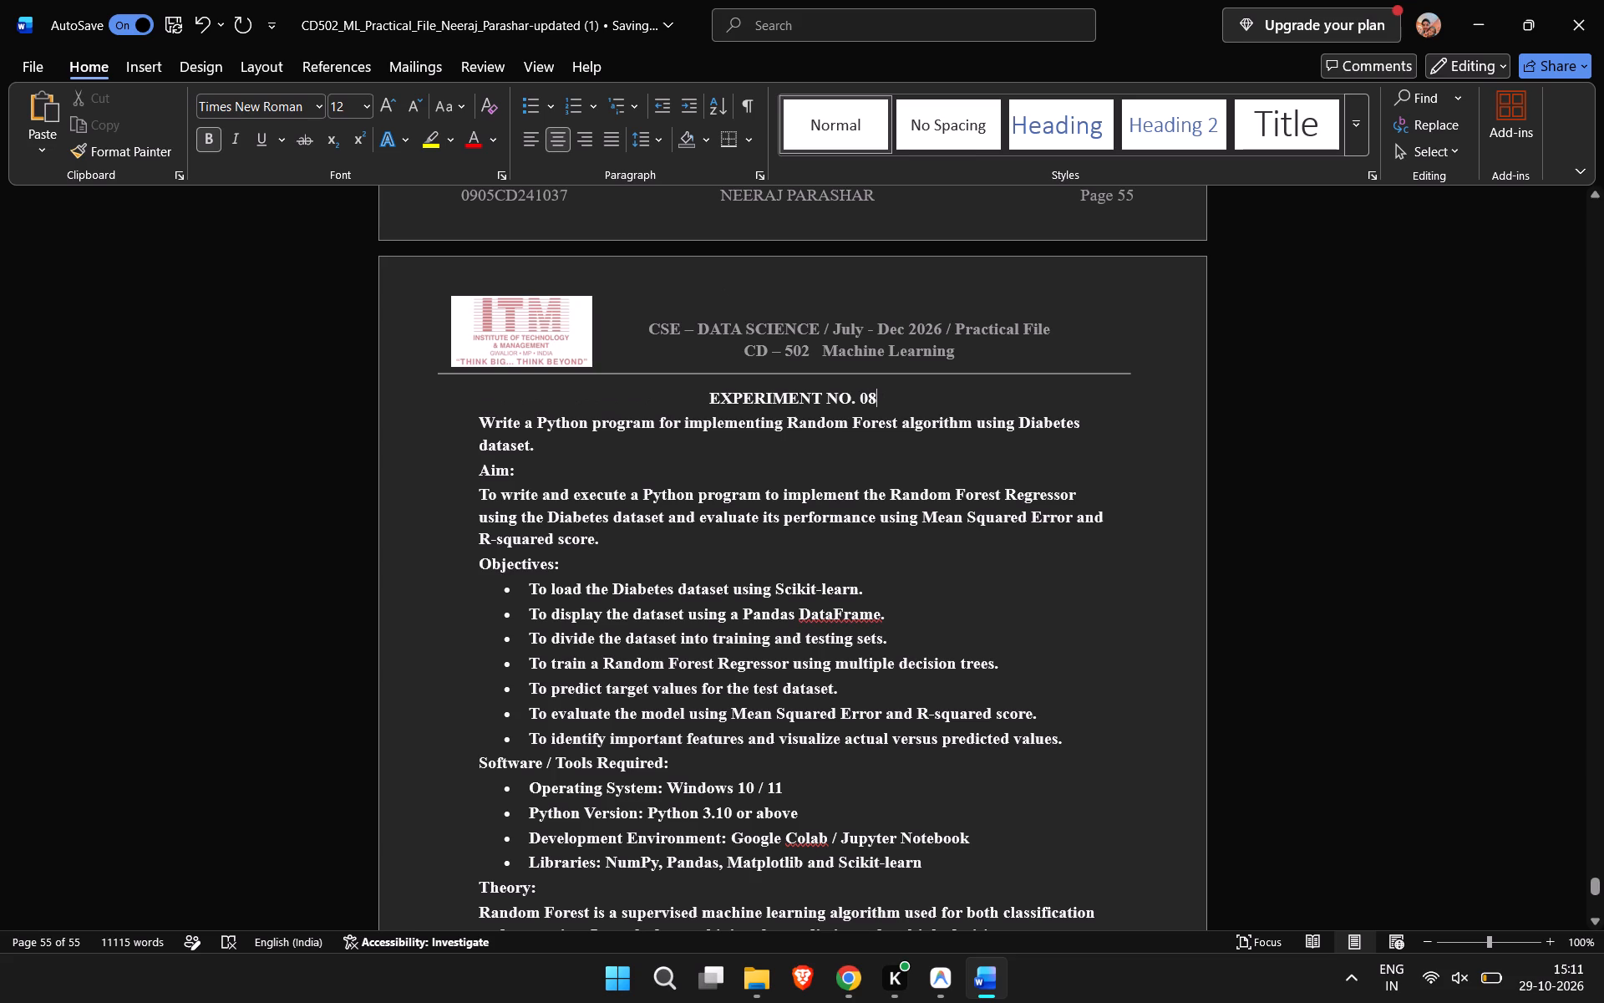
pyautogui.moveTo(885, 402); pyautogui.dragTo(742, 394)
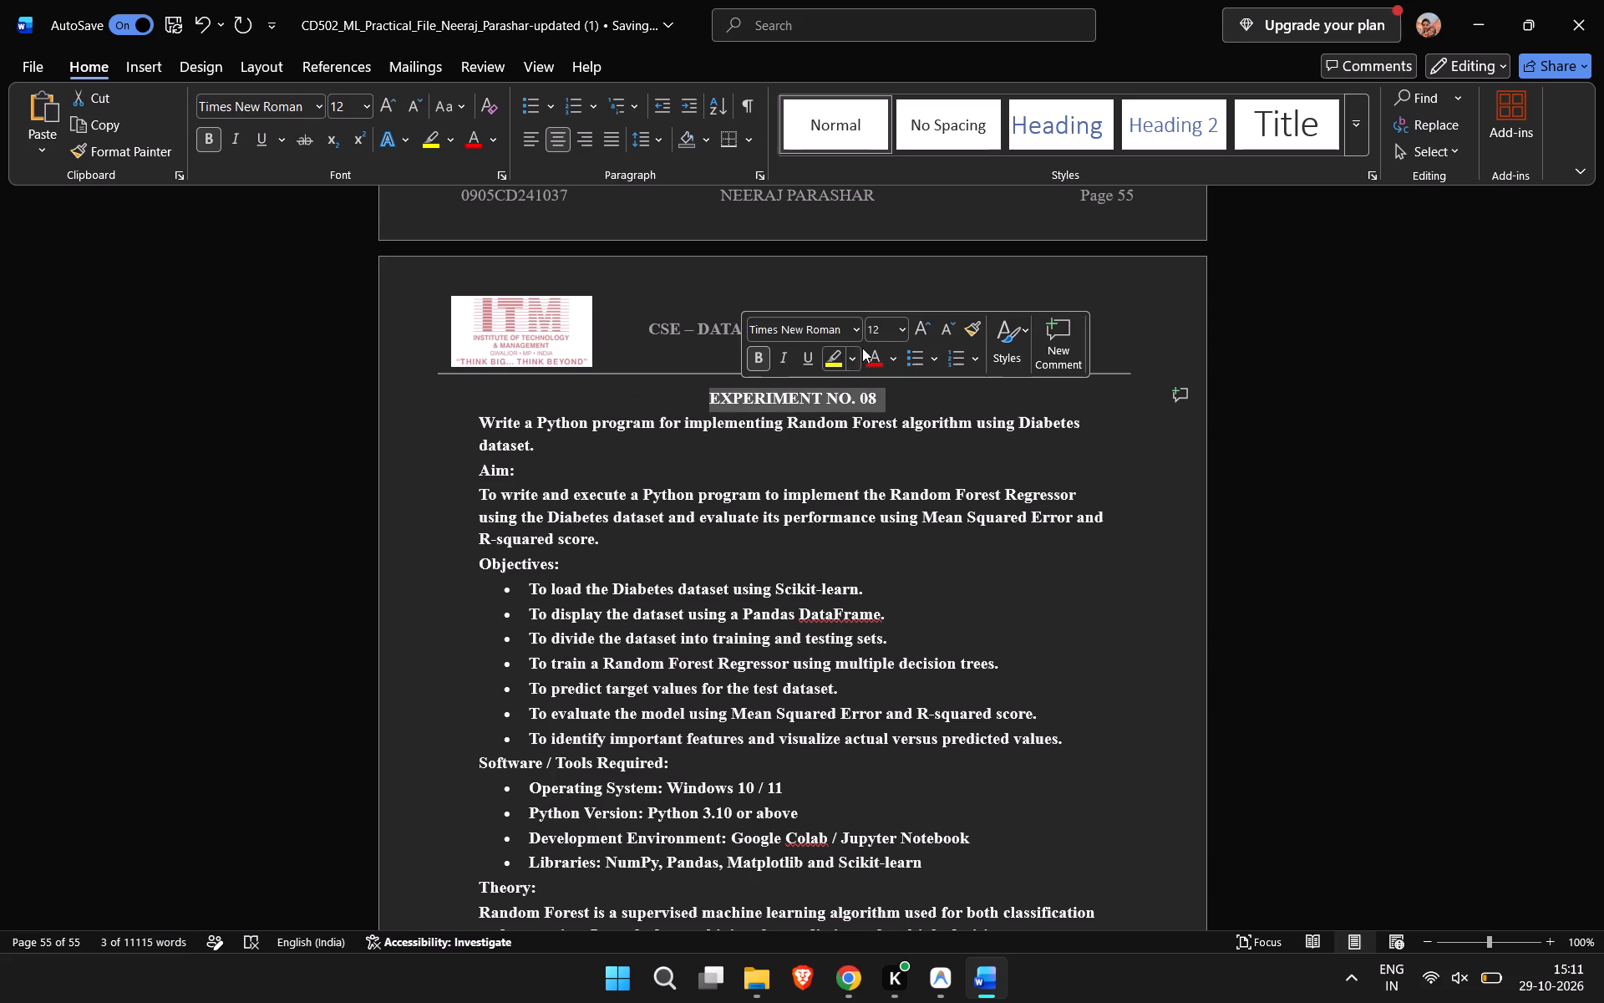
pyautogui.click(882, 336)
pyautogui.doubleClick(882, 331)
pyautogui.press('BackSpace')
pyautogui.press('5')
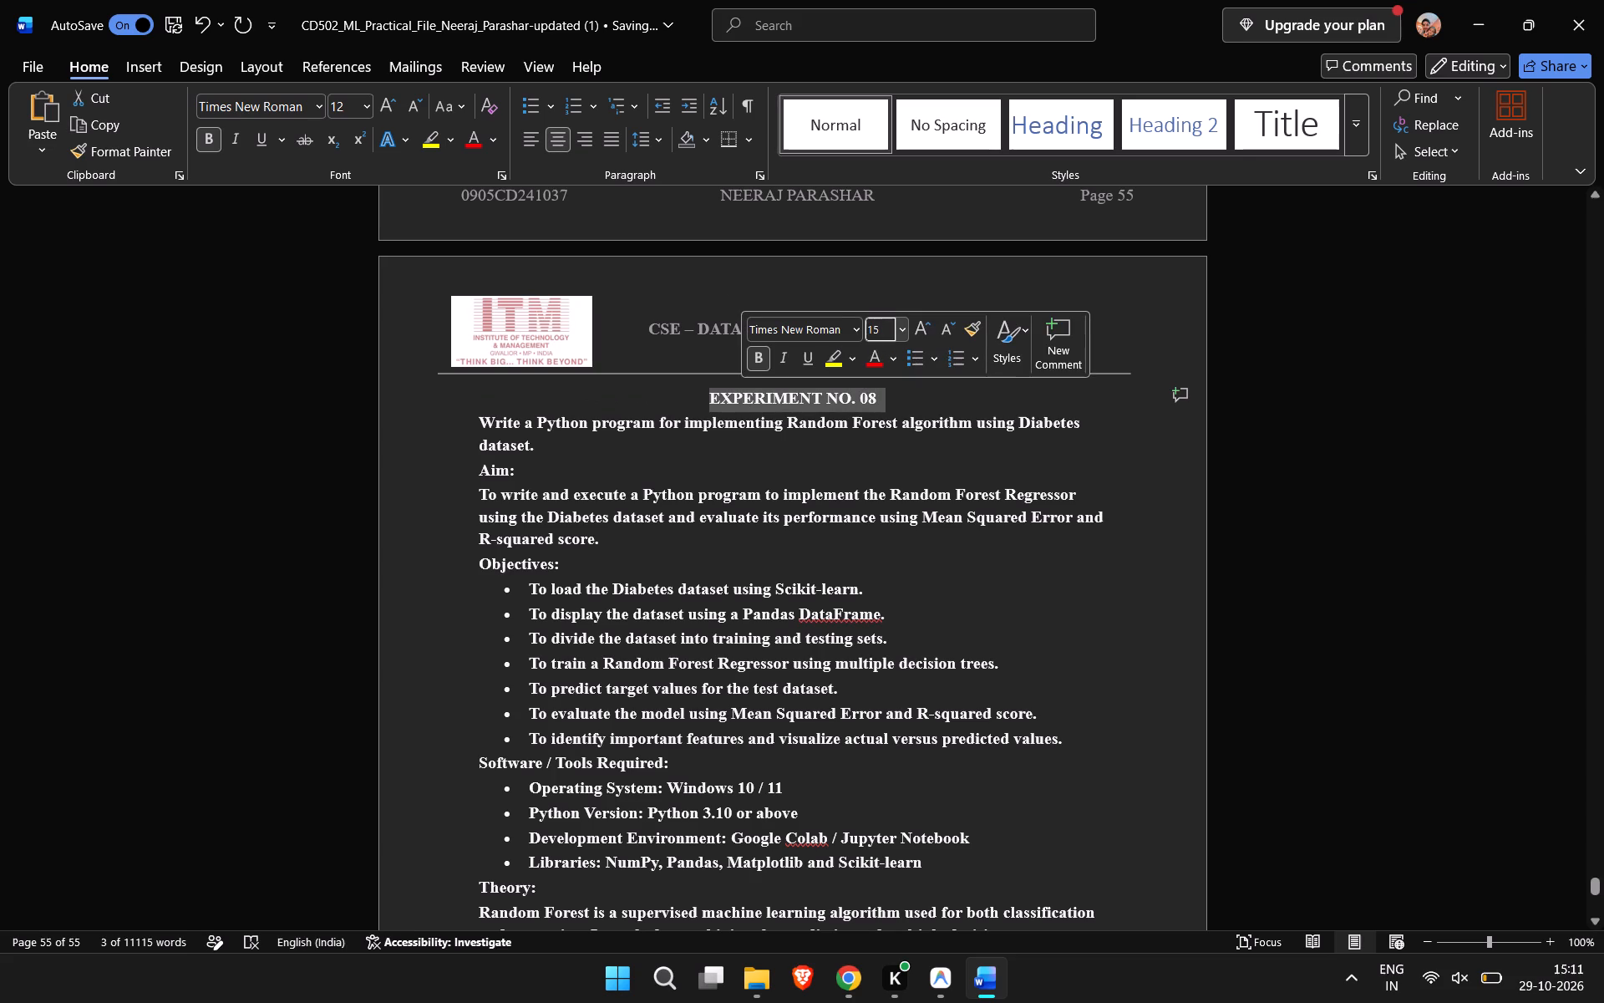
pyautogui.click(1111, 401)
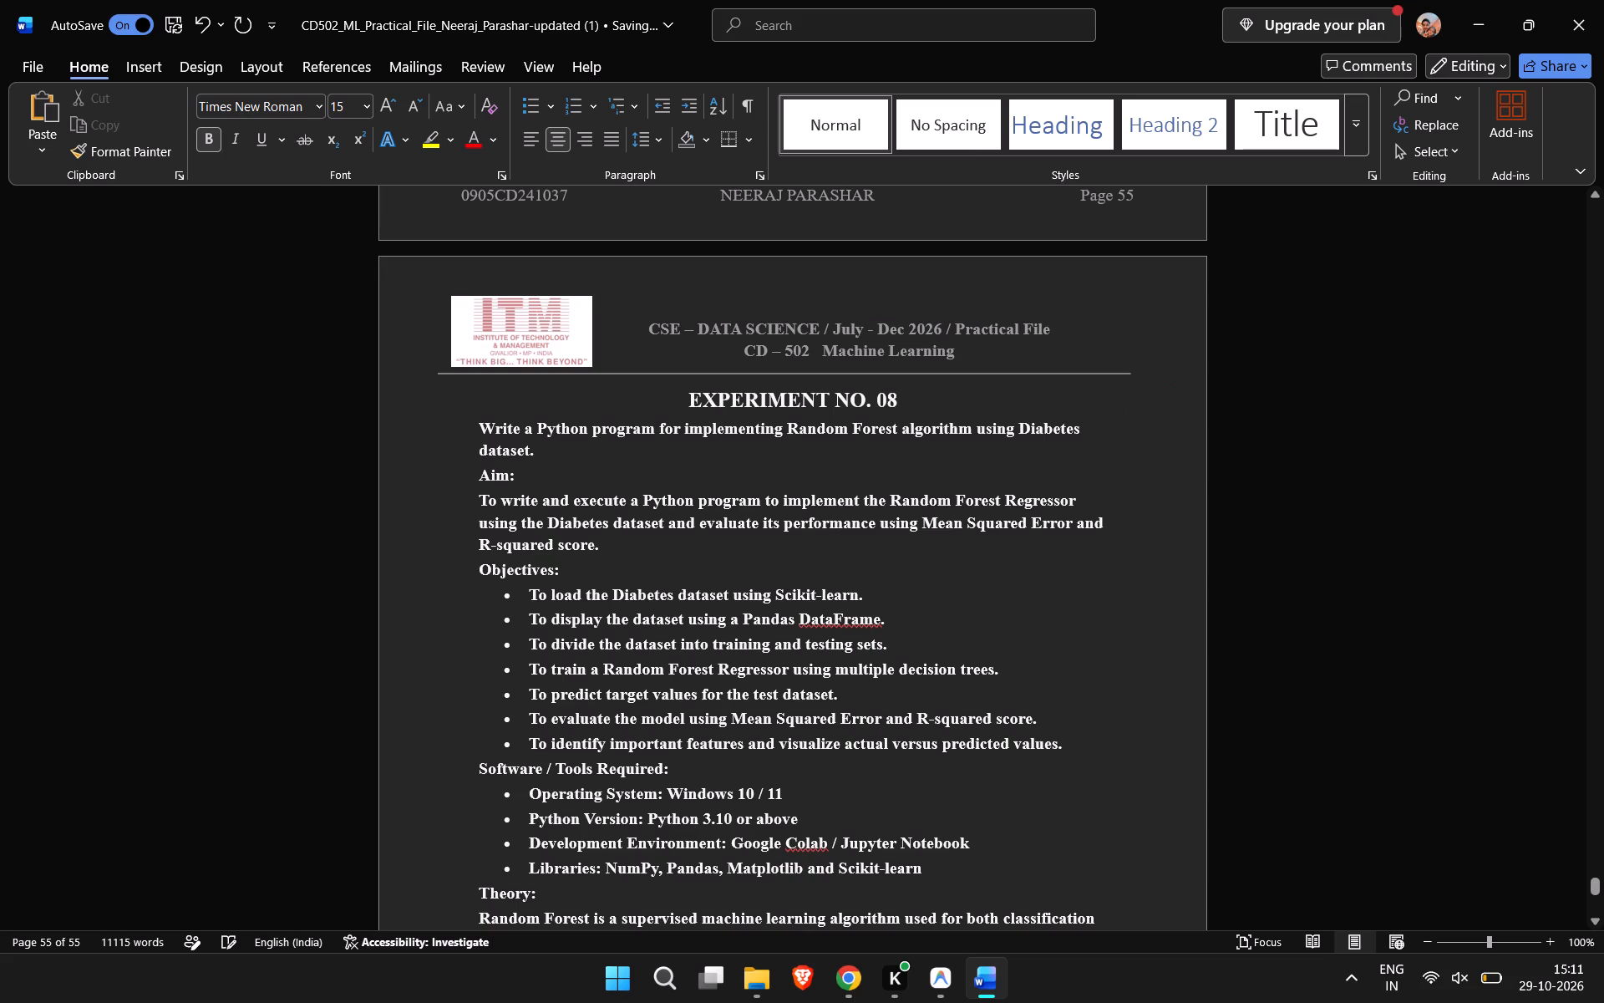
# Examine the formatting of Experiment 6's title, aim, objectives and procedure as a reference for Experiment 8.
pyautogui.scroll(12, 829, 418)
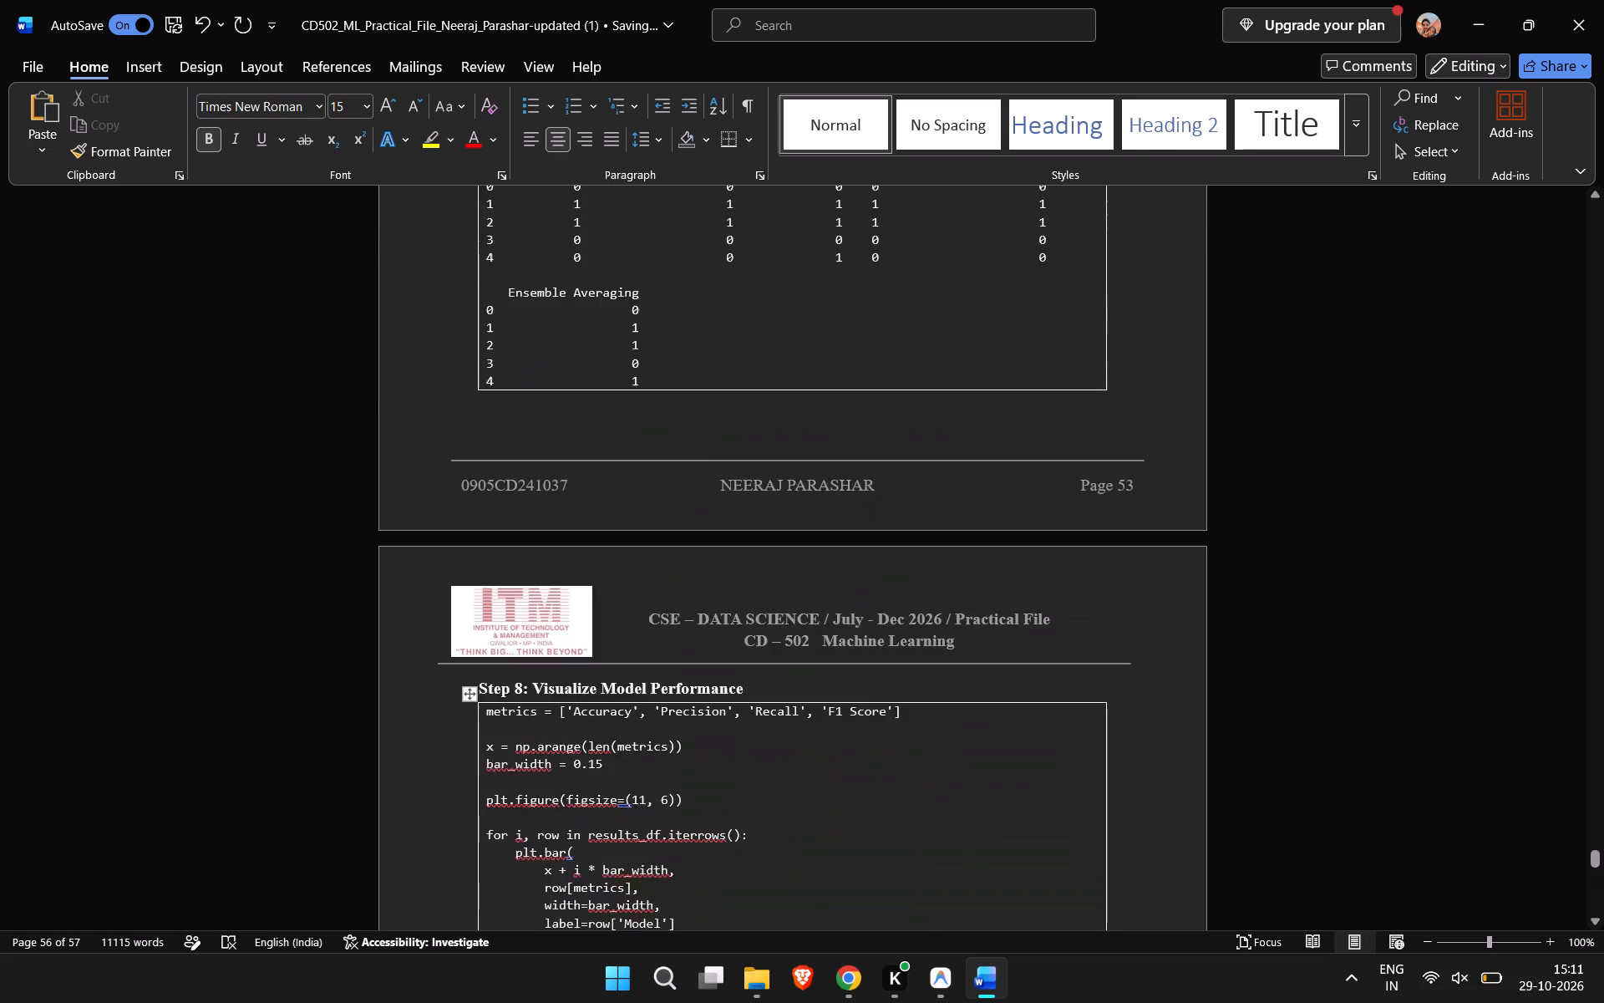
pyautogui.scroll(10, 829, 418)
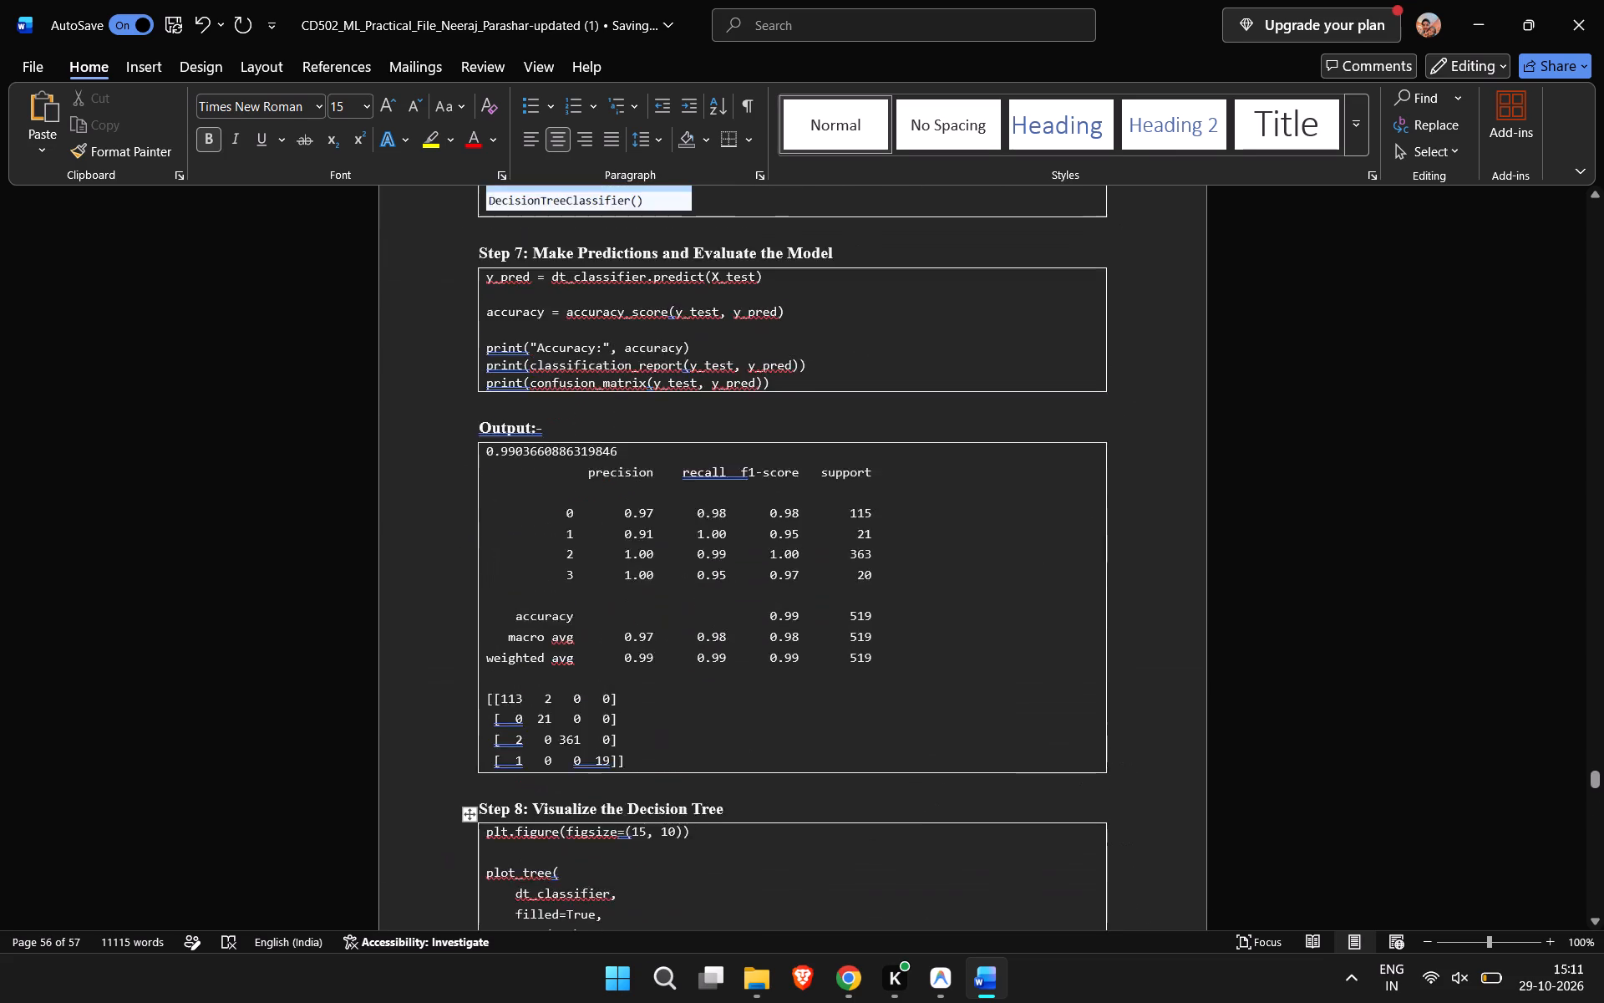
pyautogui.scroll(6, 829, 418)
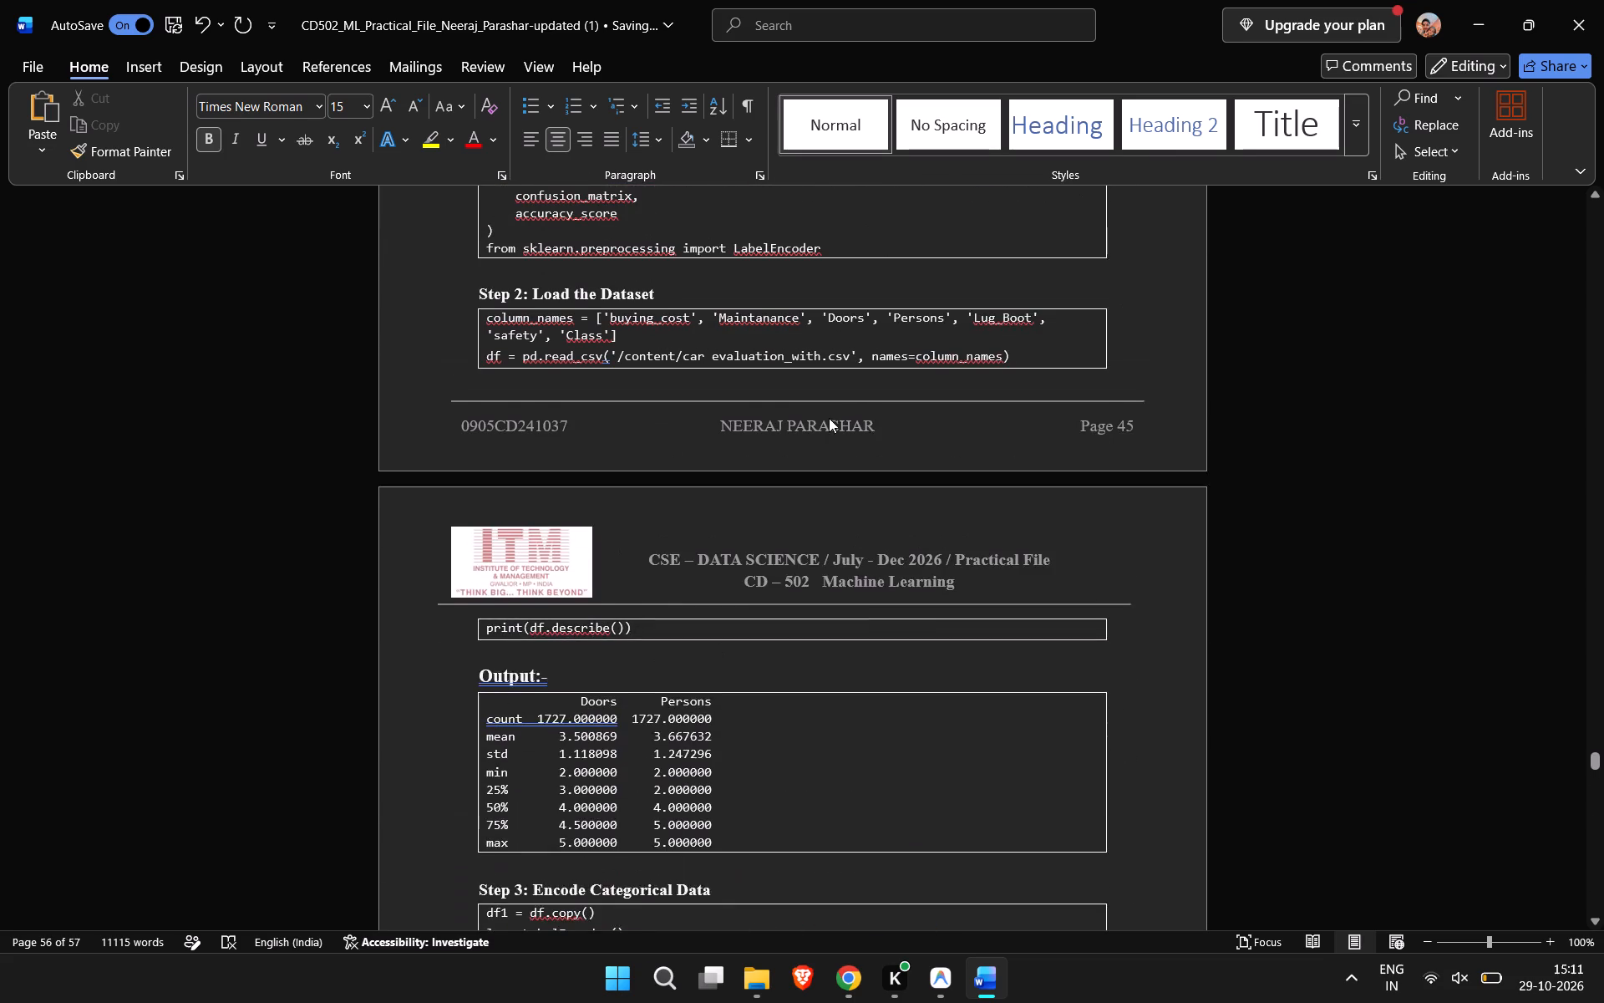
pyautogui.scroll(5, 829, 418)
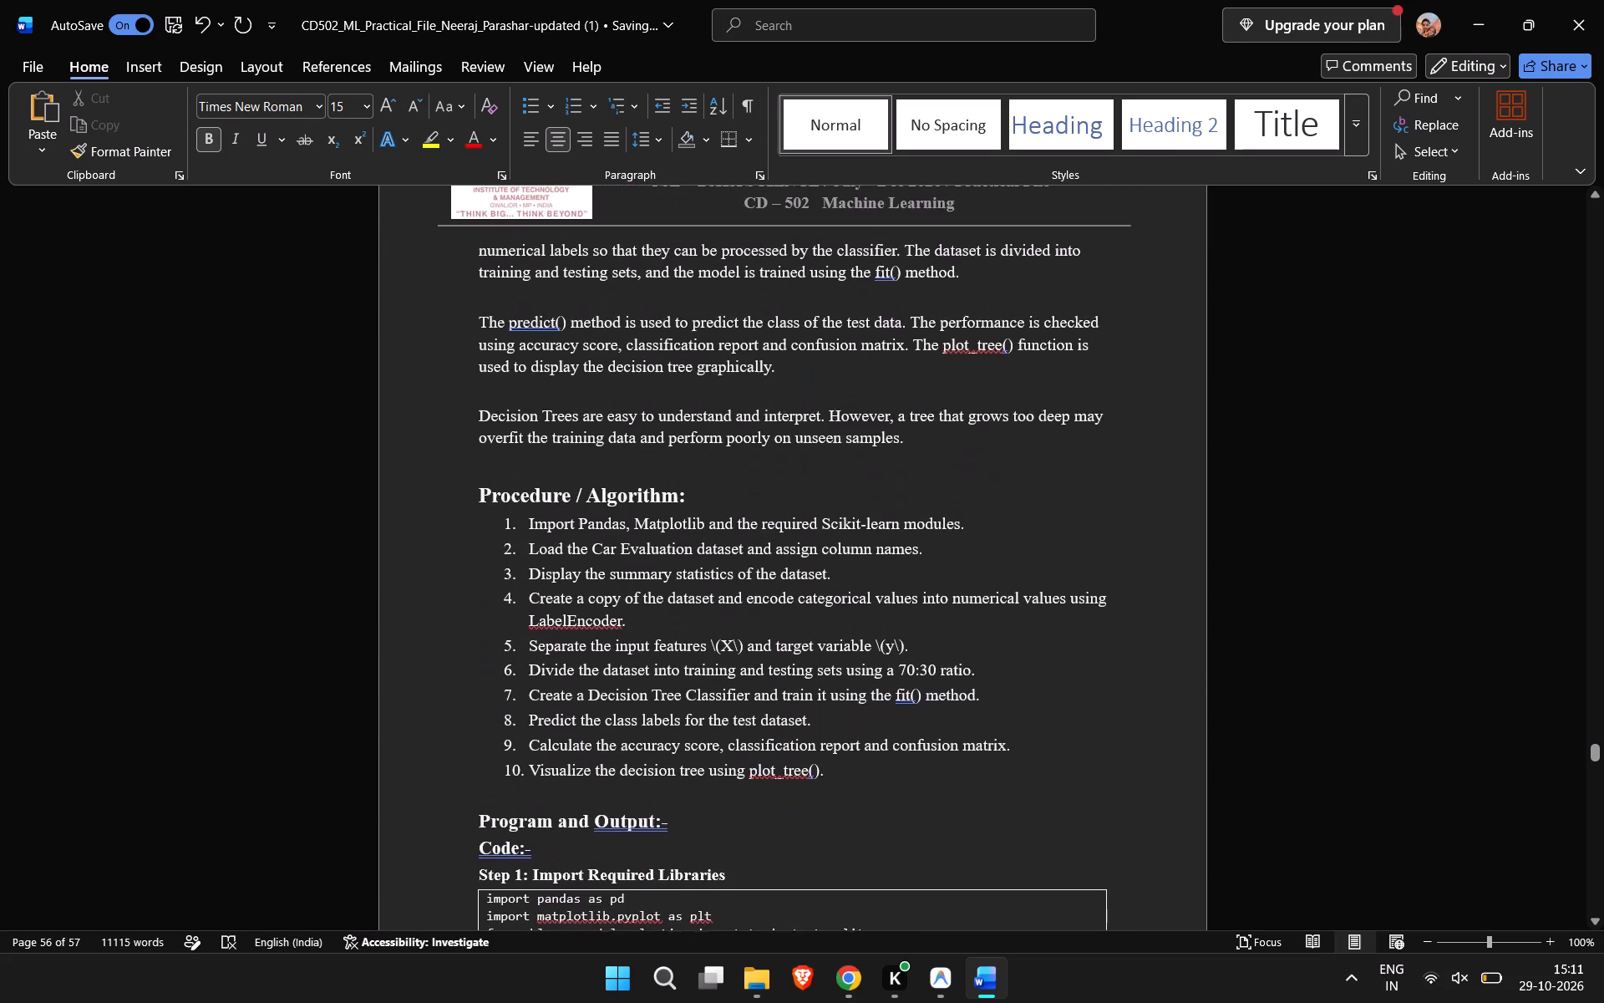
pyautogui.scroll(4, 829, 418)
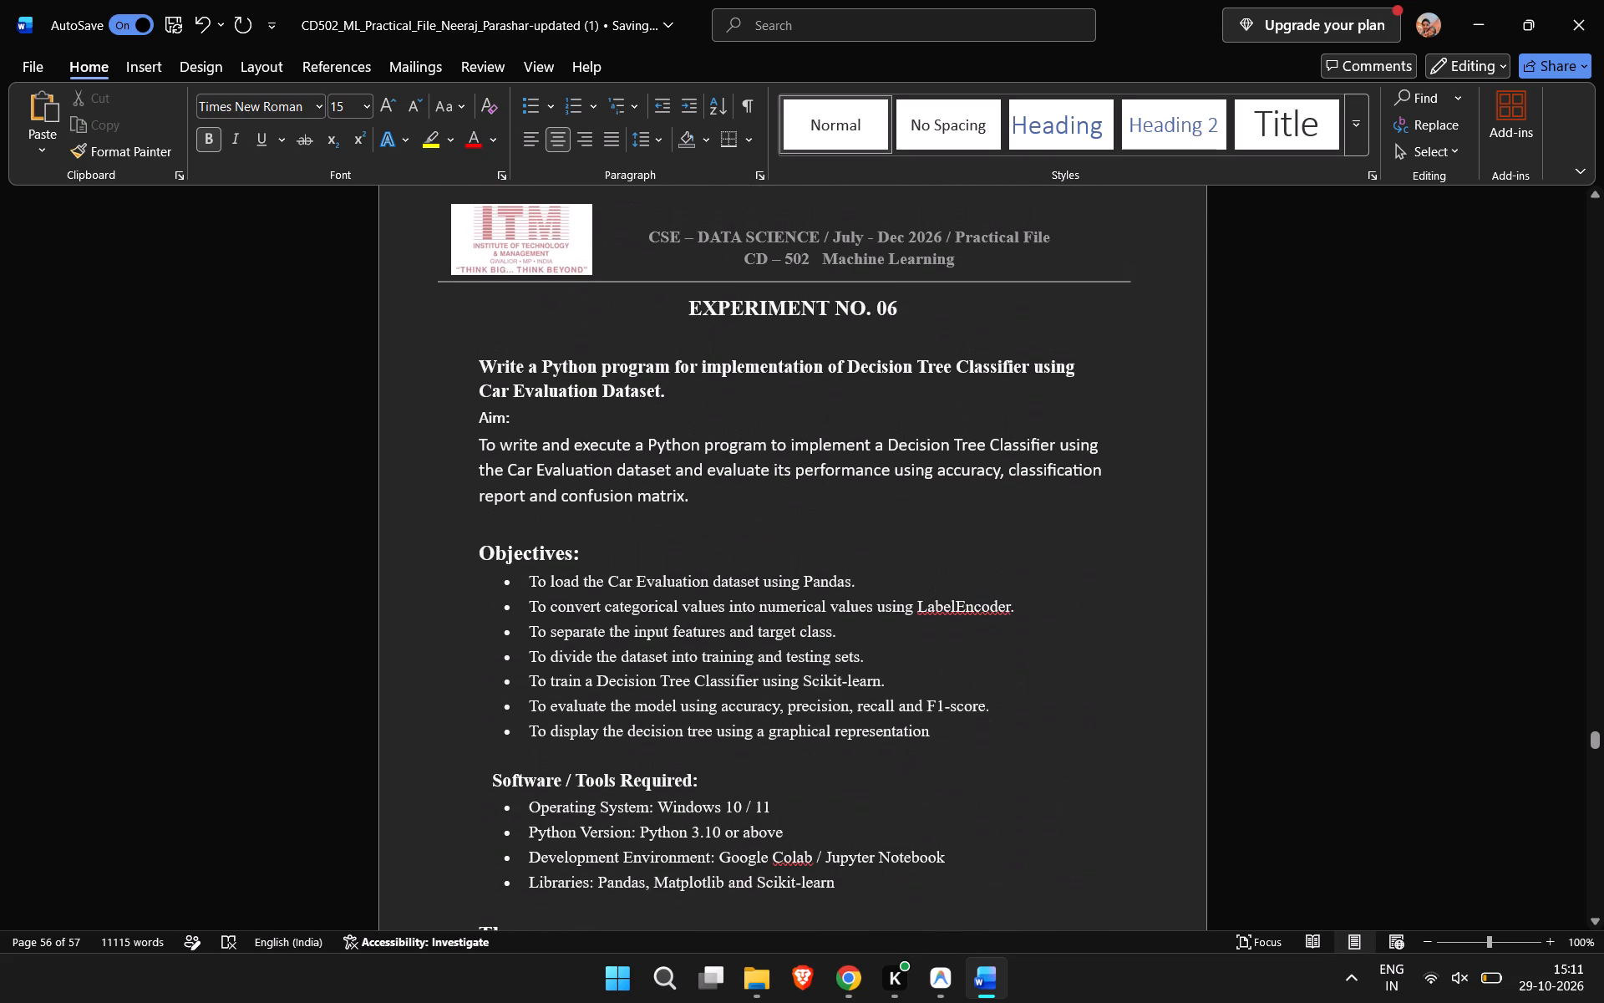
pyautogui.scroll(1, 829, 418)
pyautogui.click(771, 311)
# Change Experiment 8's aim paragraph to the Calibri (Body) font and remove its bold formatting.
pyautogui.scroll(-13, 825, 433)
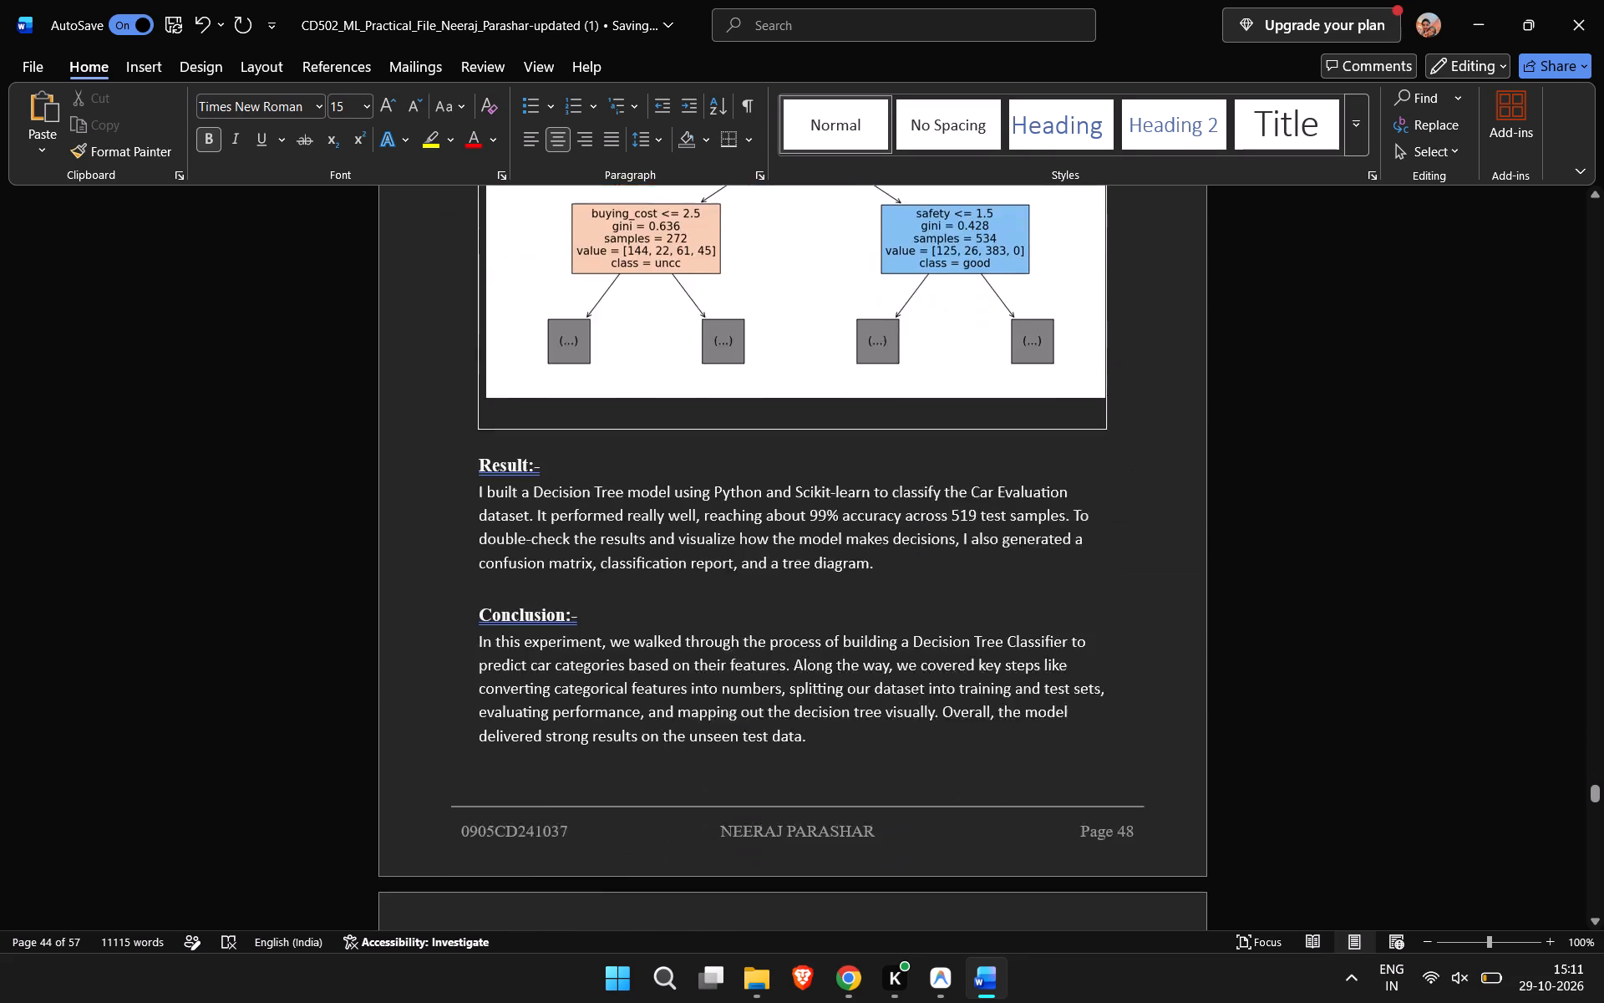
pyautogui.scroll(-6, 825, 433)
pyautogui.scroll(1, 808, 402)
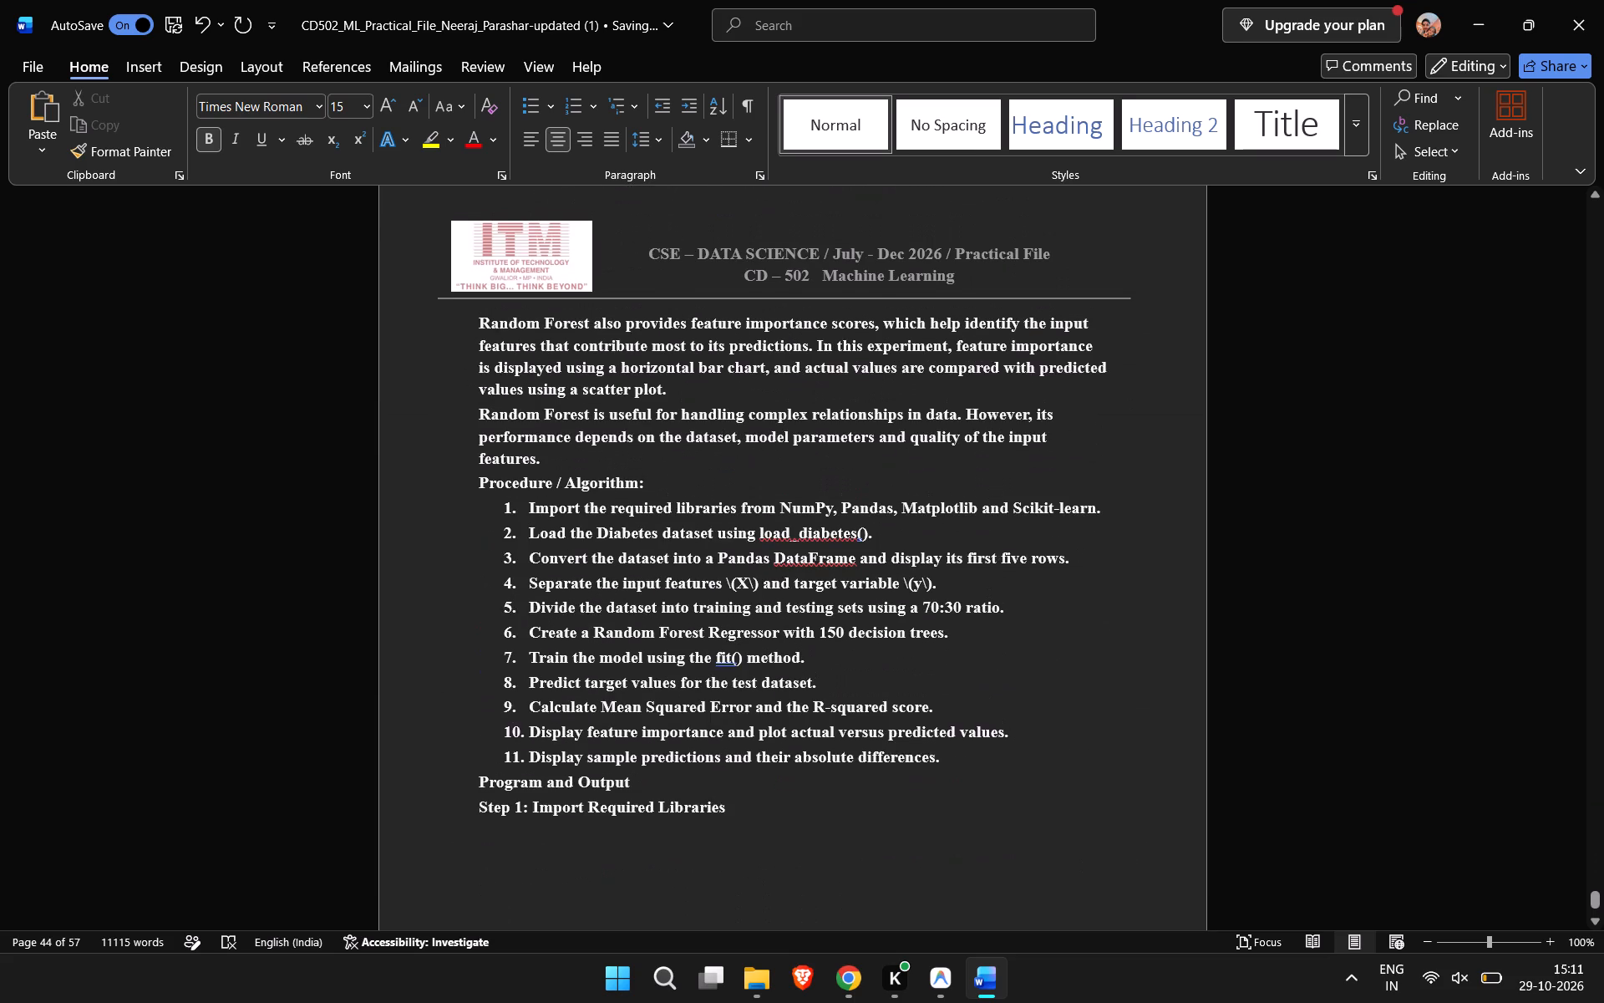
pyautogui.scroll(3, 808, 402)
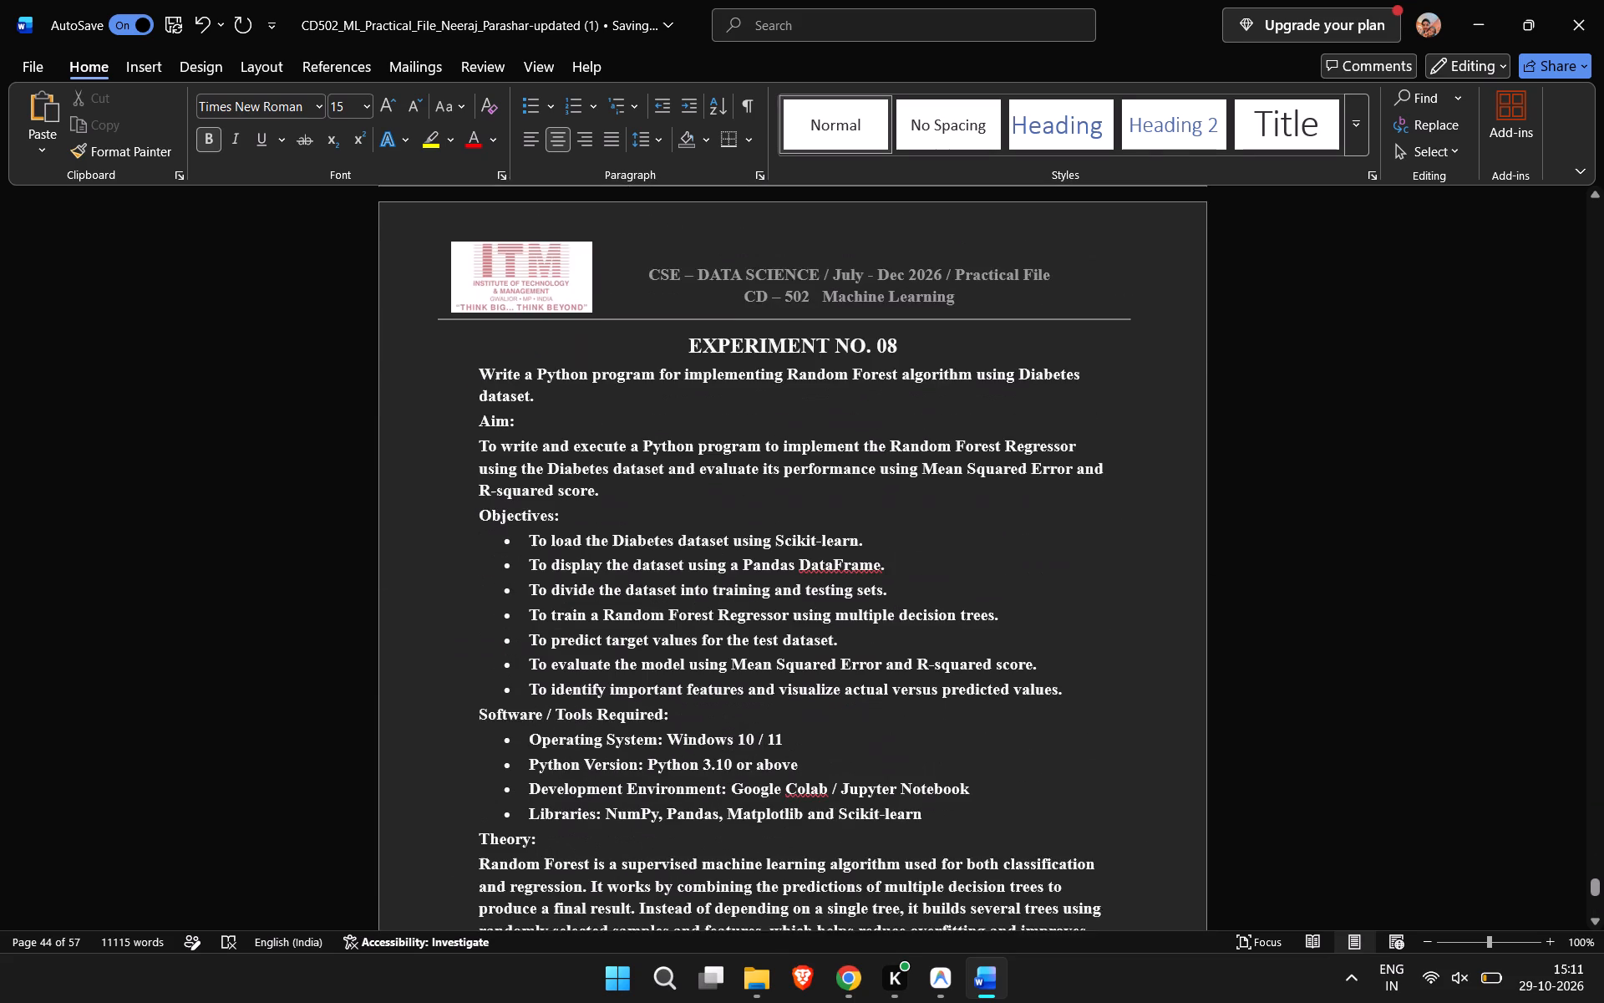
pyautogui.scroll(1, 808, 402)
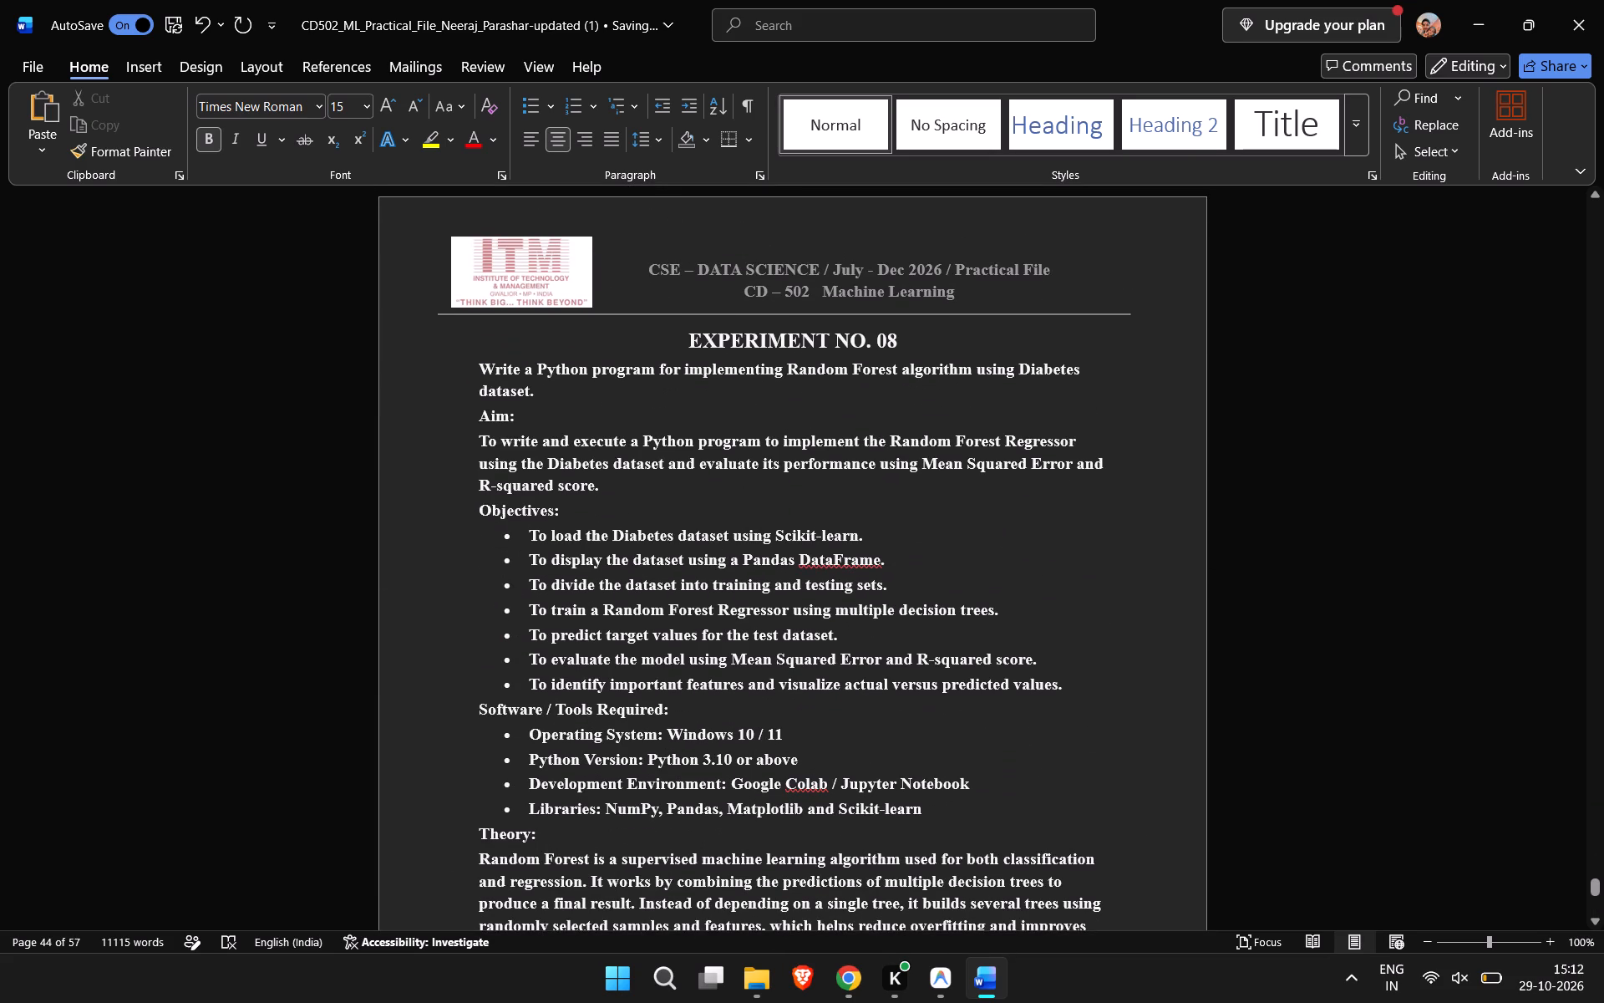
pyautogui.moveTo(612, 489); pyautogui.dragTo(472, 443)
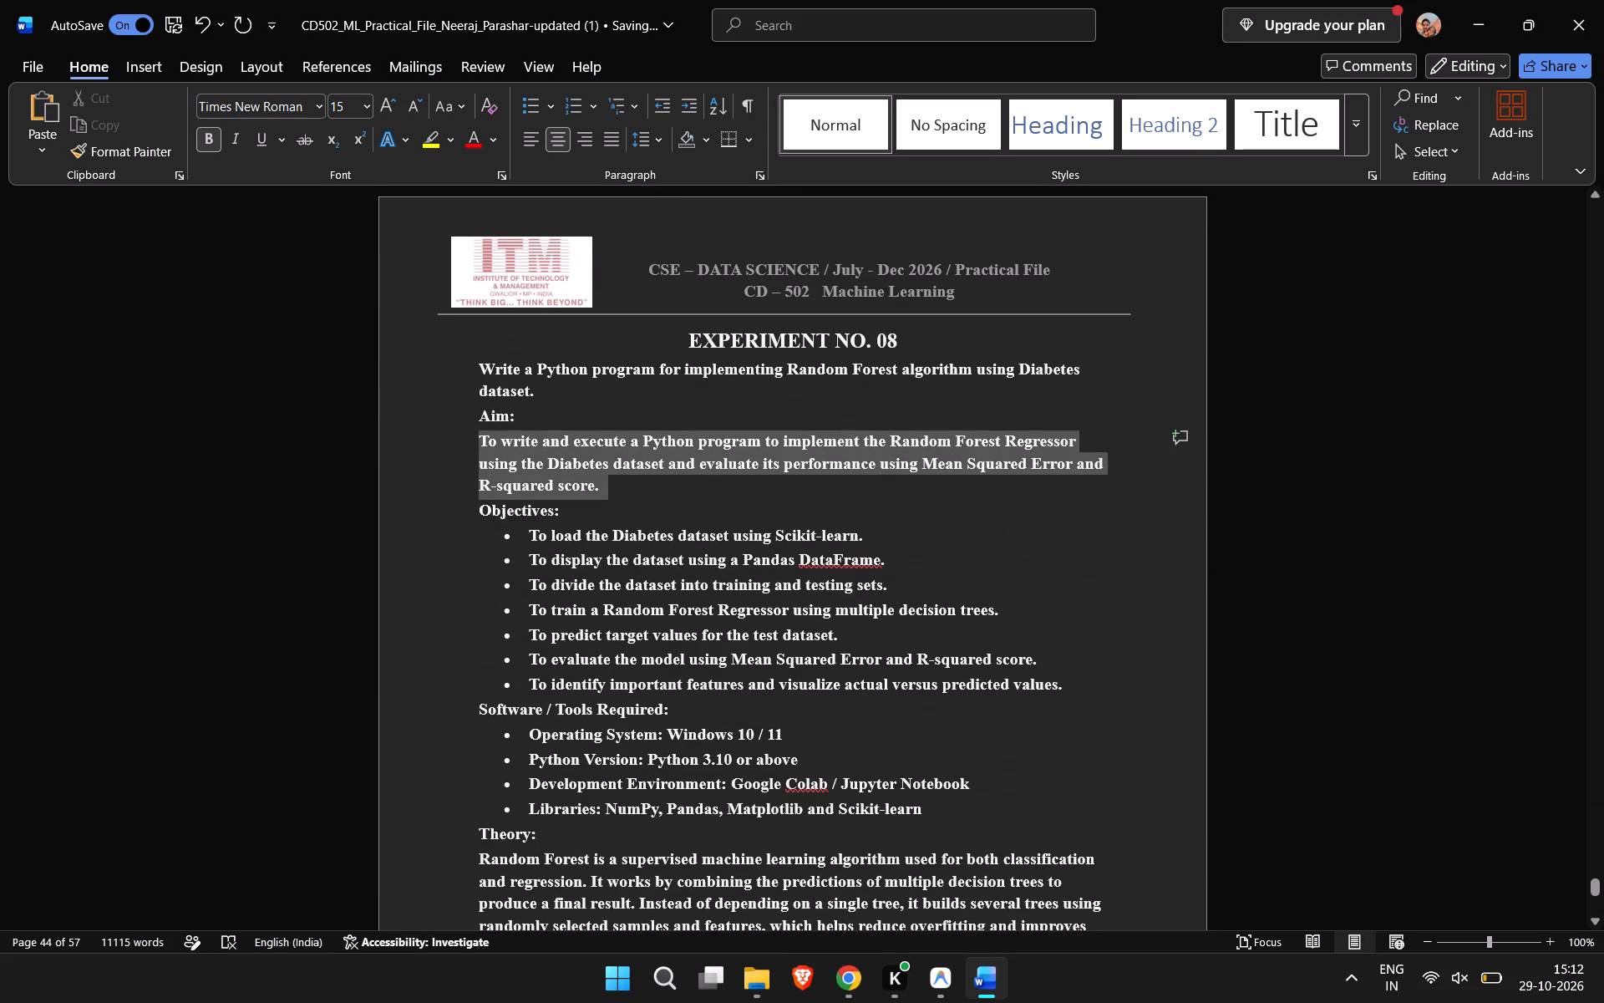
pyautogui.moveTo(472, 443); pyautogui.dragTo(473, 443)
pyautogui.click(616, 376)
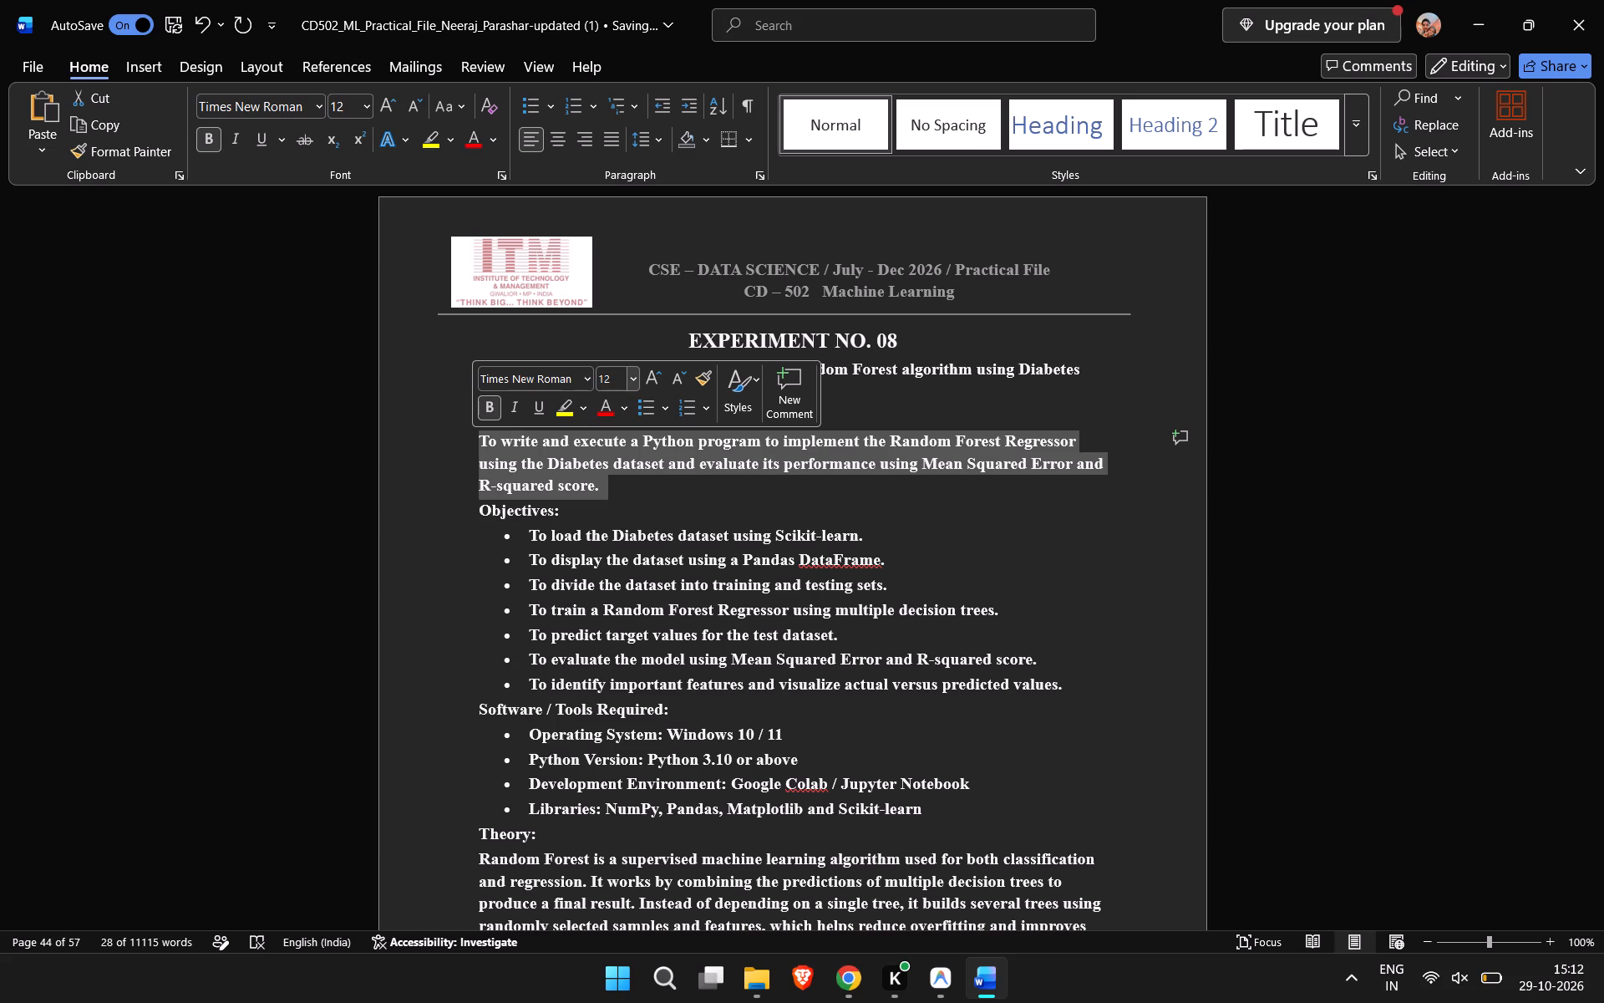
pyautogui.click(616, 376)
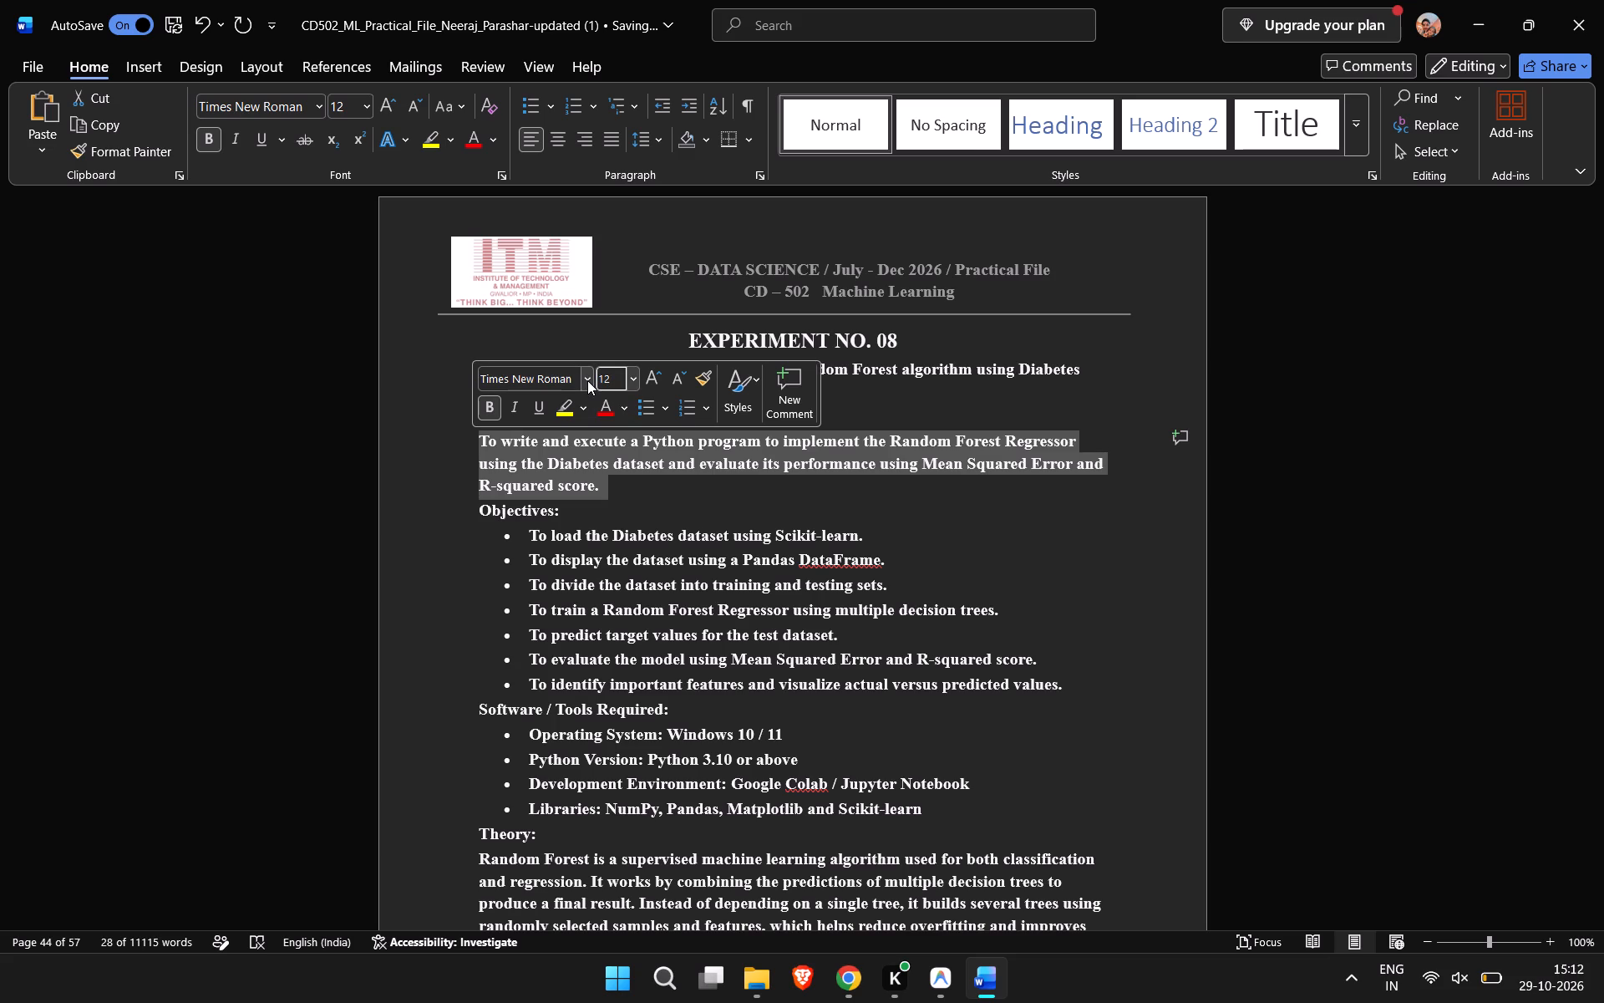
pyautogui.click(587, 380)
pyautogui.click(590, 457)
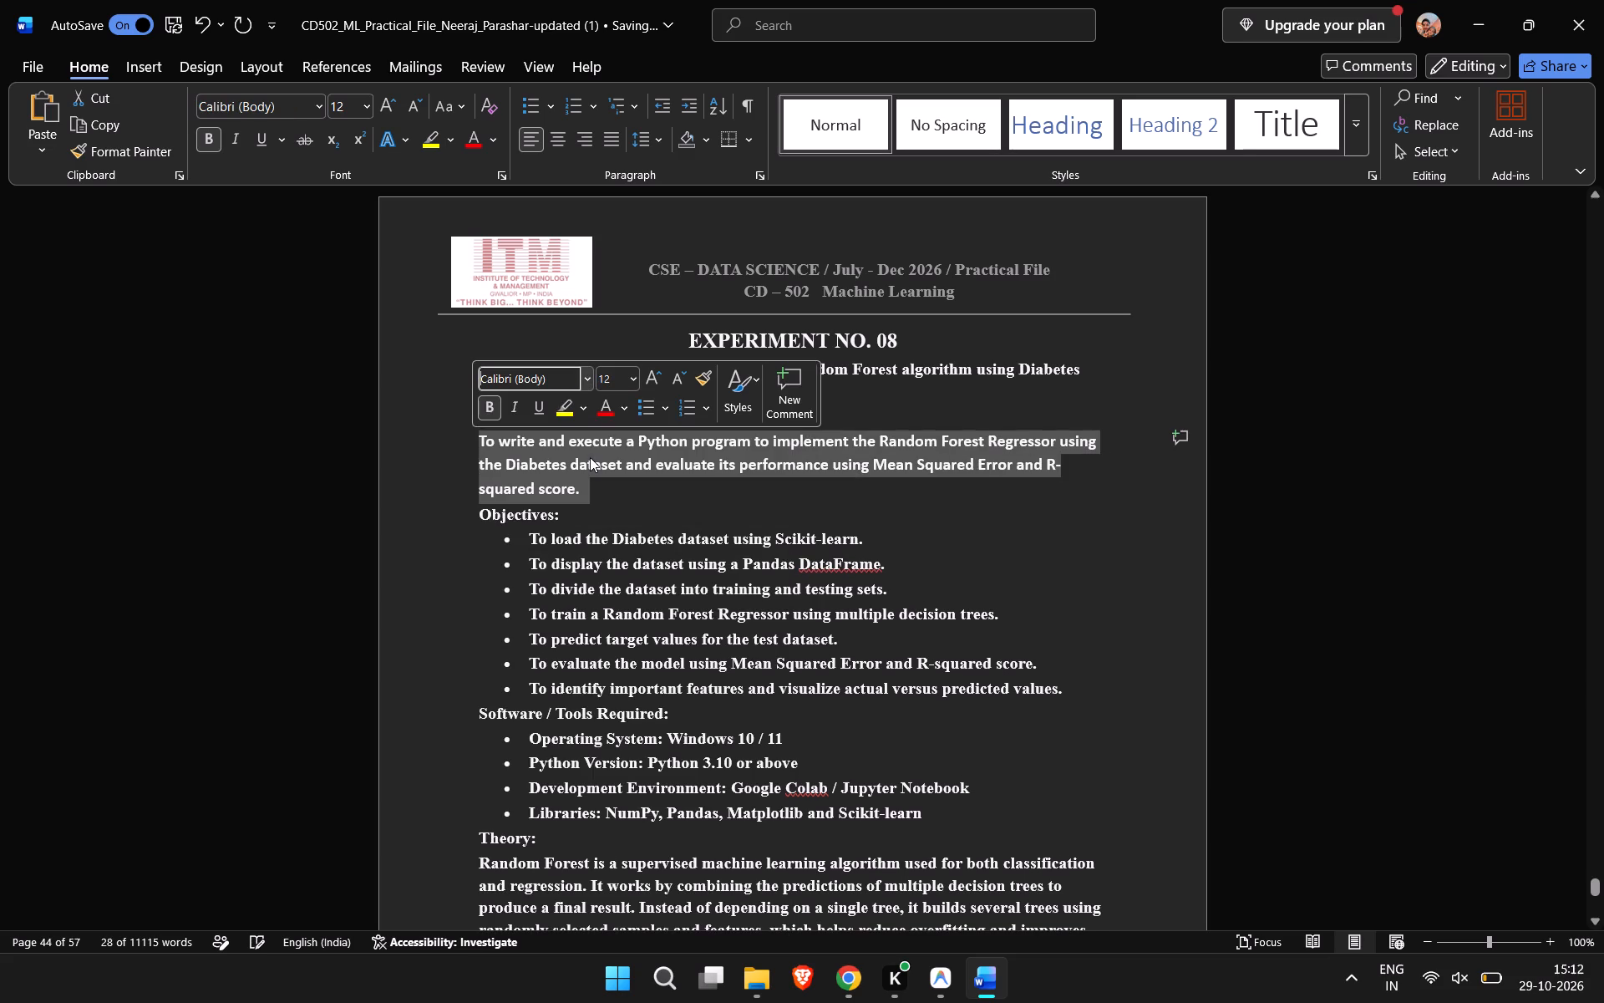
pyautogui.click(486, 410)
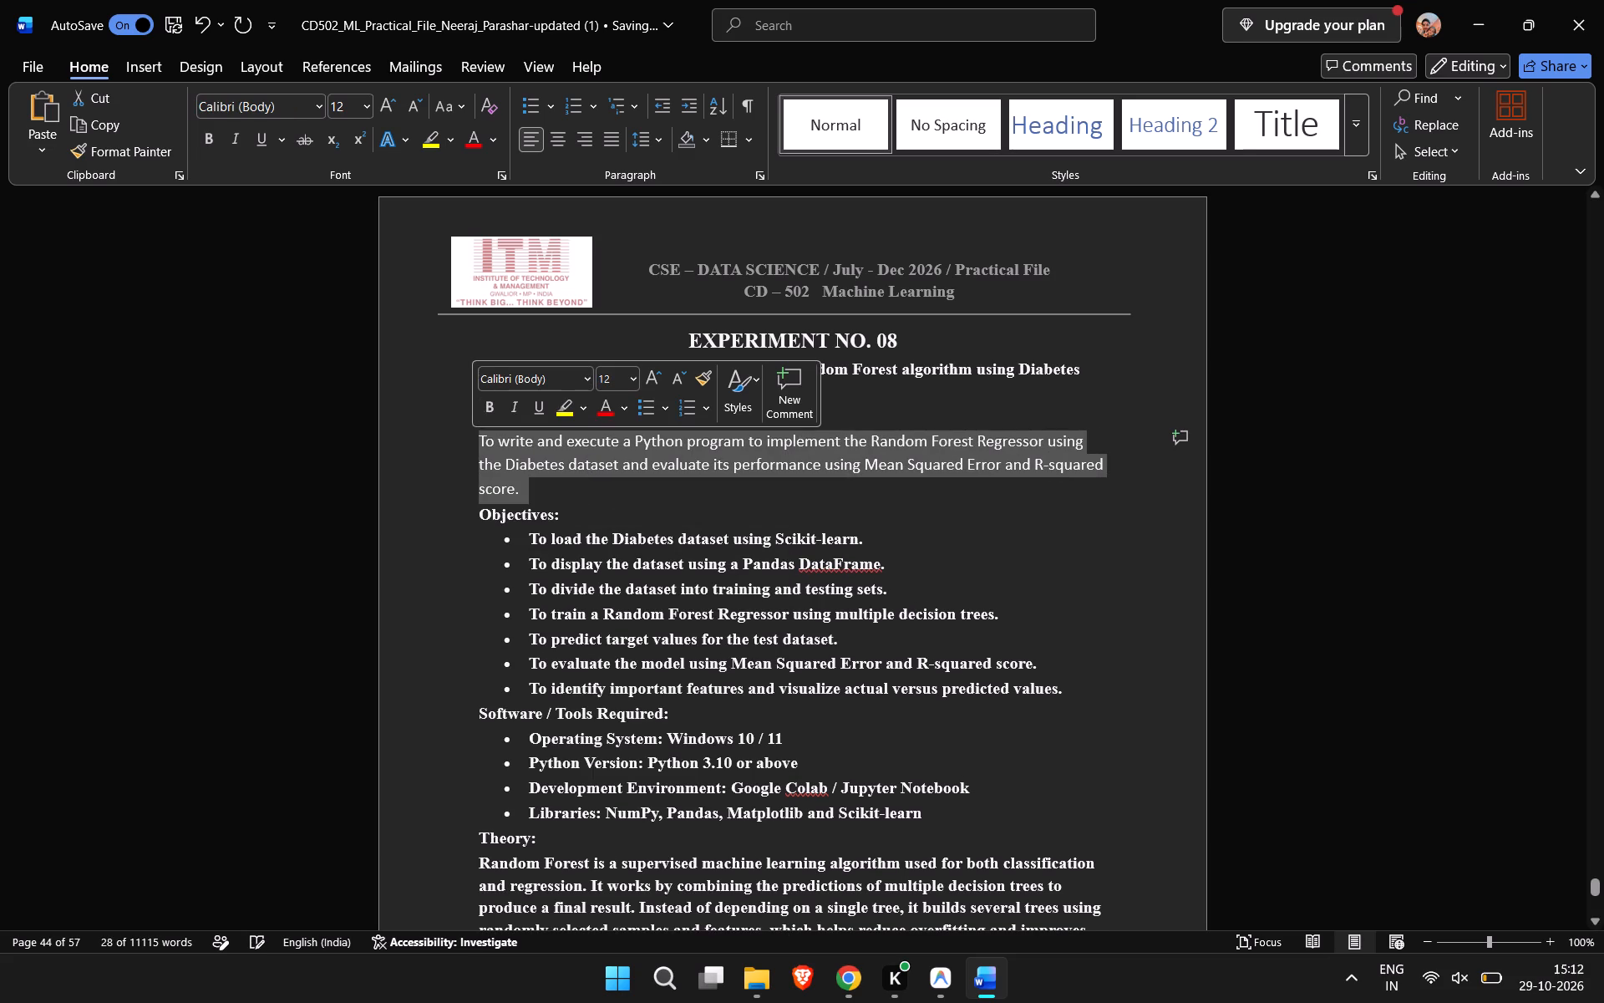
pyautogui.click(445, 425)
pyautogui.click(459, 437)
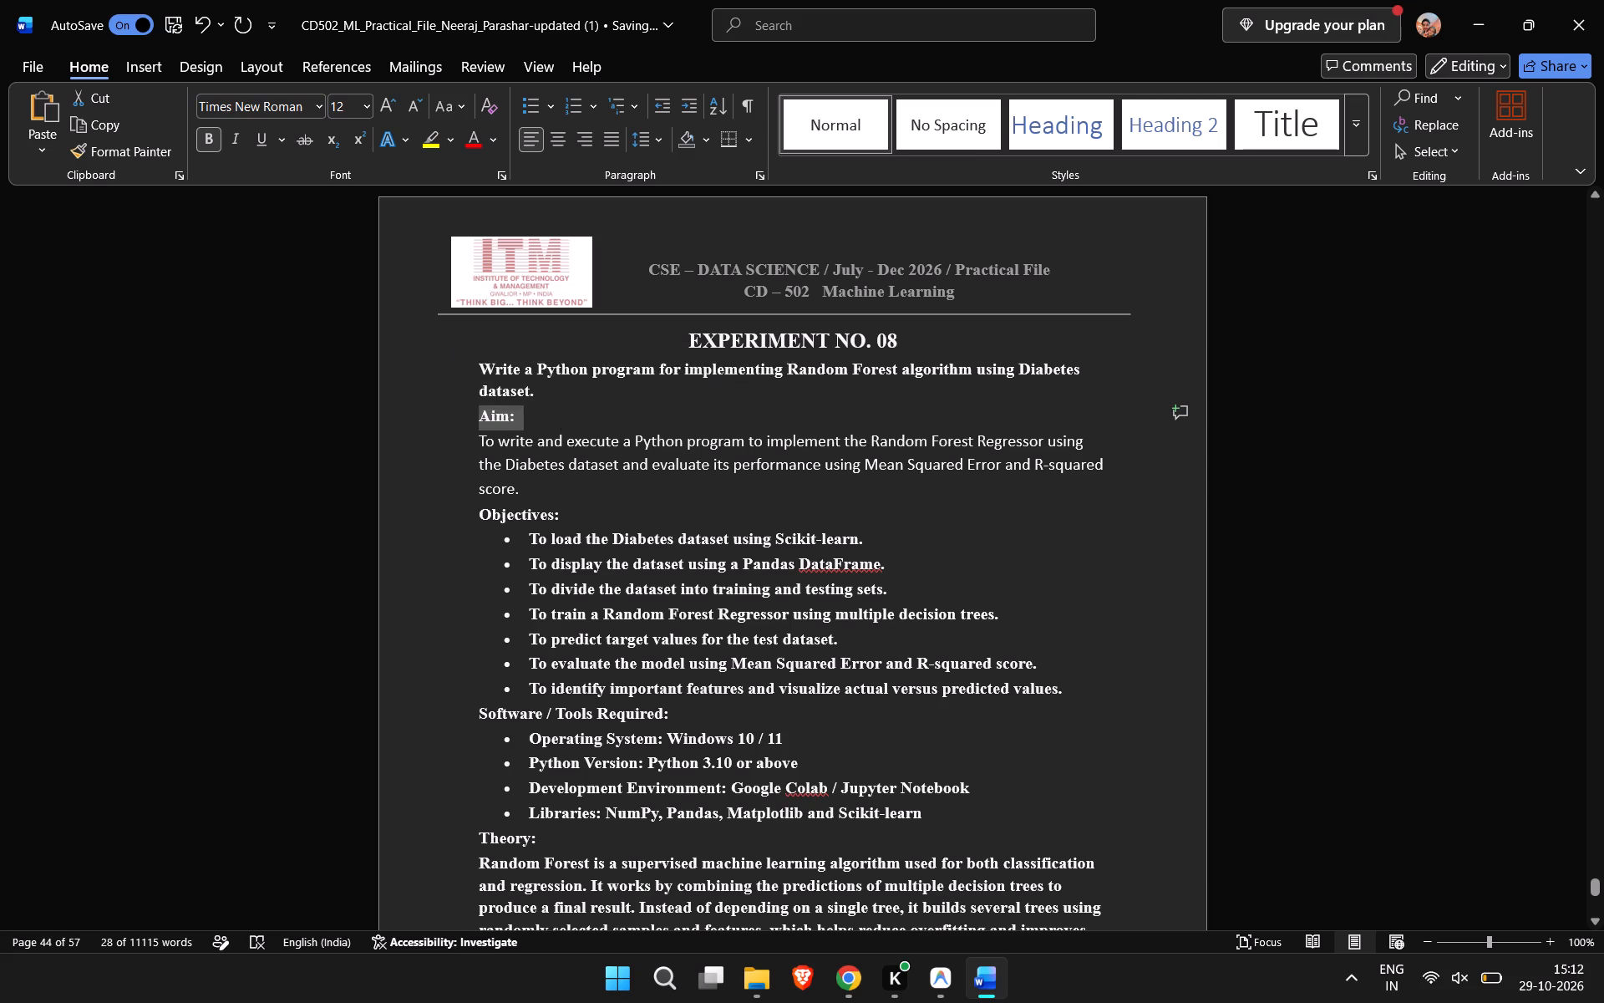
pyautogui.click(455, 441)
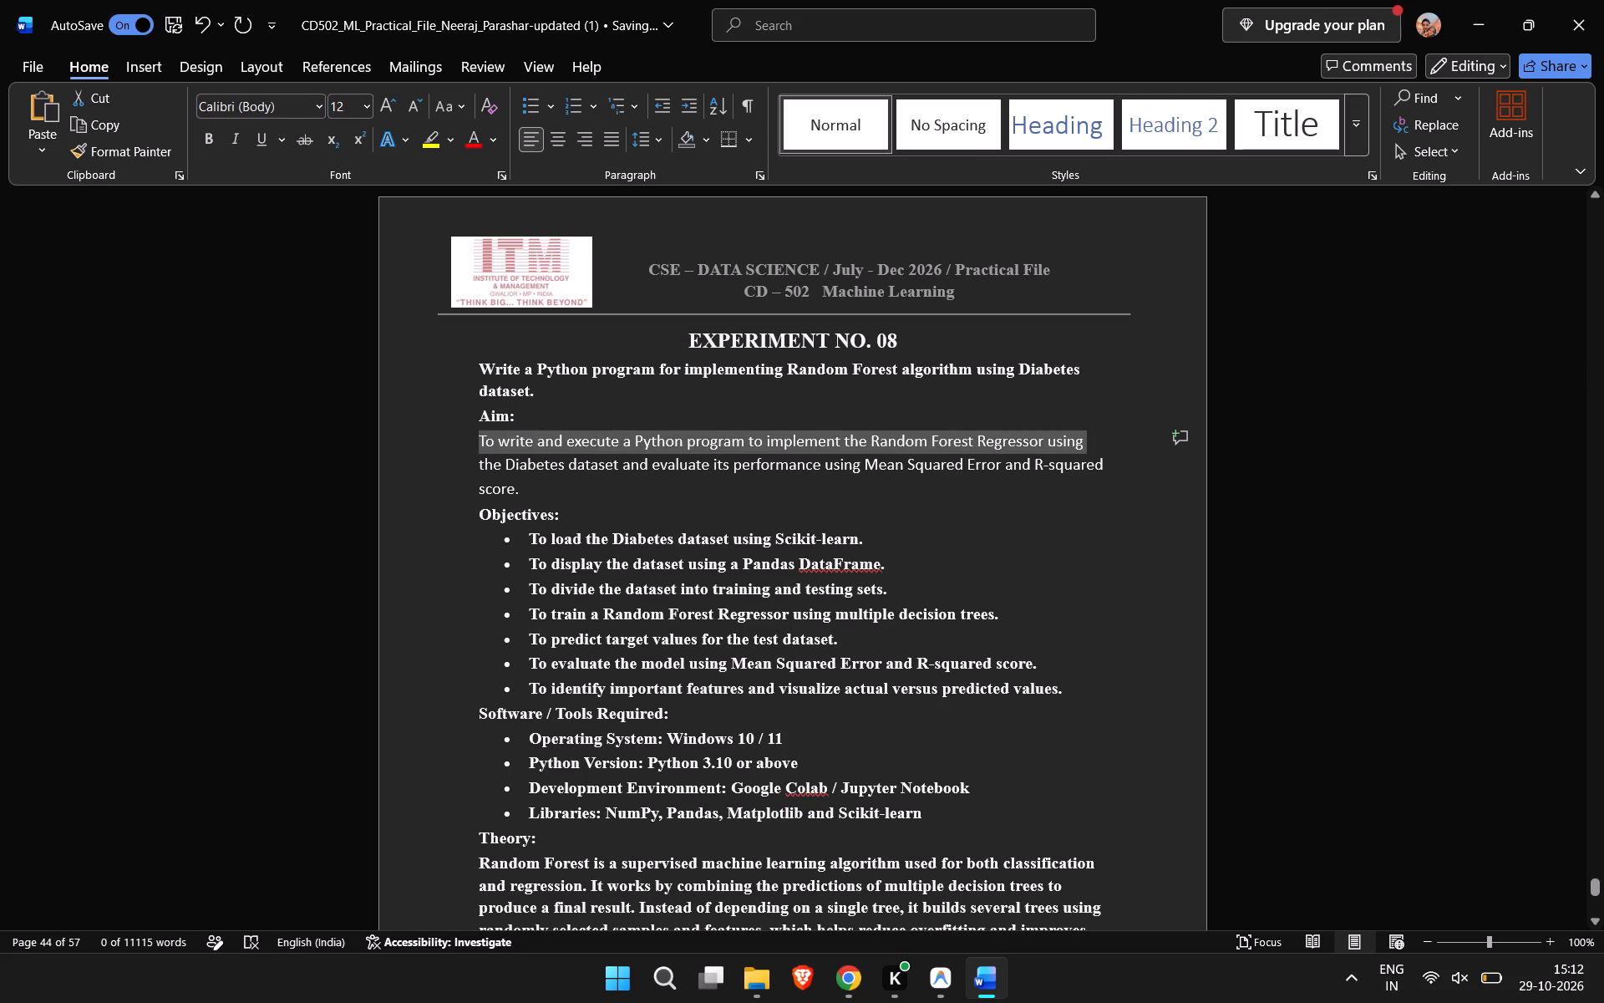
# Set the font size of Experiment 8's title sentence, "Write a Python program for implementing Random Forest algorithm using Diabetes dataset.", to 14.
pyautogui.click(596, 389)
pyautogui.moveTo(596, 389); pyautogui.dragTo(479, 364)
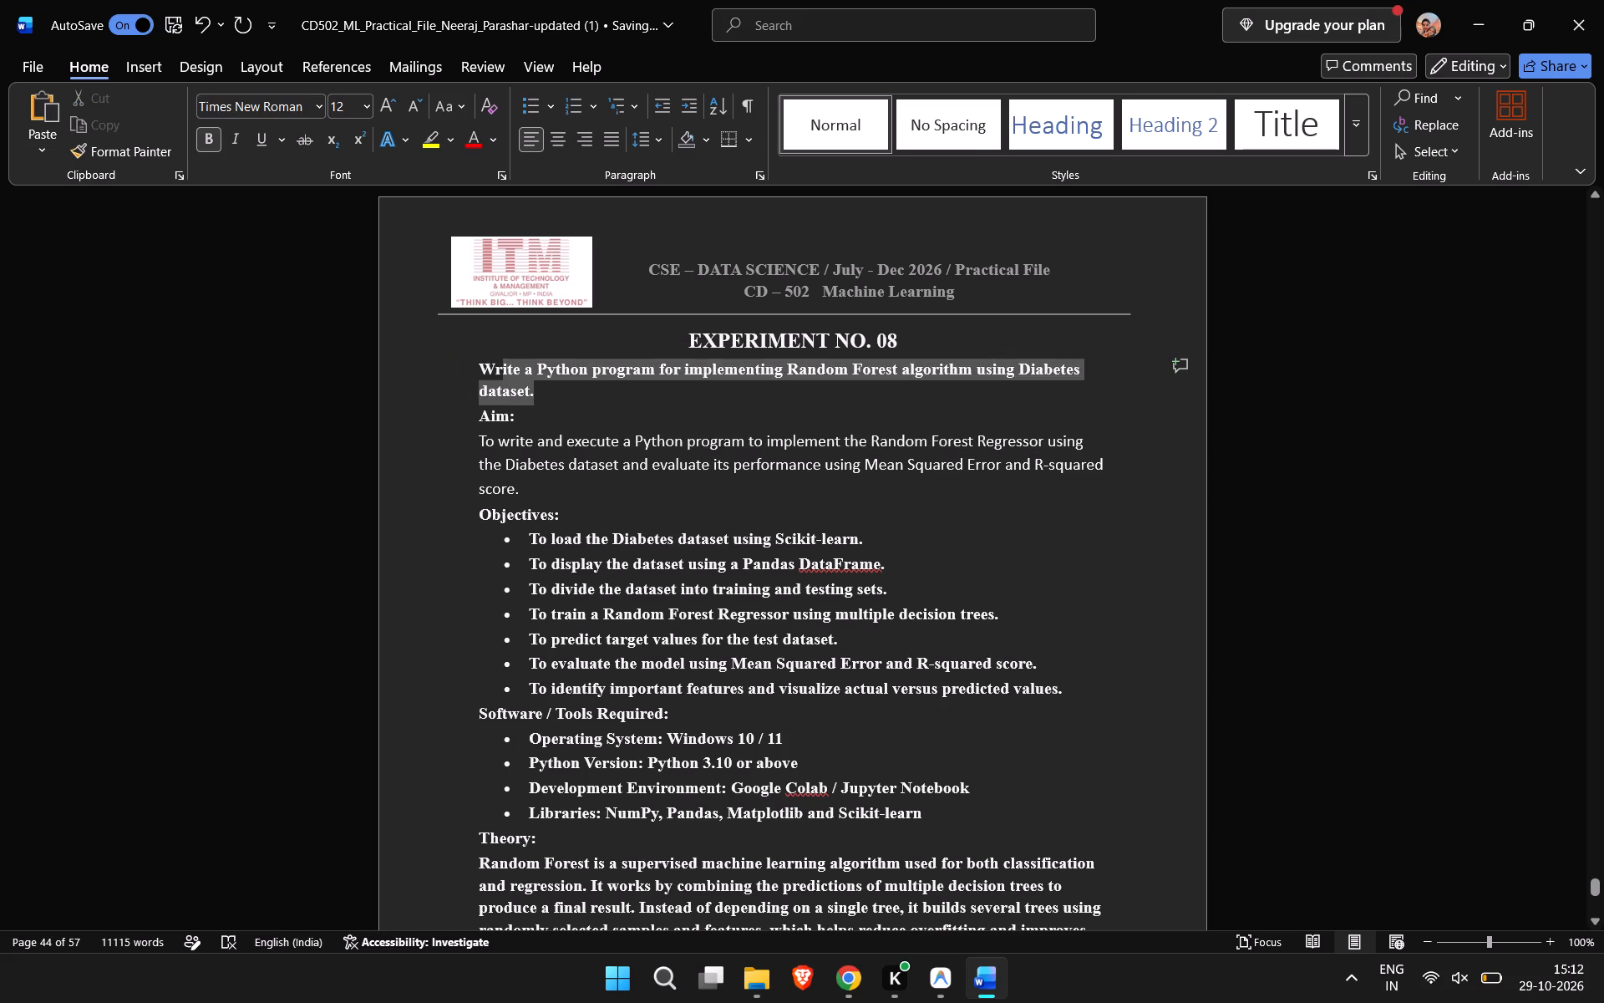
pyautogui.moveTo(479, 364); pyautogui.dragTo(482, 366)
pyautogui.doubleClick(627, 303)
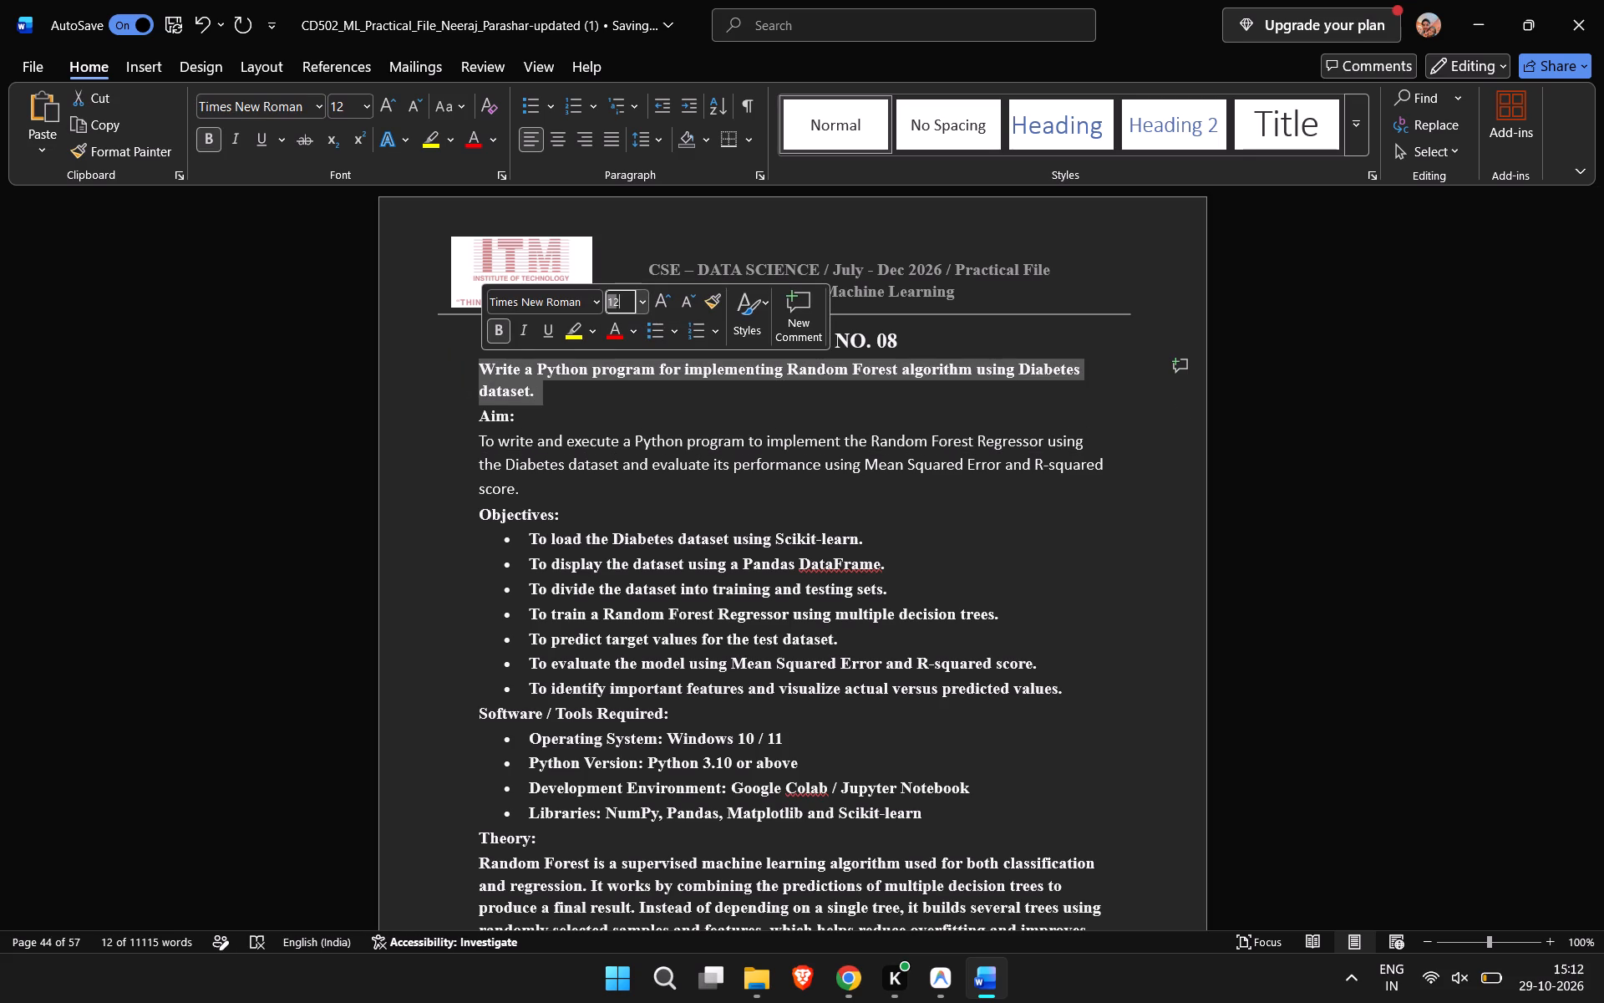
pyautogui.press('BackSpace')
pyautogui.press('4')
pyautogui.click(619, 385)
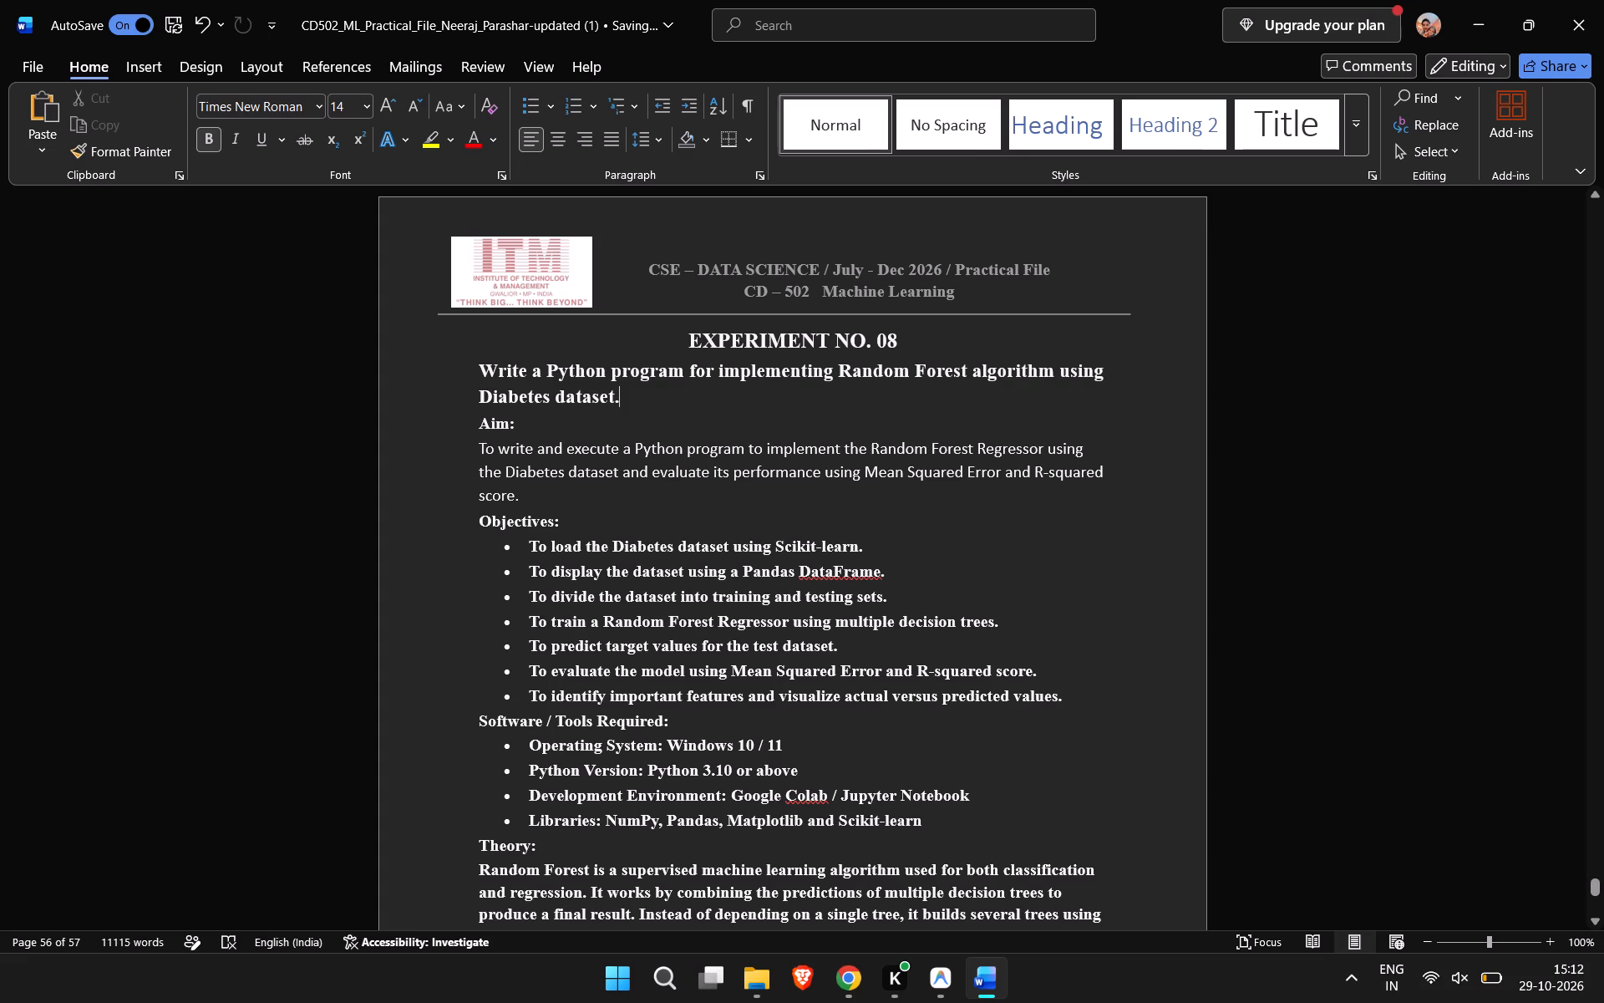
pyautogui.click(518, 423)
pyautogui.click(499, 423)
# Change all the bullet items under Experiment 8's Objectives heading to Calibri (Body) and remove their bold formatting.
pyautogui.moveTo(1072, 698); pyautogui.dragTo(957, 673)
pyautogui.moveTo(957, 673); pyautogui.dragTo(505, 547)
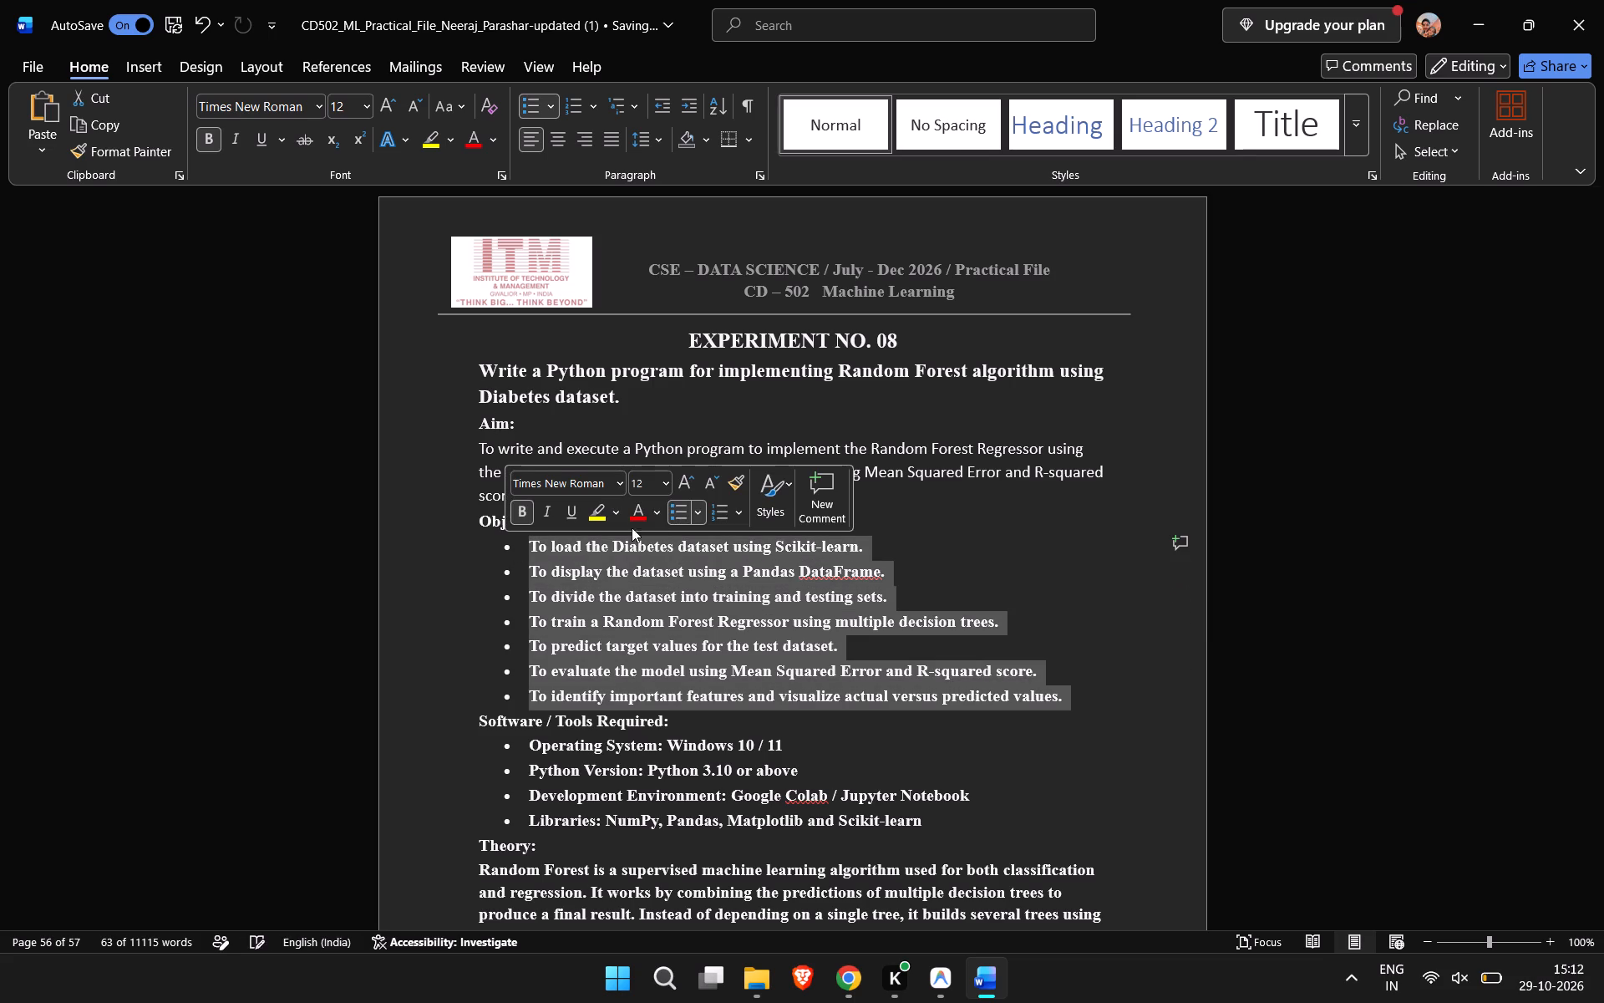
pyautogui.click(643, 476)
pyautogui.click(643, 476)
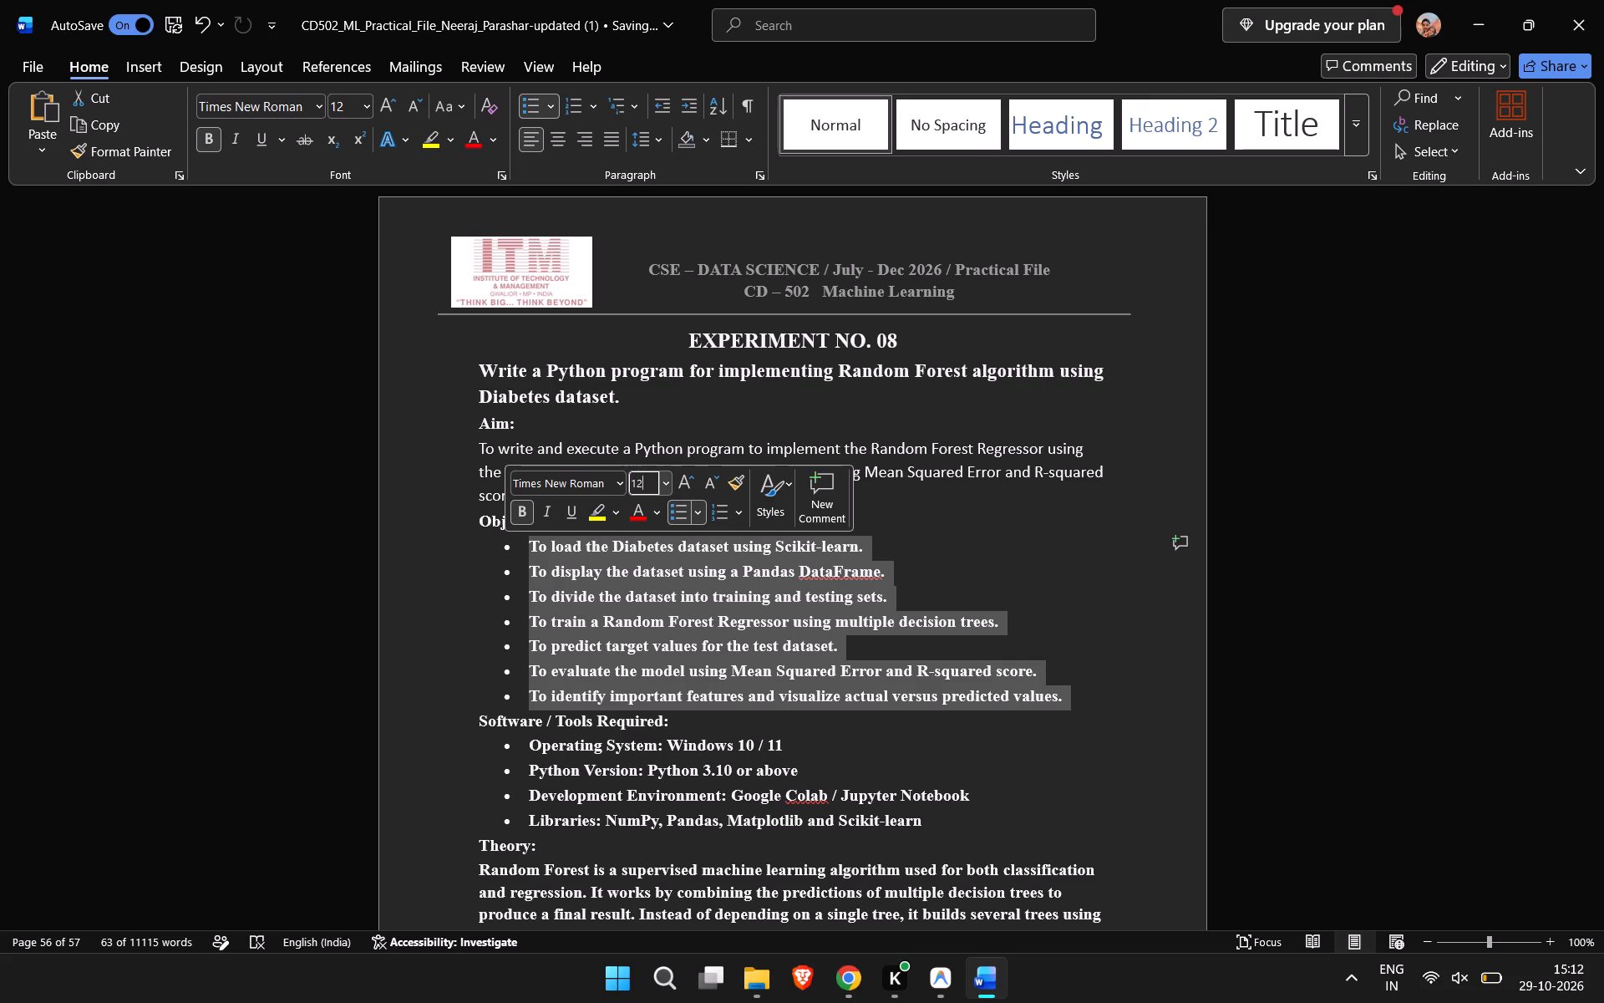
pyautogui.click(620, 481)
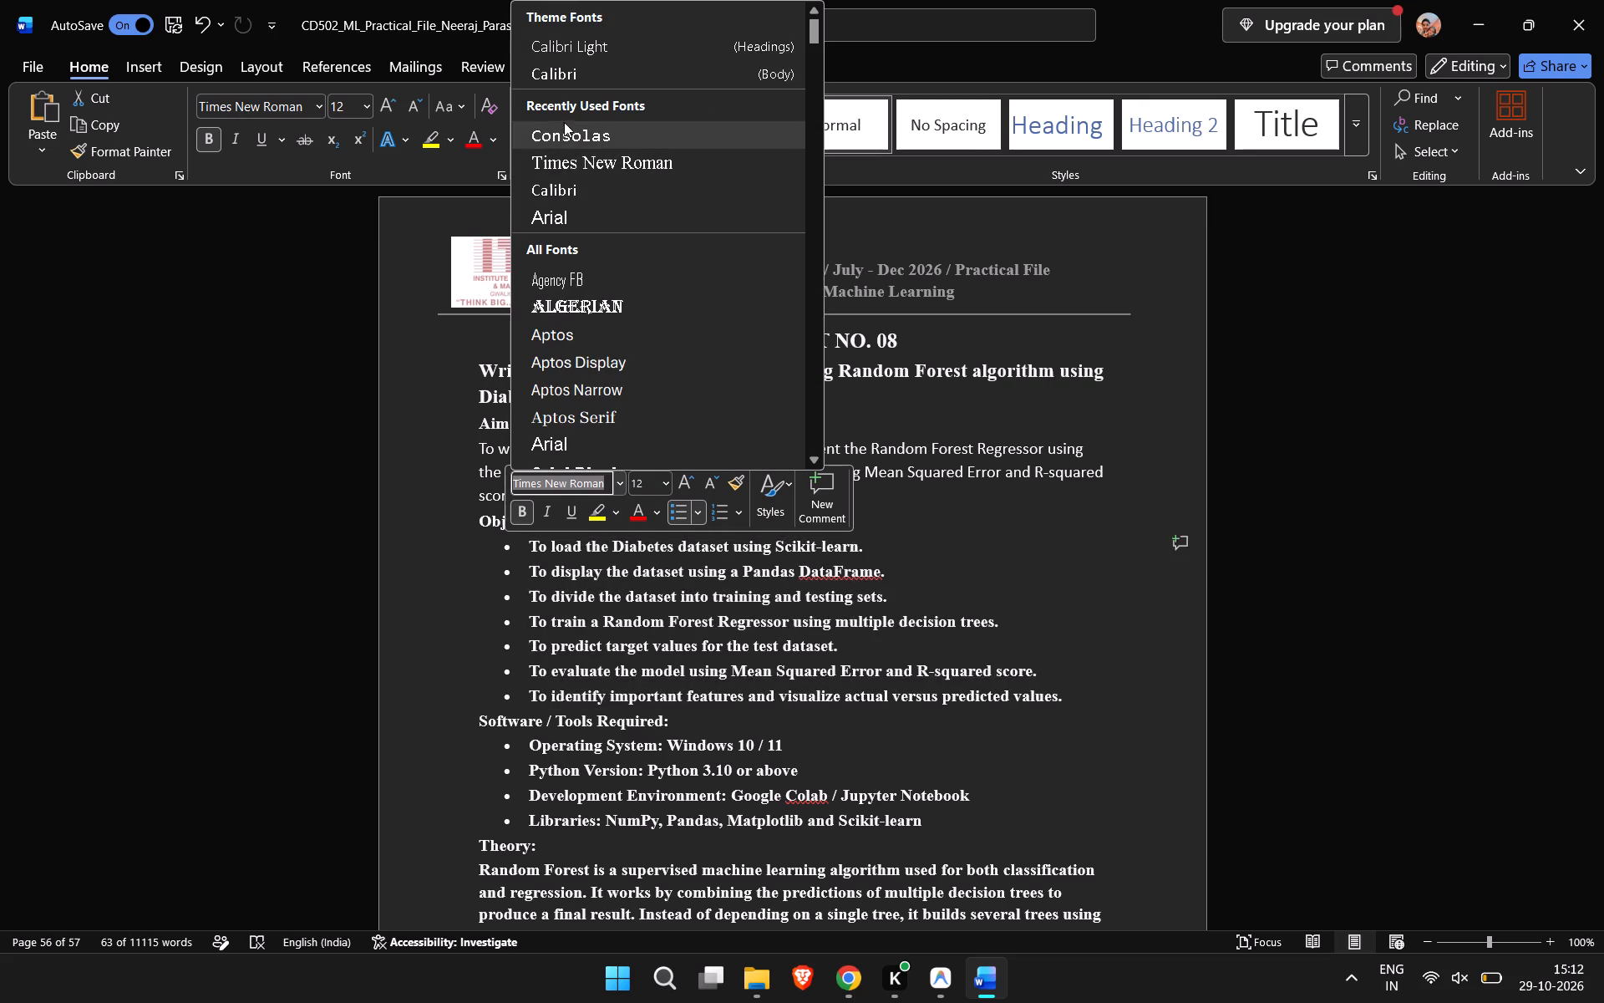
pyautogui.click(570, 72)
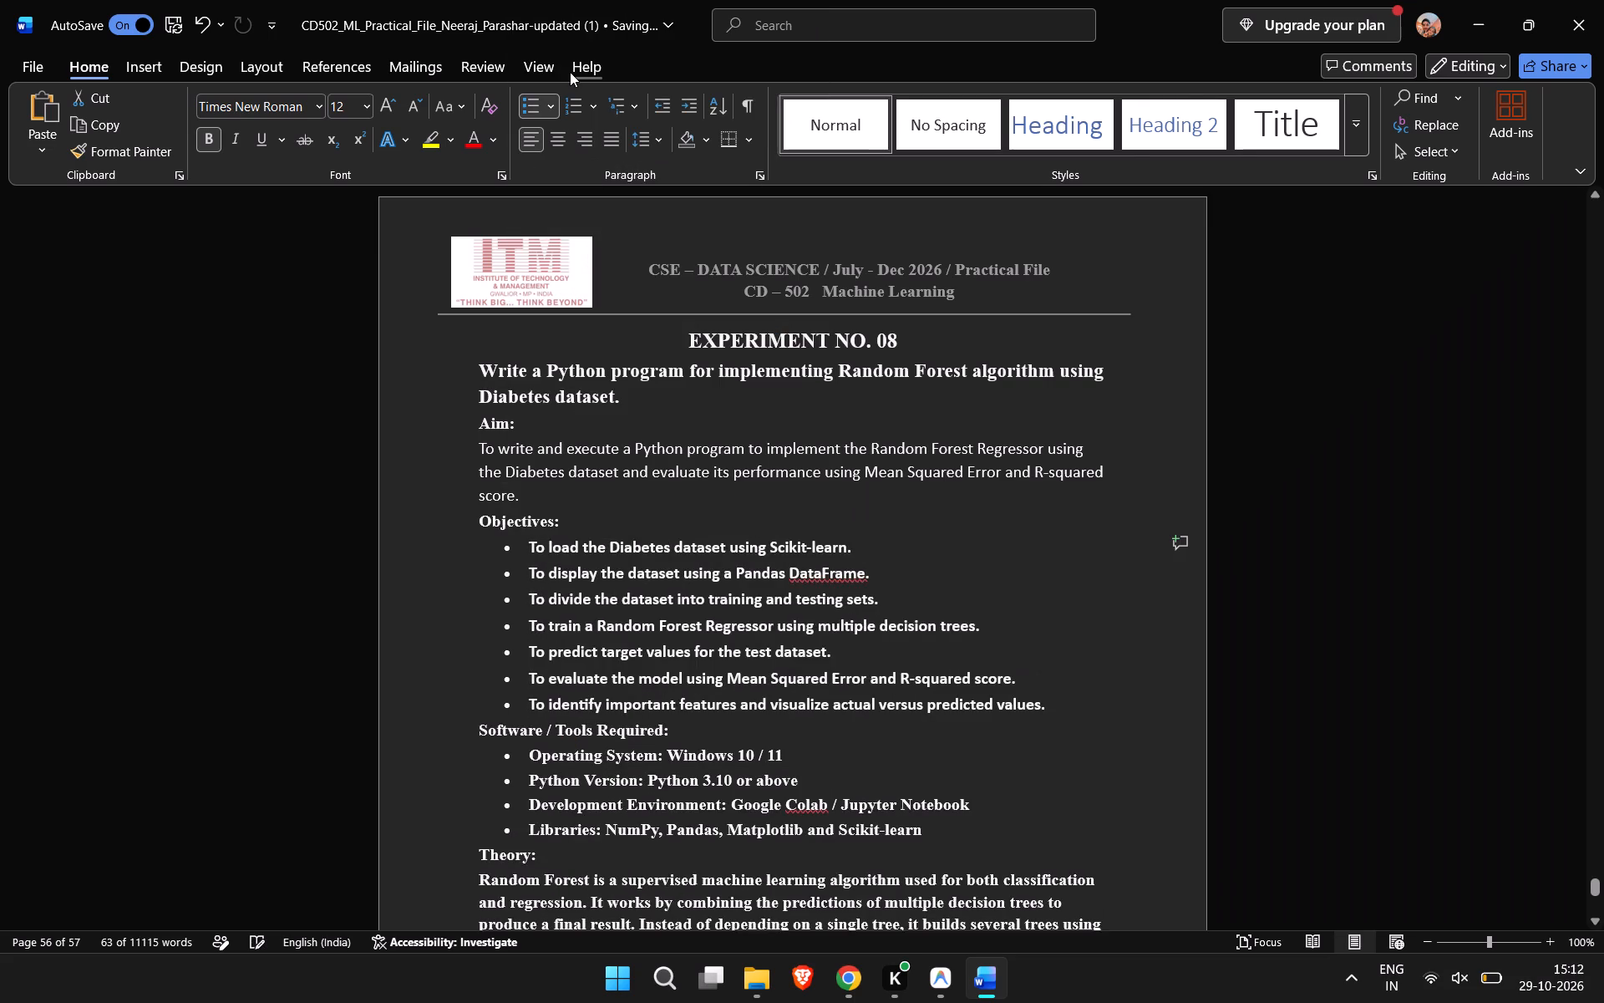
pyautogui.click(207, 138)
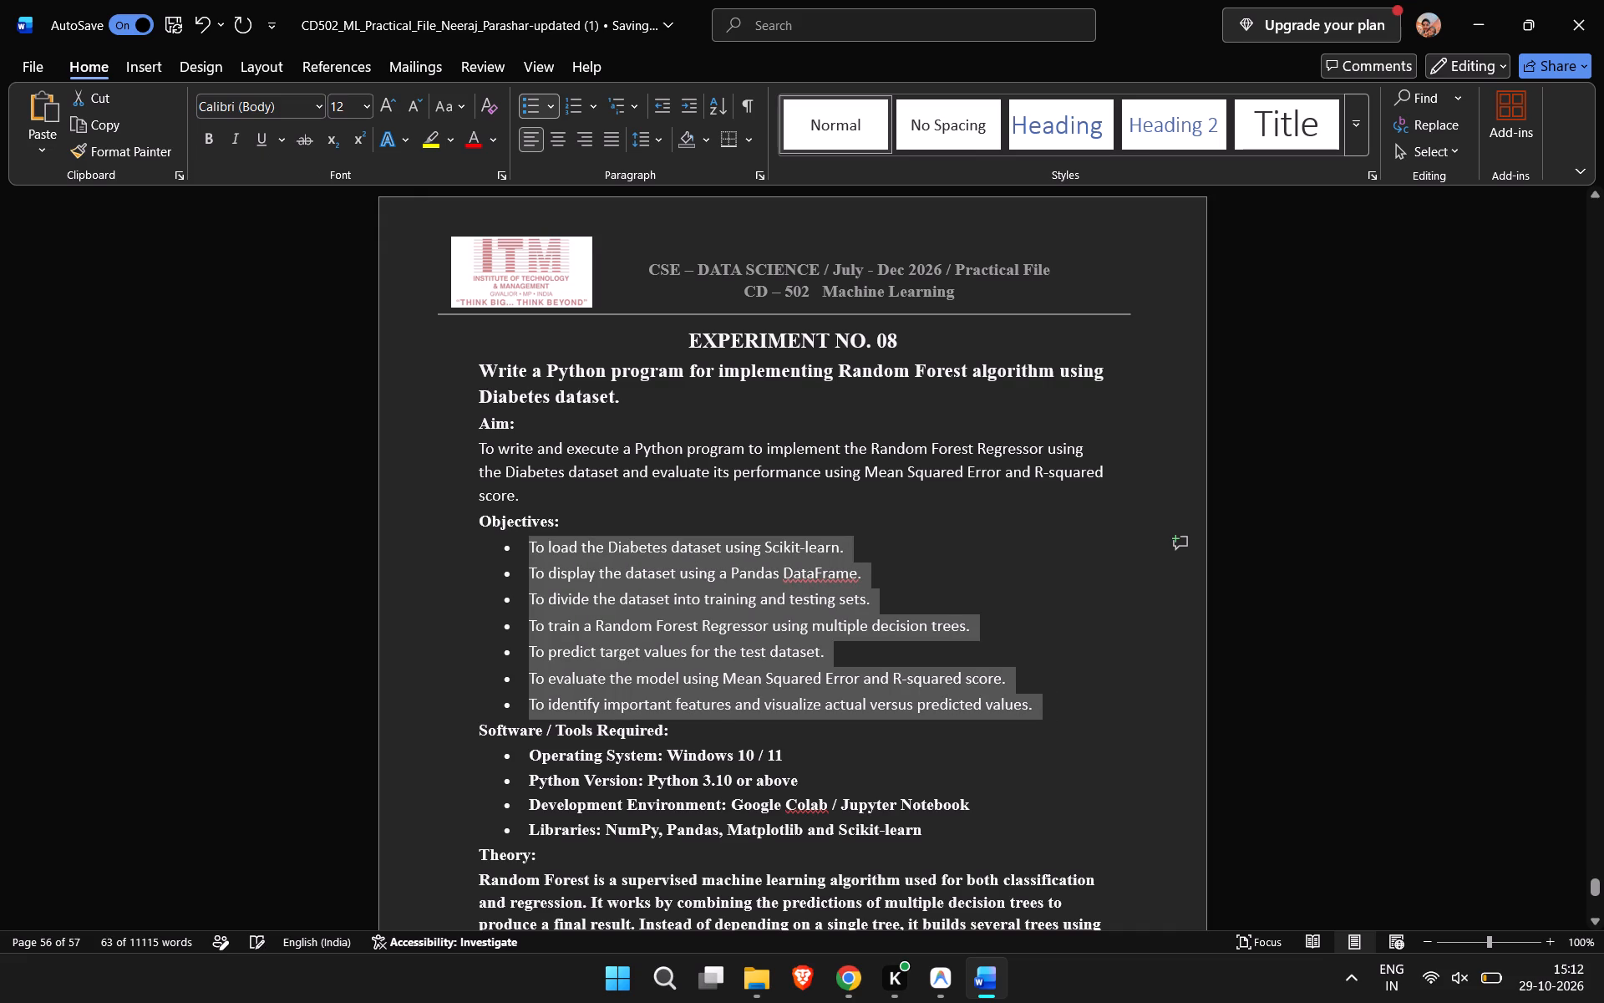
# Set the font size of Experiment 8's "Objectives:" heading to 12.5.
pyautogui.click(598, 520)
pyautogui.moveTo(598, 520); pyautogui.dragTo(469, 512)
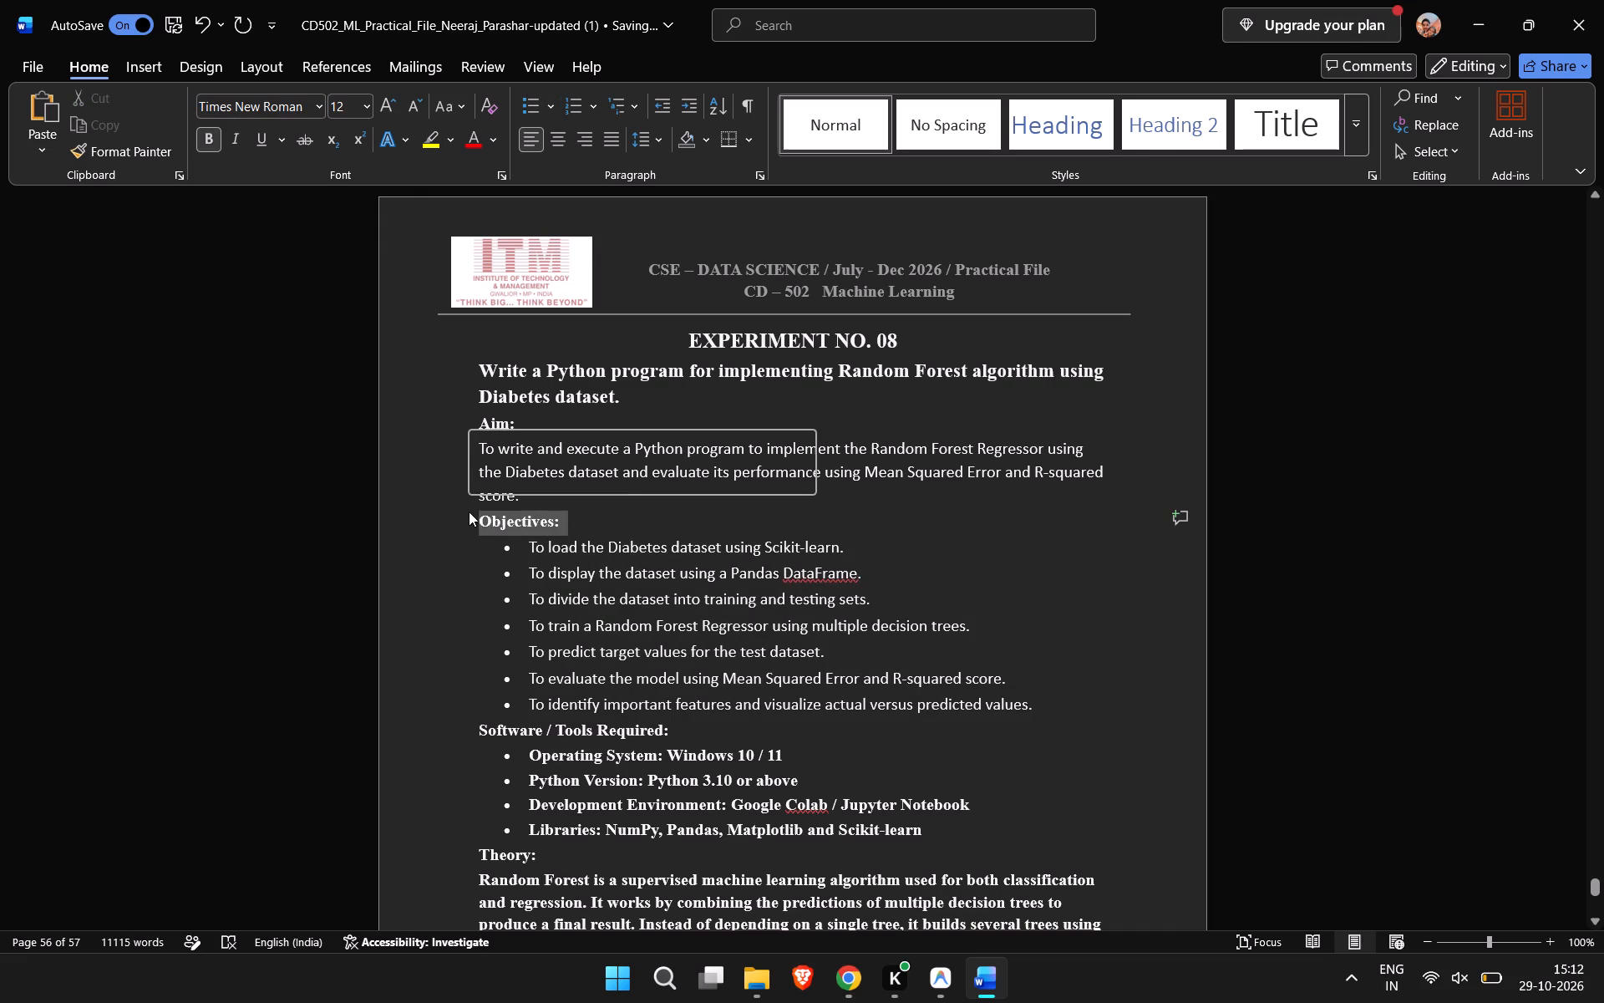
pyautogui.click(607, 439)
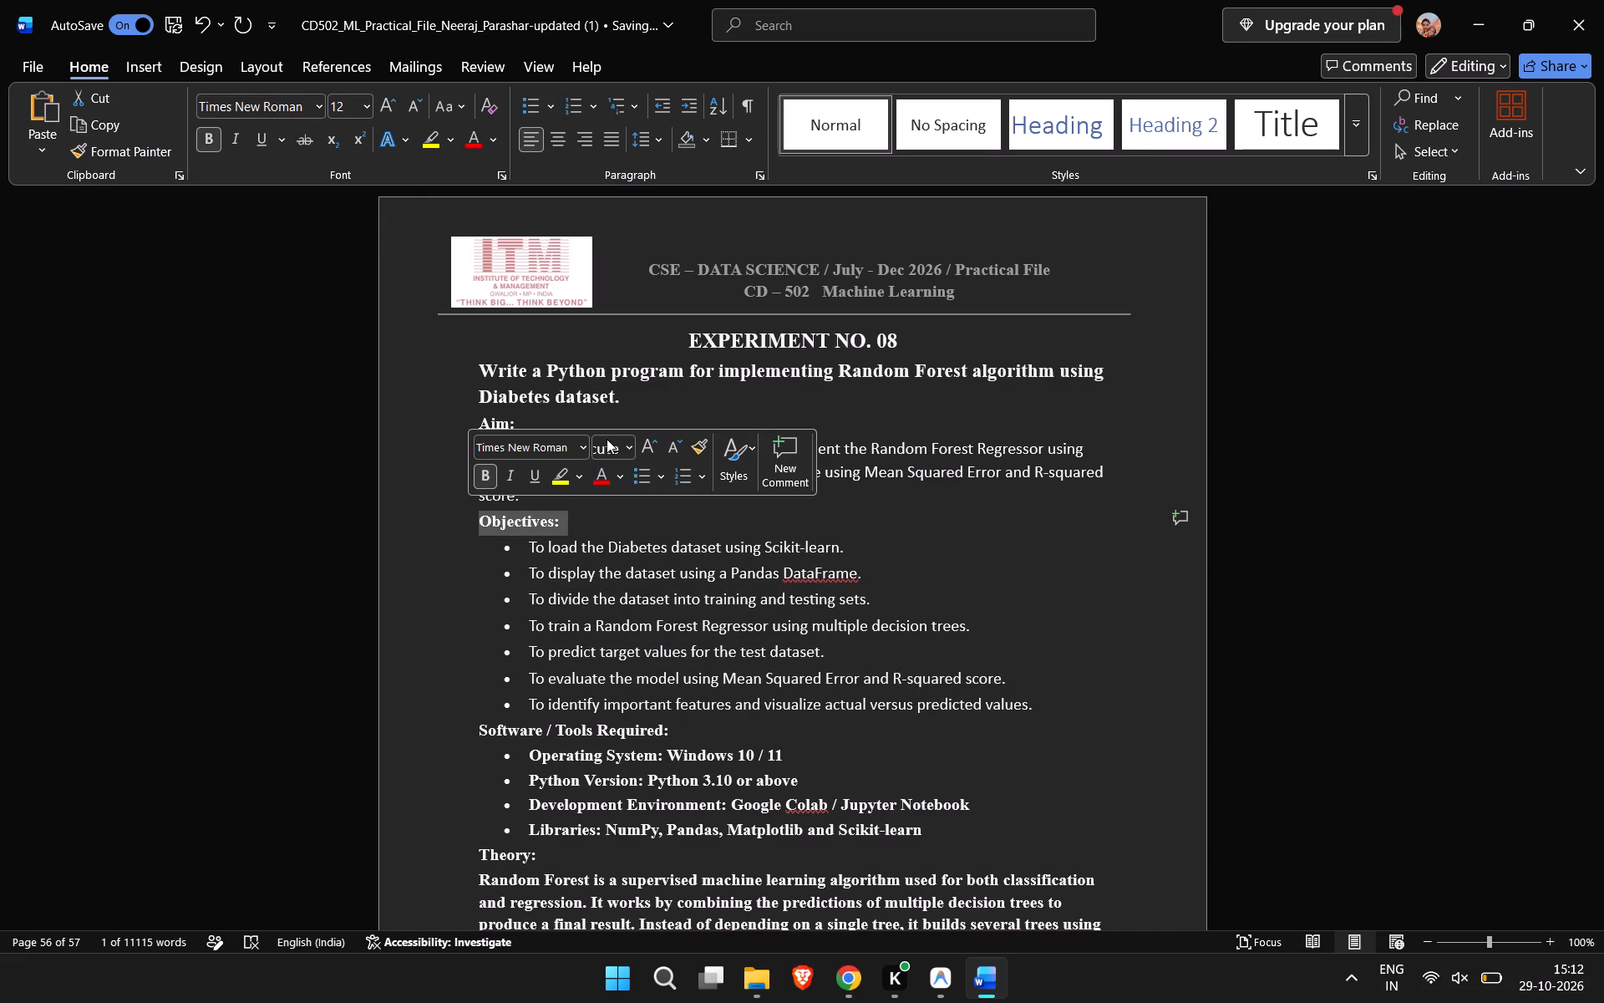
pyautogui.click(609, 446)
pyautogui.click(609, 446)
pyautogui.write('.5')
pyautogui.click(449, 628)
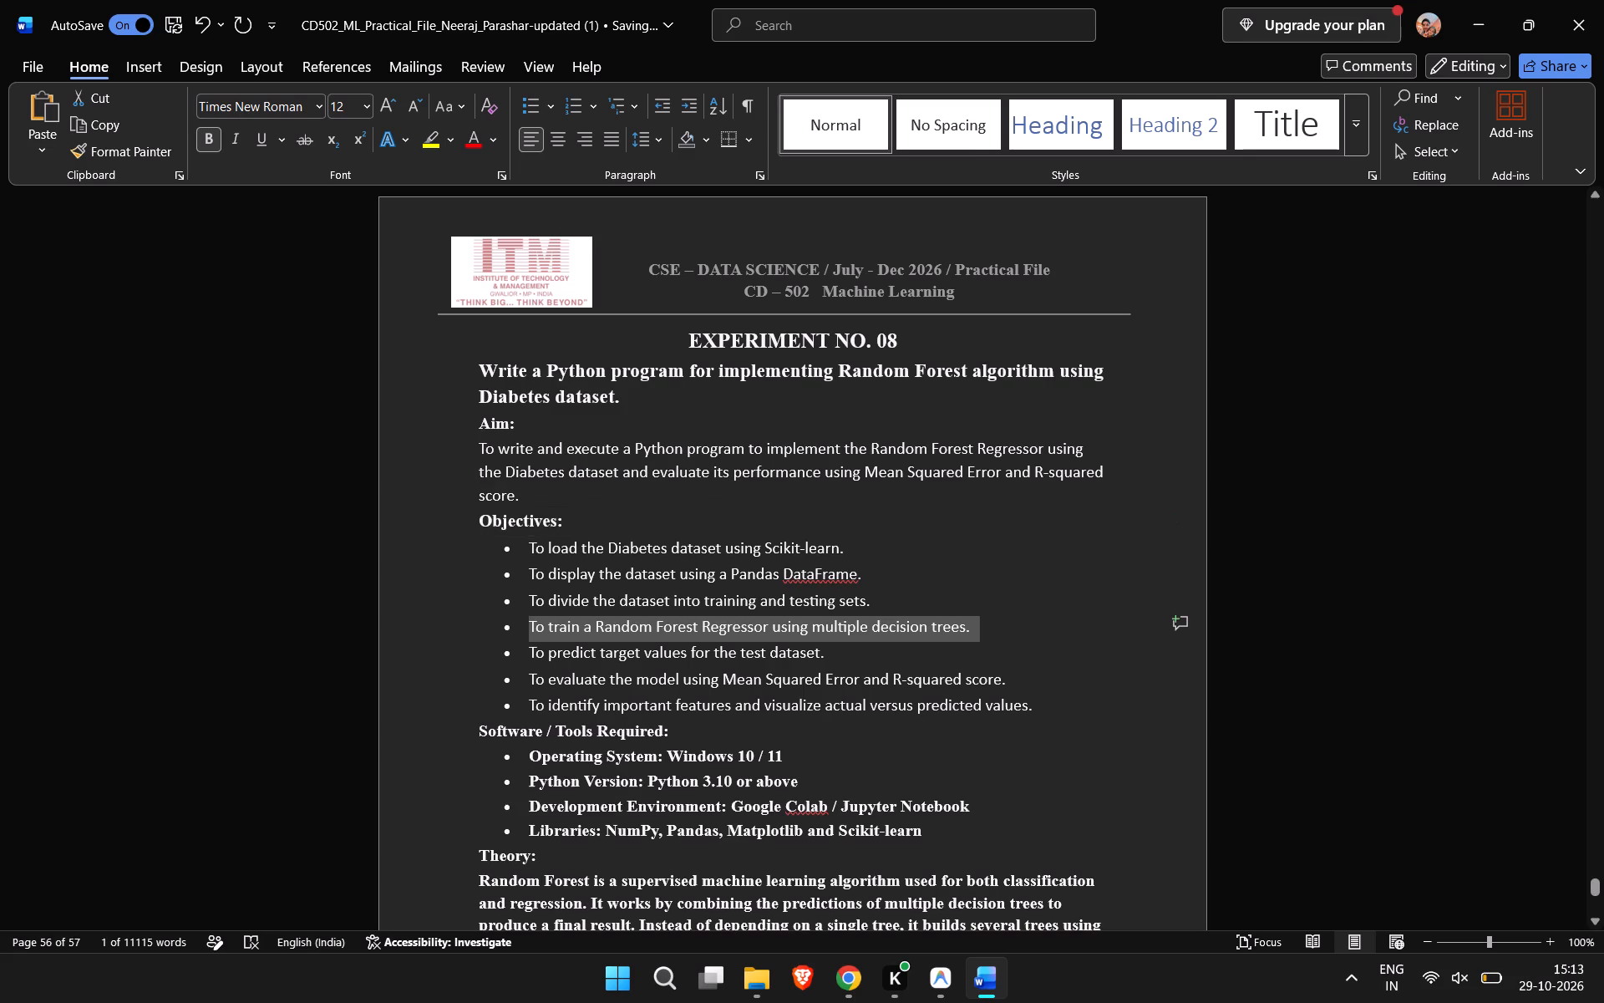
# Insert a new line after the last objective, above the "Software / Tools Required:" heading.
pyautogui.scroll(-1, 593, 659)
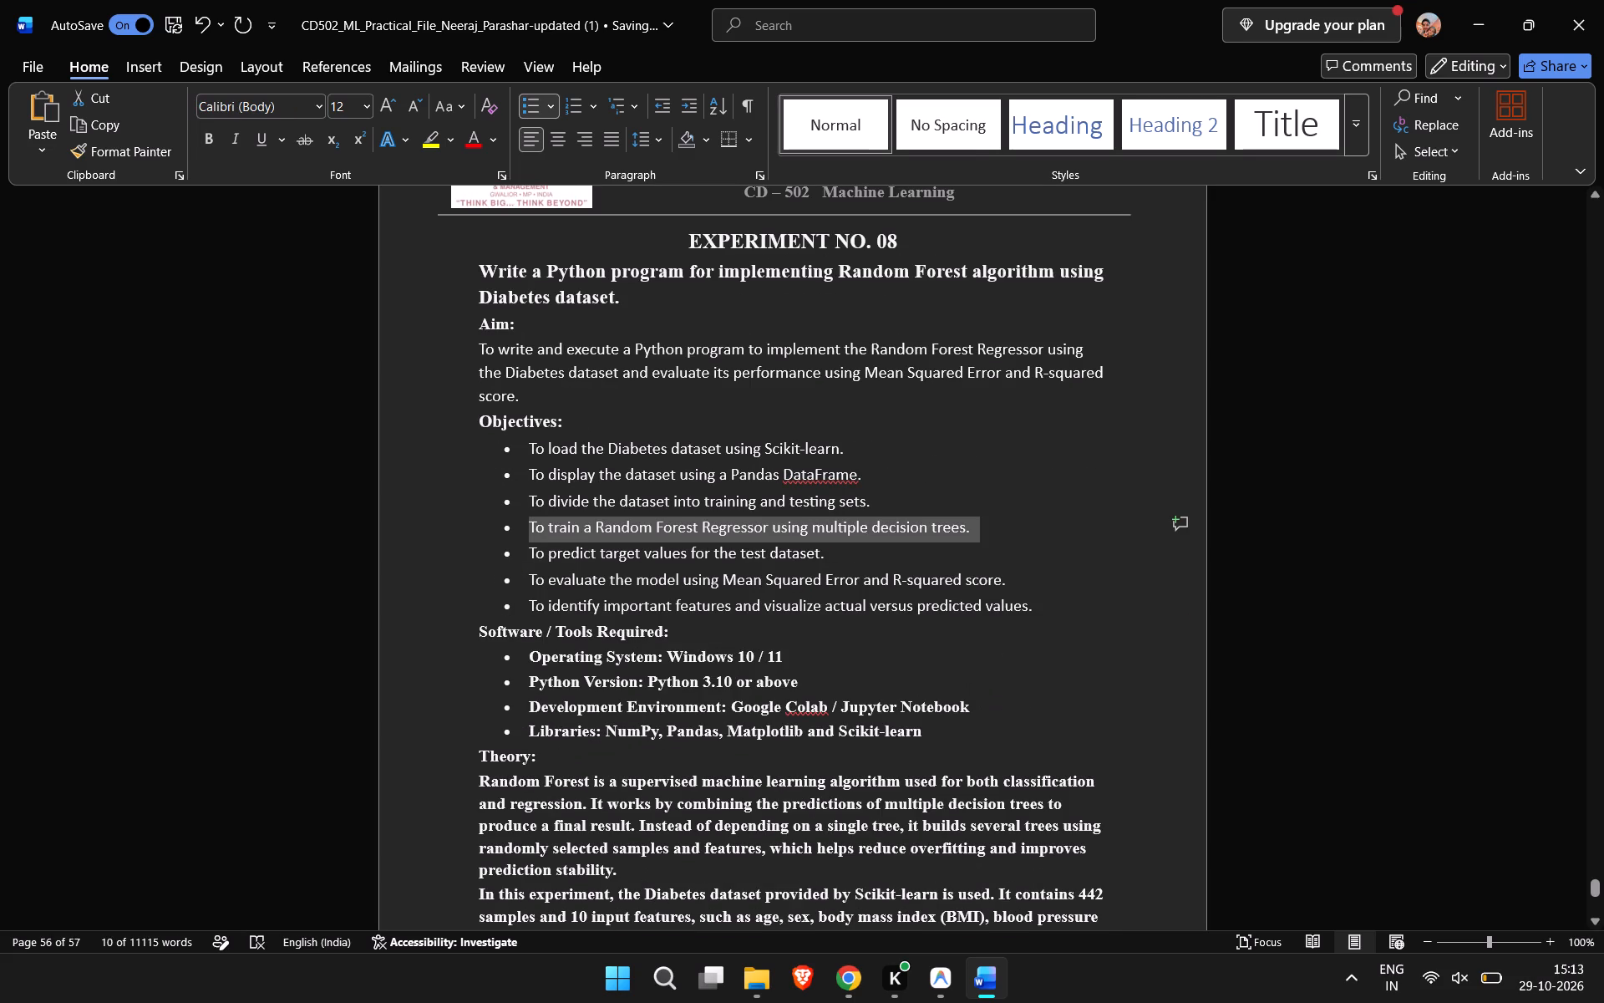
pyautogui.click(1090, 609)
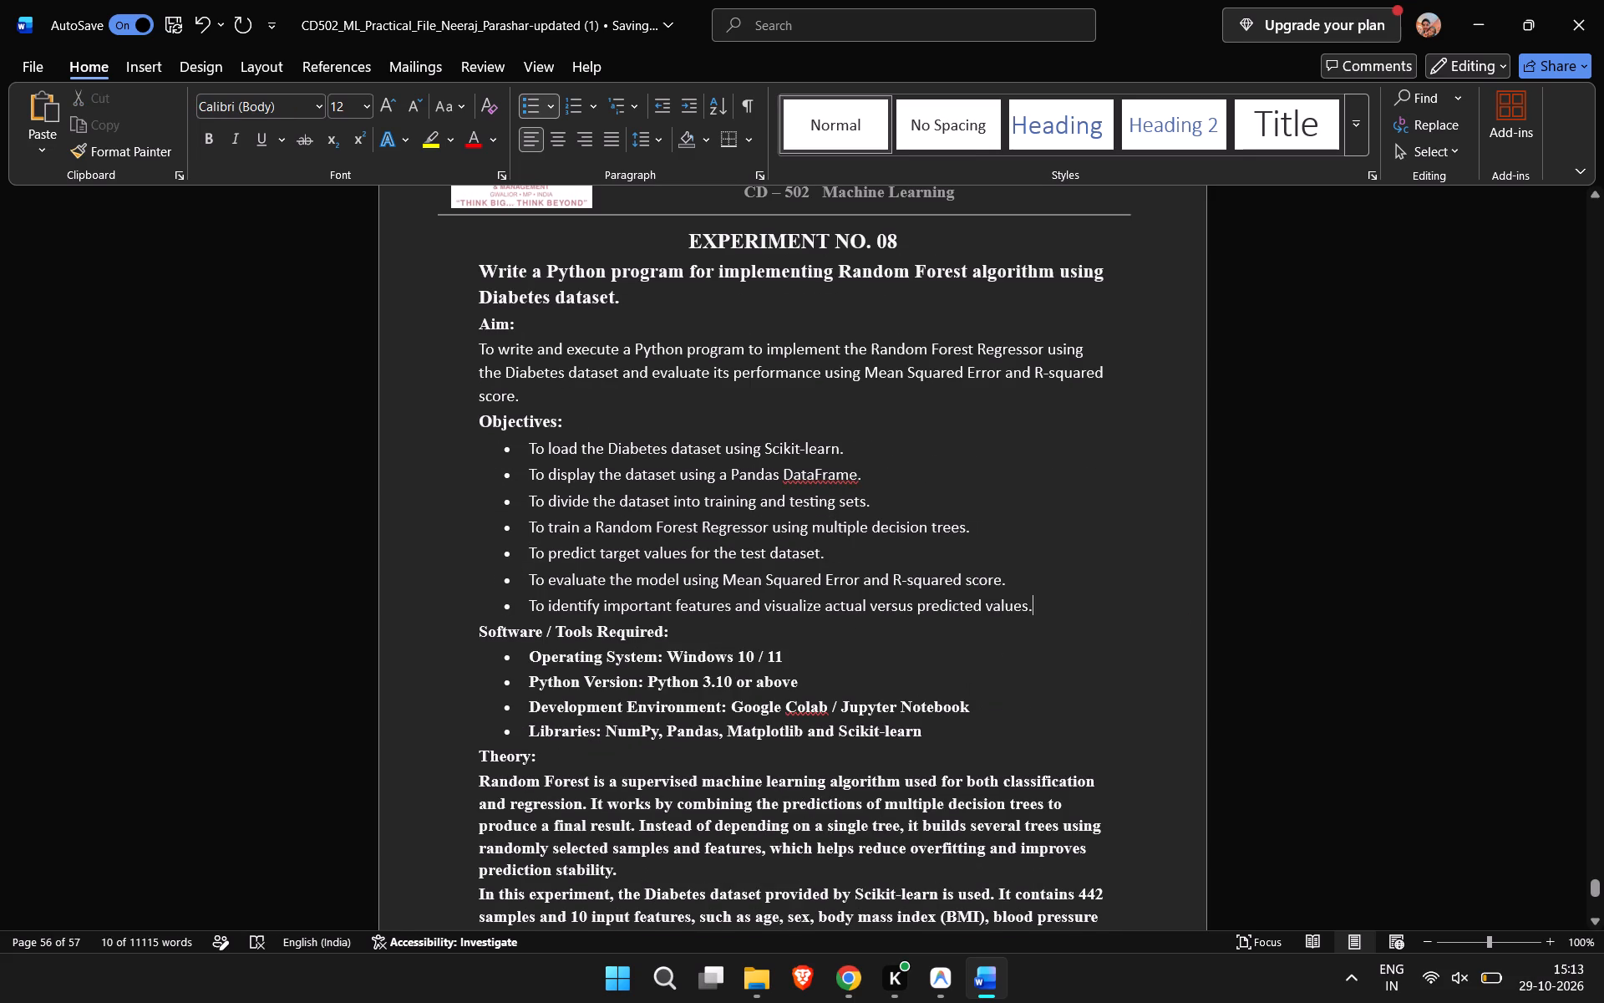
pyautogui.press('Return')
# Remove bold from the four Software / Tools Required bullet items and change their font to Calibri (Body).
pyautogui.scroll(-1, 1090, 609)
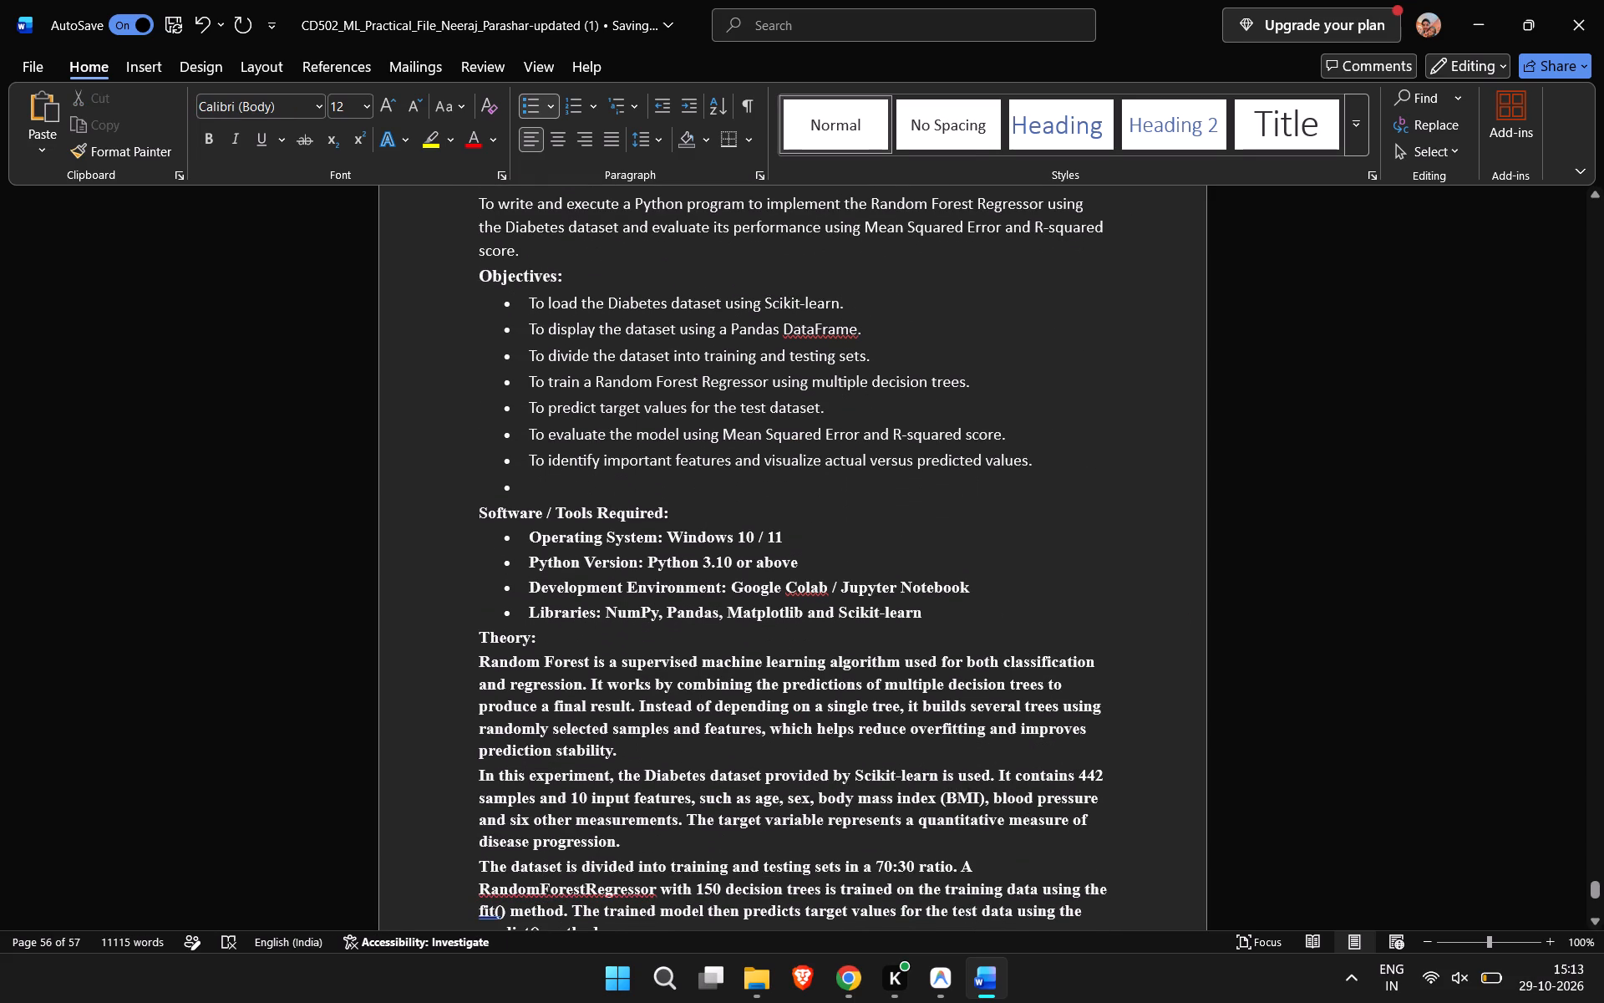
pyautogui.moveTo(930, 614); pyautogui.dragTo(682, 588)
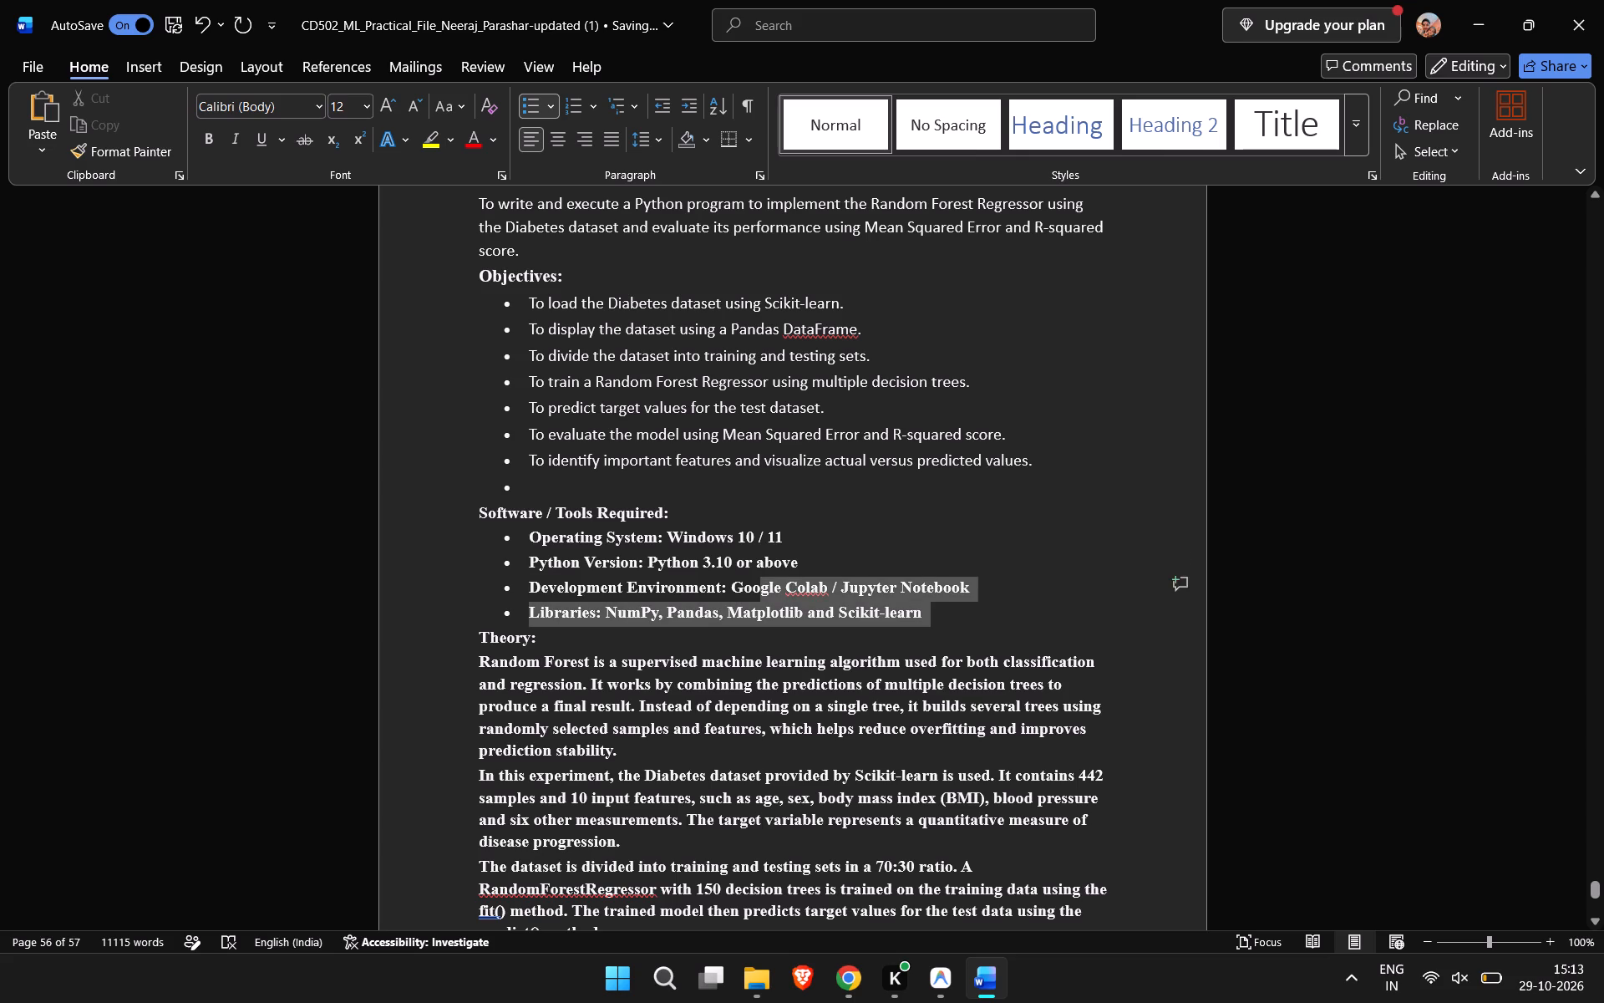
pyautogui.moveTo(682, 588); pyautogui.dragTo(516, 545)
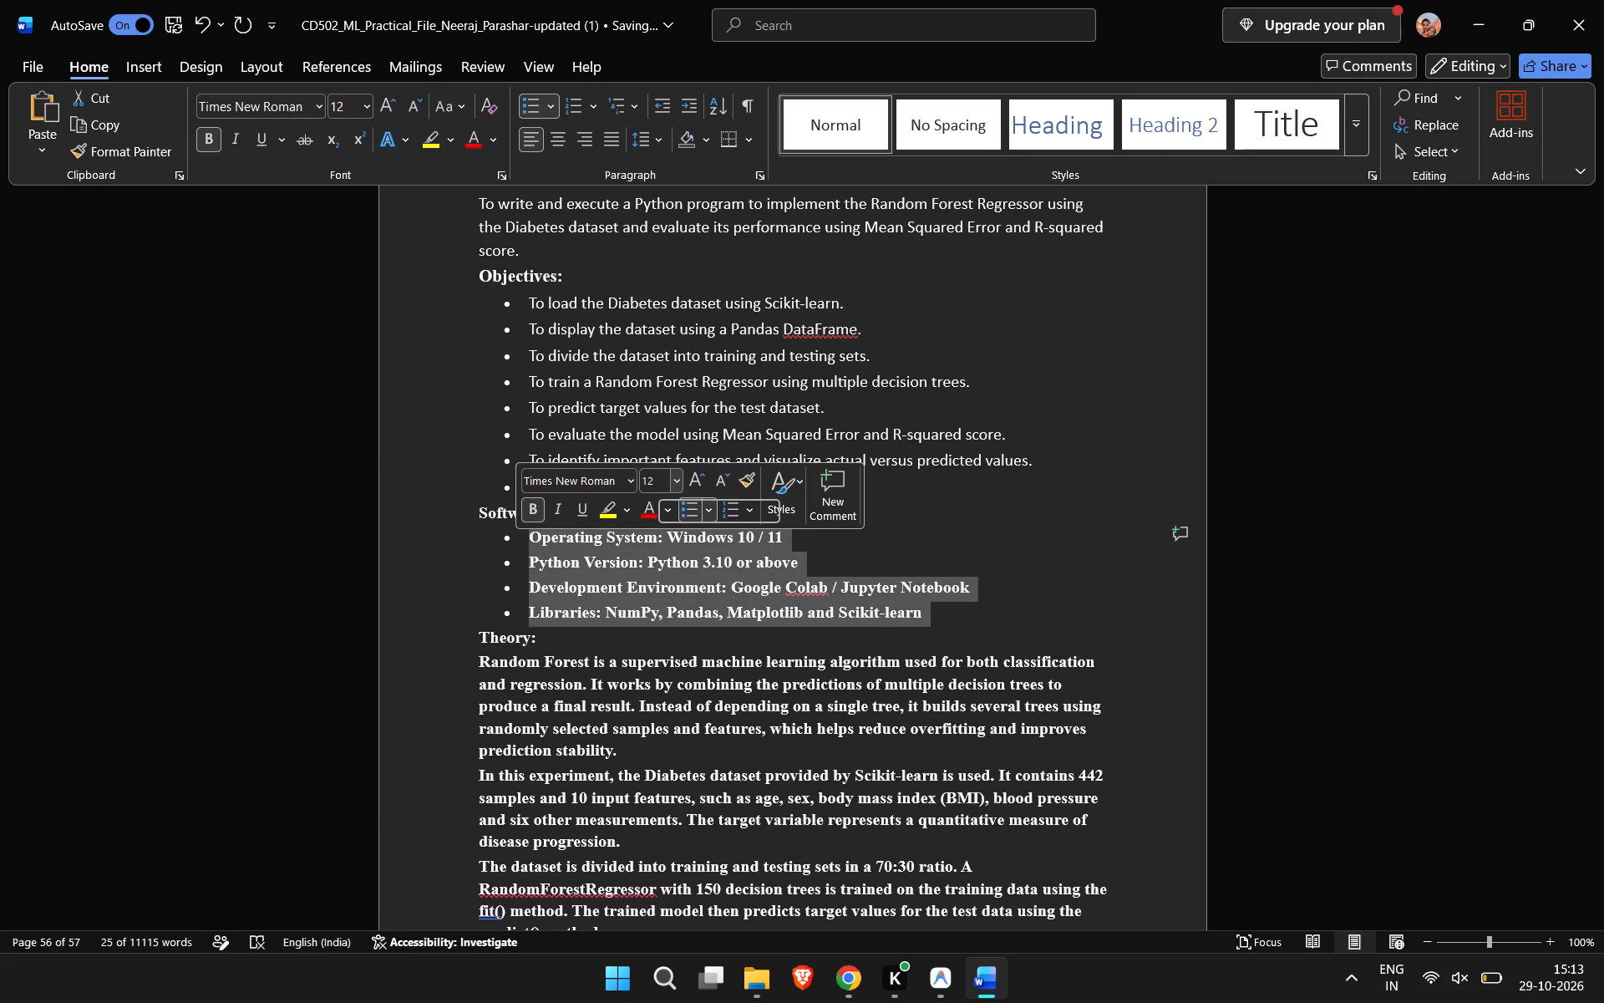
pyautogui.click(537, 516)
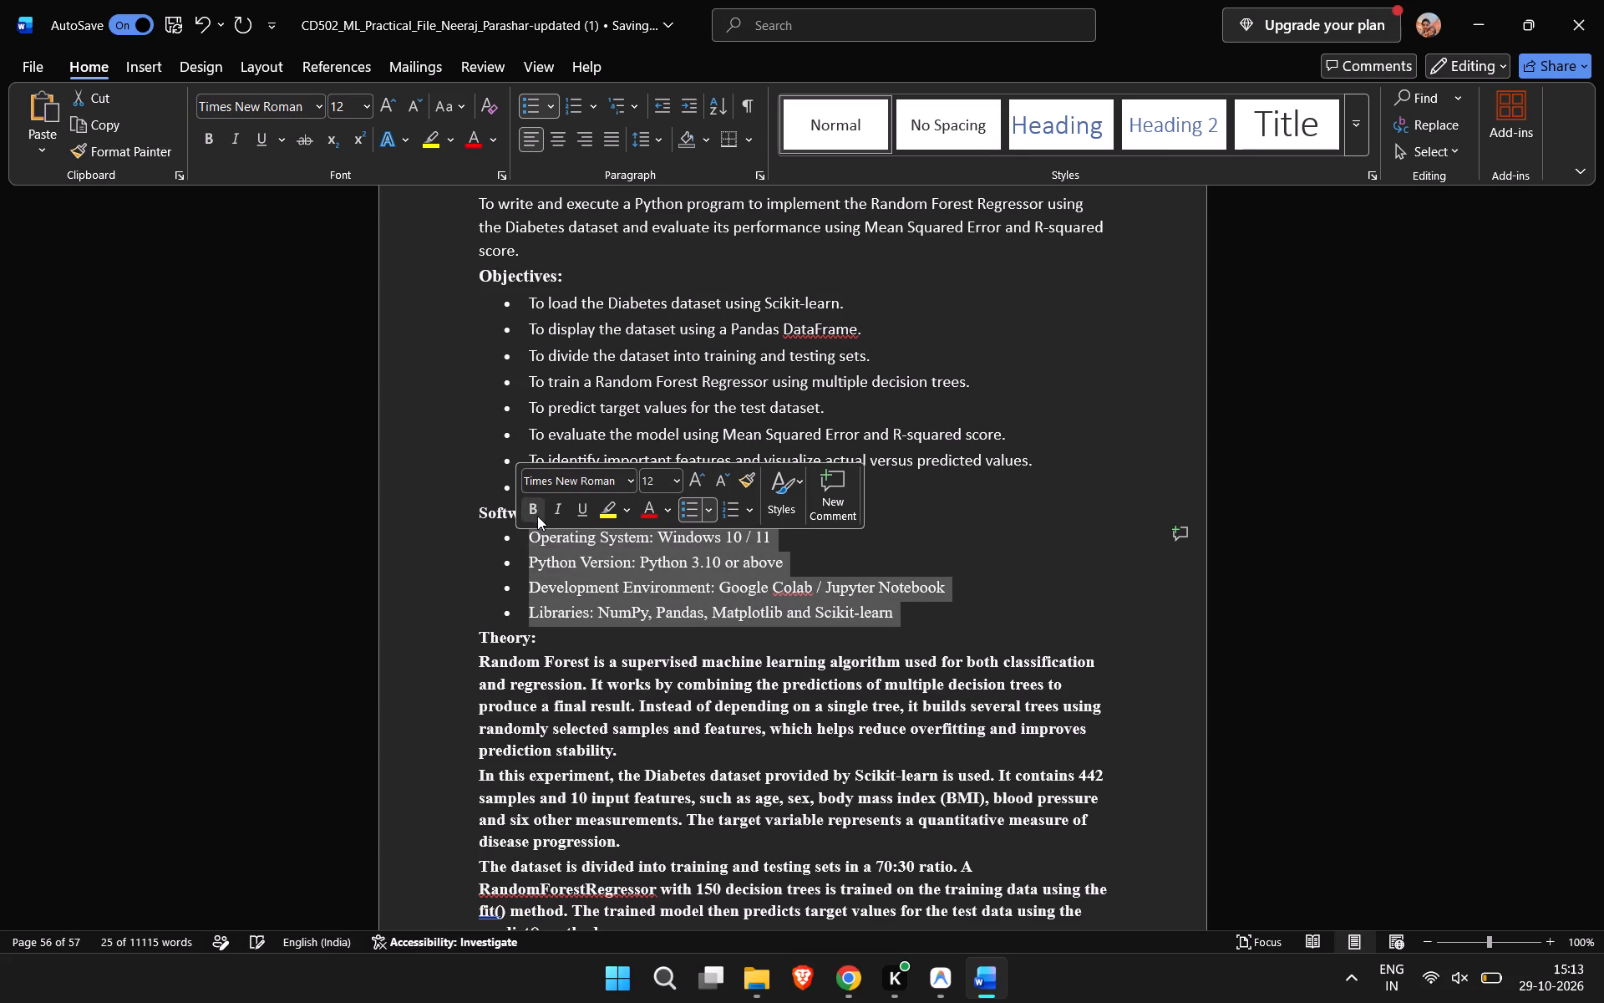
pyautogui.click(630, 481)
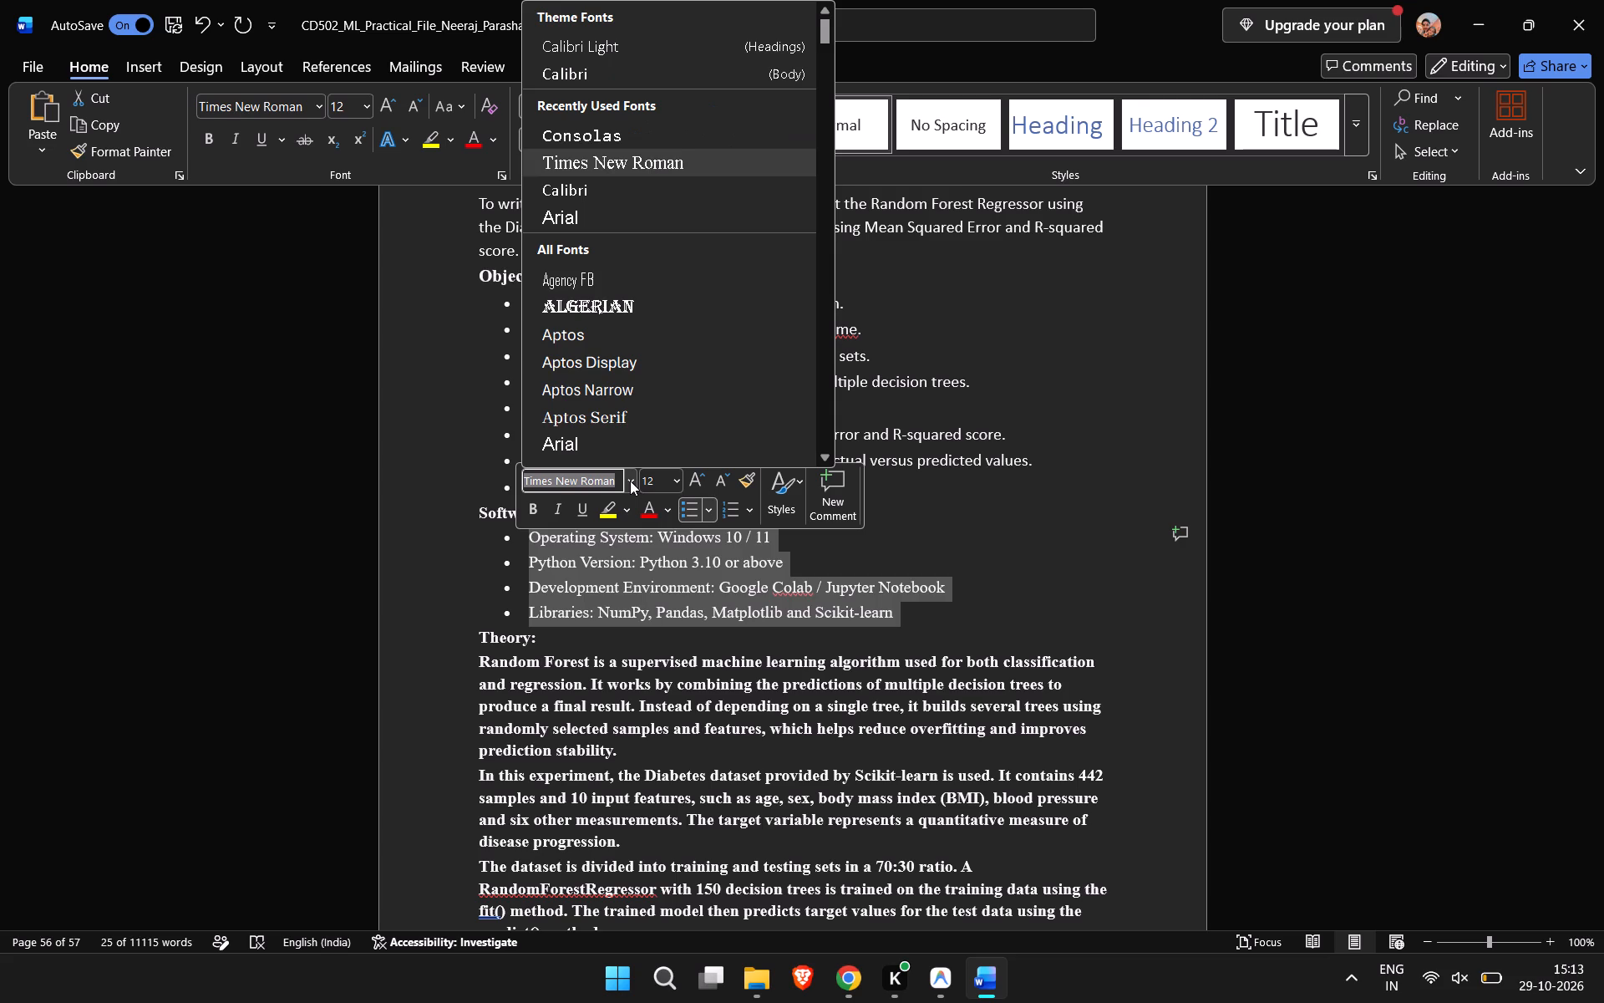
pyautogui.click(595, 70)
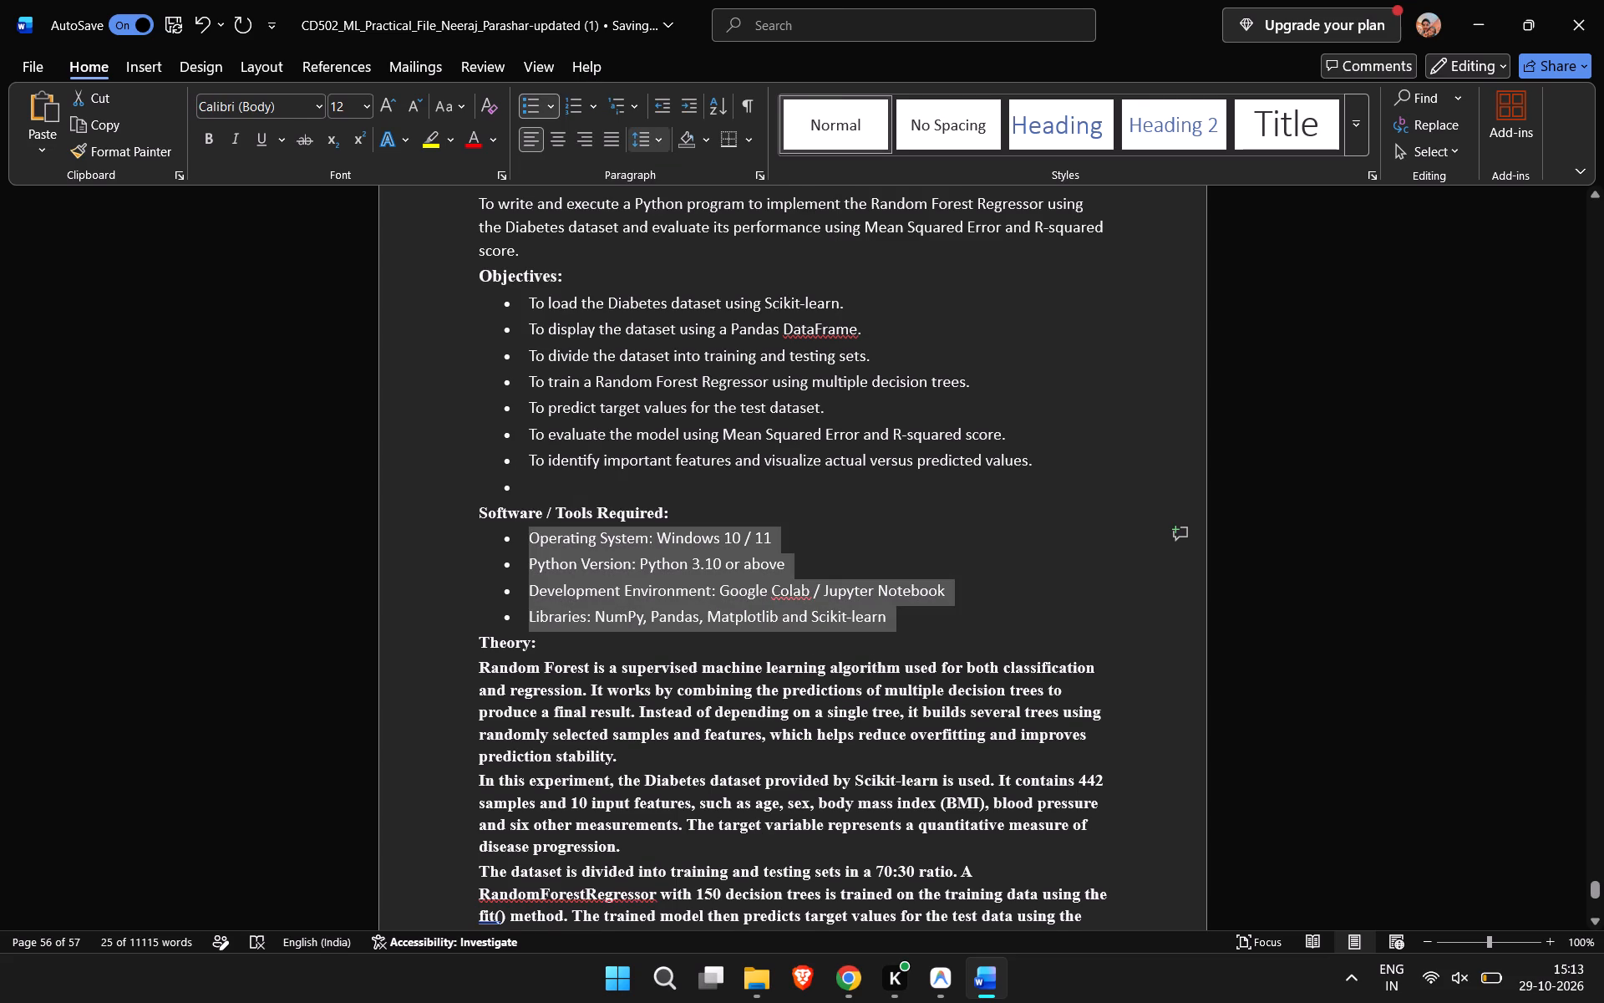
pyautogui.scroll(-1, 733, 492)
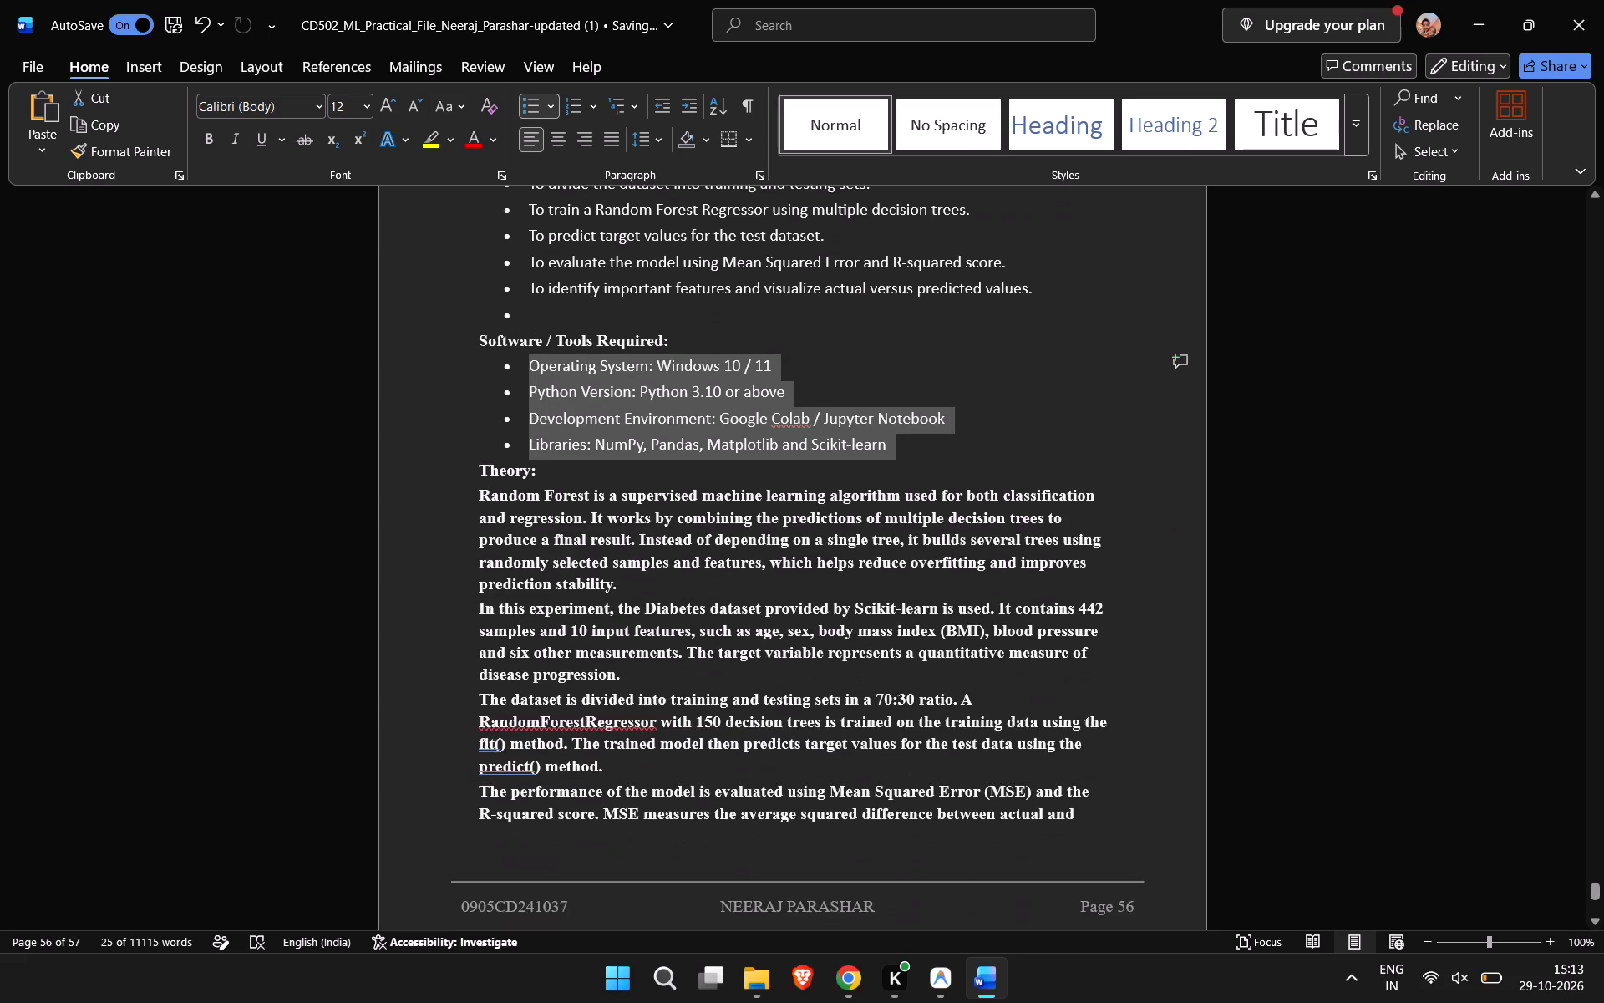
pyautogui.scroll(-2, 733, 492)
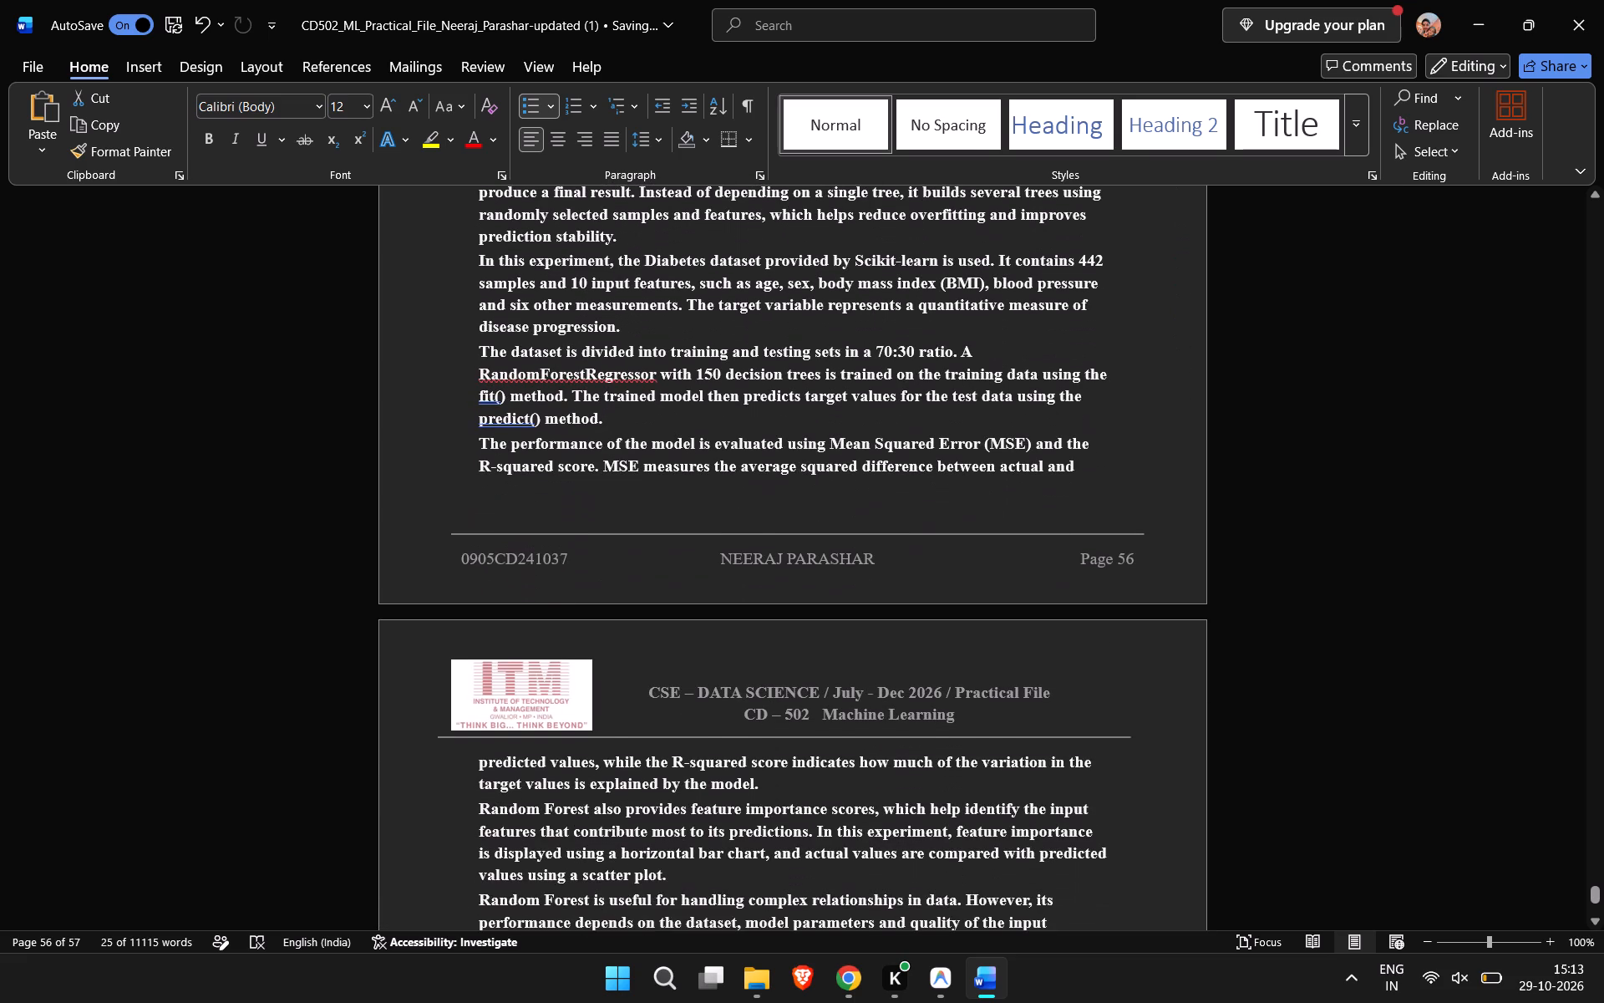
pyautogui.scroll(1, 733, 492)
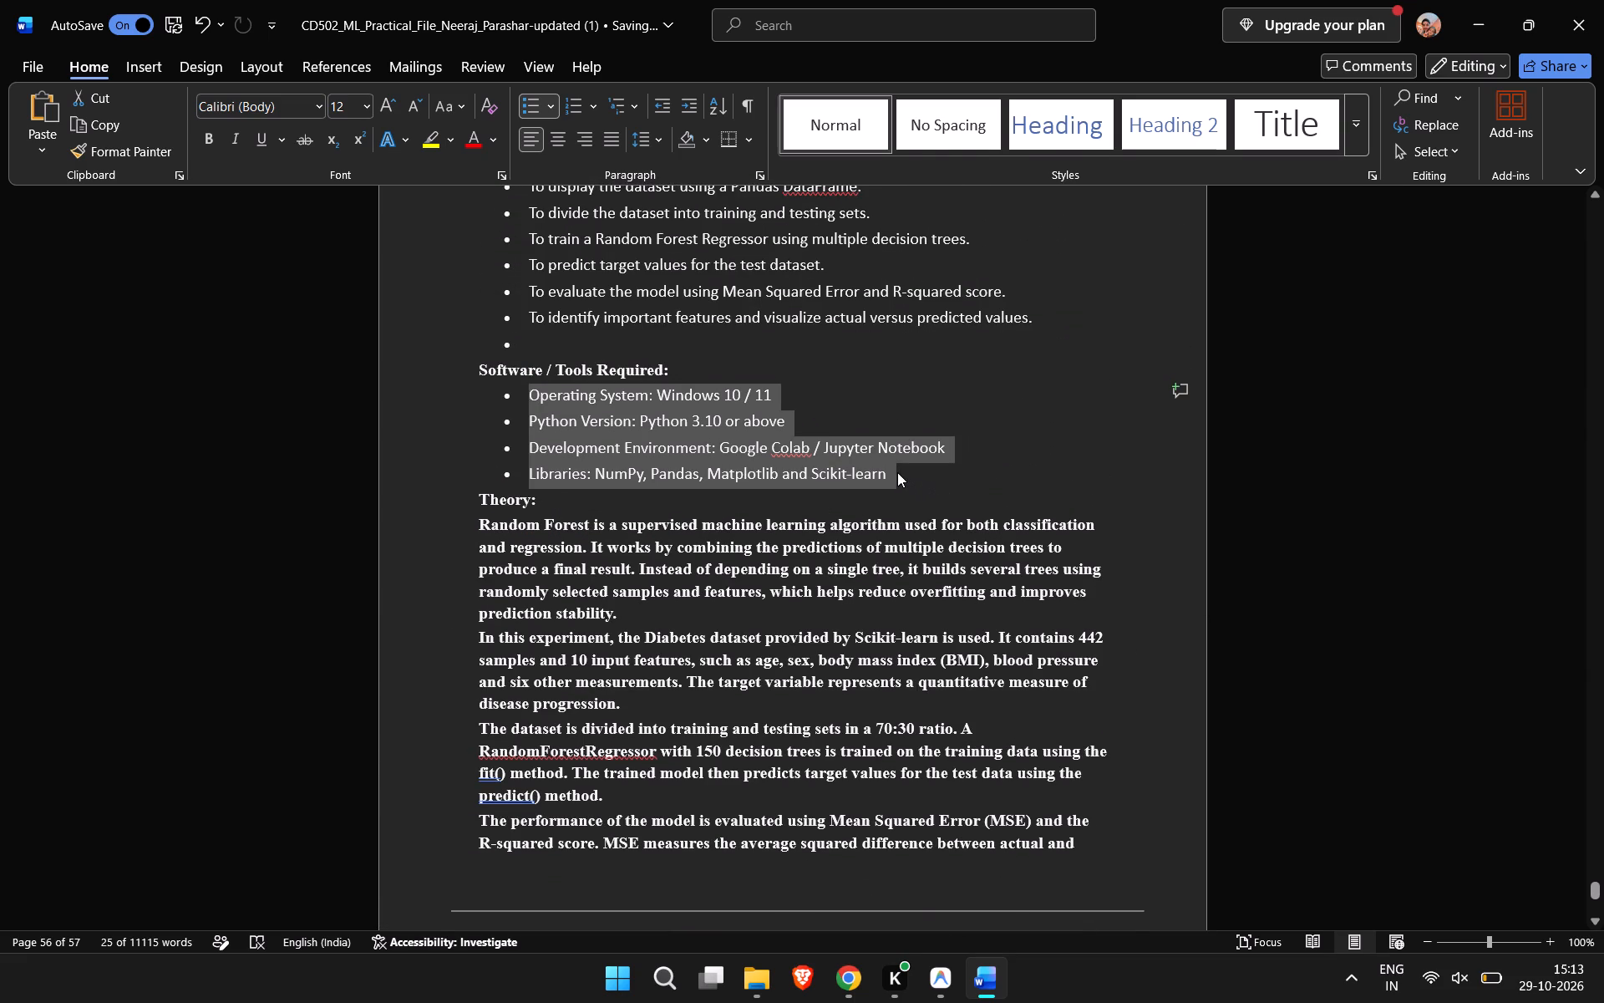
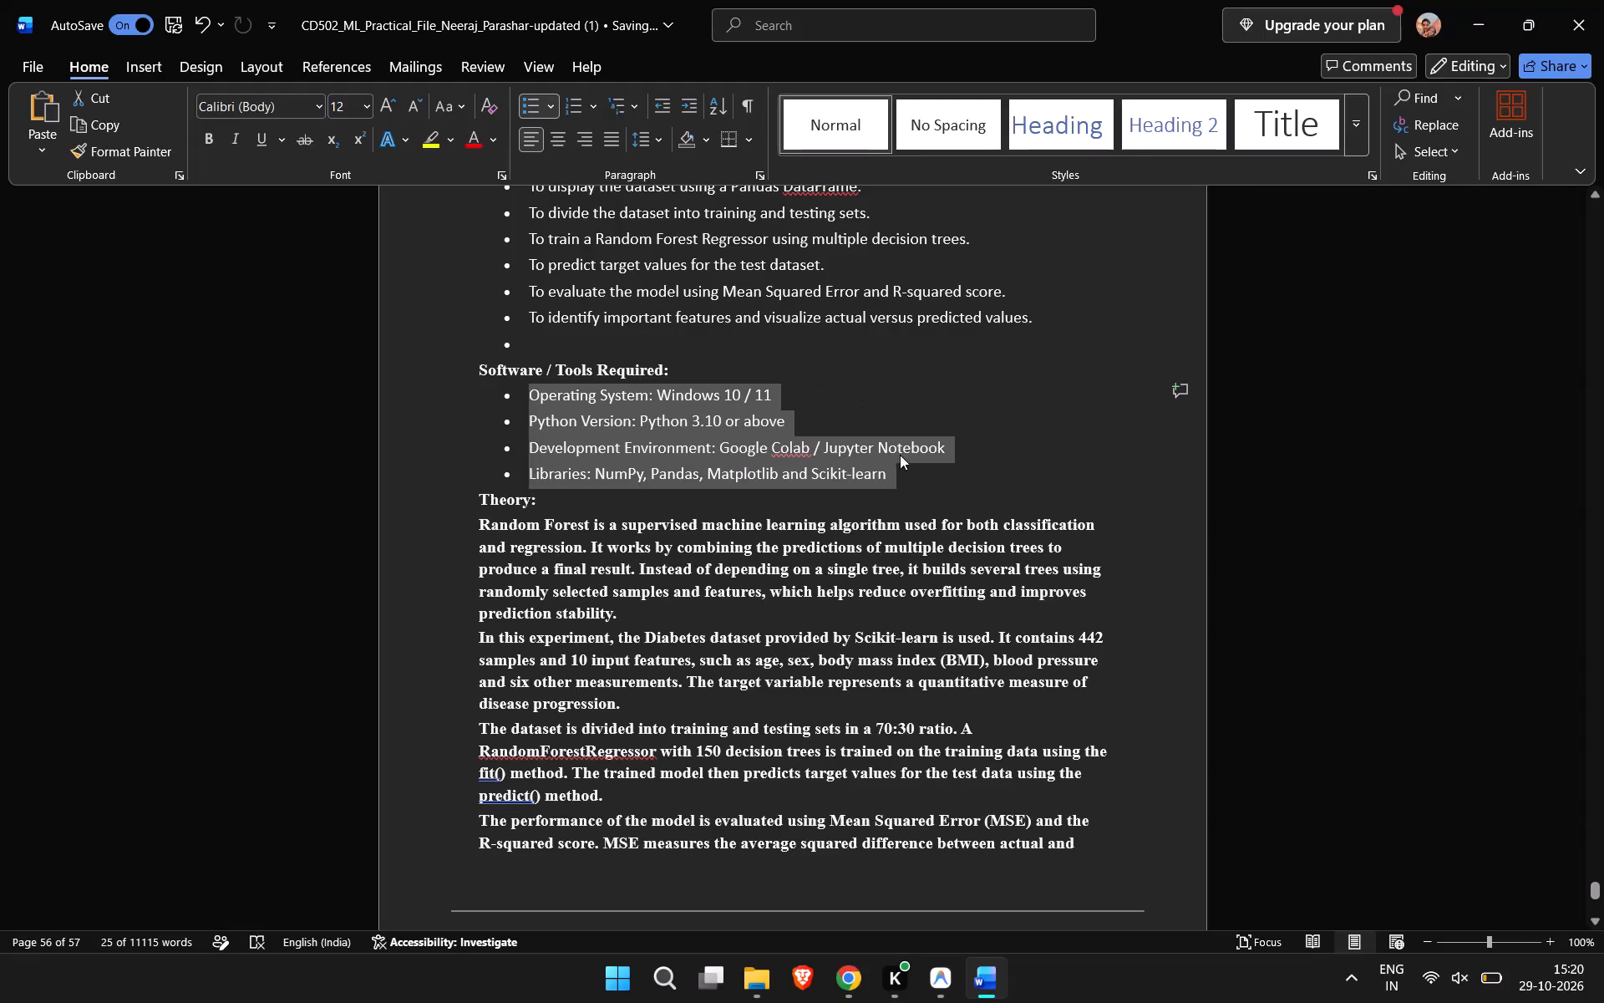
# Set the font size of Experiment 8's "Theory:" heading to 13.
pyautogui.click(902, 468)
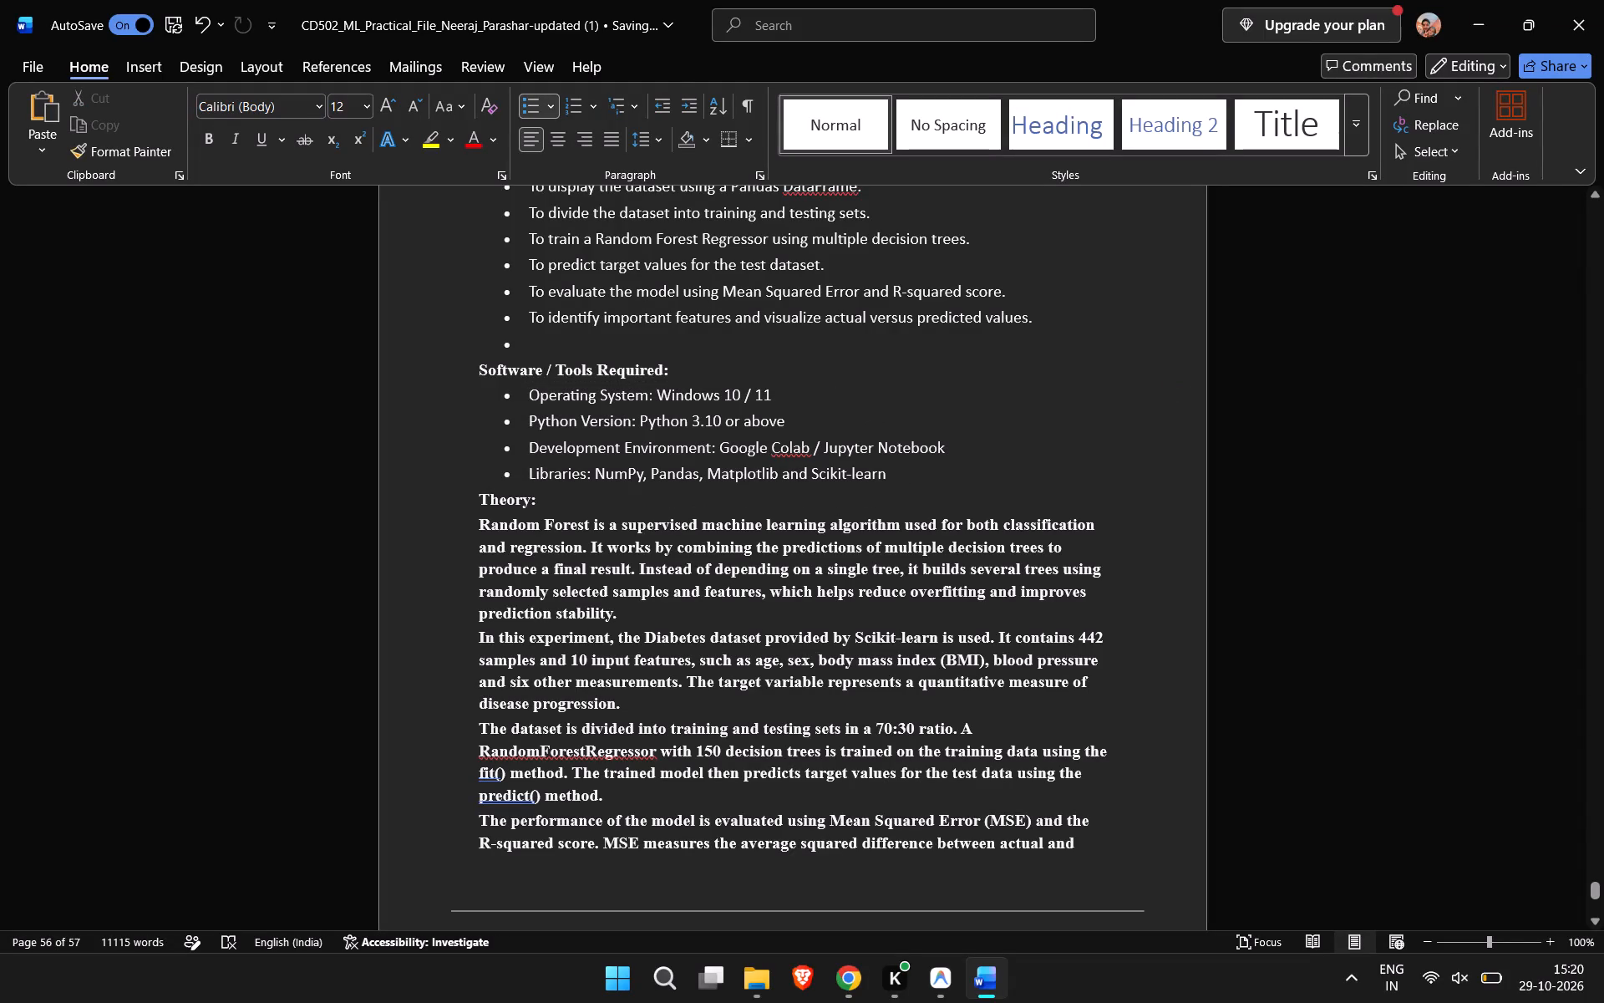
pyautogui.click(547, 495)
pyautogui.moveTo(547, 495); pyautogui.dragTo(533, 495)
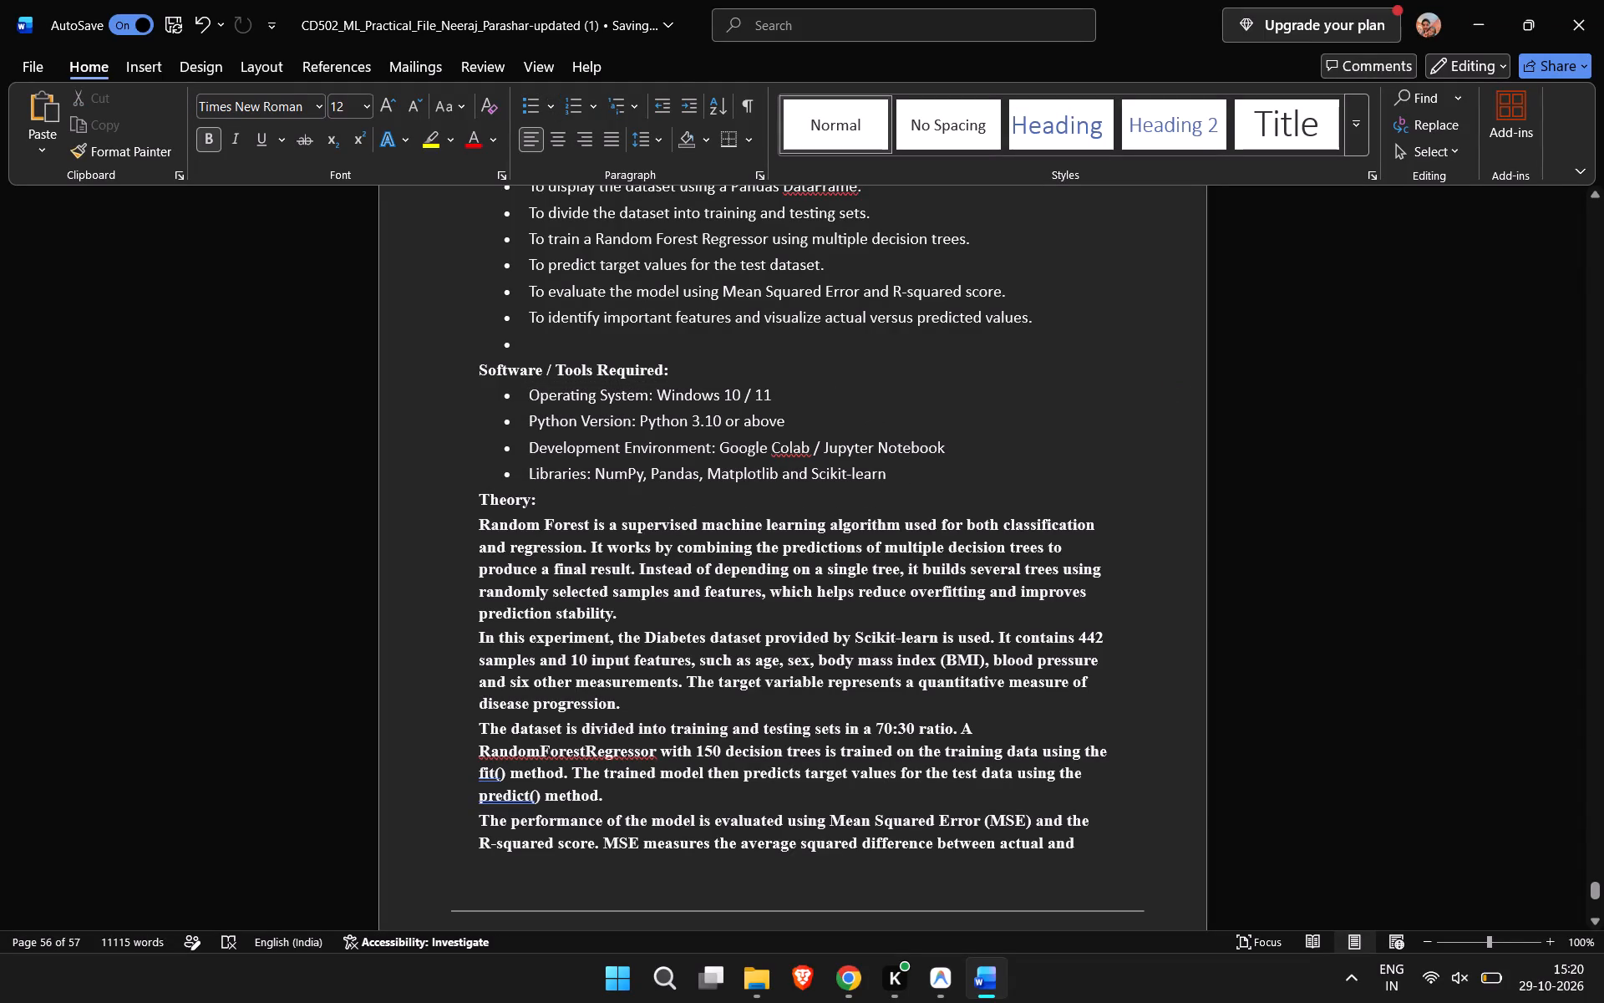
pyautogui.moveTo(533, 495); pyautogui.dragTo(455, 493)
pyautogui.click(598, 430)
pyautogui.click(598, 430)
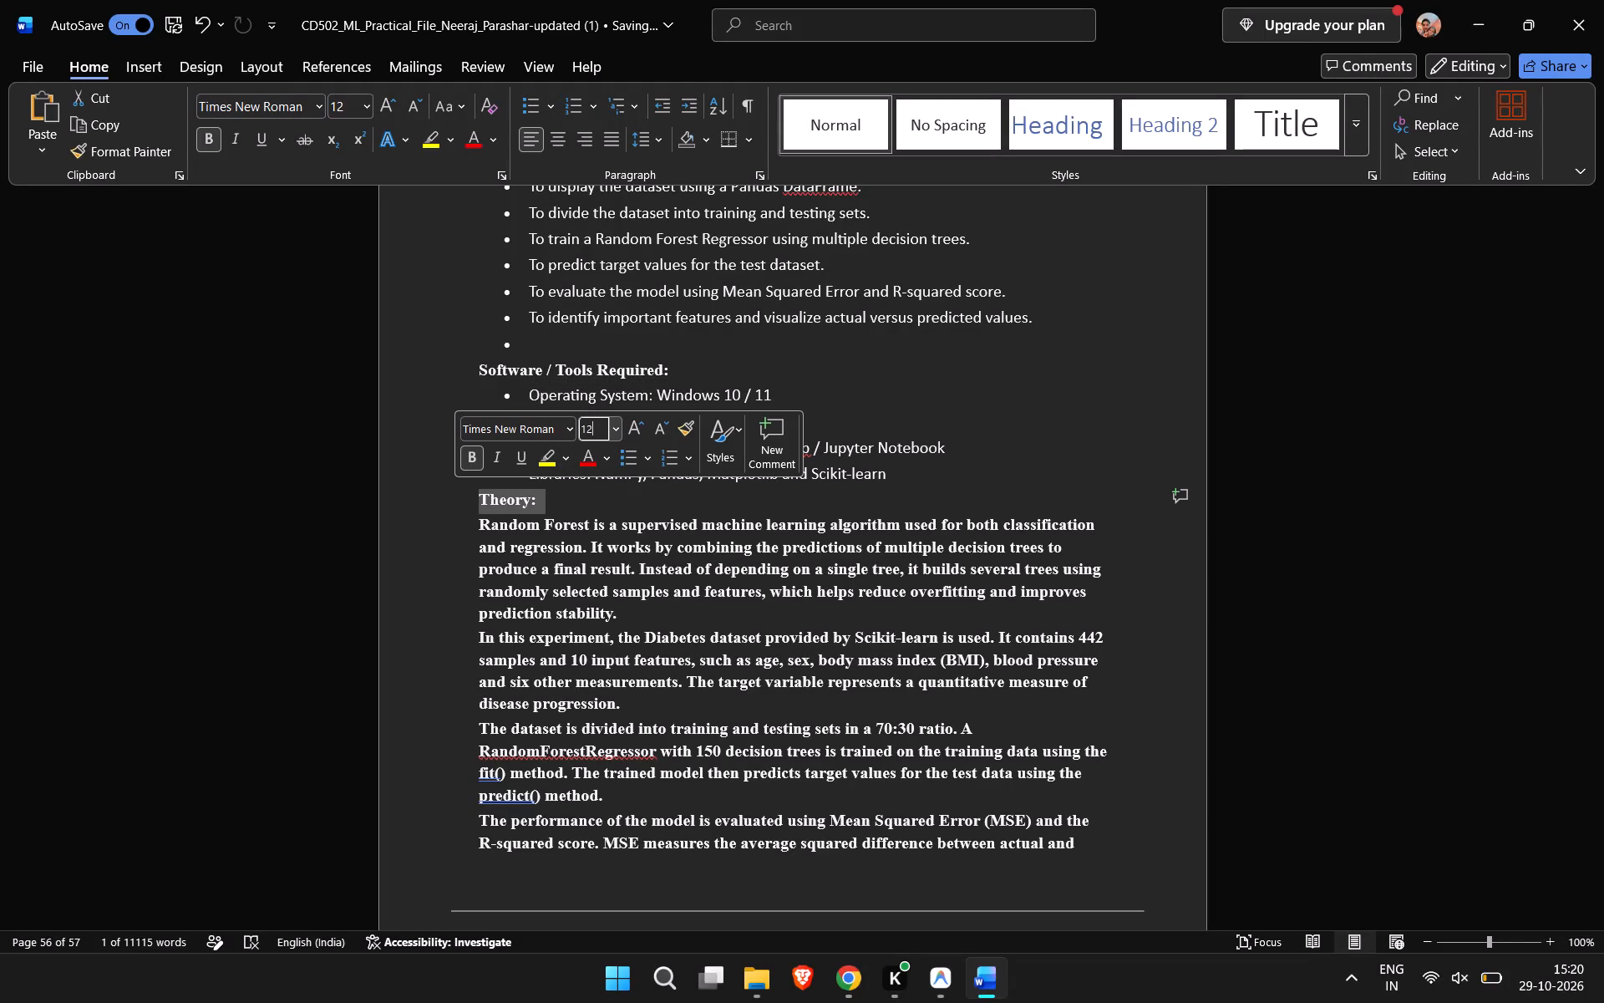
pyautogui.write('.5')
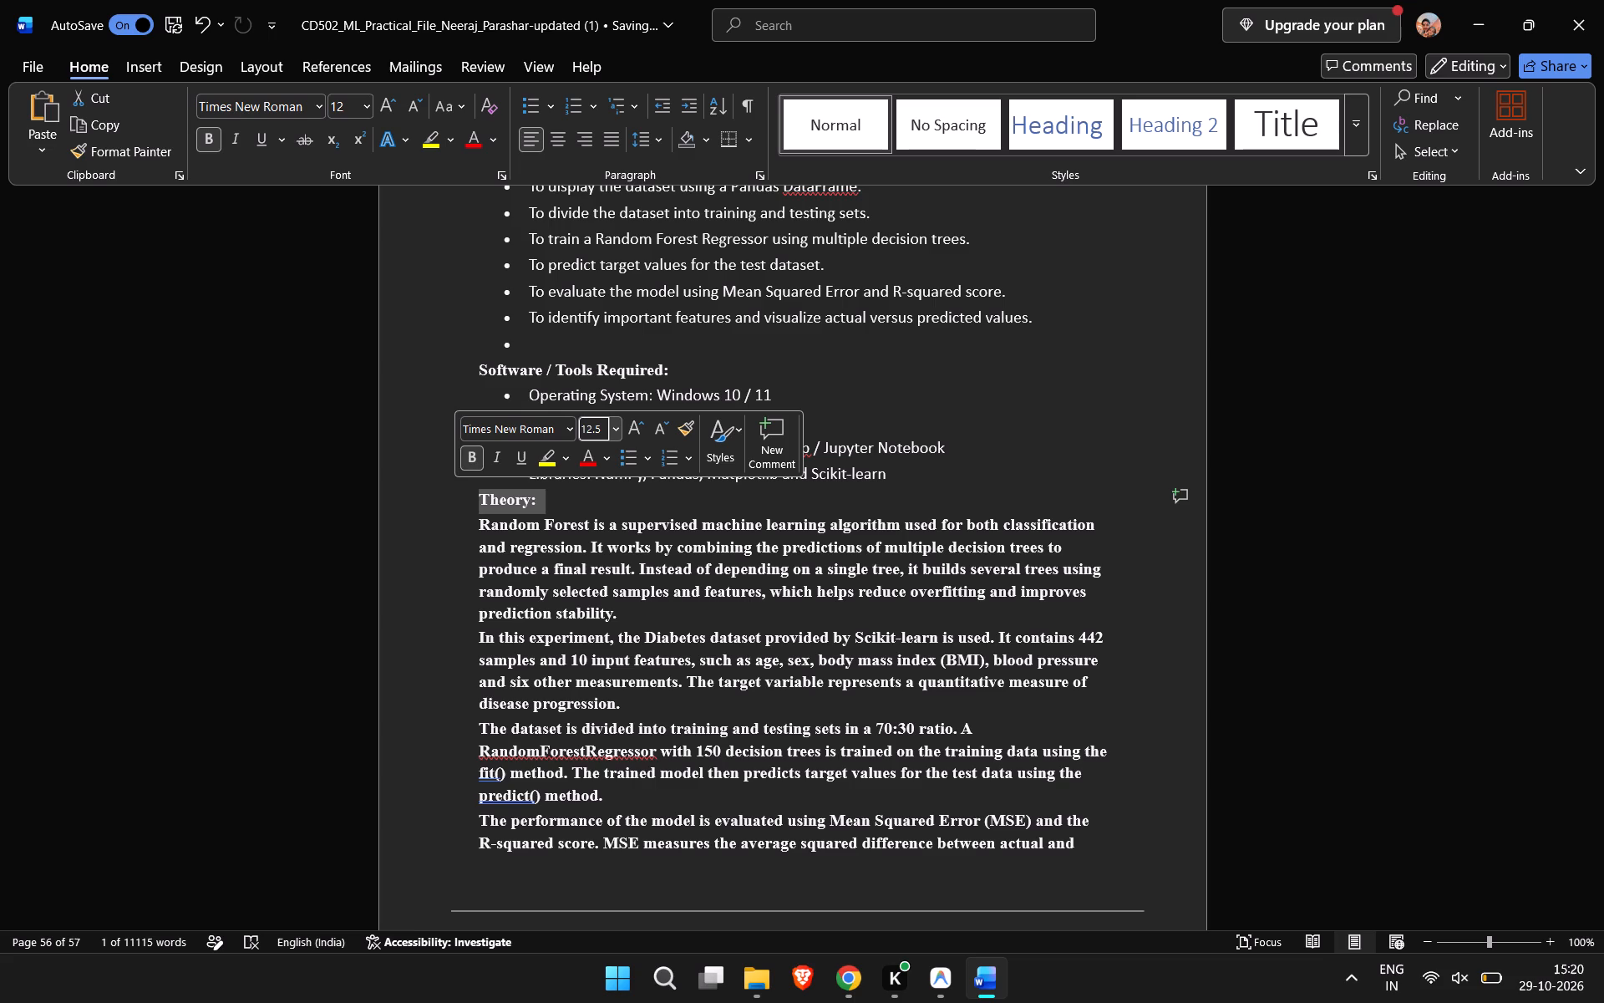
pyautogui.click(598, 429)
pyautogui.press('BackSpace')
pyautogui.press('BackSpace')
pyautogui.press('BackSpace')
pyautogui.press('3')
pyautogui.click(953, 470)
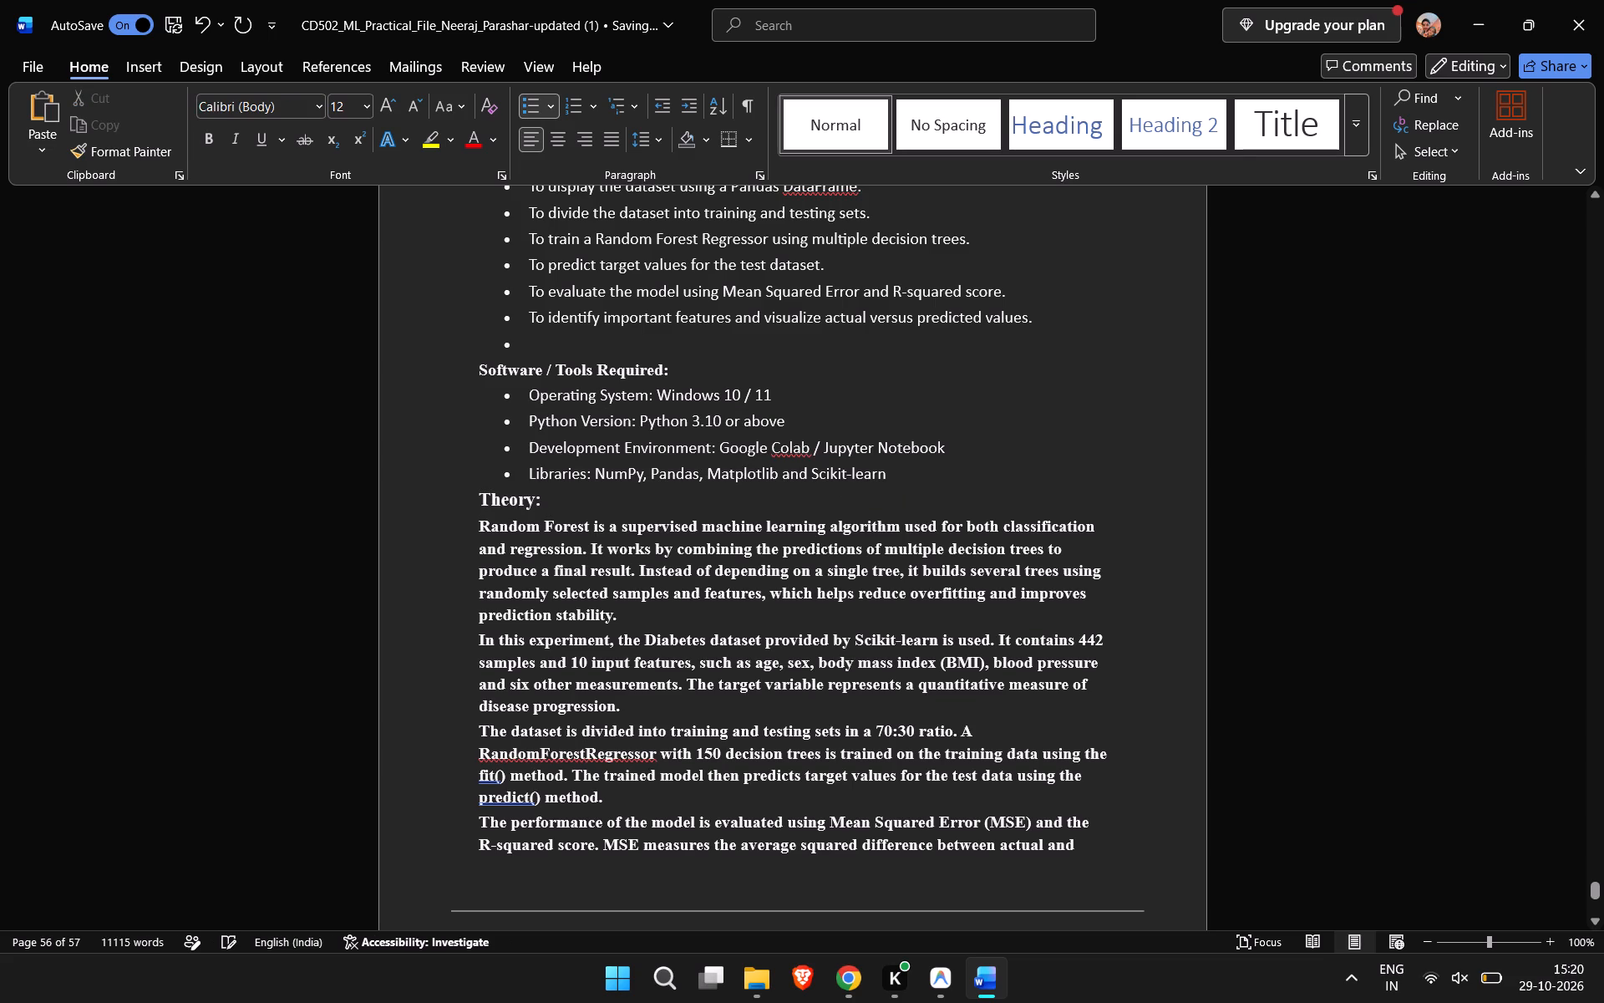
# Change the first Theory paragraph, which introduces Random Forest, to Calibri (Body) and remove its bold formatting.
pyautogui.moveTo(638, 618); pyautogui.dragTo(460, 528)
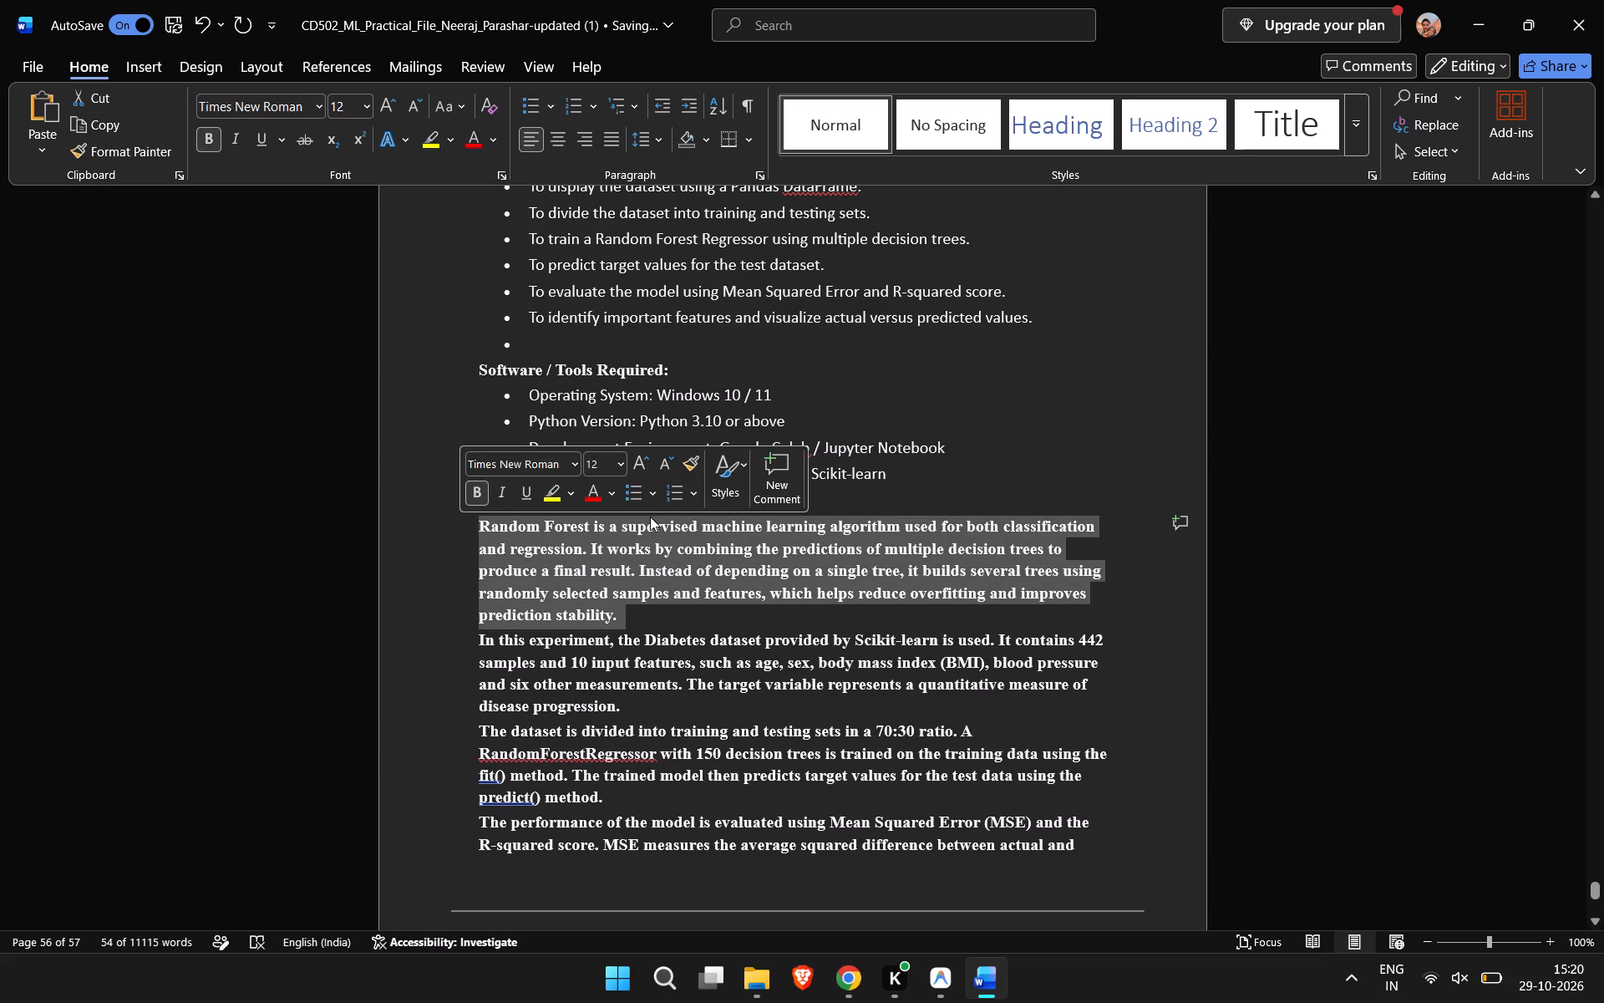
pyautogui.click(574, 463)
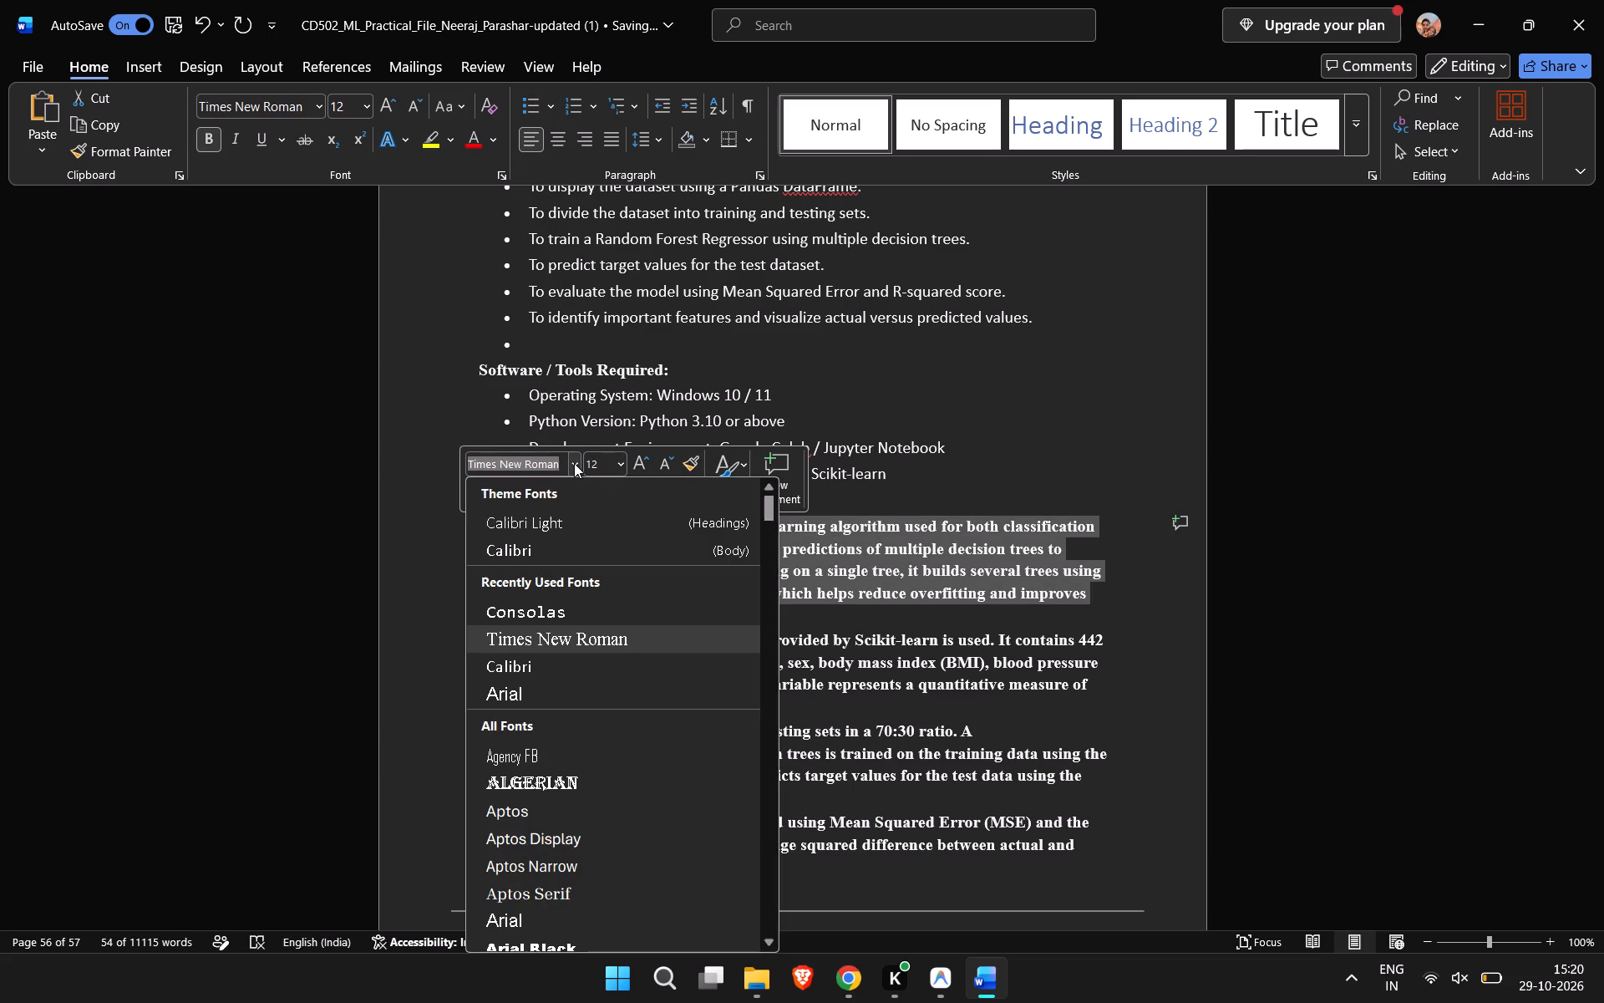
pyautogui.click(530, 547)
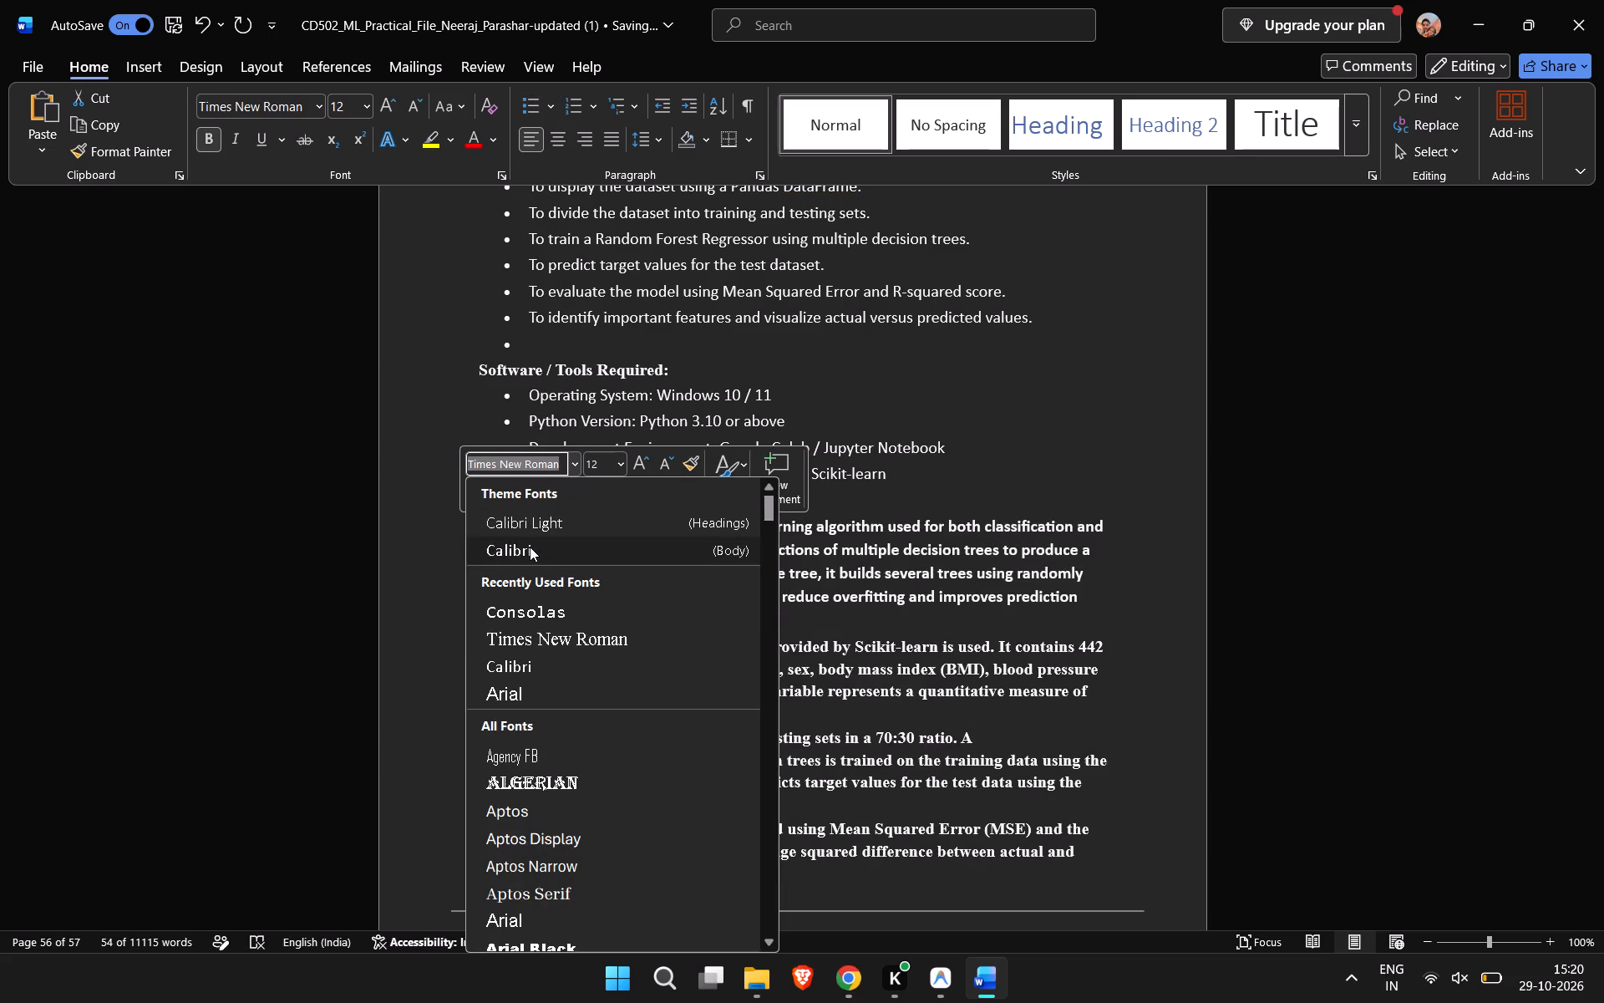
pyautogui.click(467, 488)
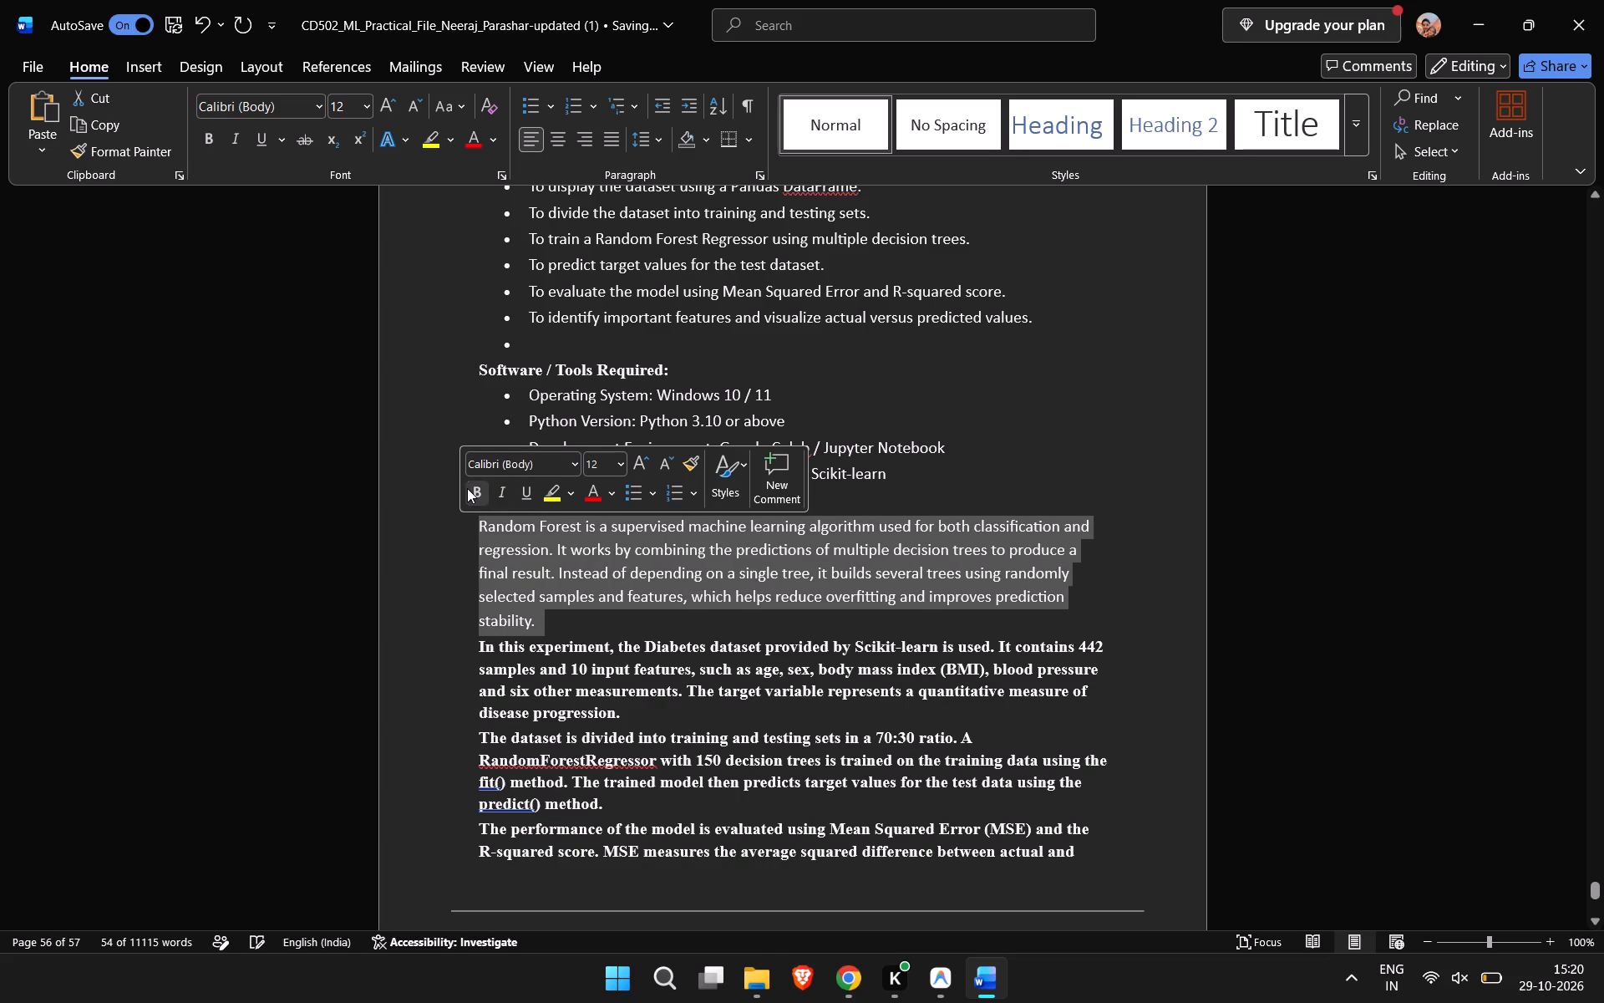
pyautogui.click(560, 623)
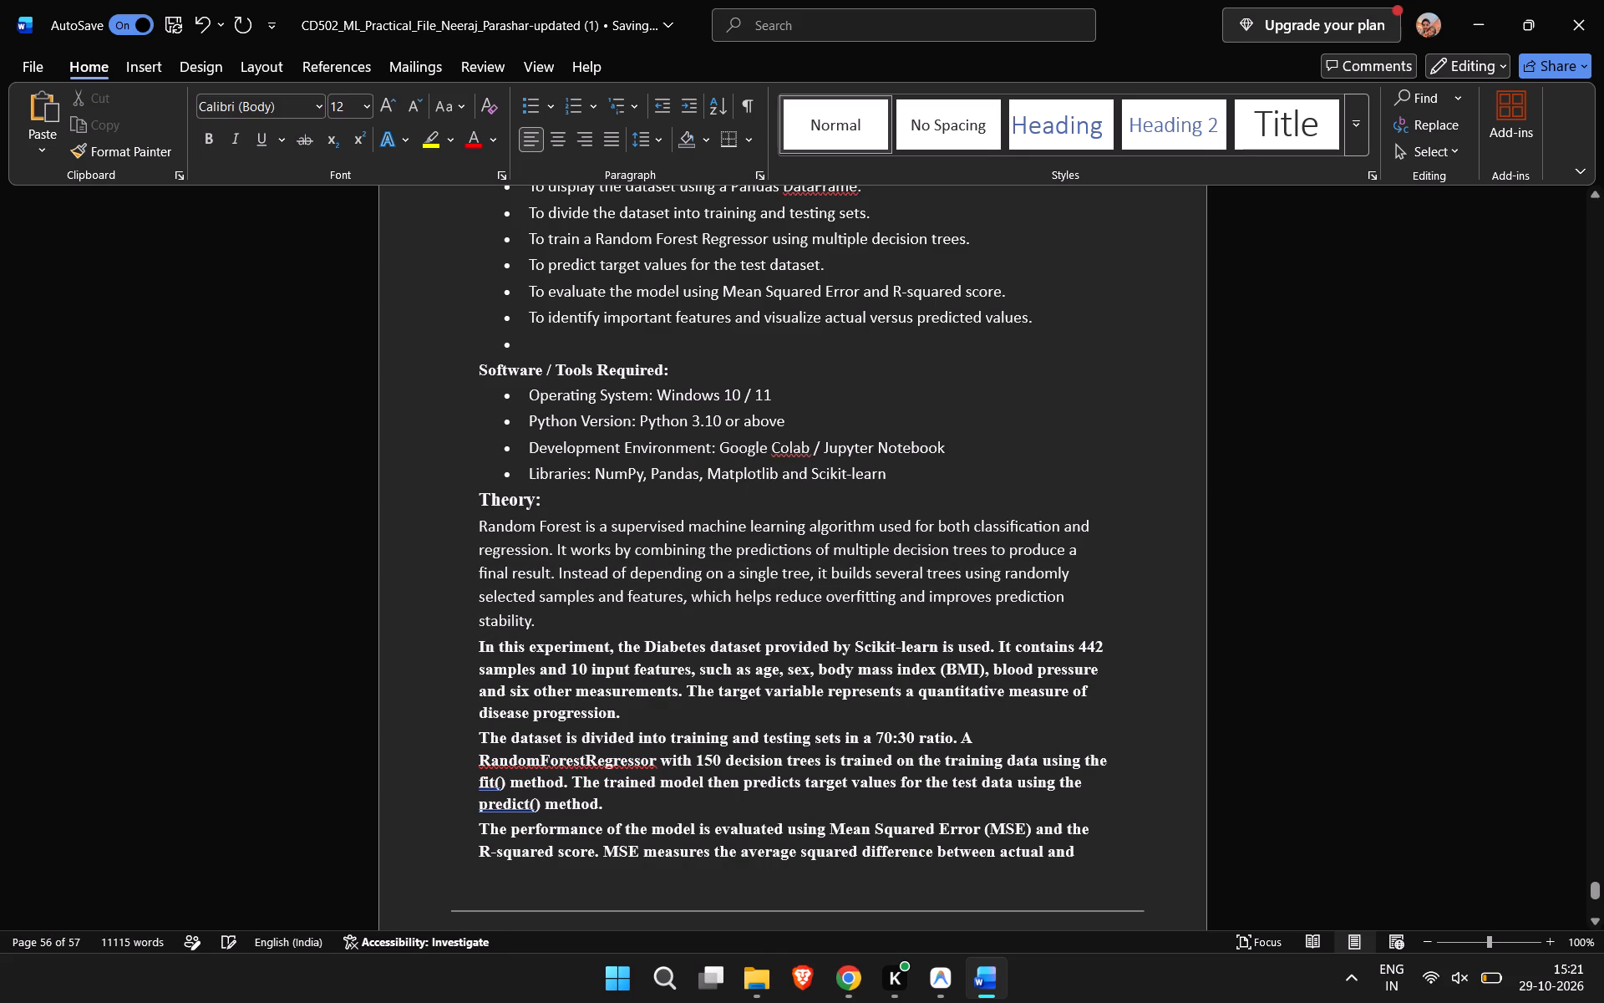
# Change the second Theory paragraph, about the Diabetes dataset, to Calibri (Body) and remove its bold formatting.
pyautogui.moveTo(637, 719); pyautogui.dragTo(501, 654)
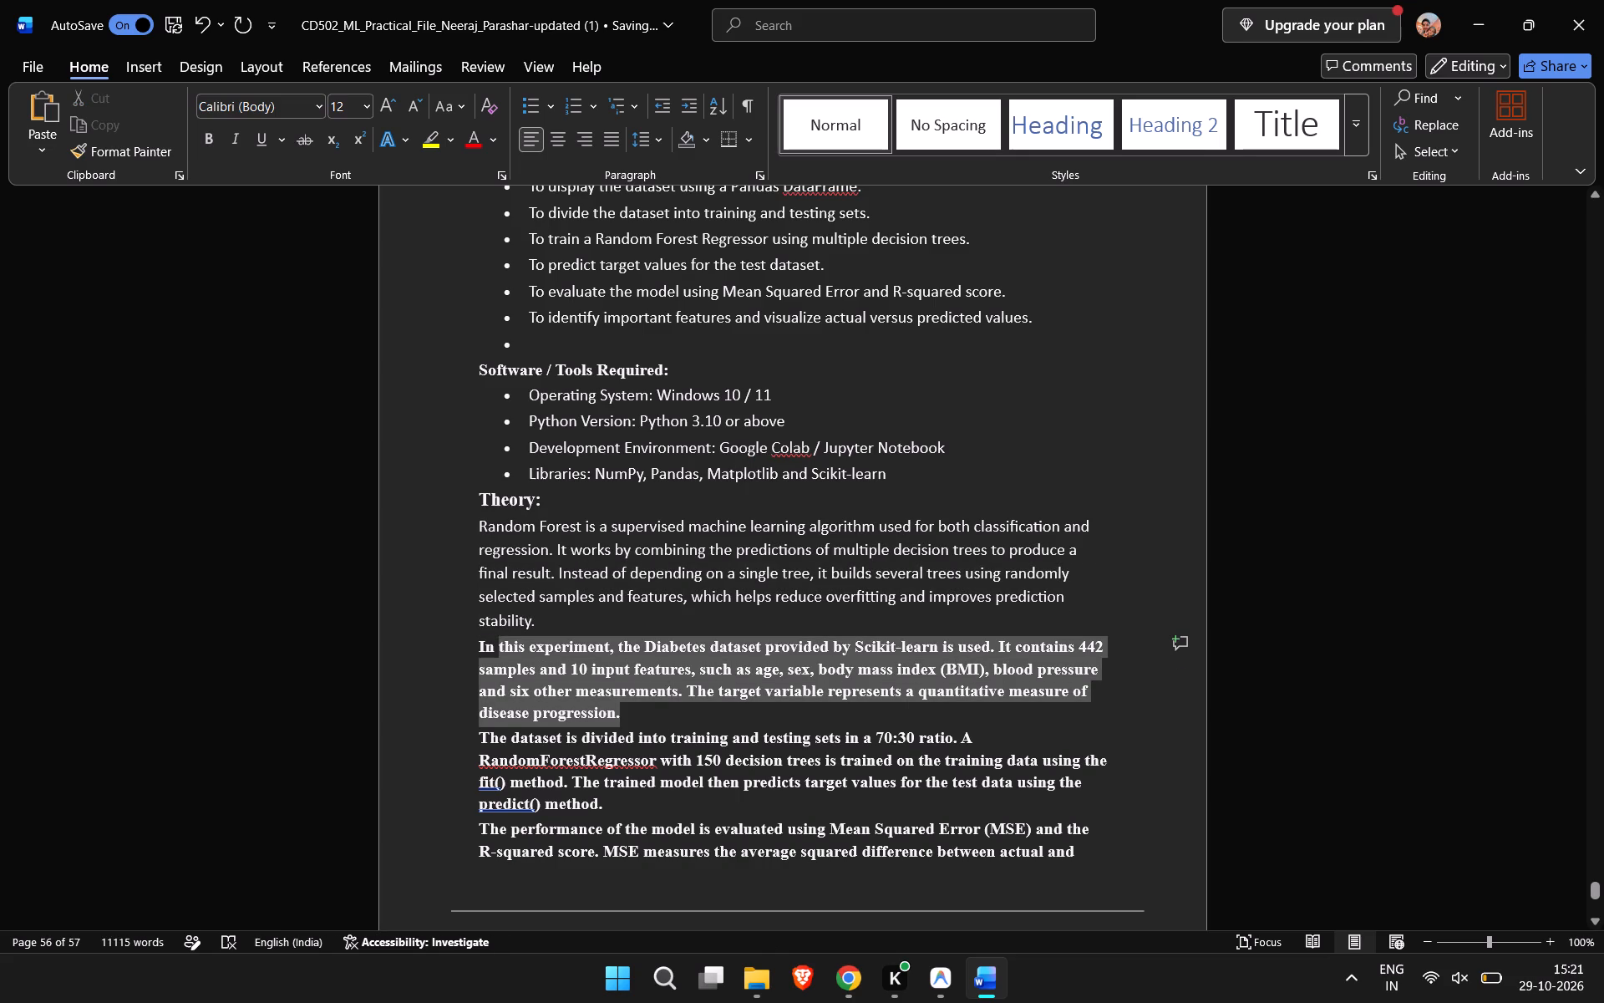
pyautogui.moveTo(501, 654); pyautogui.dragTo(475, 647)
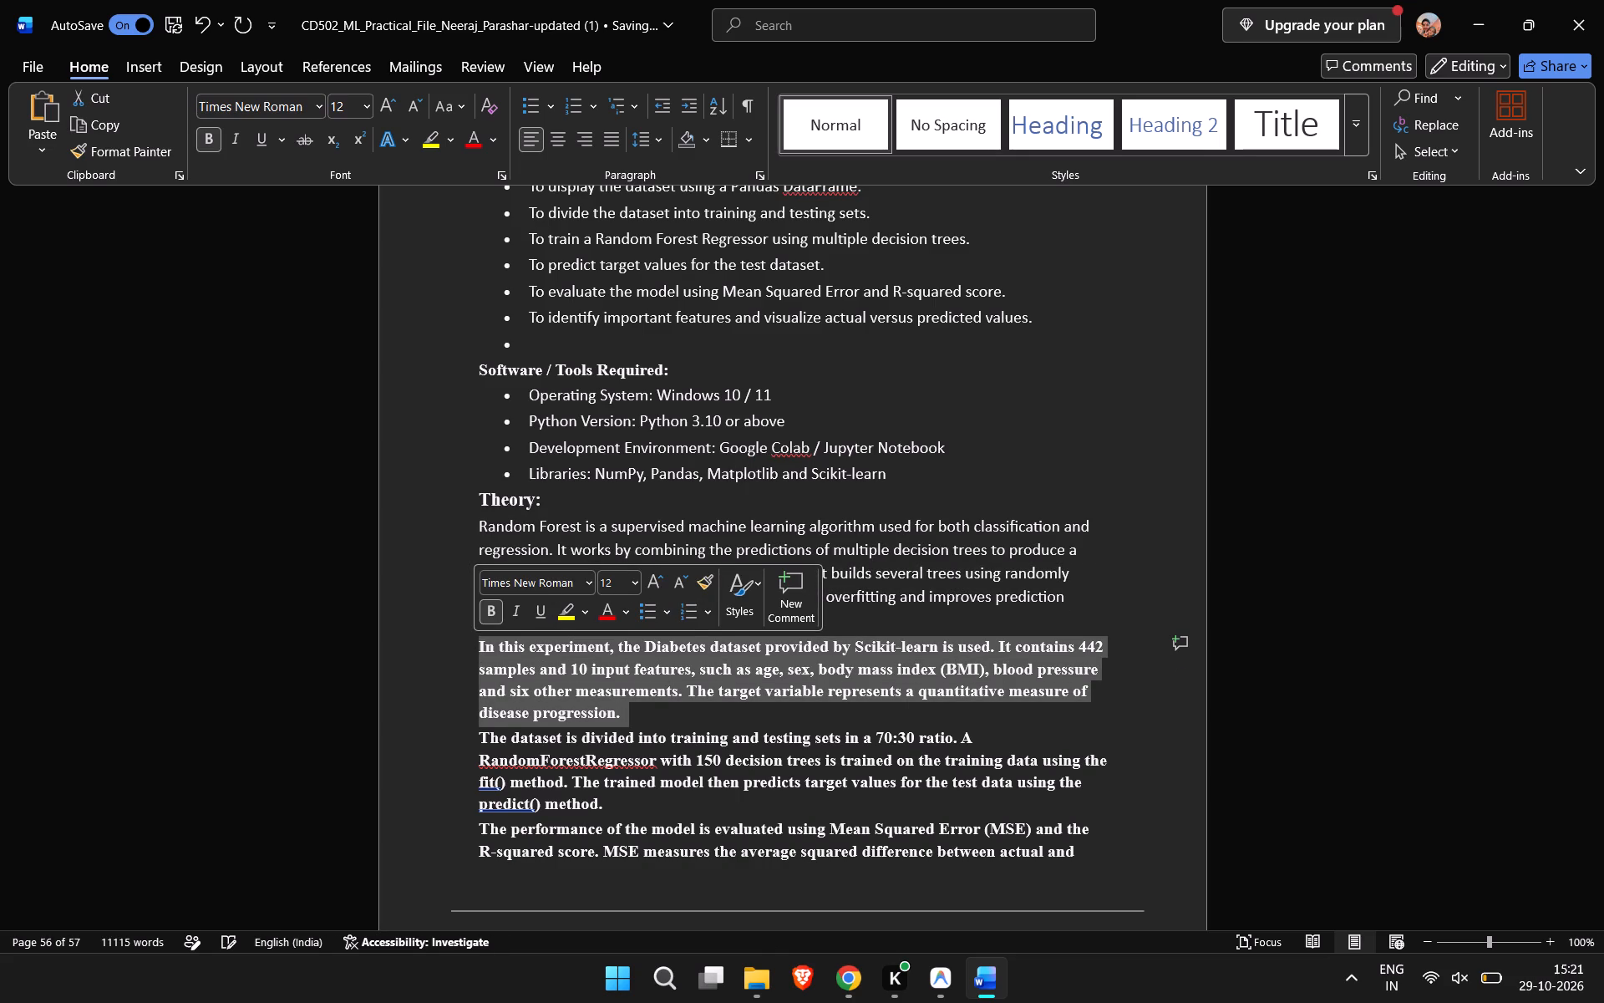
pyautogui.click(620, 583)
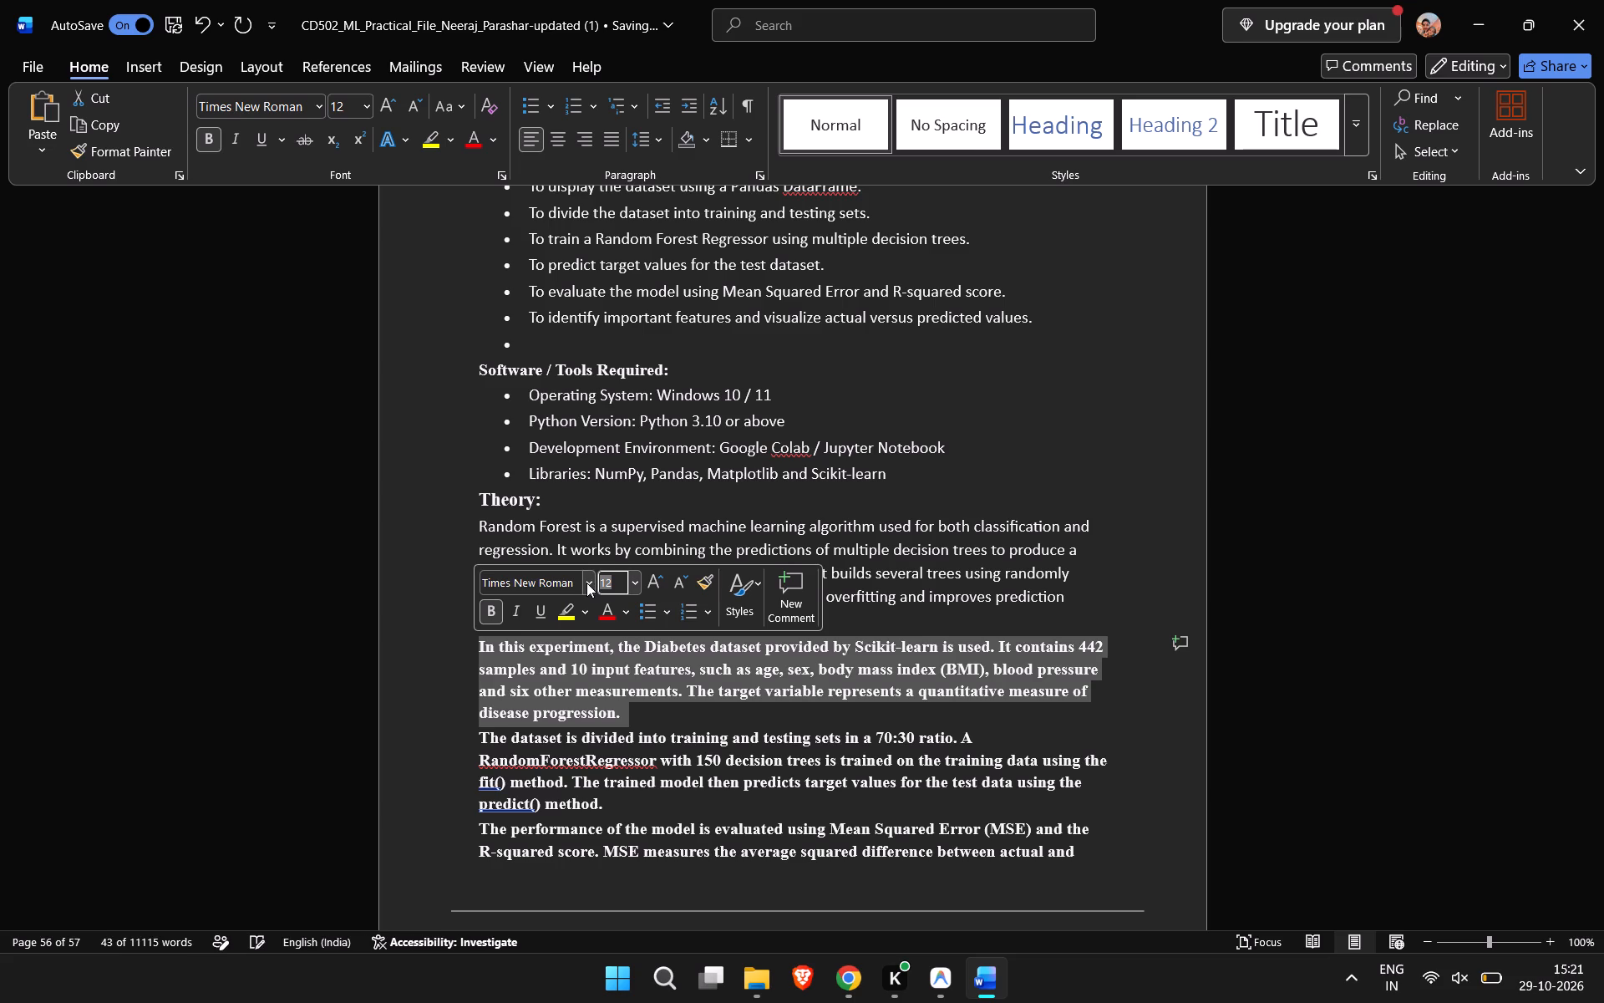
pyautogui.click(586, 583)
pyautogui.click(528, 69)
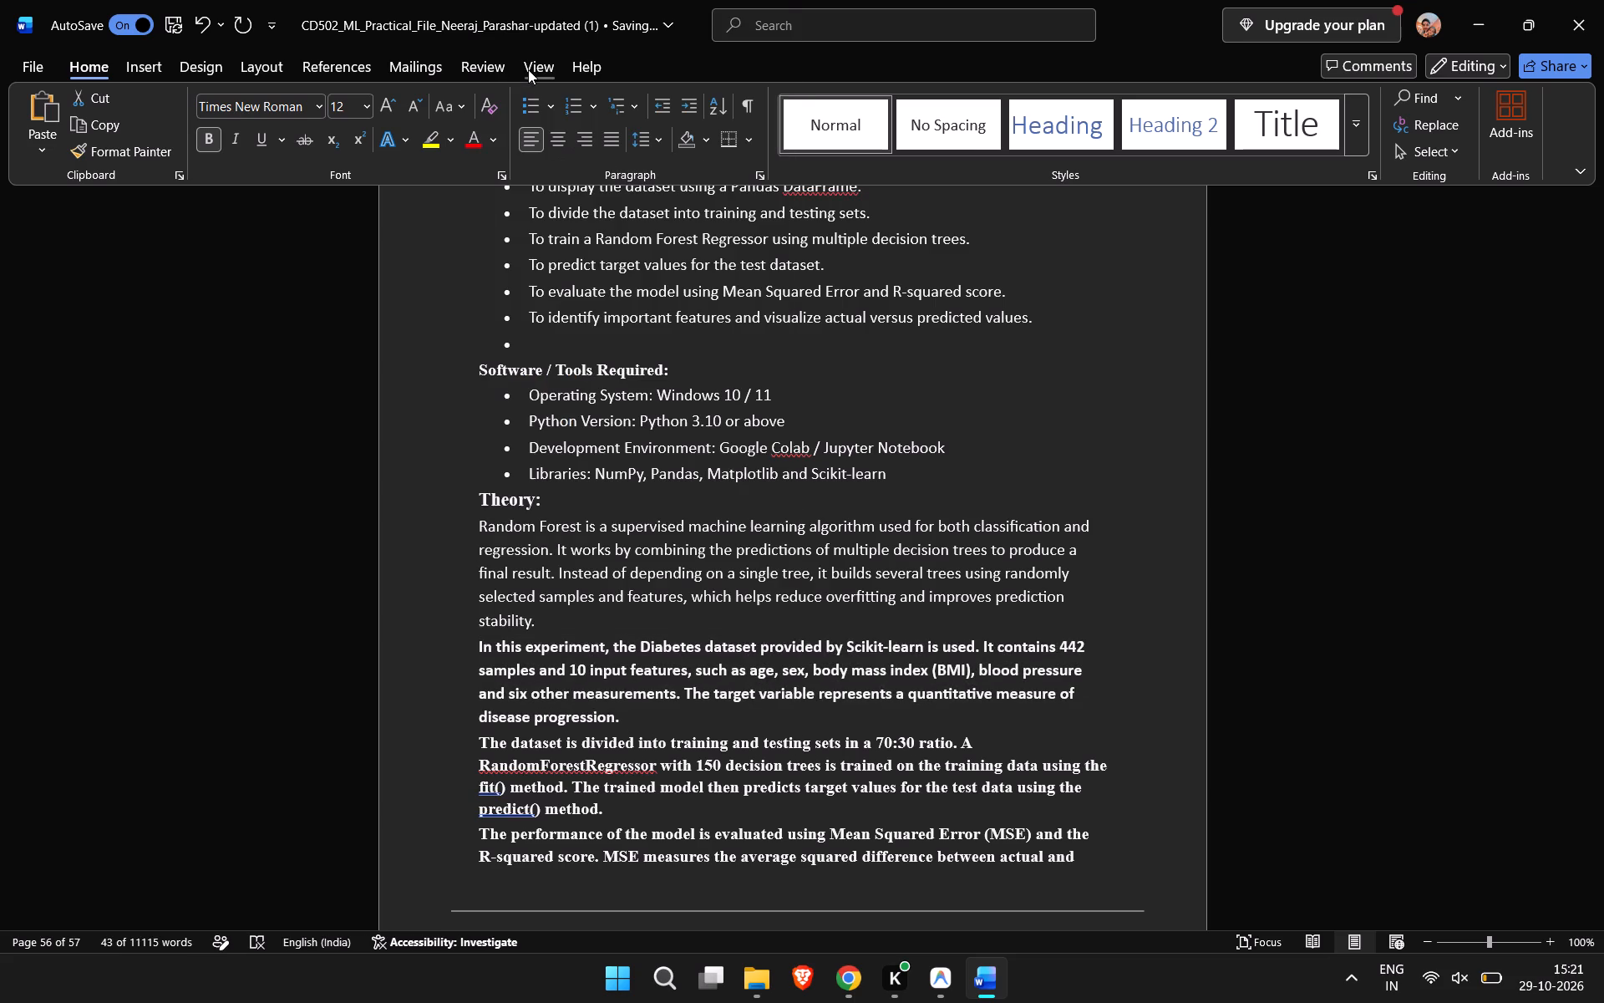
pyautogui.rightClick(585, 683)
pyautogui.click(601, 742)
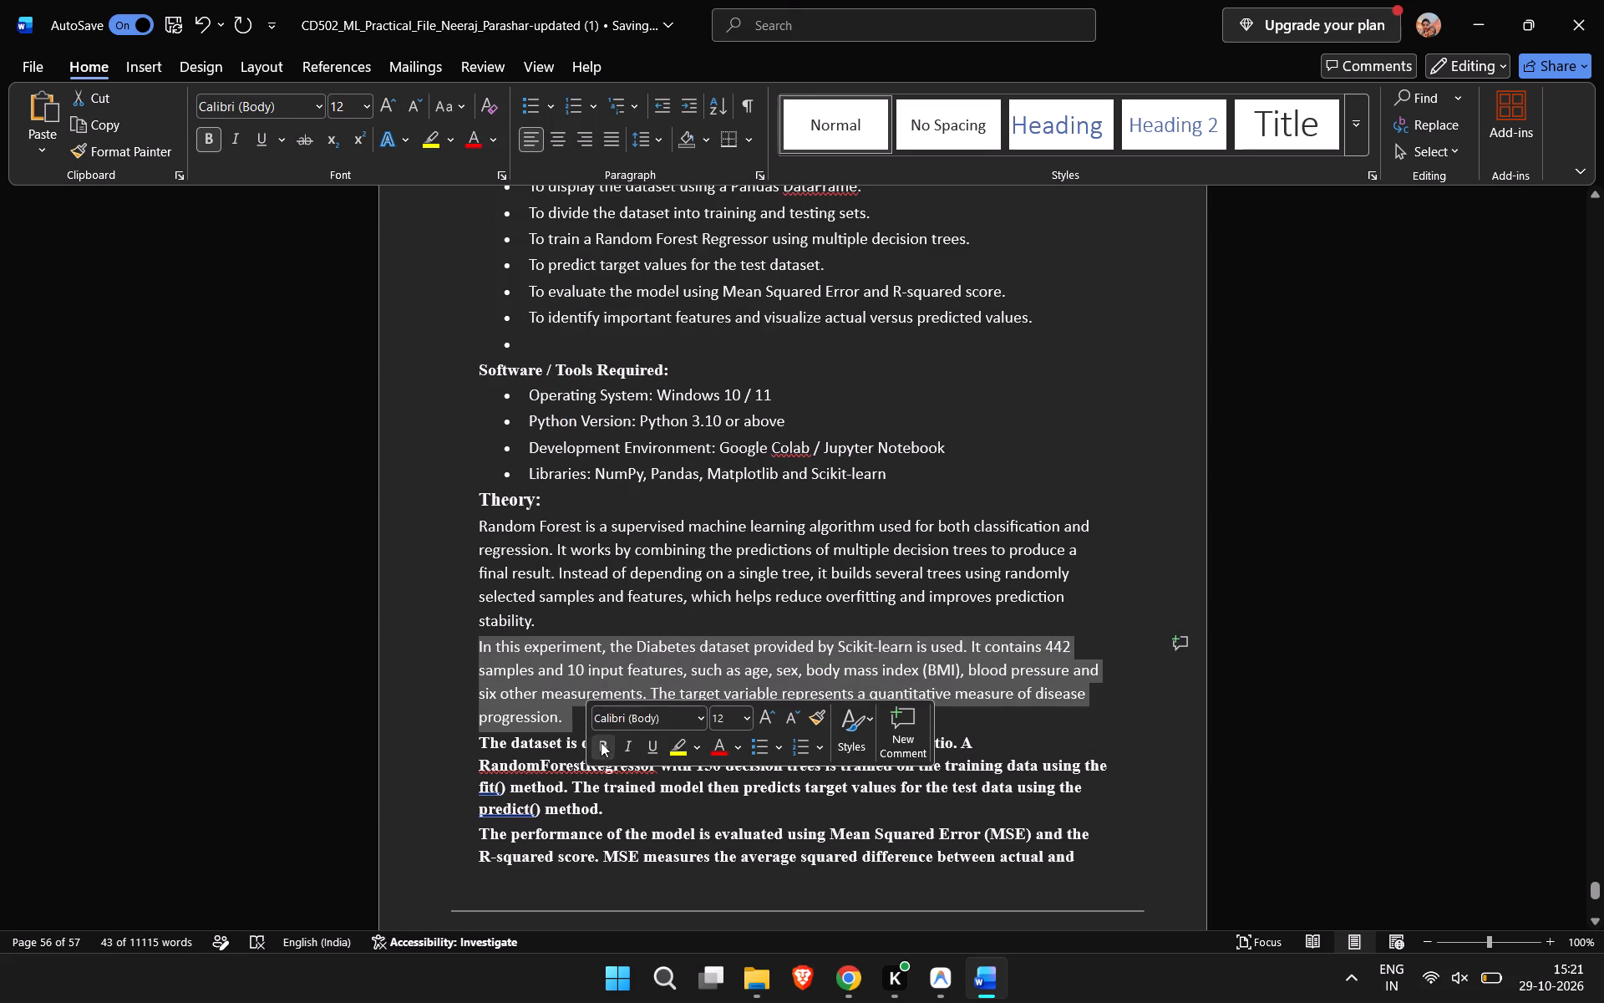
pyautogui.click(587, 633)
# Change the third Theory paragraph, about the 70:30 split and model training, to Calibri and remove its bold formatting.
pyautogui.scroll(-1, 636, 754)
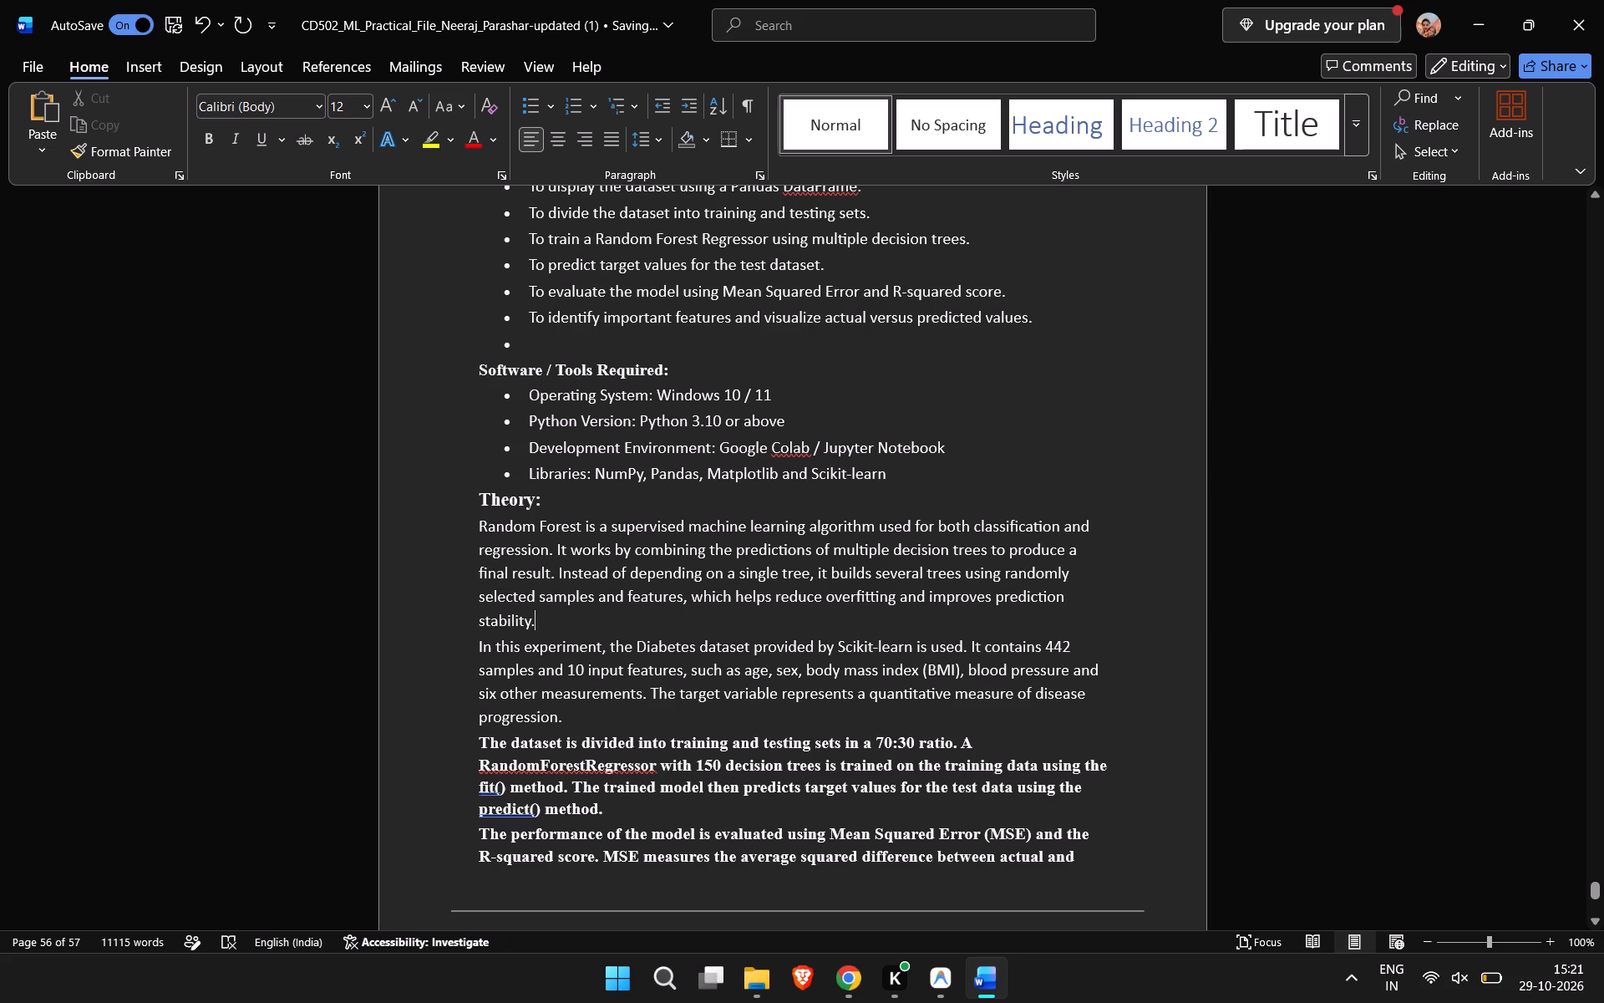
pyautogui.scroll(-1, 636, 754)
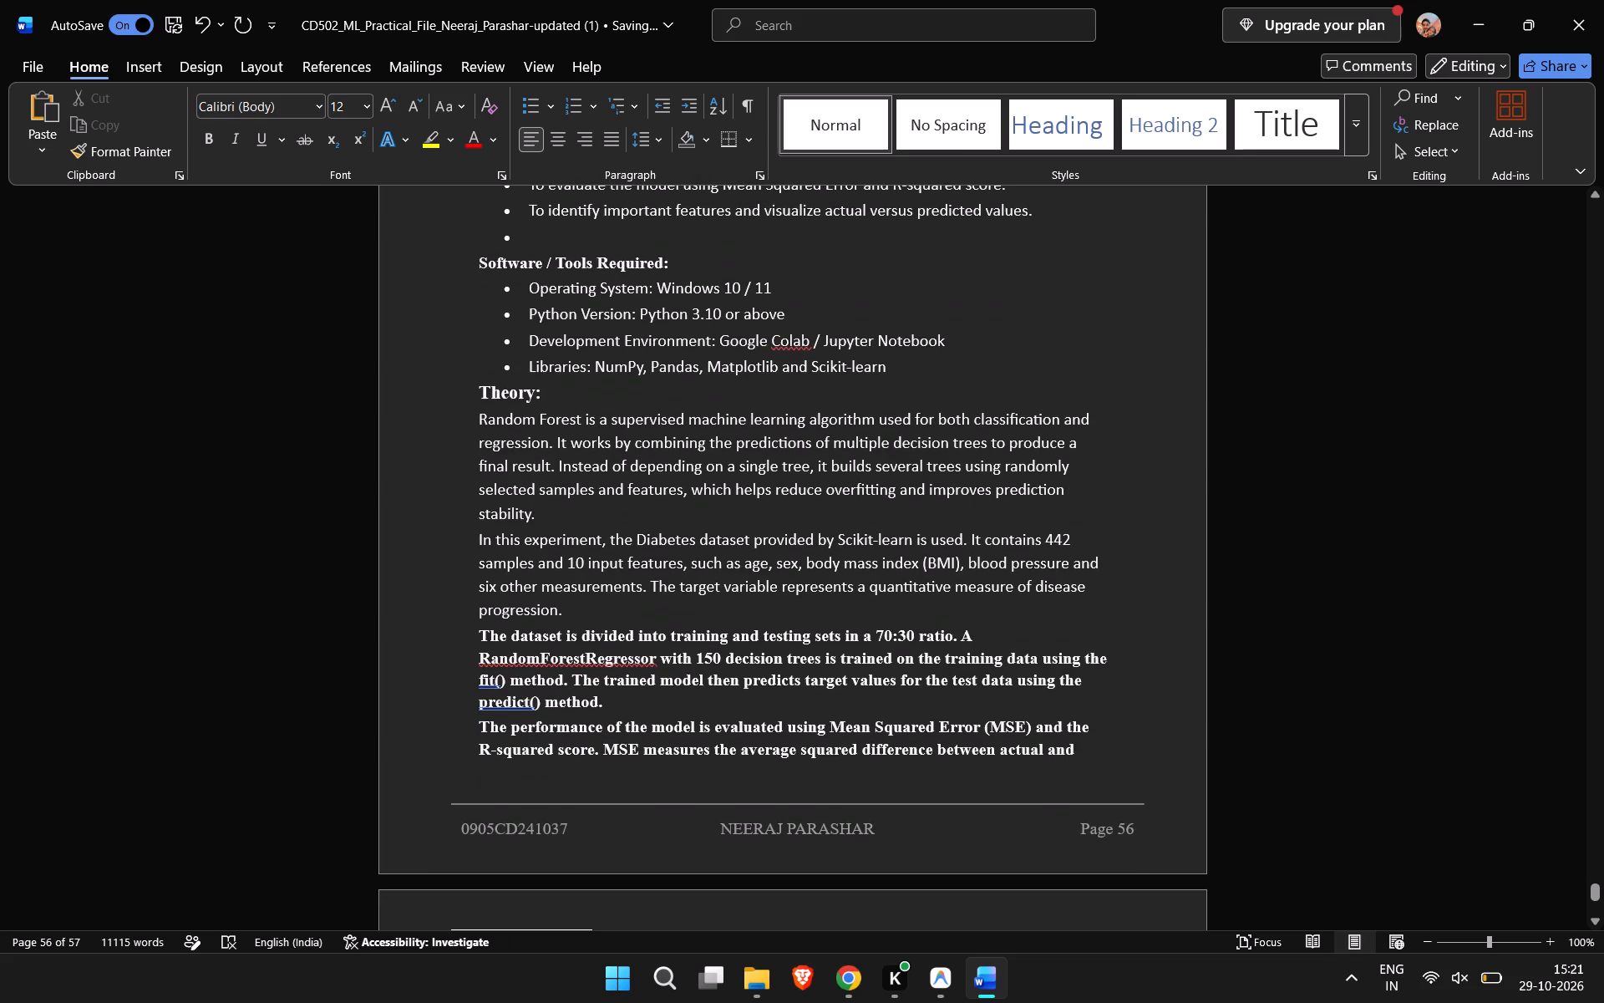
pyautogui.moveTo(607, 704); pyautogui.dragTo(501, 635)
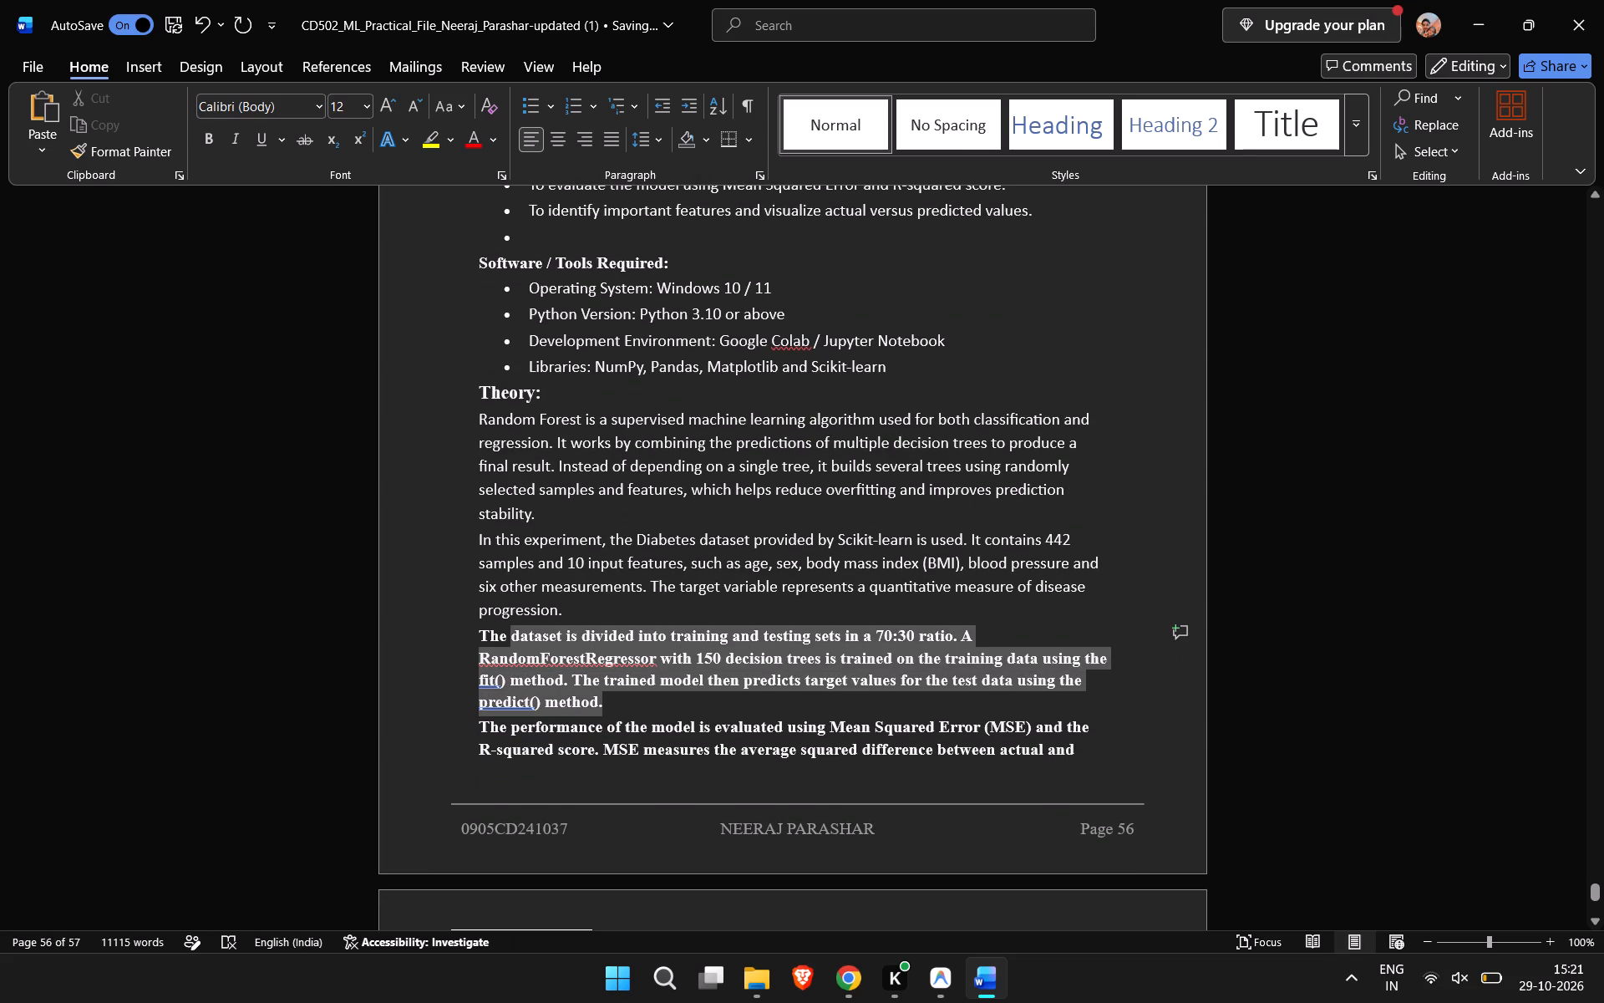
pyautogui.moveTo(501, 635); pyautogui.dragTo(485, 632)
pyautogui.click(626, 566)
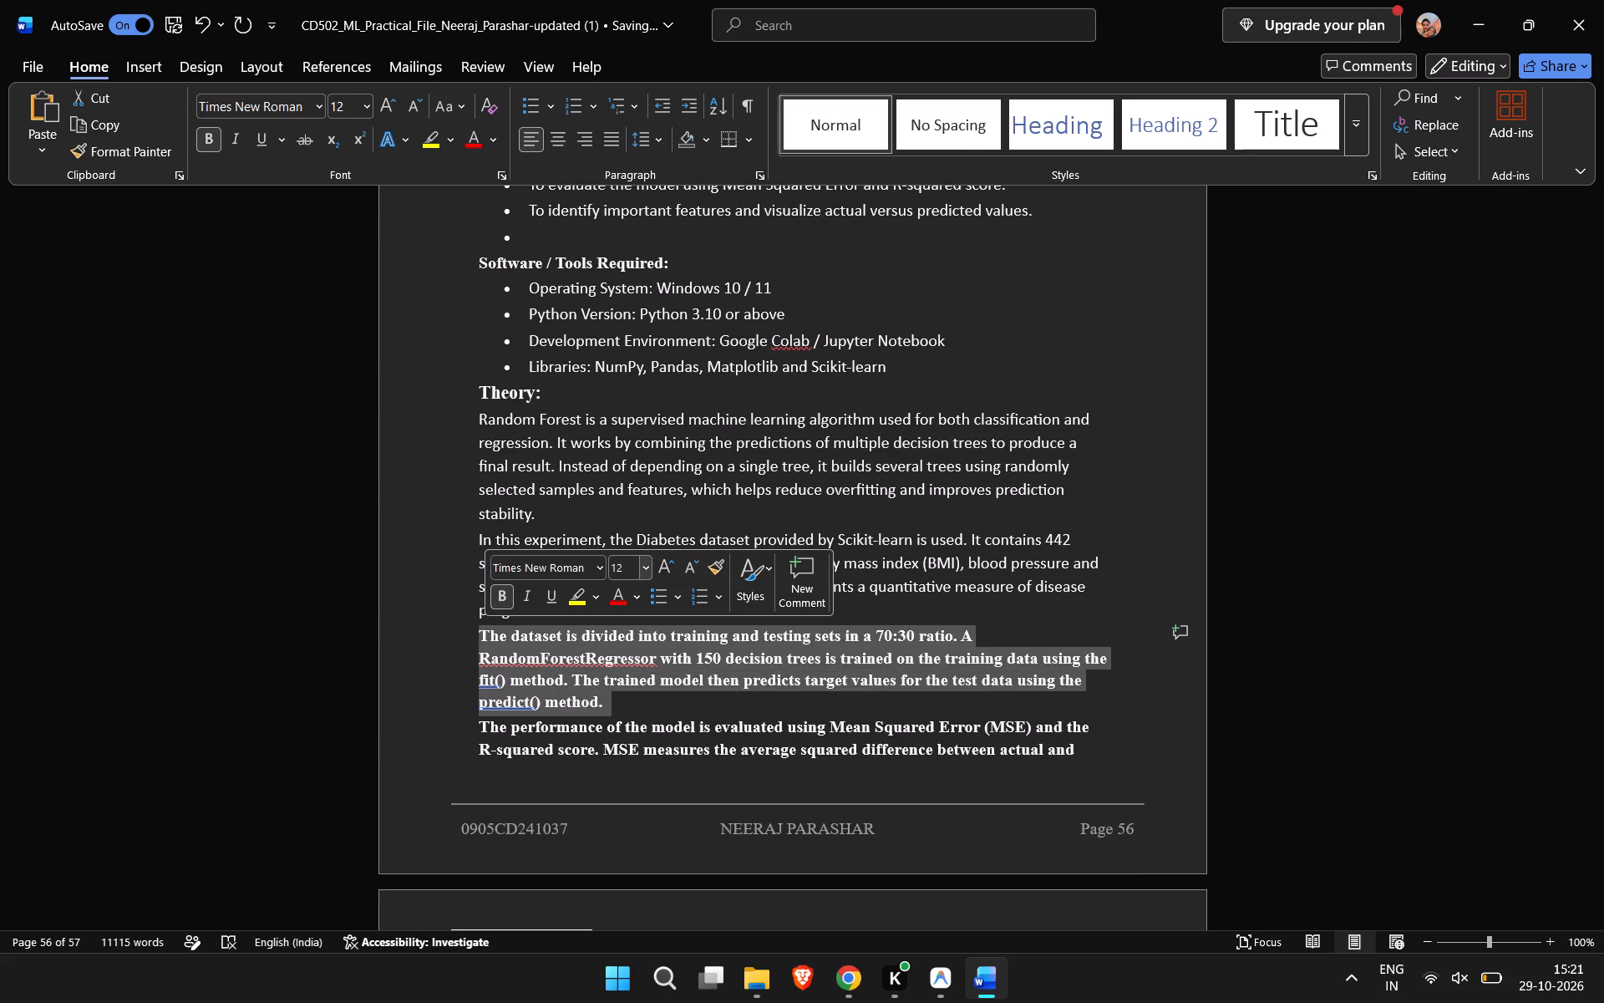
pyautogui.click(626, 566)
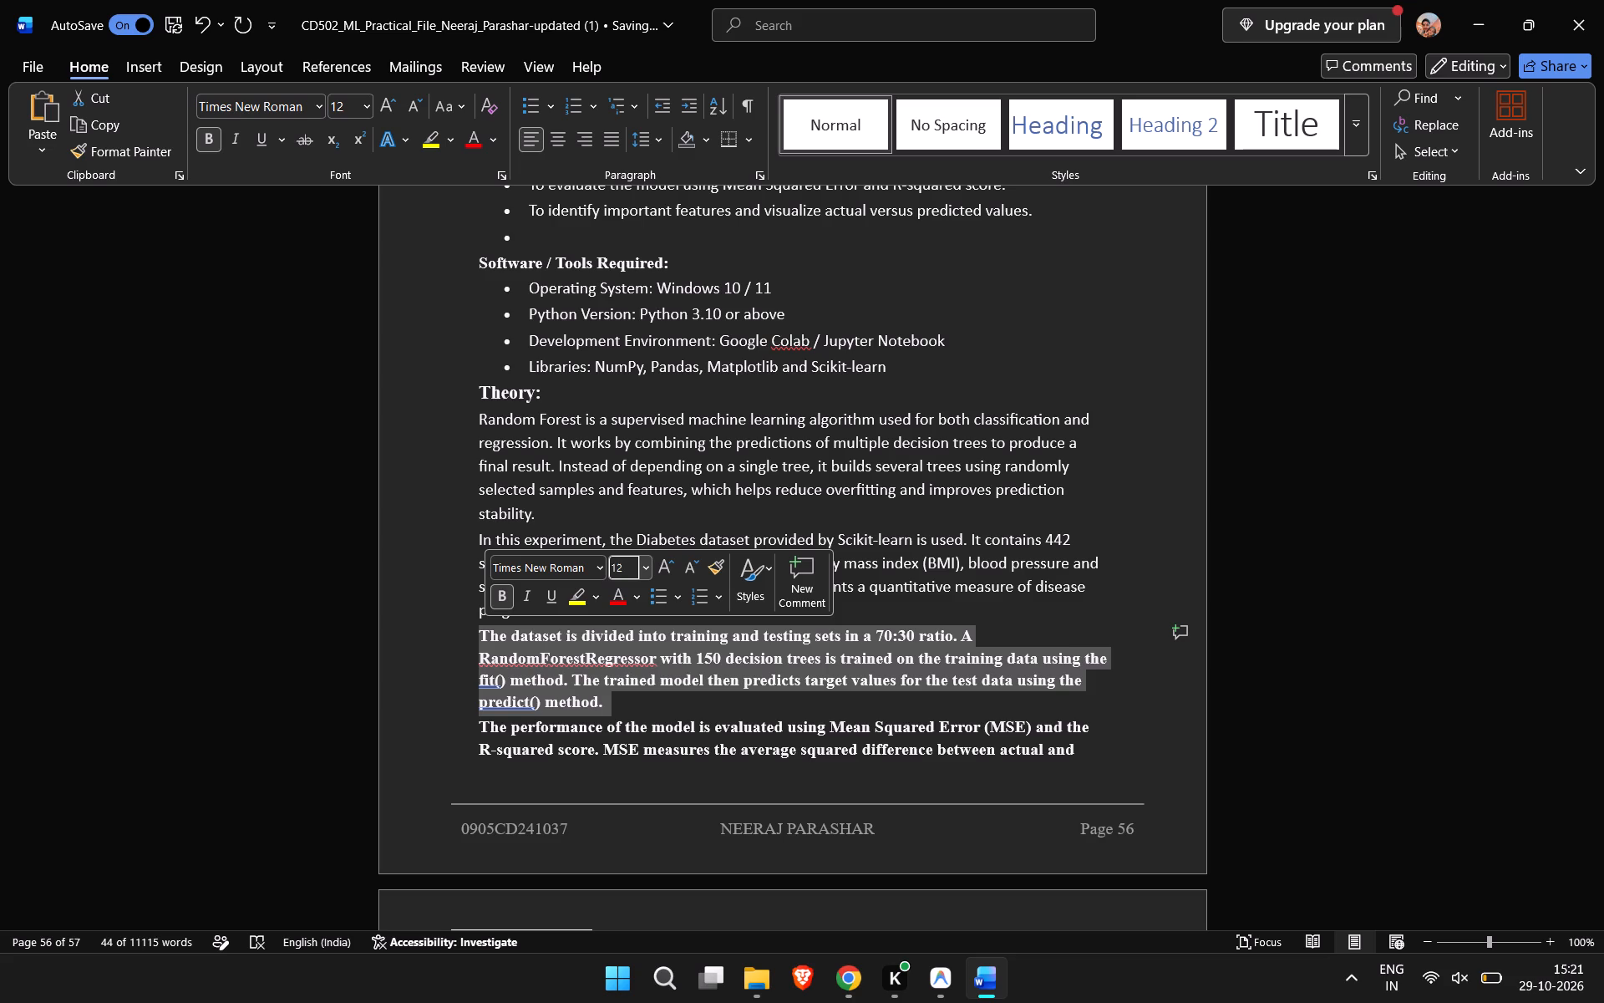
pyautogui.click(597, 566)
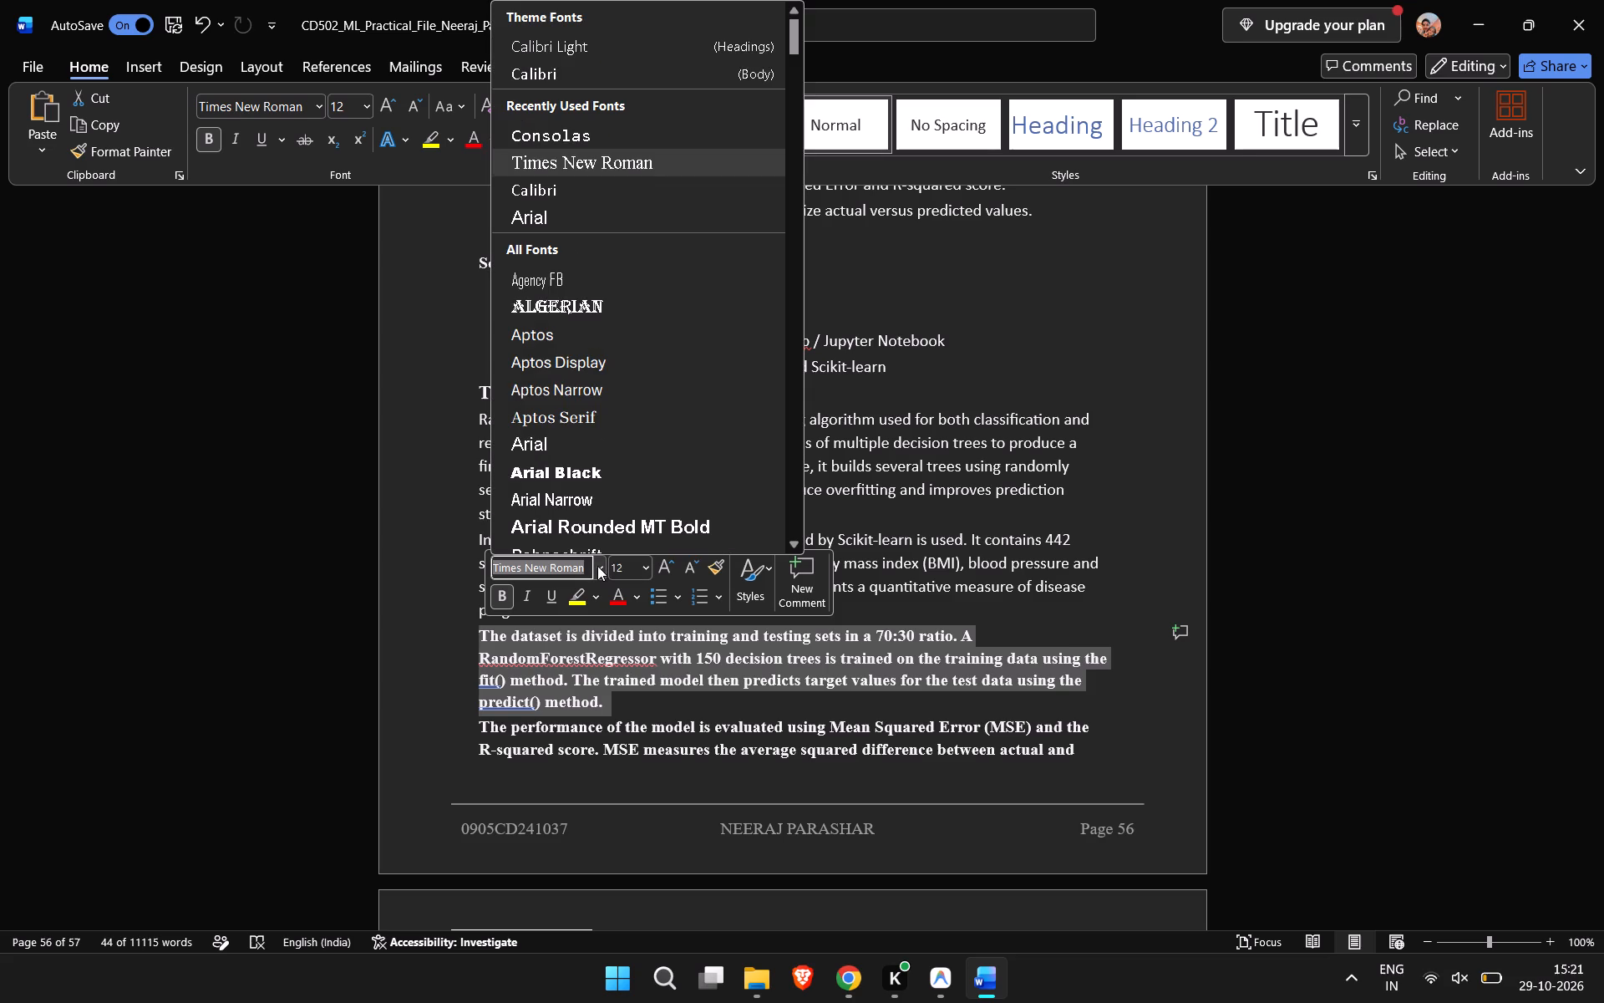
pyautogui.click(544, 183)
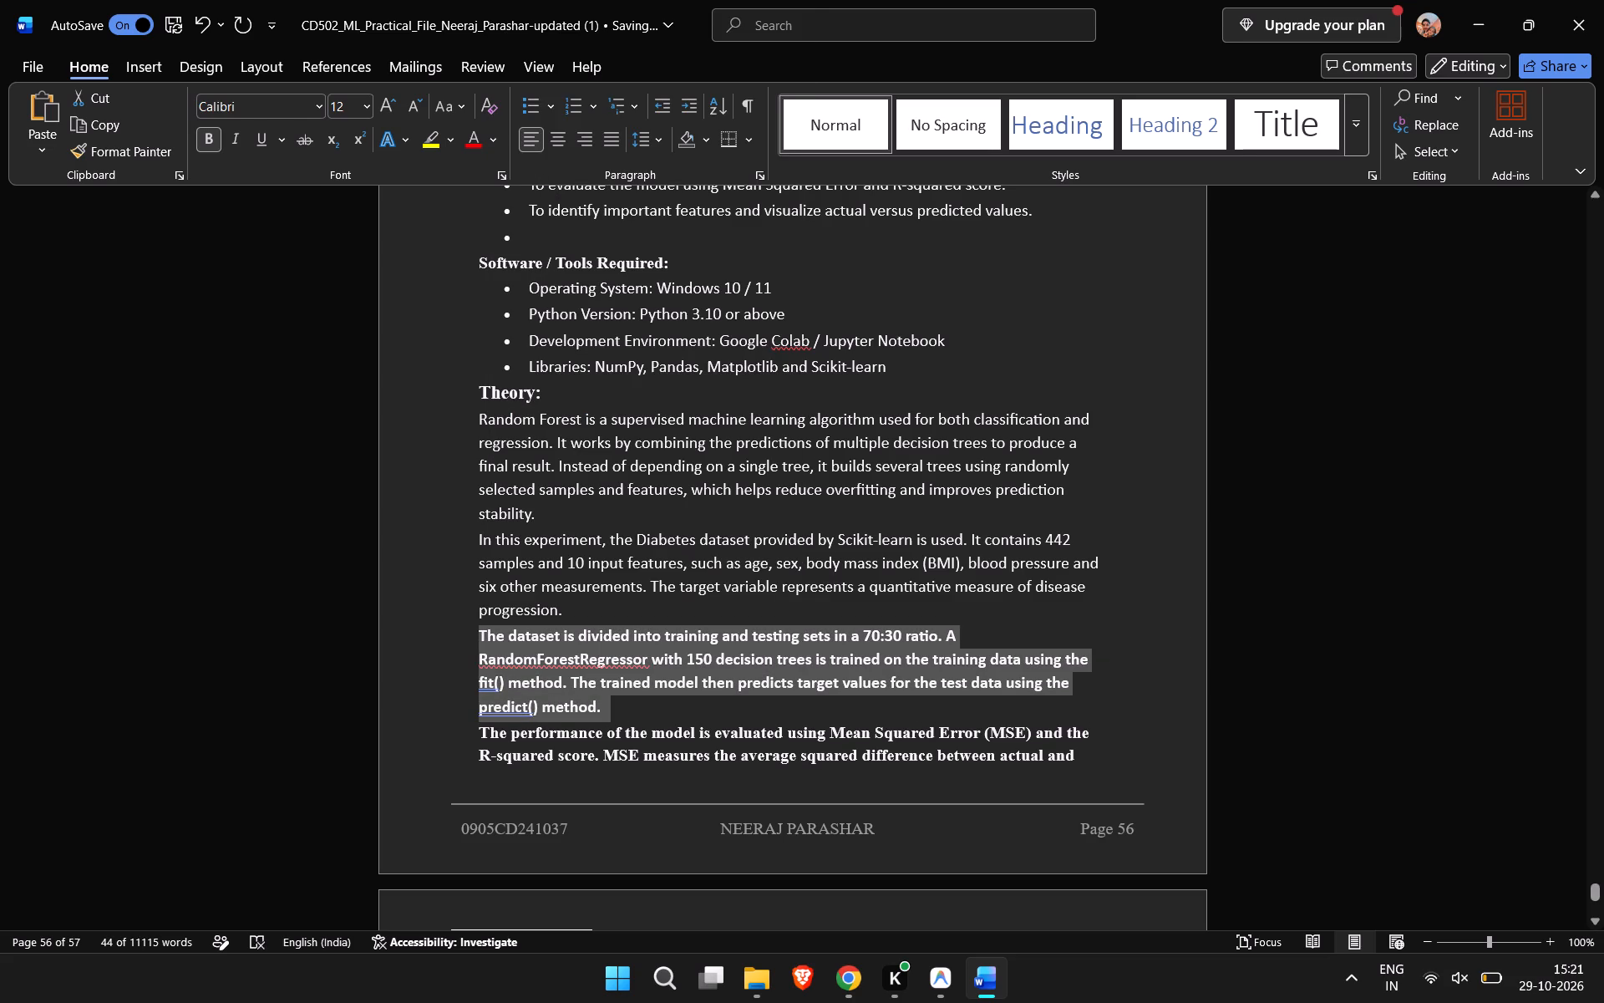
pyautogui.rightClick(606, 644)
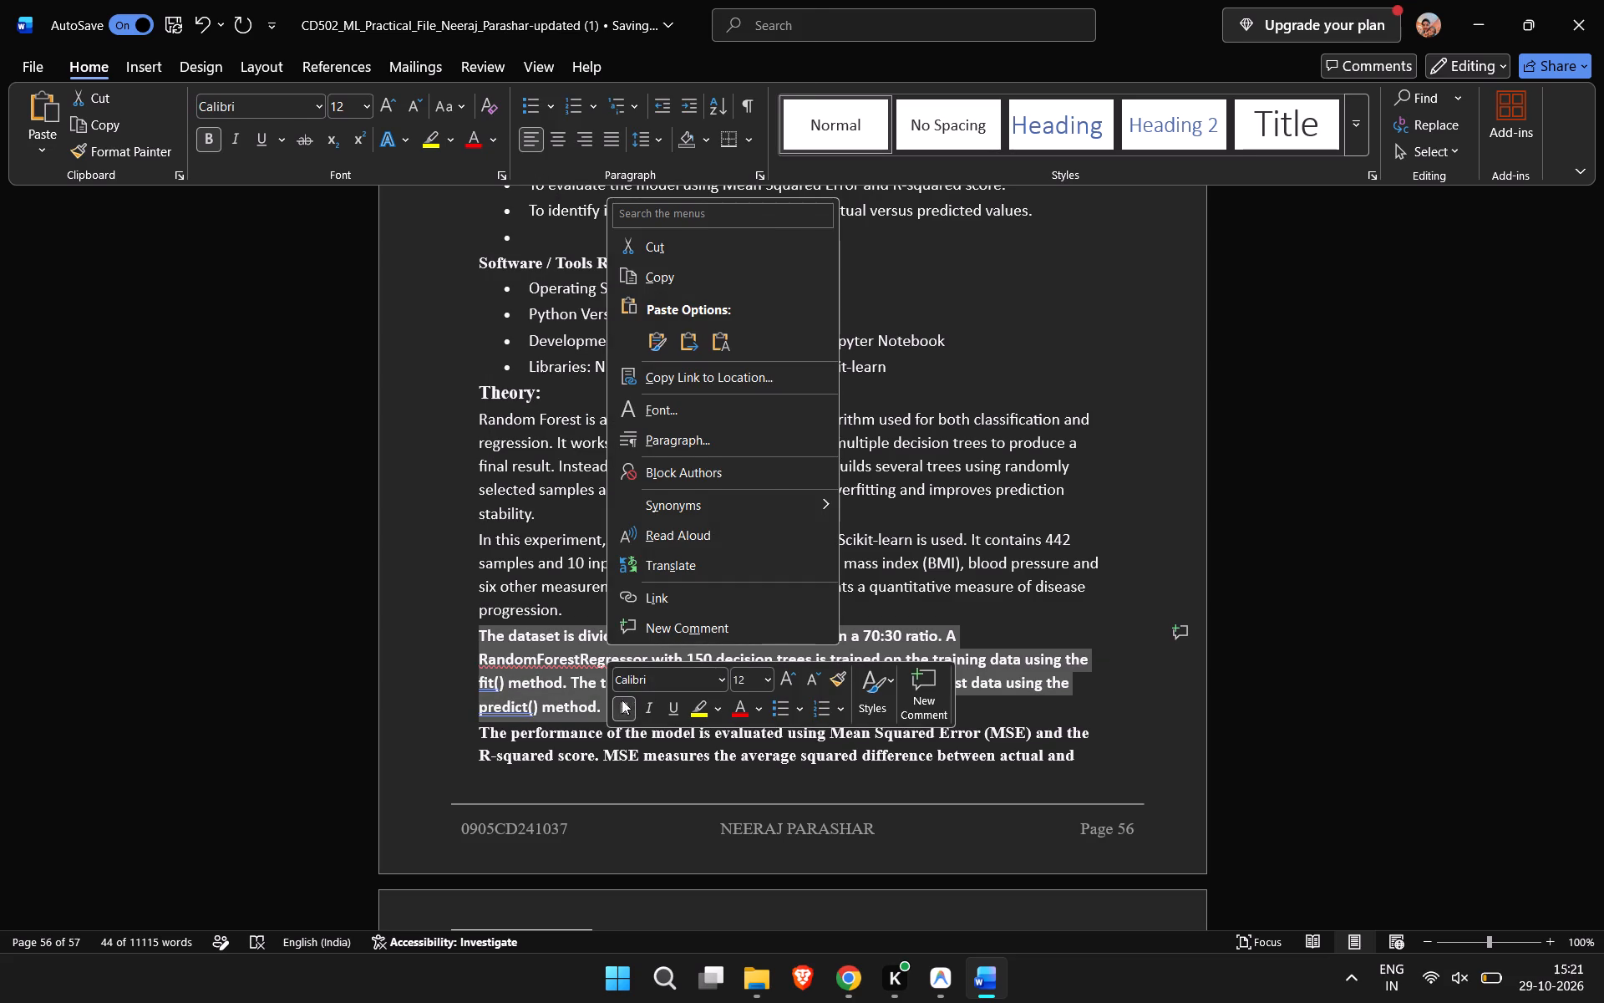
pyautogui.click(621, 705)
pyautogui.click(581, 705)
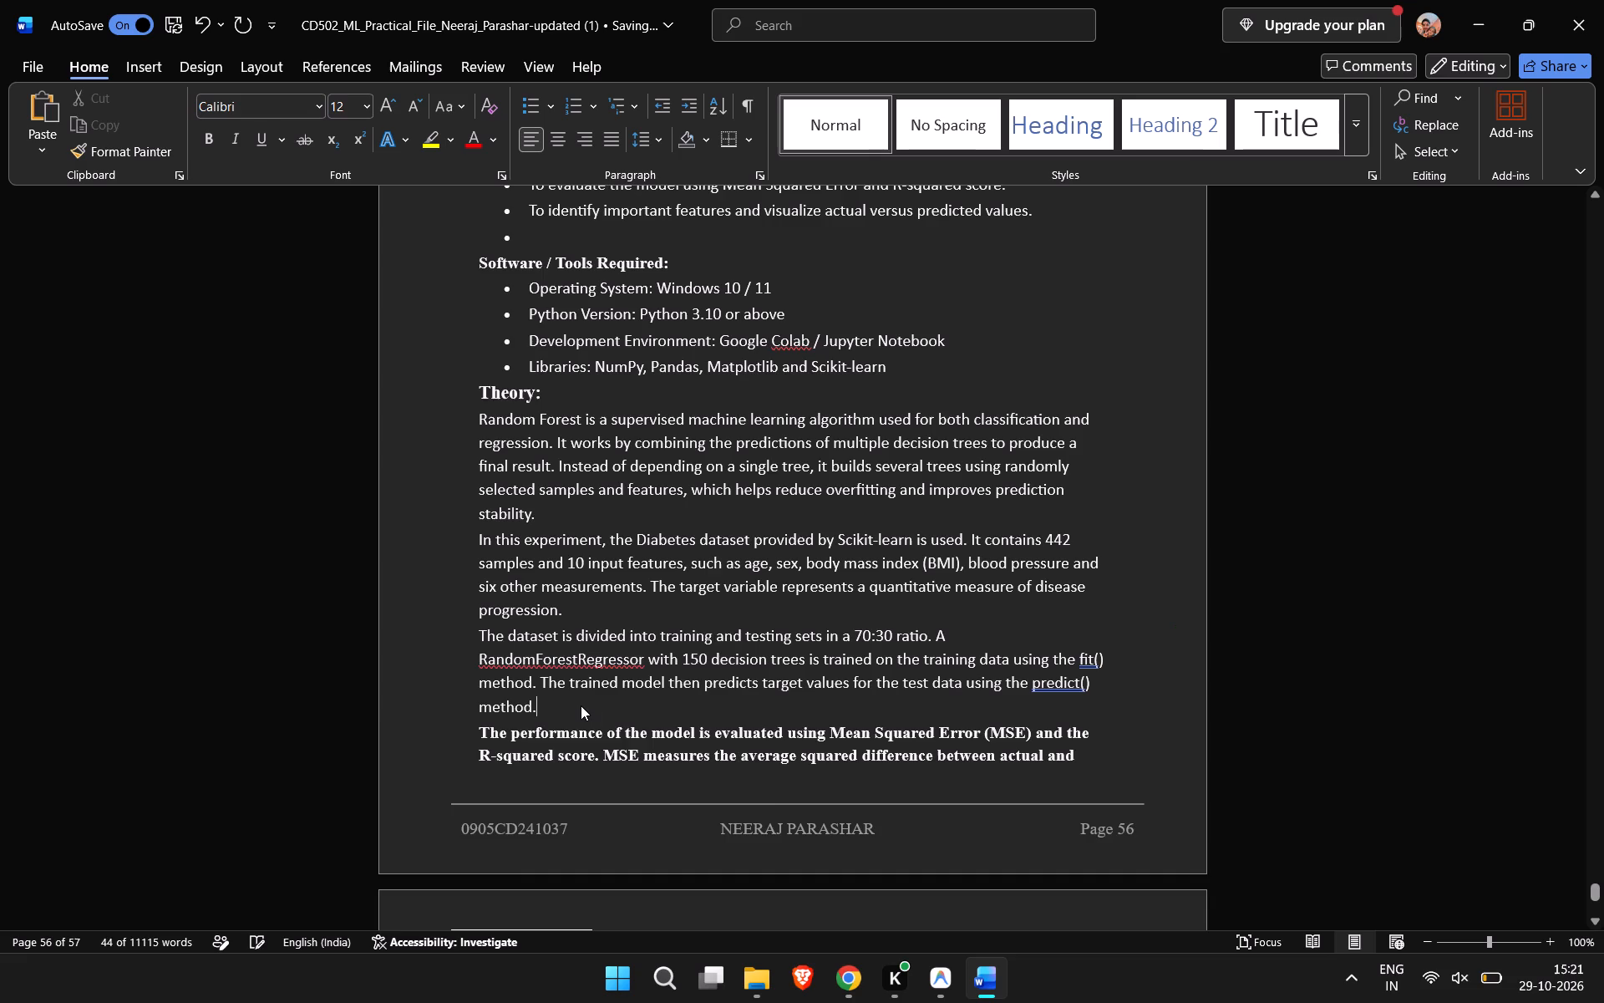
# Change the Theory paragraph about MSE and R-squared evaluation, spanning pages 56 and 57, to Calibri (Body) and remove its bold formatting.
pyautogui.scroll(-3, 581, 705)
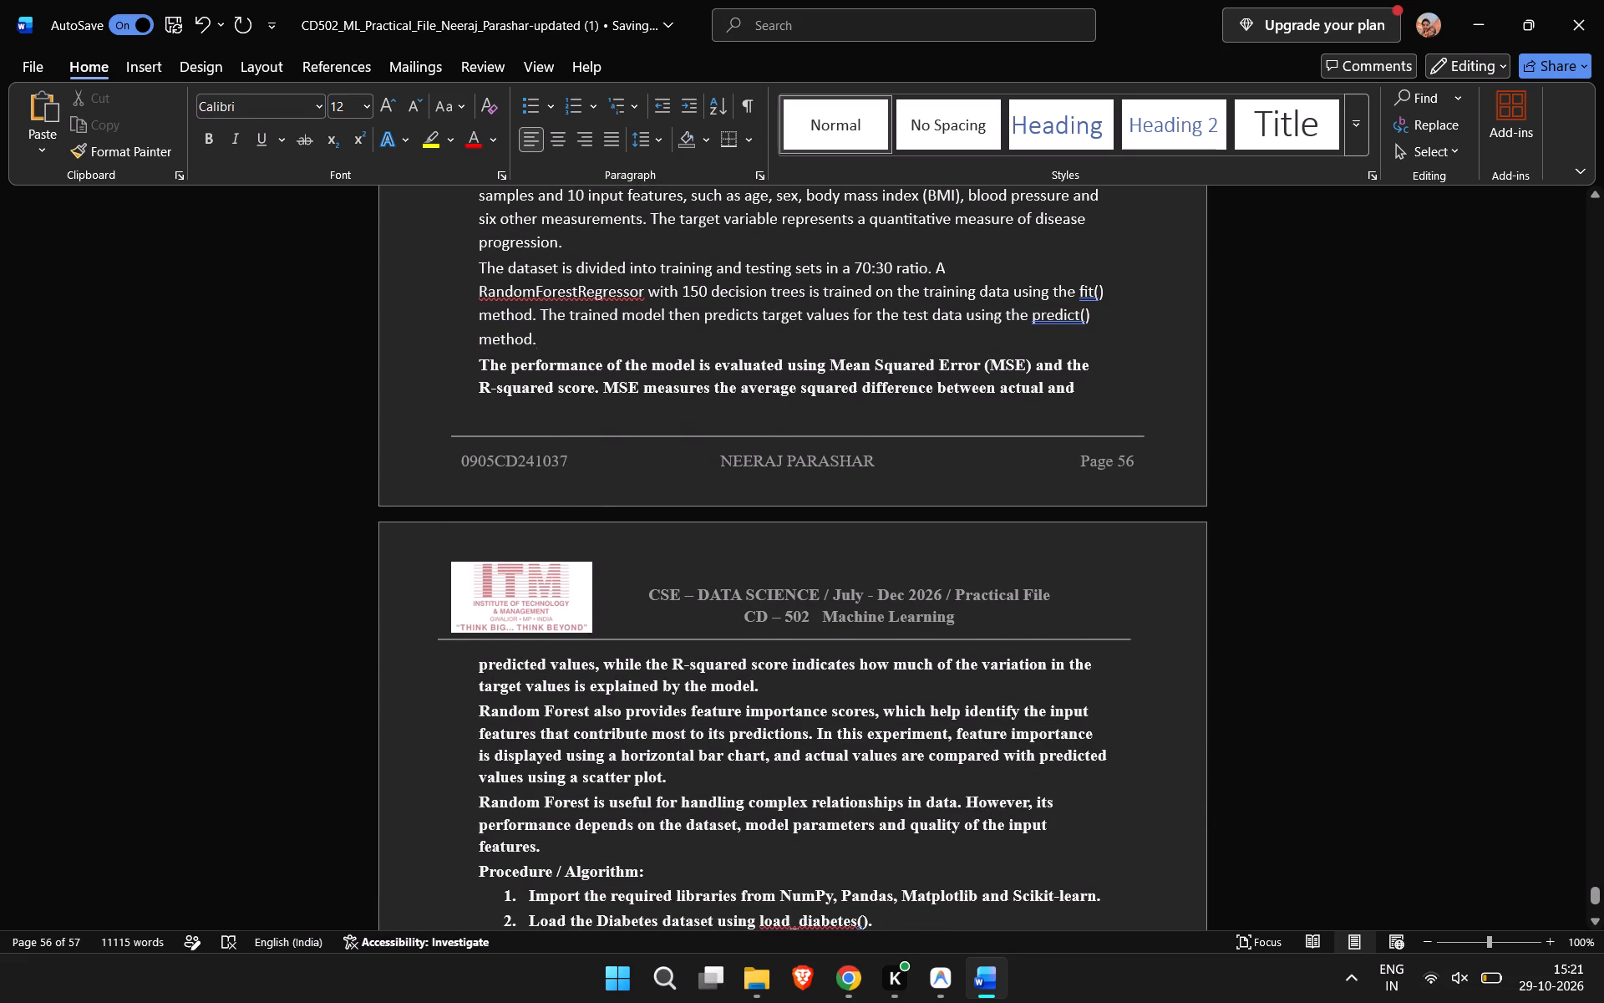
pyautogui.moveTo(767, 693); pyautogui.dragTo(466, 369)
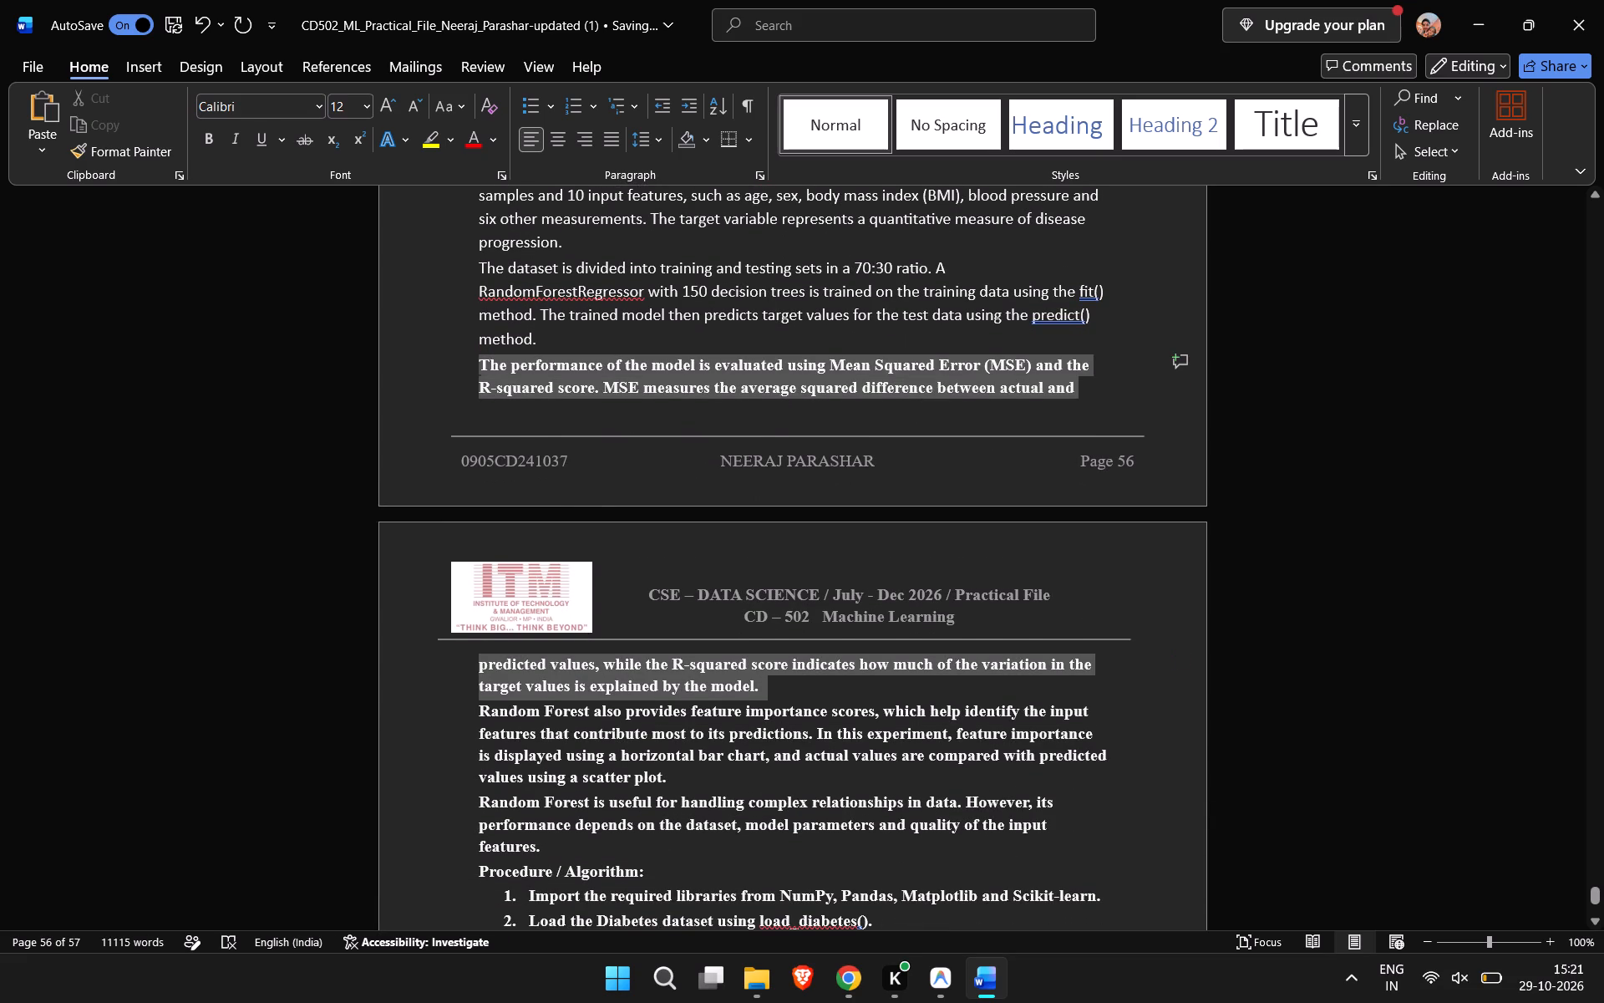
pyautogui.moveTo(466, 369); pyautogui.dragTo(466, 369)
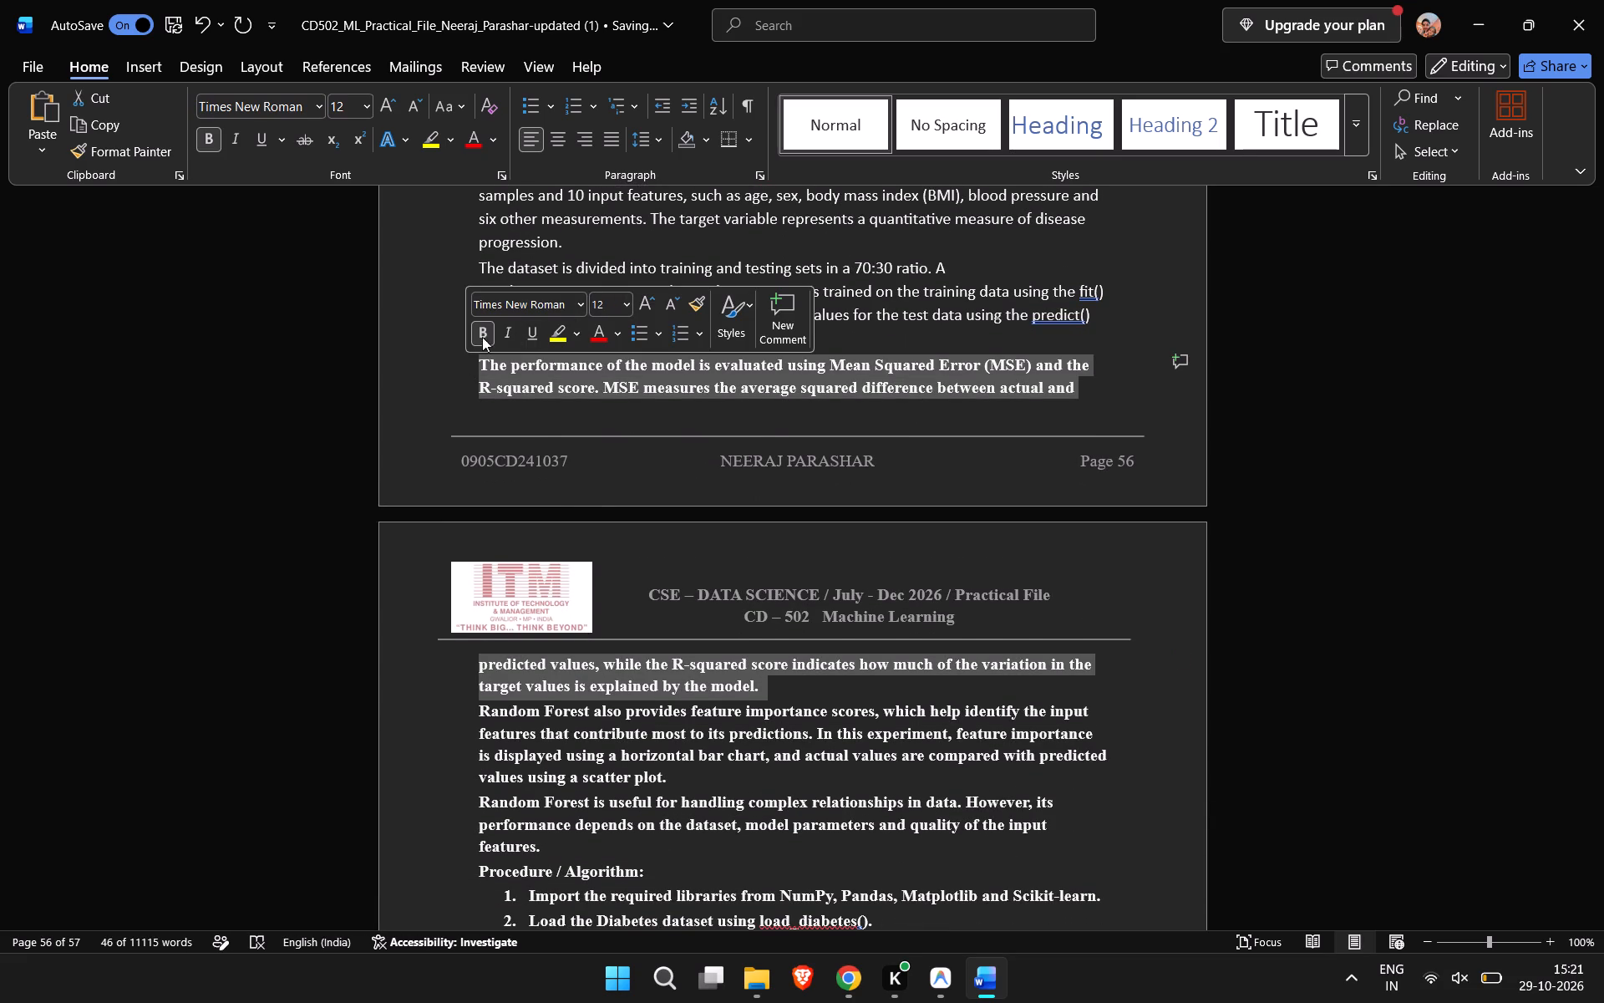
pyautogui.click(581, 303)
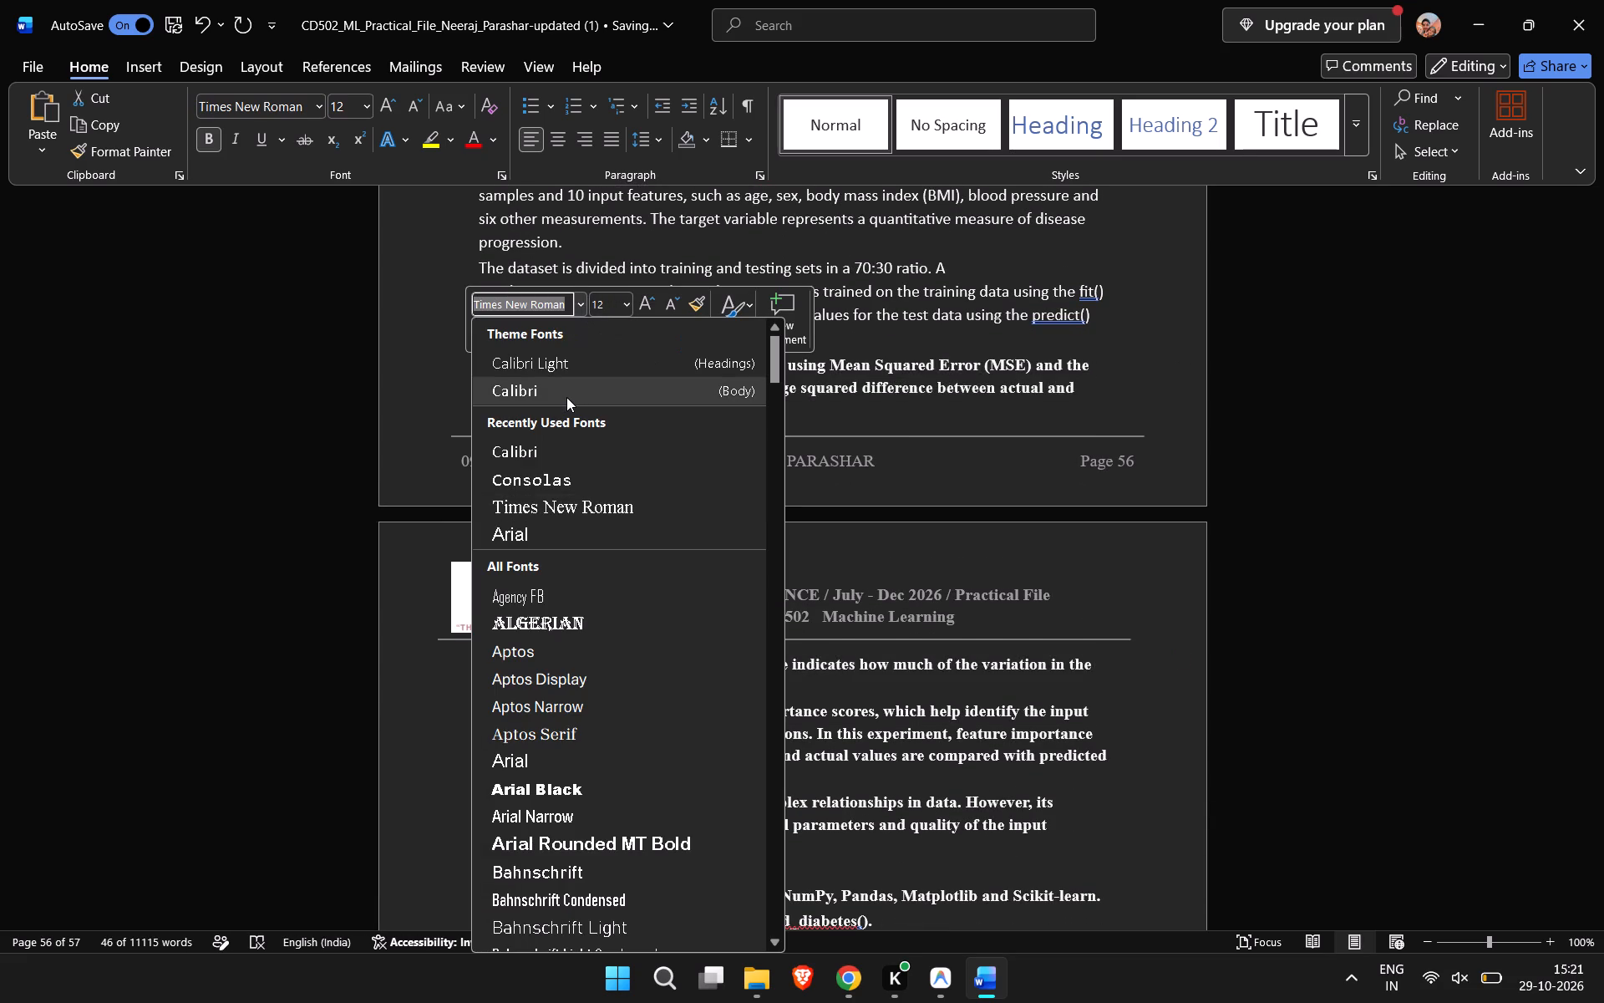
pyautogui.click(566, 395)
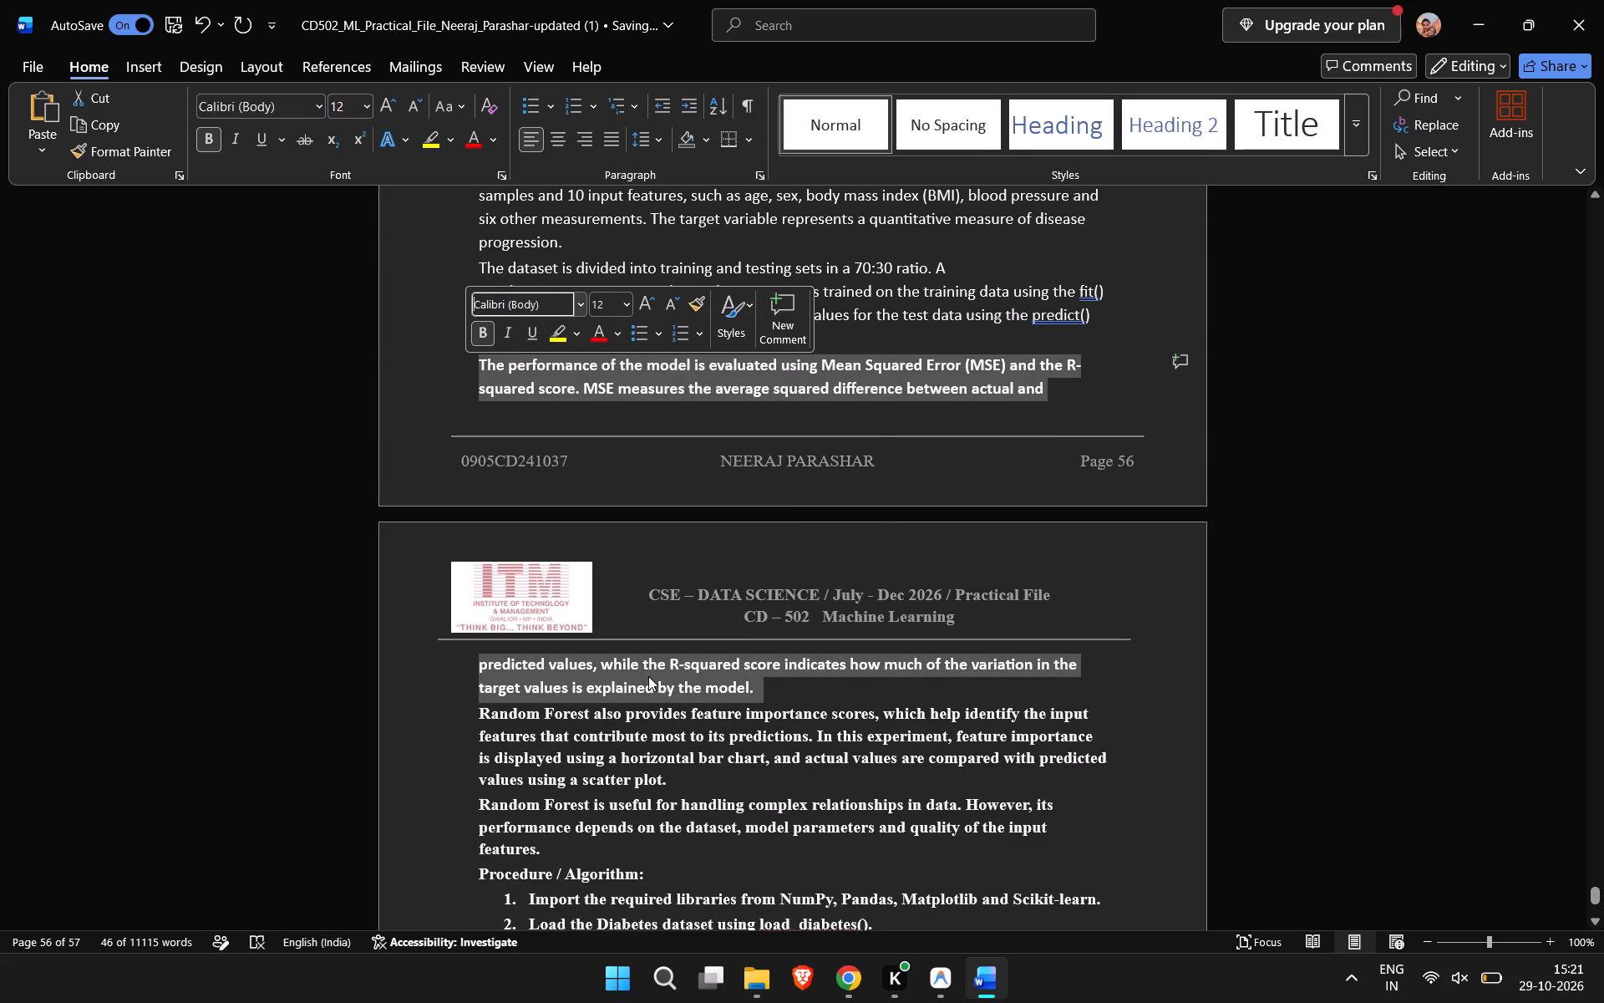
pyautogui.rightClick(648, 676)
pyautogui.click(662, 745)
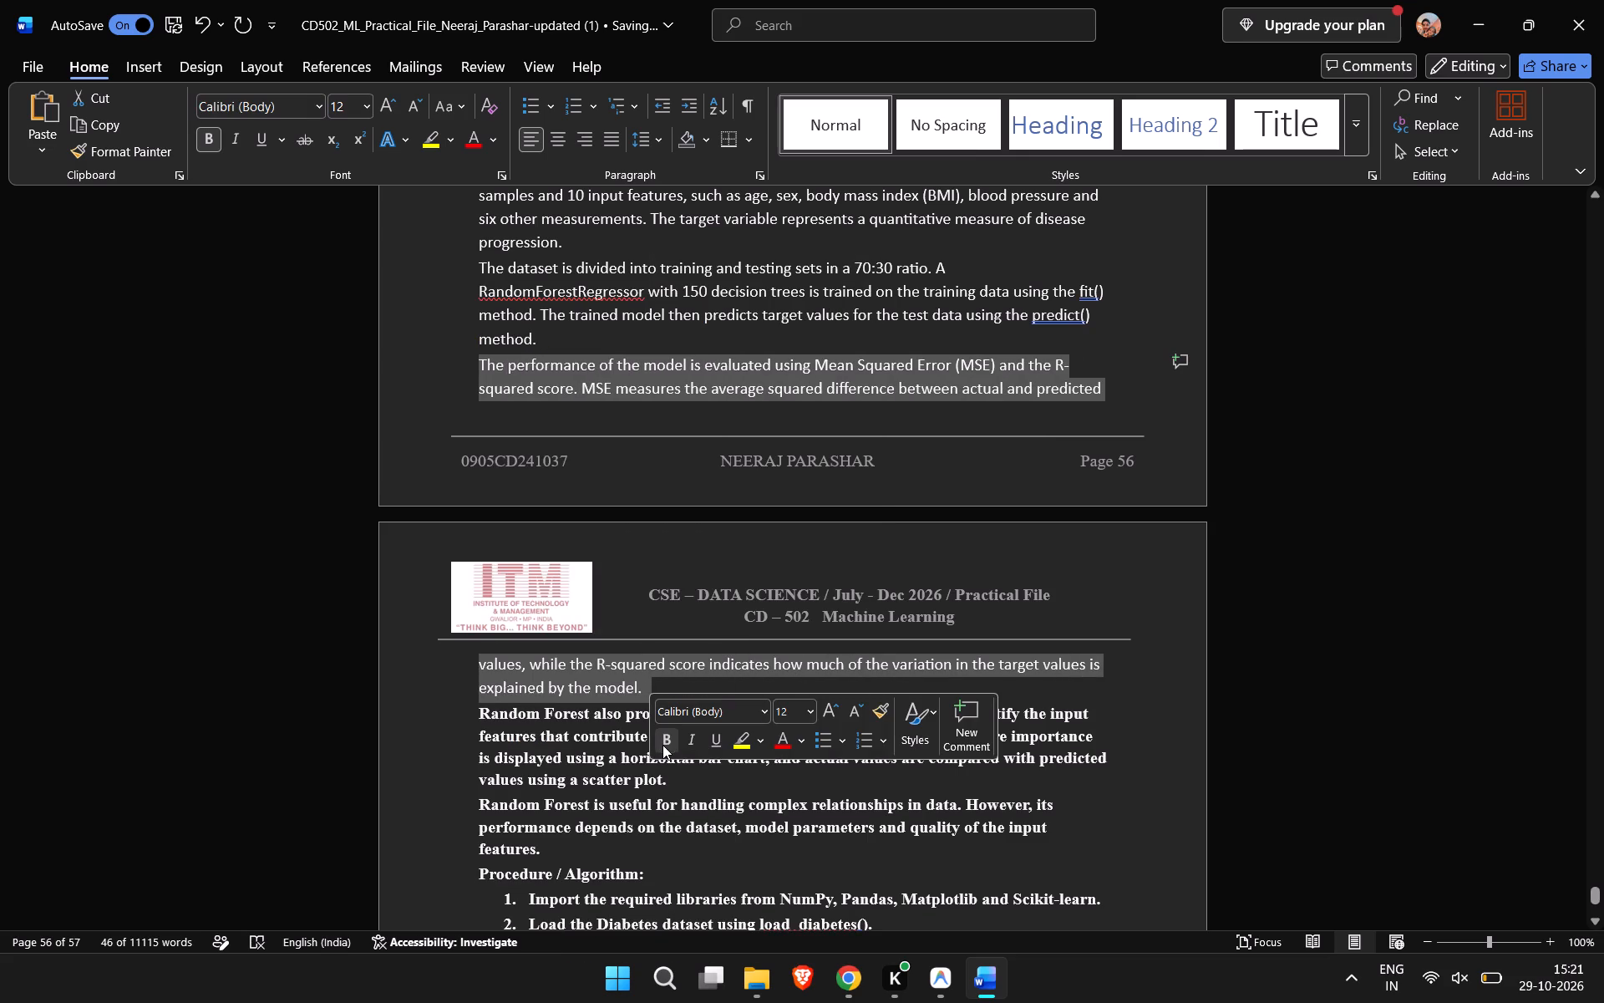
pyautogui.click(648, 679)
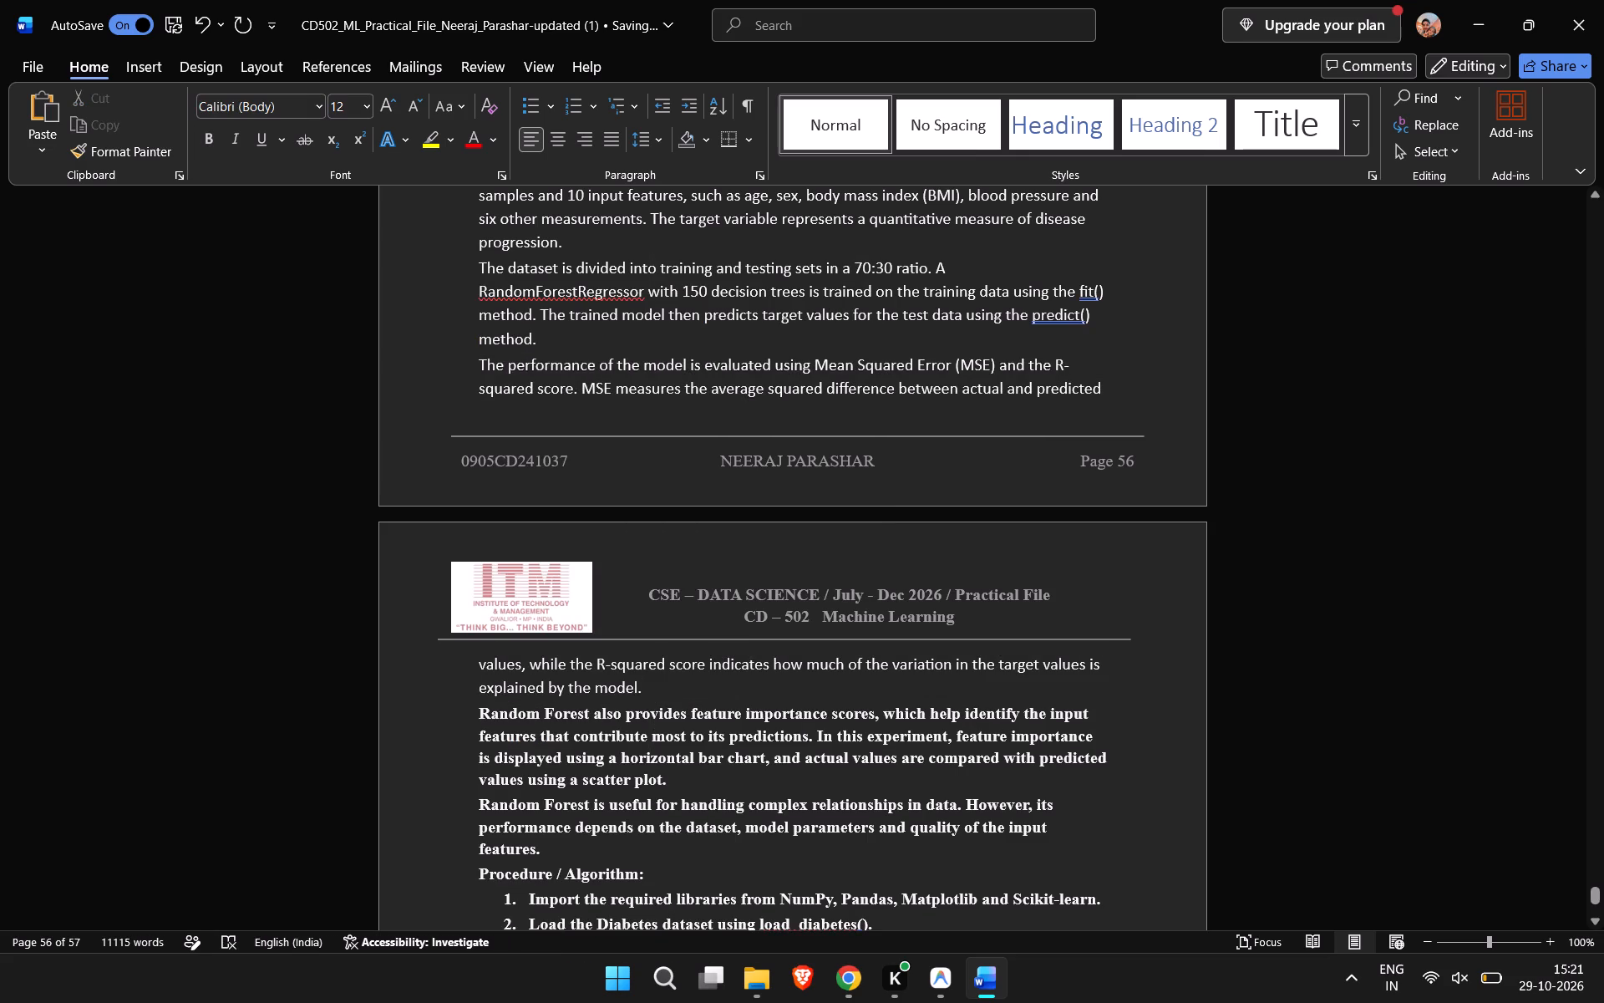
# Change the Theory paragraph about feature importance scores to Calibri (Body) and remove its bold formatting.
pyautogui.scroll(-1, 692, 736)
pyautogui.moveTo(670, 562); pyautogui.dragTo(654, 559)
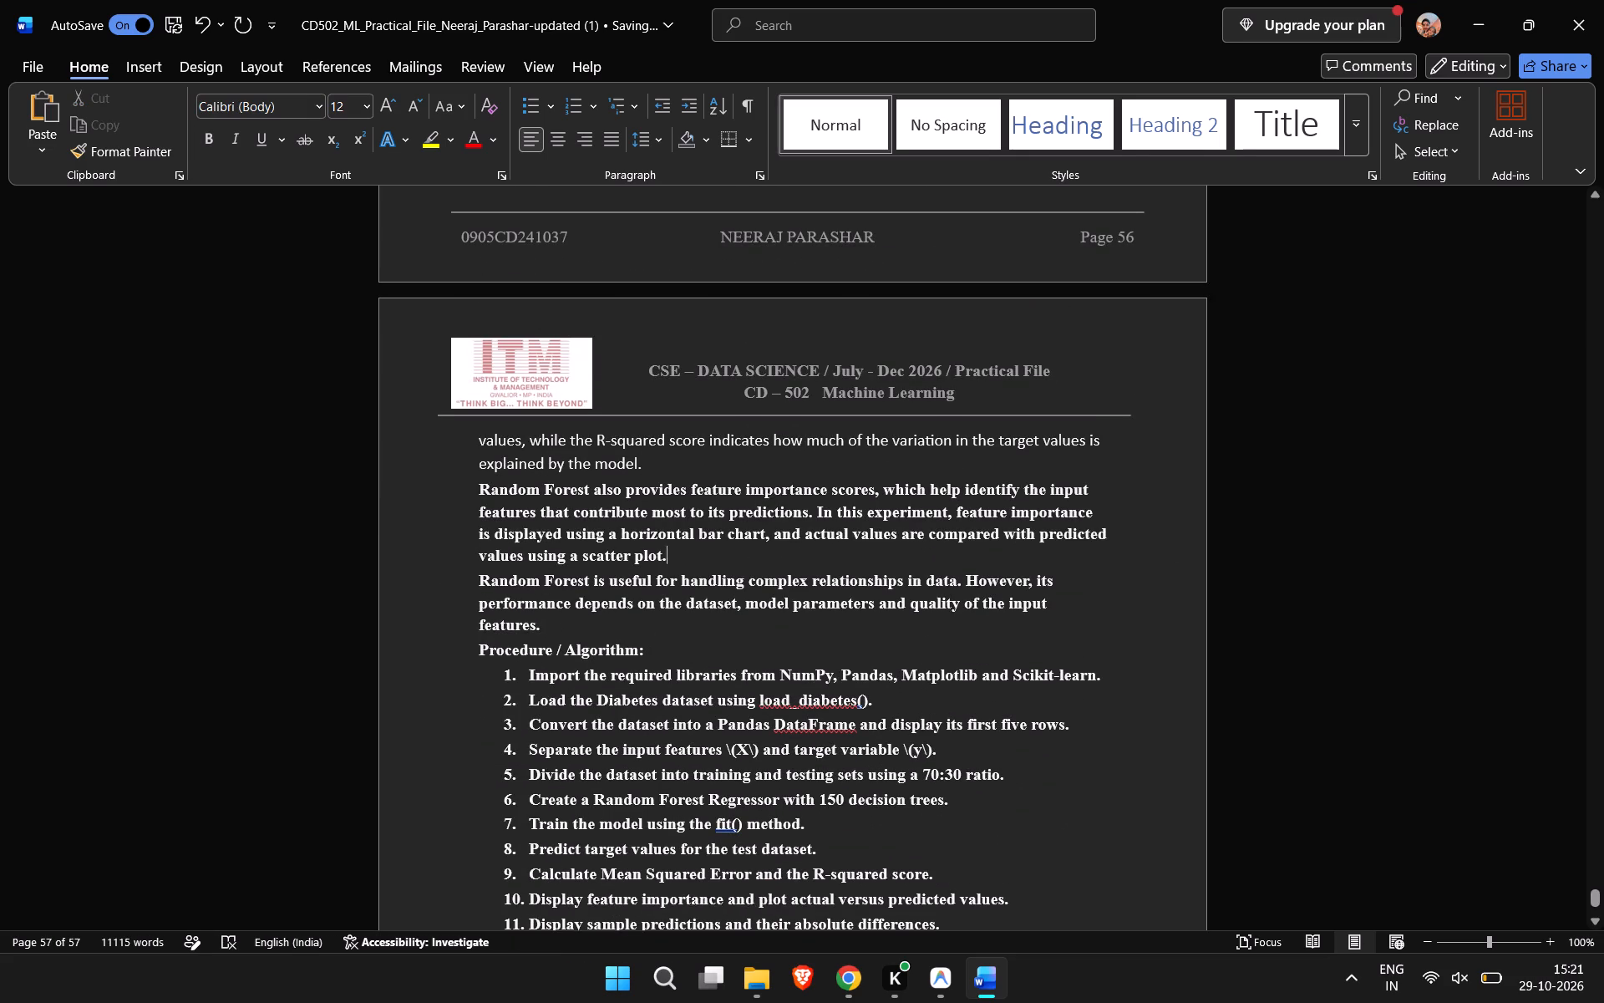
pyautogui.moveTo(654, 559); pyautogui.dragTo(451, 493)
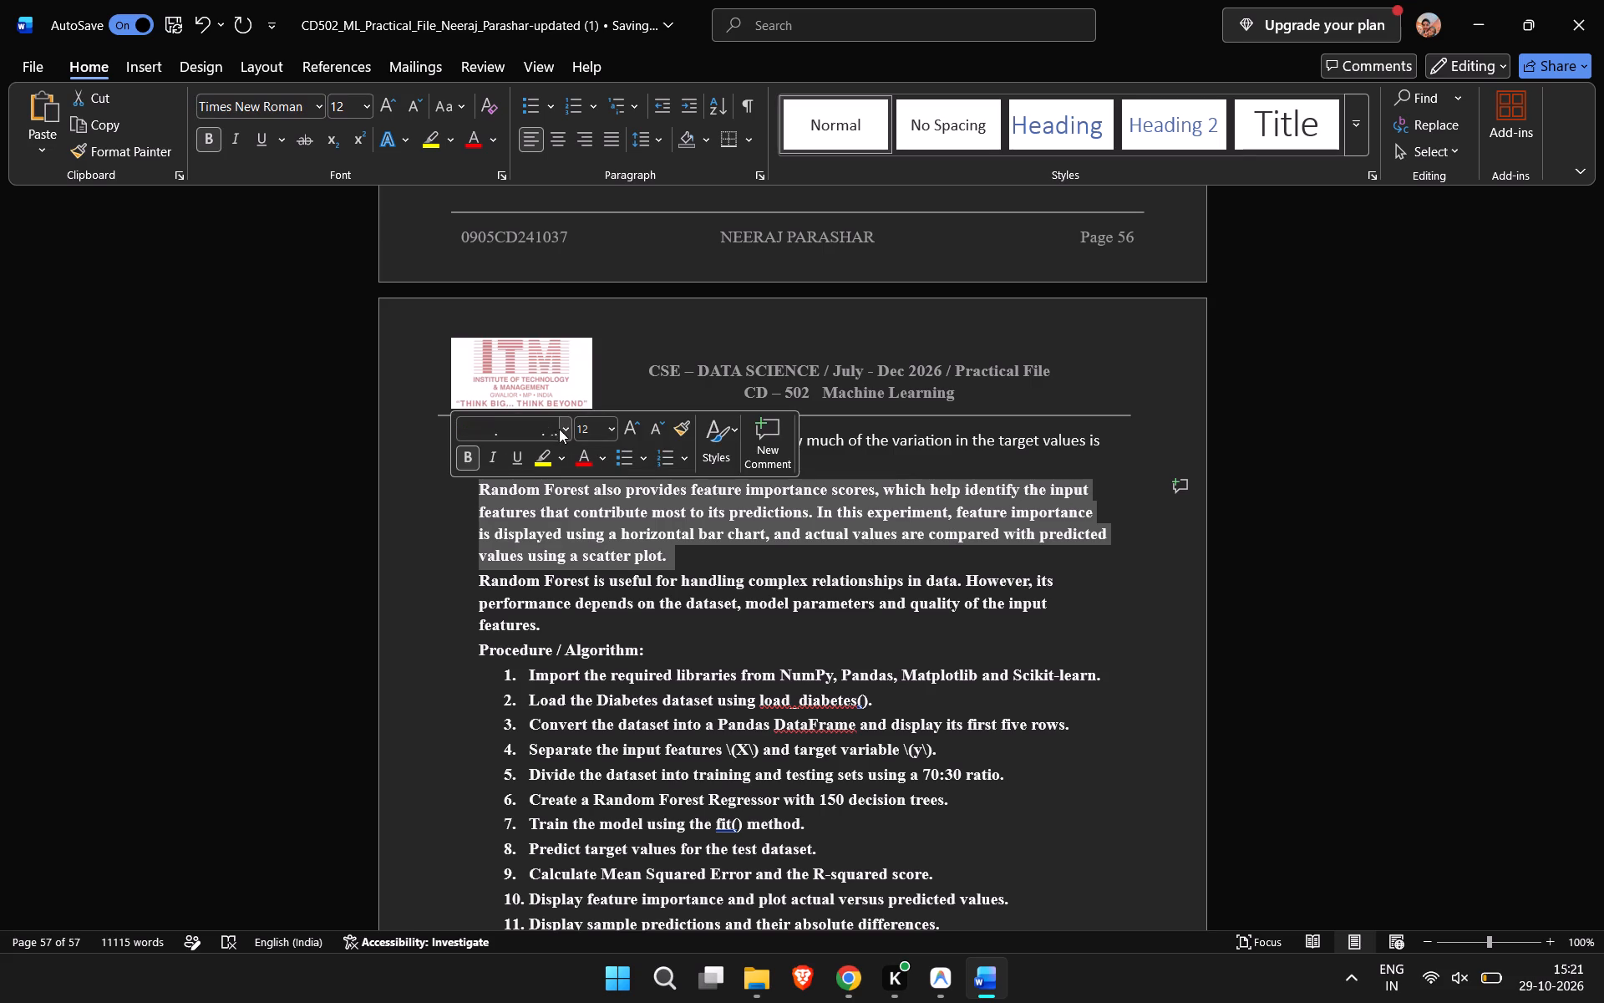
pyautogui.click(562, 428)
pyautogui.click(539, 517)
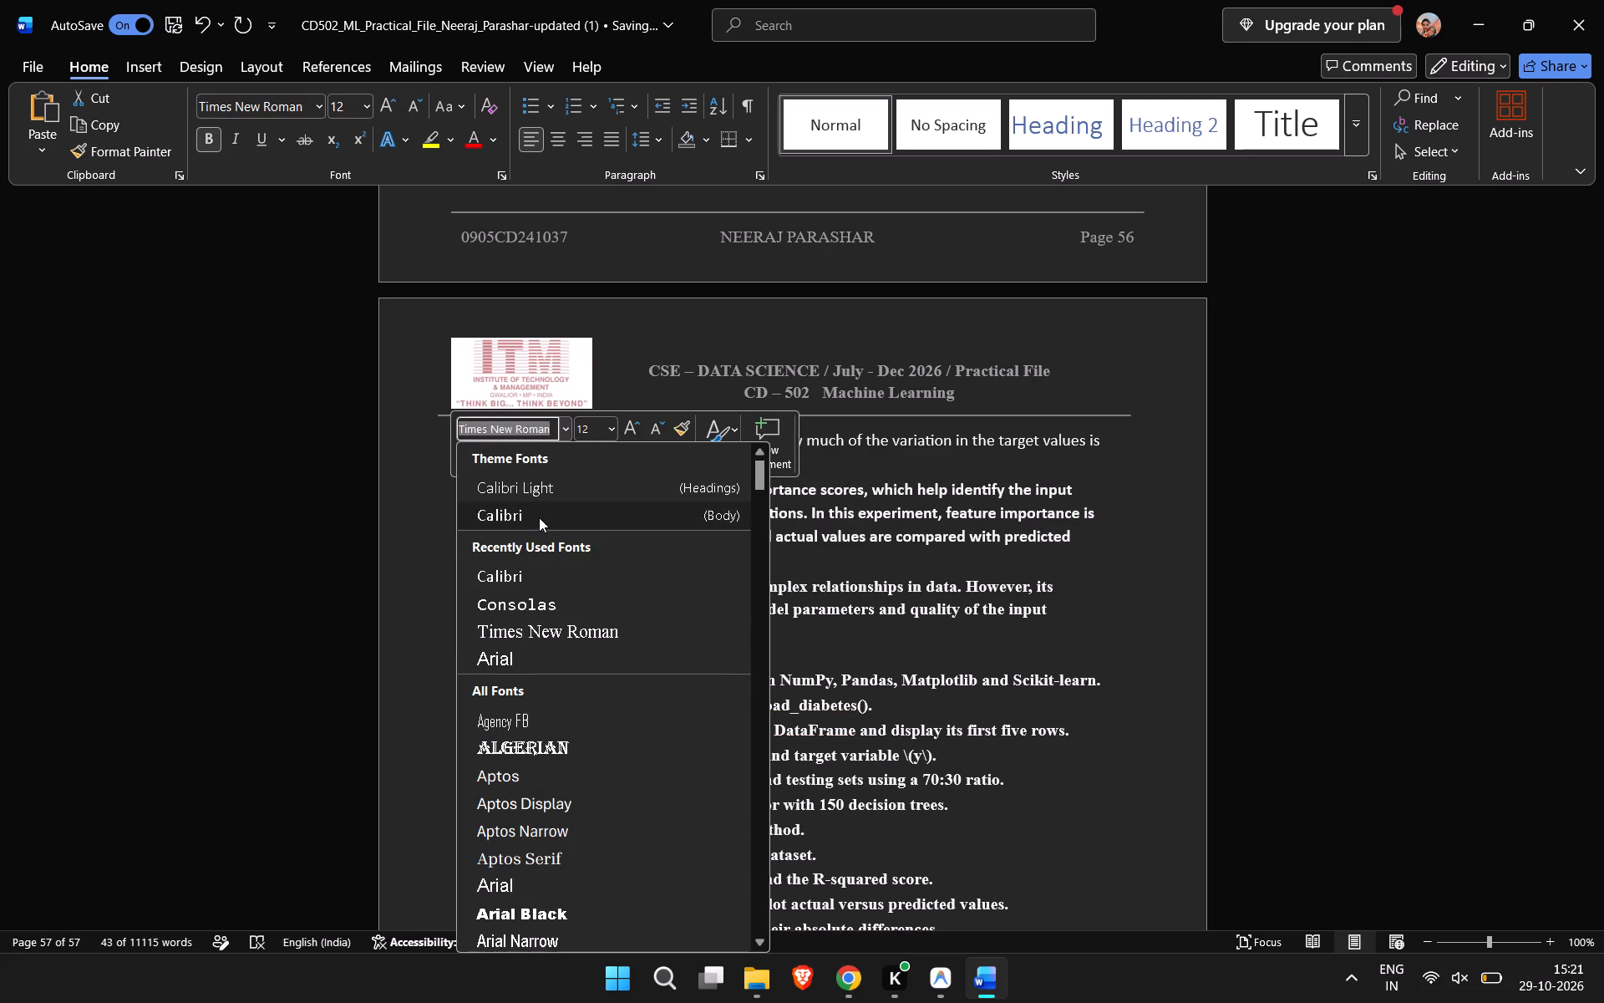
pyautogui.doubleClick(470, 456)
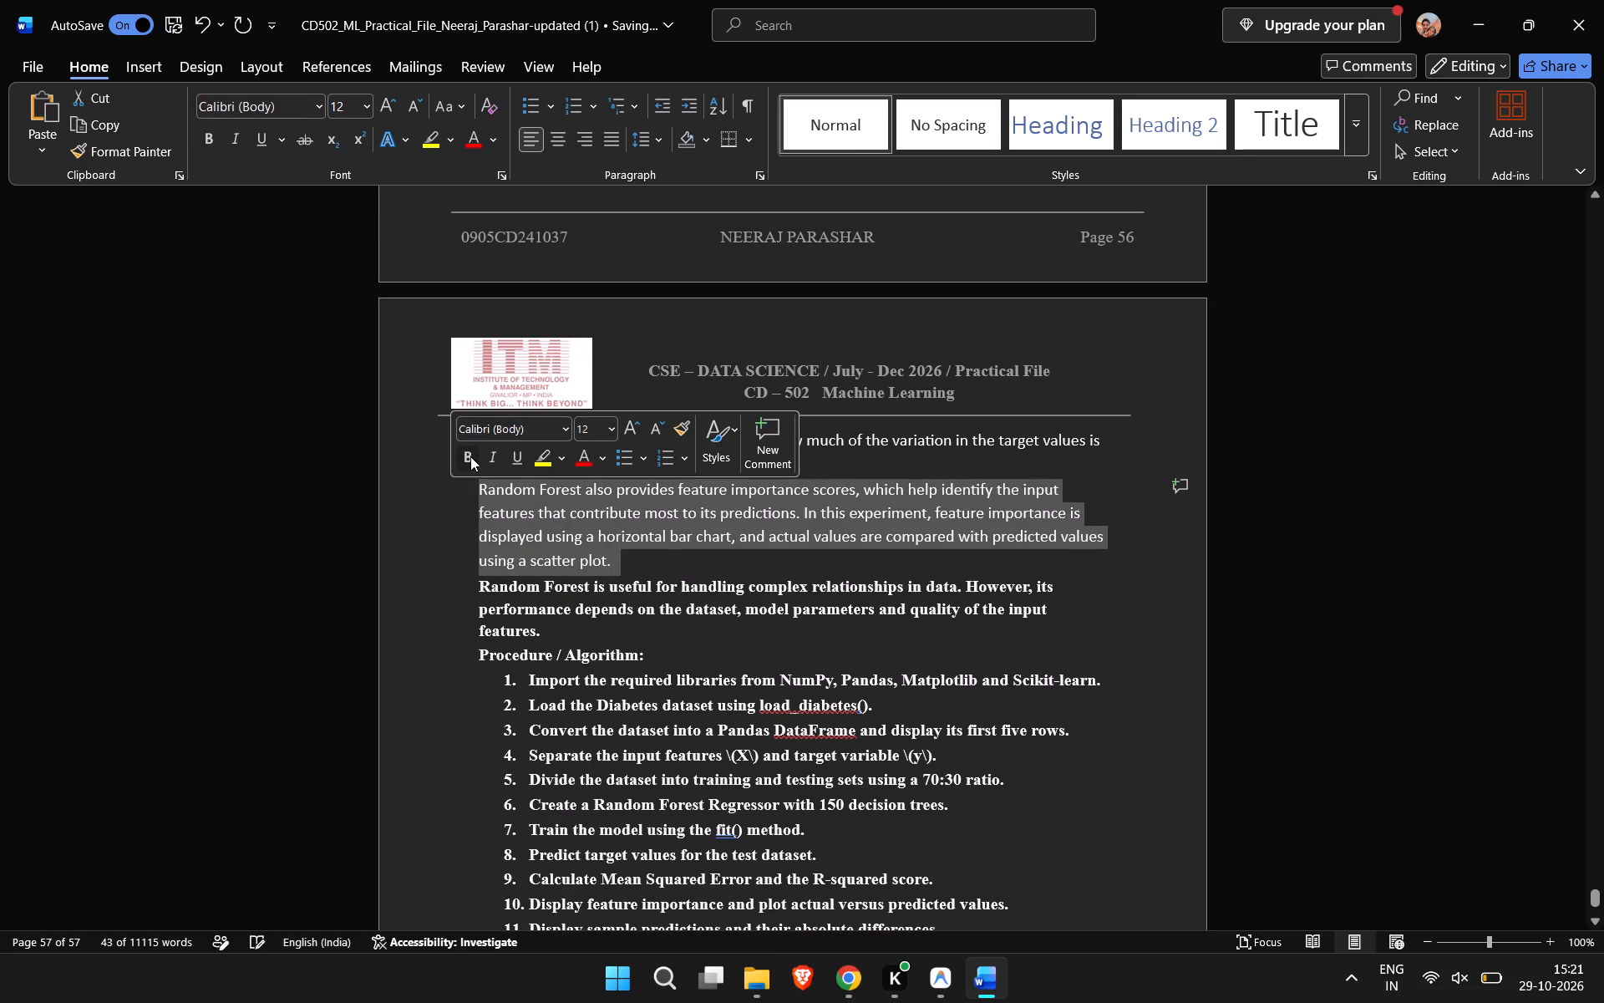
pyautogui.click(470, 456)
pyautogui.click(541, 515)
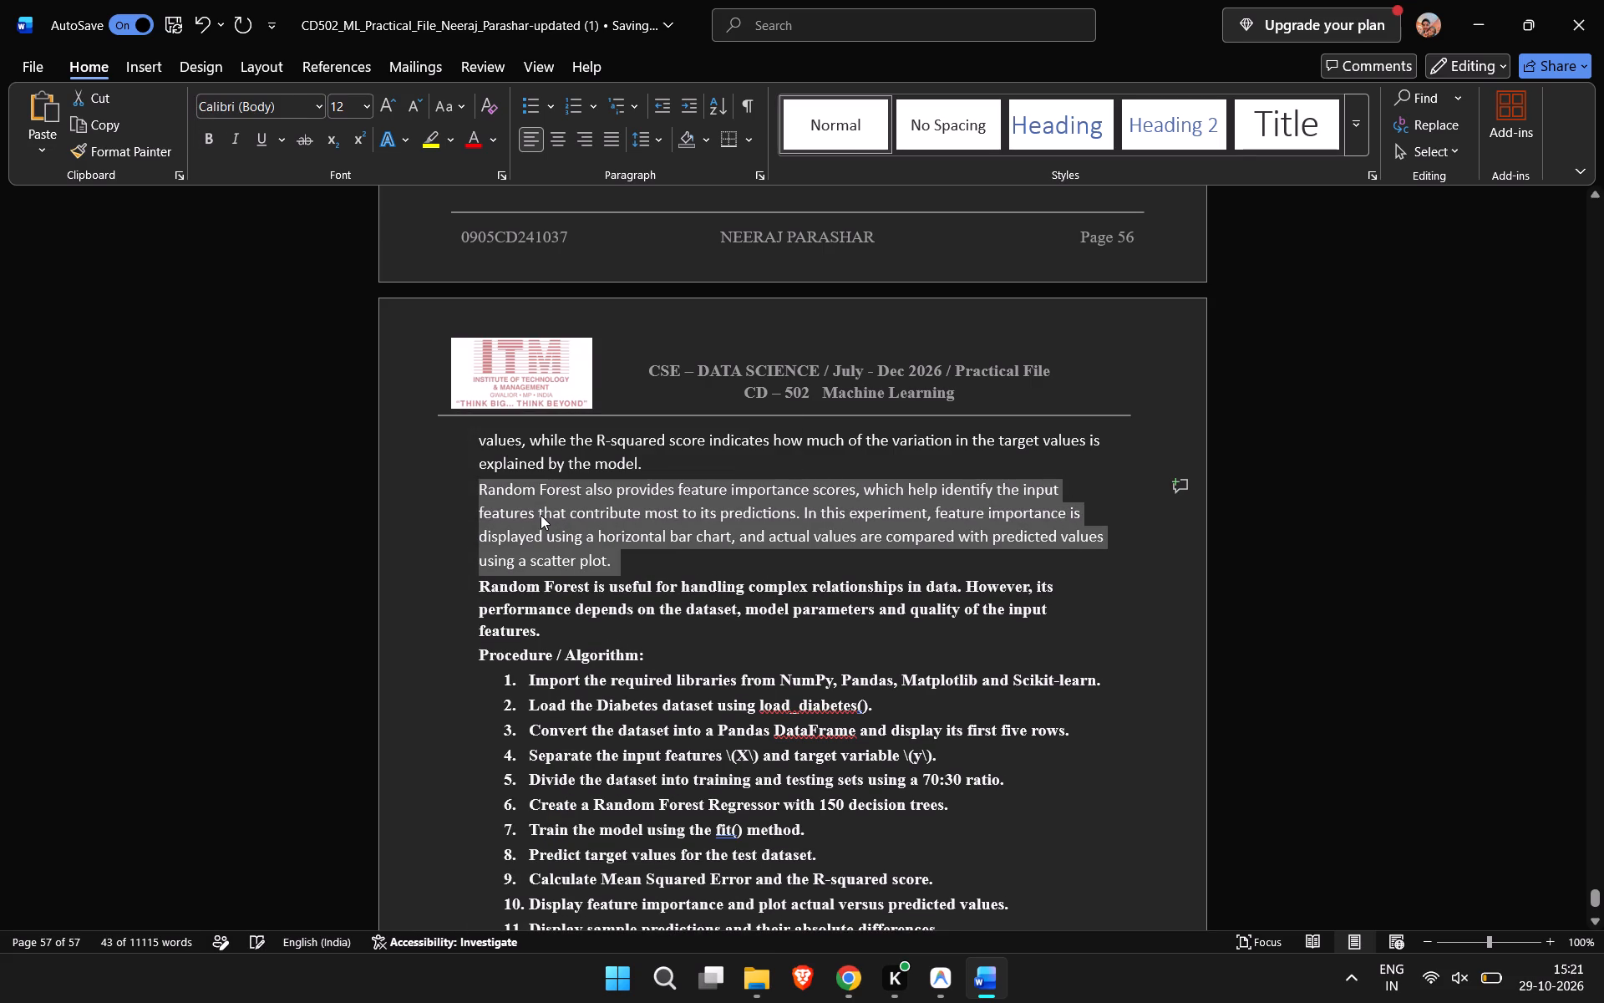
# Change the last Theory paragraph, about Random Forest handling complex relationships, to Calibri and remove its bold formatting.
pyautogui.scroll(-1, 541, 515)
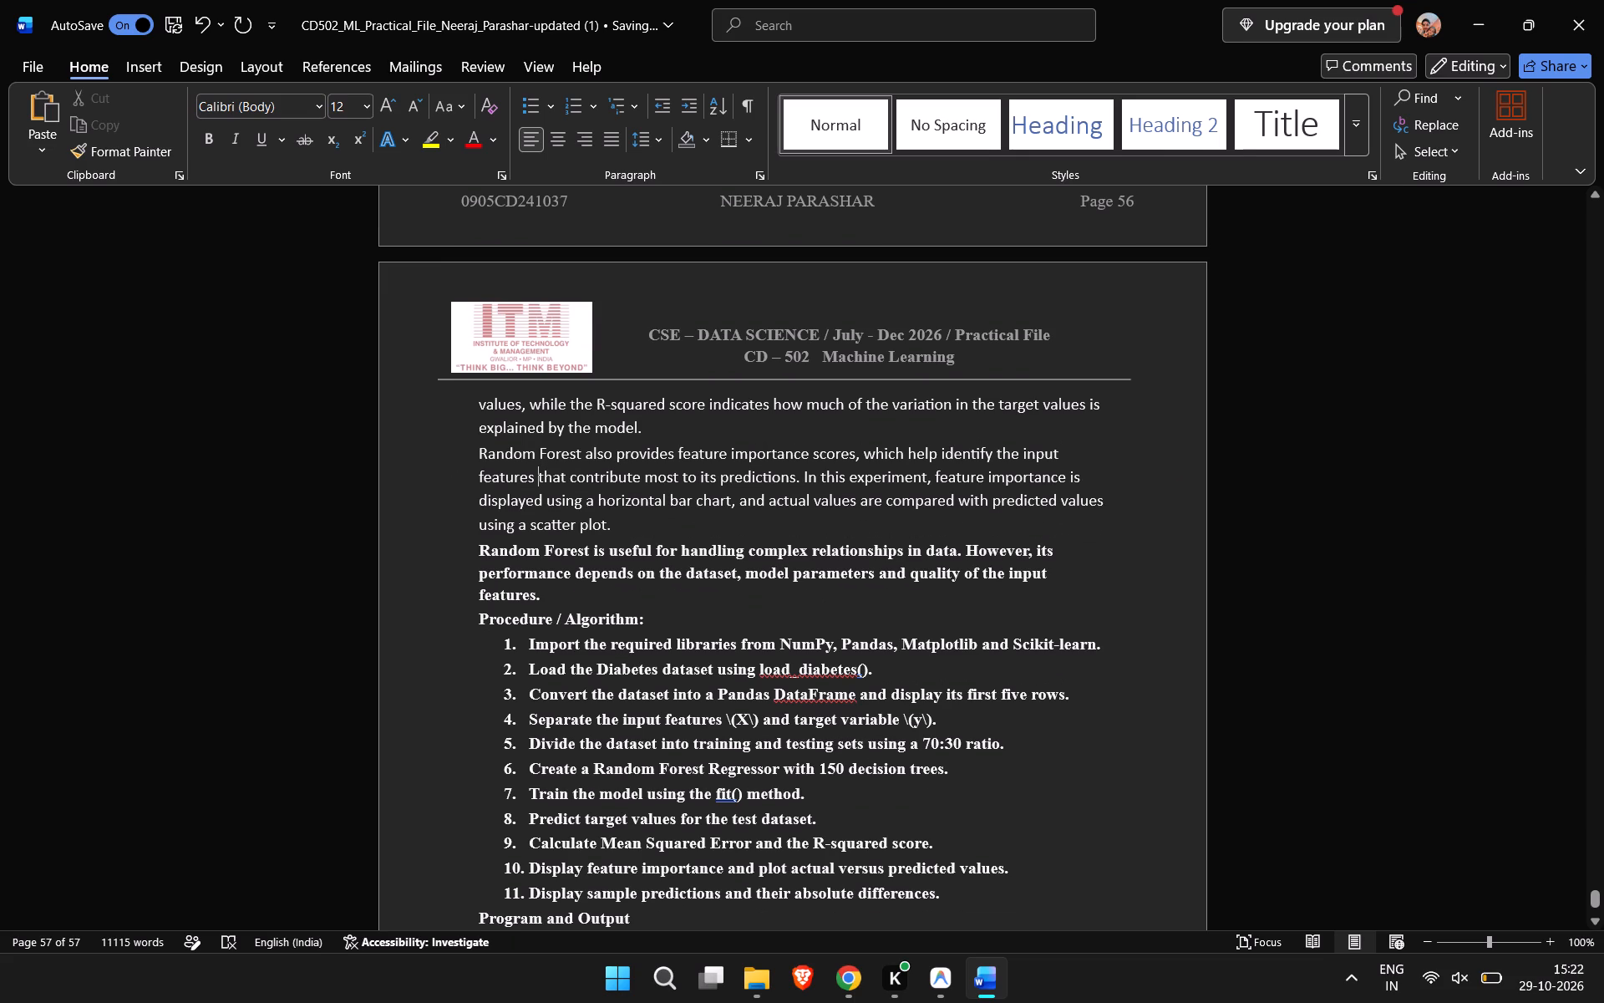
pyautogui.moveTo(566, 597); pyautogui.dragTo(451, 549)
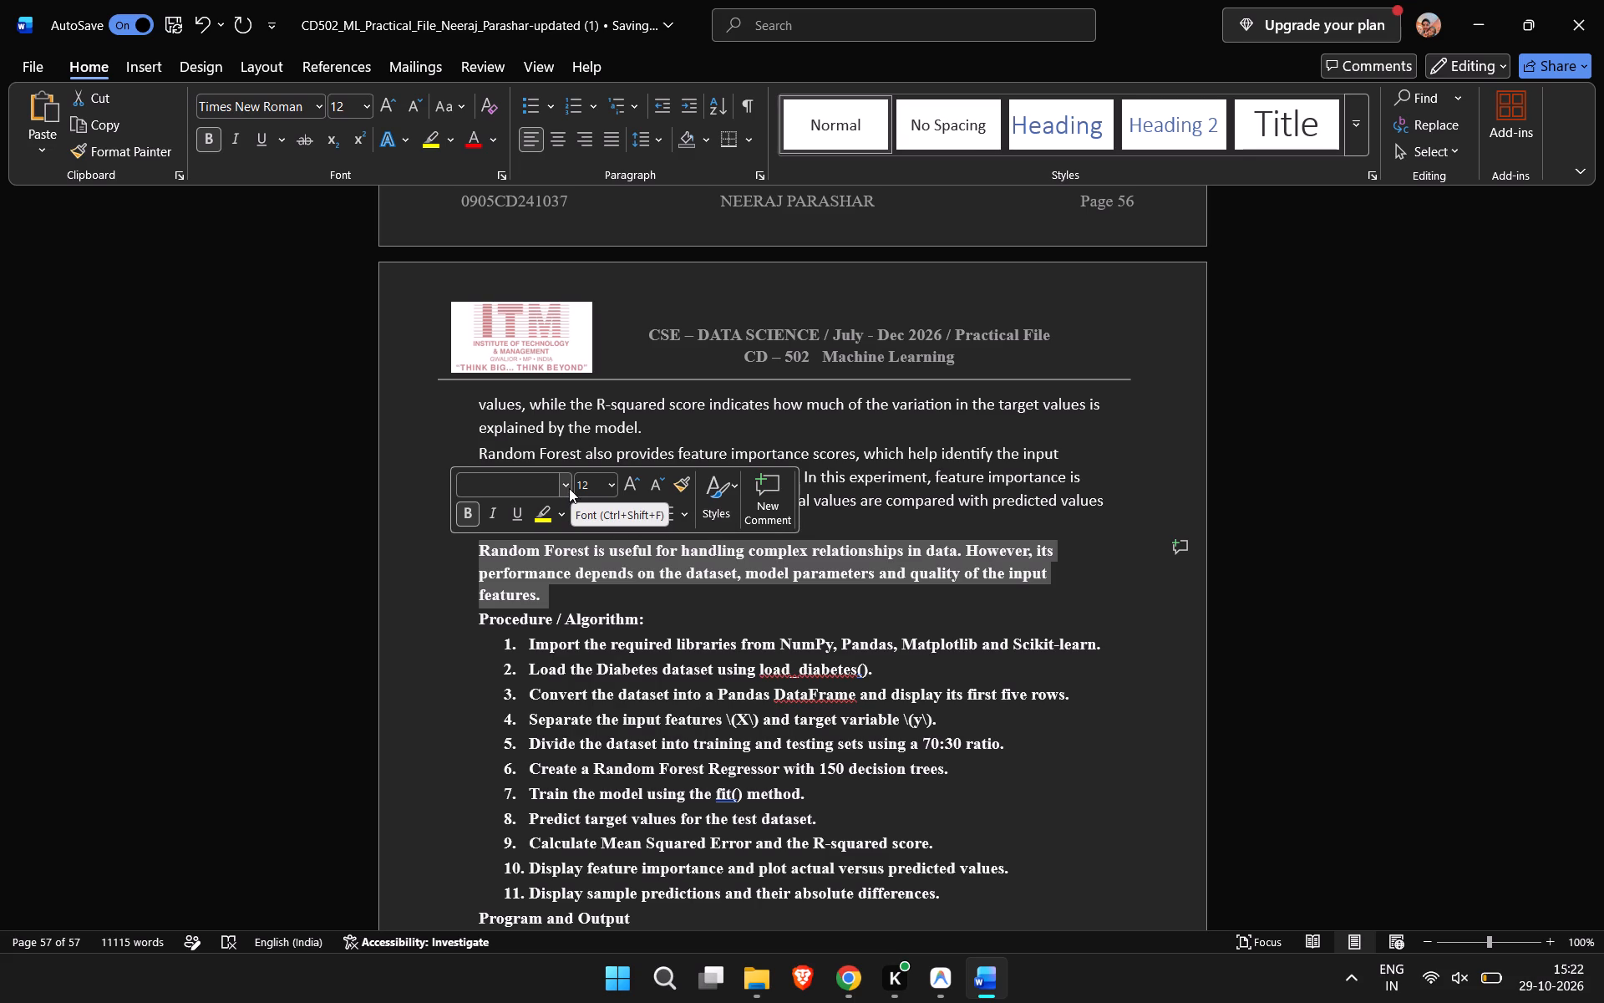
pyautogui.click(569, 488)
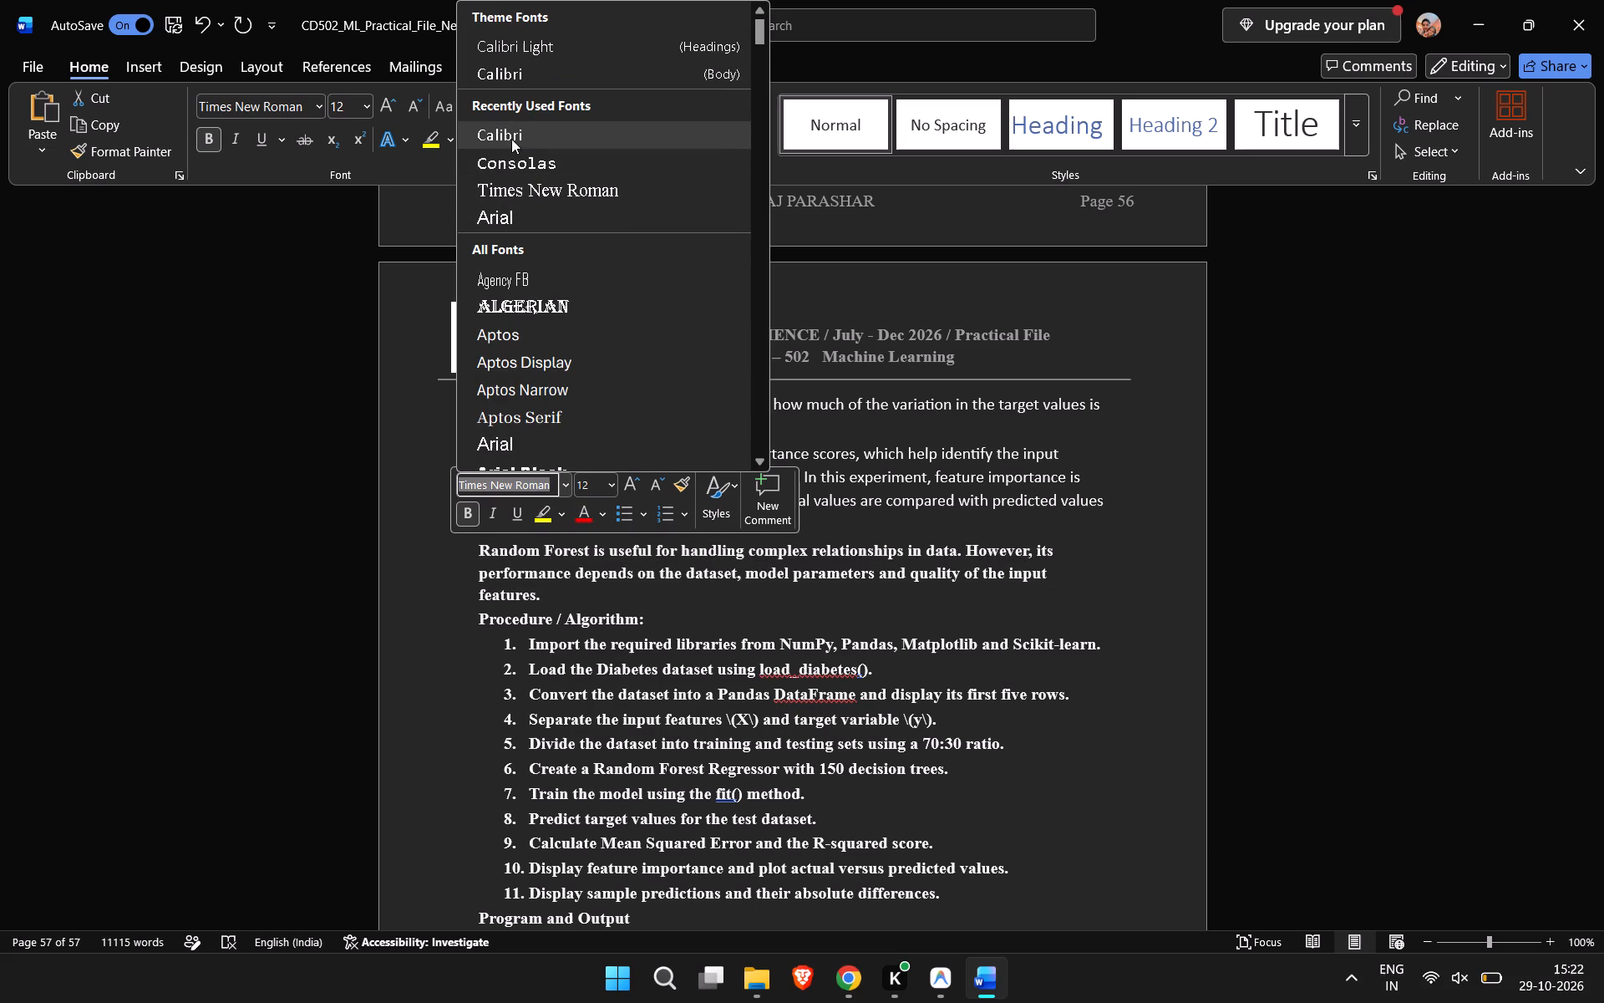
pyautogui.click(510, 130)
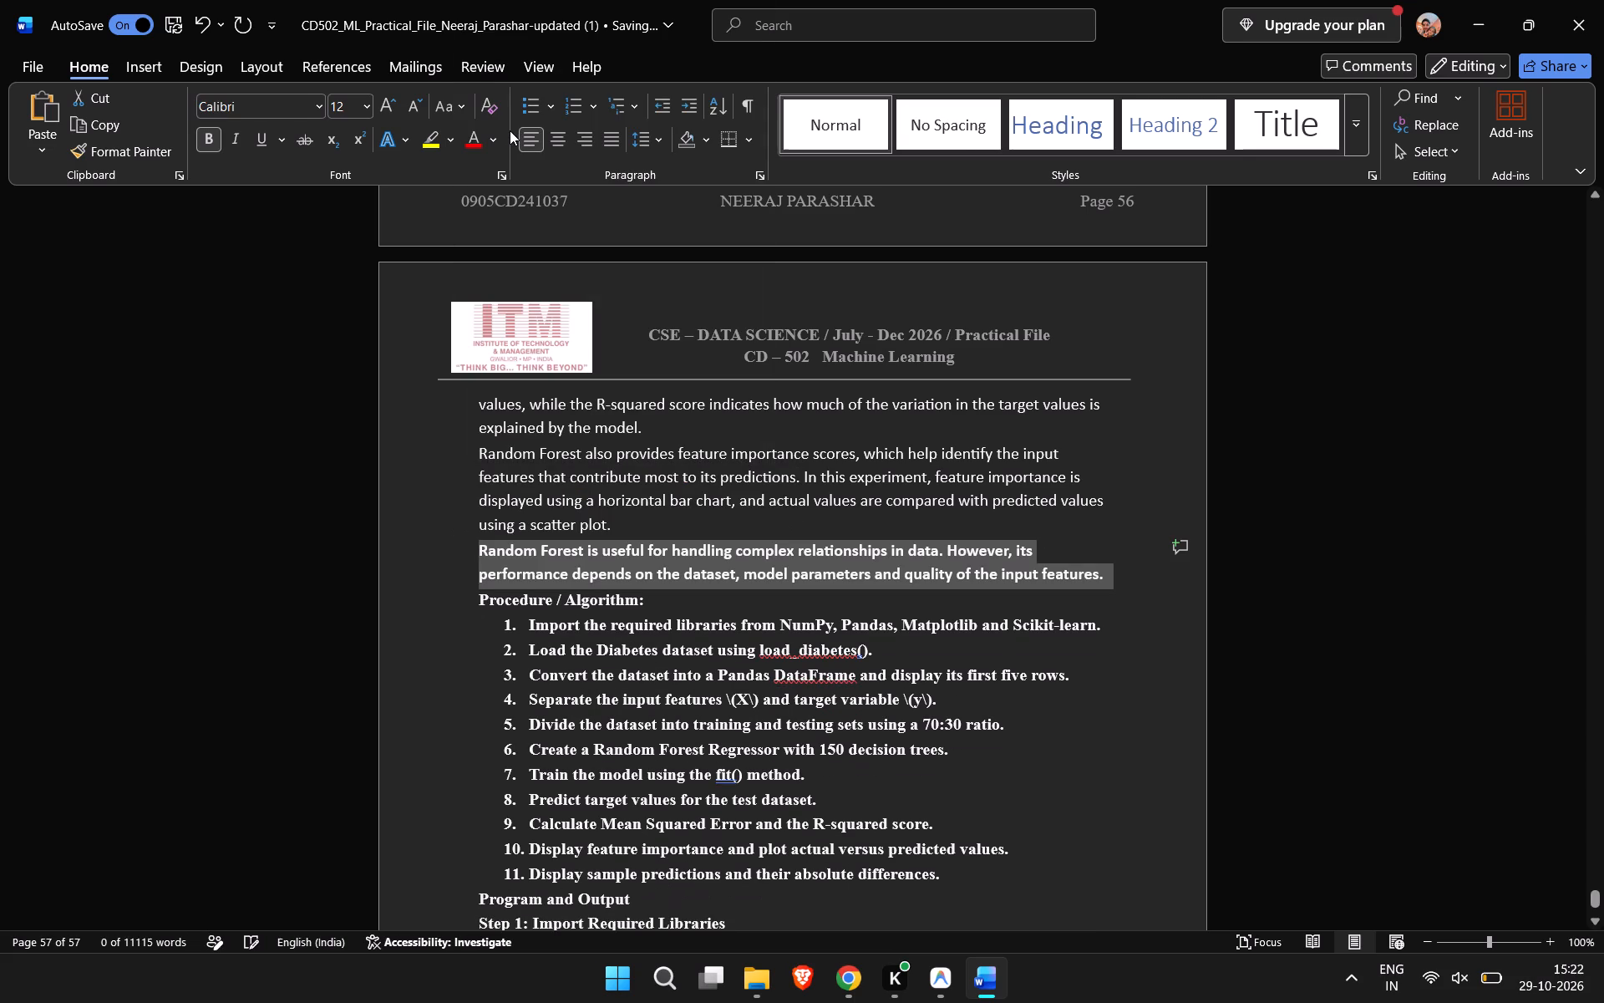
pyautogui.rightClick(602, 558)
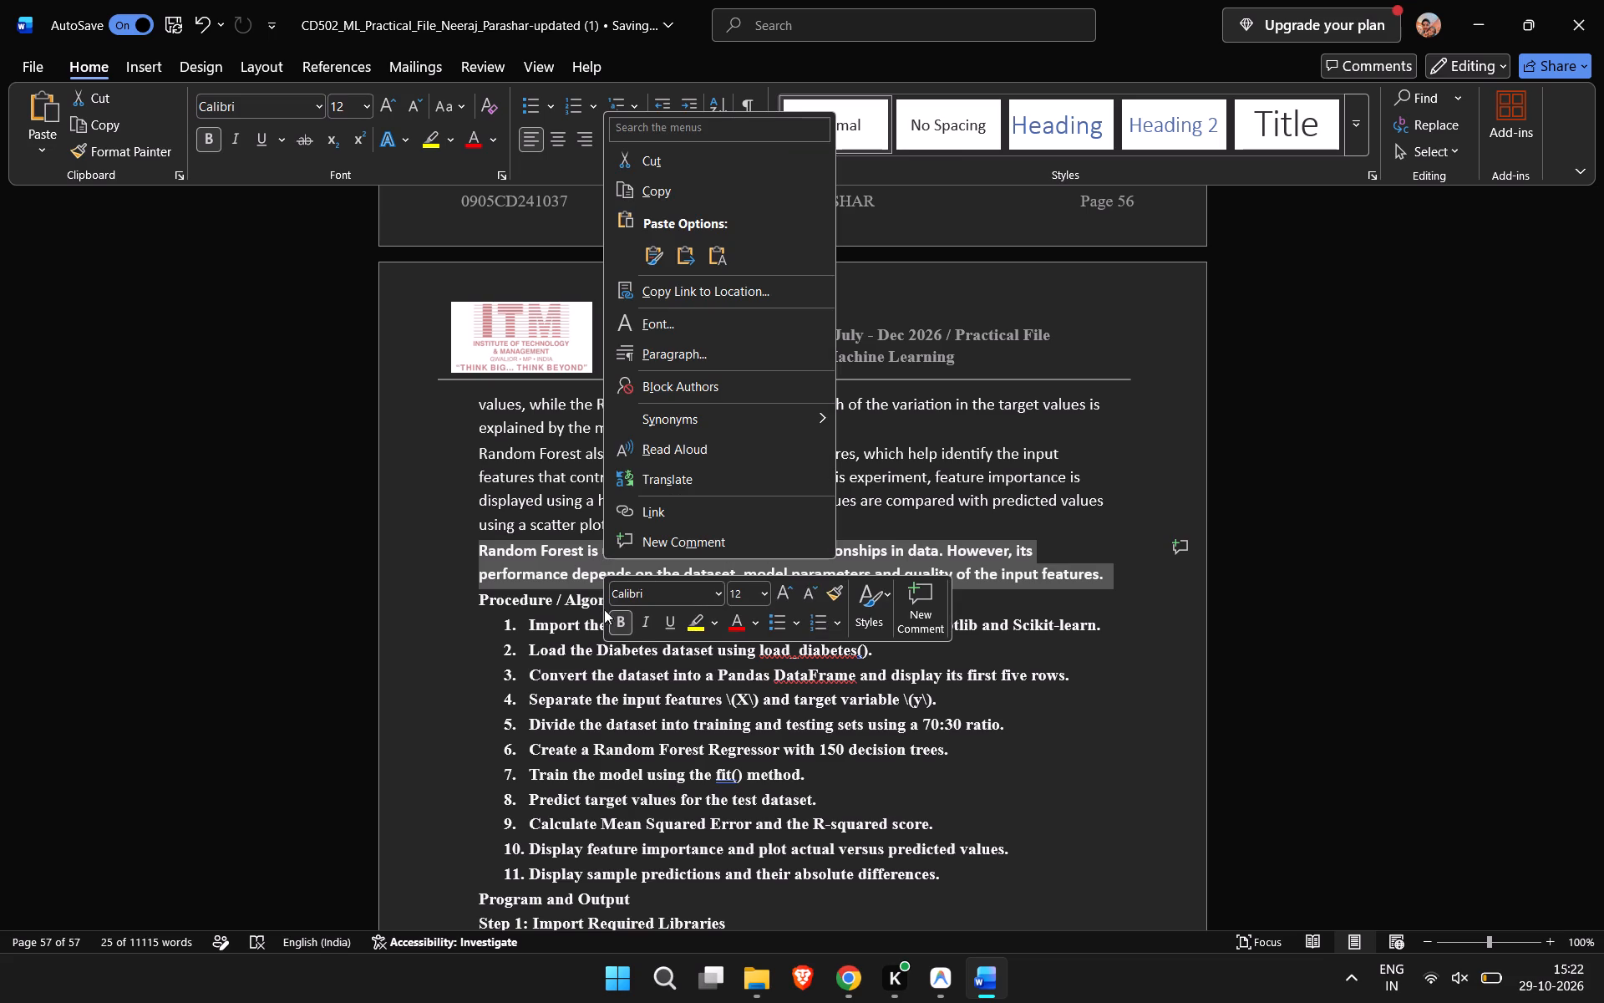
pyautogui.click(617, 619)
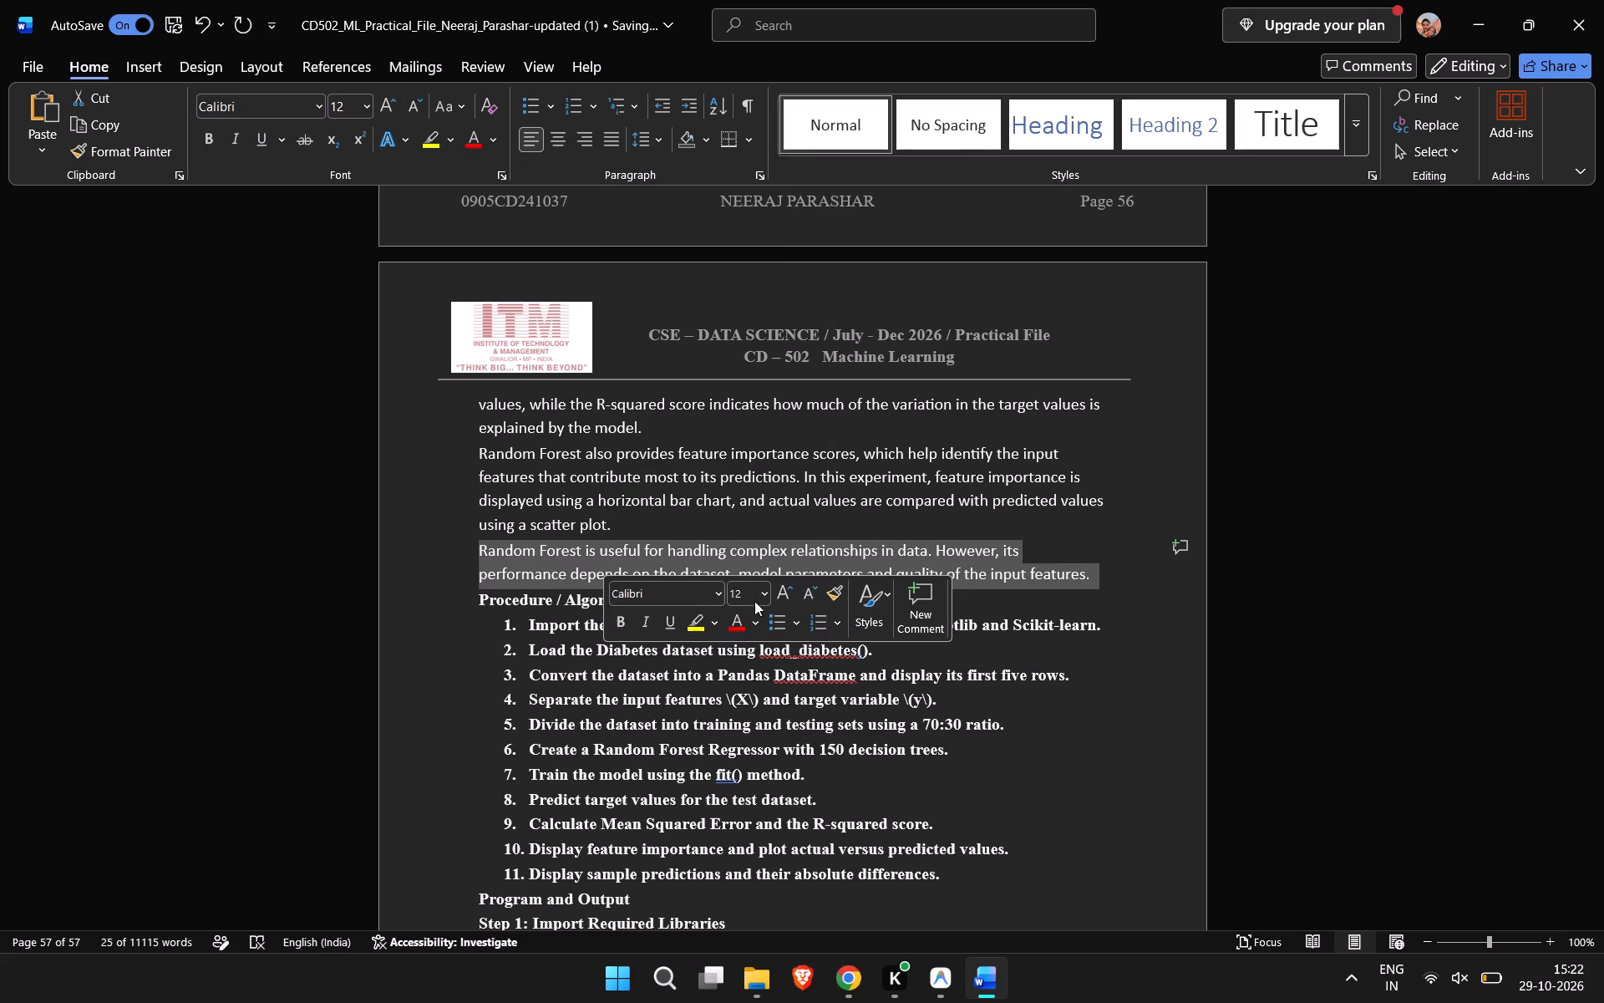
pyautogui.click(444, 652)
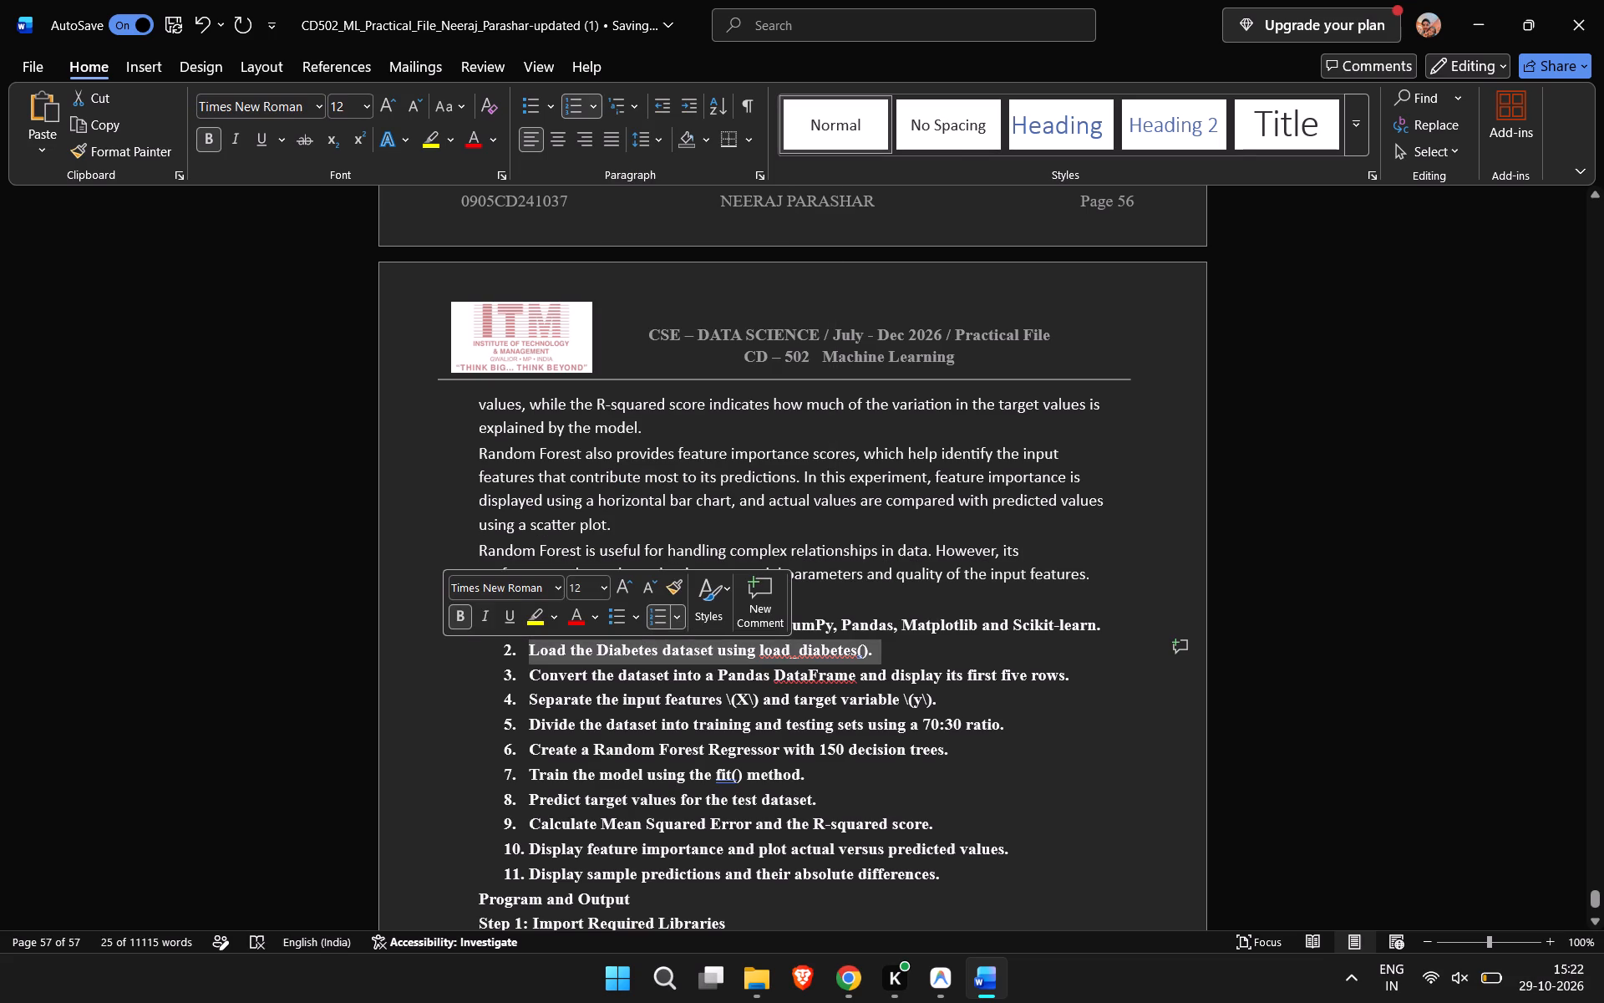
pyautogui.click(803, 581)
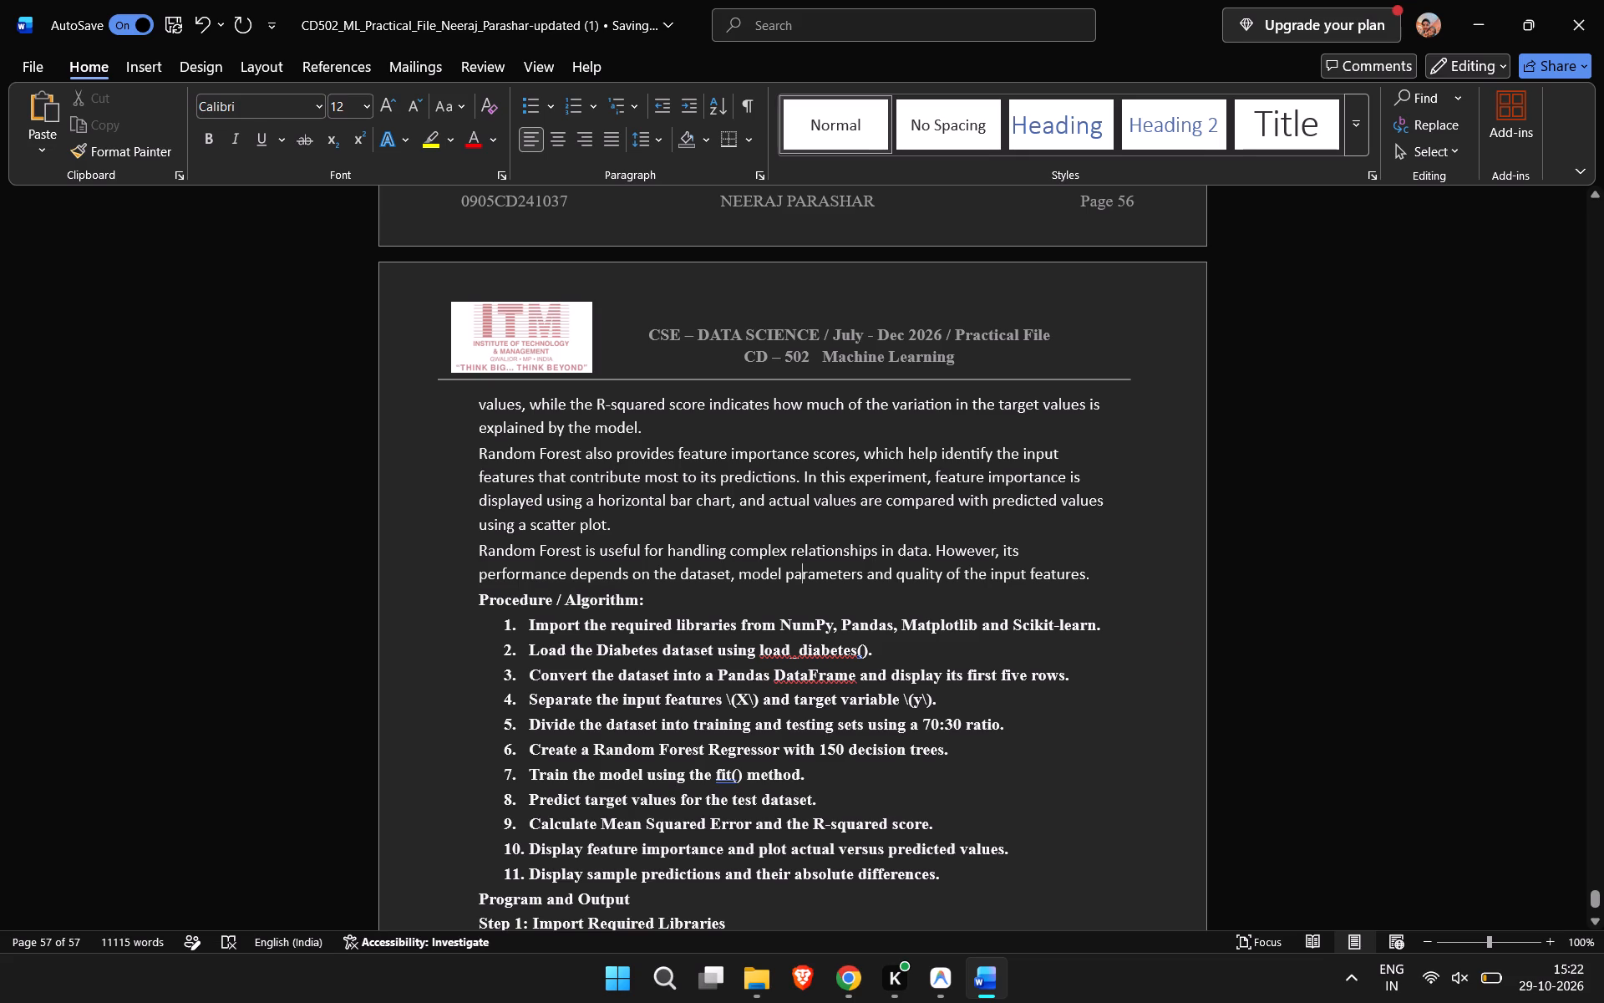
# Set the font size of the "Procedure / Algorithm:" heading to 13.
pyautogui.moveTo(642, 598); pyautogui.dragTo(444, 603)
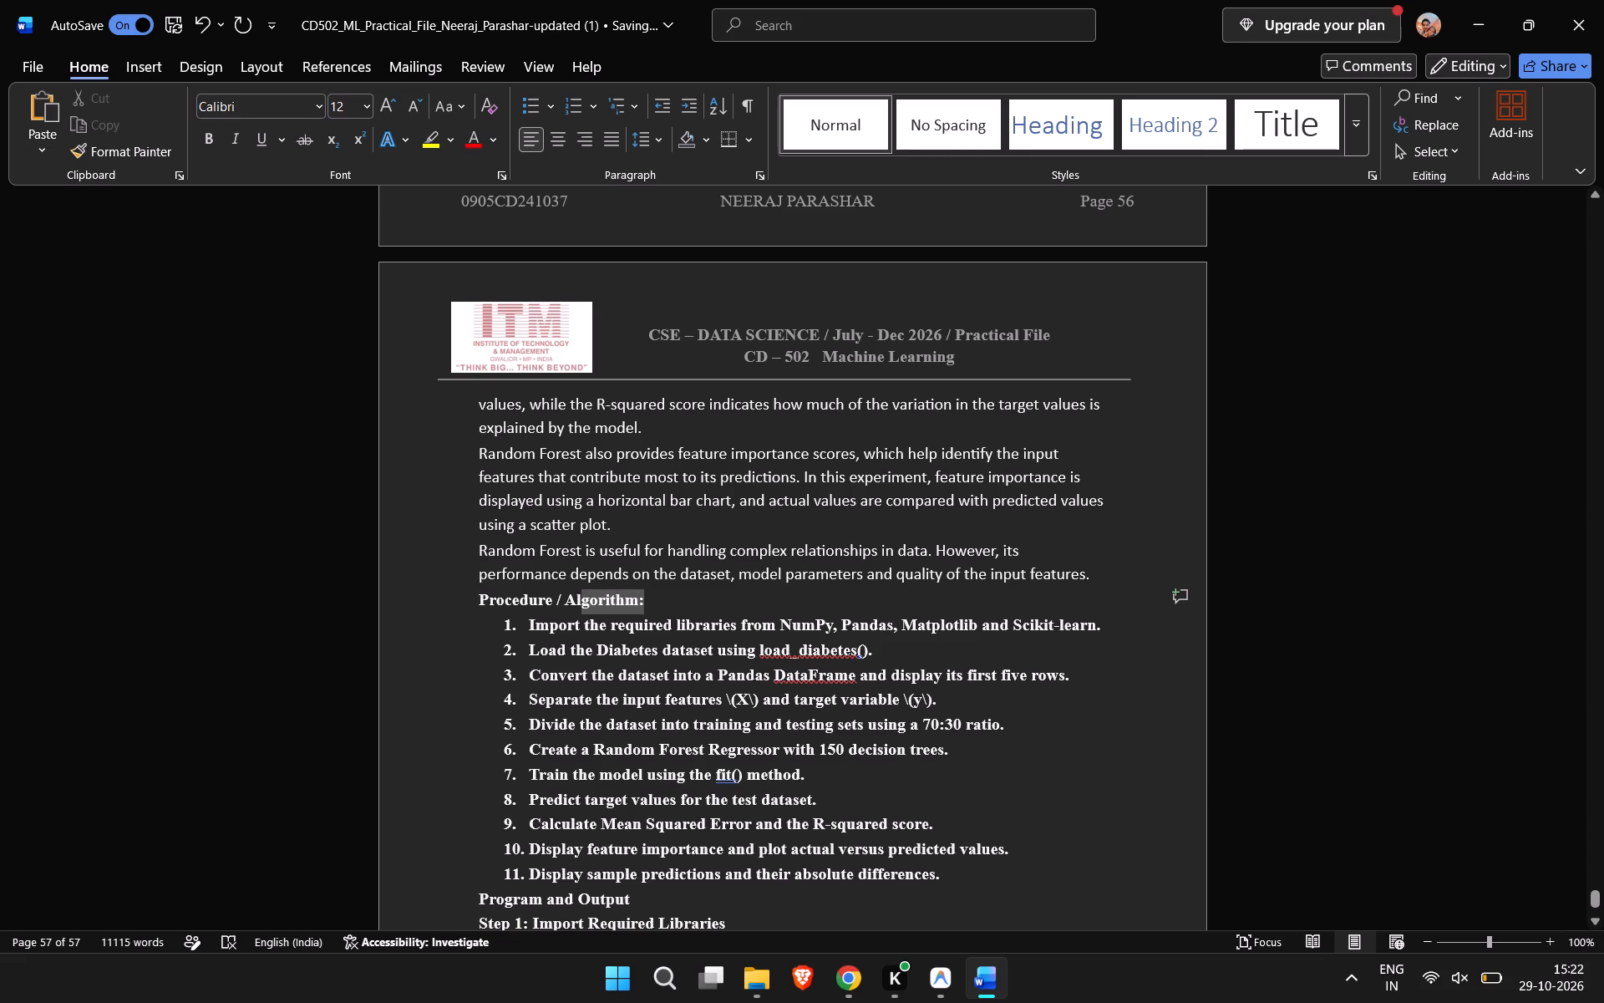
pyautogui.moveTo(444, 603); pyautogui.dragTo(426, 603)
pyautogui.doubleClick(571, 540)
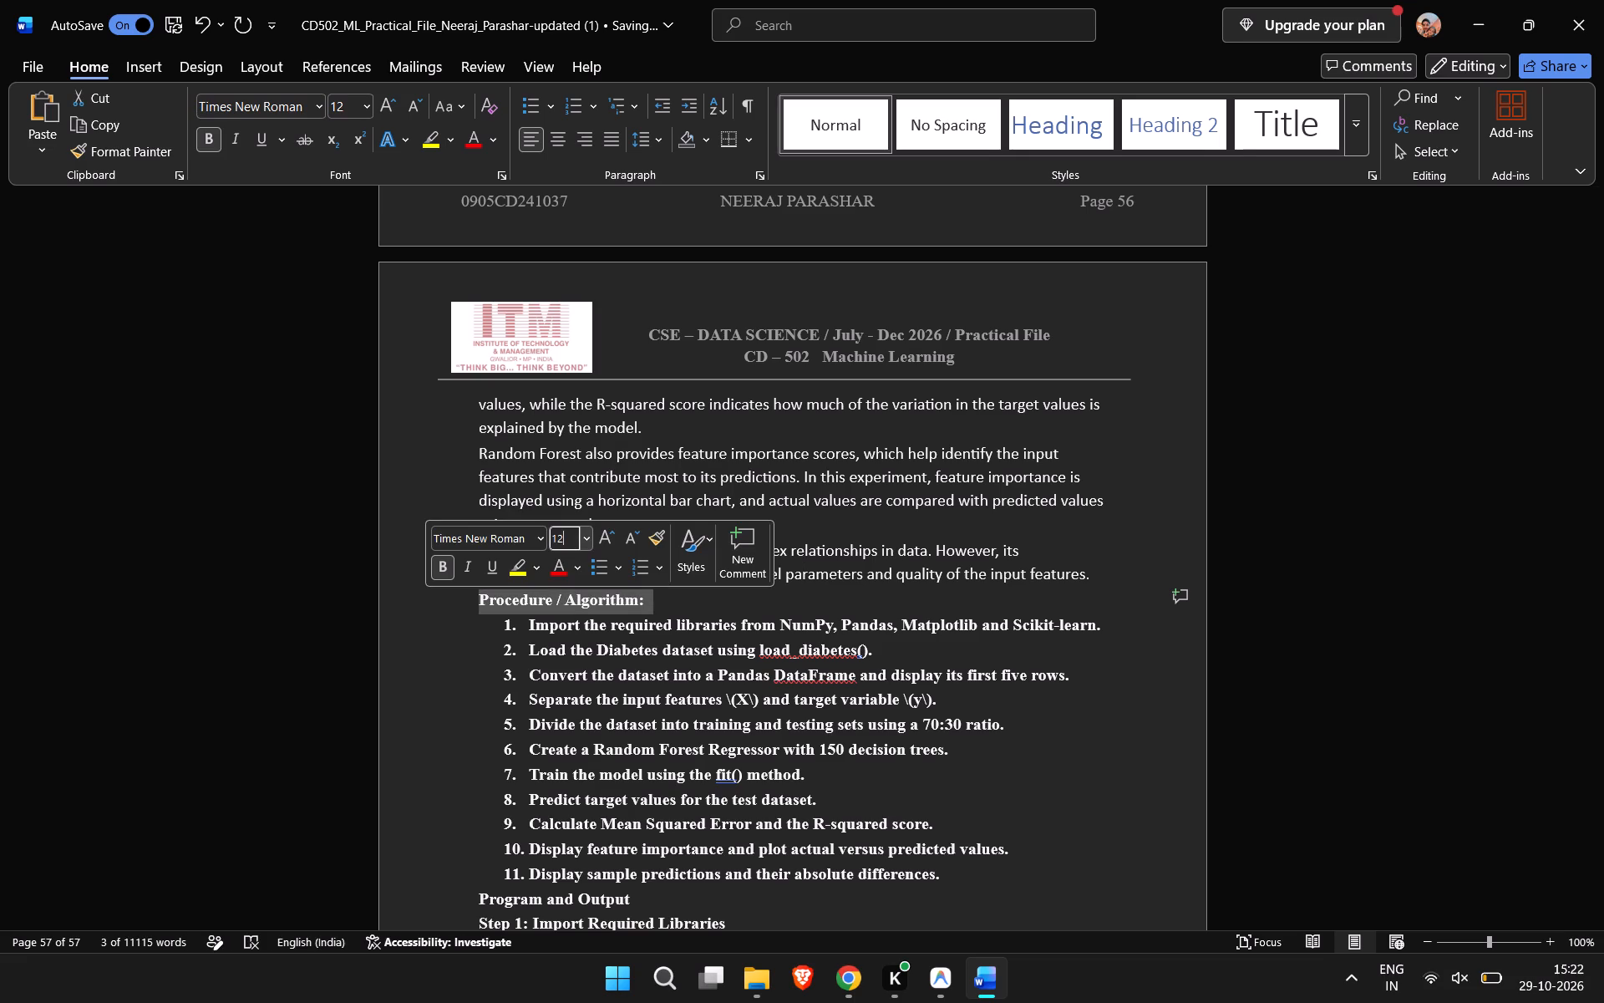
pyautogui.press('BackSpace')
pyautogui.press('3')
pyautogui.click(445, 649)
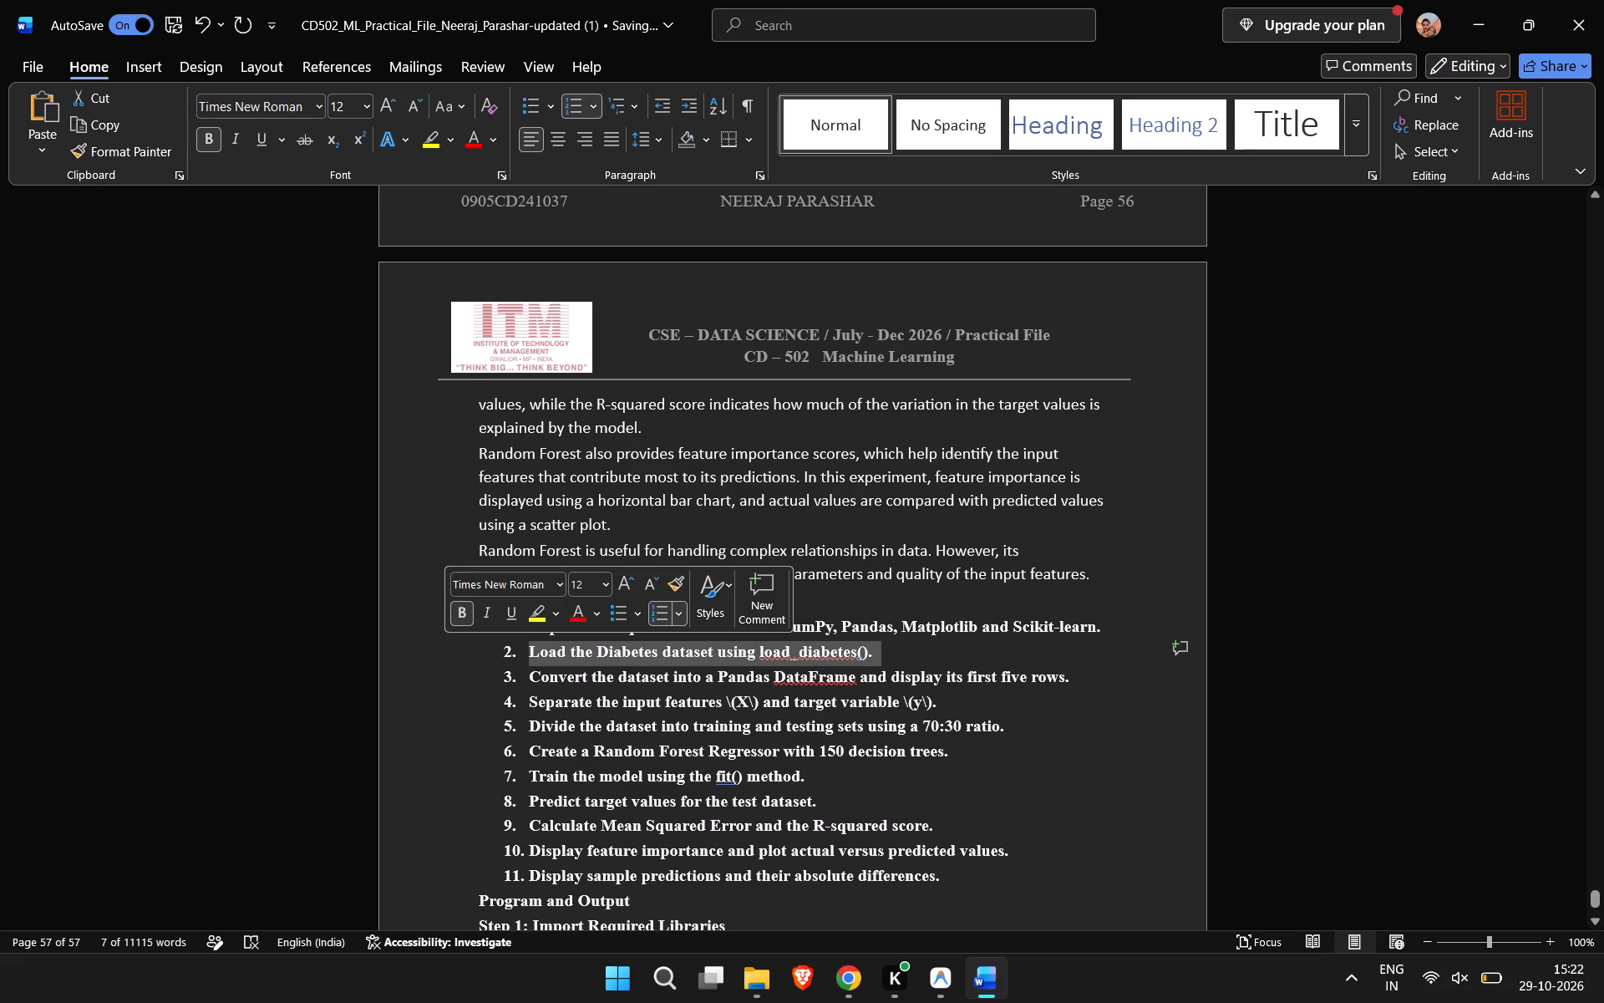
# Change all eleven numbered items under Procedure / Algorithm to Calibri (Body) and remove their bold formatting.
pyautogui.scroll(-1, 703, 732)
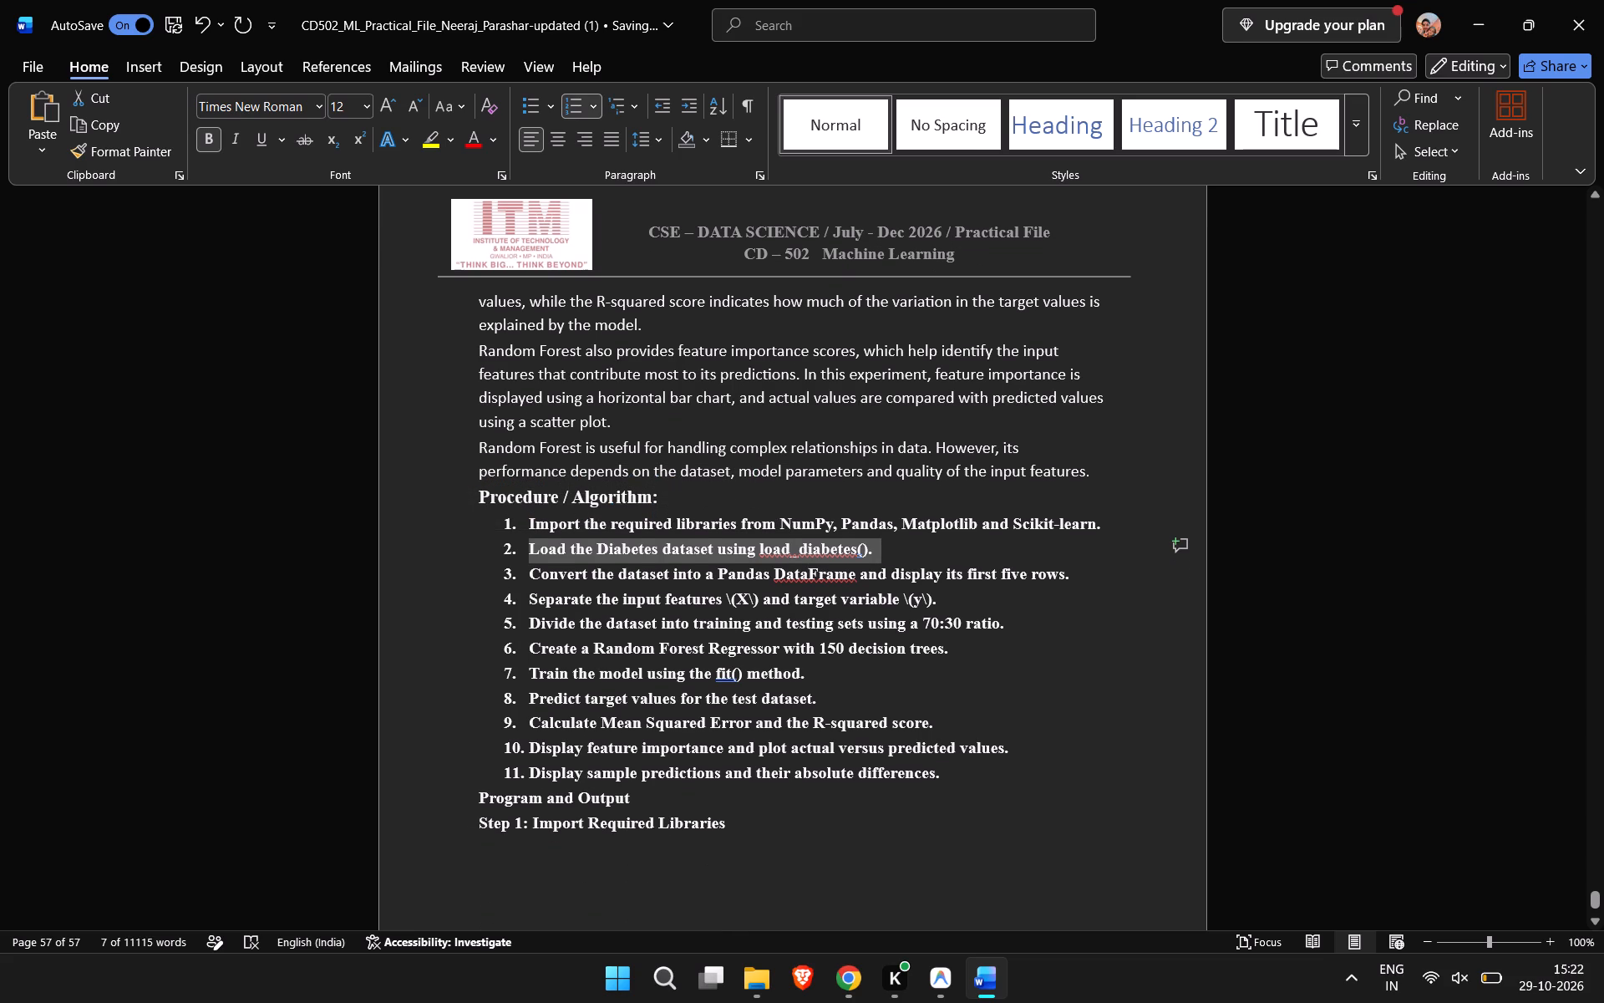
pyautogui.moveTo(946, 776); pyautogui.dragTo(524, 611)
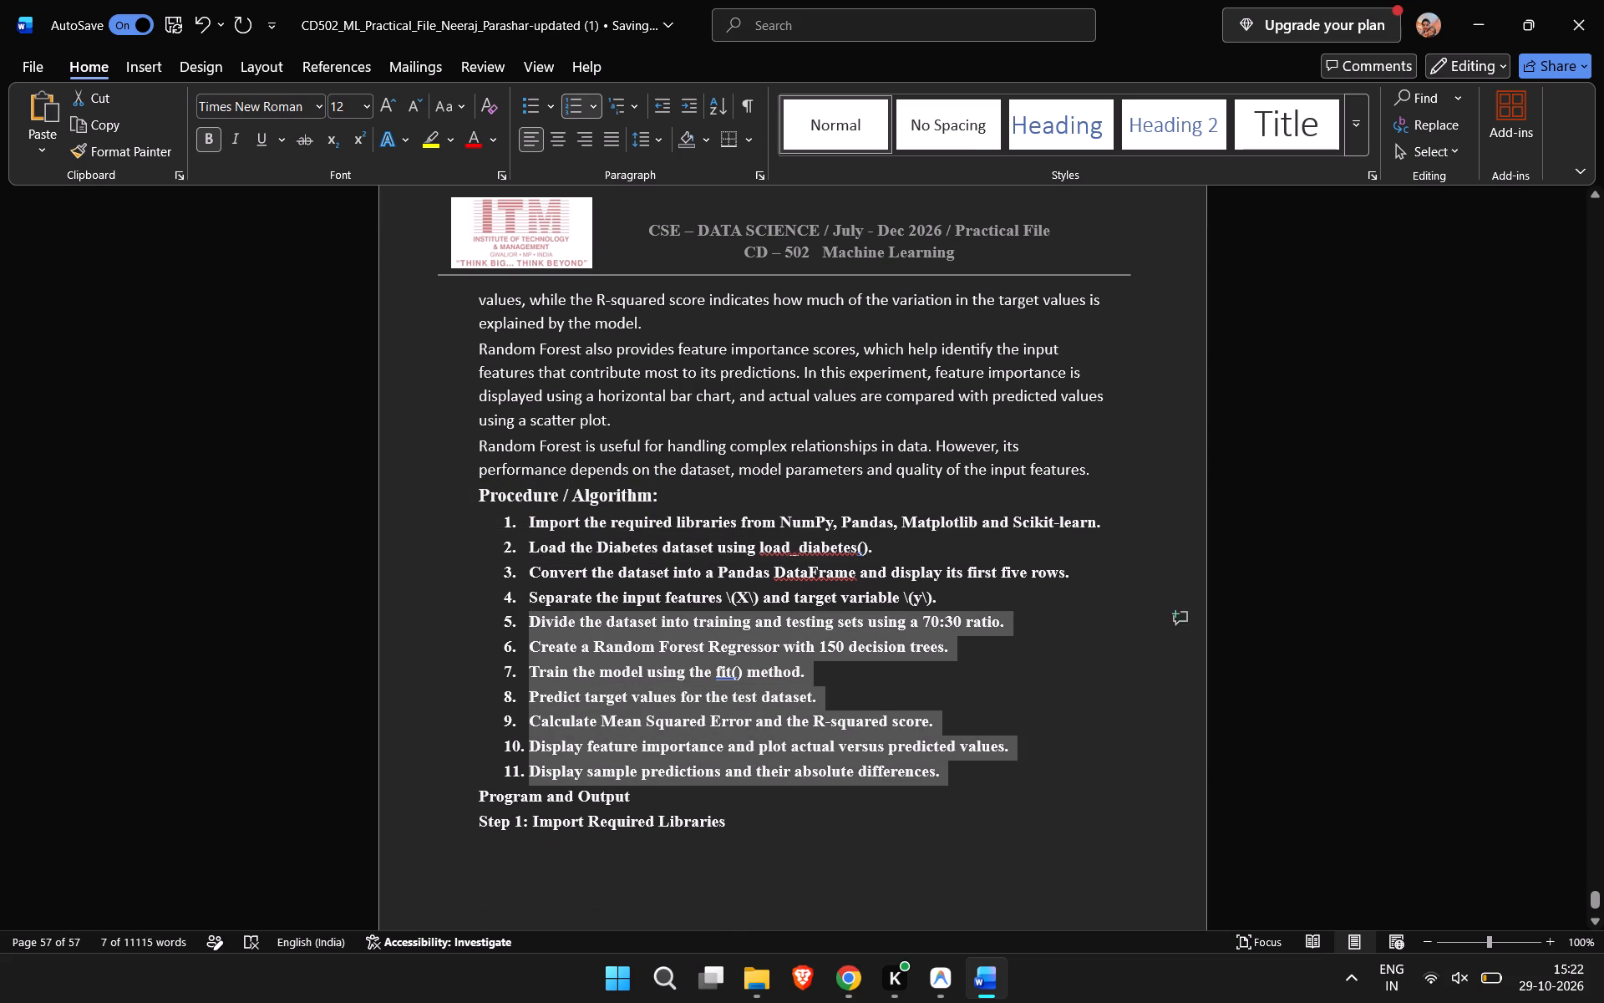
pyautogui.moveTo(524, 611); pyautogui.dragTo(485, 524)
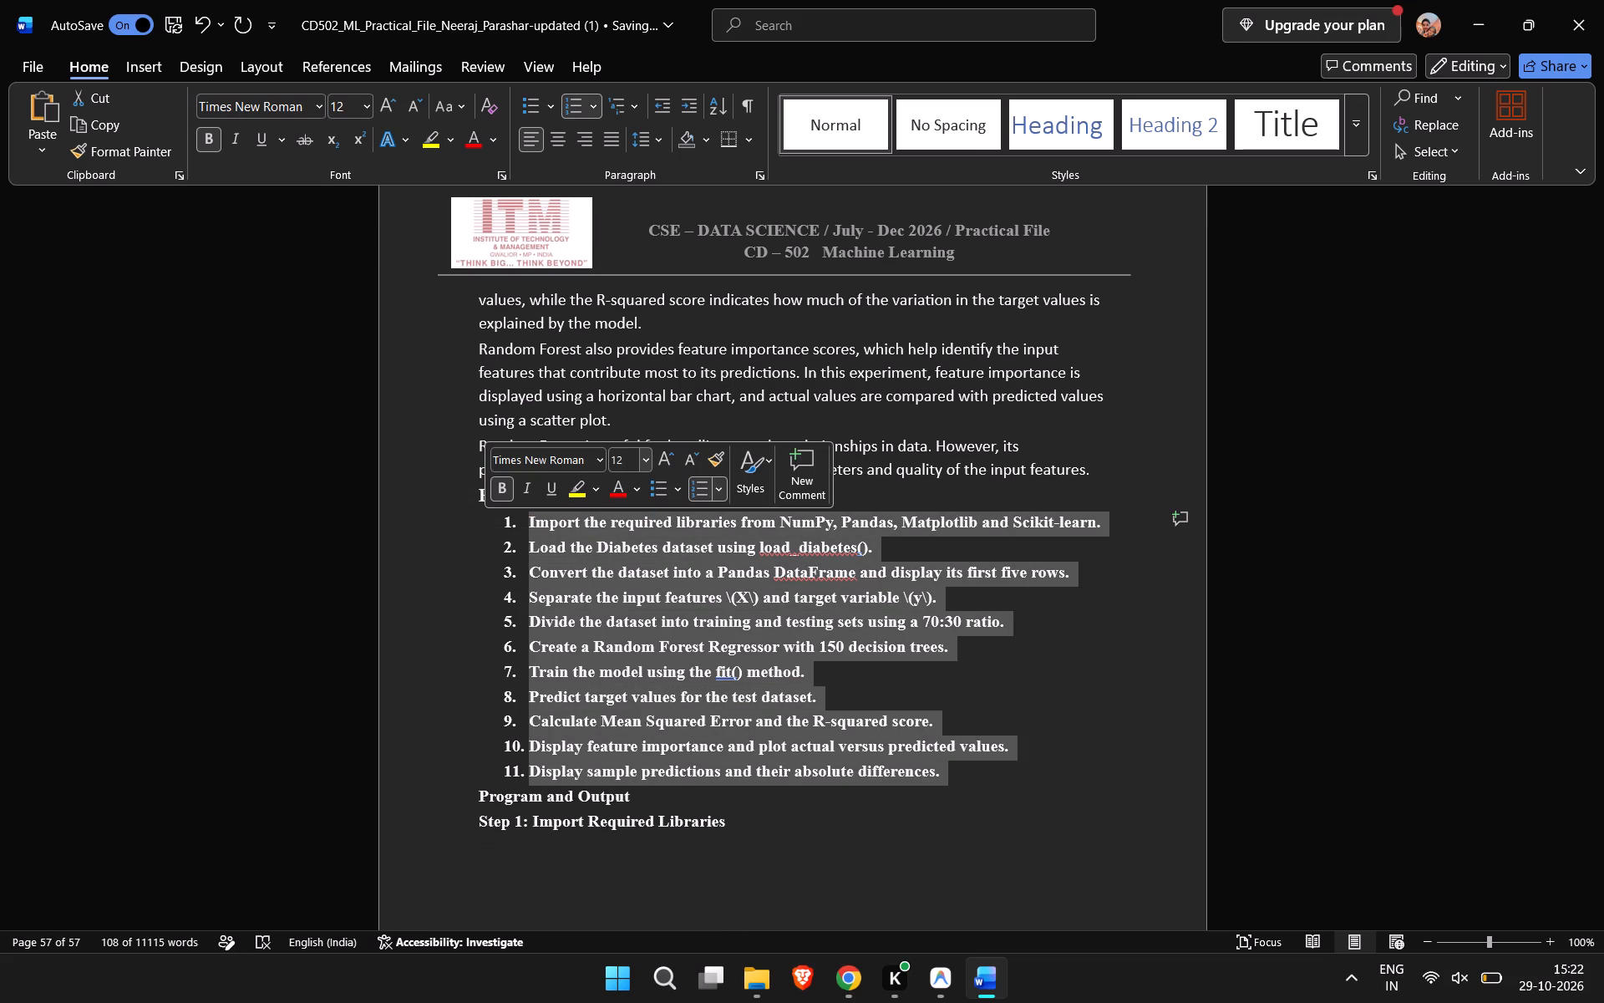
pyautogui.doubleClick(624, 461)
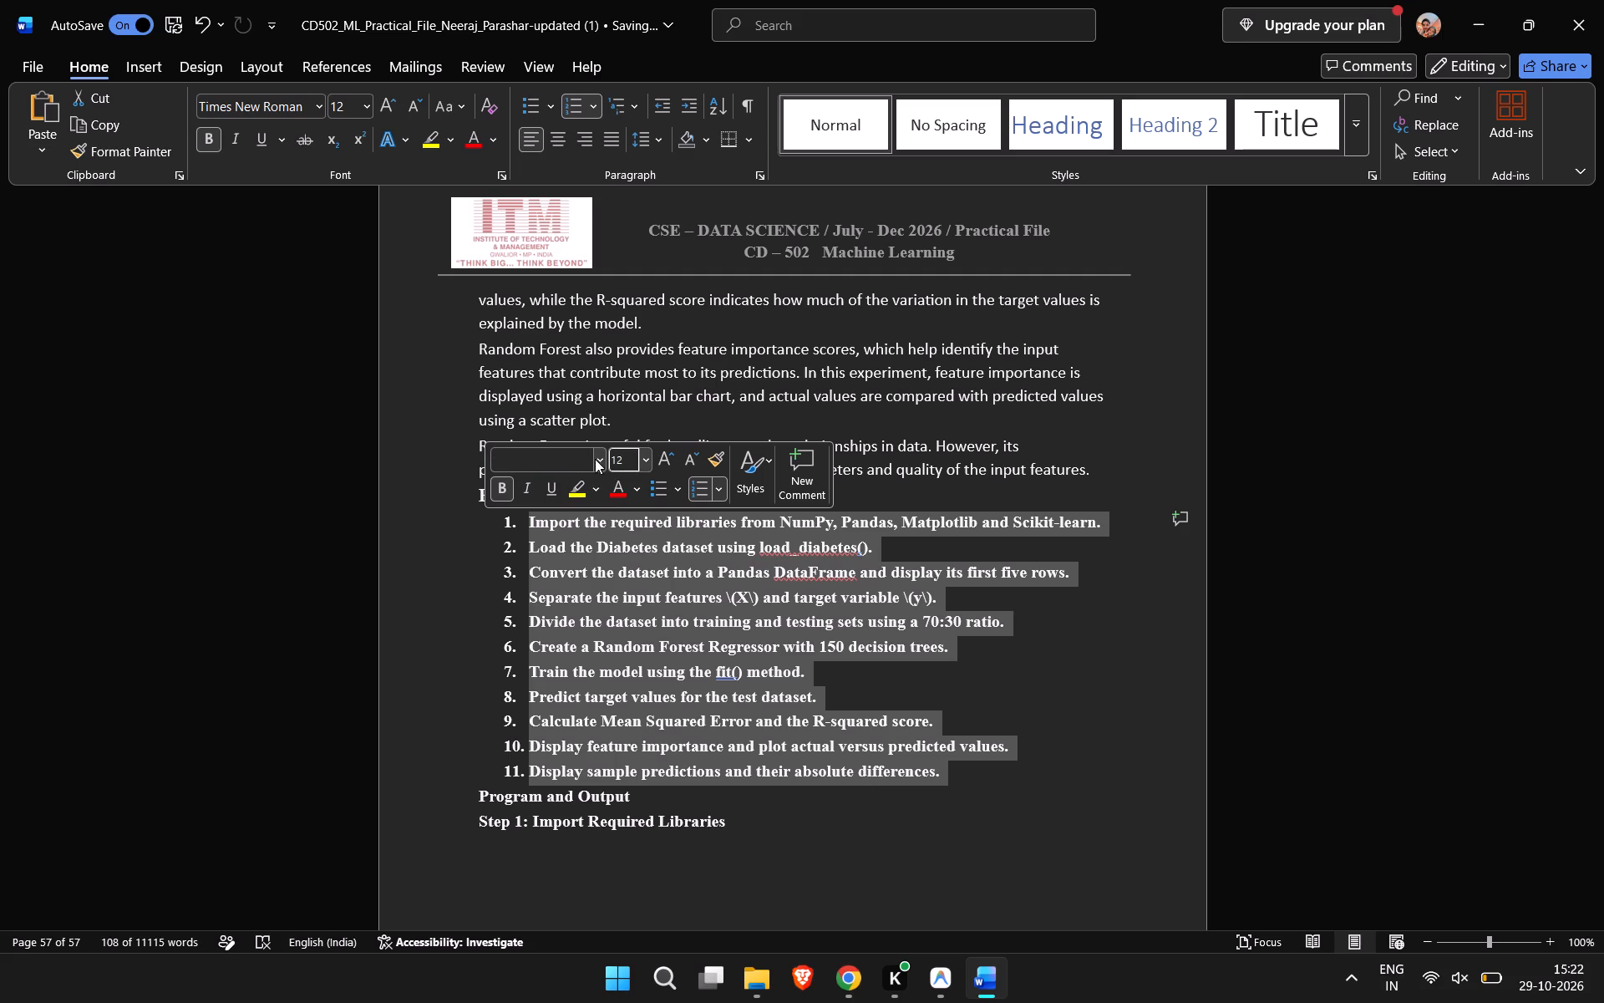
pyautogui.click(598, 456)
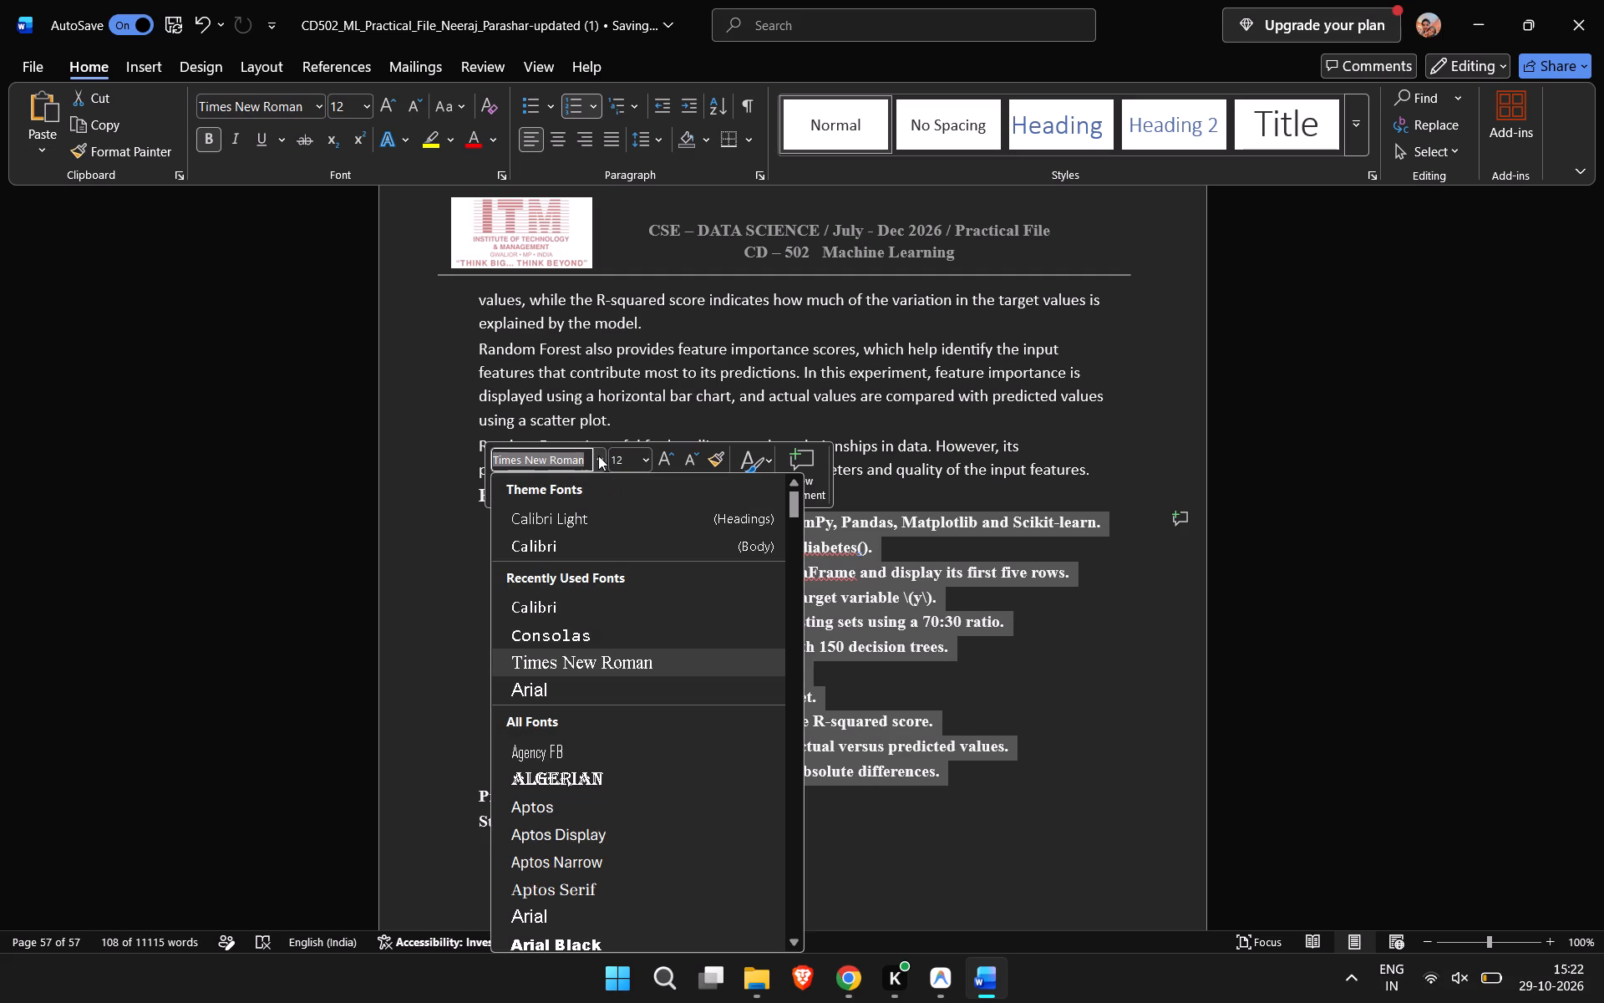
pyautogui.click(608, 544)
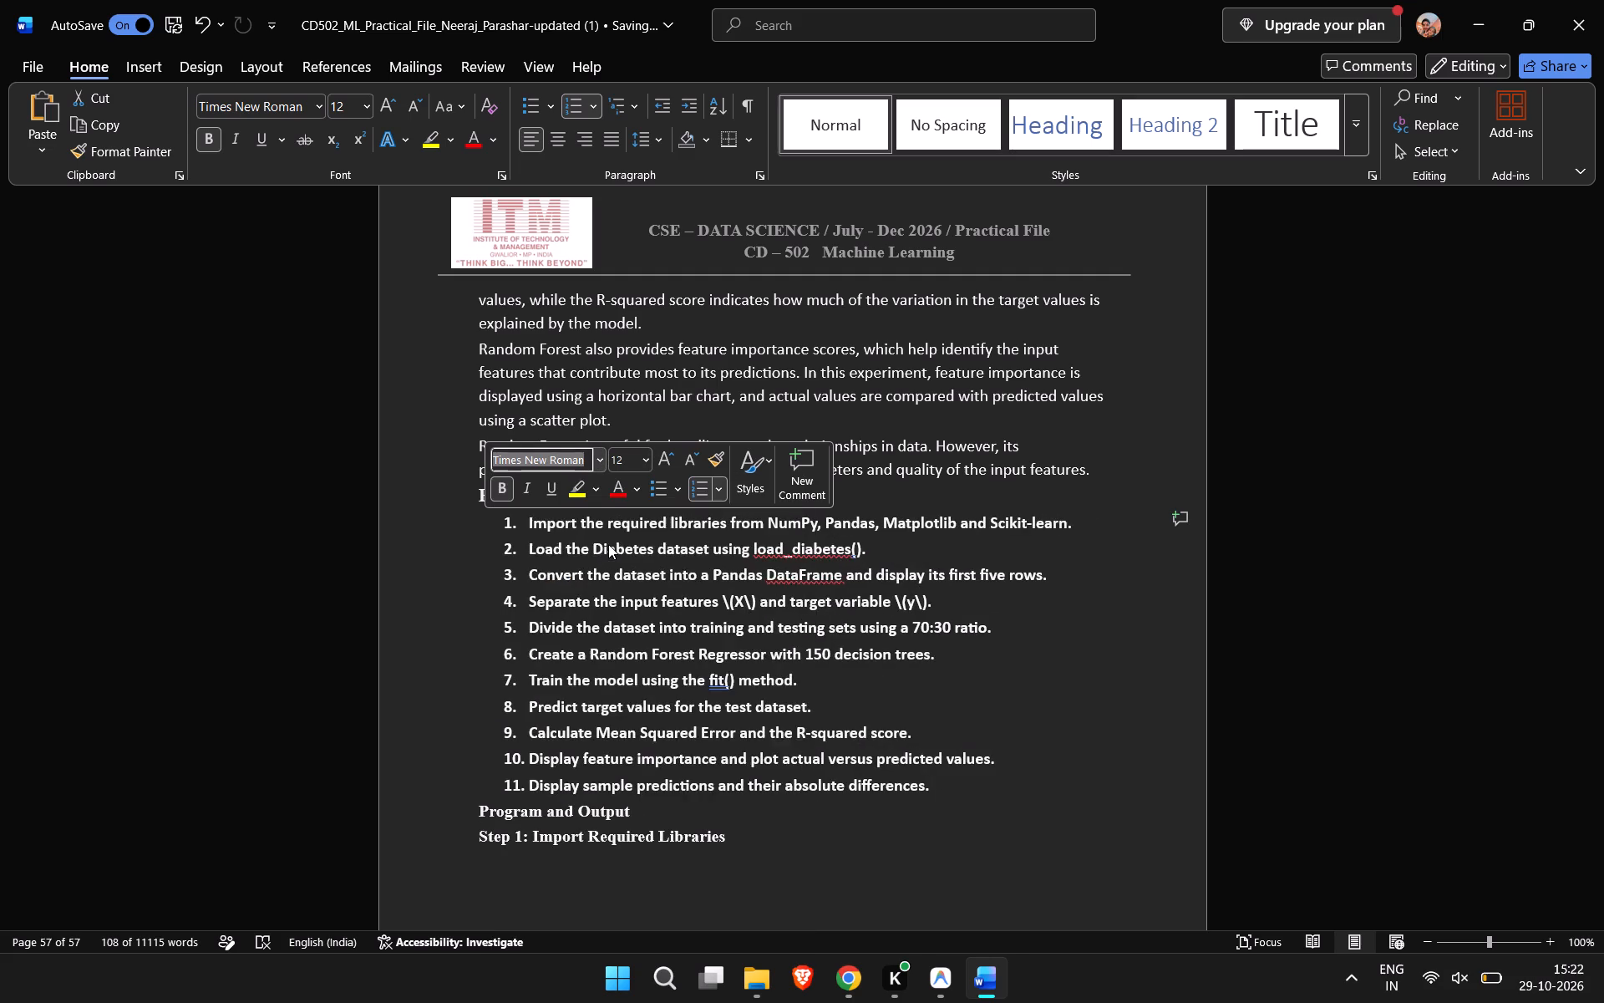
pyautogui.click(500, 482)
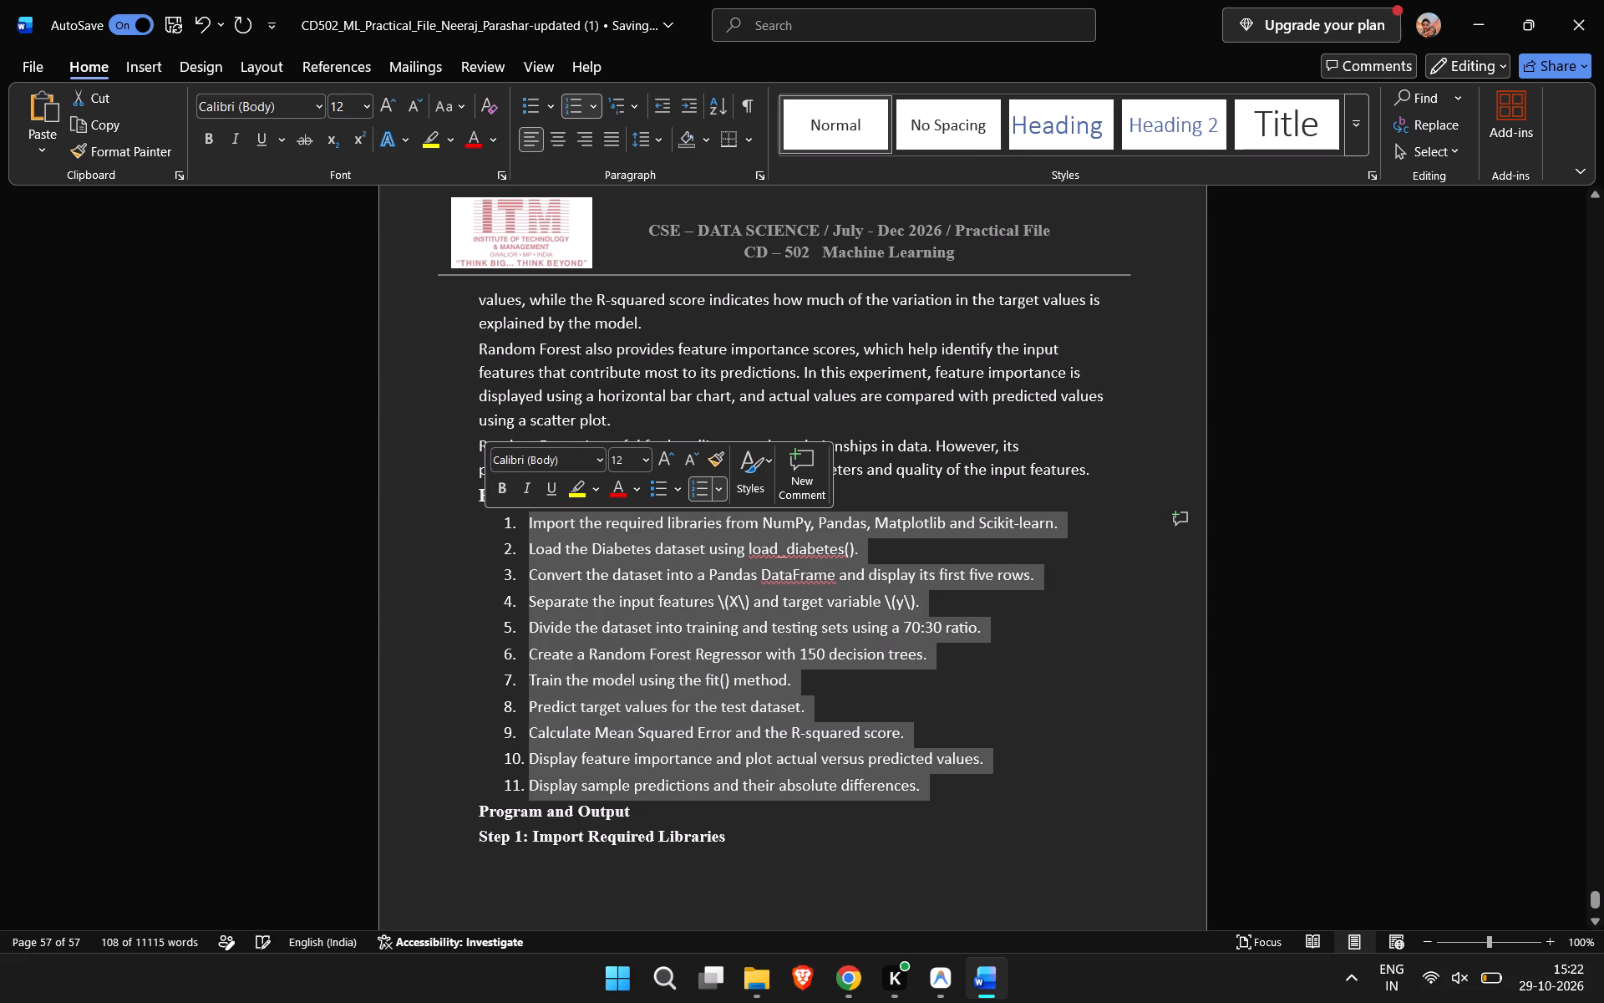
pyautogui.click(447, 598)
pyautogui.click(747, 706)
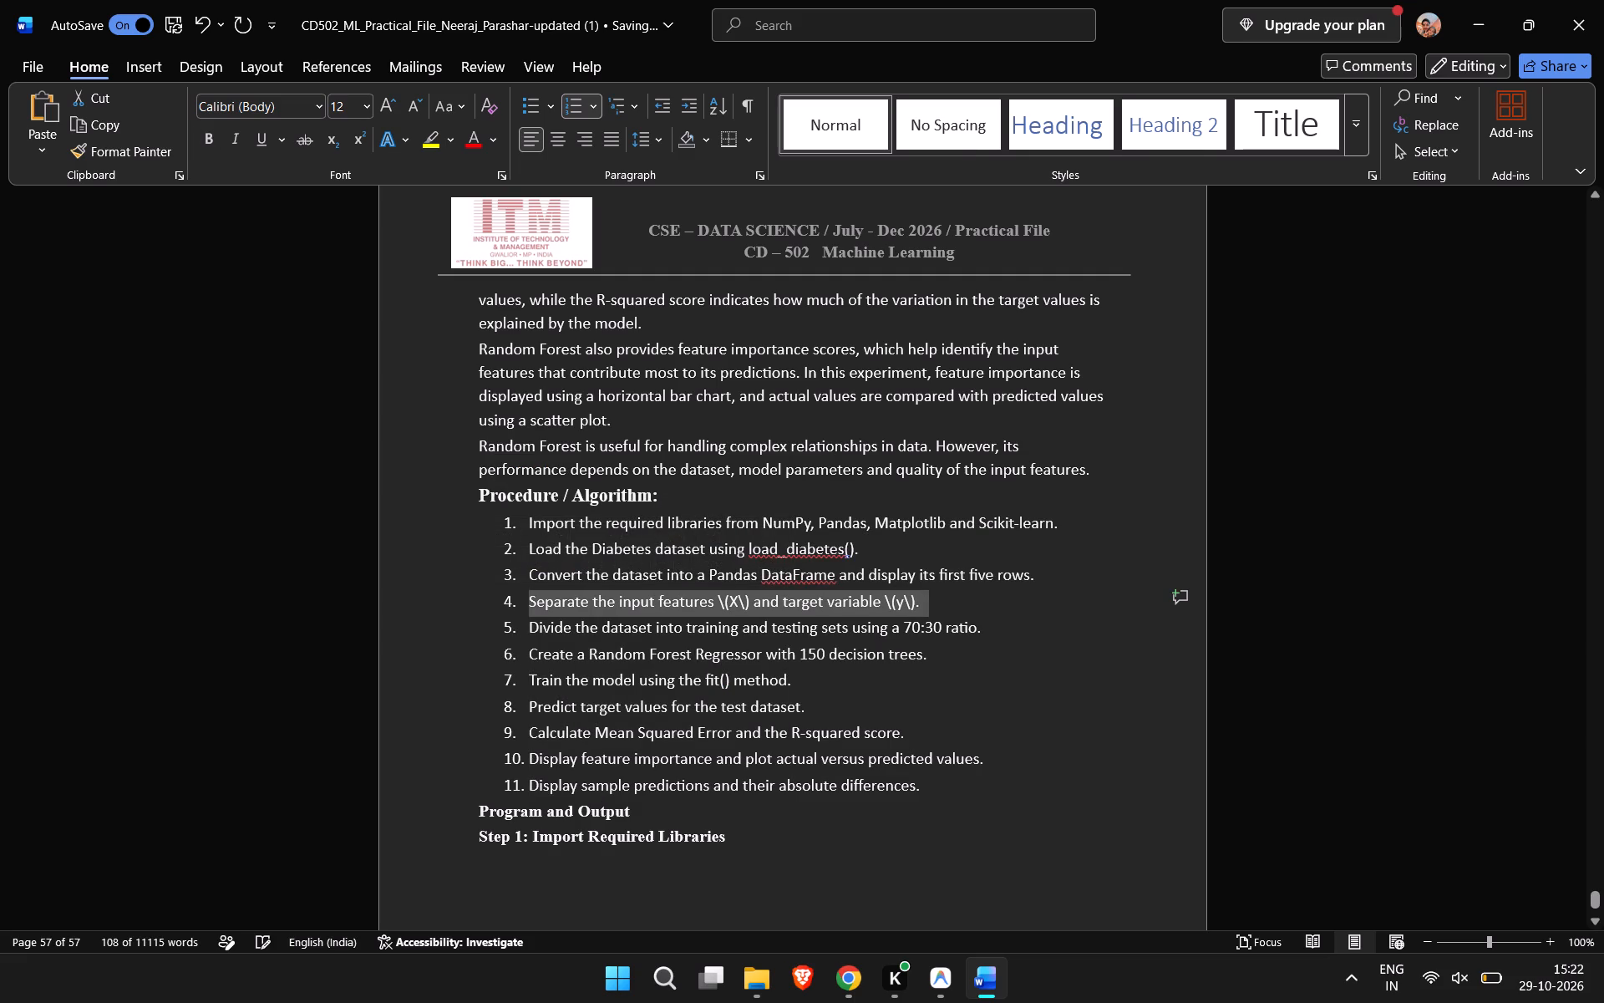
# Set the font size of the "Program and Output" heading to 13.
pyautogui.scroll(-1, 747, 706)
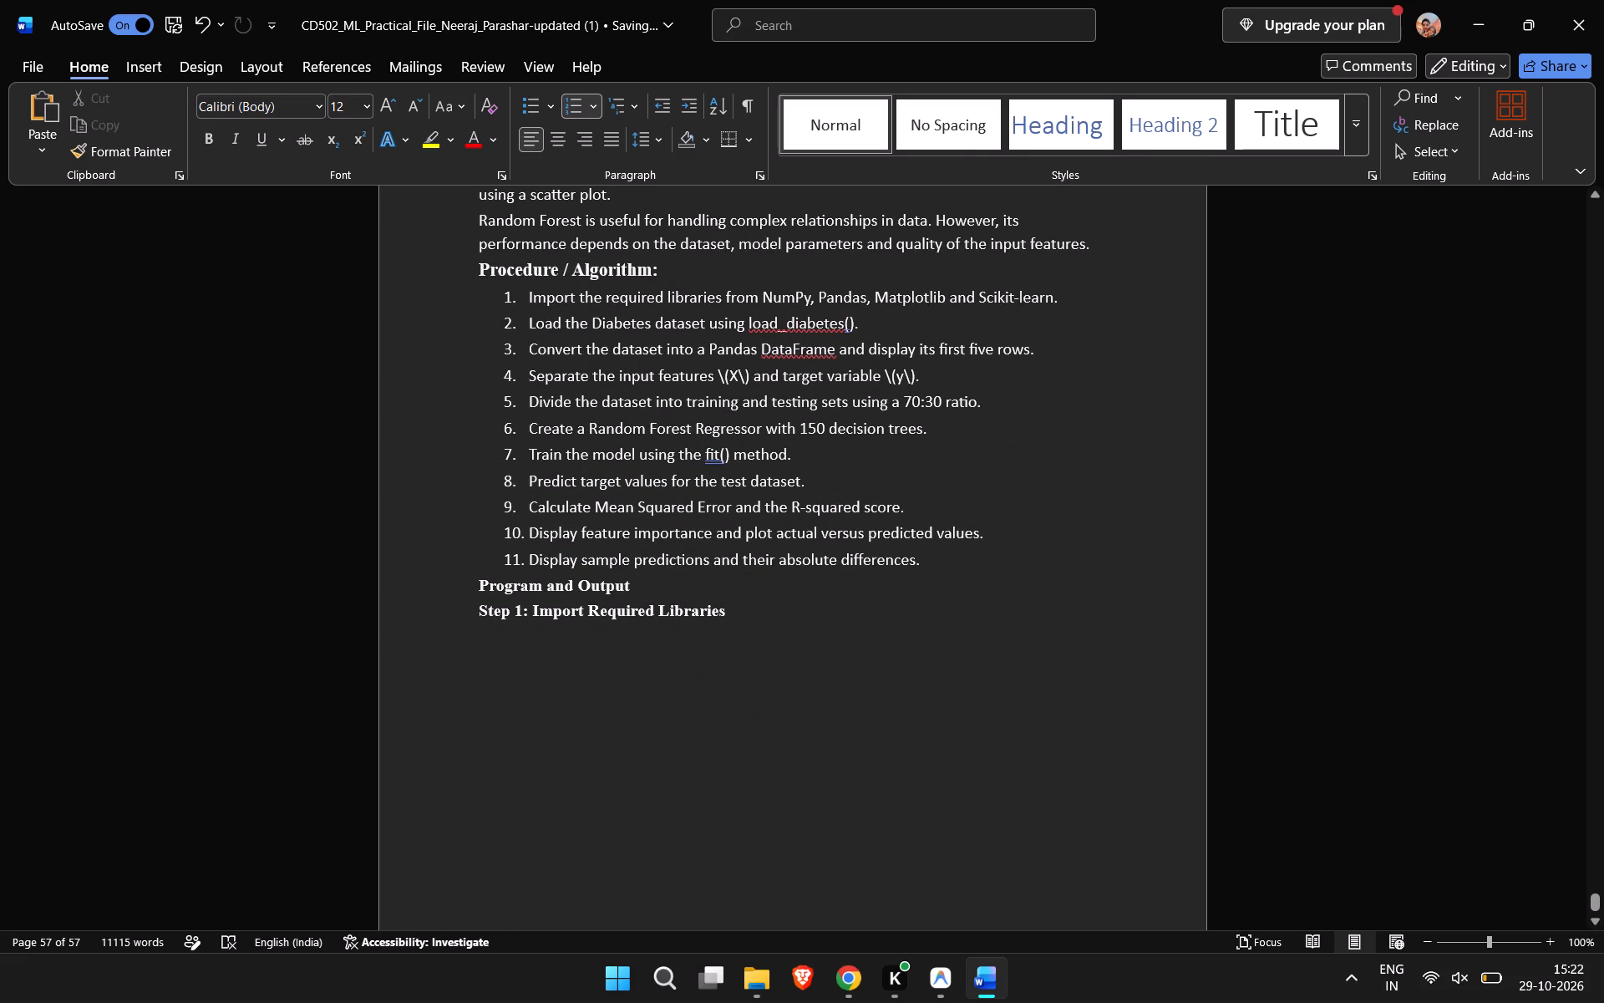
pyautogui.click(732, 612)
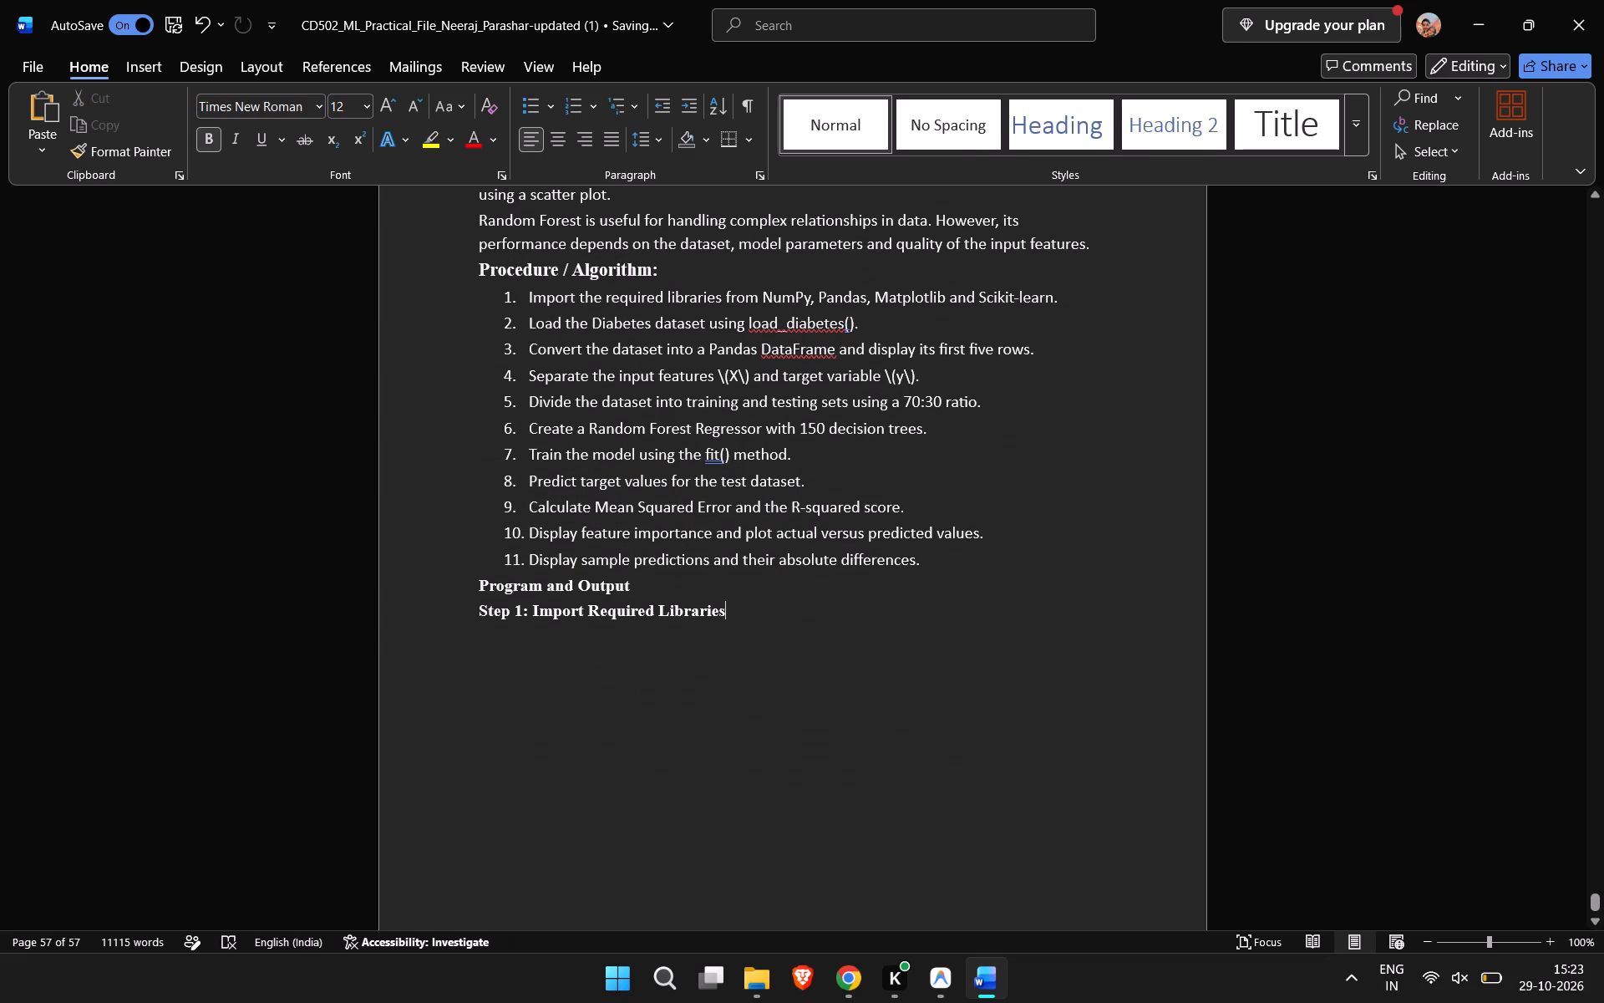
pyautogui.moveTo(673, 587); pyautogui.dragTo(453, 585)
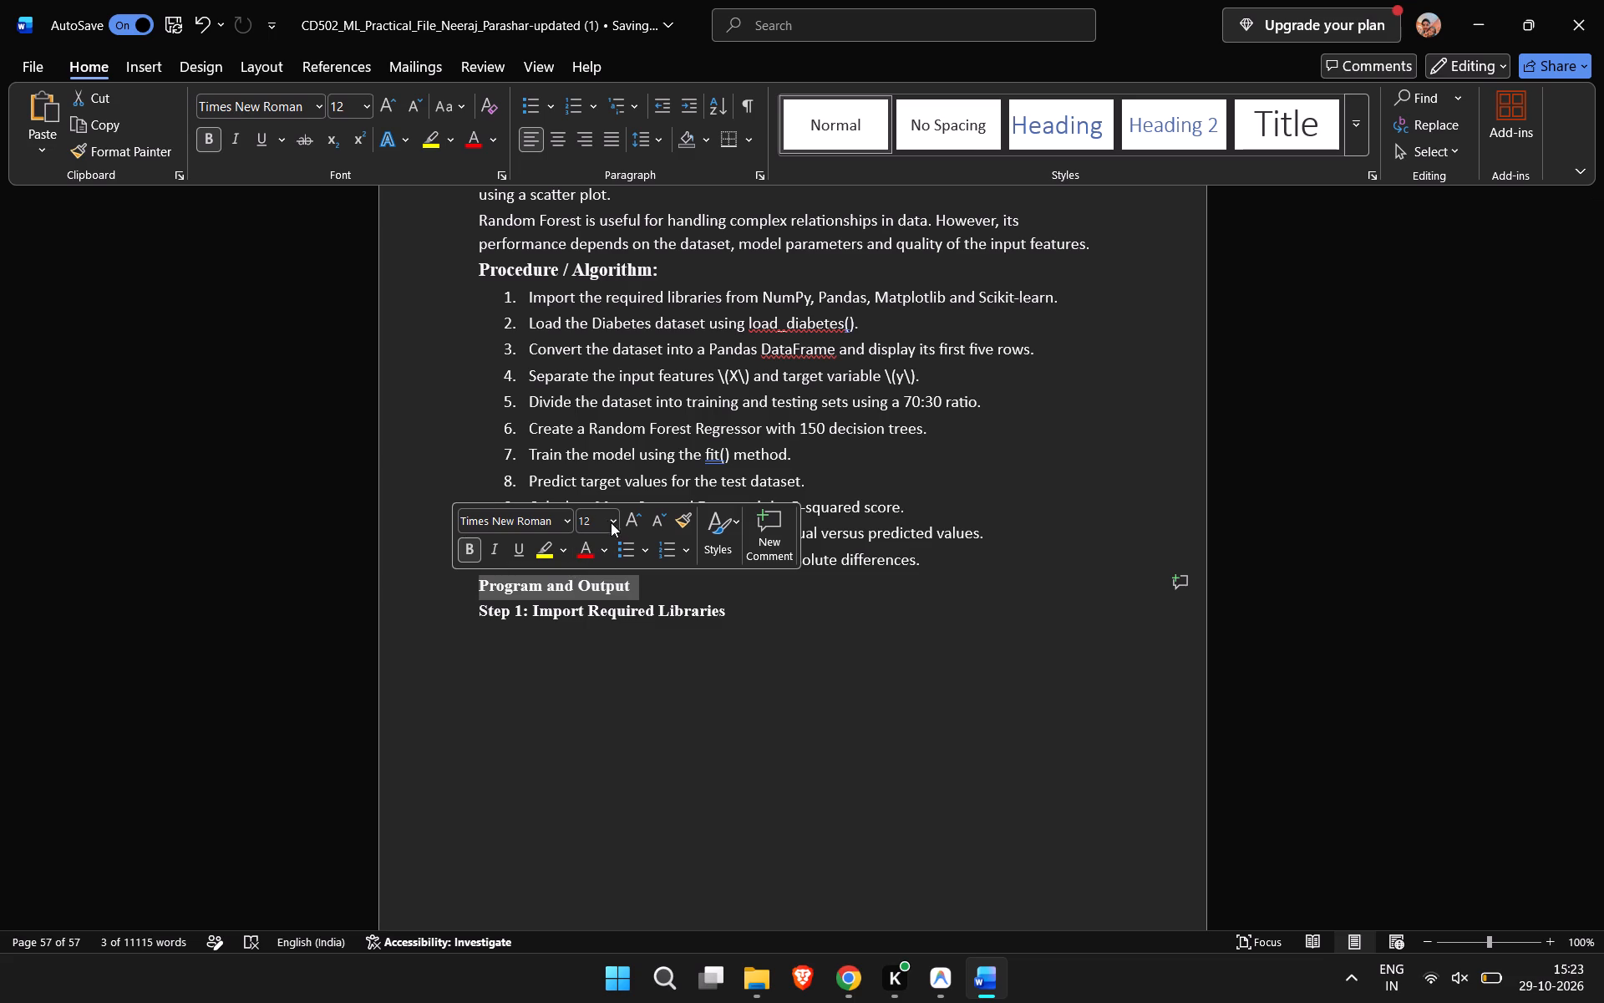
pyautogui.doubleClick(594, 520)
pyautogui.press('BackSpace')
pyautogui.press('3')
pyautogui.click(775, 657)
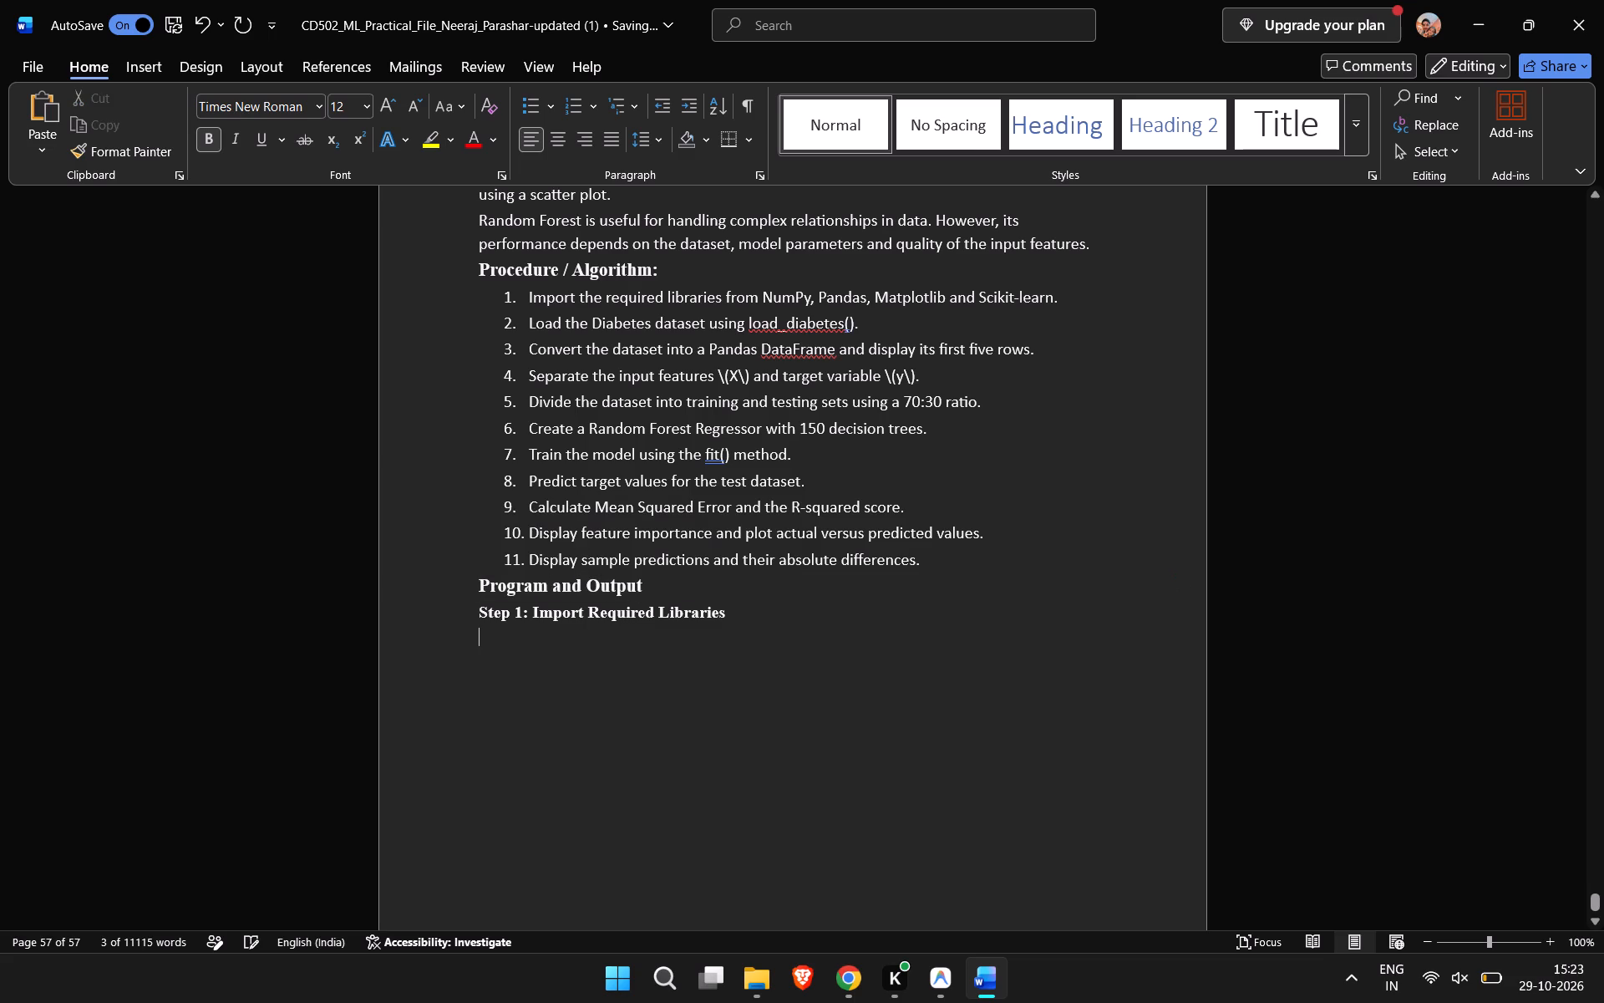
# Insert a new line after the last numbered procedure item and a blank line above the "Procedure / Algorithm:" heading.
pyautogui.click(986, 563)
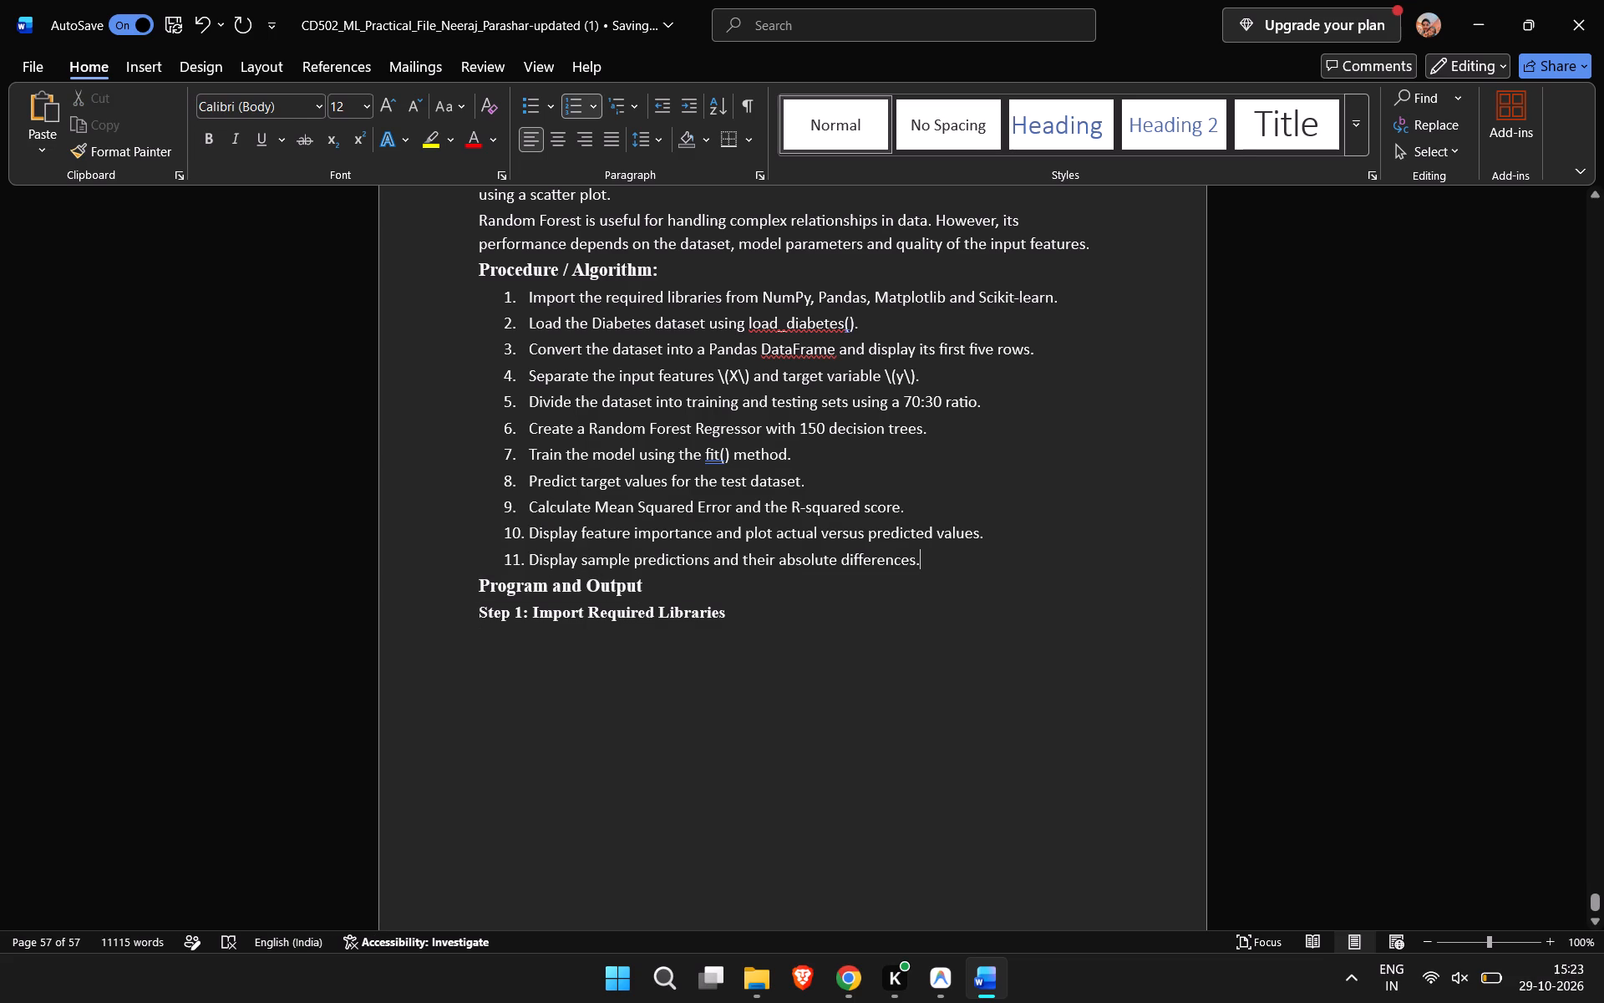
pyautogui.press('Return')
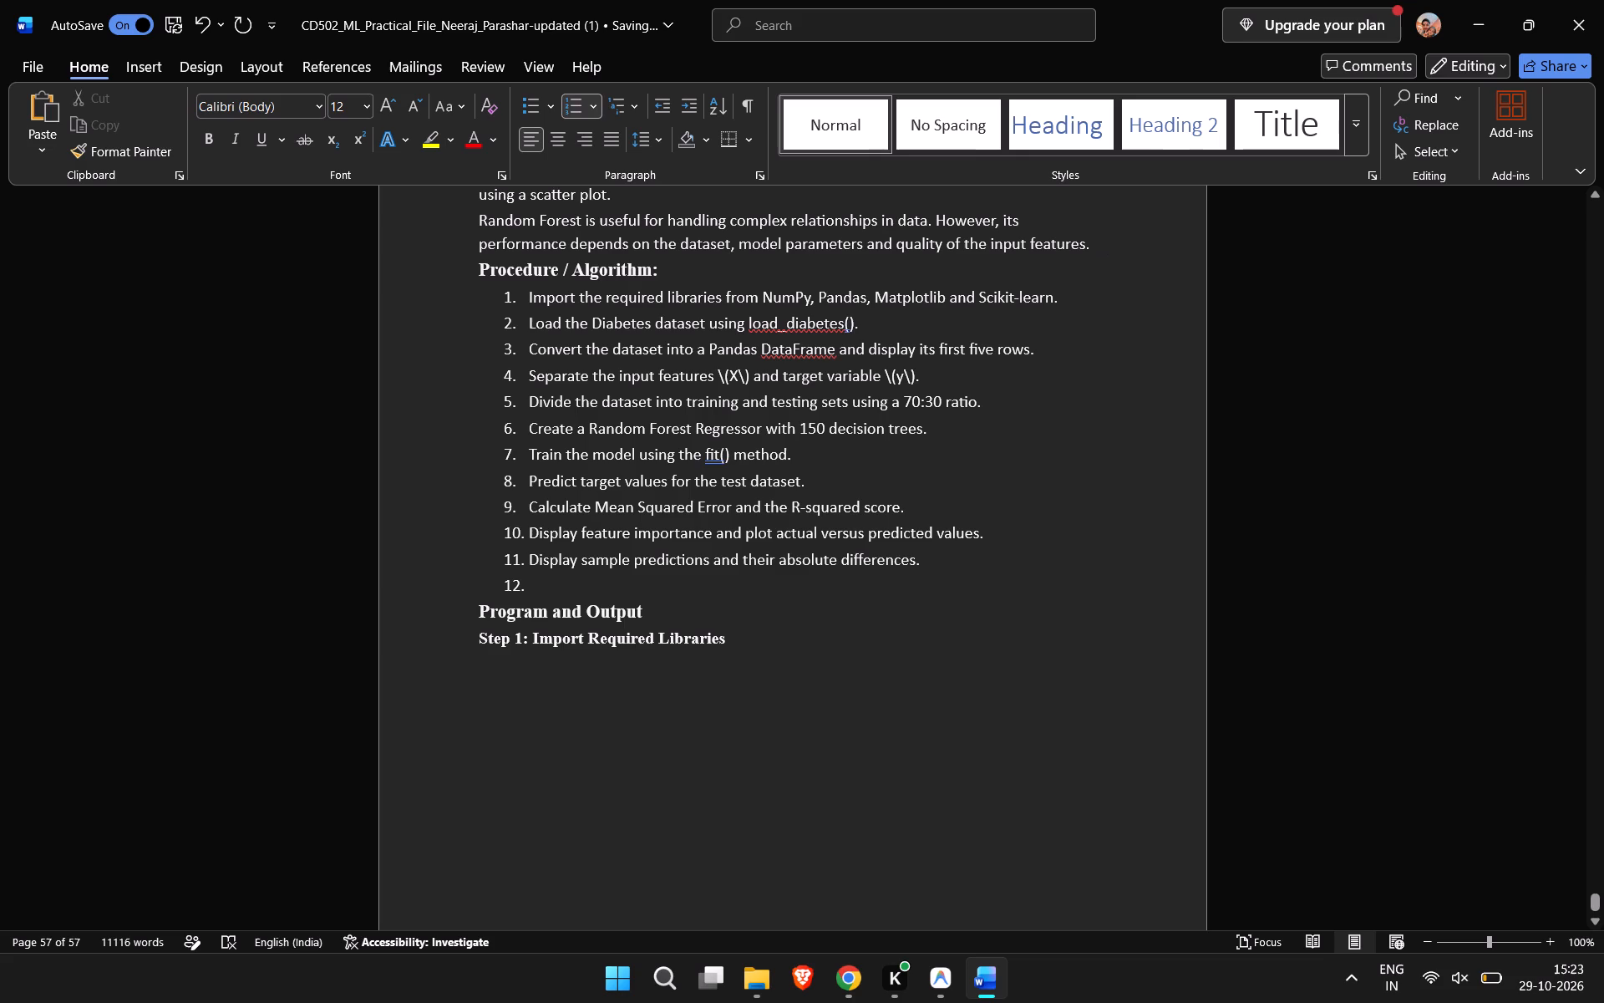
pyautogui.click(1101, 243)
pyautogui.press('Return')
# Insert a blank line between the first Theory paragraph and the paragraph about the Diabetes dataset.
pyautogui.scroll(1, 972, 327)
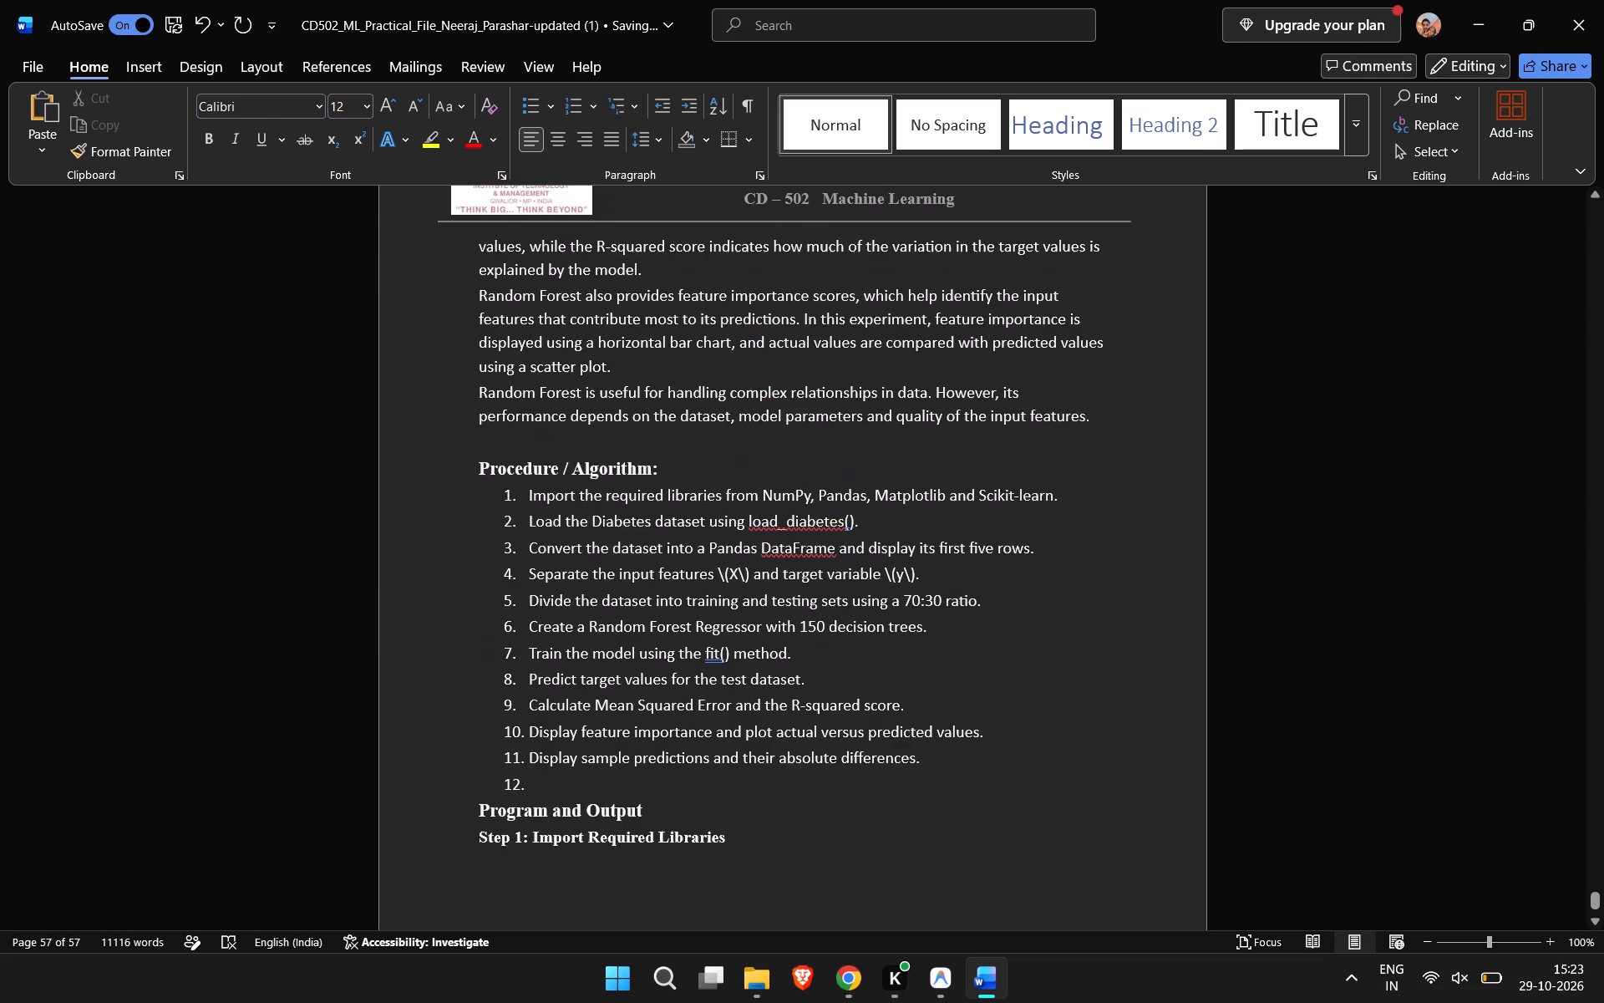
pyautogui.scroll(7, 972, 327)
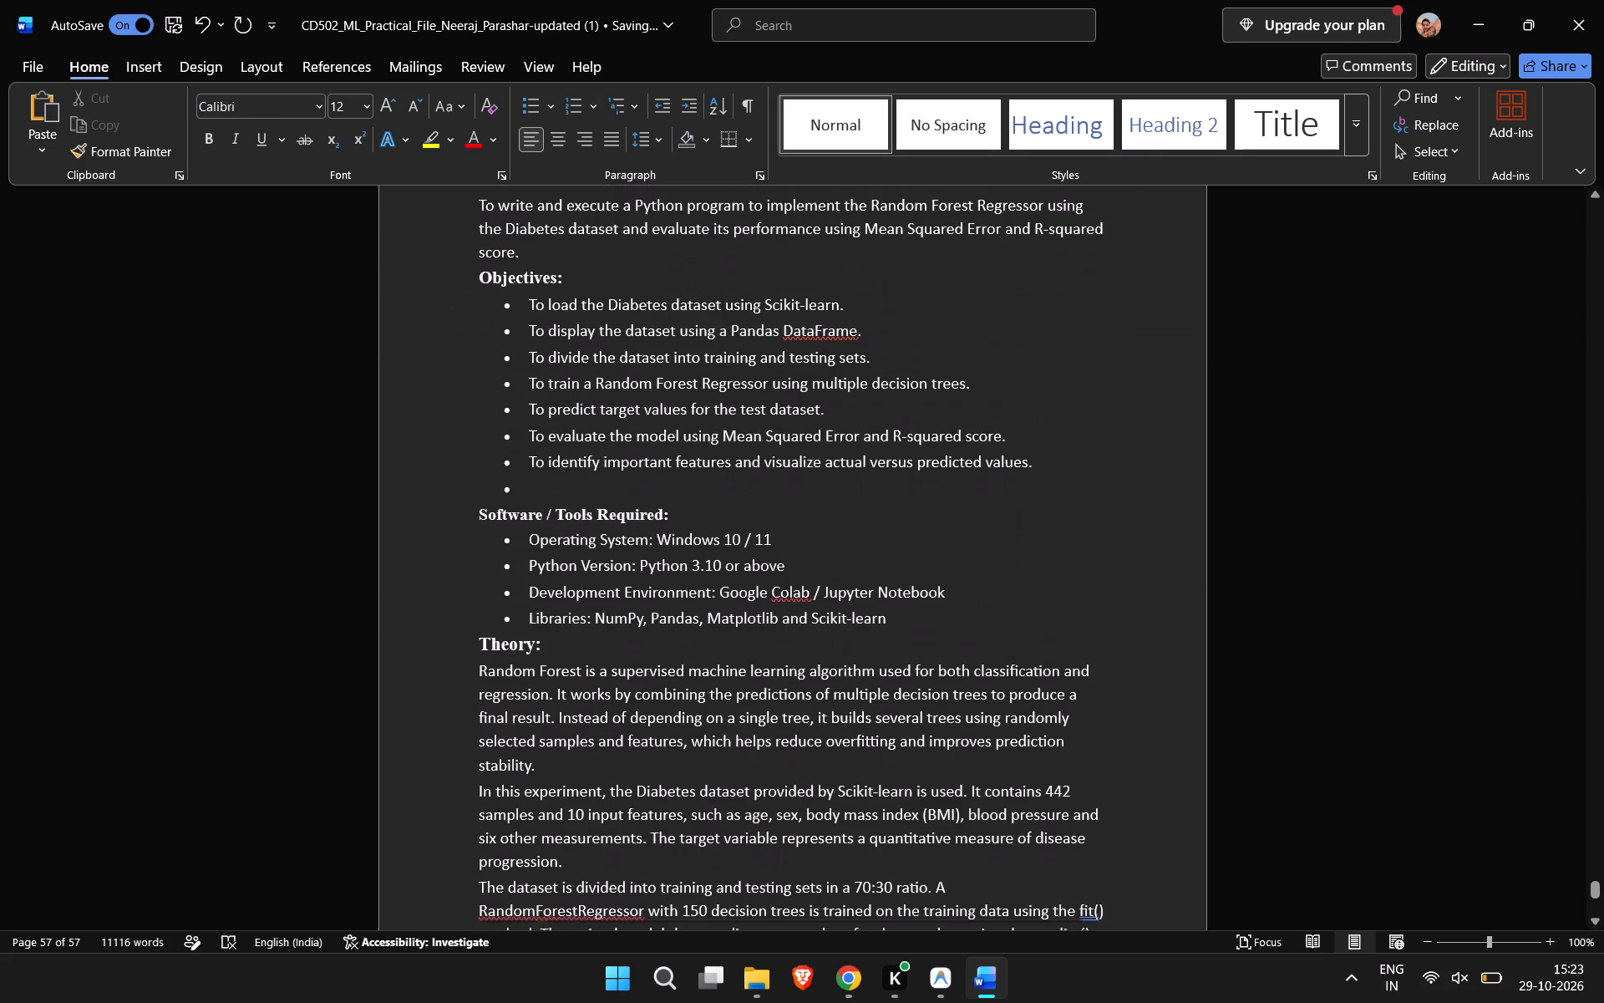
pyautogui.scroll(1, 972, 327)
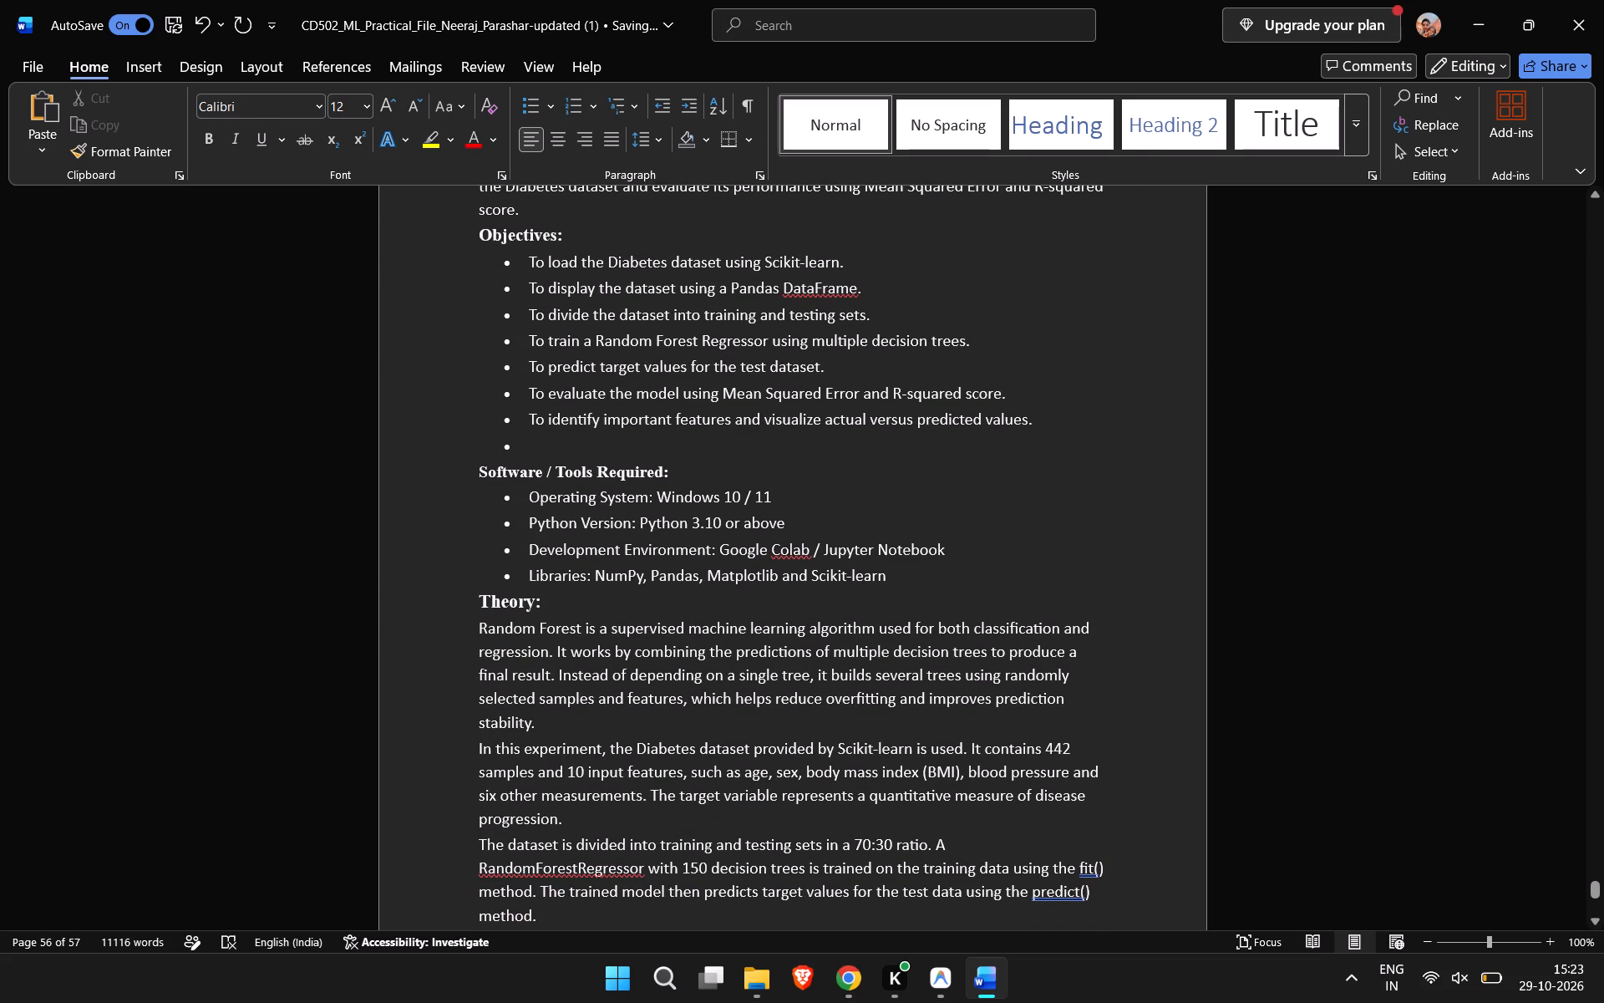
pyautogui.click(610, 721)
pyautogui.press('Return')
pyautogui.scroll(-1, 610, 721)
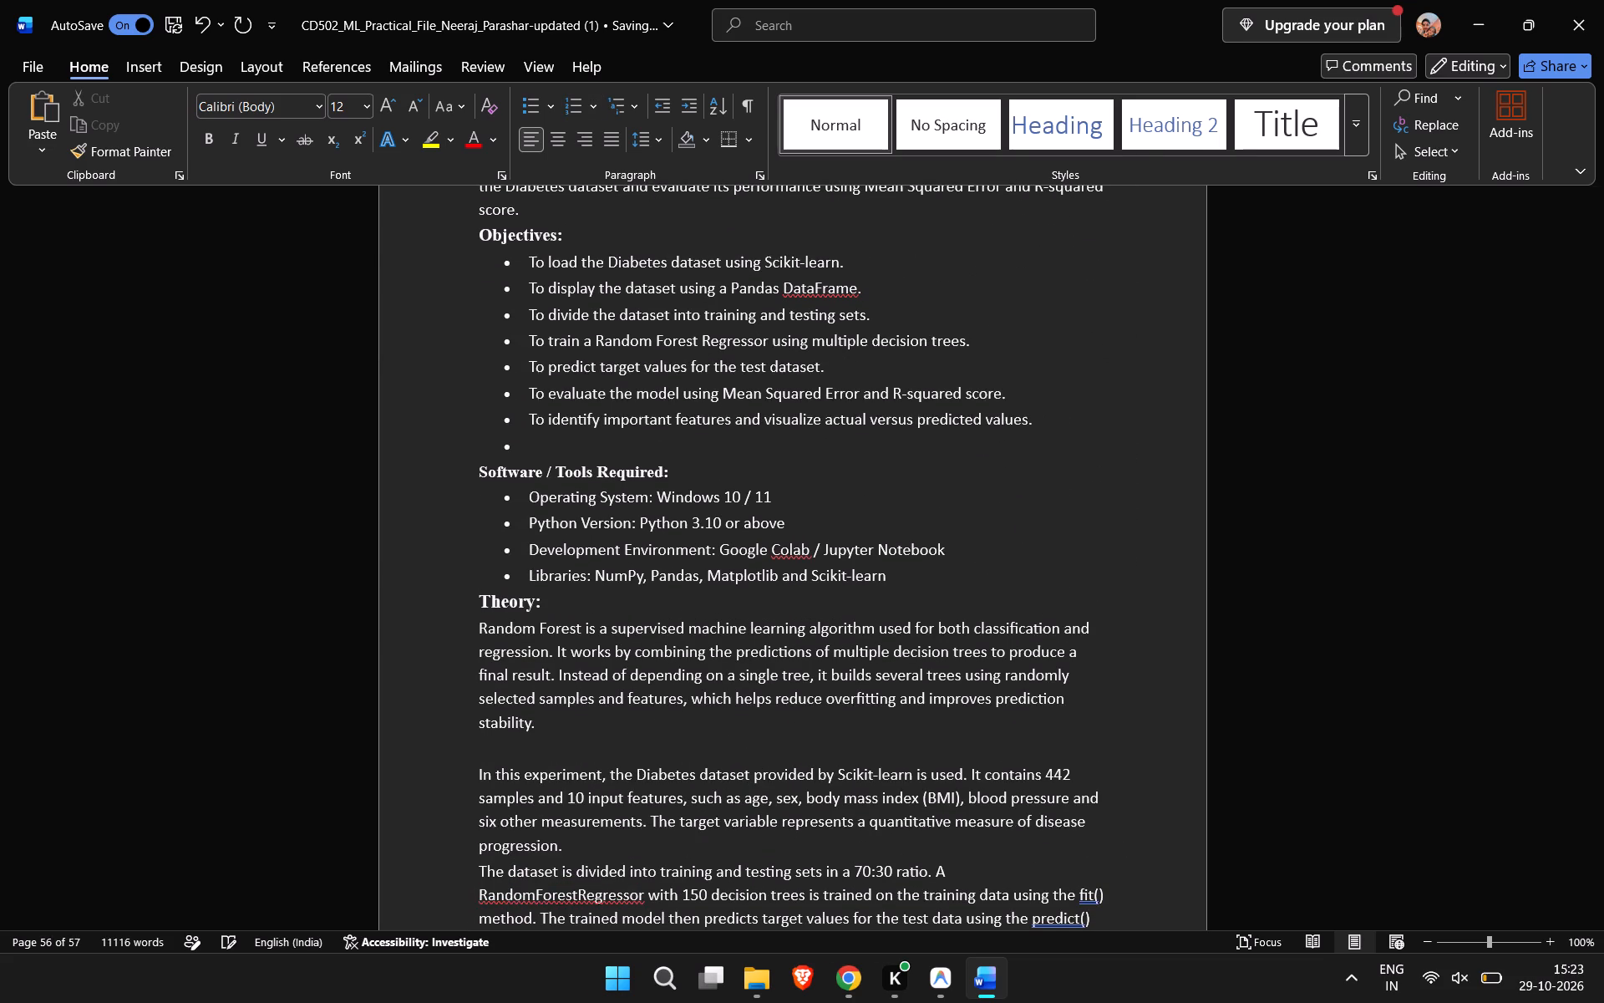
# Insert a blank line before the Theory paragraph on feature importance scores and another before the paragraph on handling complex relationships.
pyautogui.scroll(-2, 610, 721)
pyautogui.scroll(-1, 731, 675)
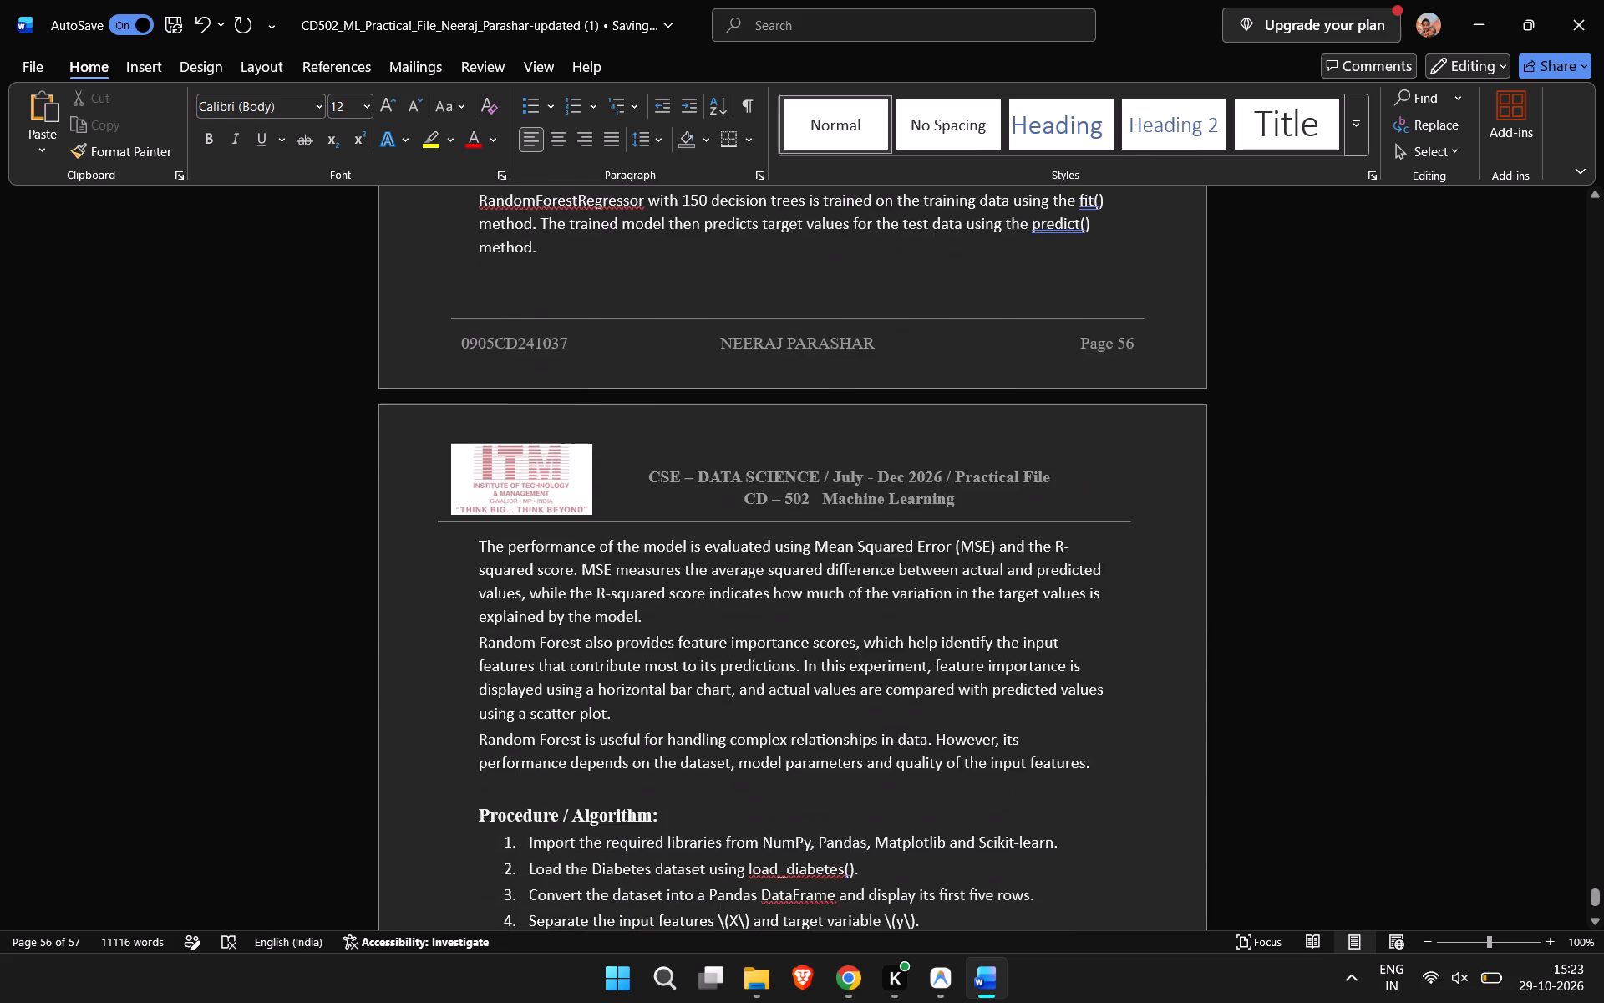
pyautogui.scroll(-1, 731, 675)
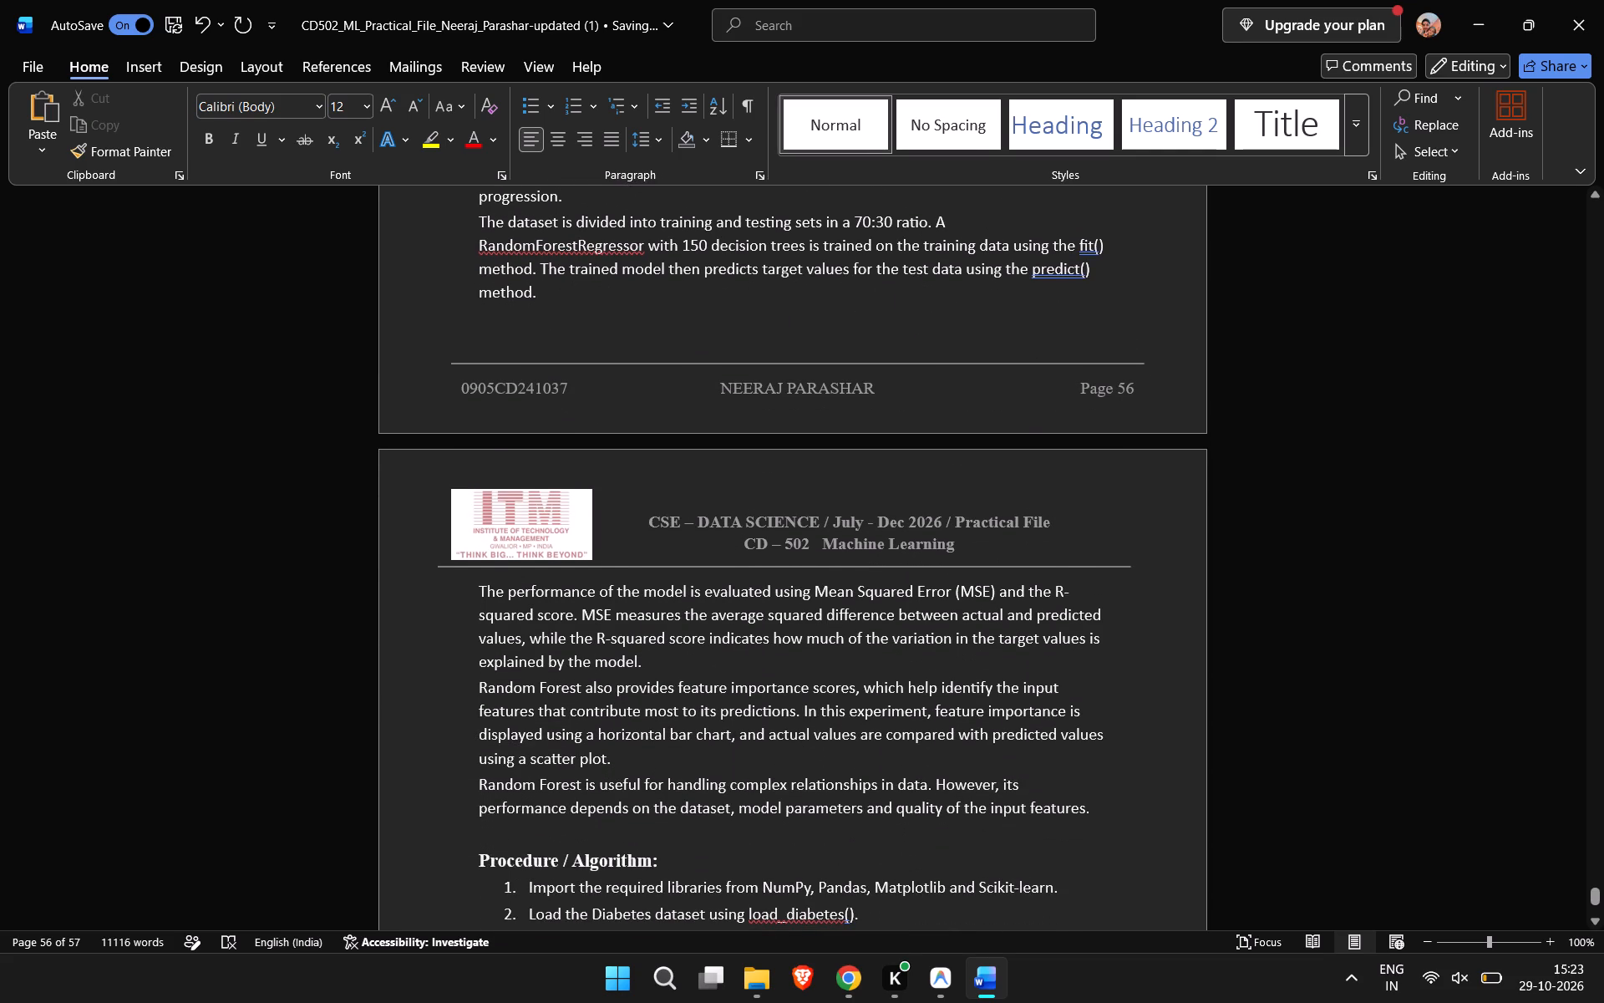
pyautogui.click(689, 664)
pyautogui.press('Return')
pyautogui.scroll(-1, 689, 664)
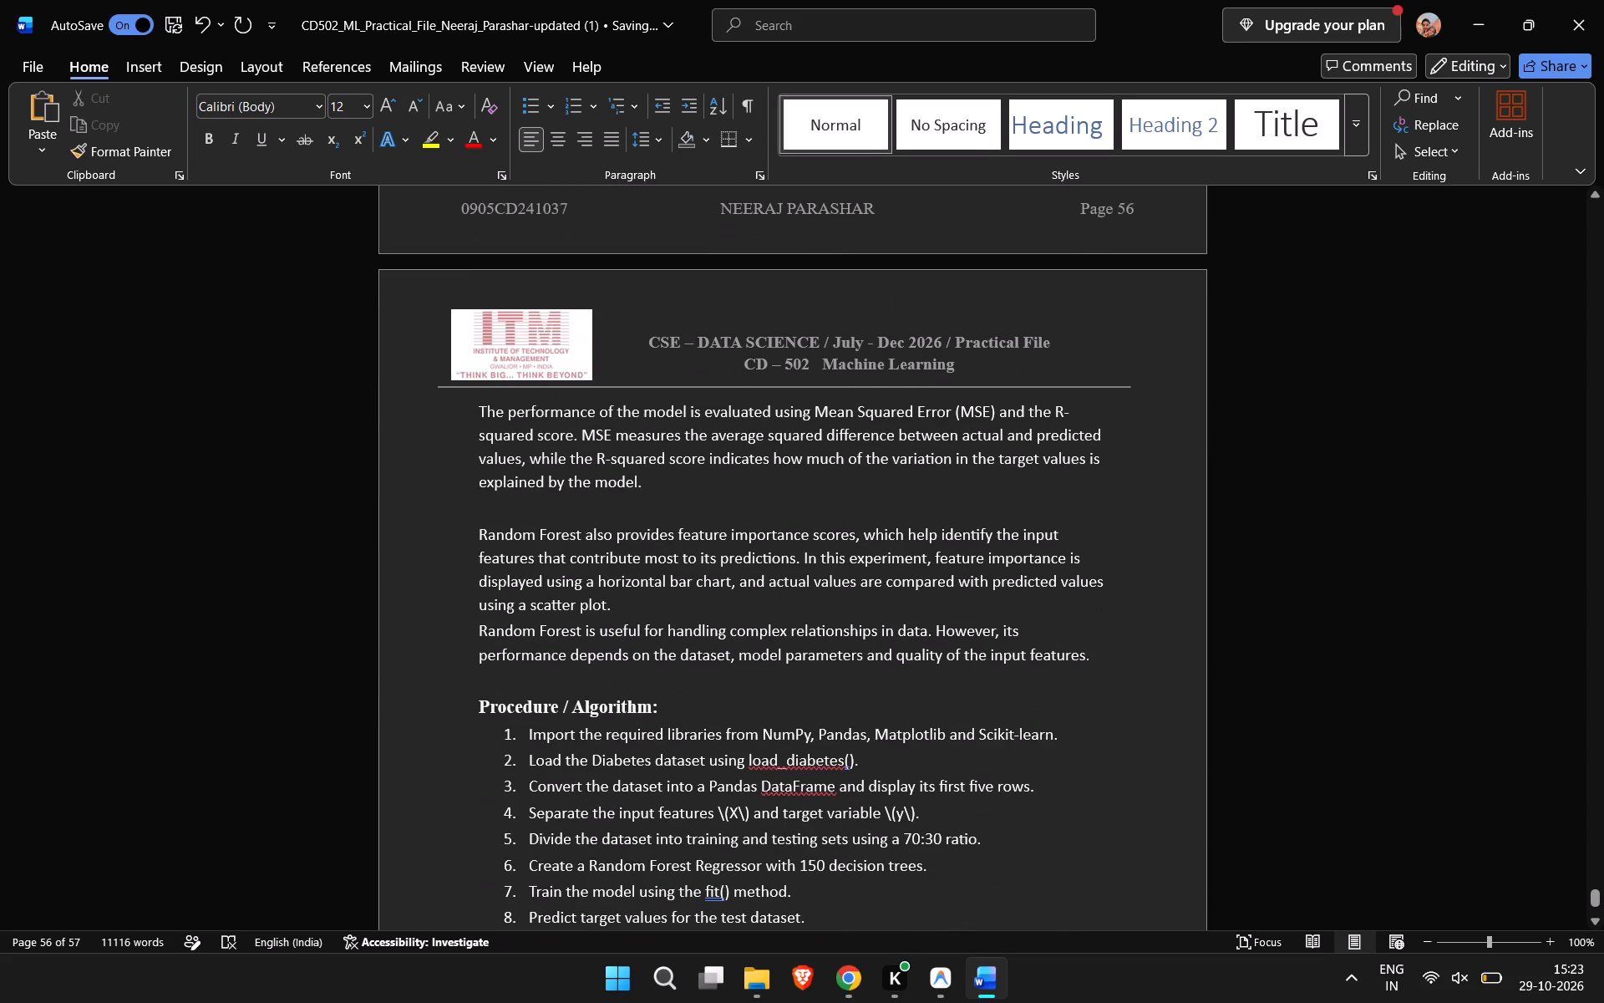
pyautogui.click(617, 608)
pyautogui.press('Return')
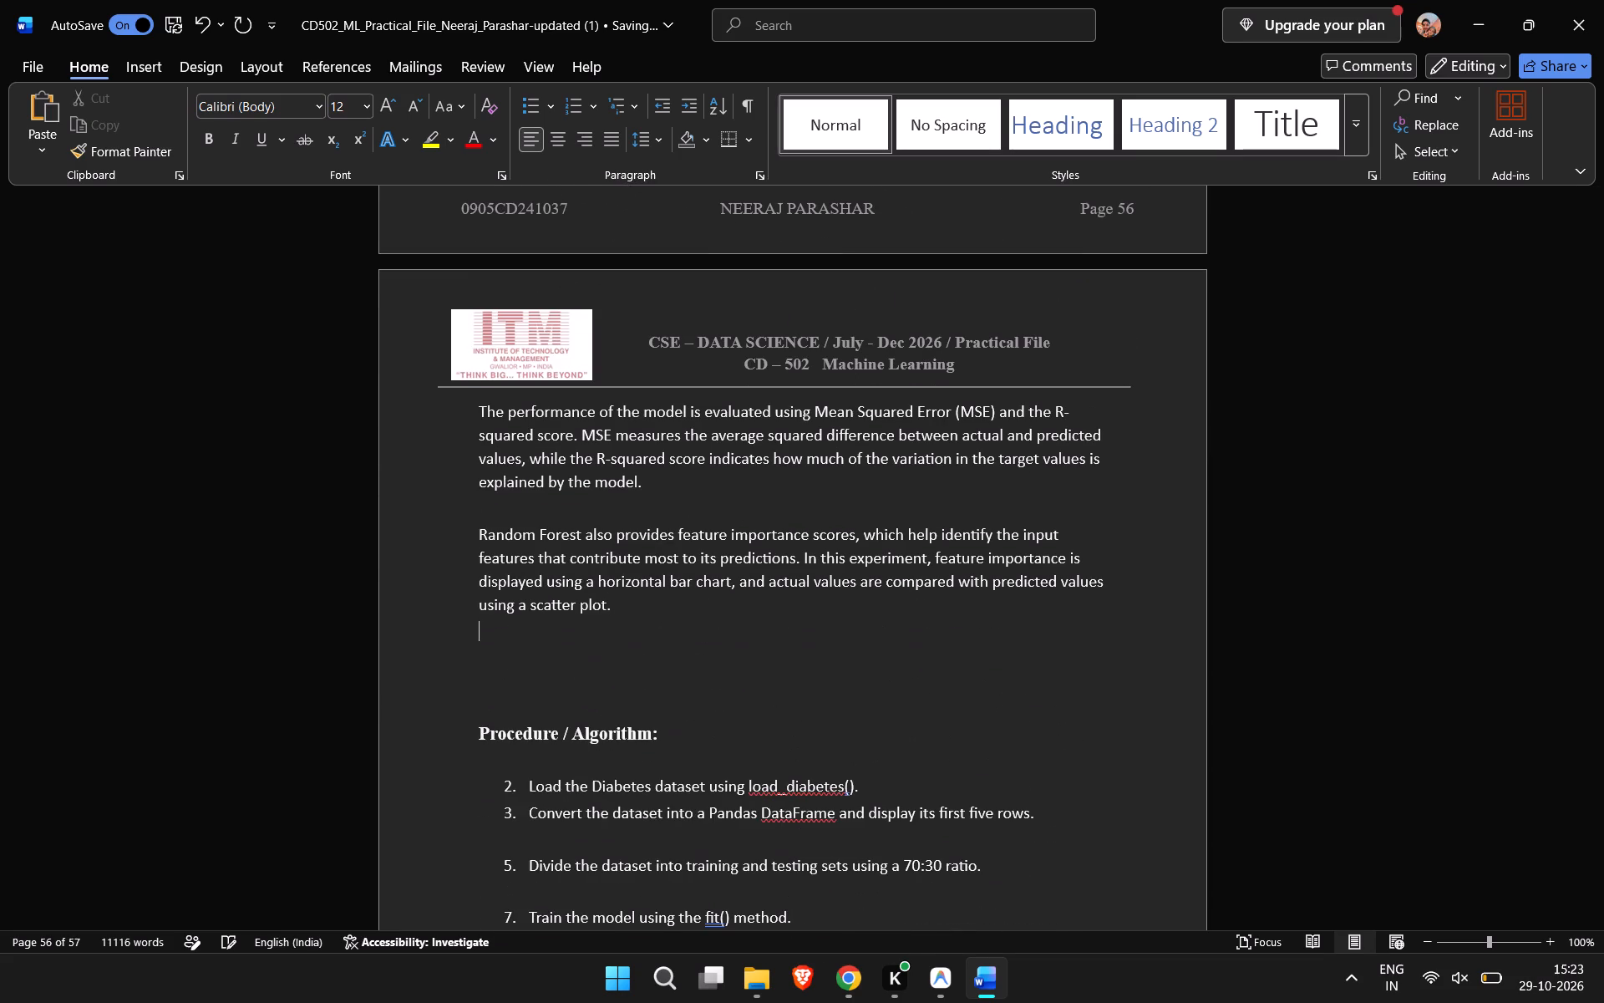
pyautogui.scroll(-3, 617, 608)
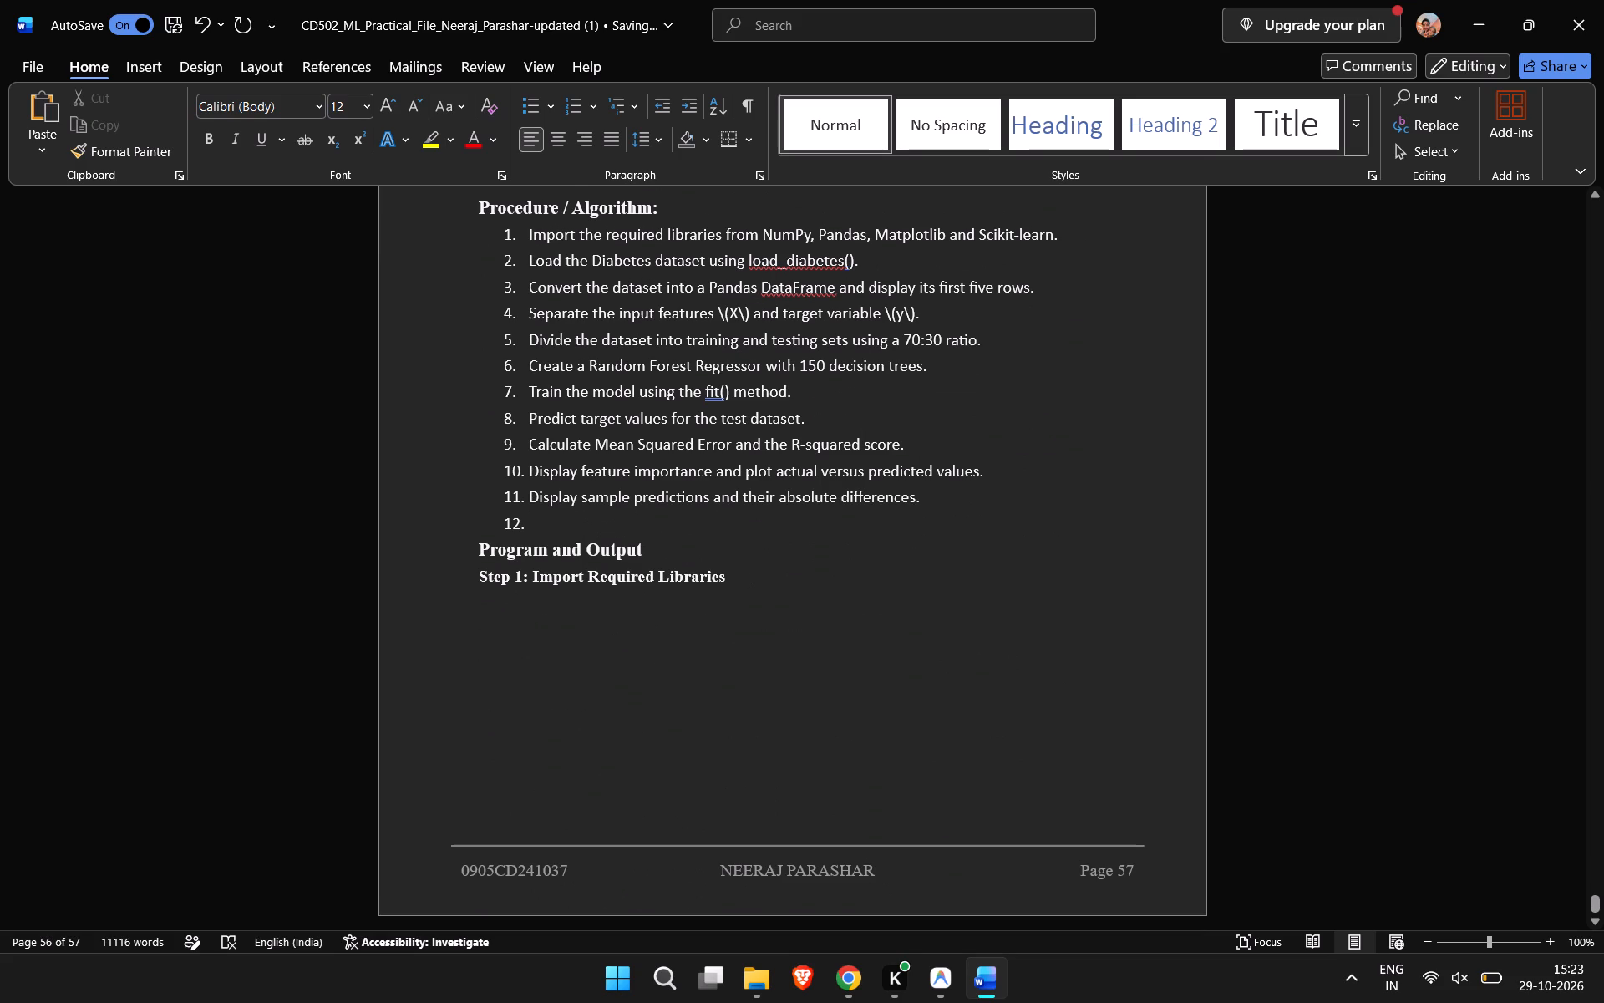
pyautogui.click(749, 583)
pyautogui.press('Return')
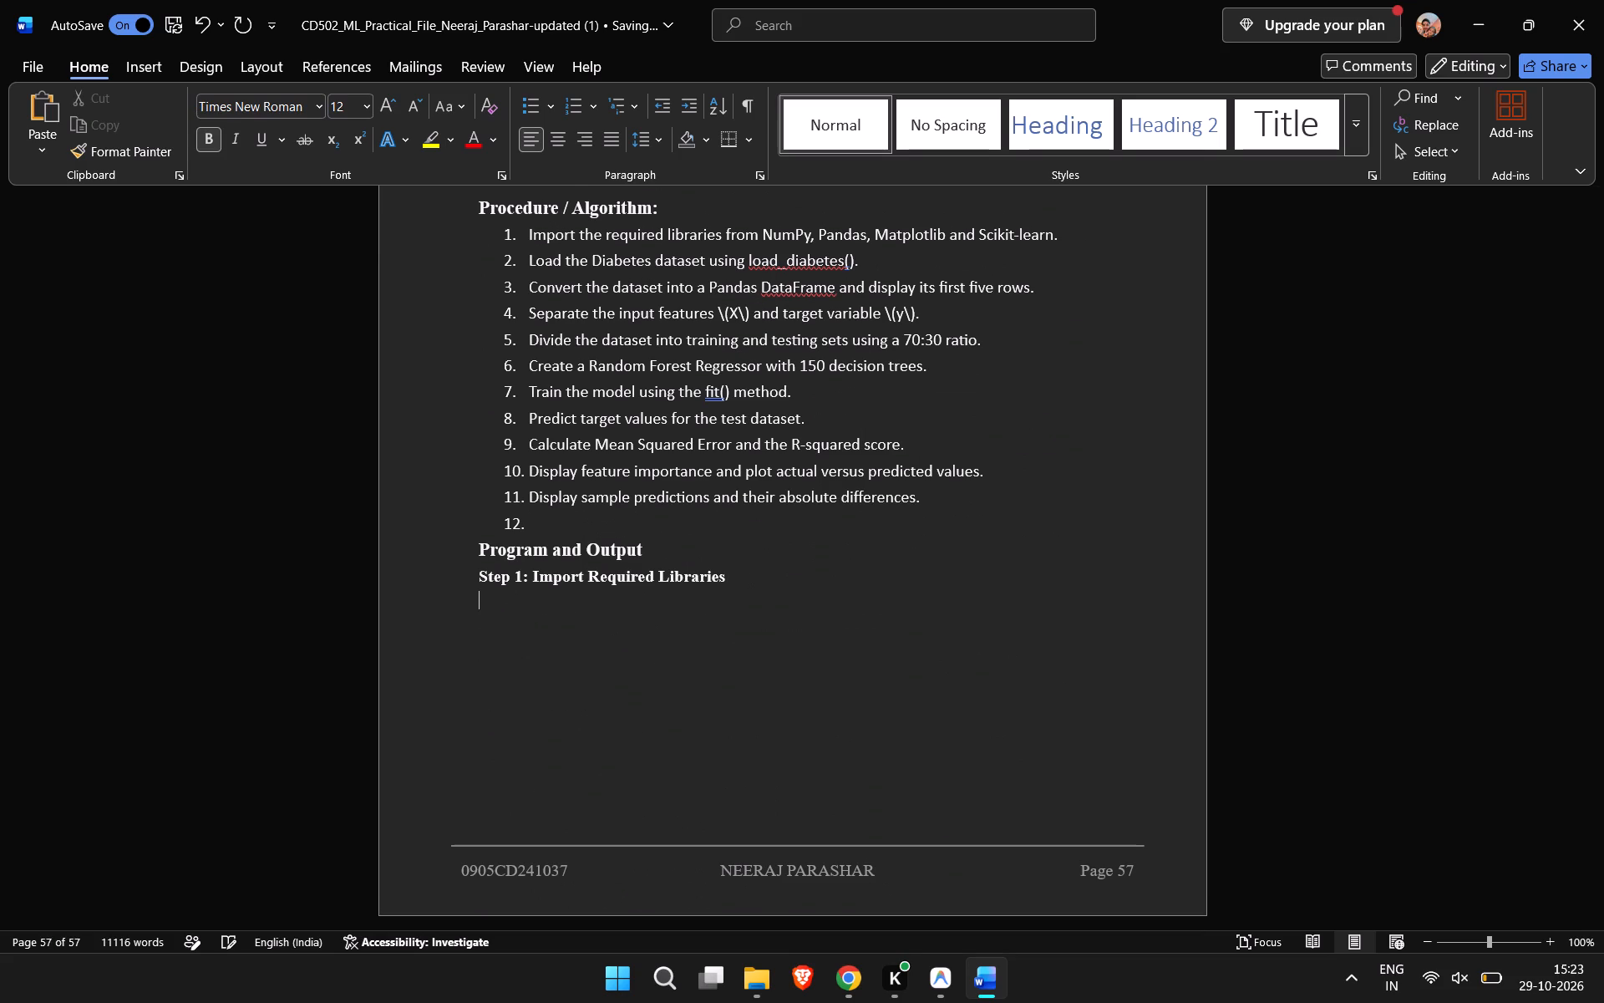
pyautogui.click(133, 62)
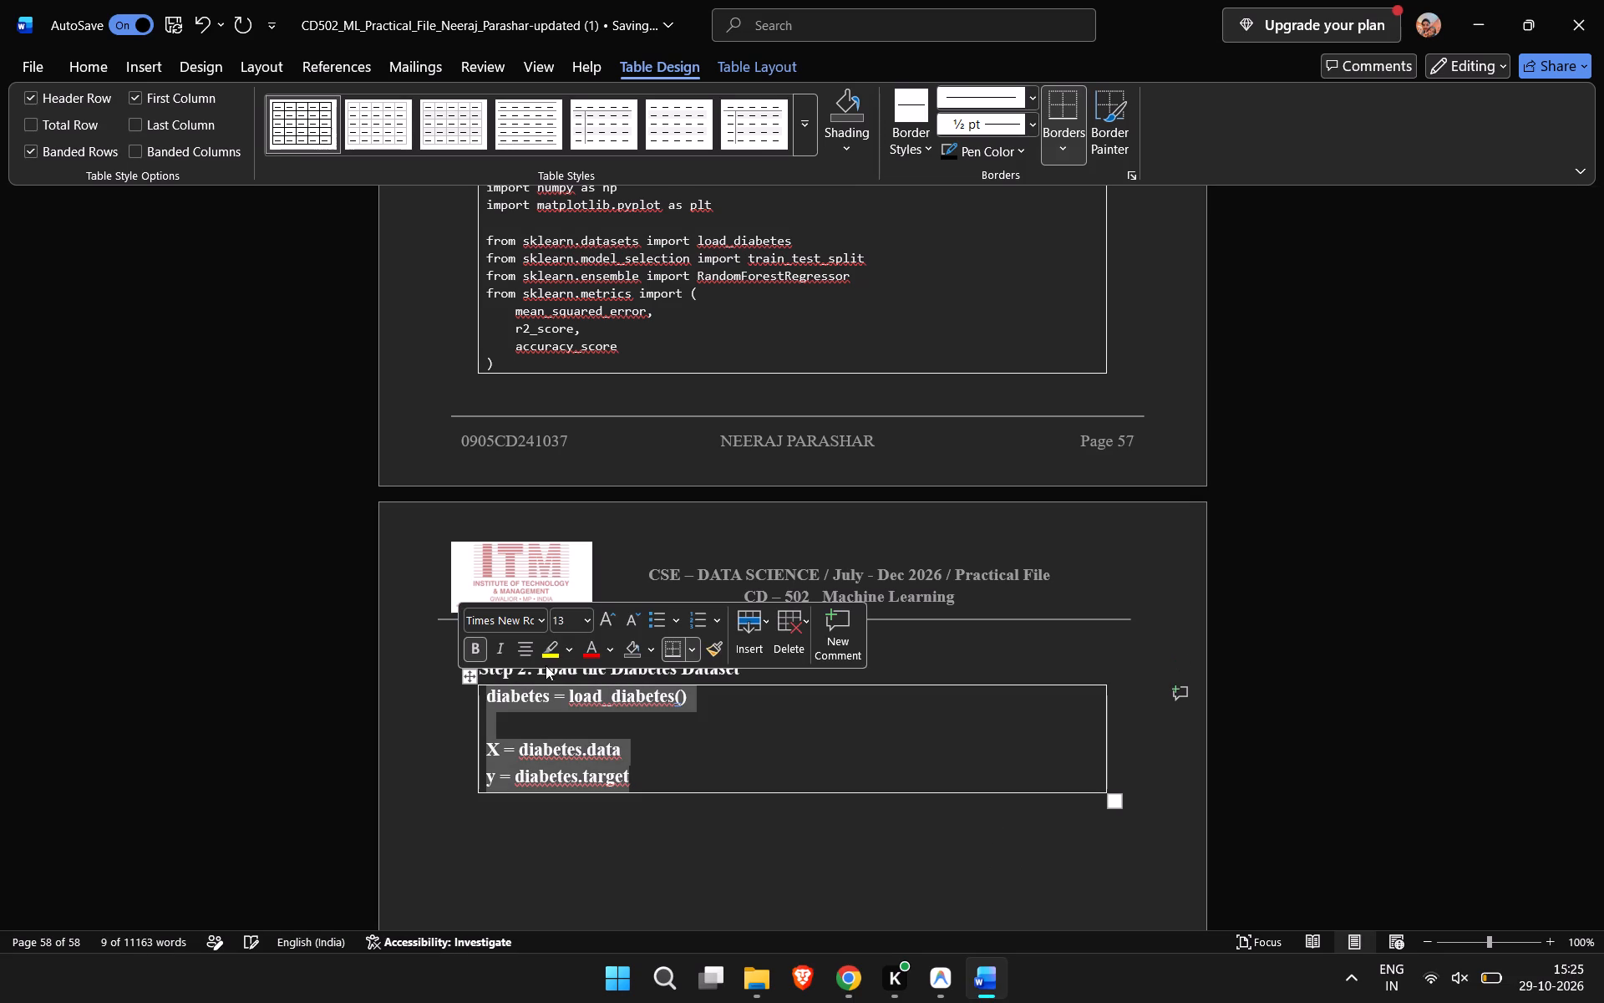
pyautogui.doubleClick(571, 618)
pyautogui.press('BackSpace')
pyautogui.press('BackSpace')
pyautogui.write('9.5')
pyautogui.click(472, 652)
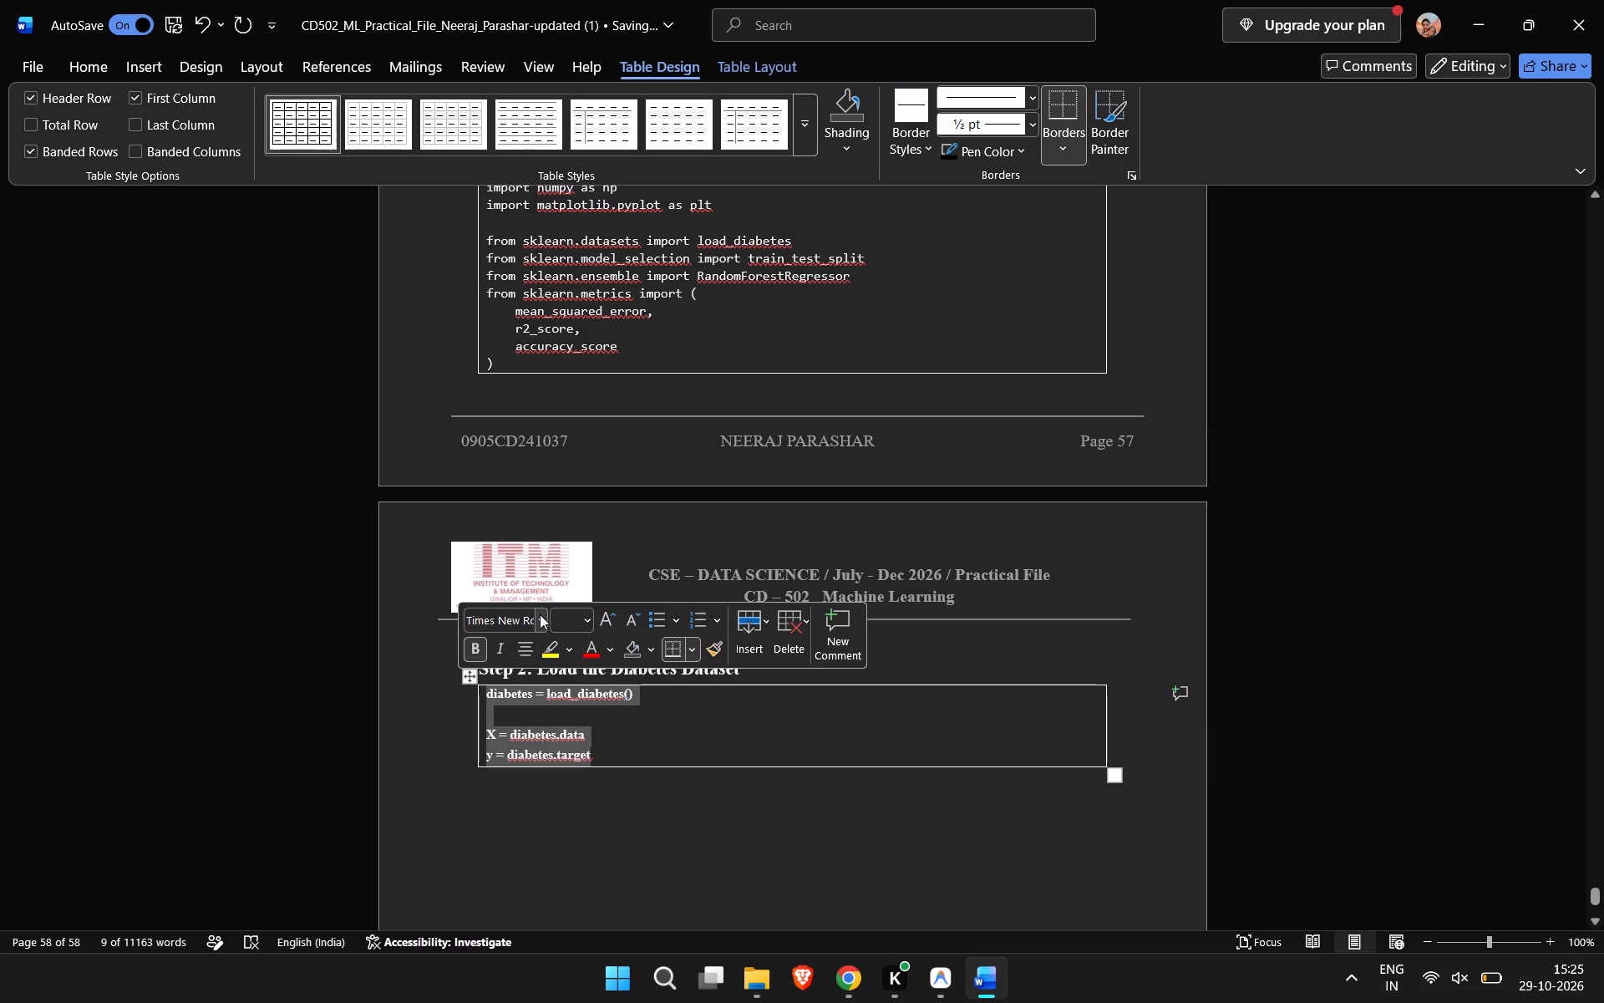
pyautogui.click(540, 614)
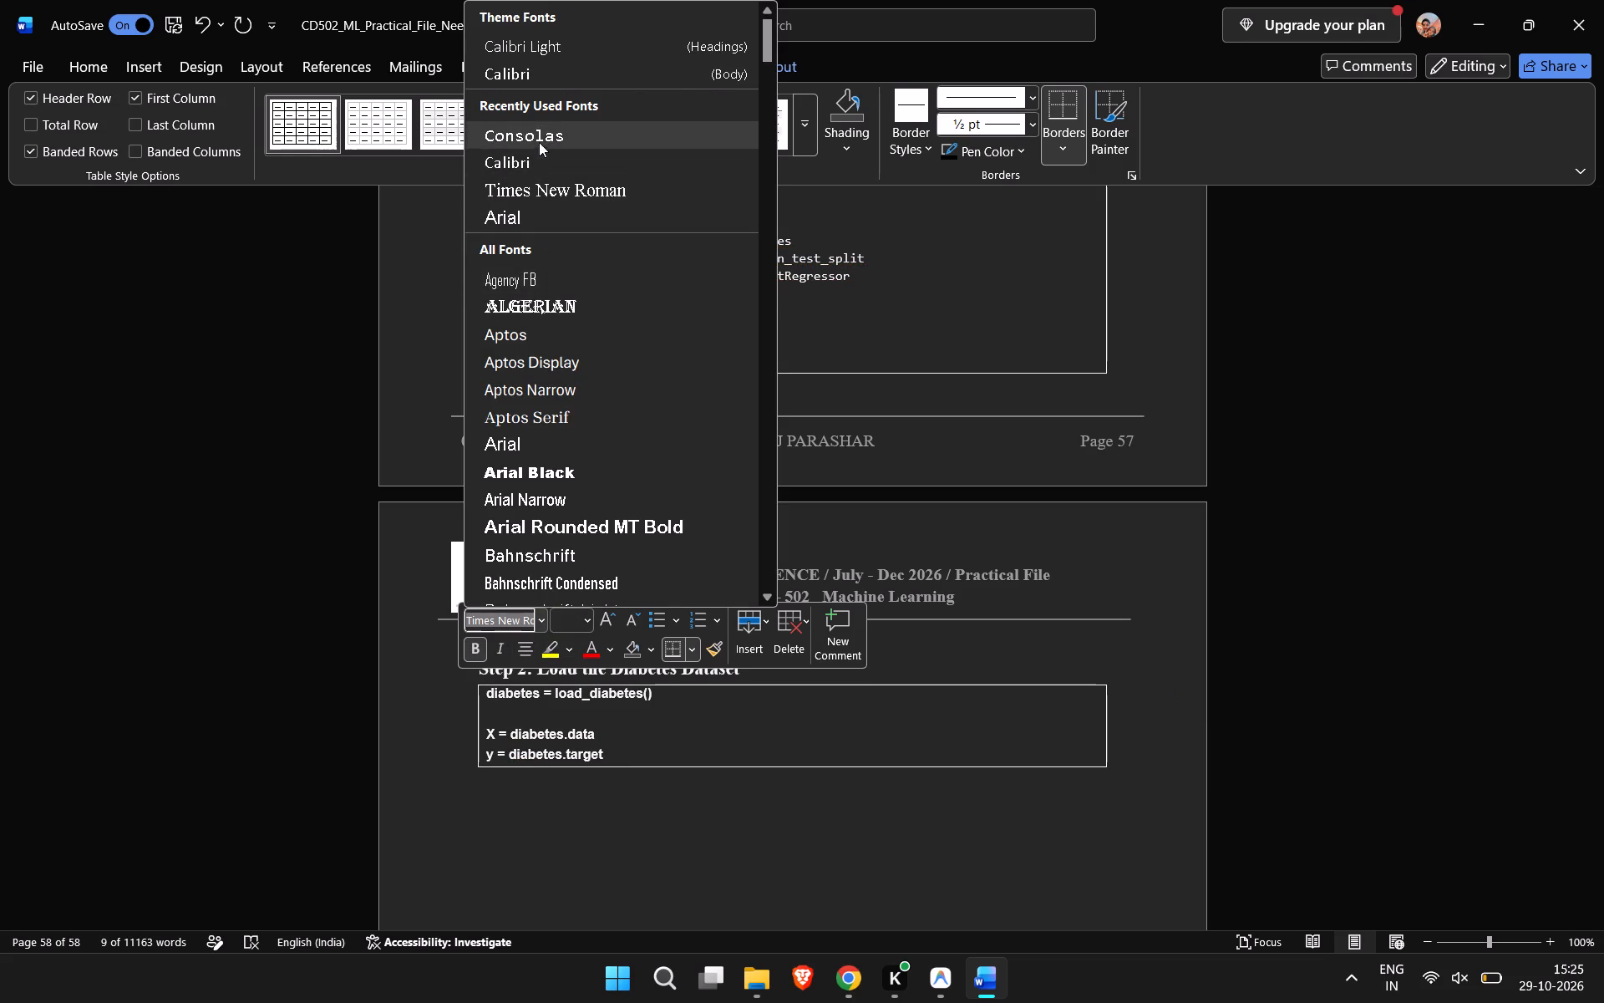
pyautogui.click(535, 129)
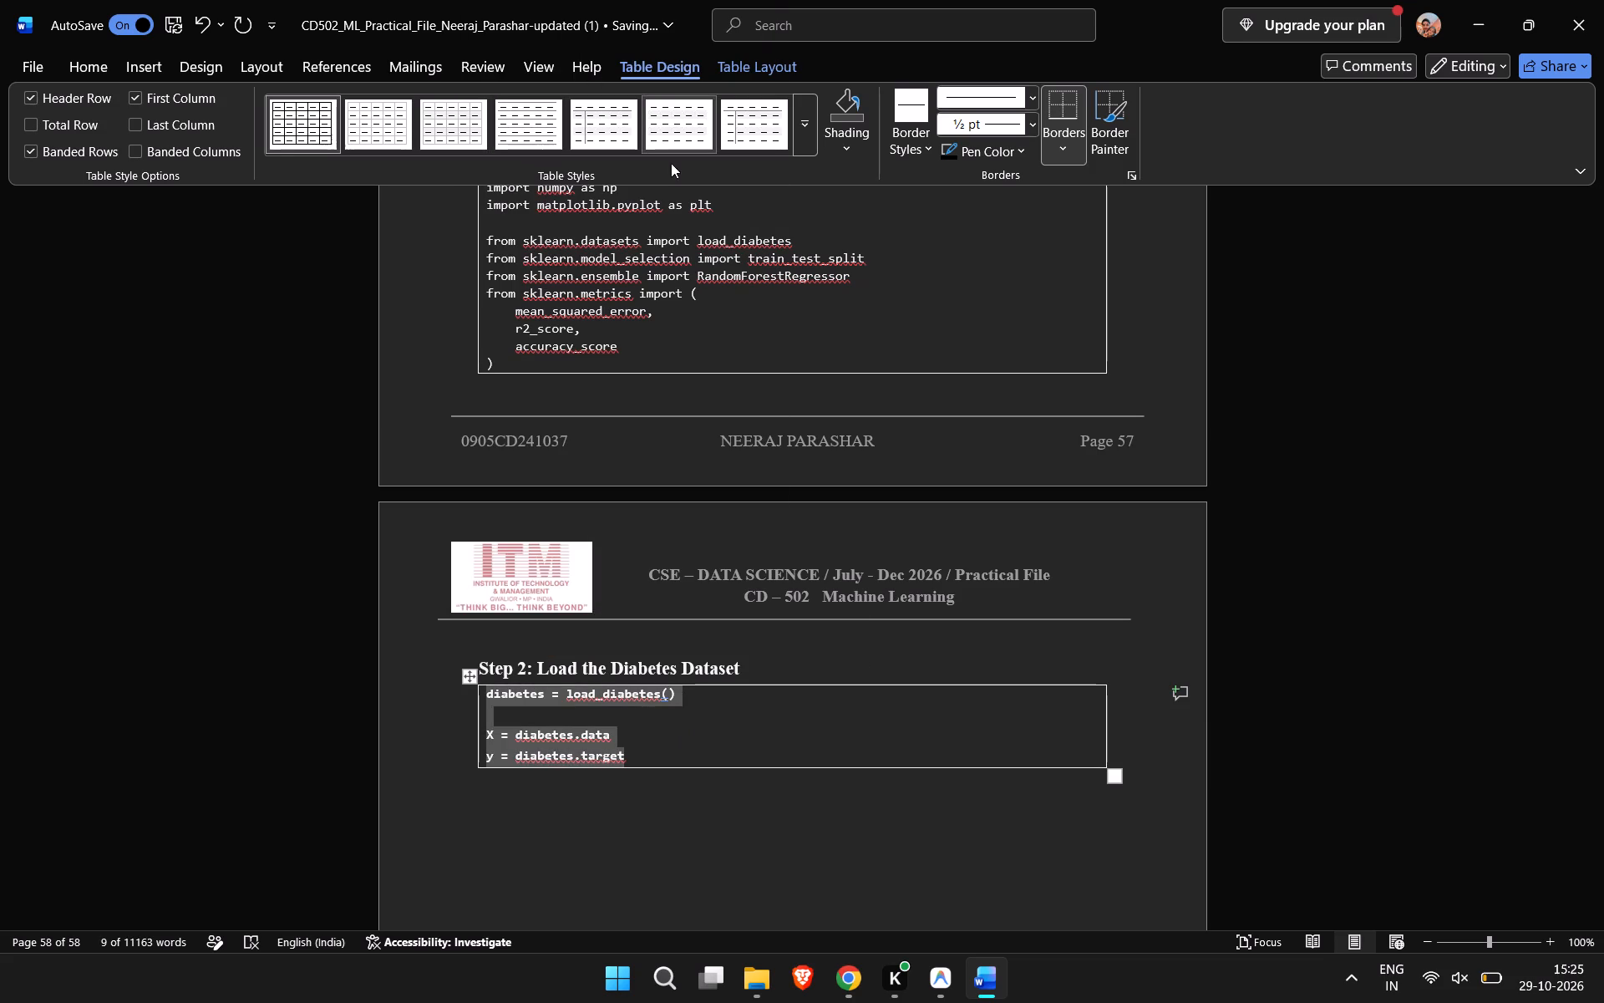
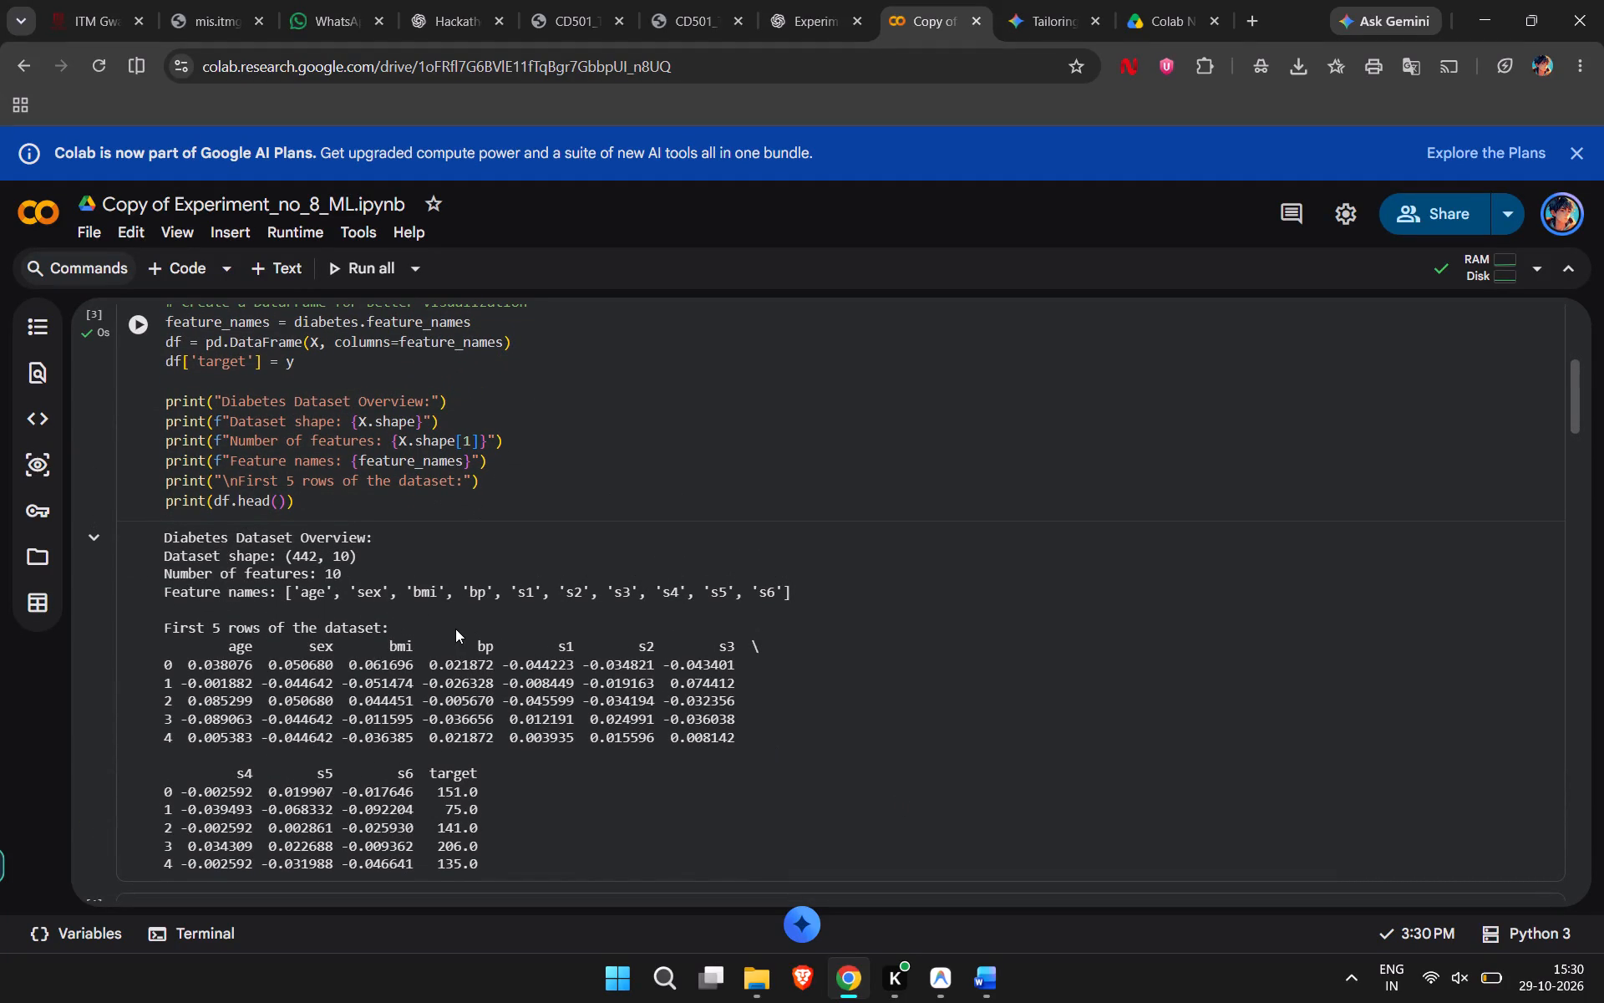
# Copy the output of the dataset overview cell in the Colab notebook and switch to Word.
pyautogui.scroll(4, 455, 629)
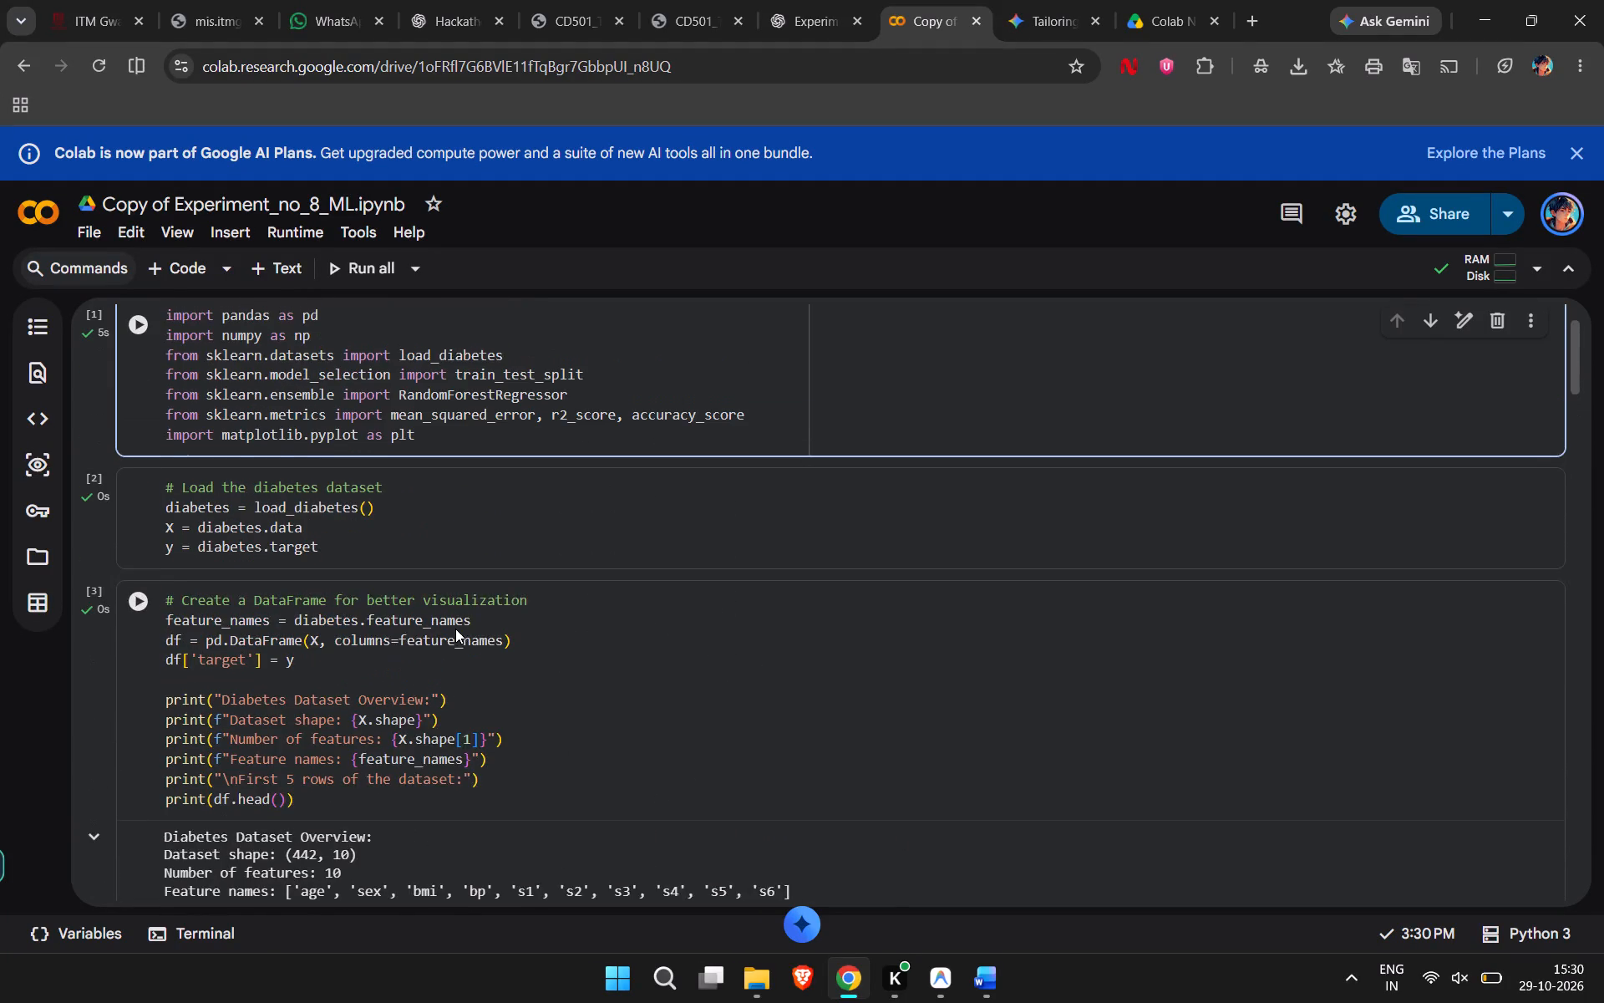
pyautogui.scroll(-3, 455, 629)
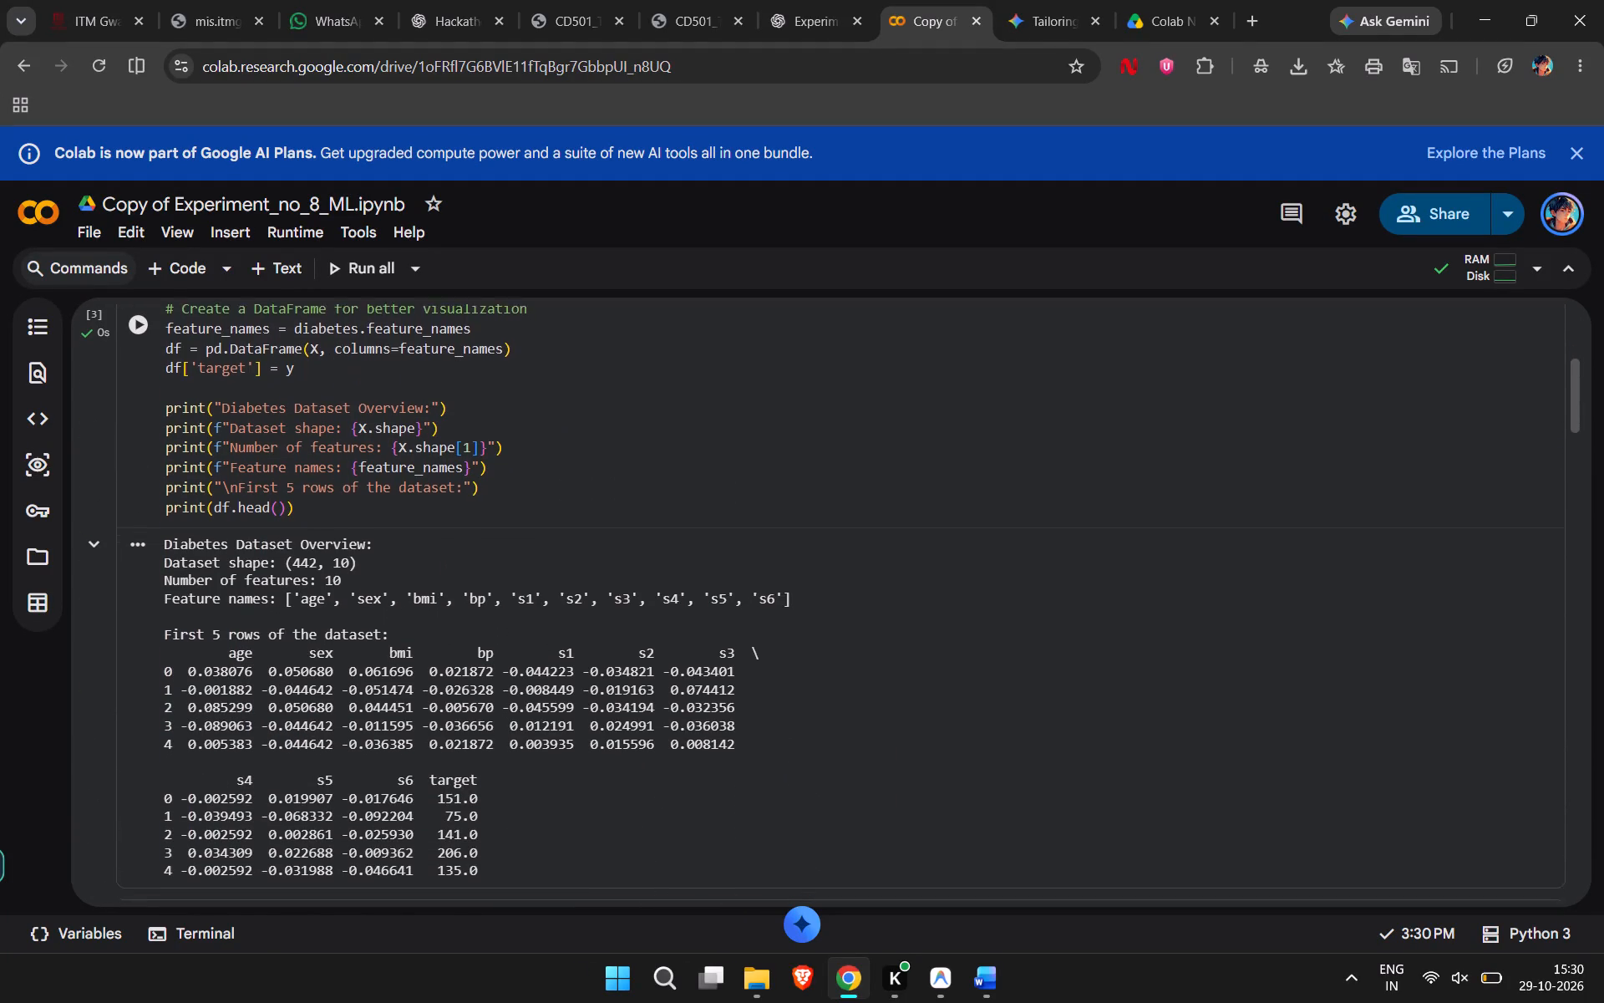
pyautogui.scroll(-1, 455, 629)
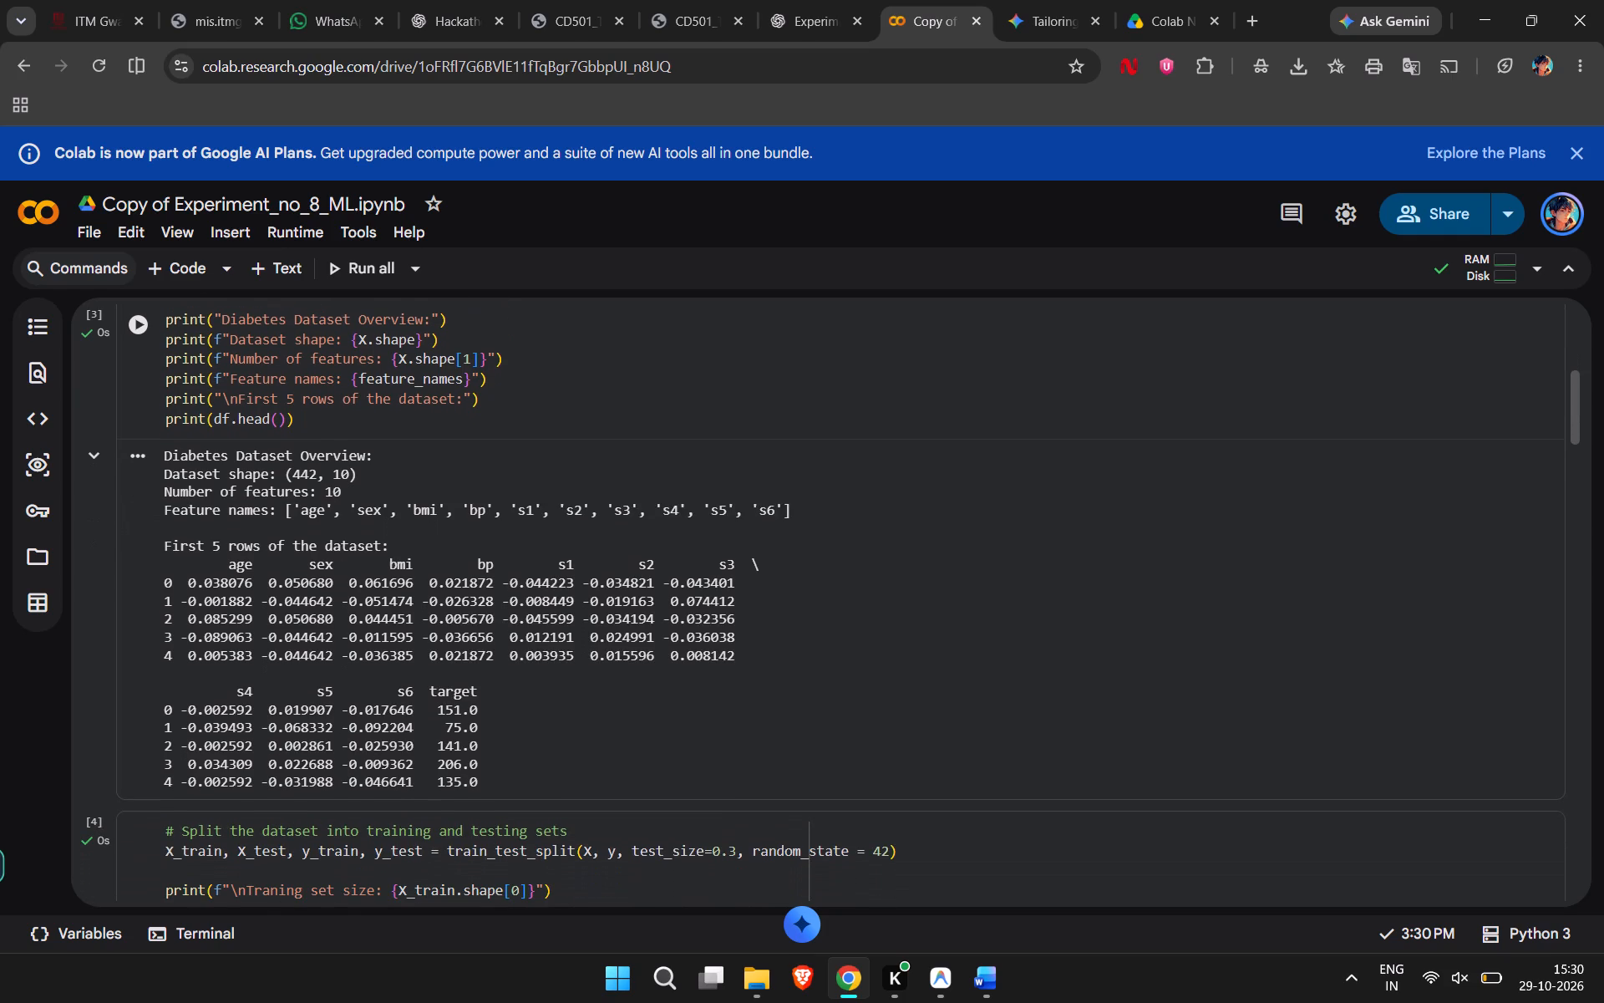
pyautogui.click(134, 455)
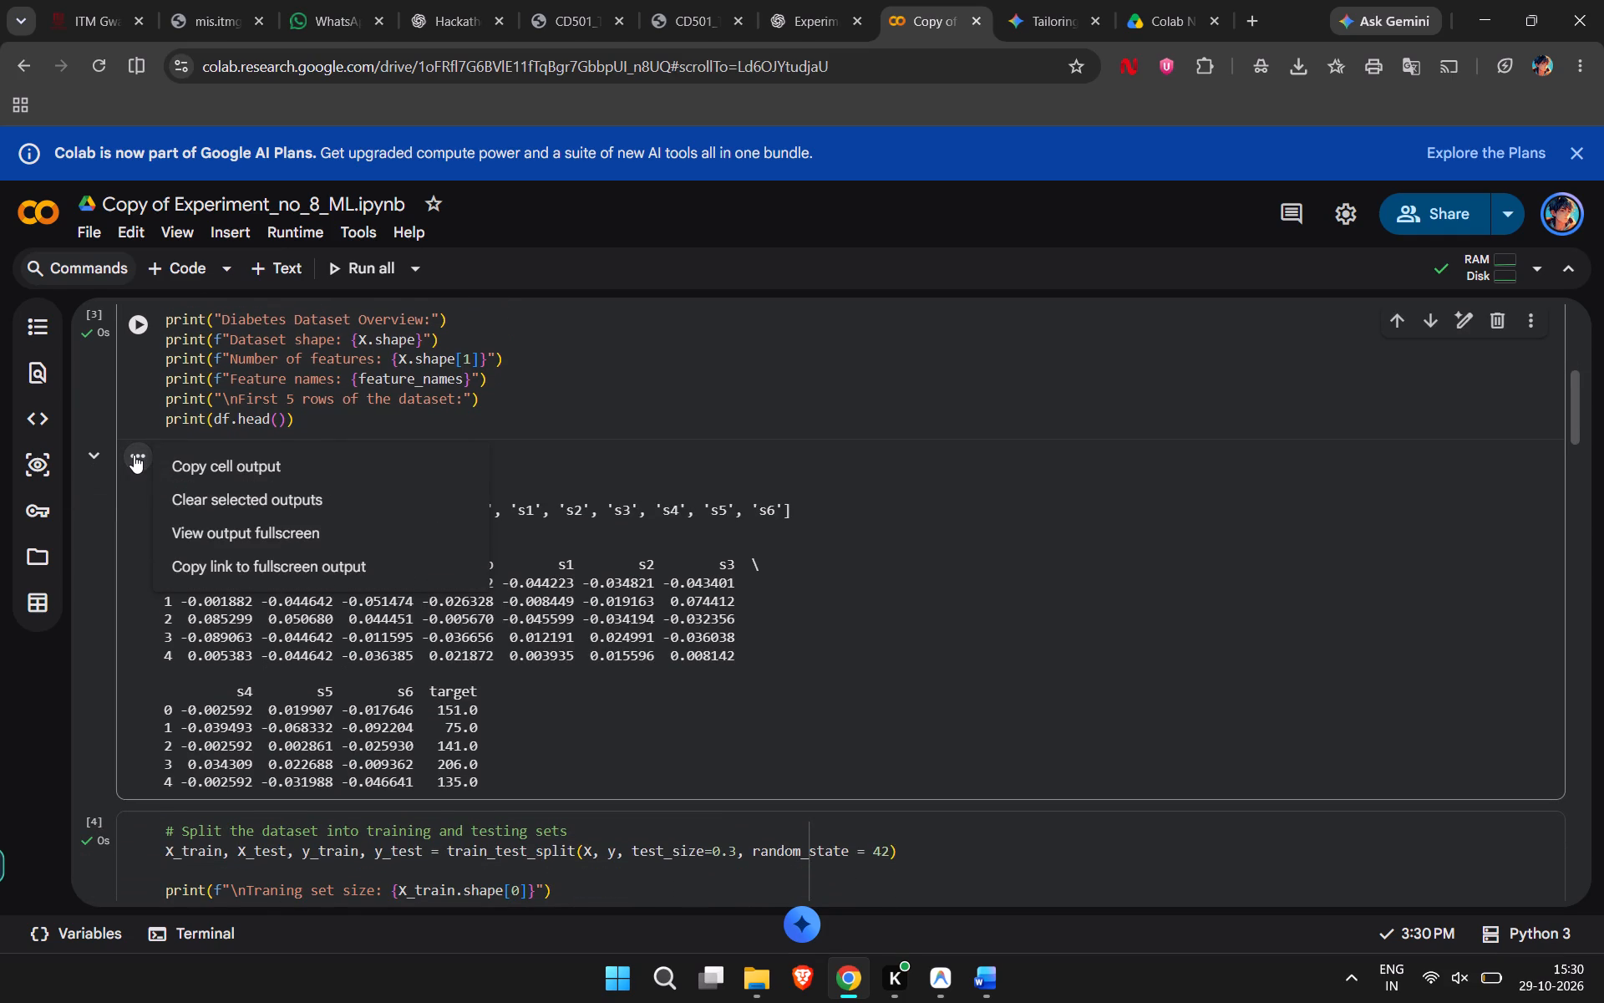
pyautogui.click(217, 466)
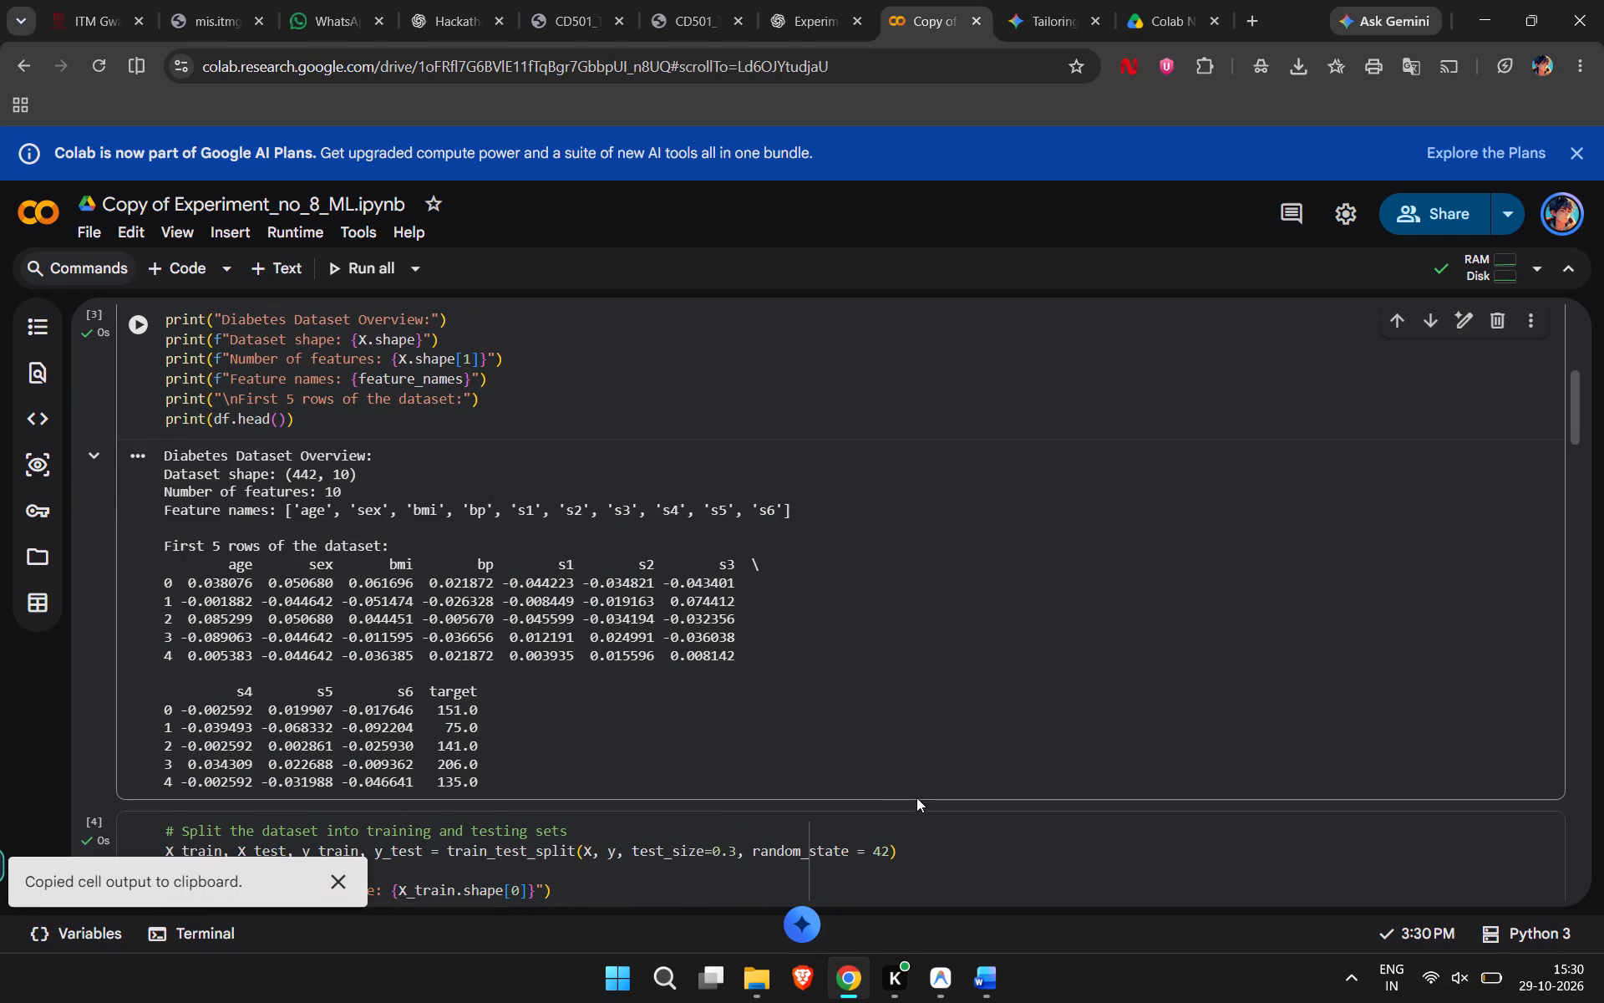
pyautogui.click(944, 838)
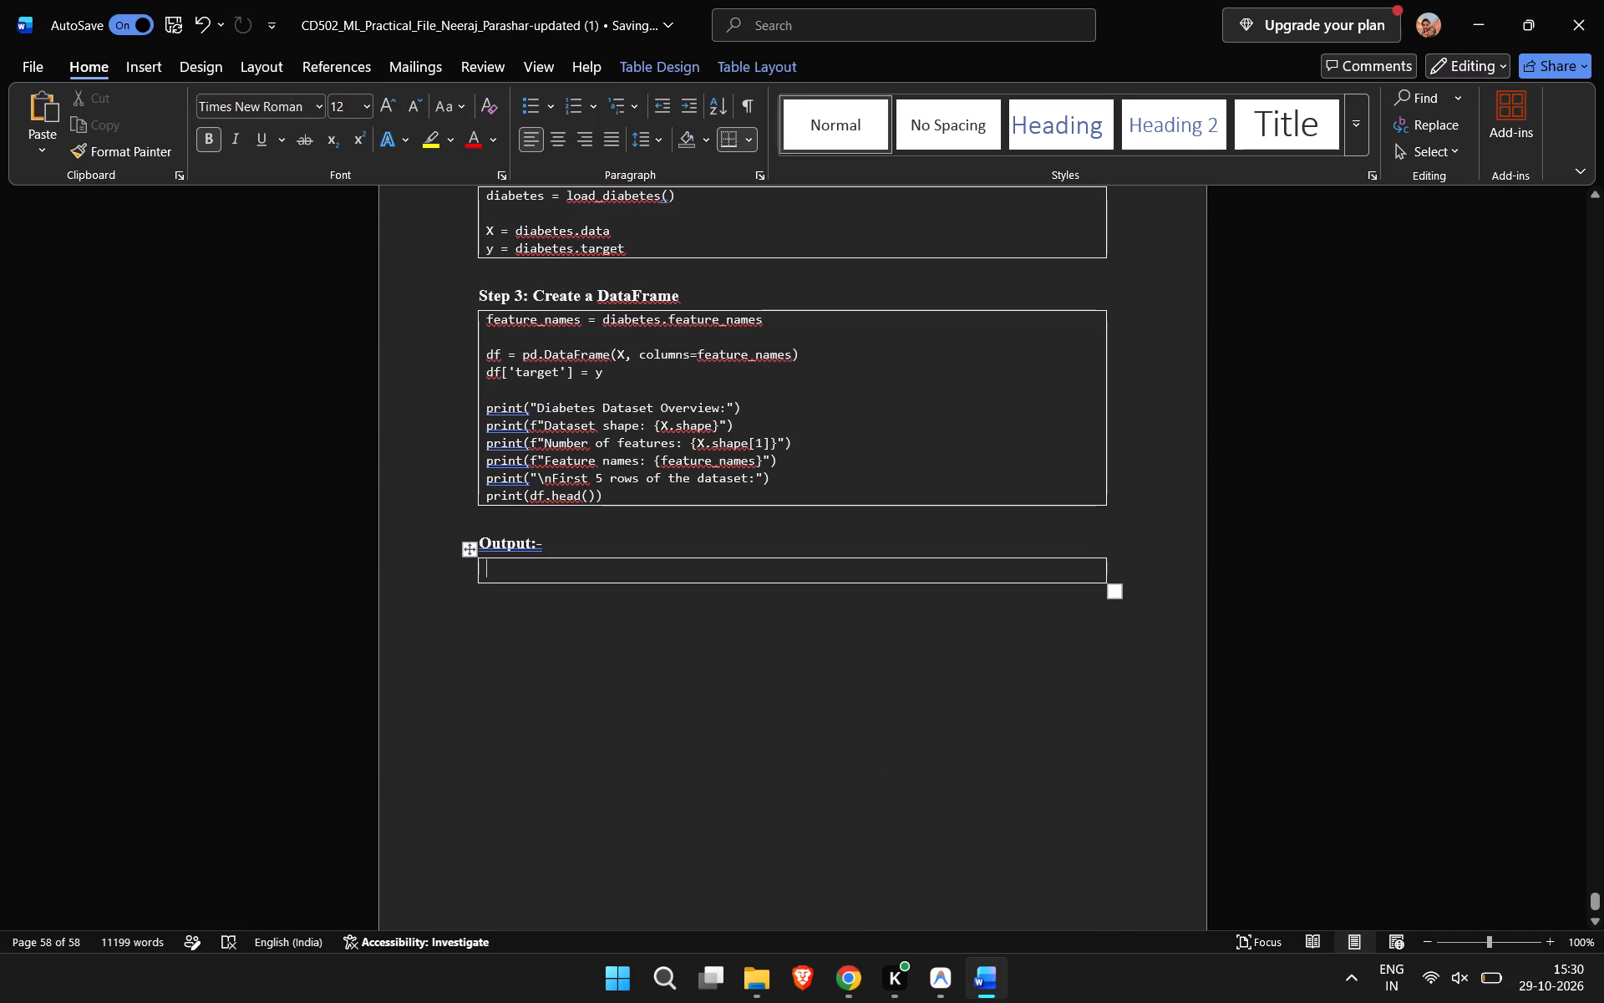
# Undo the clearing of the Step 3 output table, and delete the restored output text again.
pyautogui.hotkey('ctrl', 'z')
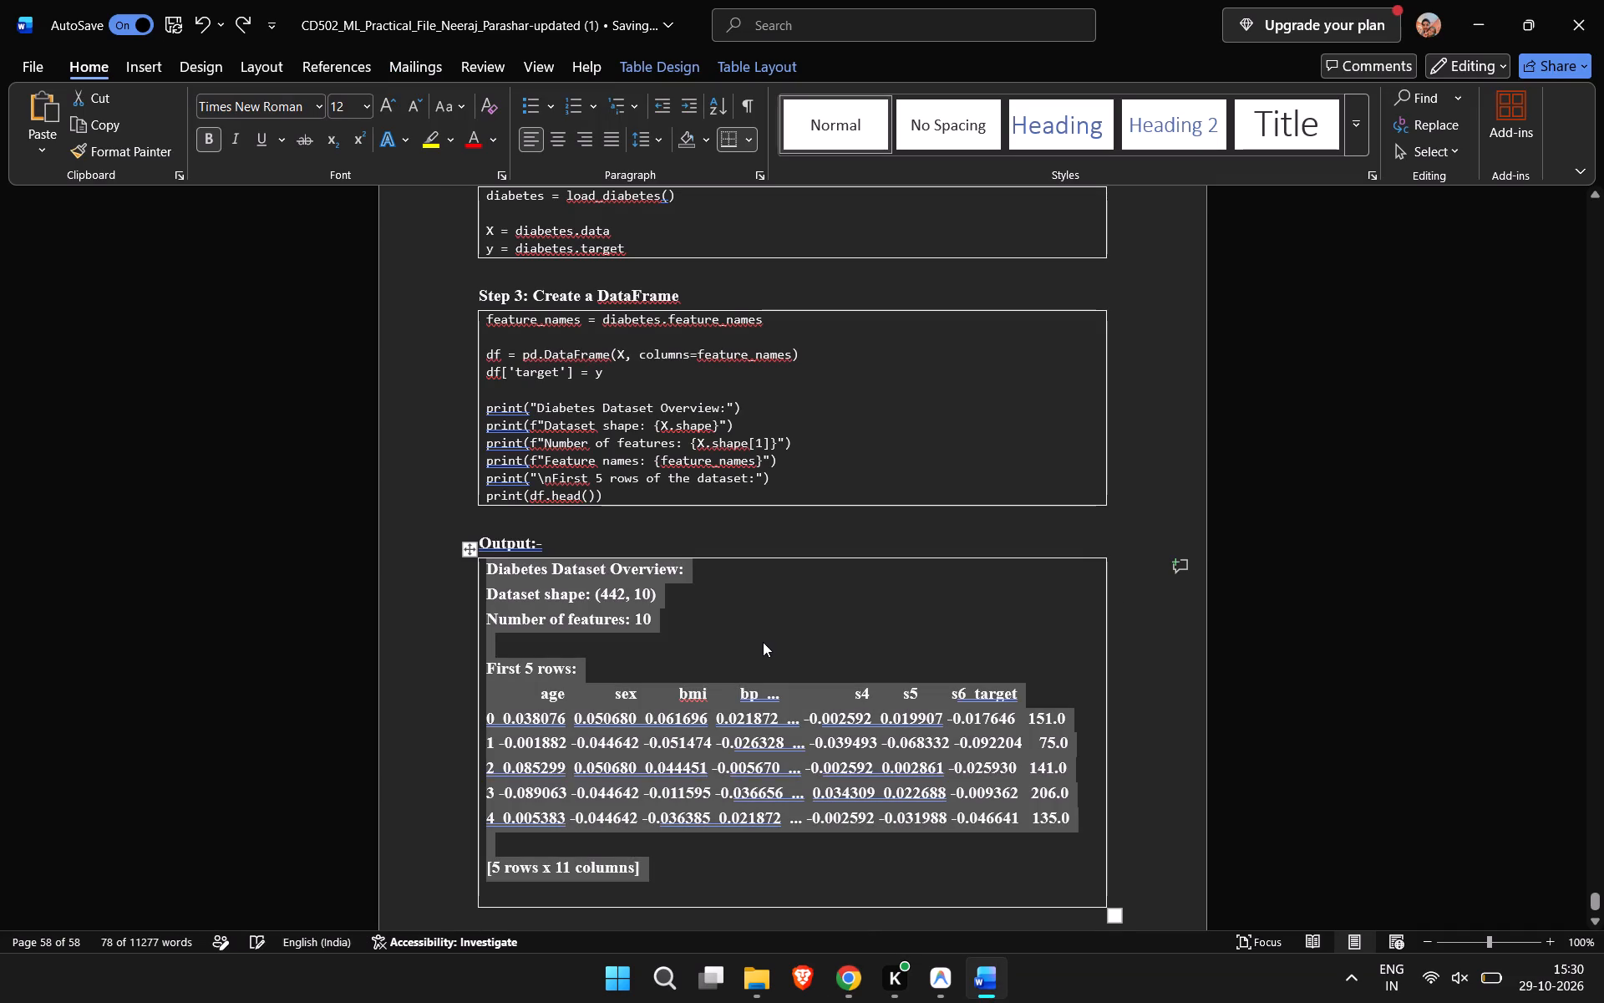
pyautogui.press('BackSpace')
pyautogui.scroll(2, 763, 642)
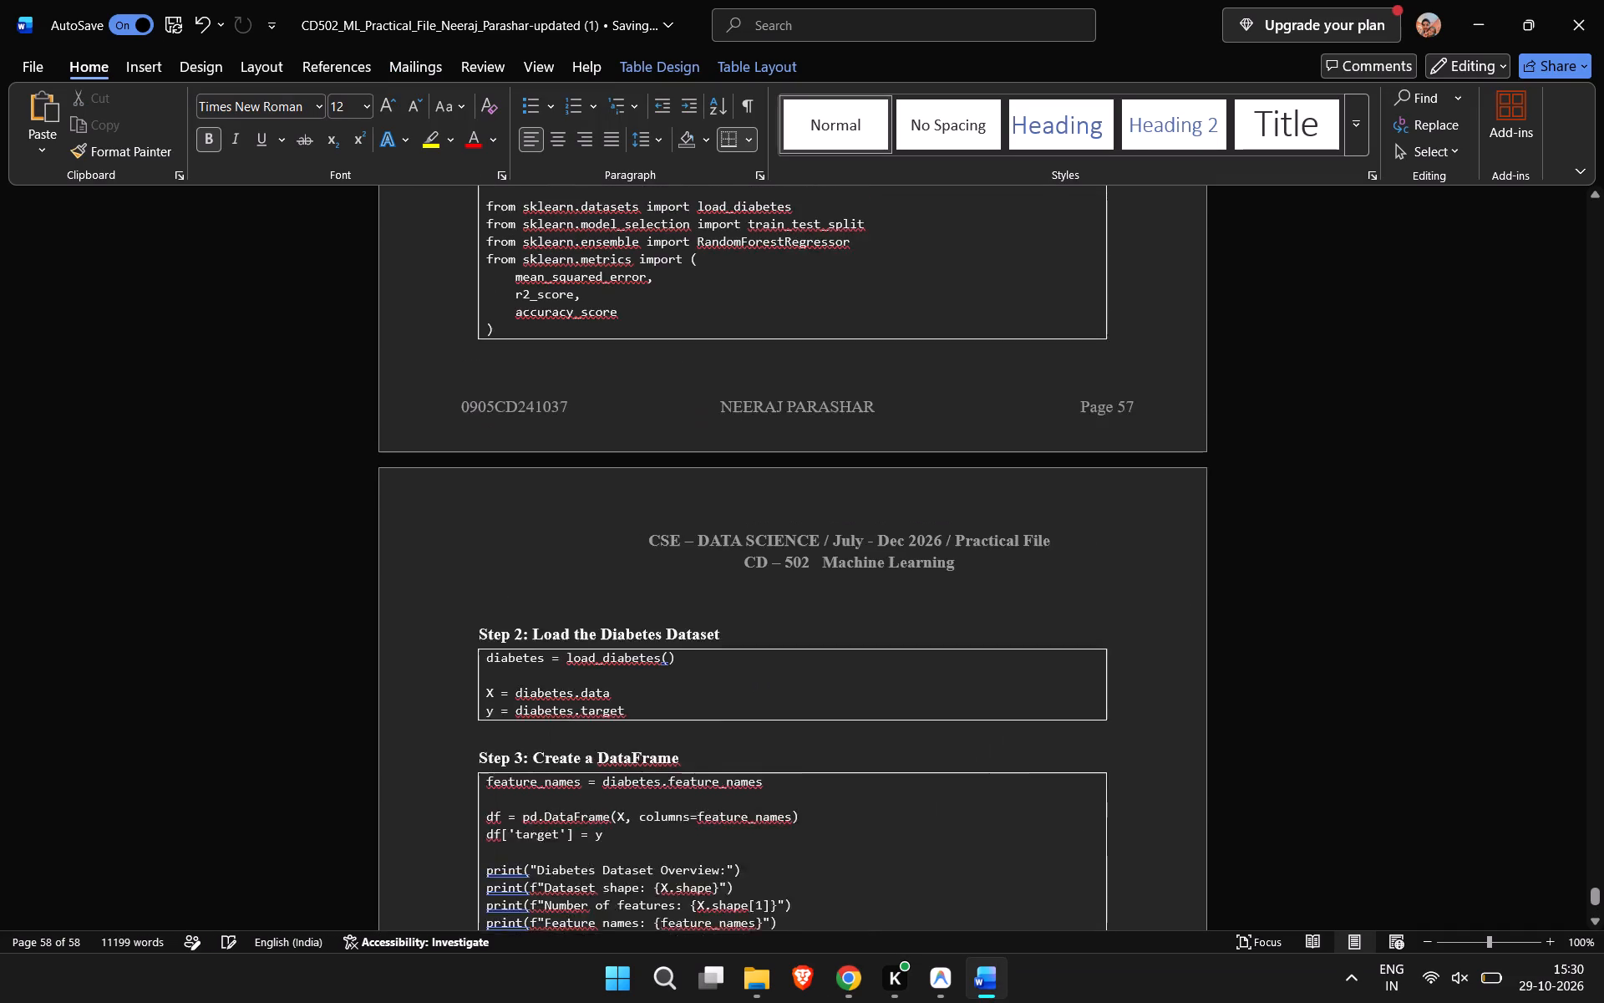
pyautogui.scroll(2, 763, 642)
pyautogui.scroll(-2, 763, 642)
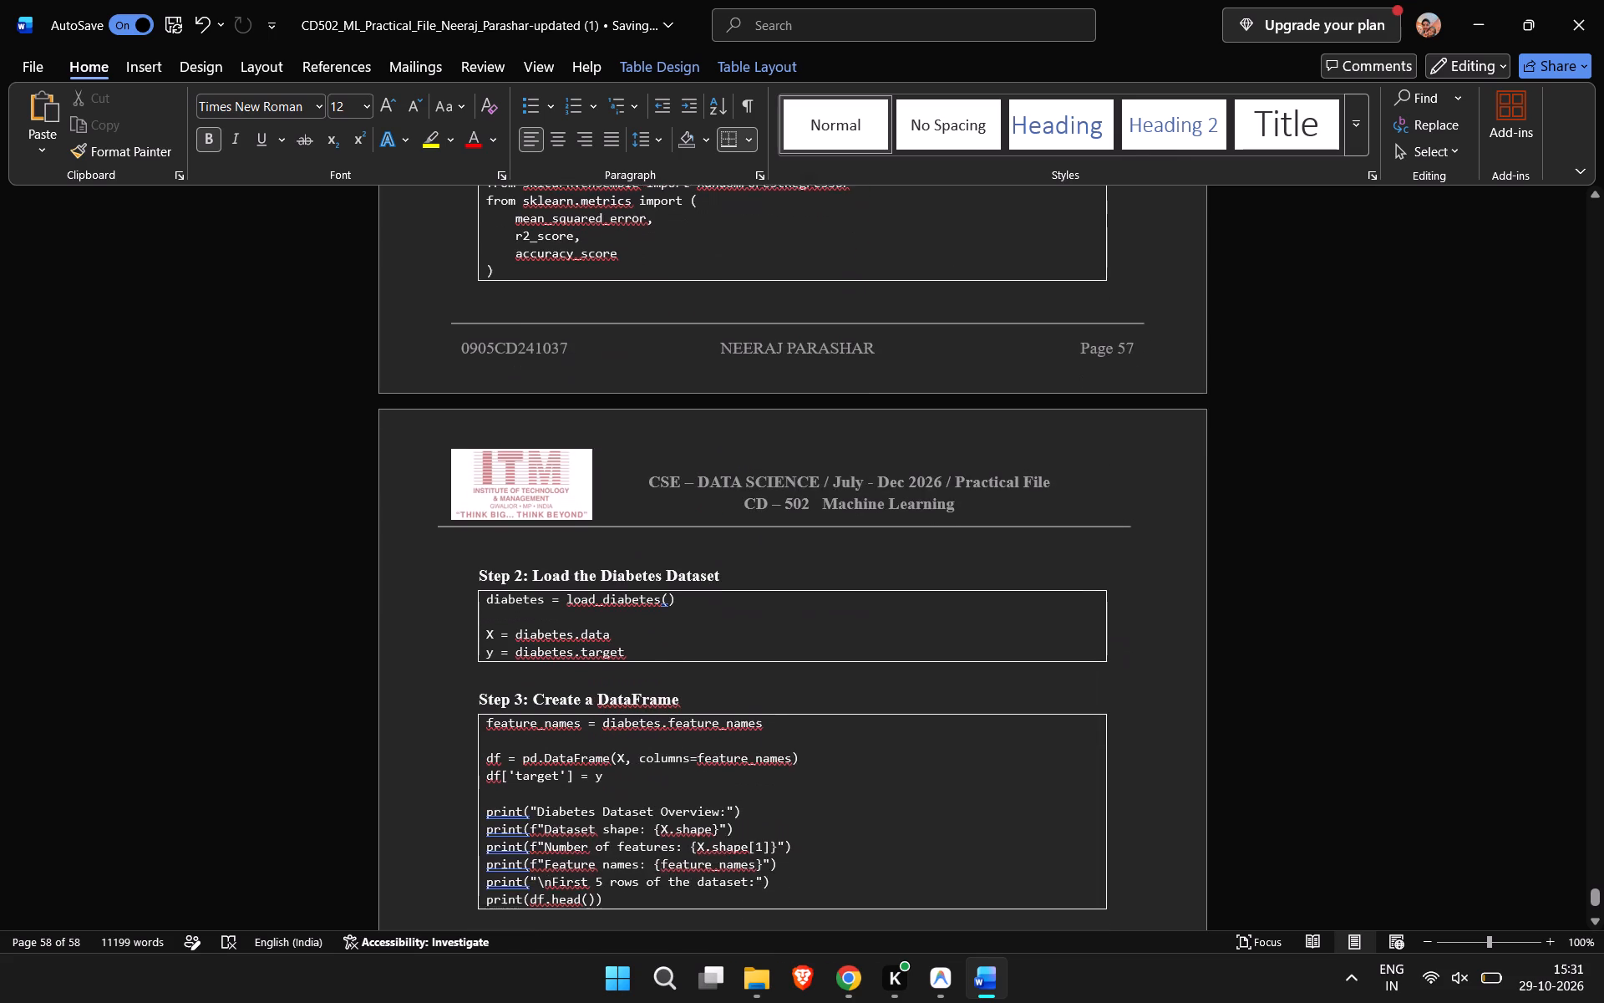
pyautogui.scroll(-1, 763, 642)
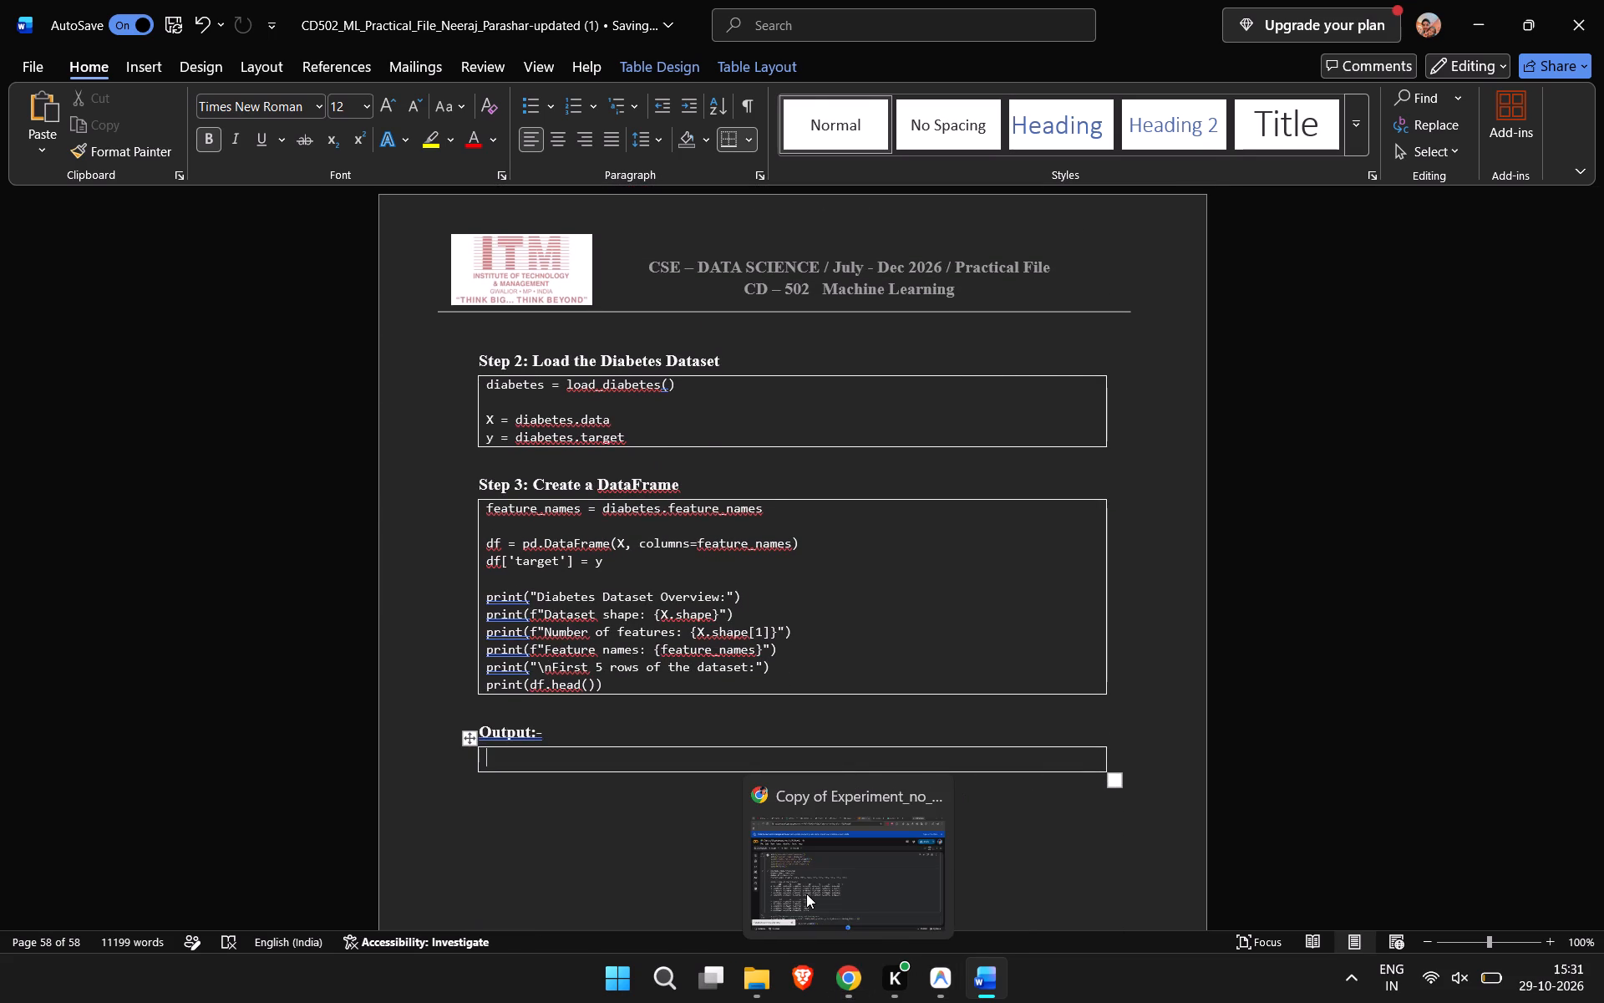
# Copy the dataset overview cell's output from Colab in Chrome, paste it into Word's empty Output table keeping source formatting, and remove the trailing blank line.
pyautogui.click(806, 894)
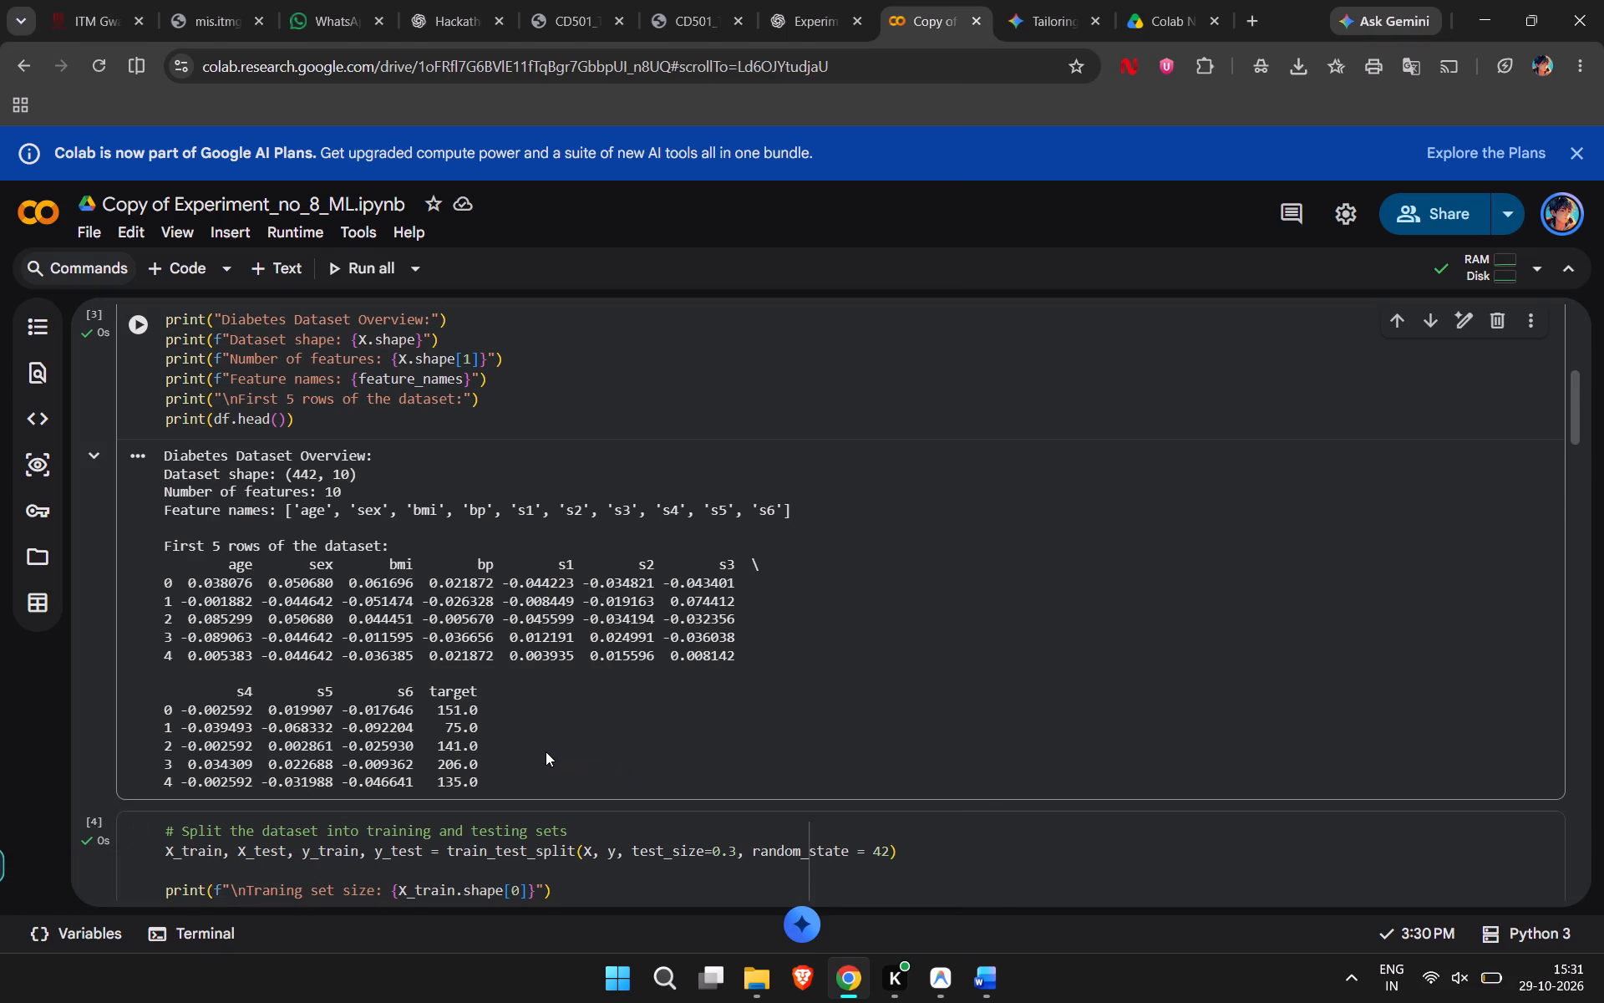
pyautogui.click(133, 451)
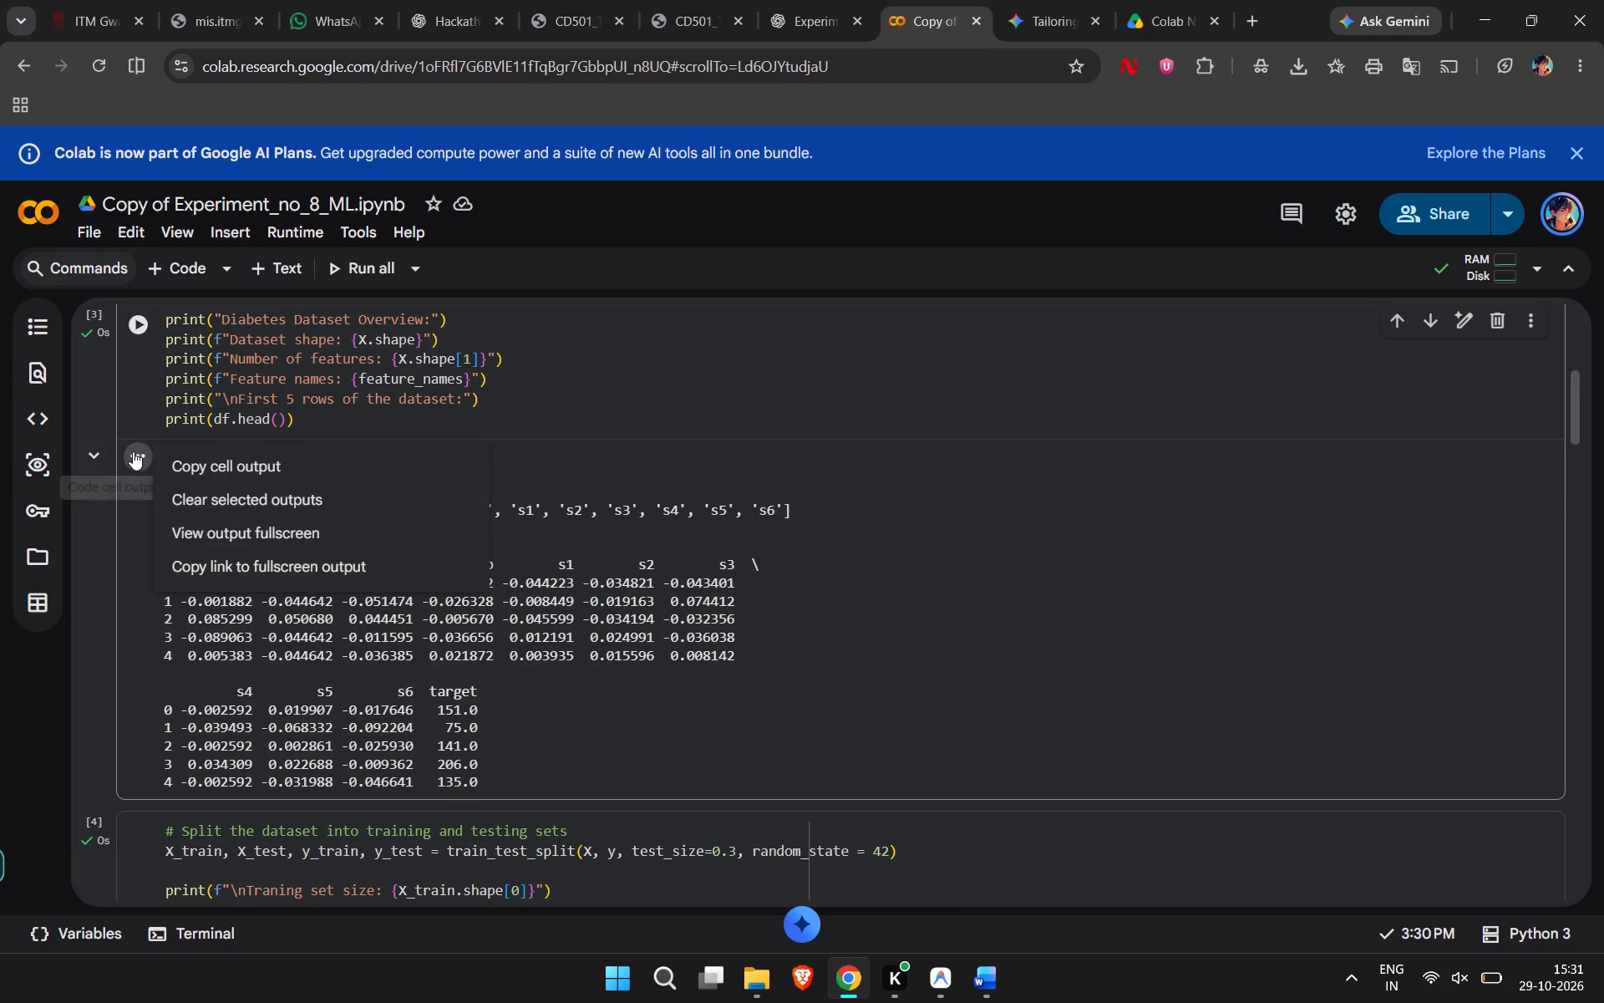
pyautogui.click(207, 465)
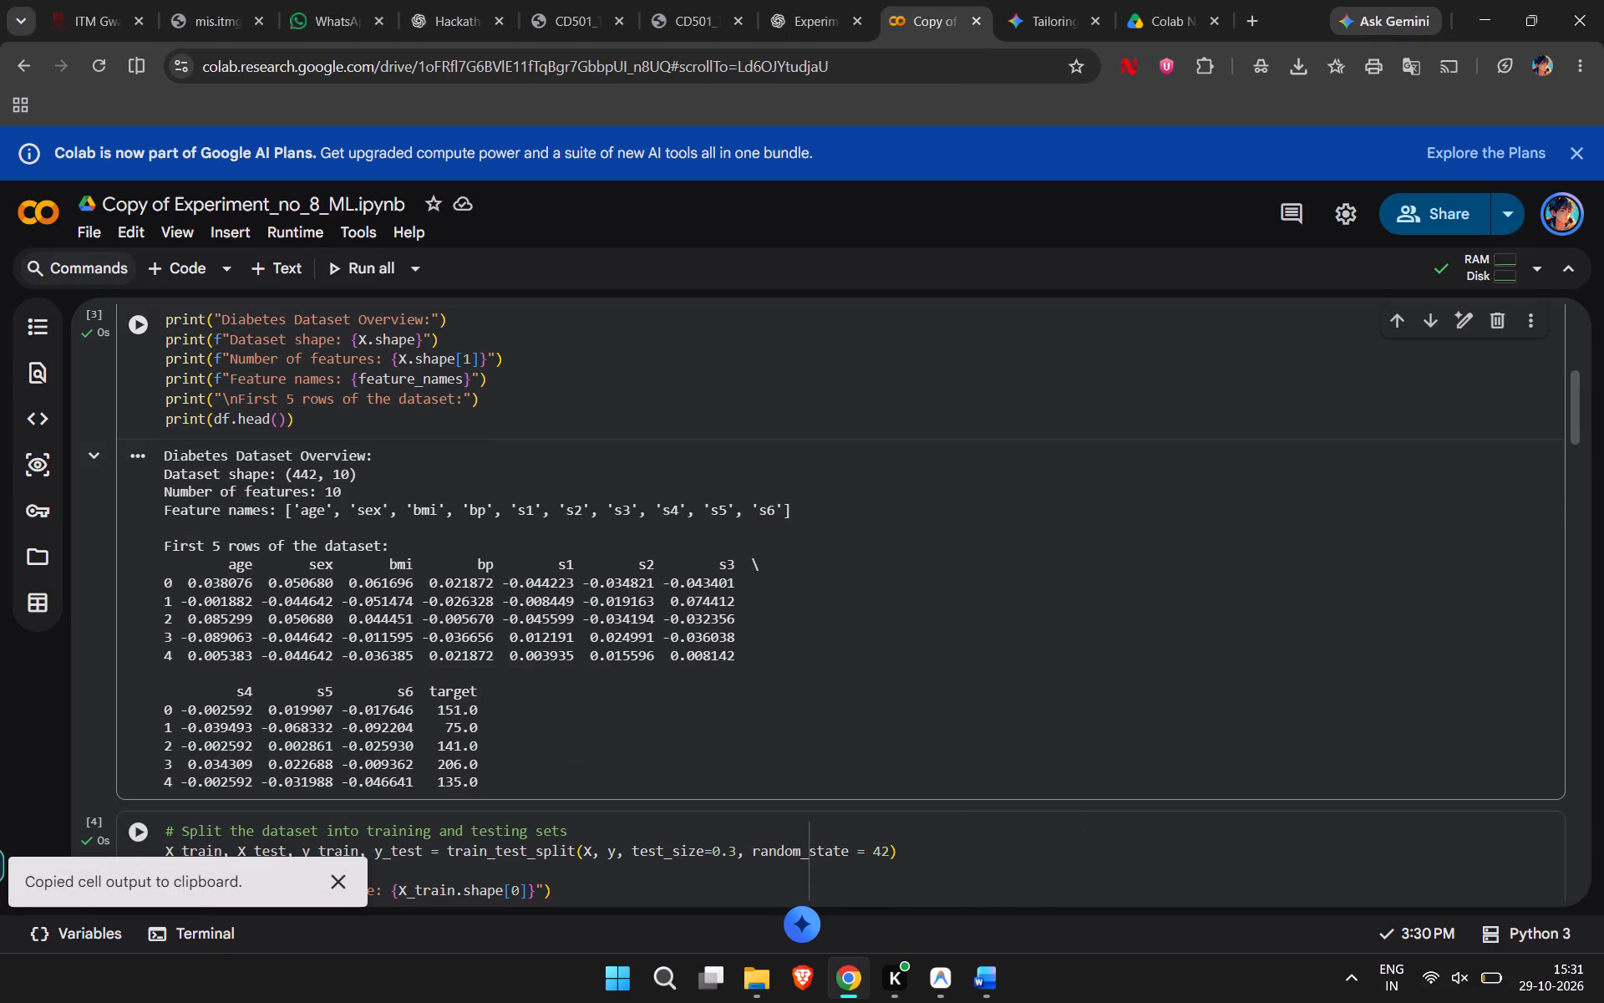
pyautogui.click(961, 906)
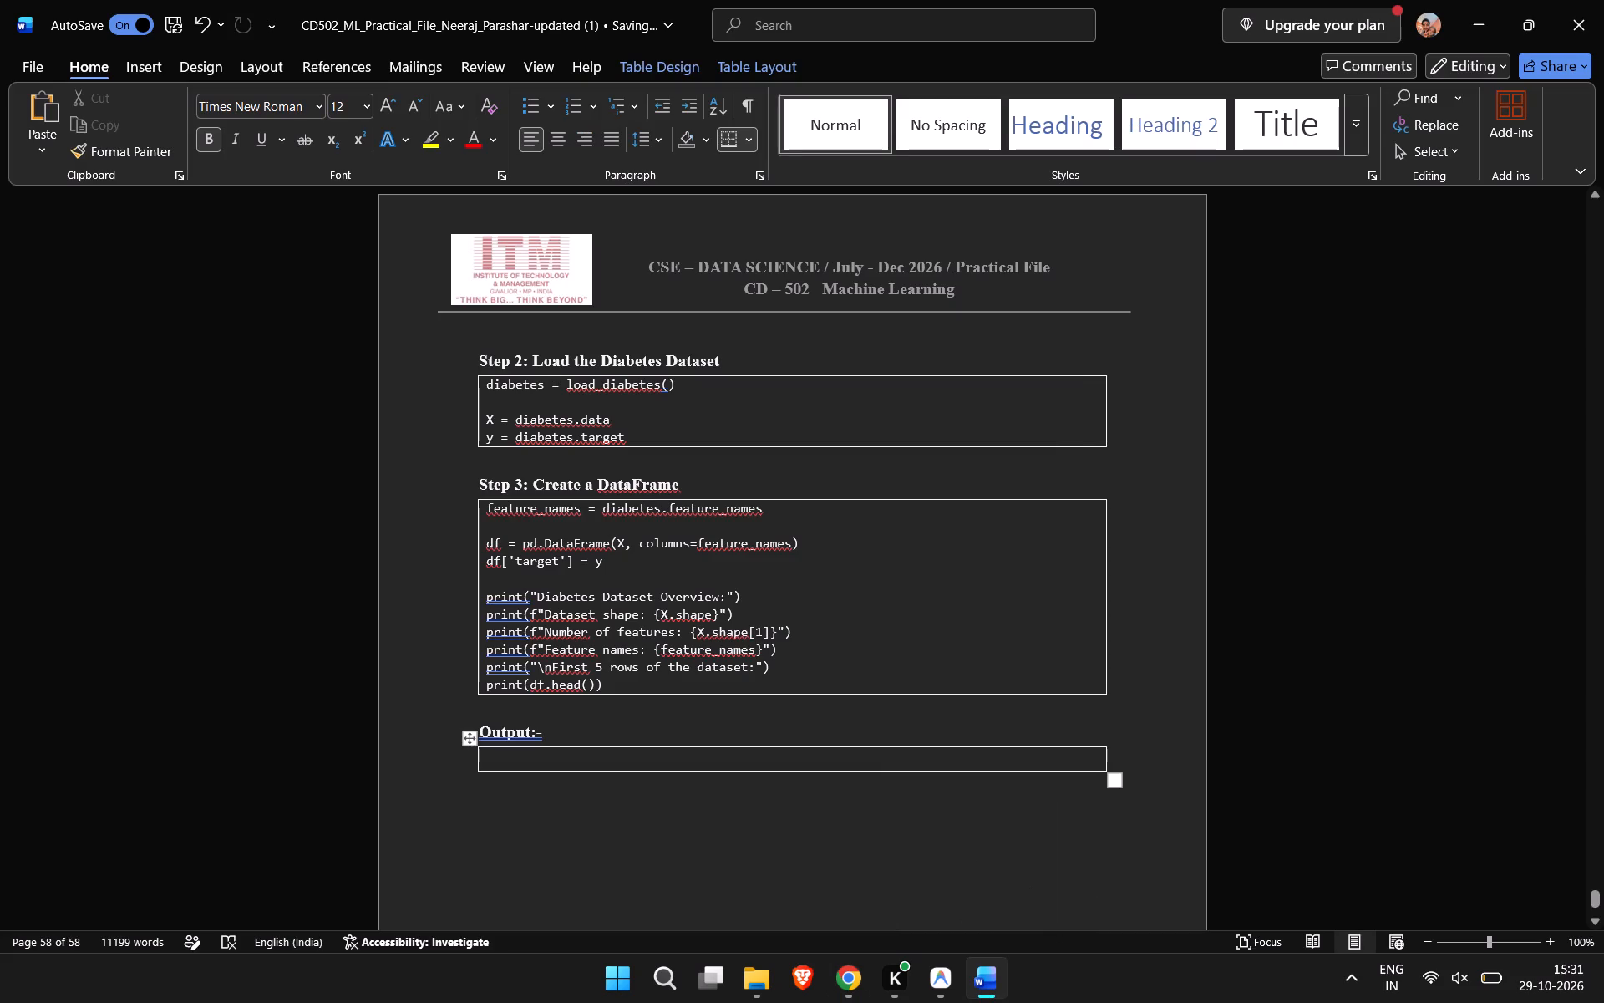
pyautogui.hotkey('ctrl', 'v')
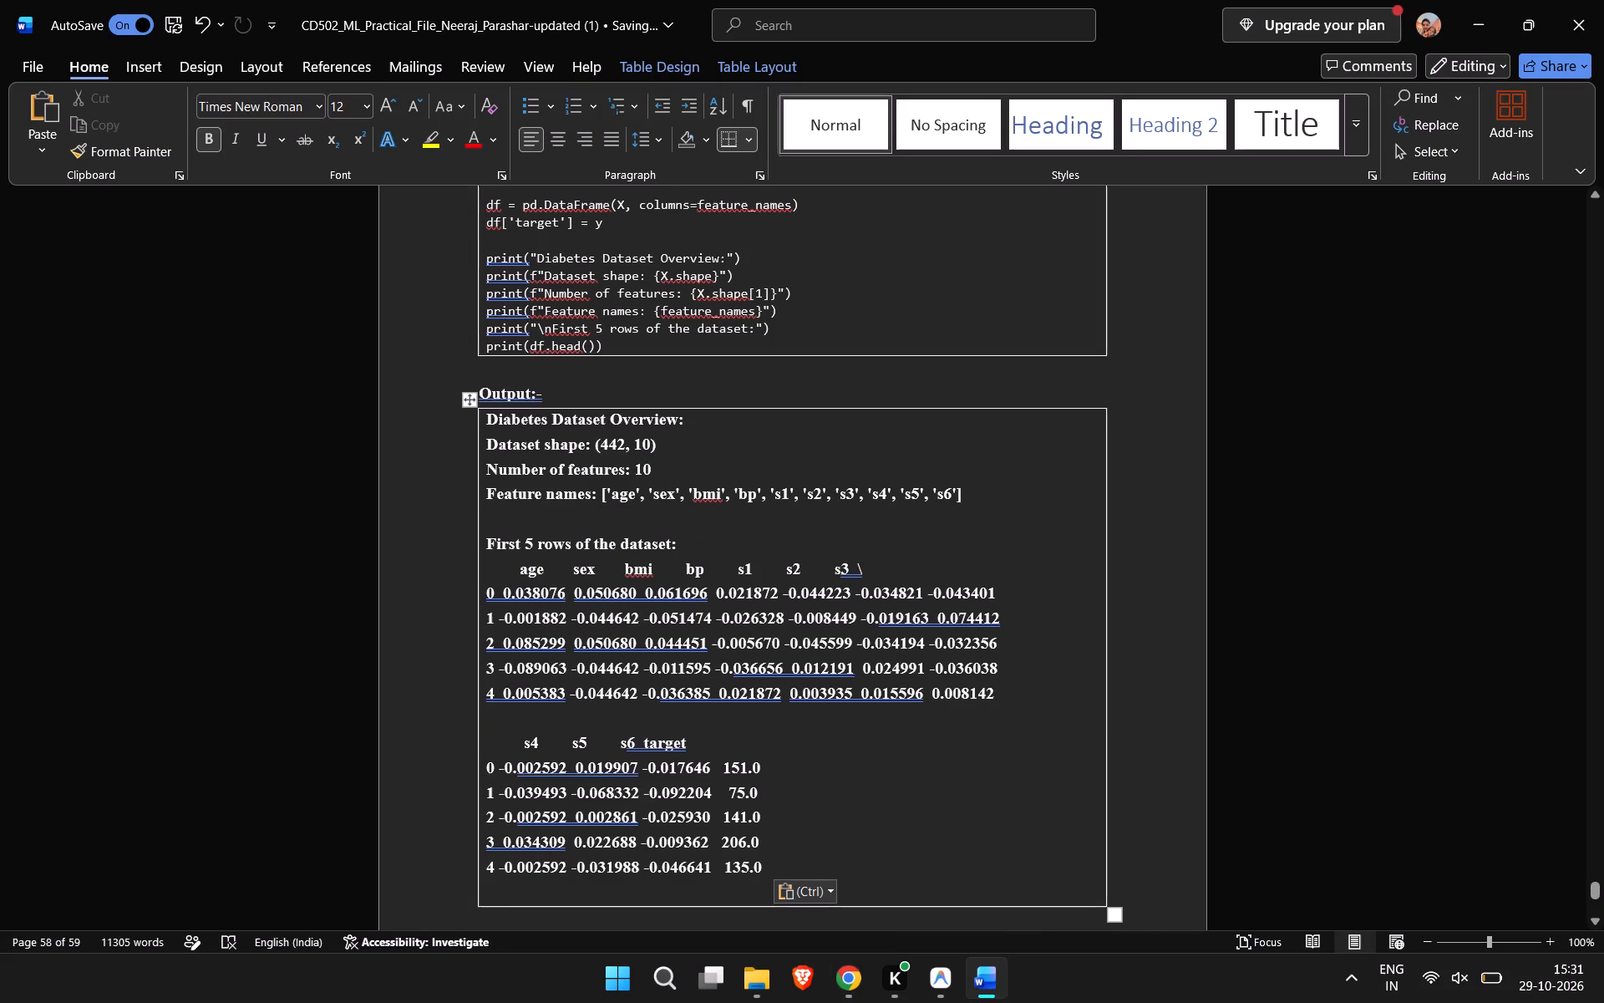
pyautogui.click(821, 892)
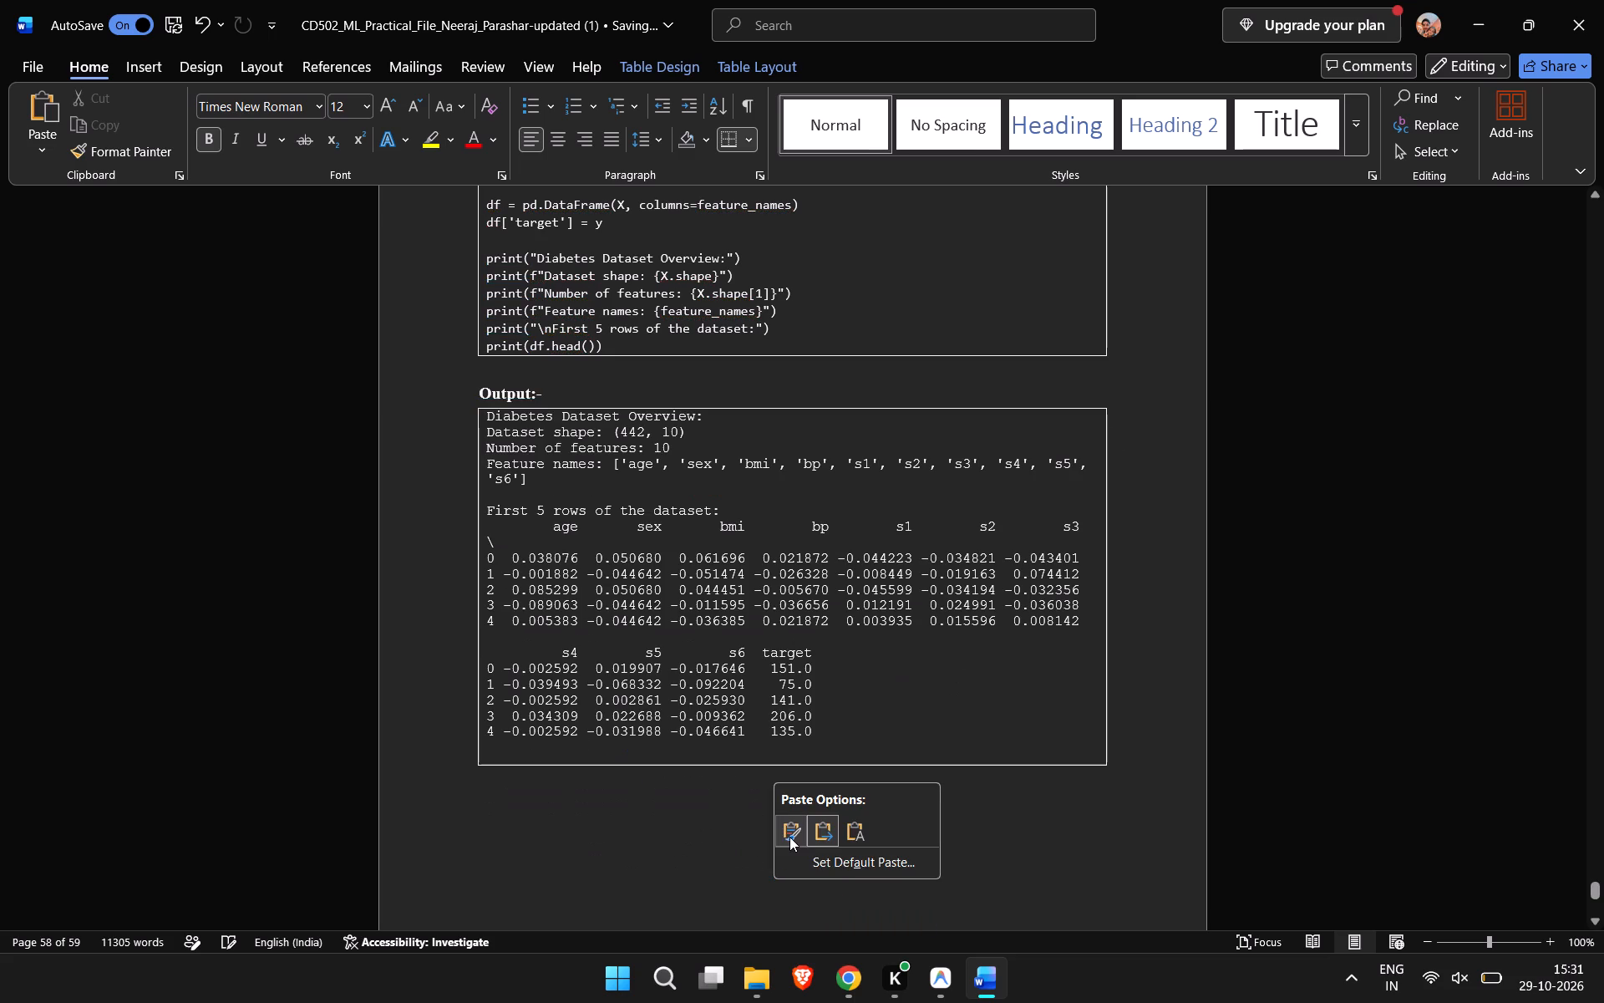
pyautogui.click(789, 837)
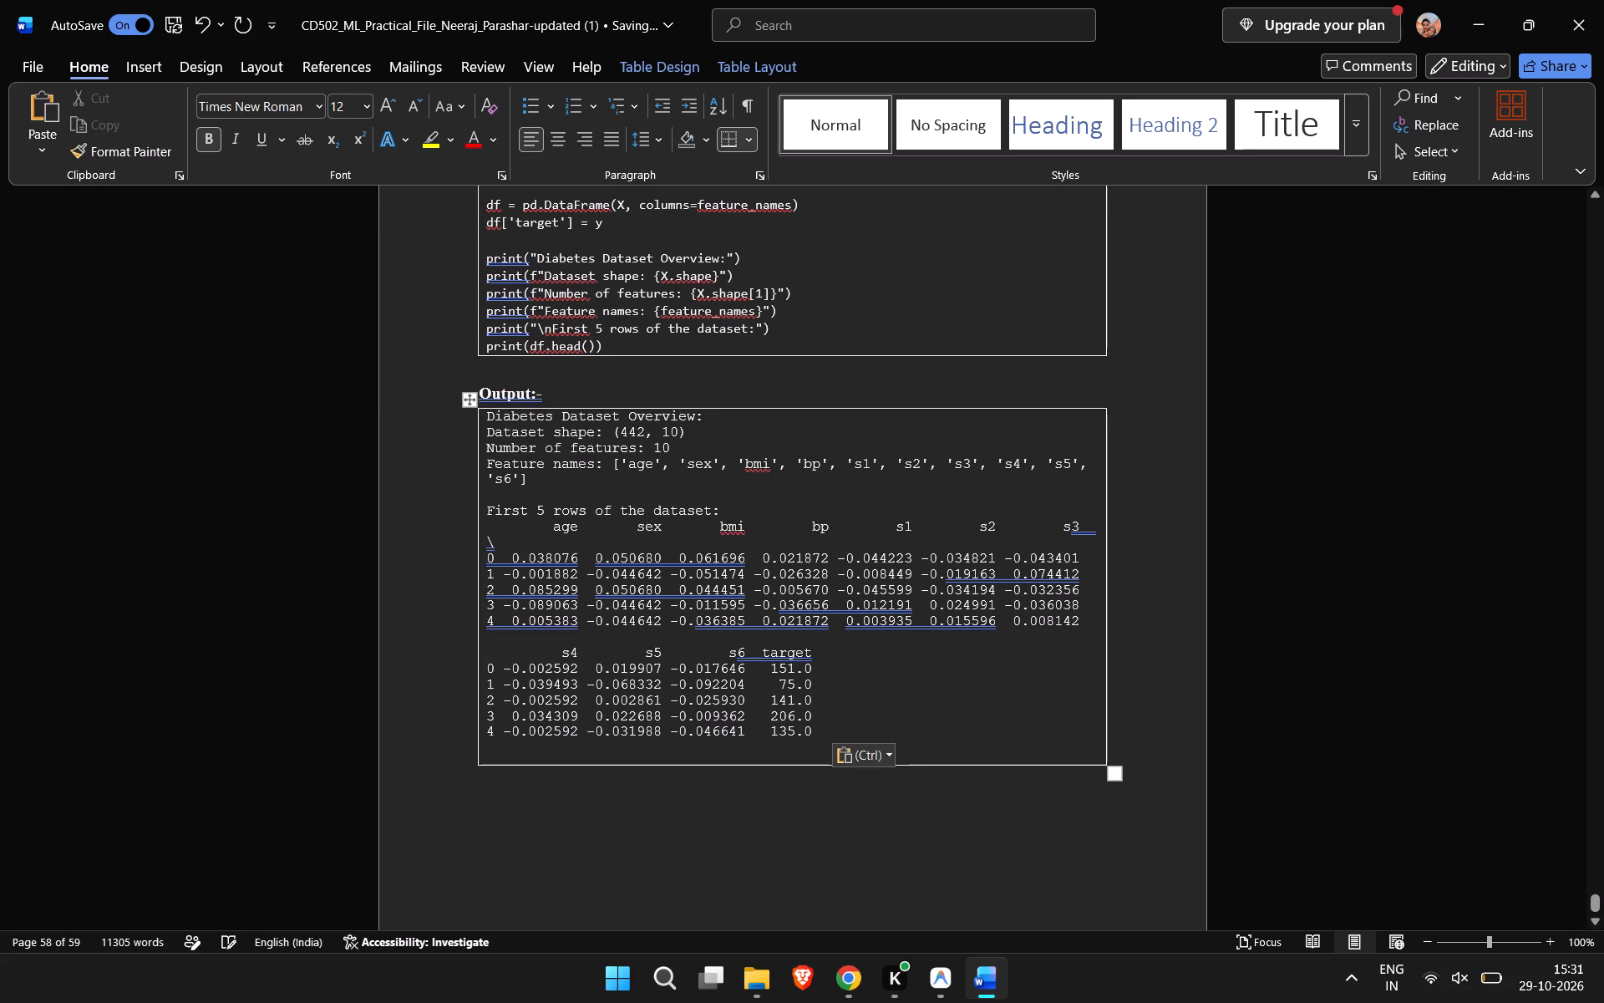
pyautogui.press('BackSpace')
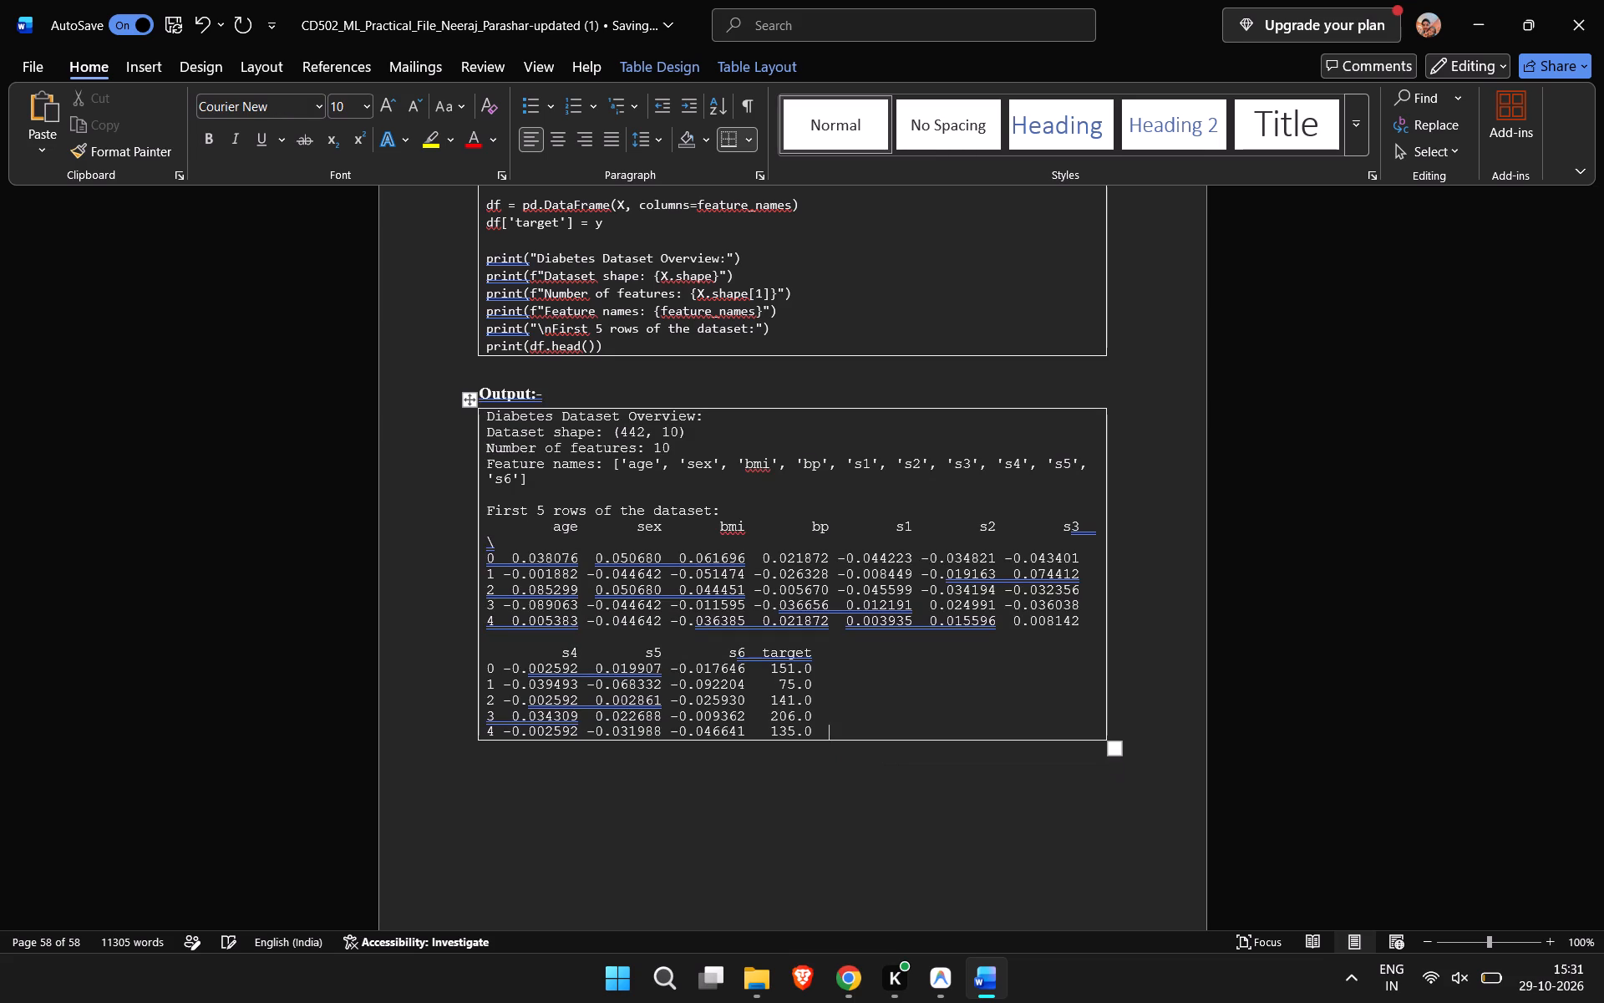
# Format all the pasted output text in the Step 3 output table as Consolas at size 9.5.
pyautogui.moveTo(840, 725); pyautogui.dragTo(444, 415)
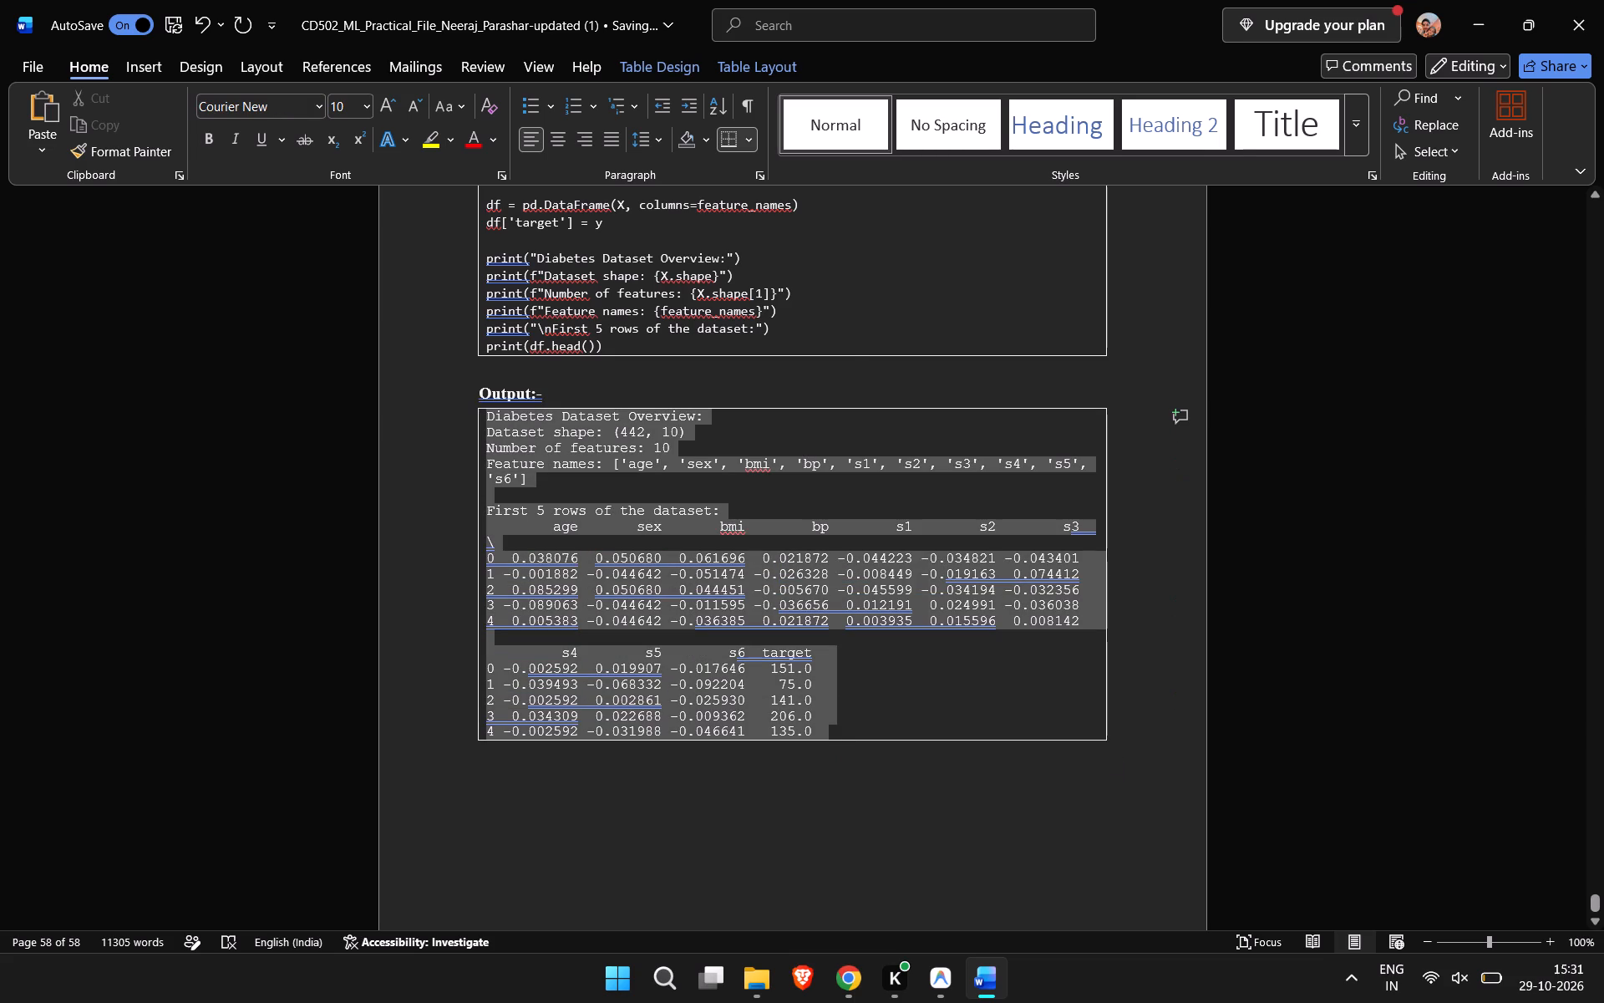
pyautogui.moveTo(444, 415); pyautogui.dragTo(446, 416)
pyautogui.doubleClick(554, 341)
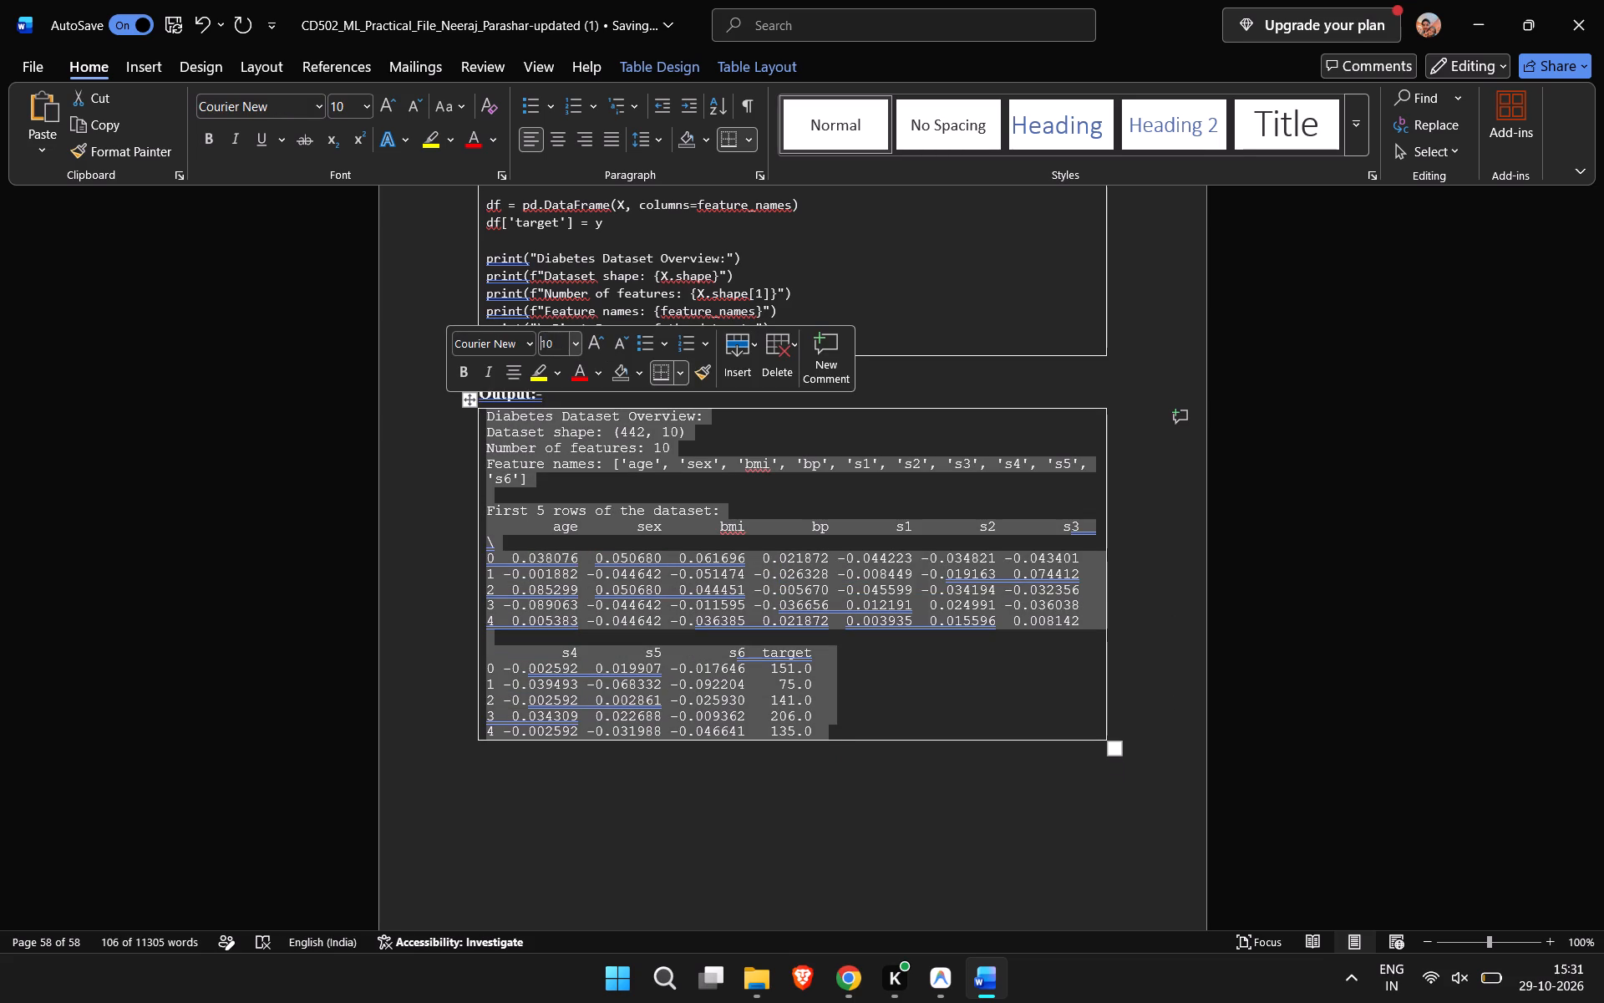
pyautogui.press('BackSpace')
pyautogui.press('BackSpace')
pyautogui.write('9.5')
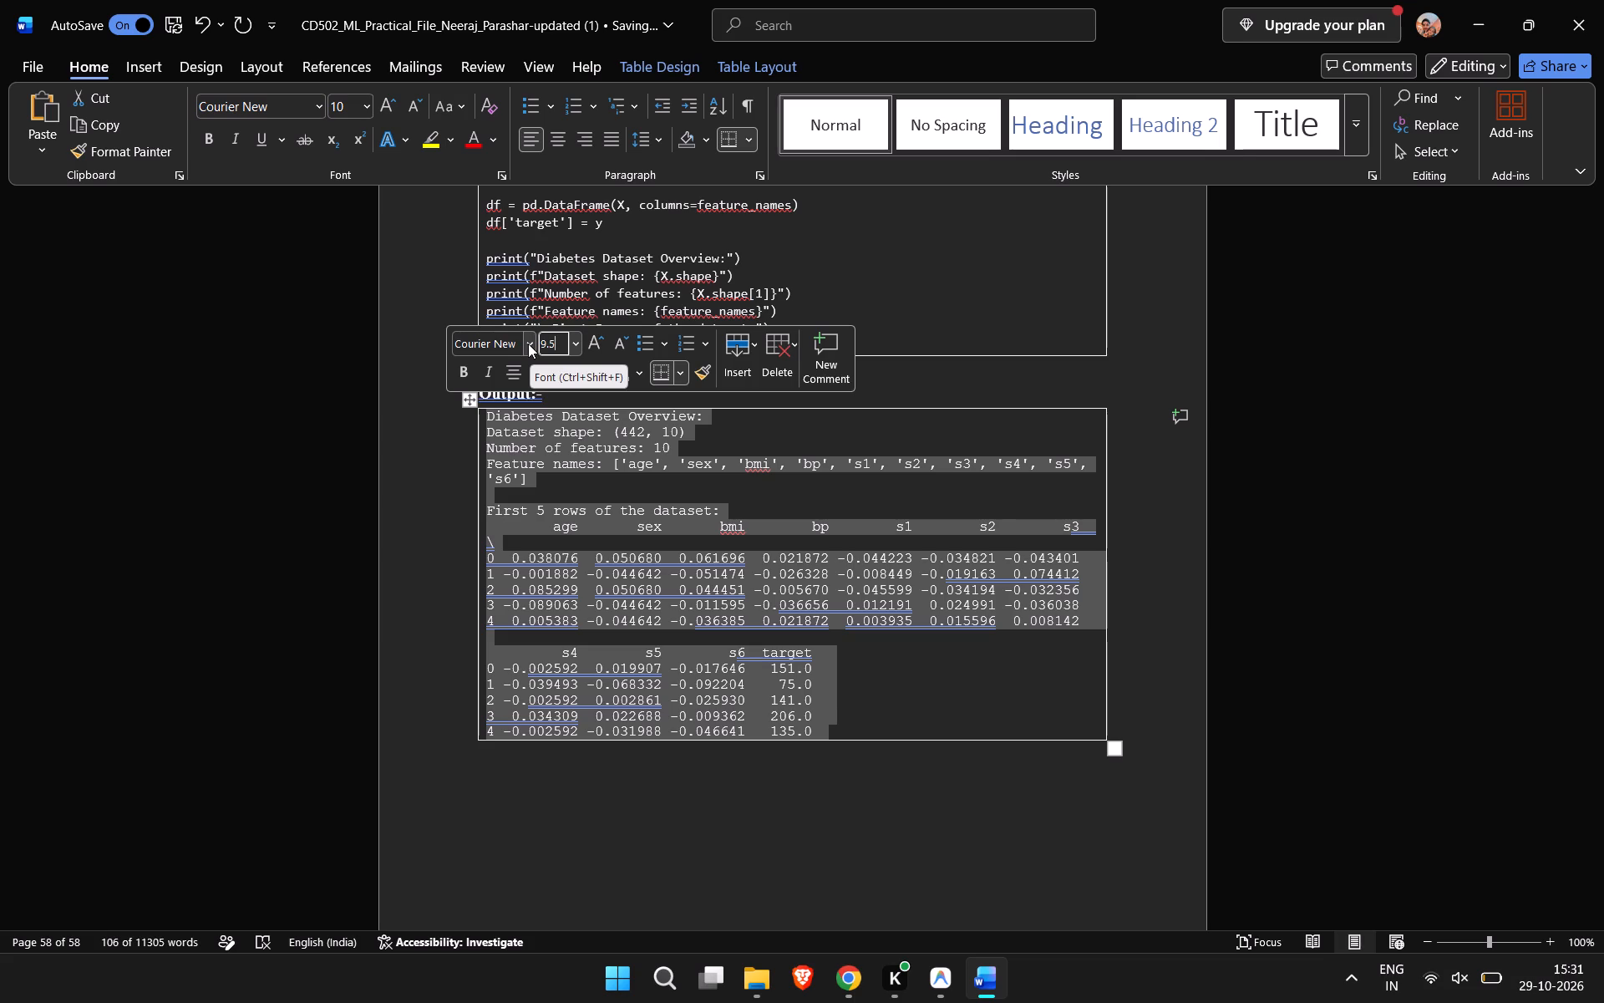
pyautogui.click(529, 348)
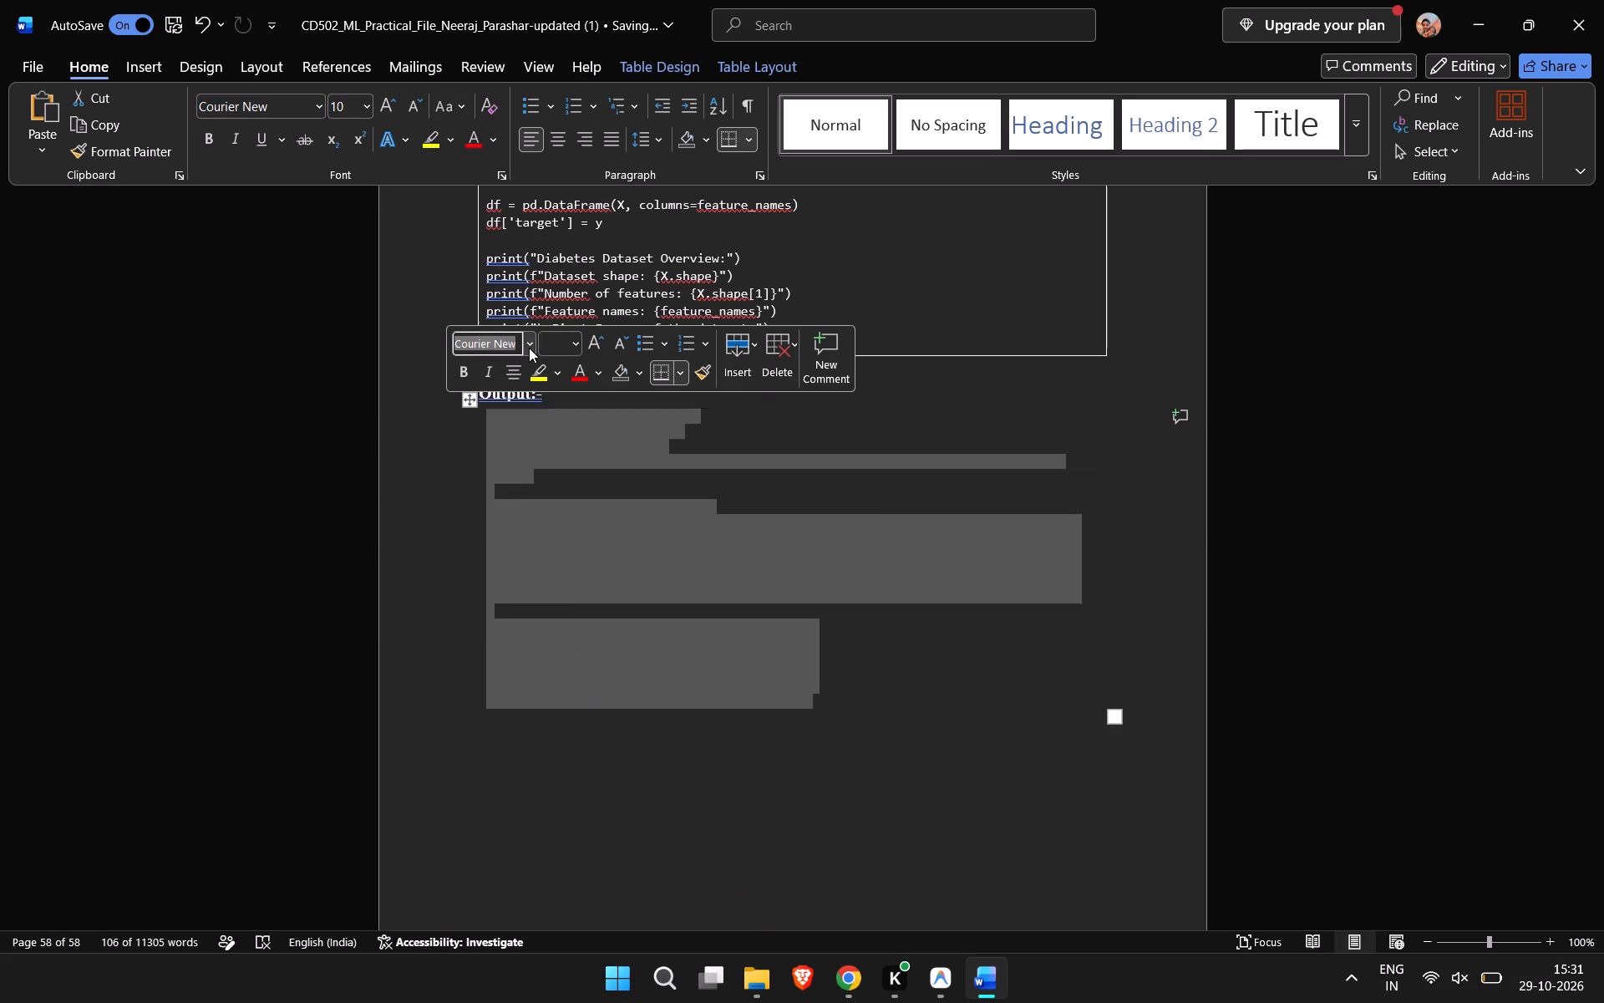
pyautogui.click(527, 342)
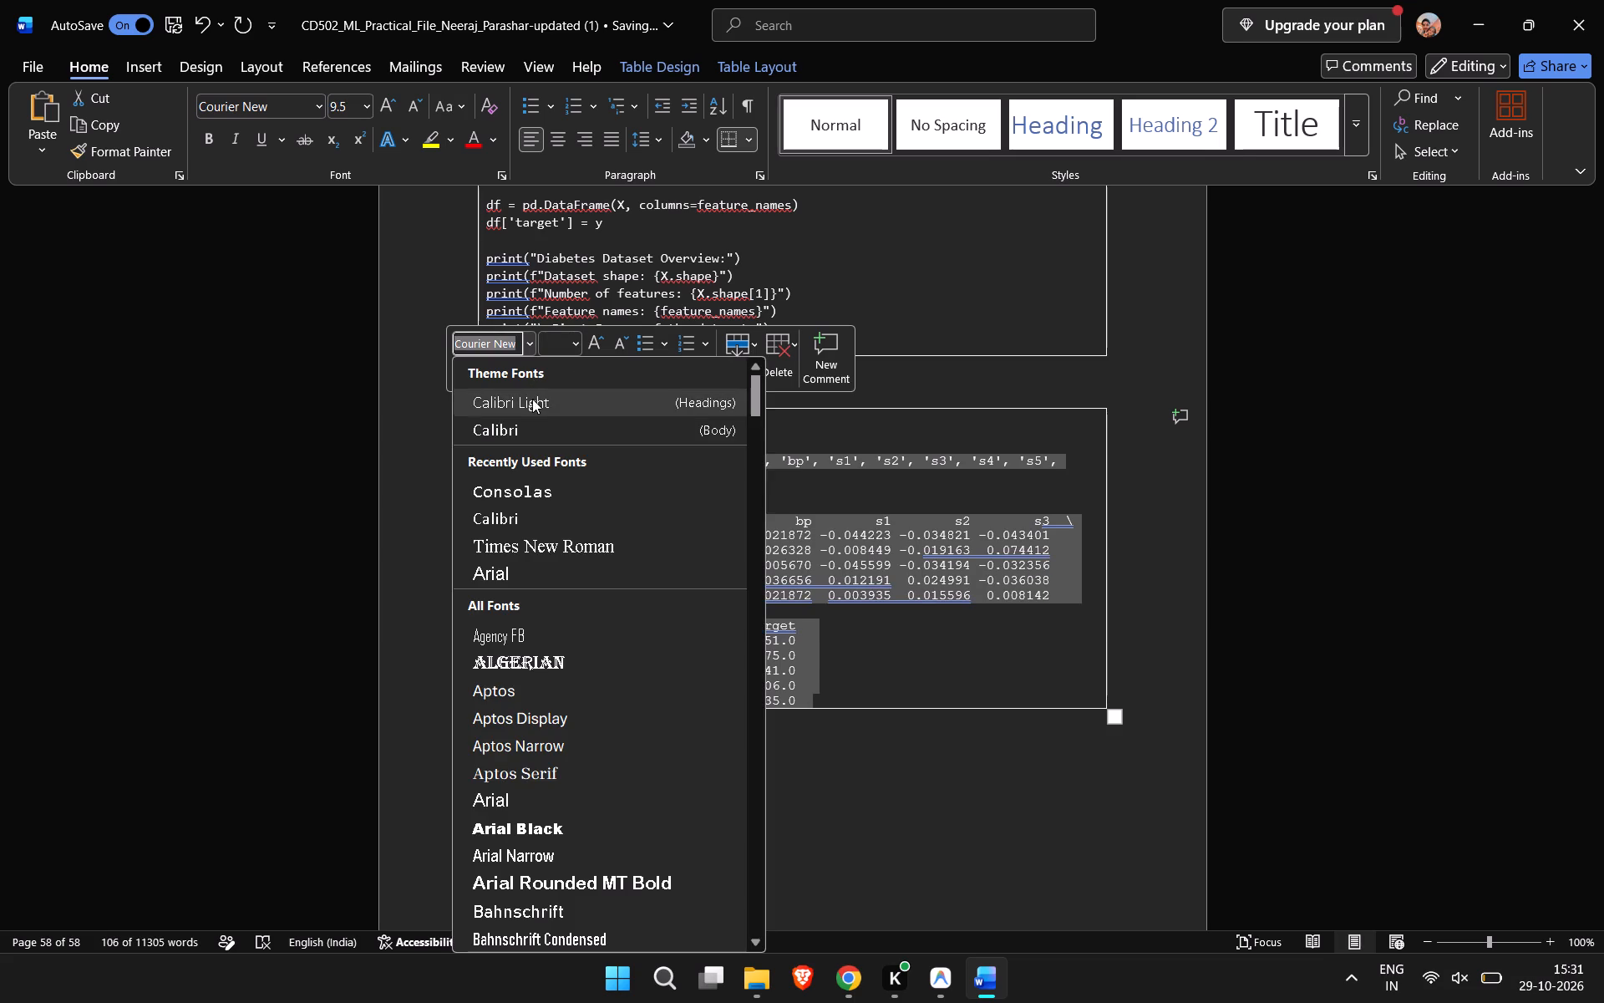
pyautogui.click(559, 481)
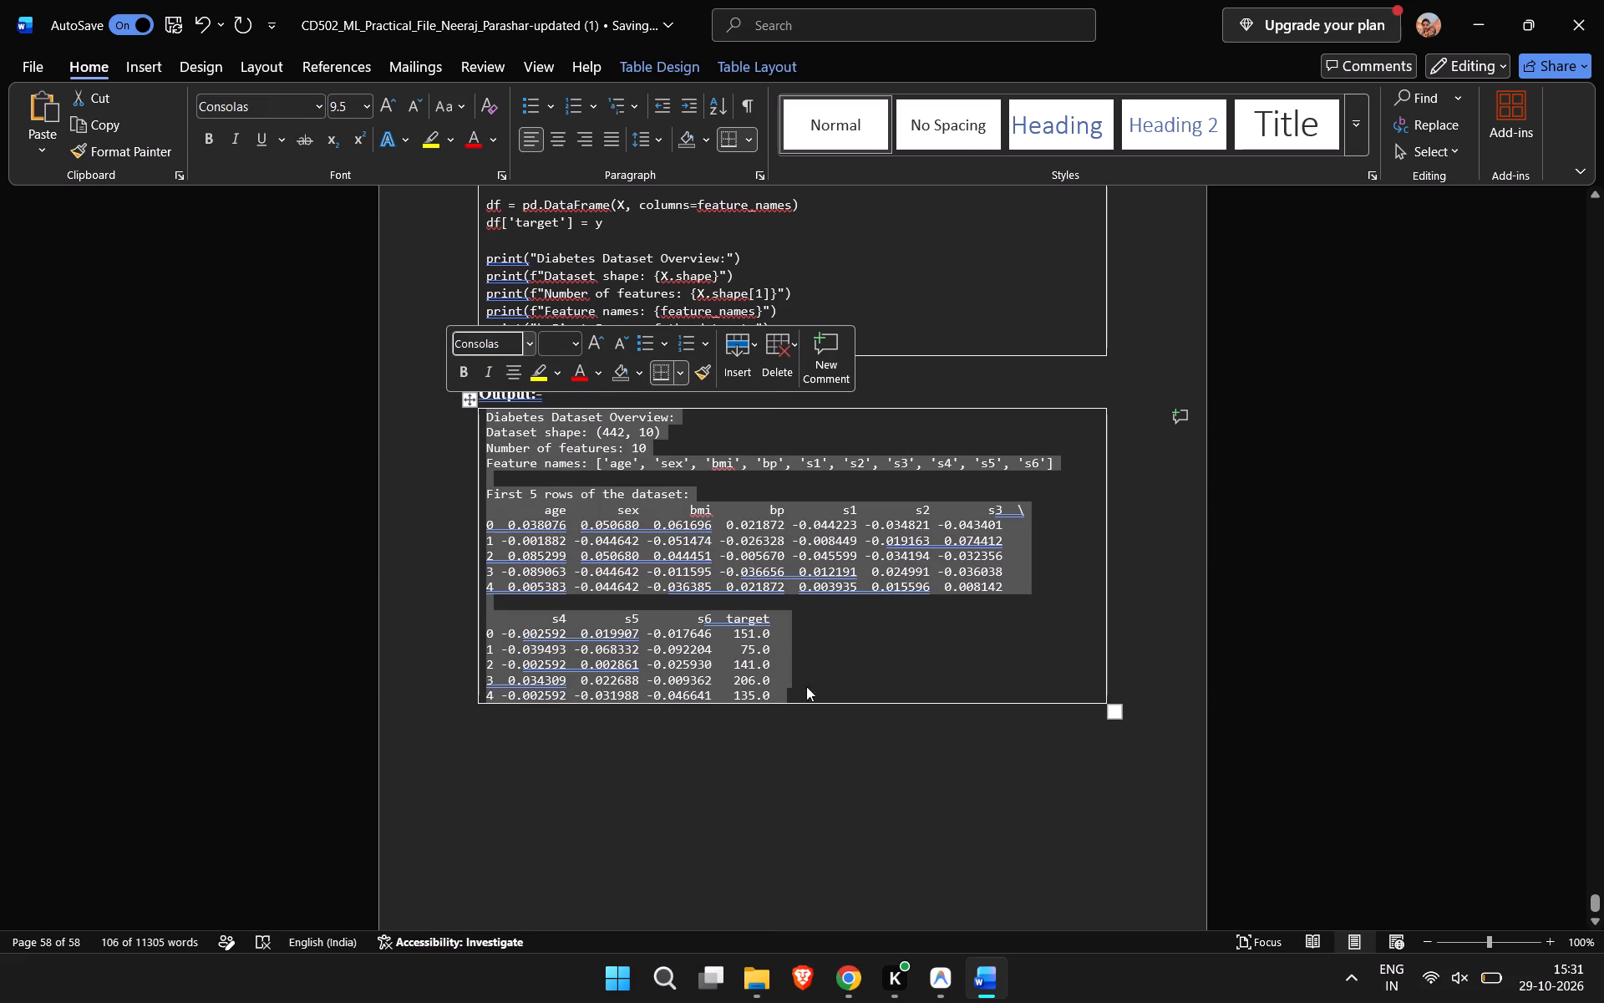
pyautogui.click(836, 736)
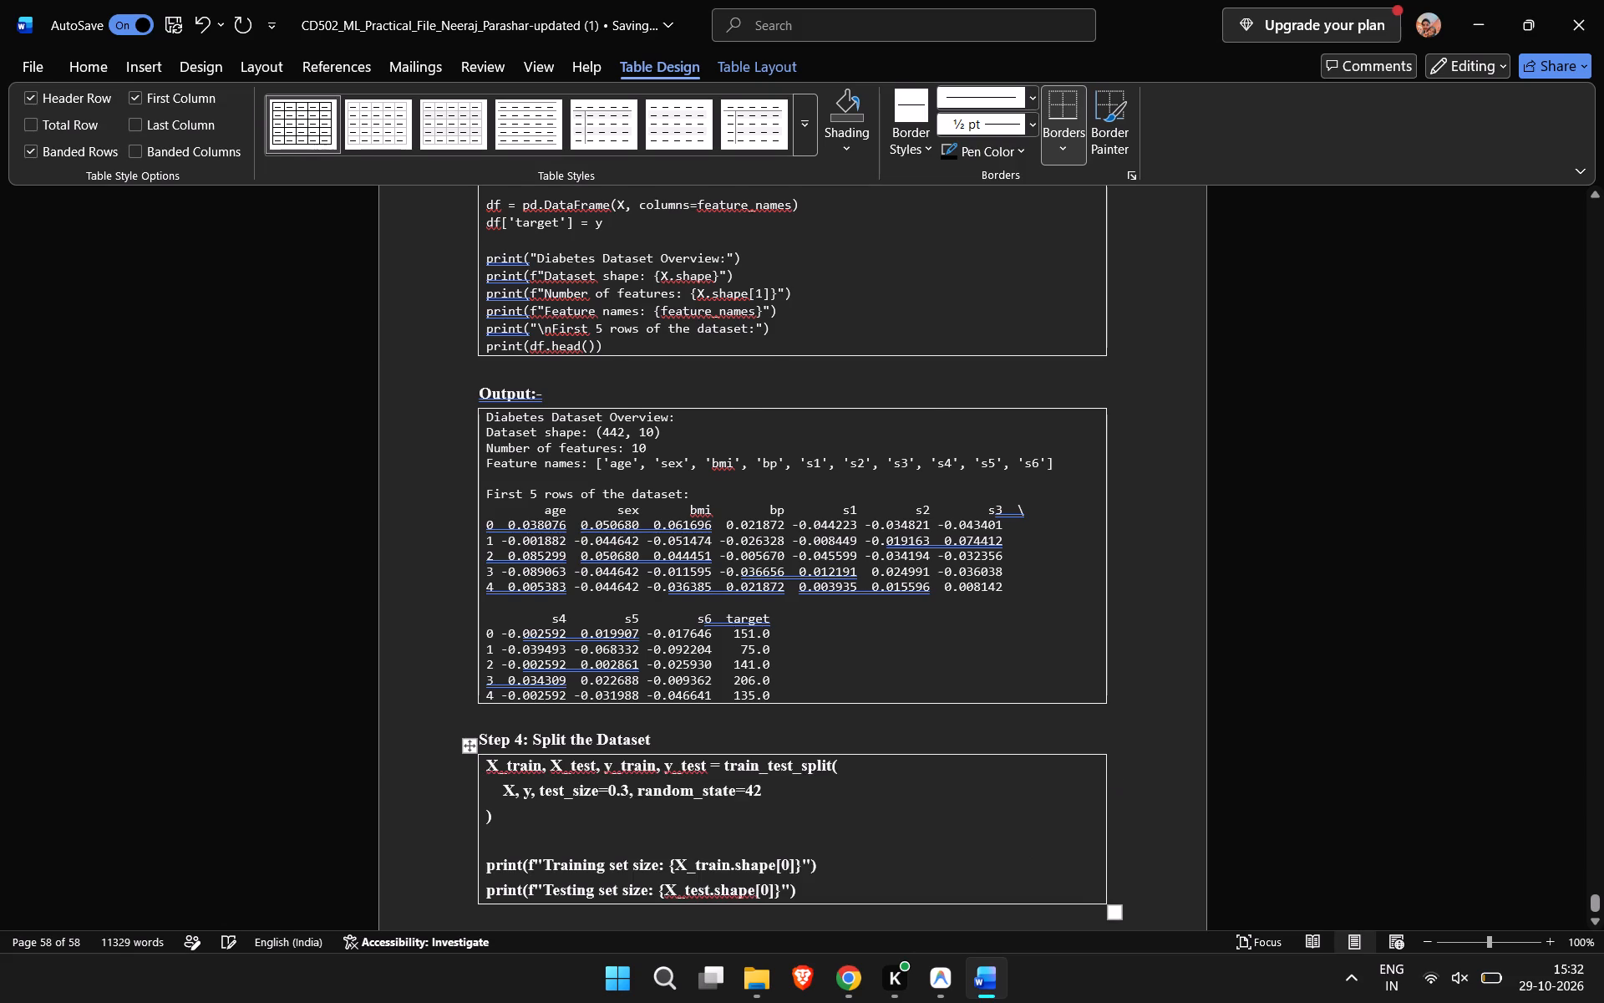
pyautogui.scroll(-1, 695, 772)
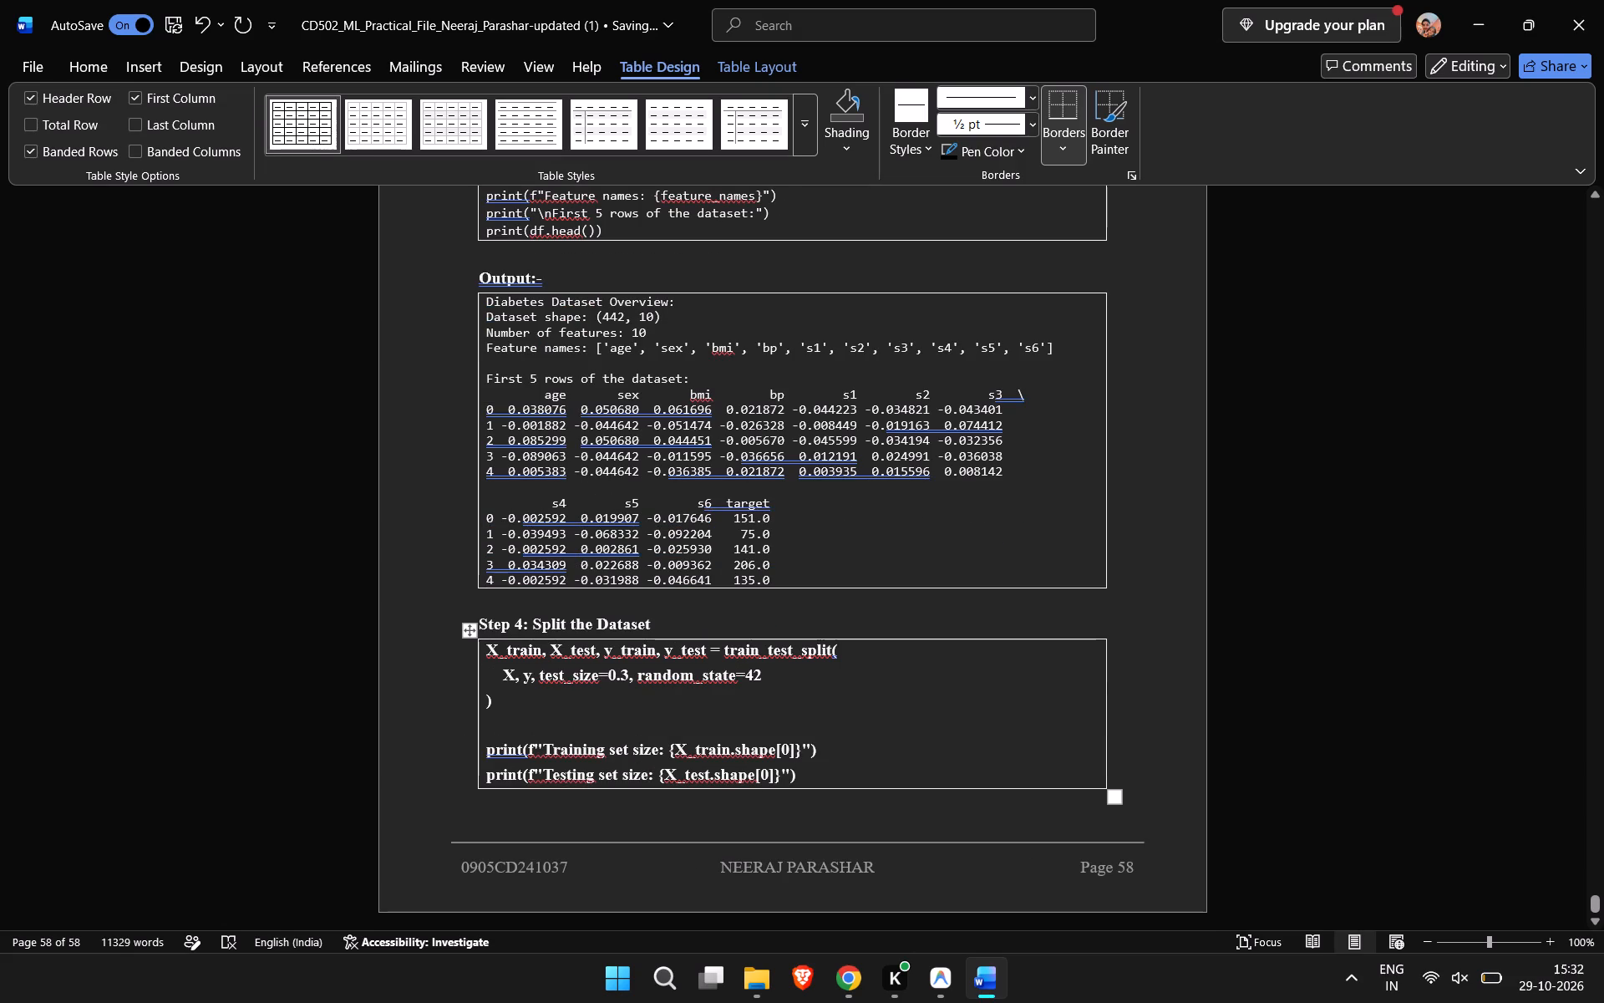
pyautogui.moveTo(811, 776); pyautogui.dragTo(461, 655)
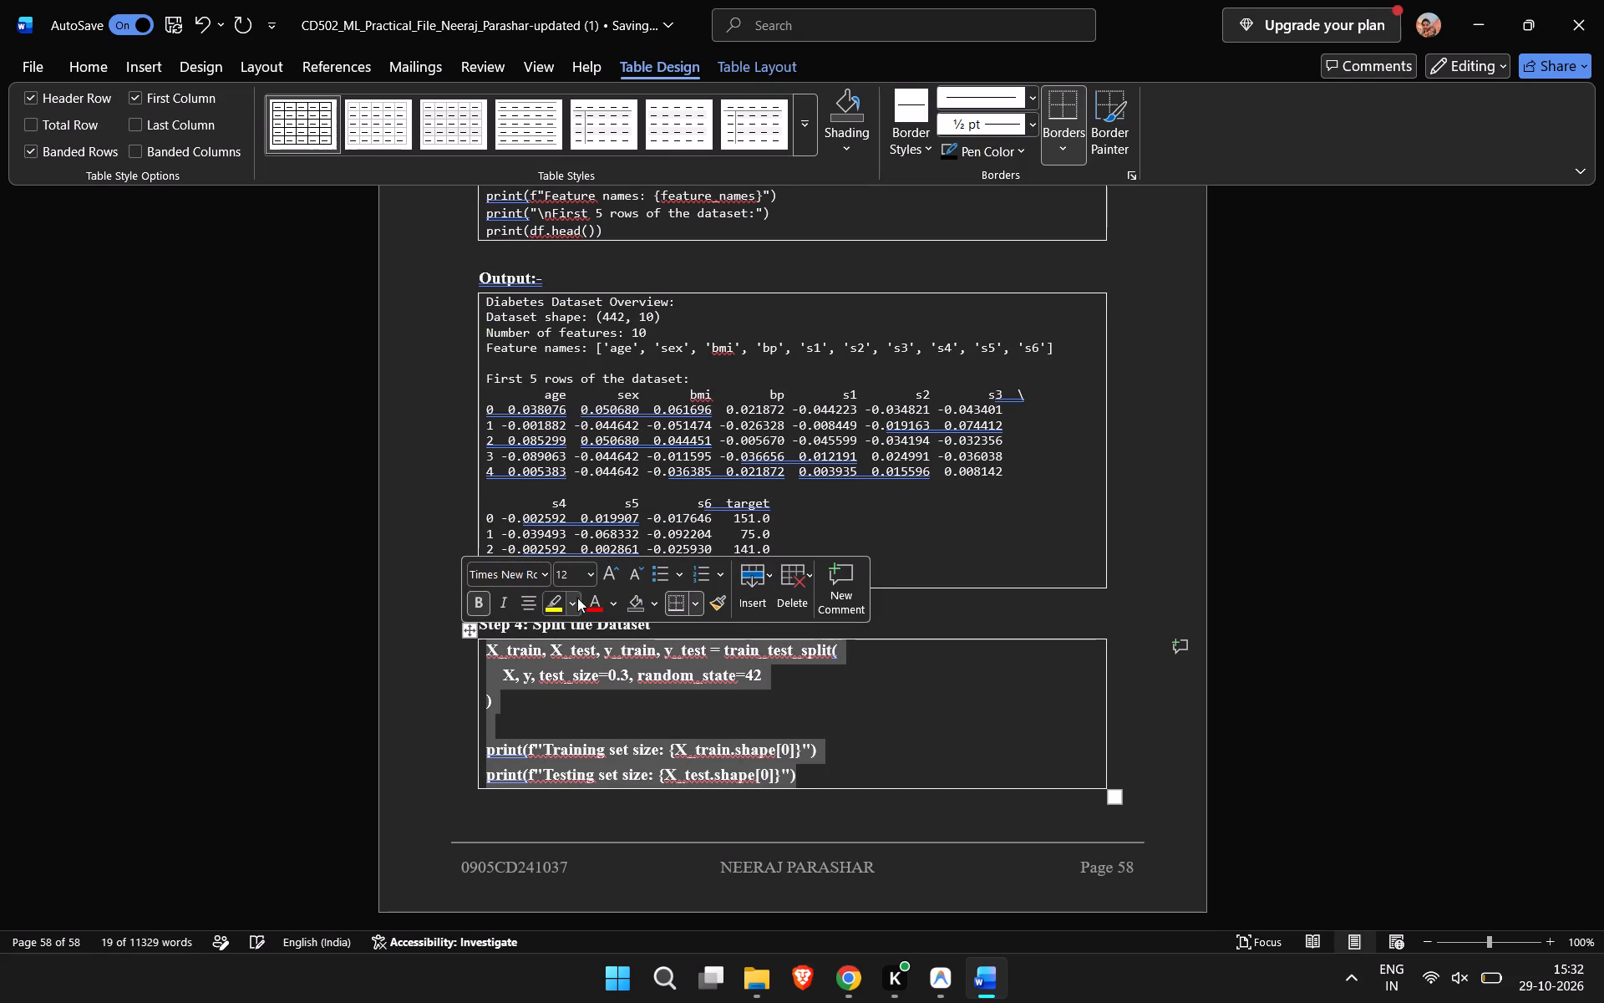
pyautogui.doubleClick(573, 576)
pyautogui.click(573, 576)
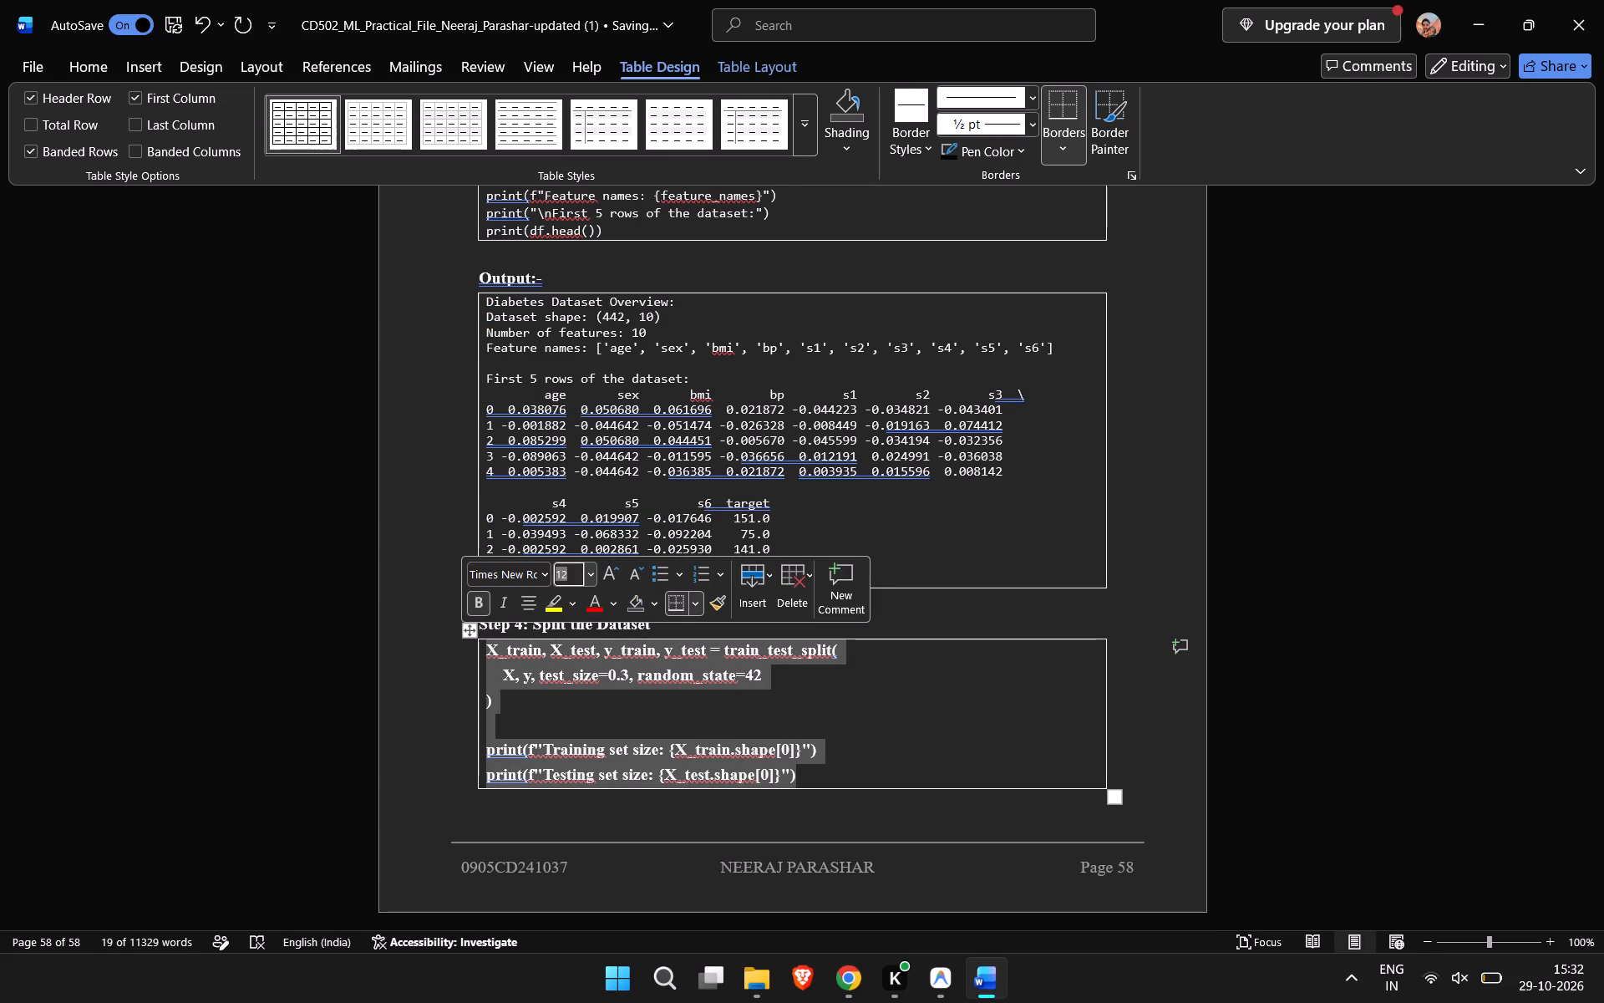
pyautogui.click(573, 576)
pyautogui.press('BackSpace')
pyautogui.press('BackSpace')
pyautogui.write('9.5')
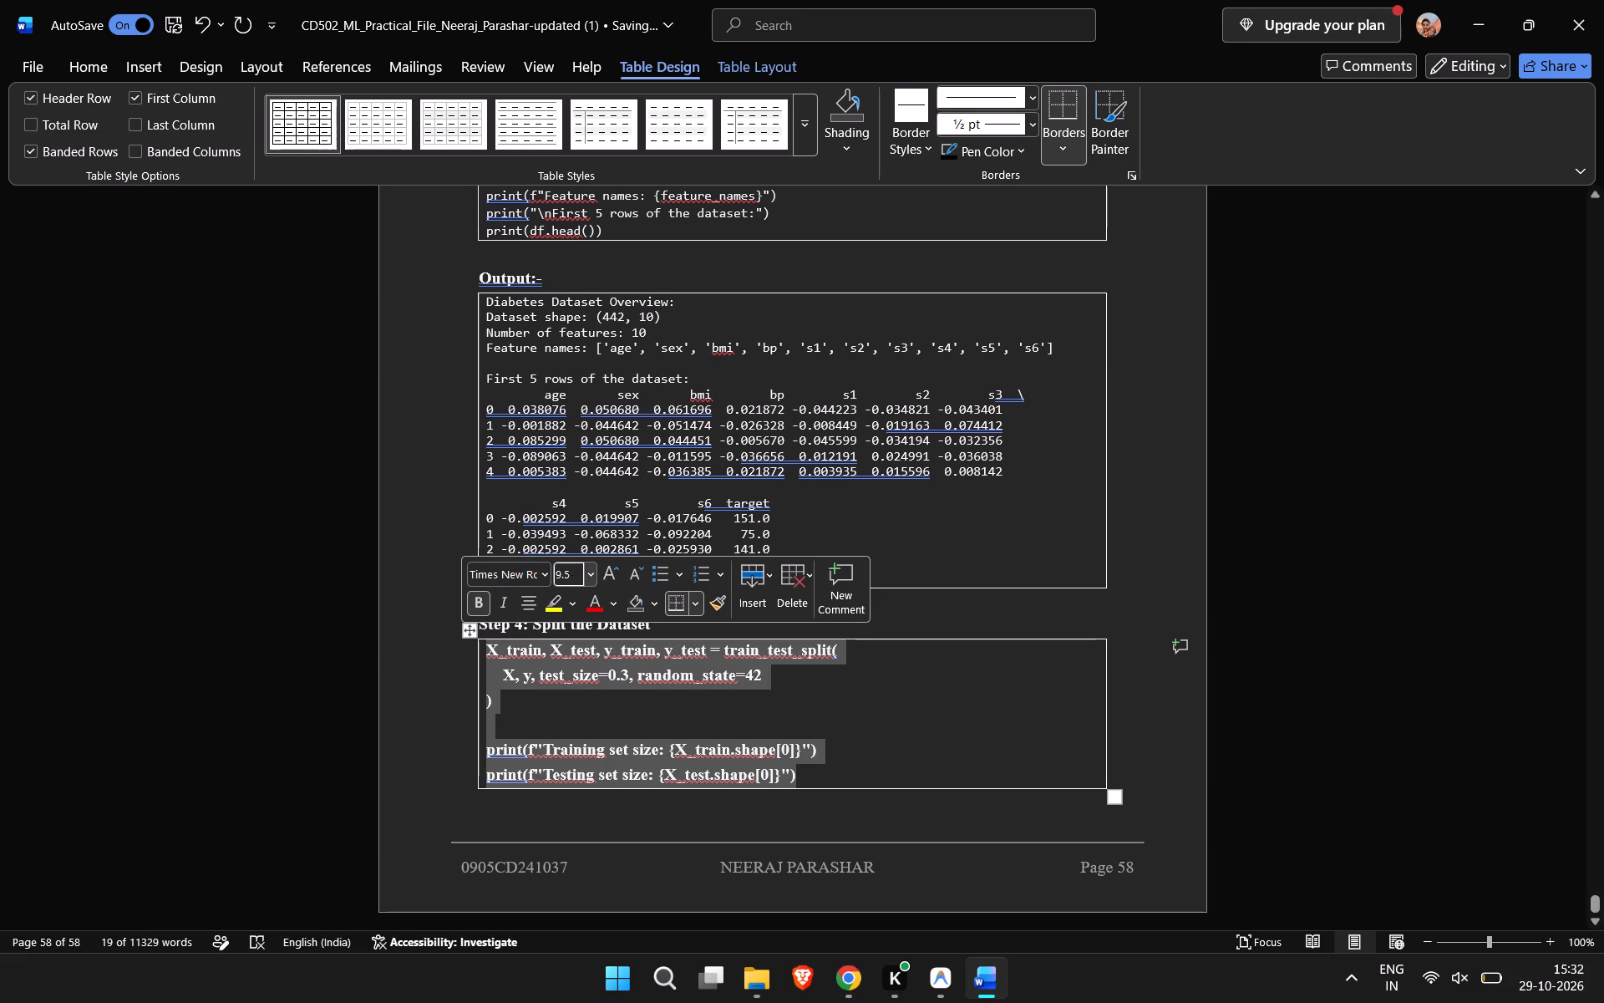
pyautogui.click(541, 575)
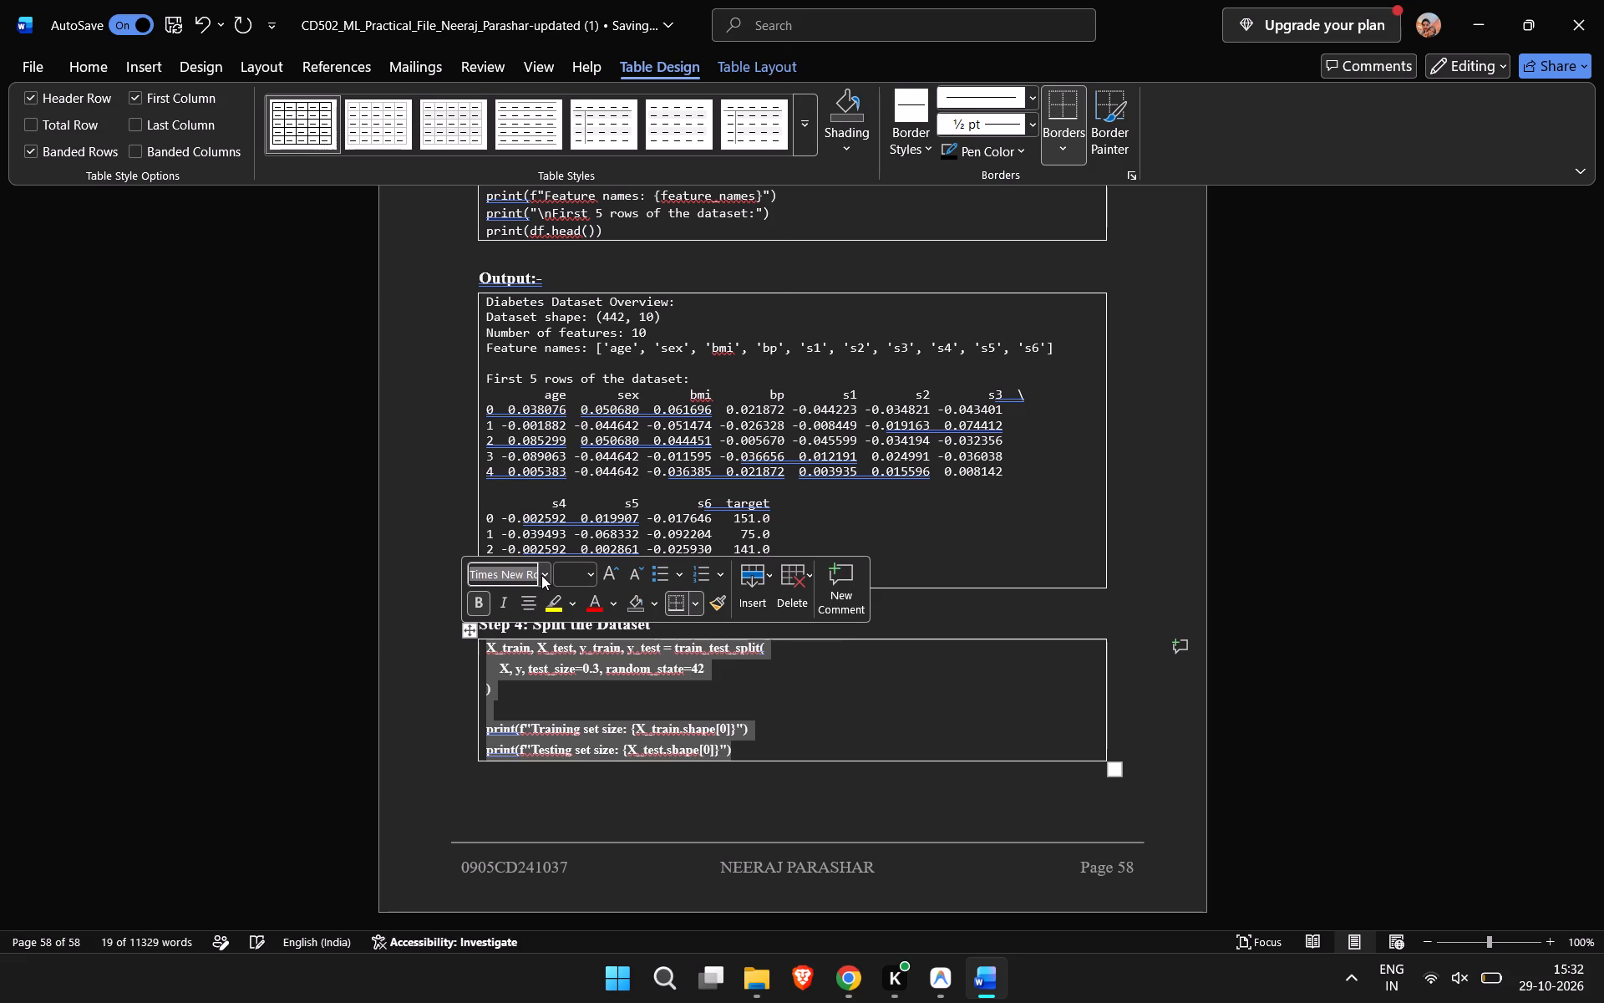
pyautogui.click(541, 575)
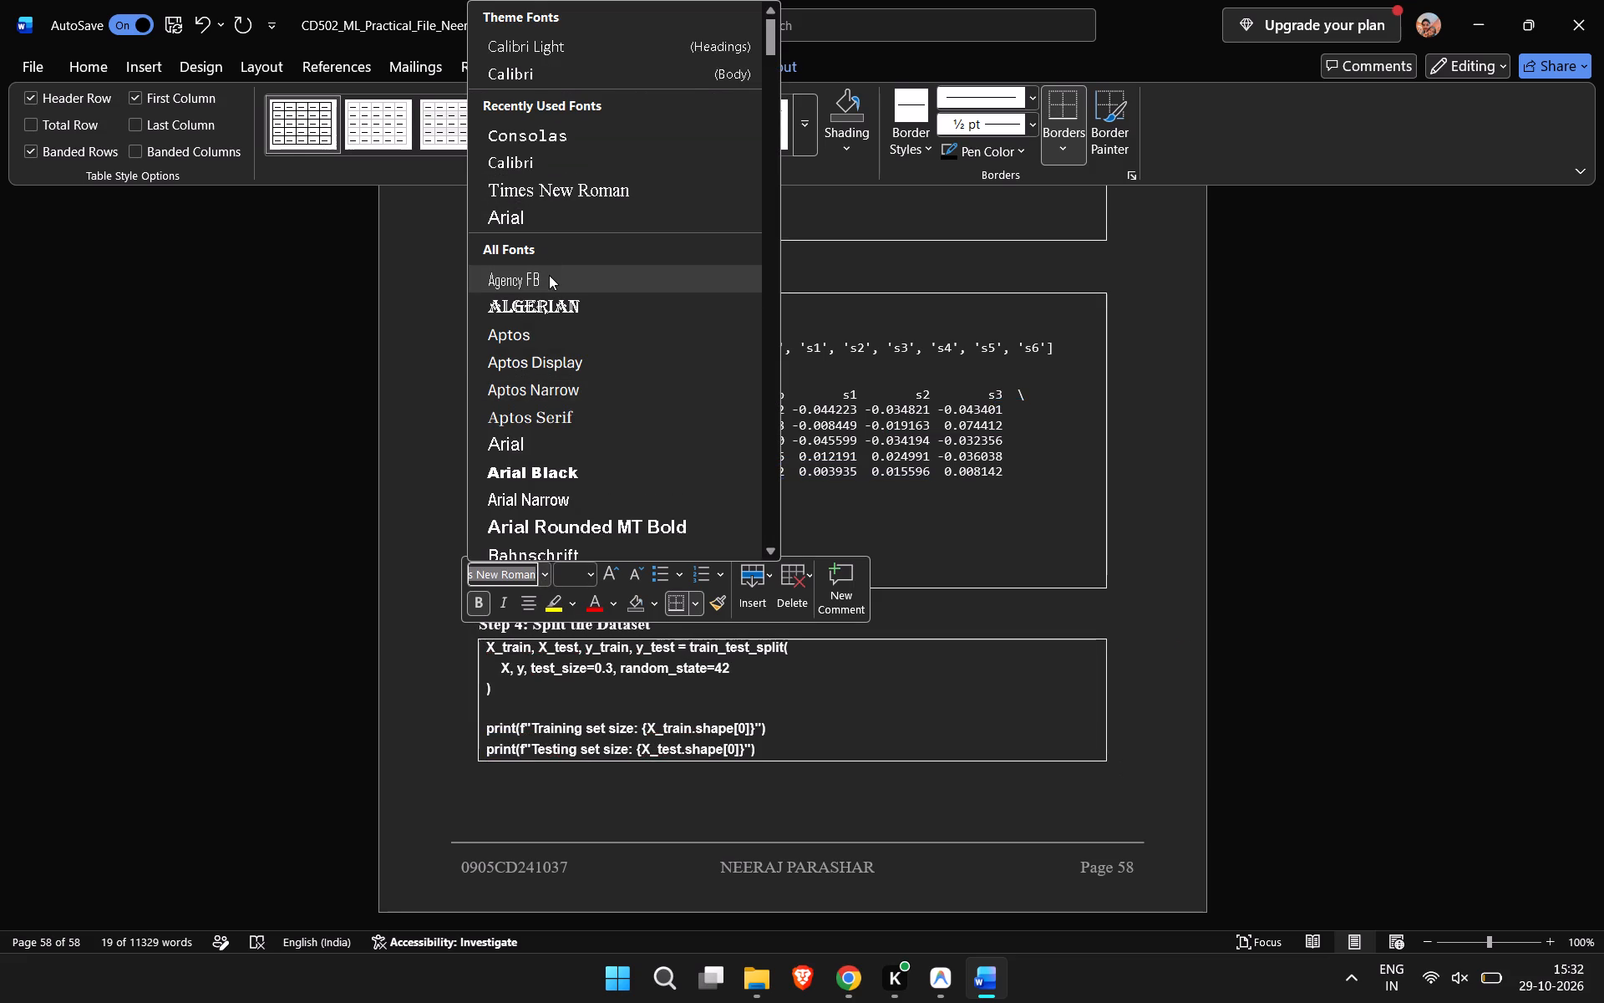
pyautogui.click(545, 134)
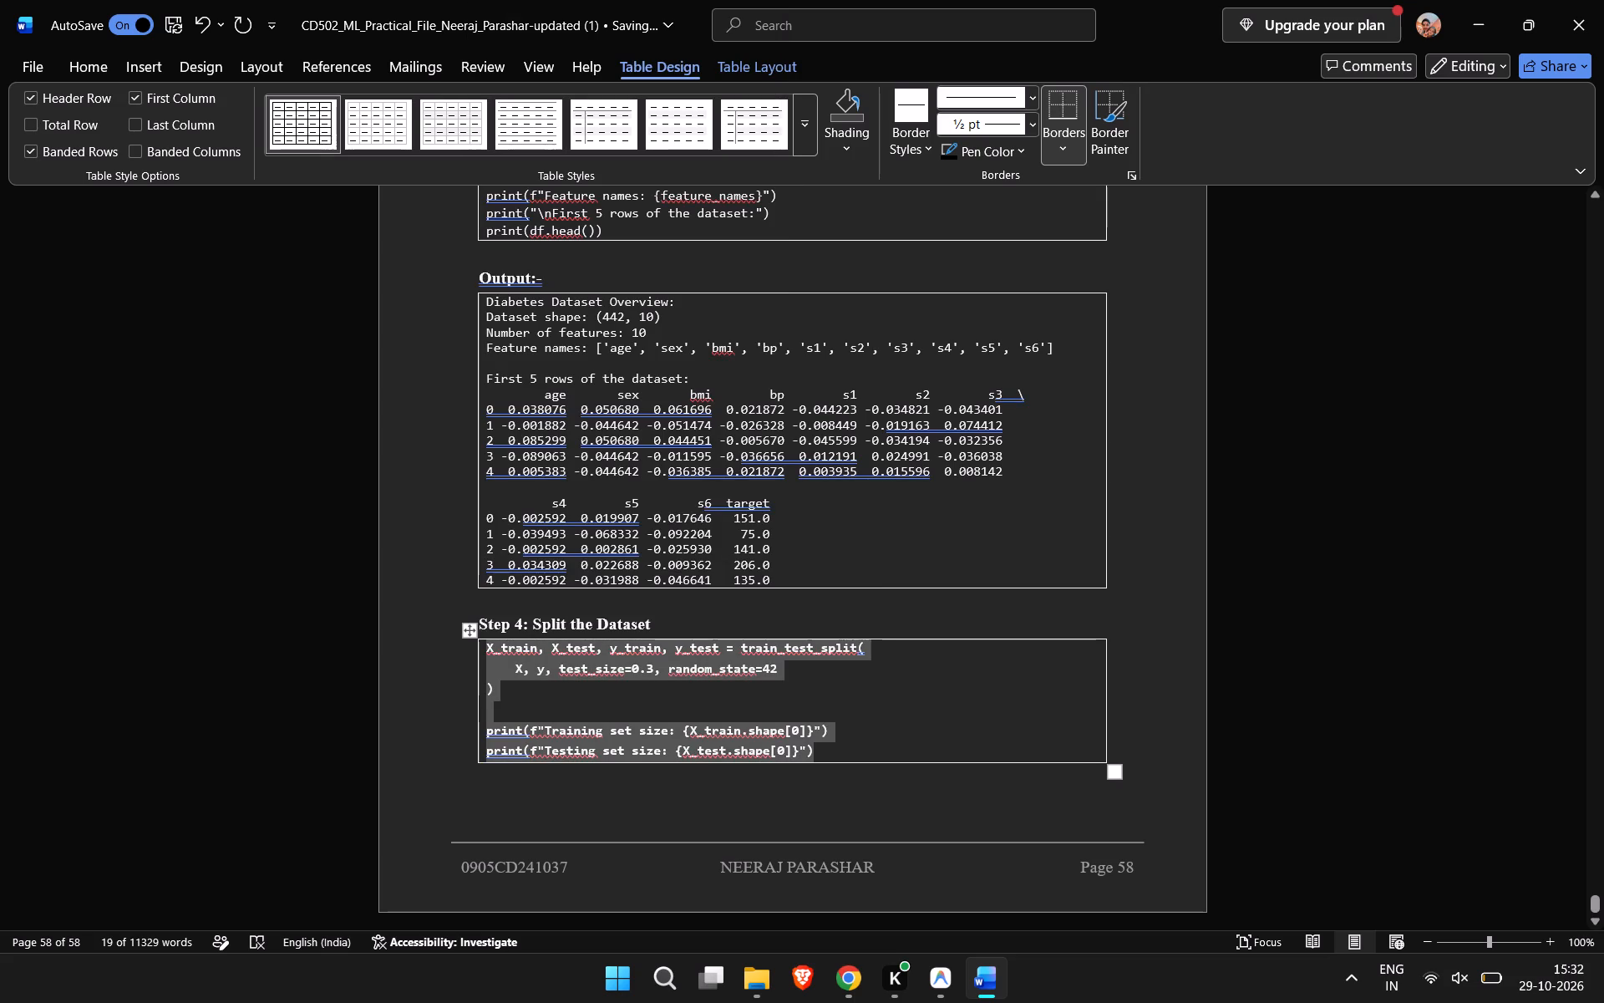
pyautogui.rightClick(673, 653)
pyautogui.click(692, 717)
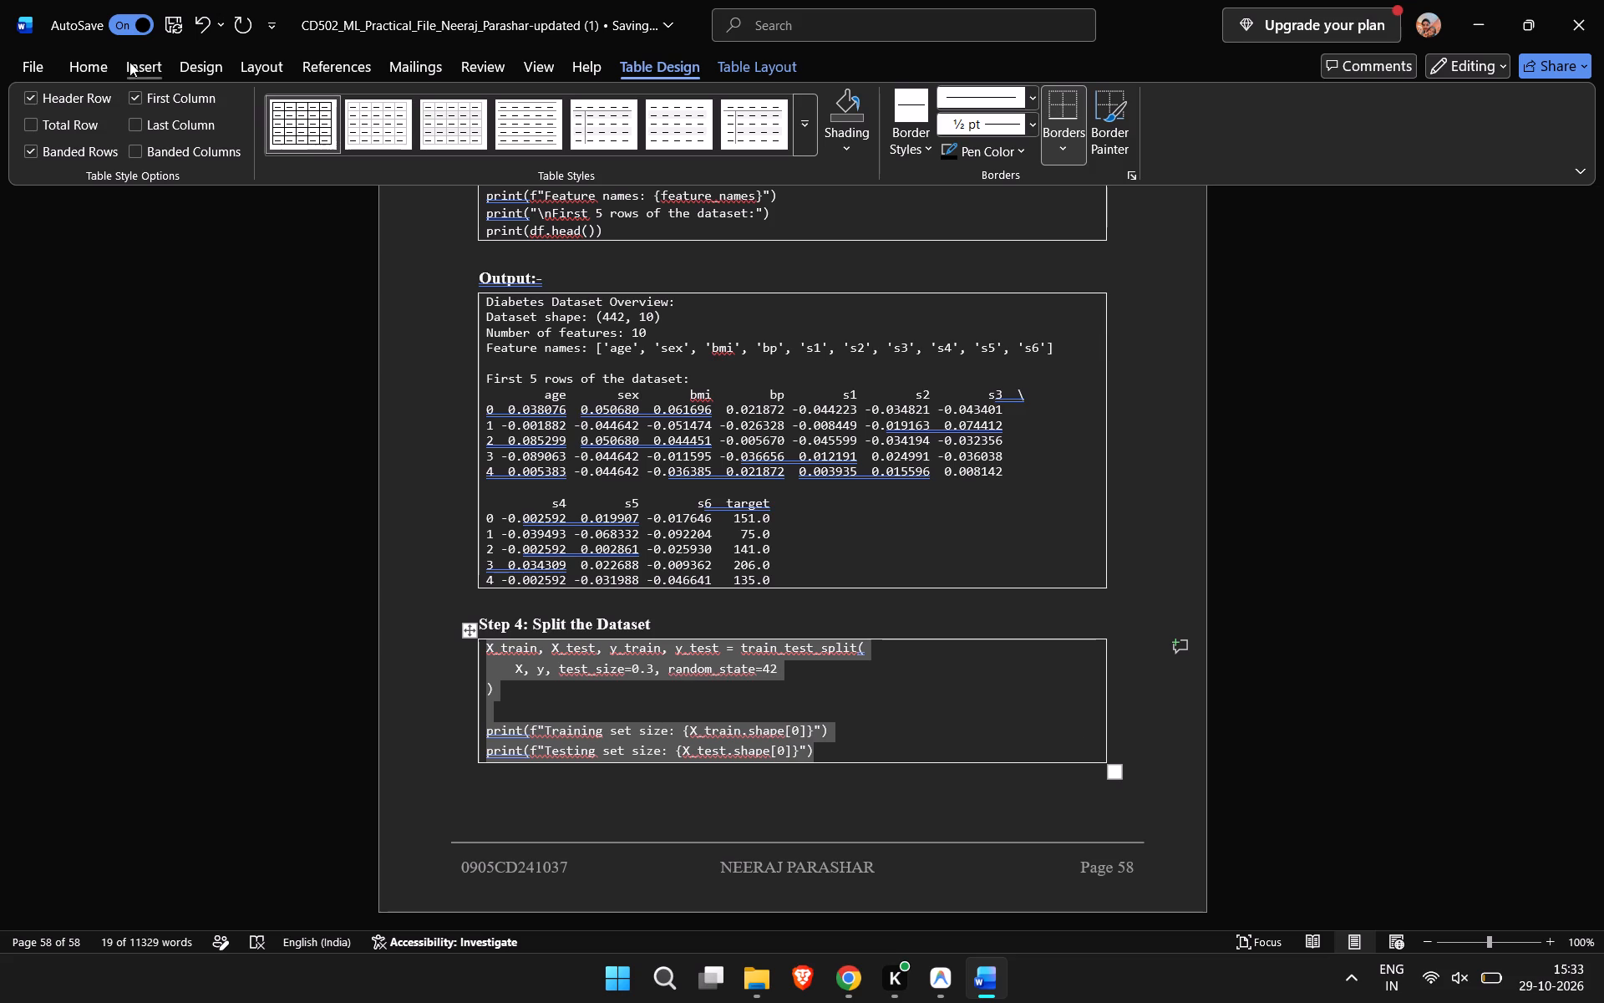
# Set the Step 4 code's paragraph spacing to 1 pt after and its multiple line spacing to 1.05.
pyautogui.click(89, 69)
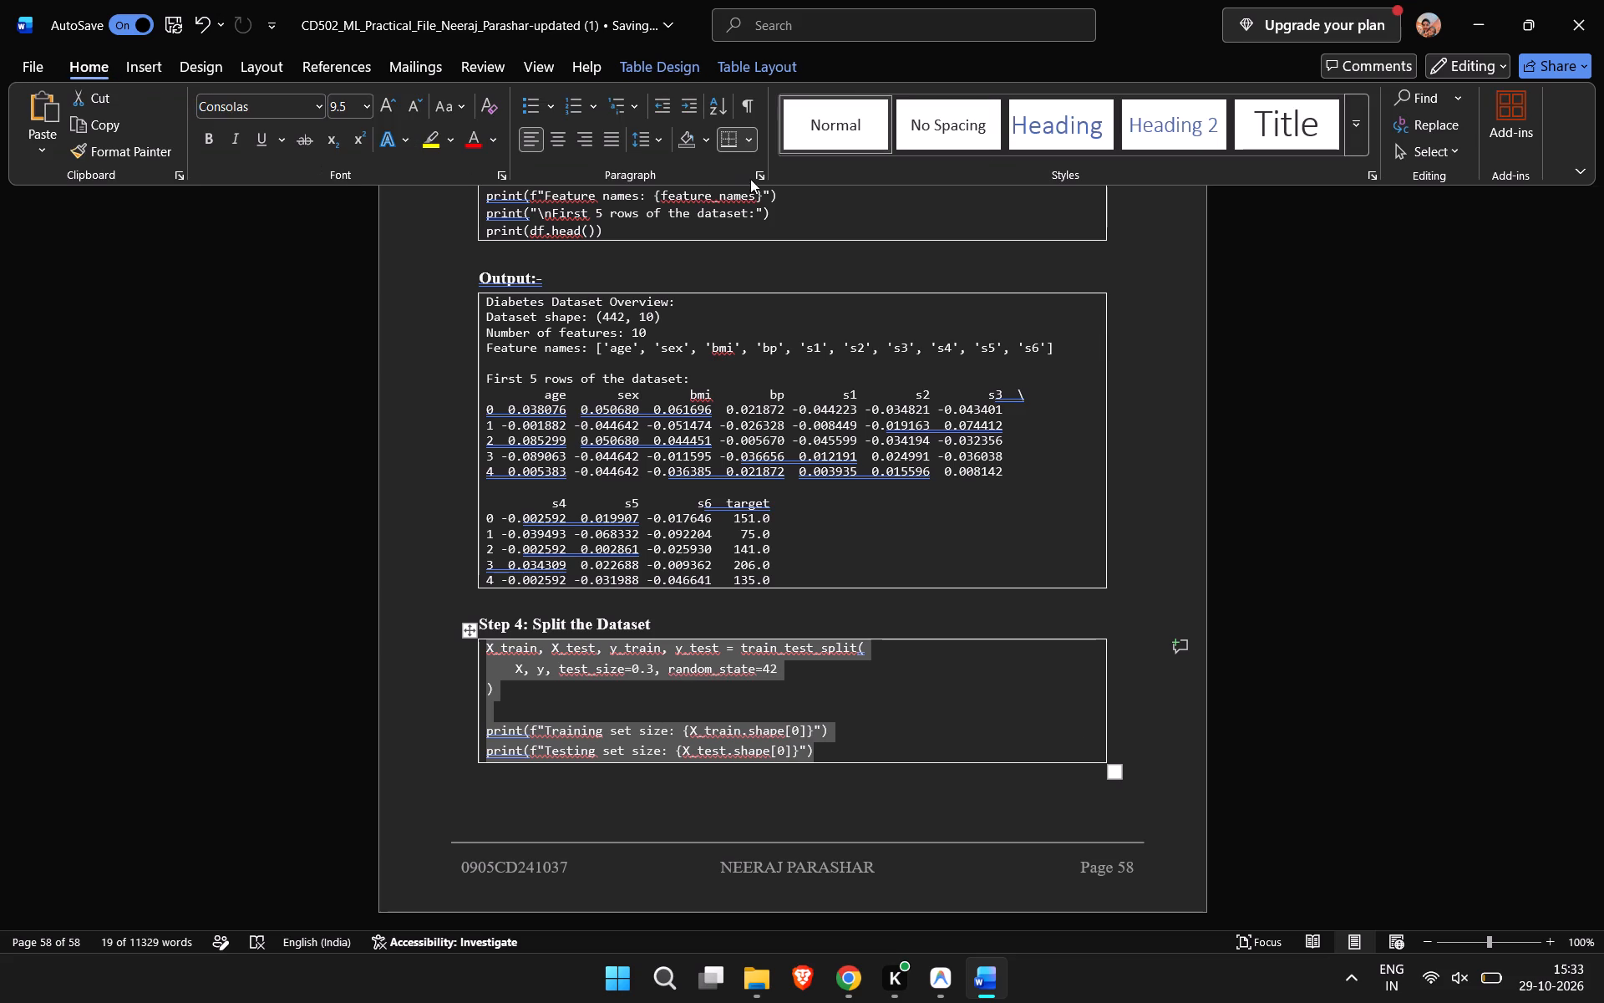
pyautogui.click(757, 176)
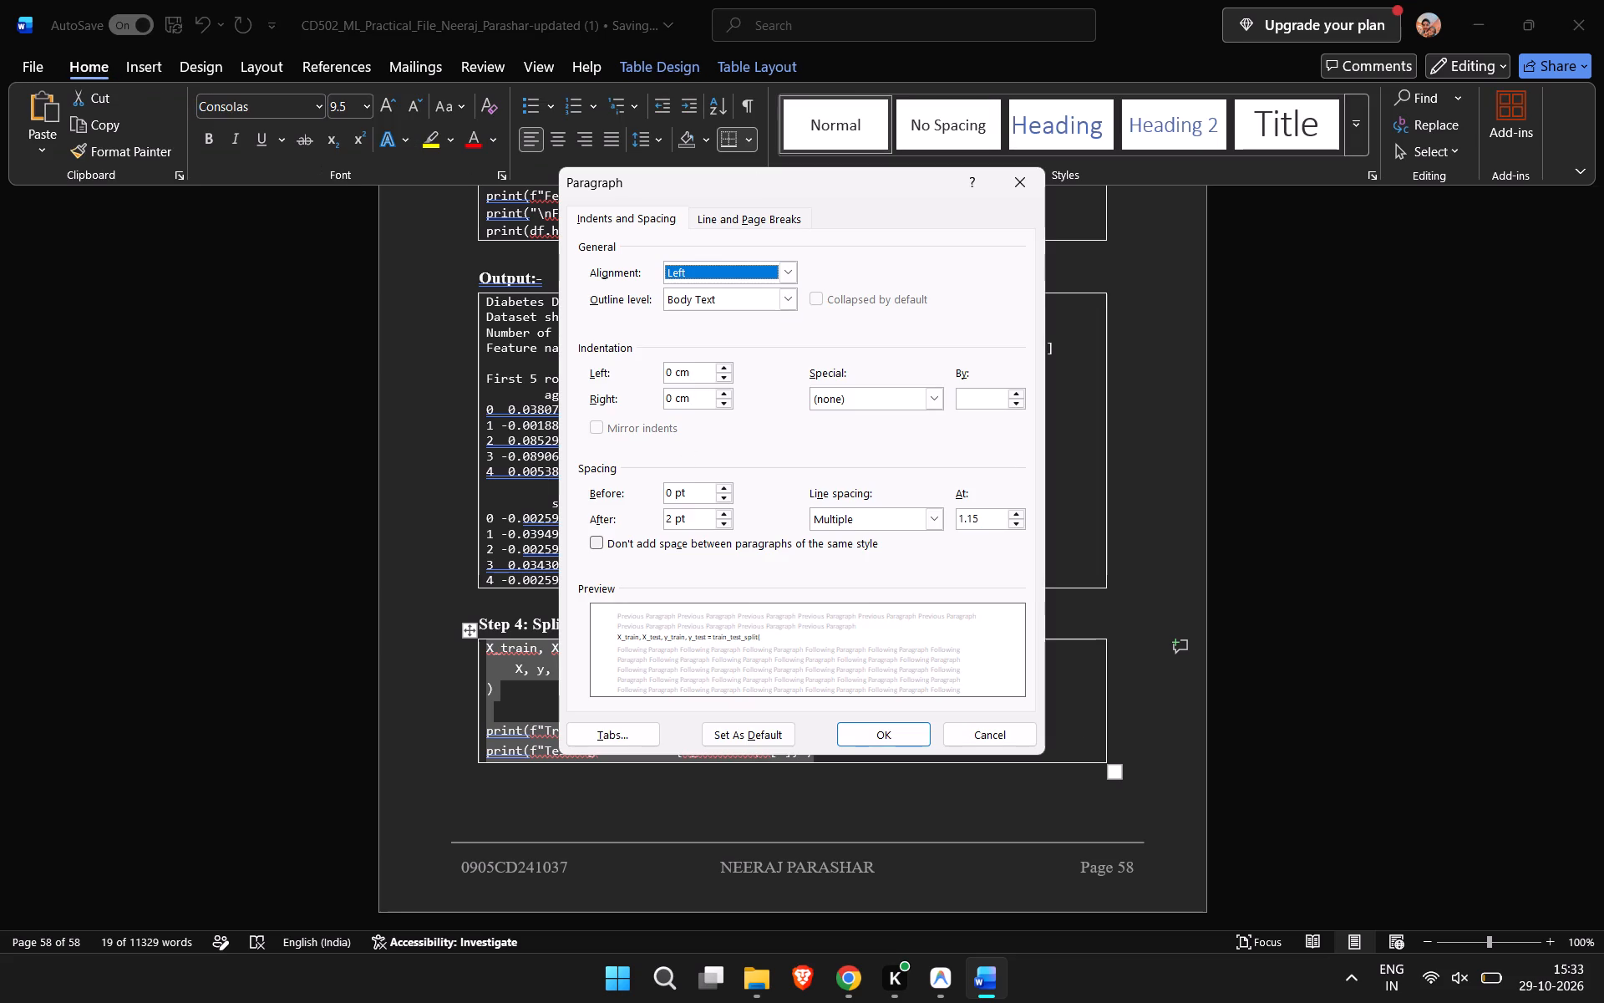
pyautogui.click(669, 520)
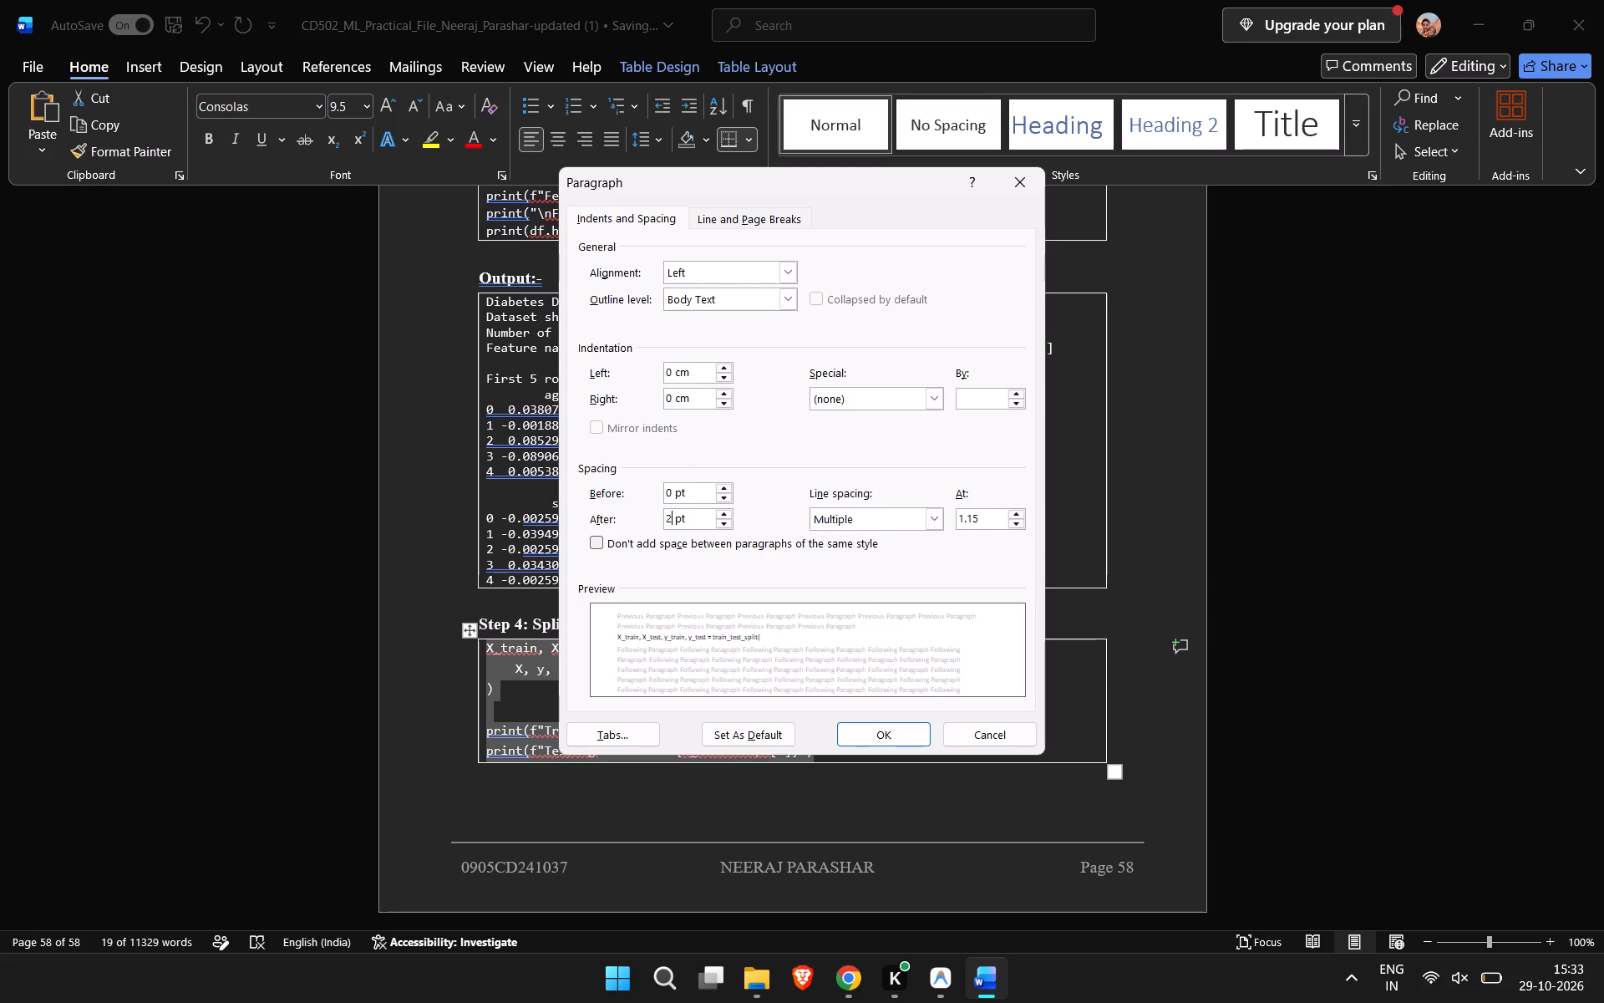
pyautogui.press('BackSpace')
pyautogui.press('1')
pyautogui.click(972, 519)
pyautogui.press('BackSpace')
pyautogui.press('0')
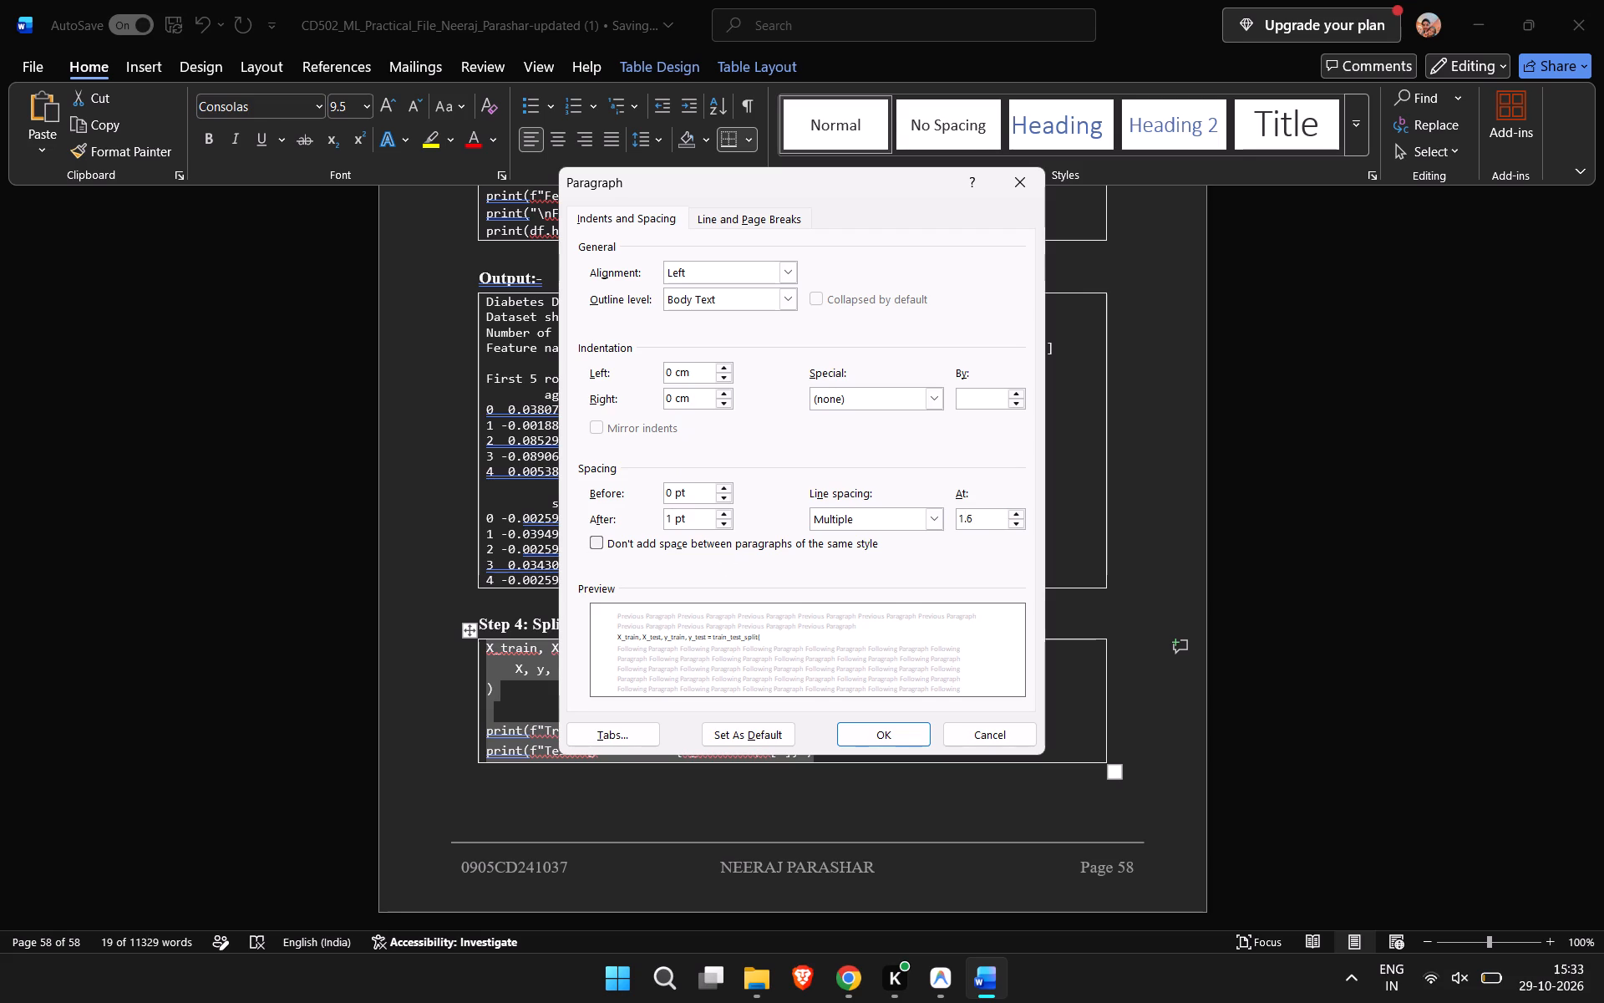
pyautogui.click(872, 731)
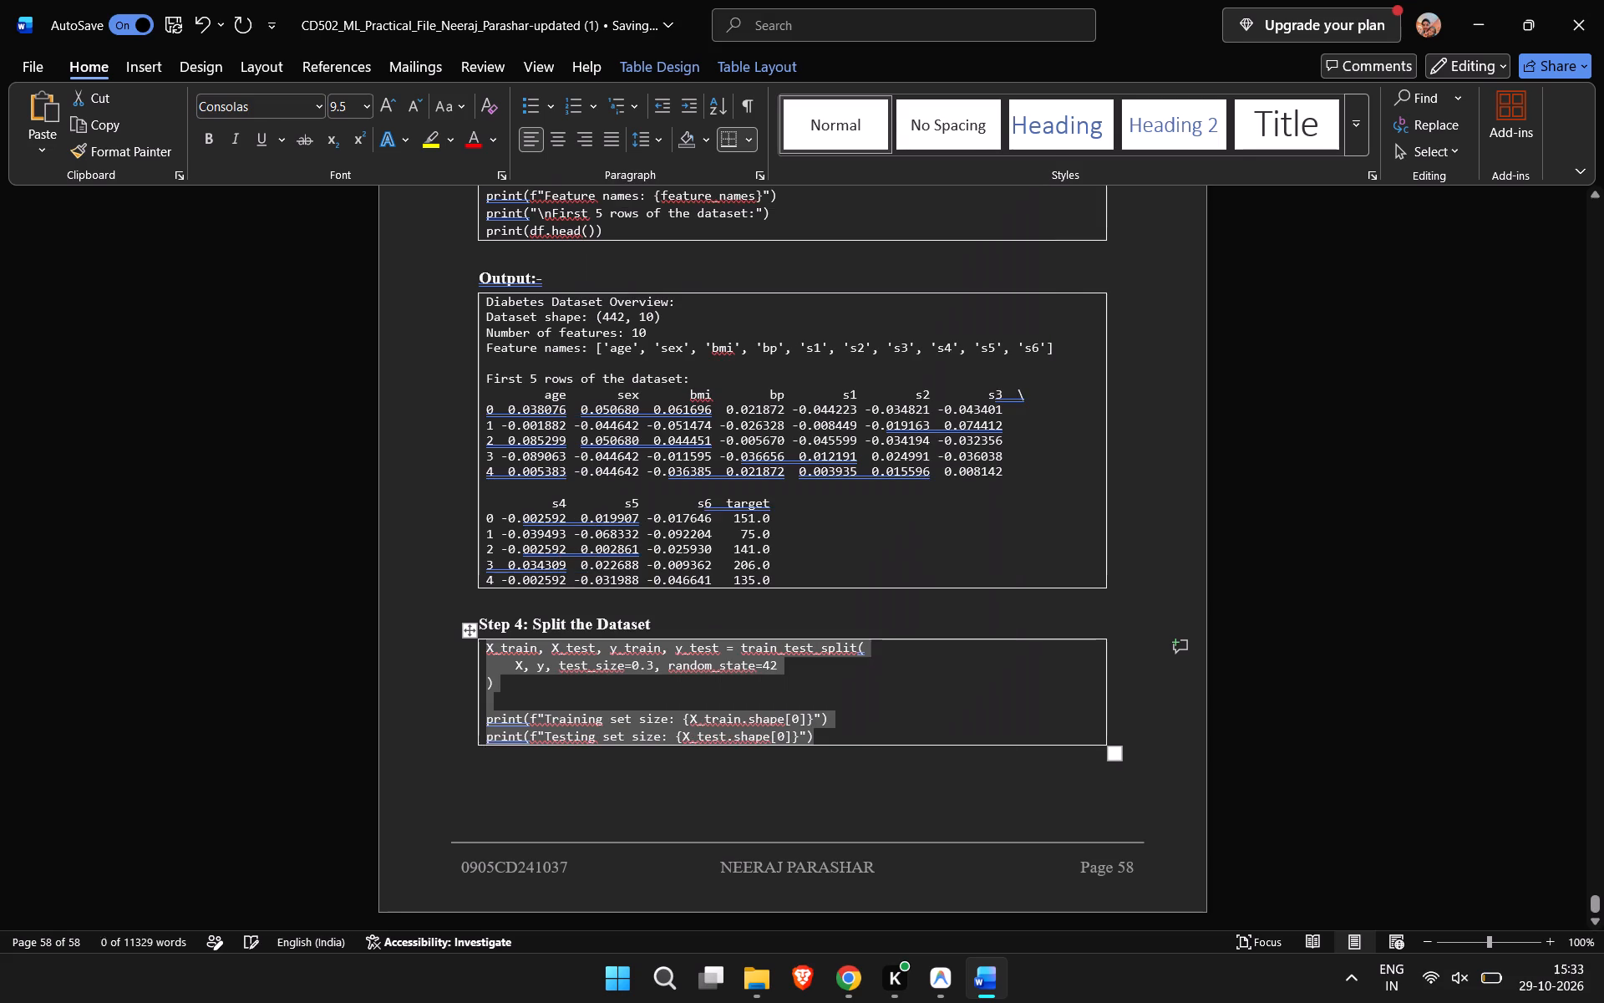
# Add the label "Ouput:-" below the Step 4 code table, leaving a blank line before it and starting a new line after it.
pyautogui.click(783, 769)
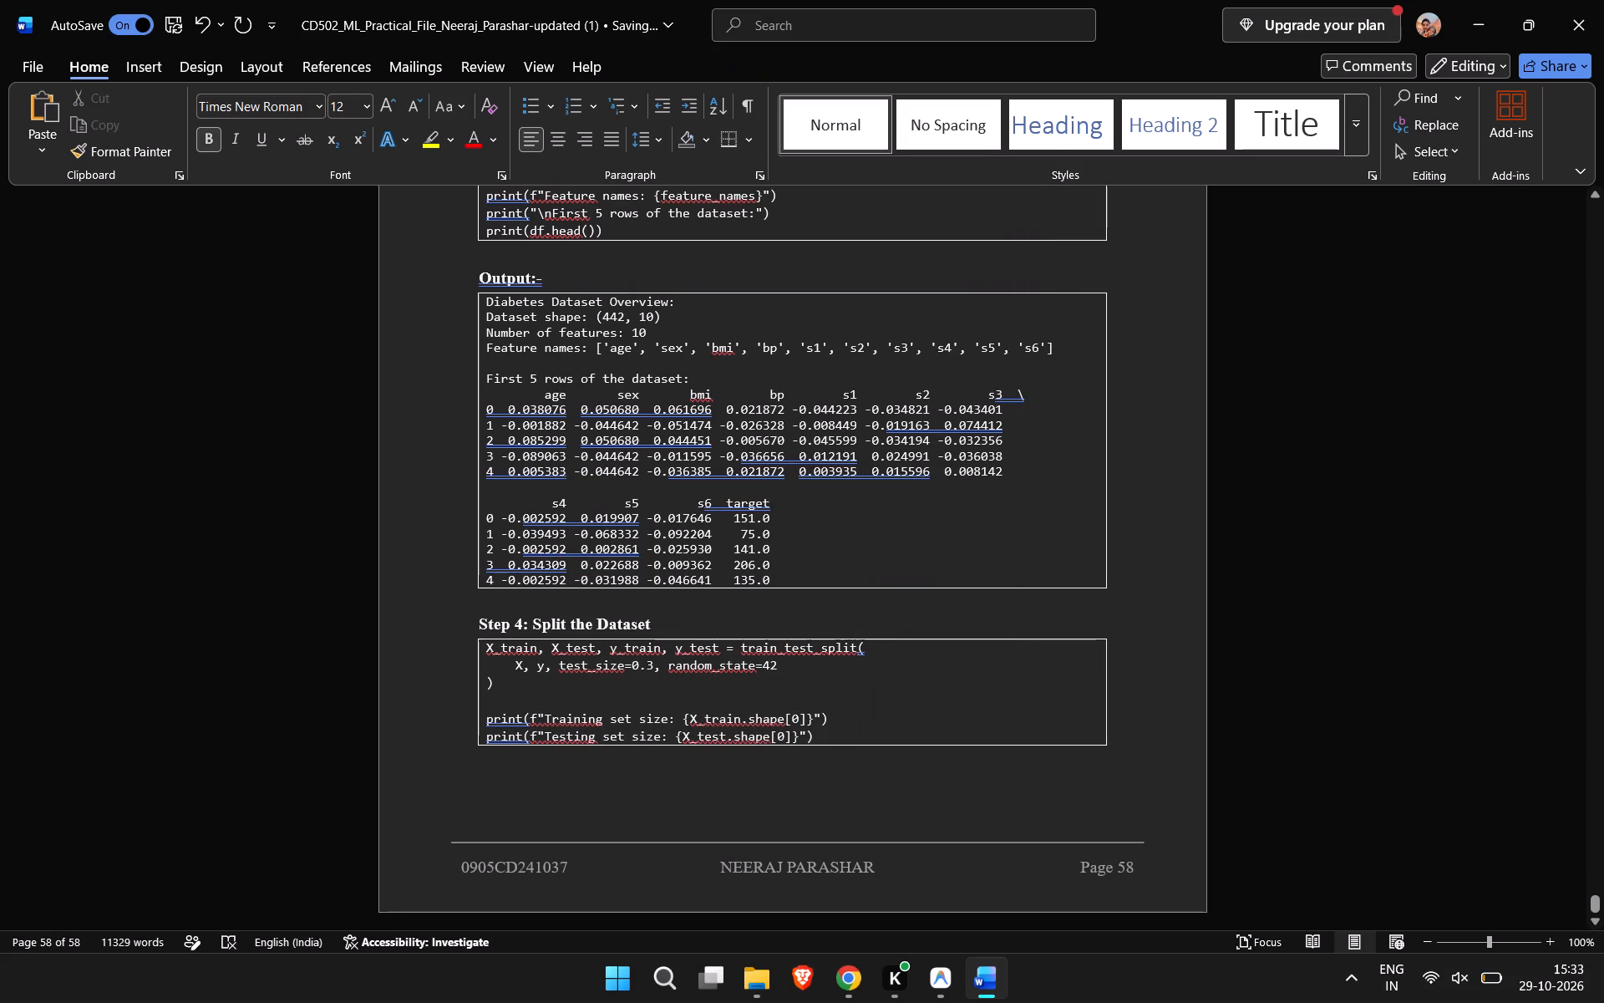
pyautogui.press('Return')
pyautogui.write('Ou')
pyautogui.write('put')
pyautogui.hotkey('shift', ':')
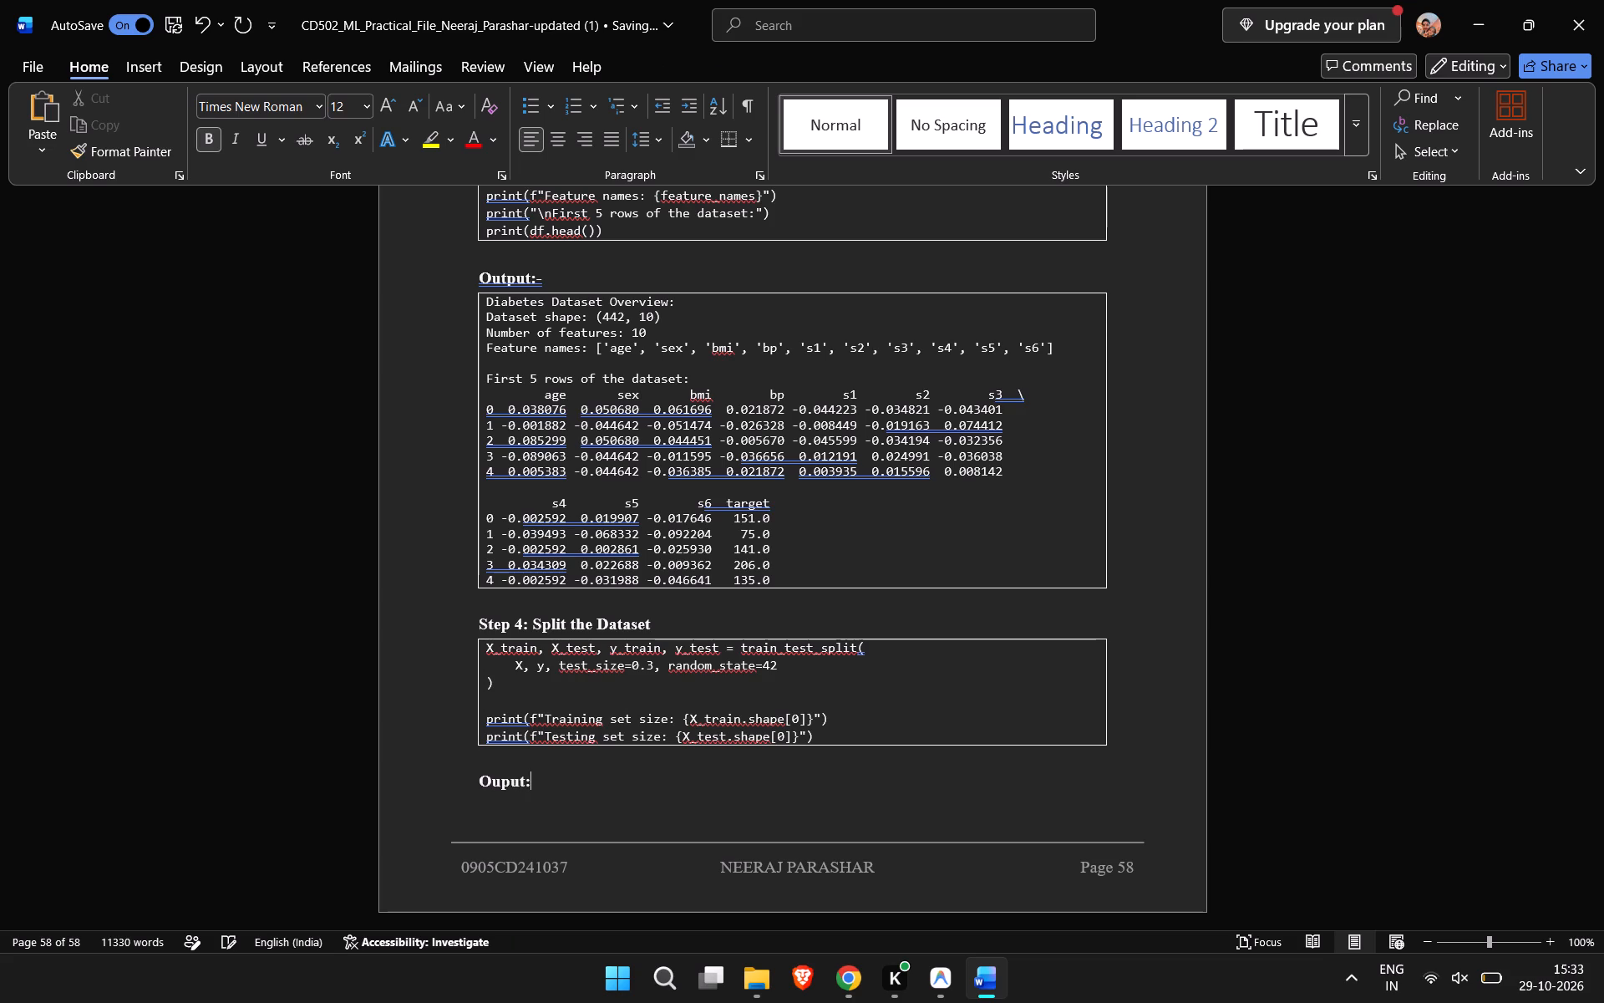
pyautogui.press('-')
pyautogui.press('Return')
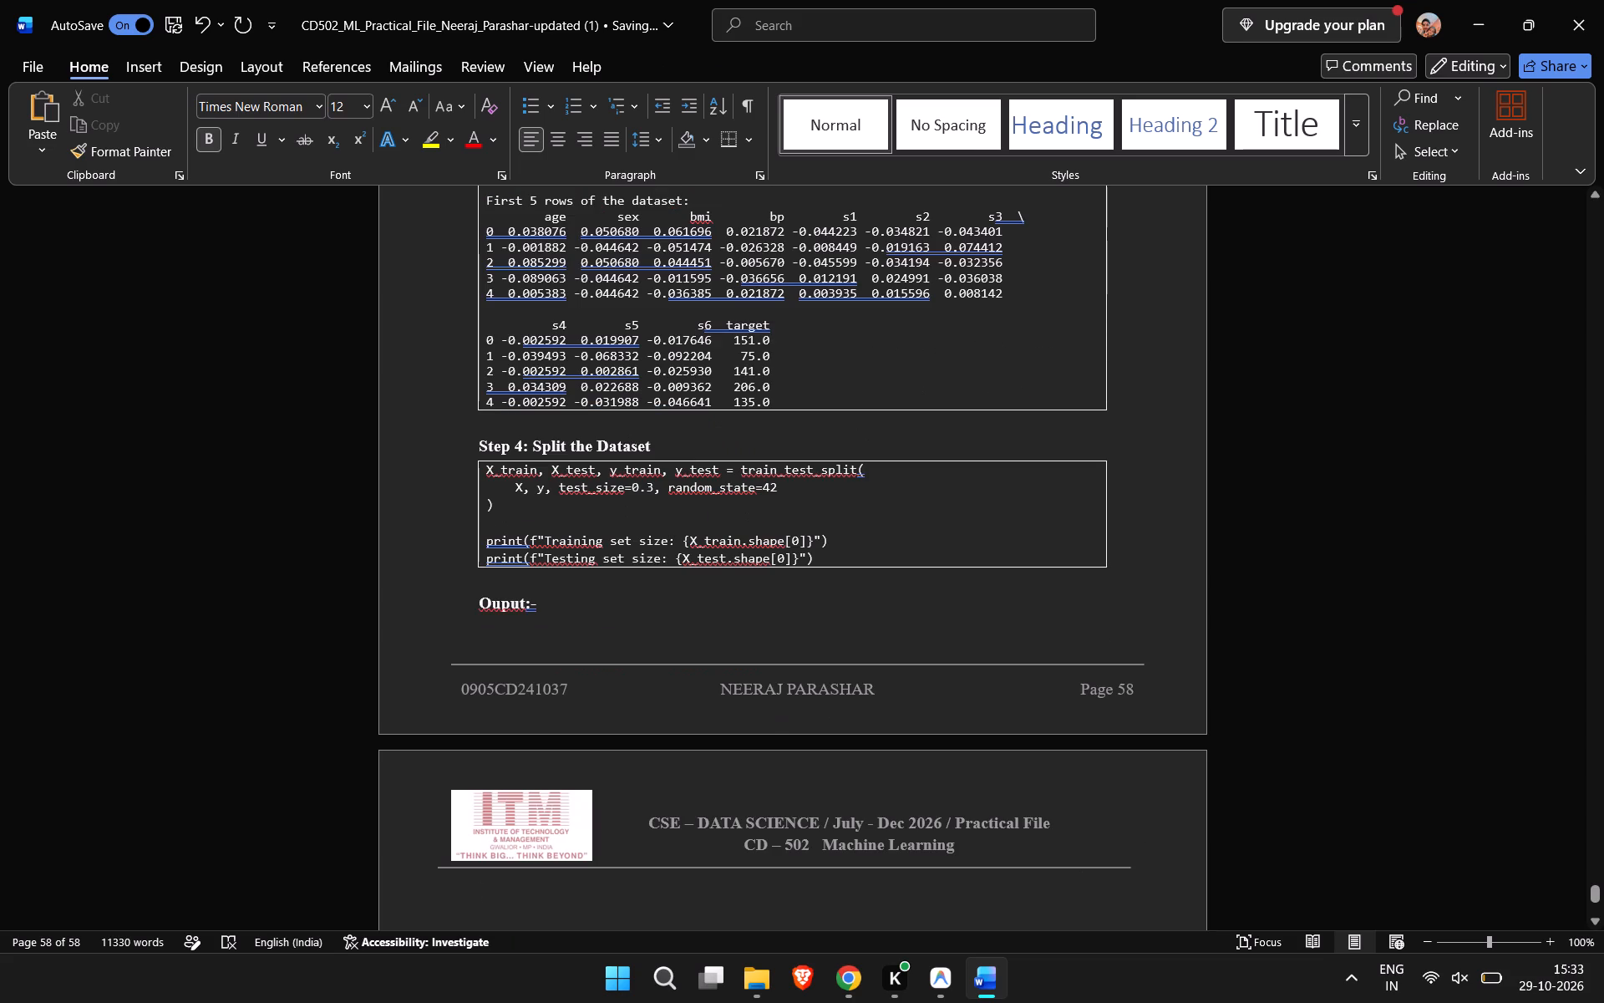
# Insert a single-cell table beneath the Step 4 output label for the output text.
pyautogui.scroll(-1, 767, 711)
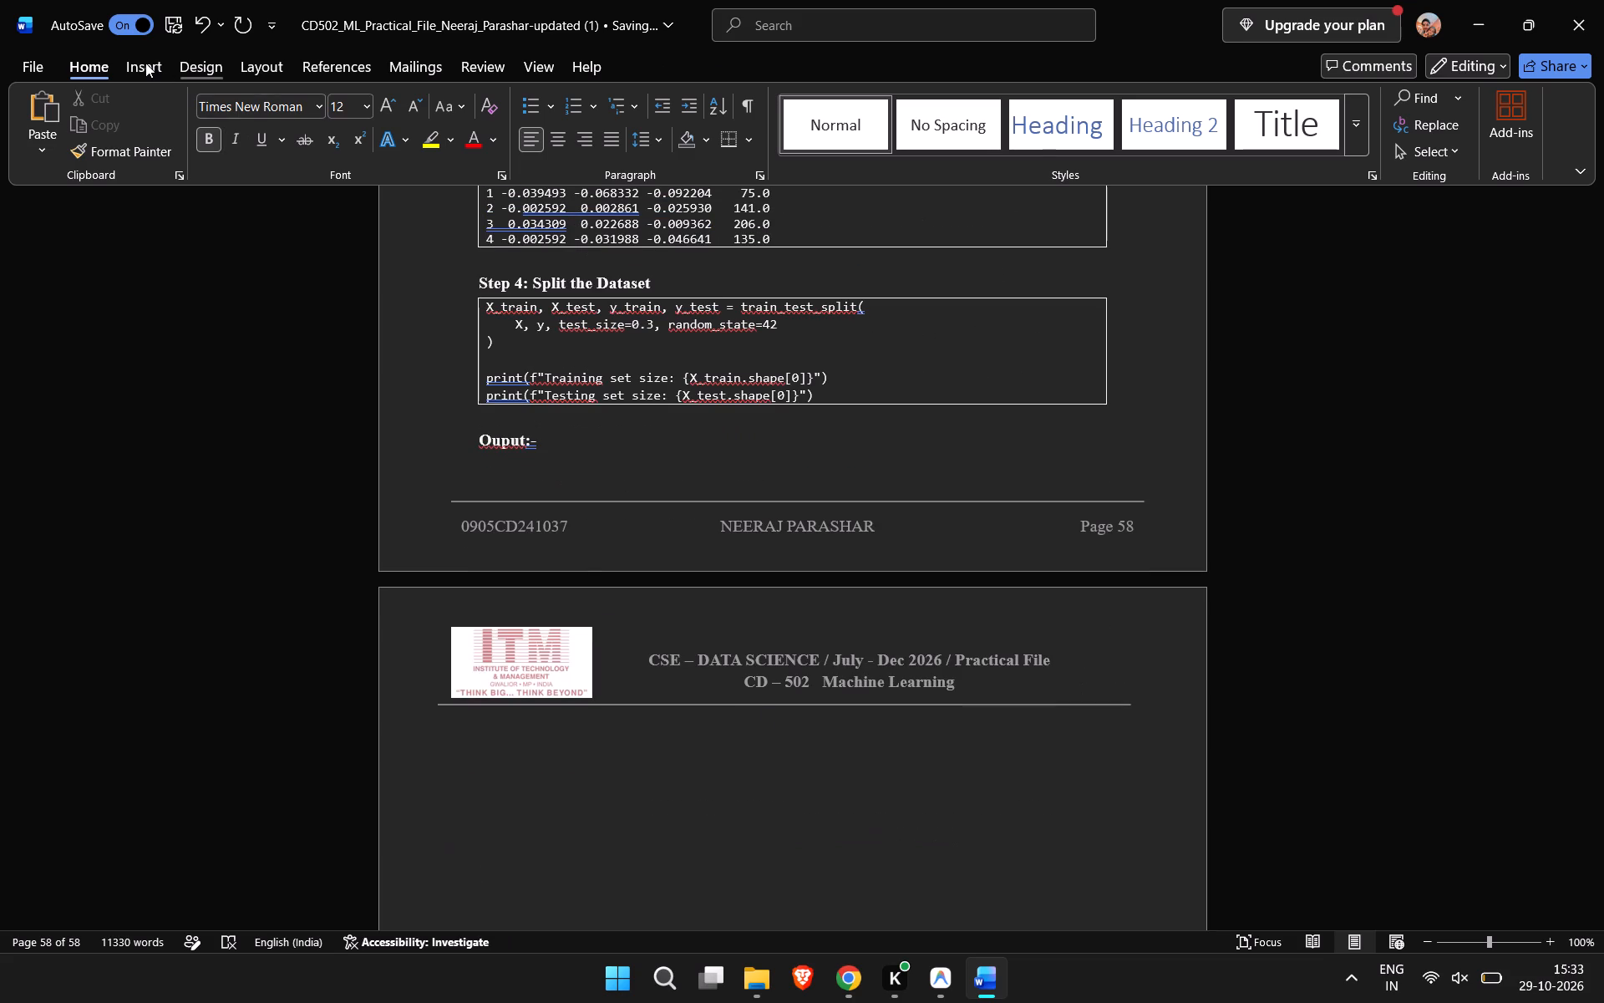
pyautogui.click(145, 63)
pyautogui.click(163, 140)
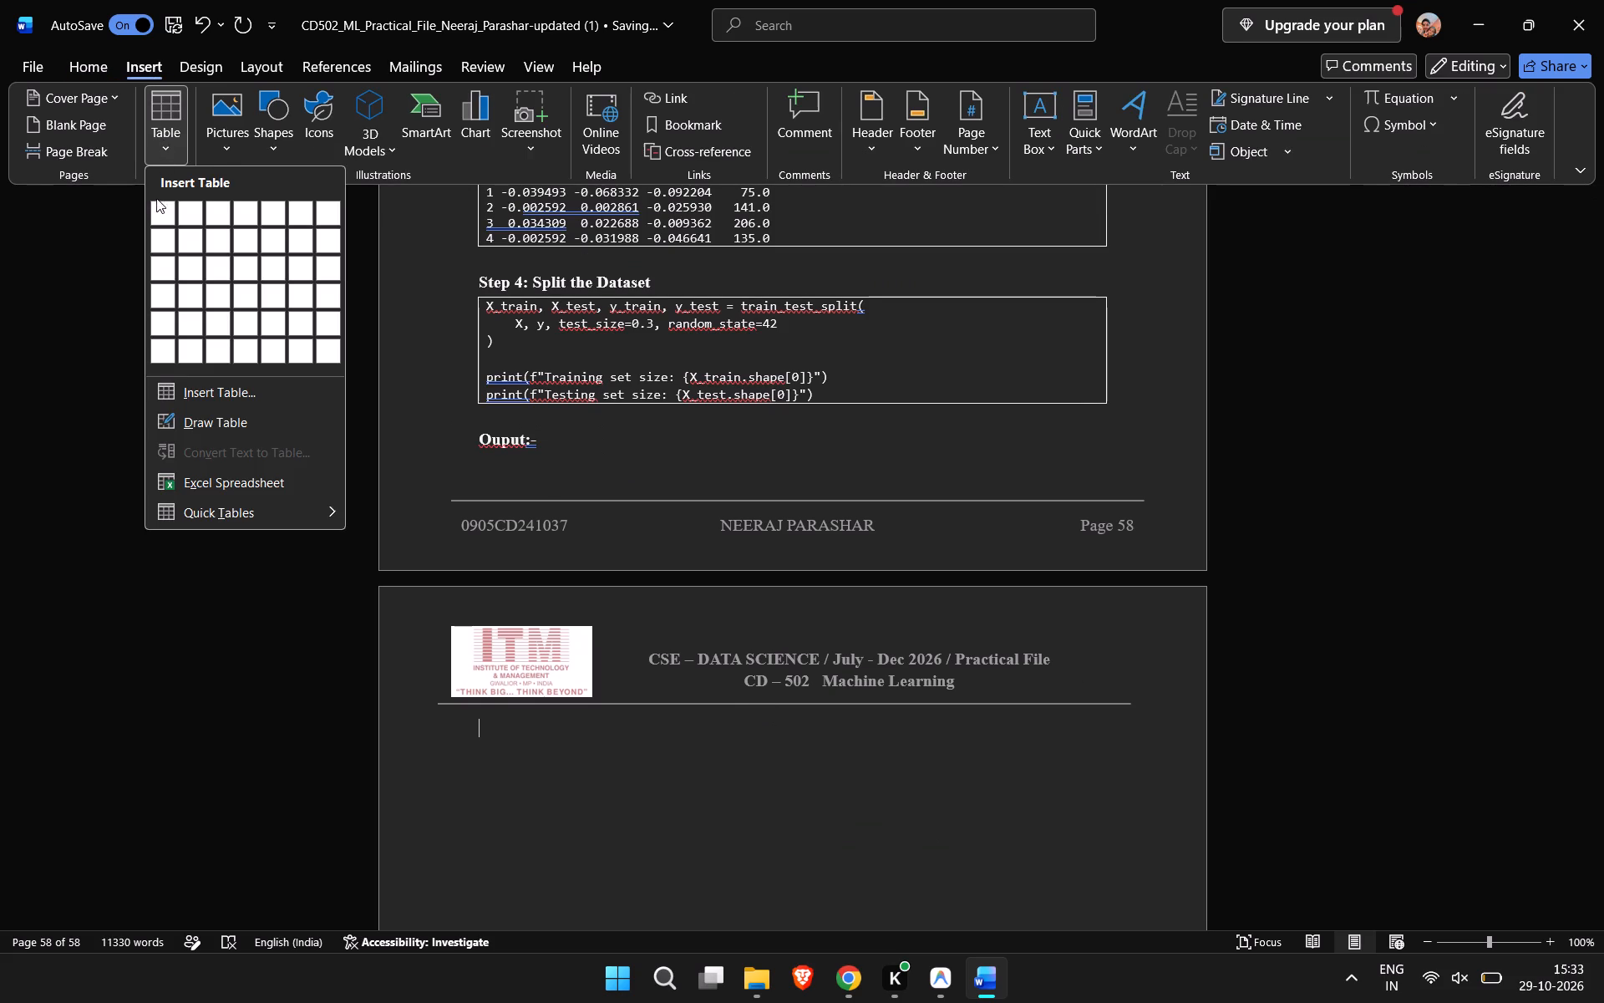
pyautogui.click(159, 208)
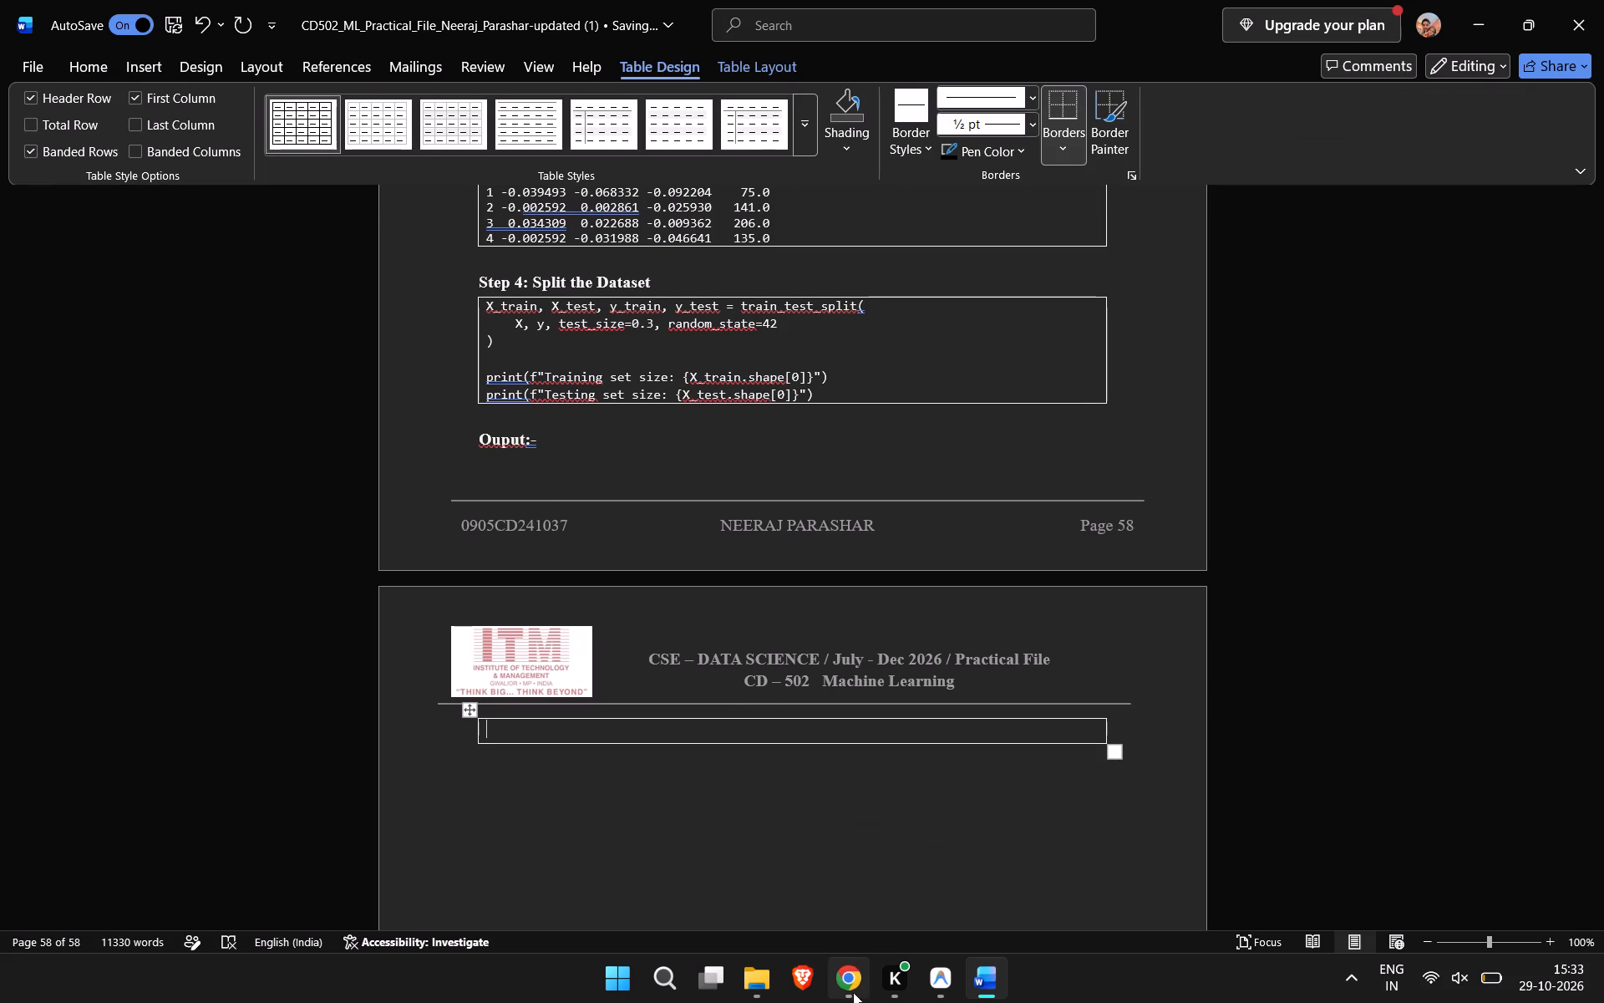
# Copy the dataset-split cell's output from the Colab notebook into the Step 4 output table in Word, removing the trailing blank line.
pyautogui.click(835, 899)
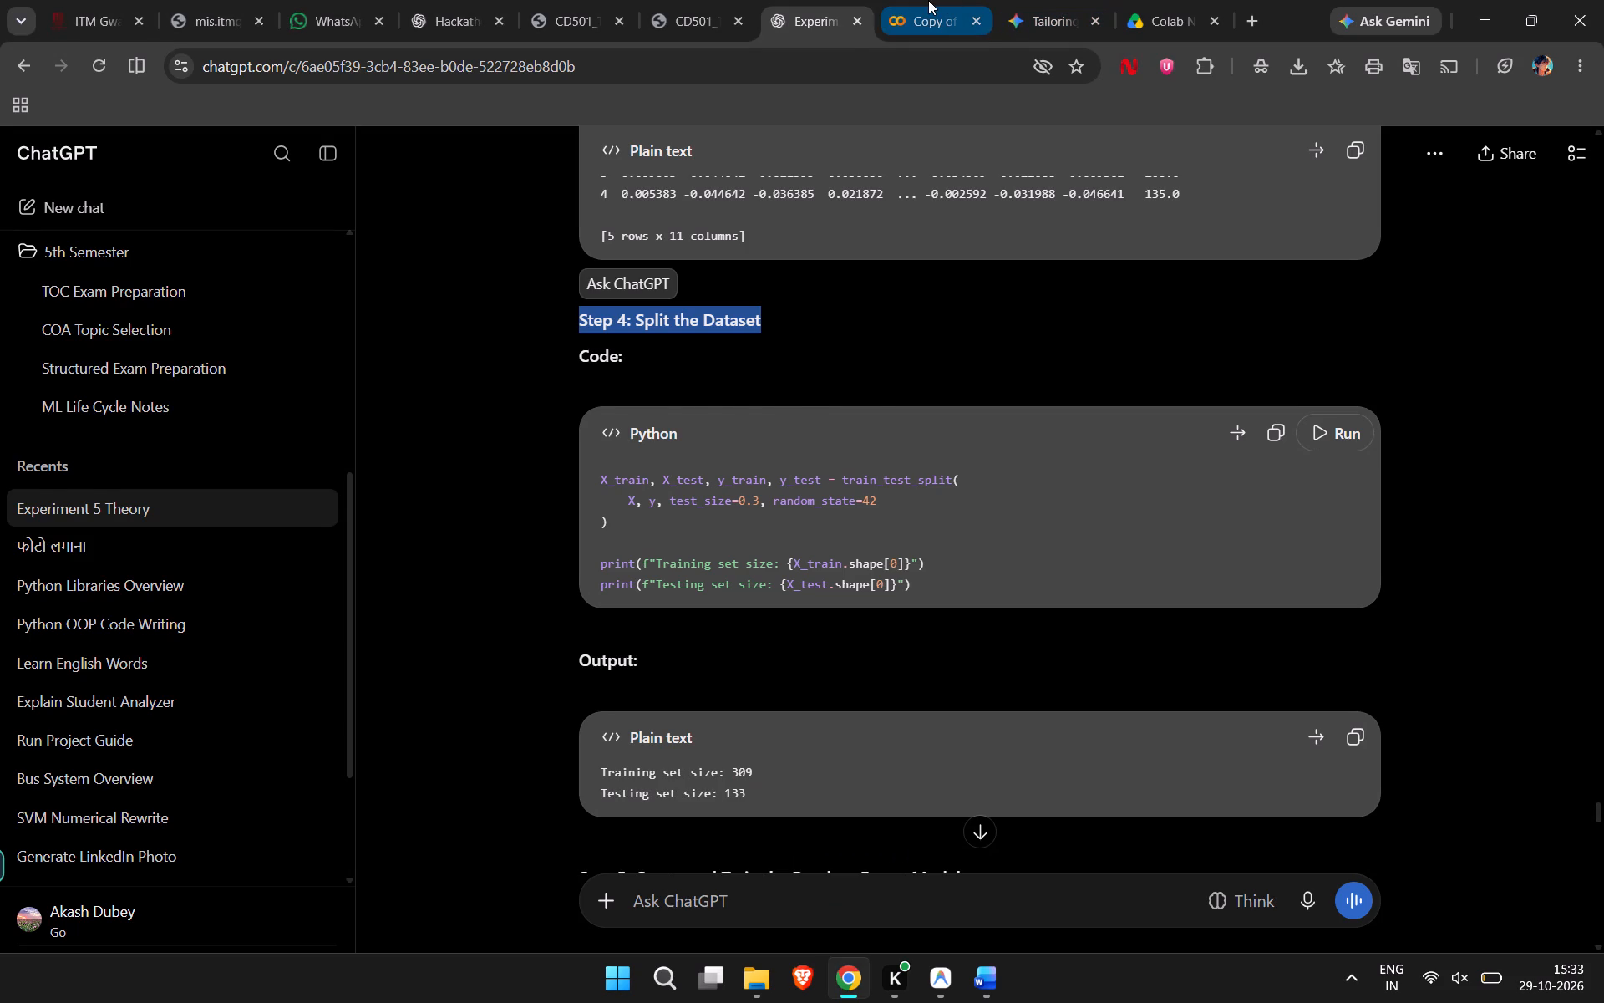
pyautogui.click(928, 0)
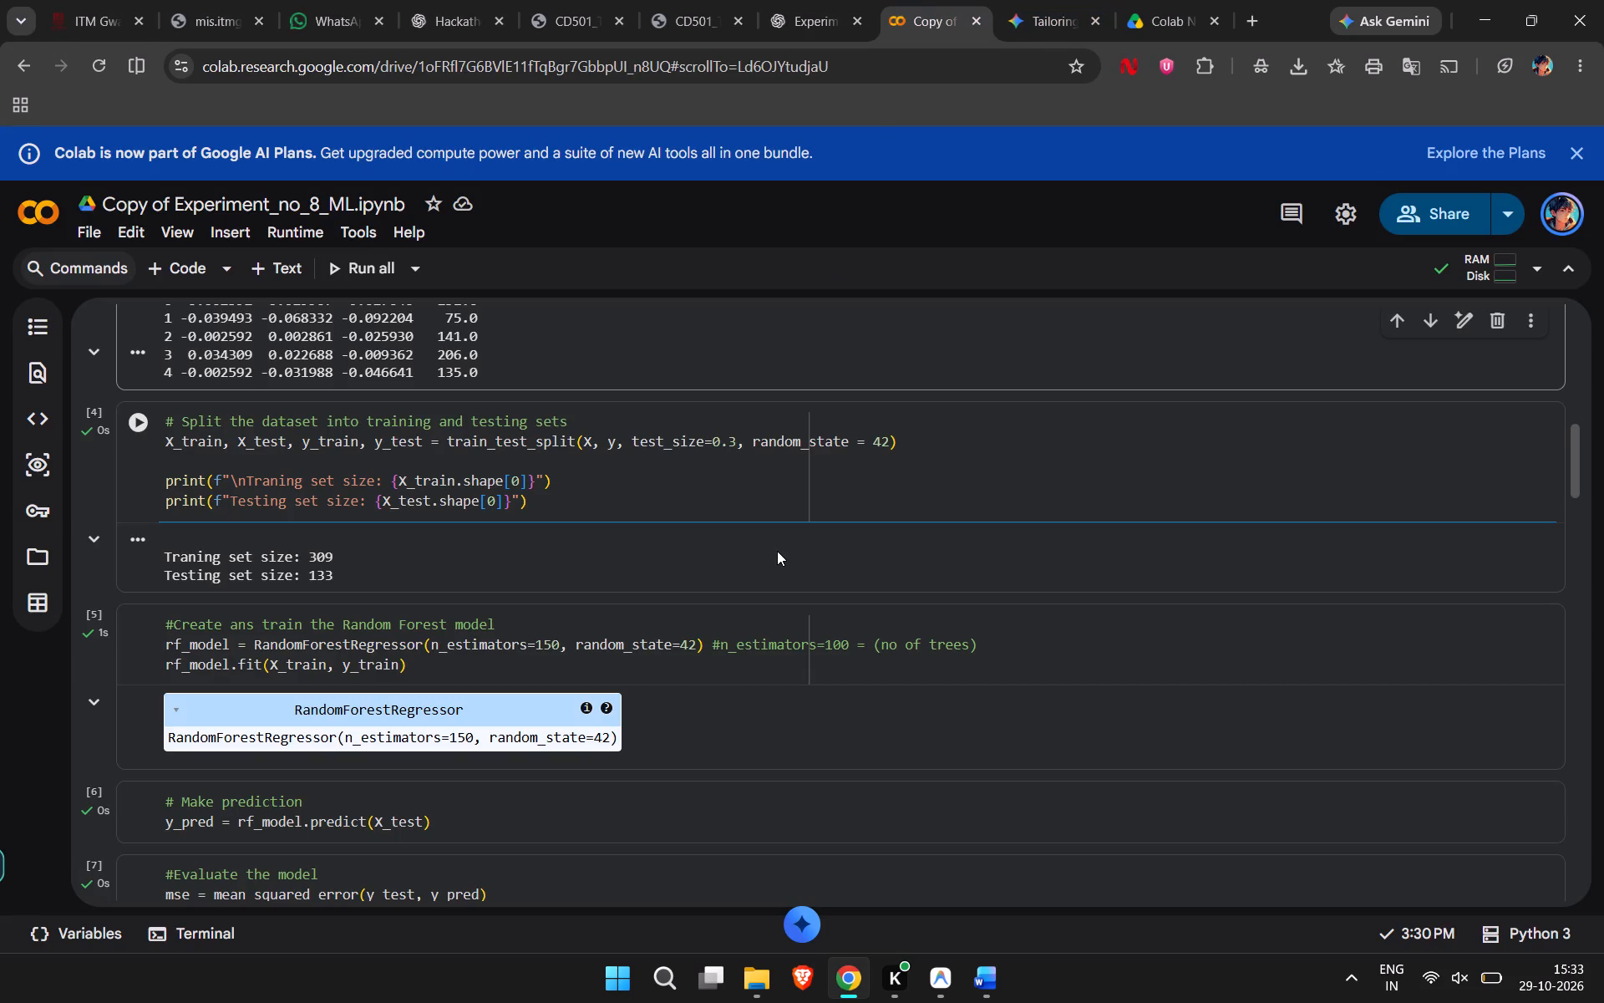
pyautogui.scroll(-1, 777, 551)
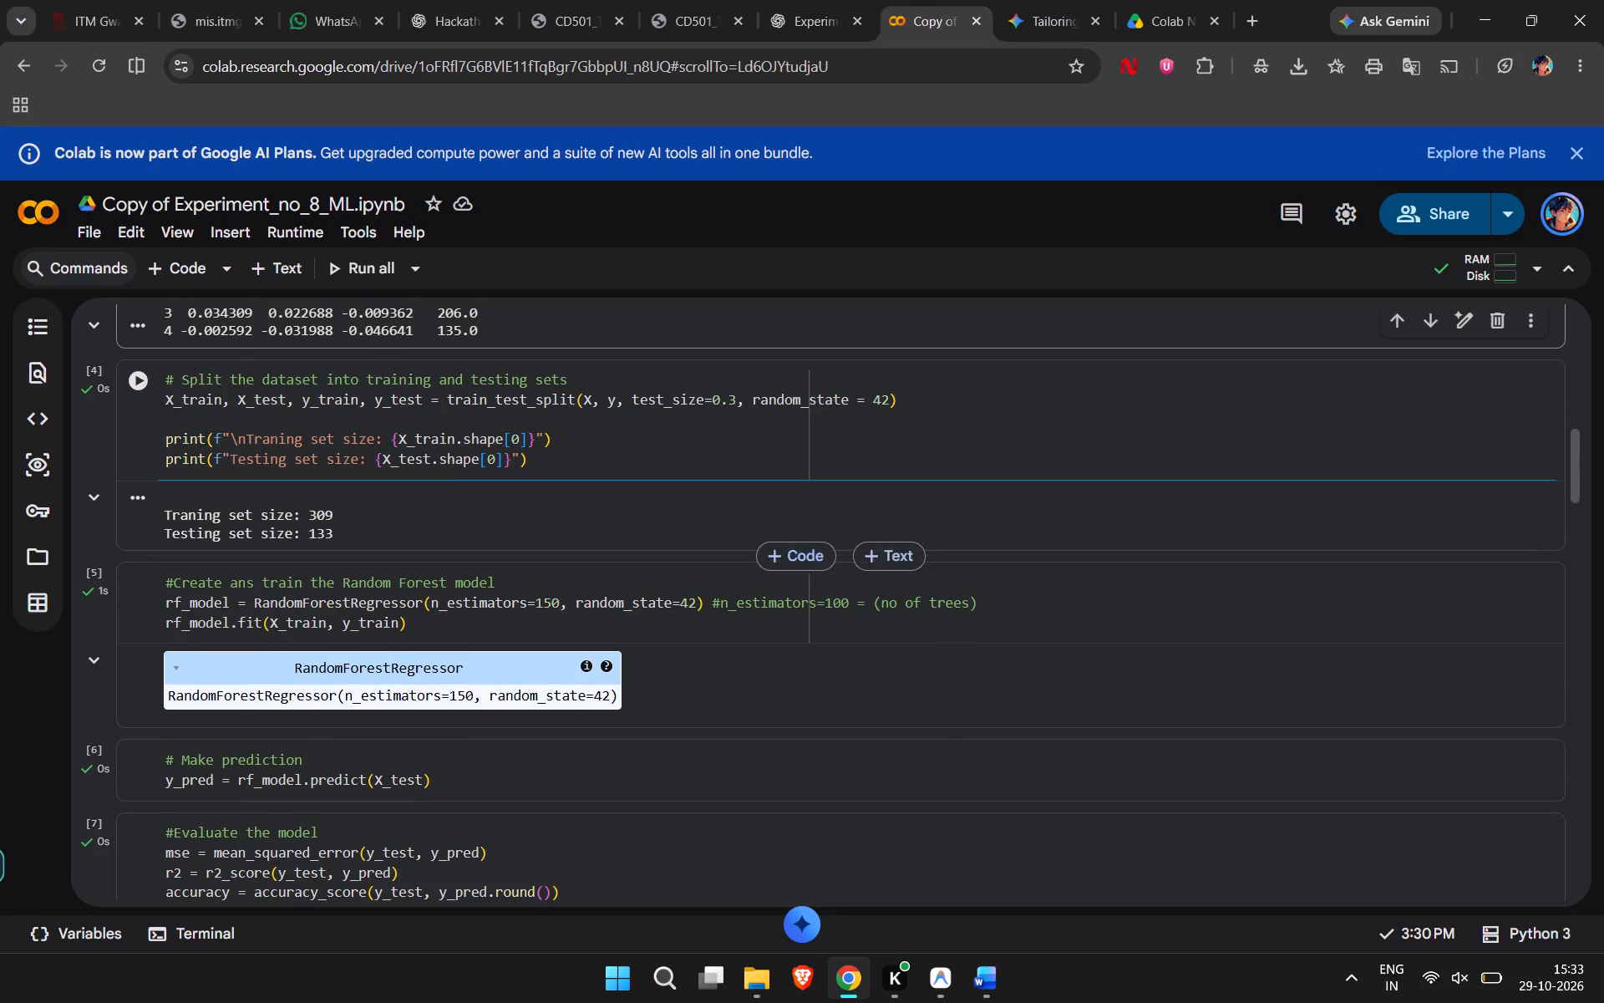
pyautogui.click(130, 495)
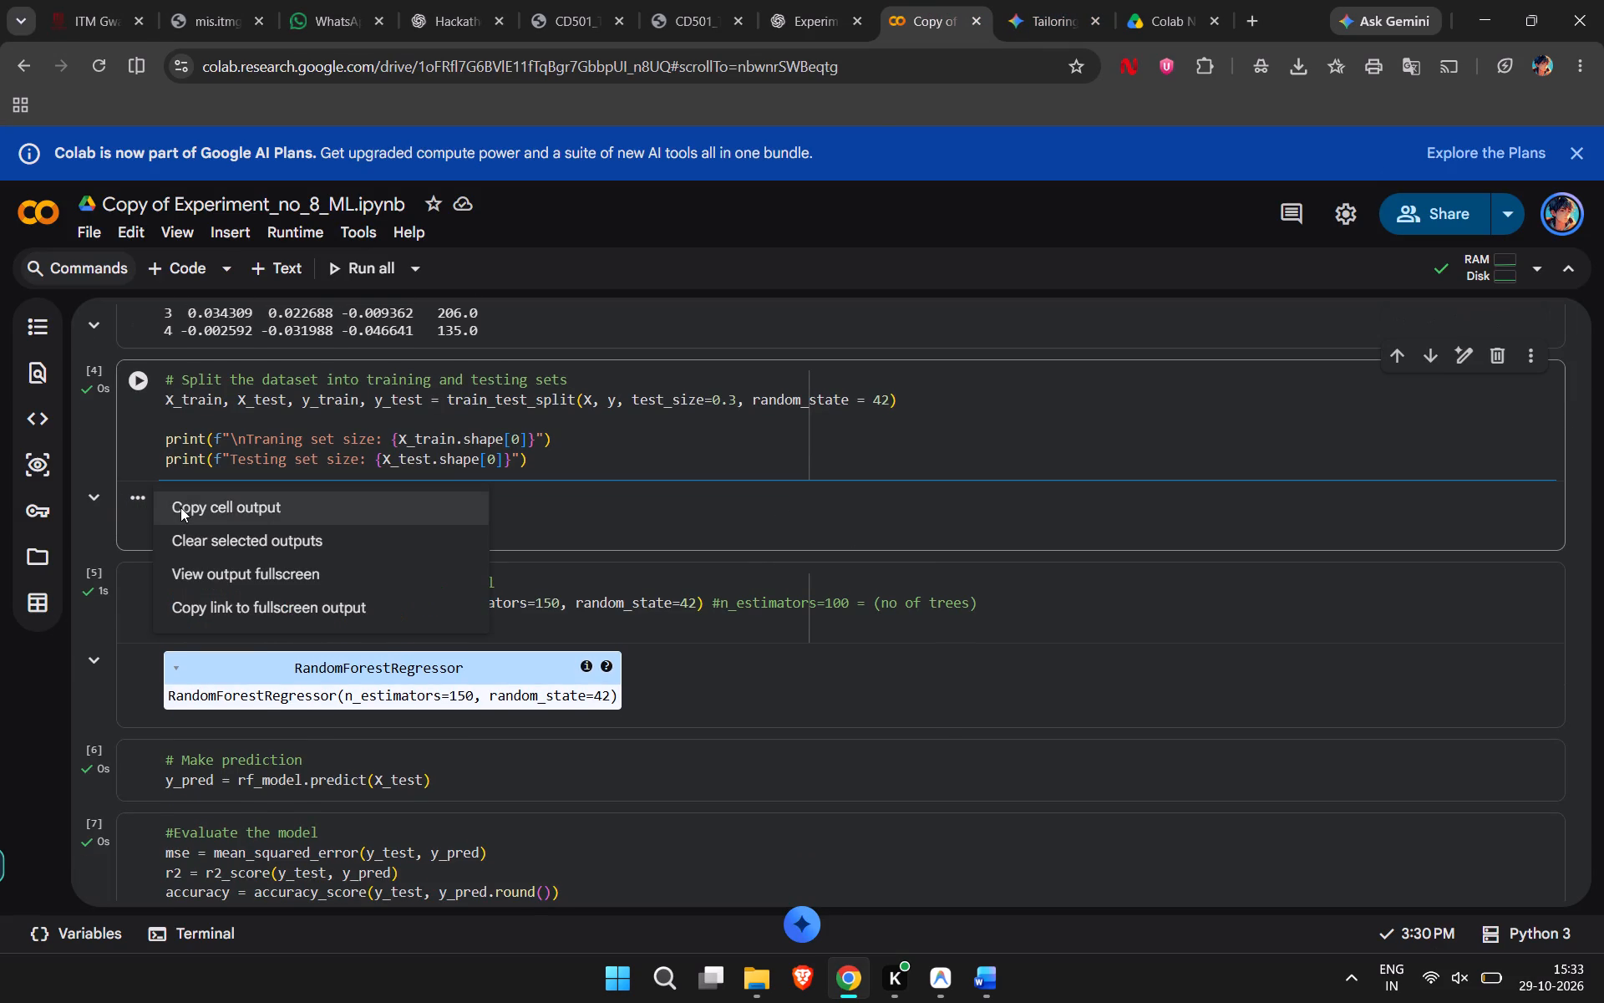
pyautogui.click(180, 507)
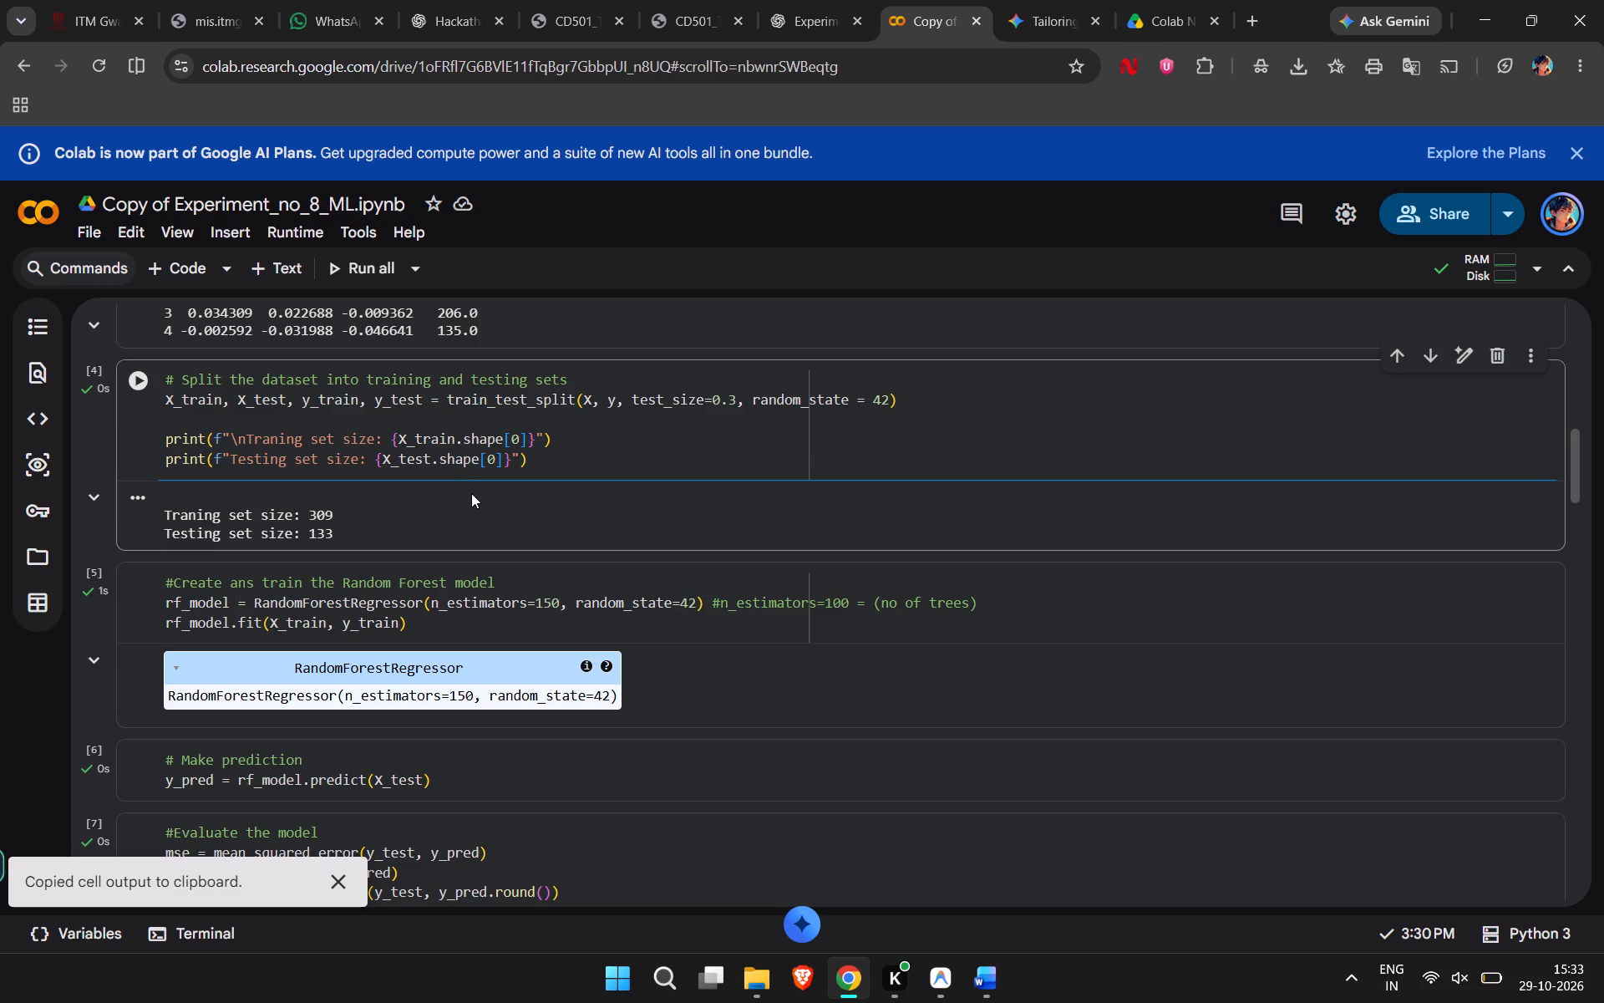
pyautogui.click(947, 894)
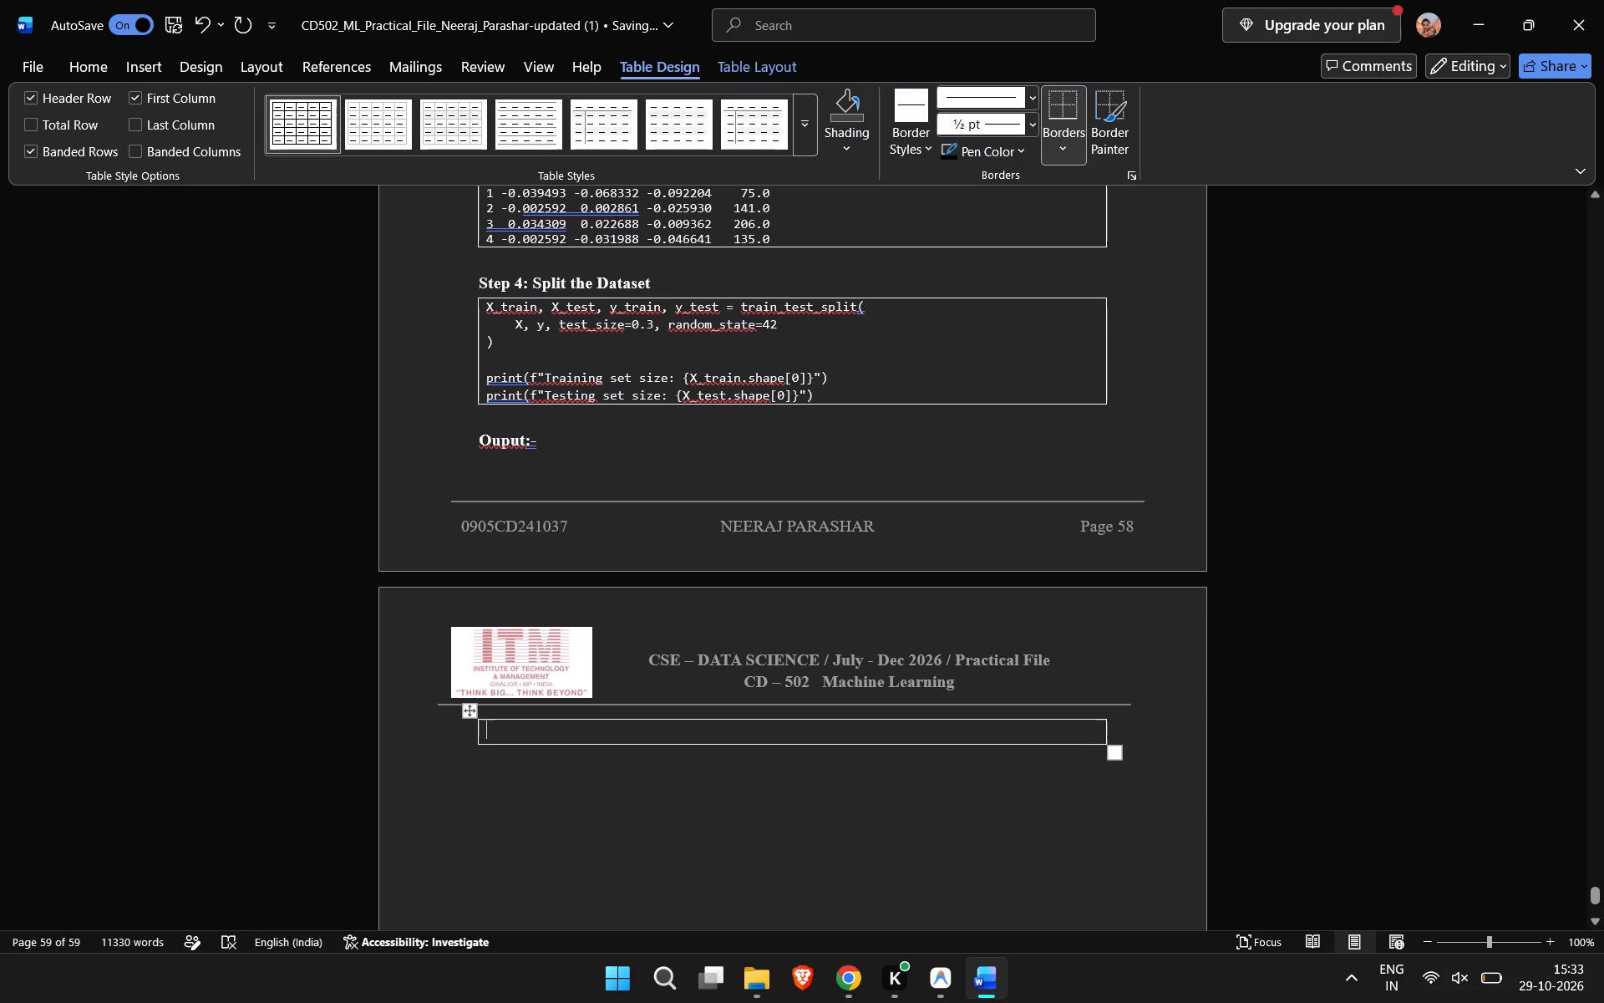
pyautogui.hotkey('ctrl', 'v')
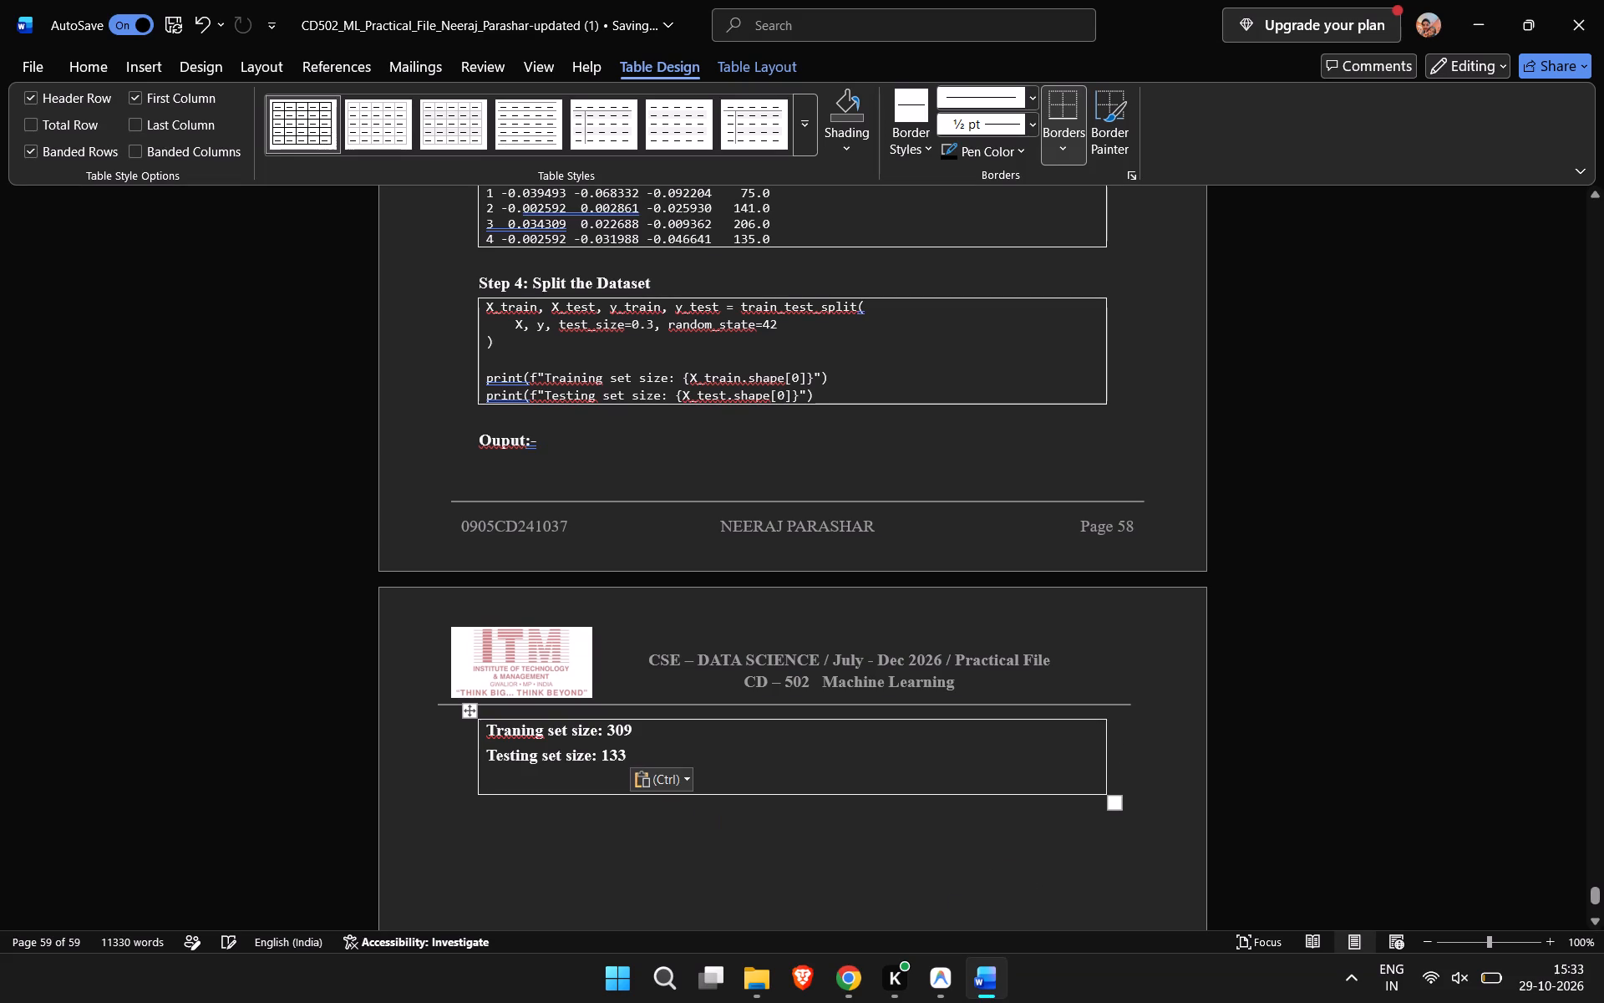
pyautogui.press('BackSpace')
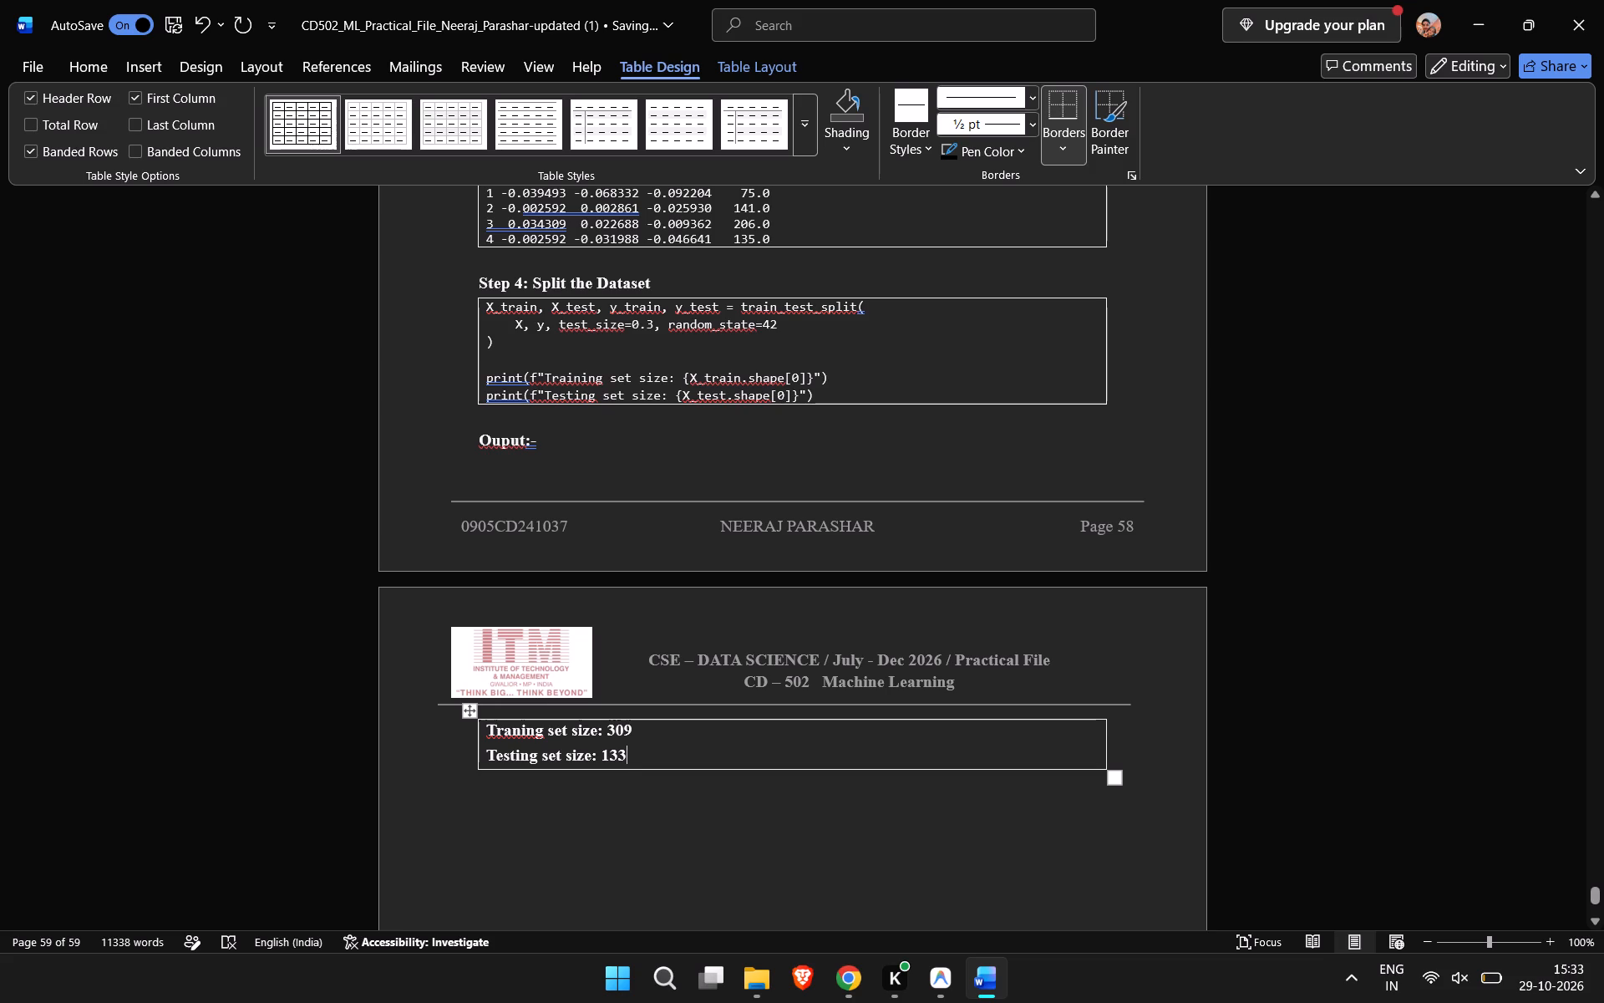
# Format both lines in the Step 4 output table as Consolas at size 9.5 and remove their bold.
pyautogui.moveTo(656, 758); pyautogui.dragTo(465, 719)
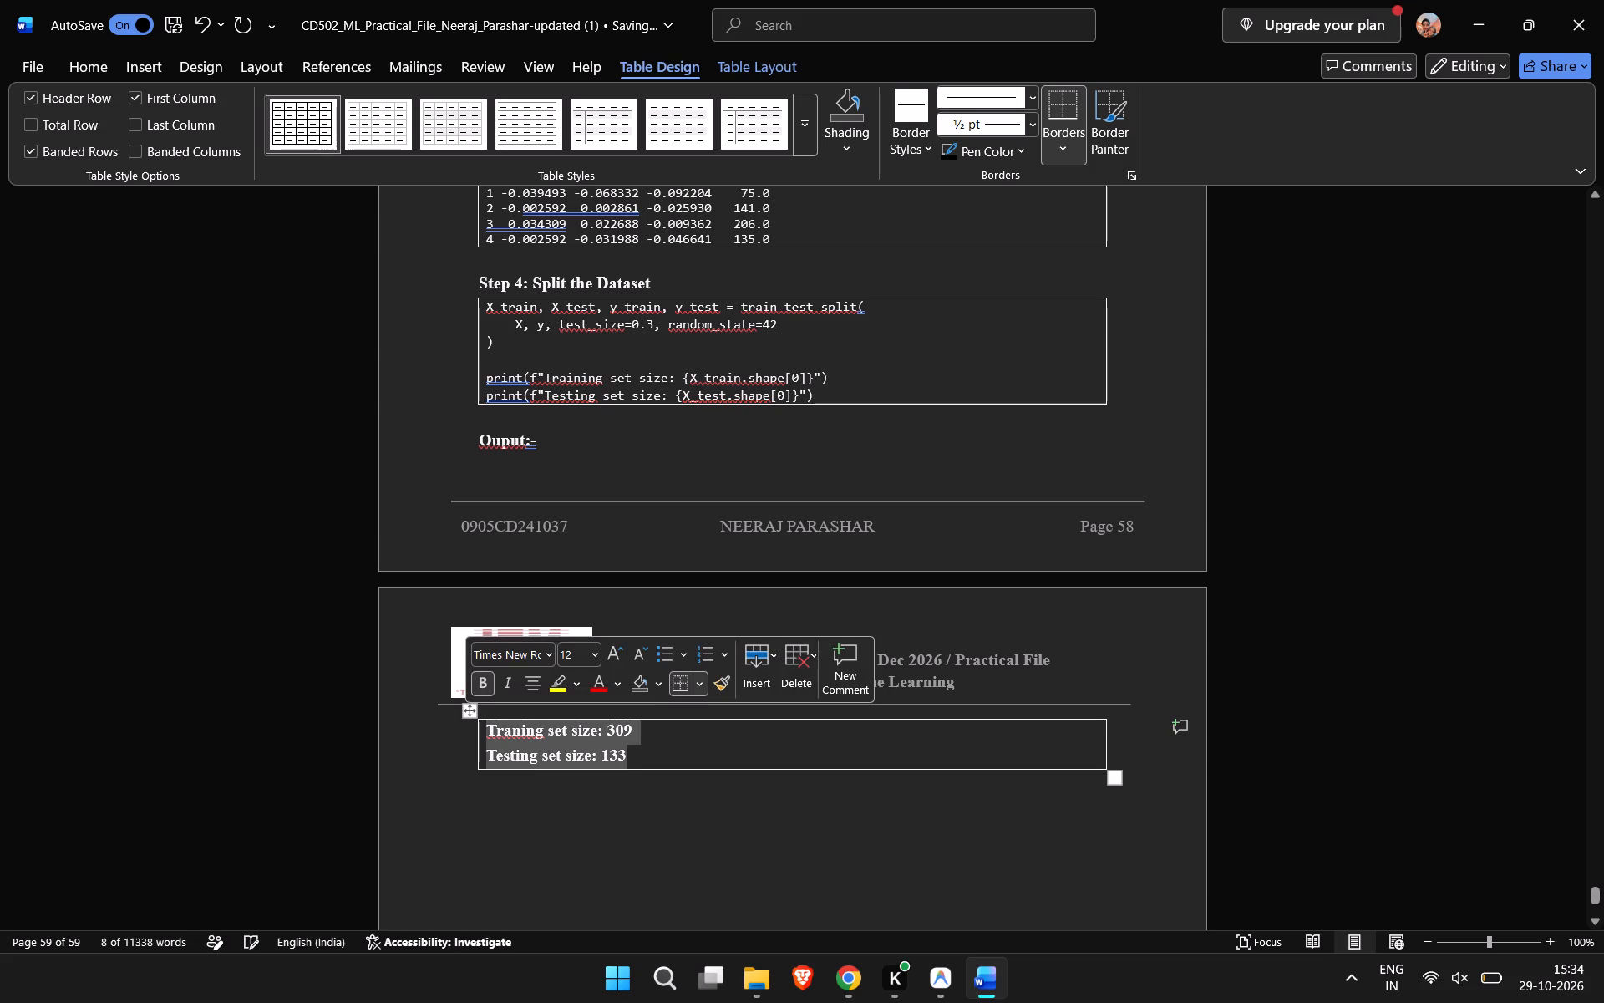
pyautogui.click(576, 652)
pyautogui.click(576, 652)
pyautogui.press('BackSpace')
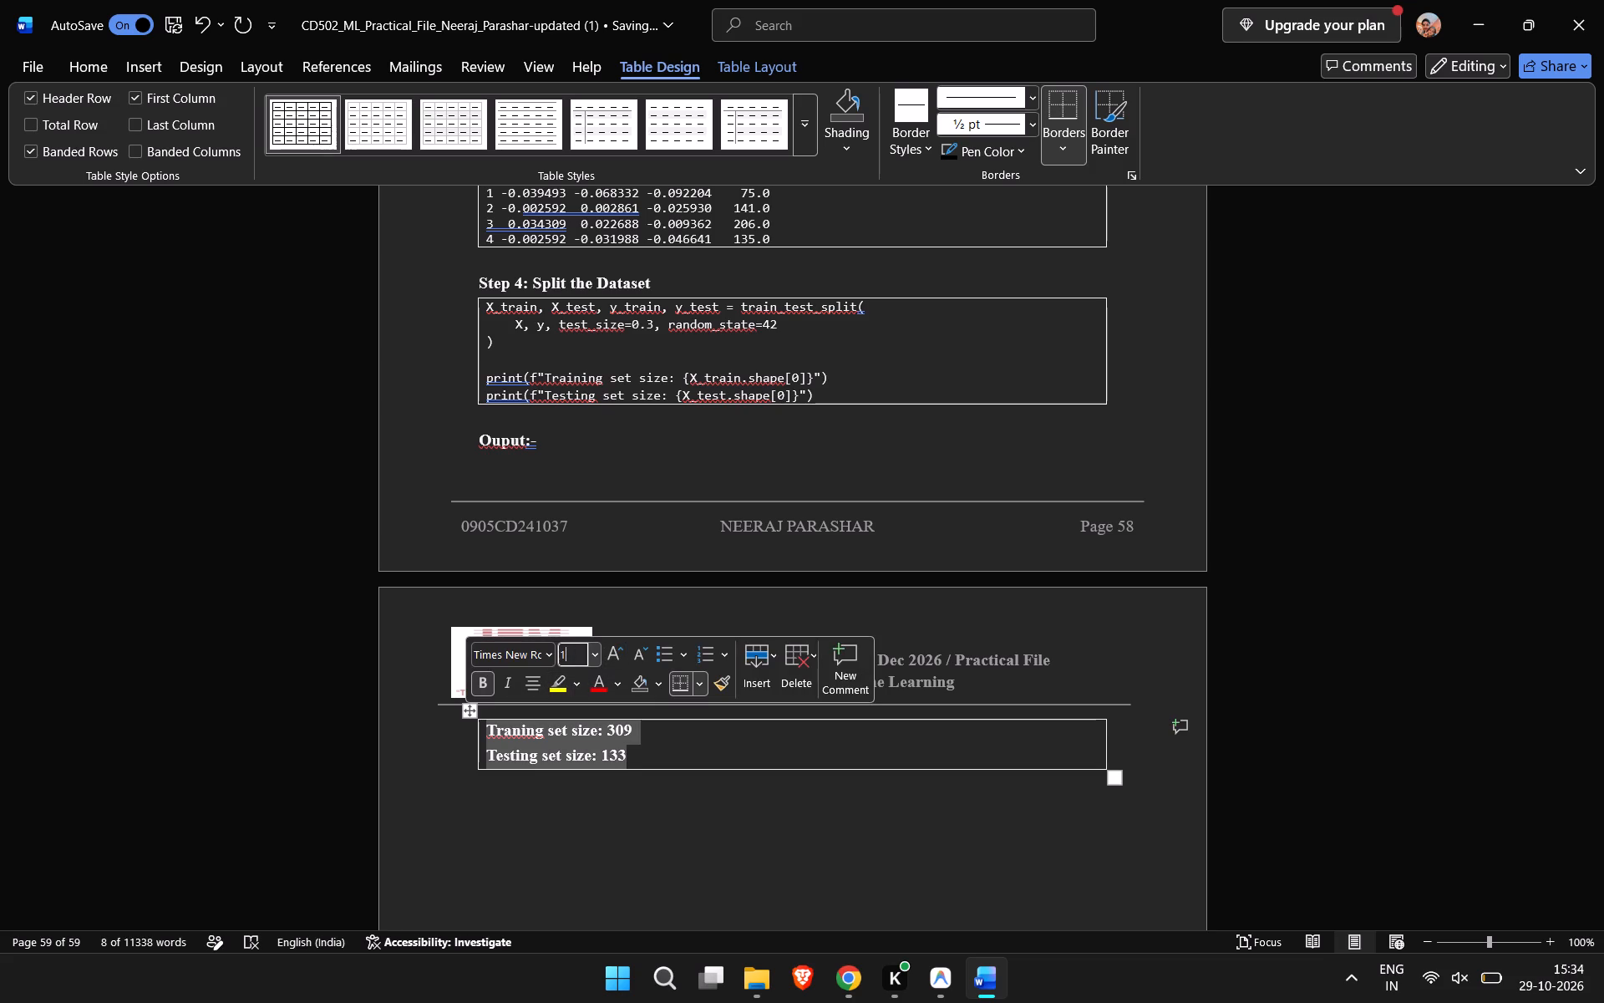
pyautogui.press('BackSpace')
pyautogui.write('9.5')
pyautogui.click(545, 649)
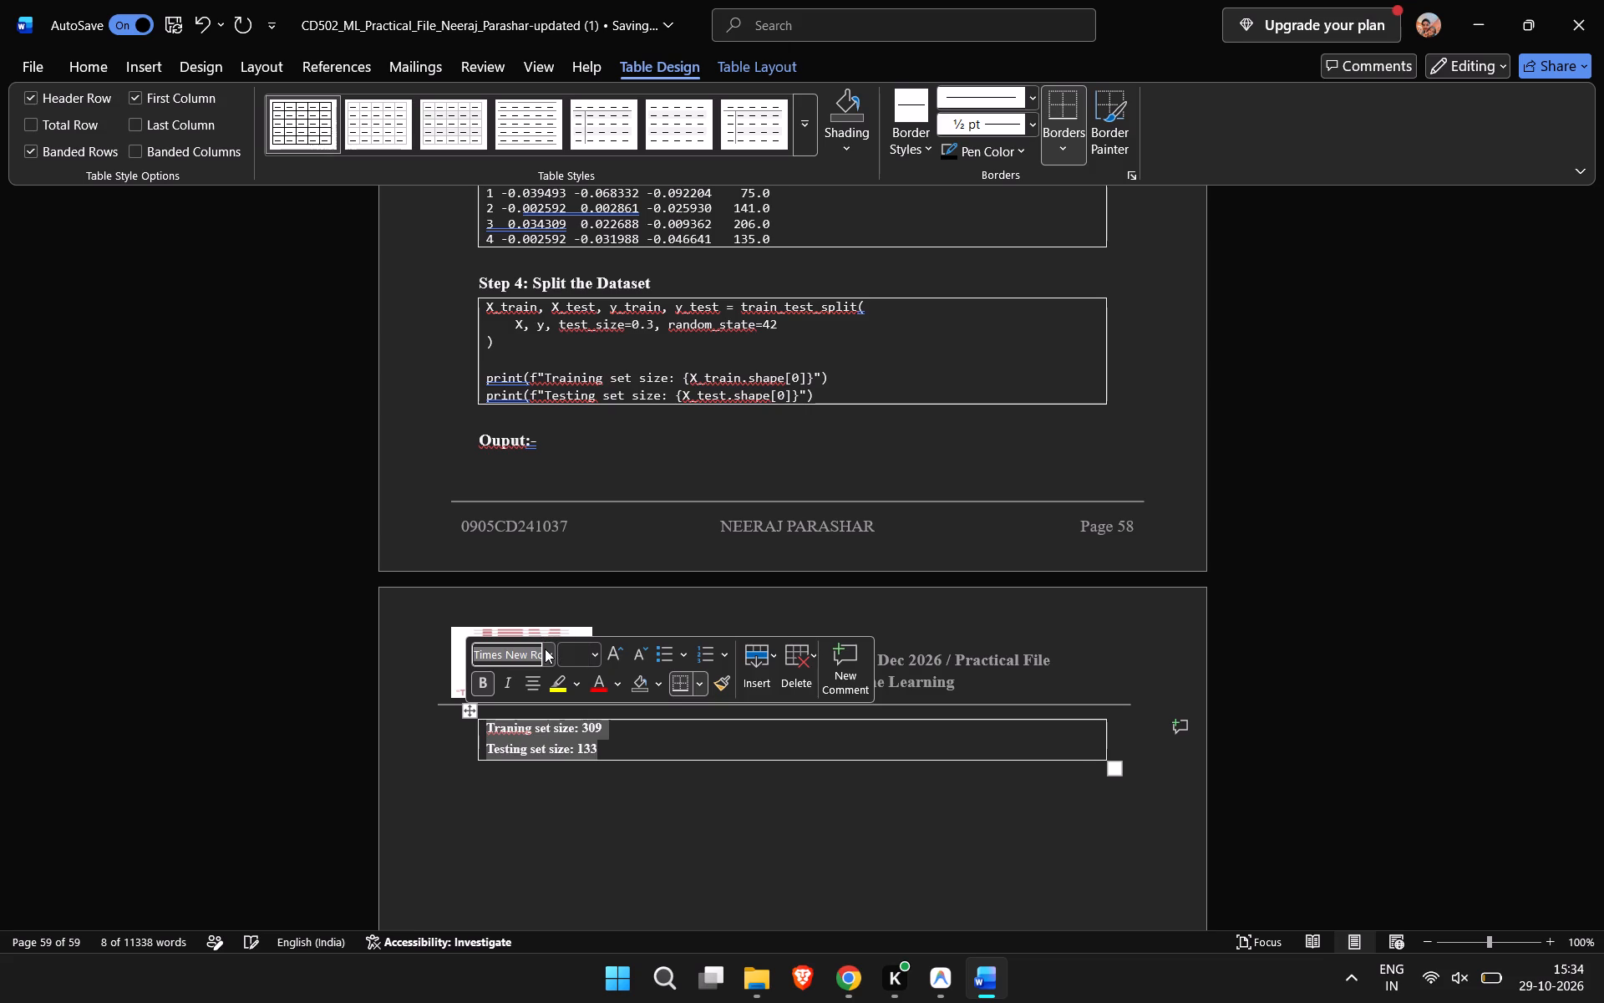
pyautogui.click(545, 649)
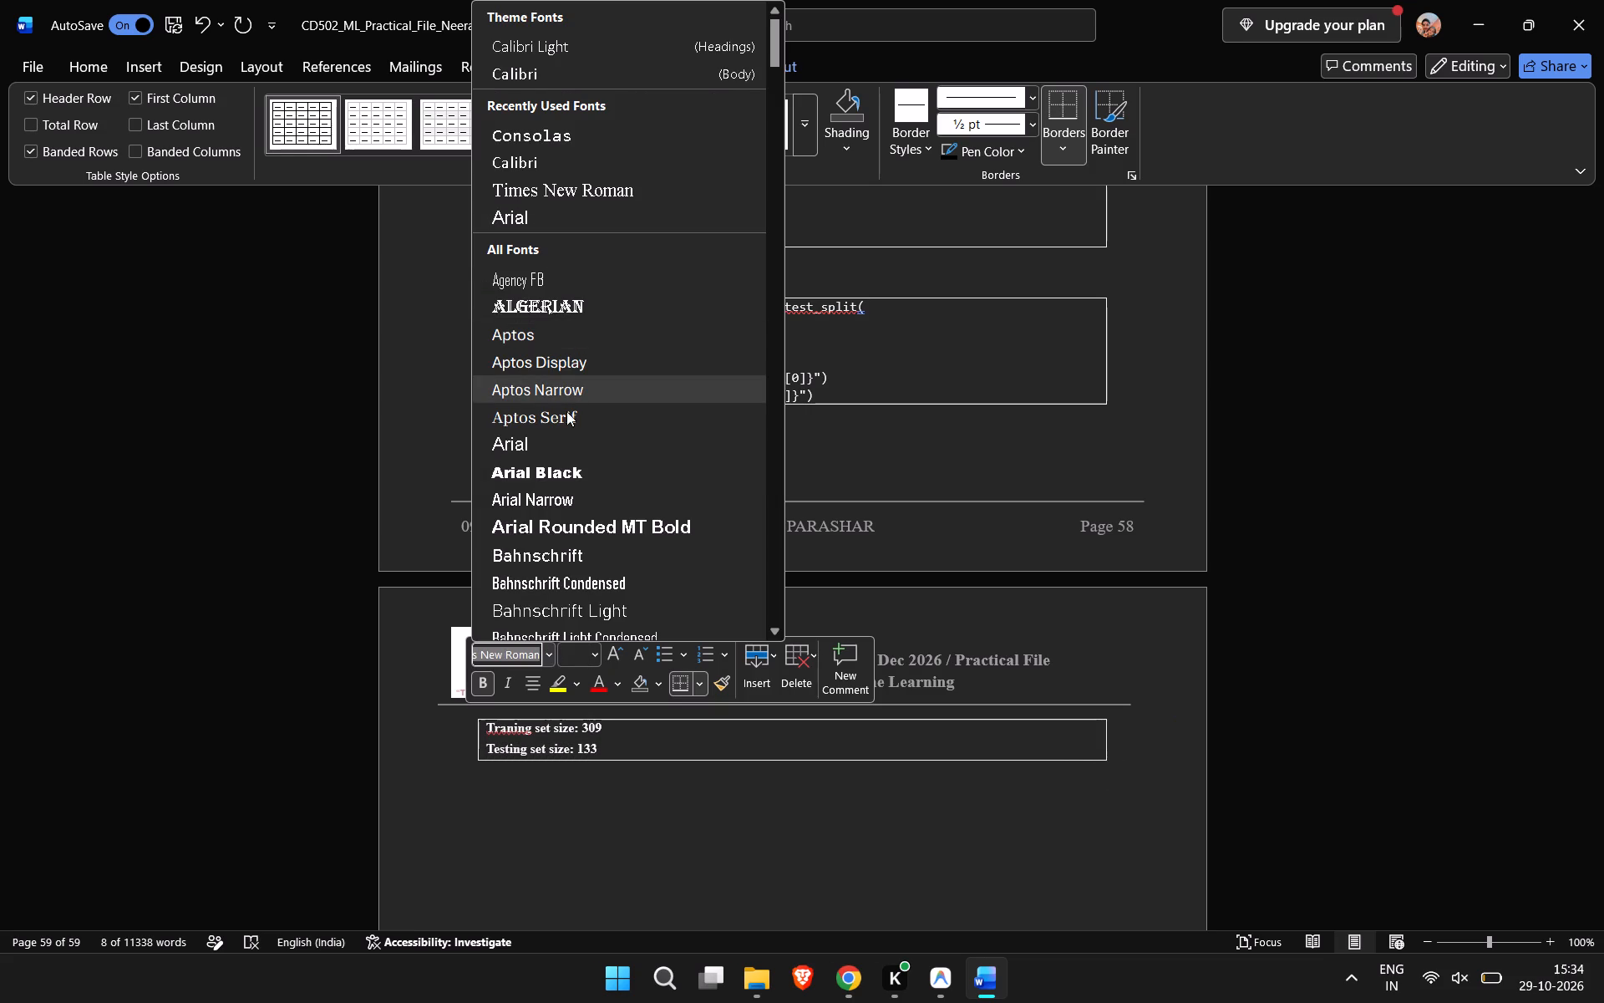
pyautogui.click(536, 135)
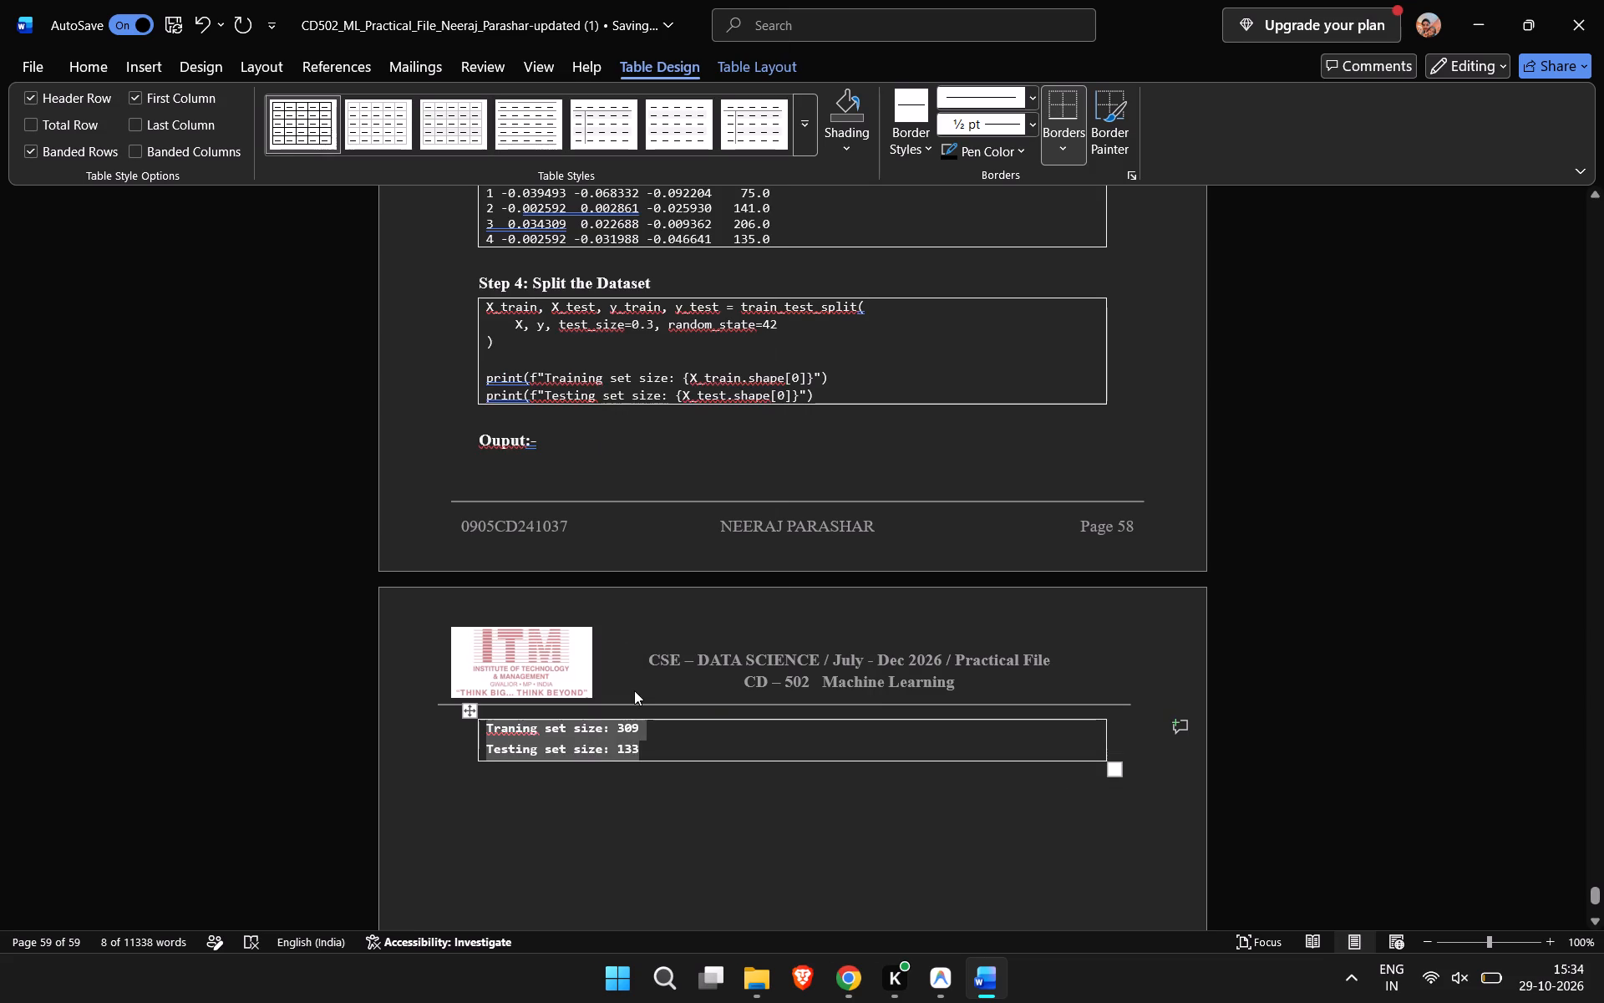
pyautogui.rightClick(619, 736)
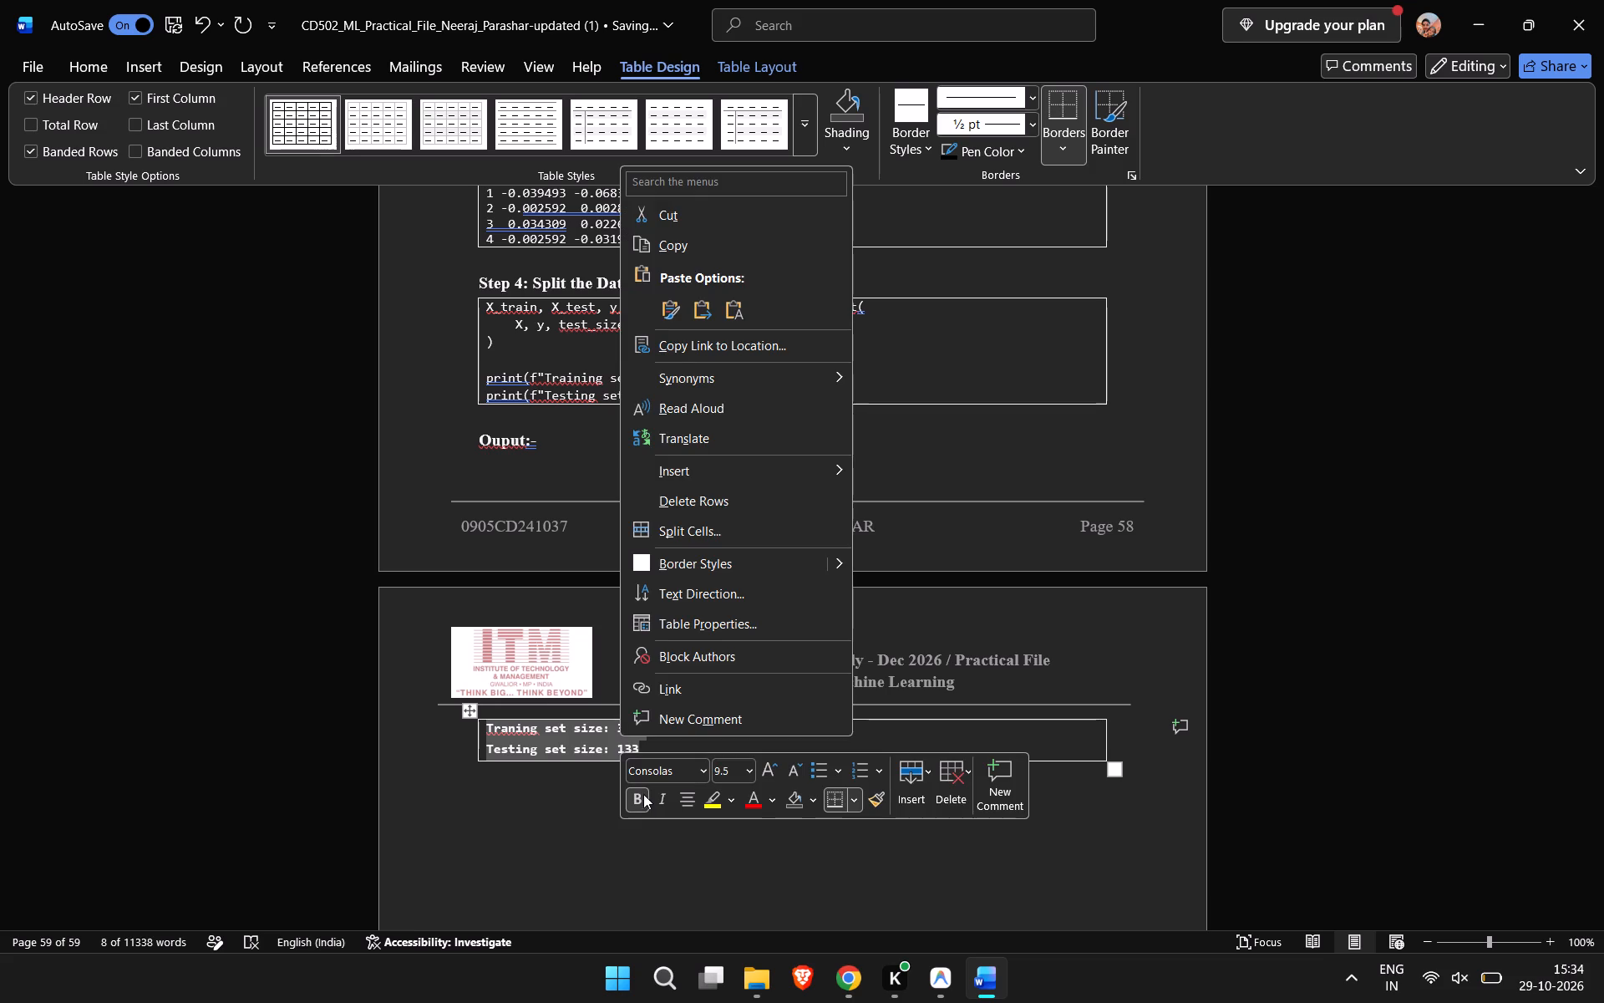
pyautogui.click(636, 800)
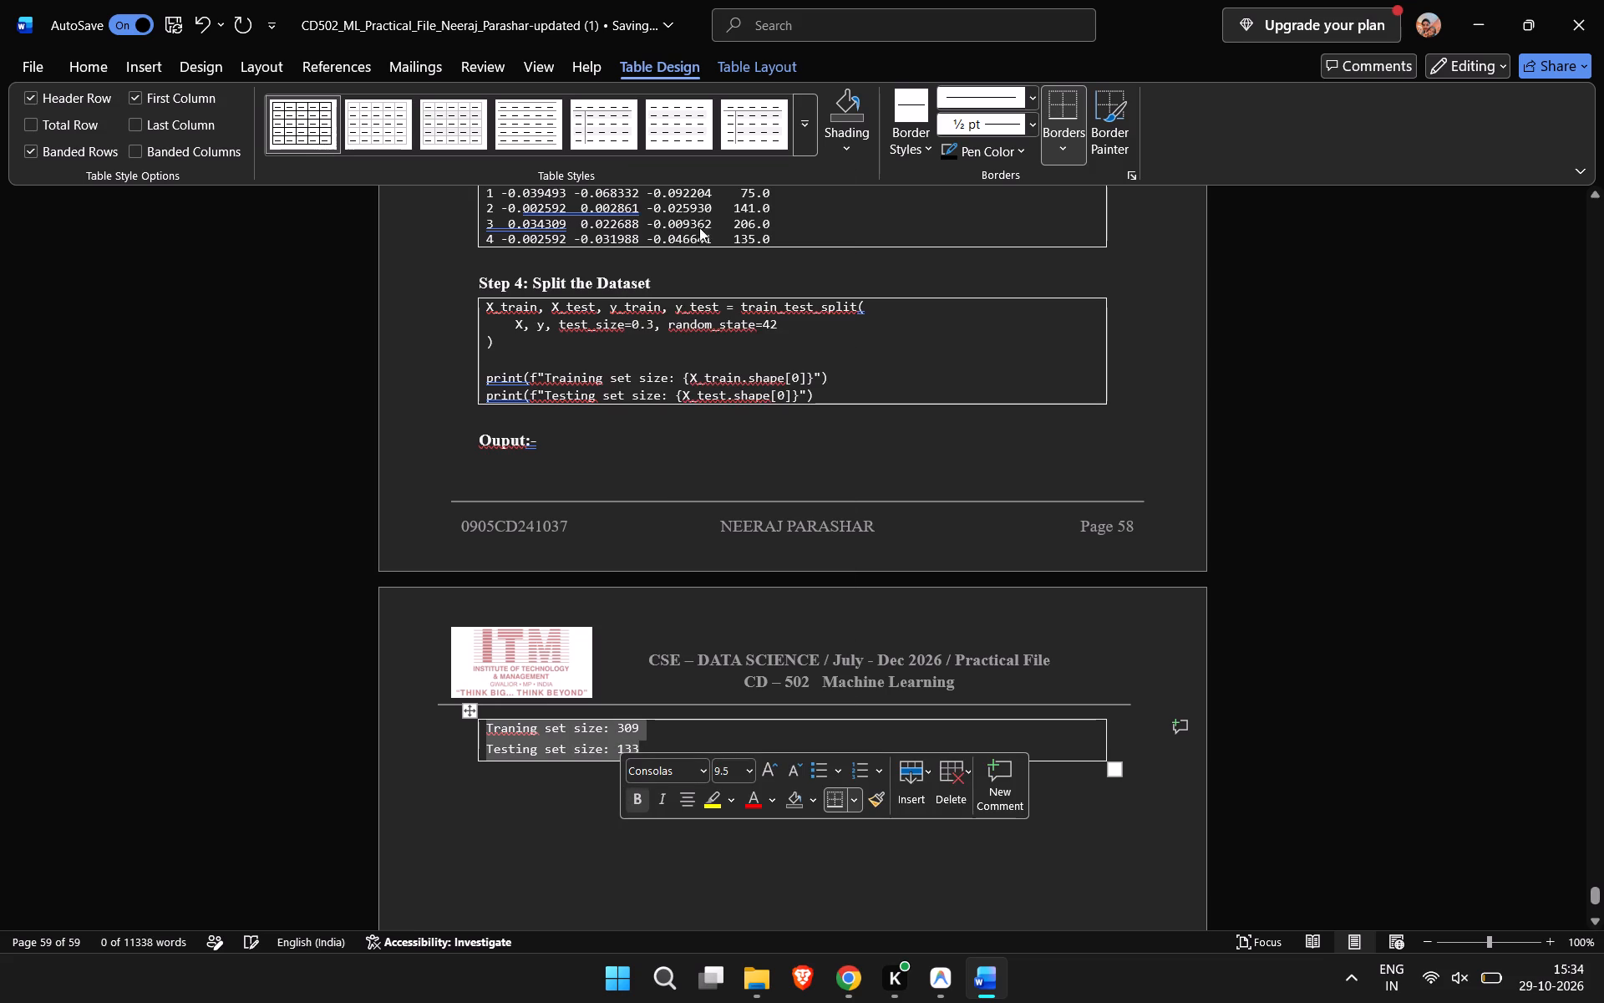
# Set the Step 4 output text's paragraph spacing to 1 pt after and its multiple line spacing to 1.05.
pyautogui.click(95, 61)
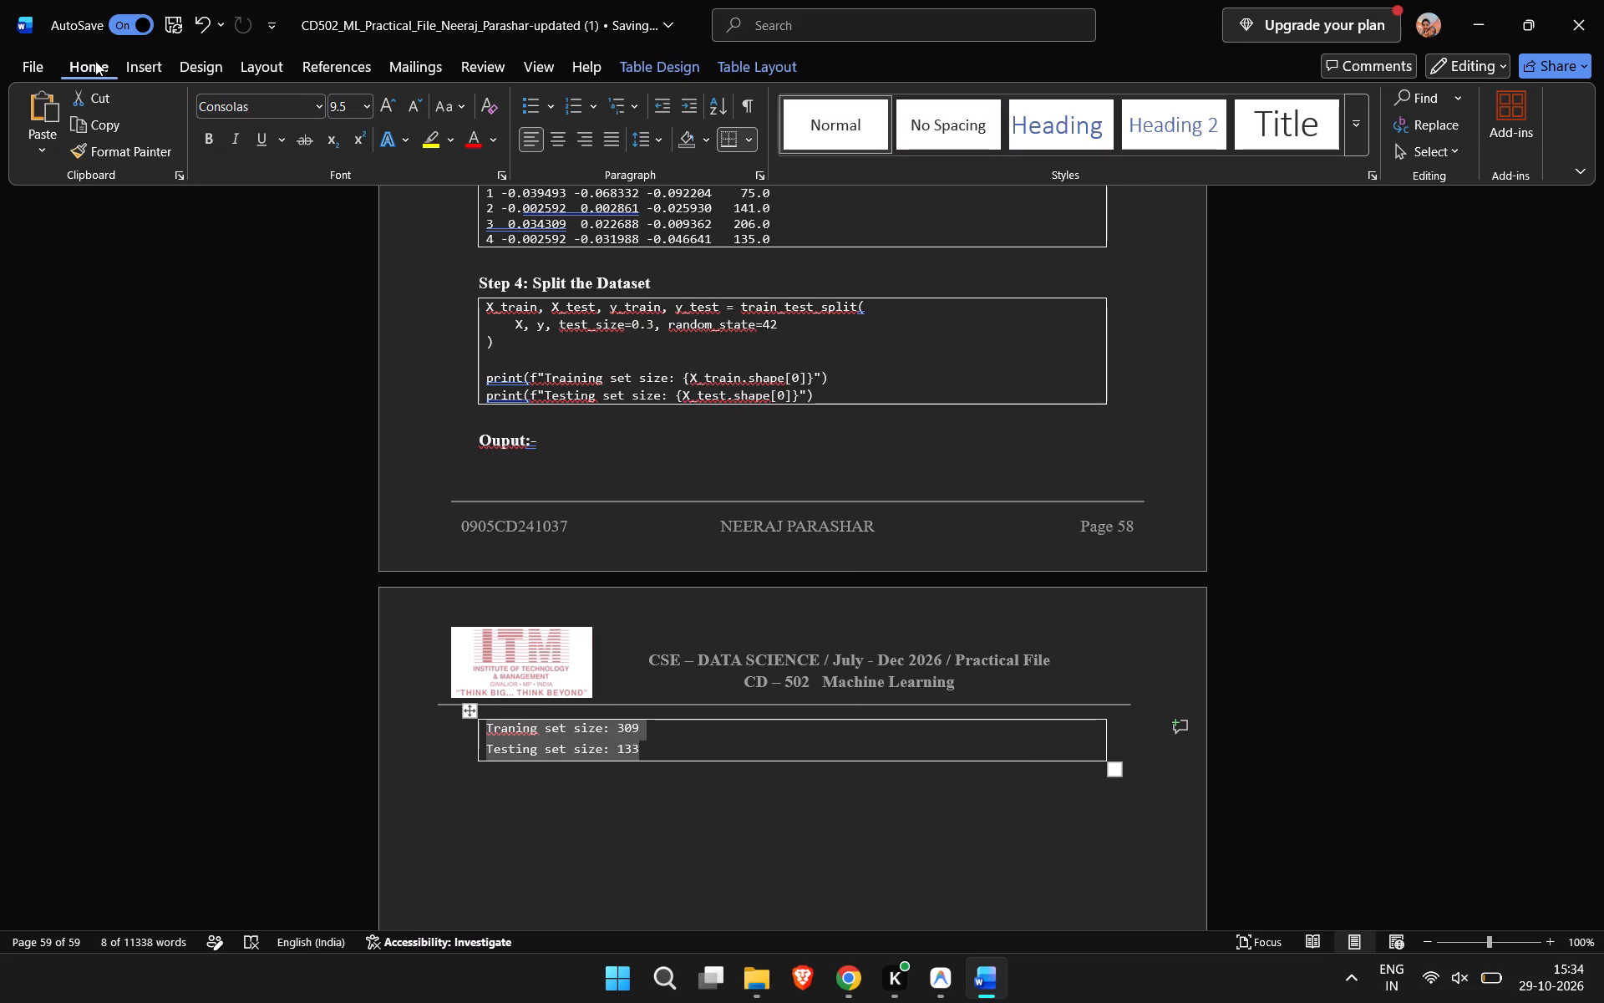
pyautogui.click(759, 173)
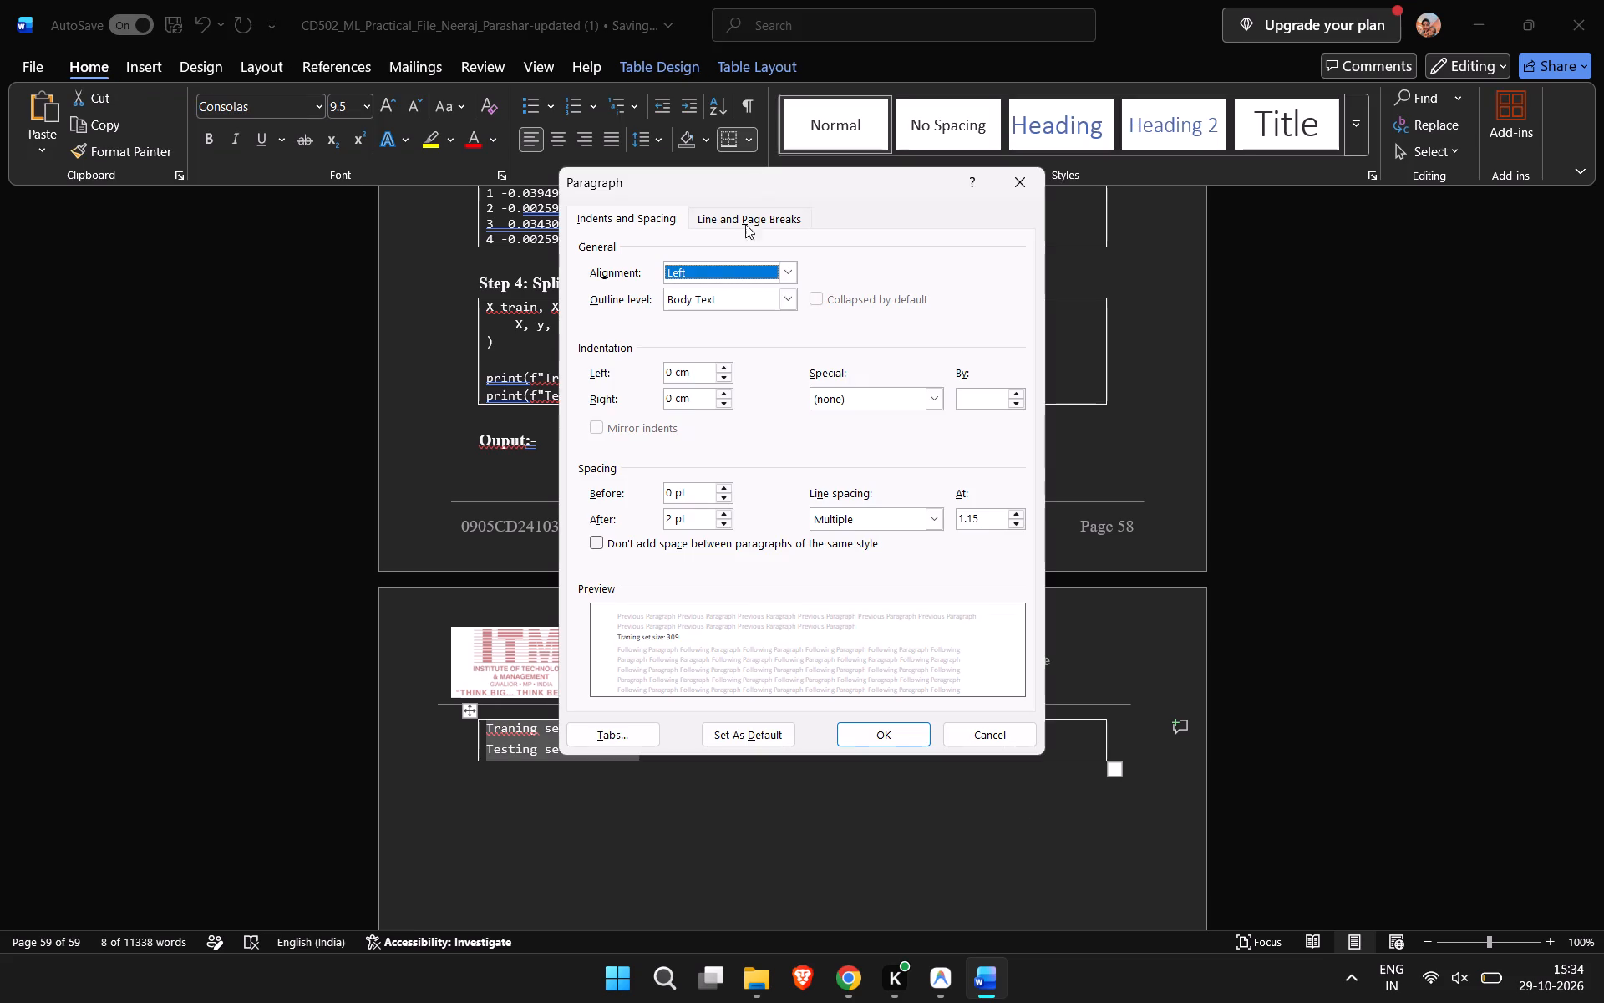
pyautogui.click(672, 518)
pyautogui.press('BackSpace')
pyautogui.press('1')
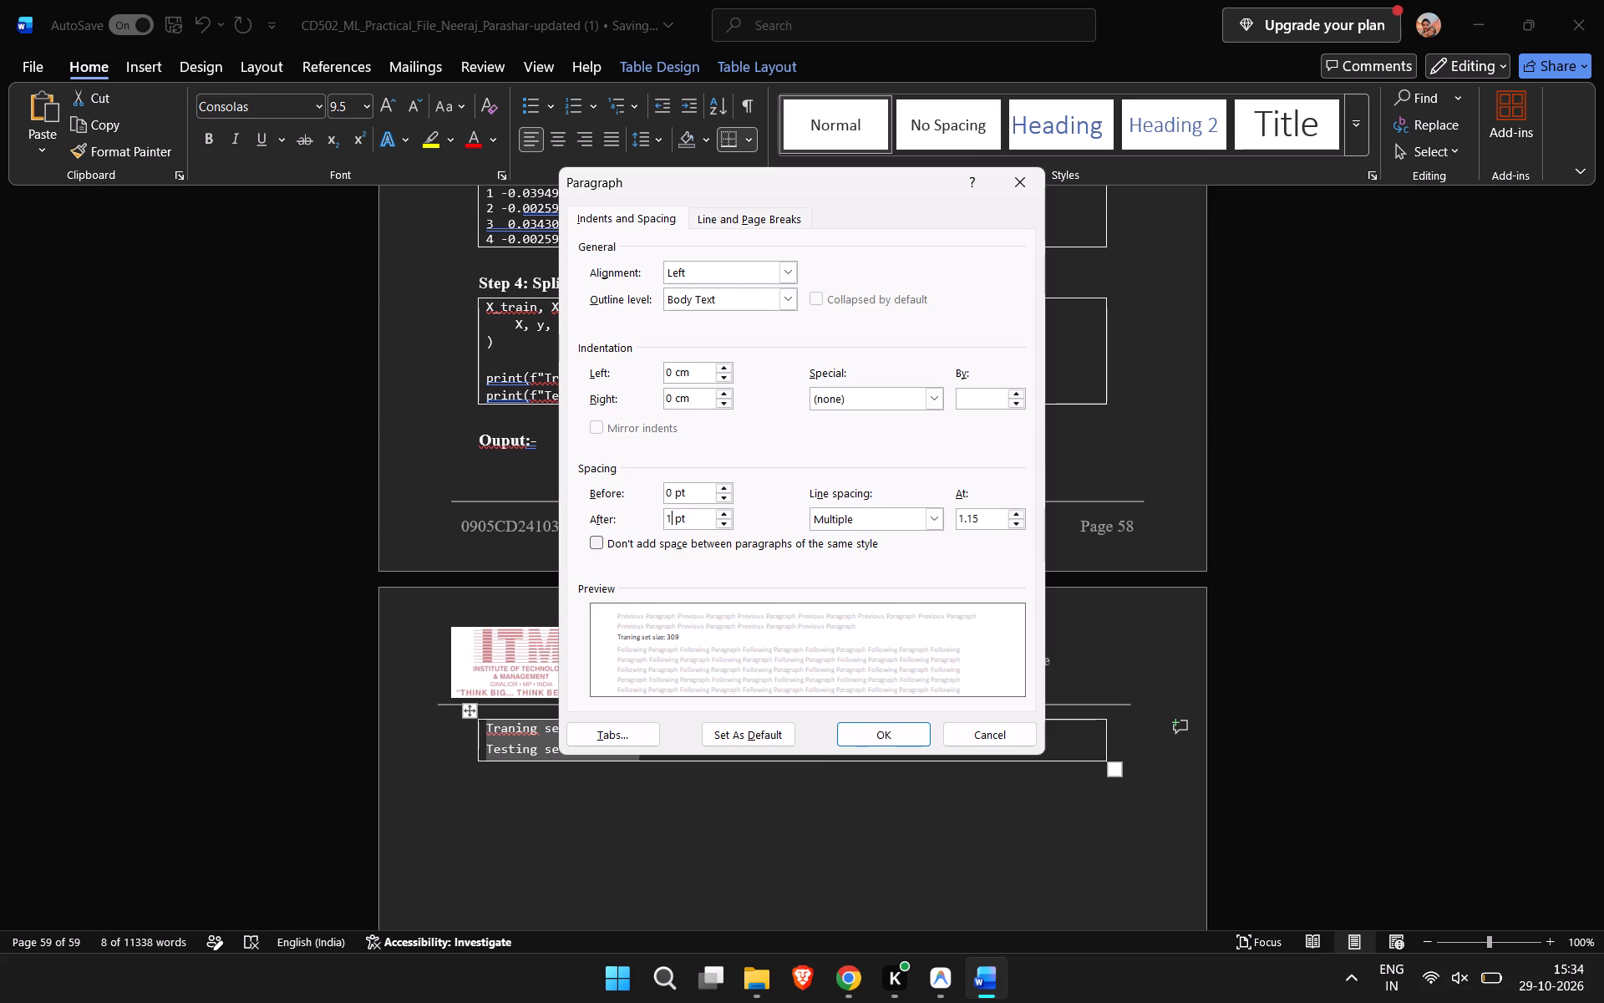
pyautogui.click(975, 523)
pyautogui.press('BackSpace')
pyautogui.press('0')
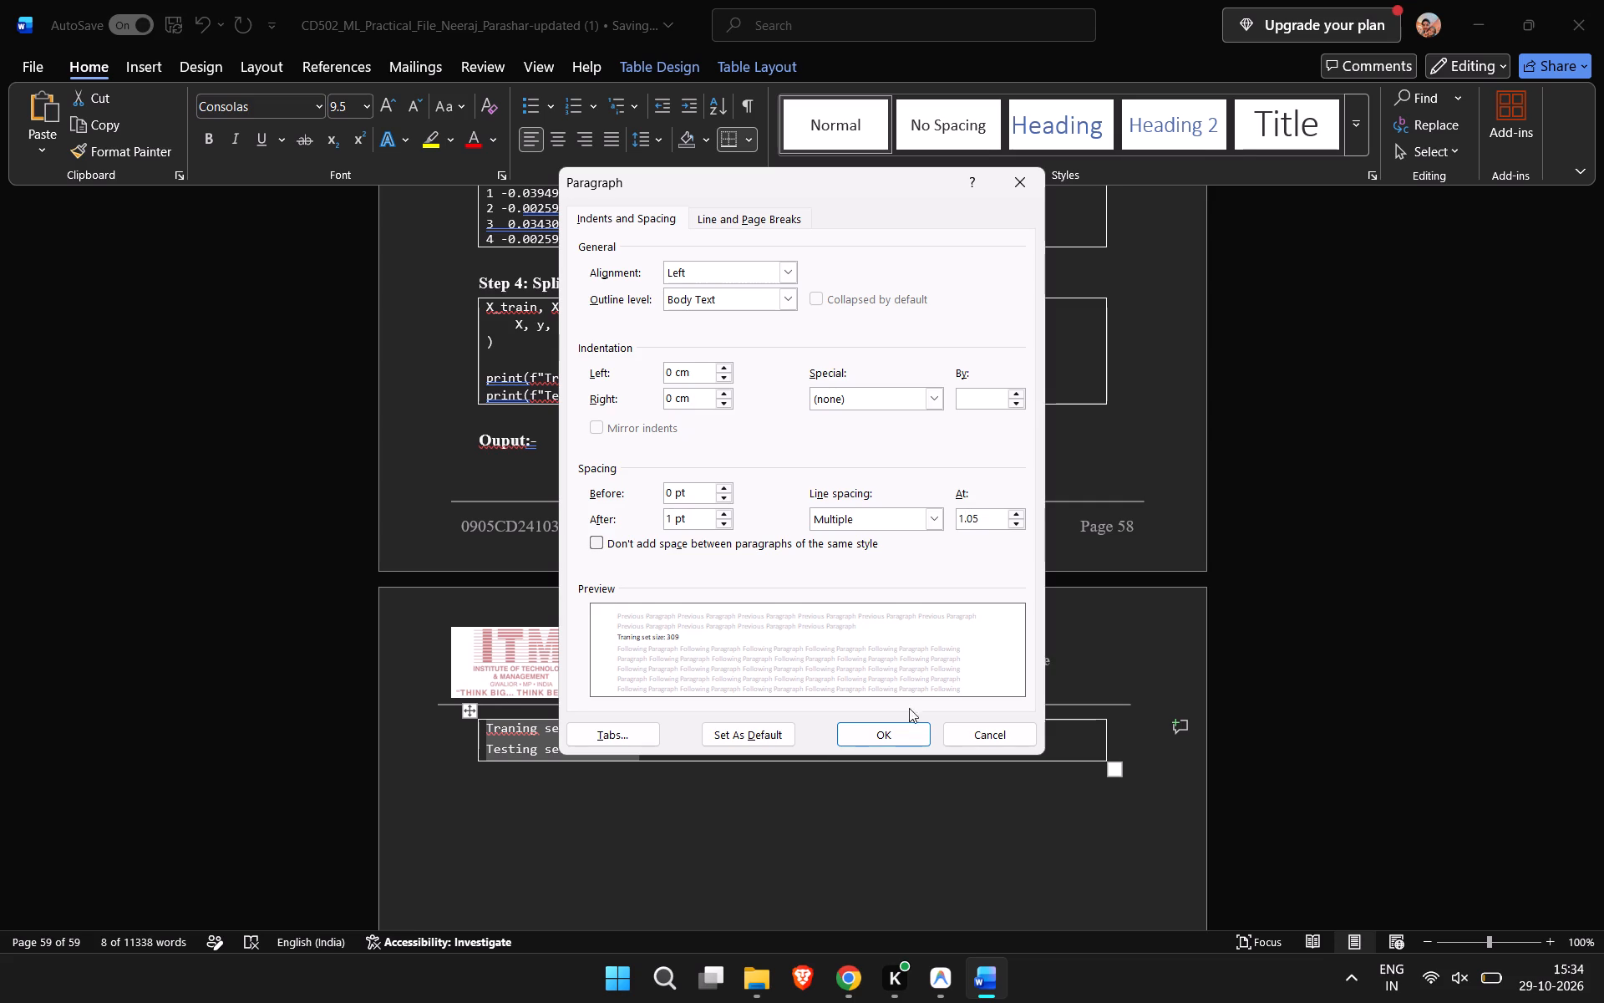
pyautogui.click(903, 733)
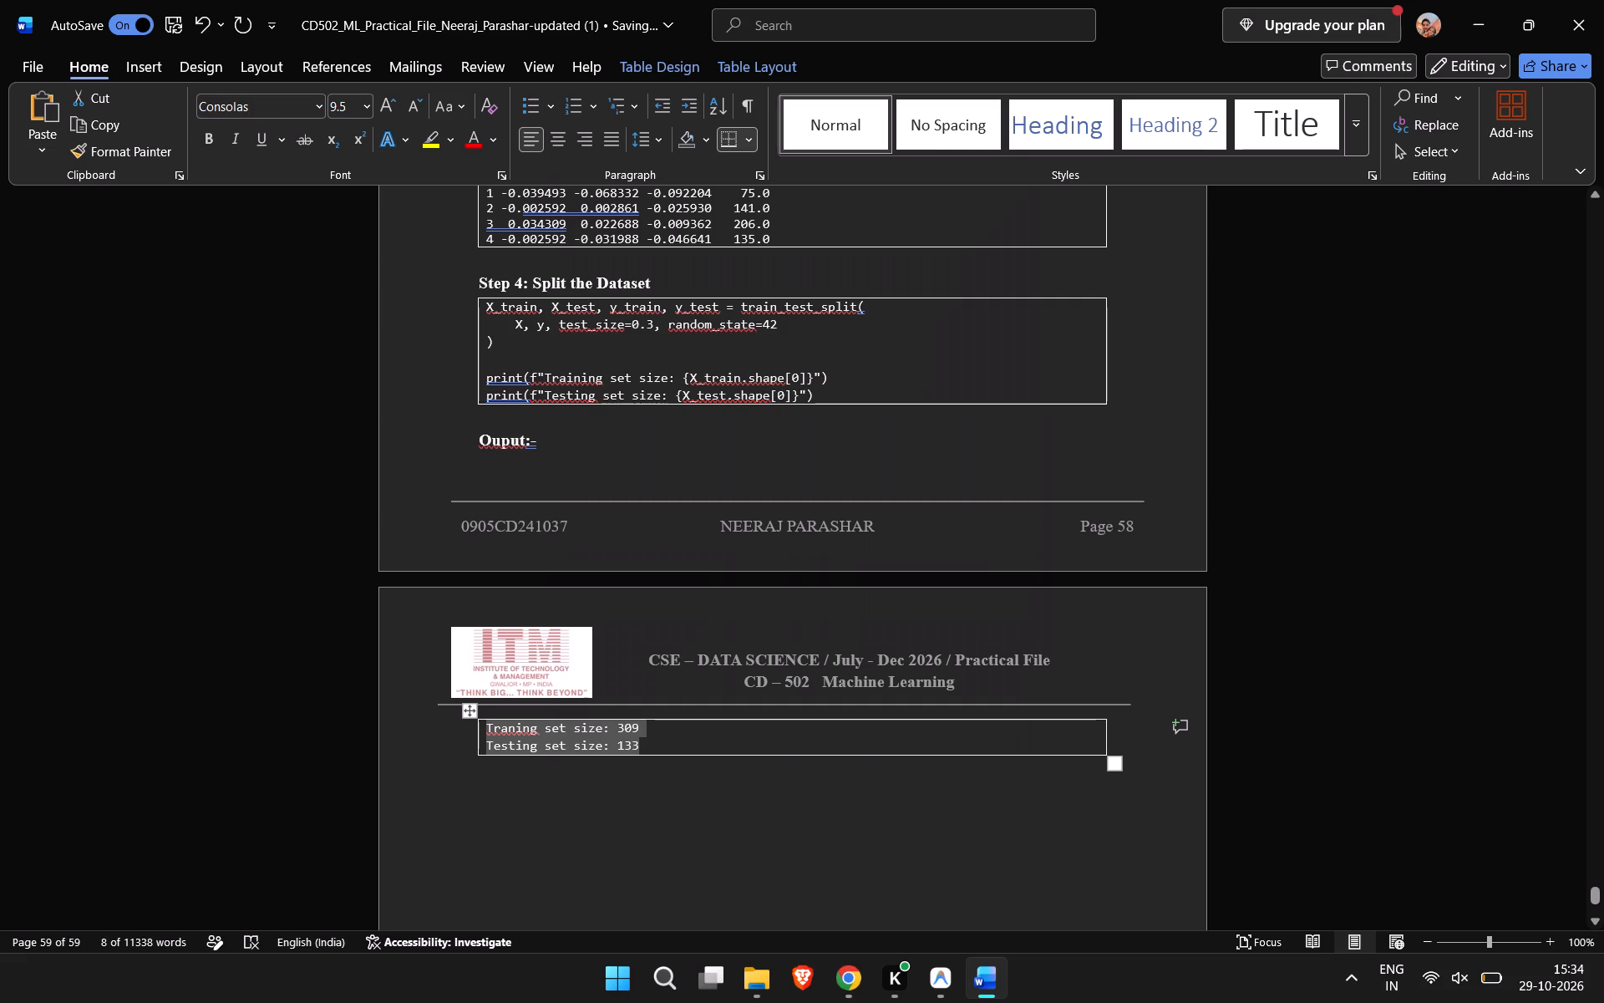
# Copy the heading "Step 5: Create and Train the Random Forest Model" from ChatGPT to below the Step 4 output table in Word, starting a new line after it.
pyautogui.click(749, 790)
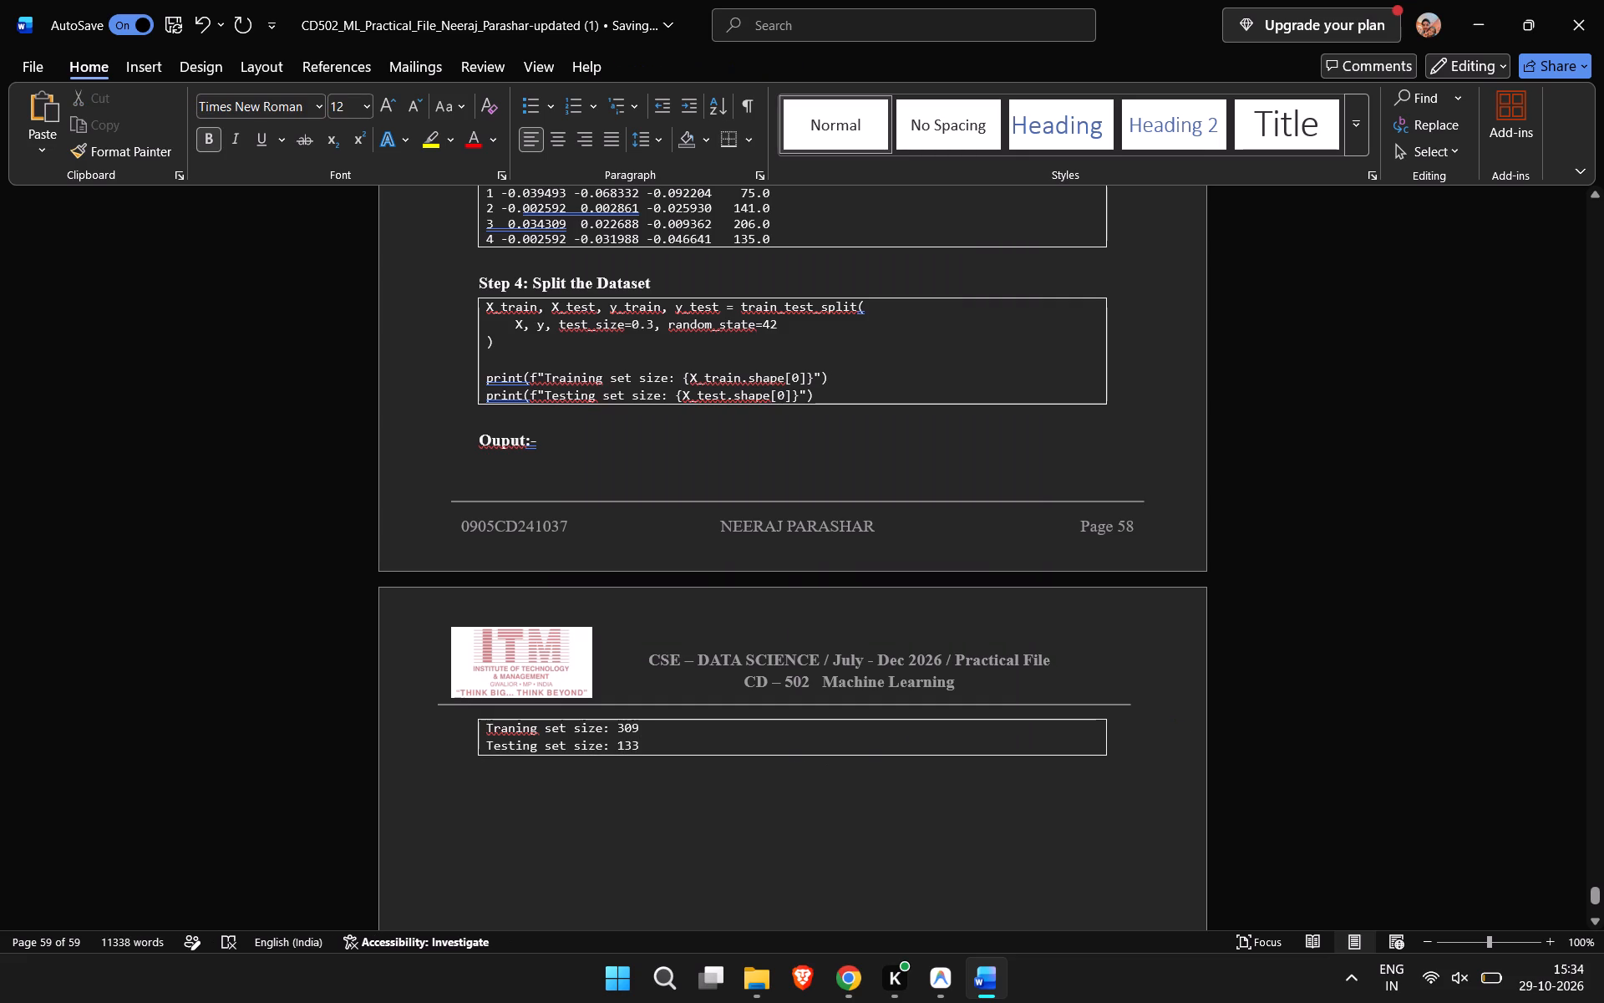
pyautogui.press('Return')
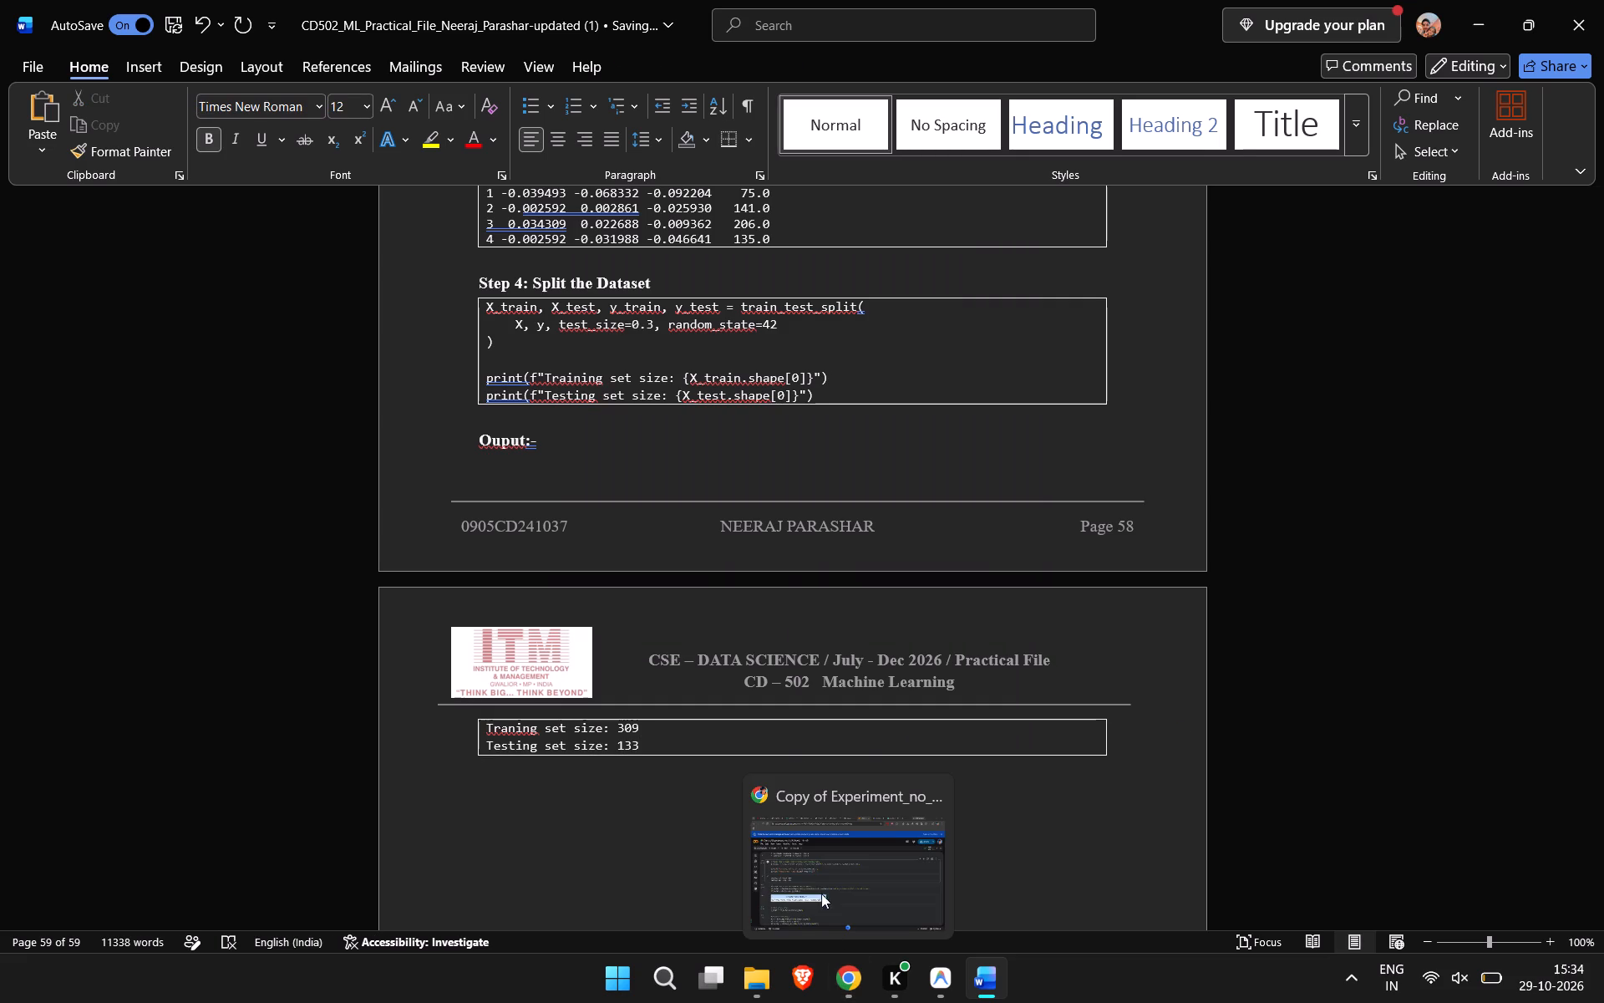
pyautogui.click(819, 887)
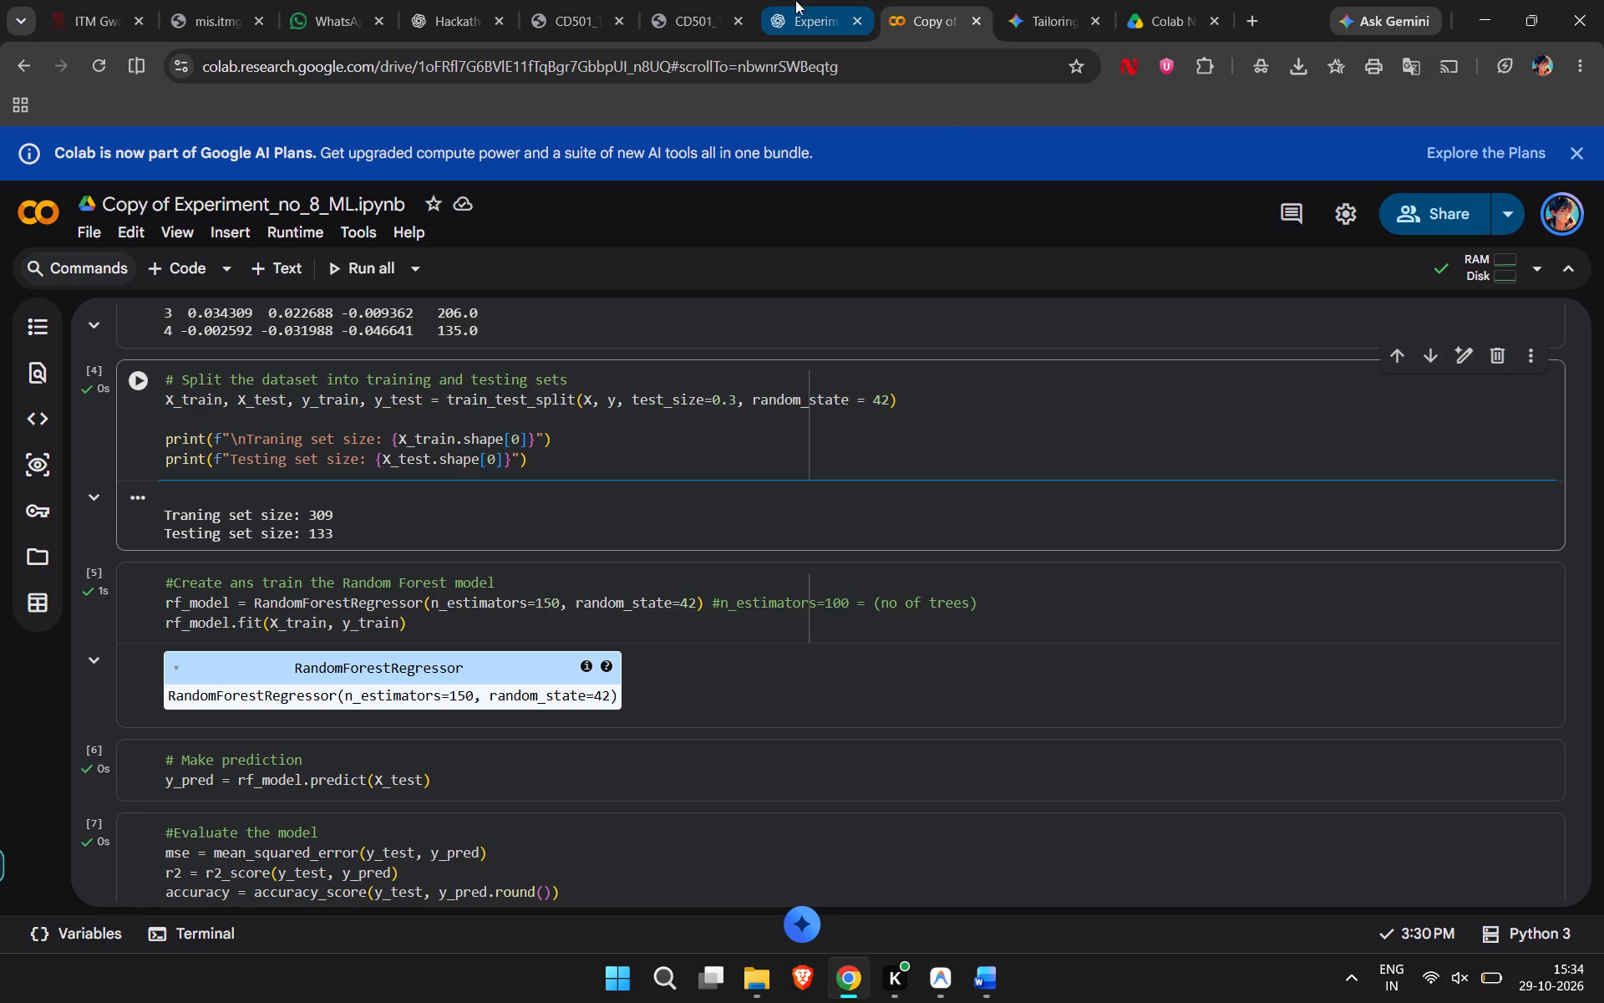
pyautogui.click(798, 0)
pyautogui.scroll(-3, 834, 518)
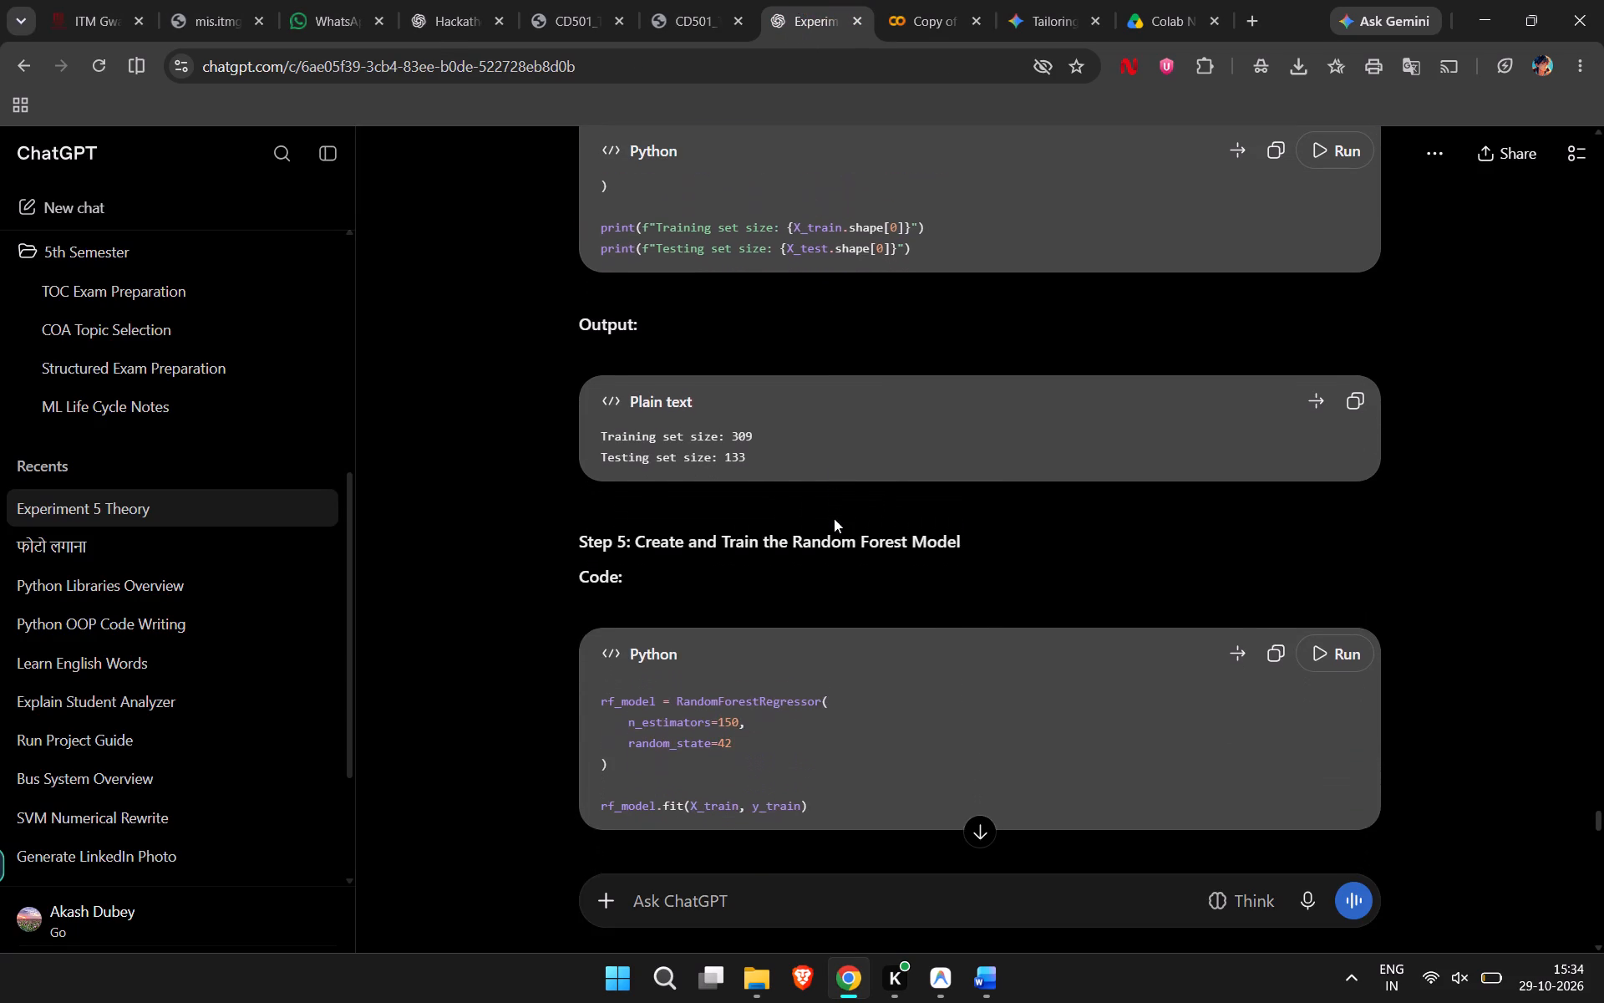
pyautogui.scroll(-3, 834, 518)
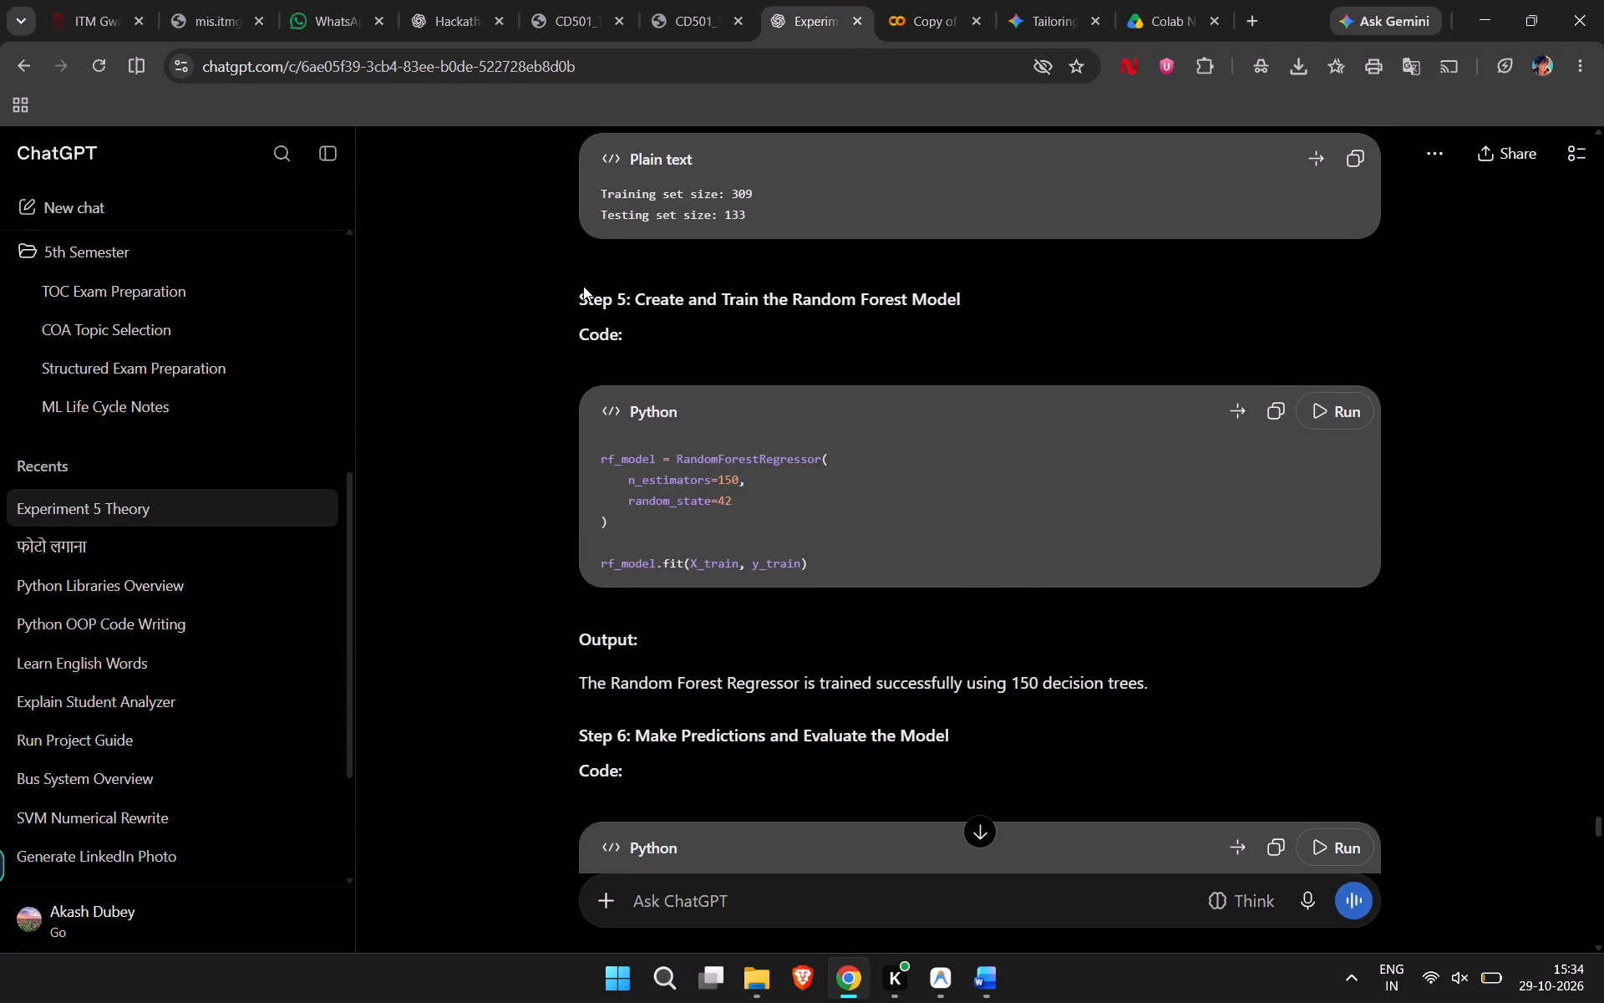
pyautogui.moveTo(577, 293); pyautogui.dragTo(1029, 295)
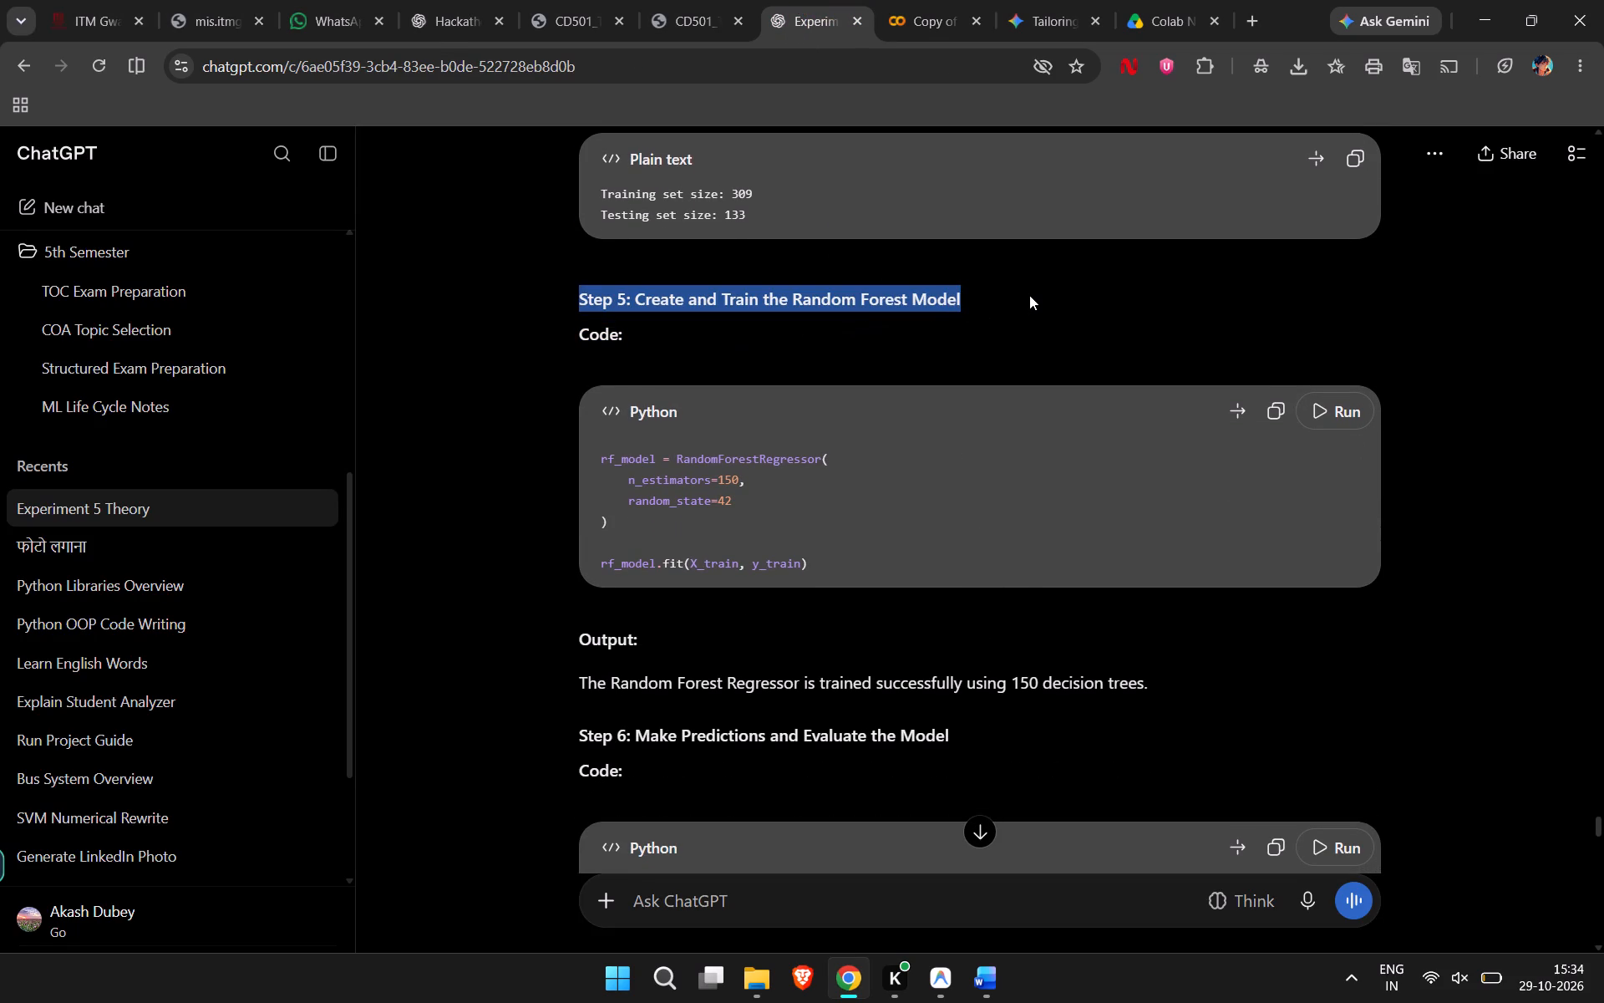
pyautogui.hotkey('ctrl', 'c')
pyautogui.keyDown('ctrl'); pyautogui.click(1029, 295); pyautogui.keyUp('ctrl')
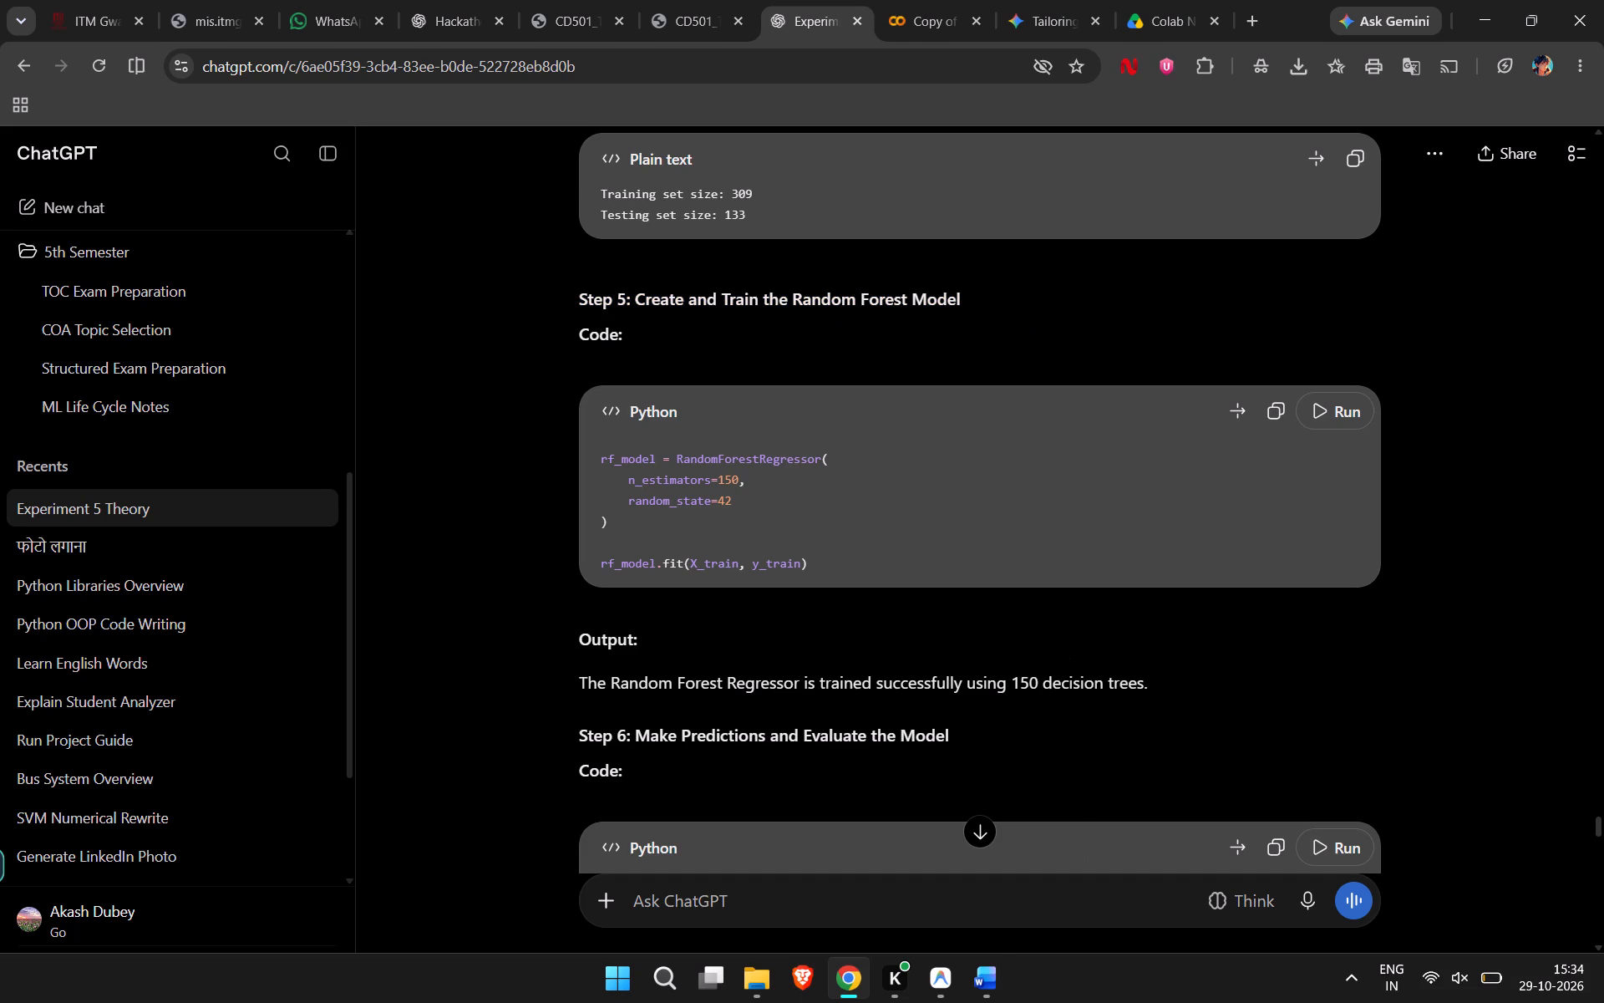
pyautogui.click(942, 892)
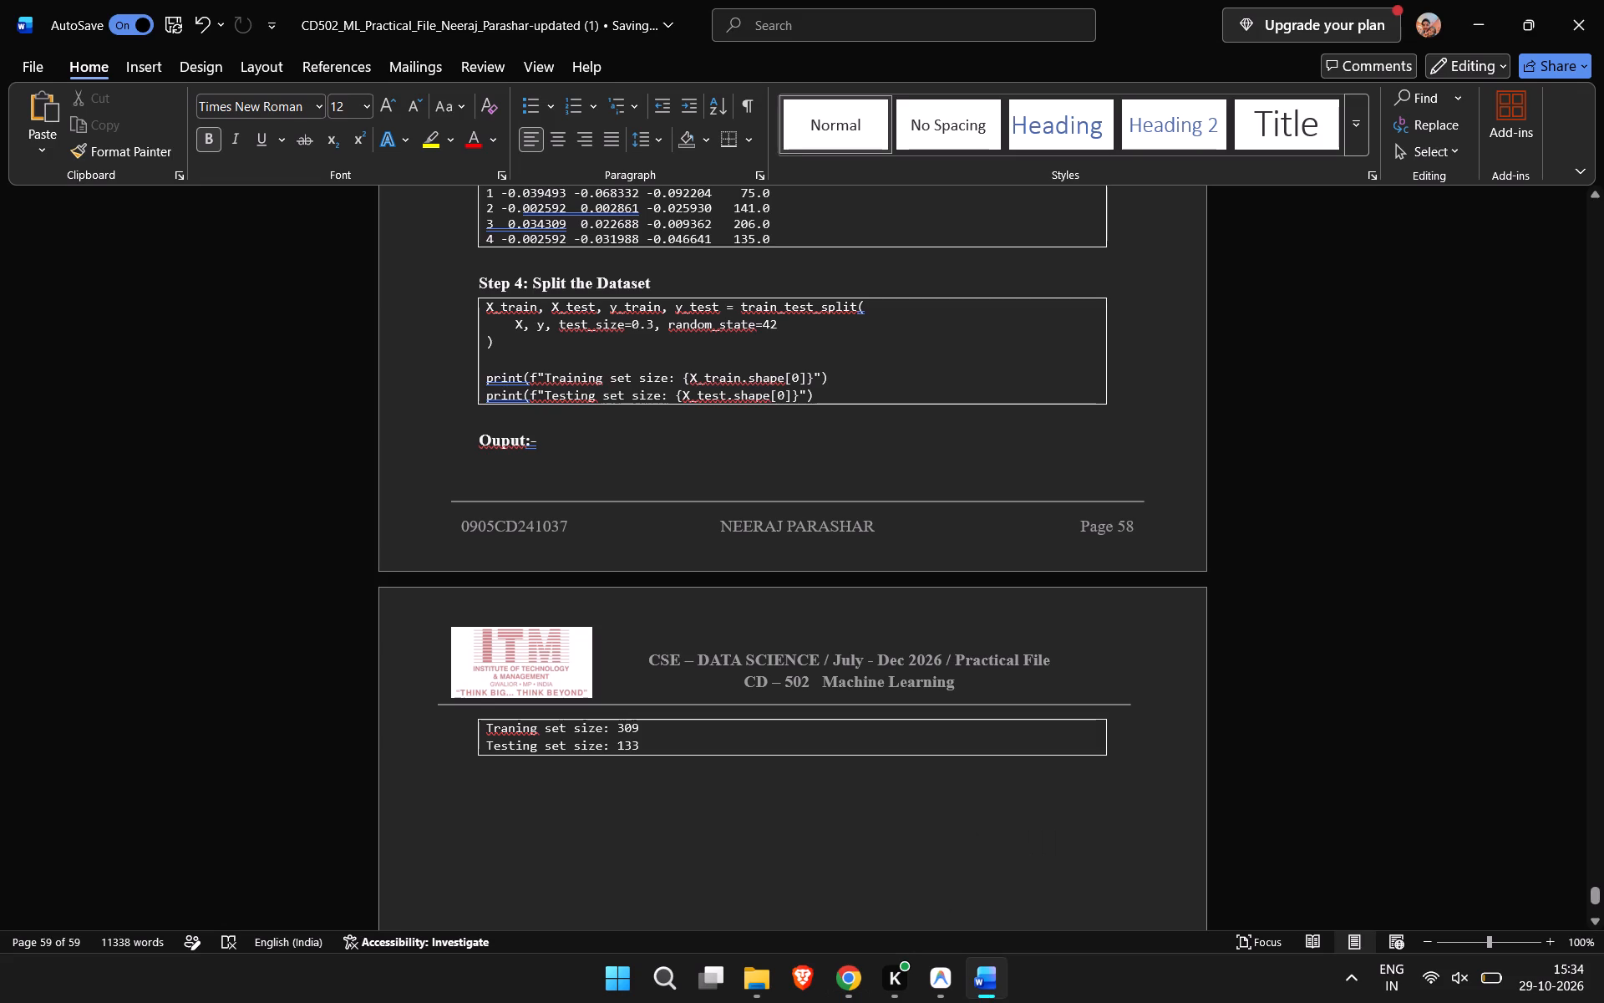
pyautogui.hotkey('ctrl', 'v')
pyautogui.press('Return')
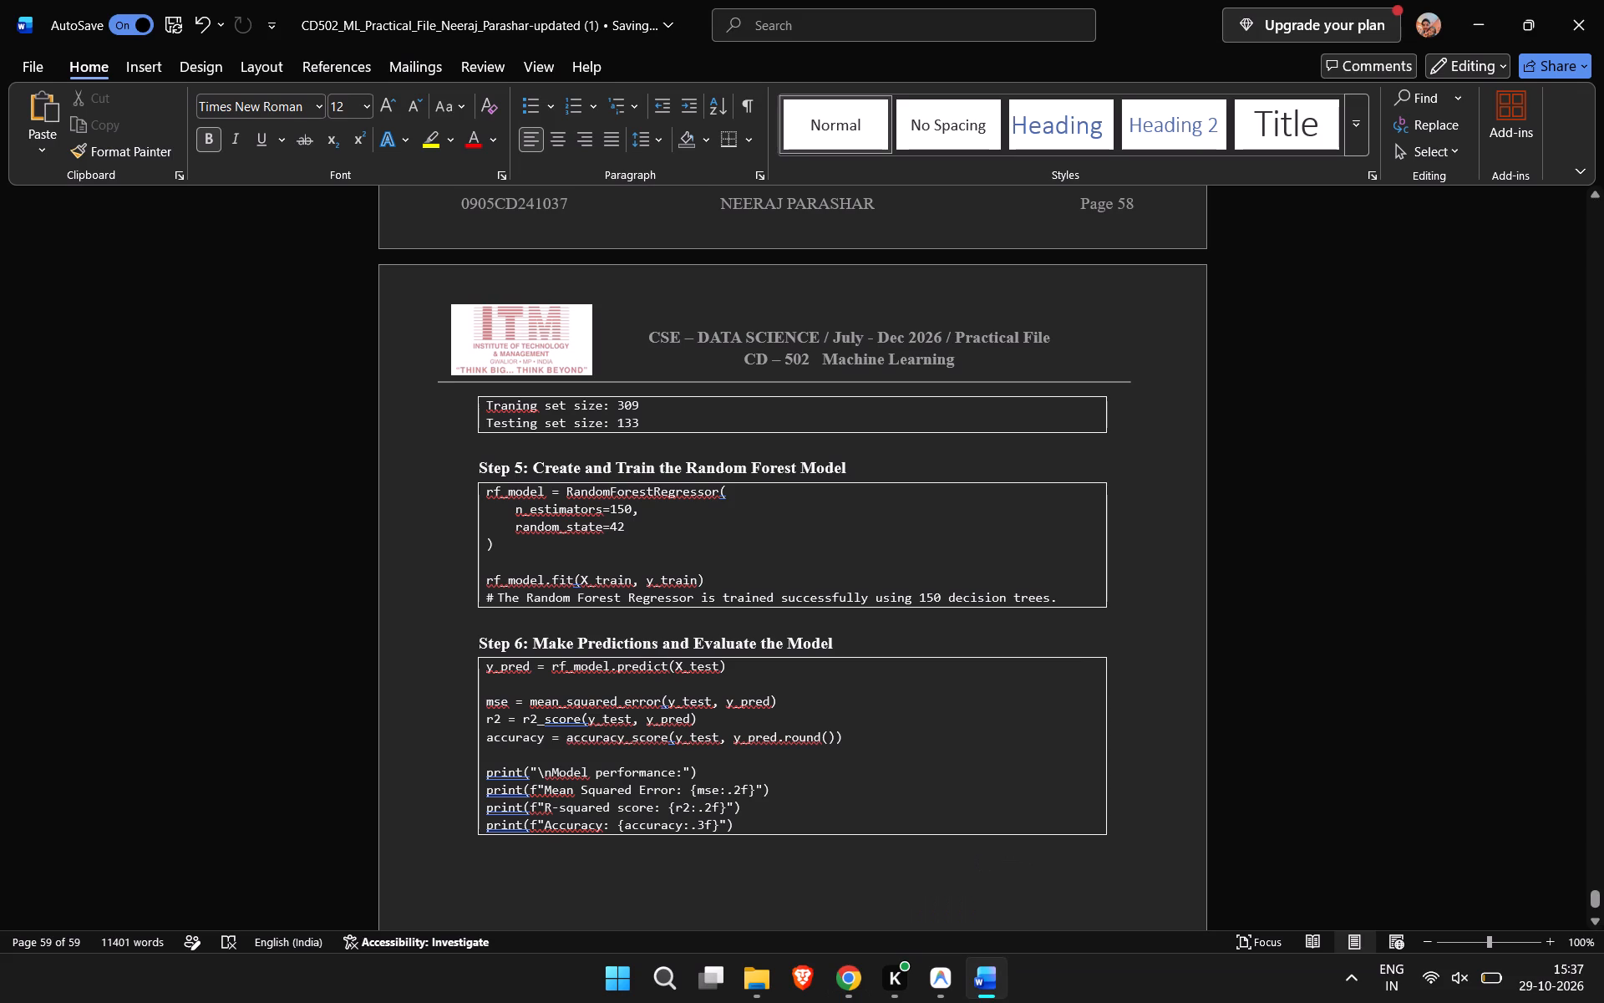
pyautogui.write('Output')
pyautogui.write(':-')
pyautogui.press('Return')
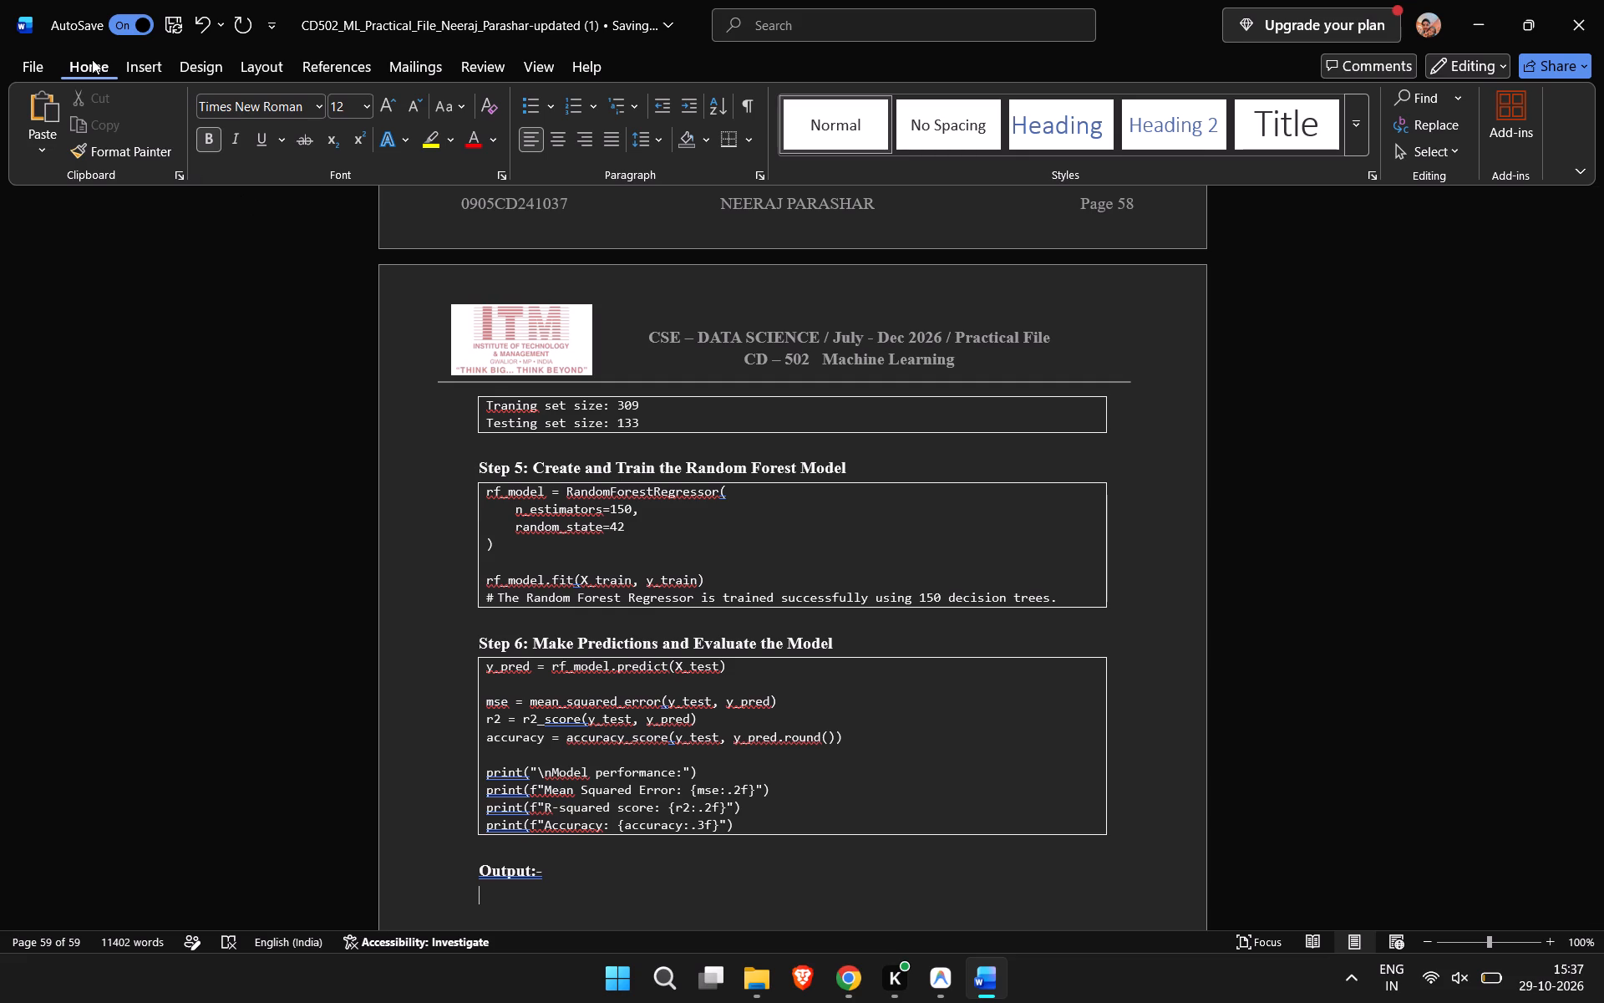
# Insert a single-cell table under the Step 6 "Output:-" label and paste the copied Colab model performance output into it.
pyautogui.click(146, 62)
pyautogui.click(164, 152)
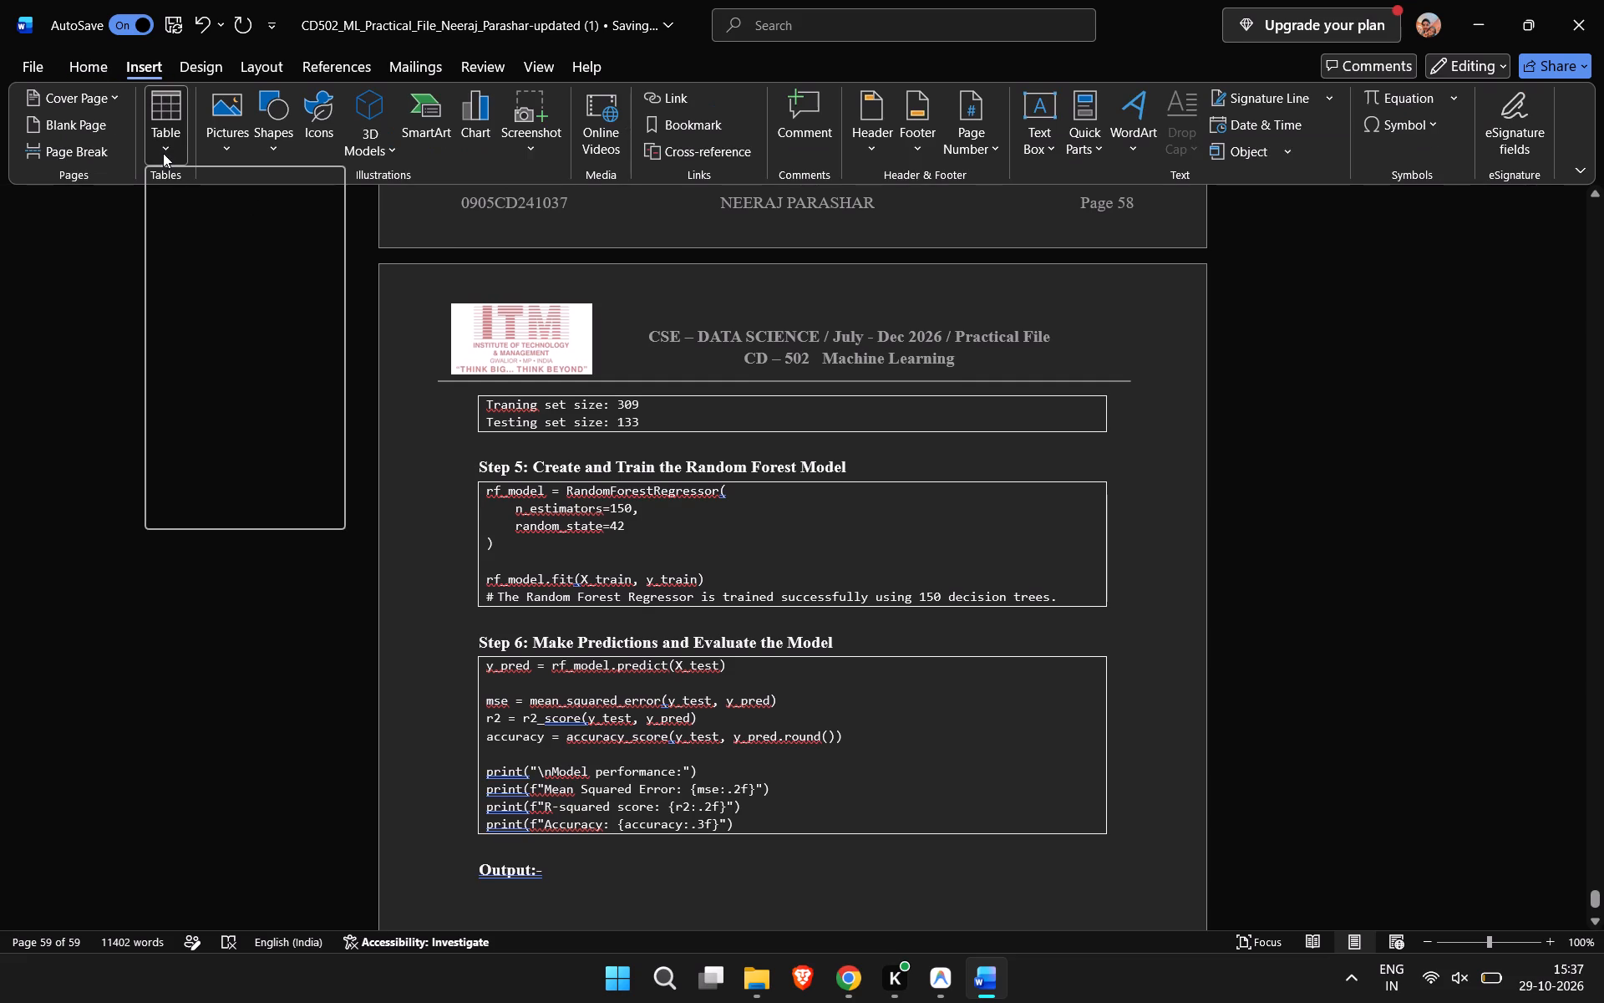
pyautogui.click(155, 213)
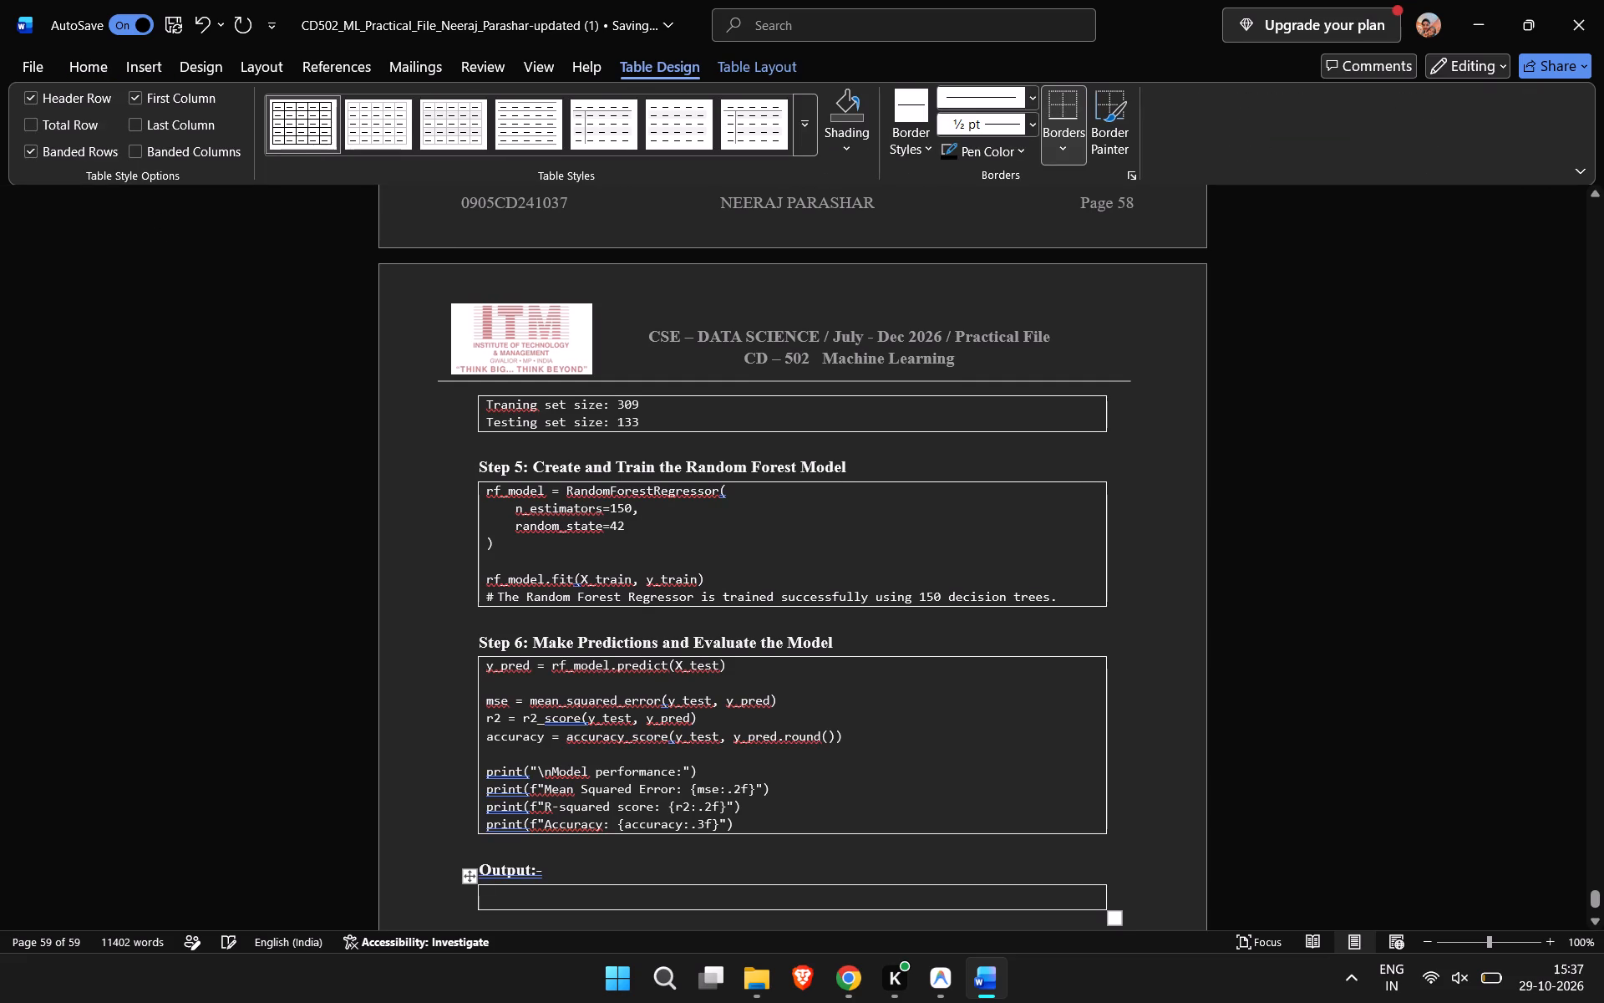
pyautogui.scroll(-1, 792, 858)
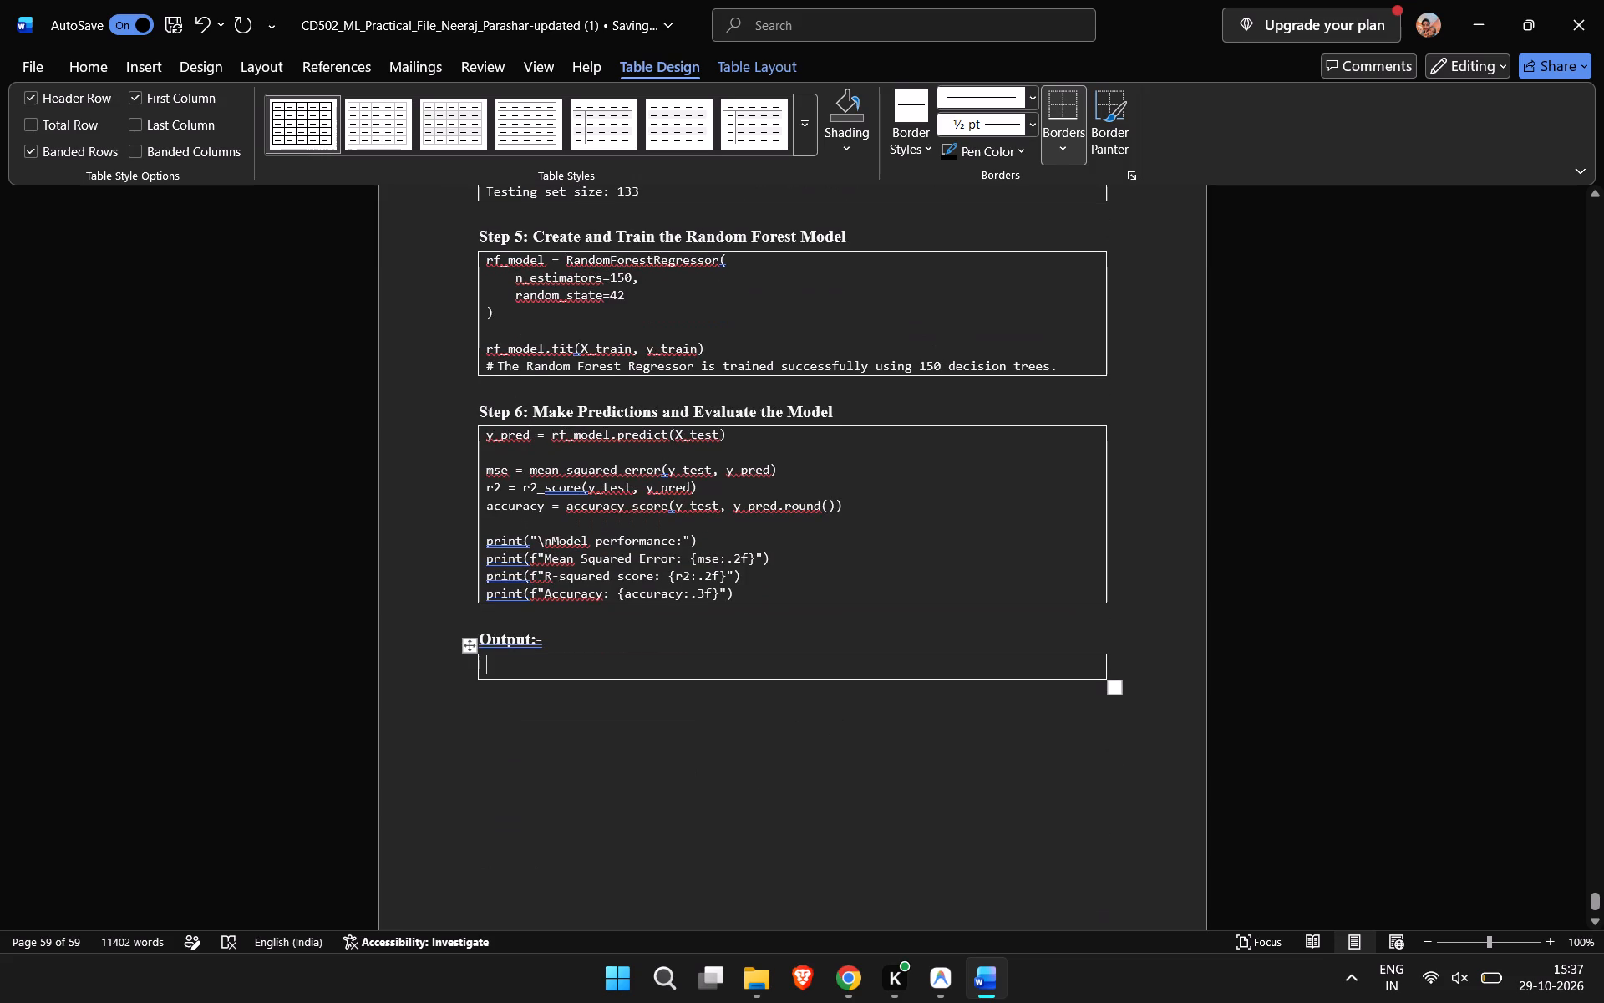
pyautogui.hotkey('ctrl', 'v')
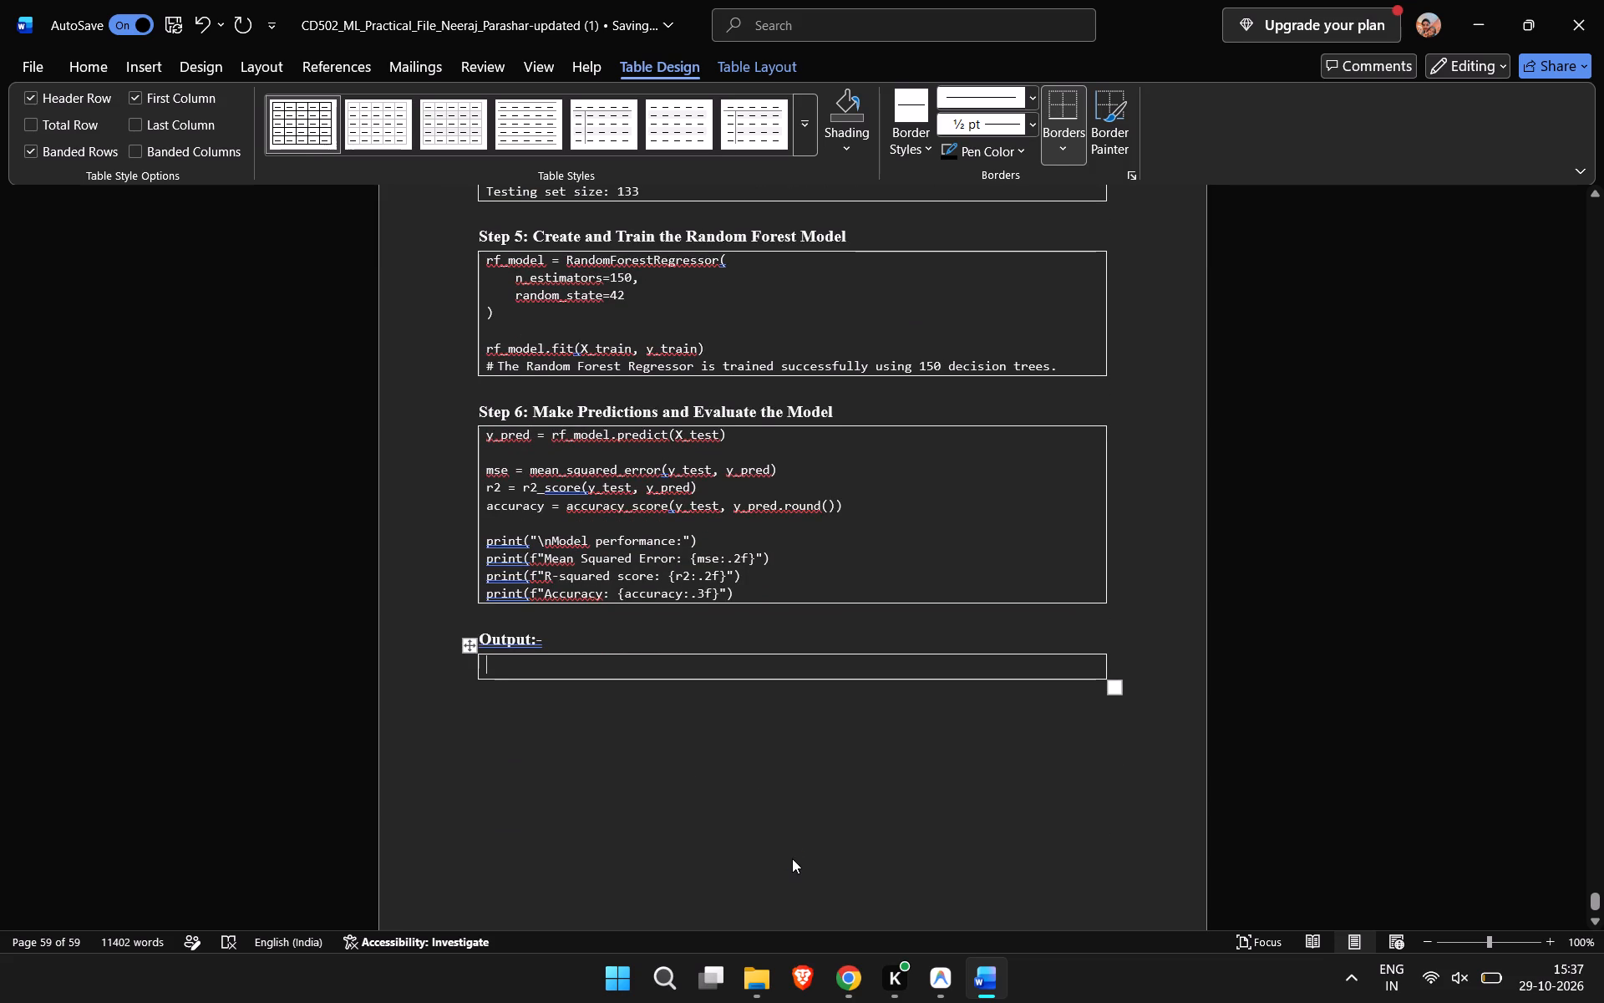
# Format the pasted model performance text in the Step 6 output table as Consolas, 9.5 pt, without bold.
pyautogui.moveTo(683, 740); pyautogui.dragTo(485, 659)
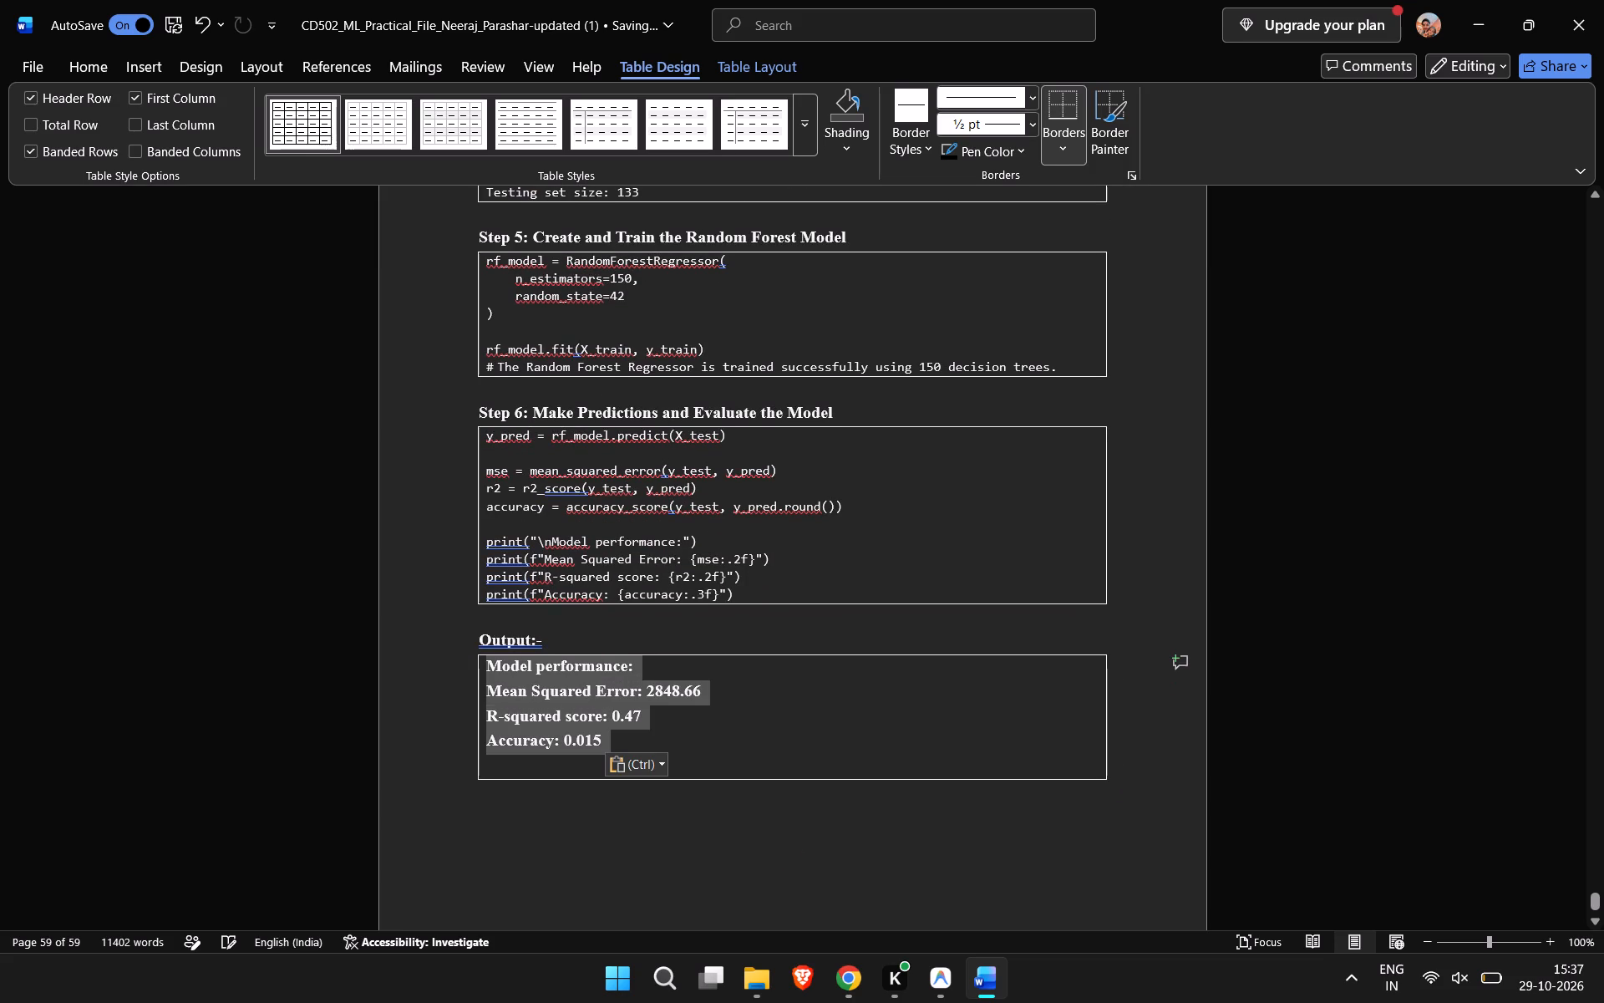
pyautogui.moveTo(485, 659); pyautogui.dragTo(480, 659)
pyautogui.click(566, 693)
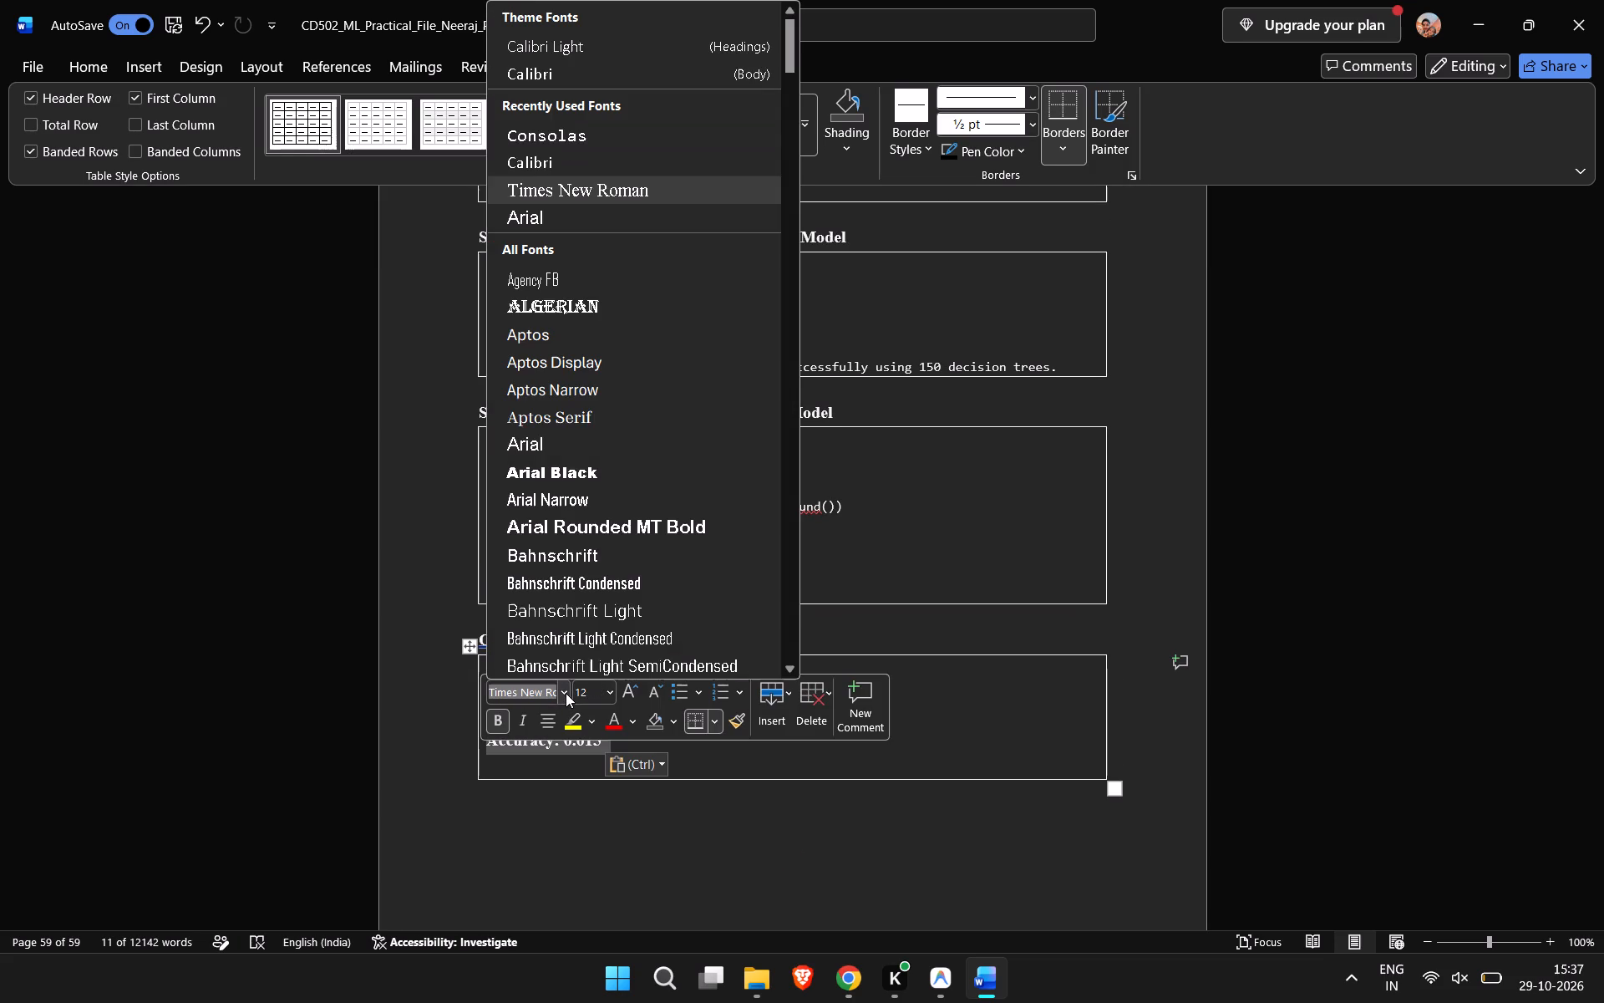
pyautogui.click(541, 134)
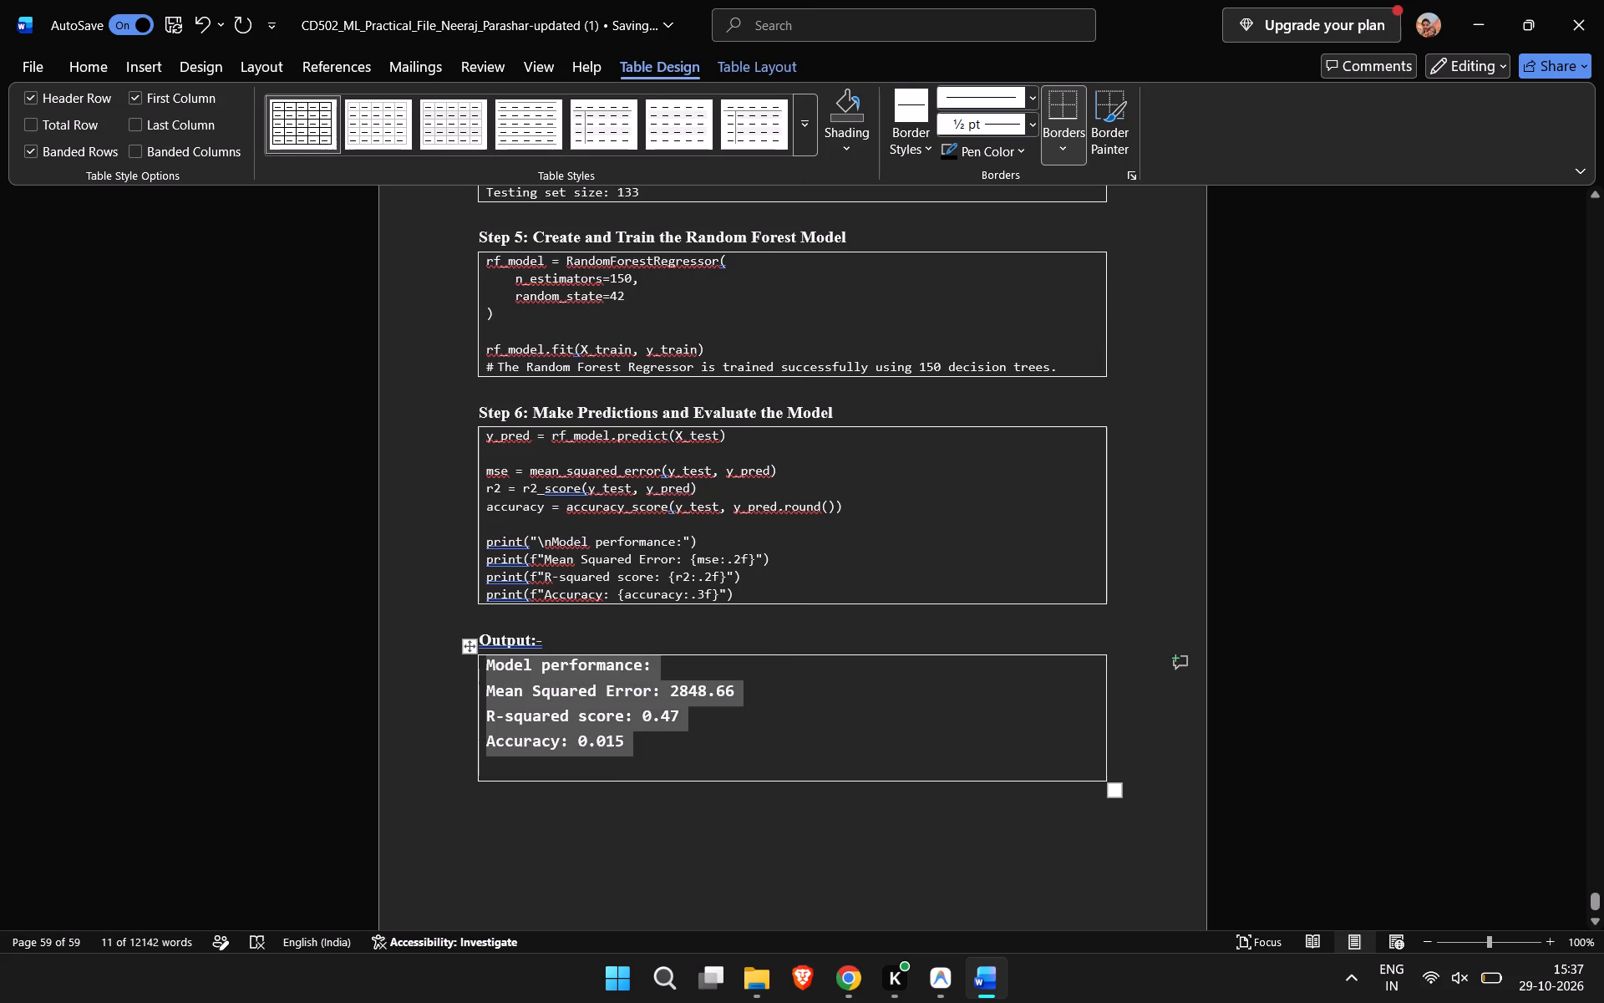
pyautogui.rightClick(596, 706)
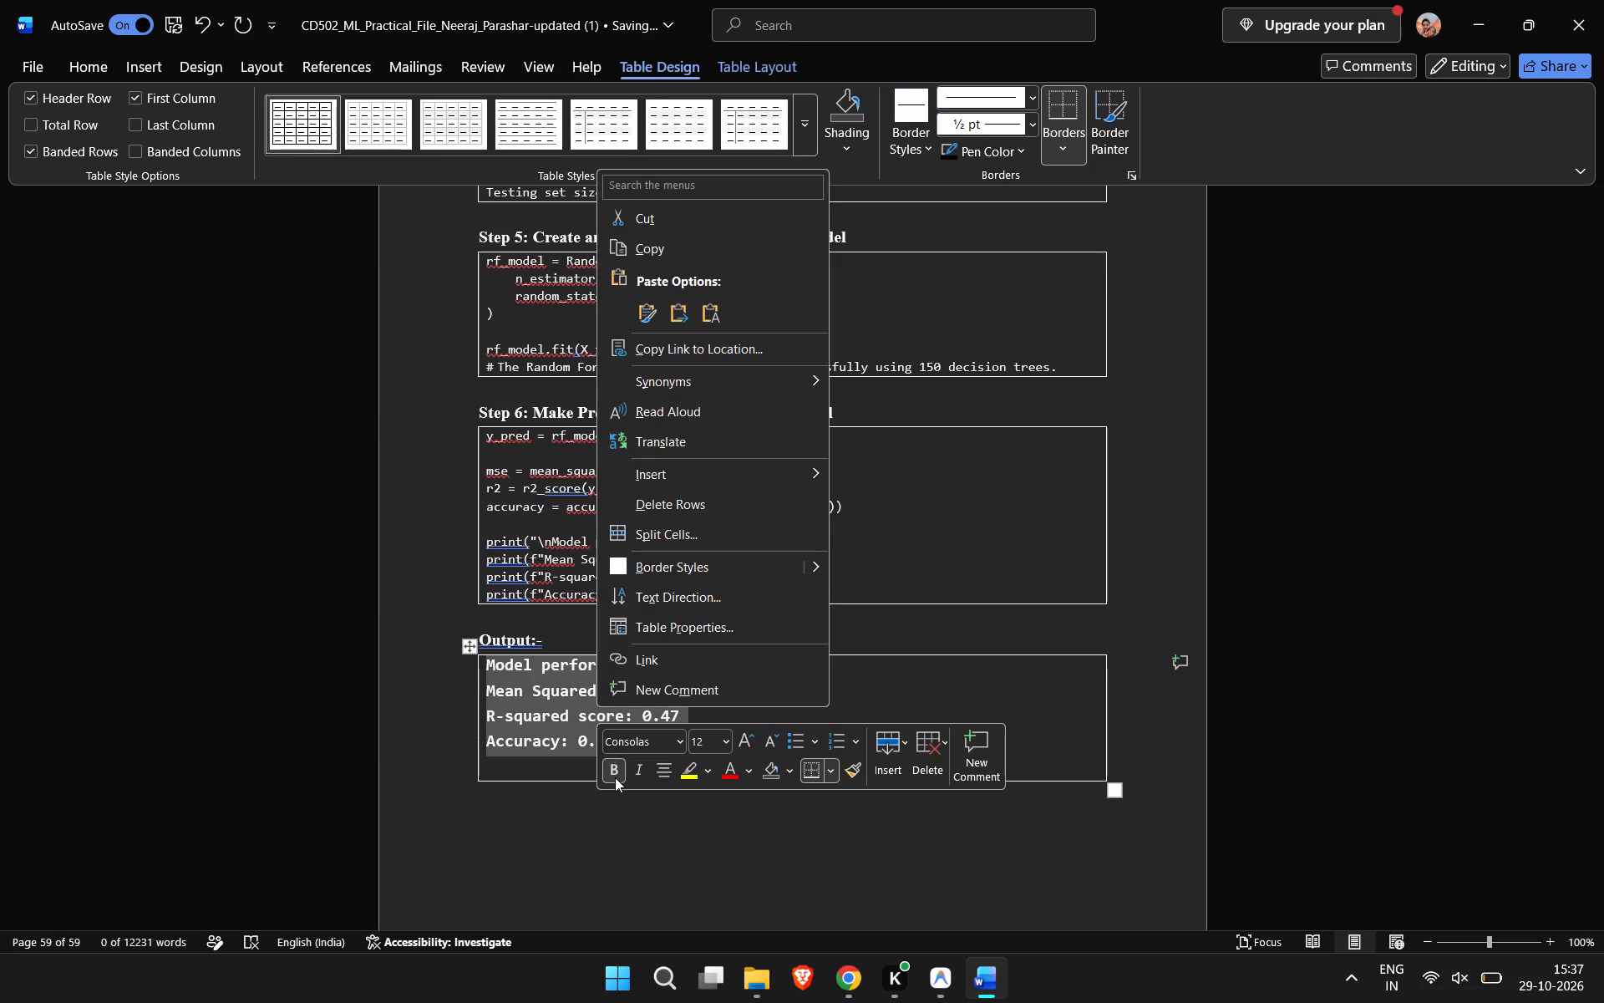
pyautogui.click(615, 777)
pyautogui.click(717, 739)
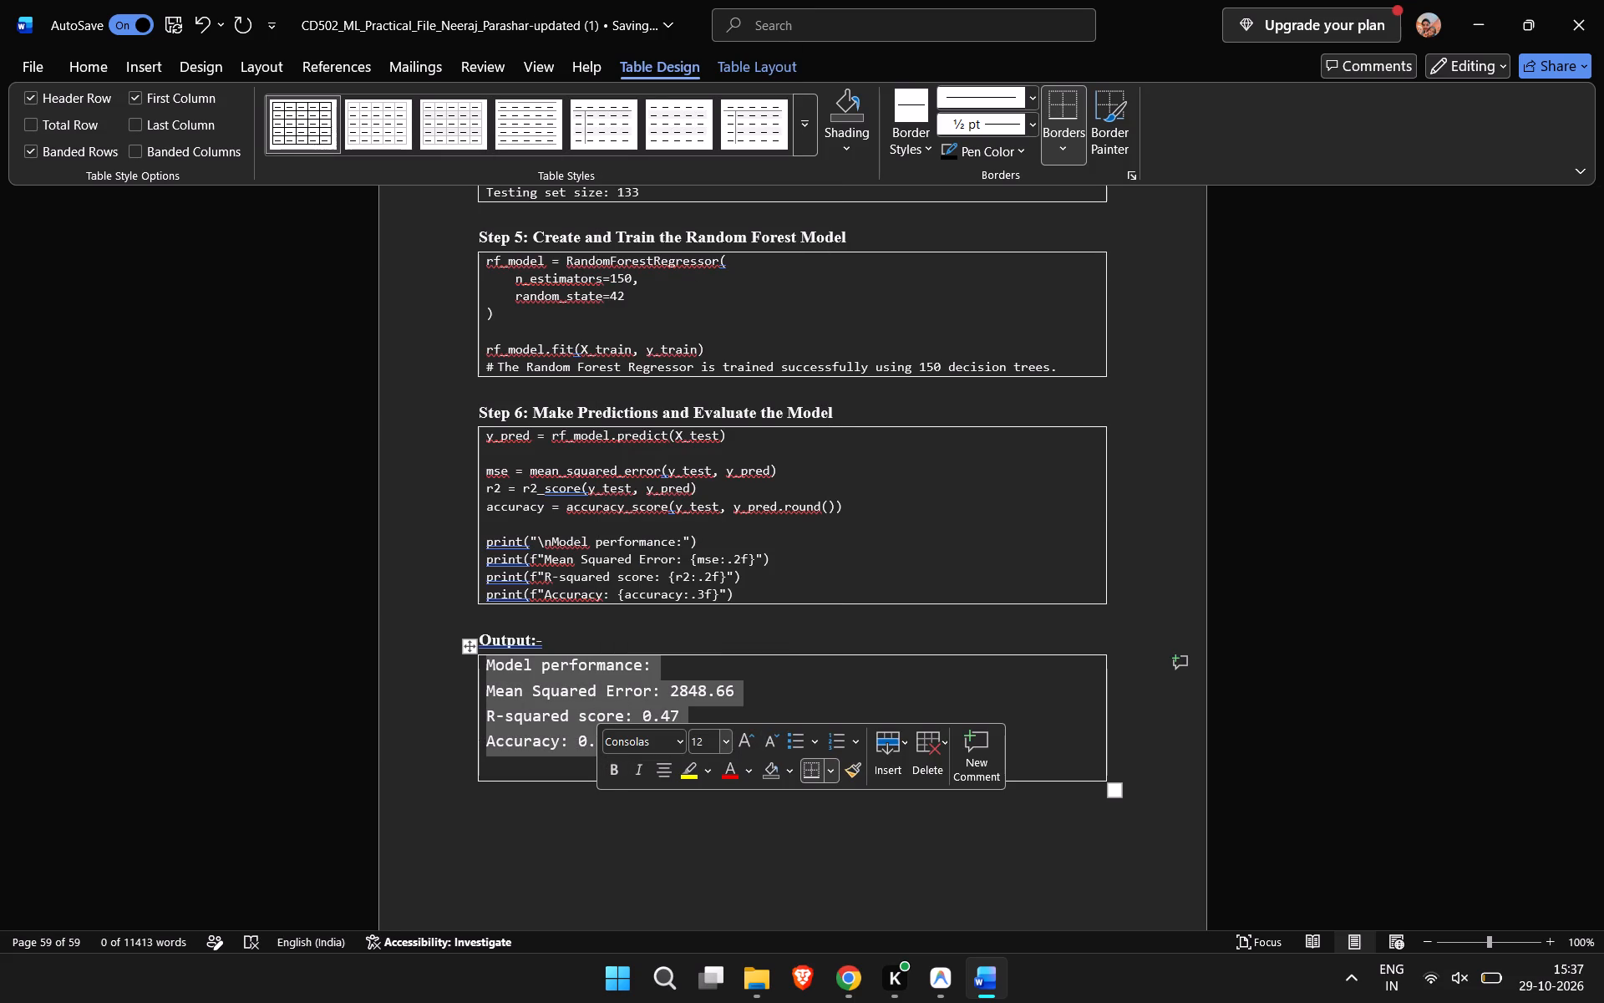
pyautogui.click(717, 739)
pyautogui.press('BackSpace')
pyautogui.press('BackSpace')
pyautogui.write('9.6')
pyautogui.press('BackSpace')
pyautogui.press('5')
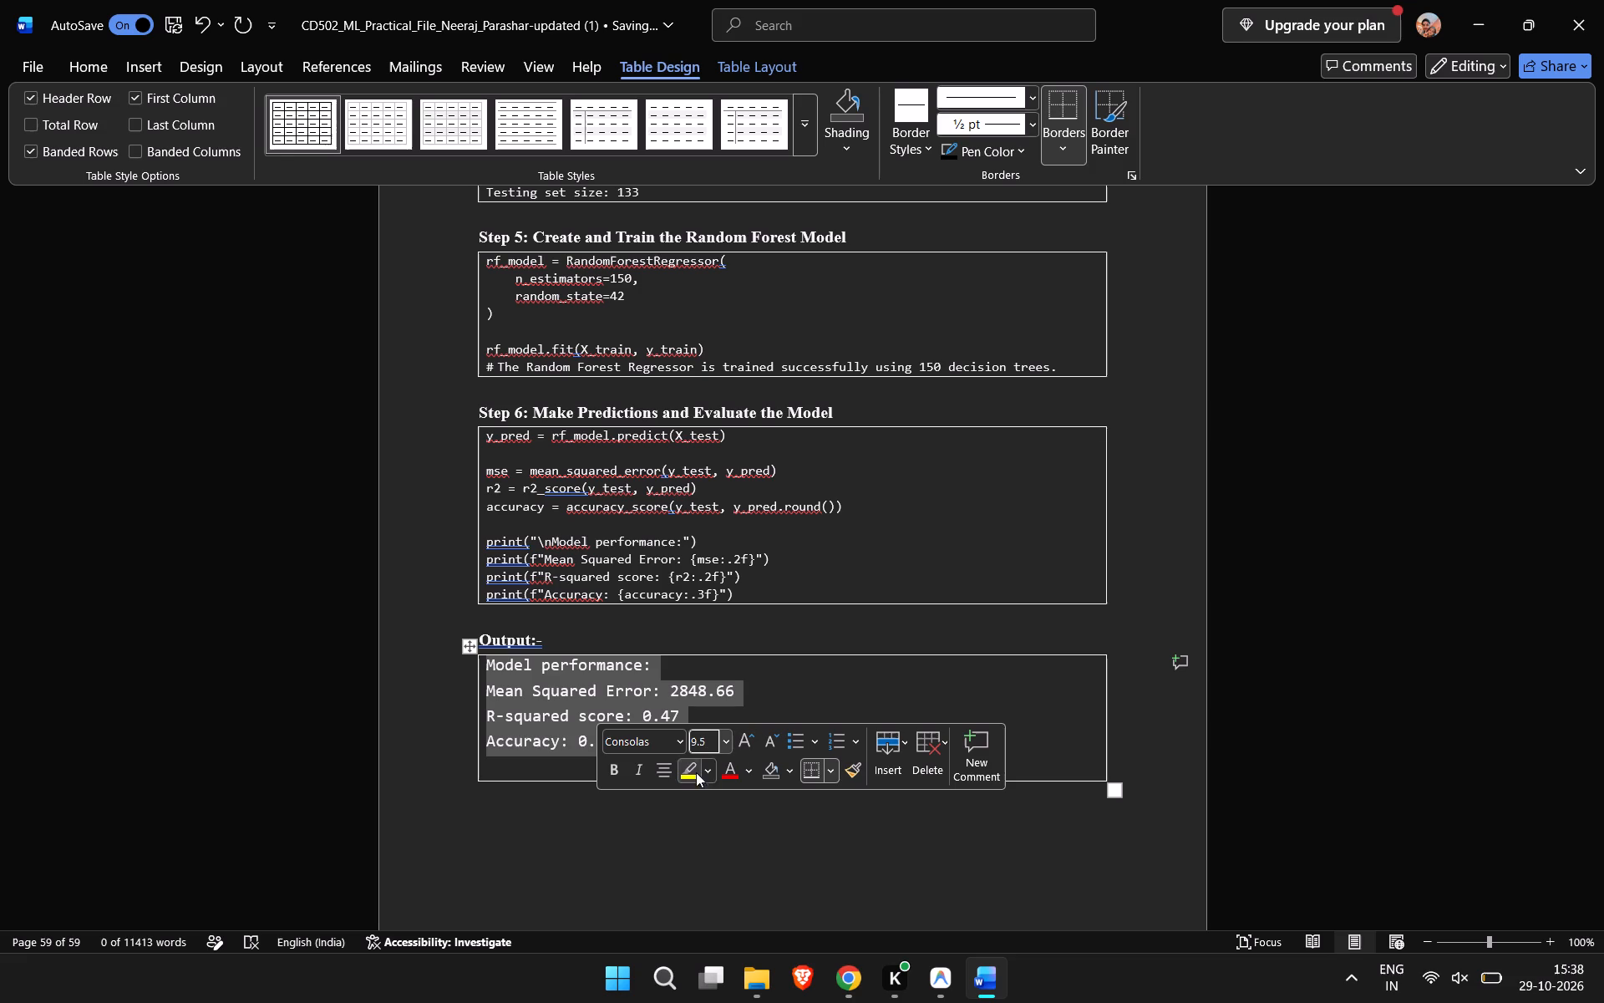
pyautogui.click(712, 824)
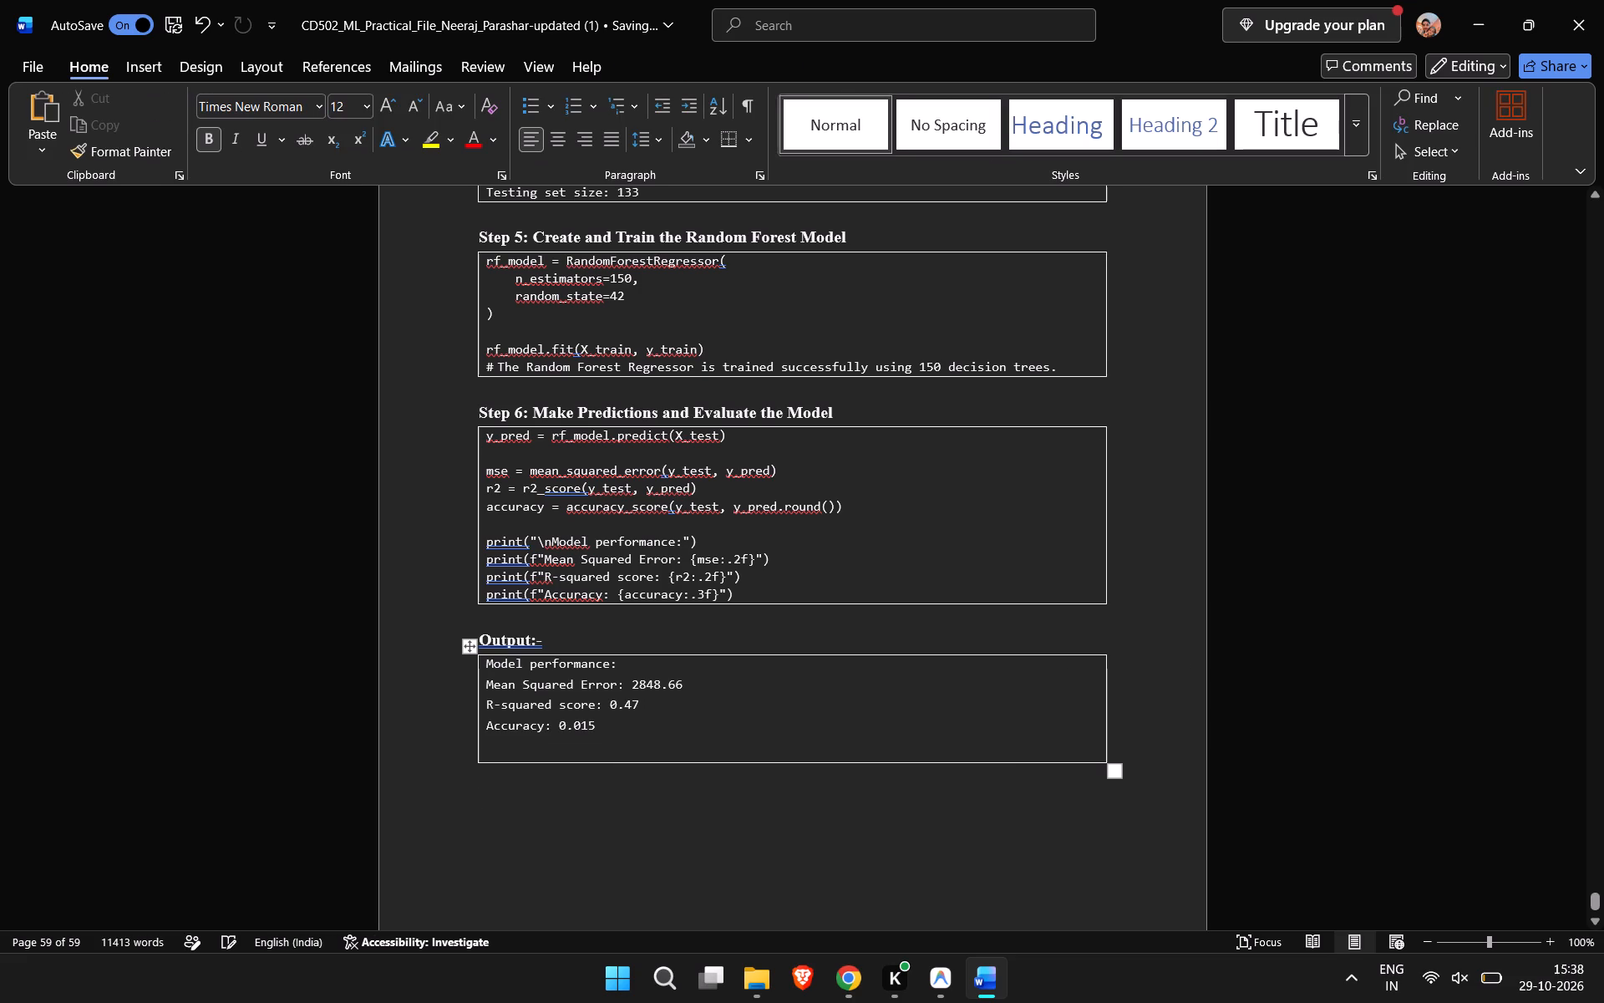
# Delete the empty line at the end of the Step 6 output table.
pyautogui.click(587, 747)
pyautogui.press('BackSpace')
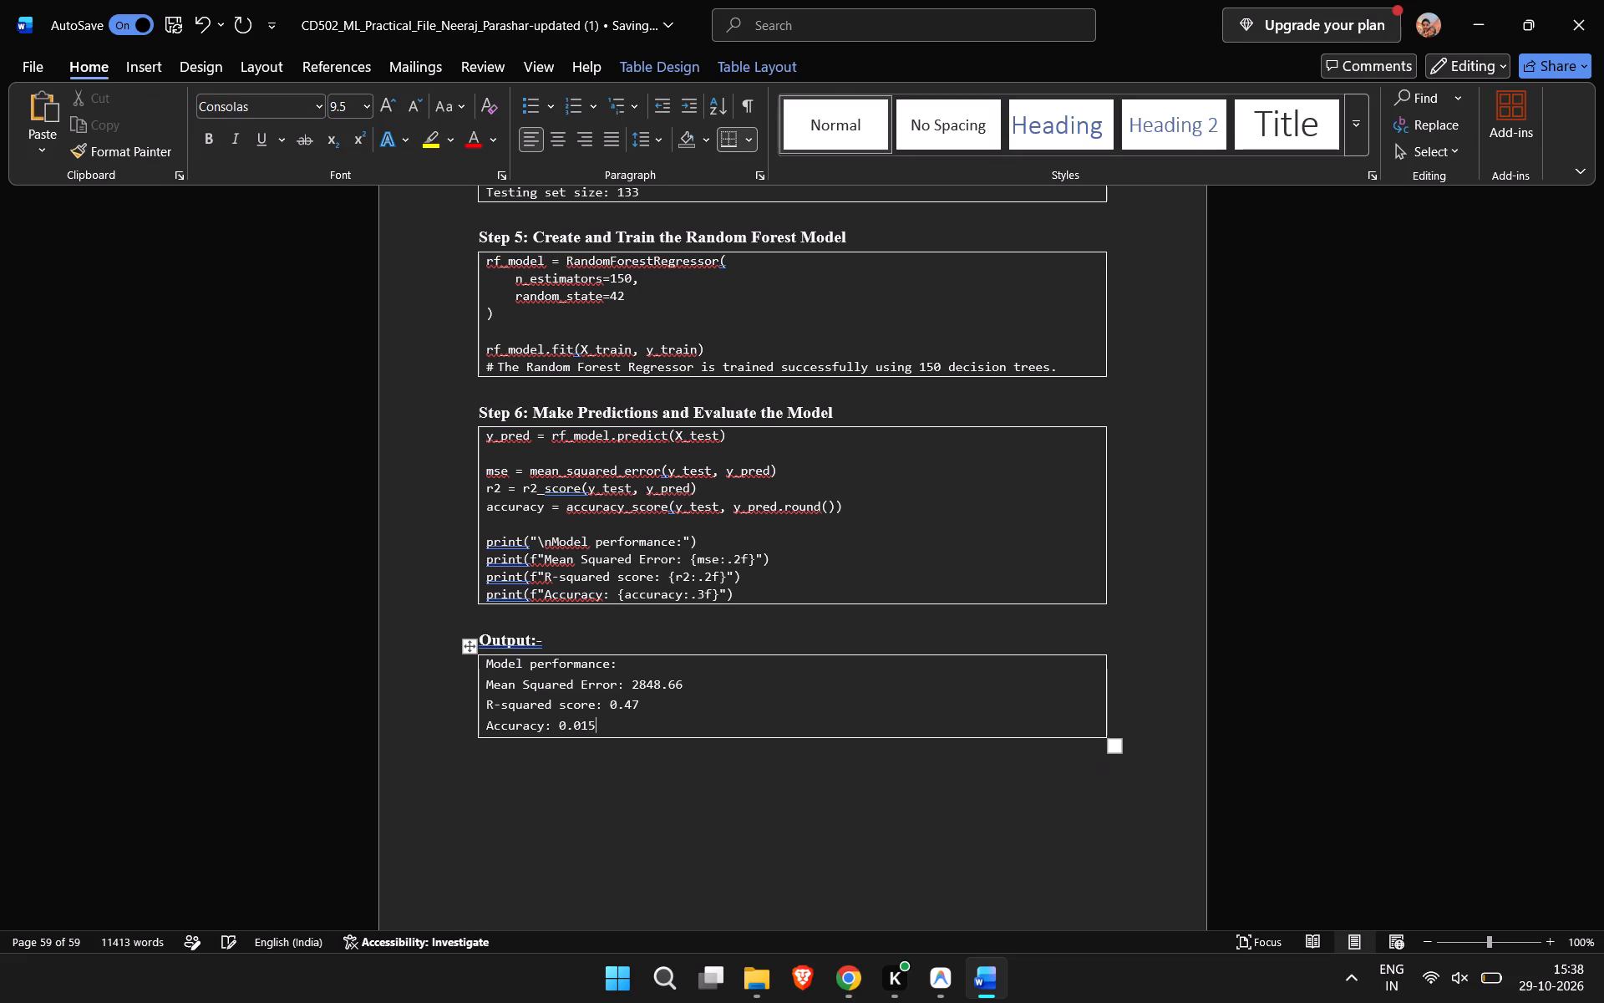
# Set the Step 6 output text's paragraph spacing to 1 pt after and reduce its multiple line spacing.
pyautogui.moveTo(606, 727); pyautogui.dragTo(464, 649)
pyautogui.click(612, 725)
pyautogui.moveTo(612, 725); pyautogui.dragTo(486, 668)
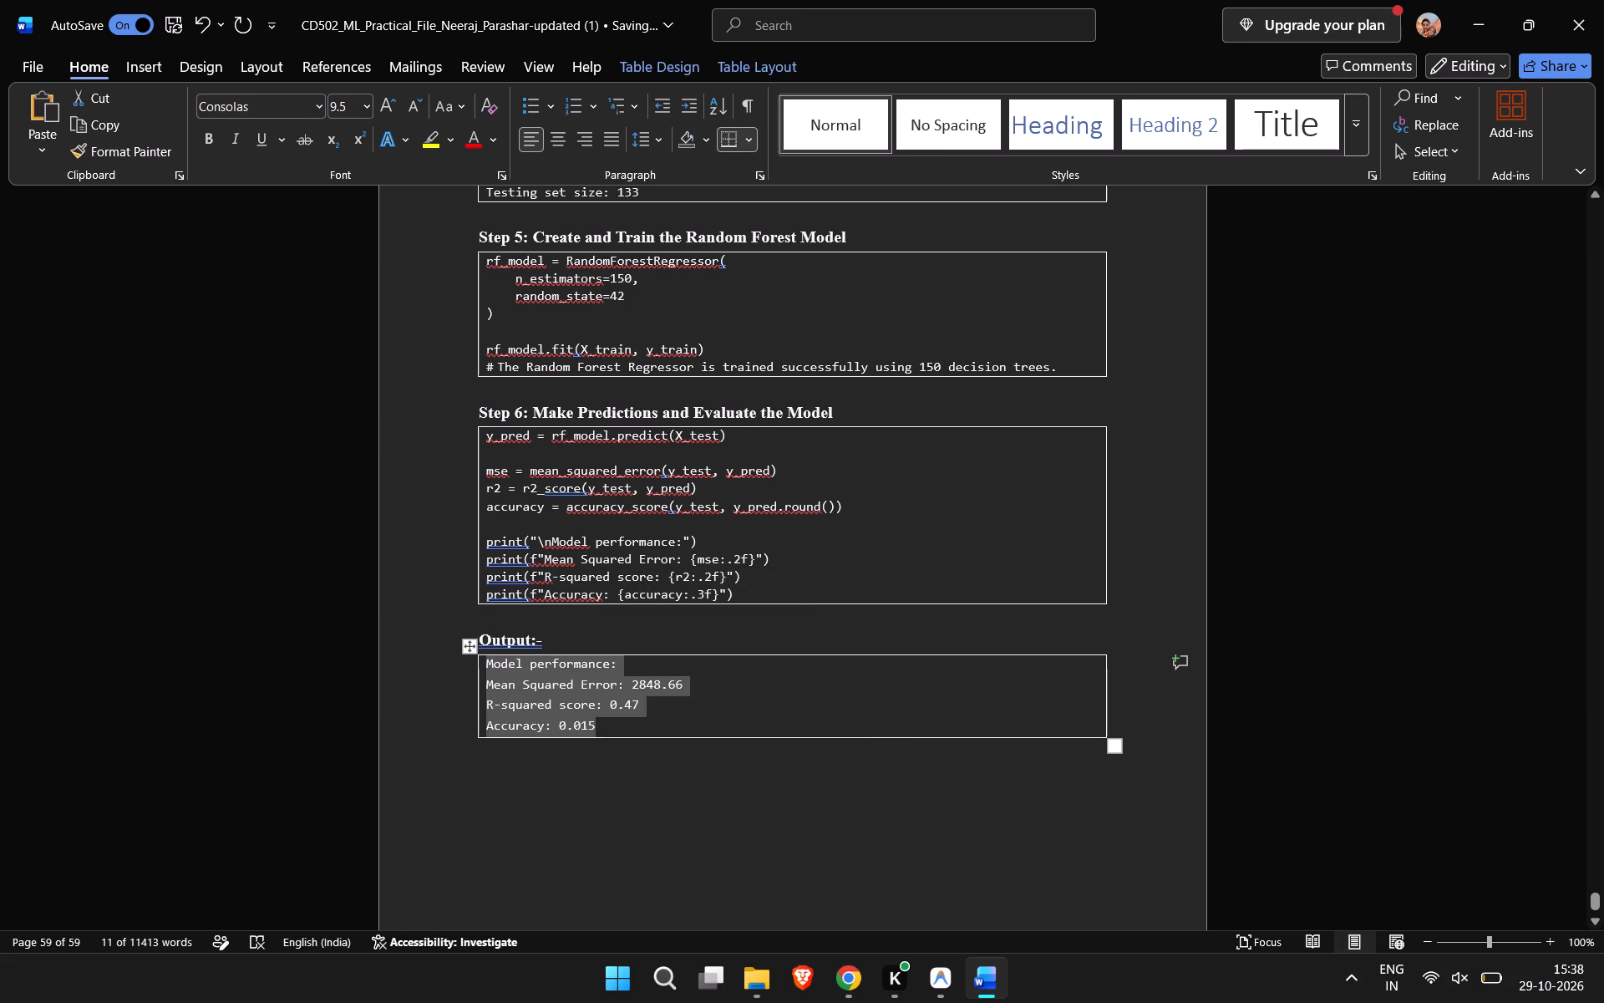
pyautogui.click(760, 173)
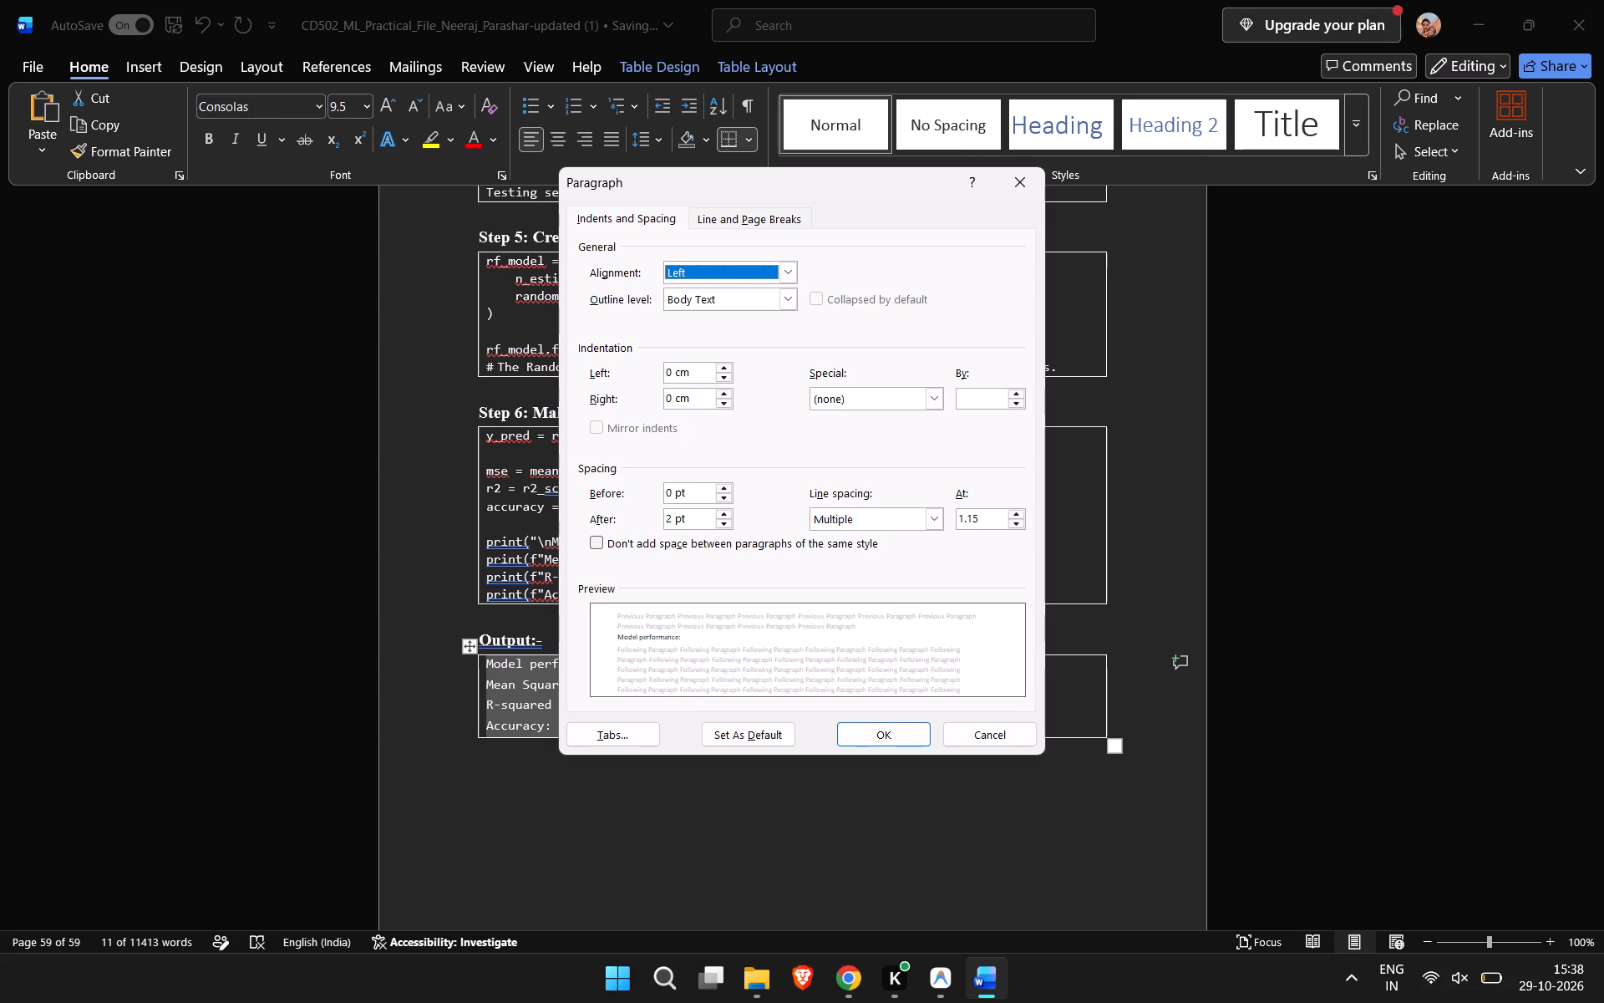
pyautogui.click(671, 517)
pyautogui.press('BackSpace')
pyautogui.press('1')
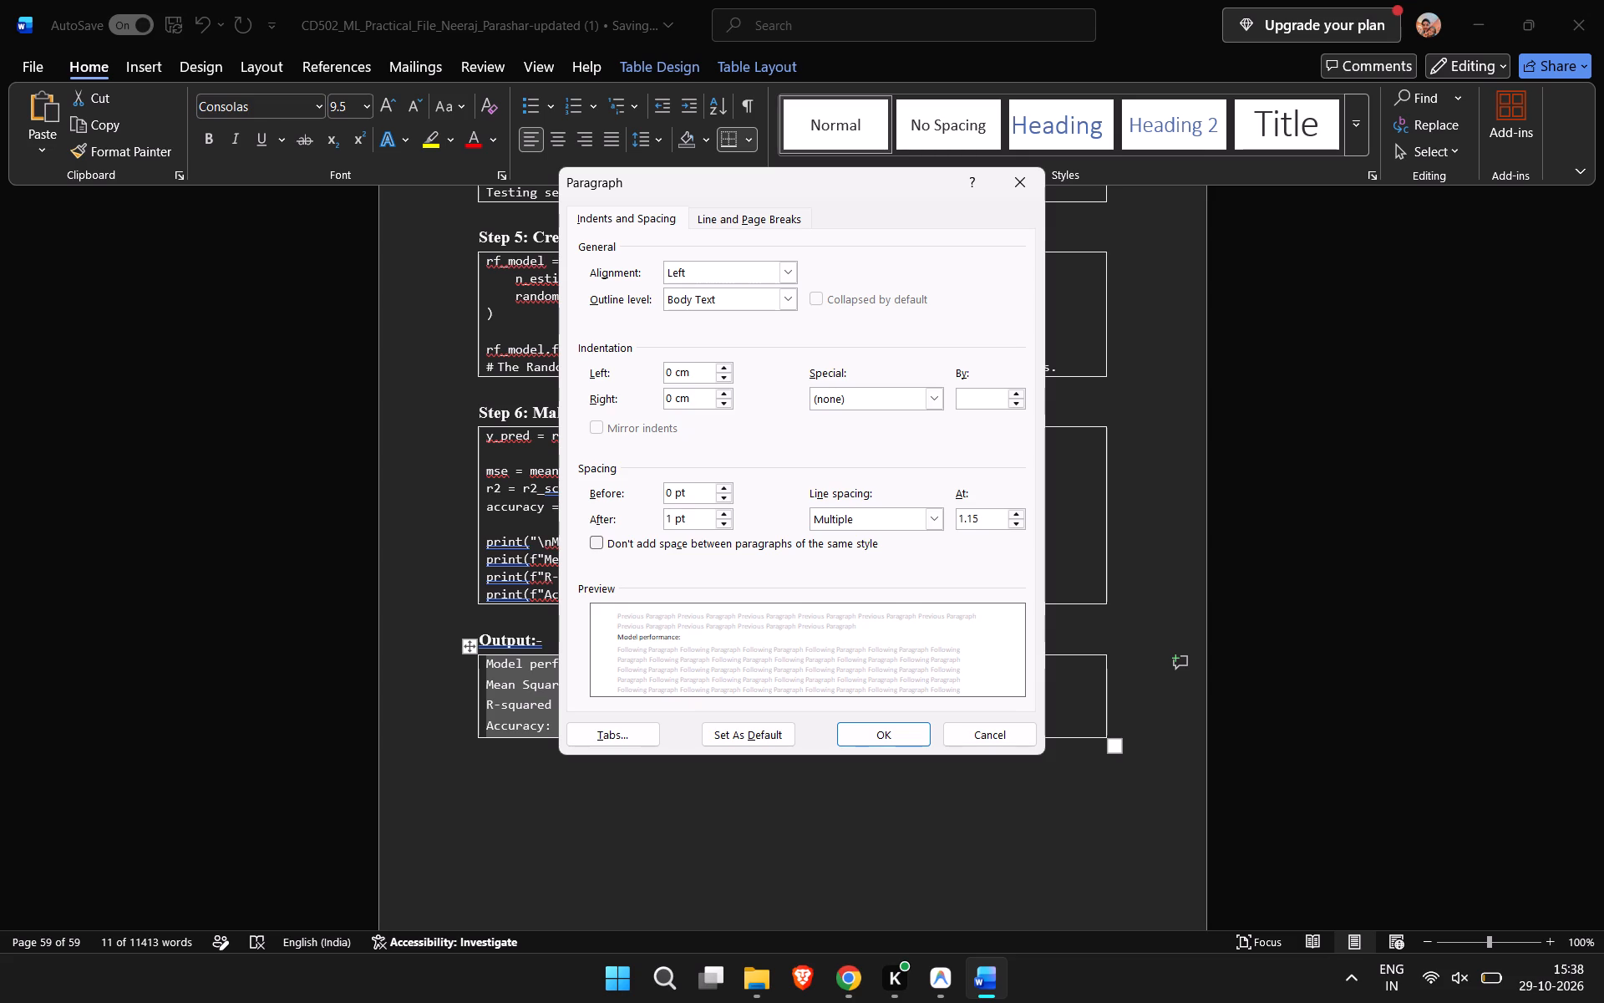
pyautogui.click(970, 521)
pyautogui.press('BackSpace')
pyautogui.press('0')
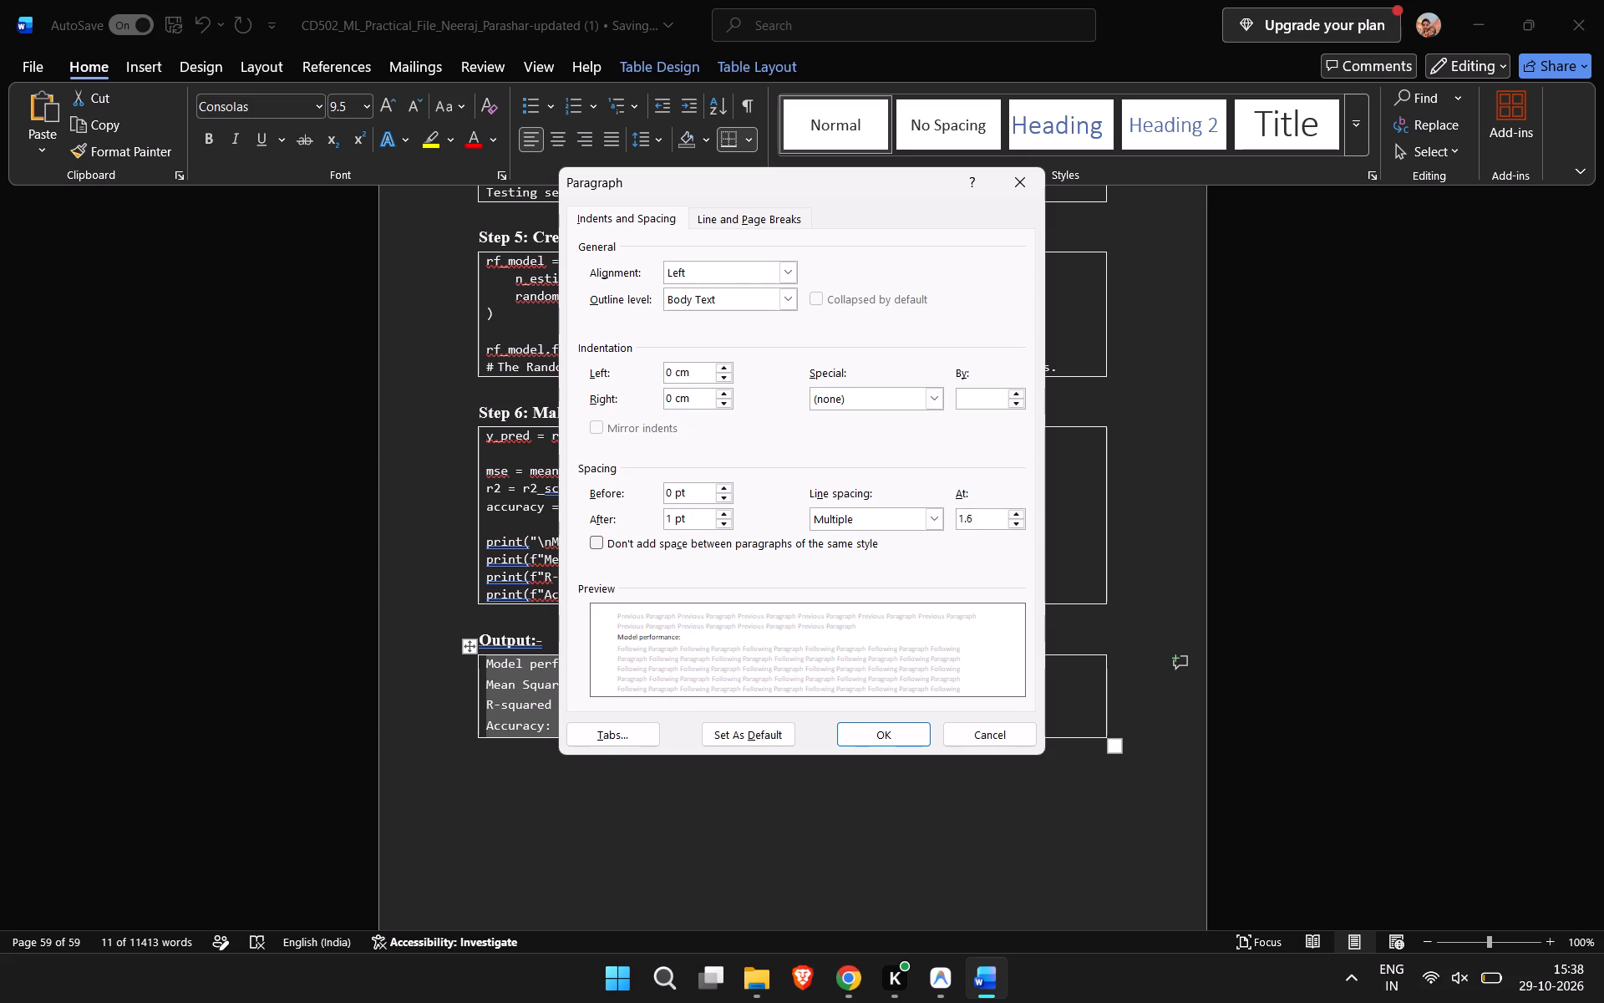
pyautogui.click(882, 733)
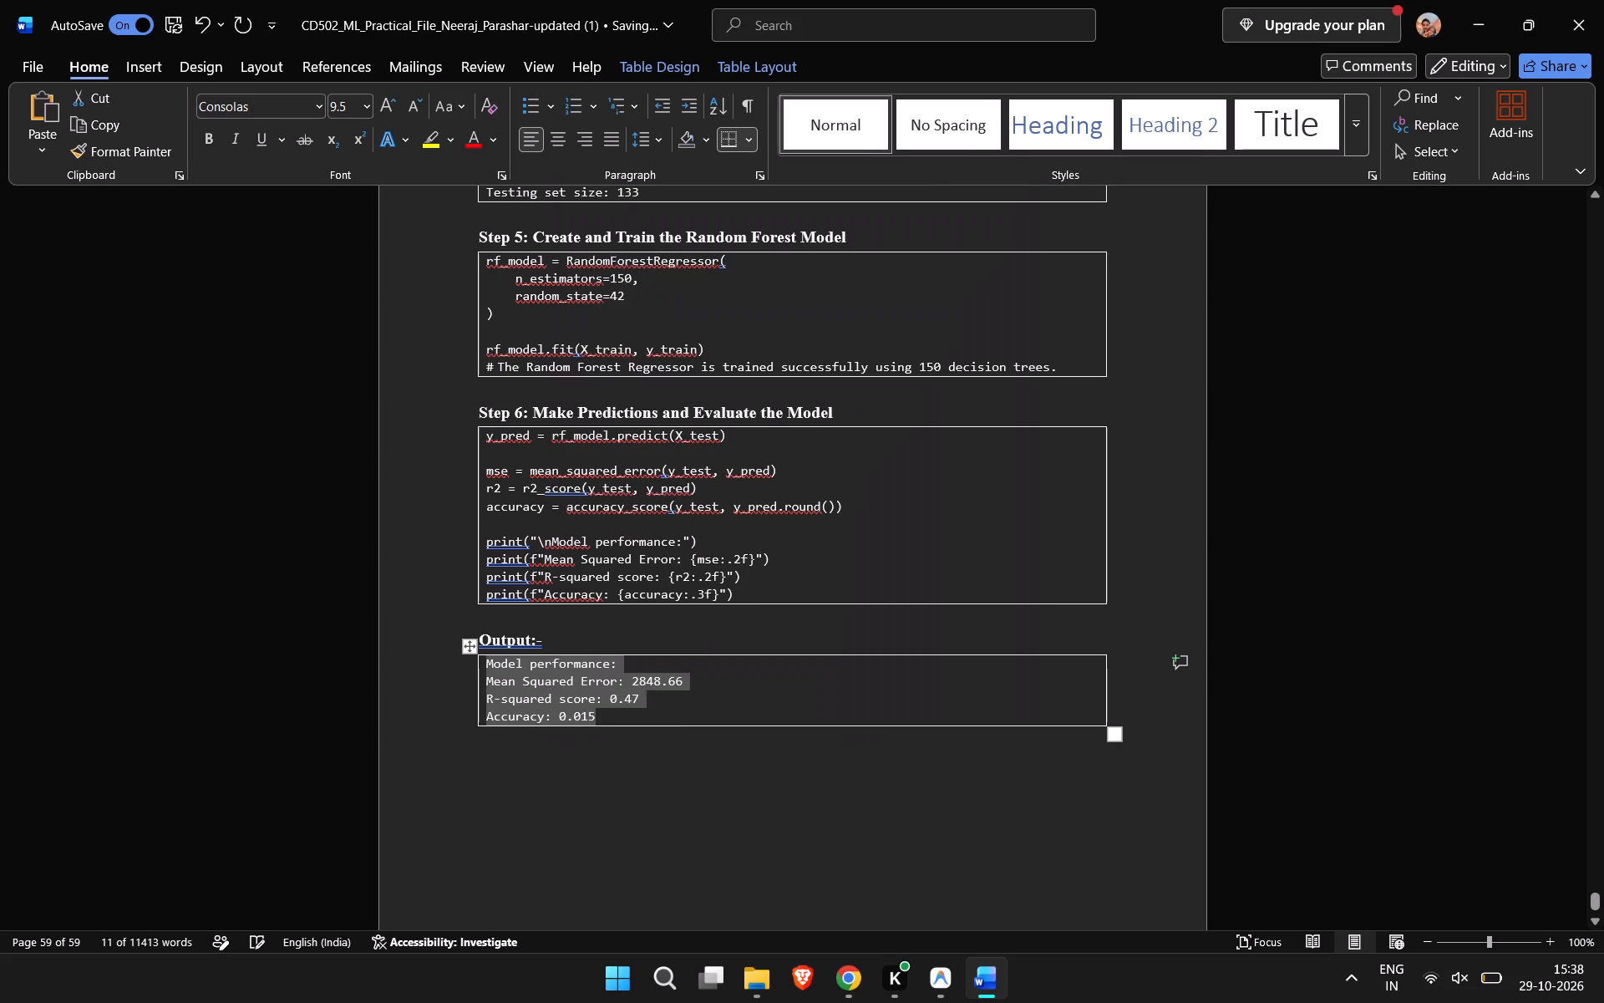
pyautogui.click(803, 752)
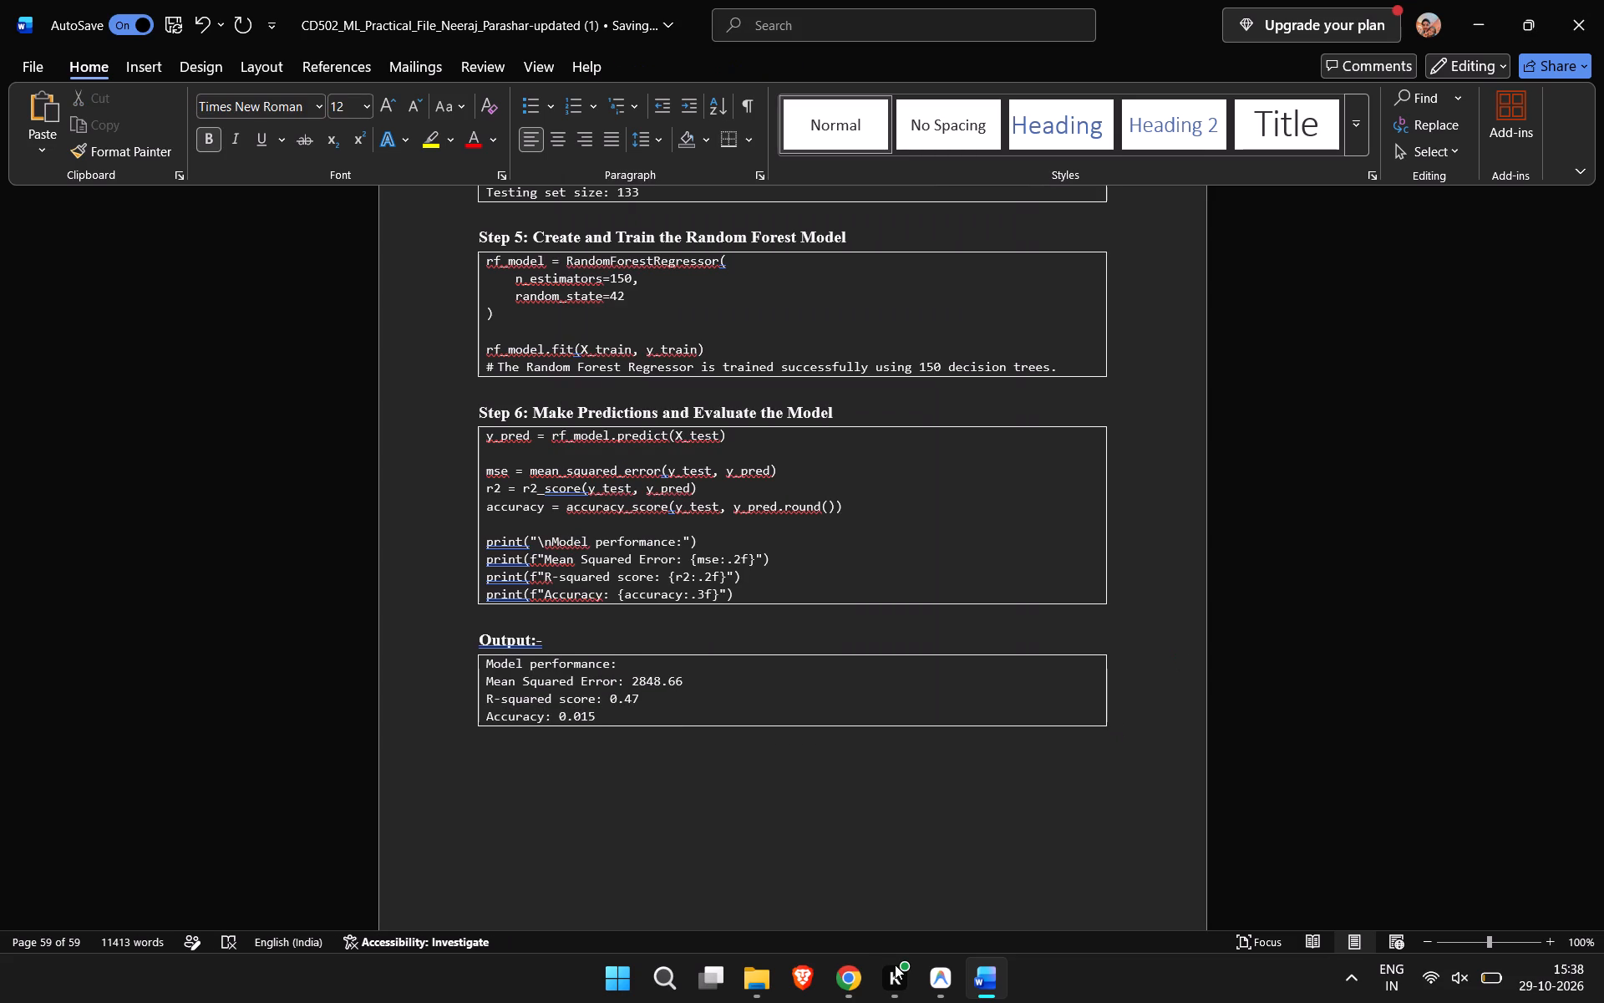
# Review the feature importance cell in the Colab notebook and Step 7 in the ChatGPT answer, and return to Word.
pyautogui.click(815, 886)
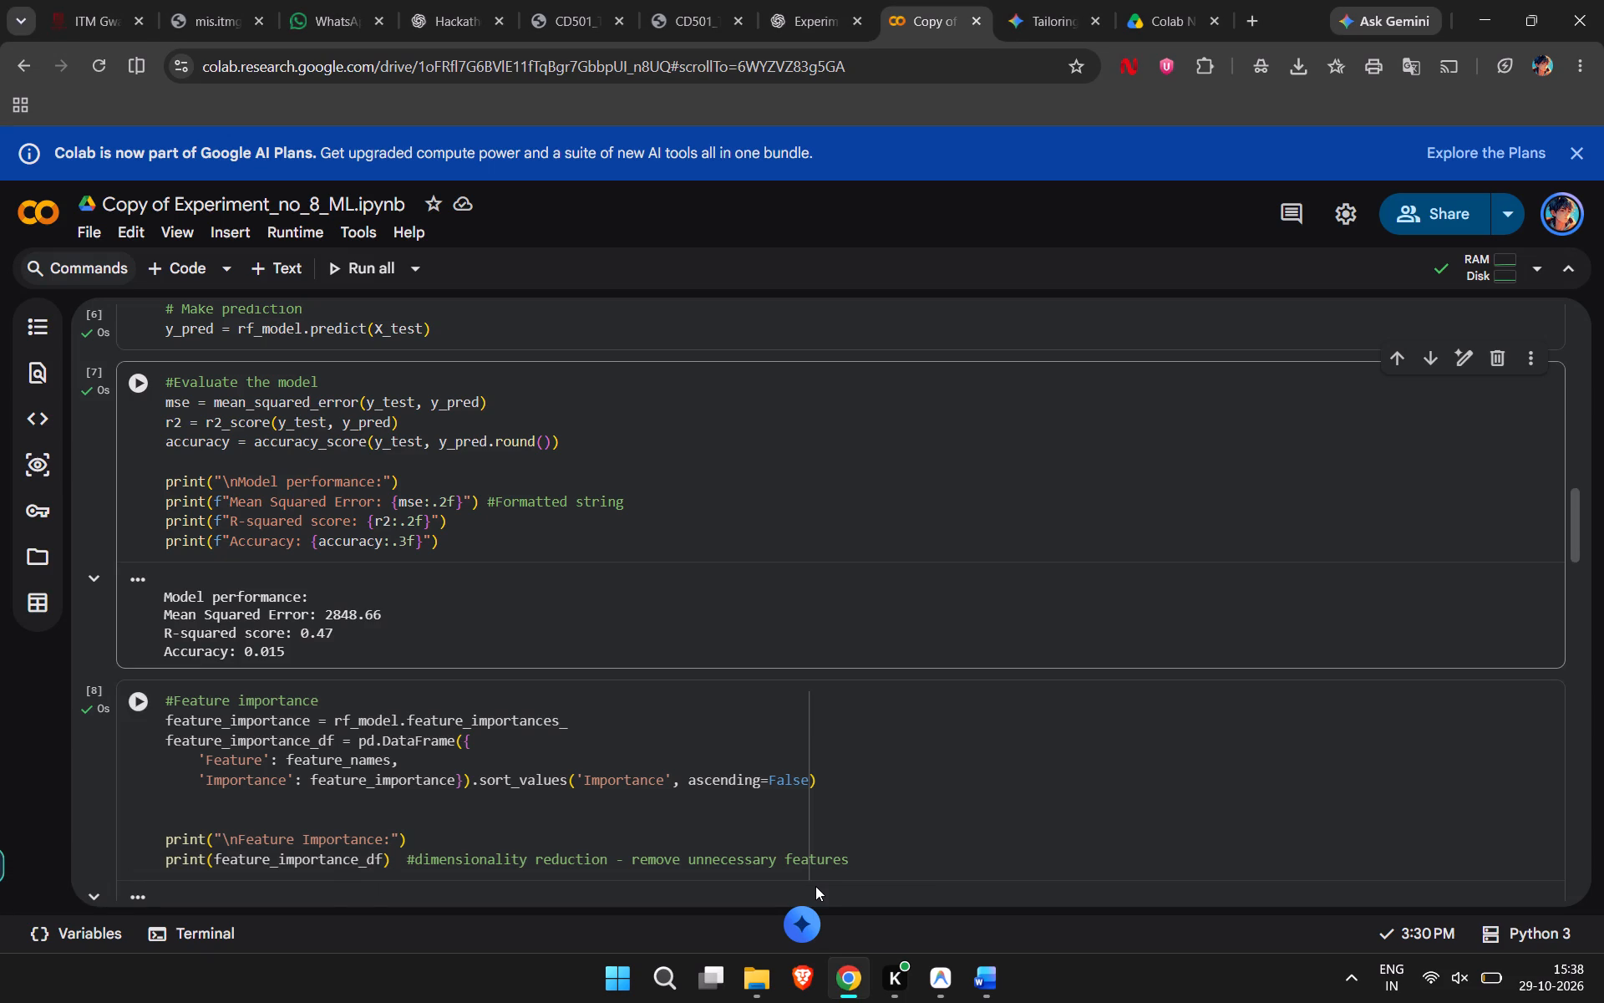
pyautogui.scroll(-2, 536, 608)
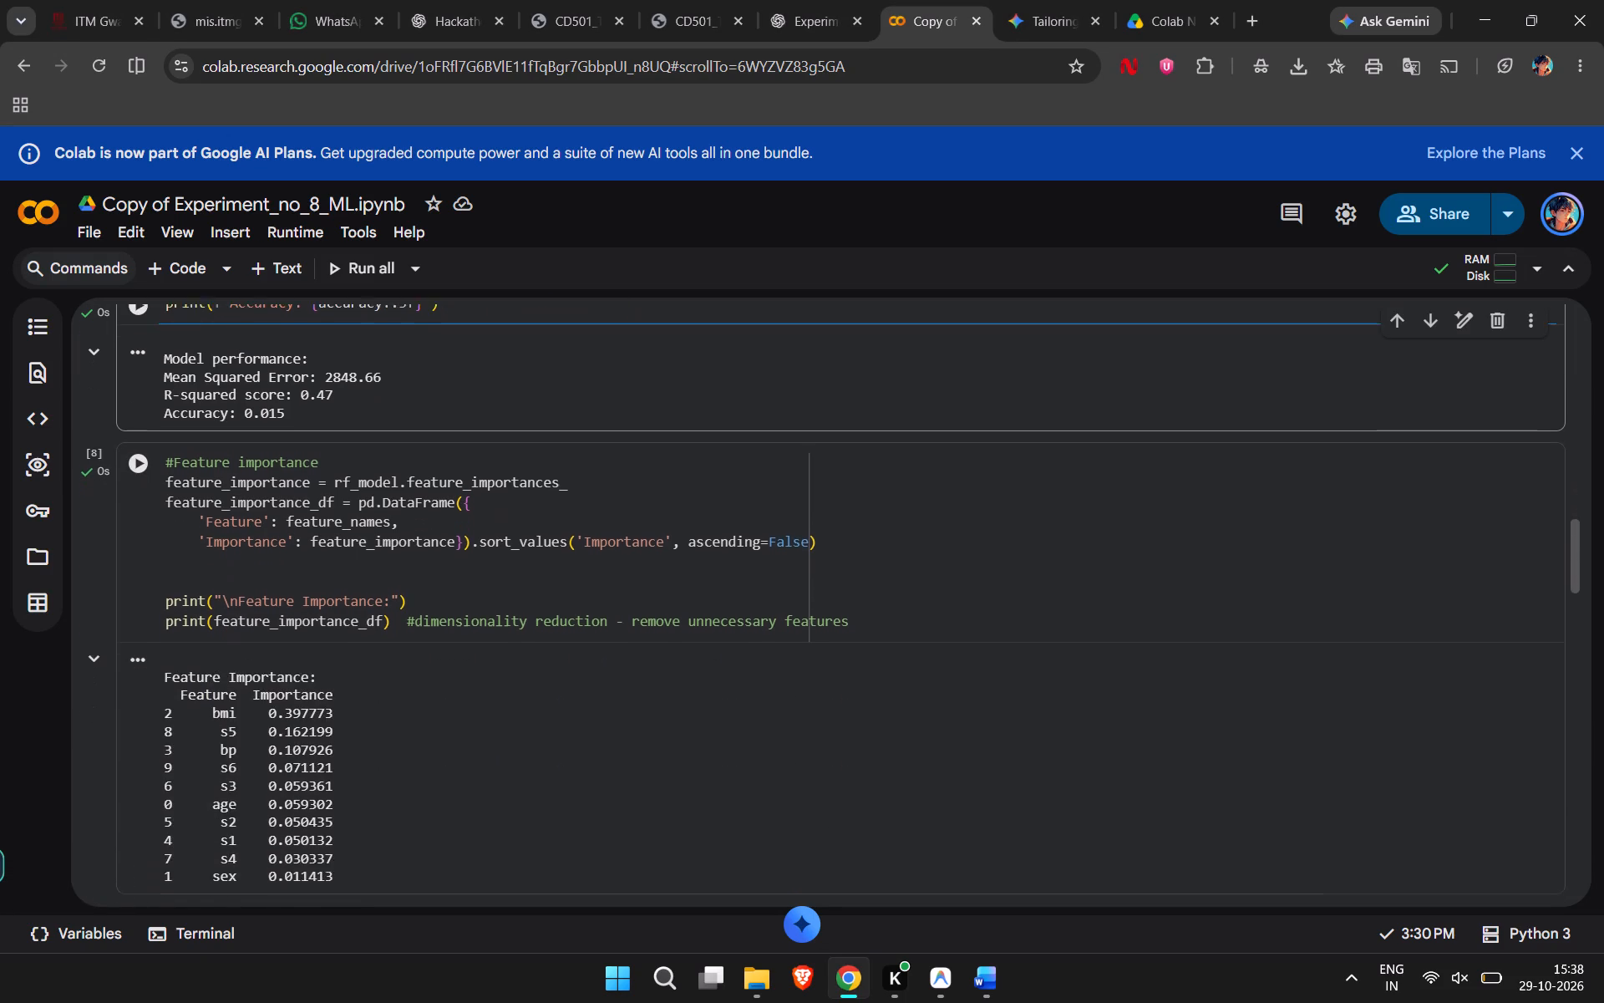
pyautogui.scroll(-2, 536, 608)
pyautogui.click(821, 0)
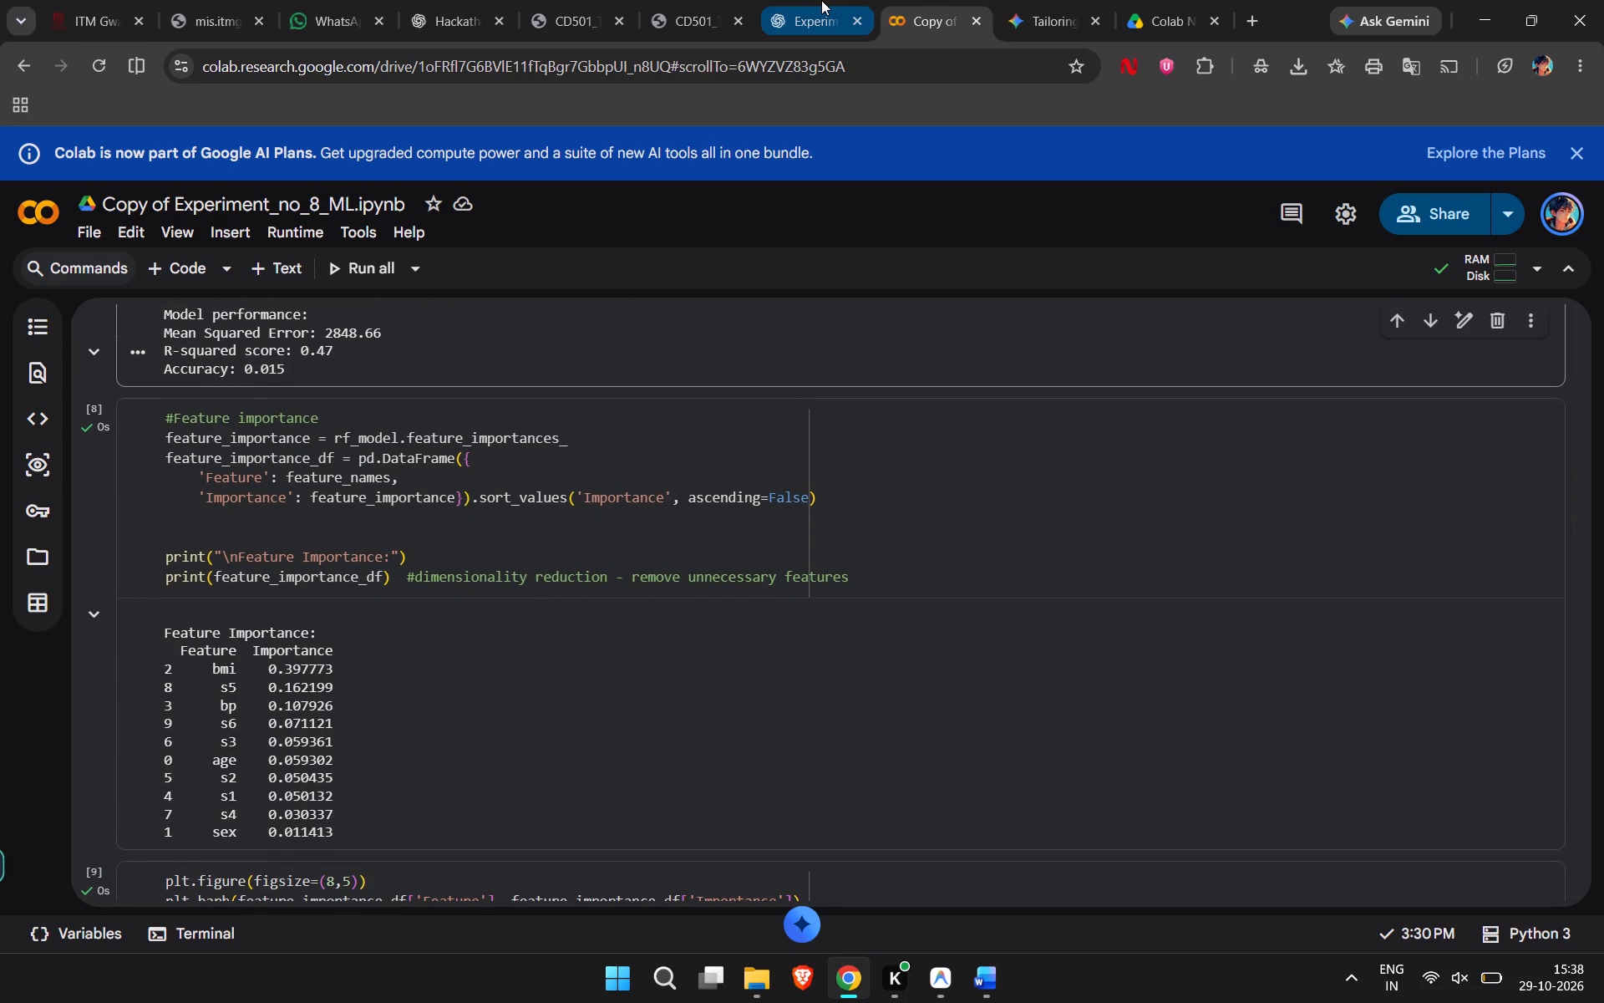
pyautogui.scroll(-3, 844, 501)
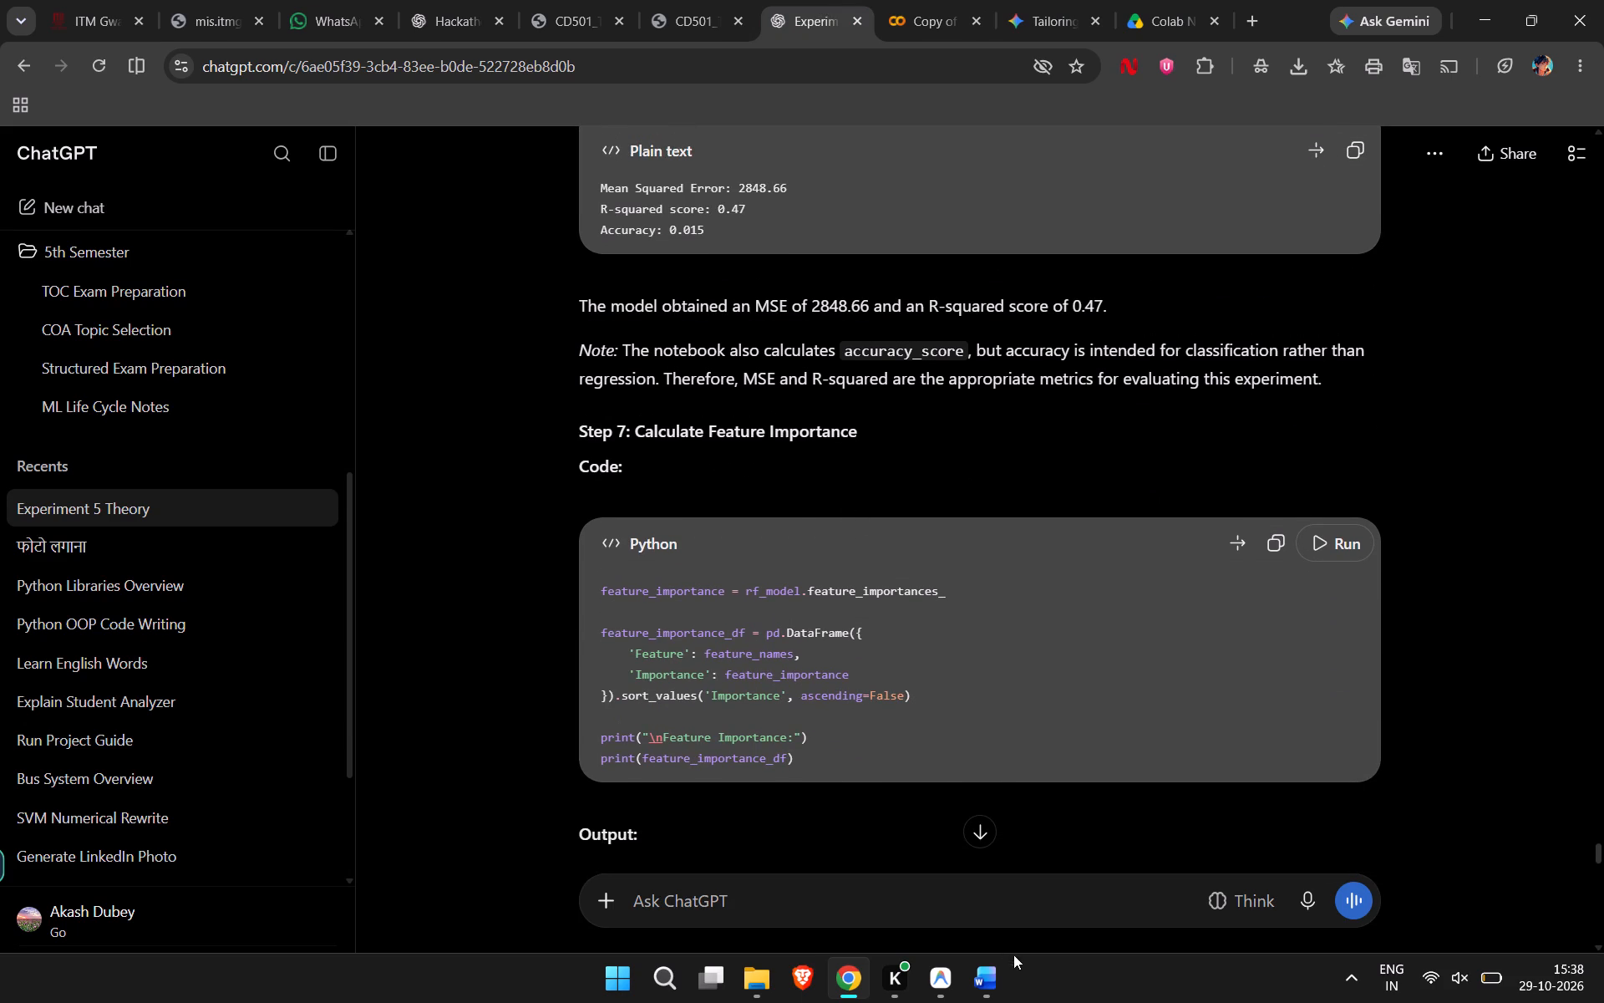
pyautogui.click(986, 899)
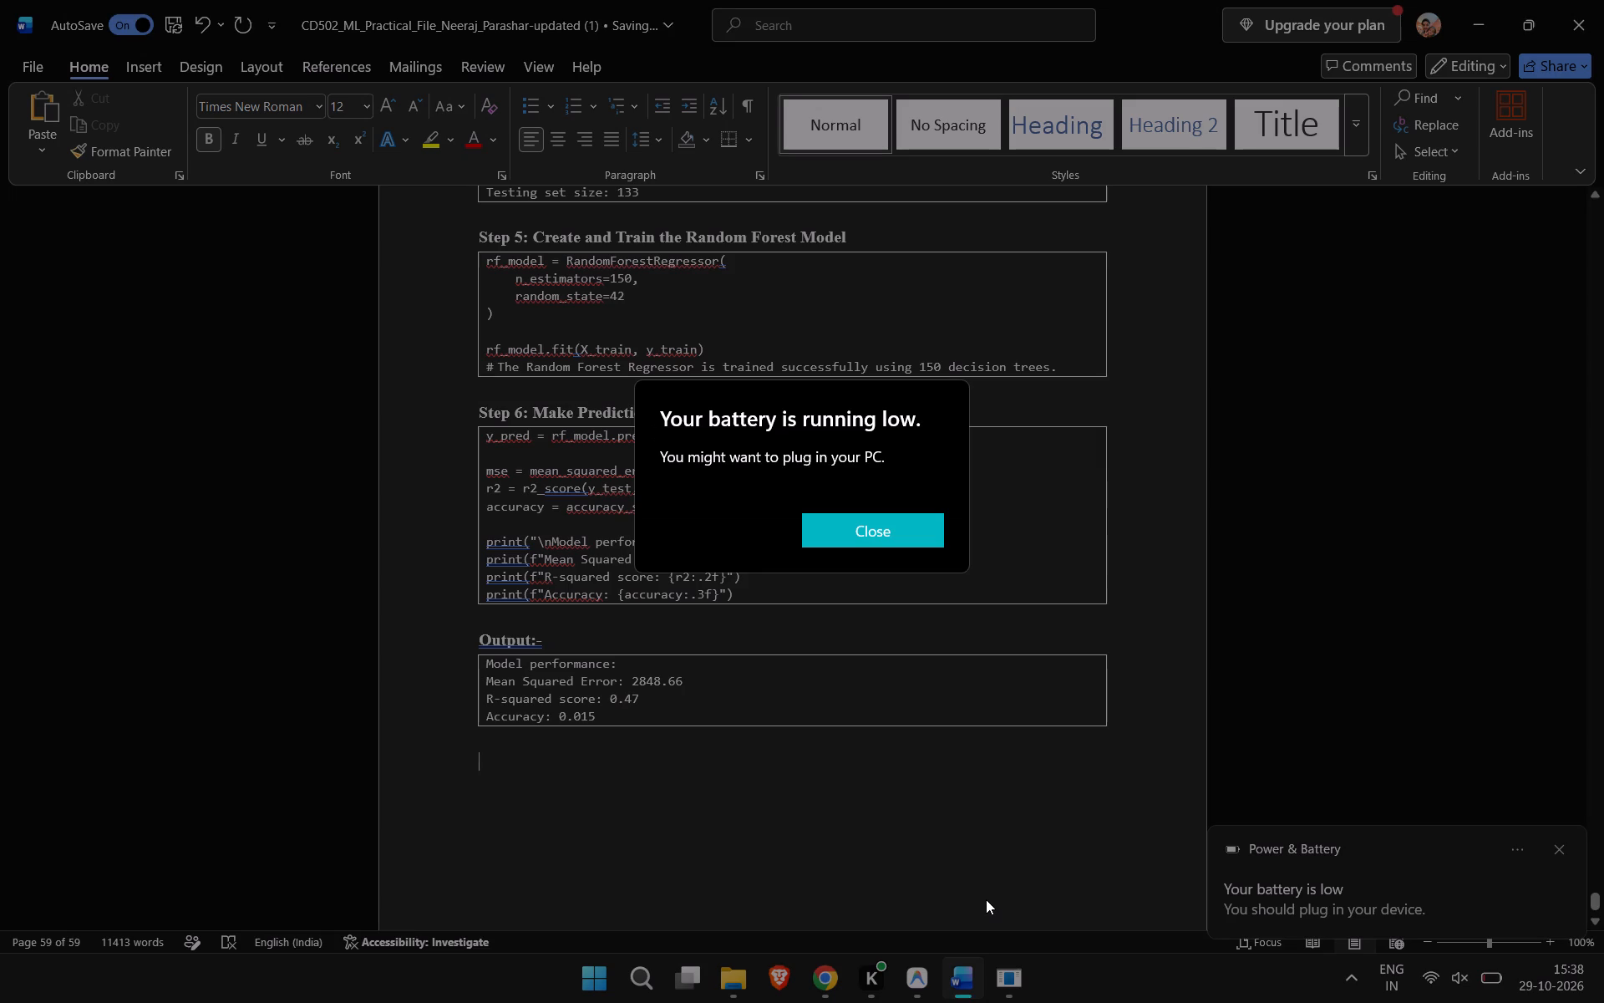
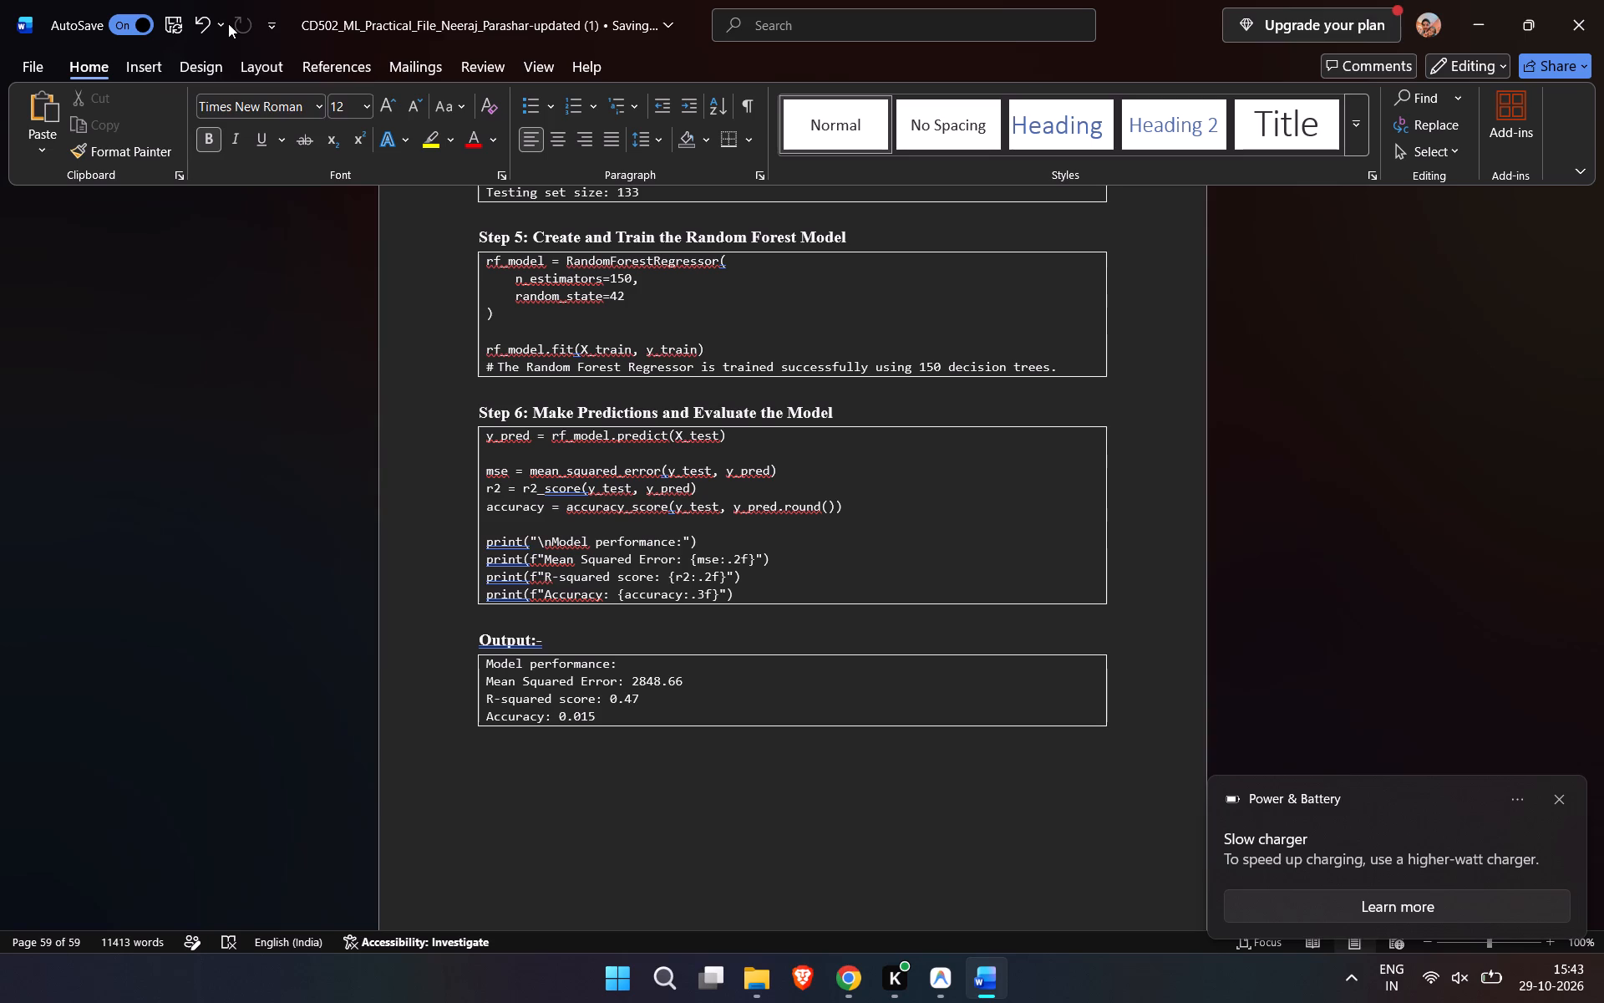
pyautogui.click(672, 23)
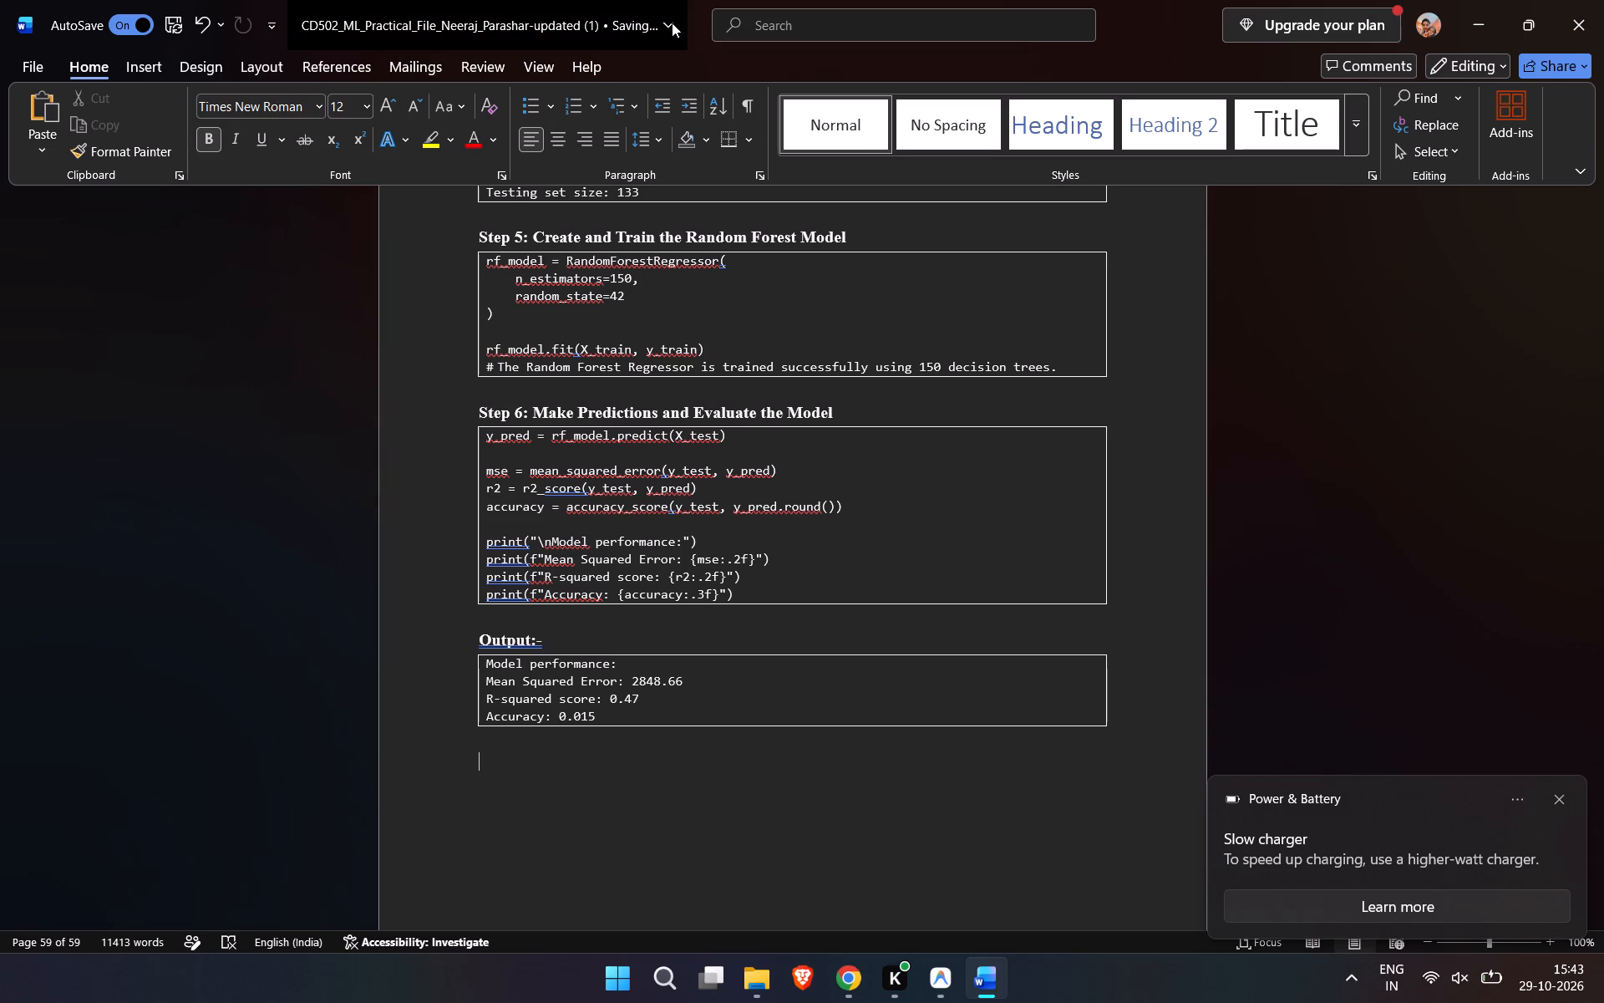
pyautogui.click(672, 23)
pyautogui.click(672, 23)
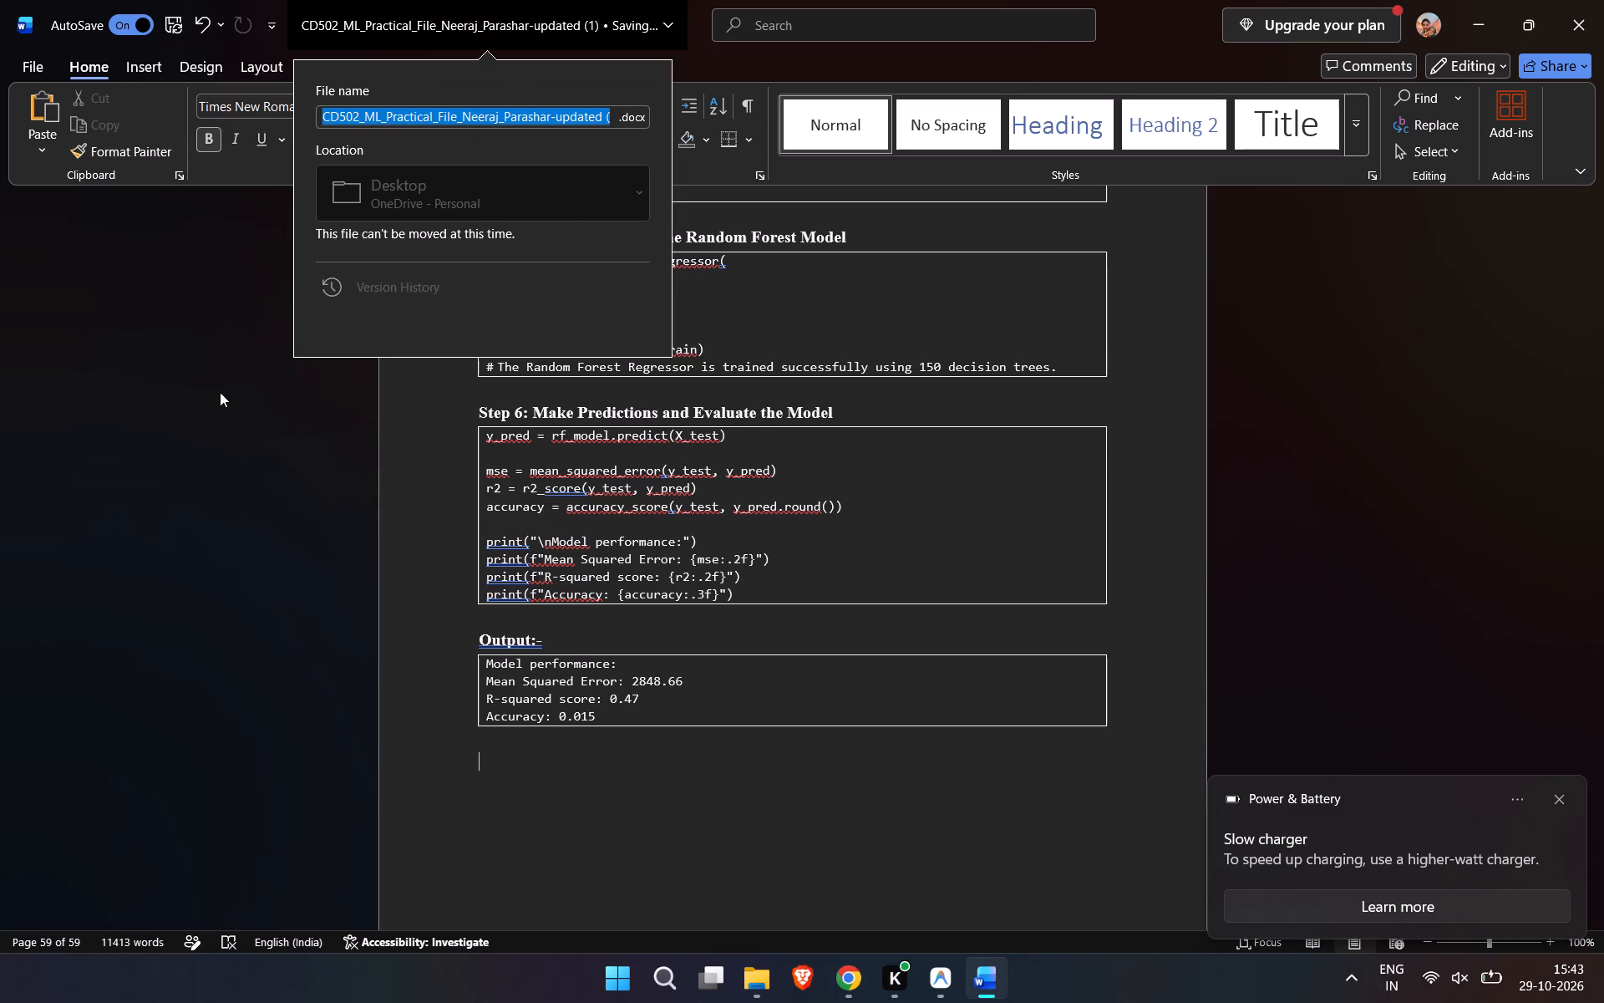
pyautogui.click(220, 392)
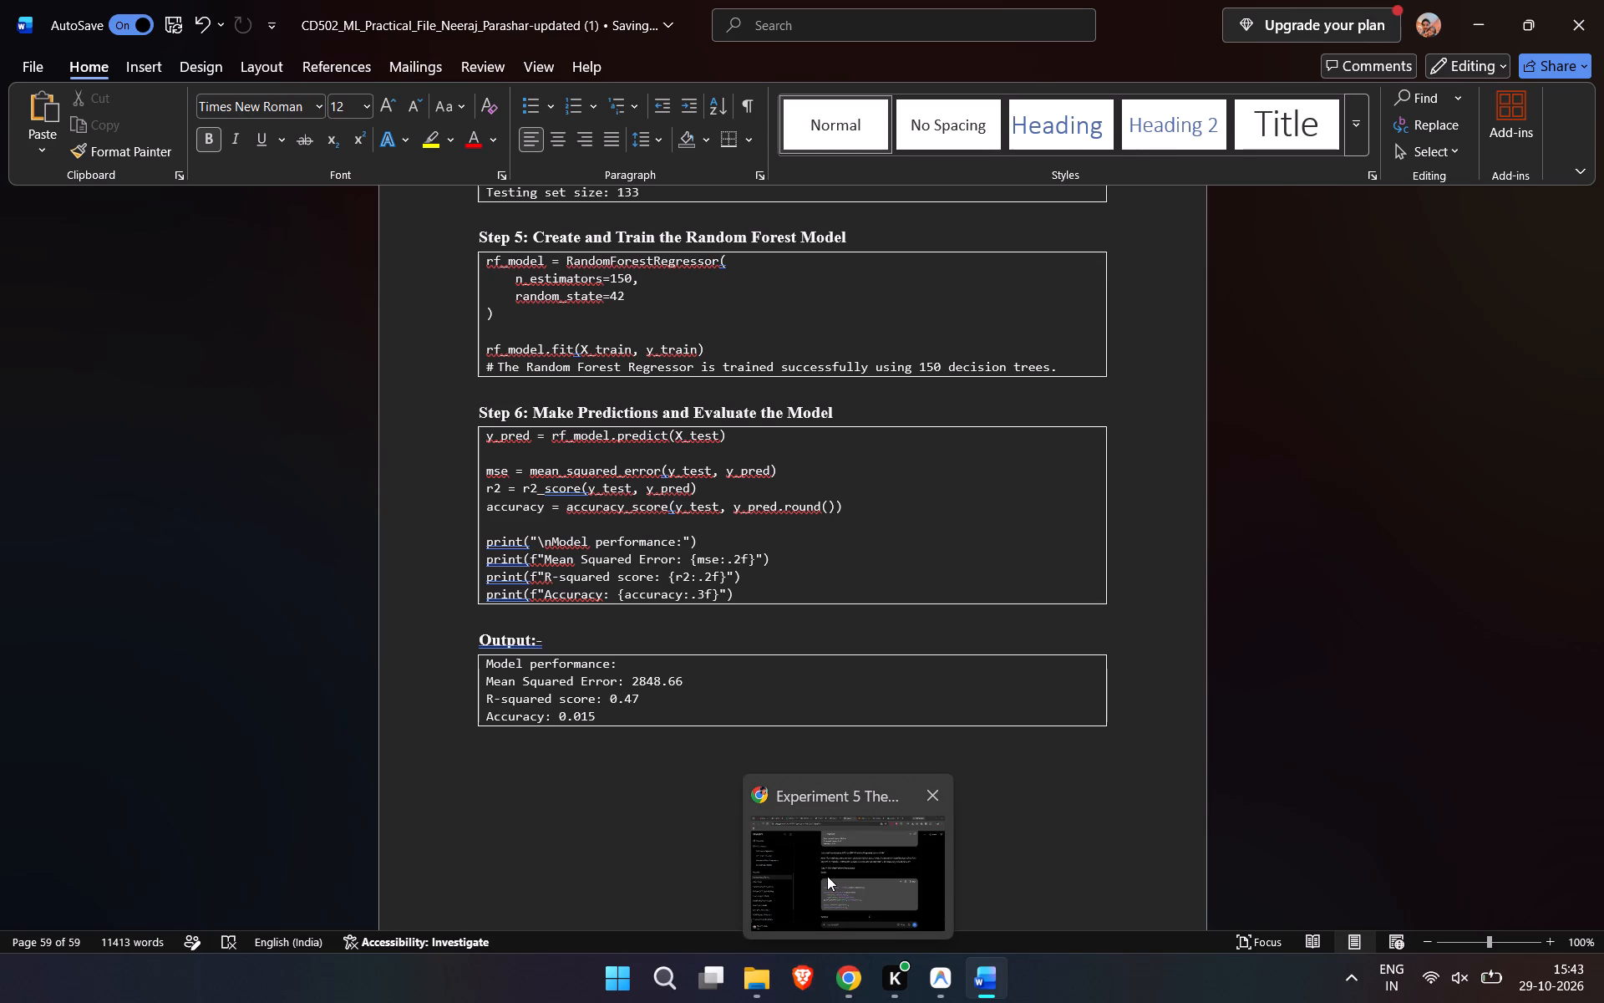
# Copy the heading "Step 7: Calculate Feature Importance" from the ChatGPT chat into the Word document below the Step 6 output, followed by a new line.
pyautogui.click(827, 876)
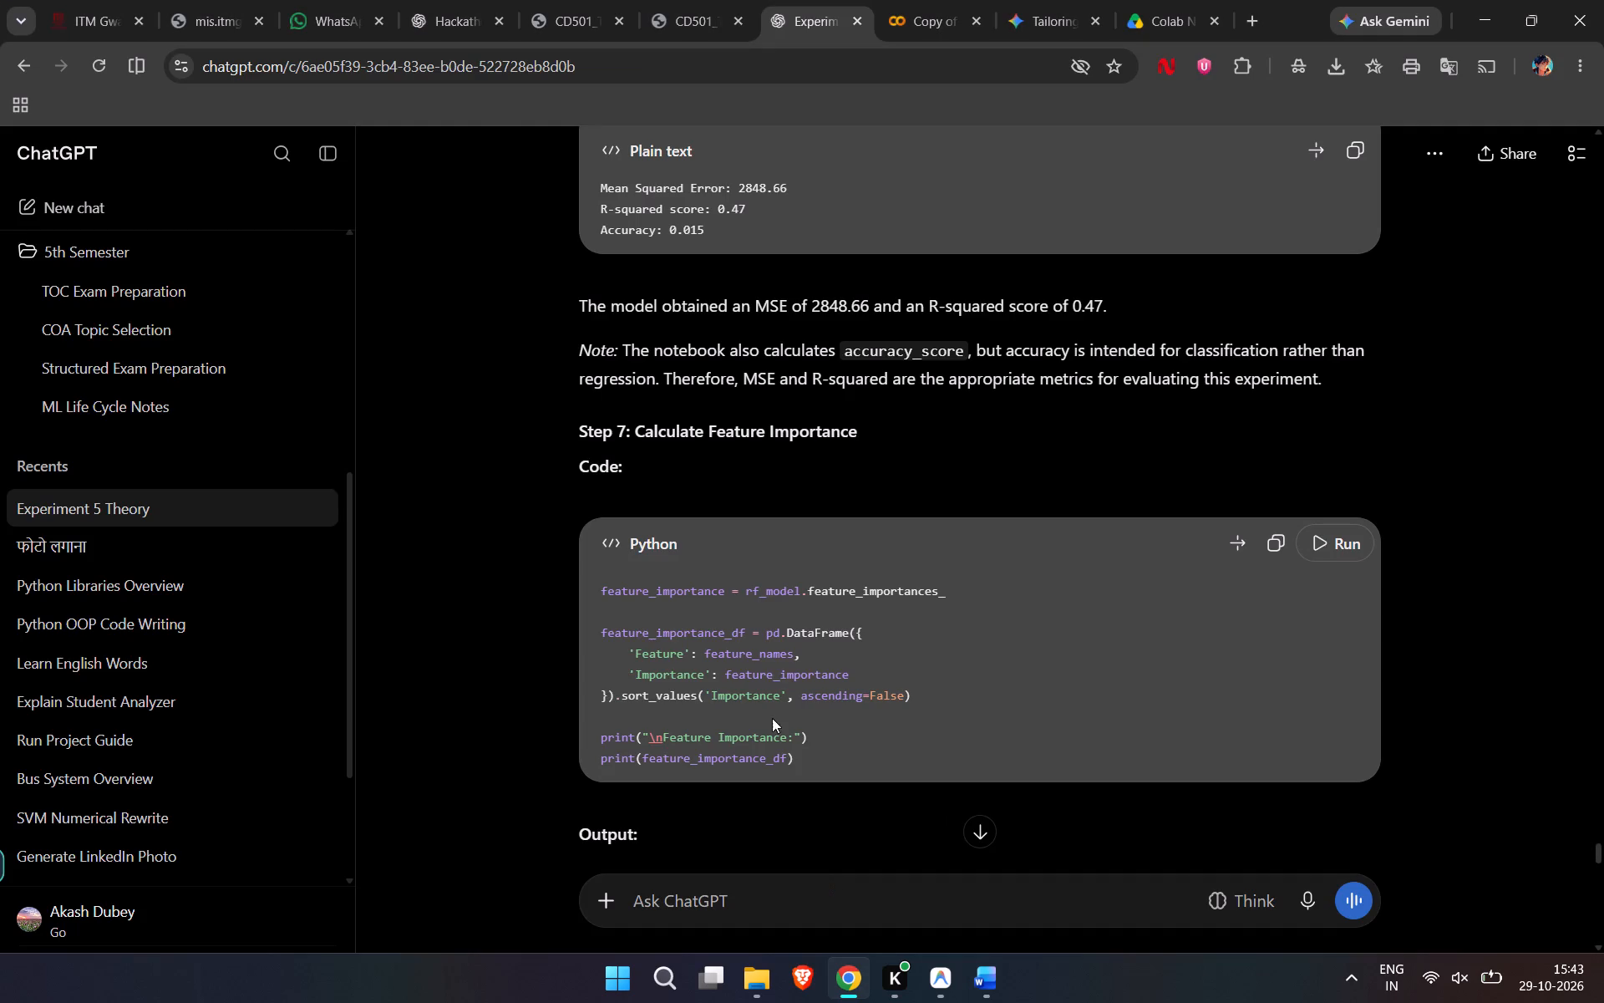
pyautogui.scroll(5, 759, 633)
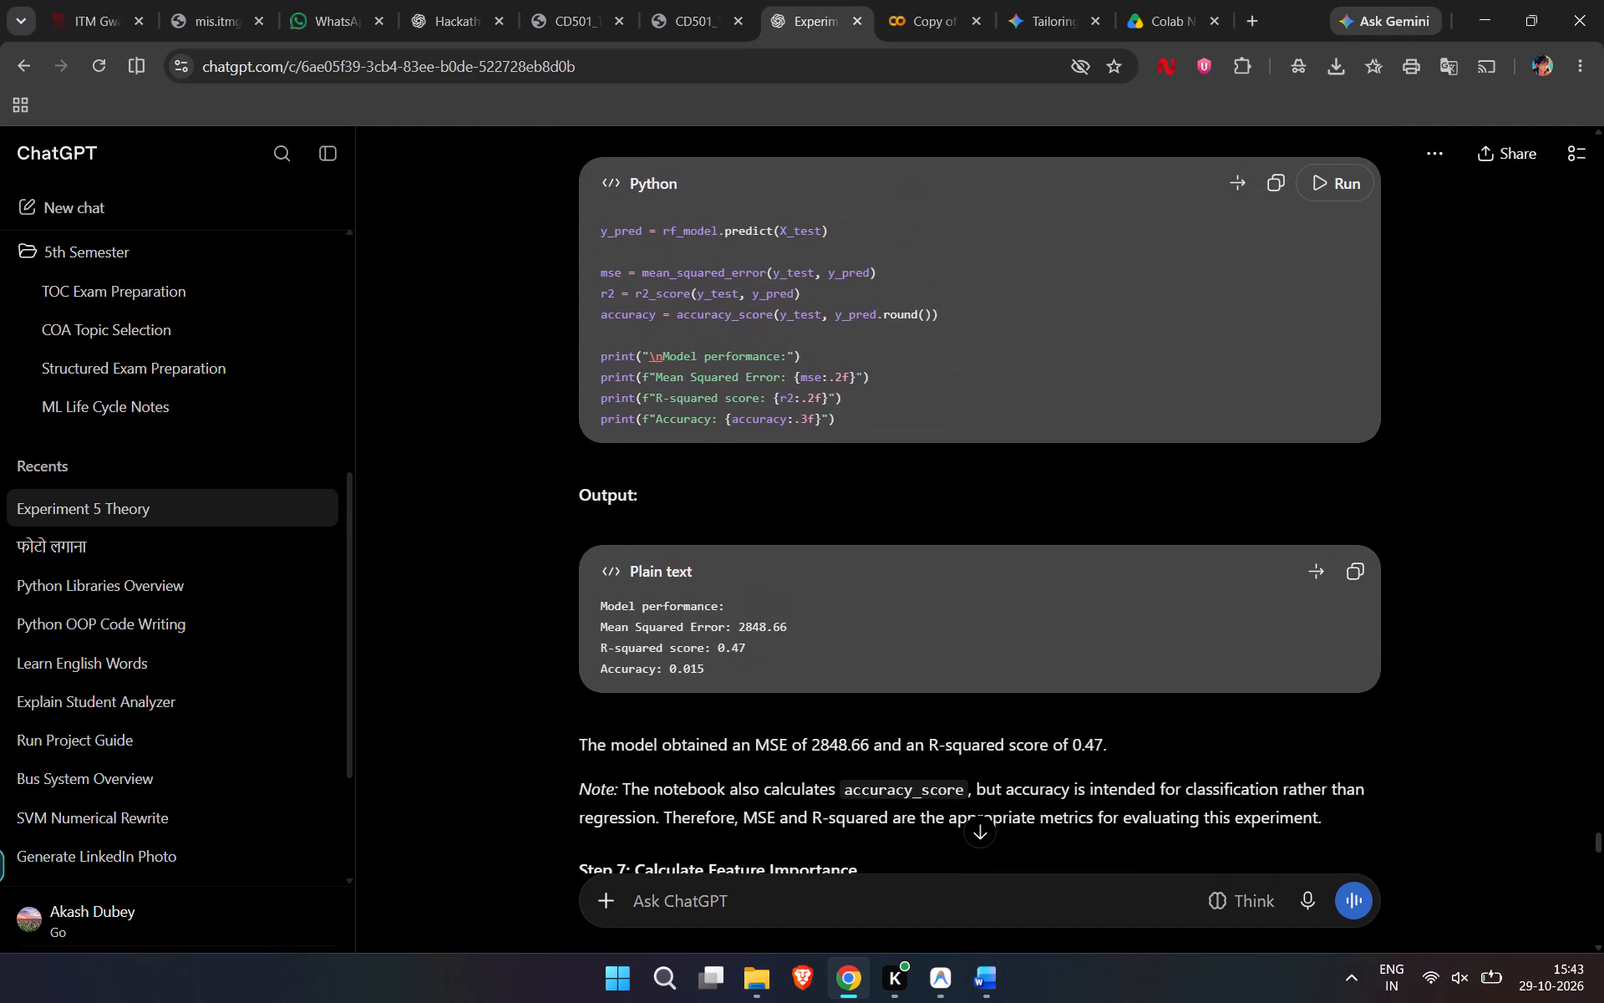
pyautogui.hscroll(-1, 759, 633)
pyautogui.scroll(-2, 759, 633)
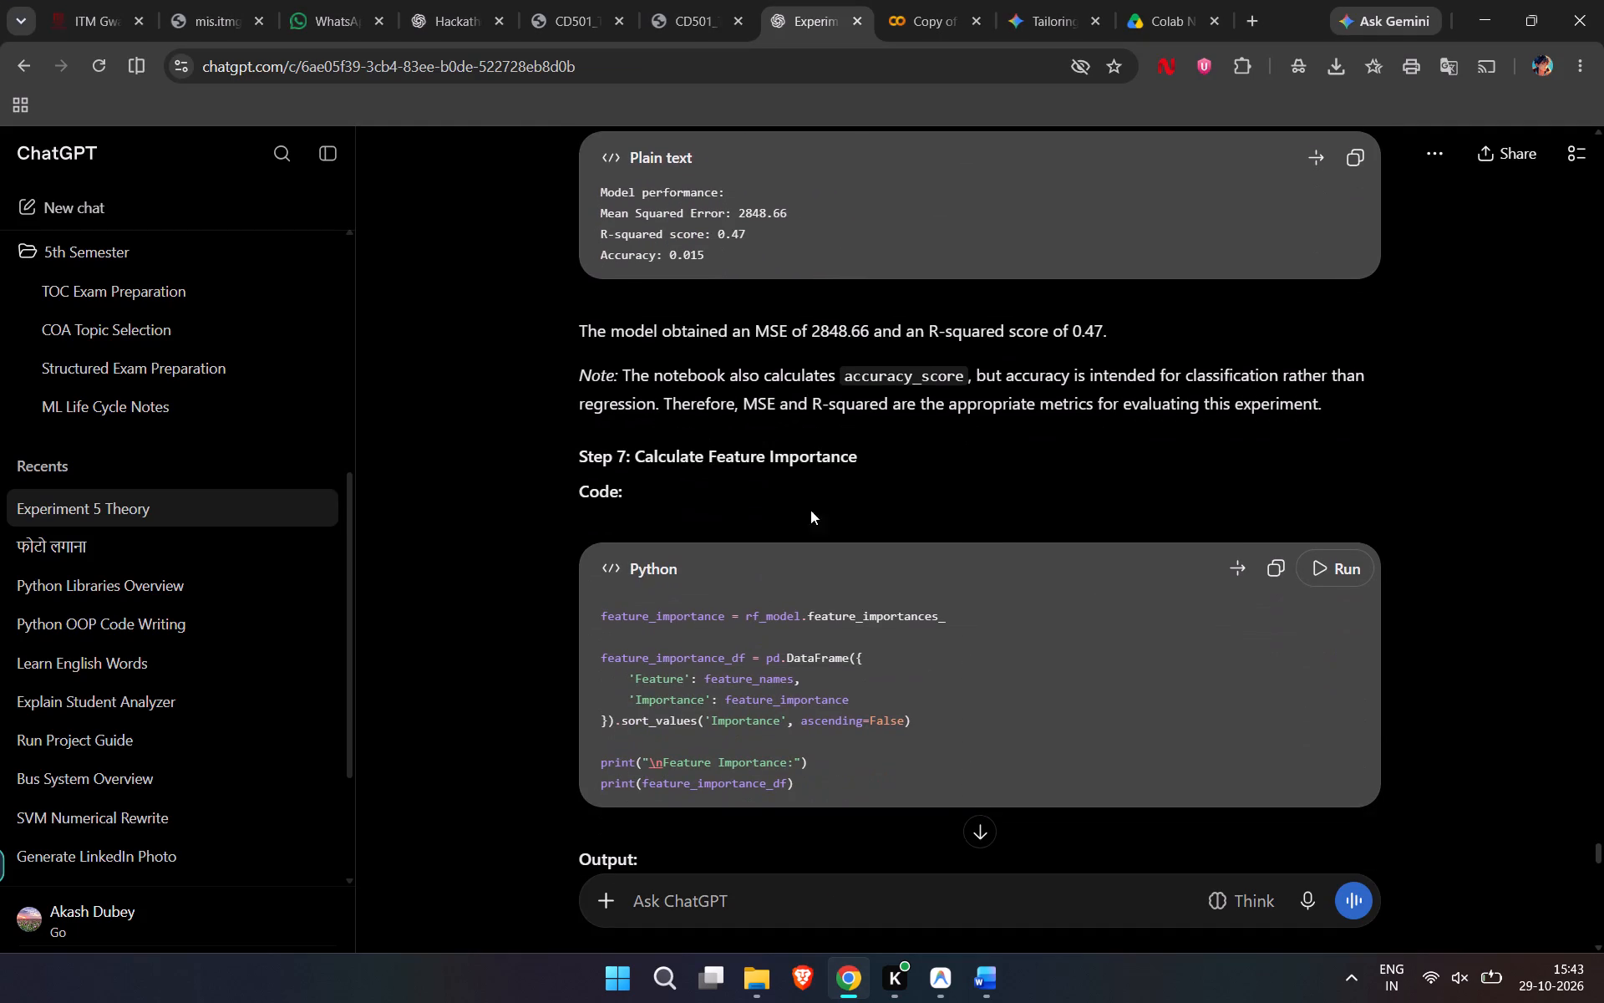
pyautogui.moveTo(867, 459); pyautogui.dragTo(429, 467)
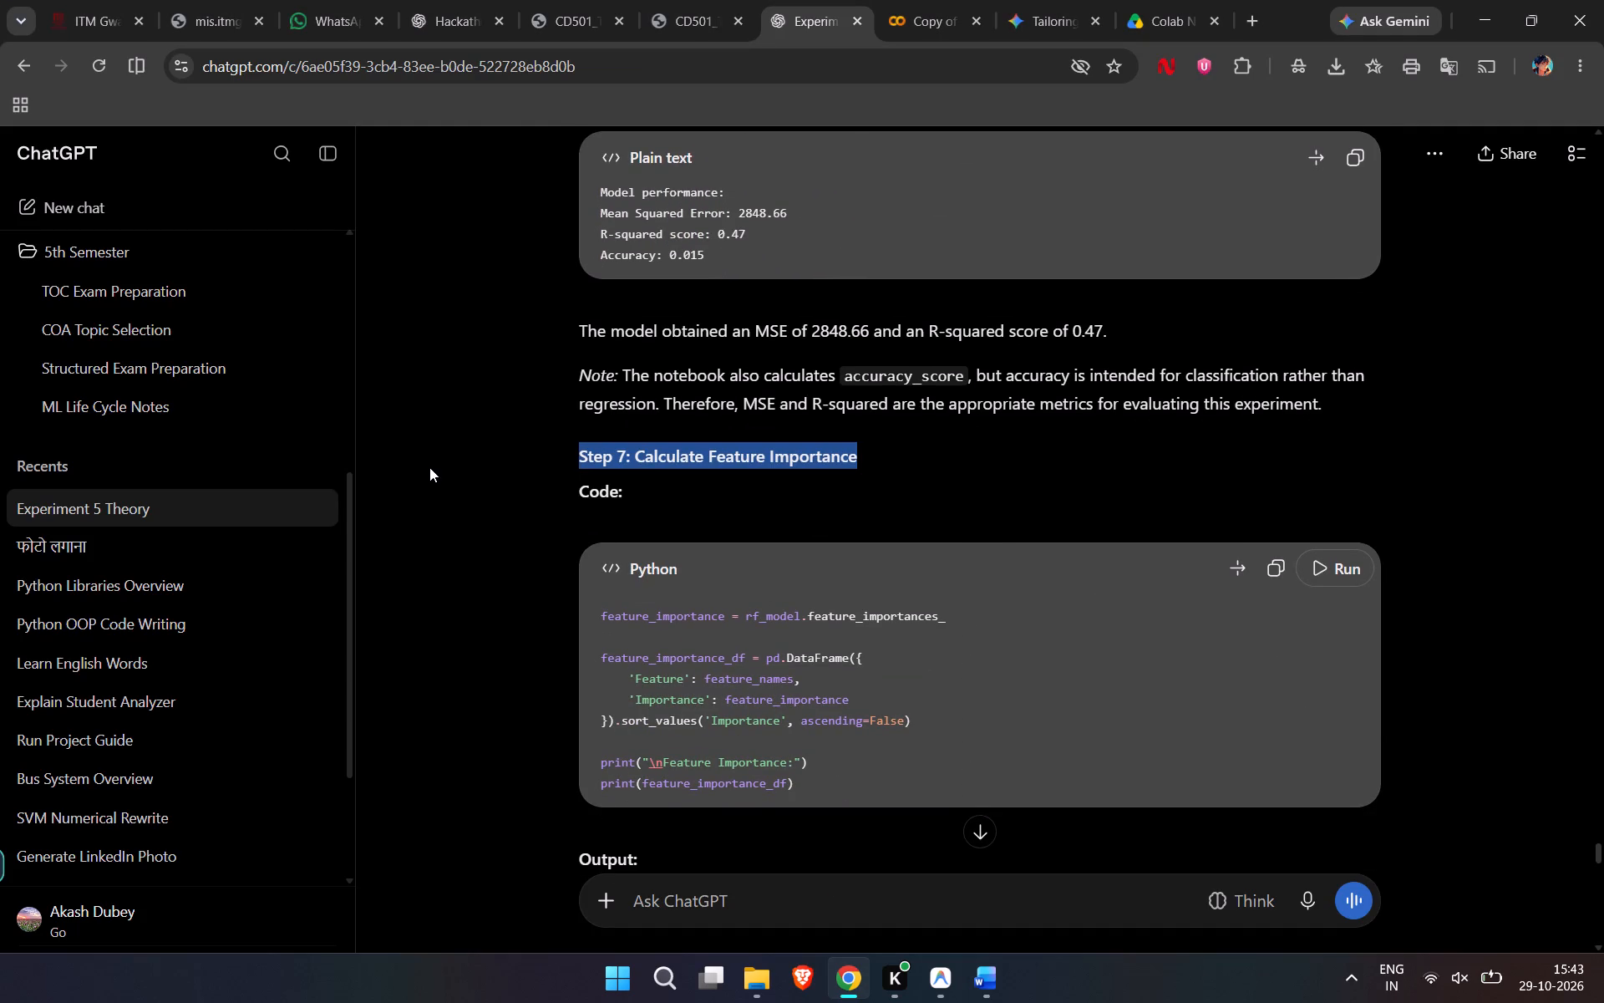
pyautogui.hotkey('ctrl', 'c')
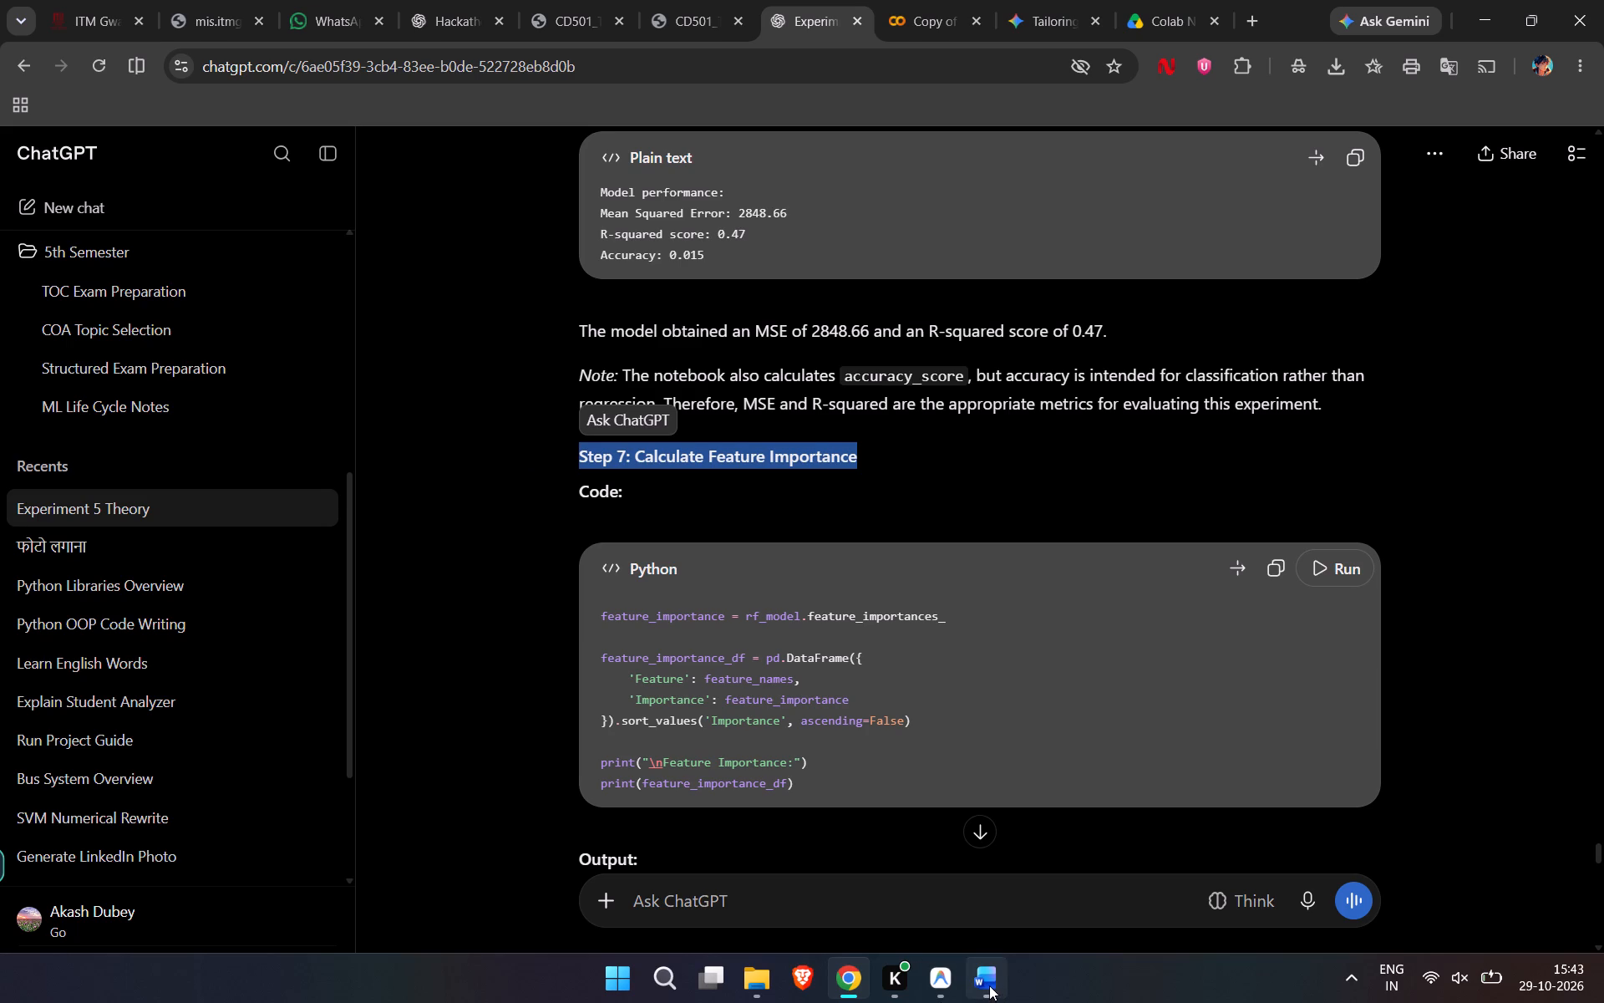
pyautogui.click(982, 893)
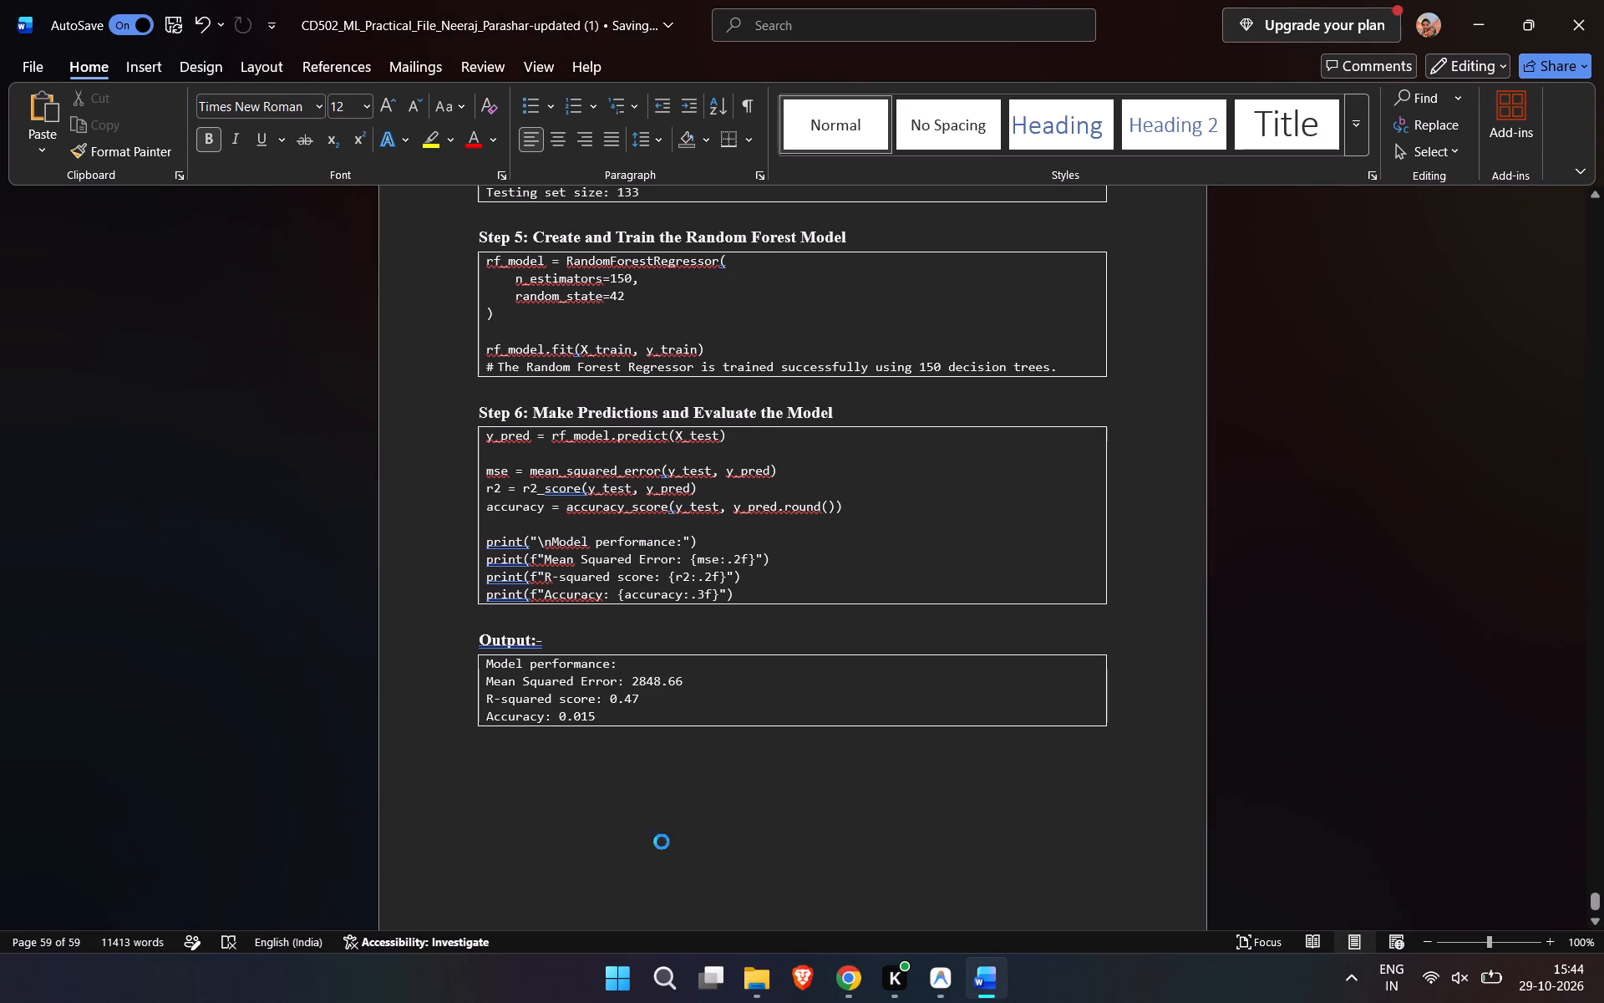
pyautogui.hotkey('ctrl', 'v')
pyautogui.press('Return')
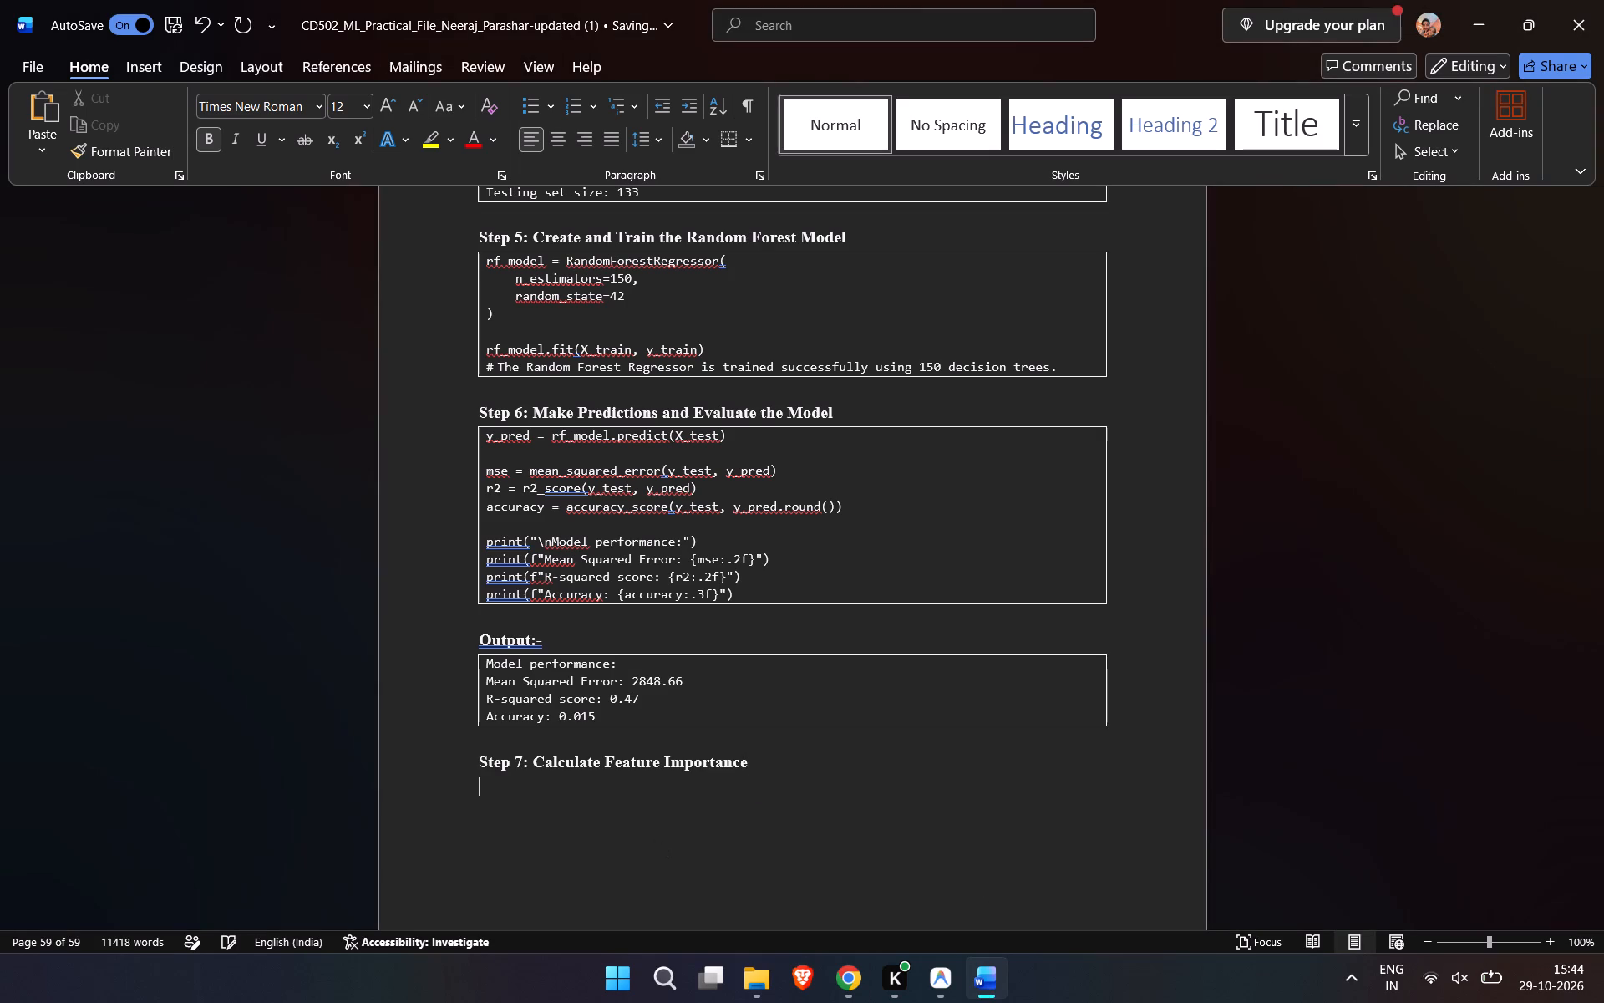
# Insert a single-cell table directly below the Step 7 heading.
pyautogui.click(135, 59)
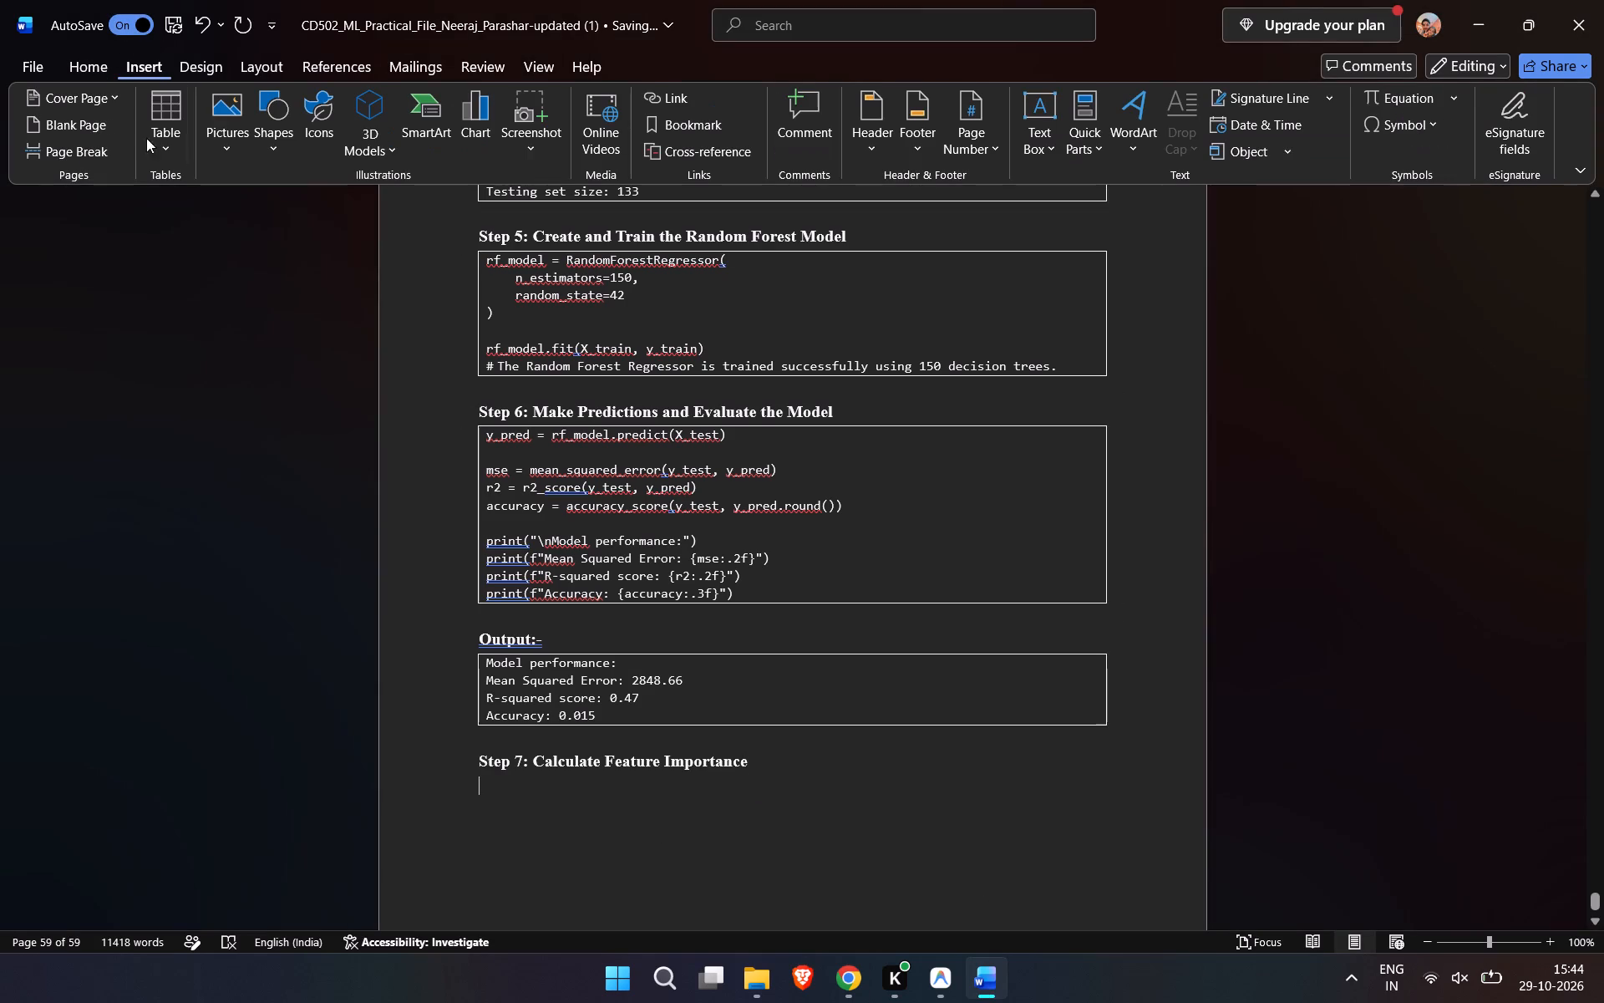
pyautogui.click(161, 155)
pyautogui.click(161, 218)
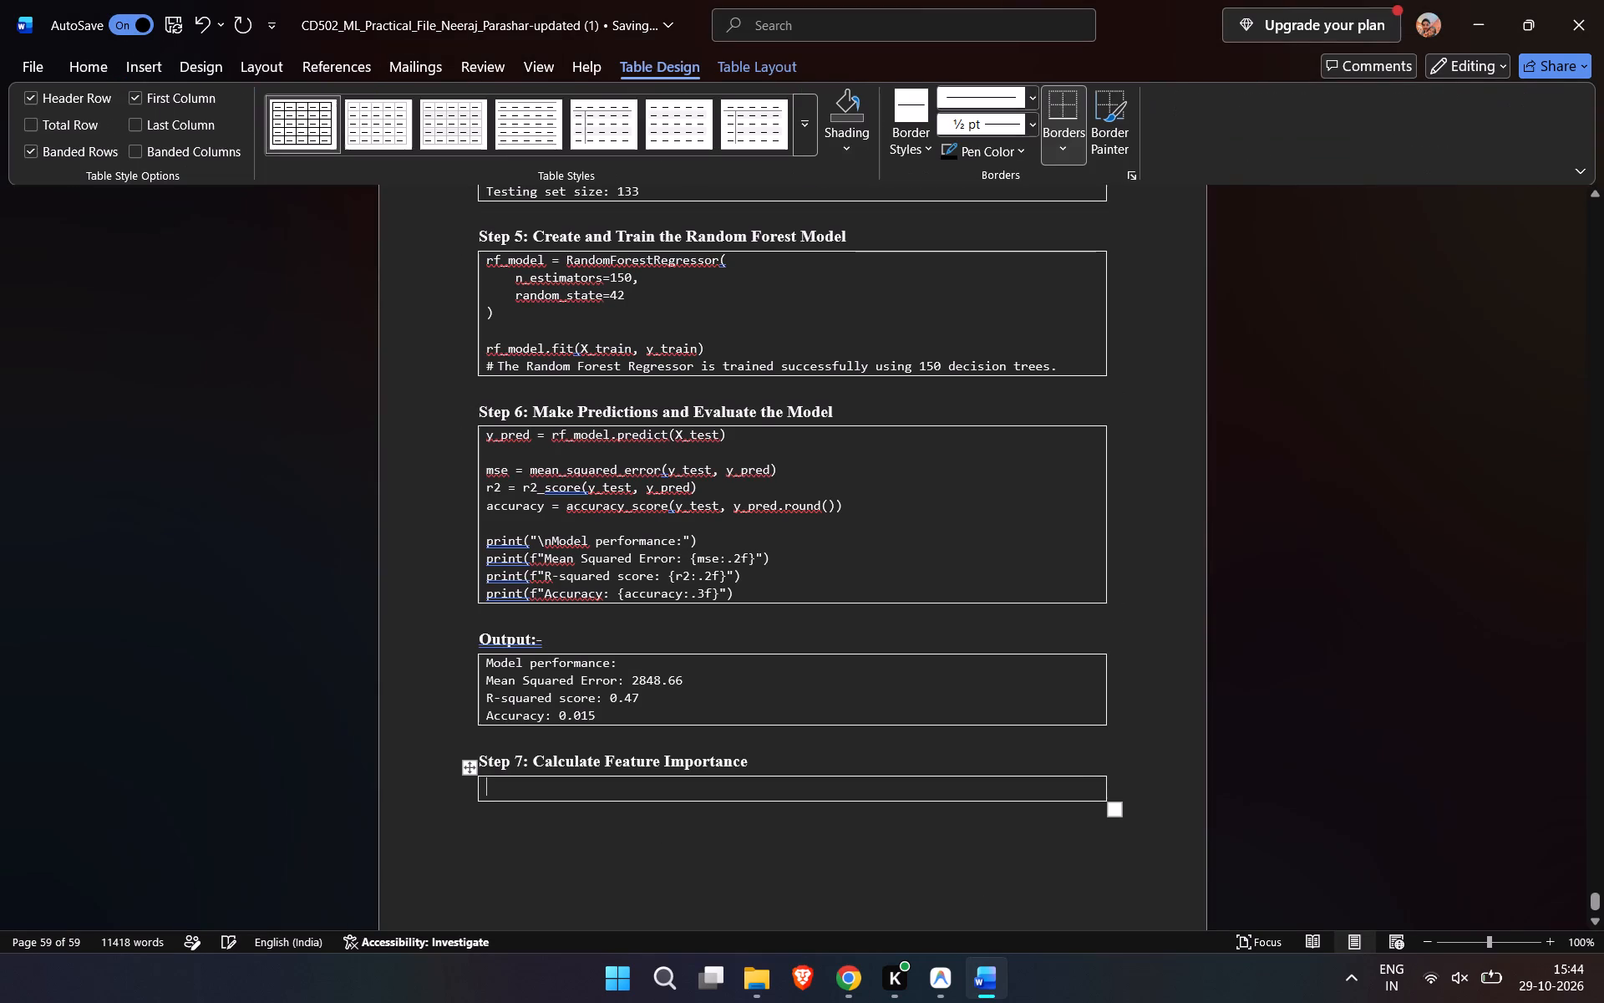
# Copy the Step 7 feature importance Python code from the ChatGPT chat into the empty table cell in Word.
pyautogui.click(828, 873)
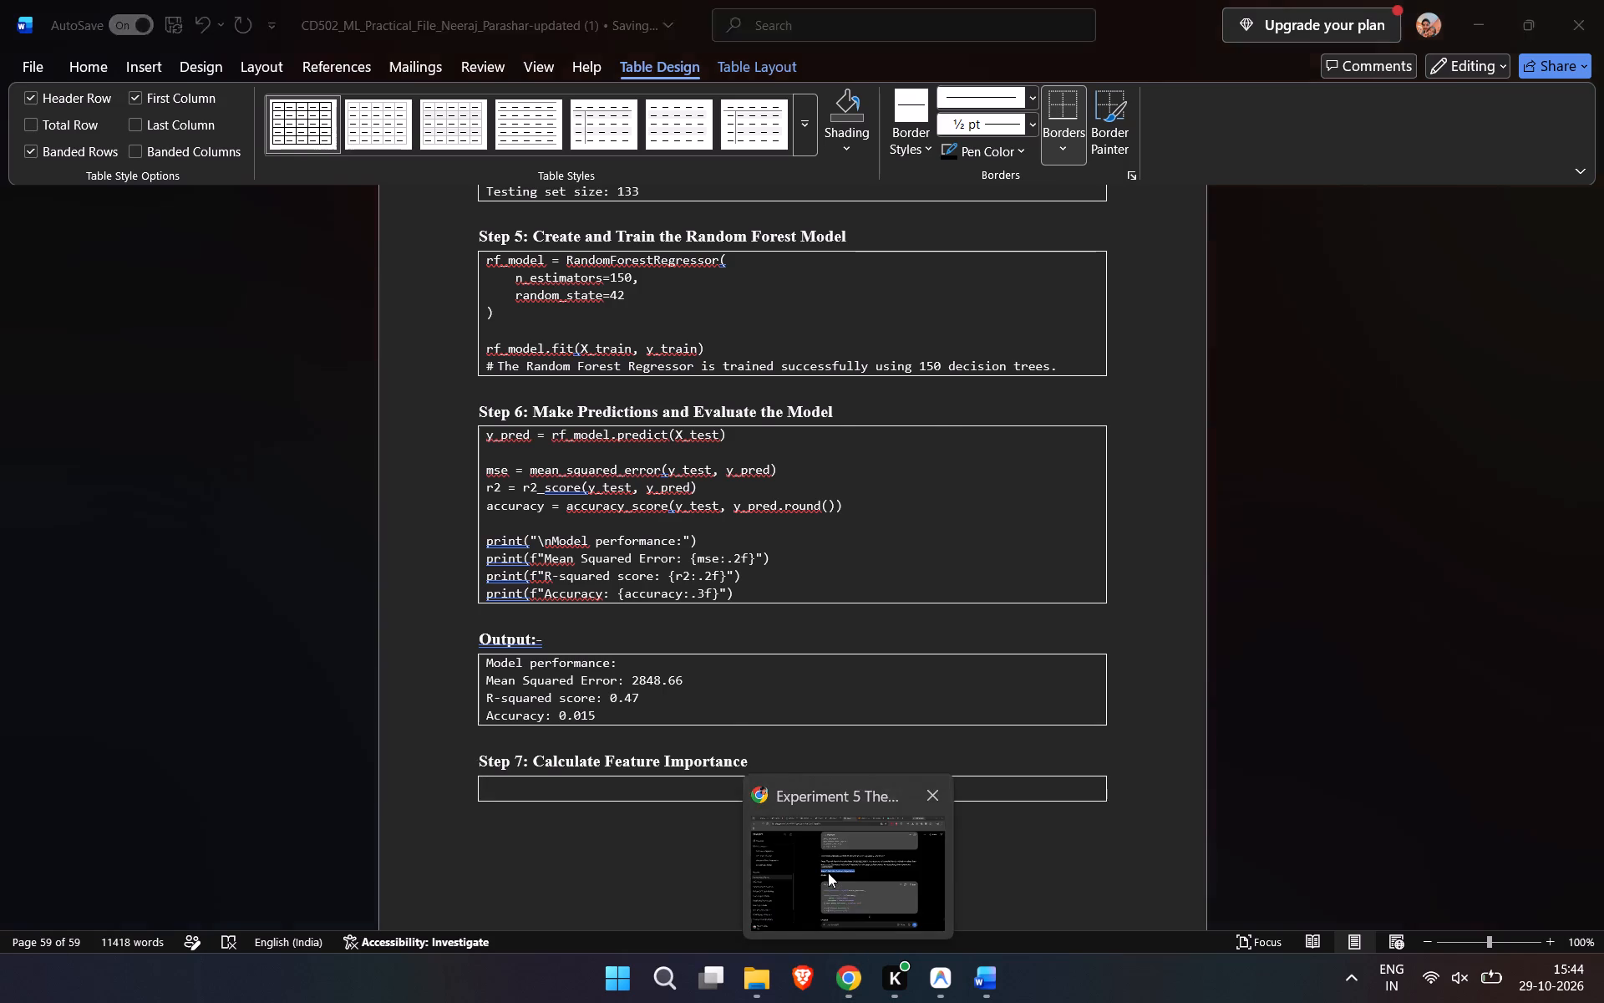
pyautogui.moveTo(814, 787); pyautogui.dragTo(748, 751)
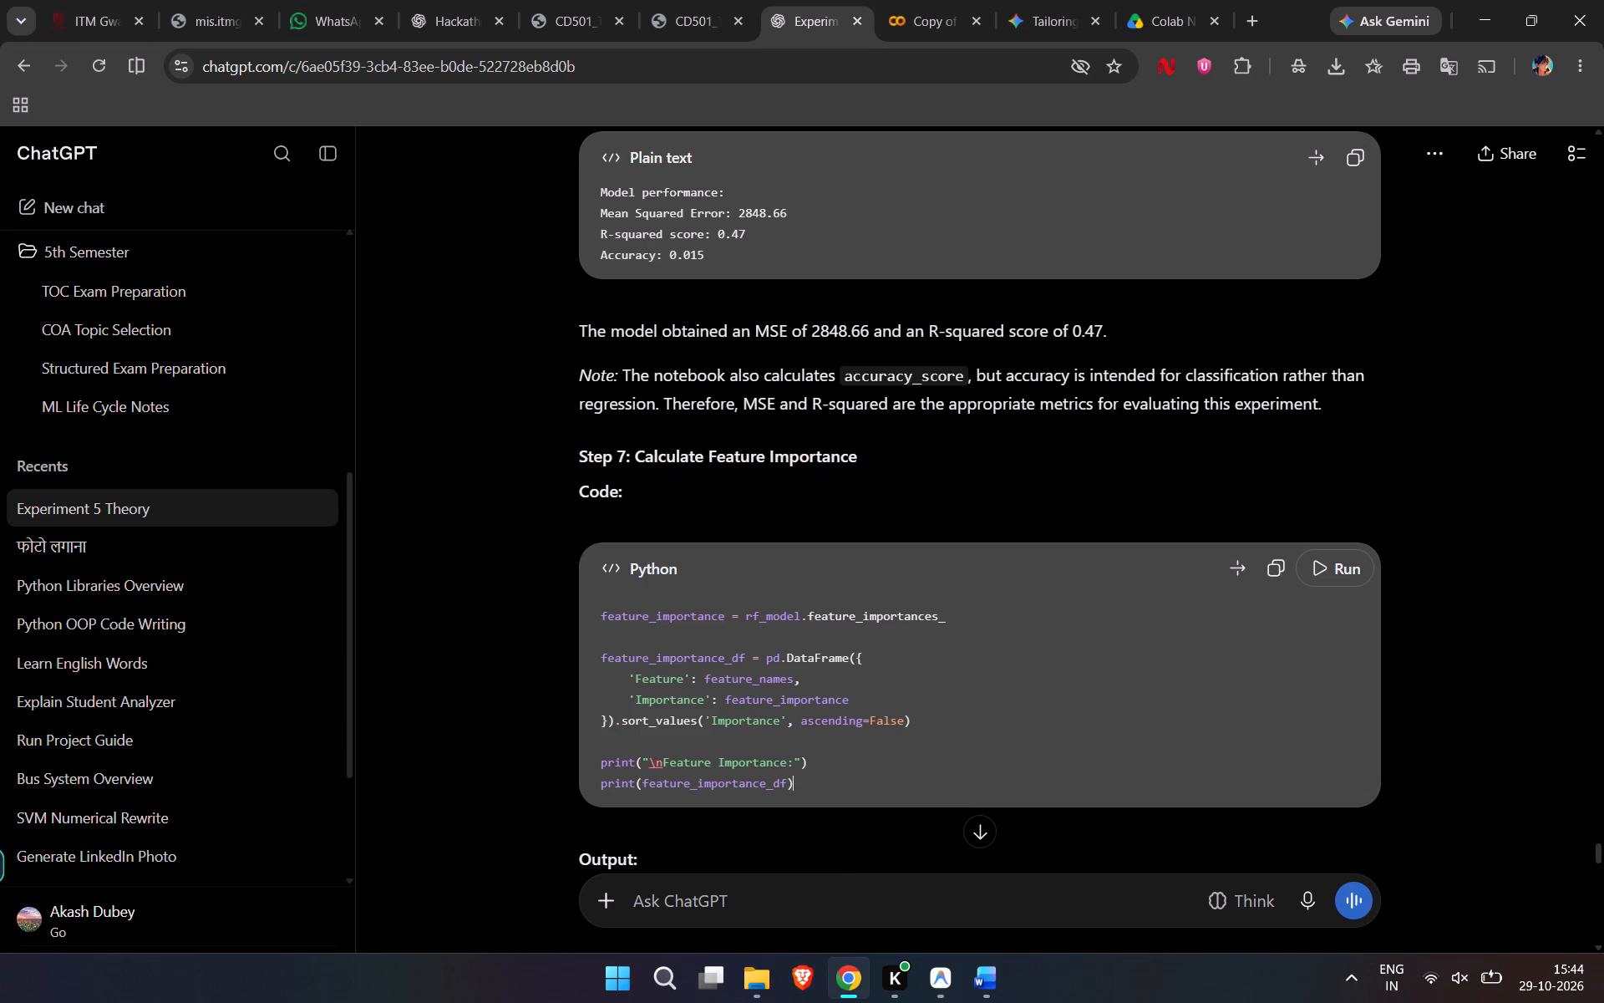
pyautogui.moveTo(748, 751); pyautogui.dragTo(557, 592)
pyautogui.hotkey('ctrl', 'c')
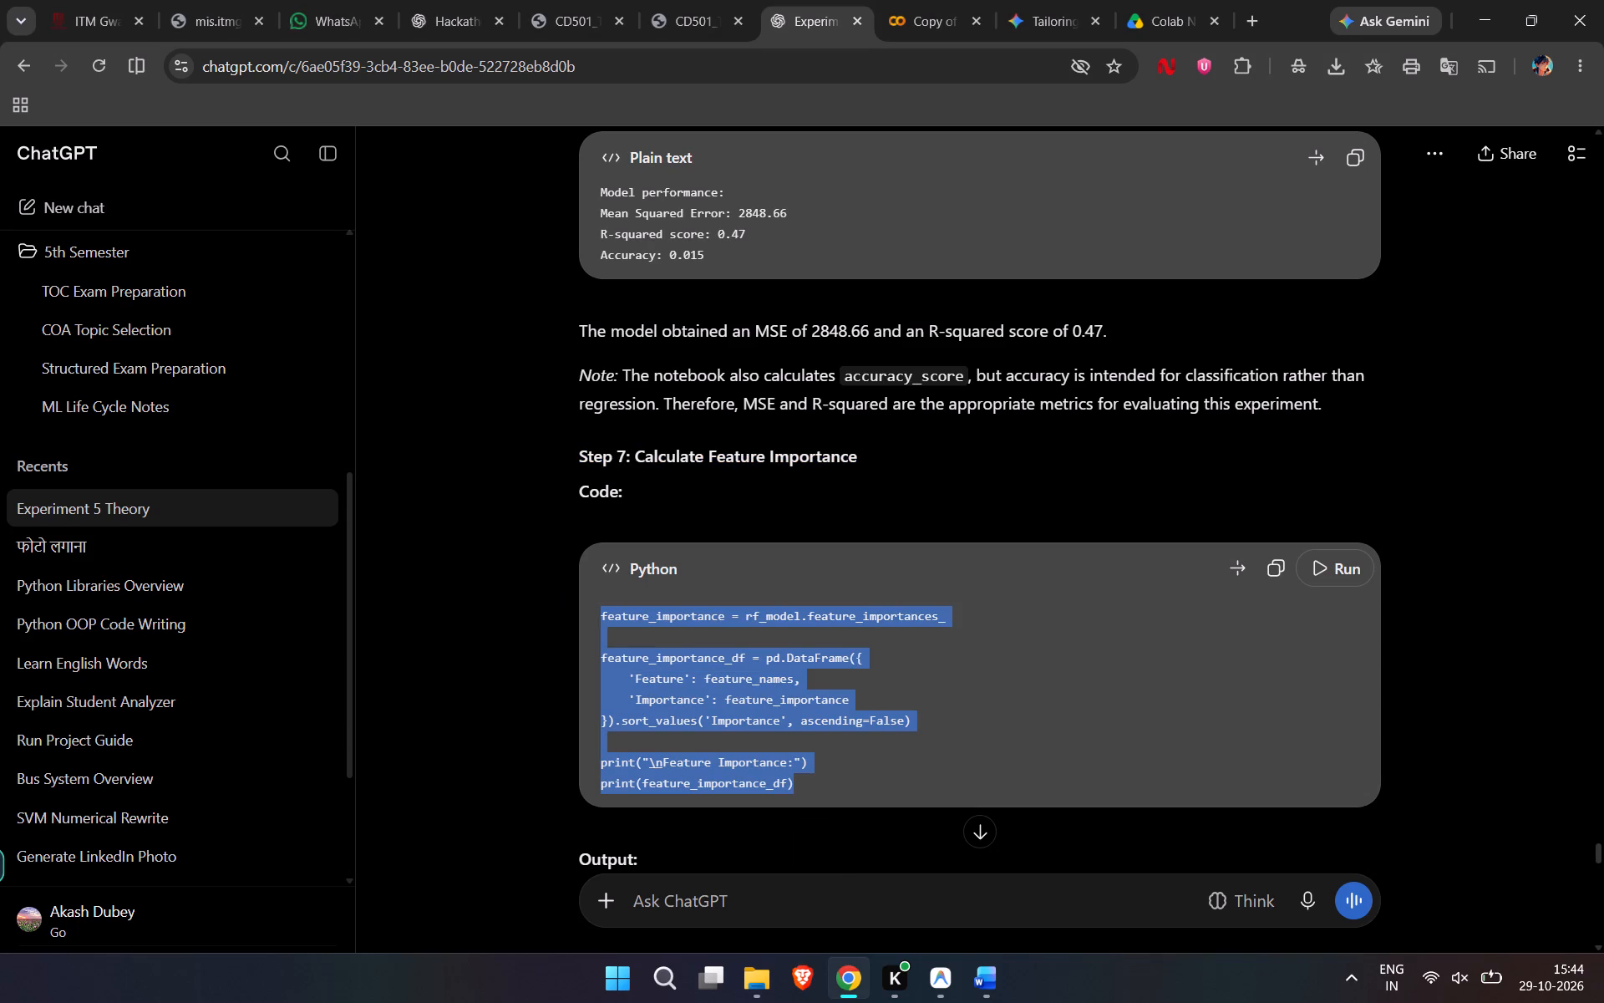
pyautogui.click(957, 892)
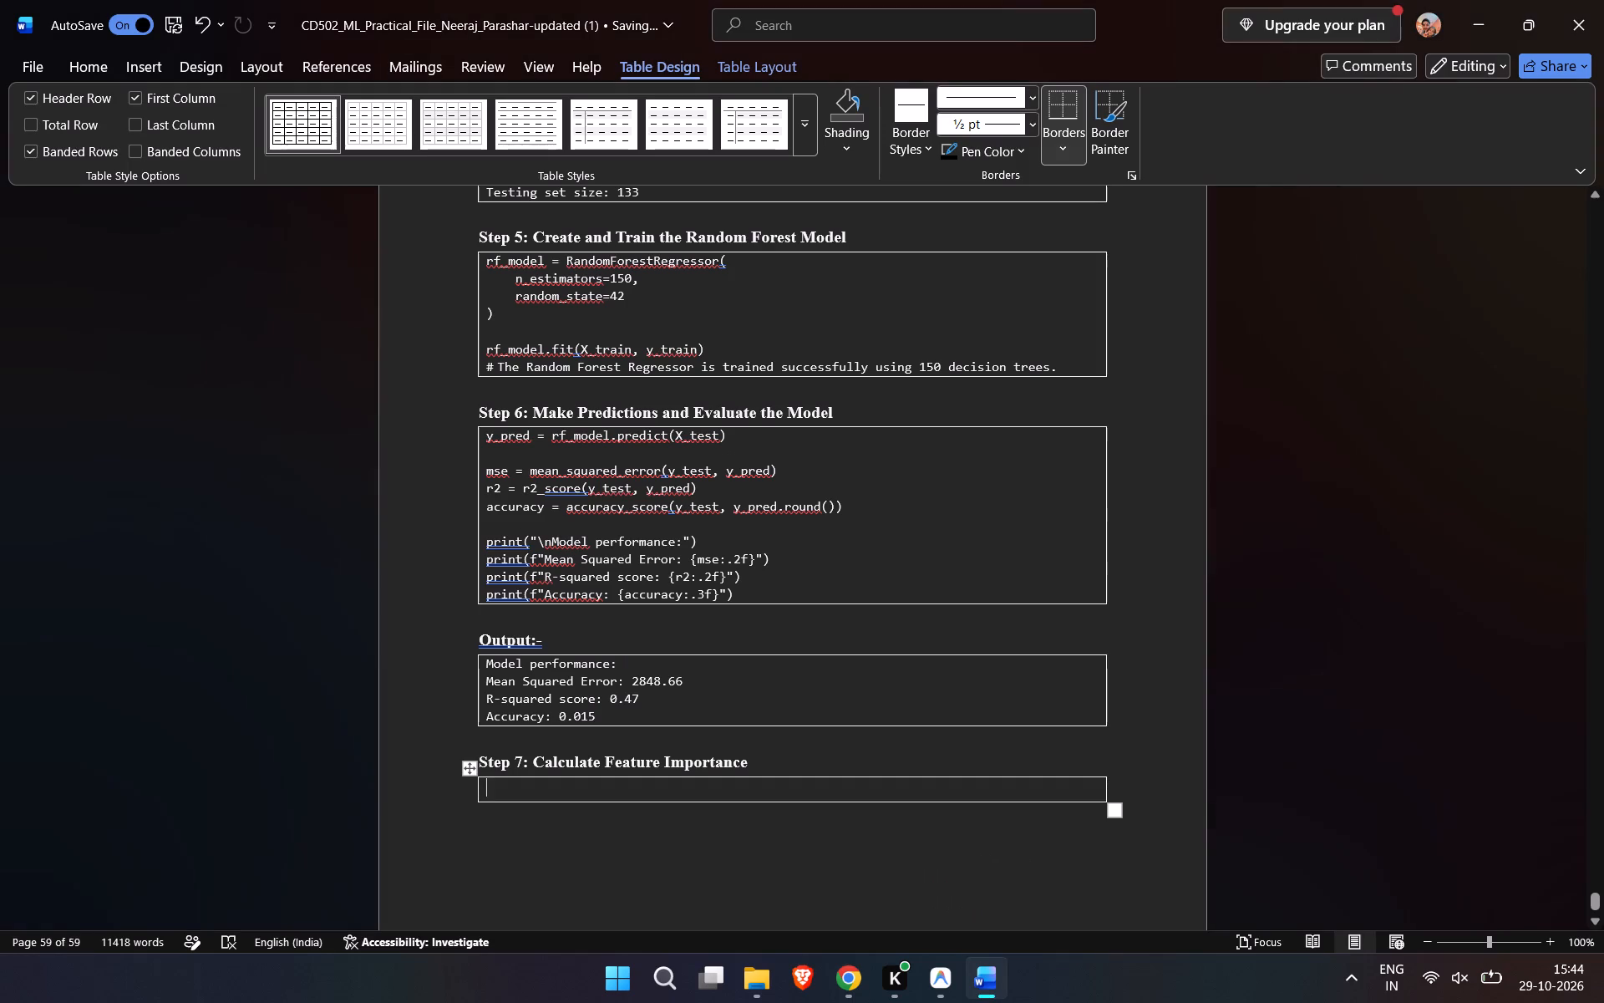
pyautogui.hotkey('ctrl', 'v')
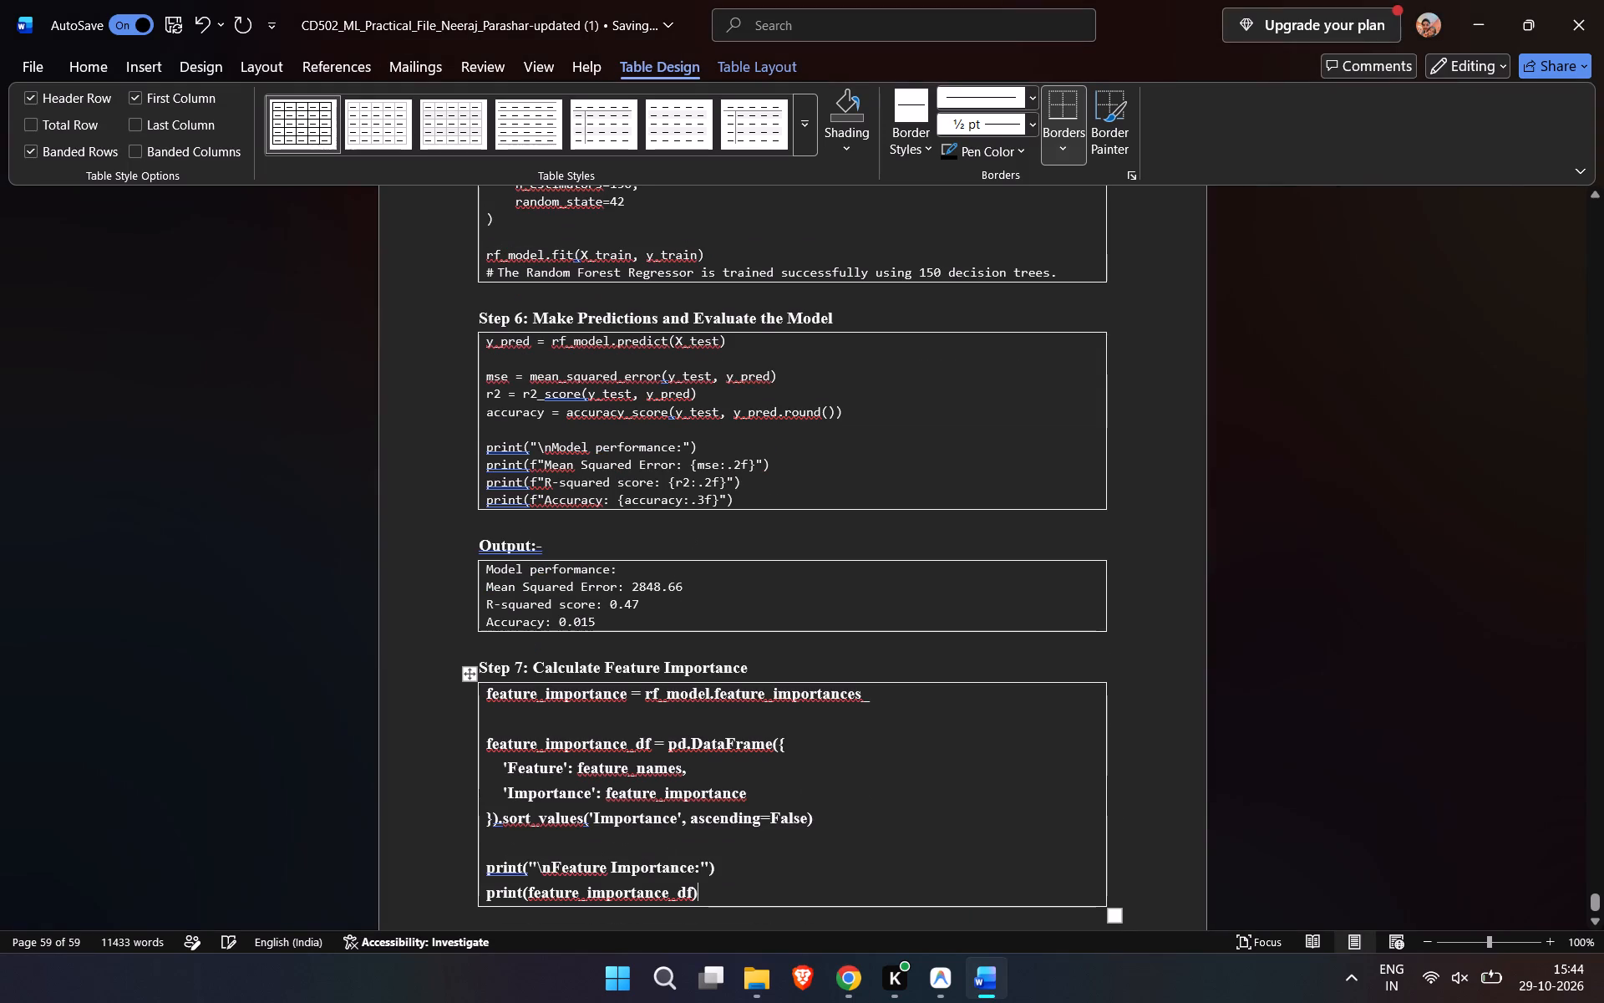
# Format the pasted Step 7 code as non-bold Consolas at 9.5 pt.
pyautogui.moveTo(714, 896); pyautogui.dragTo(485, 695)
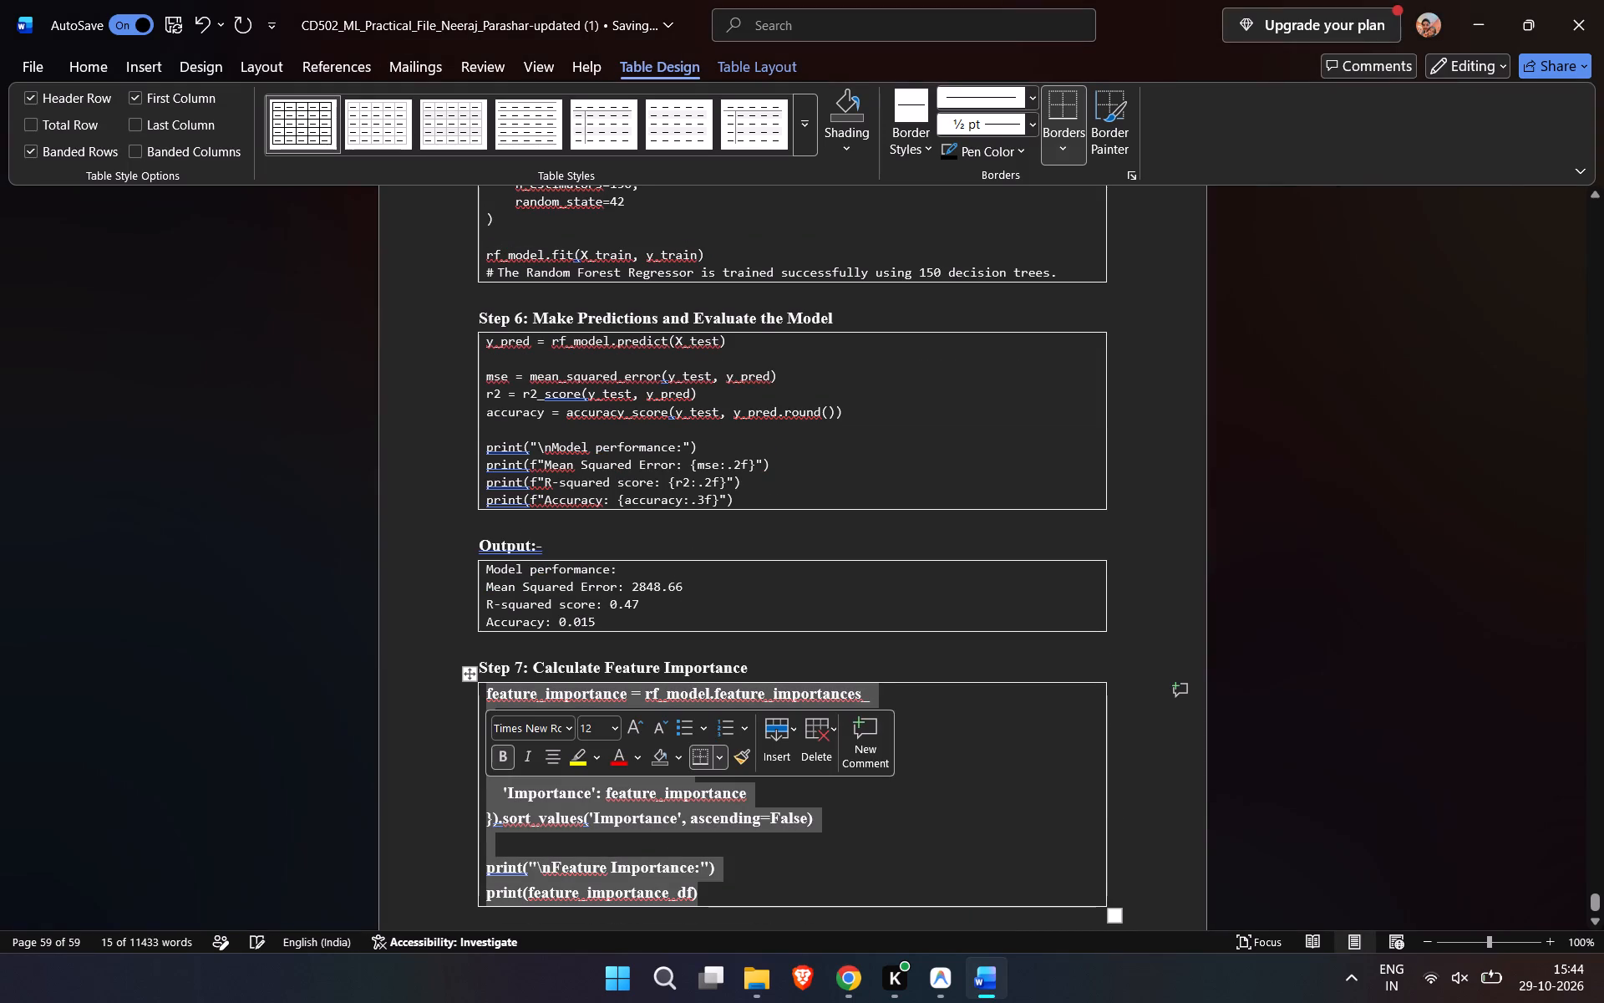
pyautogui.doubleClick(595, 724)
pyautogui.press('BackSpace')
pyautogui.press('BackSpace')
pyautogui.write('9.')
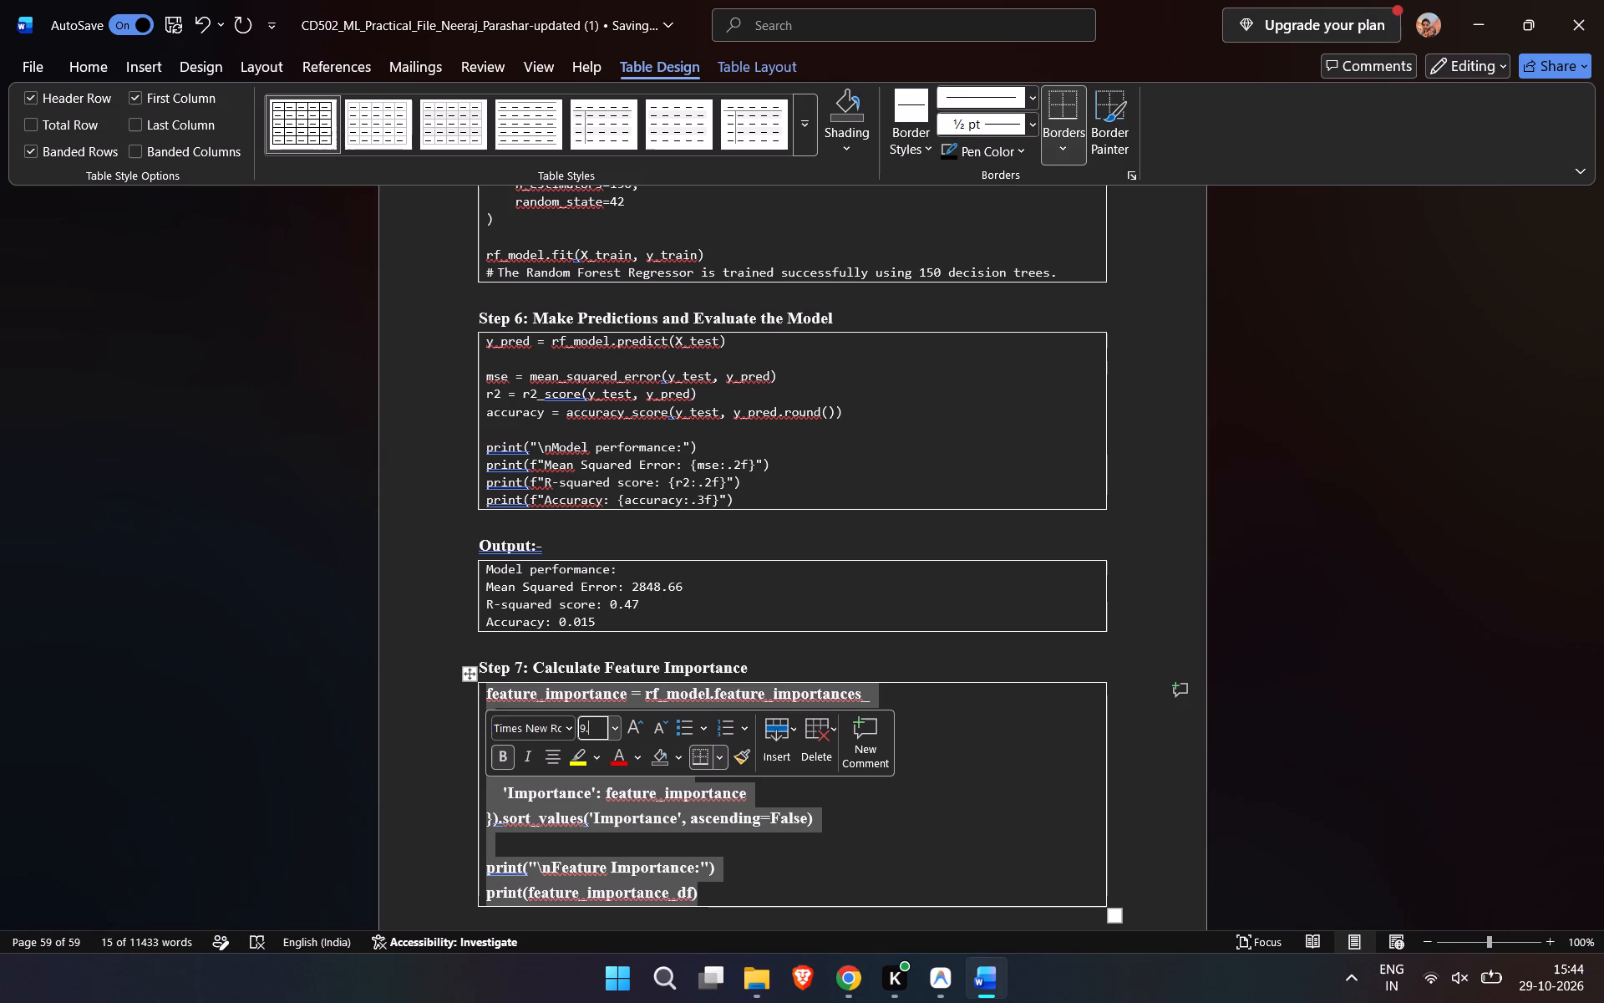
pyautogui.press('5')
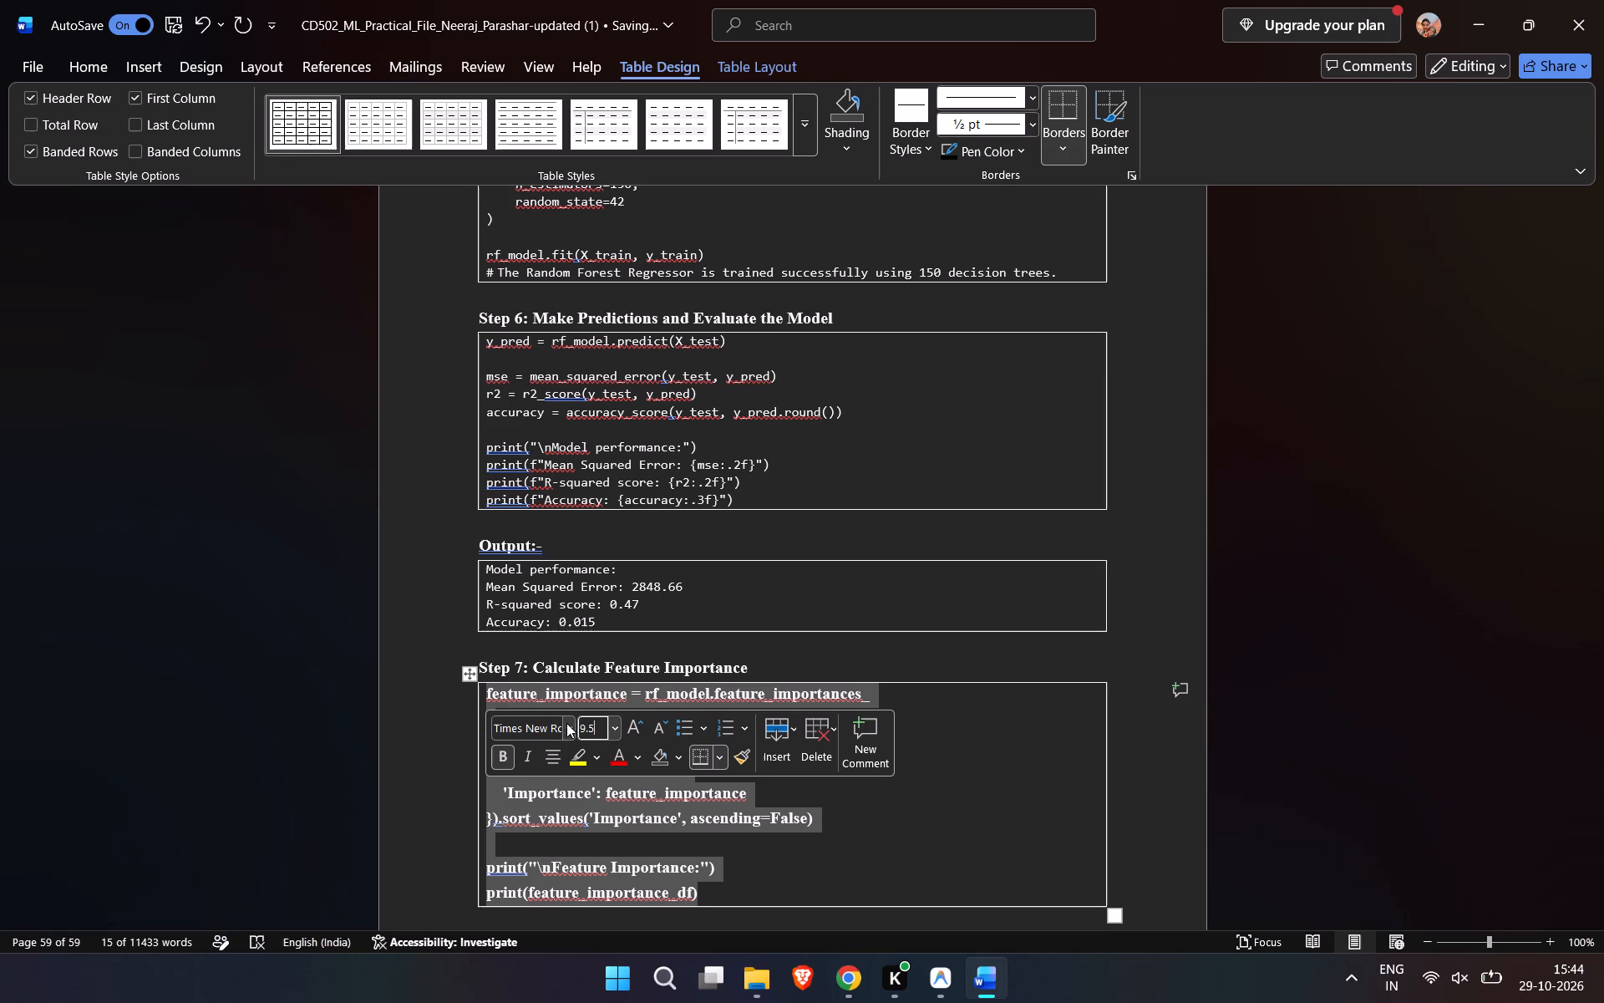
pyautogui.click(566, 723)
pyautogui.click(567, 727)
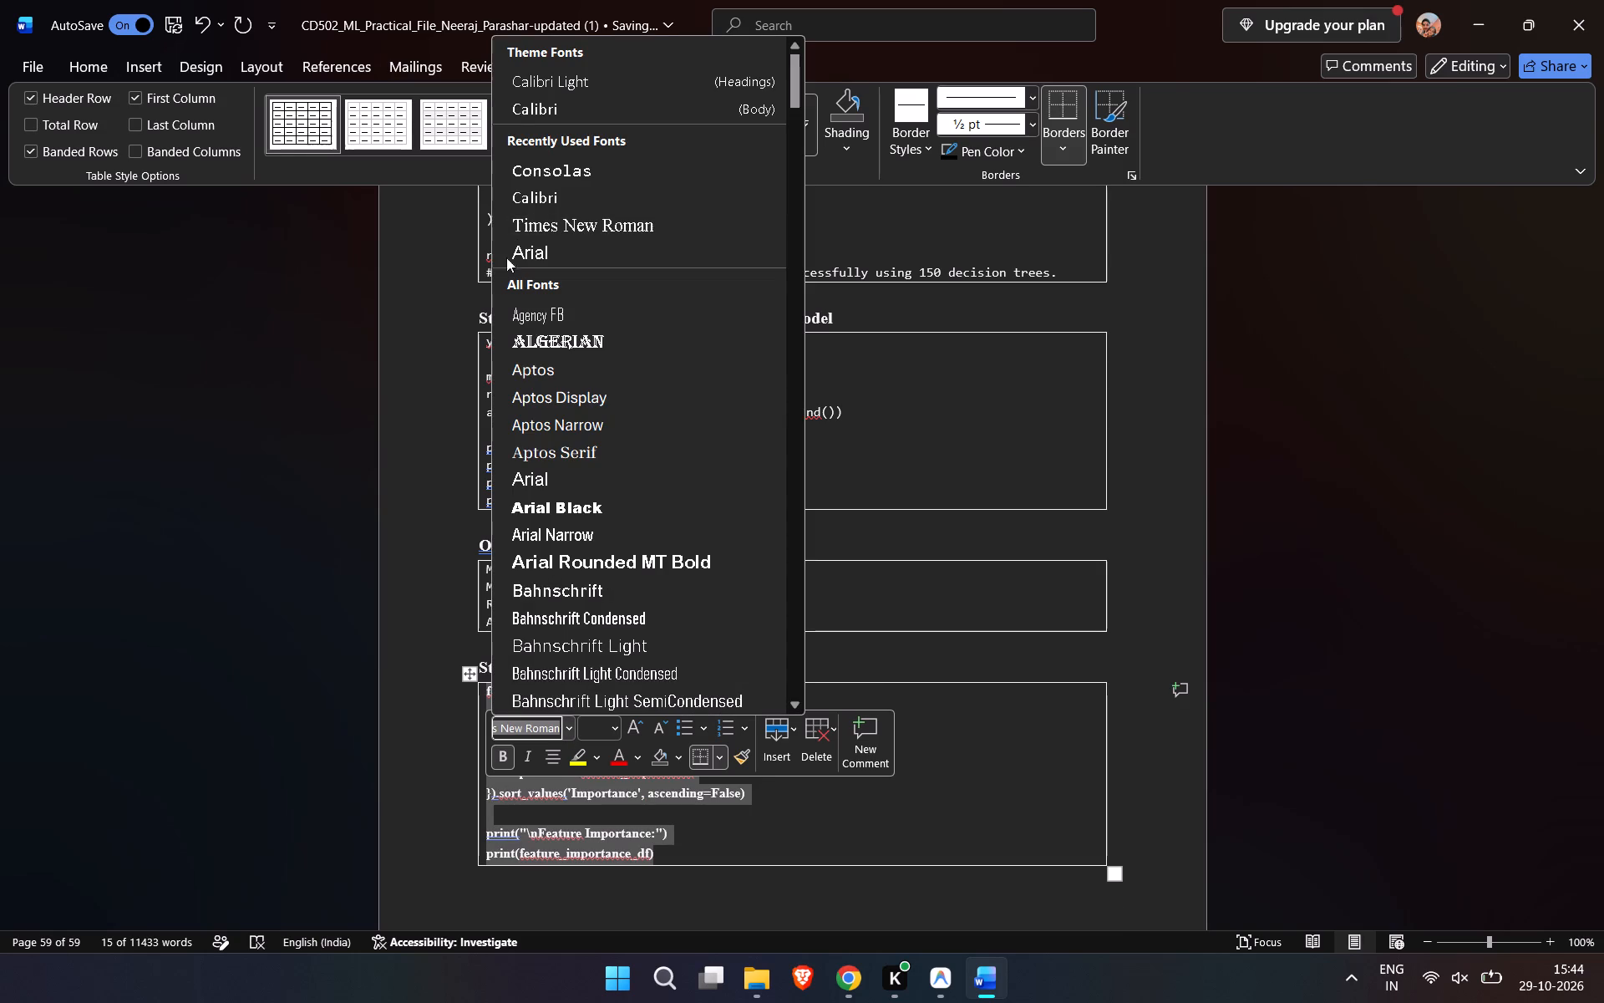
pyautogui.click(557, 169)
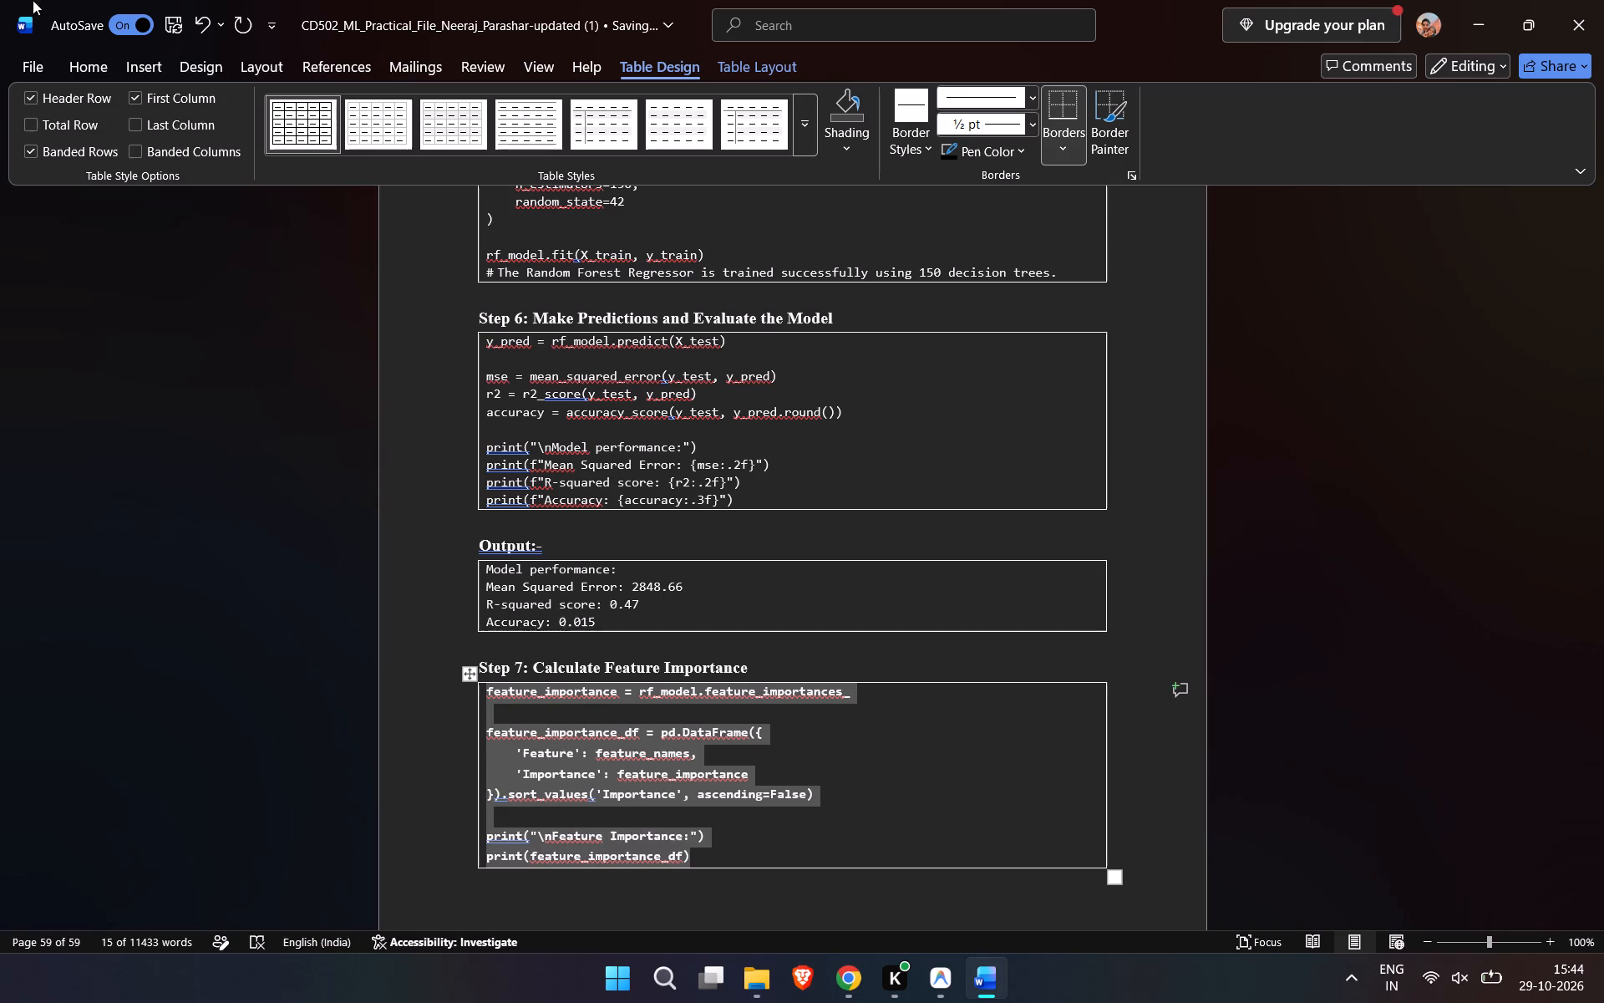
pyautogui.click(129, 64)
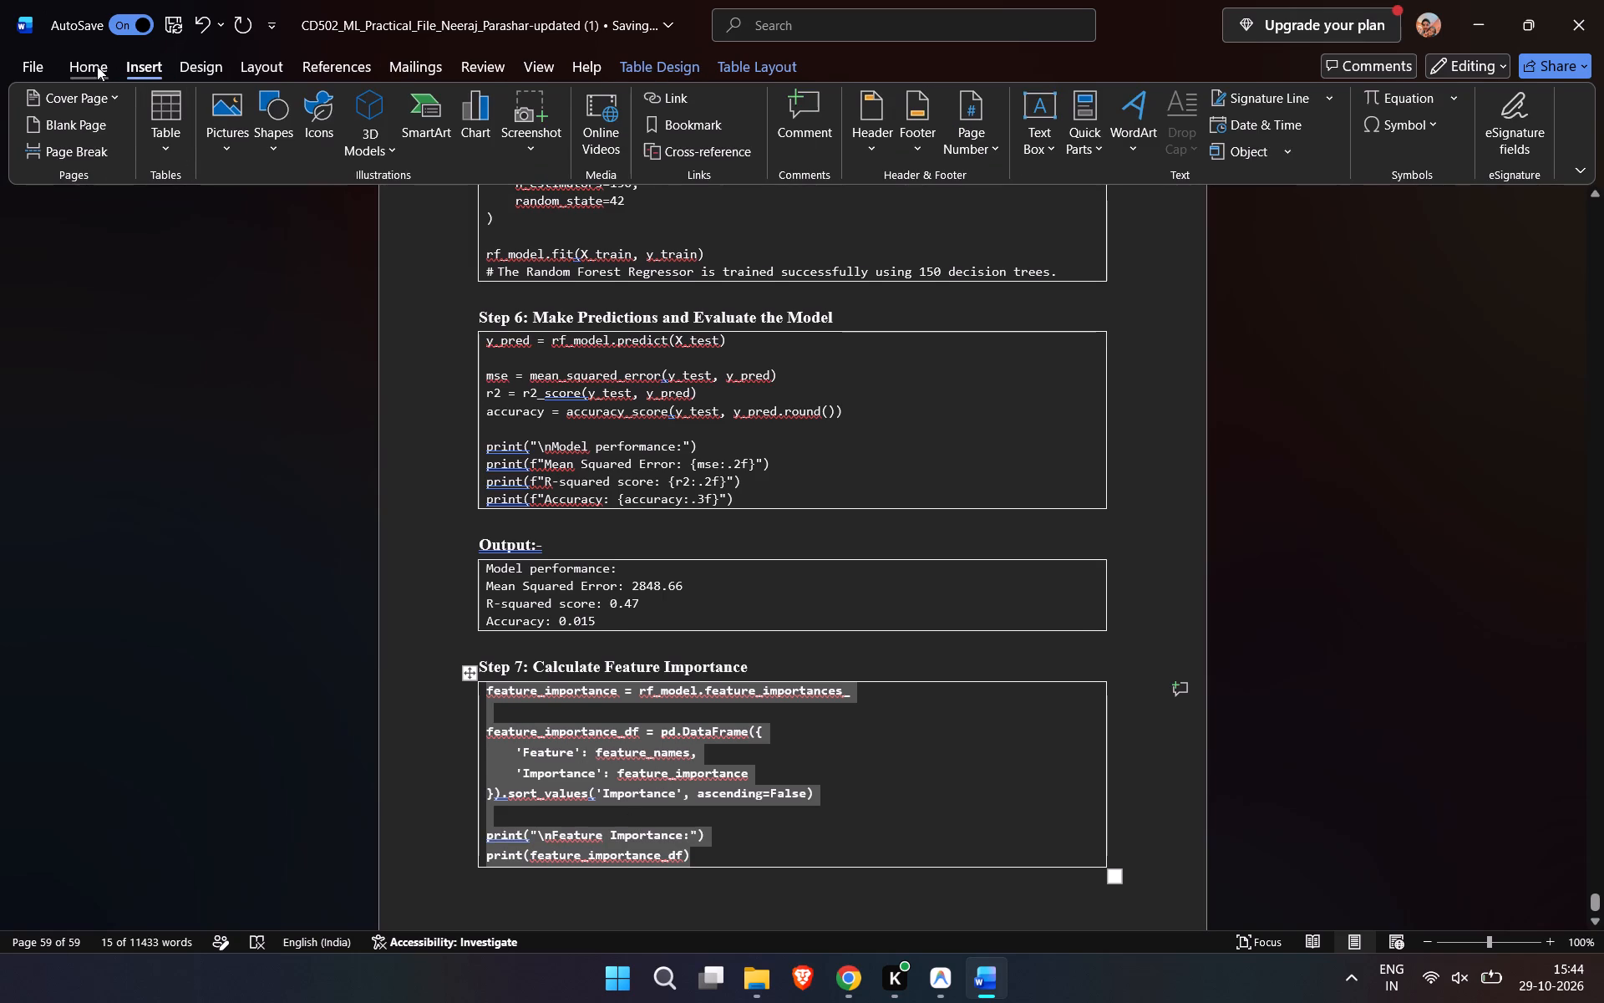
pyautogui.click(97, 67)
pyautogui.click(204, 132)
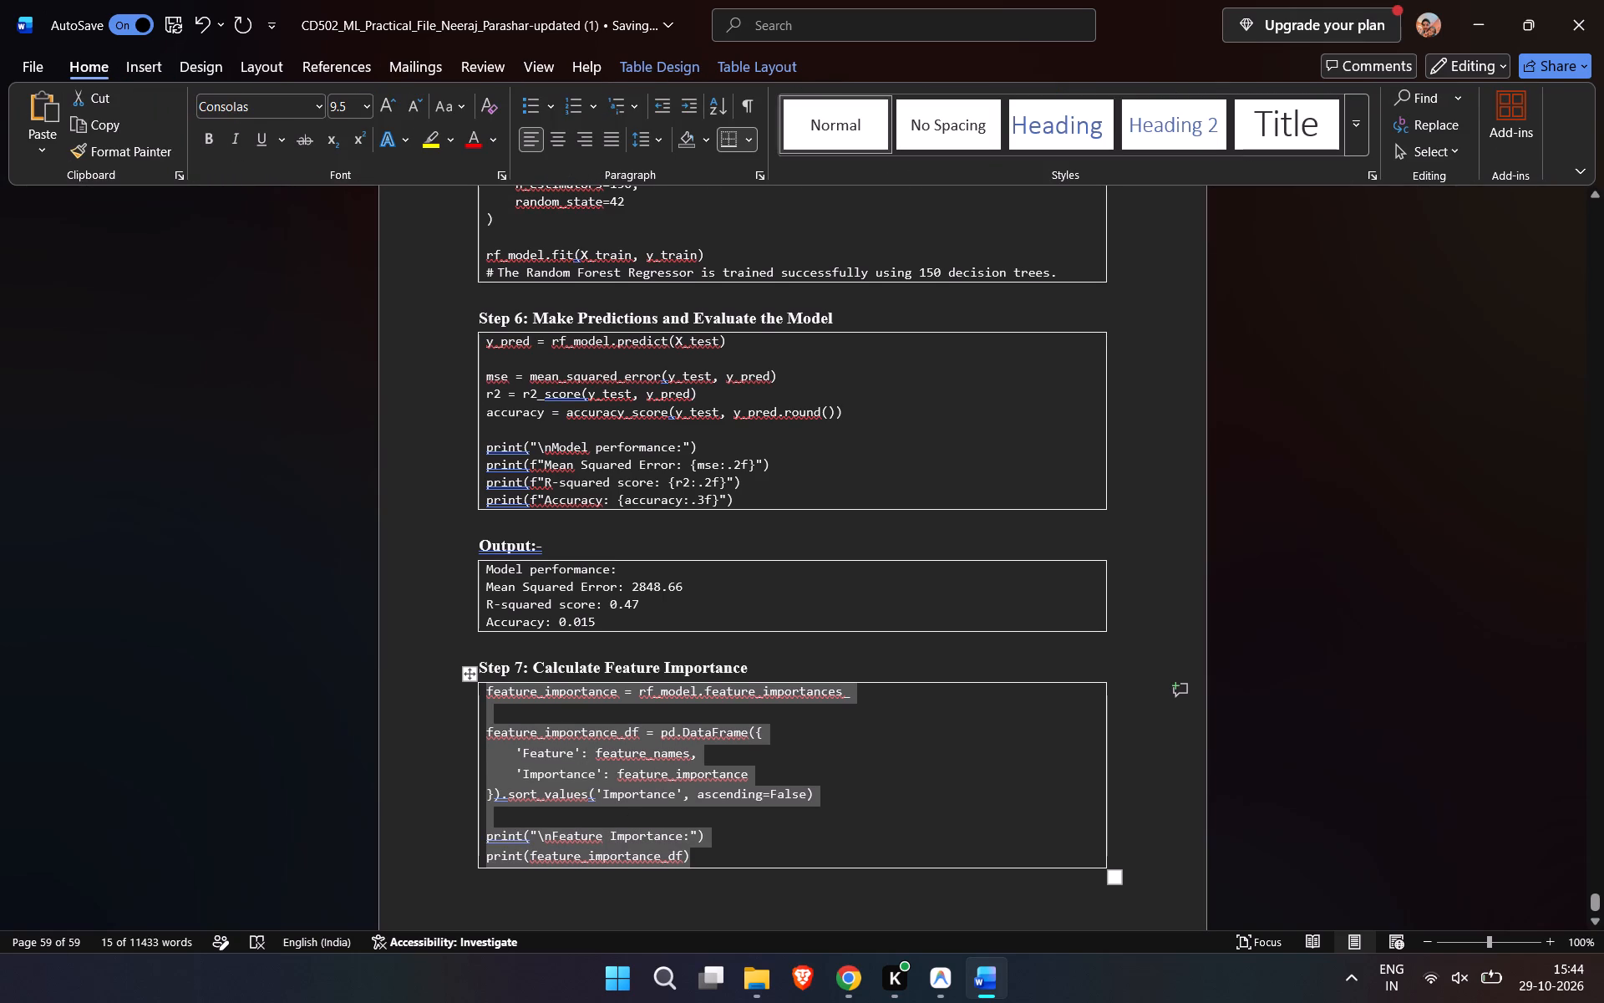
# Set the Step 7 code's paragraph spacing to 1 pt after, with multiple line spacing of 1.05.
pyautogui.click(759, 178)
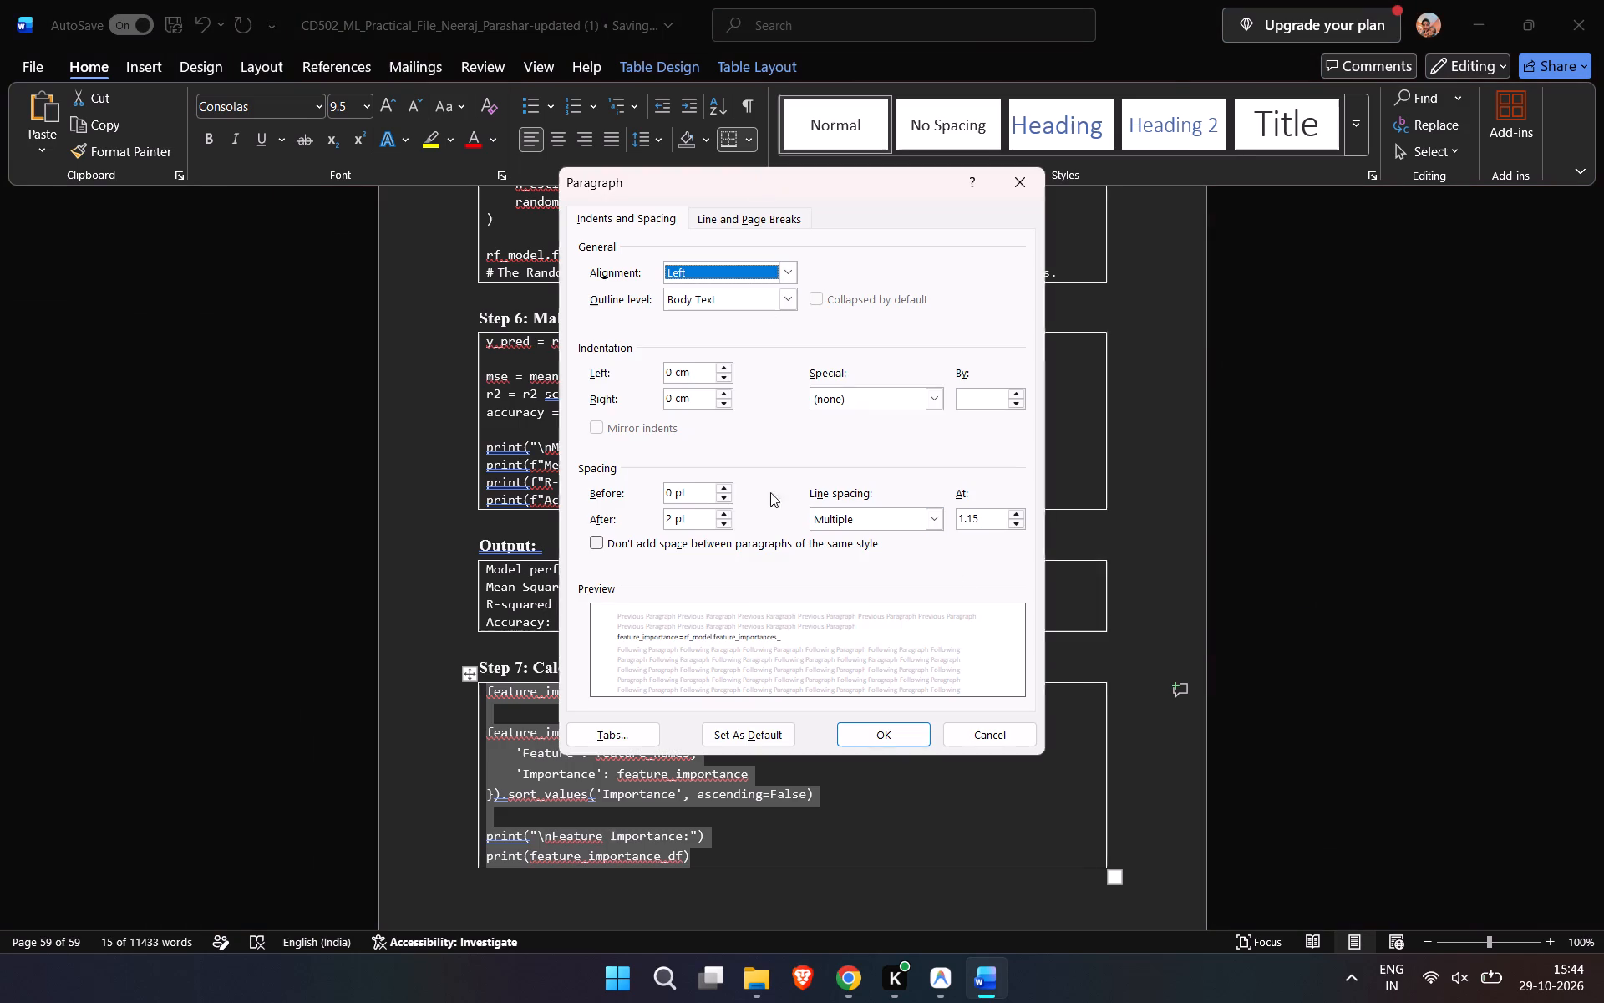
pyautogui.click(669, 518)
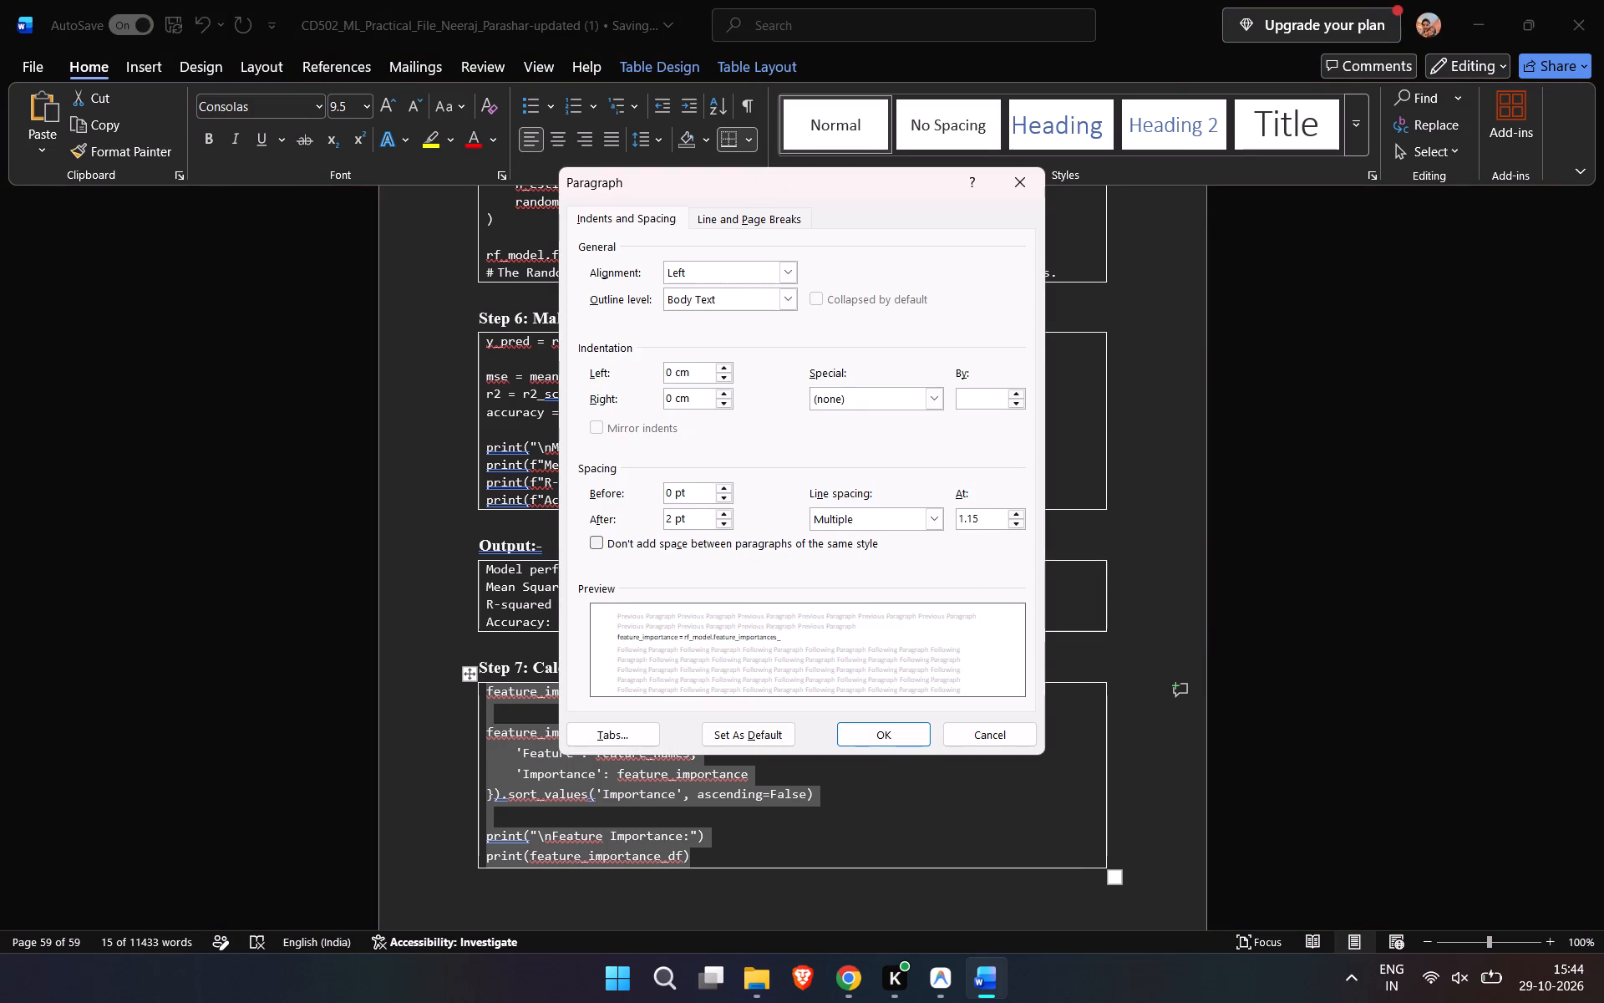
pyautogui.press('BackSpace')
pyautogui.press('1')
pyautogui.click(972, 517)
pyautogui.press('BackSpace')
pyautogui.press('0')
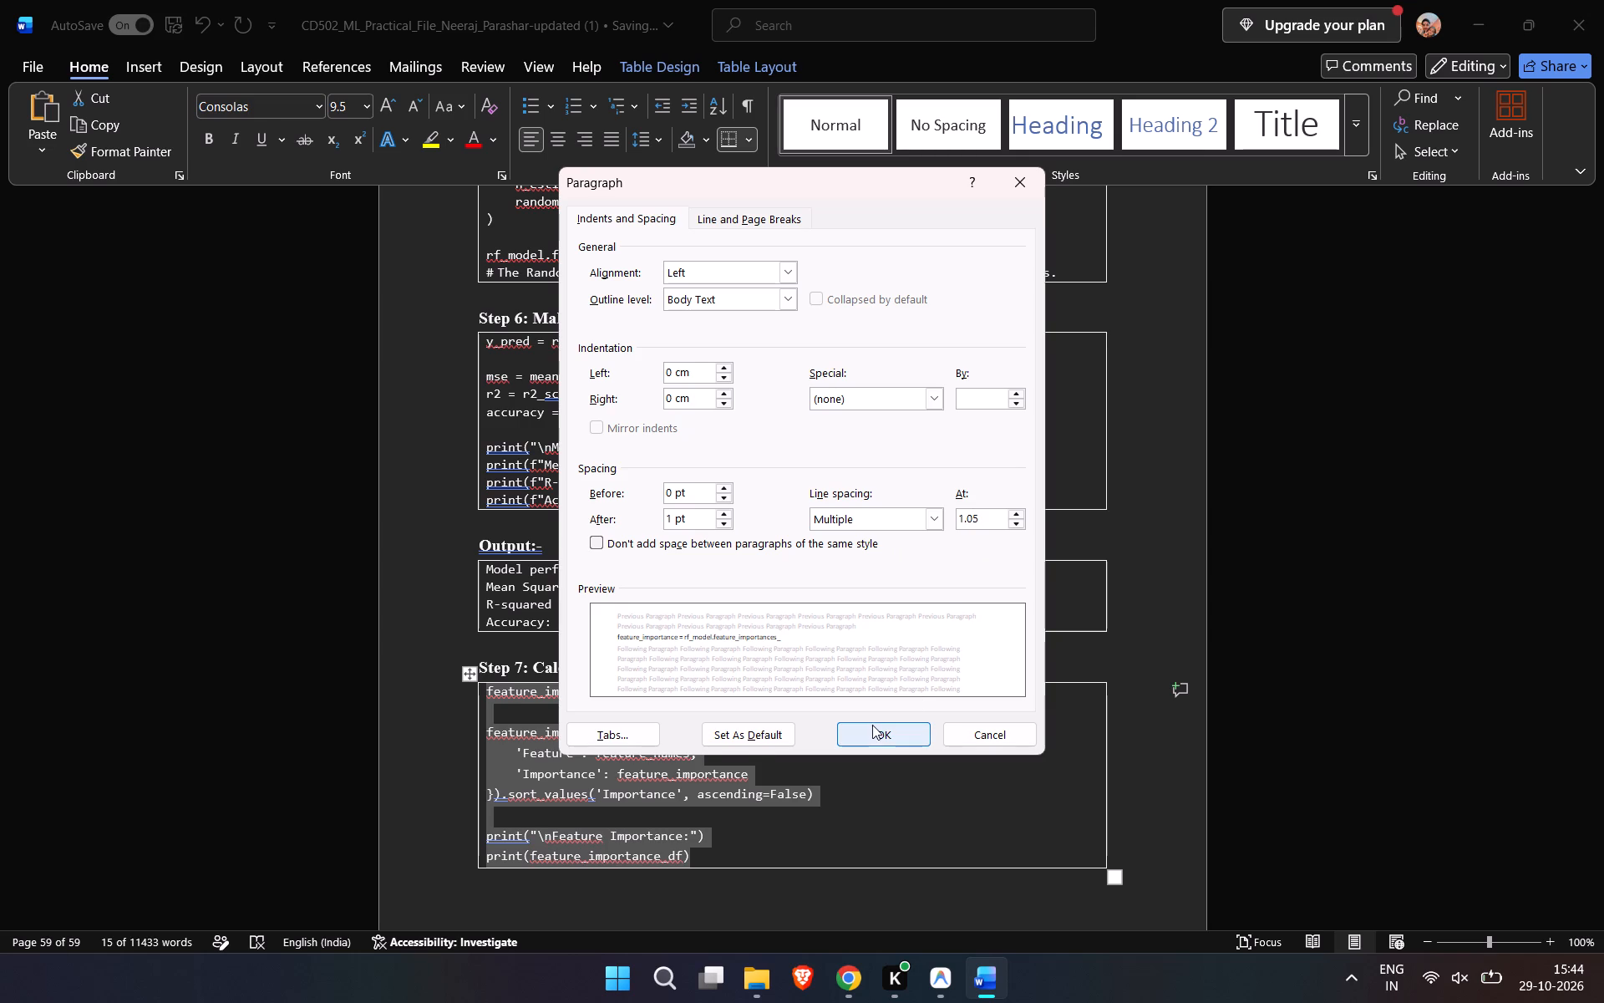
pyautogui.click(871, 726)
# Add a new line below the Step 7 code table.
pyautogui.scroll(-1, 871, 726)
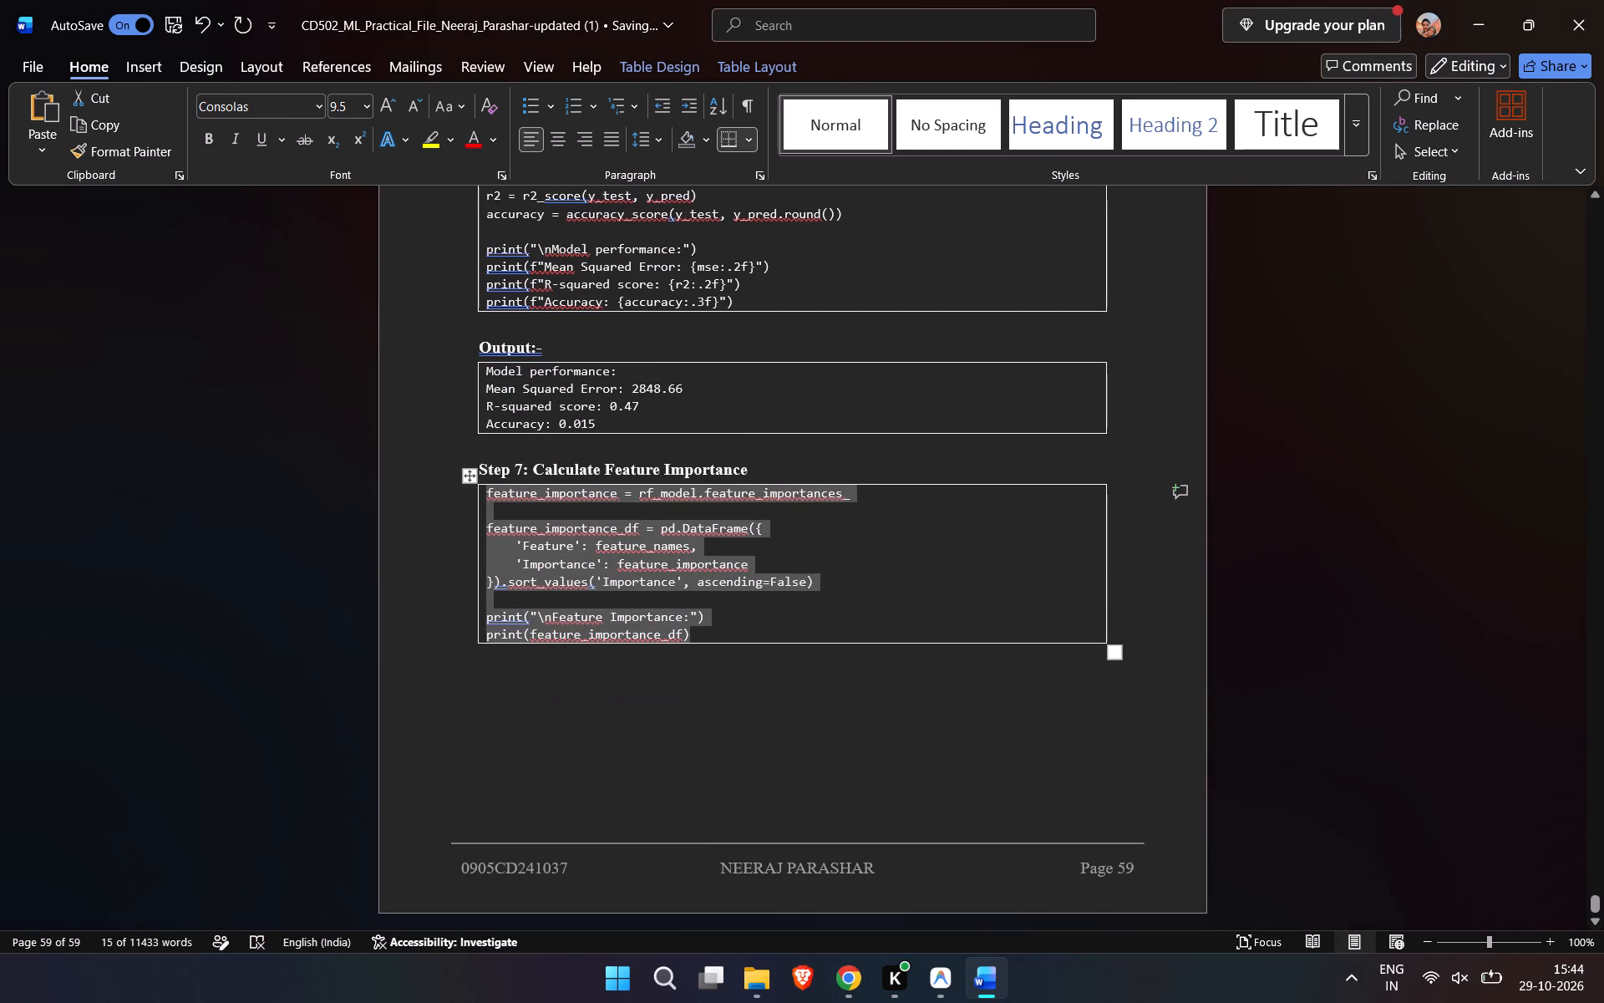
pyautogui.click(616, 691)
pyautogui.press('Return')
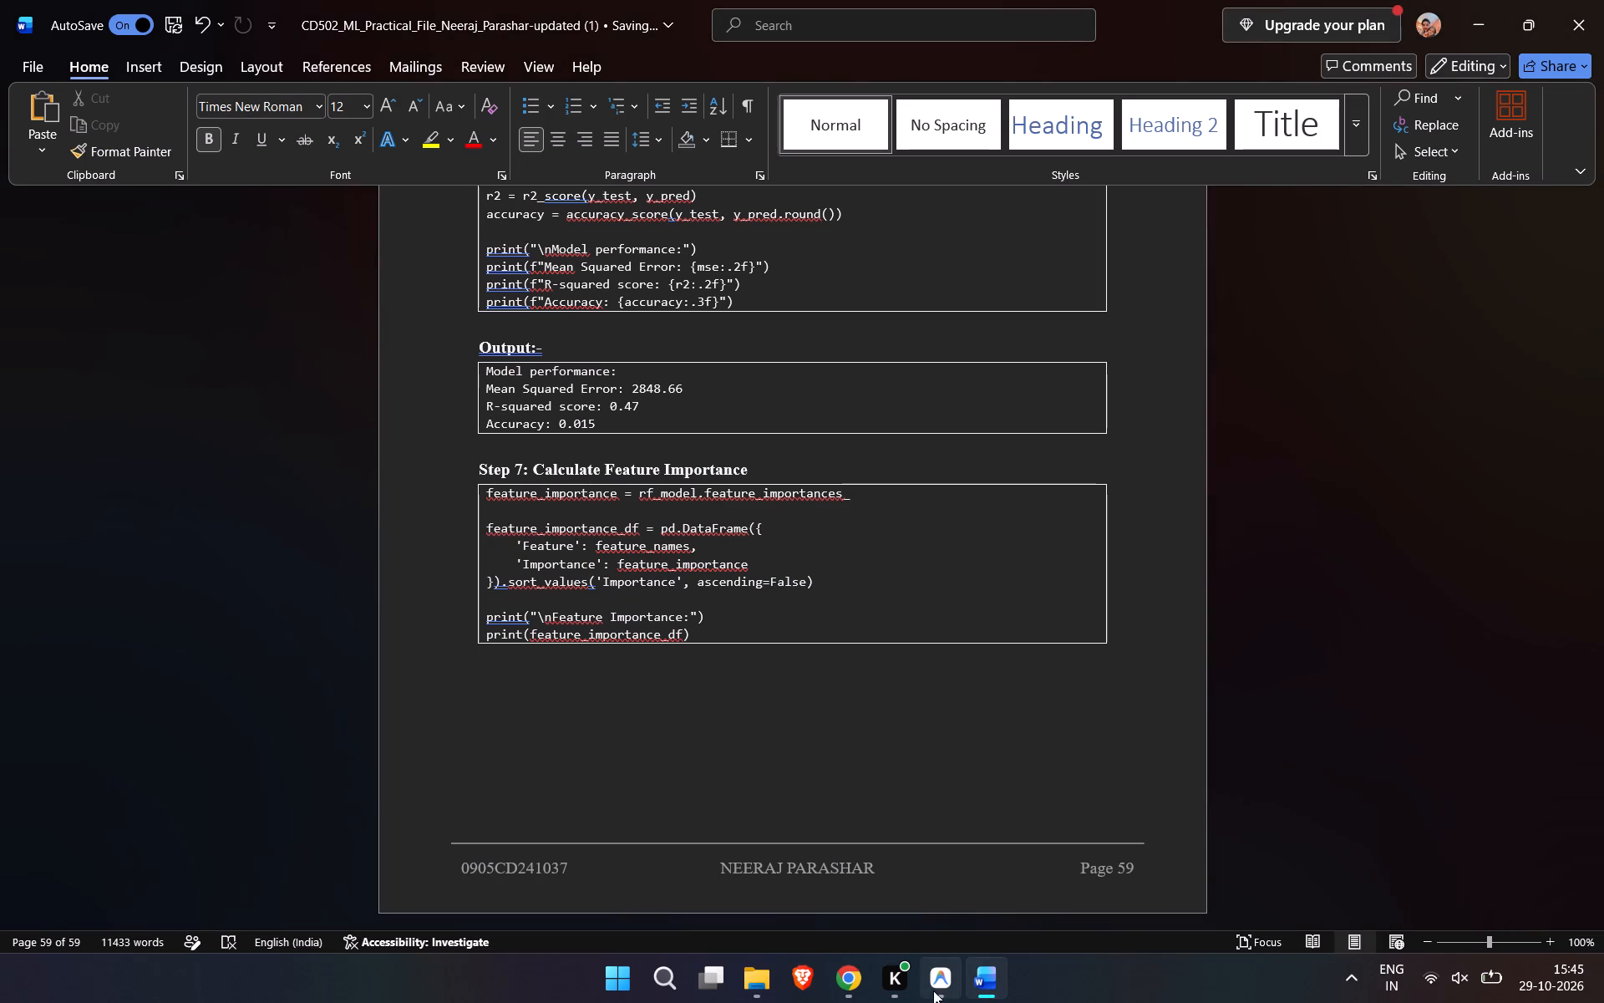
pyautogui.click(808, 878)
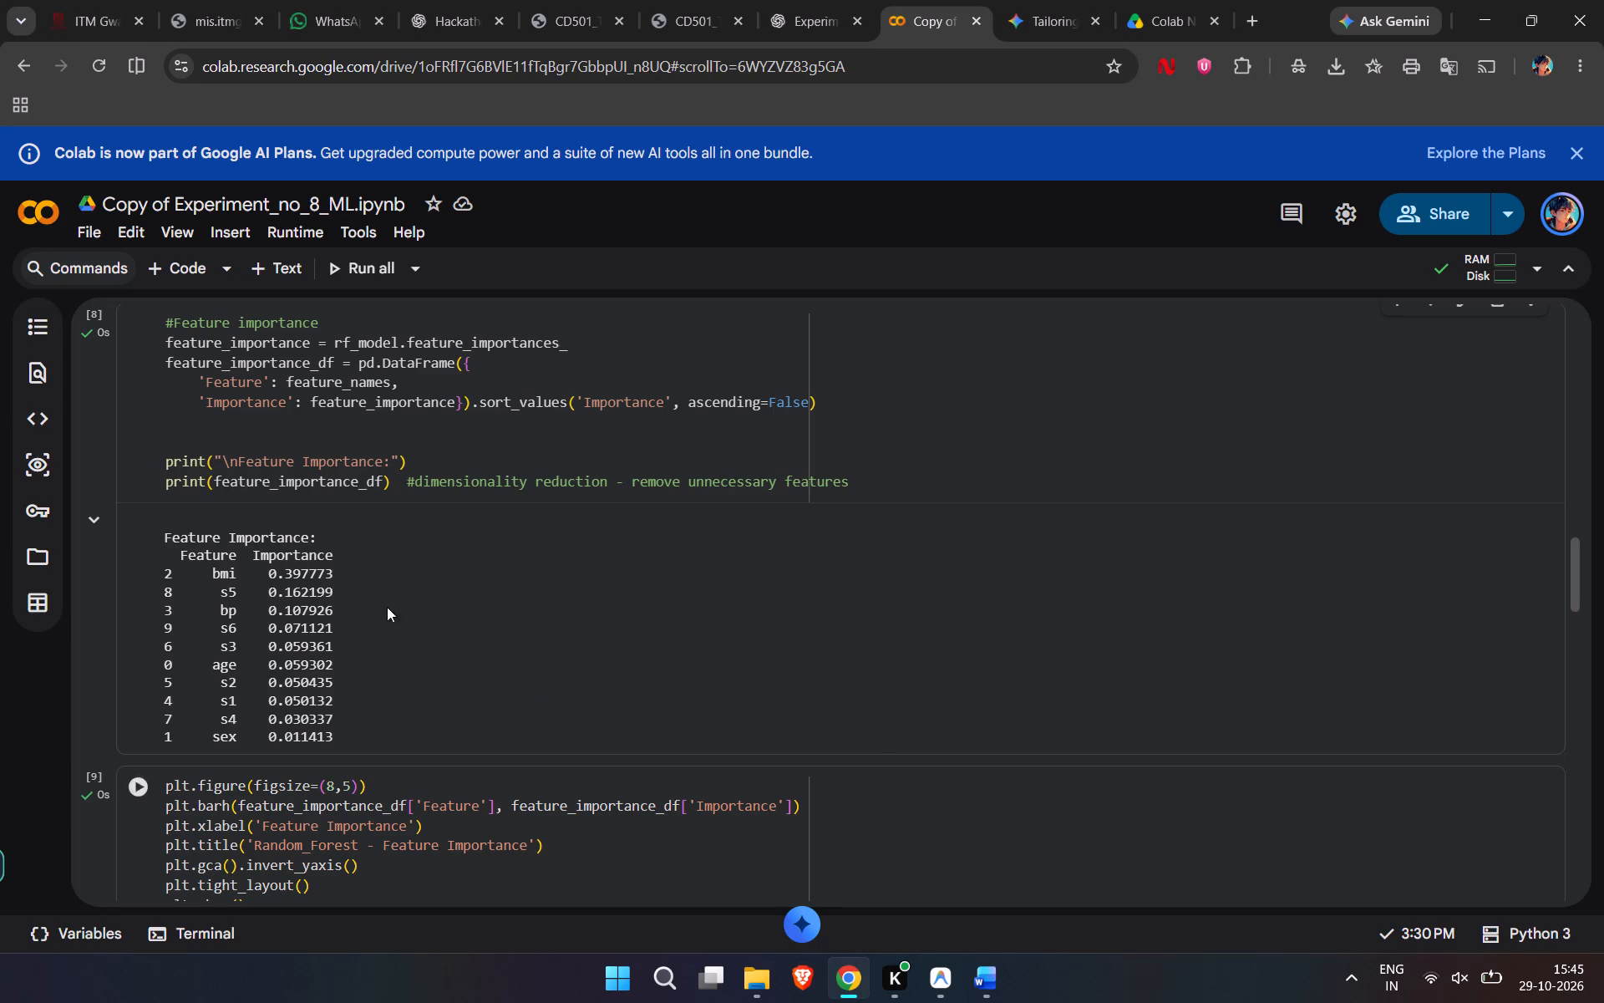
pyautogui.click(136, 516)
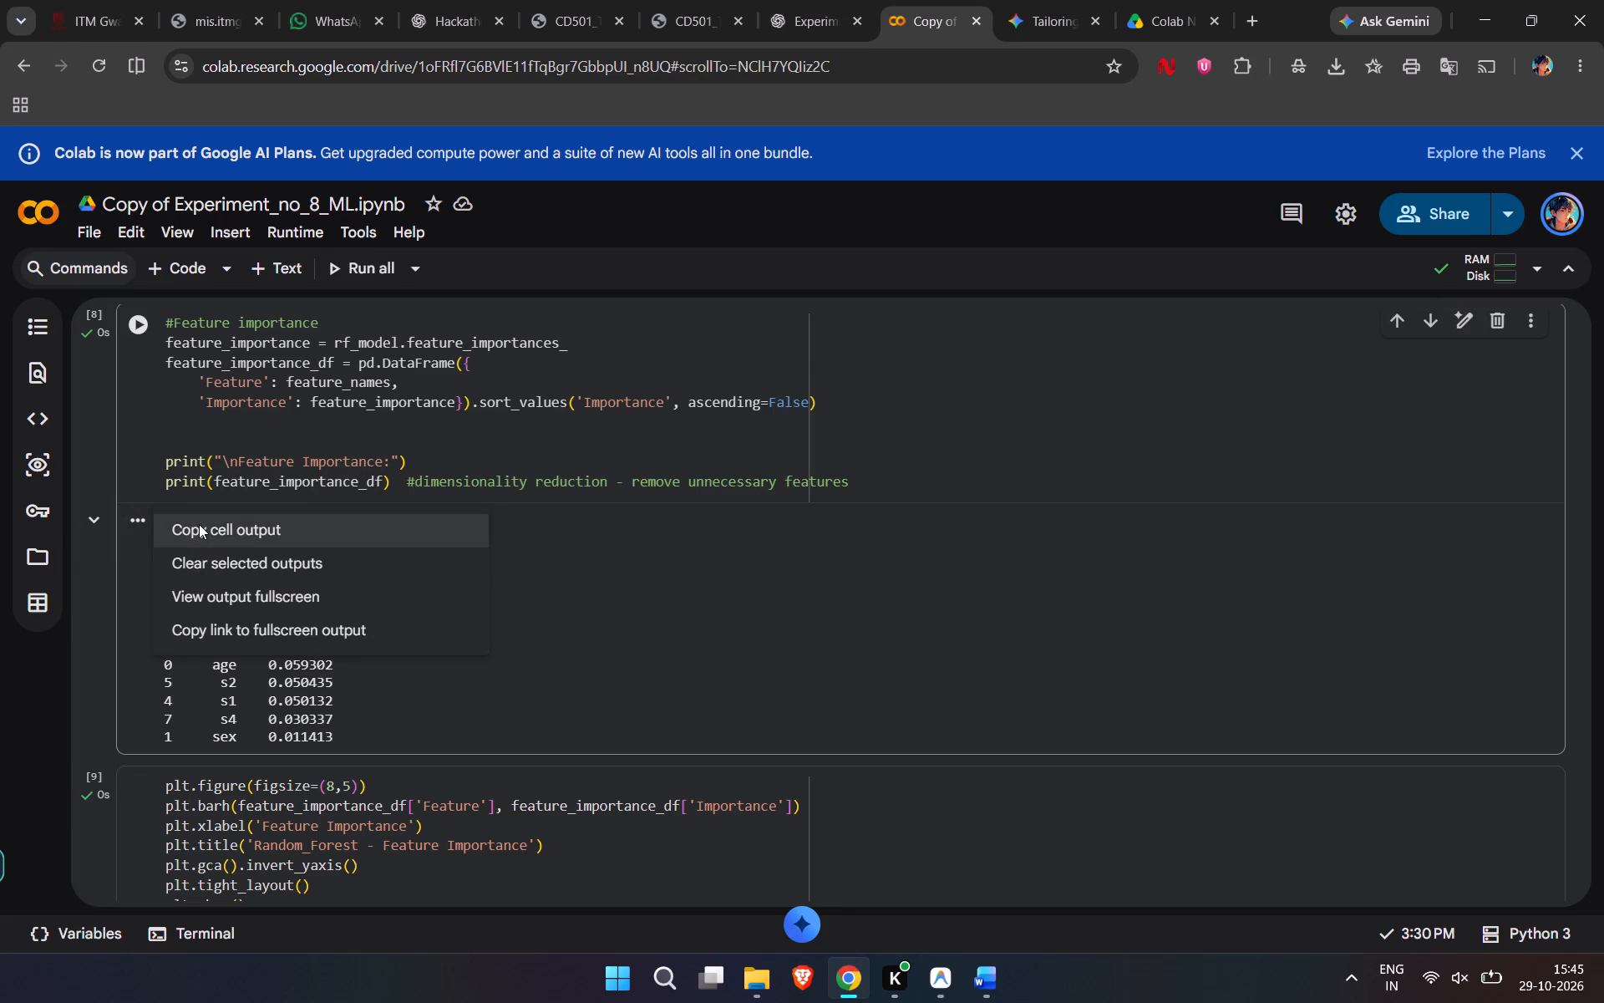
pyautogui.click(199, 524)
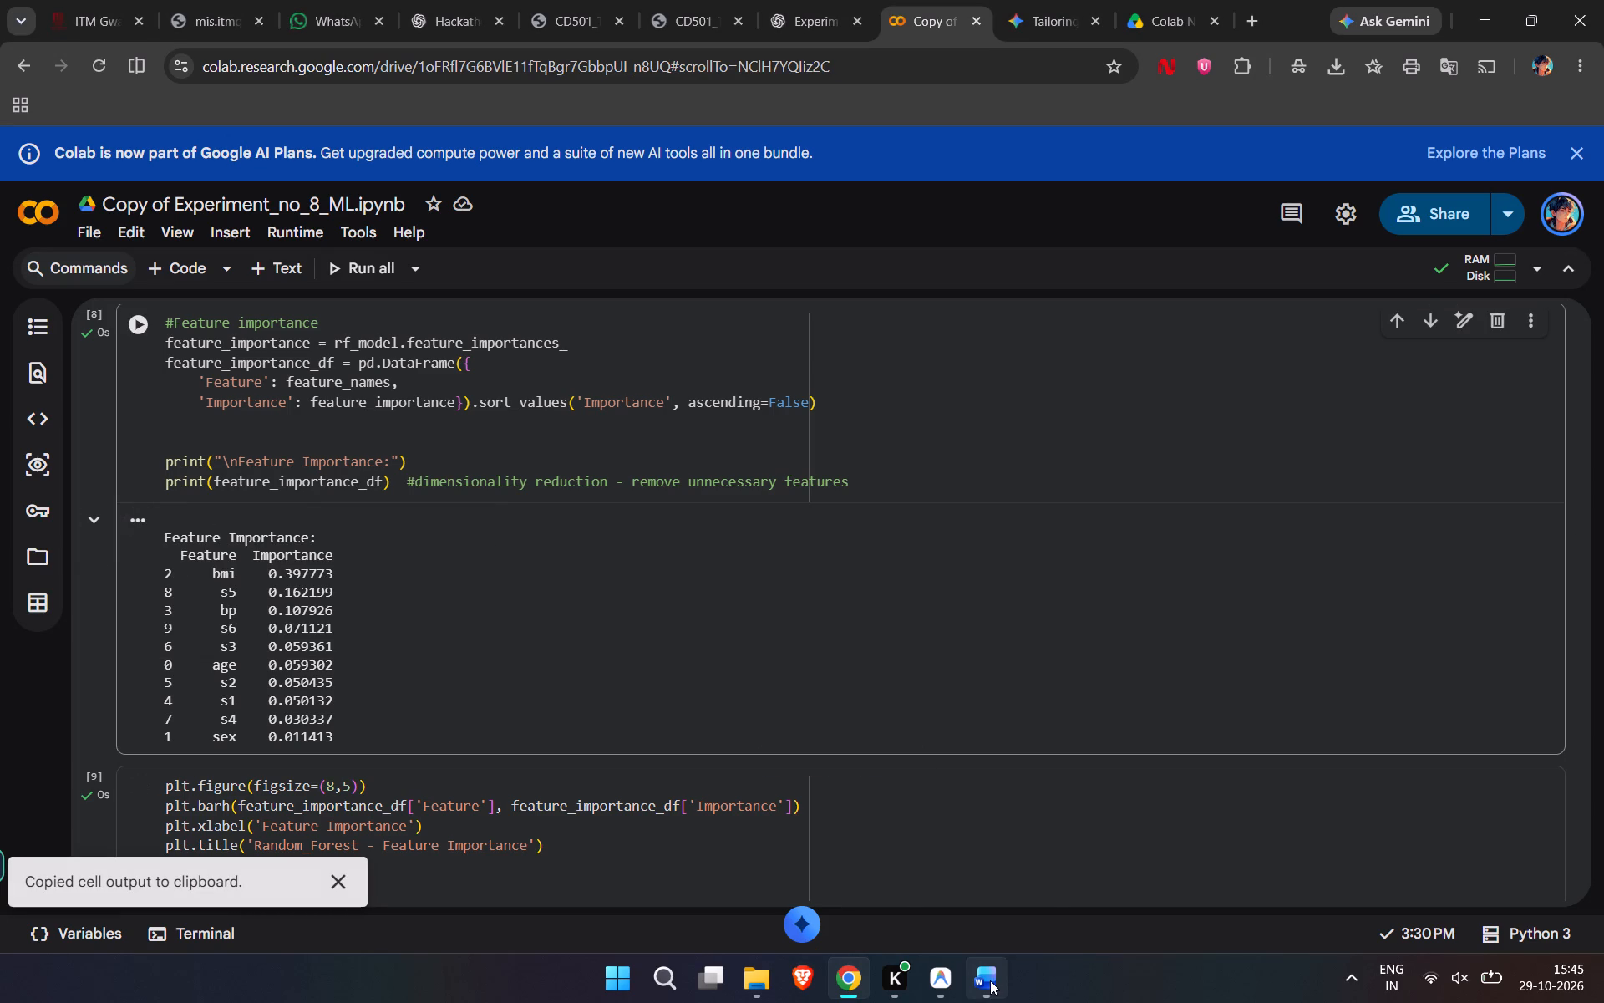
# Back in Word, add the label "Output:-" below the Step 7 code table, followed by a new line.
pyautogui.click(962, 899)
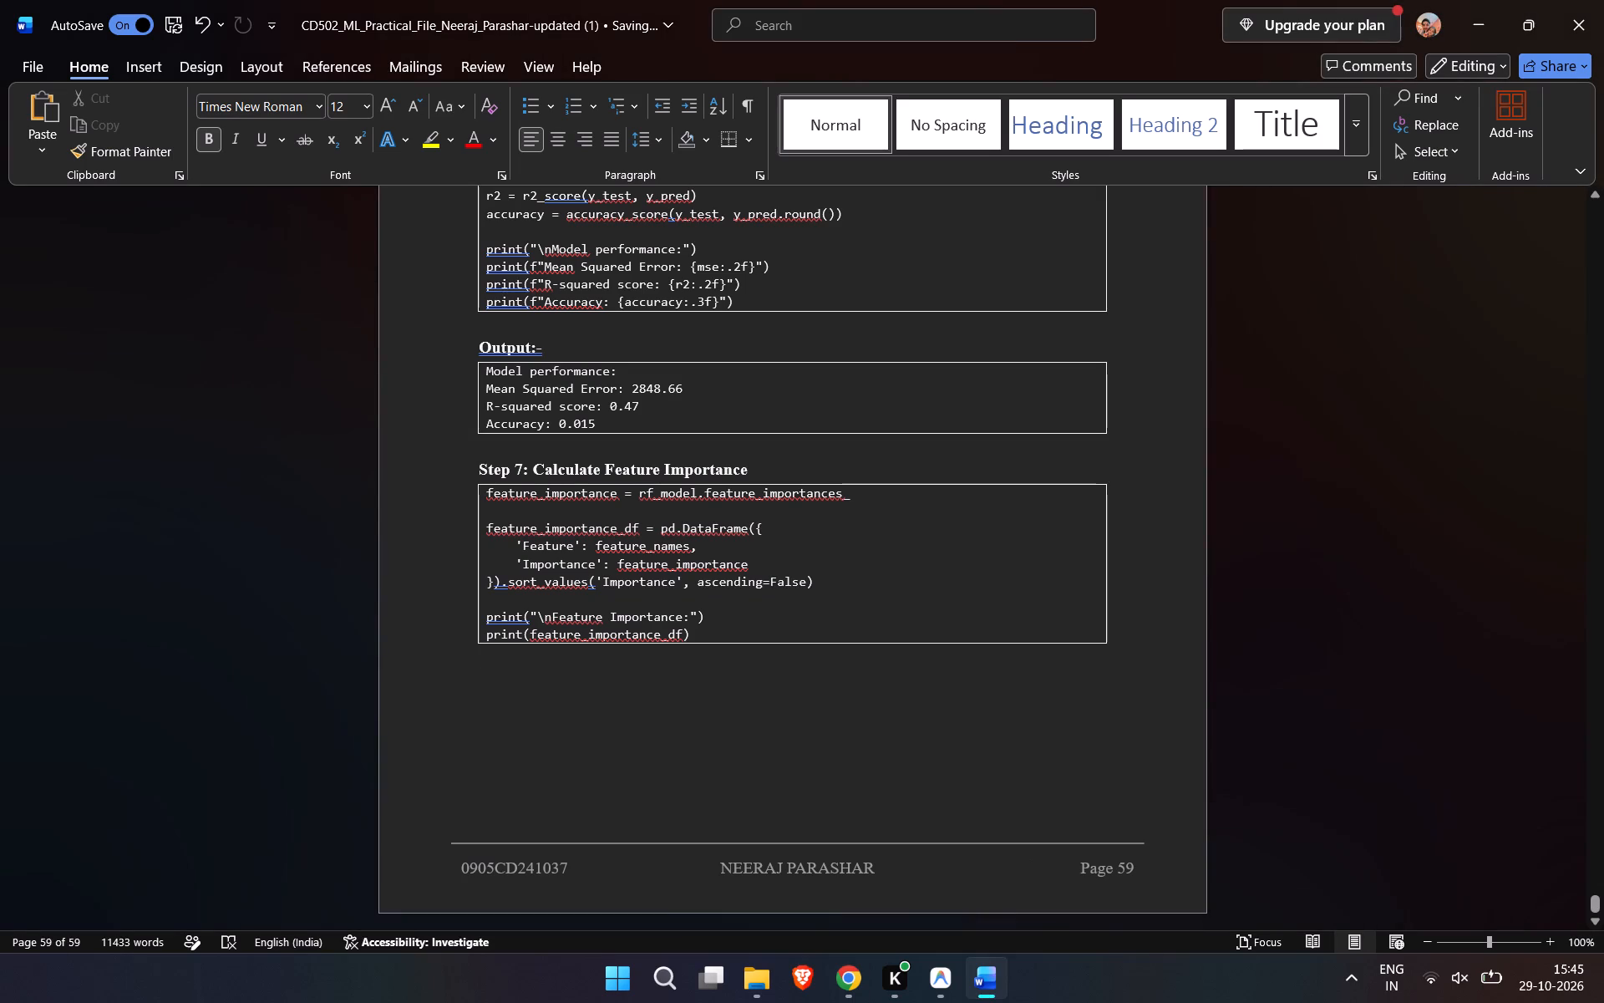
pyautogui.write('Output')
pyautogui.write(':-')
pyautogui.press('Return')
# Insert a one-cell table under the Step 7 output label and paste the copied feature importance output without its trailing blank line.
pyautogui.click(139, 69)
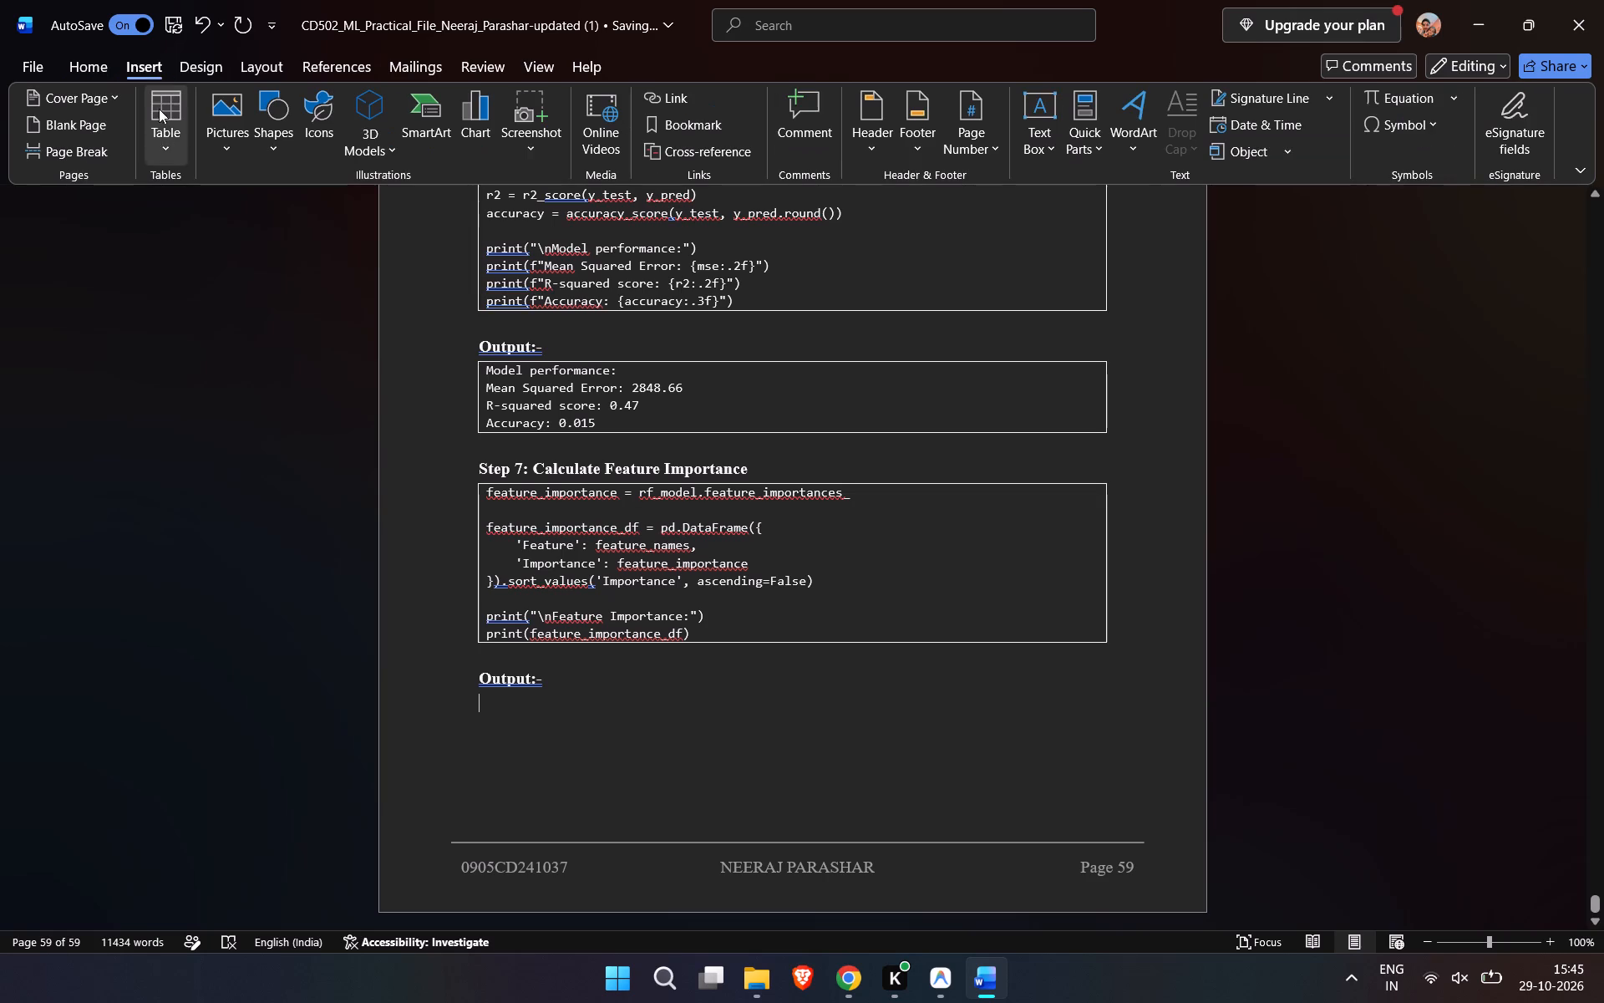
pyautogui.click(168, 148)
pyautogui.click(155, 219)
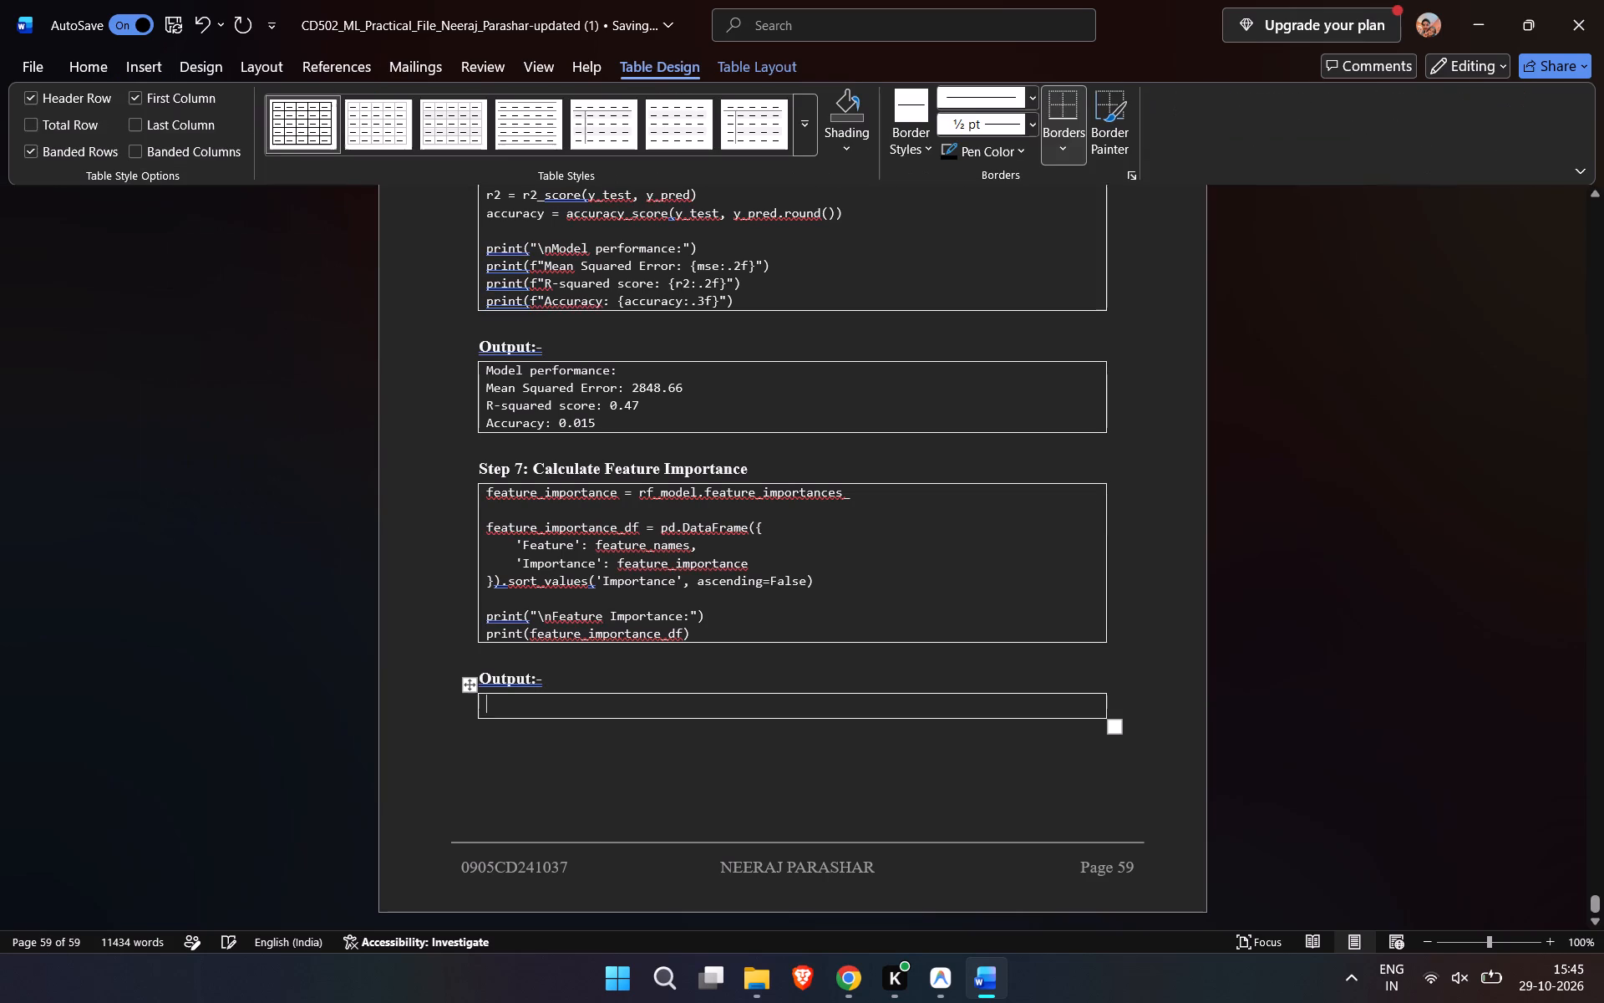
pyautogui.hotkey('ctrl', 'v')
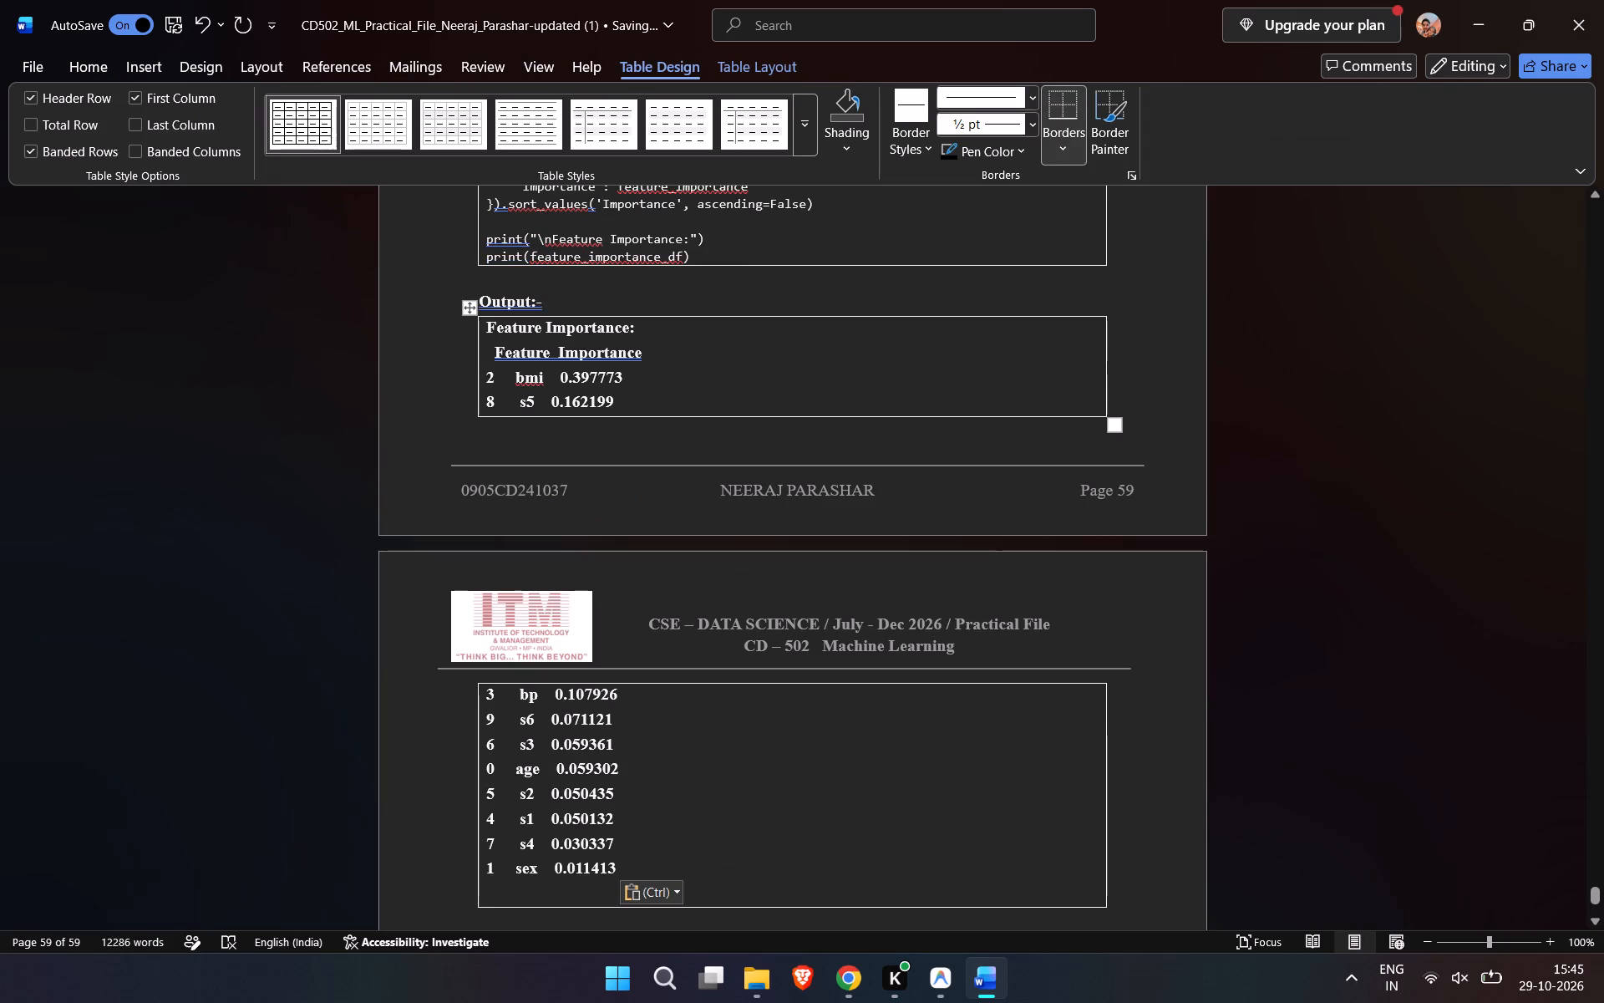
pyautogui.press('BackSpace')
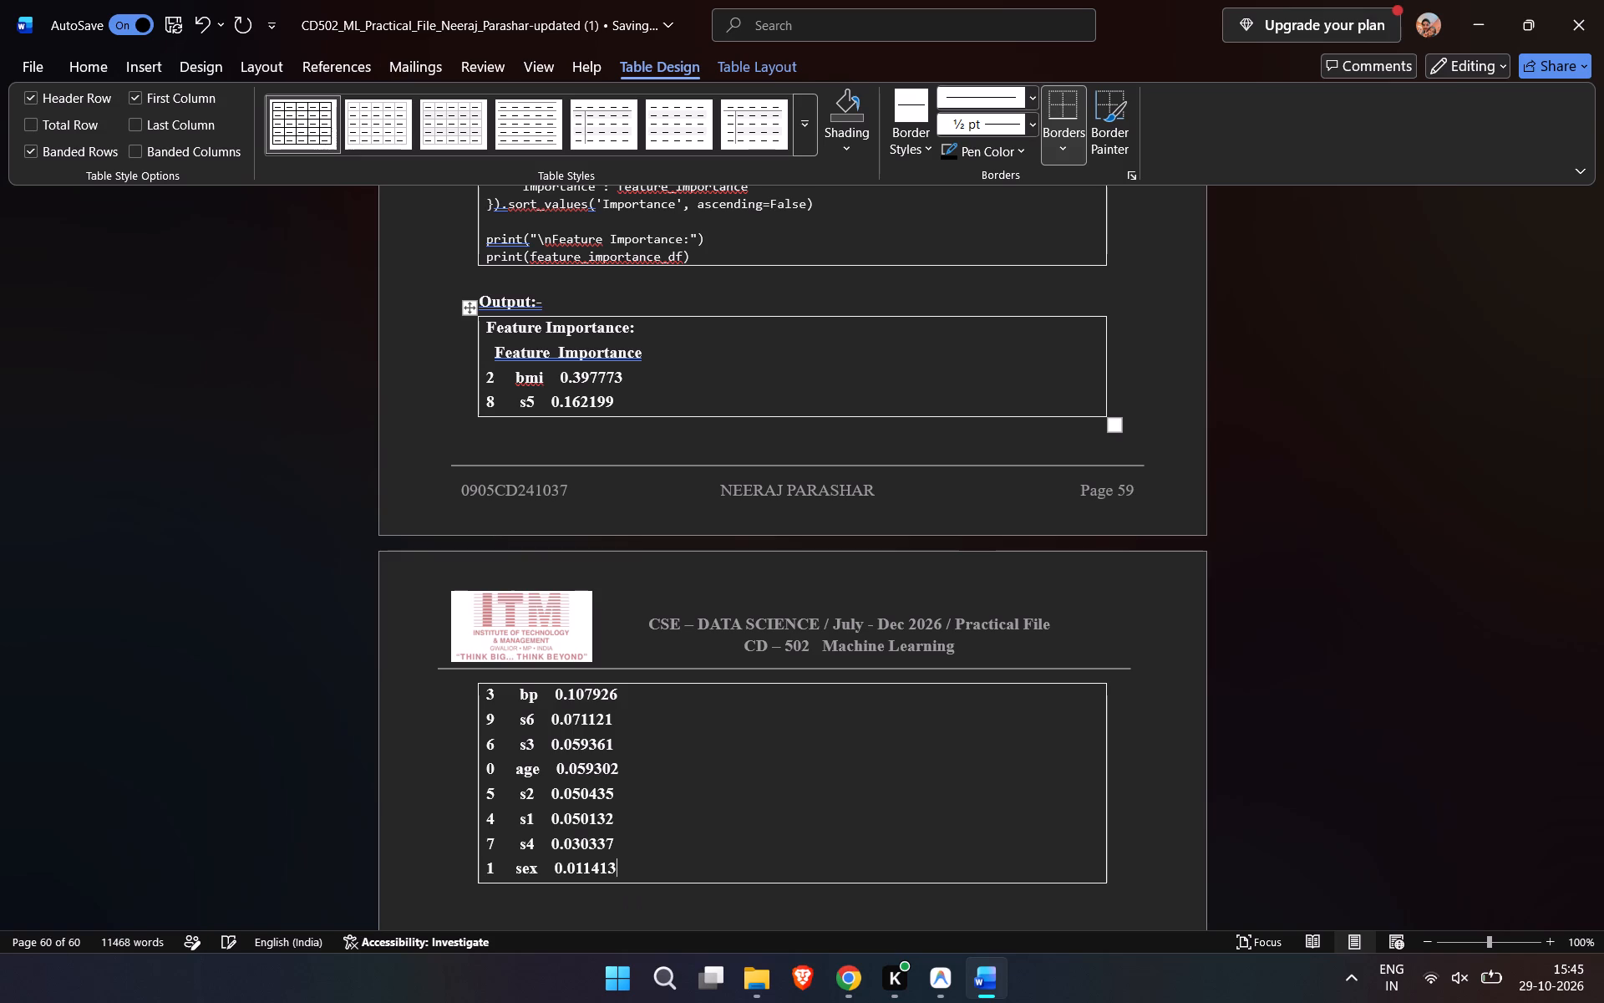
# Format the pasted Step 7 output as non-bold Consolas at 9.5 pt.
pyautogui.moveTo(653, 873); pyautogui.dragTo(456, 318)
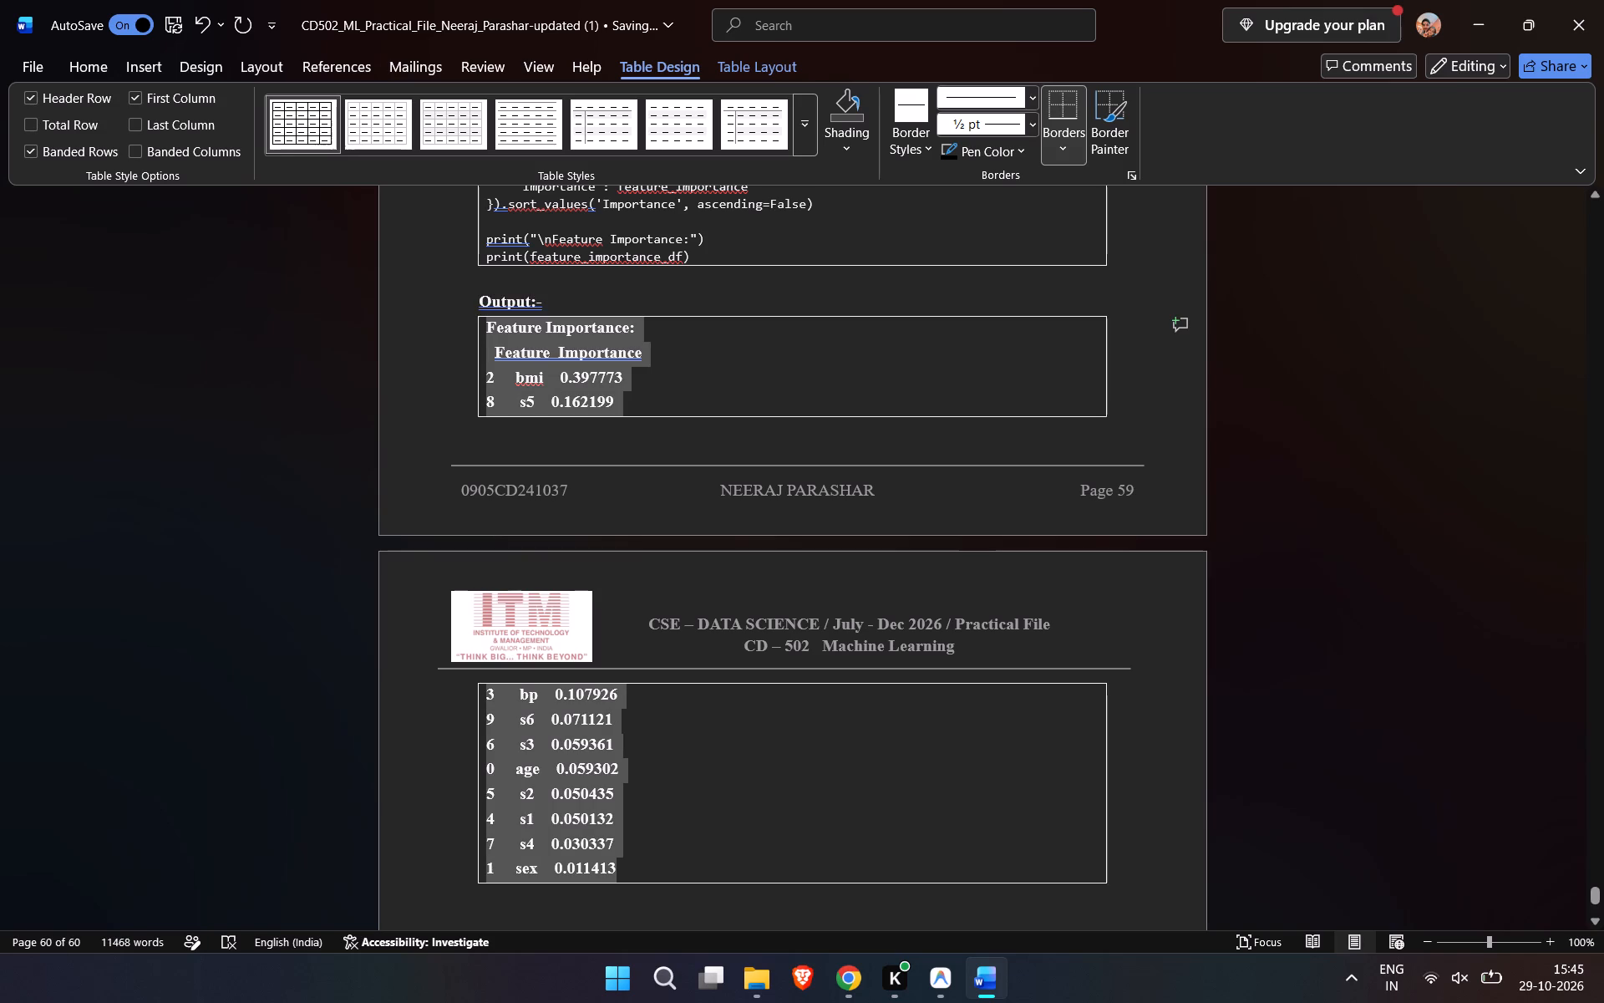
pyautogui.moveTo(456, 318); pyautogui.dragTo(468, 333)
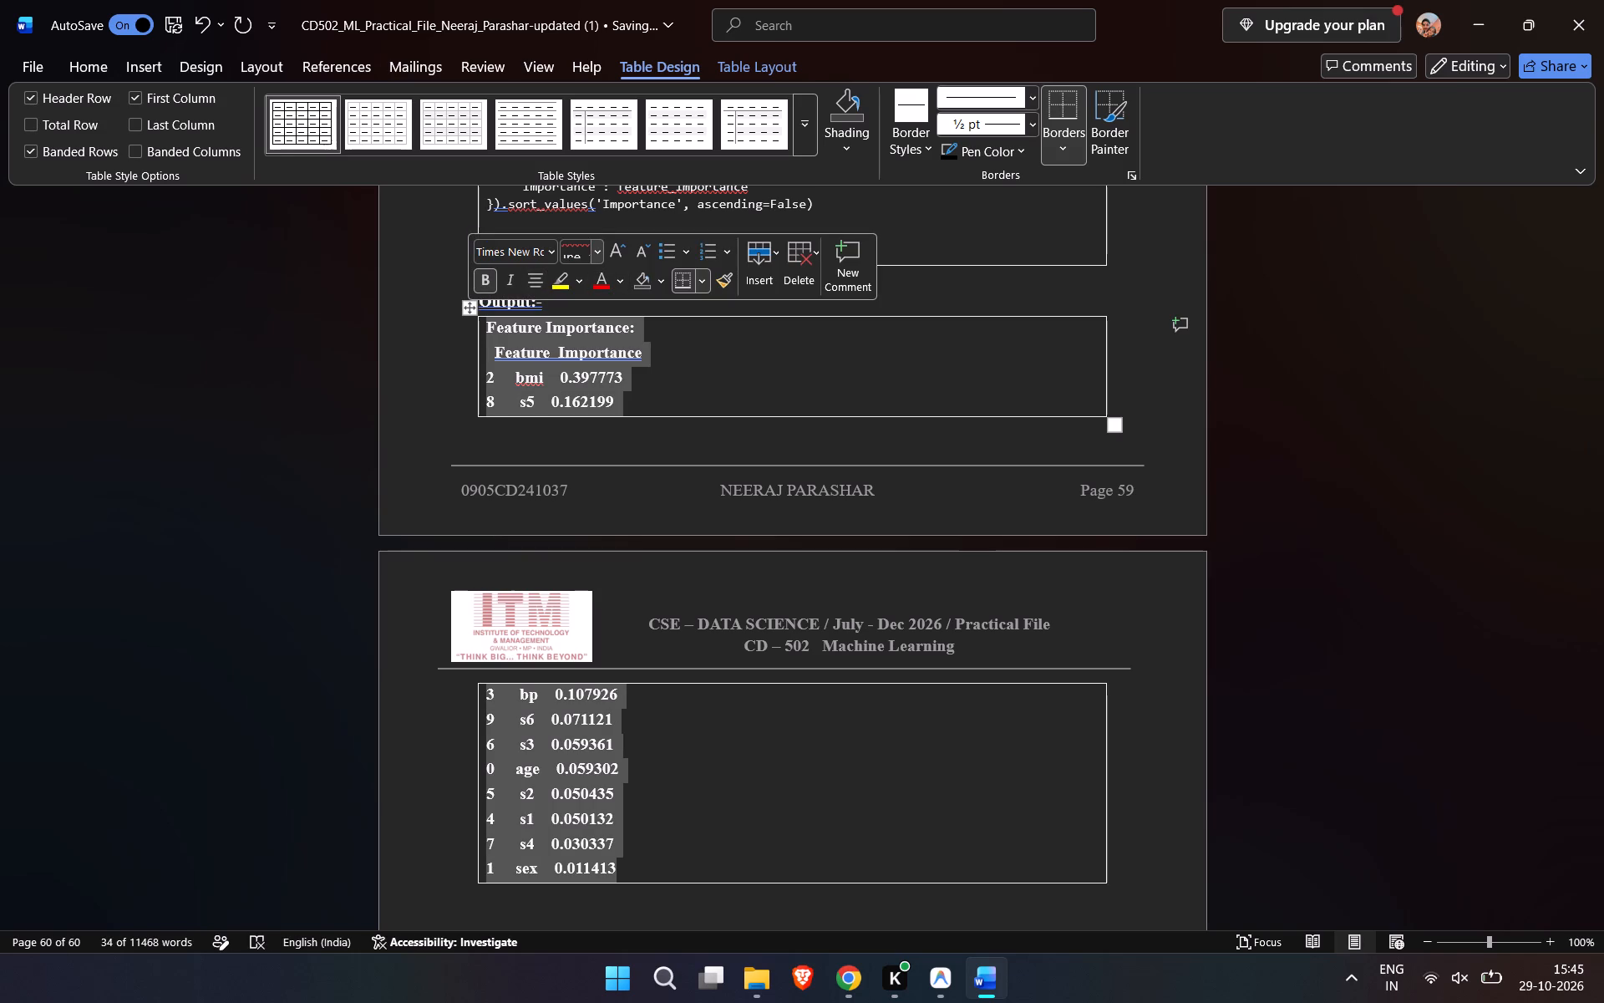
pyautogui.doubleClick(581, 253)
pyautogui.press('BackSpace')
pyautogui.press('BackSpace')
pyautogui.write('9.5')
pyautogui.click(486, 280)
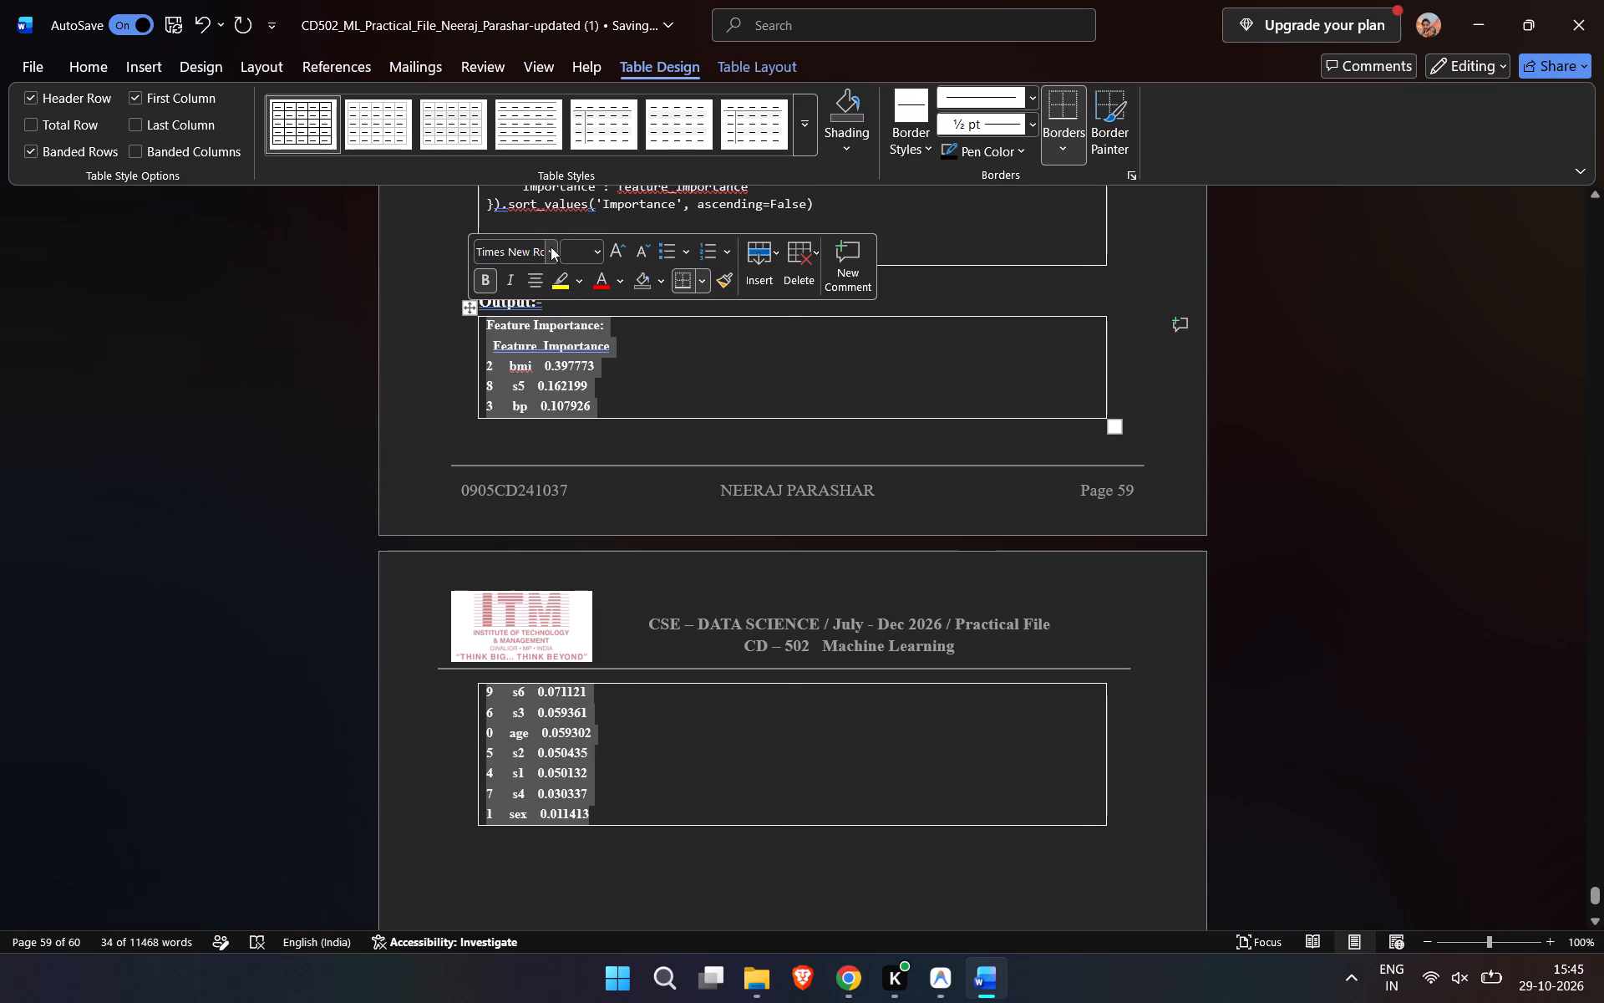
pyautogui.click(551, 247)
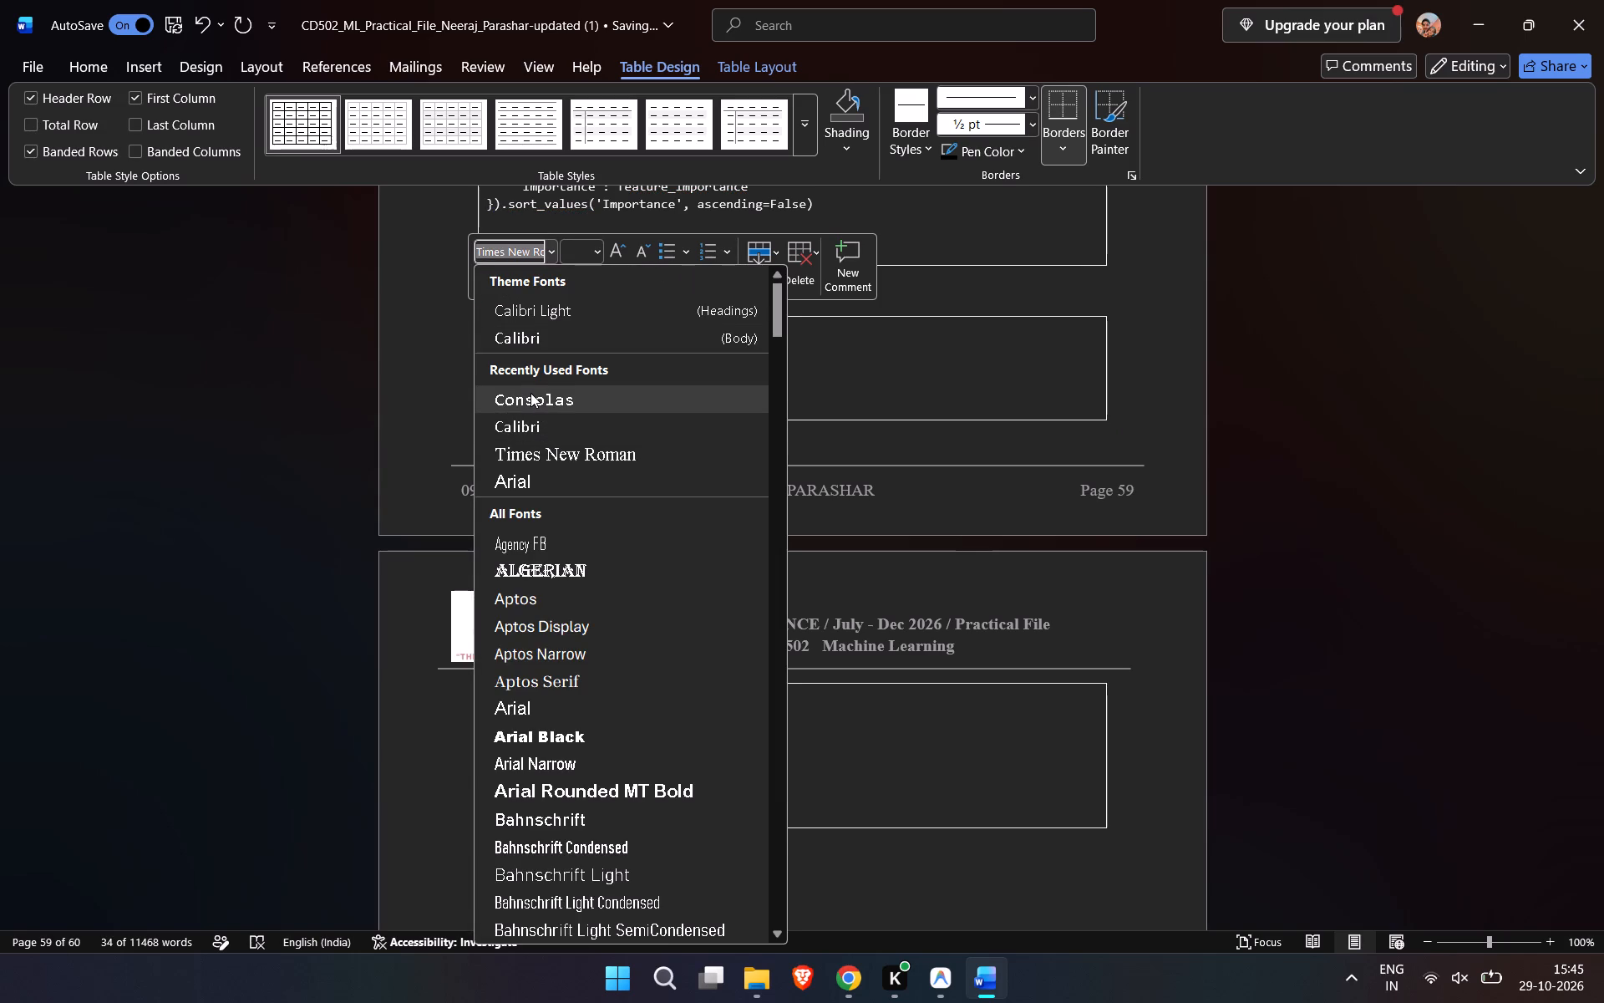
pyautogui.click(530, 393)
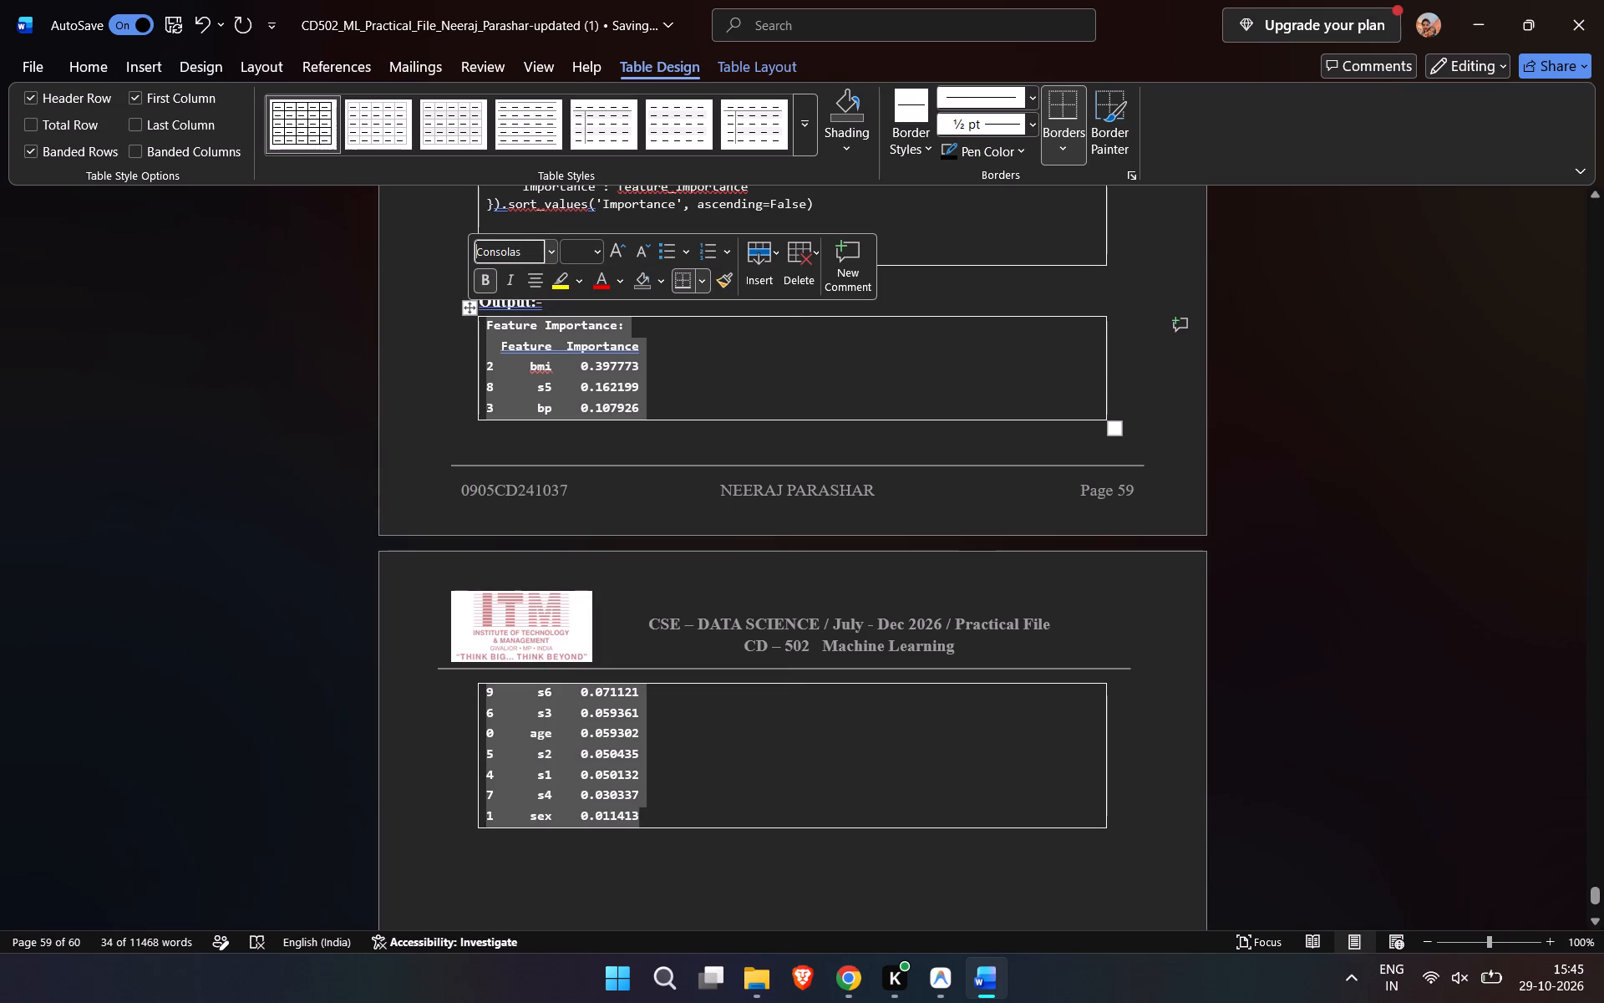
pyautogui.click(482, 276)
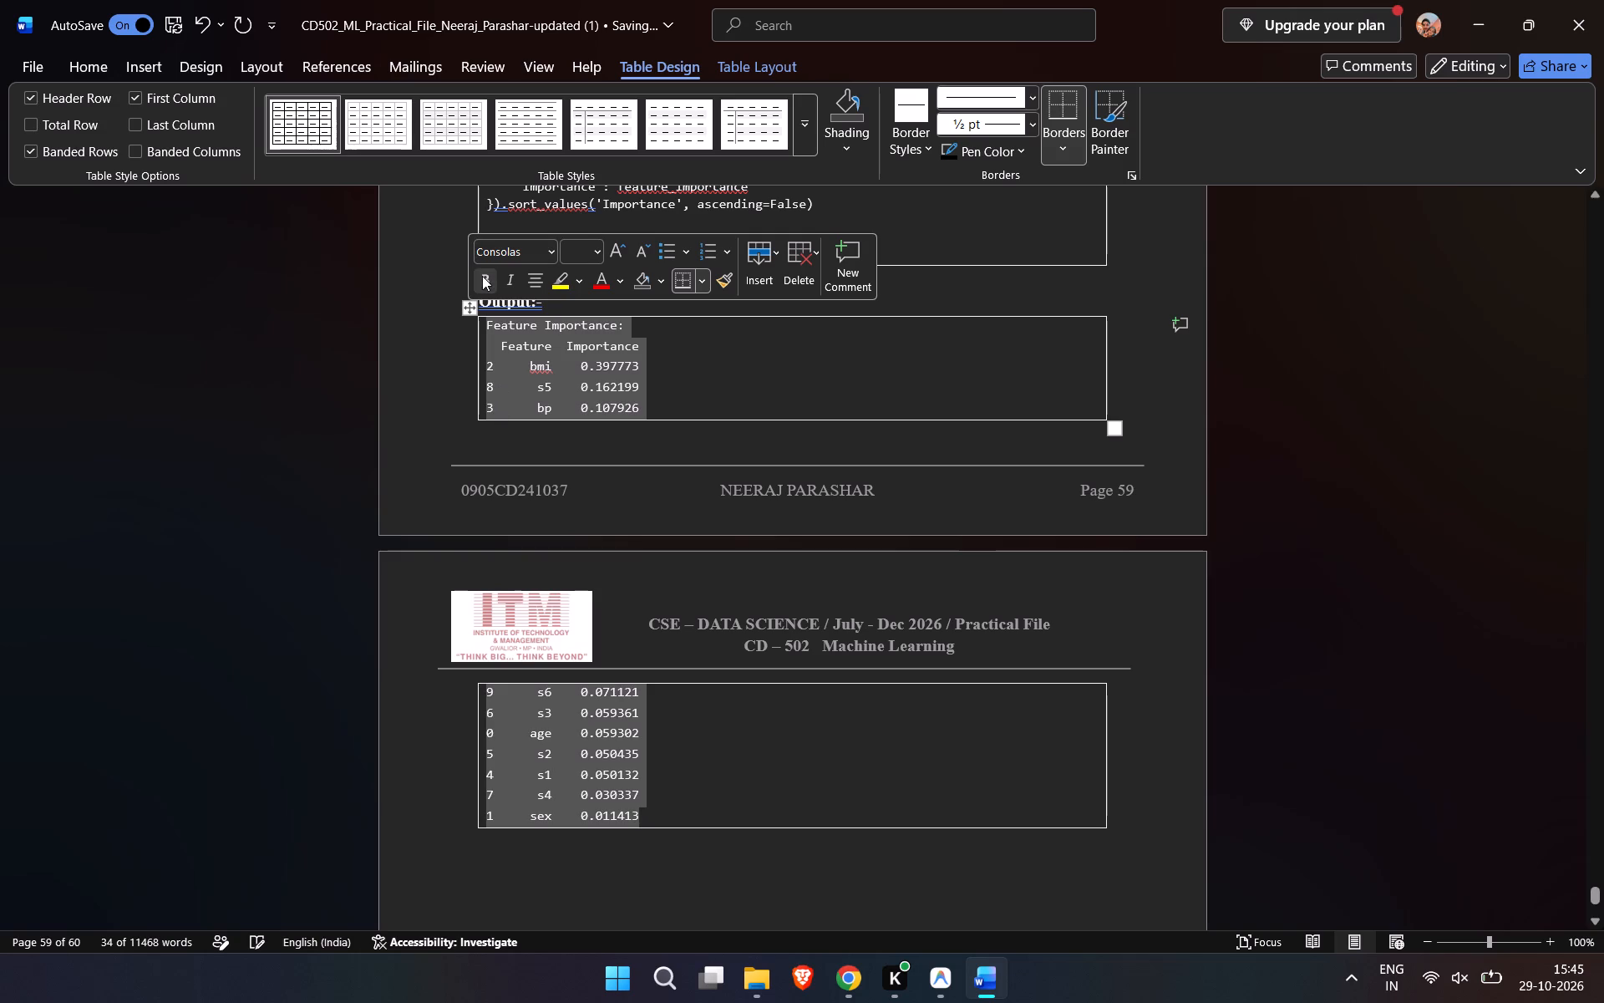
# Set the Step 7 output's paragraph spacing to 1 pt after, with multiple line spacing of 1.05.
pyautogui.click(96, 59)
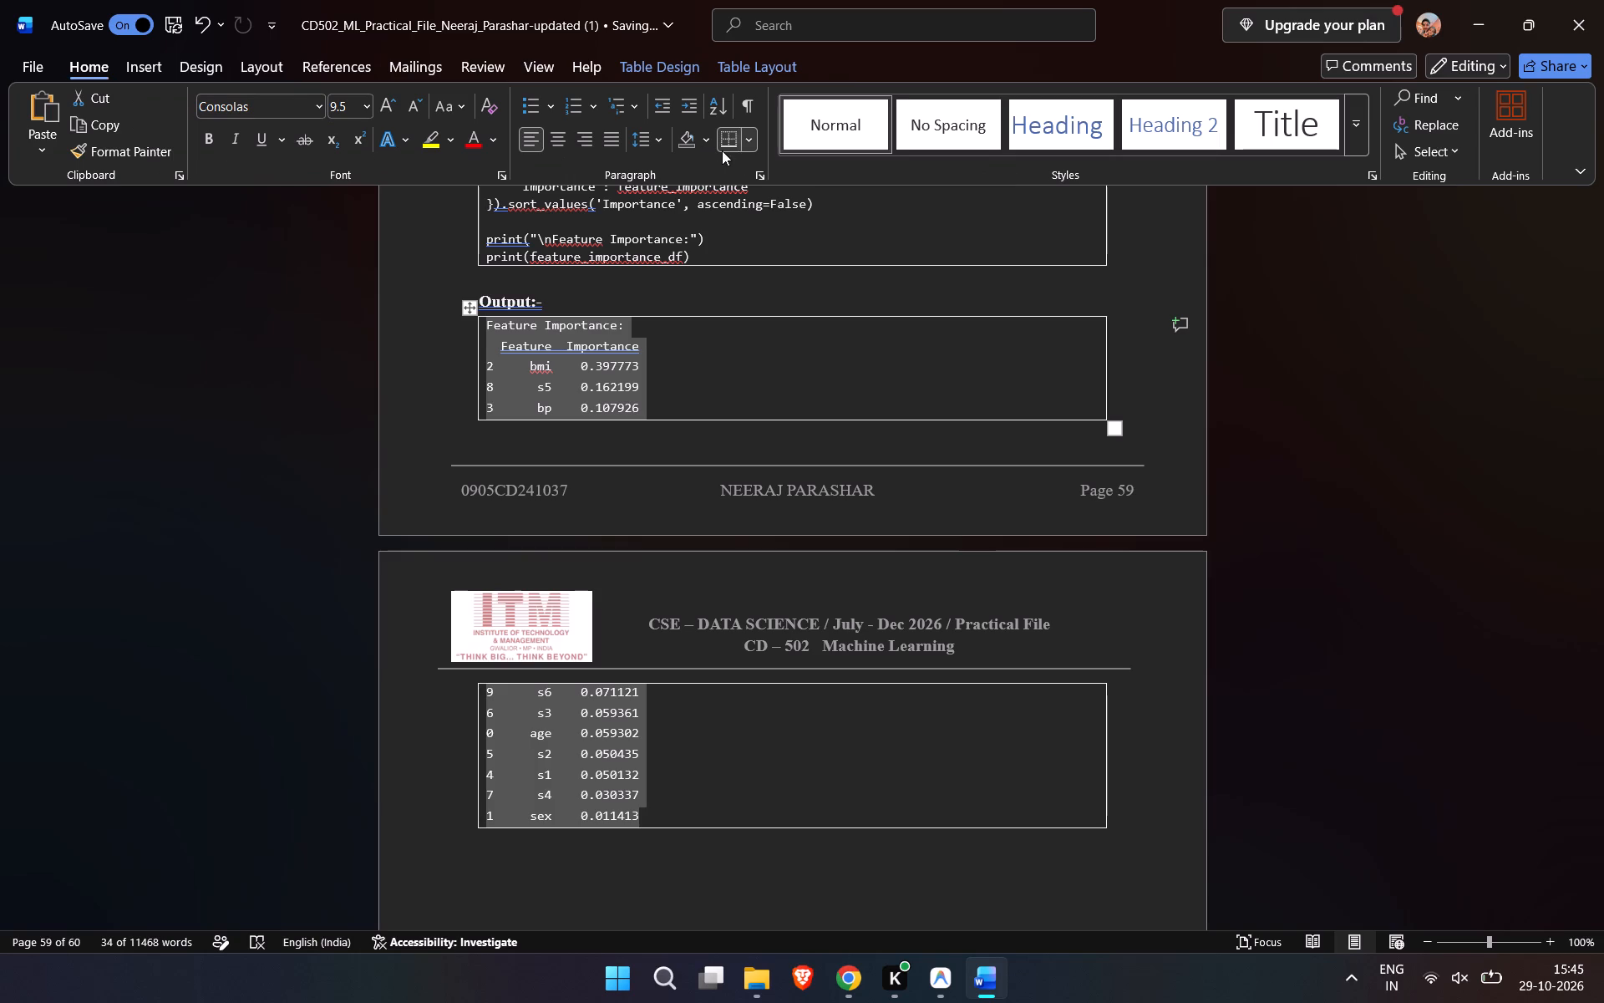
pyautogui.click(756, 173)
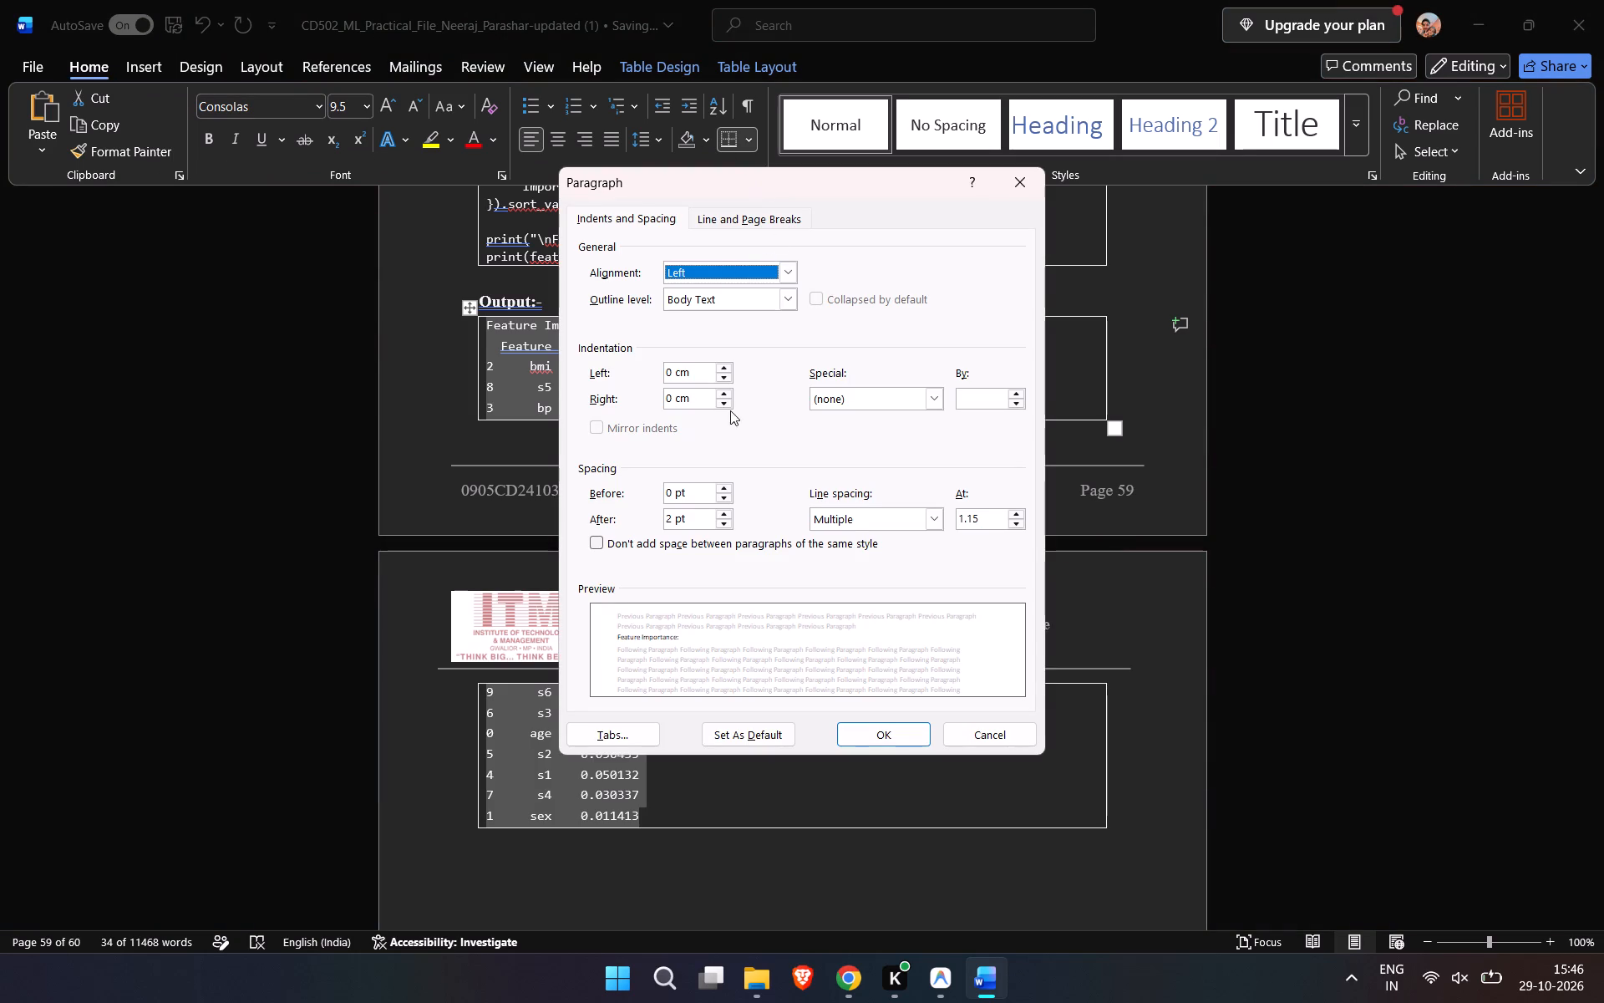
pyautogui.click(671, 518)
pyautogui.press('BackSpace')
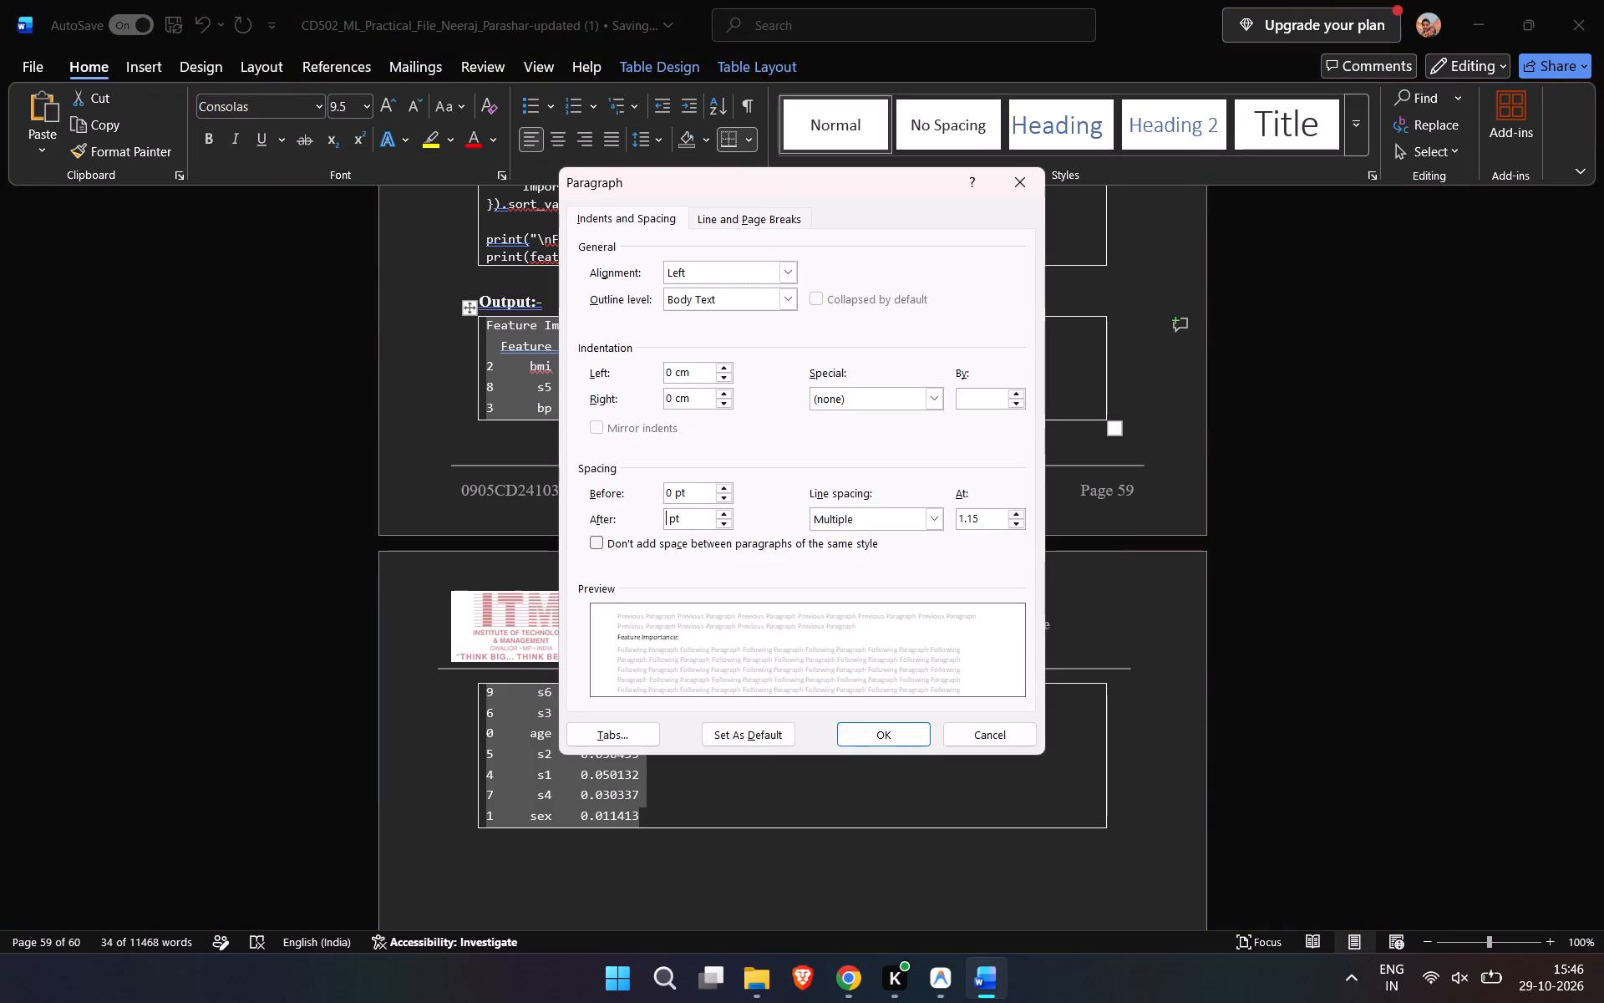
pyautogui.press('1')
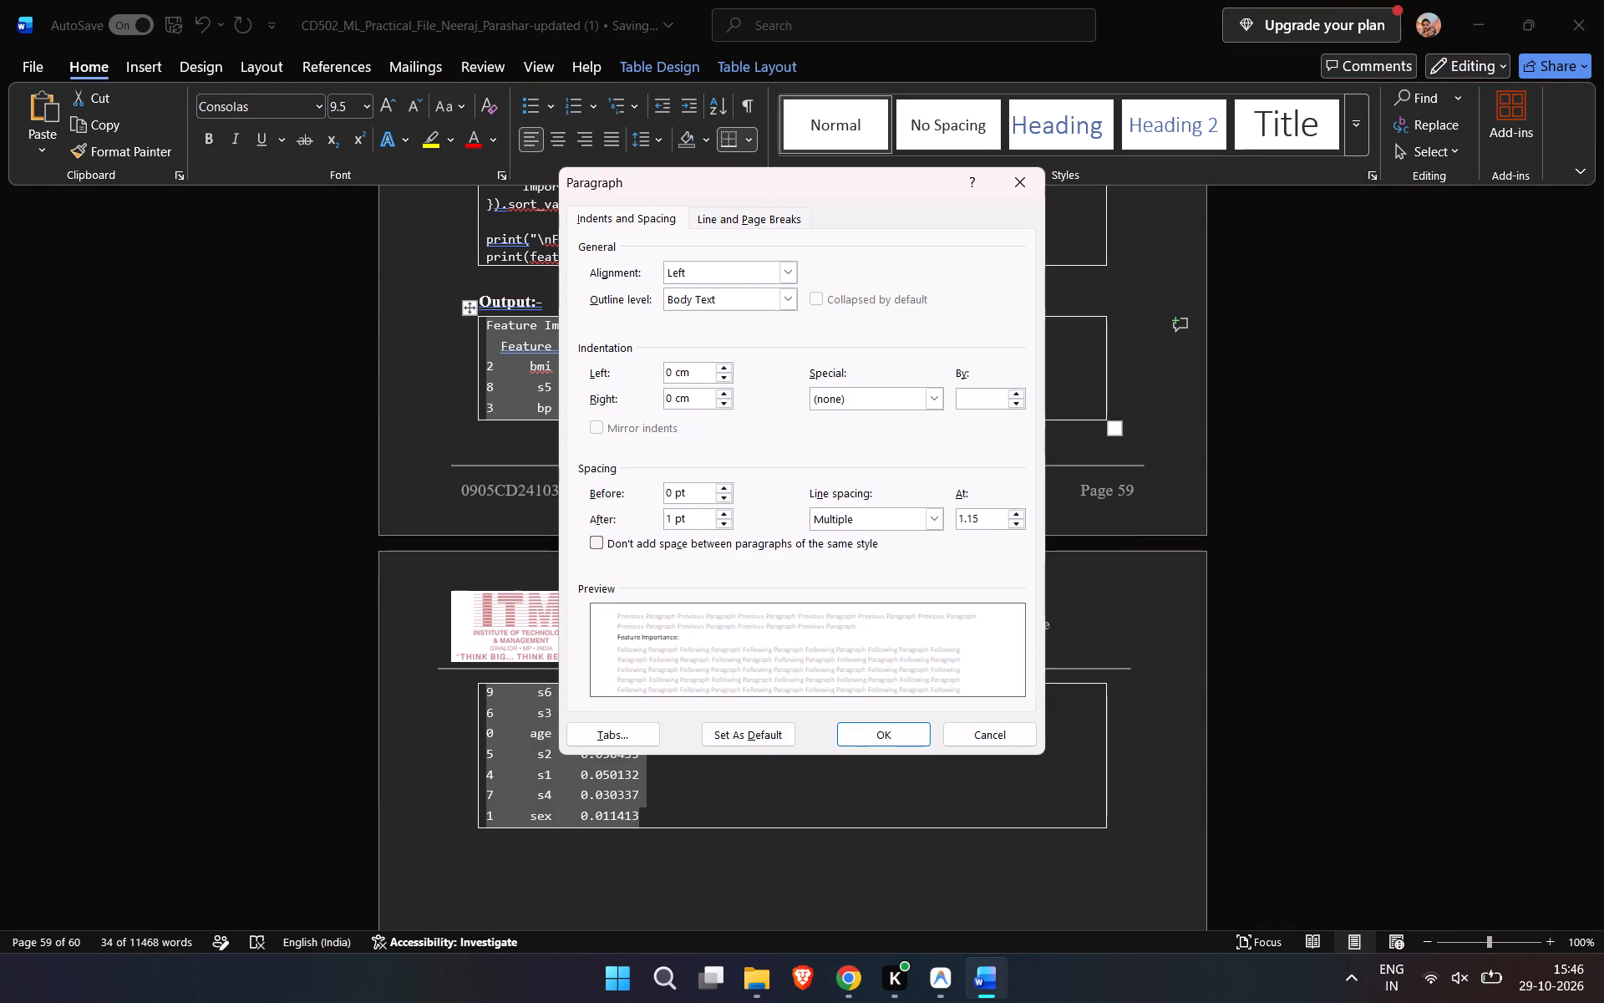
pyautogui.click(969, 512)
pyautogui.press('Right')
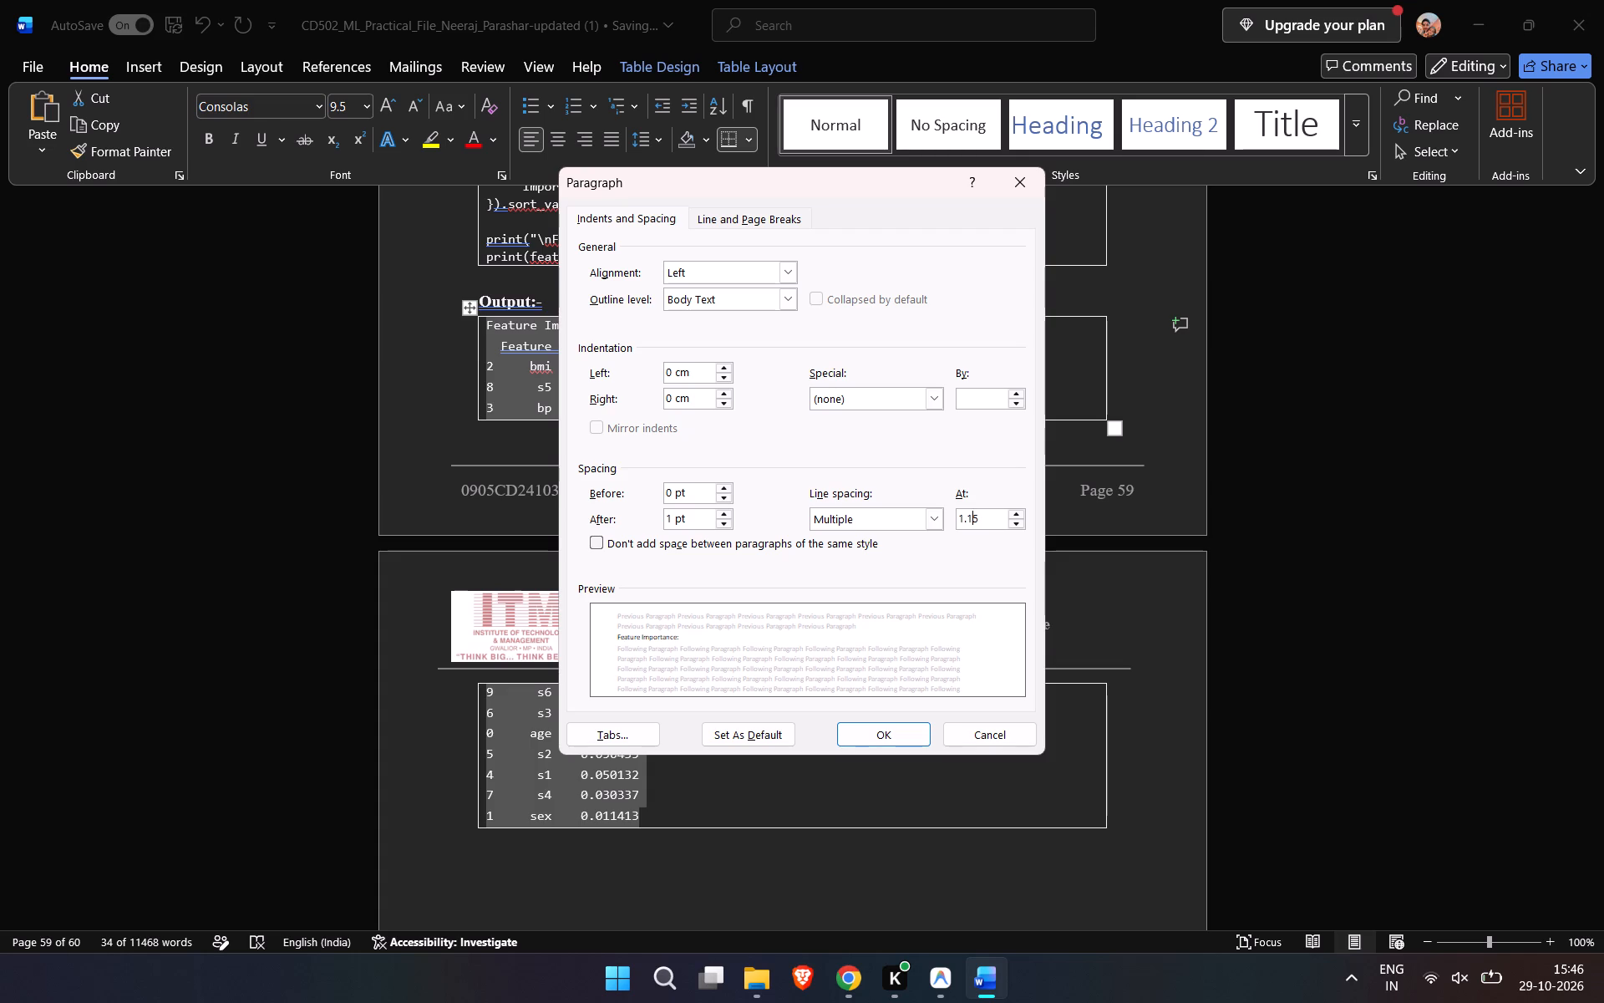
pyautogui.press('BackSpace')
pyautogui.press('0')
pyautogui.click(883, 738)
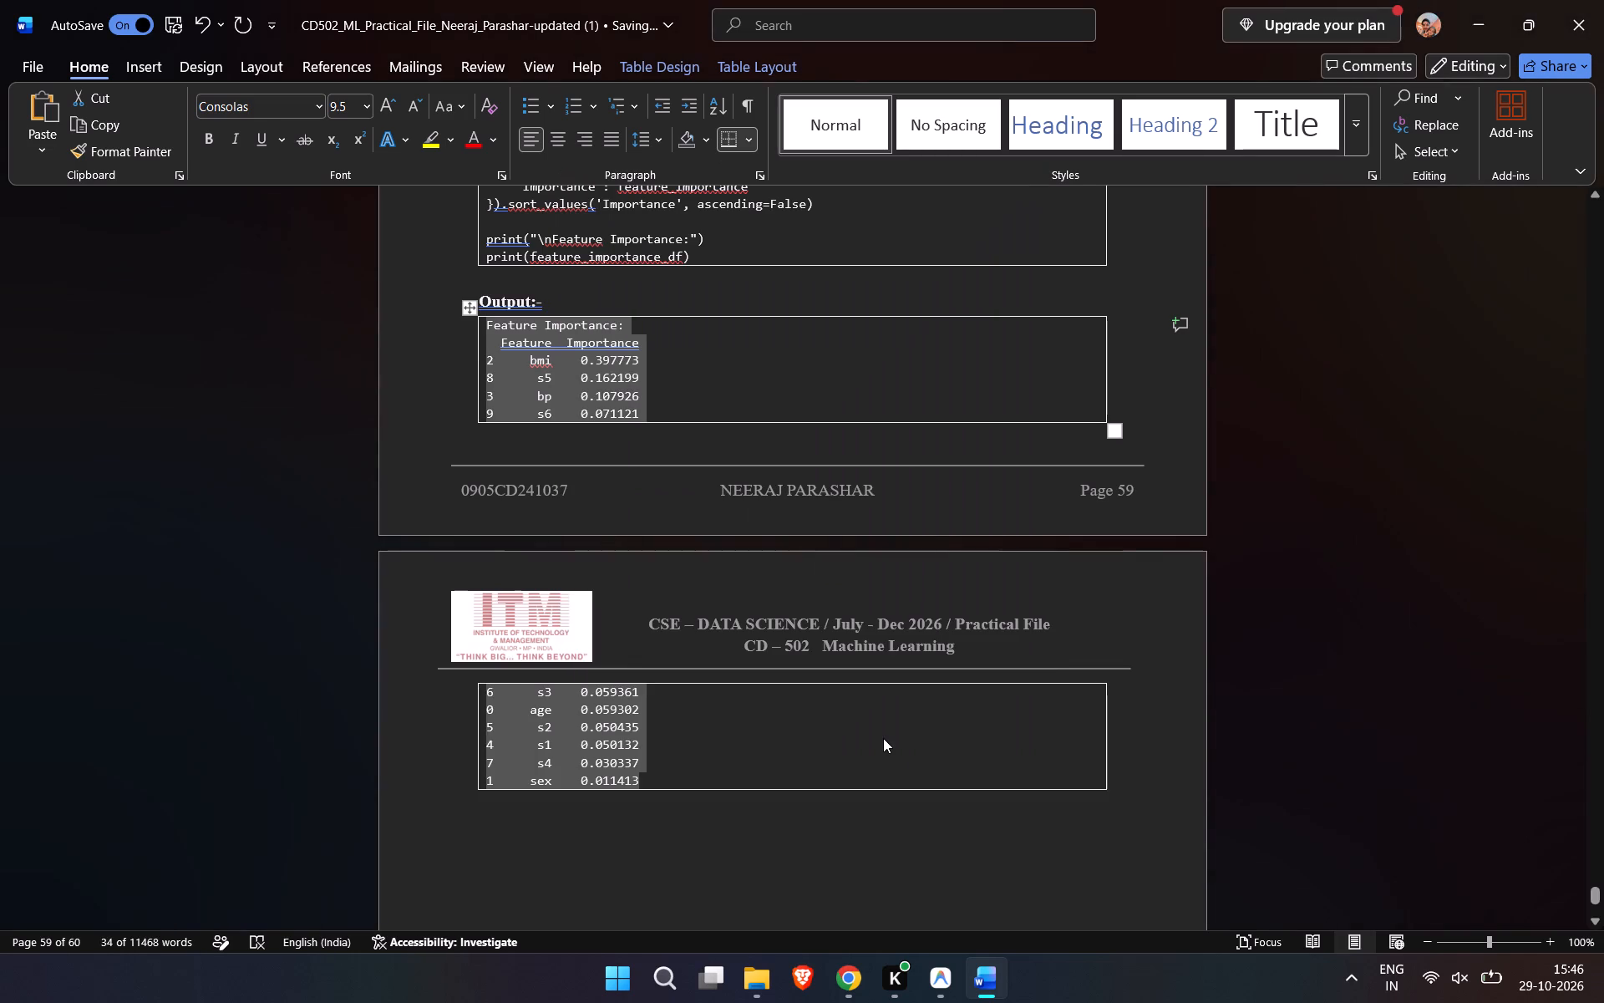
# Add a new line below the Step 7 output table.
pyautogui.click(666, 824)
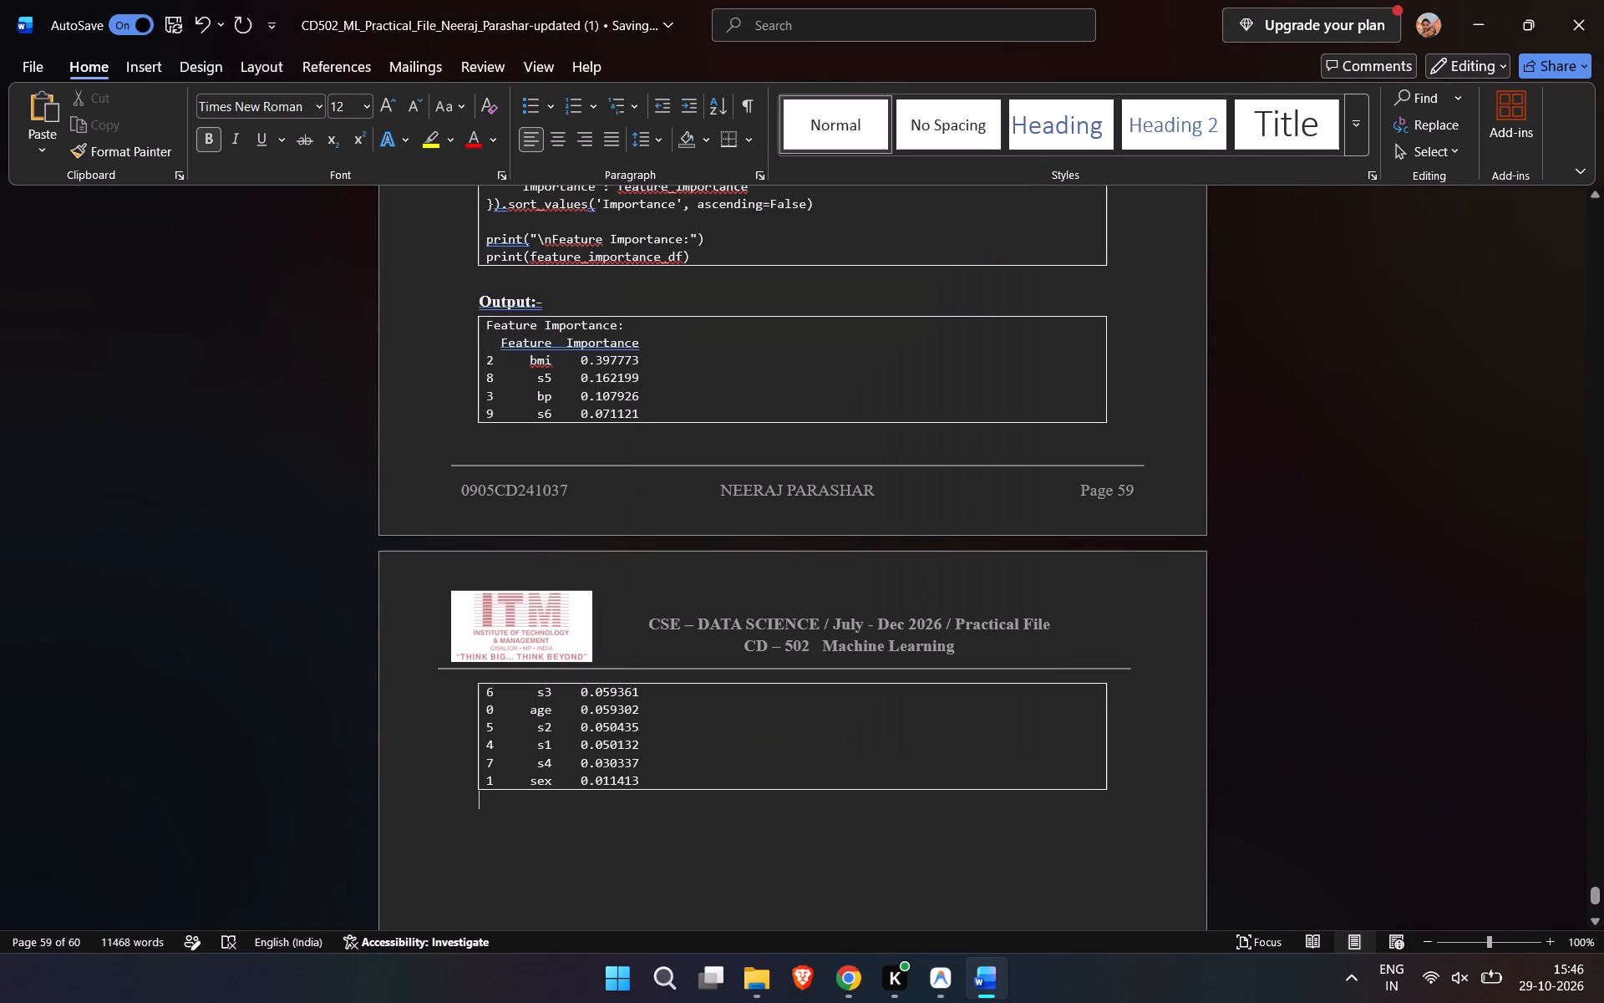
pyautogui.press('Return')
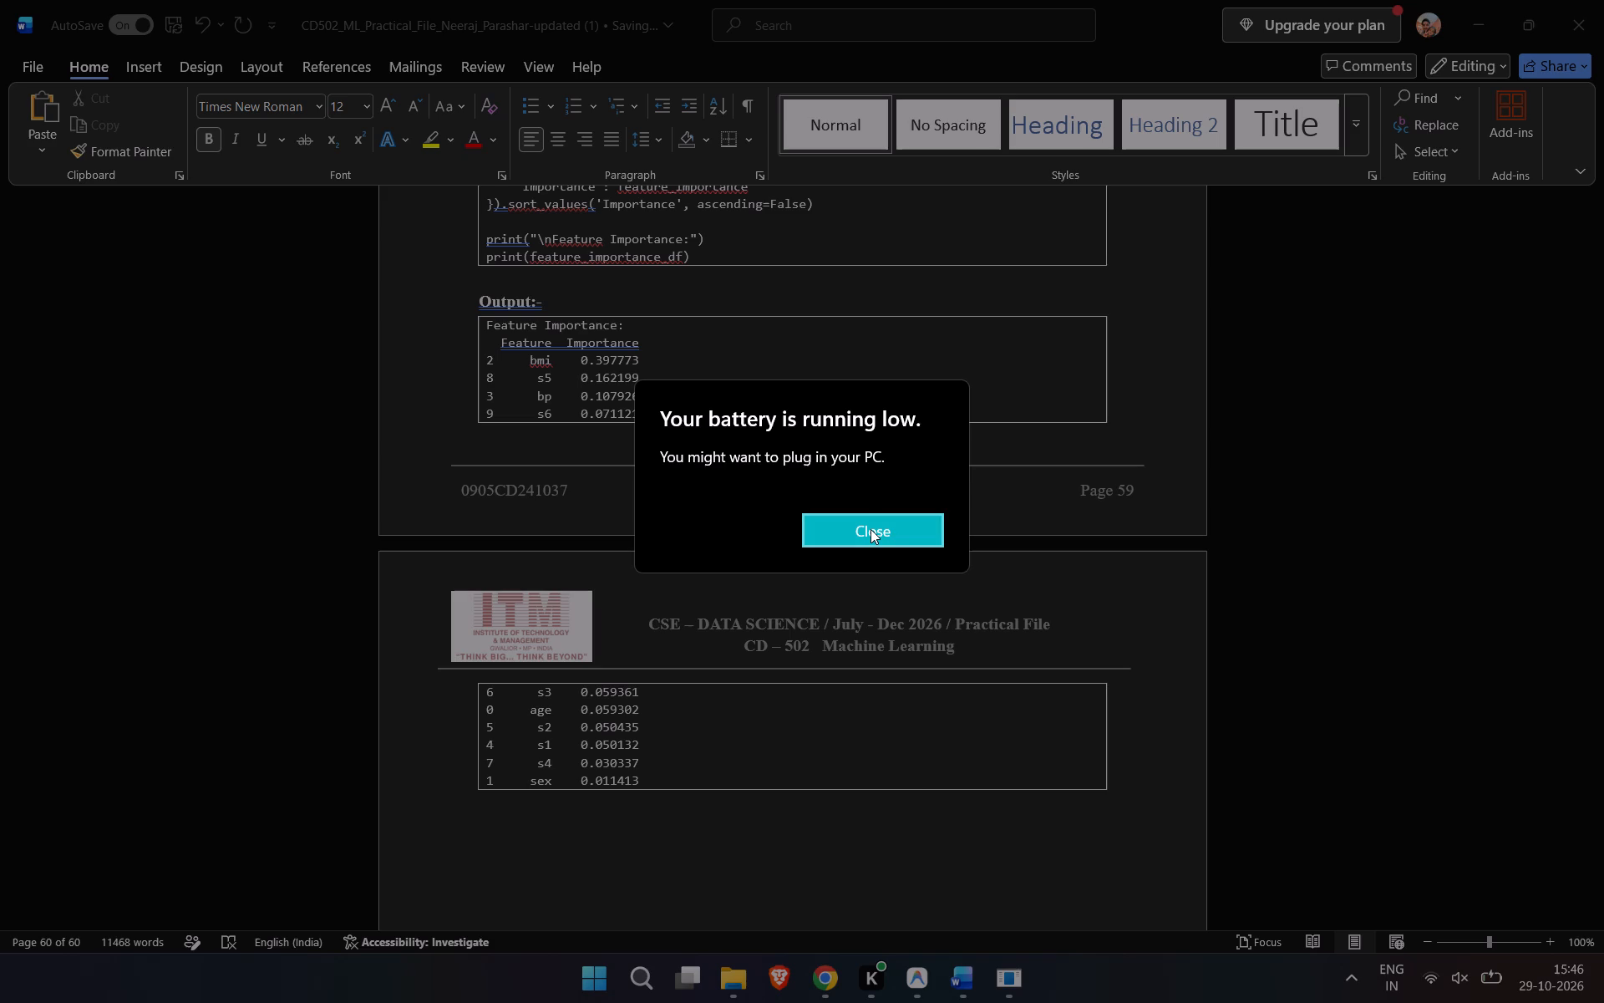
# Dismiss the low battery alert.
pyautogui.click(1367, 531)
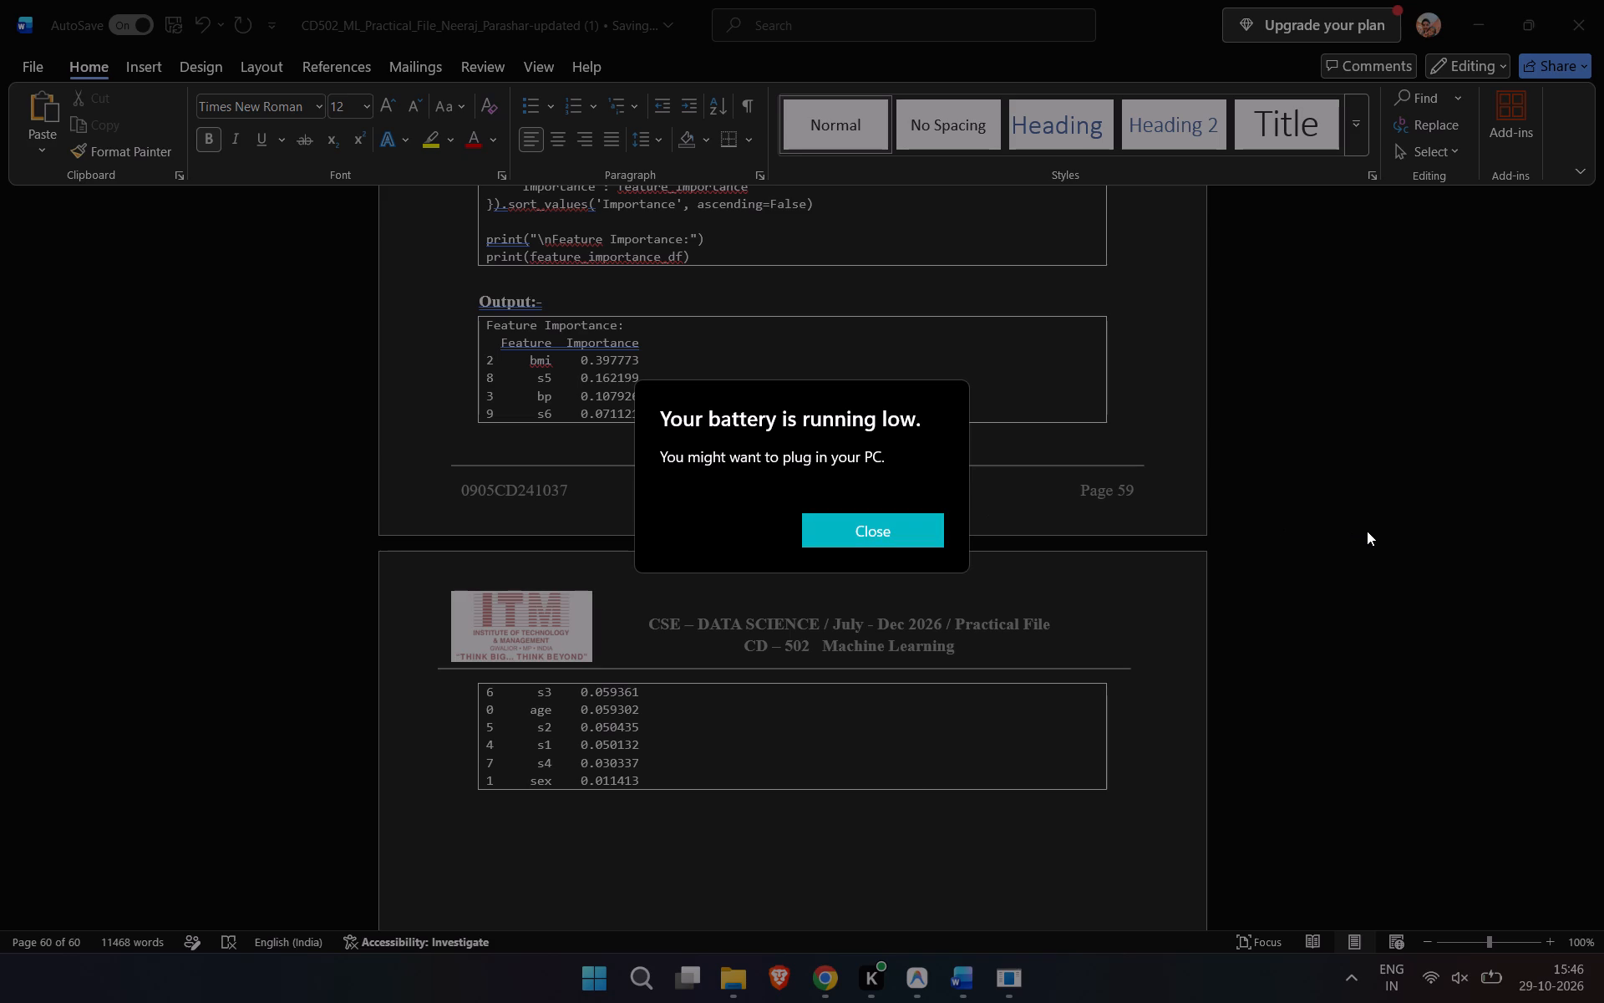
pyautogui.click(857, 525)
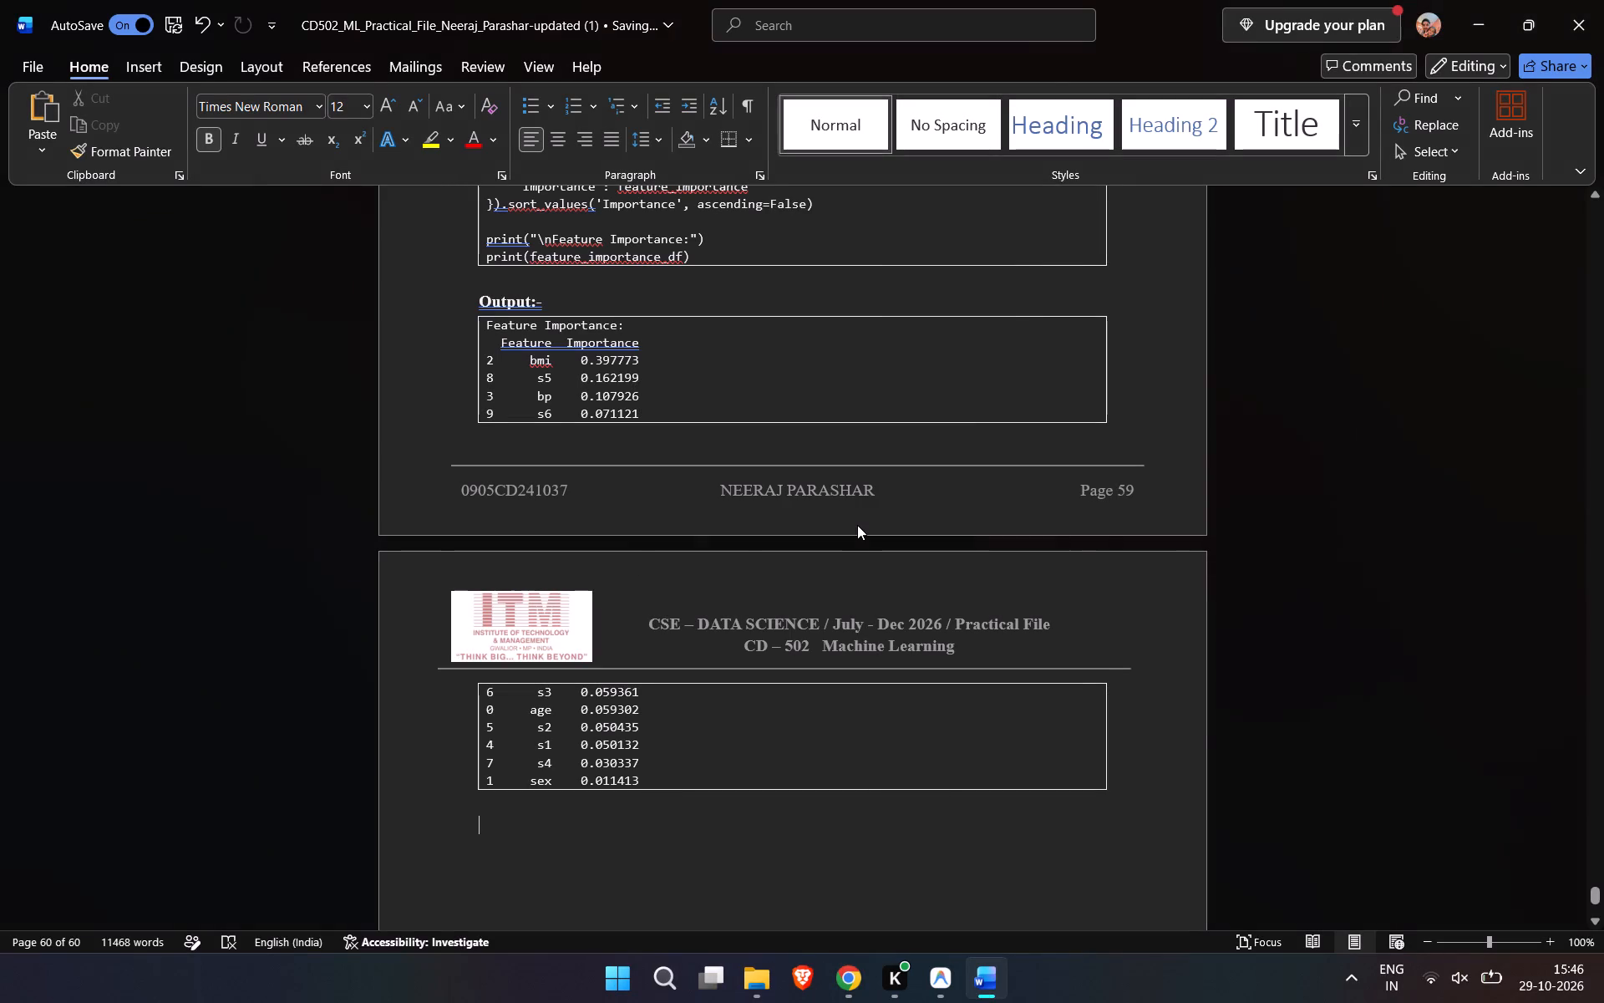
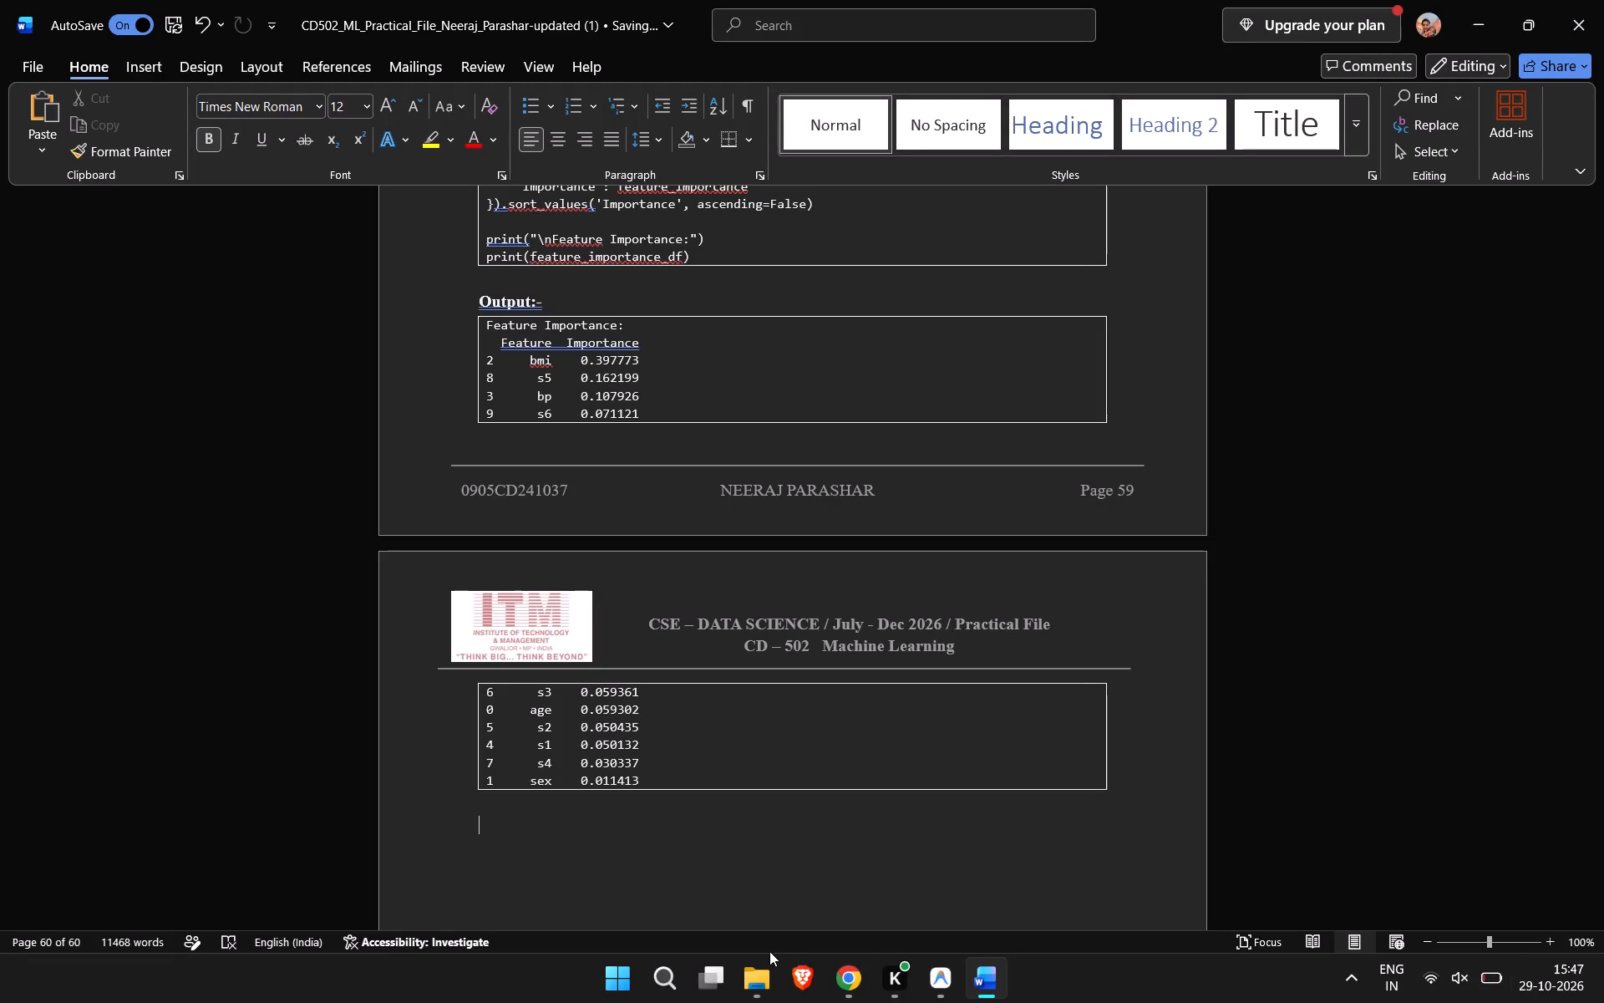
pyautogui.click(820, 863)
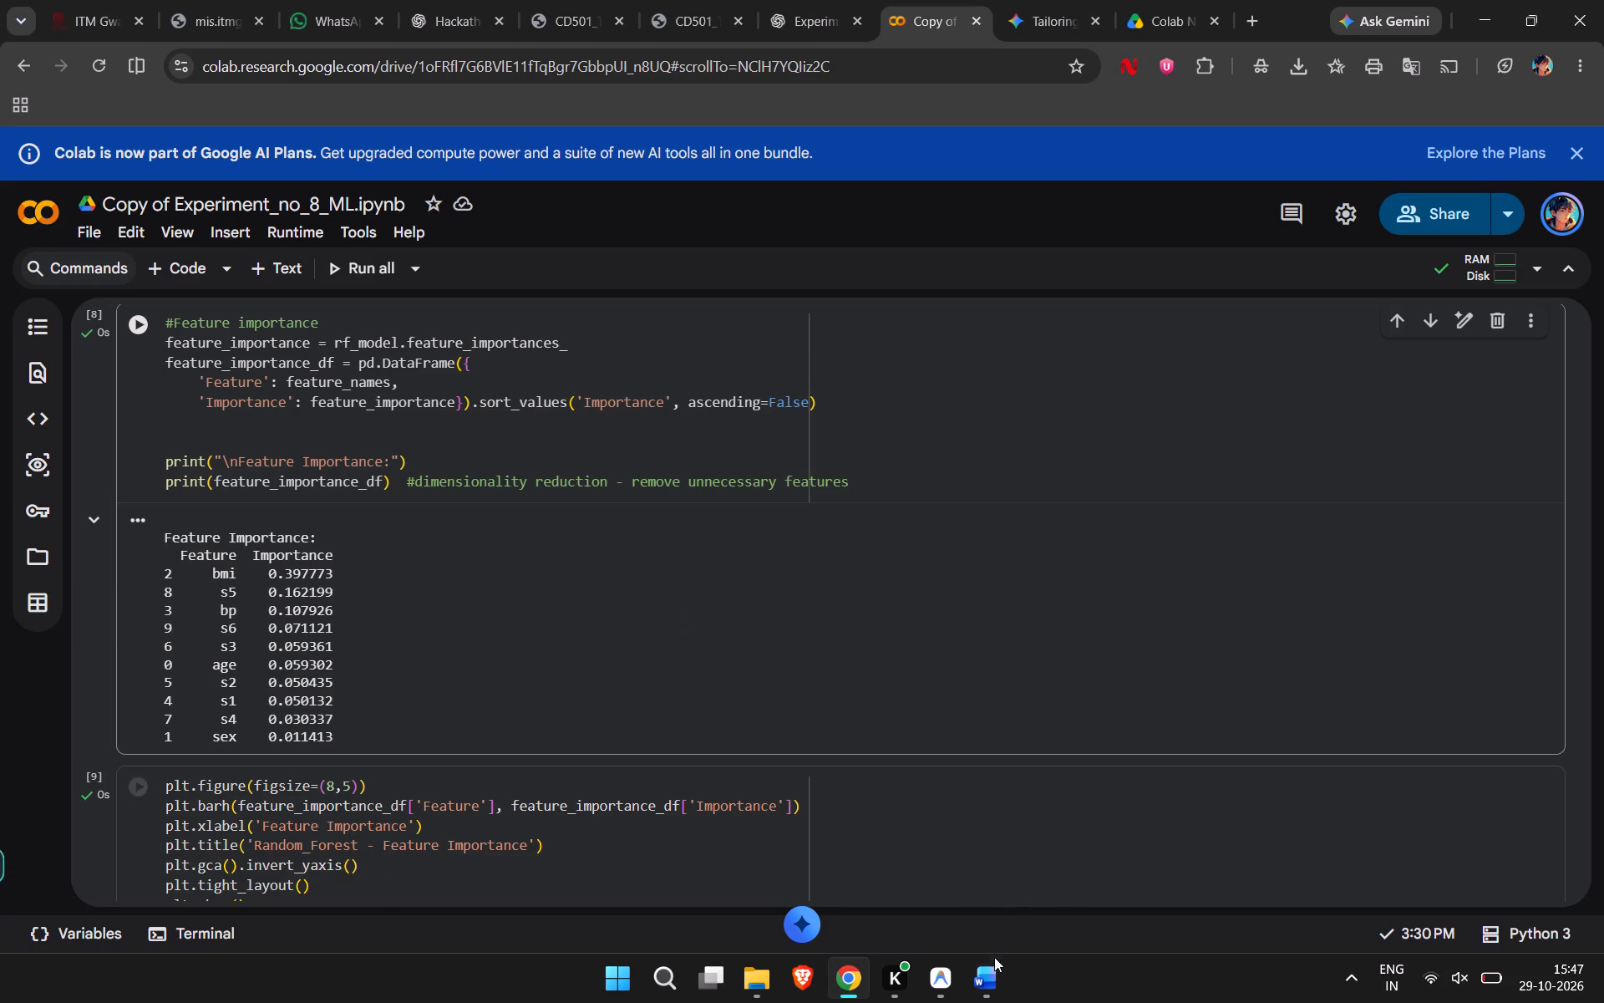
pyautogui.click(970, 856)
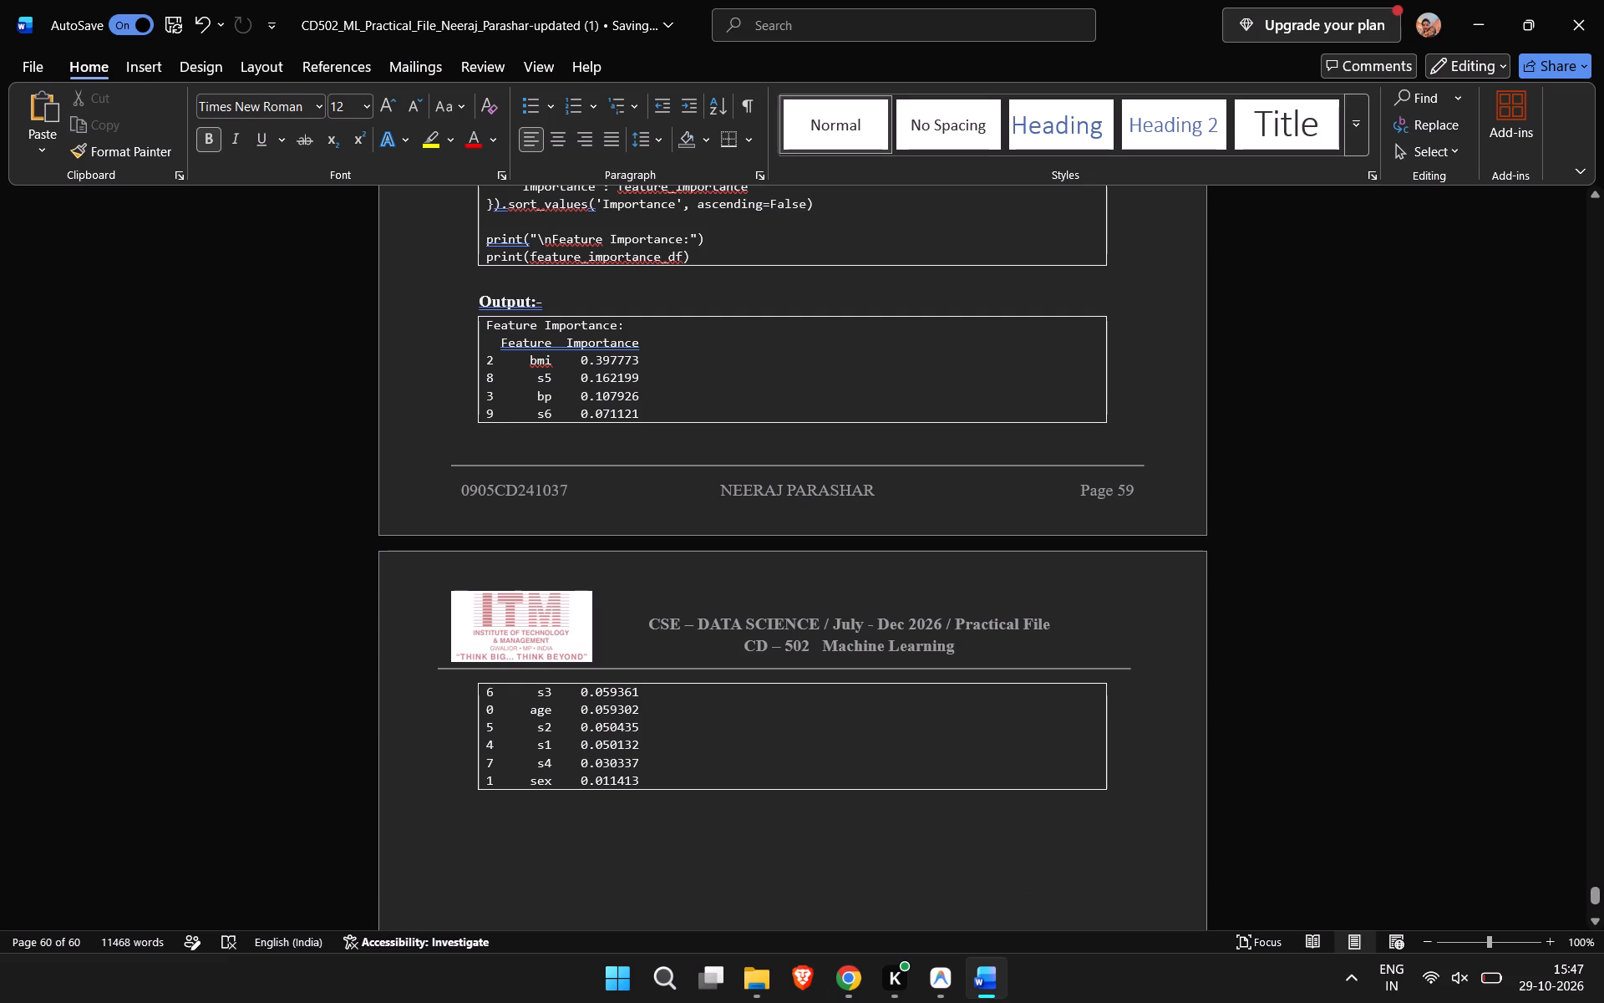
pyautogui.scroll(-1, 841, 862)
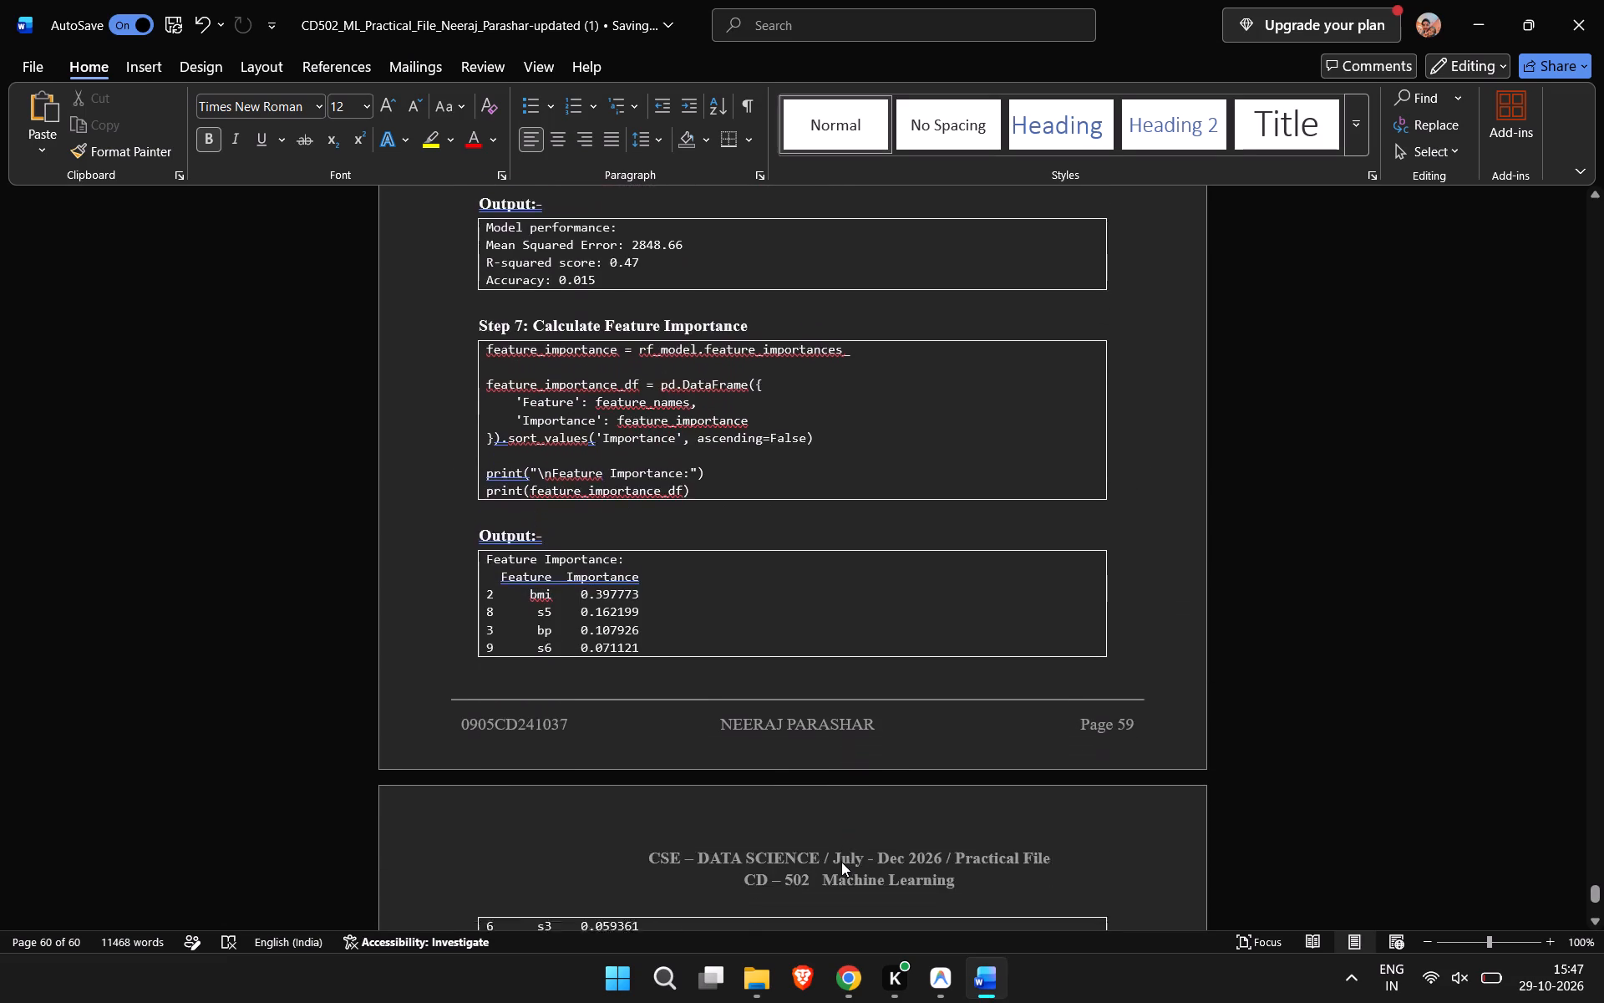
pyautogui.scroll(-1, 841, 862)
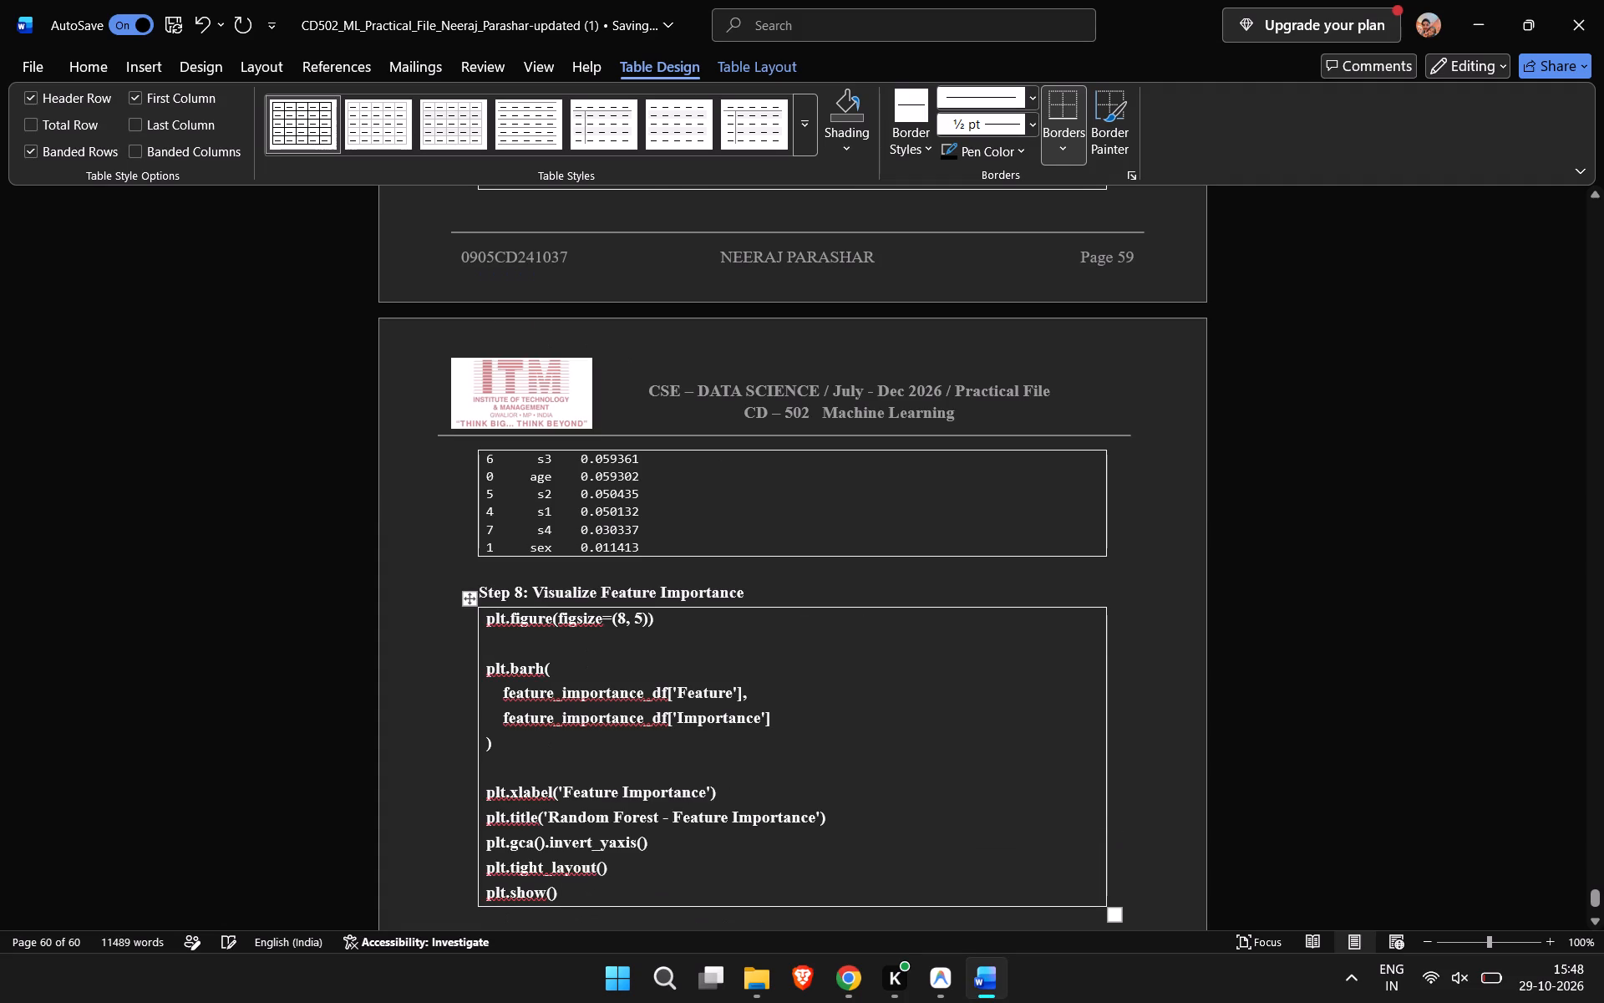
# Format the pasted Step 8 code in Consolas at 9.5 pt.
pyautogui.moveTo(567, 897); pyautogui.dragTo(461, 625)
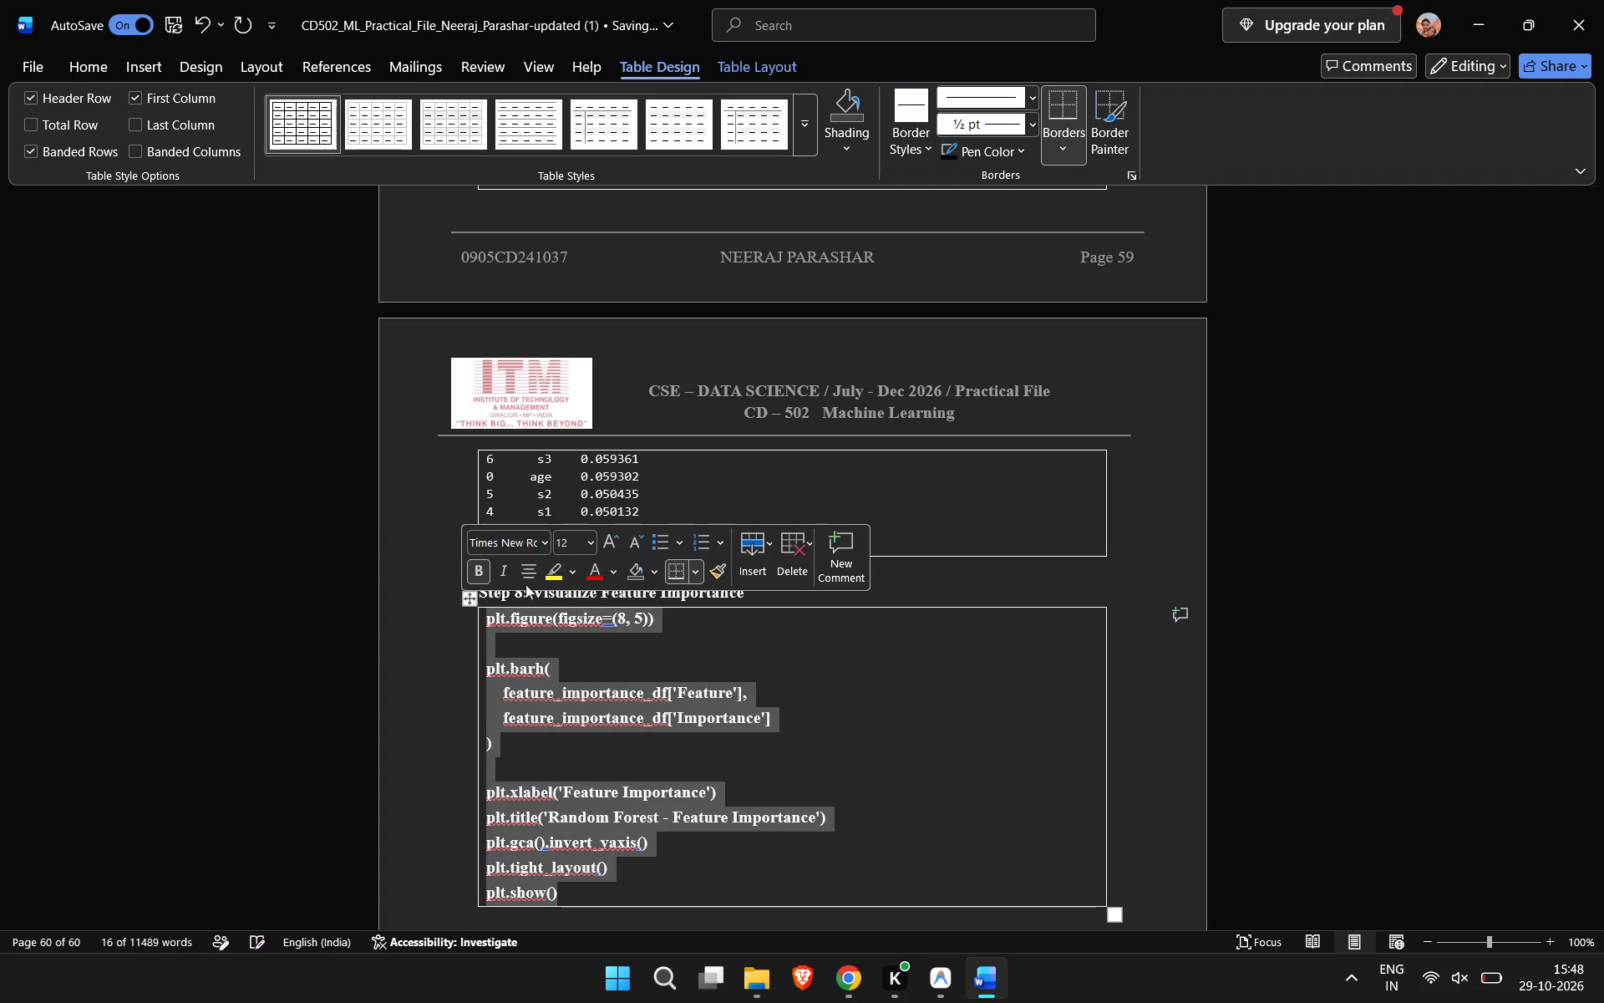
pyautogui.doubleClick(571, 546)
pyautogui.press('BackSpace')
pyautogui.press('BackSpace')
pyautogui.write('9.5')
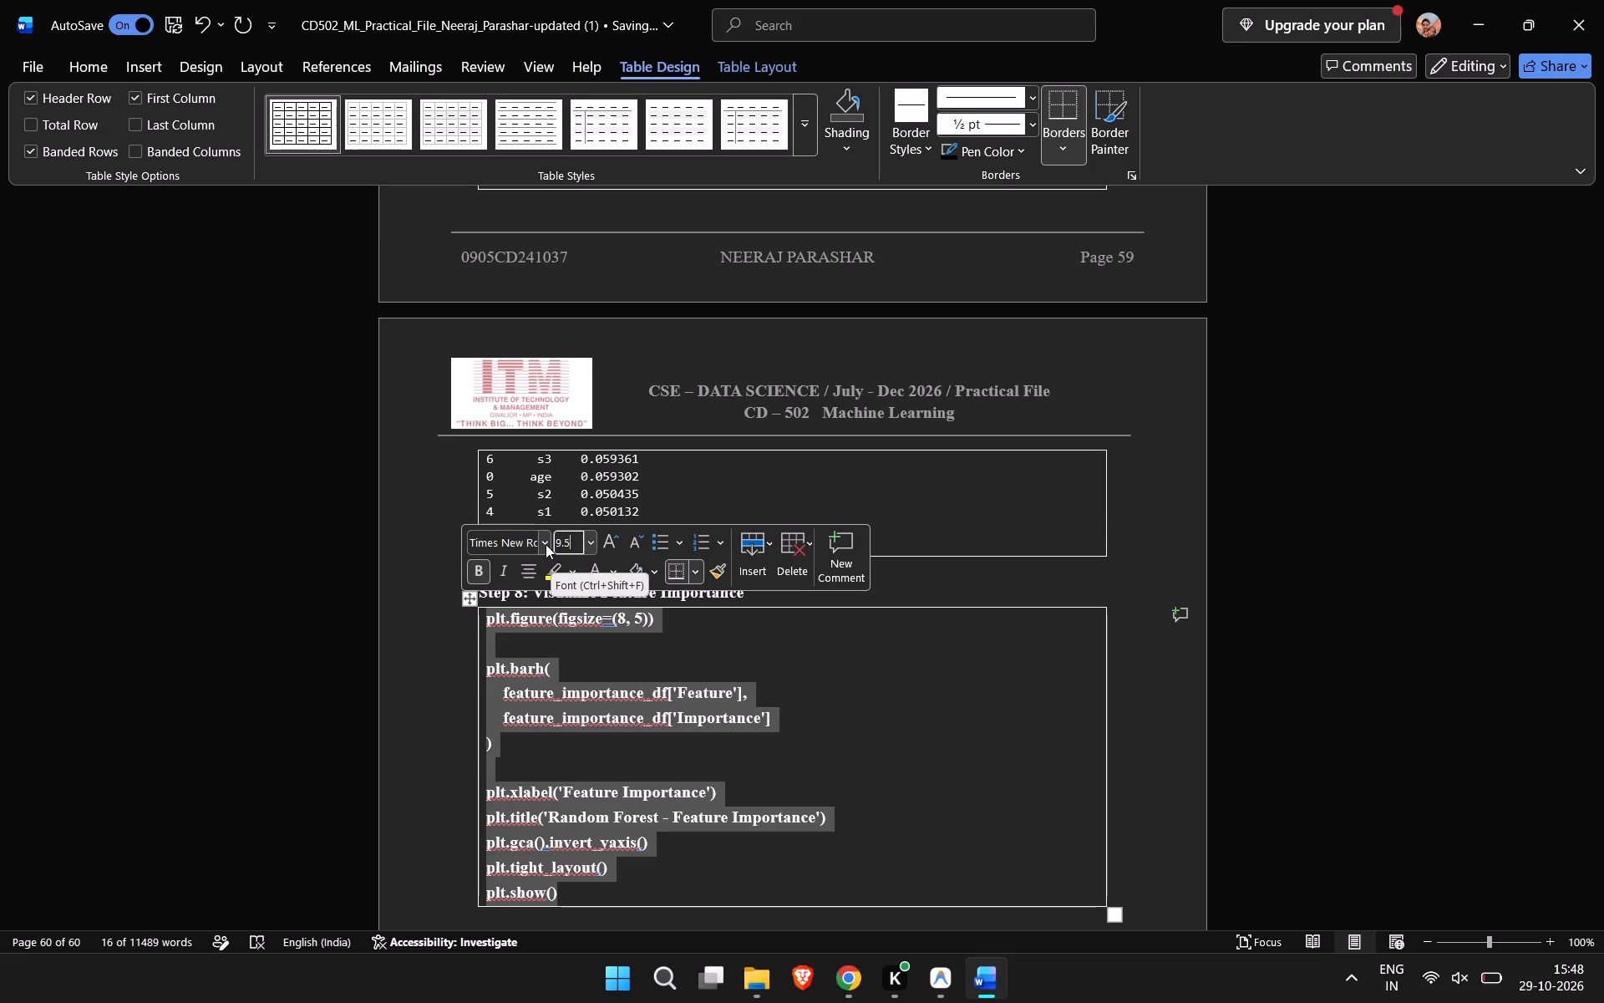
pyautogui.click(544, 544)
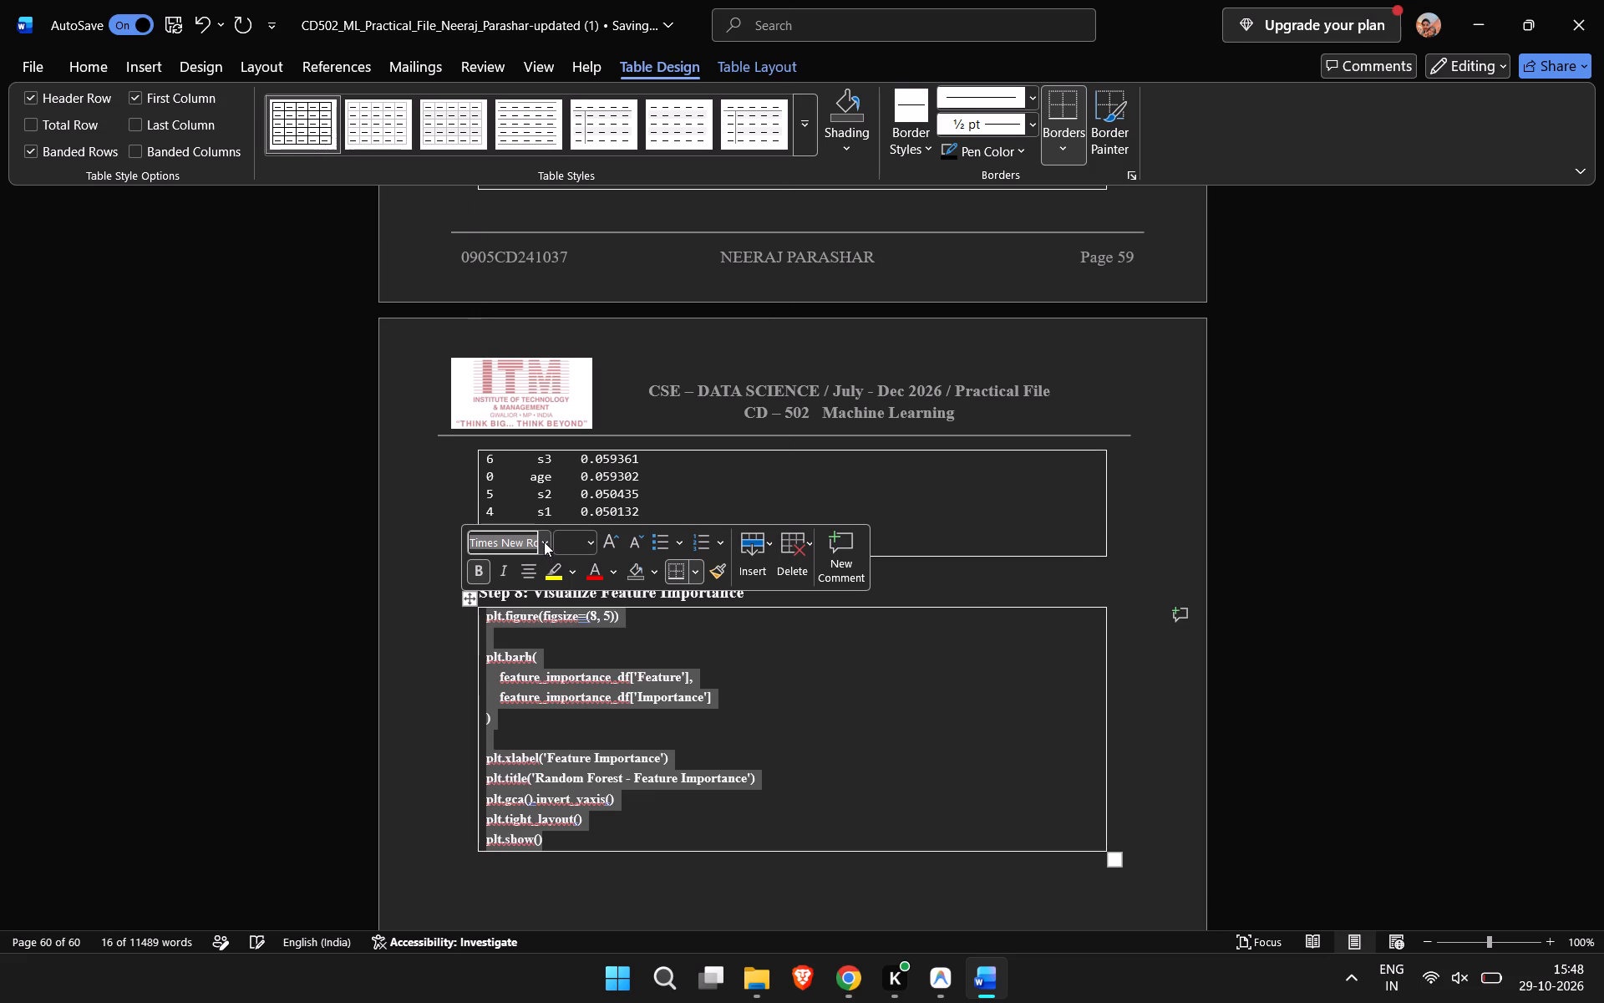
pyautogui.click(544, 542)
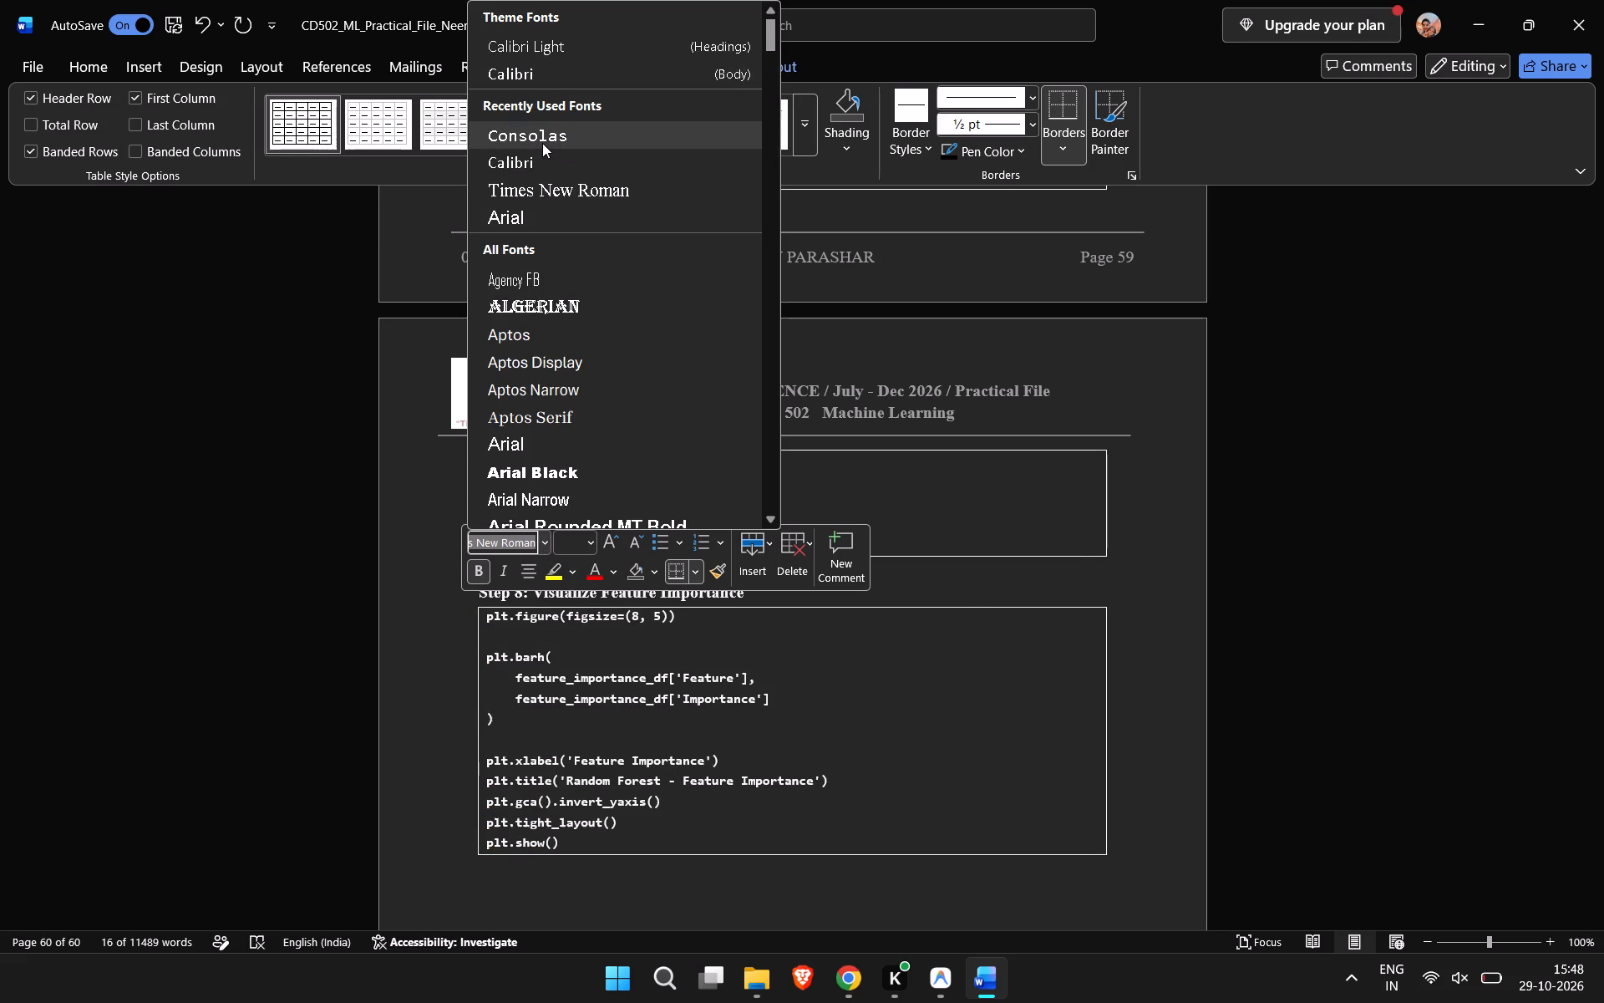
pyautogui.click(541, 135)
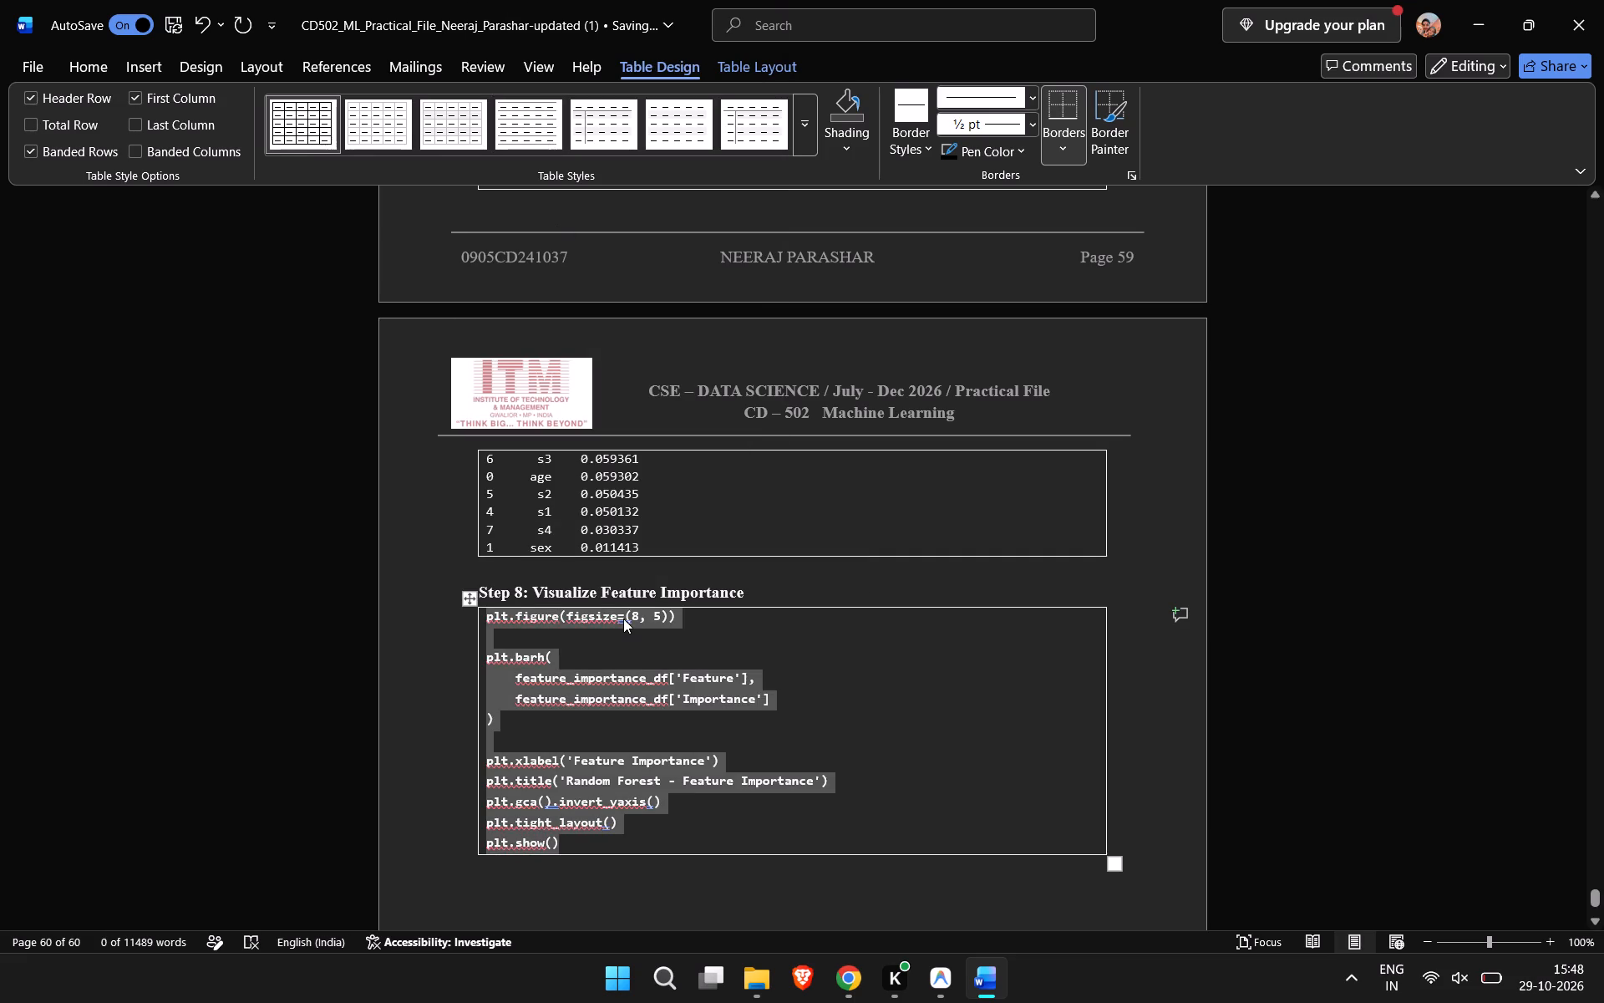